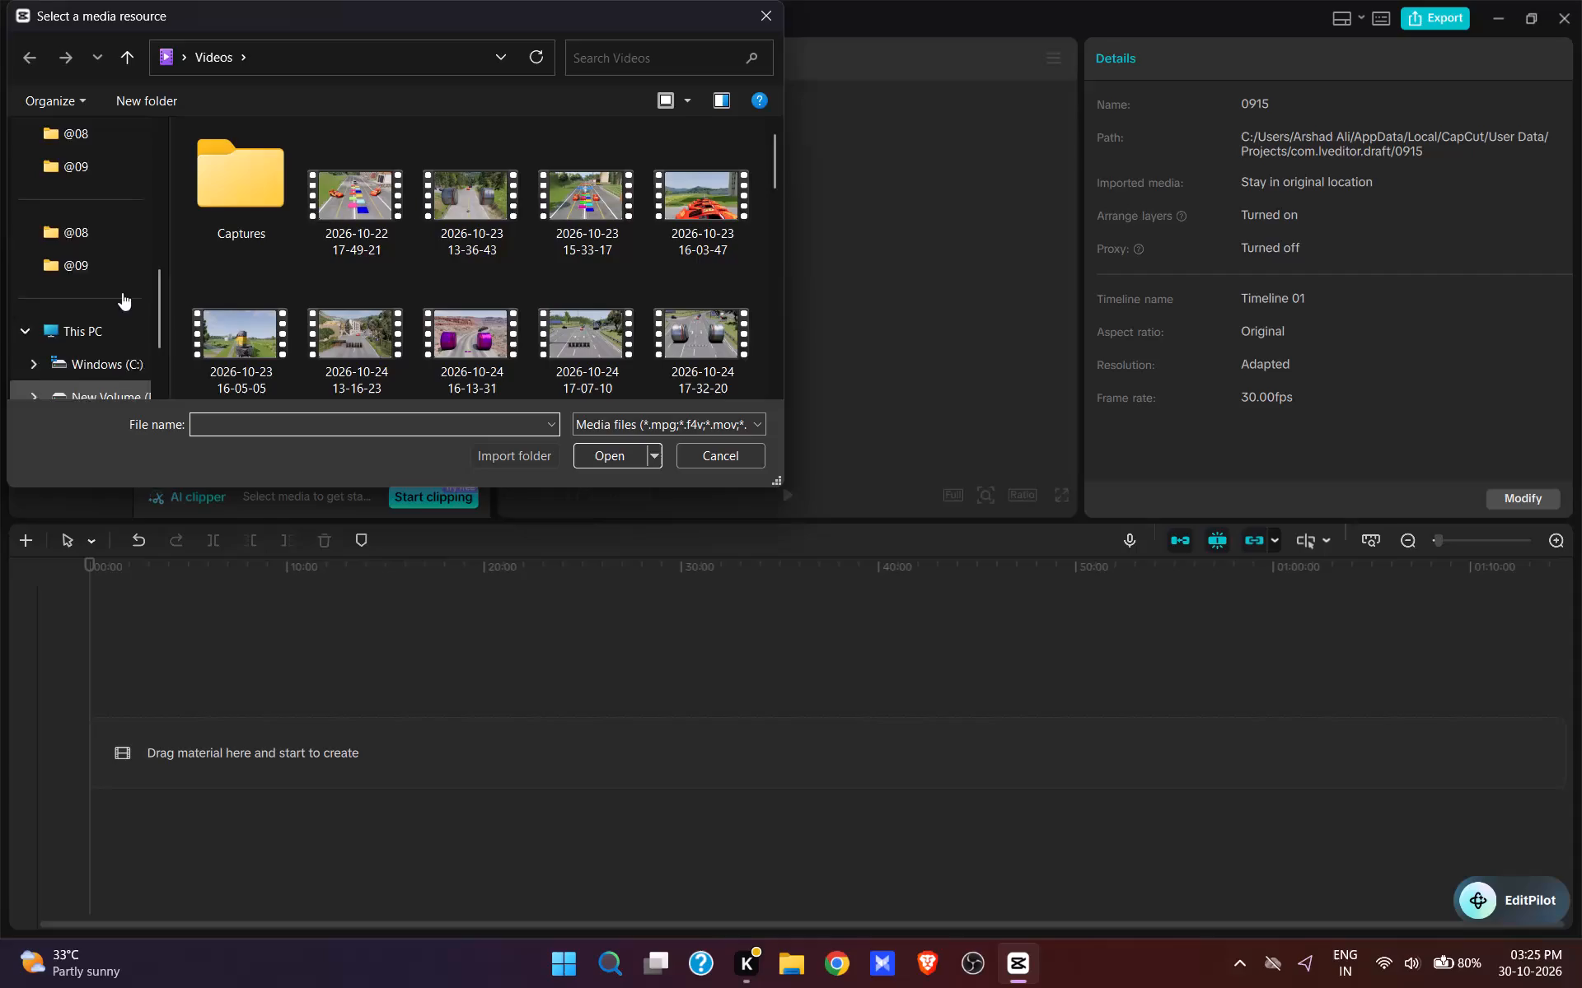
pyautogui.click(82, 227)
pyautogui.scroll(-9, 552, 279)
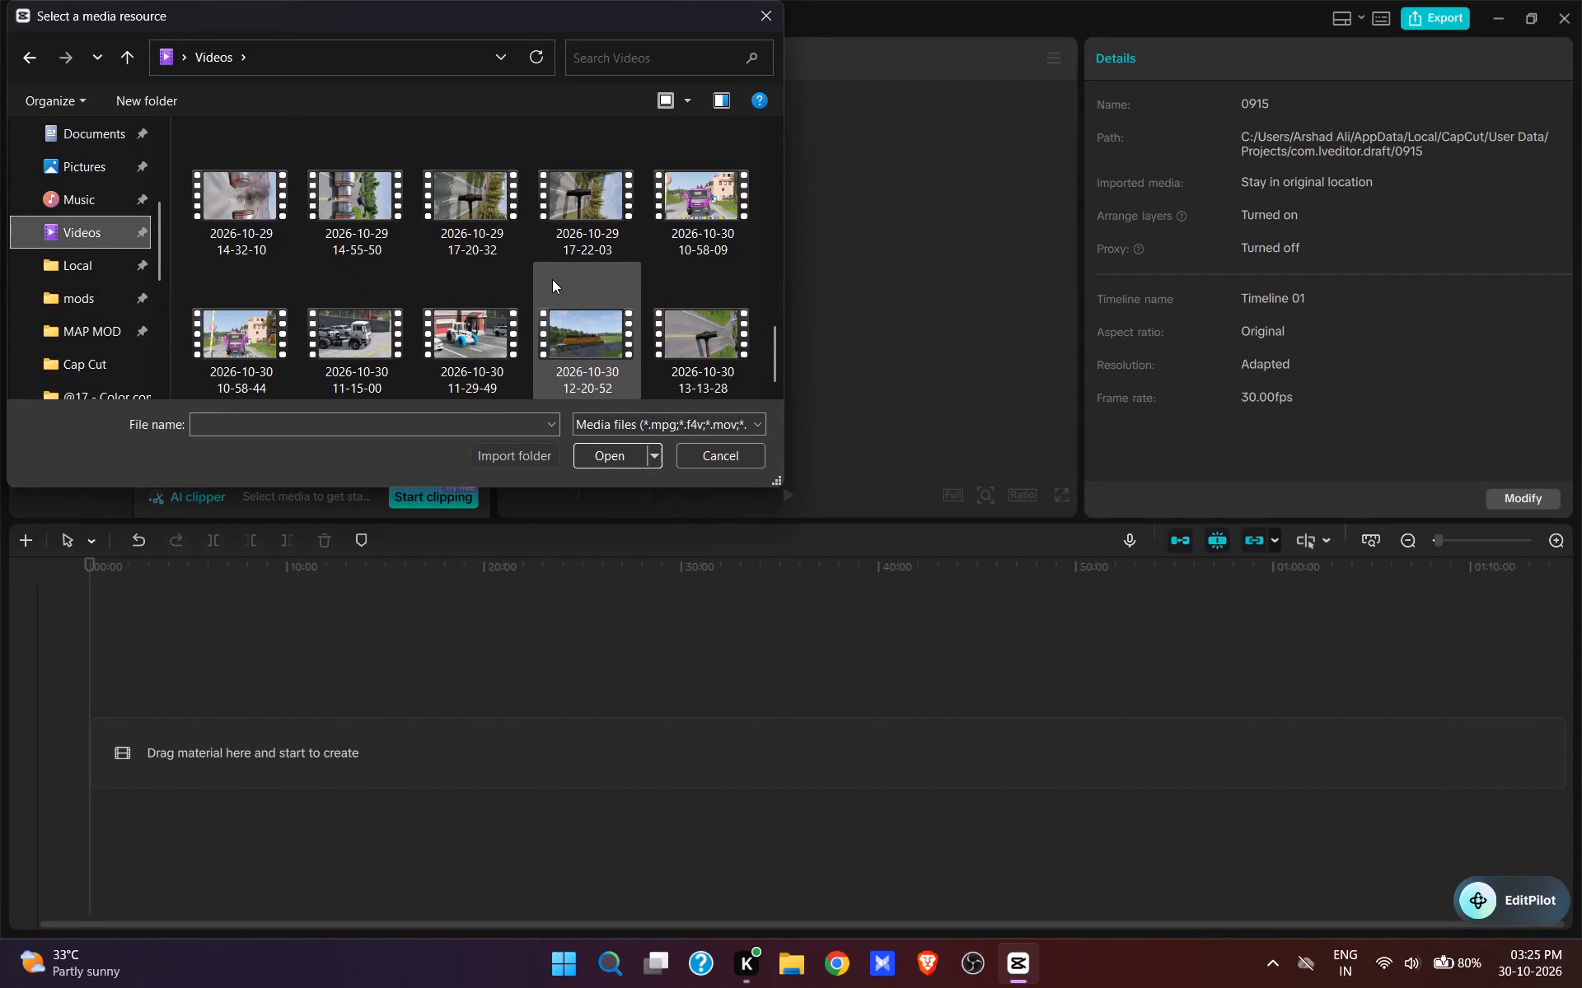
pyautogui.scroll(-6, 552, 279)
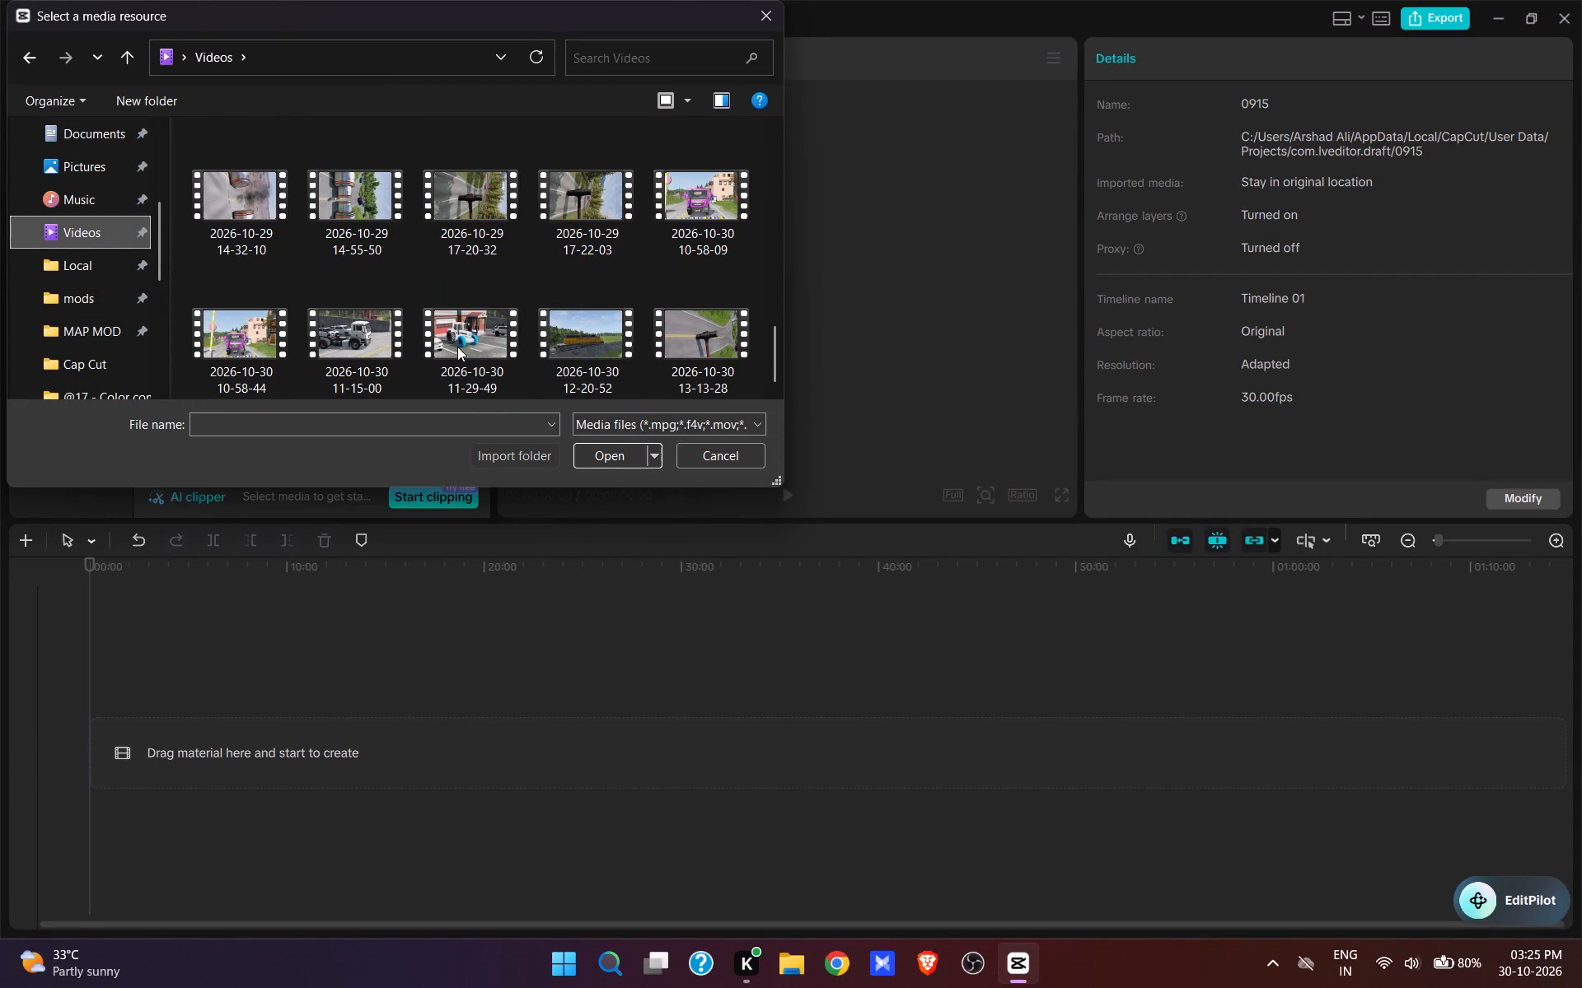
pyautogui.keyDown('ctrl'); pyautogui.click(372, 336); pyautogui.keyUp('ctrl')
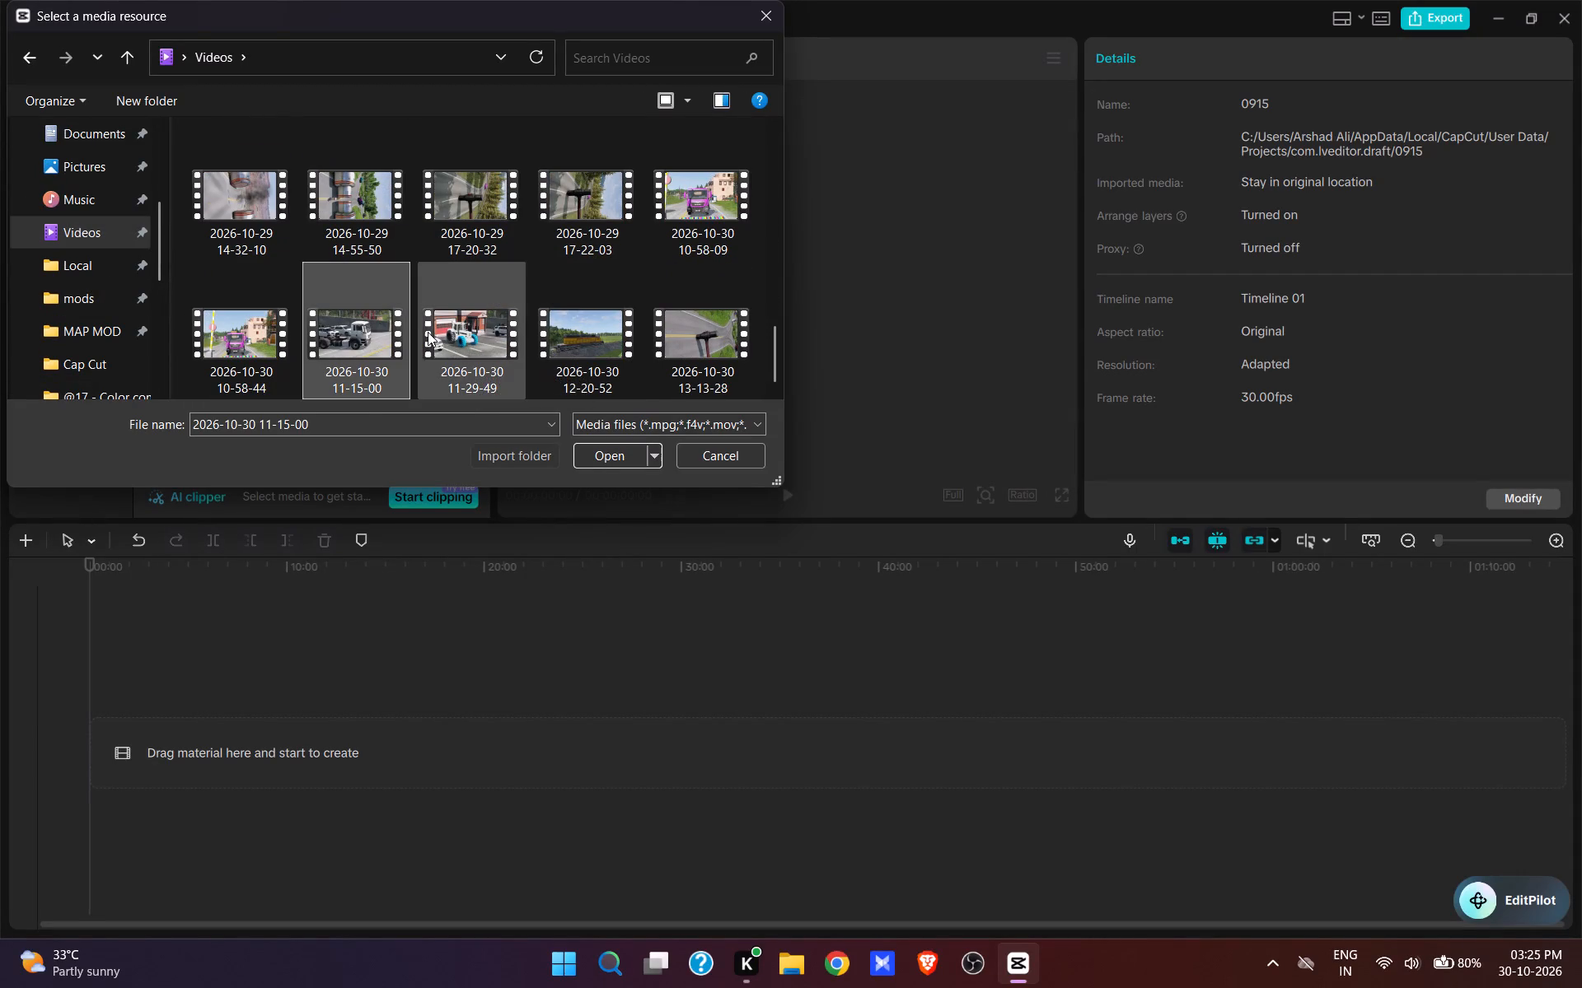
pyautogui.keyDown('ctrl'); pyautogui.click(428, 332); pyautogui.keyUp('ctrl')
pyautogui.keyDown('ctrl'); pyautogui.click(571, 334); pyautogui.keyUp('ctrl')
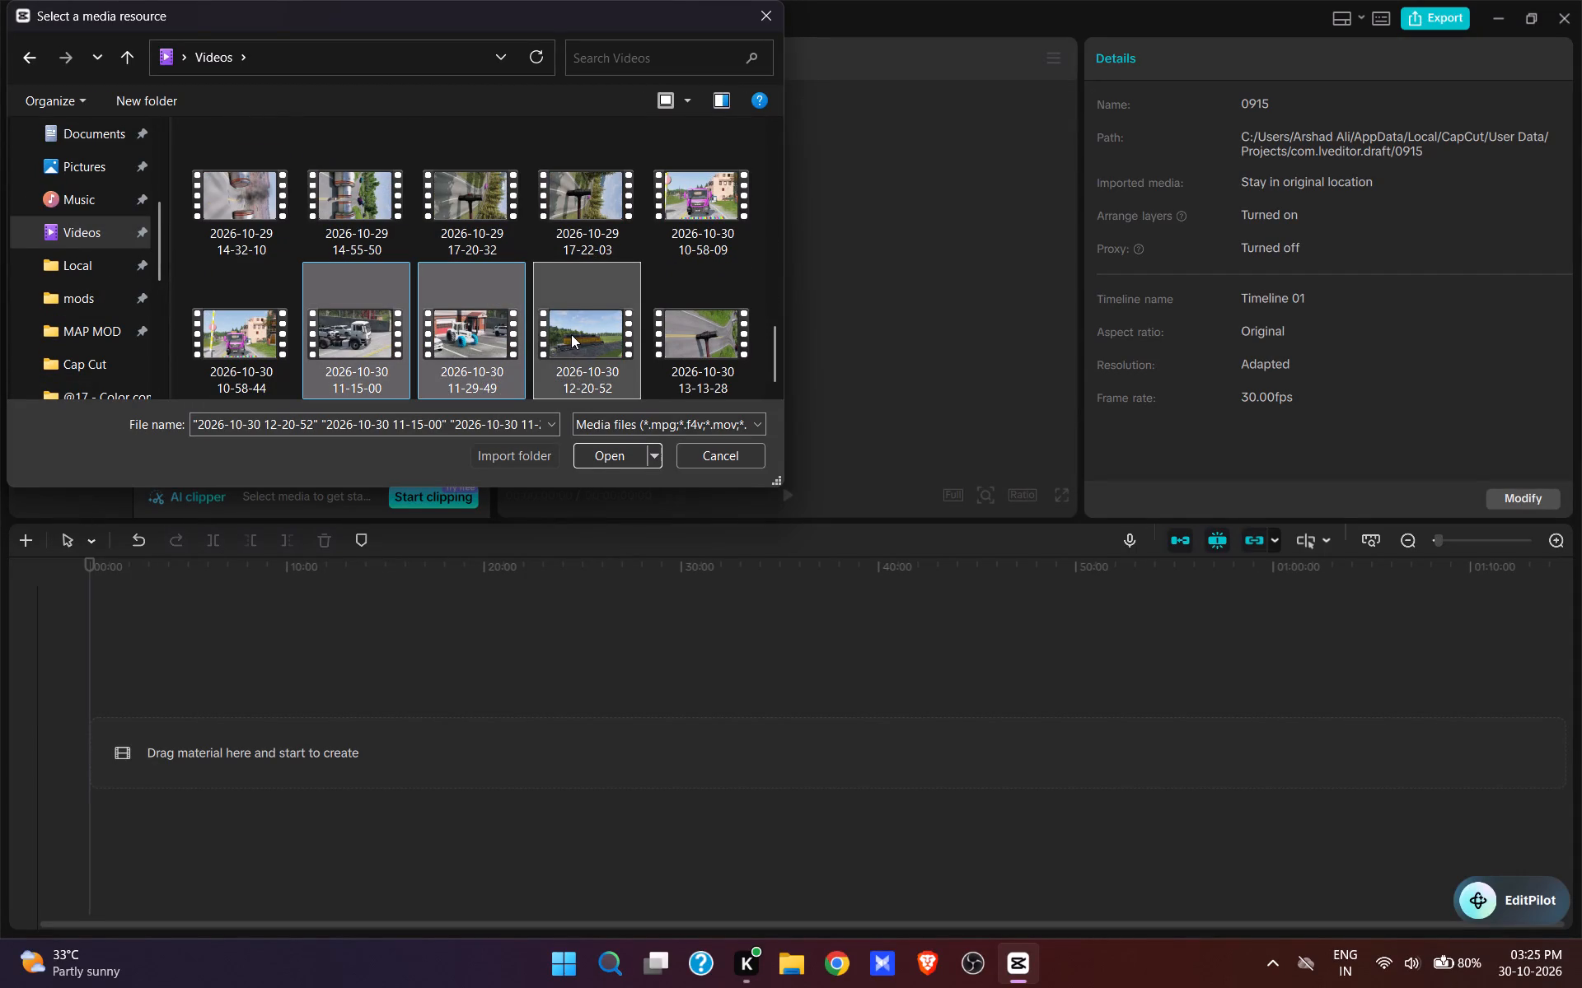
pyautogui.keyDown('ctrl'); pyautogui.click(268, 354); pyautogui.keyUp('ctrl')
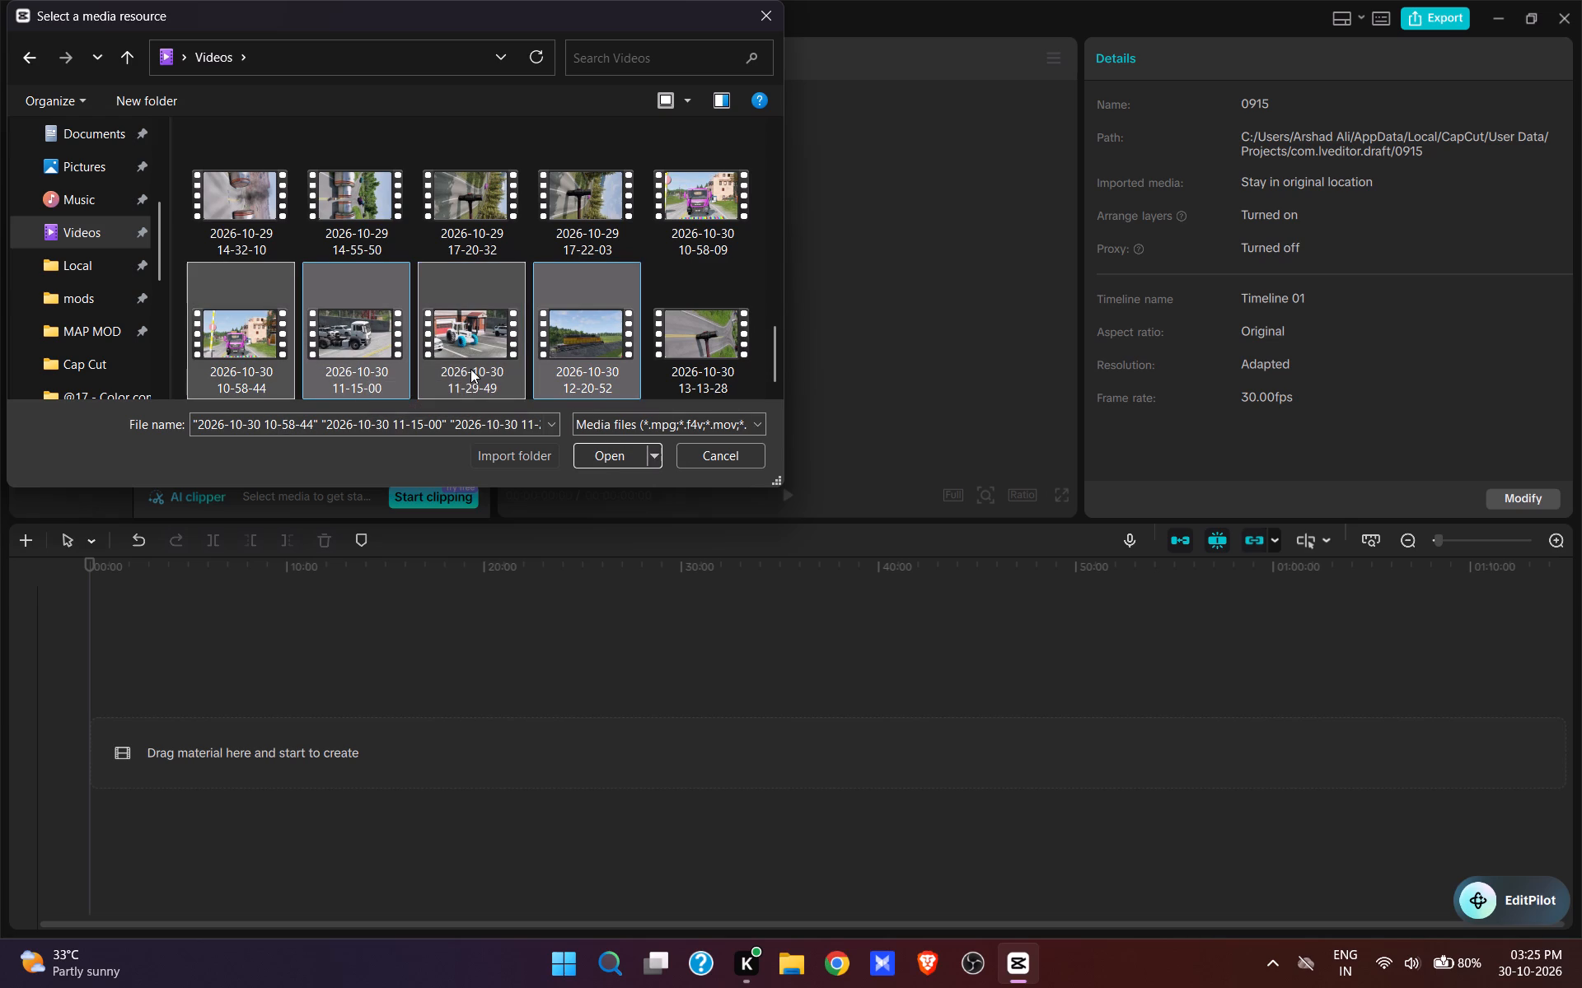
pyautogui.click(614, 454)
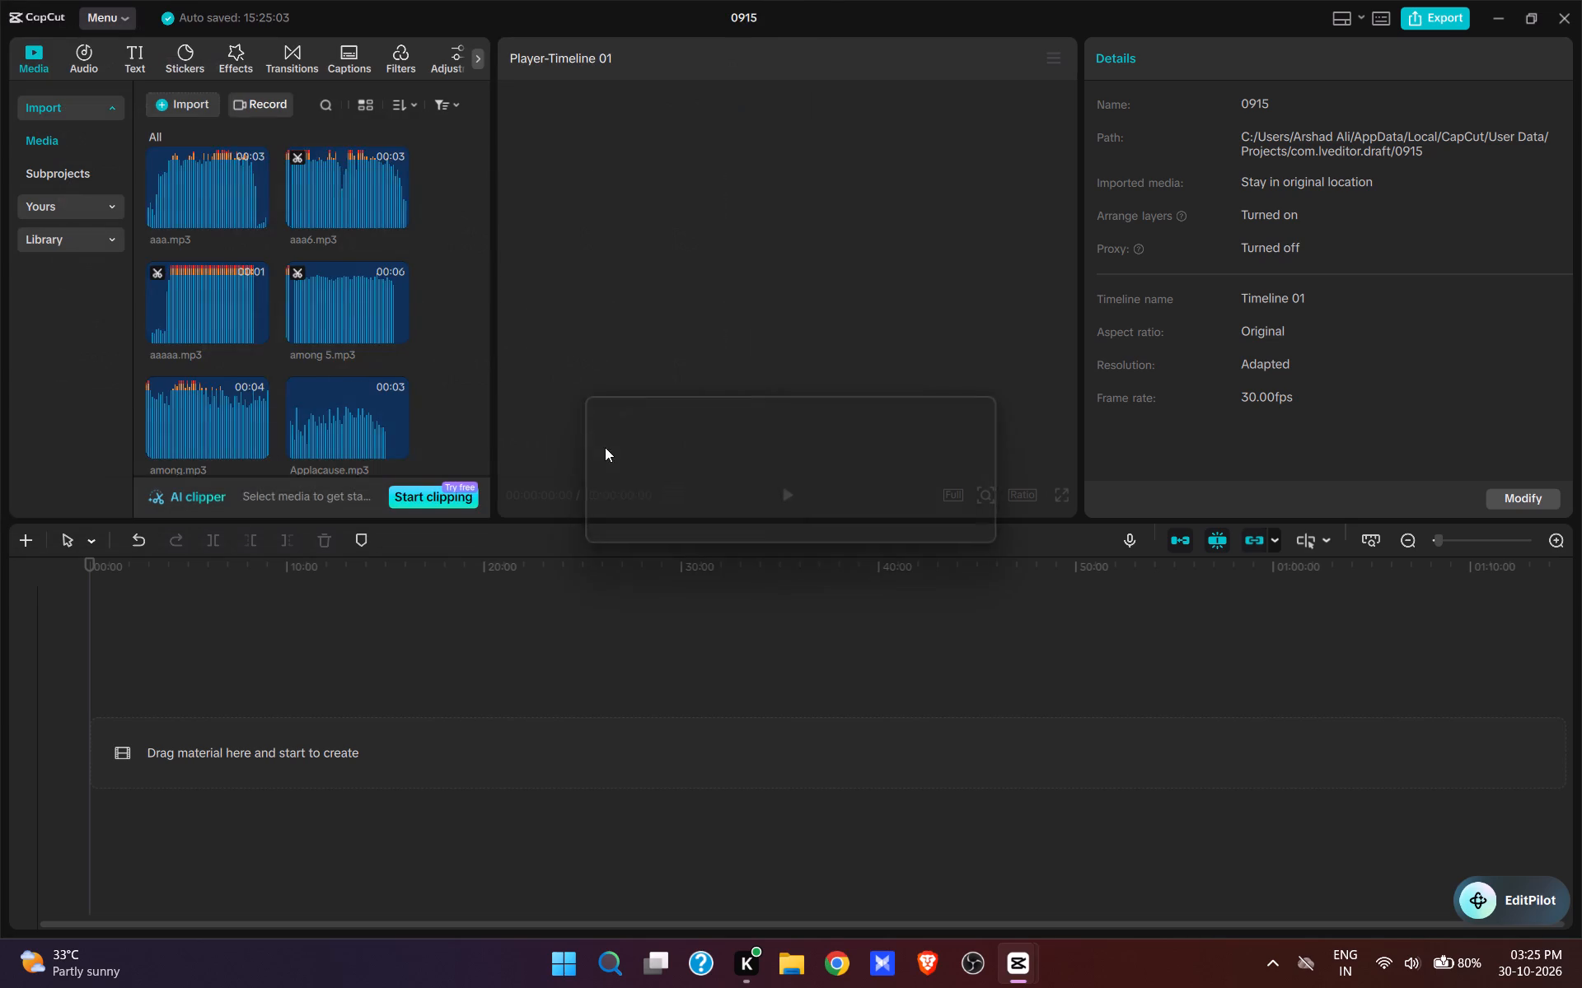
# Add the four newly imported recordings together to the empty timeline.
pyautogui.scroll(1, 361, 389)
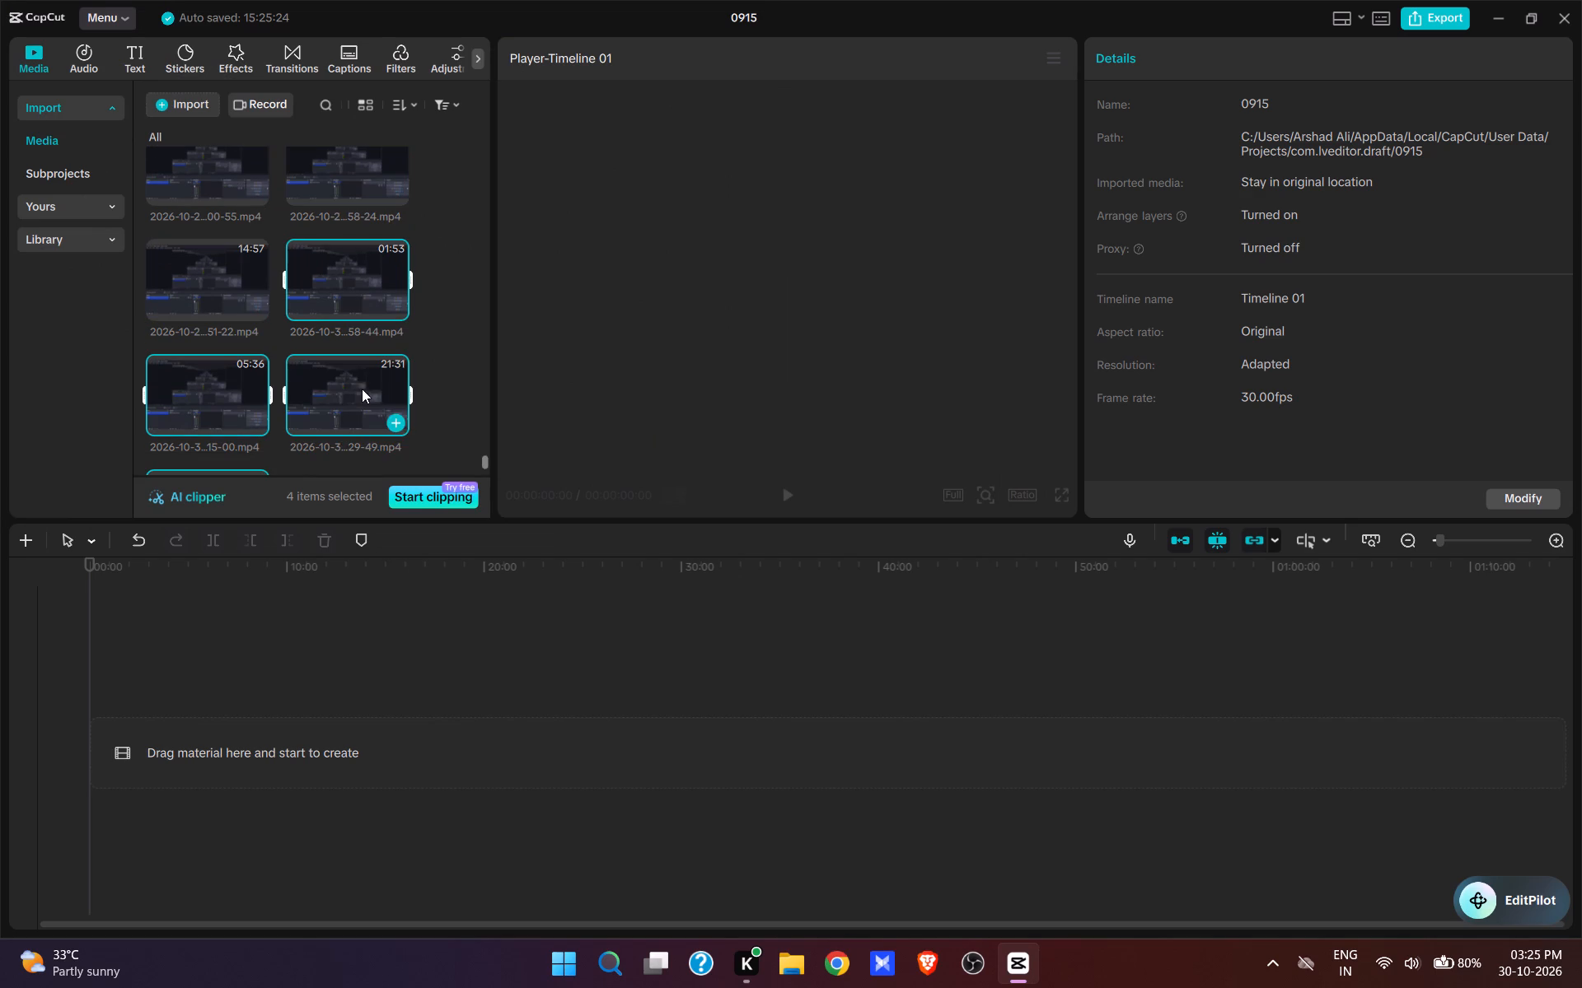
pyautogui.click(395, 303)
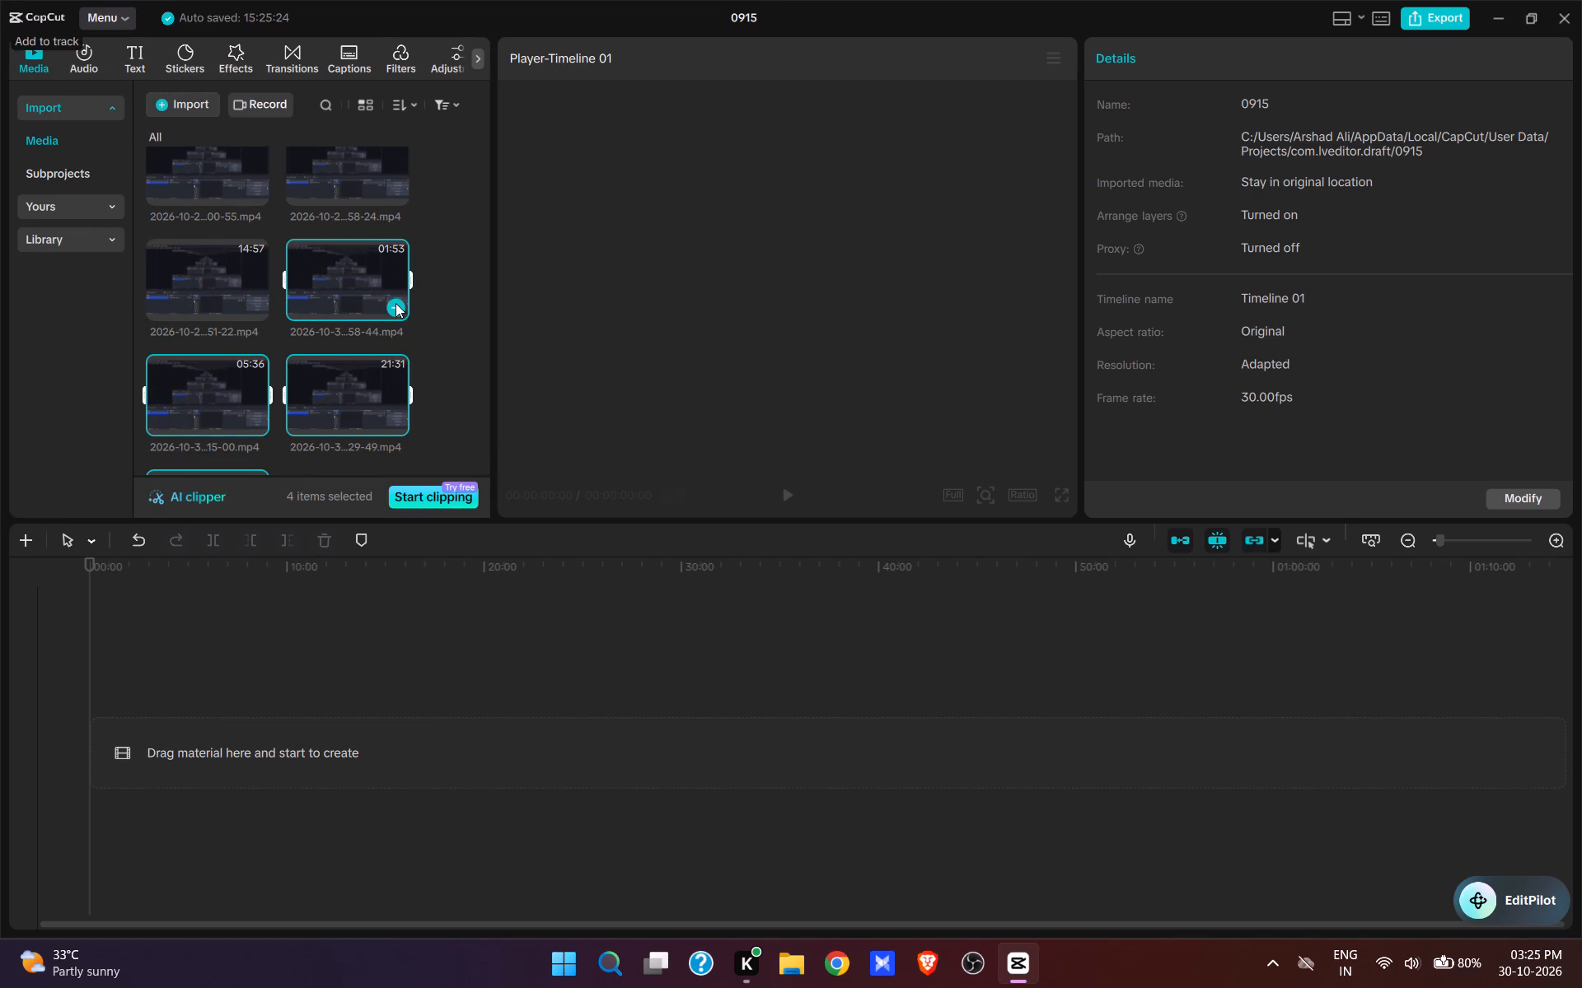
# Skim the footage from the first clip through the 11-15-00 clip to the start of the 11-29-49 clip.
pyautogui.press('space')
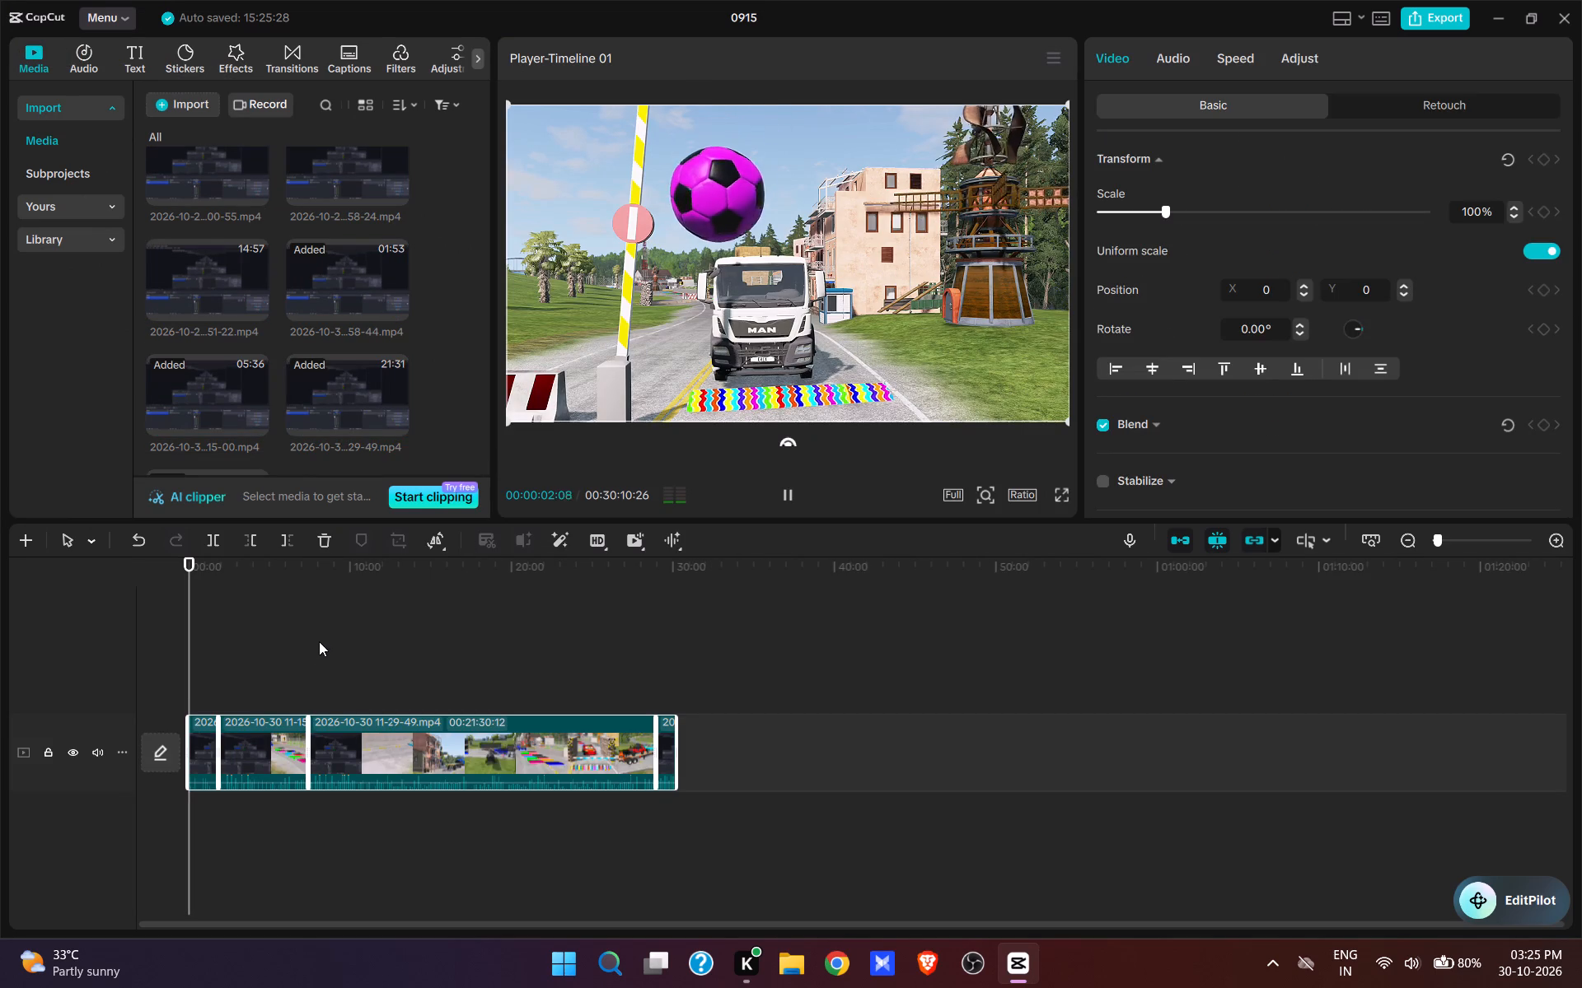
pyautogui.click(204, 678)
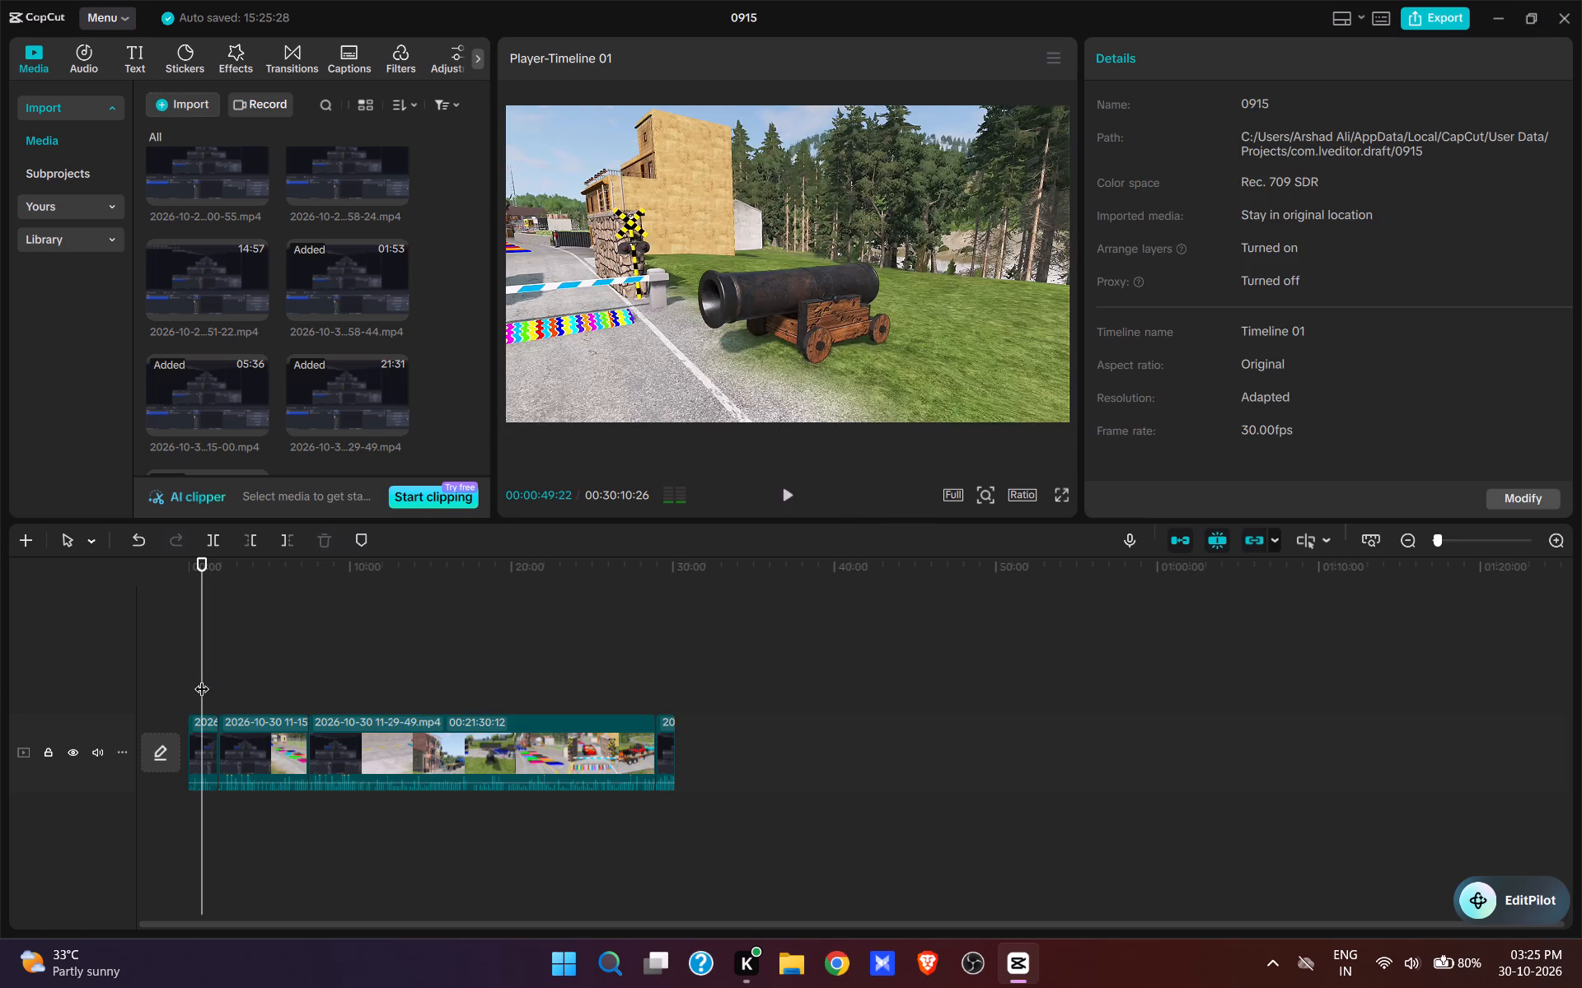
pyautogui.press('space')
pyautogui.click(256, 667)
pyautogui.press('space')
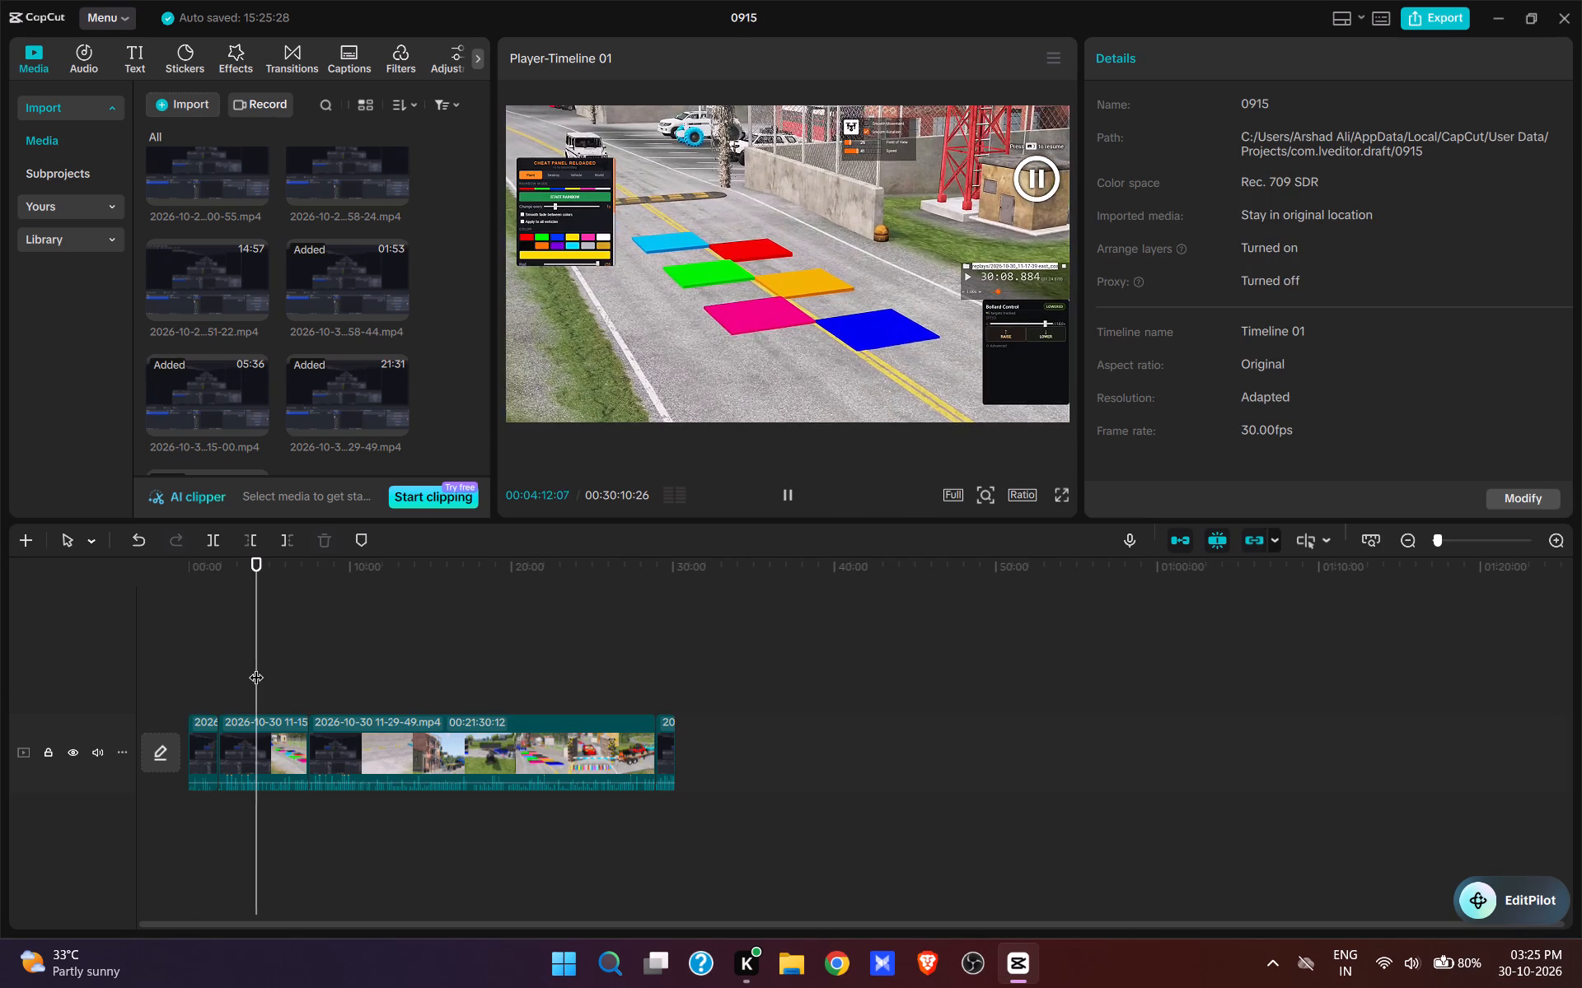
pyautogui.click(272, 665)
pyautogui.click(297, 668)
pyautogui.click(305, 669)
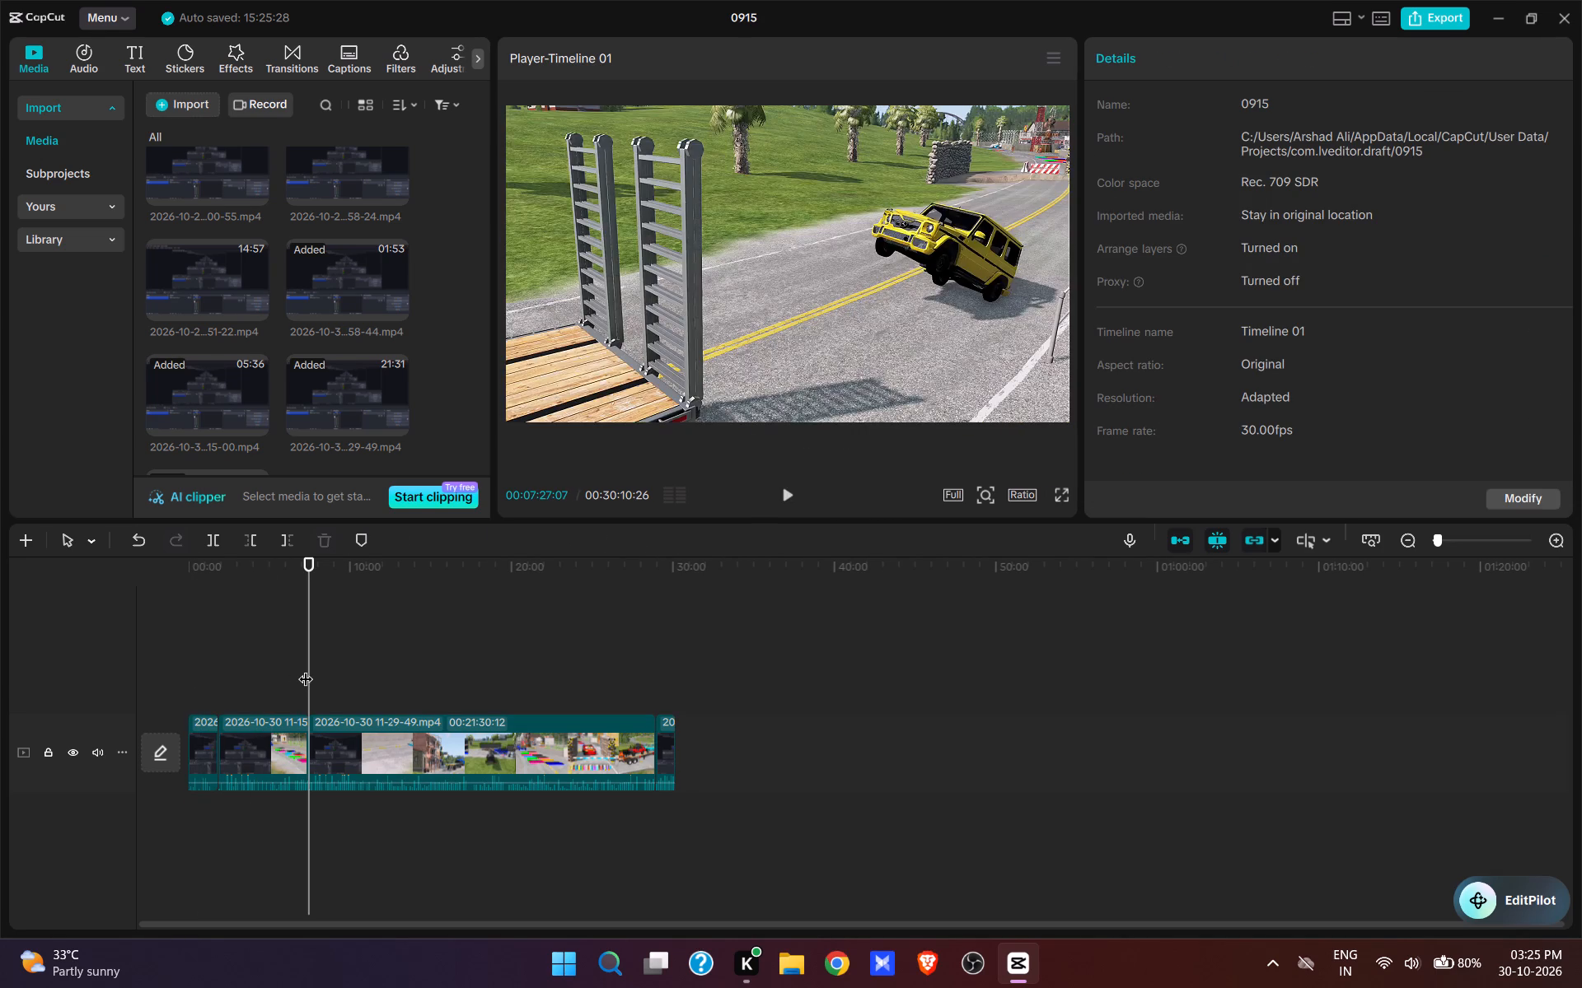
pyautogui.press('space')
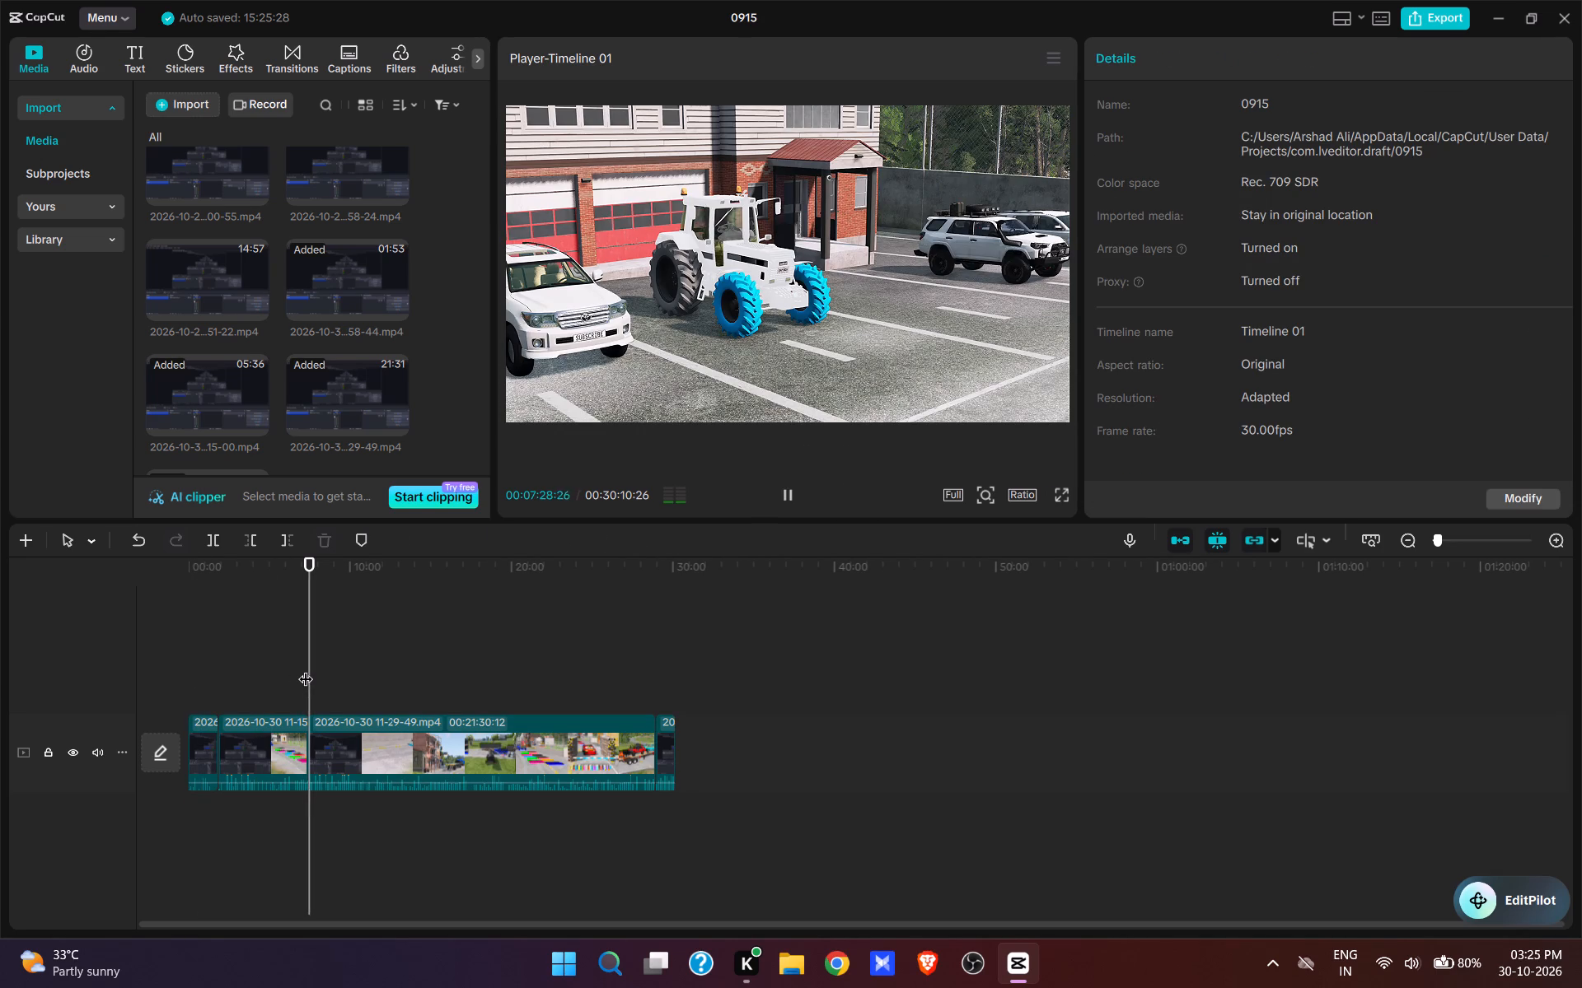
pyautogui.click(290, 670)
pyautogui.press('space')
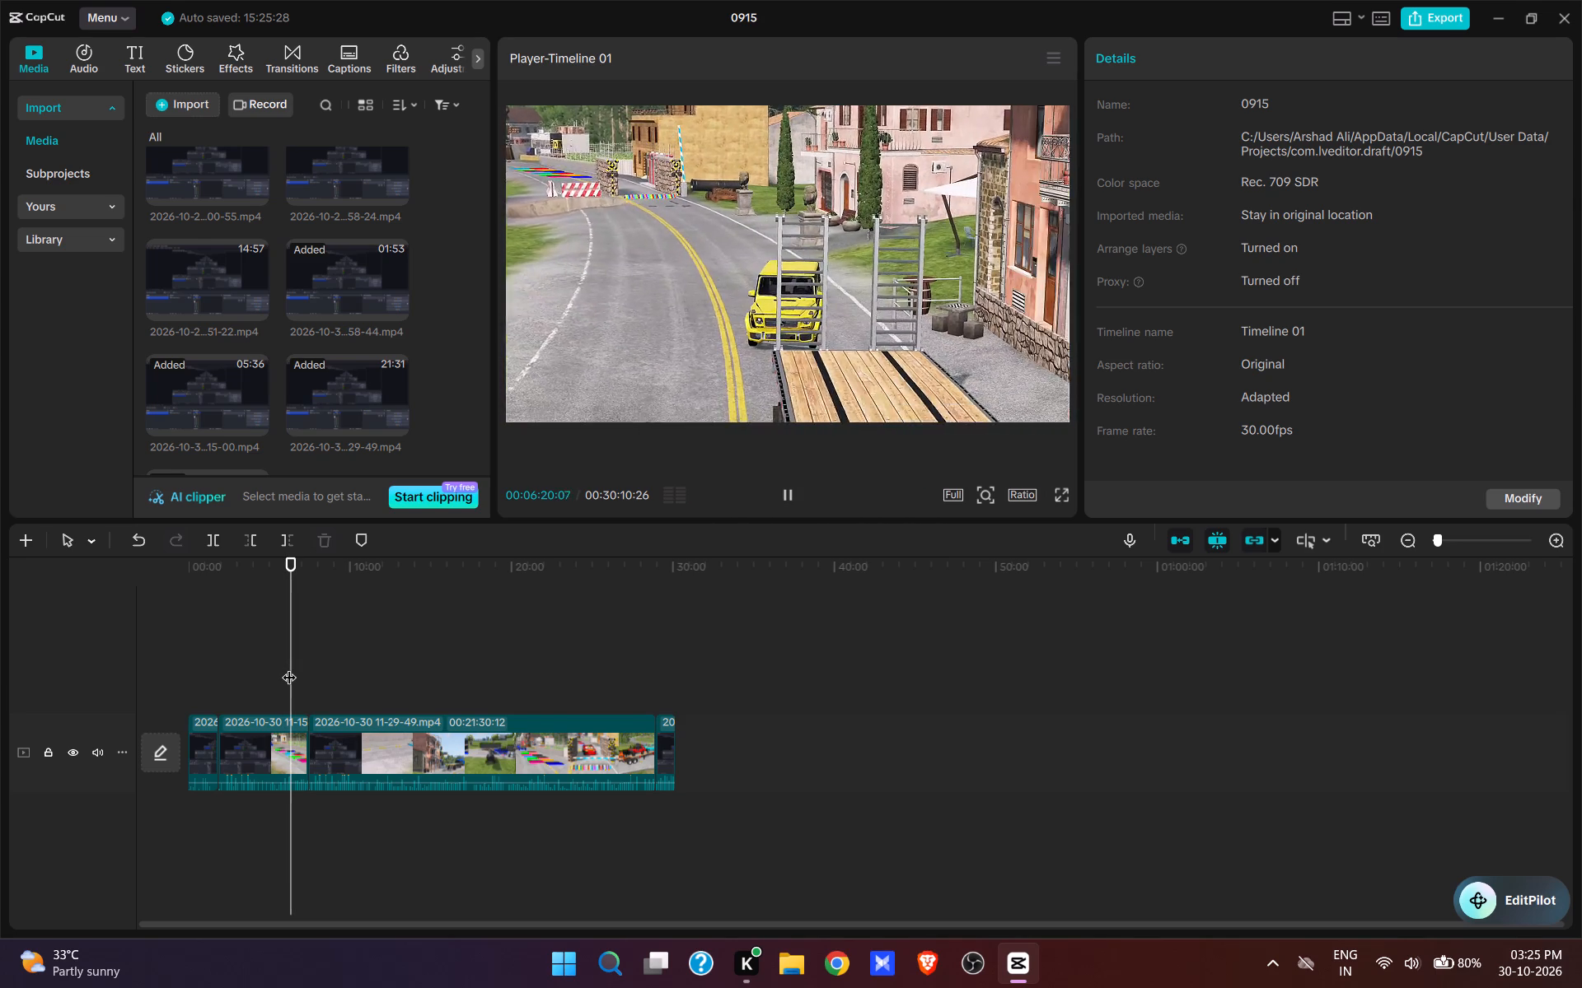
# Examine the second half of the 11-15-00 clip, playing short passages up to the start of the 11-29-49 clip.
pyautogui.keyDown('ctrl'); pyautogui.scroll(11, 362, 673); pyautogui.keyUp('ctrl')
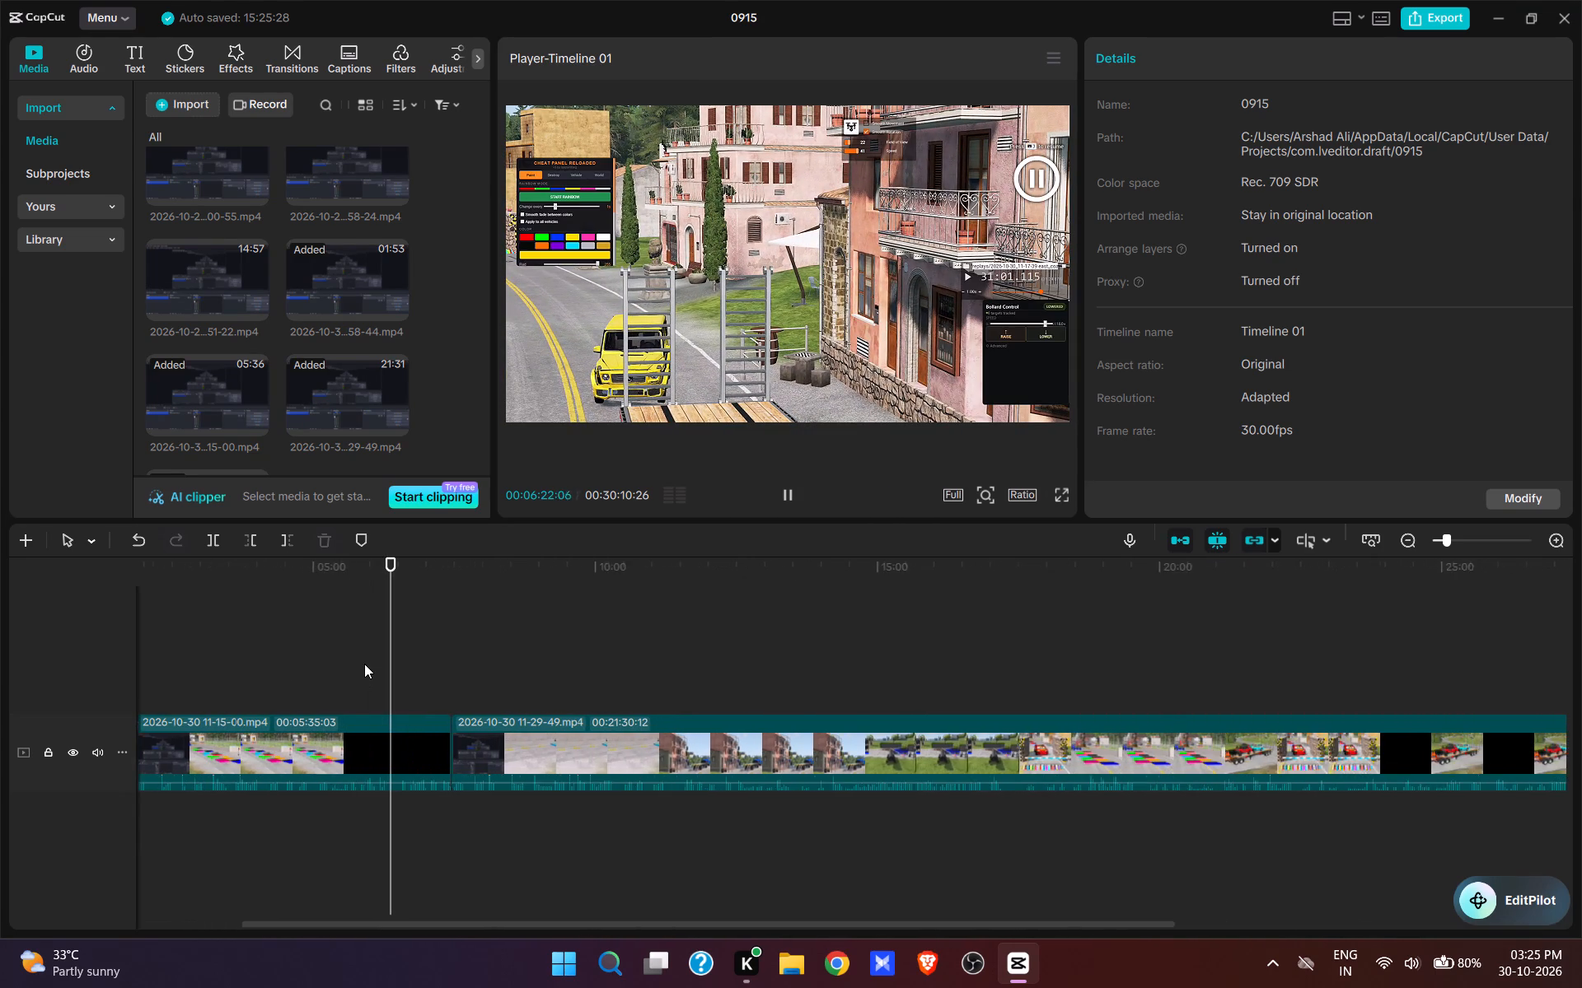
pyautogui.keyDown('ctrl'); pyautogui.scroll(2, 364, 664); pyautogui.keyUp('ctrl')
pyautogui.click(248, 680)
pyautogui.press('space')
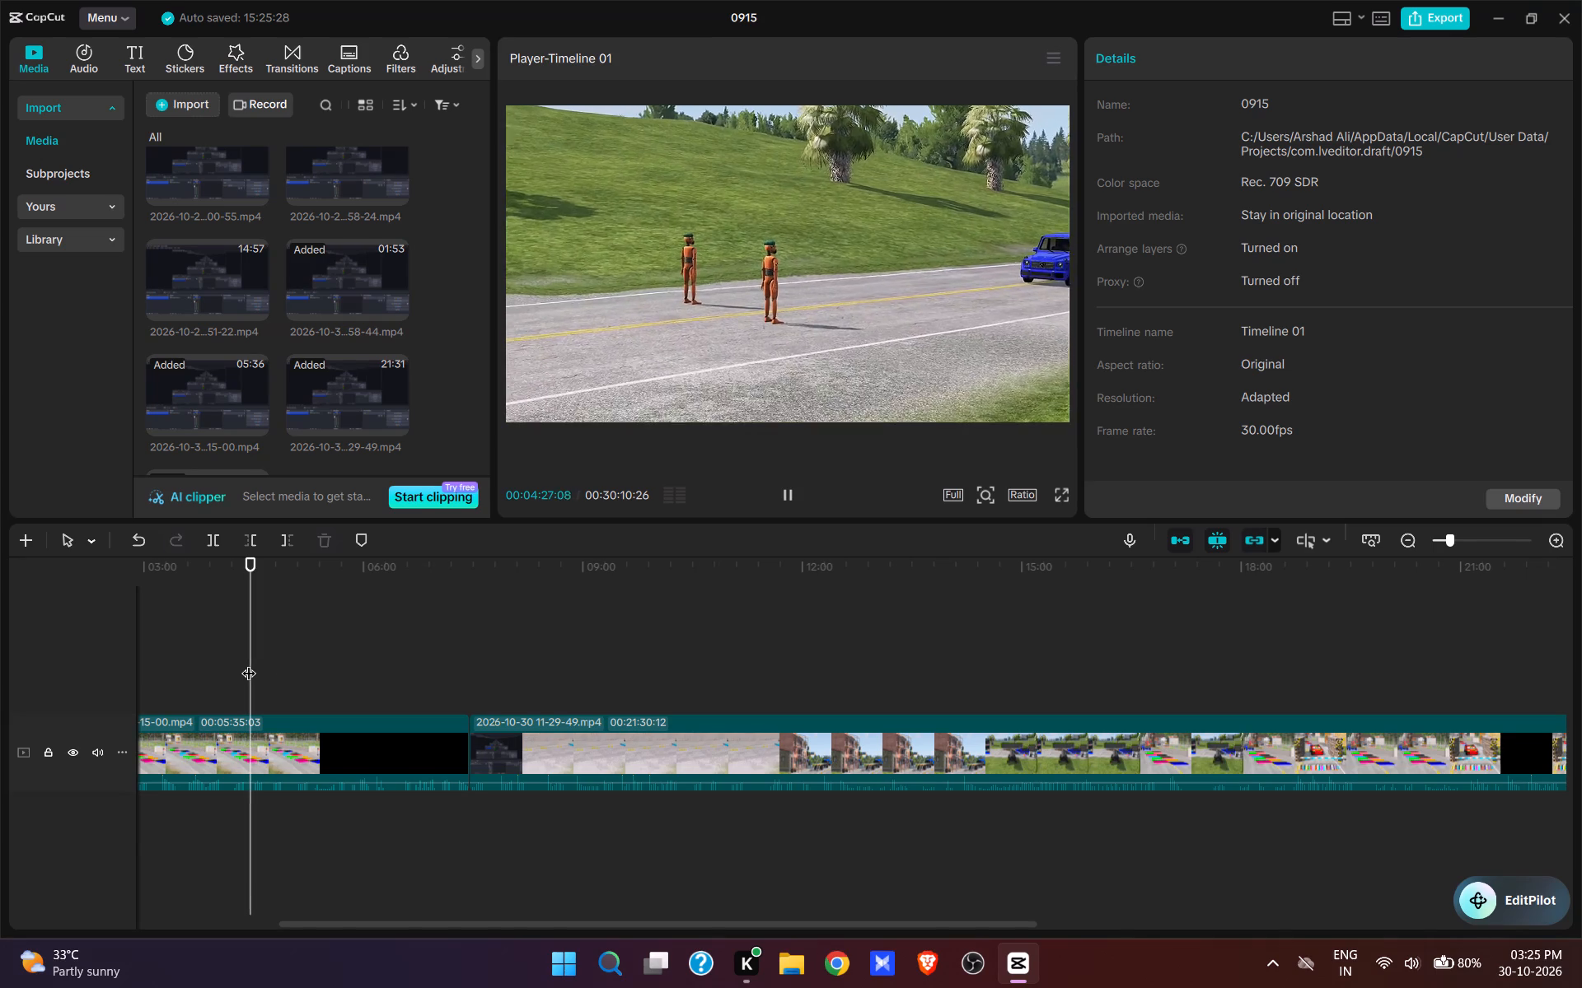
pyautogui.click(349, 668)
pyautogui.press('space')
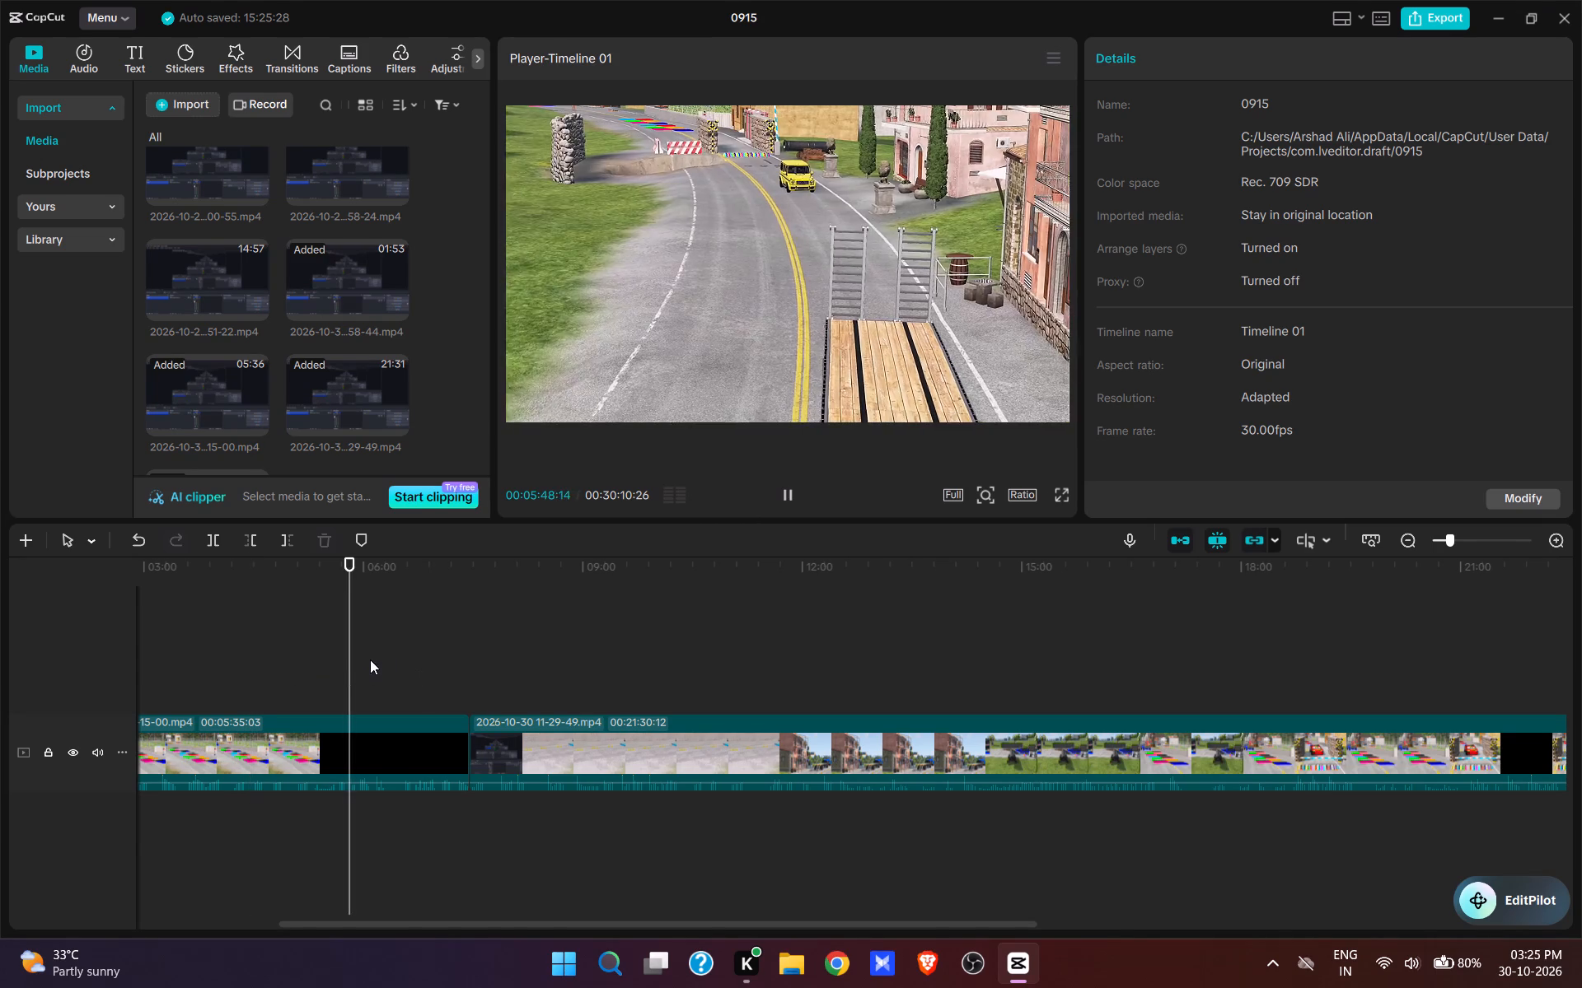
pyautogui.click(383, 656)
pyautogui.press('space')
pyautogui.click(408, 662)
pyautogui.press('space')
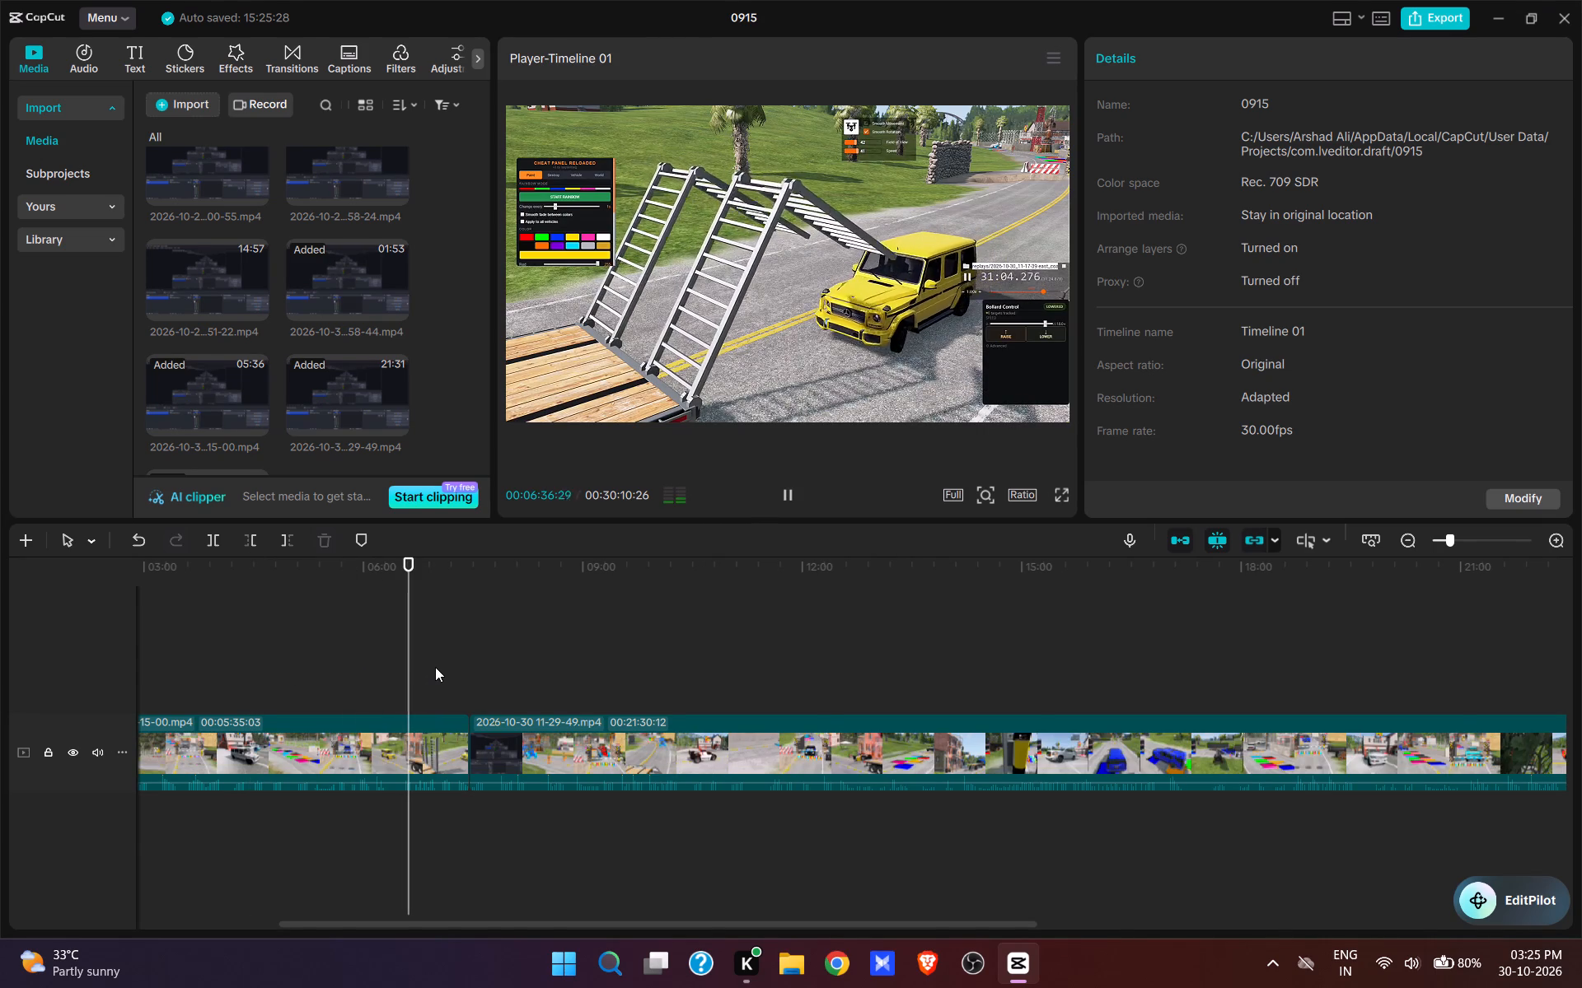
pyautogui.click(436, 667)
pyautogui.press('space')
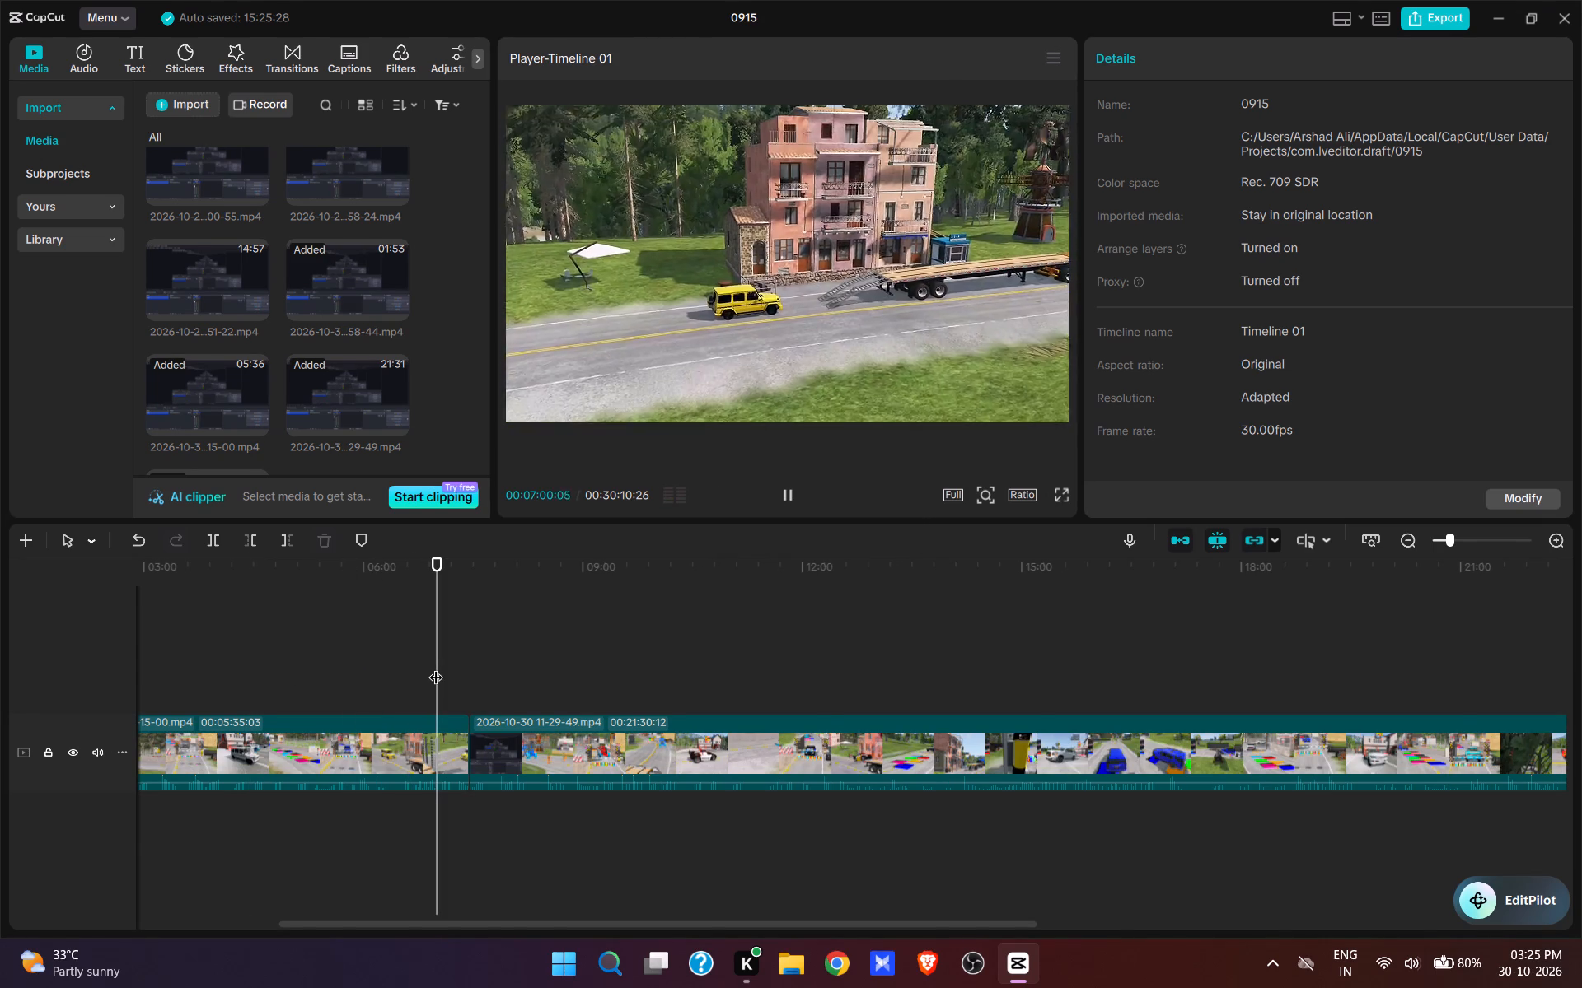
pyautogui.click(444, 678)
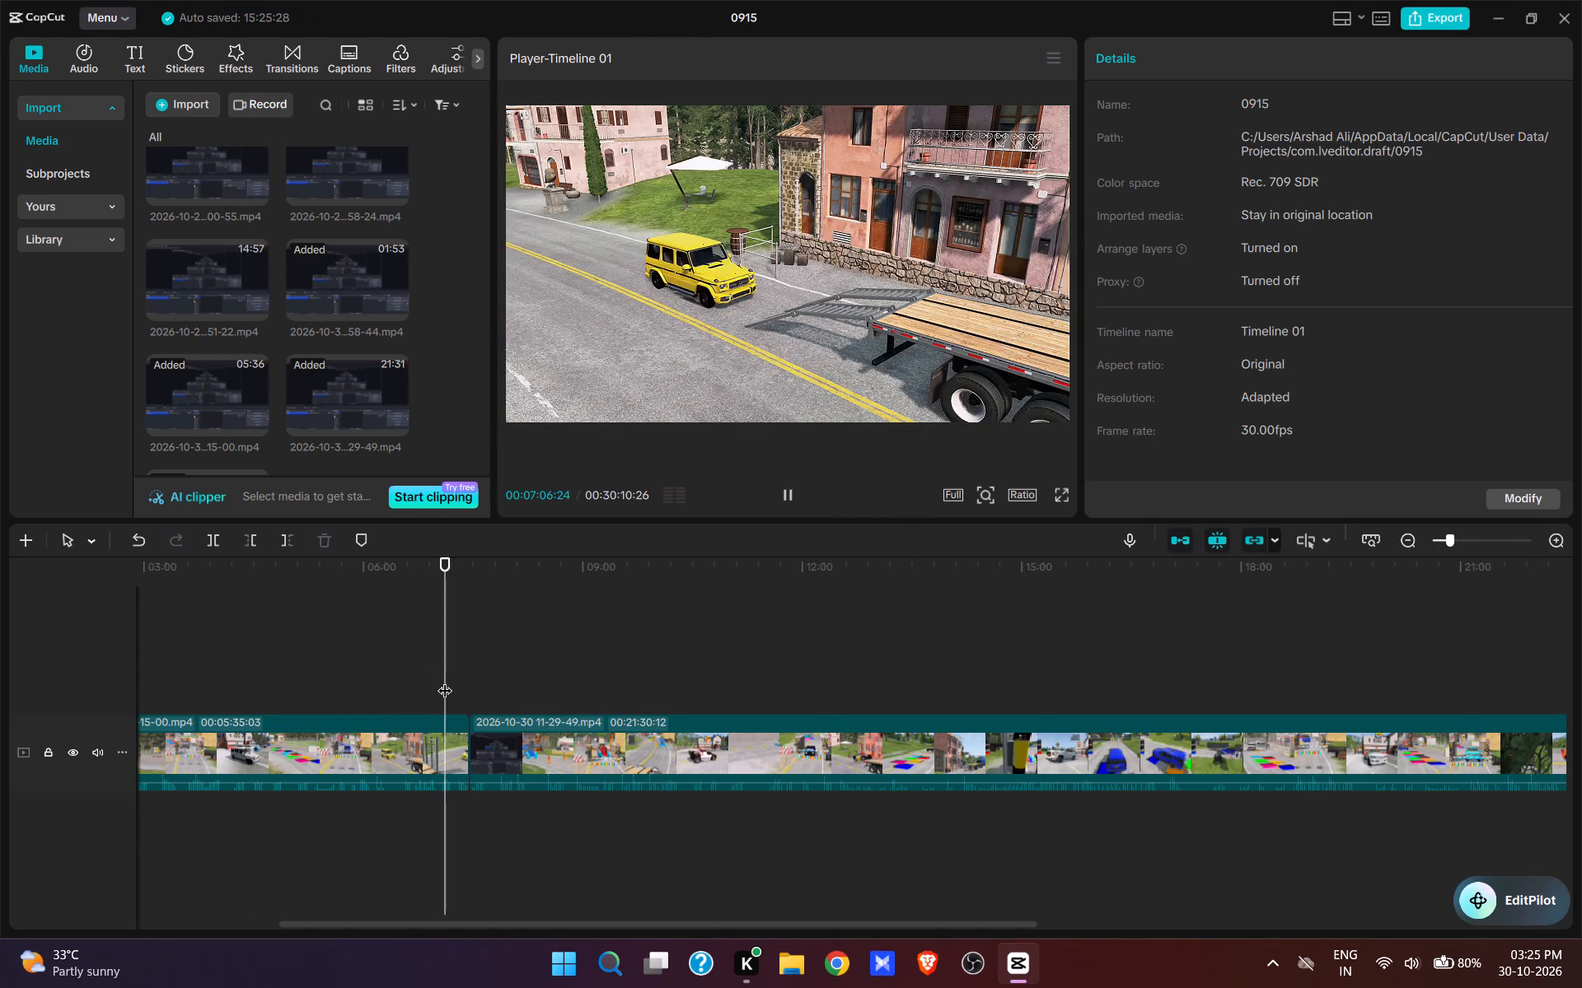
pyautogui.press('space')
pyautogui.click(456, 684)
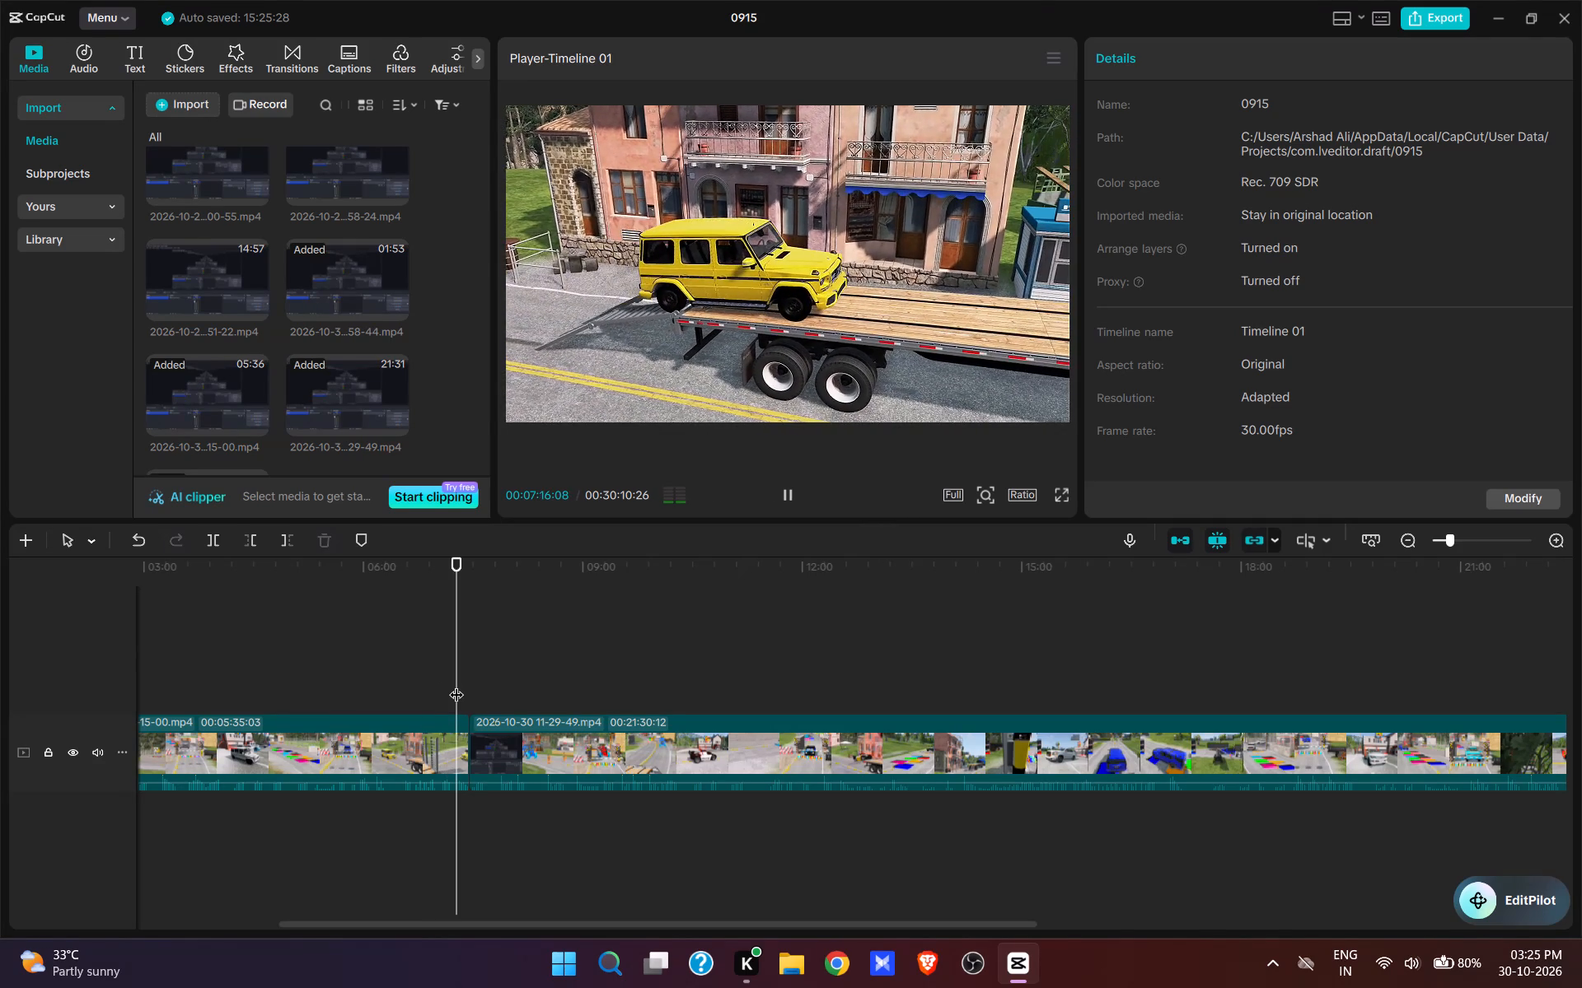
pyautogui.press('space')
pyautogui.press('space')
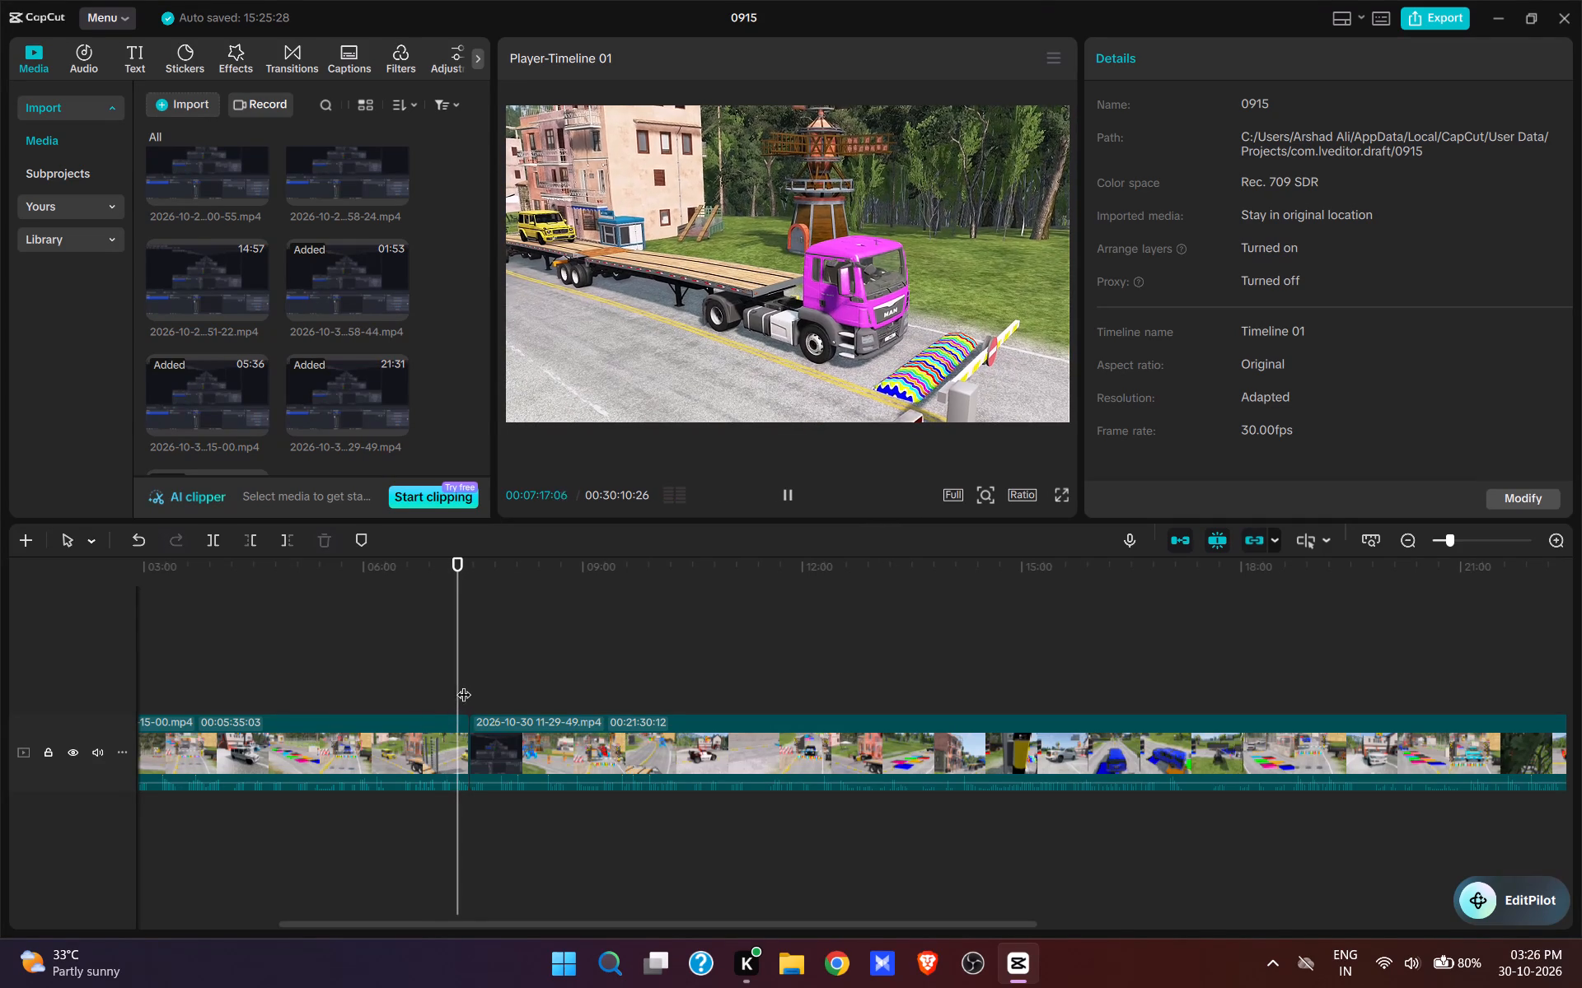
pyautogui.click(468, 683)
pyautogui.press('space')
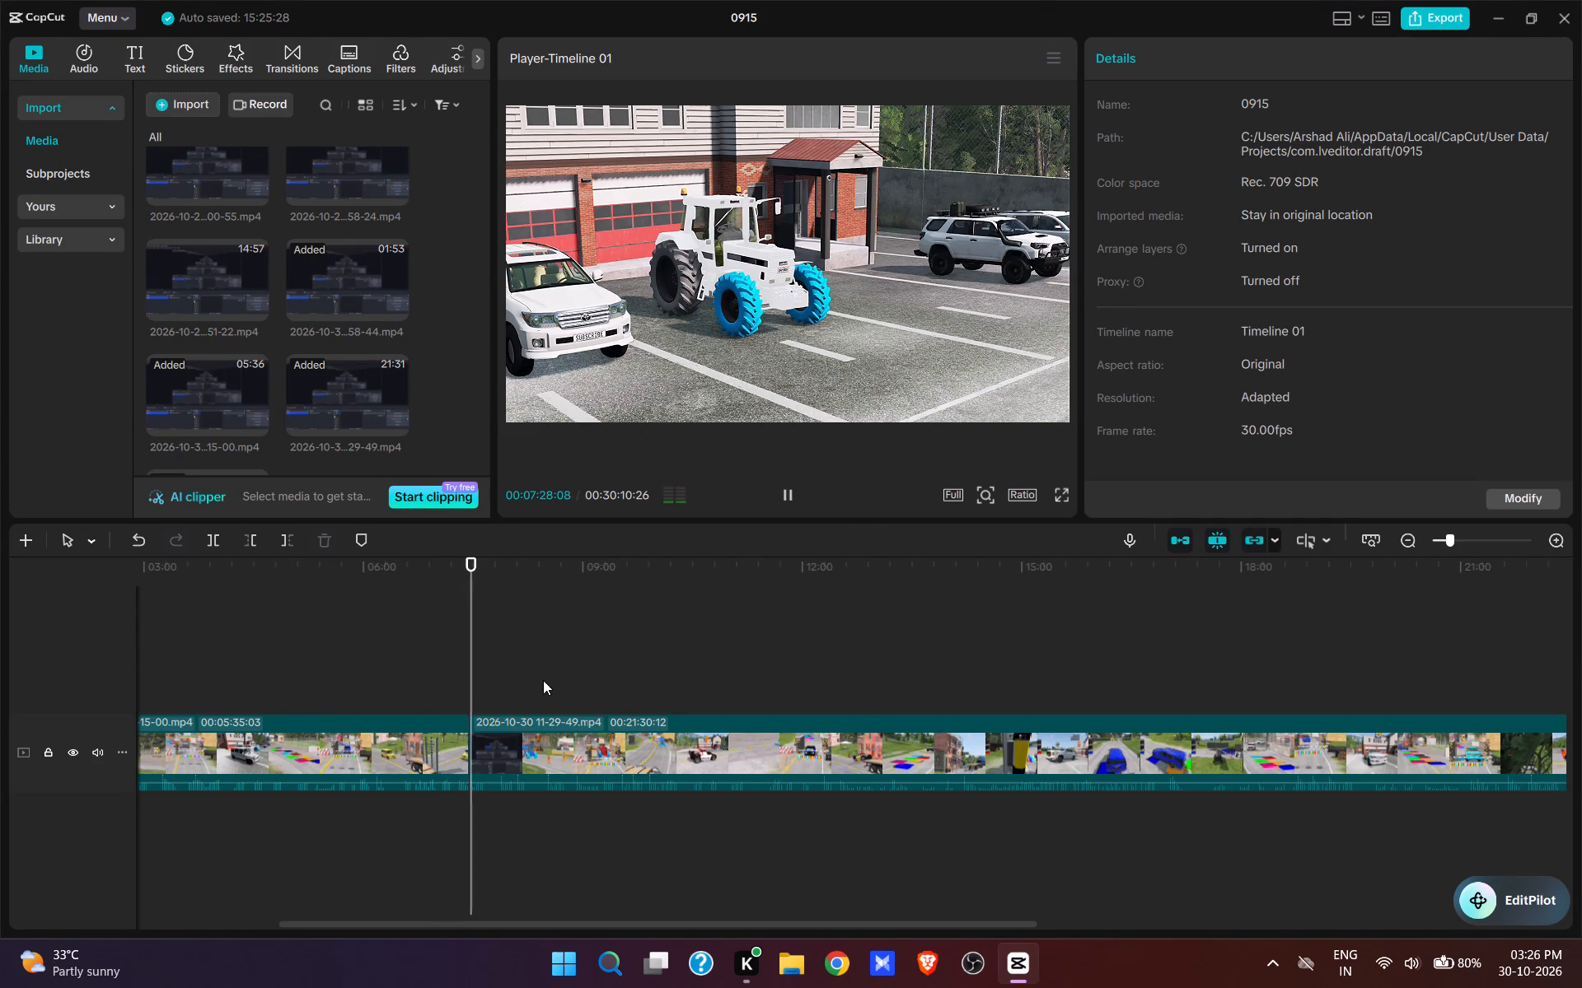
# Skim through the first part of the 11-29-49 clip at several points.
pyautogui.click(543, 680)
pyautogui.click(565, 677)
pyautogui.click(734, 672)
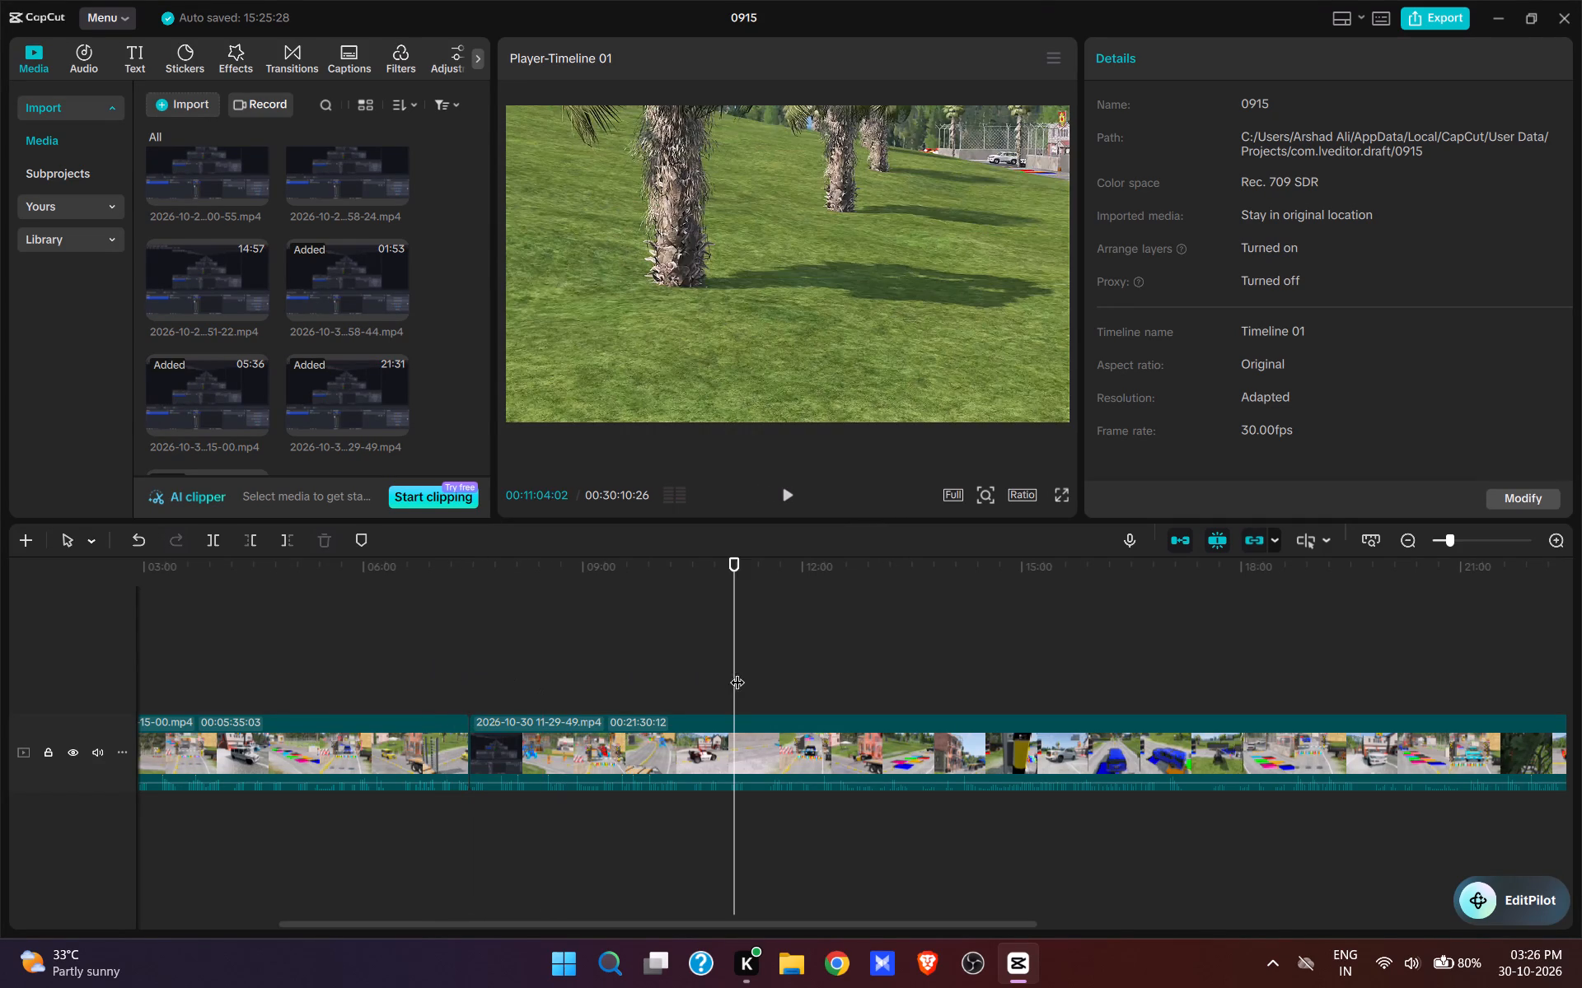
pyautogui.click(825, 672)
pyautogui.click(884, 671)
pyautogui.moveTo(759, 669); pyautogui.dragTo(668, 668)
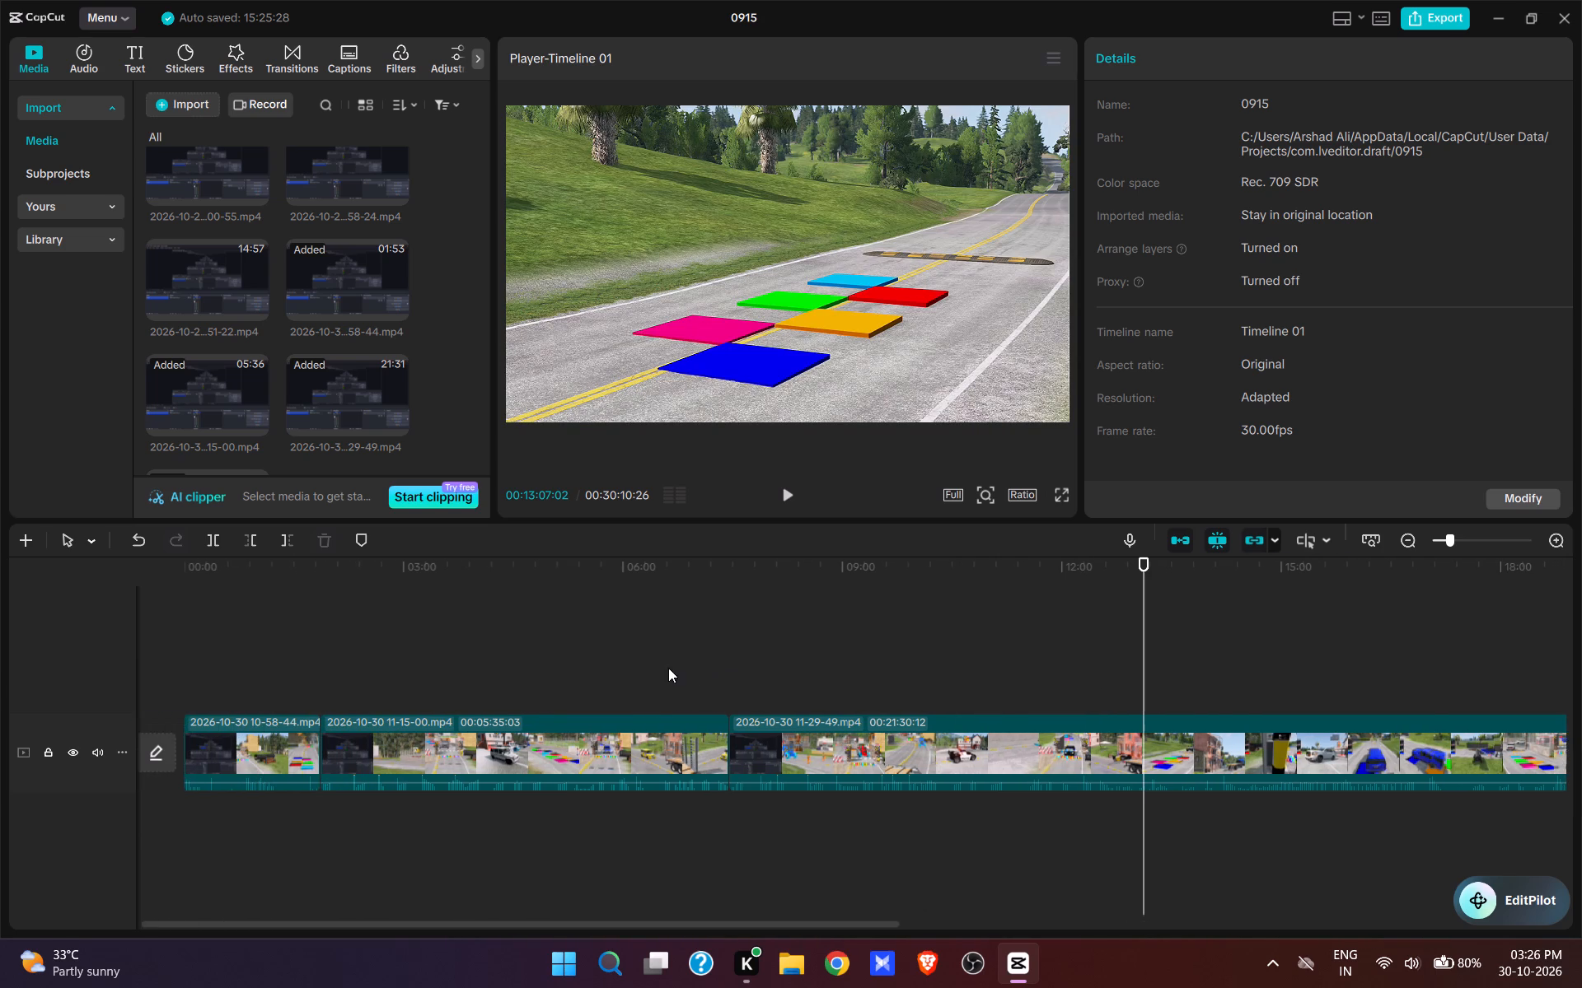
pyautogui.moveTo(668, 668); pyautogui.dragTo(664, 663)
# Review the first two clips, playing the 11-15-00 clip from about 00:03:52 and viewing it in full screen.
pyautogui.click(274, 645)
pyautogui.click(420, 631)
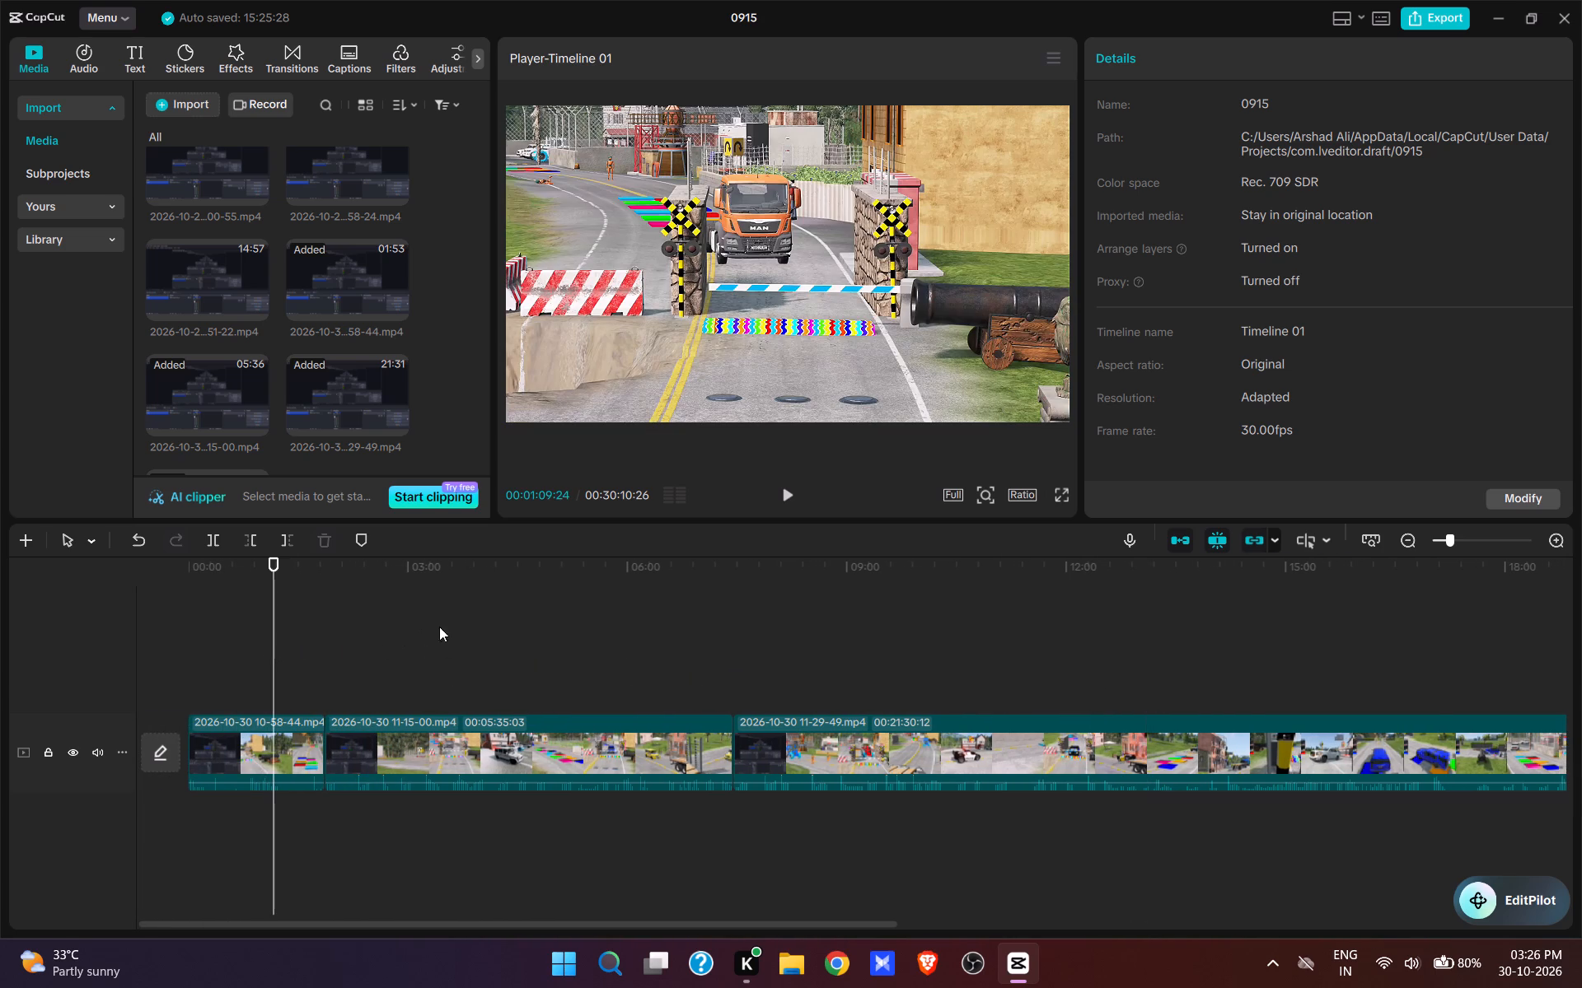
pyautogui.click(471, 625)
pyautogui.press('space')
pyautogui.press('space')
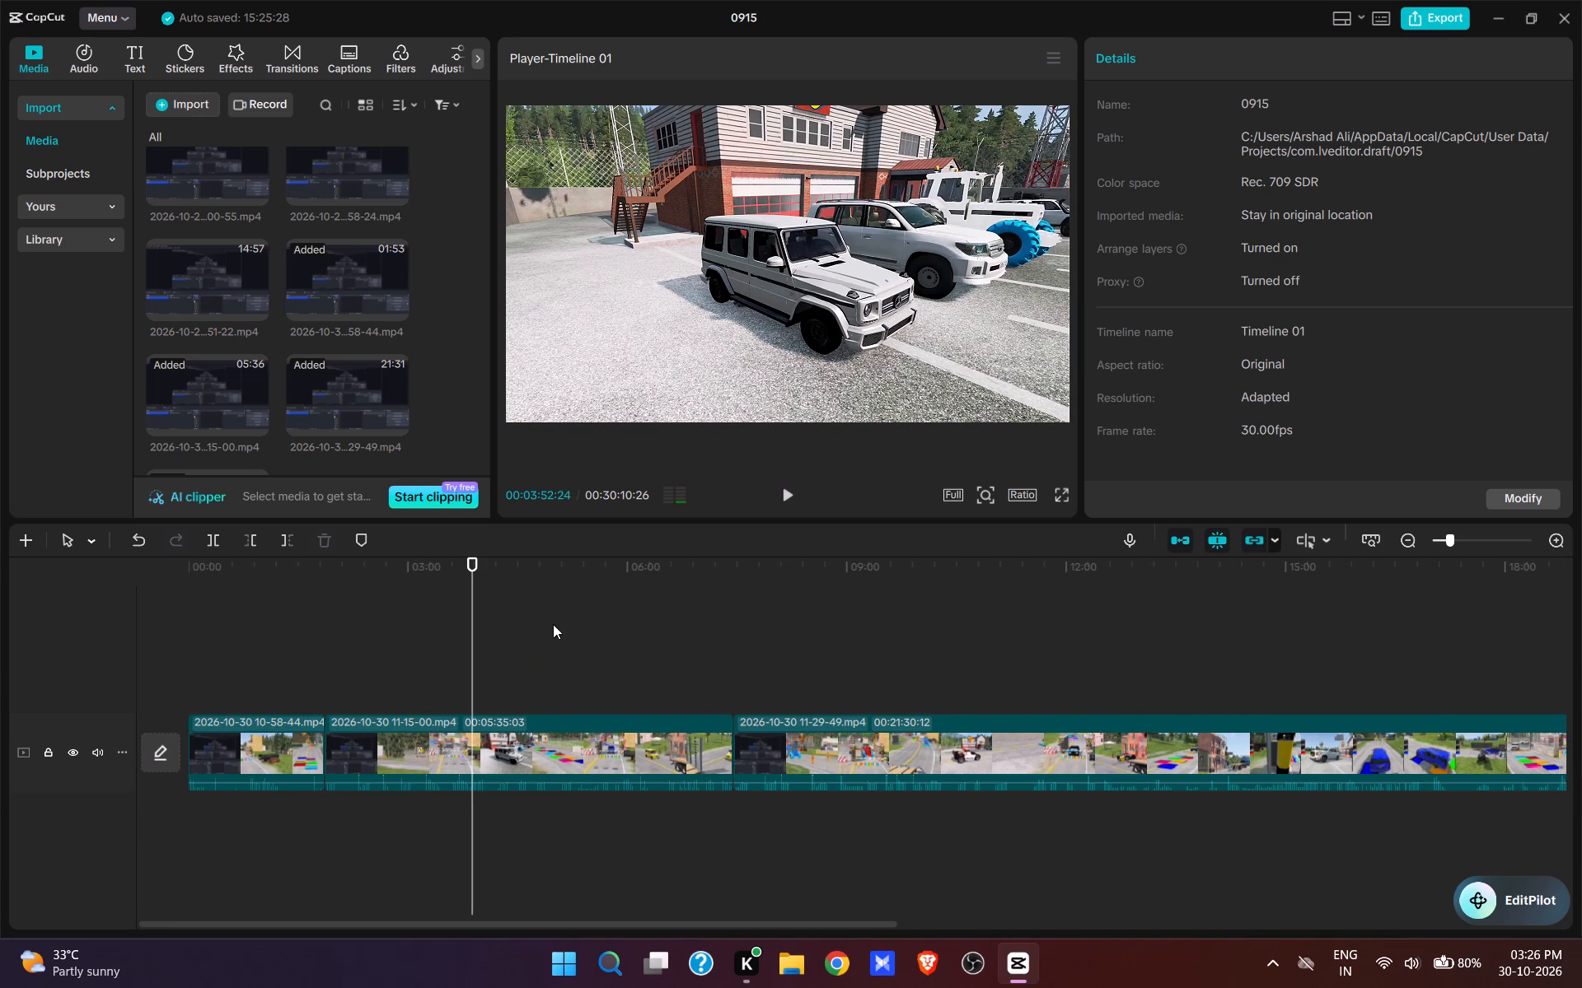
pyautogui.press('space')
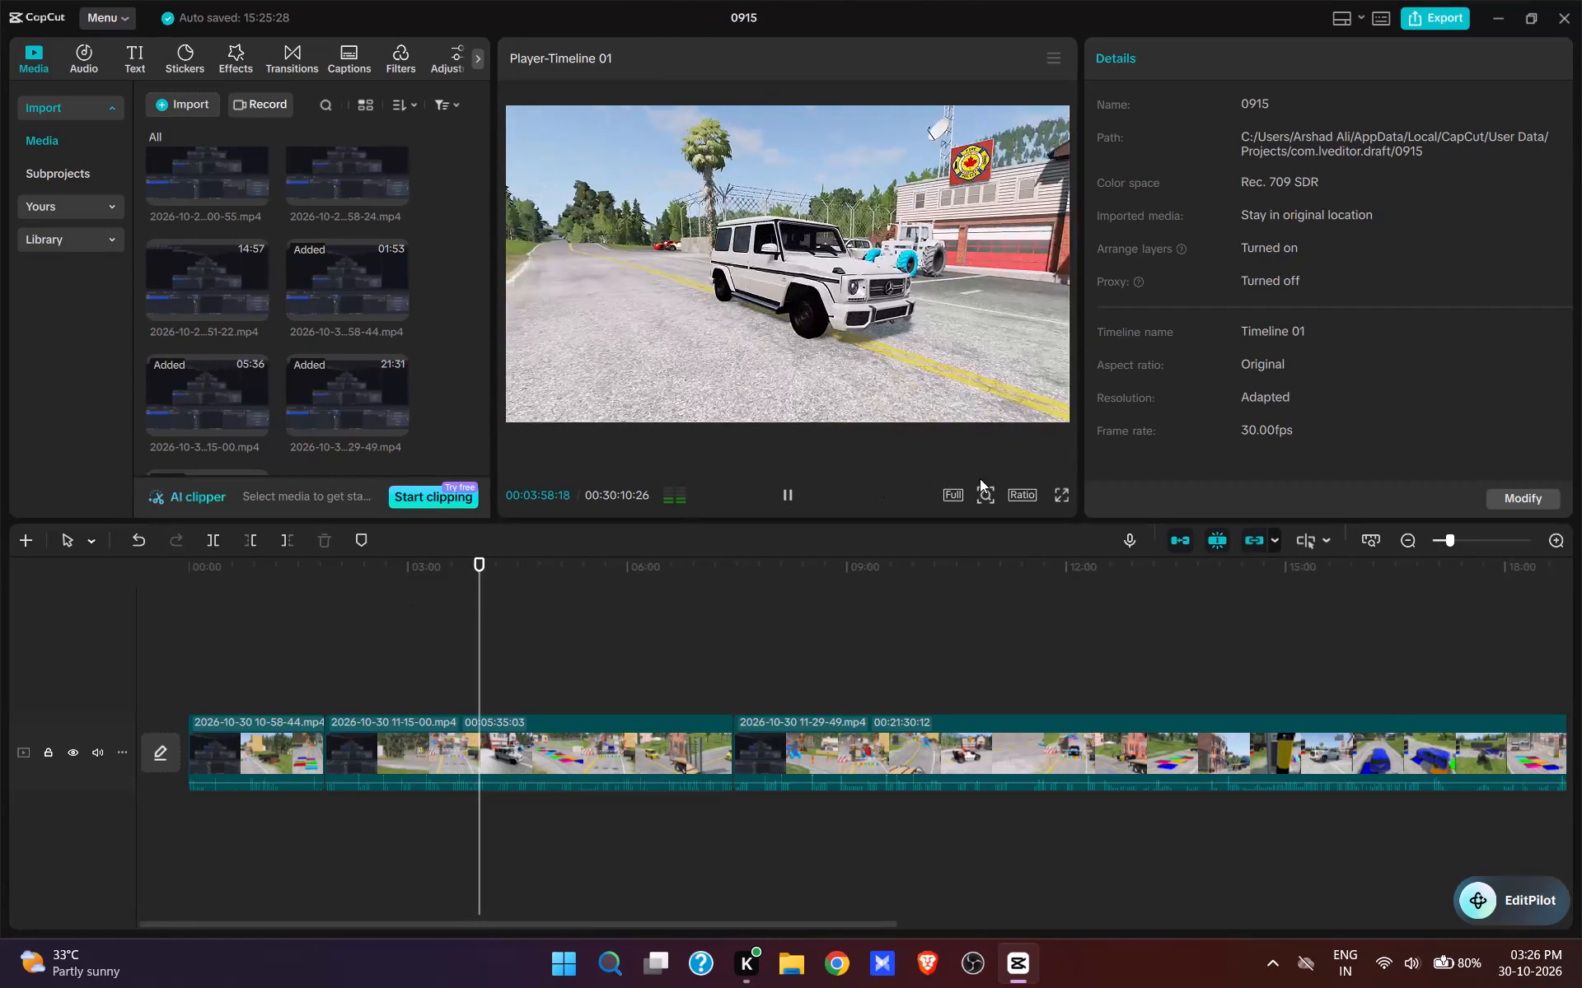
pyautogui.click(1065, 492)
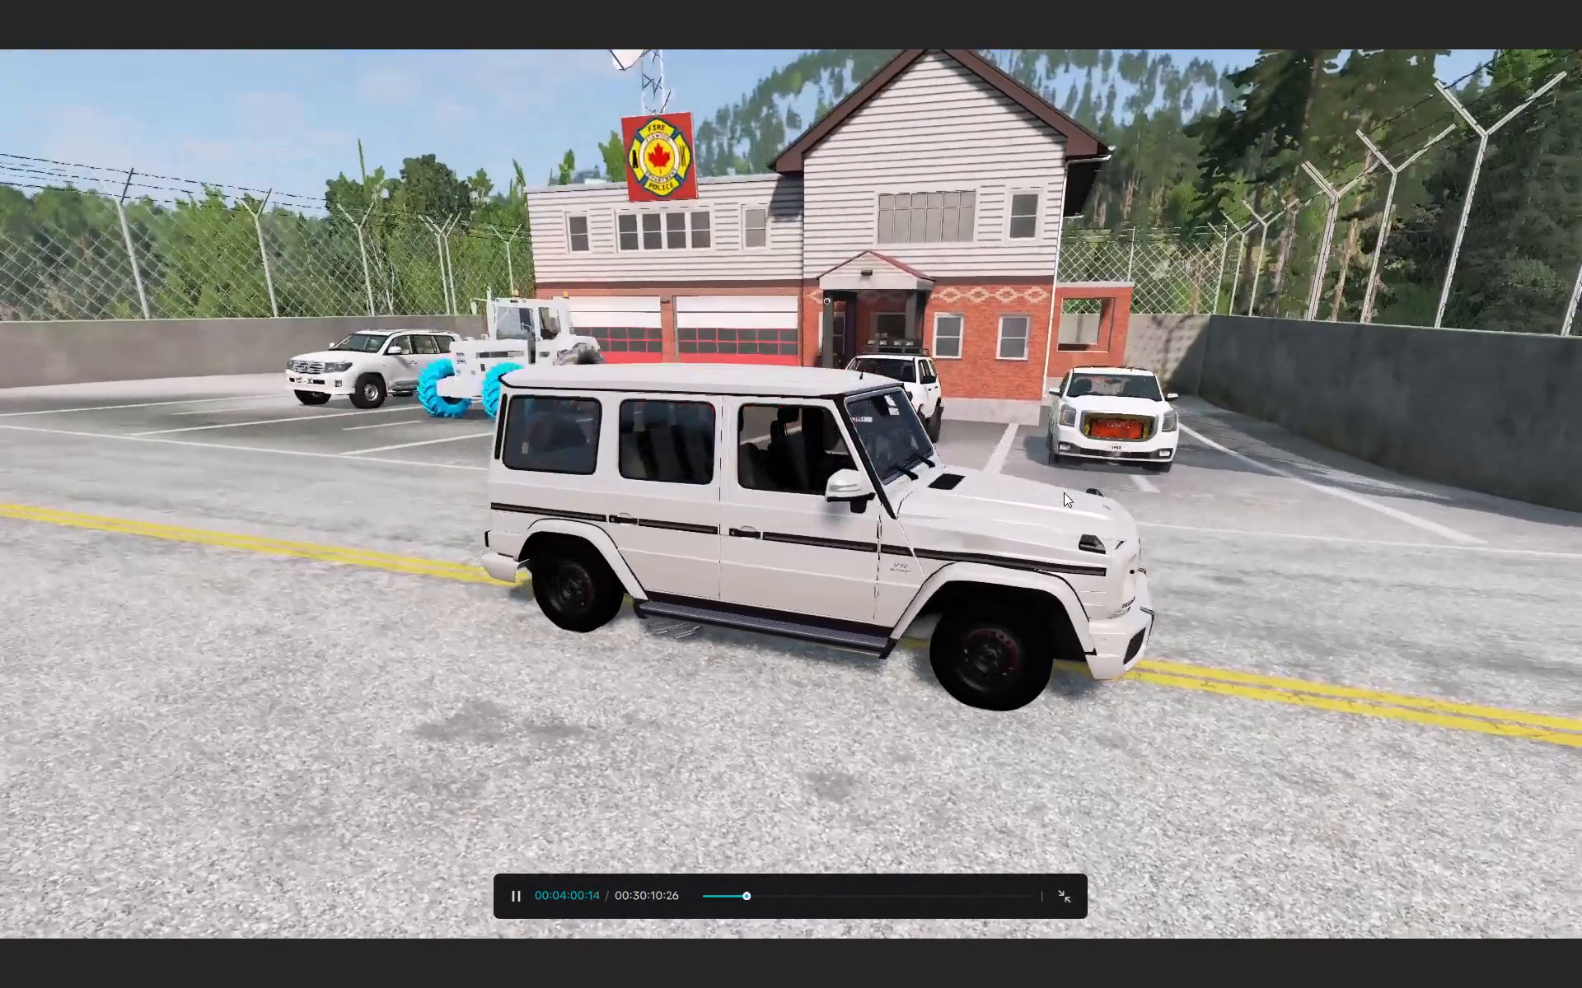
pyautogui.press('Escape')
pyautogui.press('space')
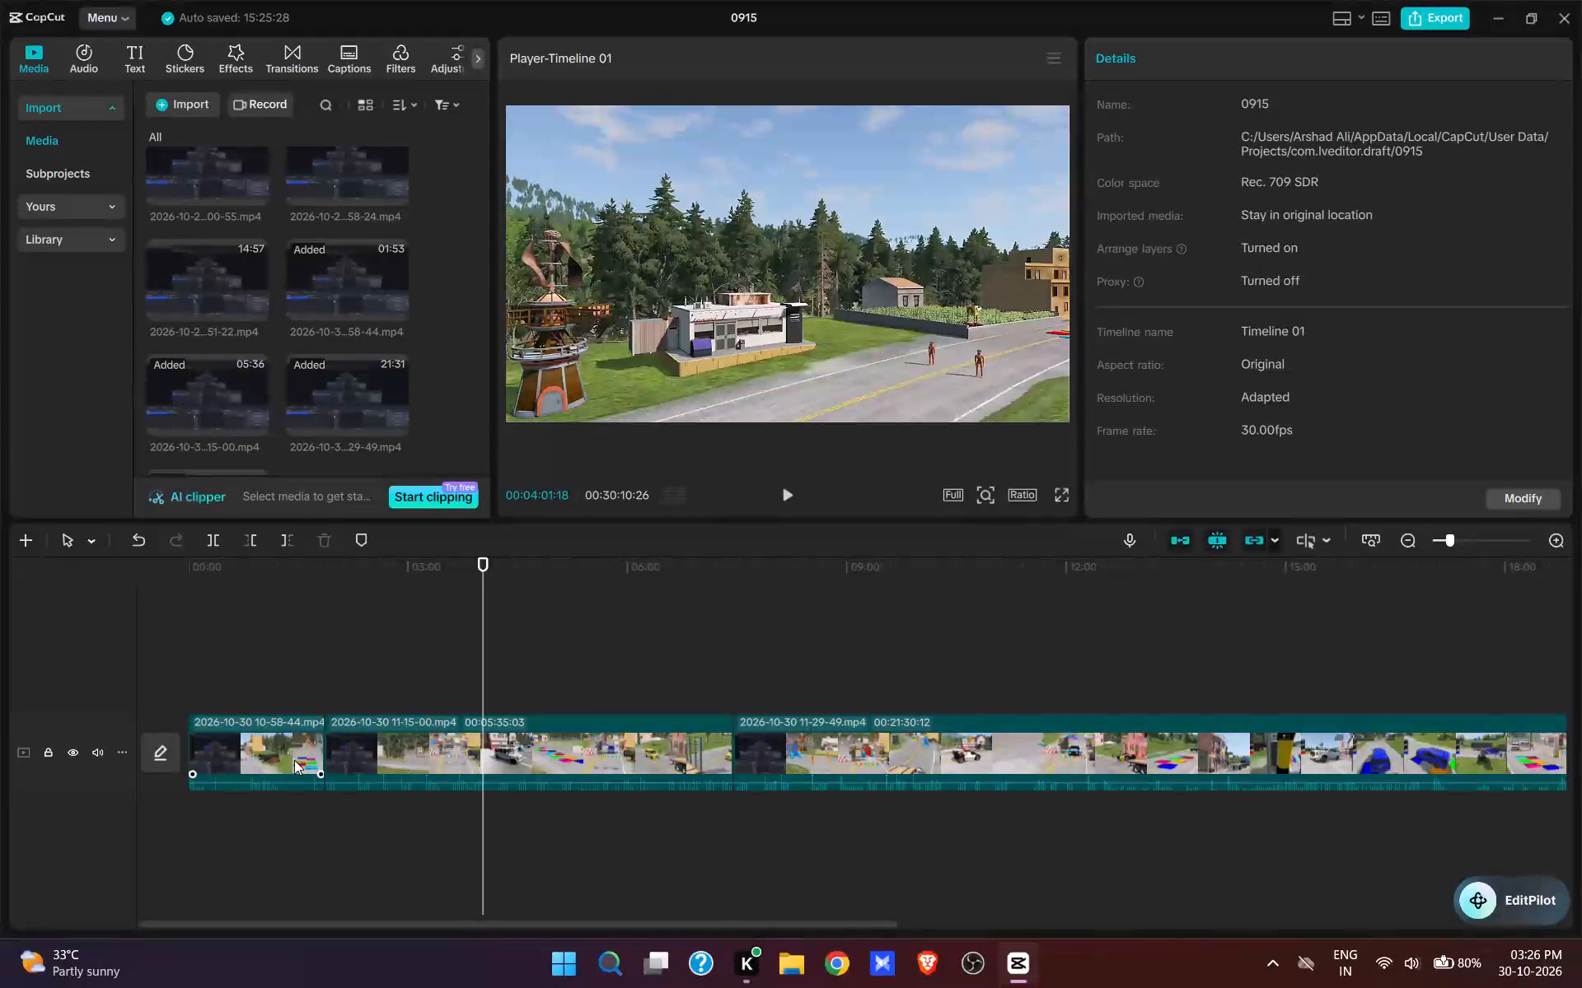
# Set the first clip's saturation to 30 and apply the adjustment to all clips.
pyautogui.click(284, 758)
pyautogui.click(1390, 56)
pyautogui.scroll(-9, 1448, 304)
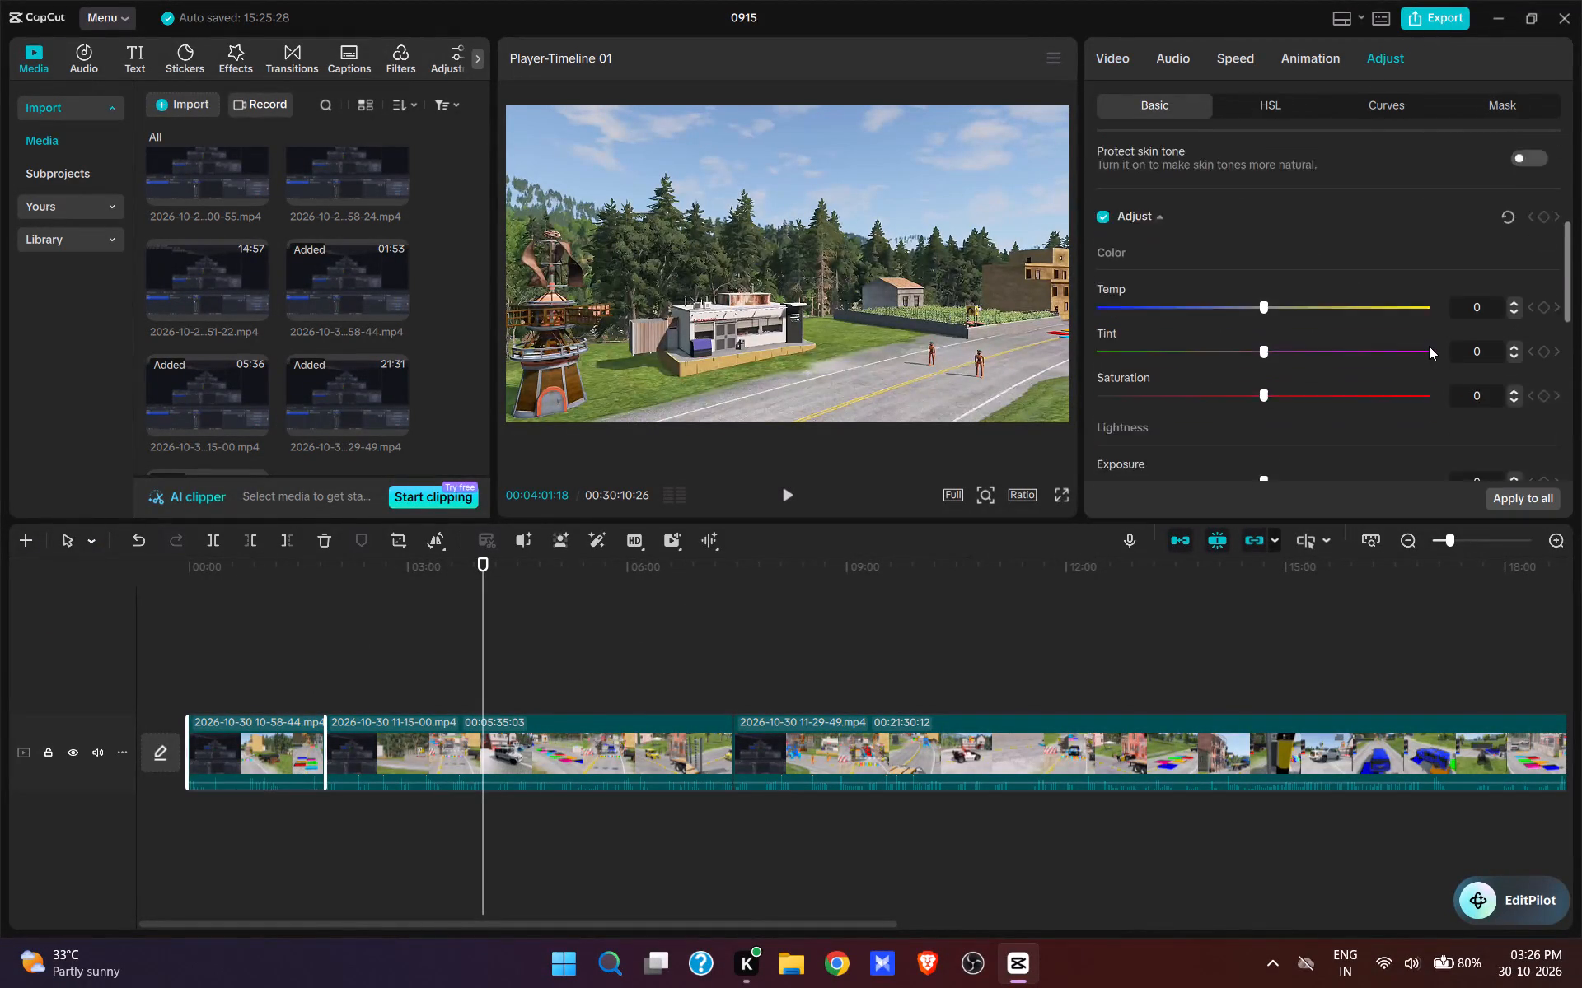
pyautogui.scroll(-3, 1429, 346)
pyautogui.moveTo(1490, 245); pyautogui.dragTo(1377, 245)
pyautogui.write('30')
pyautogui.press('Return')
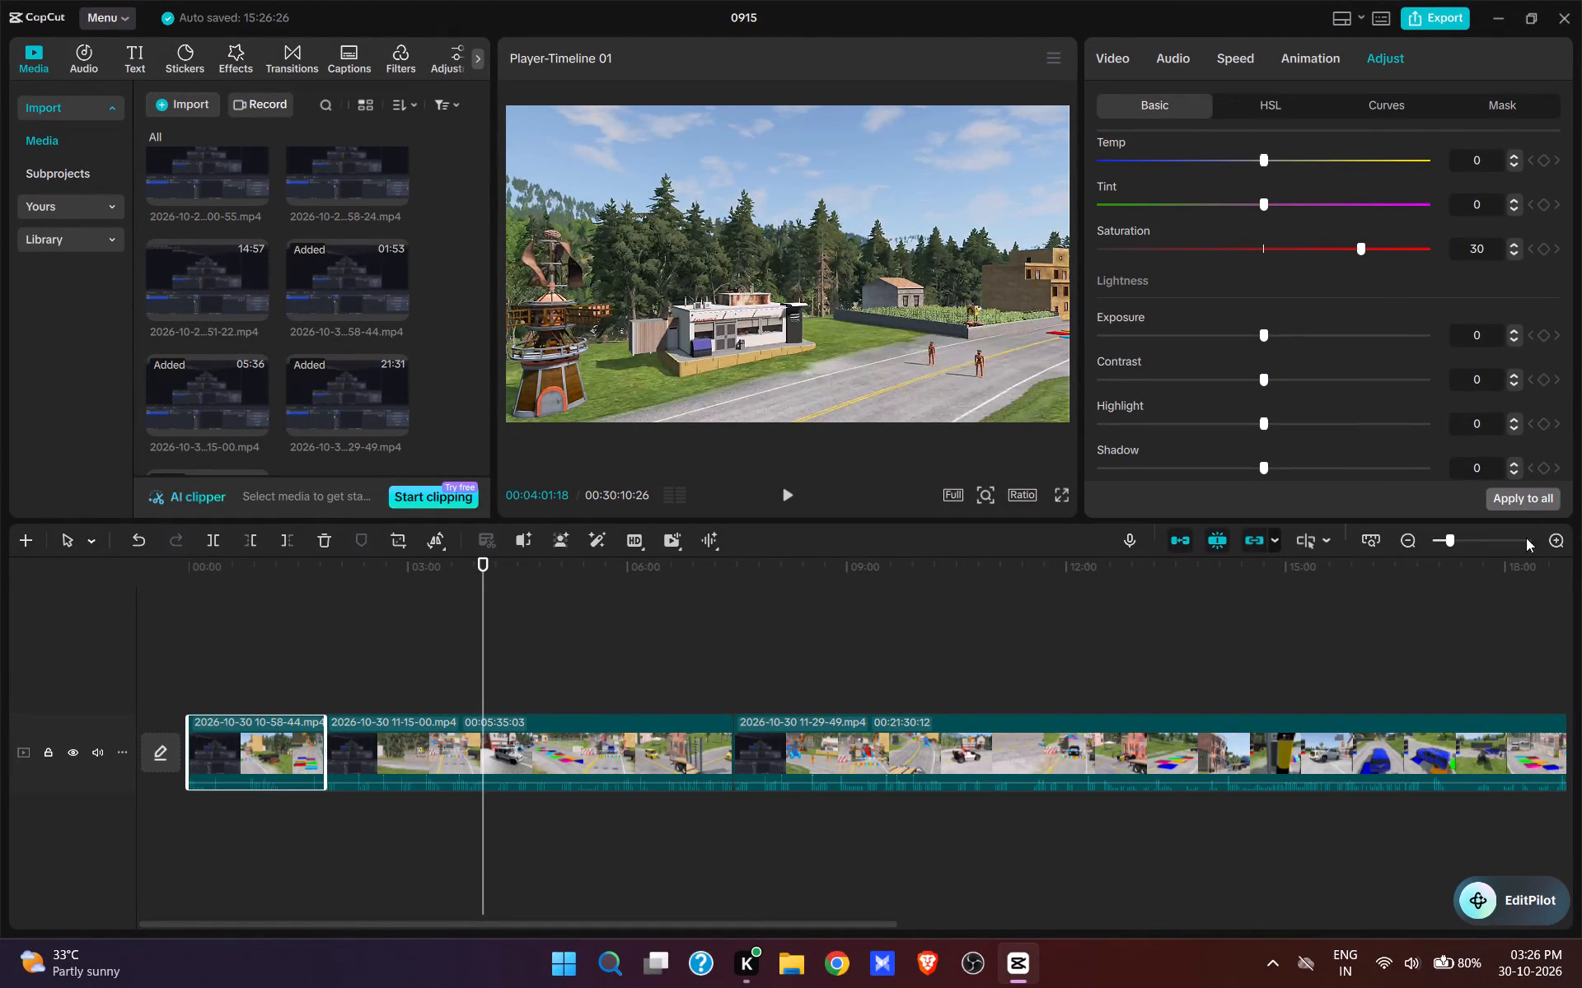
pyautogui.click(1516, 503)
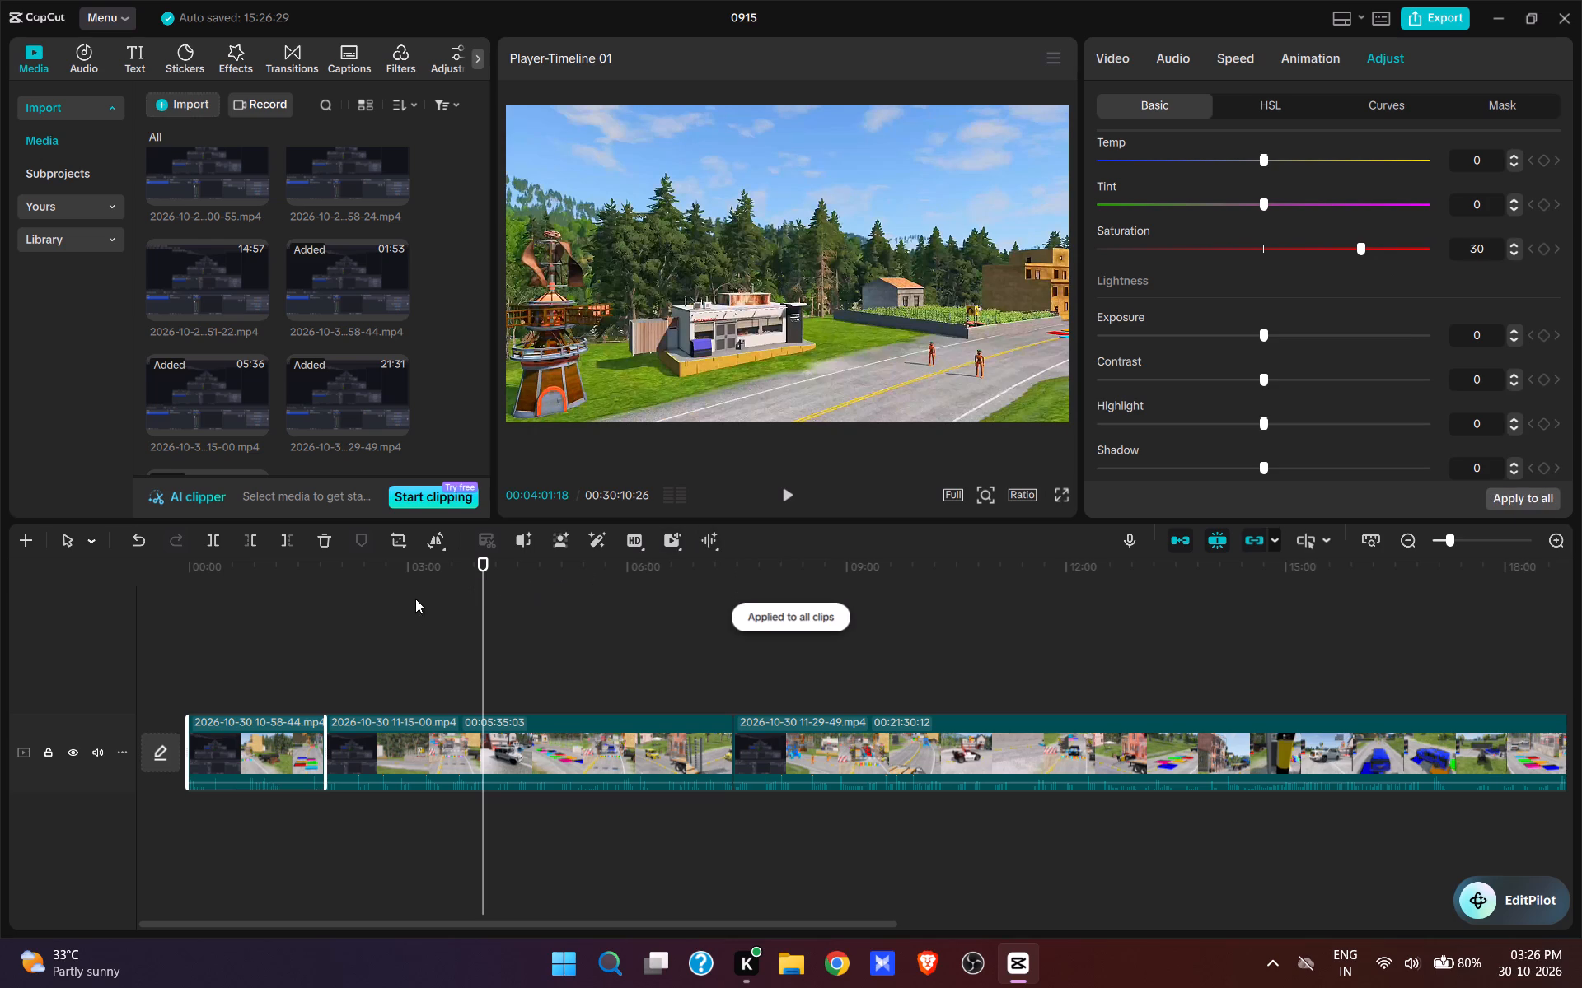
# Check the adjusted colours in the first clip and return the playhead to the start of the timeline.
pyautogui.click(282, 600)
pyautogui.press('space')
pyautogui.click(265, 617)
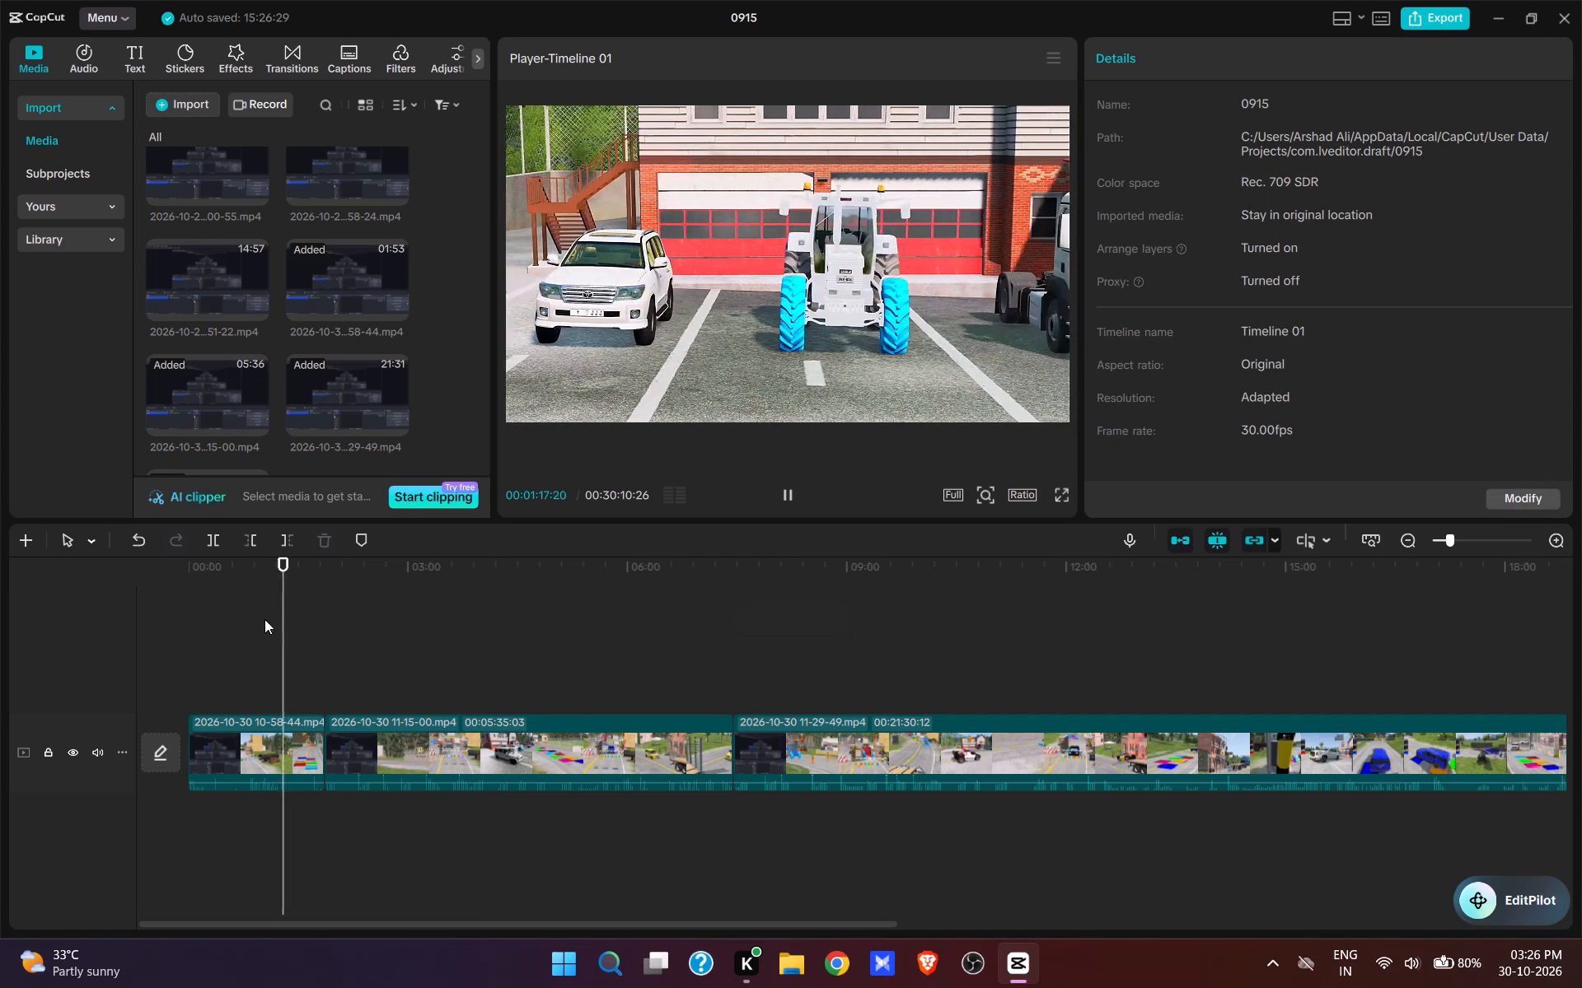
pyautogui.moveTo(264, 617); pyautogui.dragTo(101, 617)
pyautogui.keyDown('ctrl'); pyautogui.scroll(3, 370, 571); pyautogui.keyUp('ctrl')
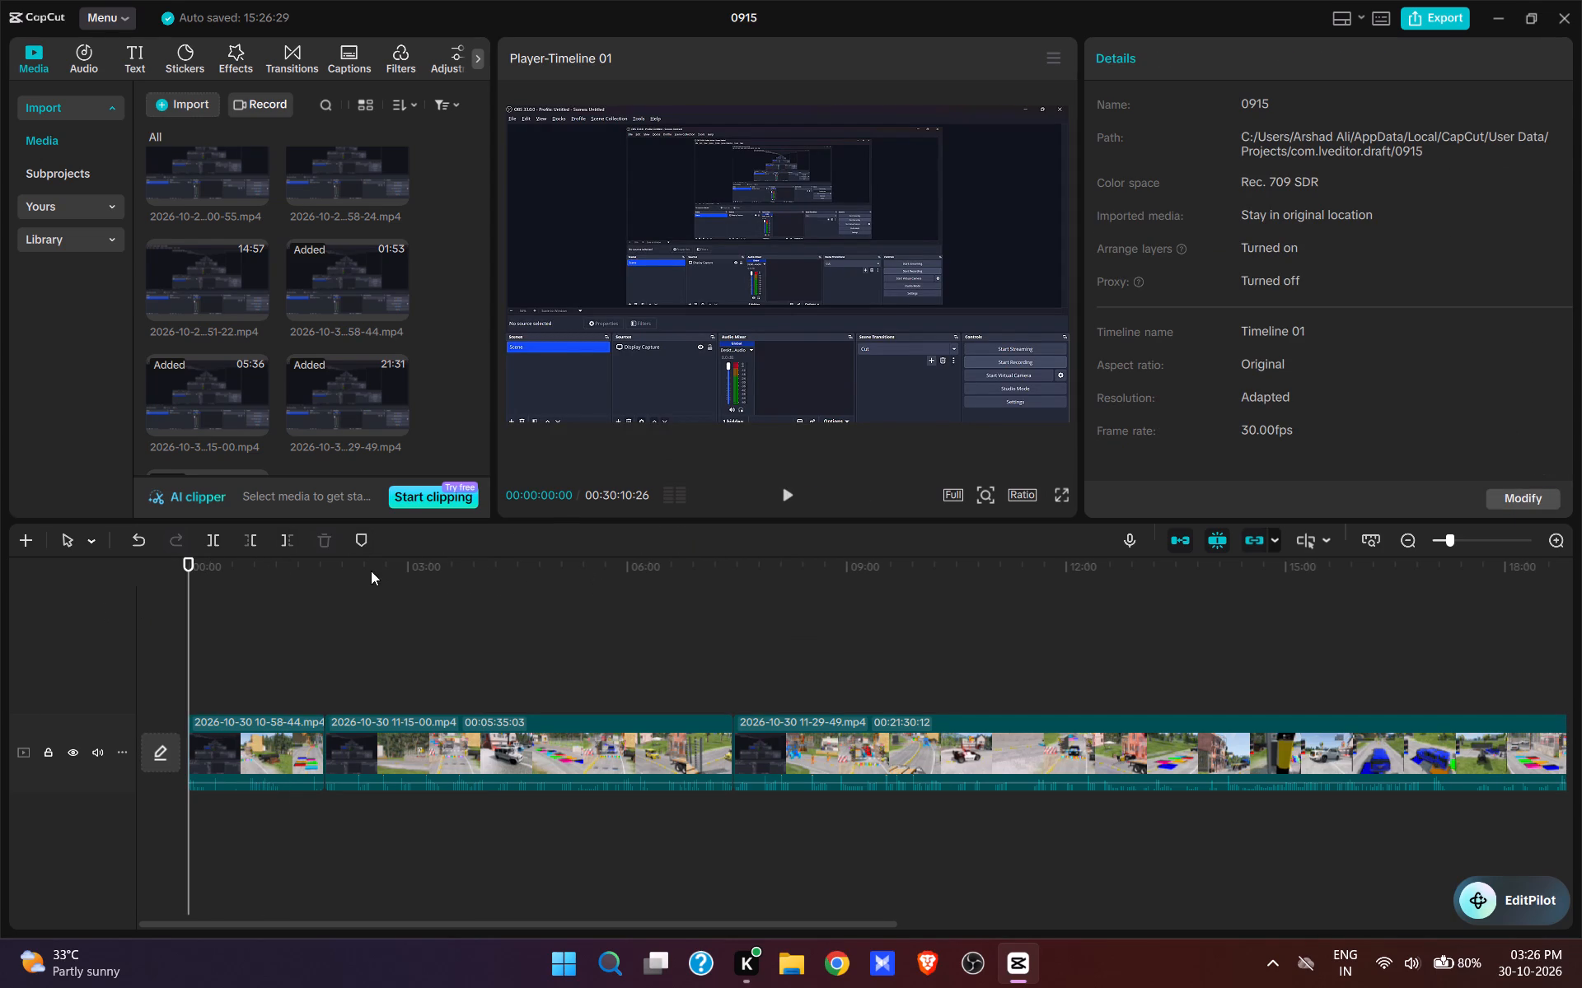
# Play the first clip's opening seconds repeatedly, examining the moment the ball drops onto the truck.
pyautogui.keyDown('ctrl'); pyautogui.scroll(1, 475, 580); pyautogui.keyUp('ctrl')
pyautogui.keyDown('ctrl'); pyautogui.scroll(5, 461, 666); pyautogui.keyUp('ctrl')
pyautogui.press('space')
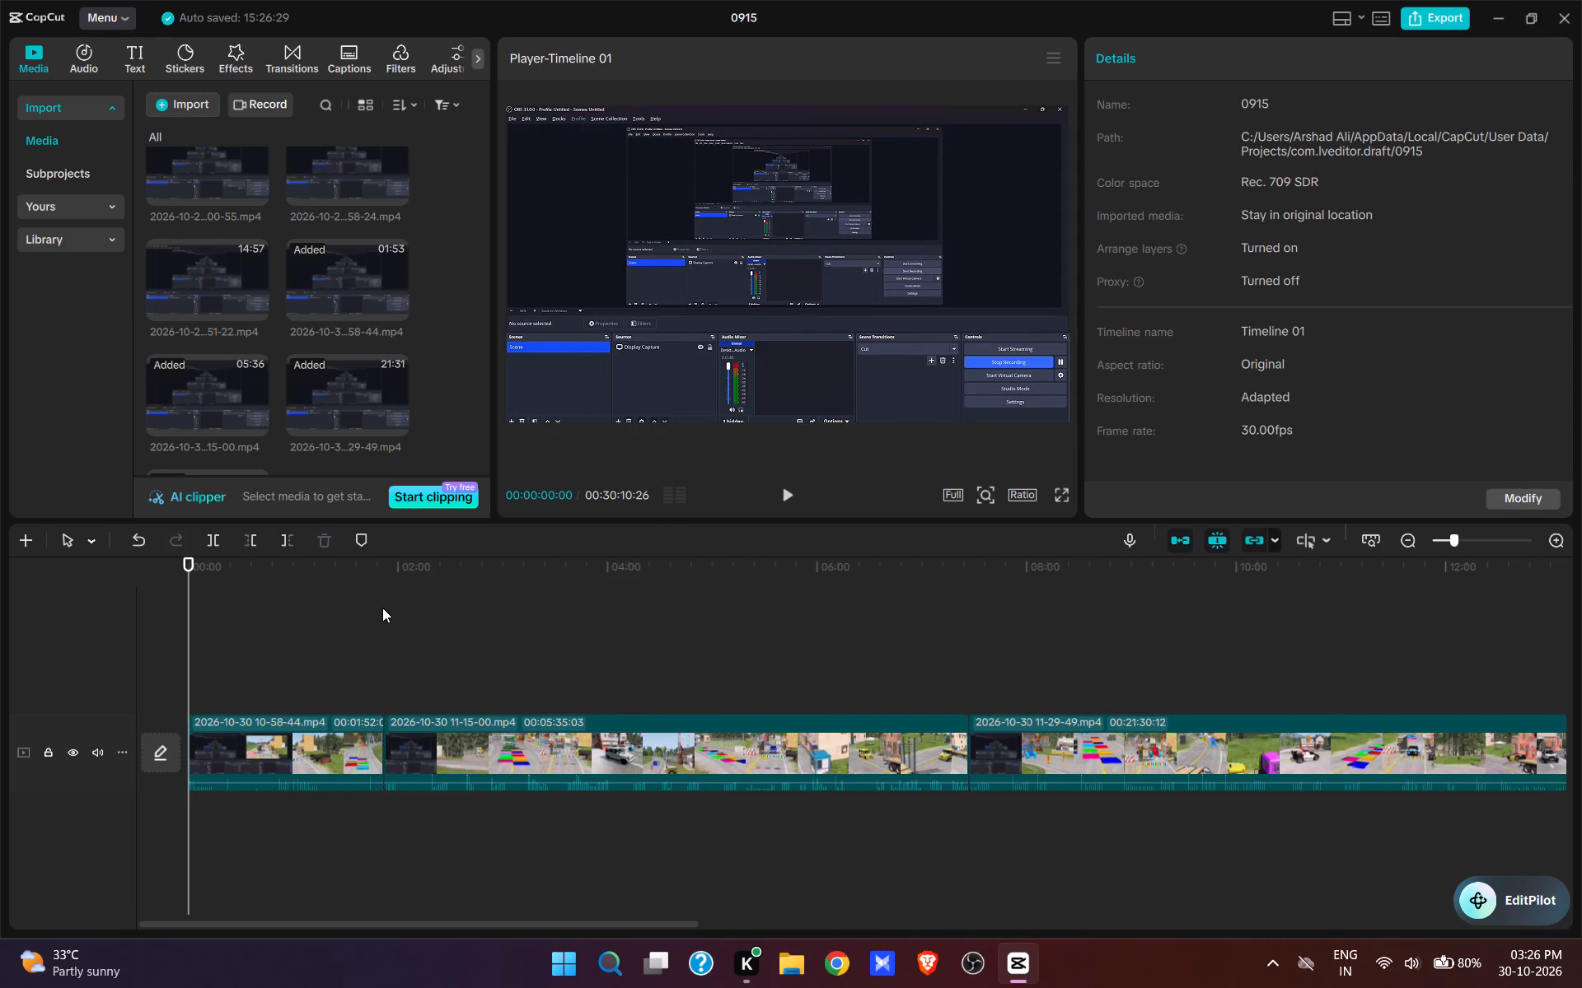
pyautogui.press('space')
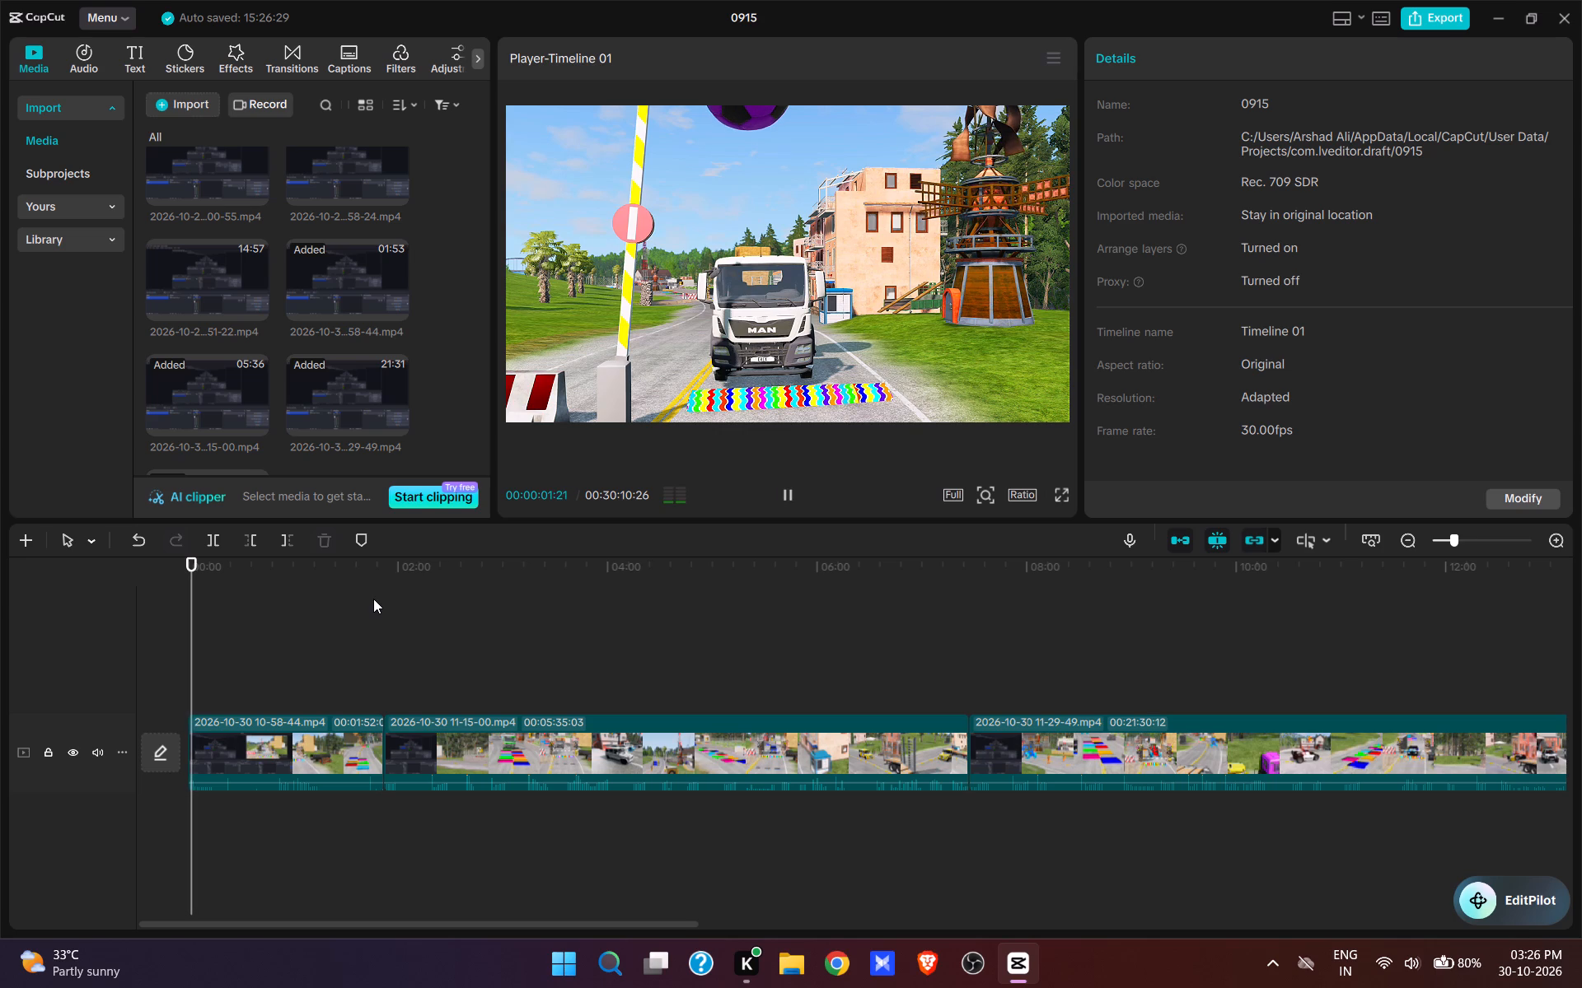
pyautogui.press('space')
pyautogui.press('space')
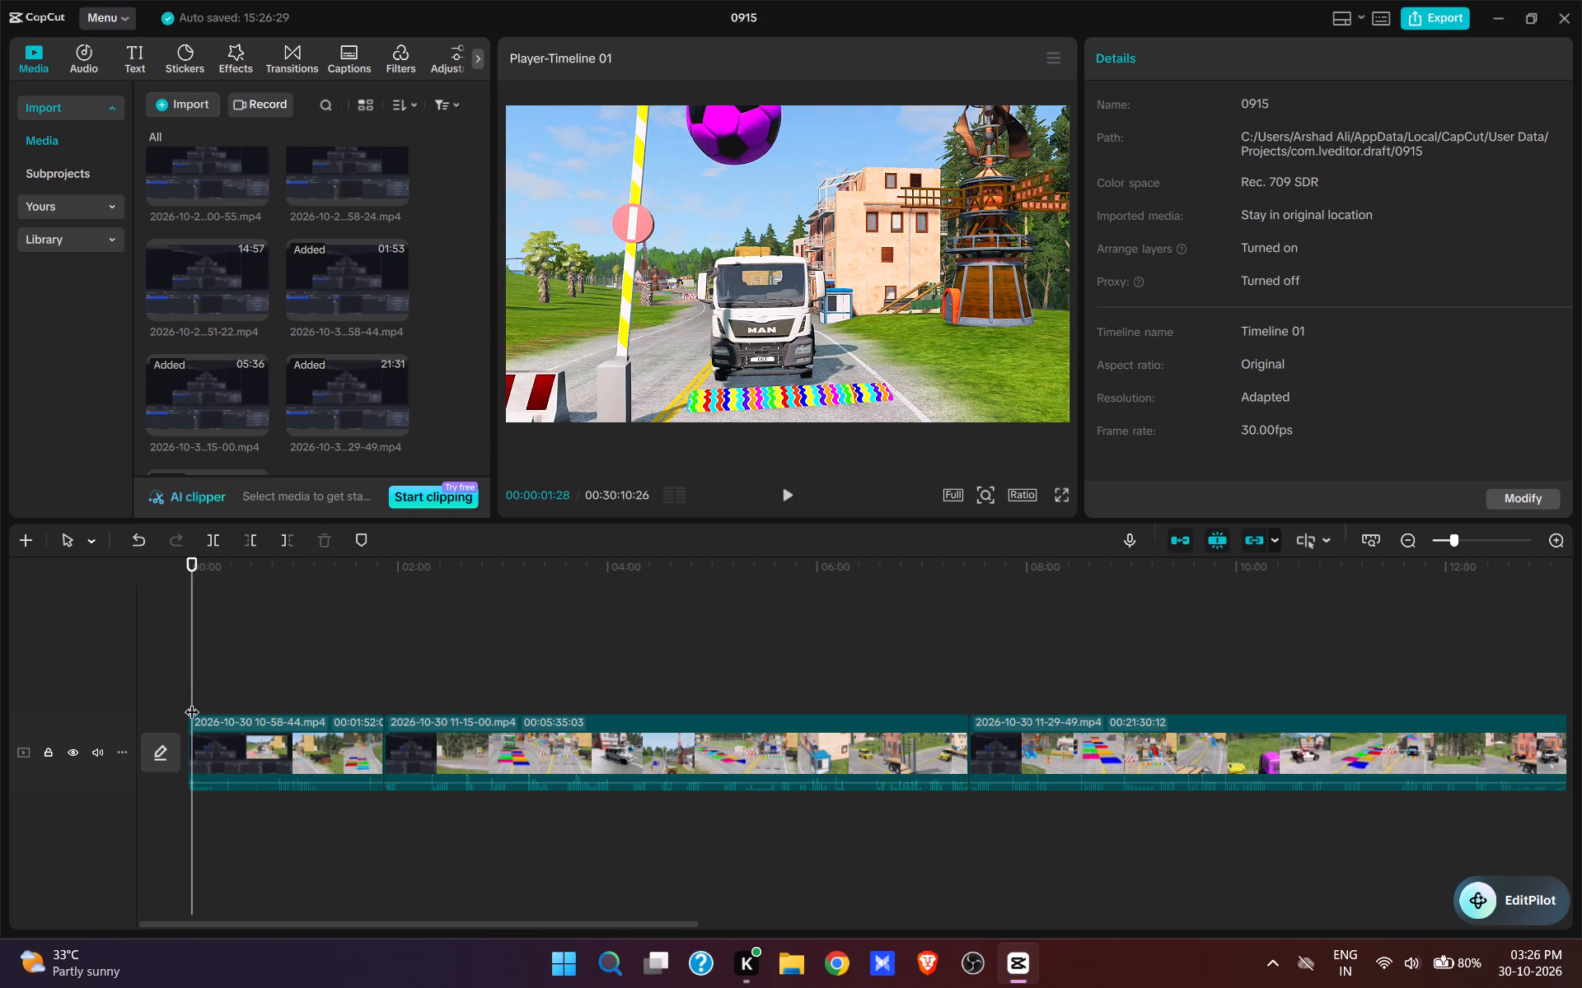
pyautogui.click(401, 930)
pyautogui.moveTo(399, 923); pyautogui.dragTo(321, 917)
pyautogui.press('space')
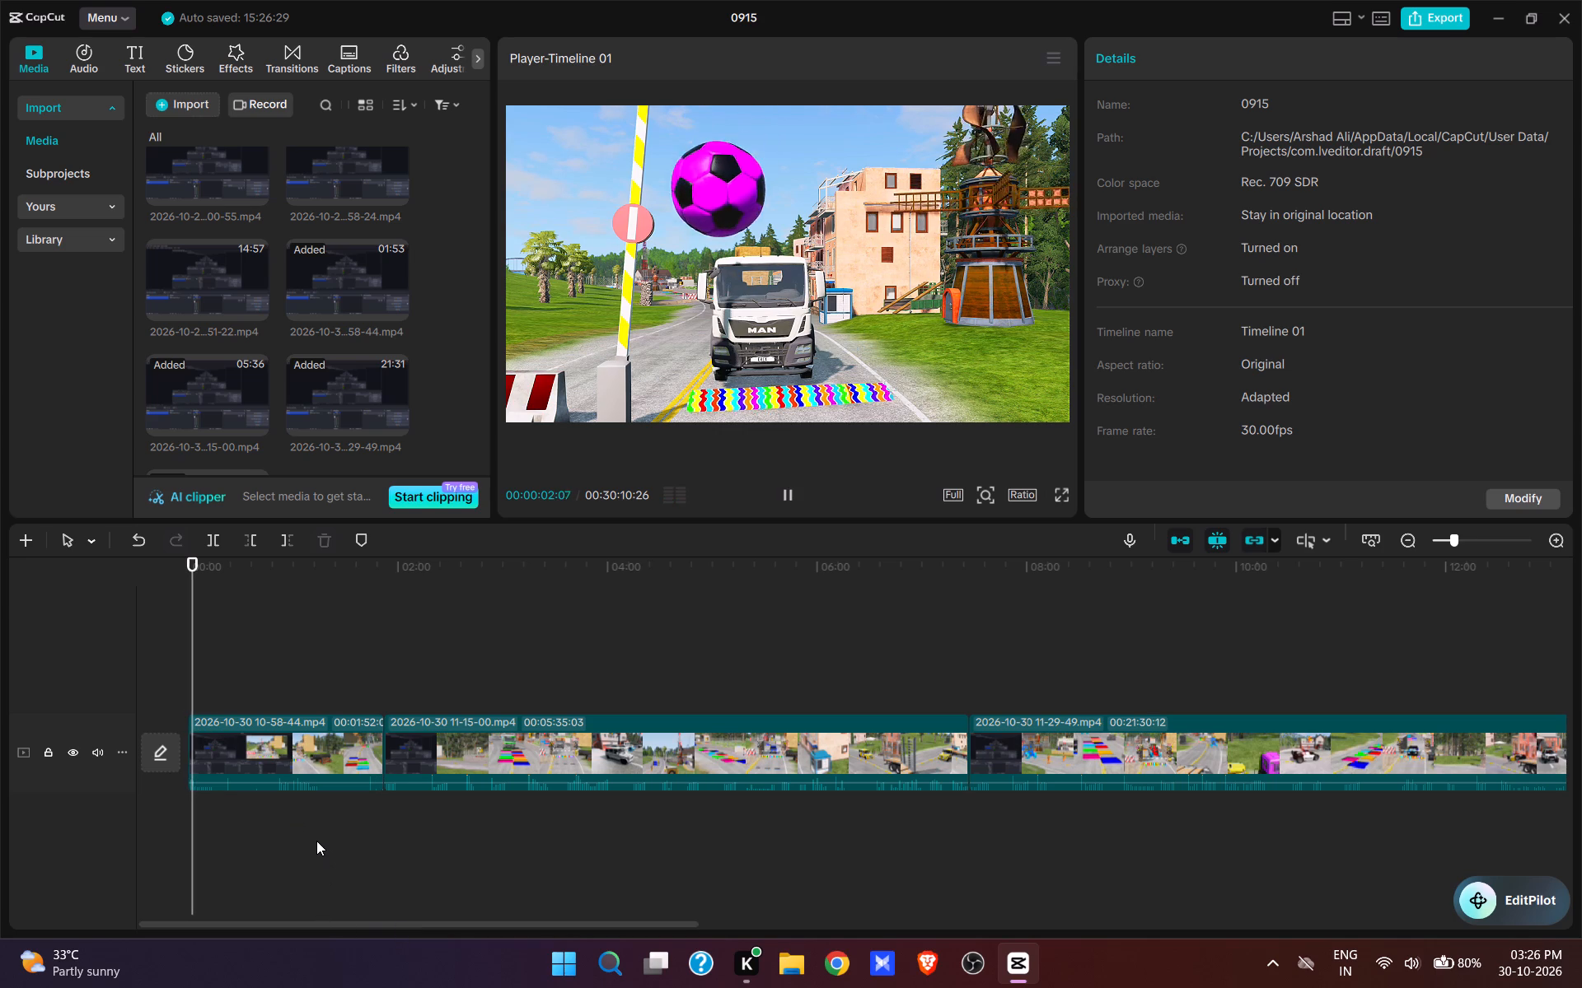
pyautogui.press('space')
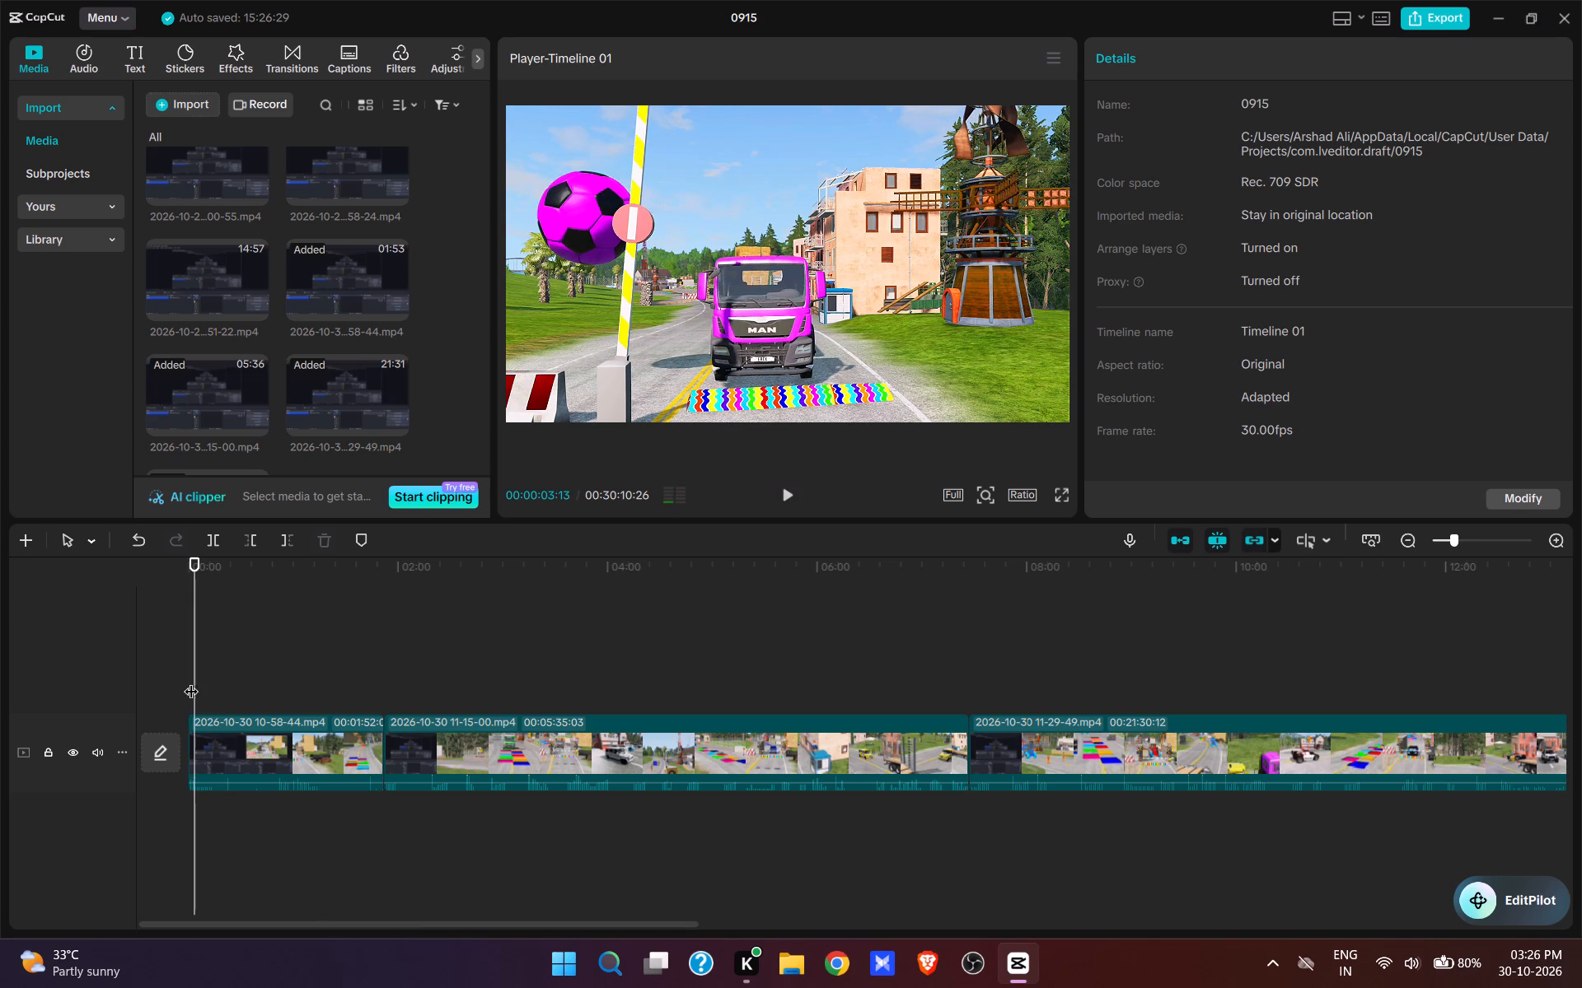
pyautogui.moveTo(190, 681); pyautogui.dragTo(125, 683)
pyautogui.press('space')
pyautogui.keyDown('ctrl'); pyautogui.scroll(7, 183, 674); pyautogui.keyUp('ctrl')
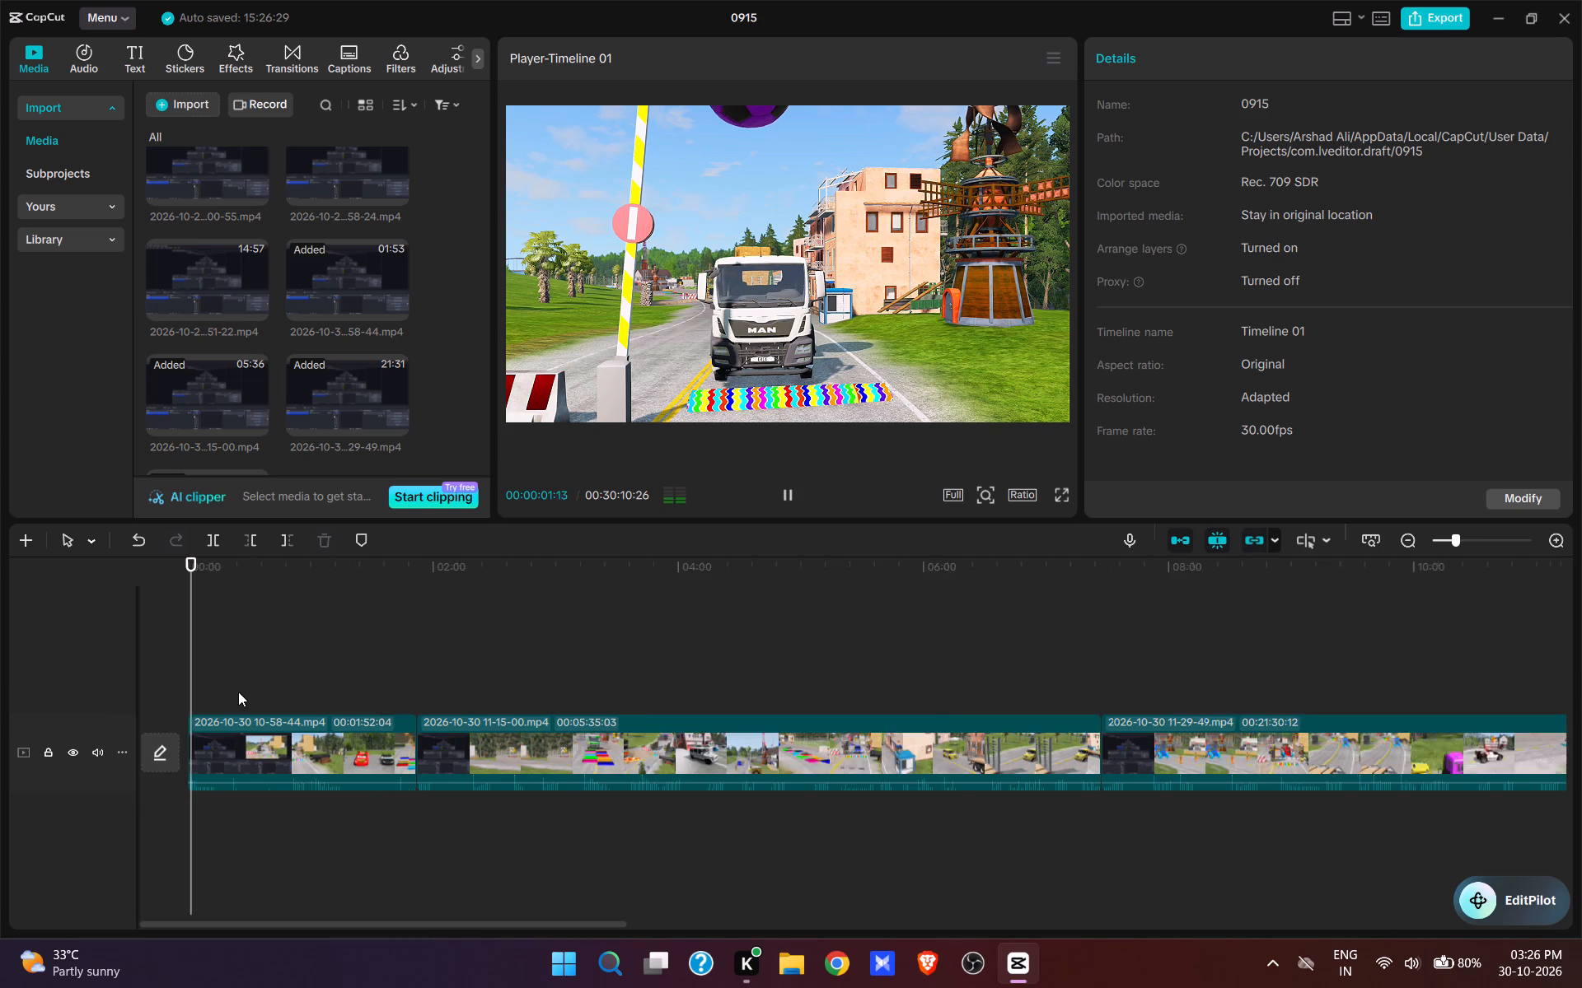
pyautogui.keyDown('ctrl'); pyautogui.scroll(4, 238, 692); pyautogui.keyUp('ctrl')
pyautogui.press('space')
pyautogui.keyDown('ctrl'); pyautogui.scroll(4, 197, 677); pyautogui.keyUp('ctrl')
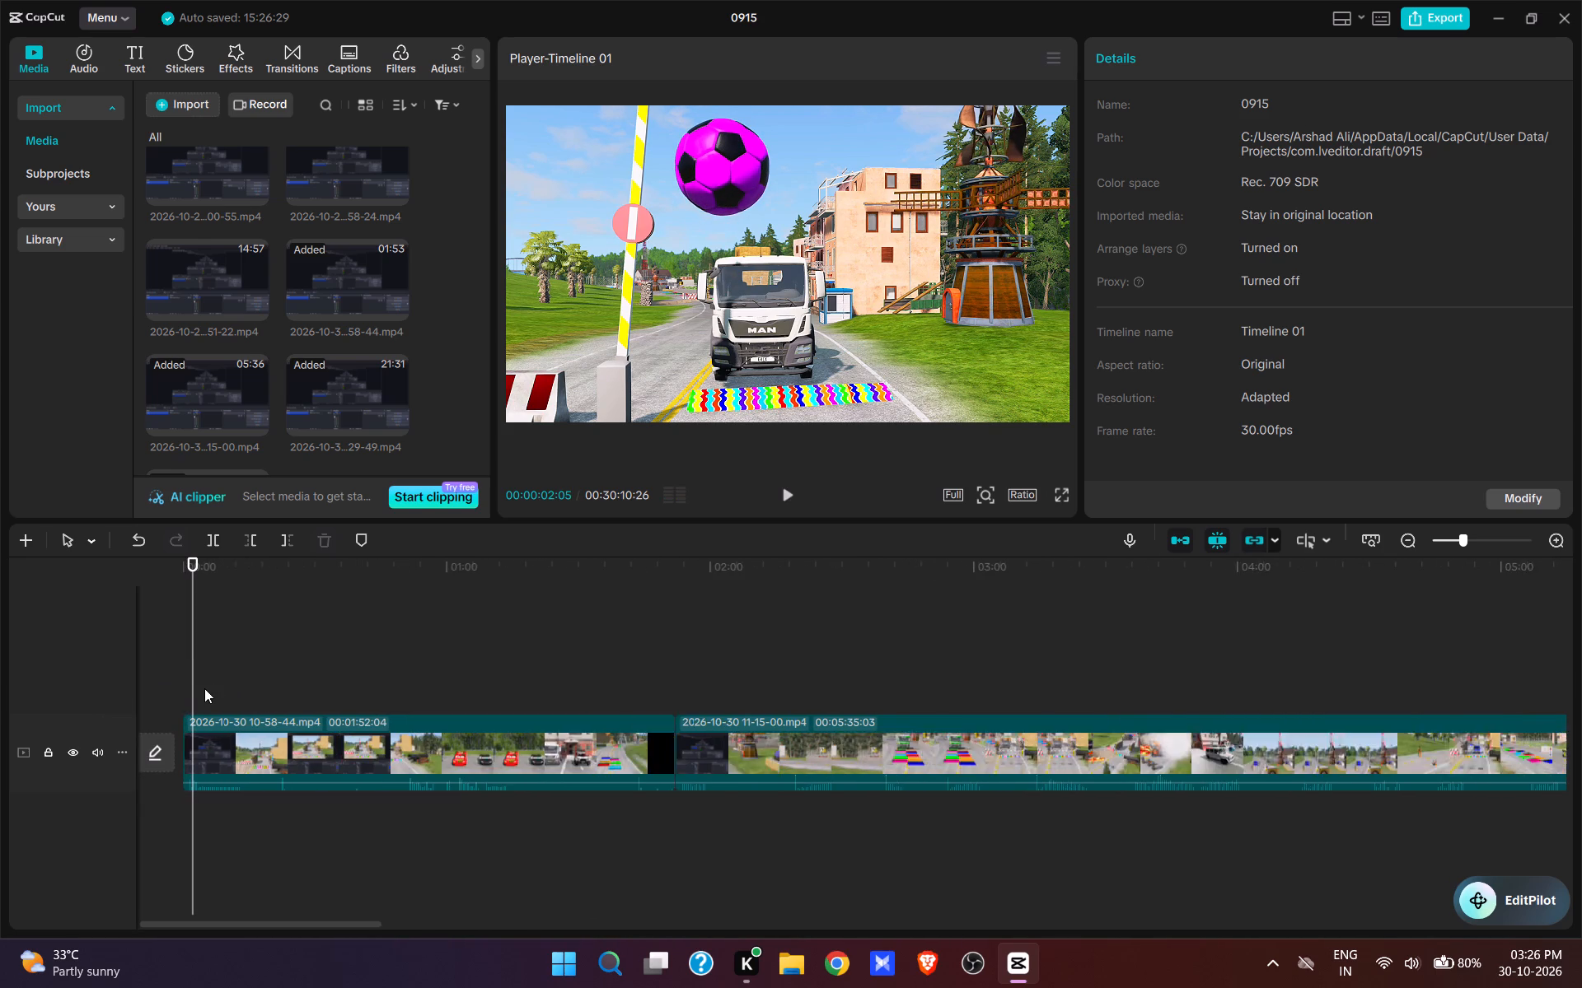
pyautogui.keyDown('ctrl'); pyautogui.scroll(3, 204, 688); pyautogui.keyUp('ctrl')
pyautogui.click(189, 687)
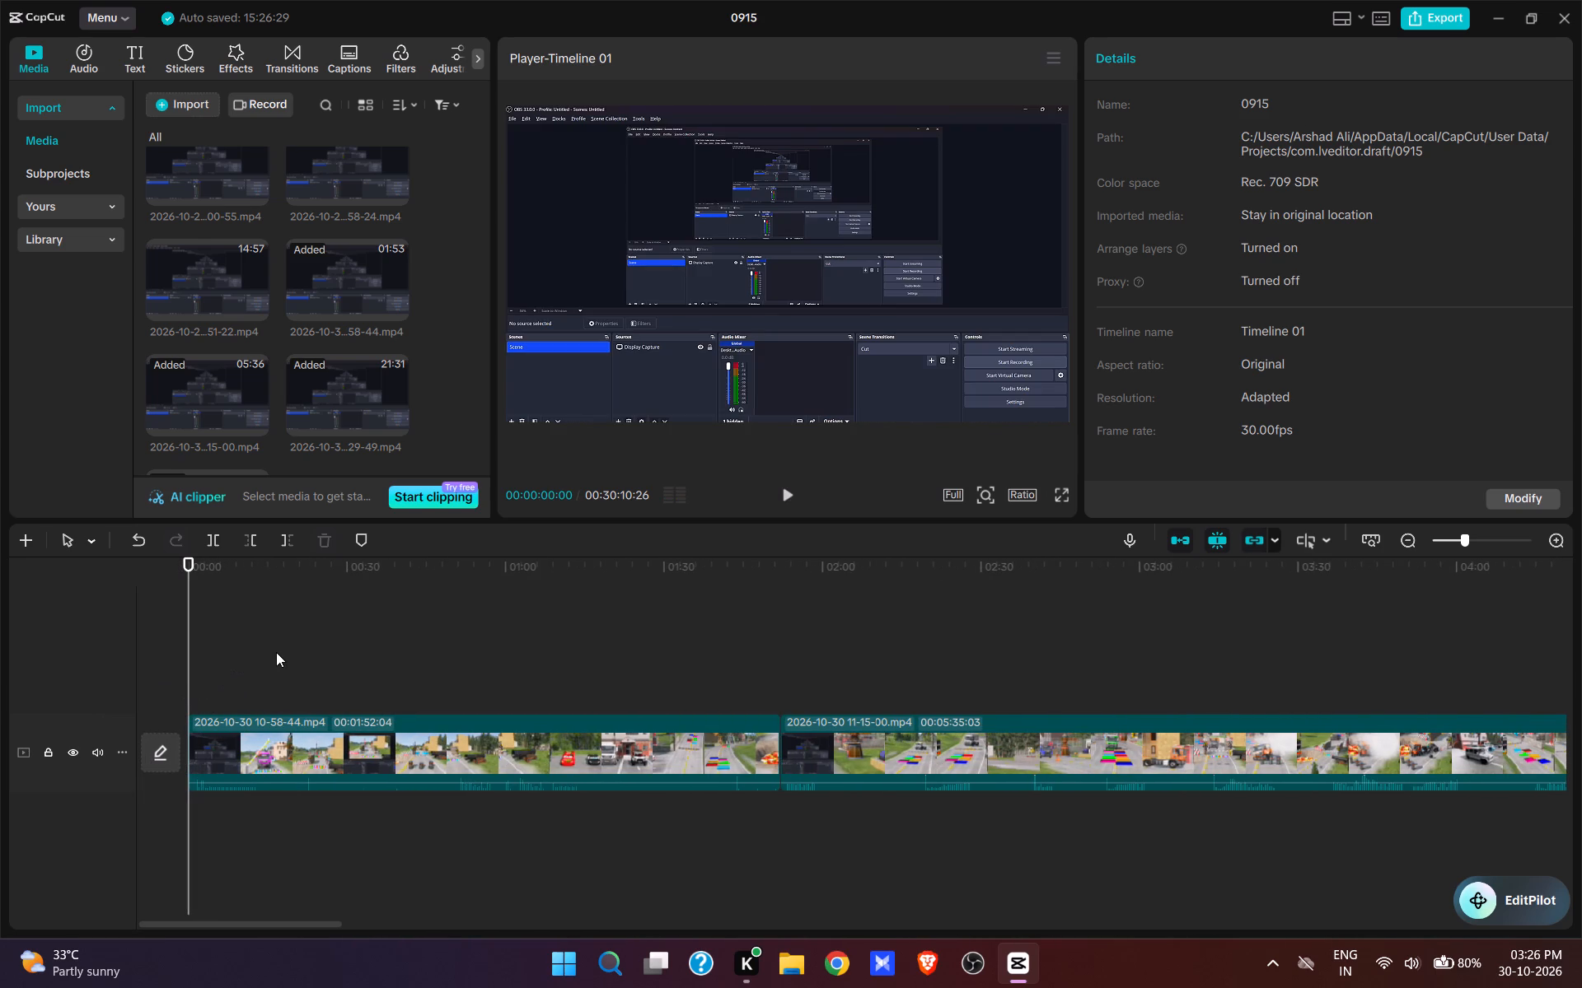
# Trim the screen-recorder footage off the start of the first clip so it opens on the truck scene.
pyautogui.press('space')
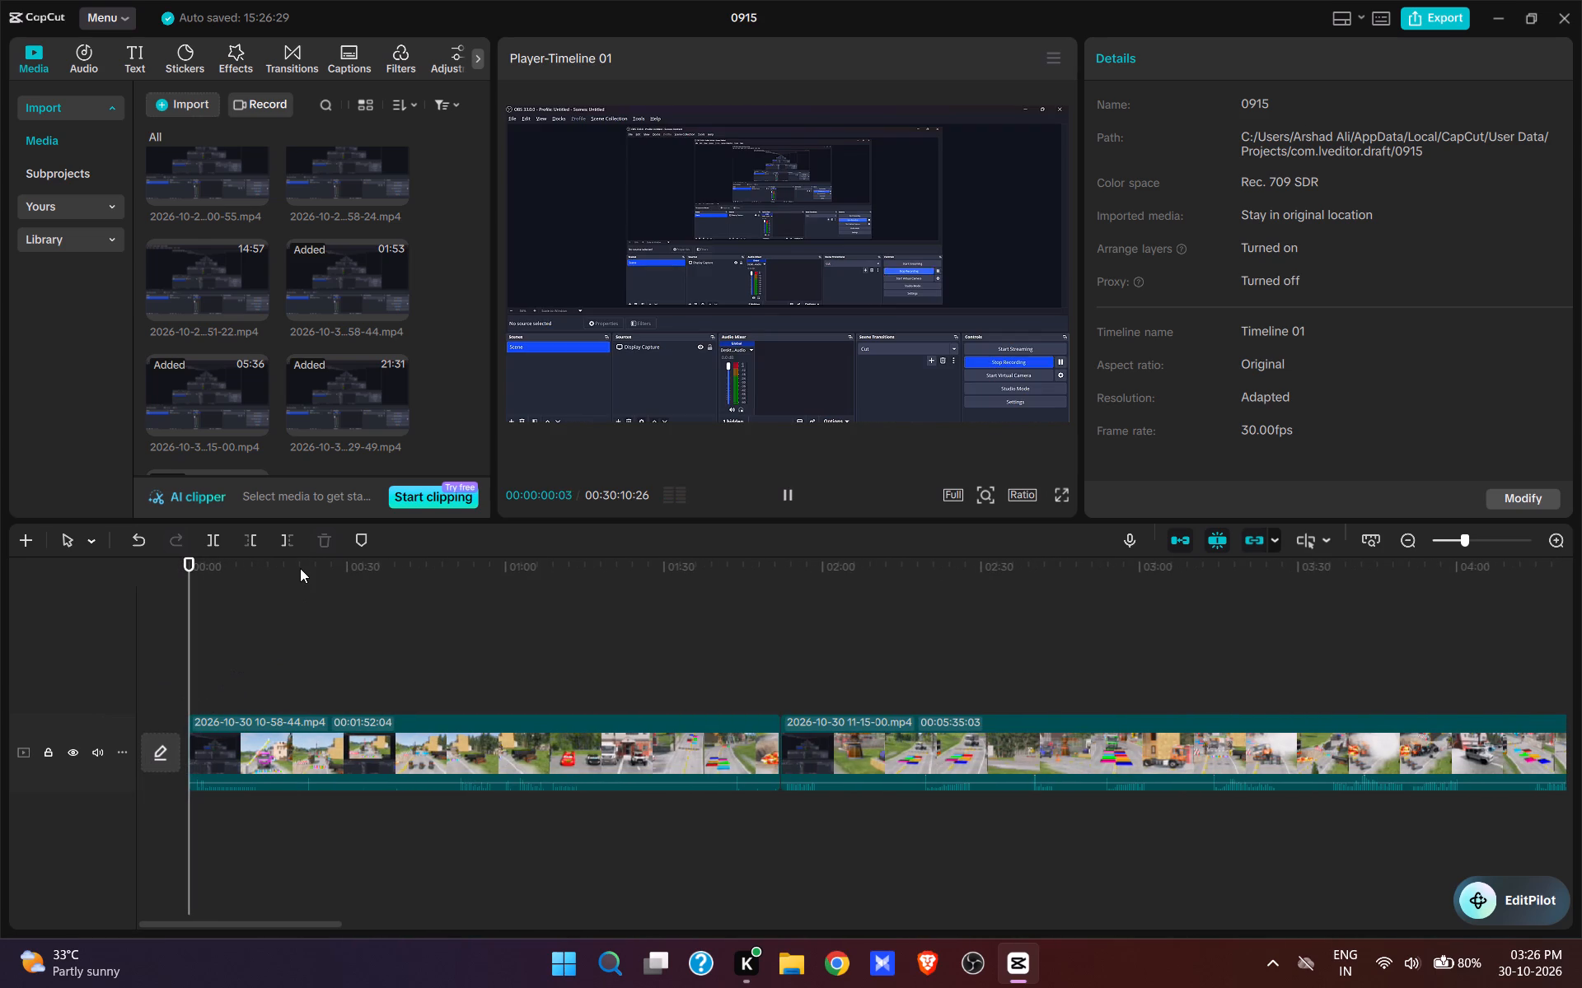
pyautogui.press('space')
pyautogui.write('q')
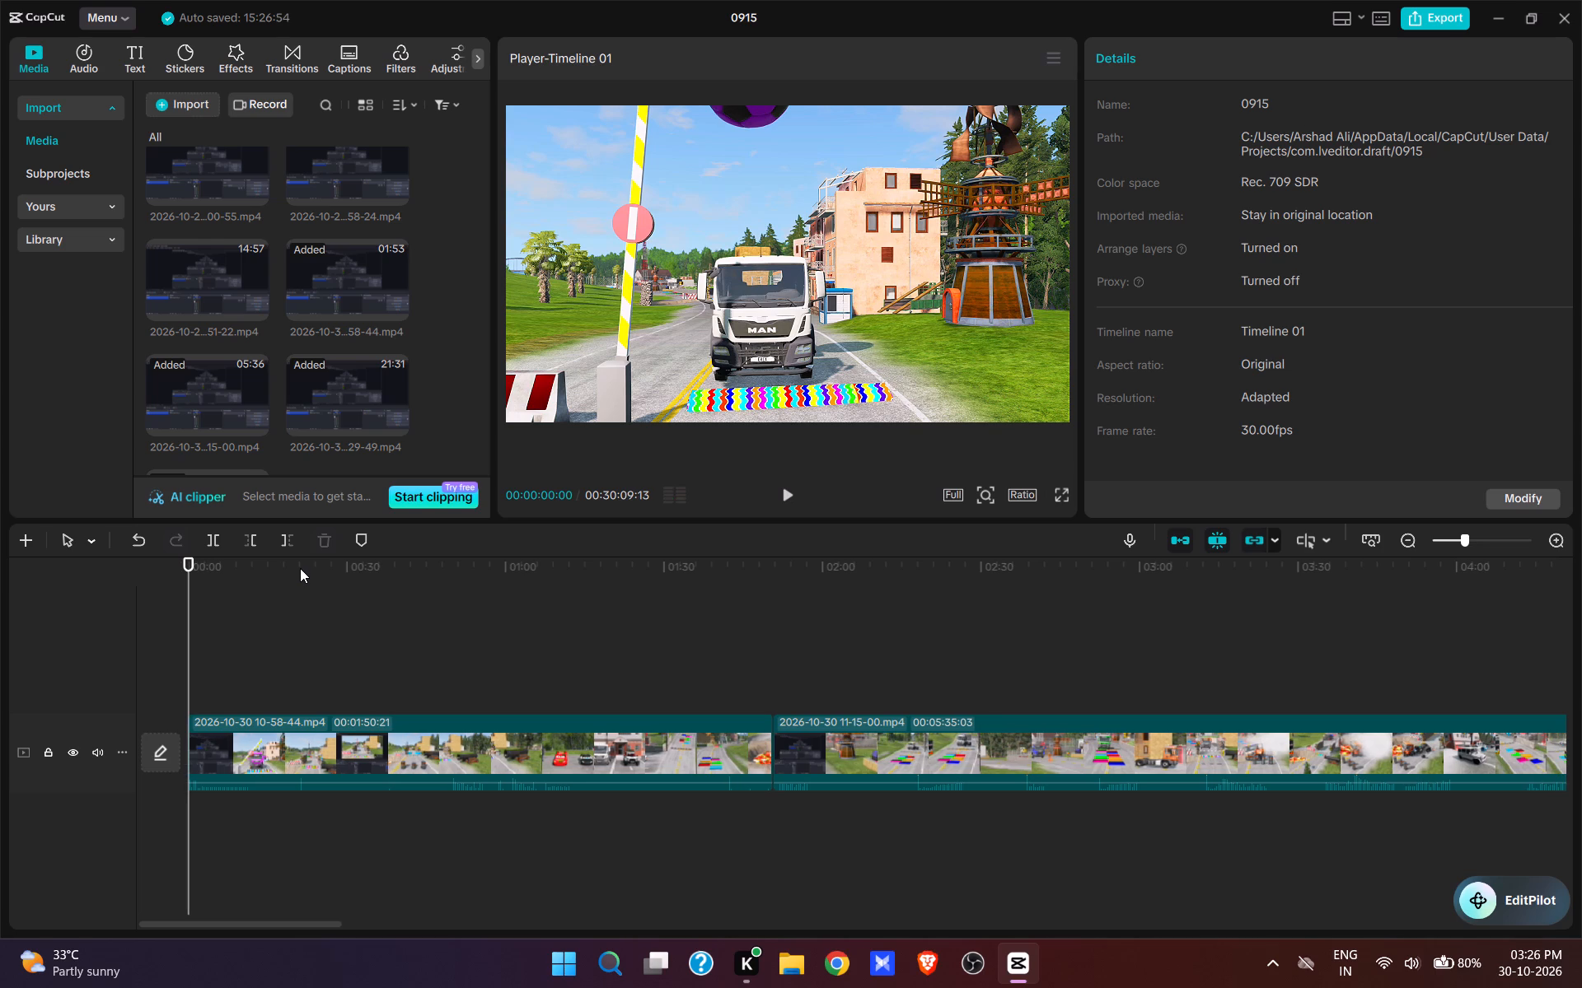
# Trim about 15 more frames off the start of the first clip so it opens with the ball falling above the truck.
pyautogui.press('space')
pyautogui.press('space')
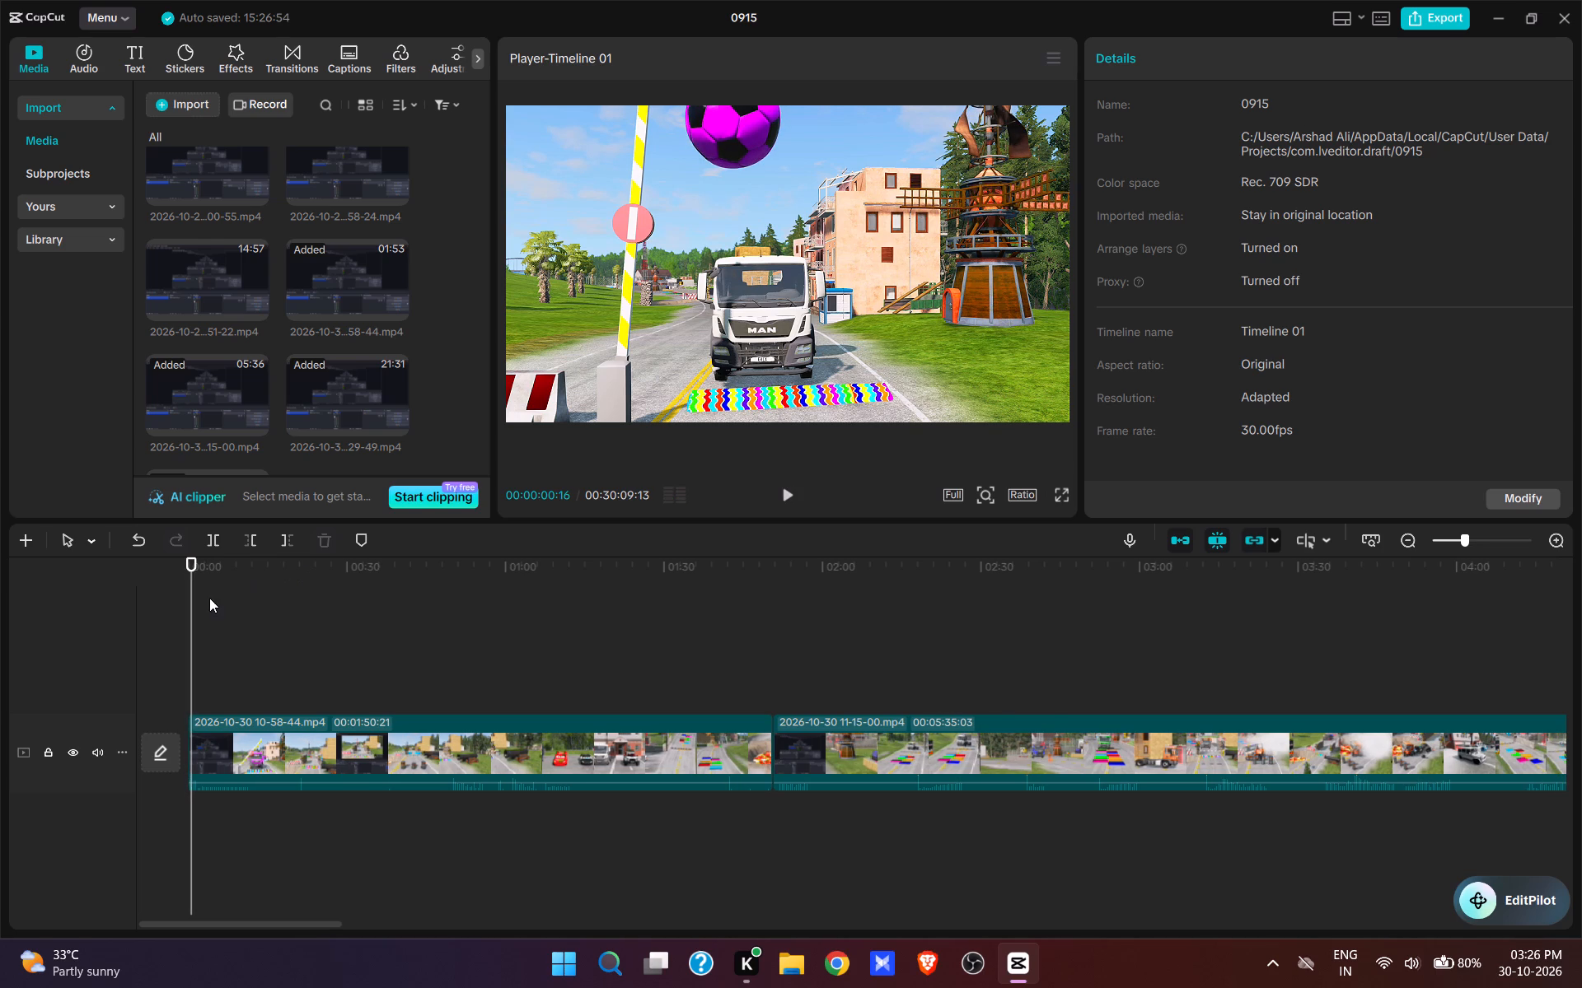
pyautogui.keyDown('ctrl'); pyautogui.scroll(7, 228, 607); pyautogui.keyUp('ctrl')
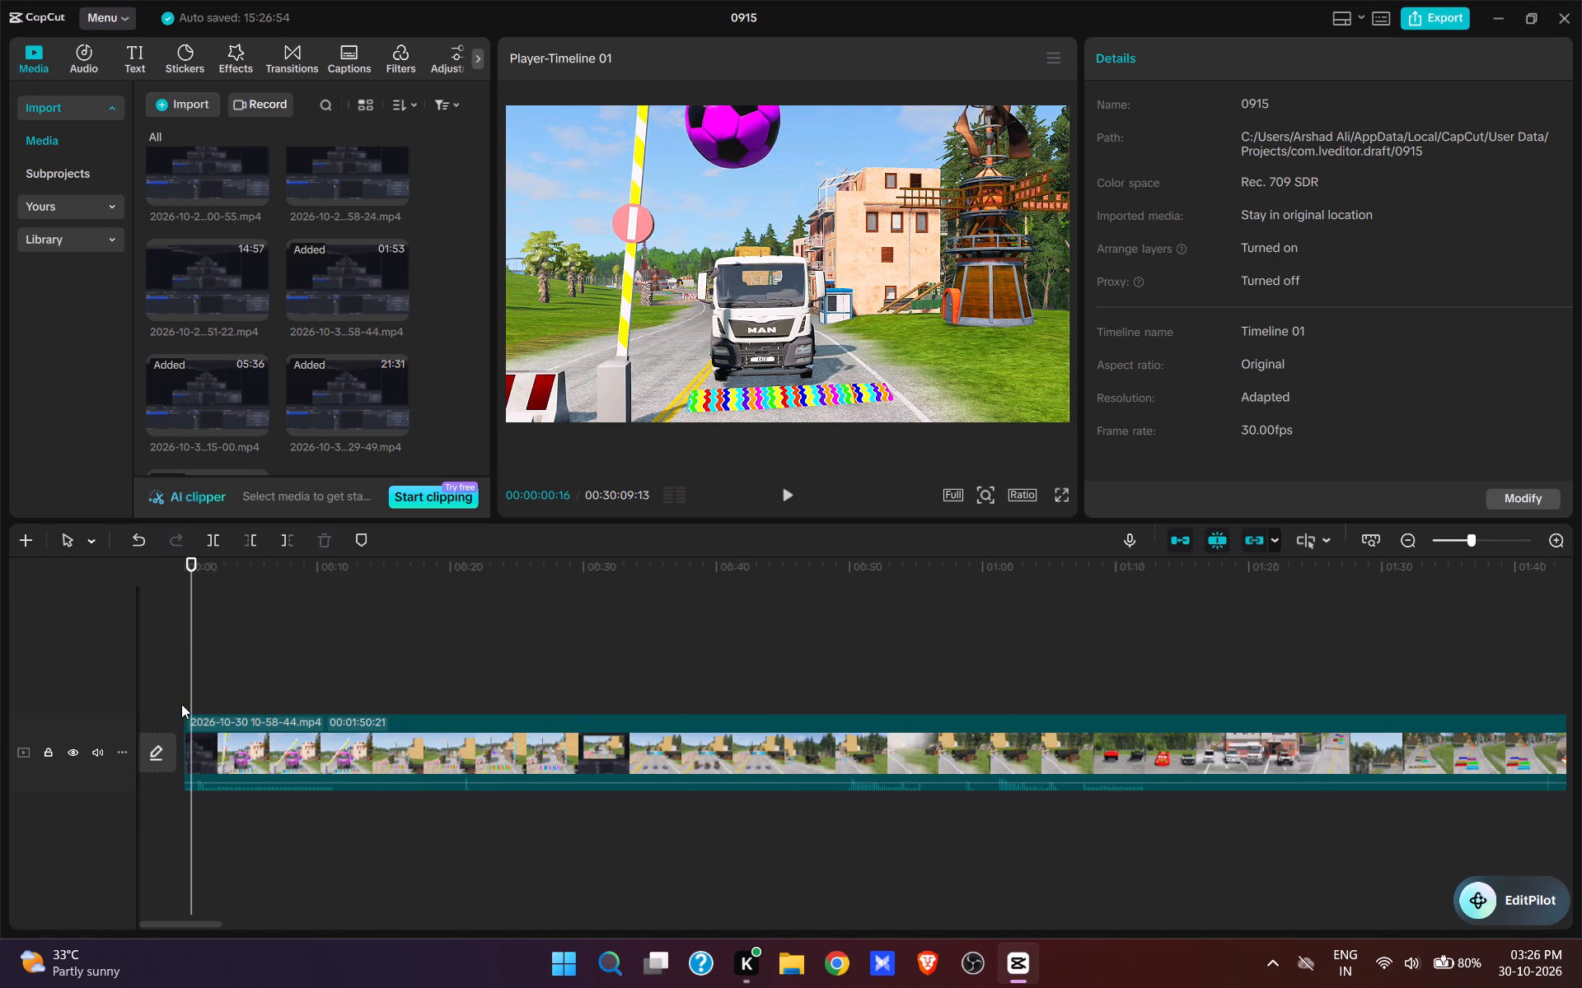
pyautogui.click(187, 689)
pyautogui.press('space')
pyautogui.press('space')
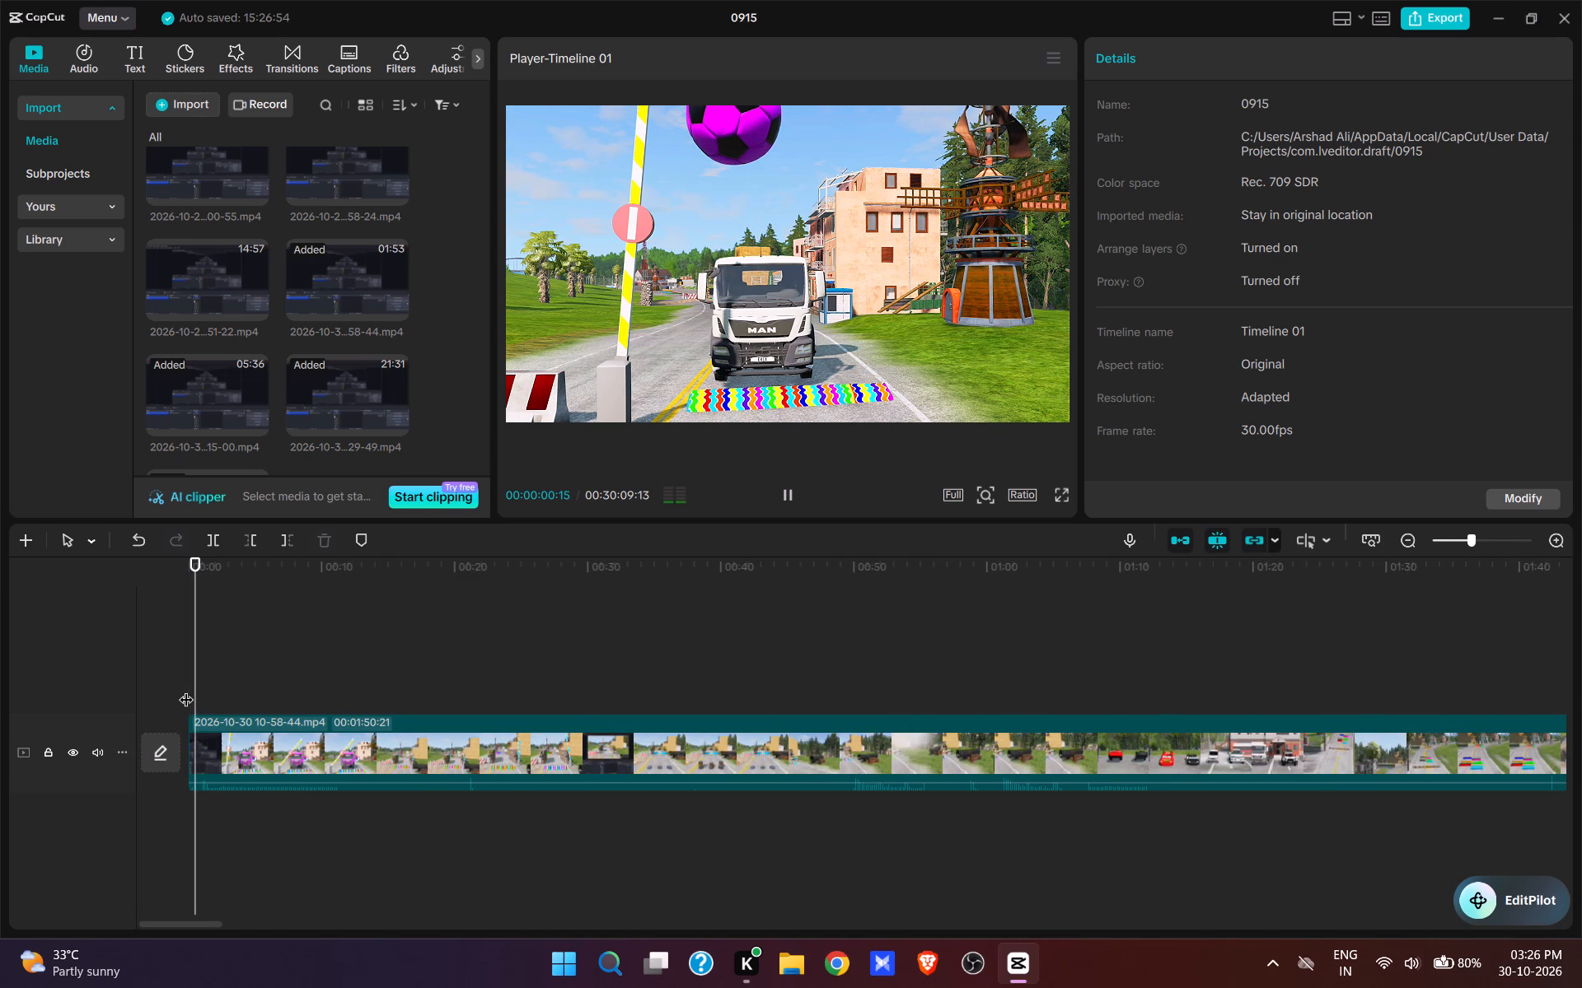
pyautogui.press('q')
# Place the playhead at 00:00:00:14 and browse the imported sound effects, previewing warning.mp3 and Surpiris.mp3.
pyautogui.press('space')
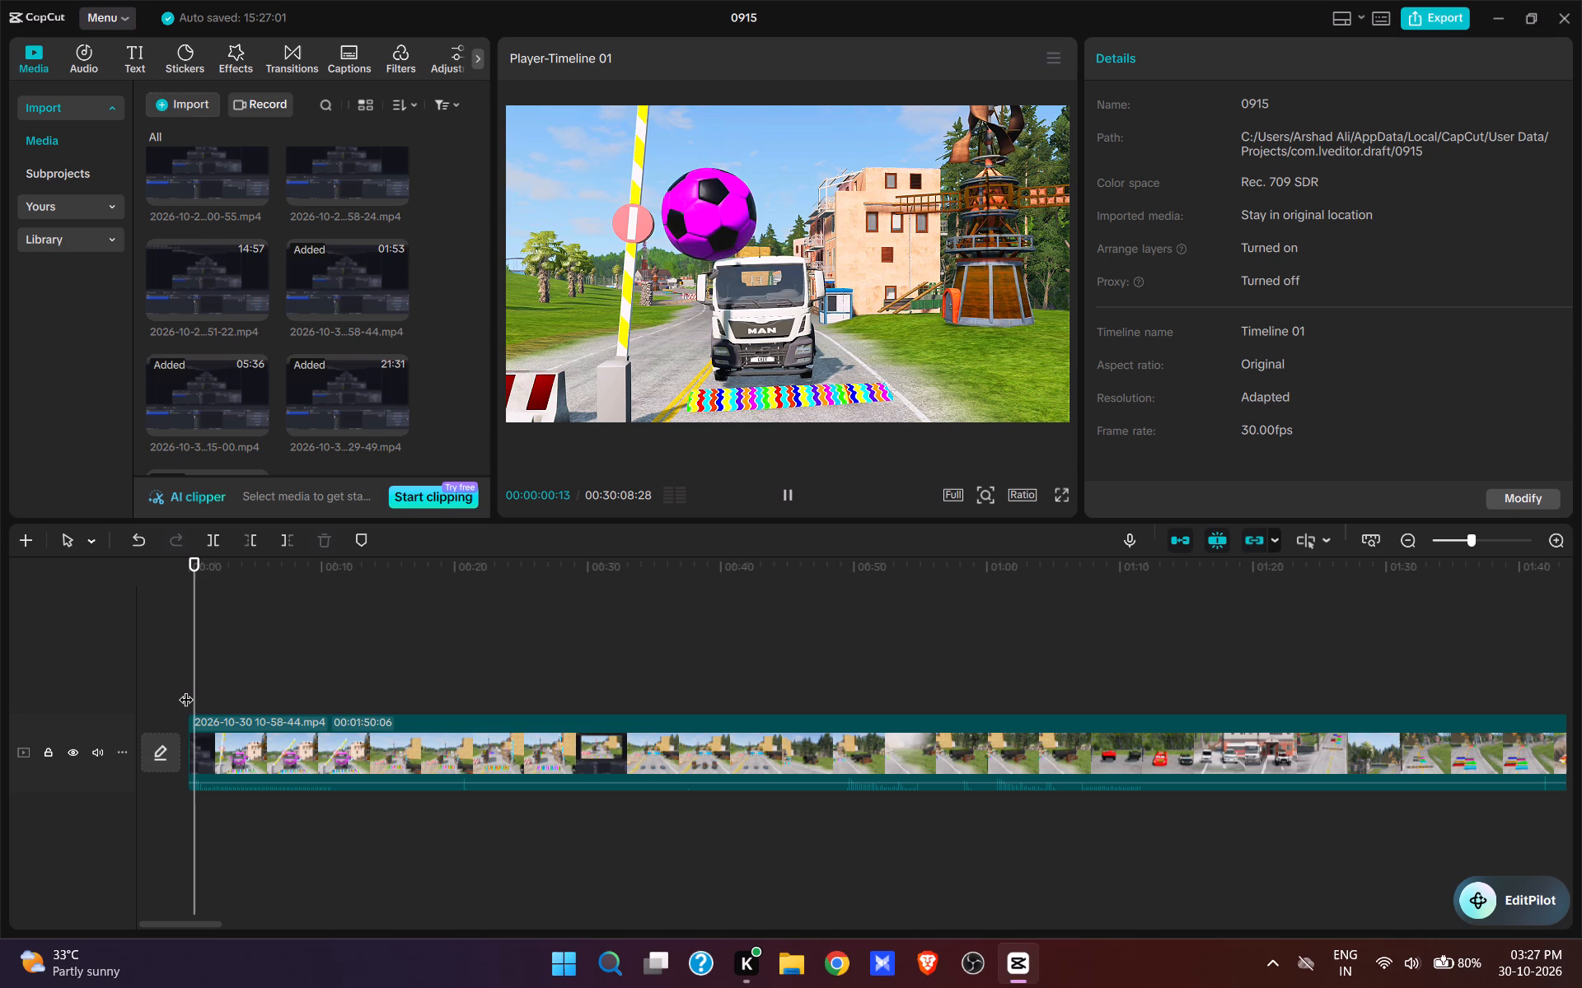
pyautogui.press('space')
pyautogui.scroll(6, 218, 288)
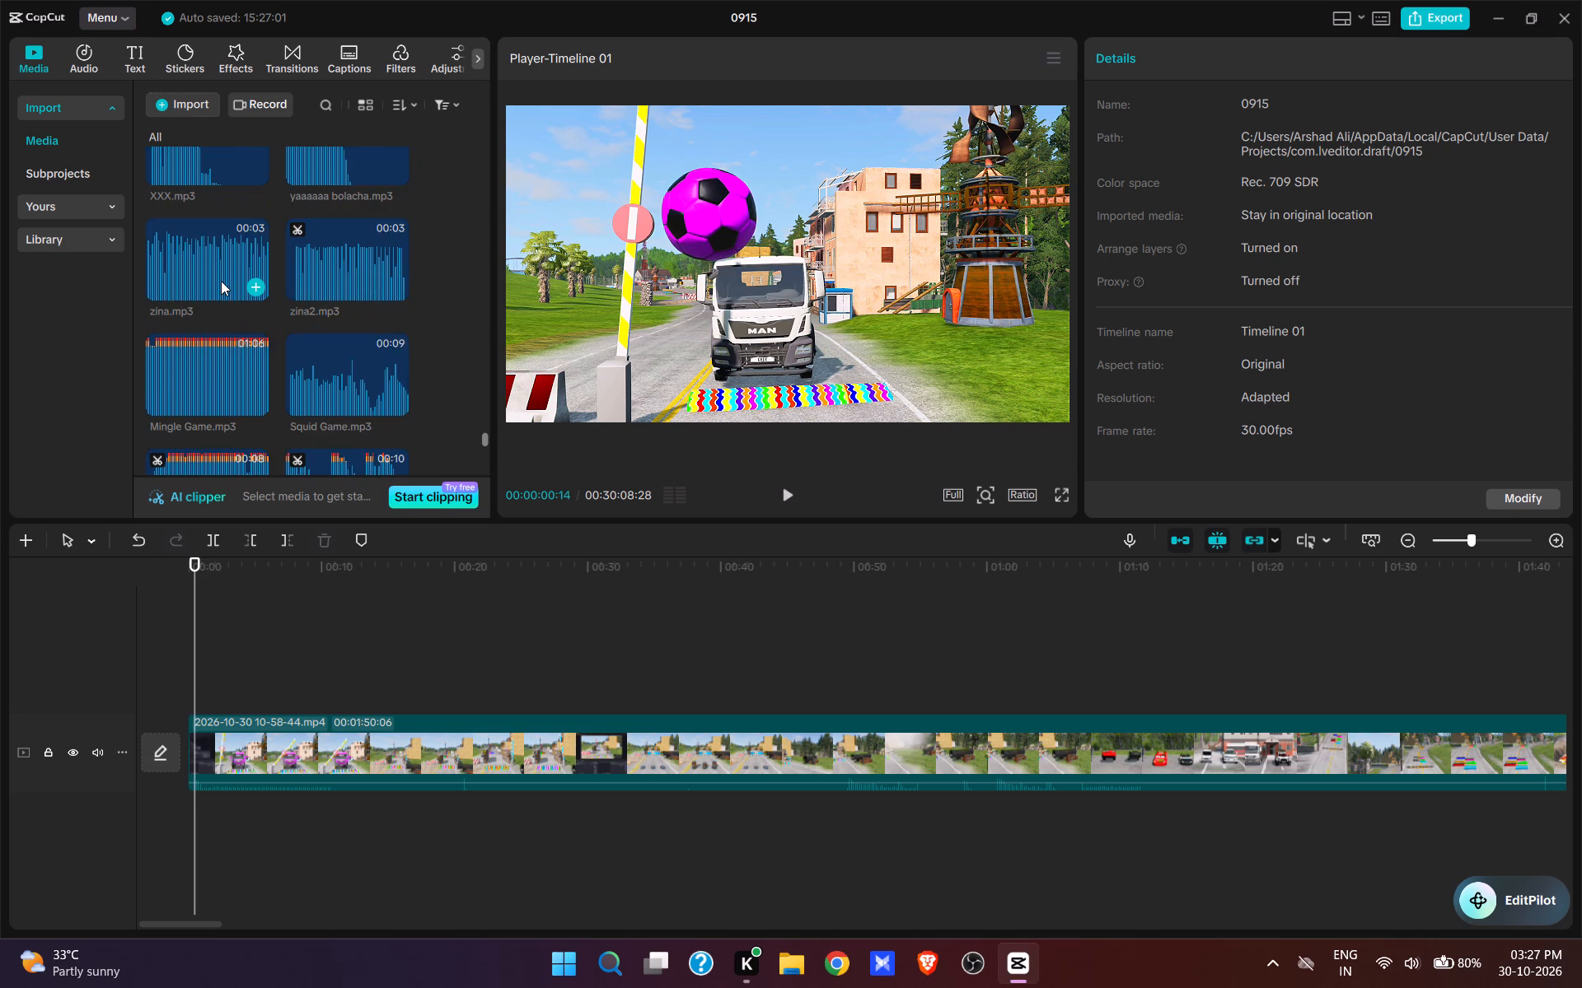
pyautogui.scroll(5, 221, 281)
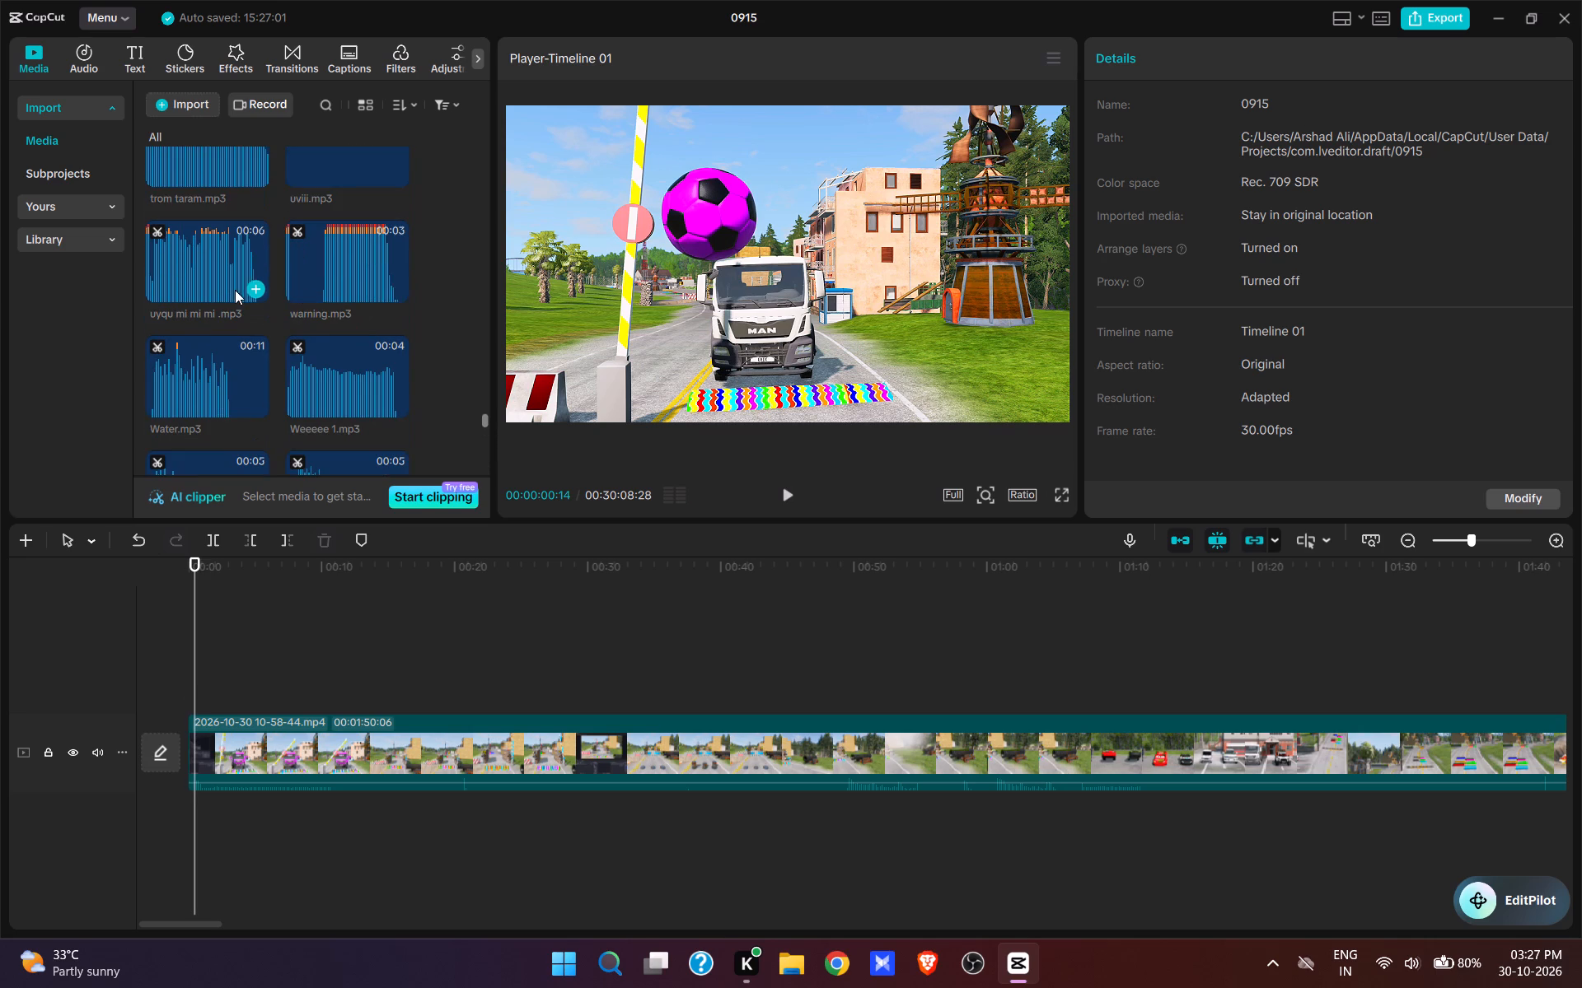
pyautogui.click(321, 279)
pyautogui.scroll(6, 358, 308)
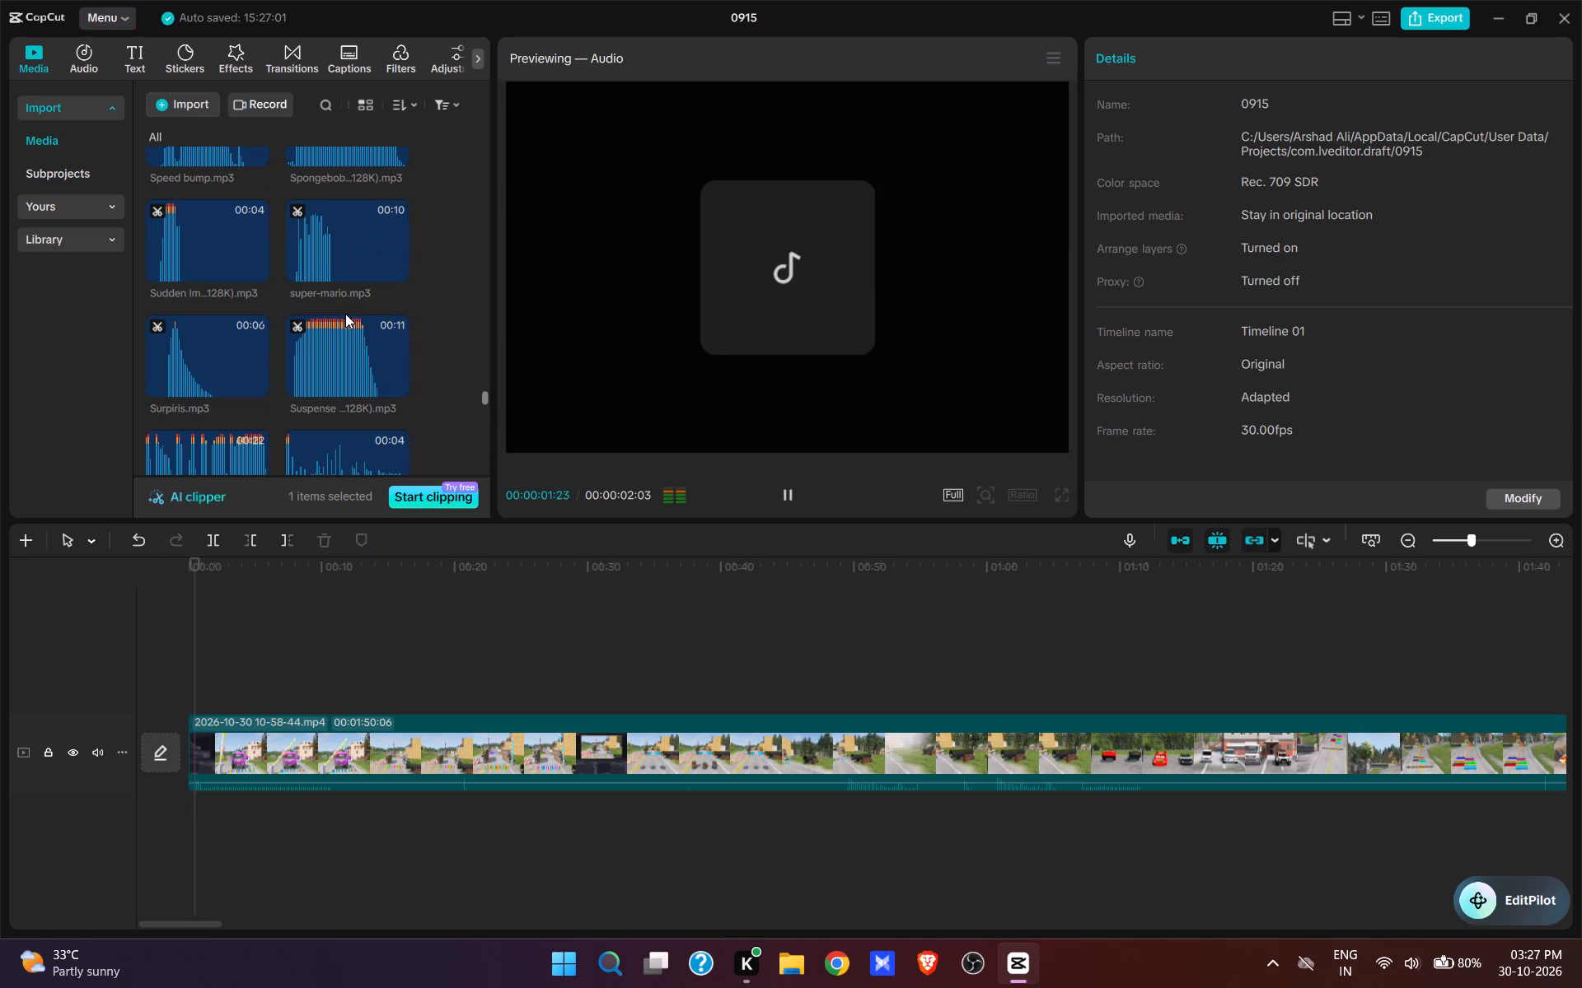
pyautogui.click(208, 324)
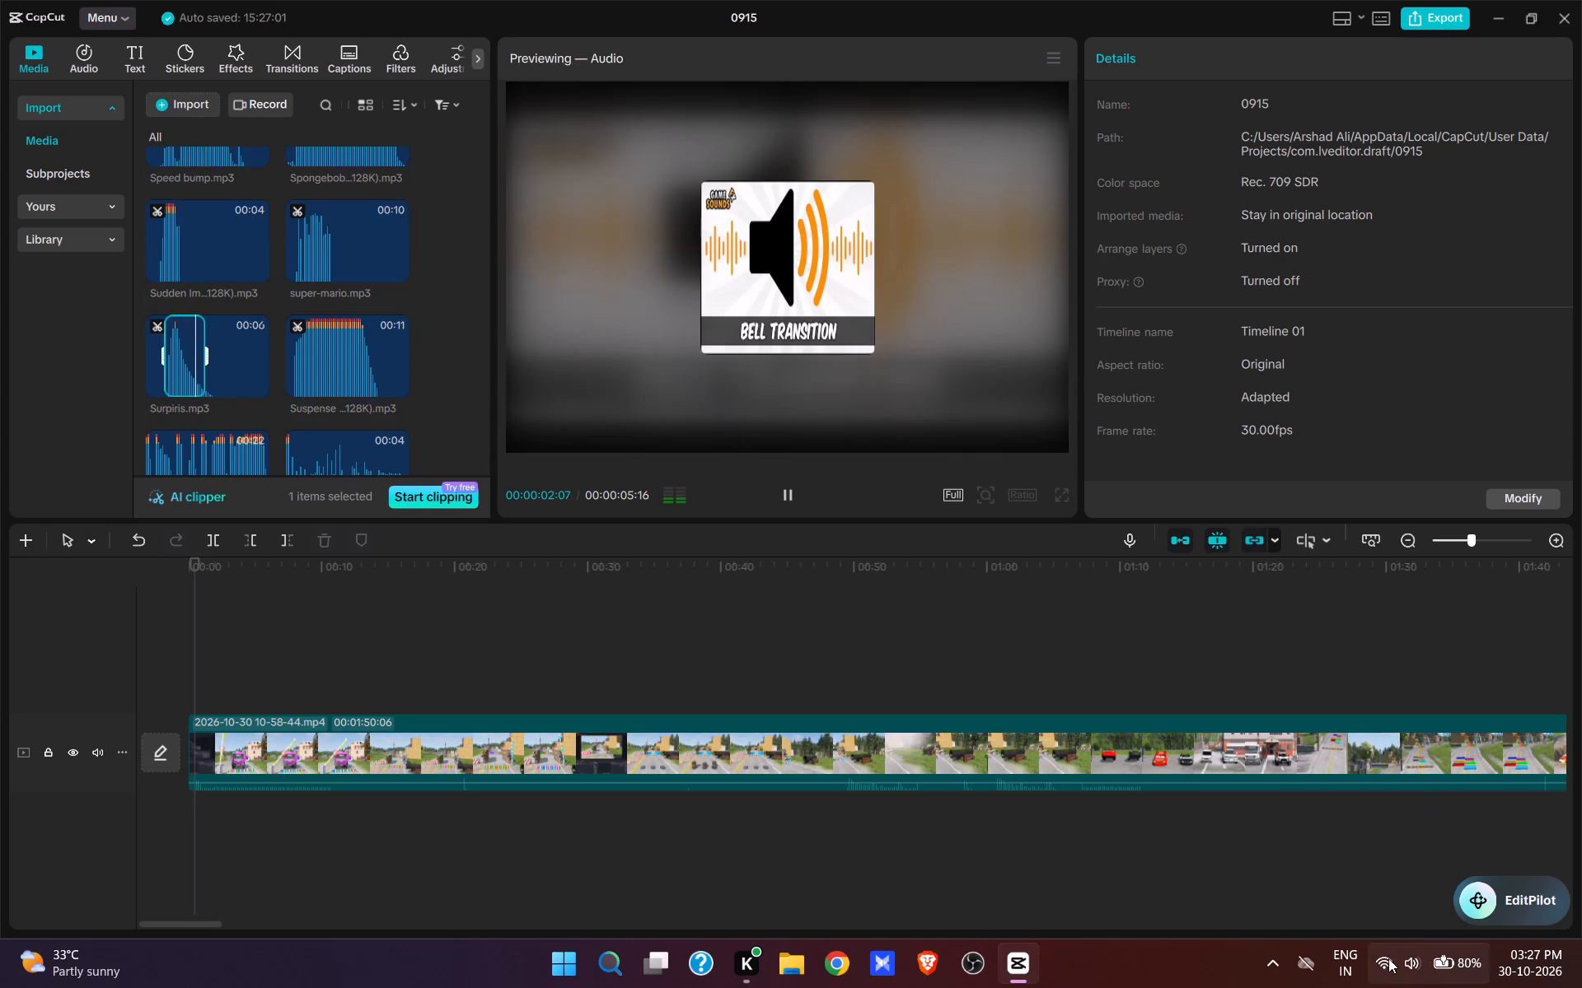
# Adjust the system volume to about the middle of its range.
pyautogui.click(1388, 958)
pyautogui.click(1388, 835)
pyautogui.click(1376, 838)
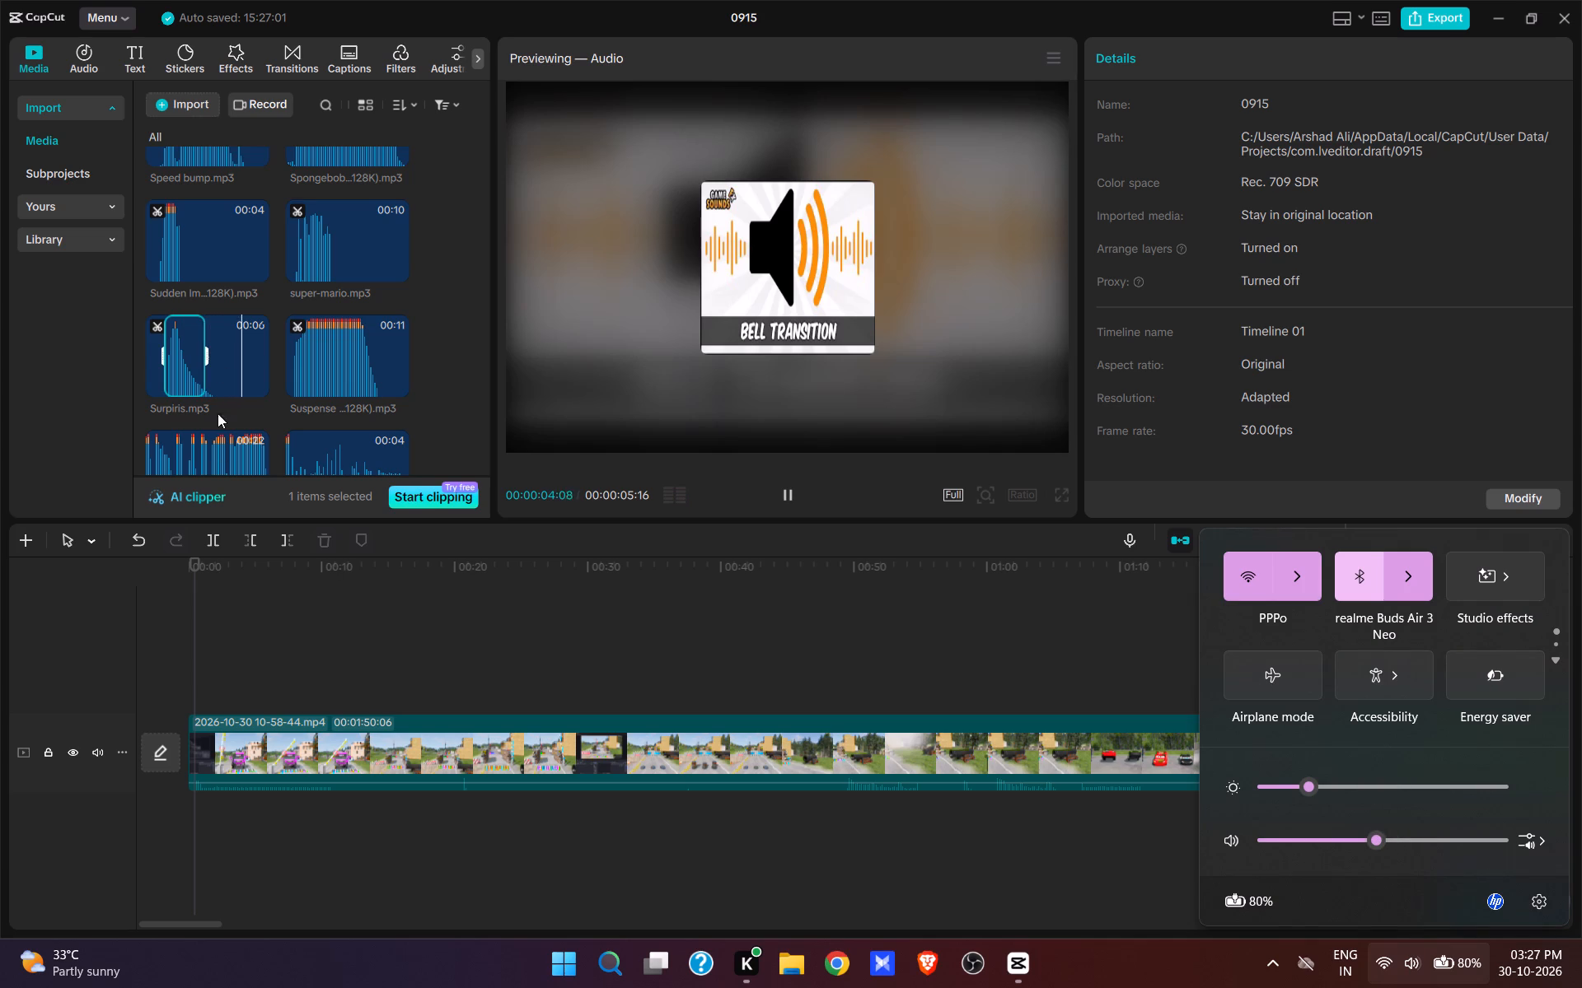
# Add the Surpiris.mp3 sound effect to the timeline at 00:00:00:14, below the first clip.
pyautogui.click(198, 382)
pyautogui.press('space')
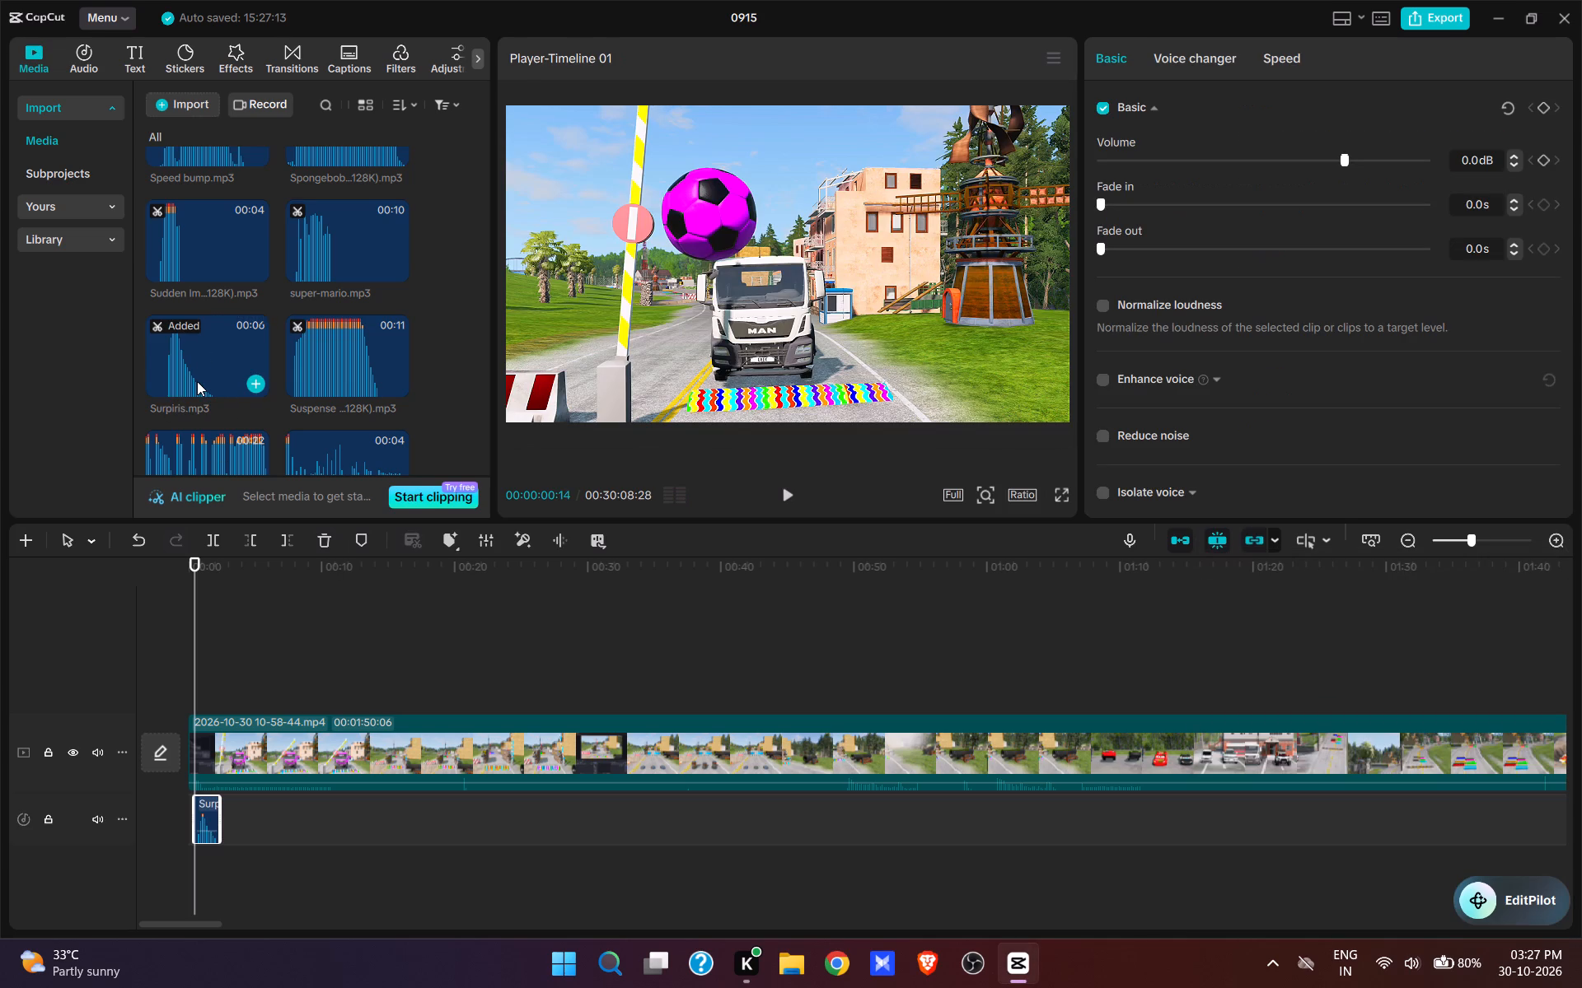
# Play the opening with the sound effect, move the Surpiris.mp3 clip to the start of the timeline, and replay the opening.
pyautogui.click(190, 678)
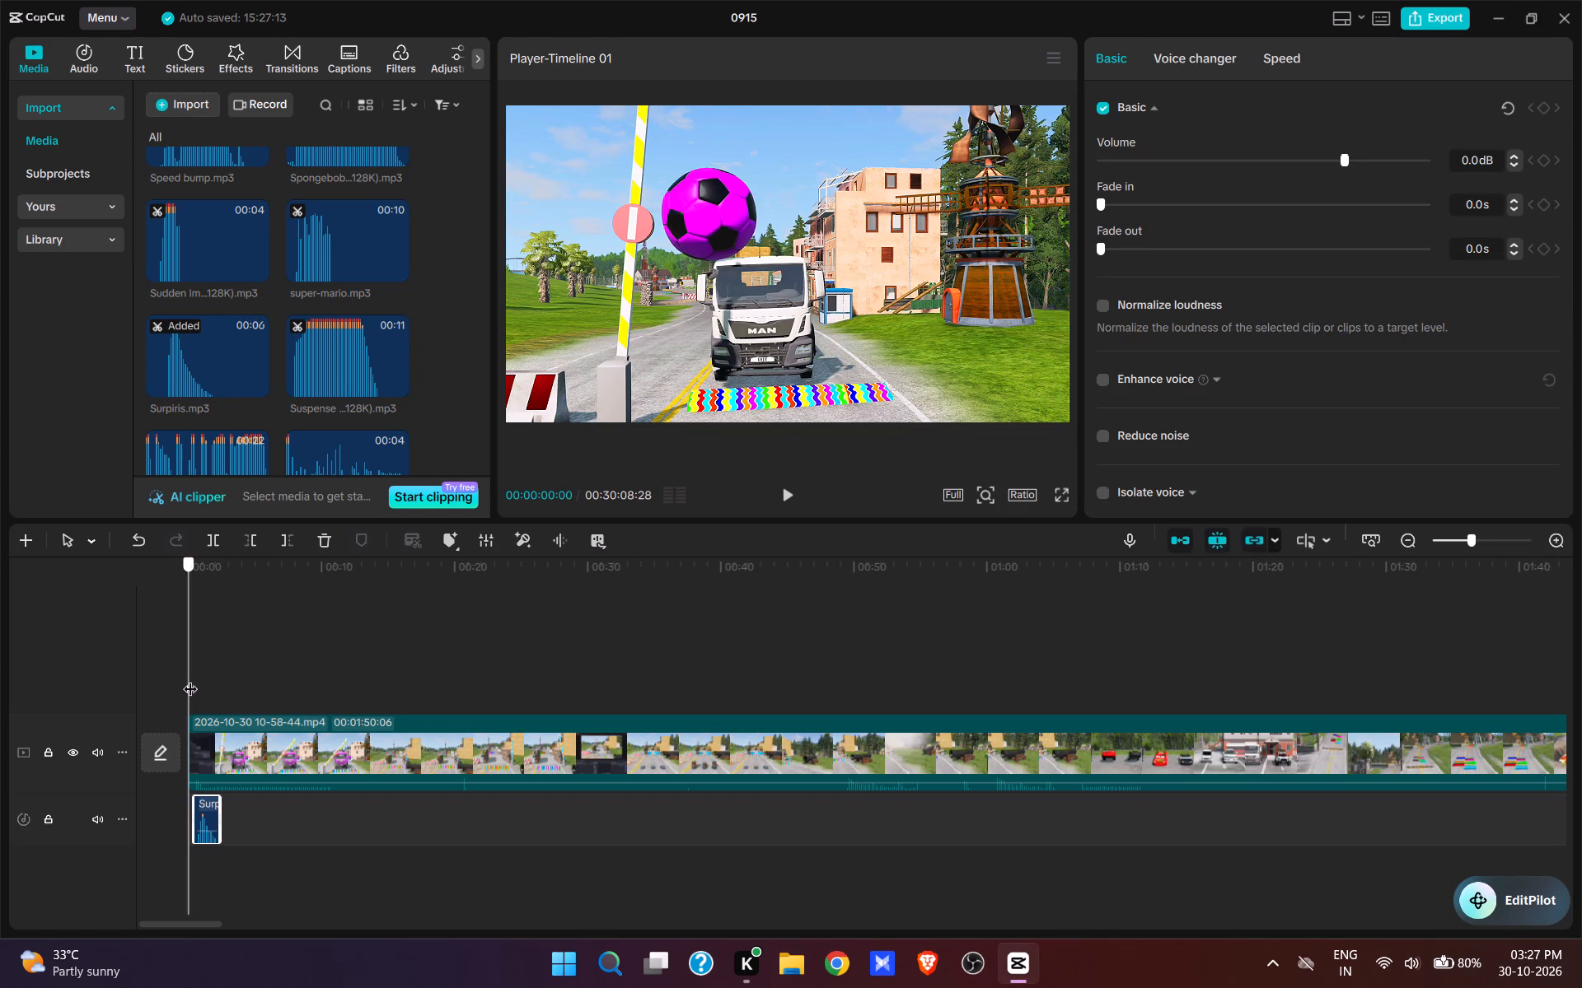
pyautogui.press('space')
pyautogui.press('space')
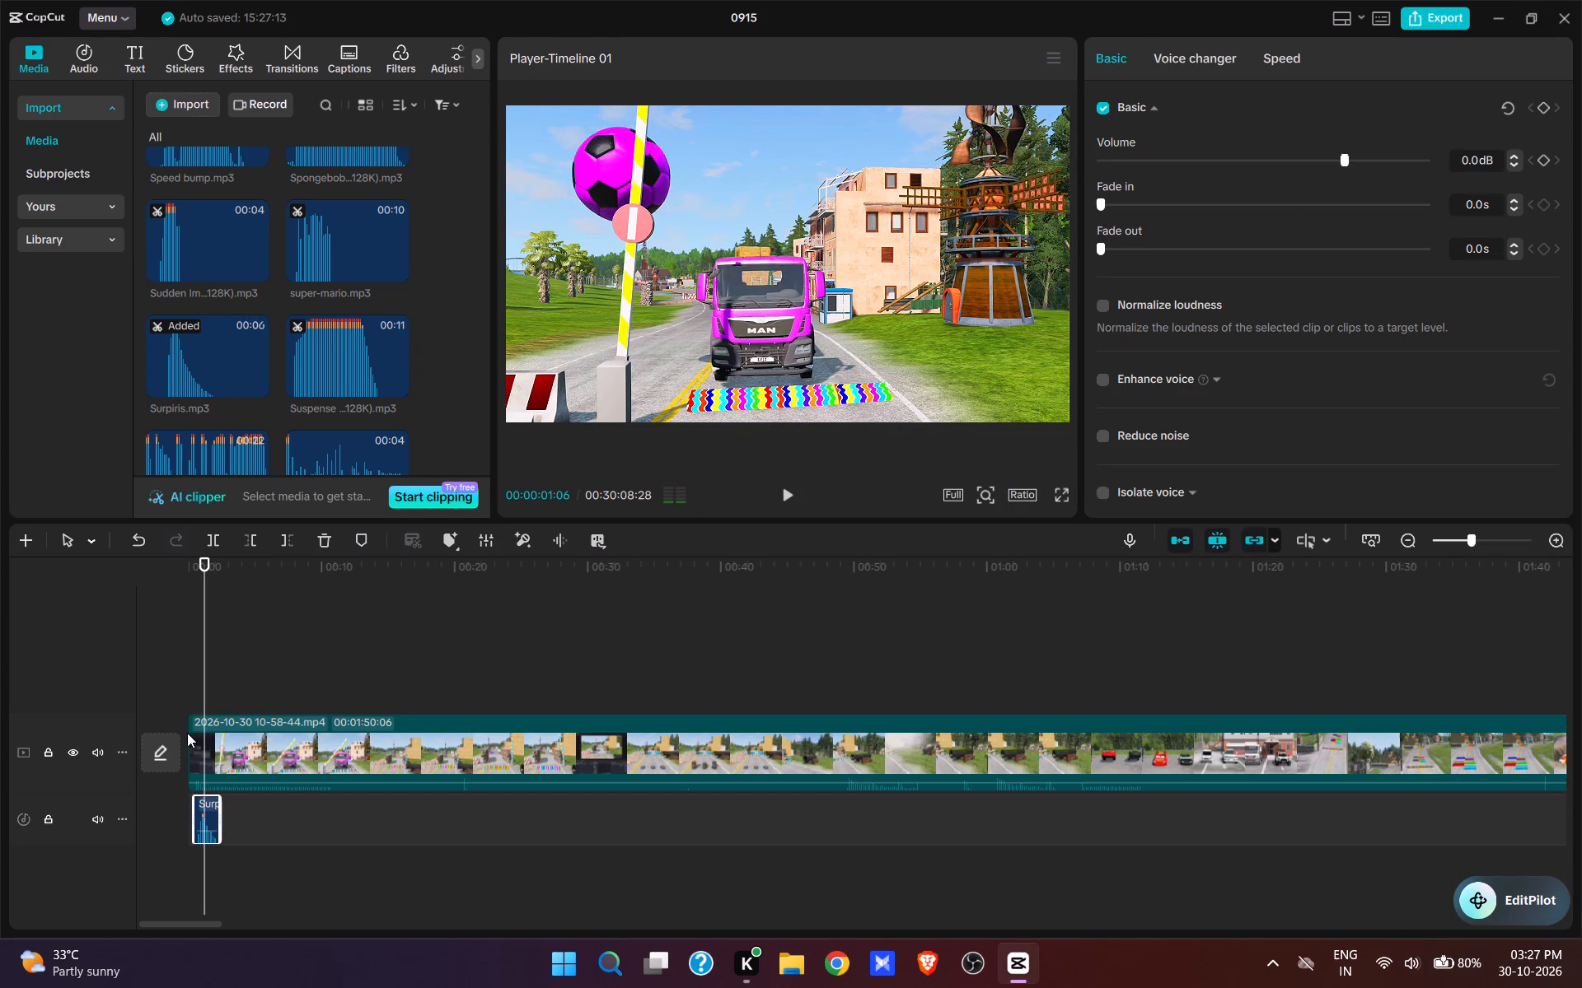
pyautogui.moveTo(200, 694); pyautogui.dragTo(175, 694)
pyautogui.click(207, 798)
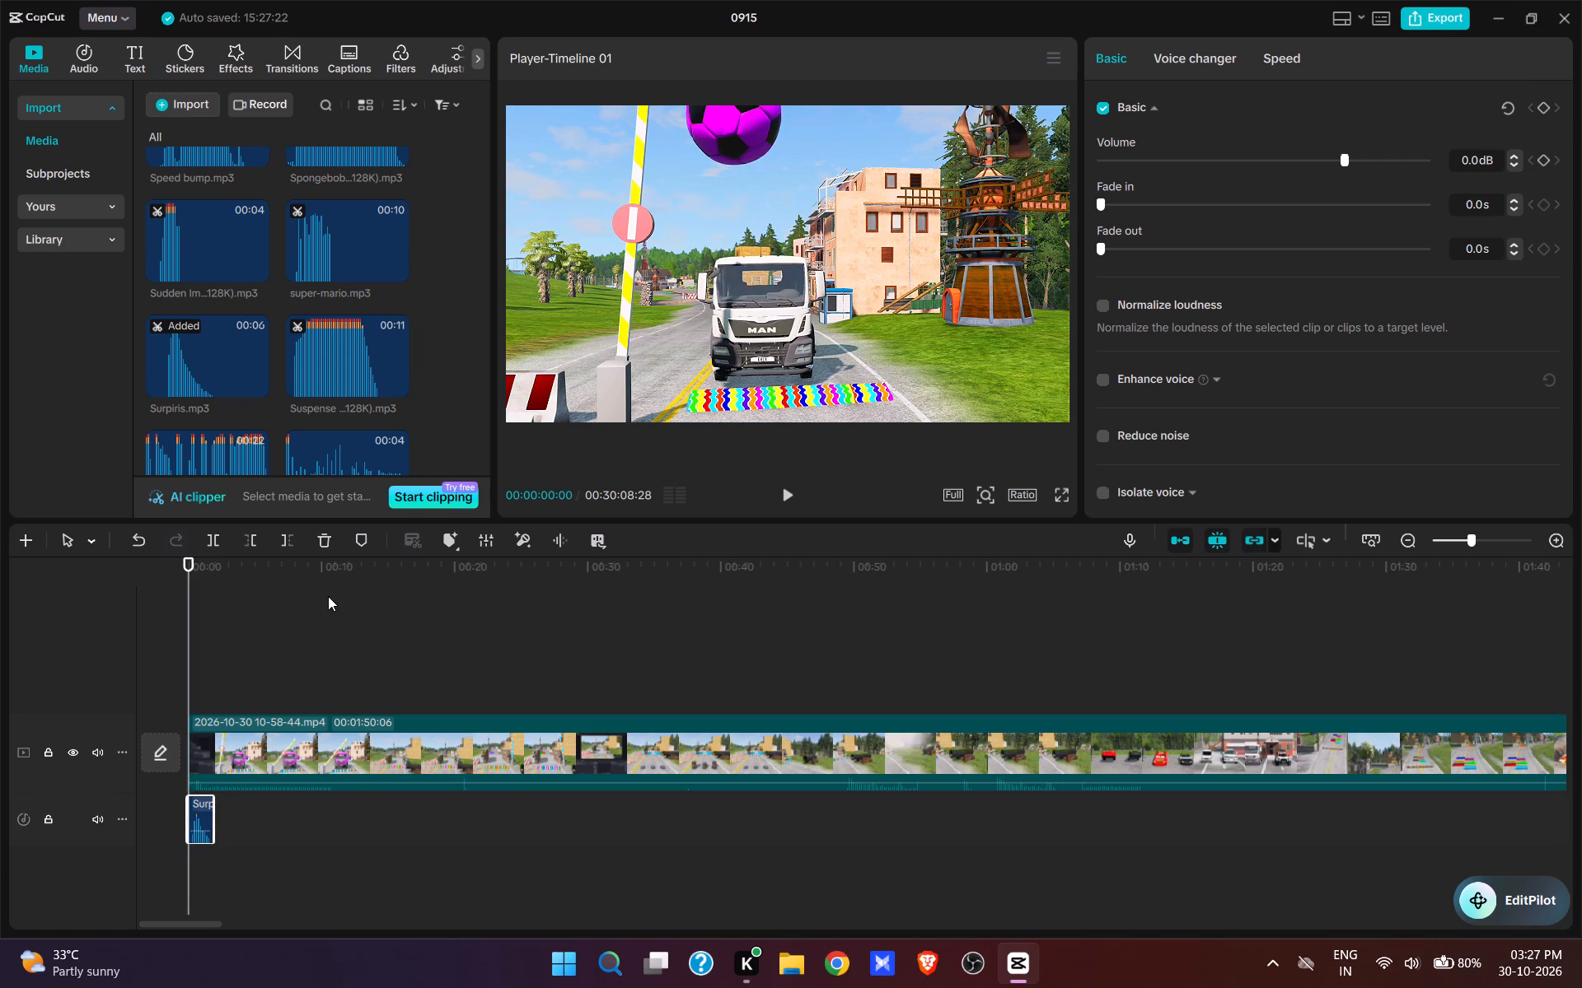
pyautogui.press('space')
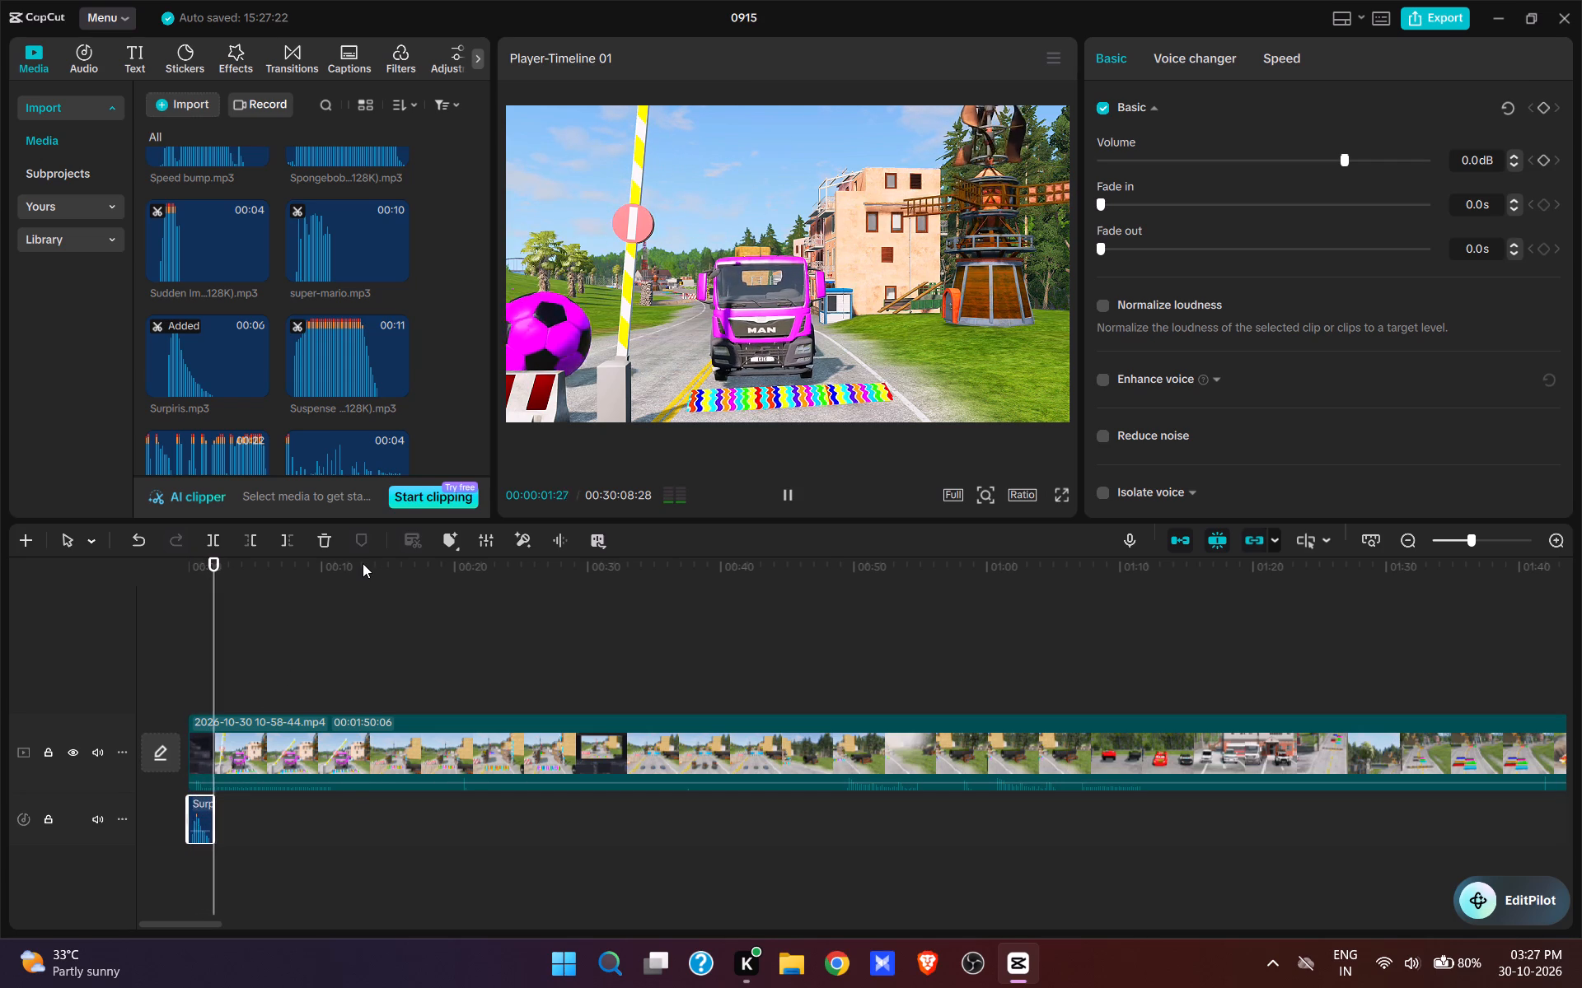
# Replay the opening, place the playhead at the end of the Surpiris.mp3 sound and preview the 11-second suspense sound effect.
pyautogui.press('space')
pyautogui.press('space')
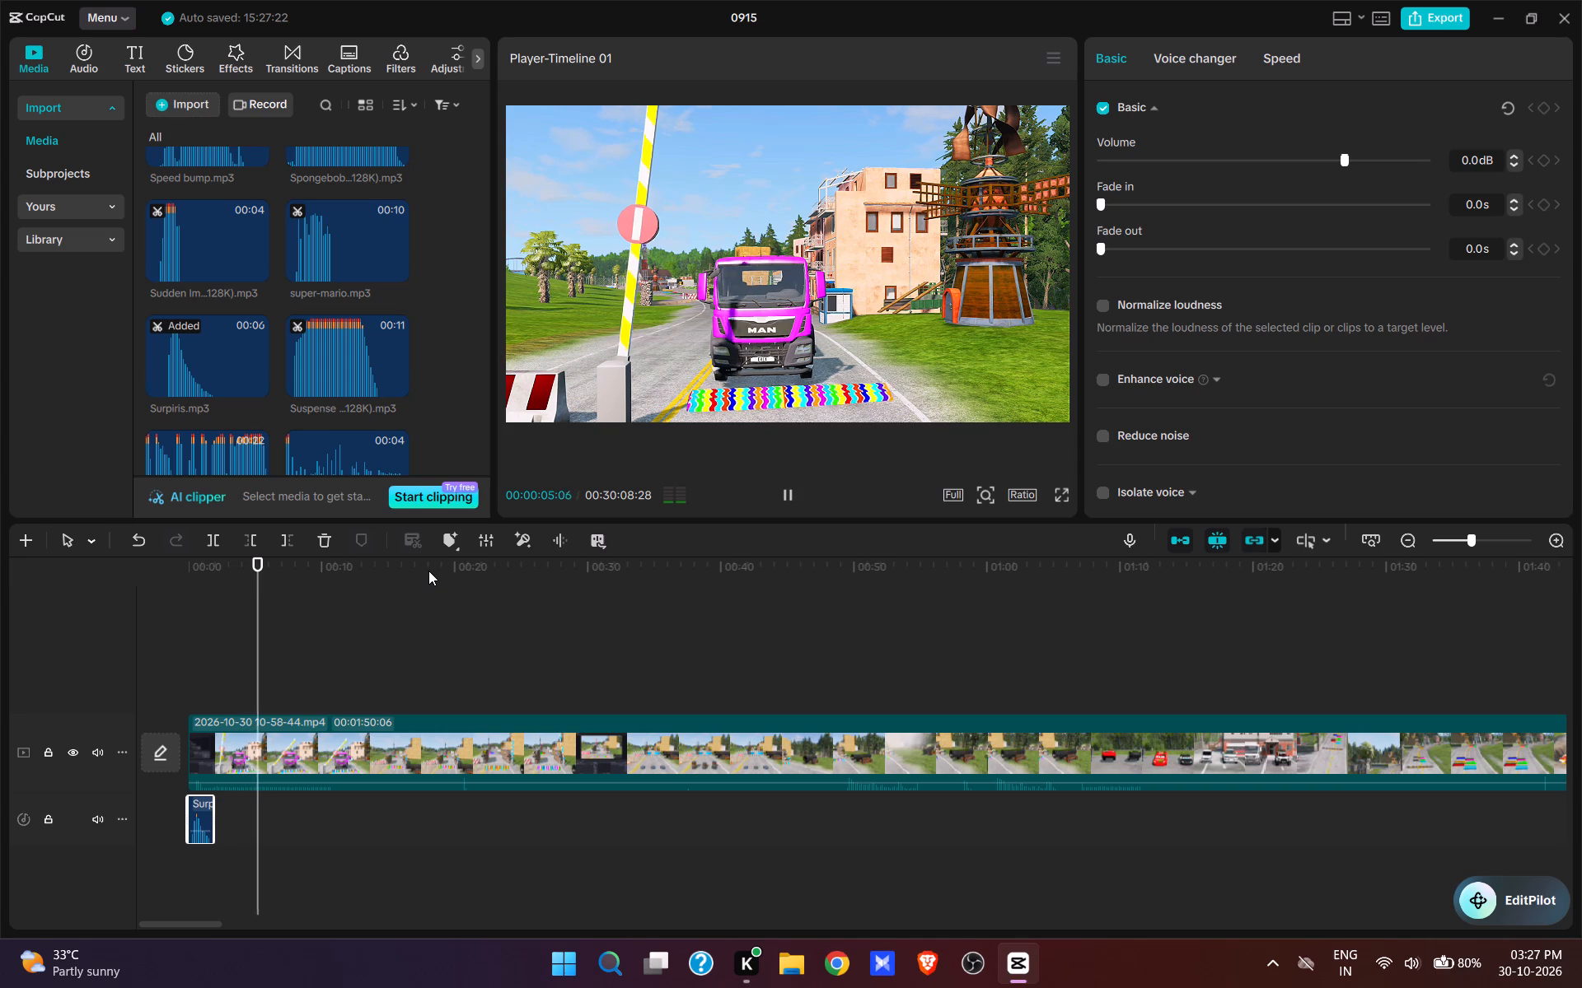
pyautogui.click(204, 645)
pyautogui.press('space')
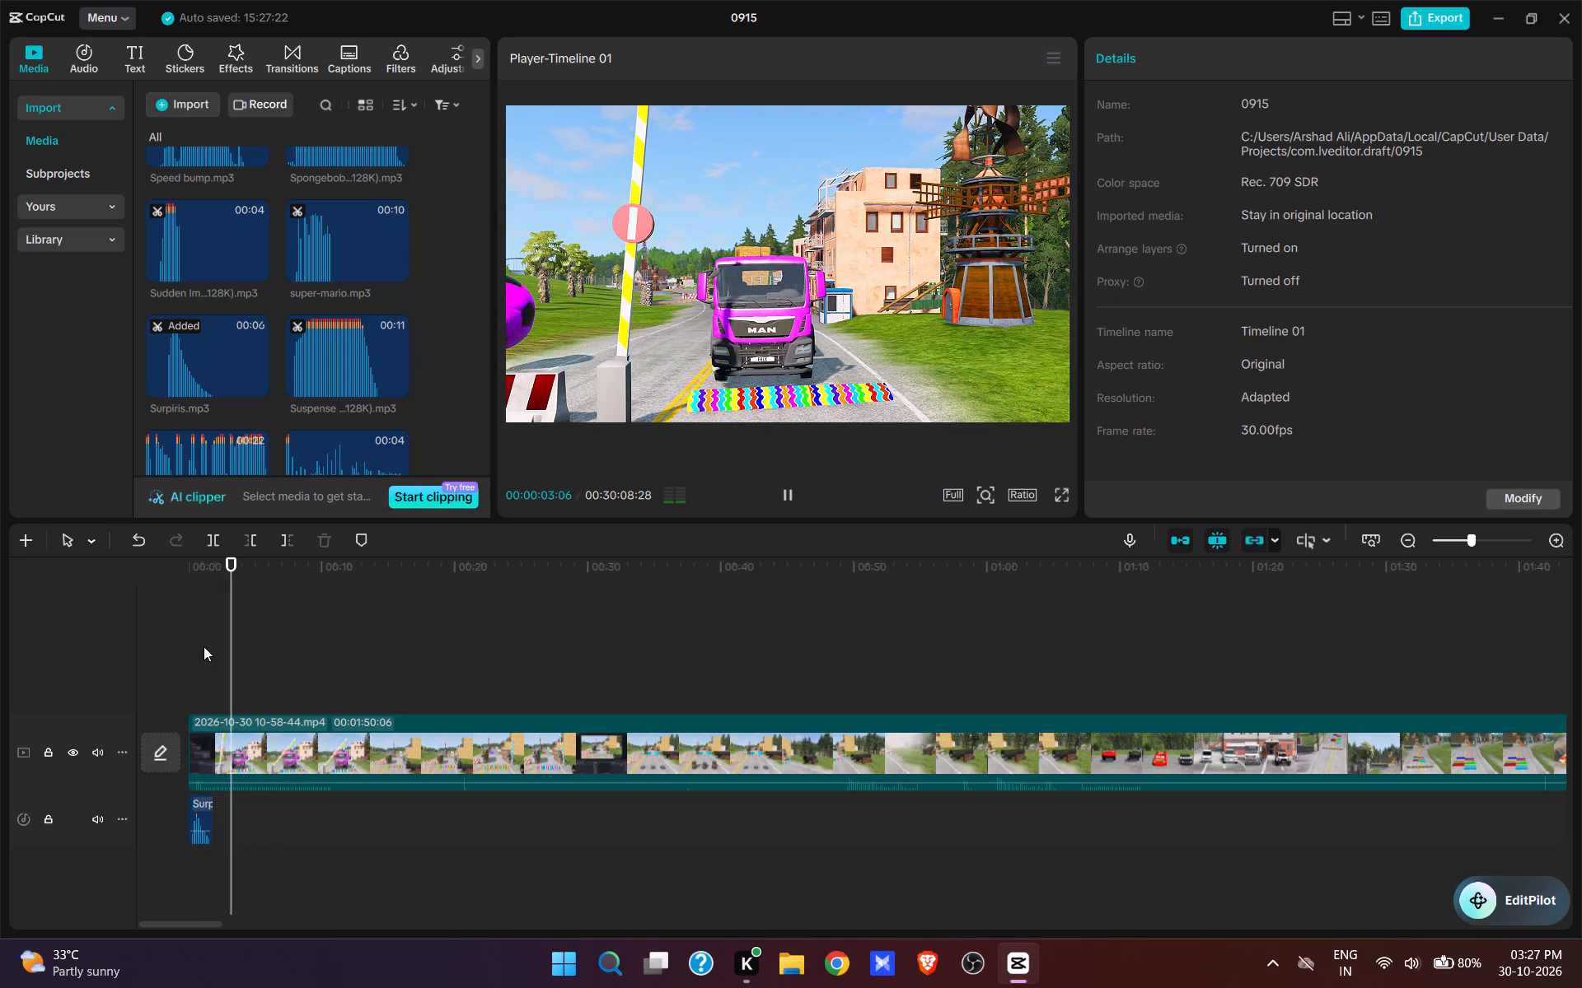
pyautogui.click(217, 679)
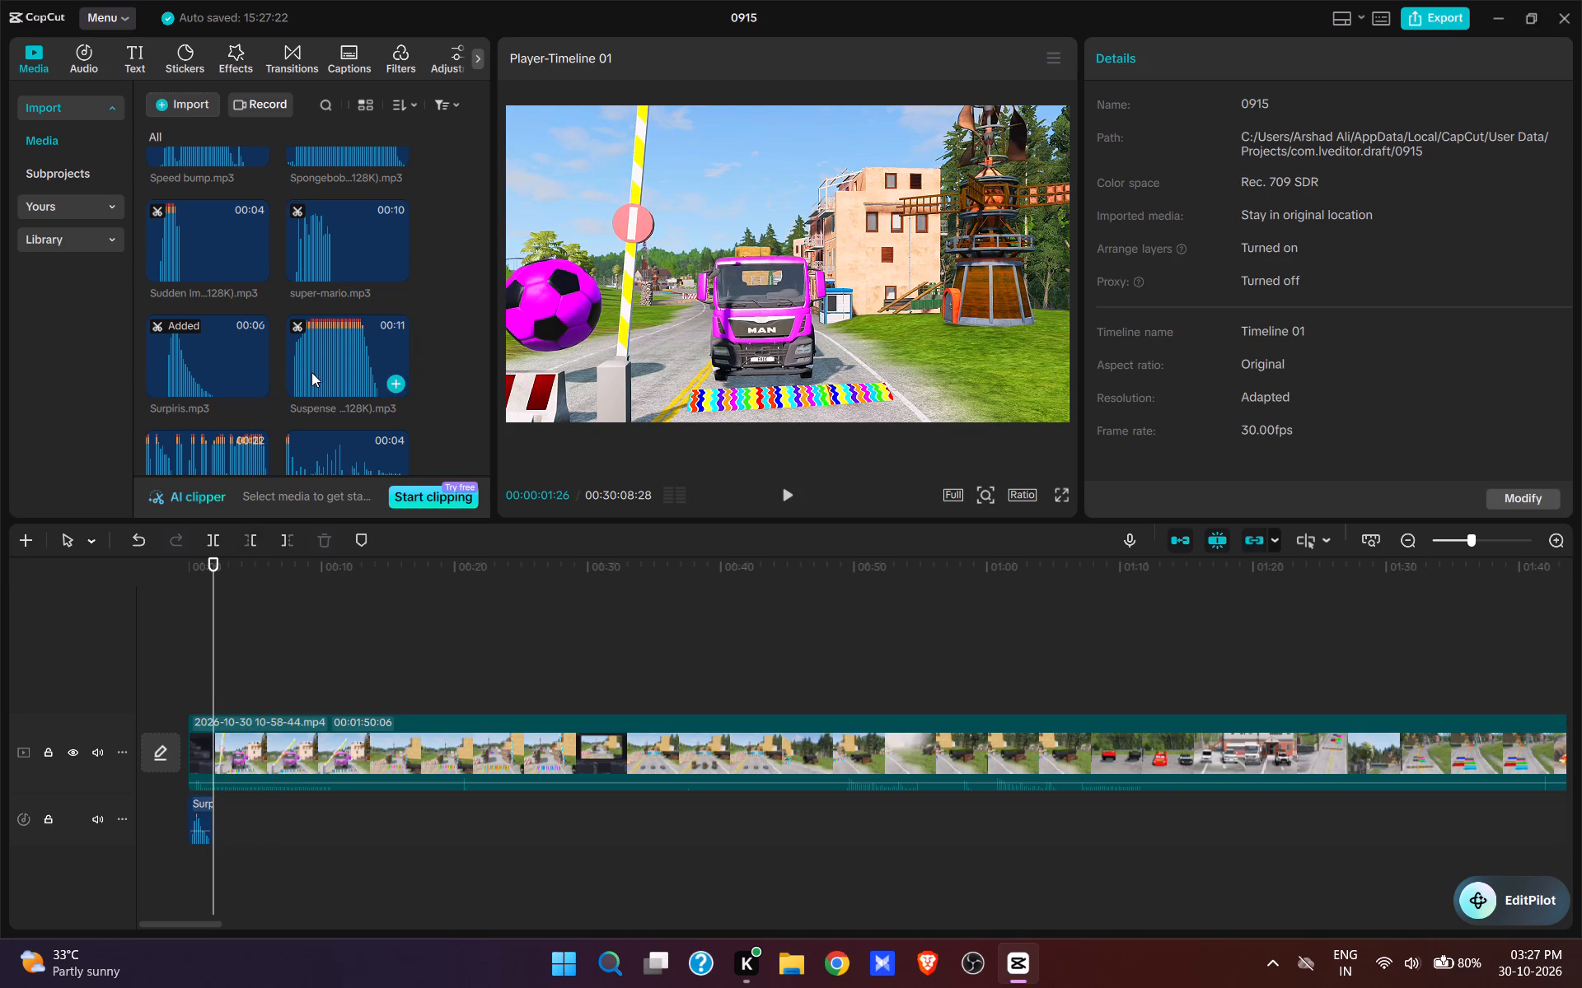
pyautogui.click(311, 372)
pyautogui.scroll(-5, 312, 372)
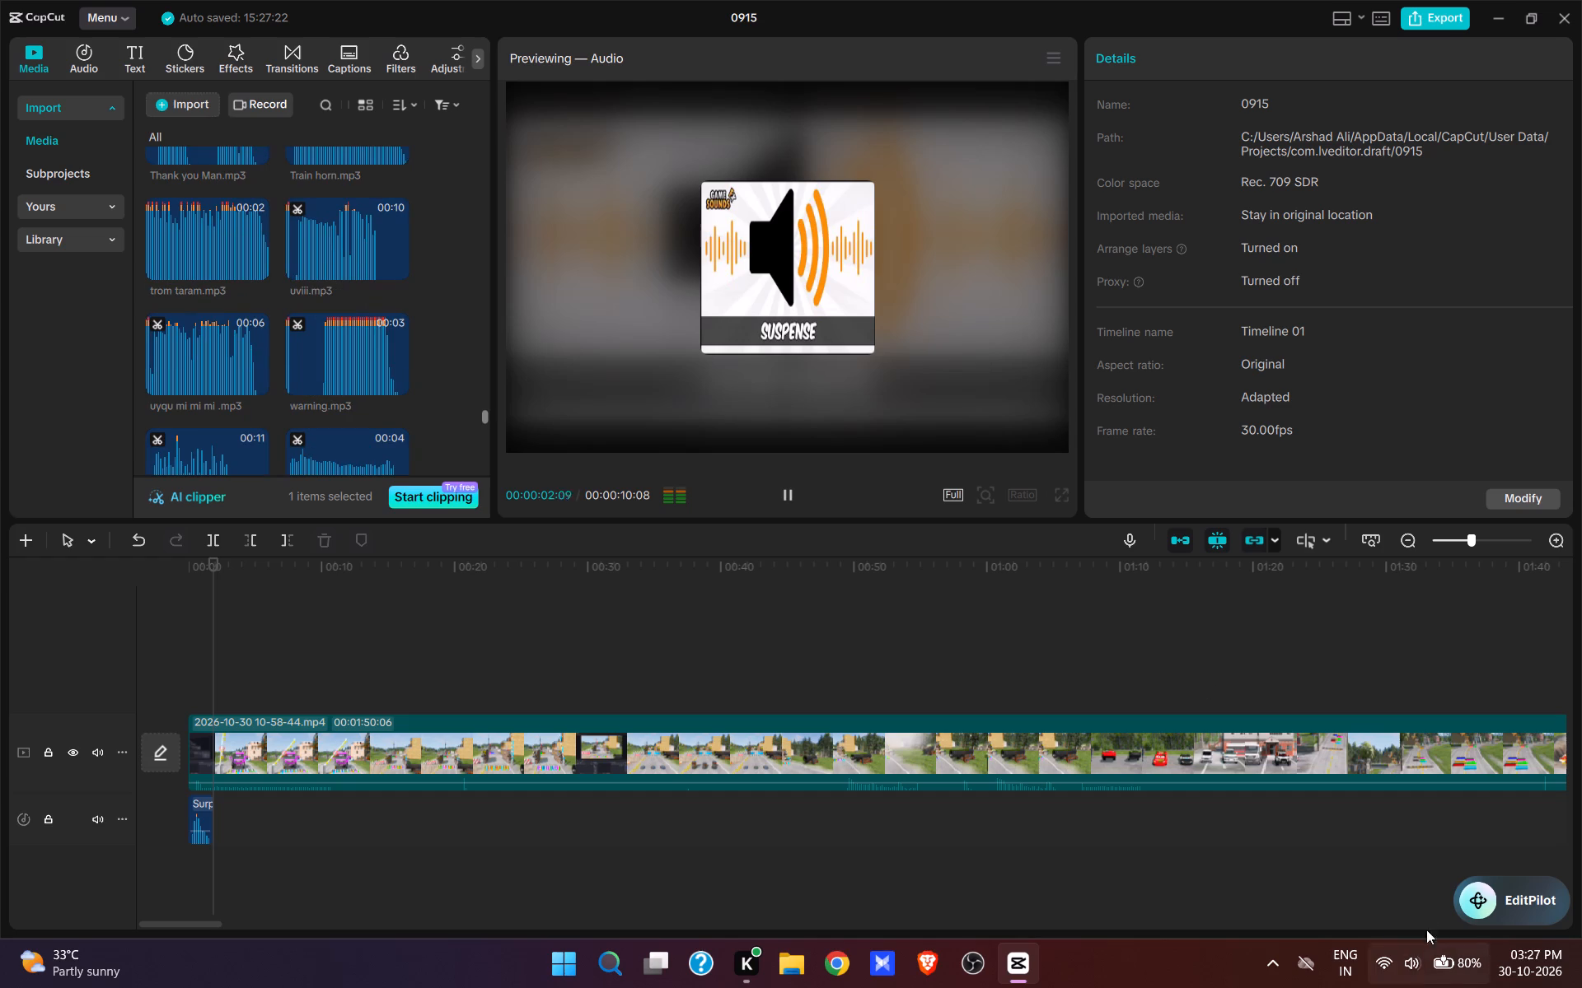
# Adjust the display brightness in the system quick settings.
pyautogui.click(1405, 953)
pyautogui.click(1330, 785)
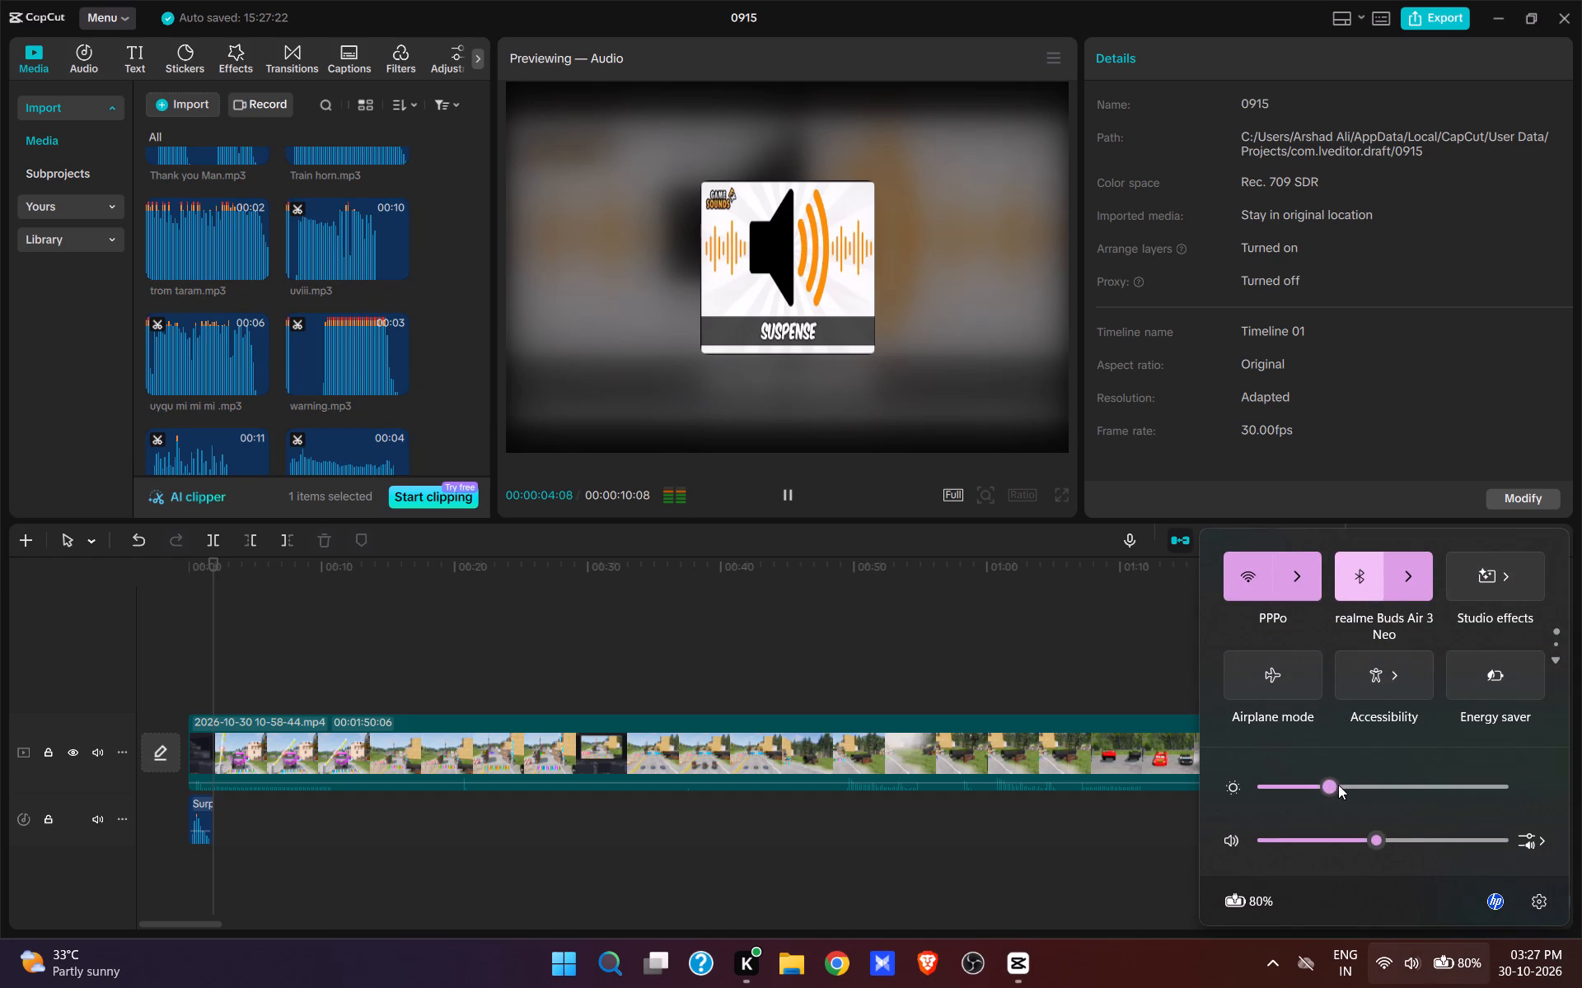
pyautogui.click(1344, 785)
# Preview Wow Girl 1.mp3 and add woww.mp3 to the timeline at 00:00:01:26, right after the Surpiris sound.
pyautogui.scroll(1, 325, 362)
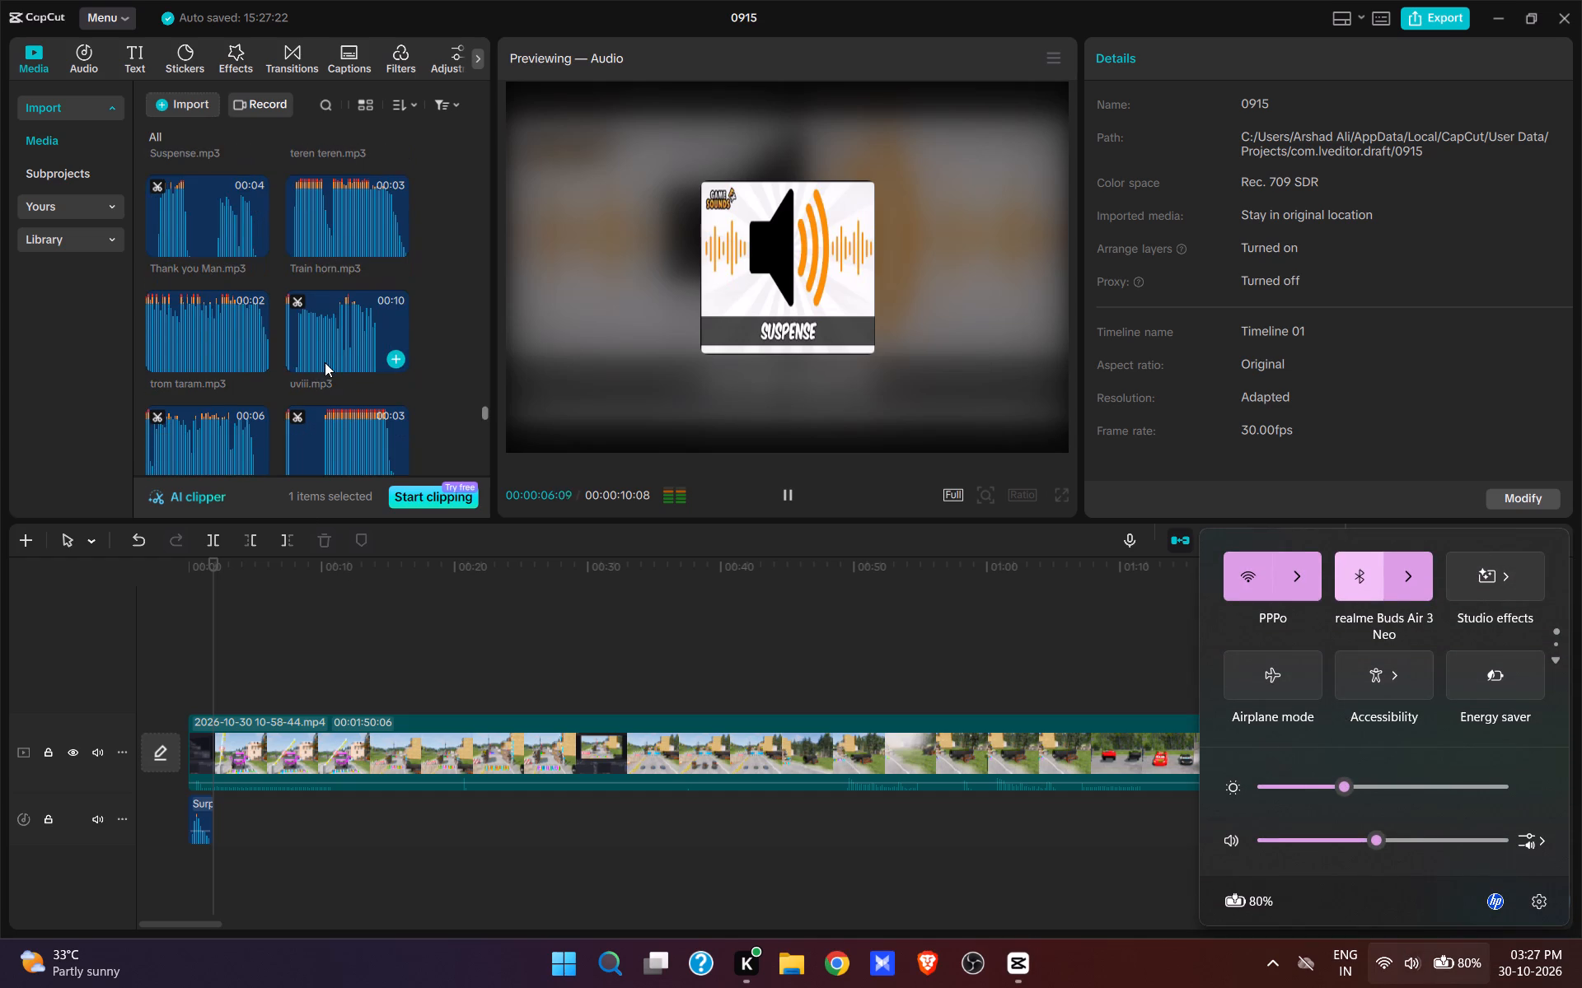
pyautogui.scroll(-2, 322, 360)
pyautogui.scroll(-1, 233, 363)
pyautogui.click(196, 374)
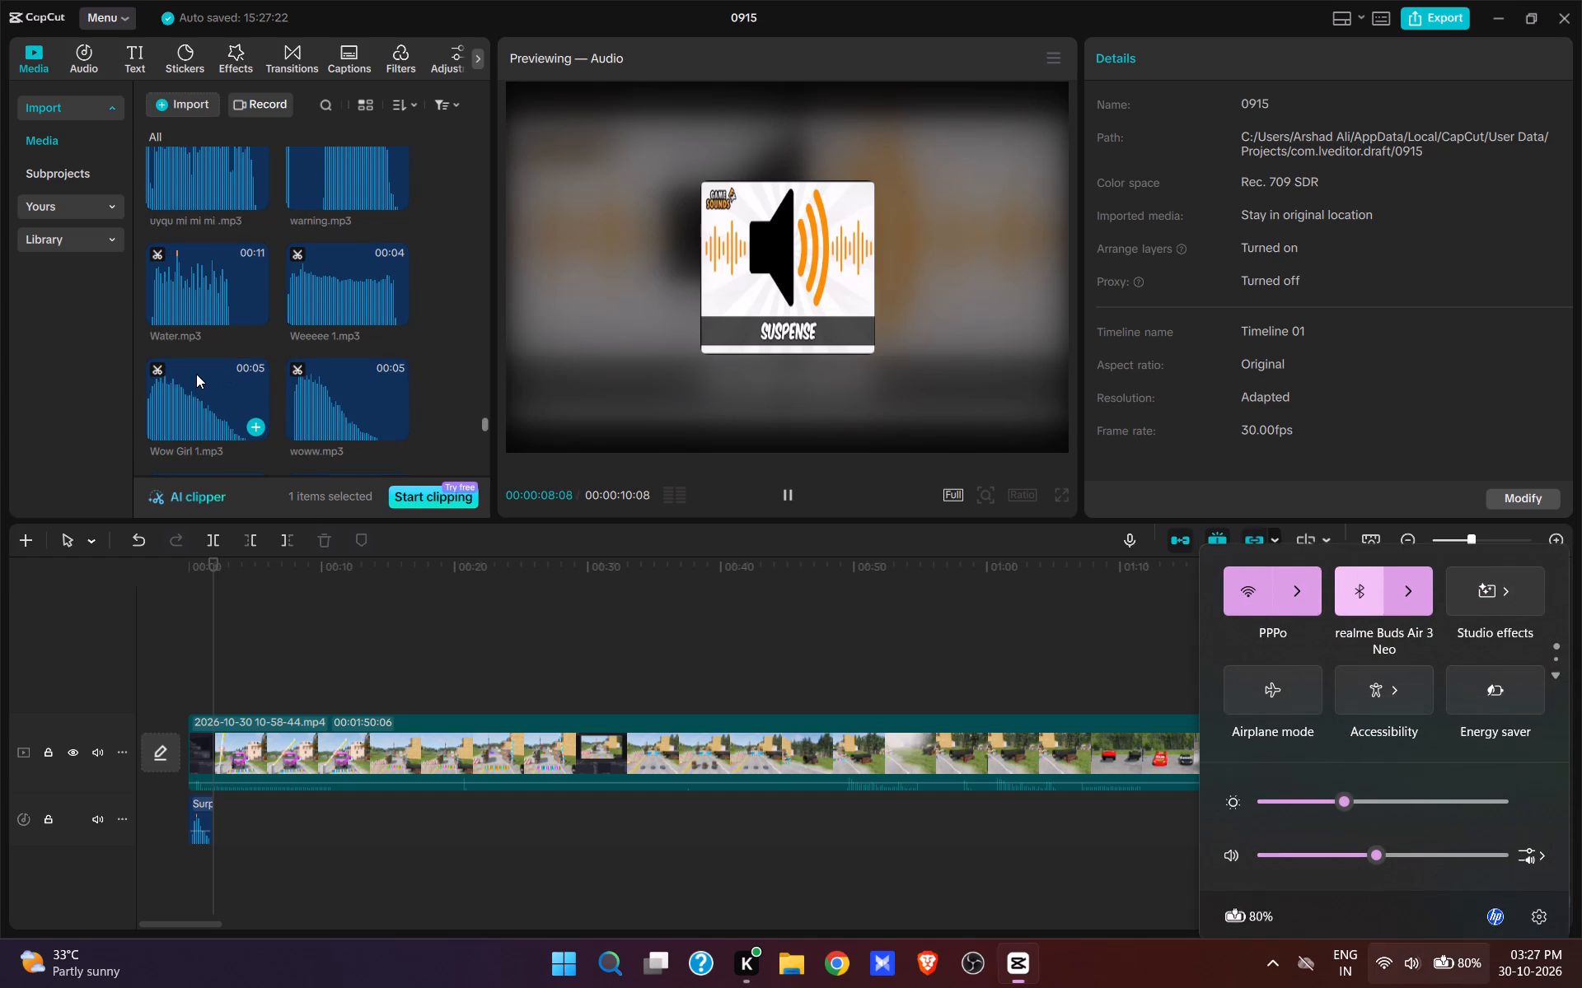
pyautogui.scroll(-1, 199, 374)
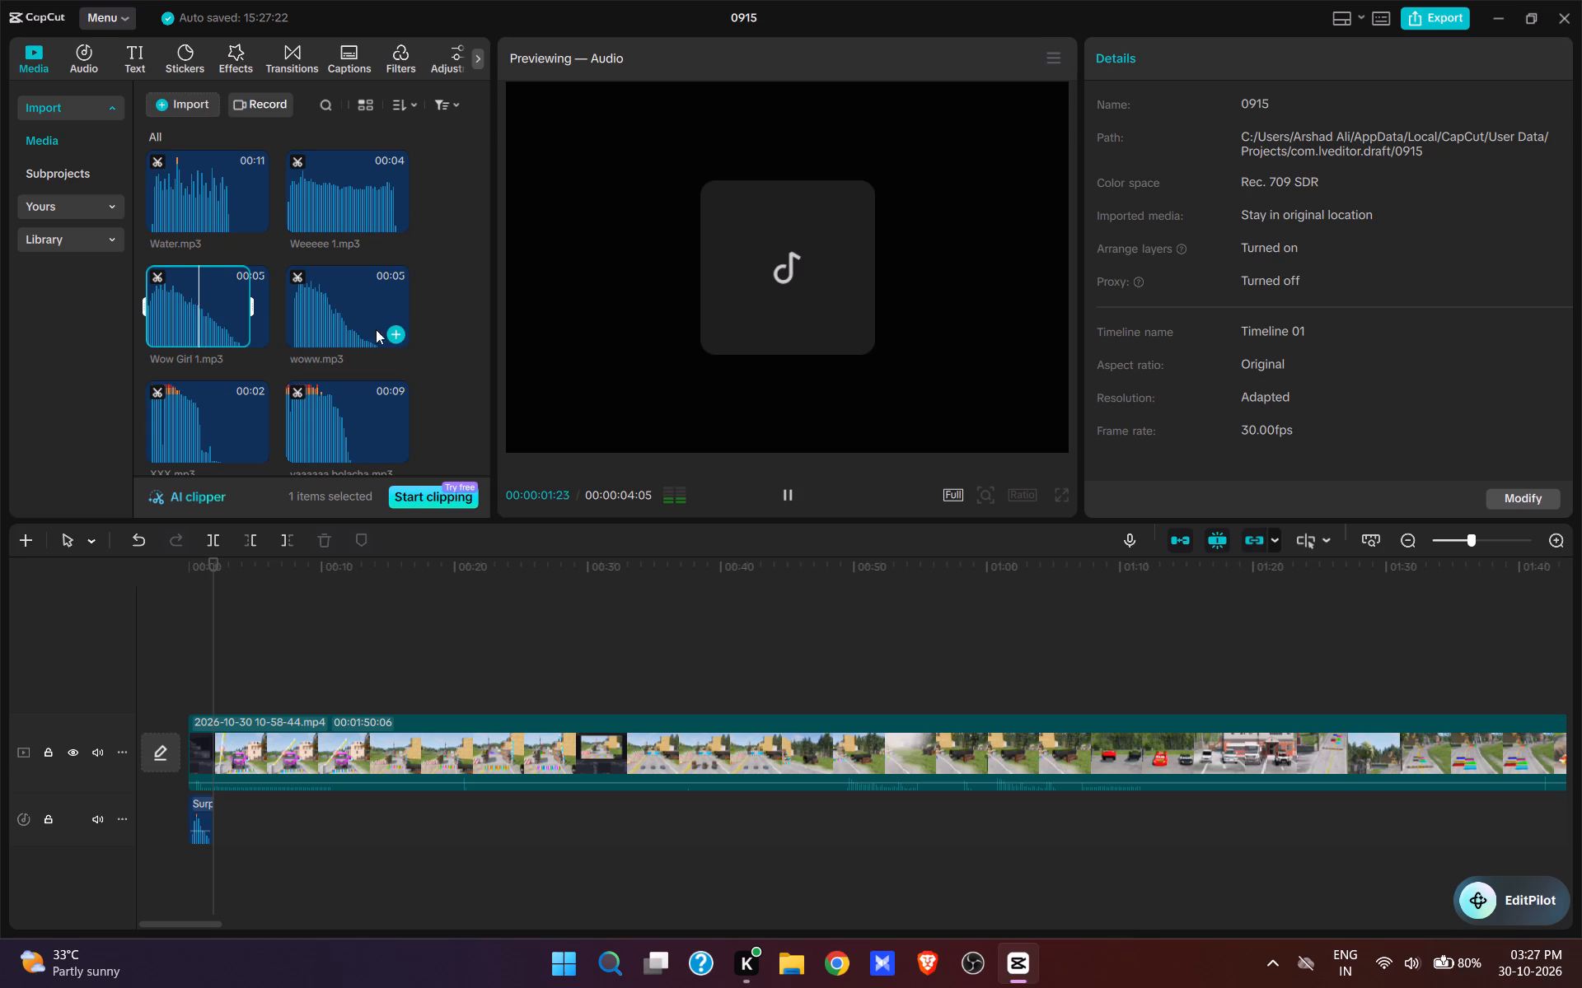
pyautogui.click(400, 337)
# Play through the woww.mp3 sound and trim off its end at 00:00:04:06.
pyautogui.press('space')
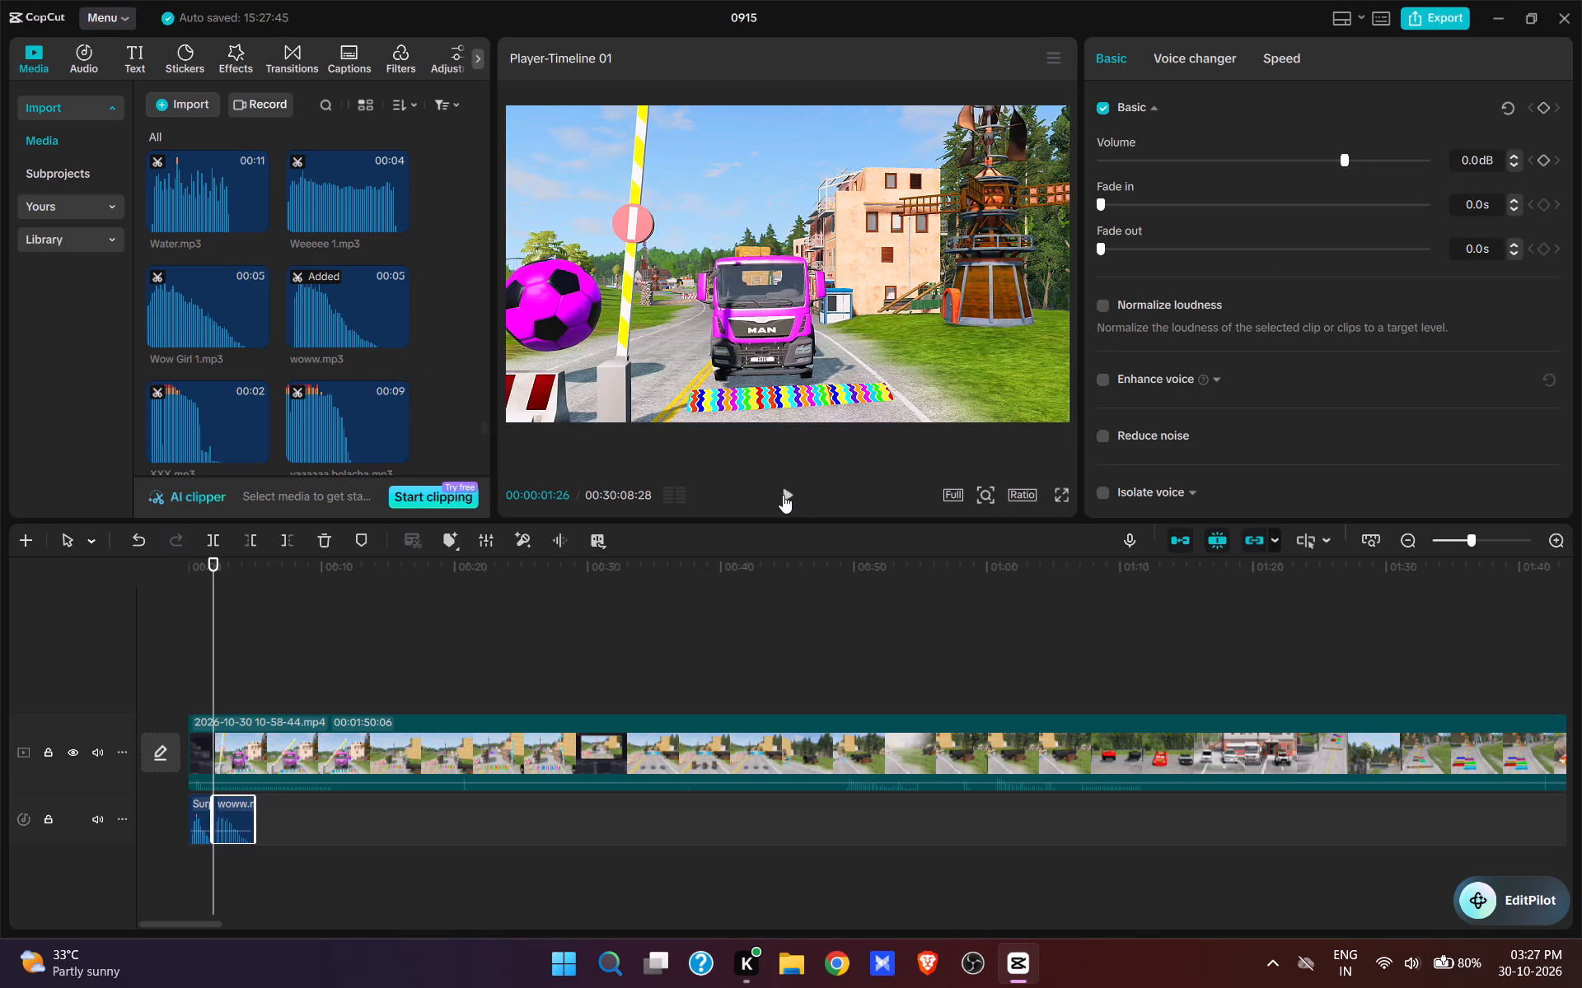
pyautogui.click(781, 495)
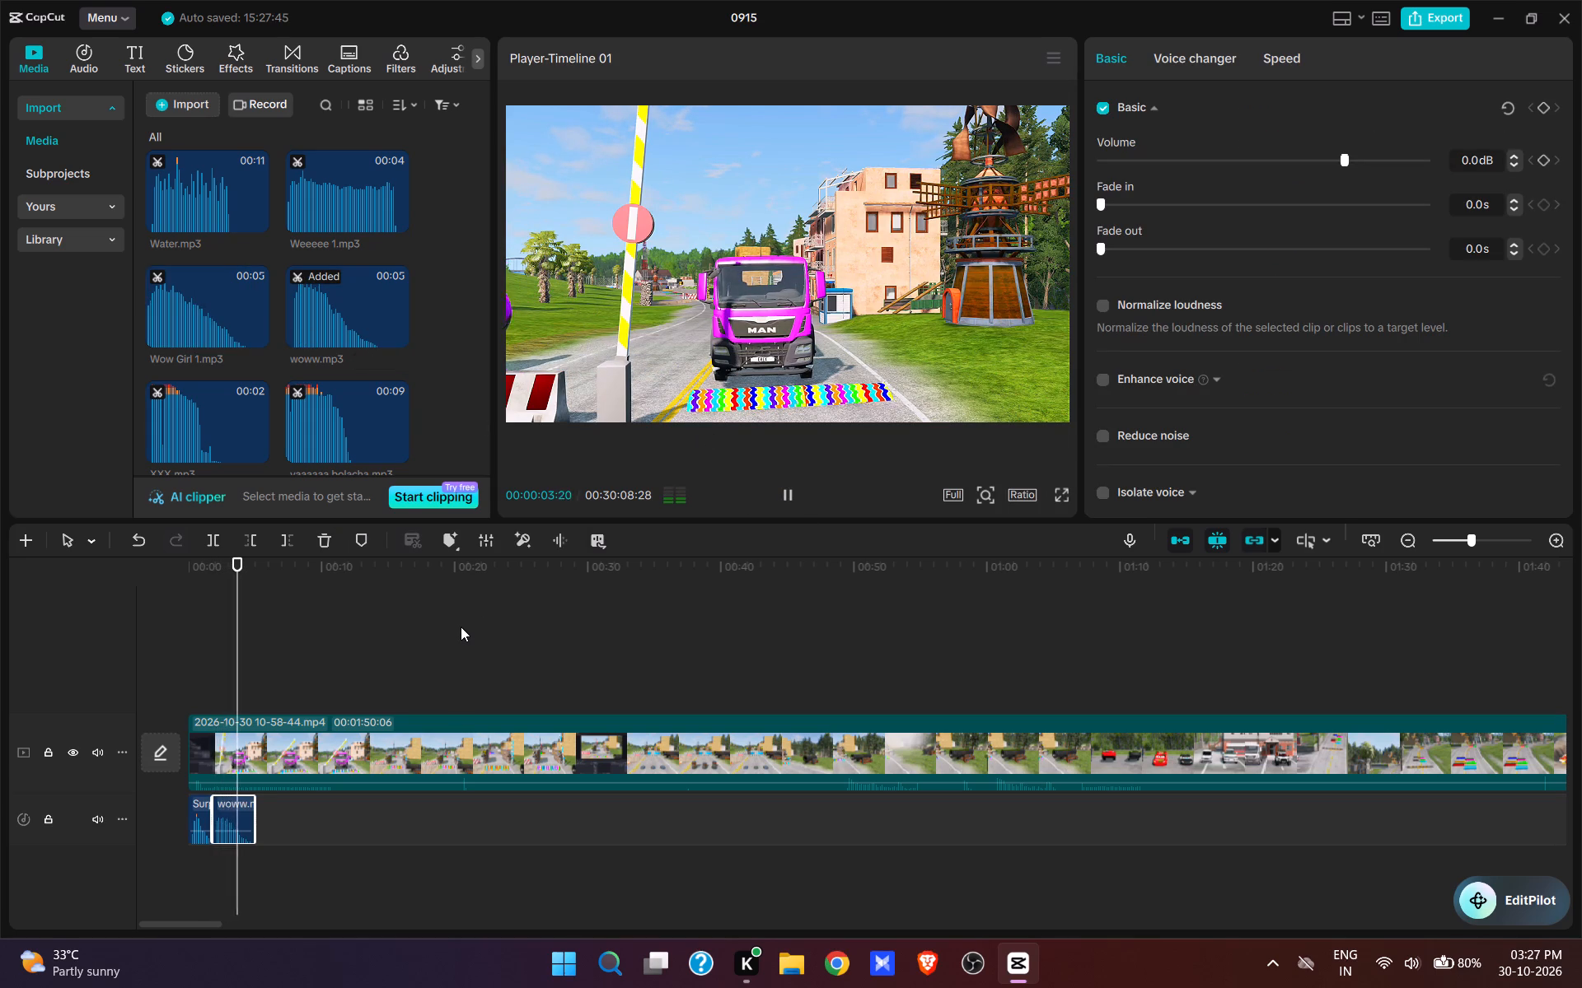
pyautogui.press('space')
pyautogui.press('space')
pyautogui.press('space')
pyautogui.write('e')
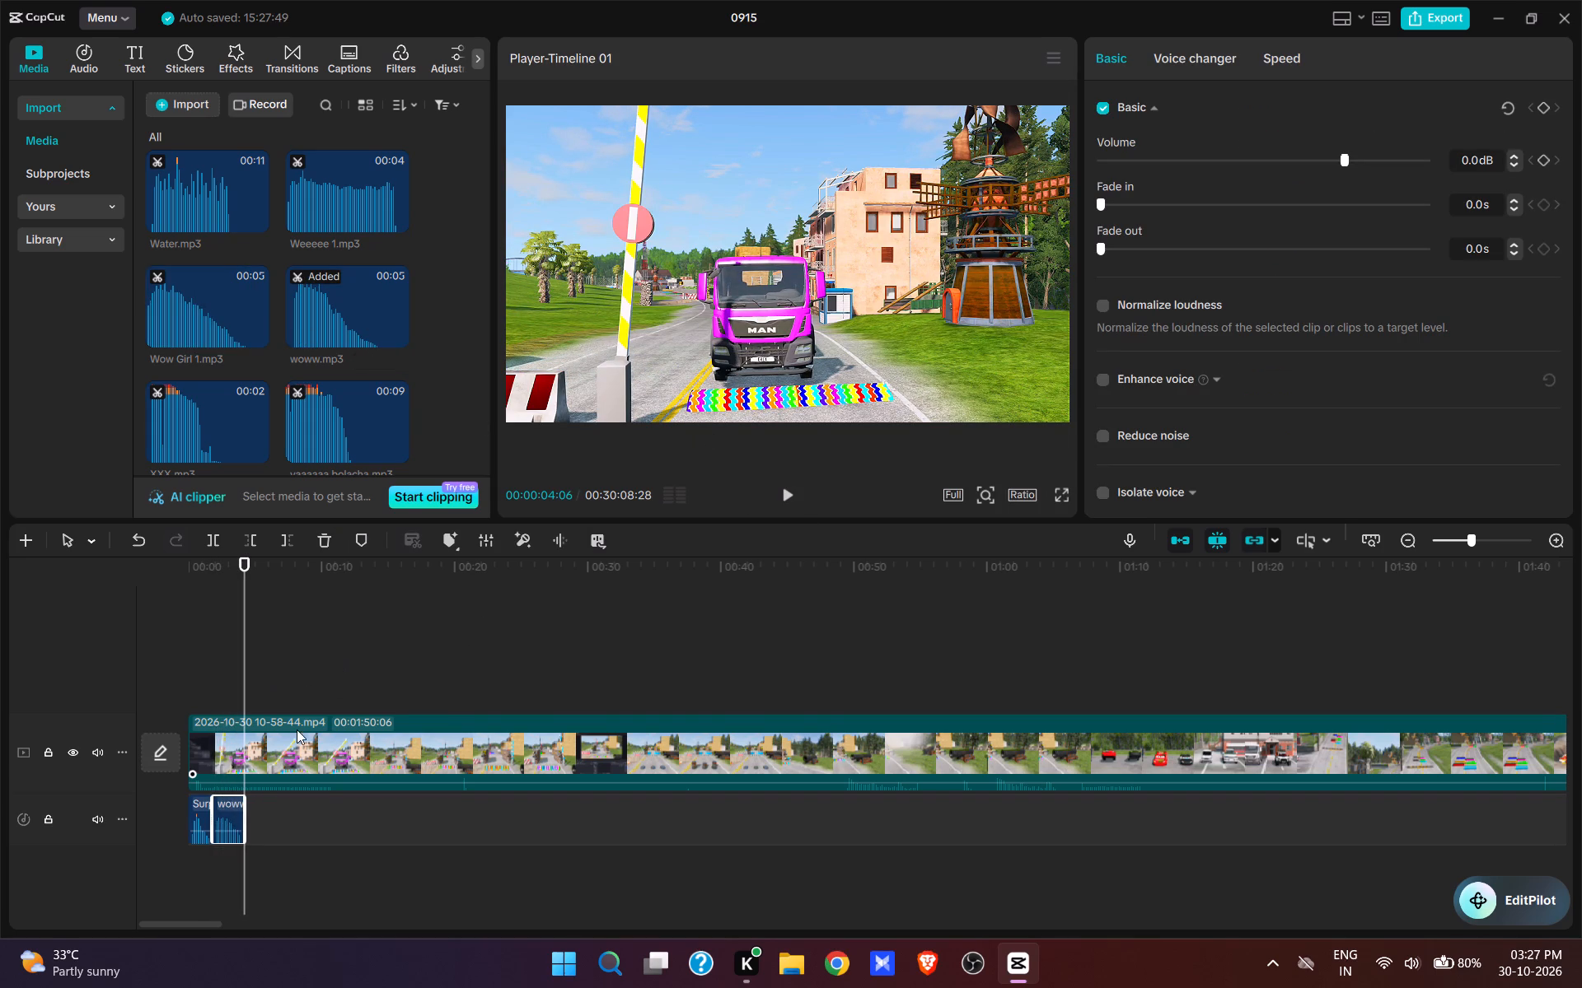
# Split the first video clip at 00:00:04:06 and remove the footage from there to about 00:00:05.
pyautogui.press('w')
pyautogui.click(295, 734)
pyautogui.press('w')
pyautogui.press('space')
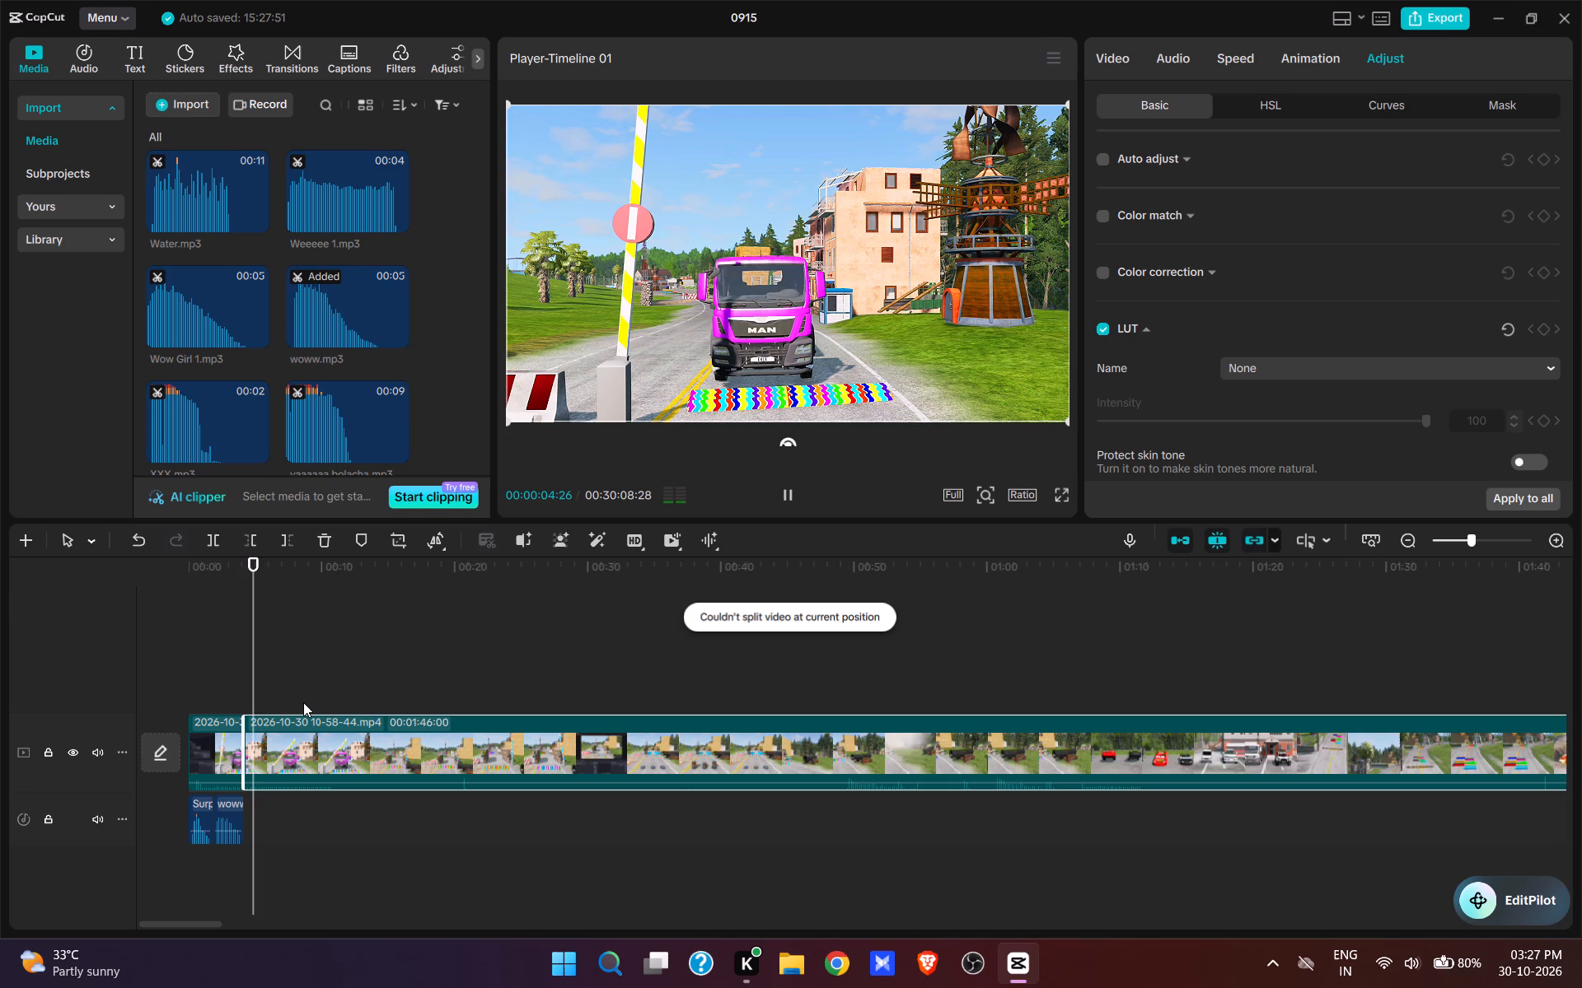
pyautogui.press('space')
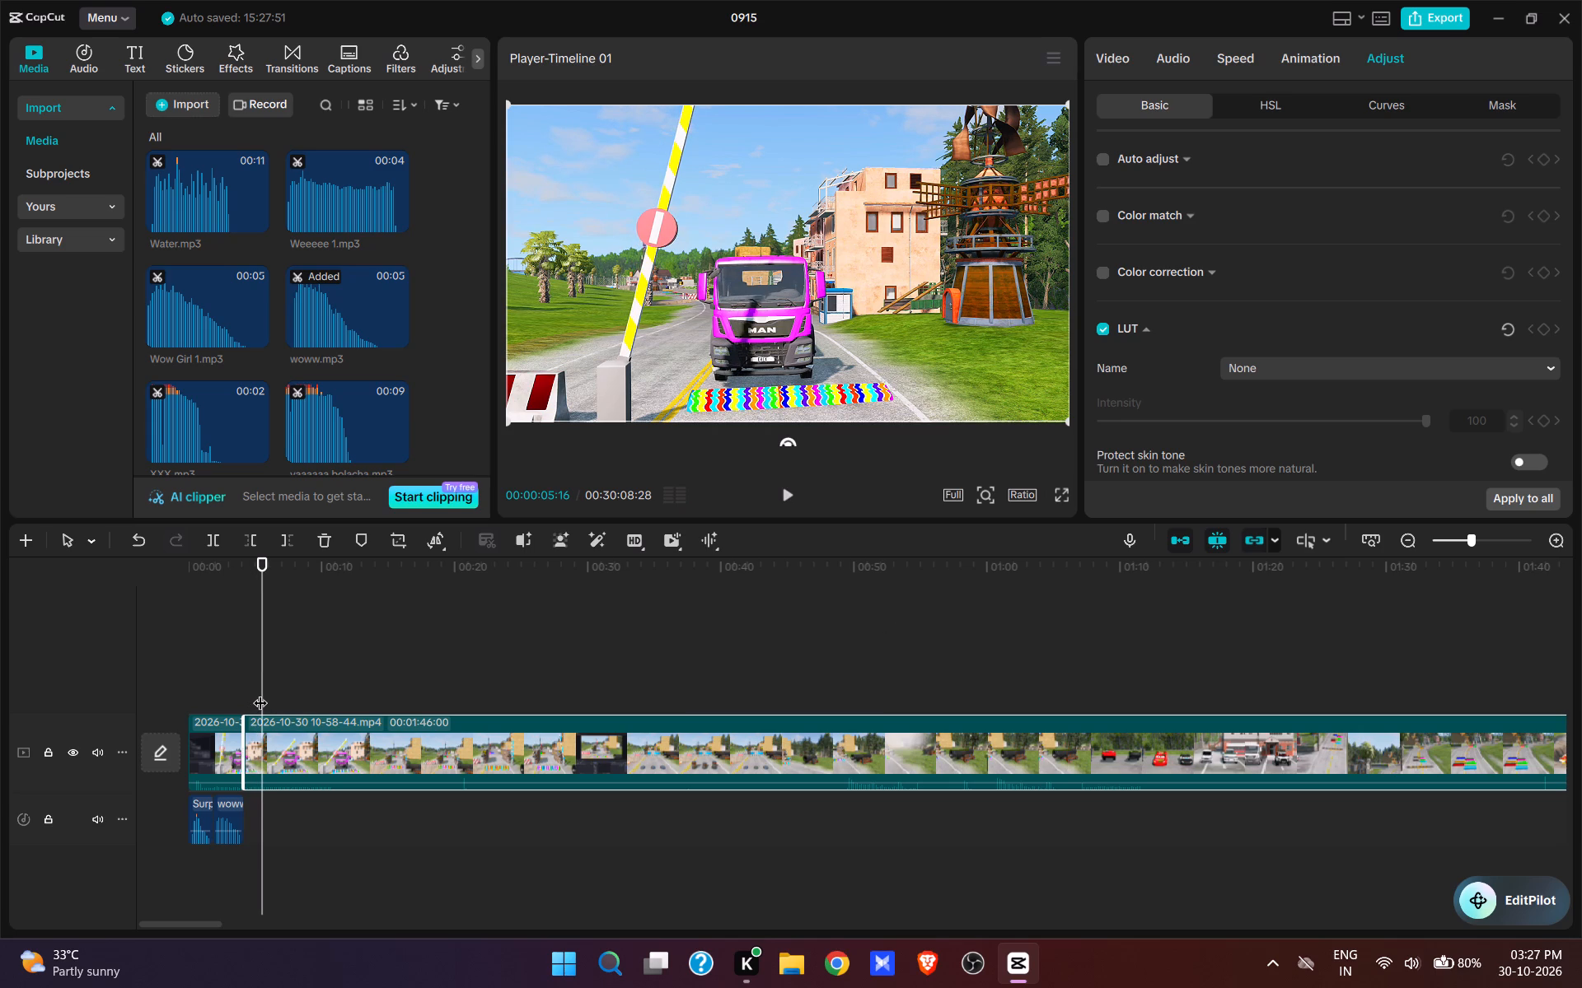
pyautogui.click(260, 692)
pyautogui.click(256, 690)
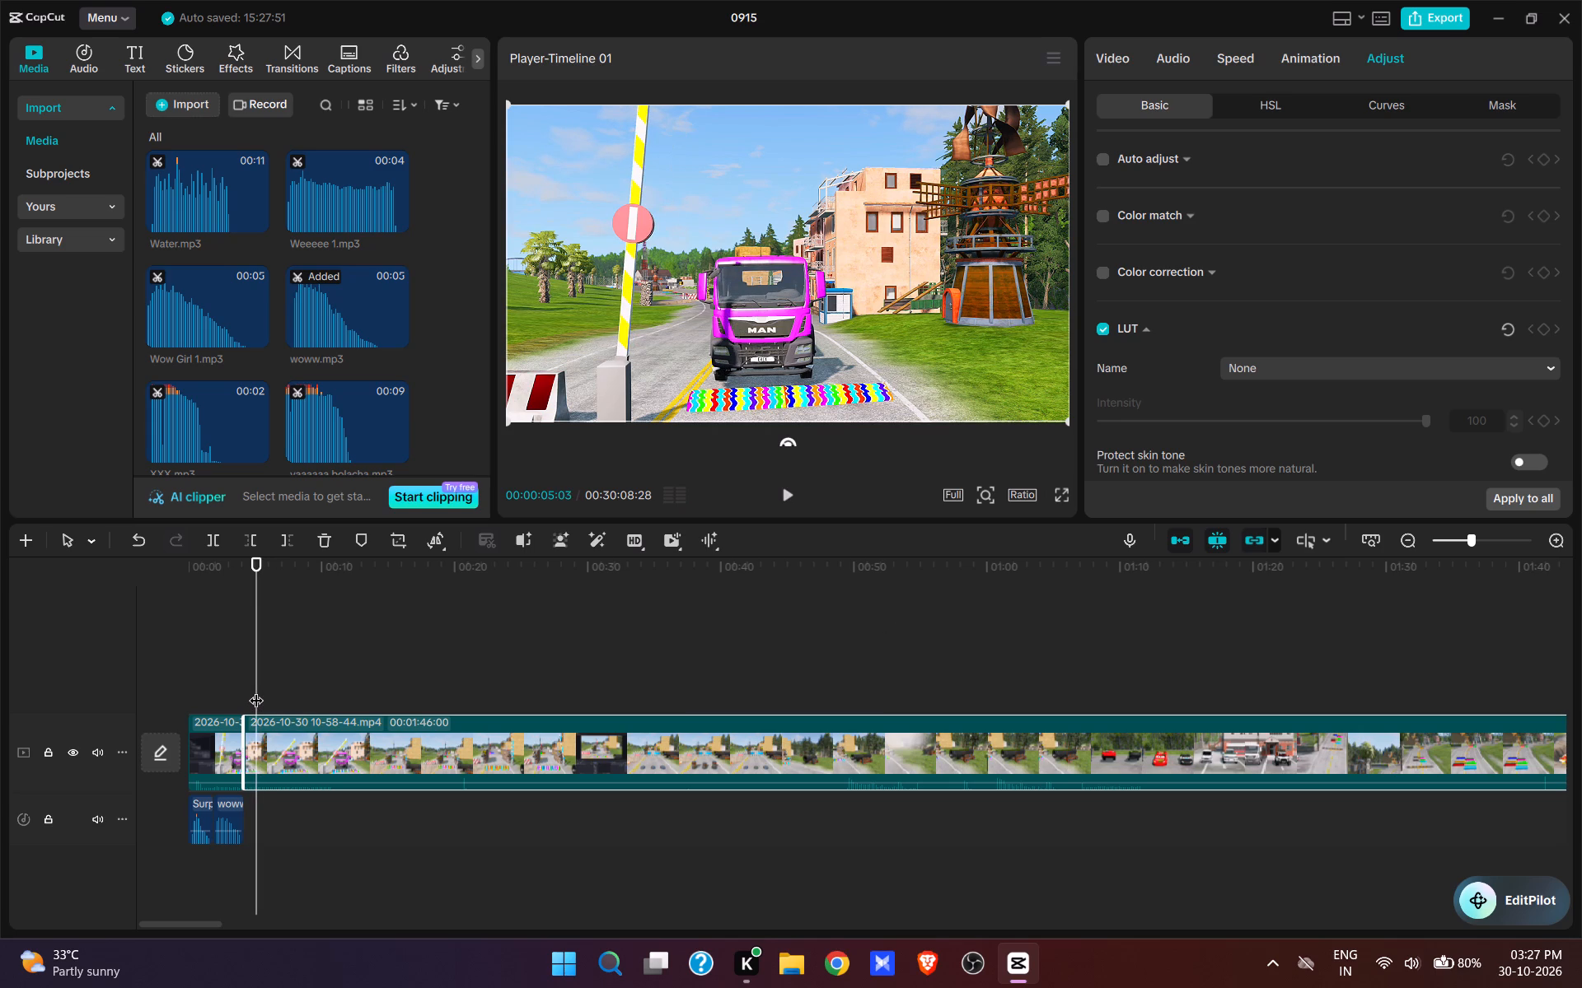
pyautogui.click(255, 689)
pyautogui.press('q')
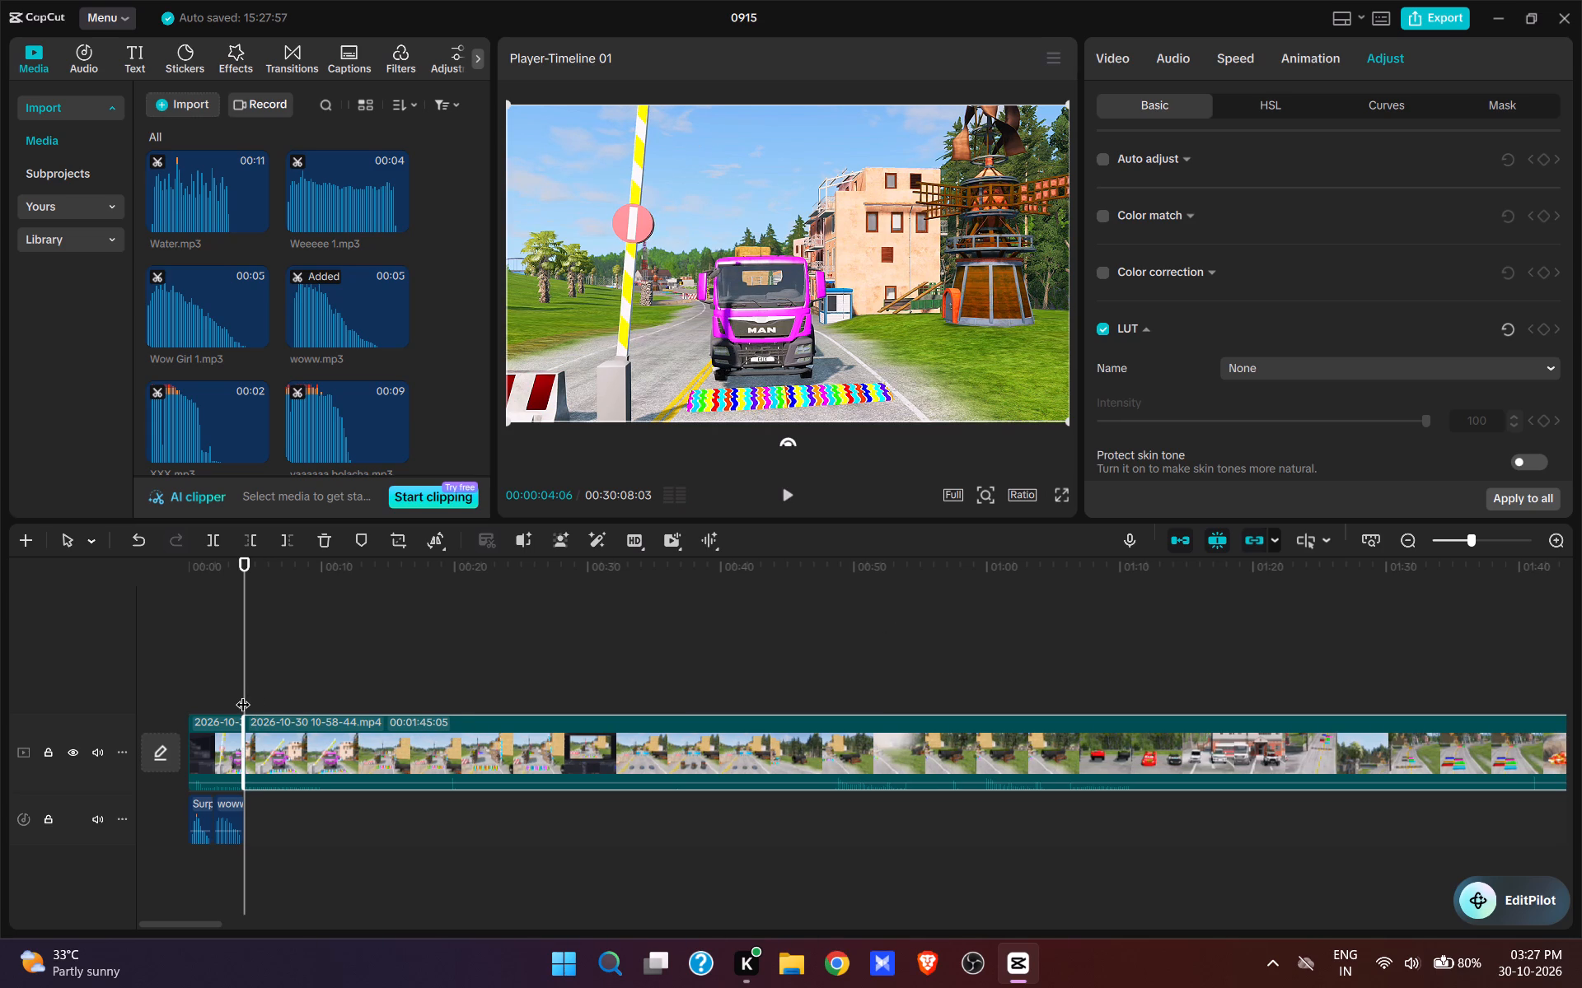
# Play through the barrier lowering and split the video at about 00:00:08:20, once it is fully down.
pyautogui.click(238, 692)
pyautogui.press('space')
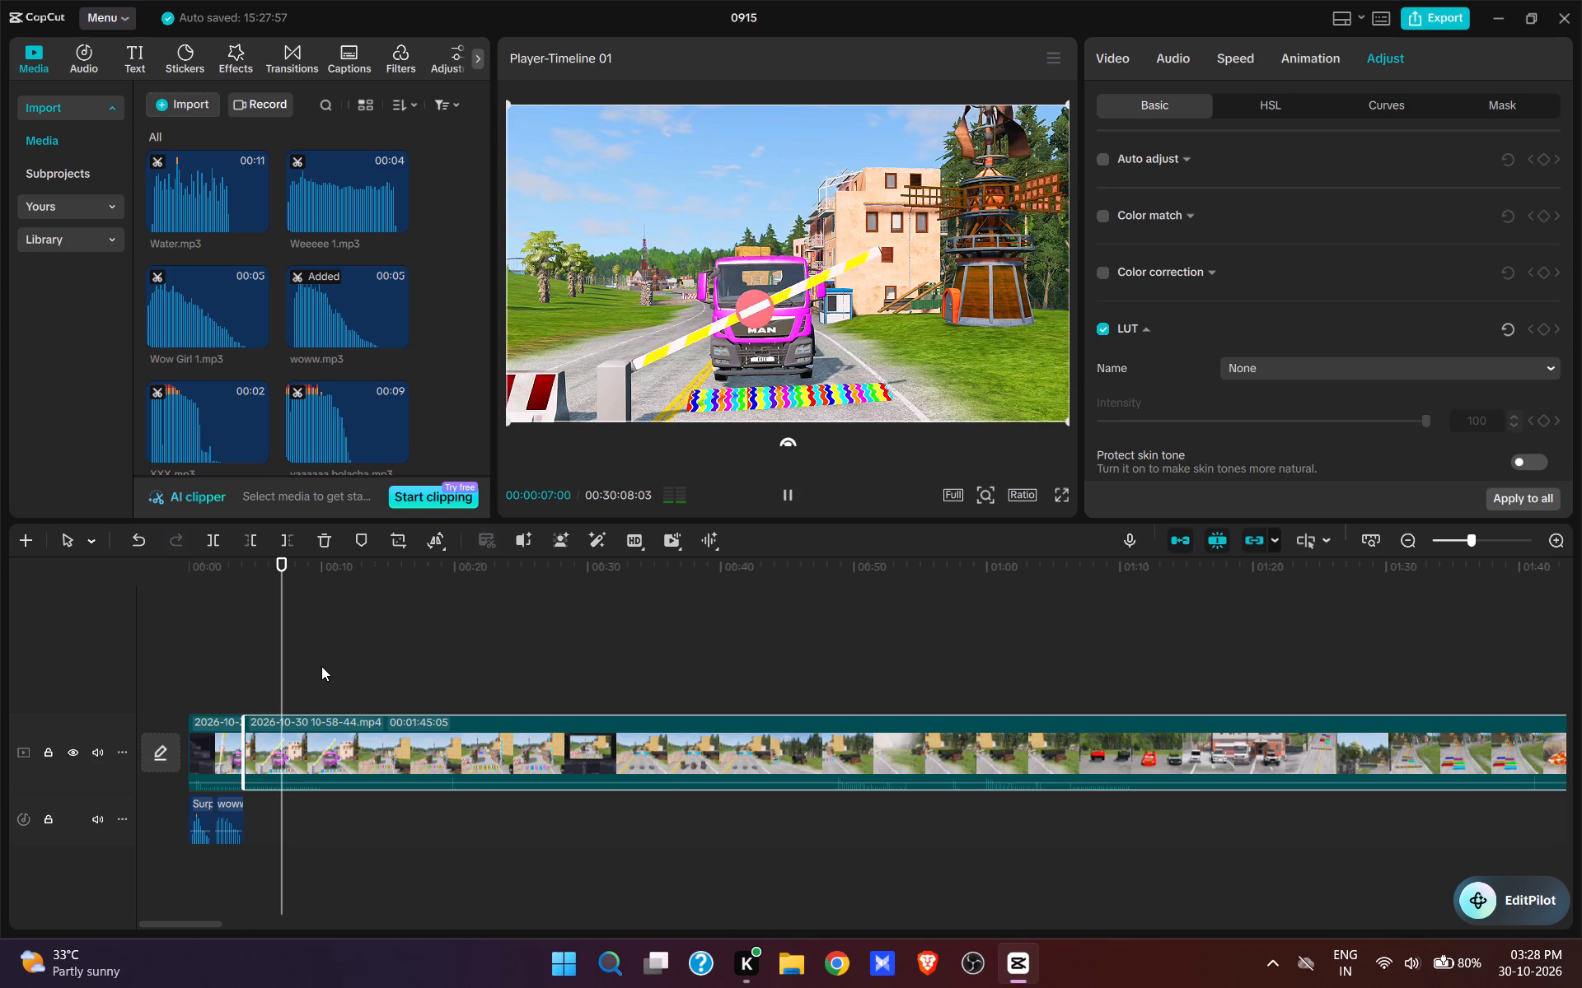
pyautogui.press('space')
pyautogui.press('space')
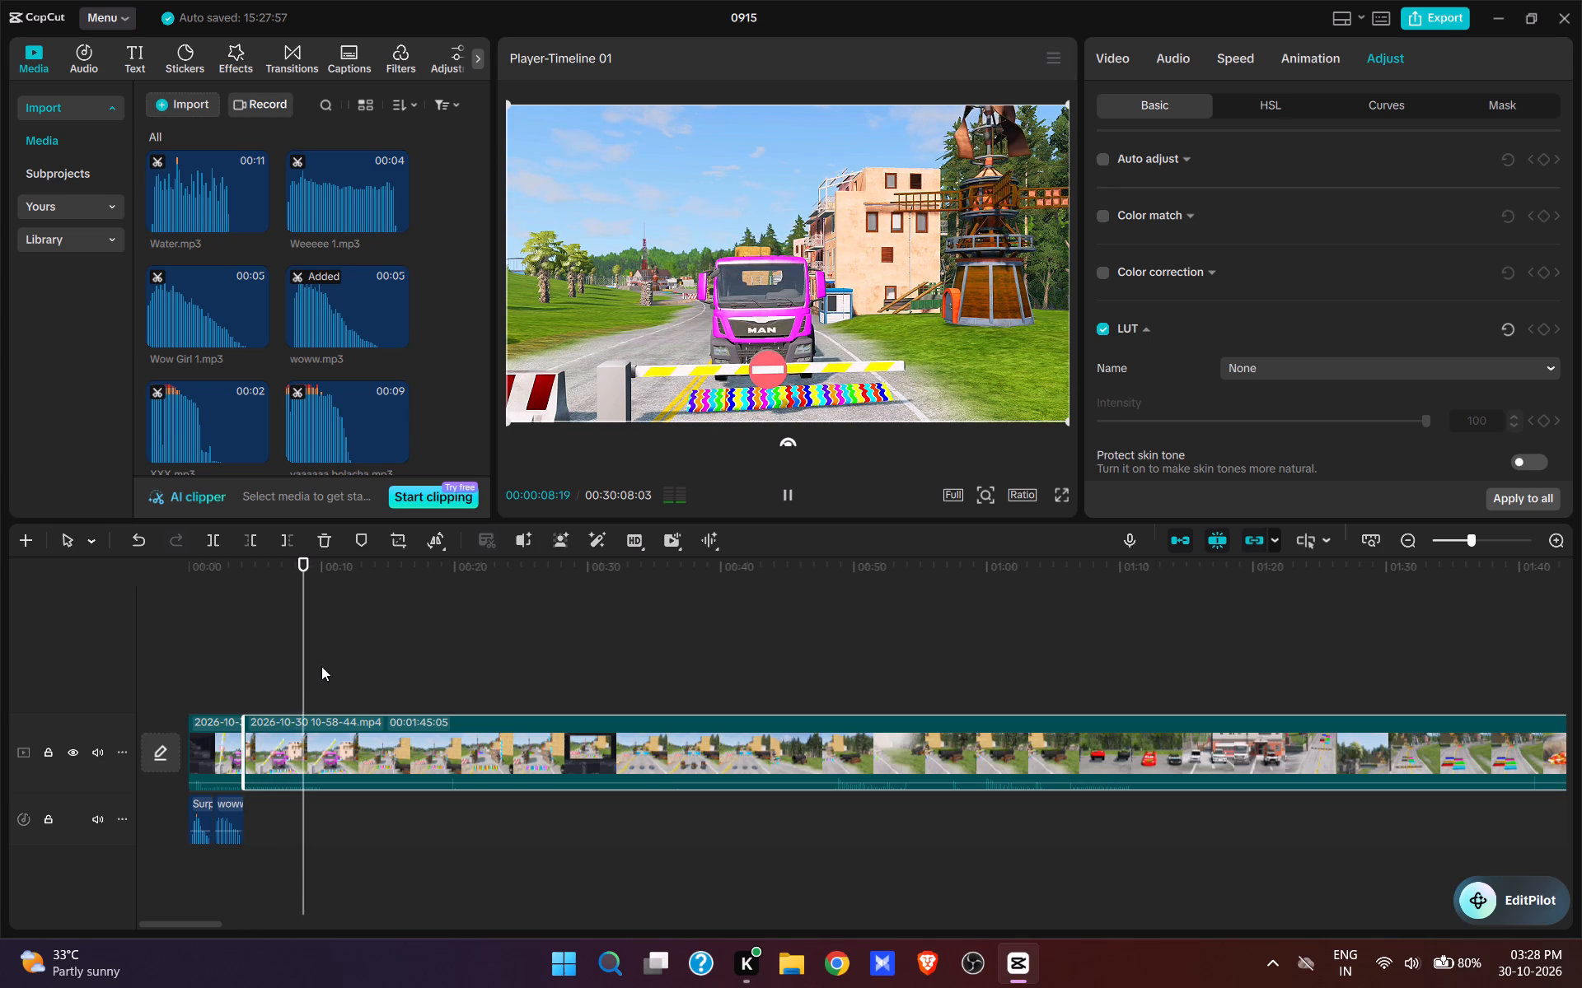
pyautogui.press('space')
pyautogui.write('w')
# Return to 00:00:04:06 and audition sound effects from the start of the audio list, including baa.mp3 and the cartoon effects.
pyautogui.click(247, 670)
pyautogui.scroll(8, 318, 427)
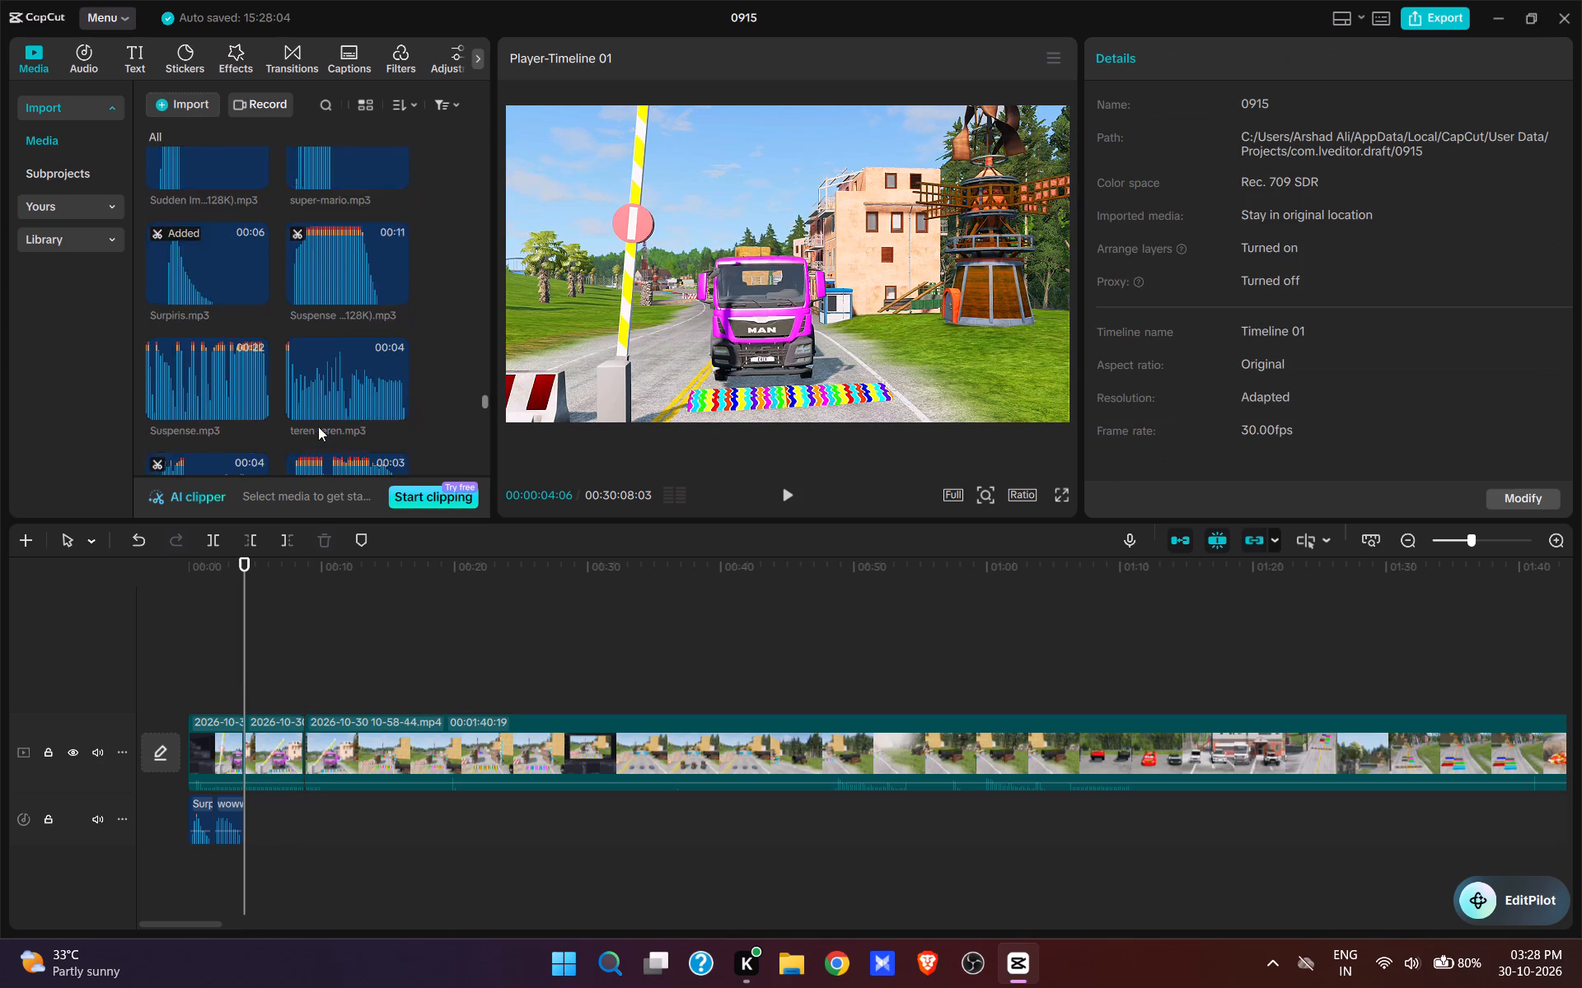
pyautogui.scroll(5, 318, 426)
pyautogui.moveTo(485, 375); pyautogui.dragTo(430, 0)
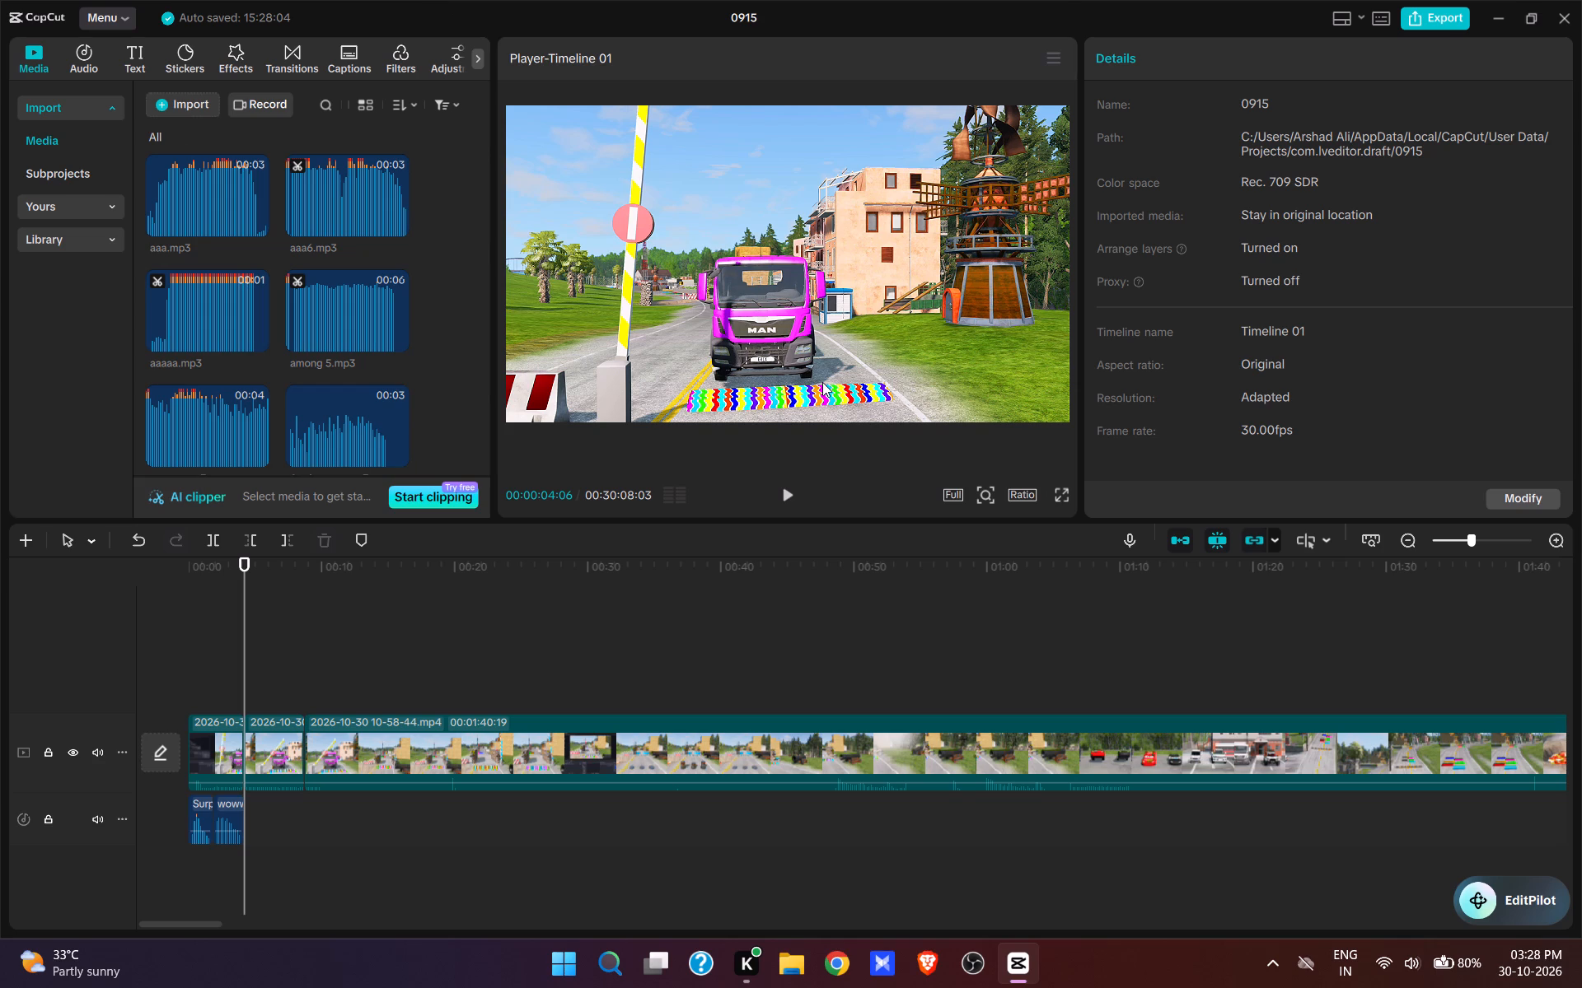
pyautogui.scroll(6, 193, 458)
pyautogui.scroll(-3, 349, 229)
pyautogui.click(369, 275)
pyautogui.scroll(-1, 338, 196)
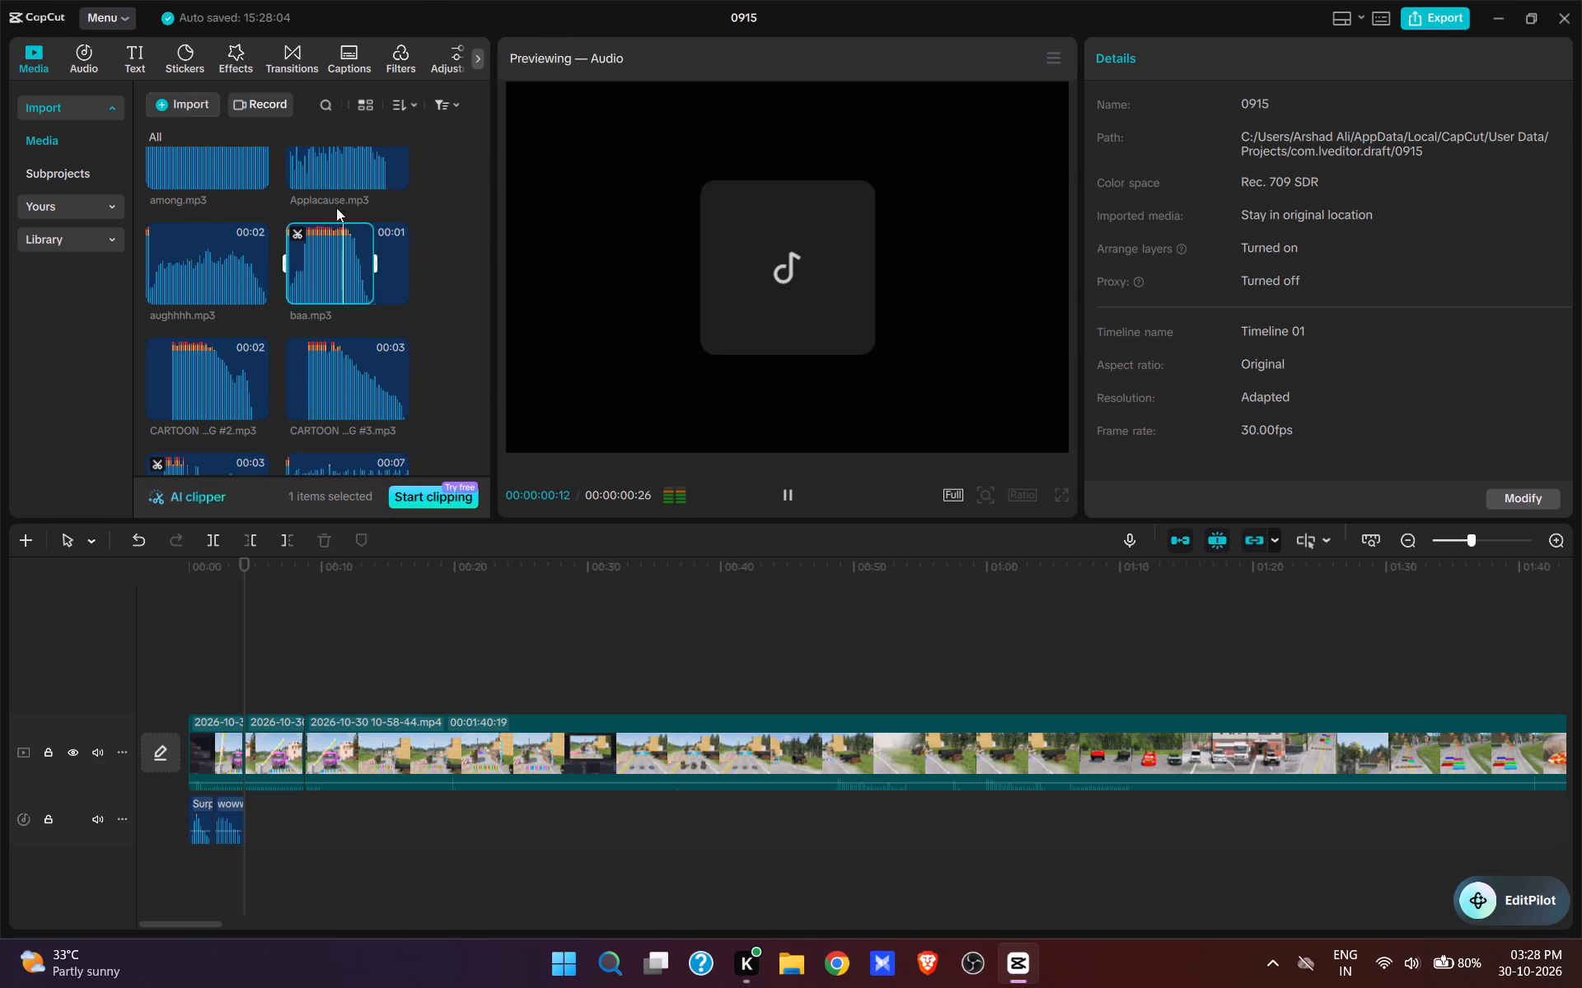
pyautogui.scroll(-1, 336, 207)
pyautogui.click(331, 304)
pyautogui.scroll(-2, 331, 304)
pyautogui.click(323, 366)
pyautogui.scroll(-1, 356, 326)
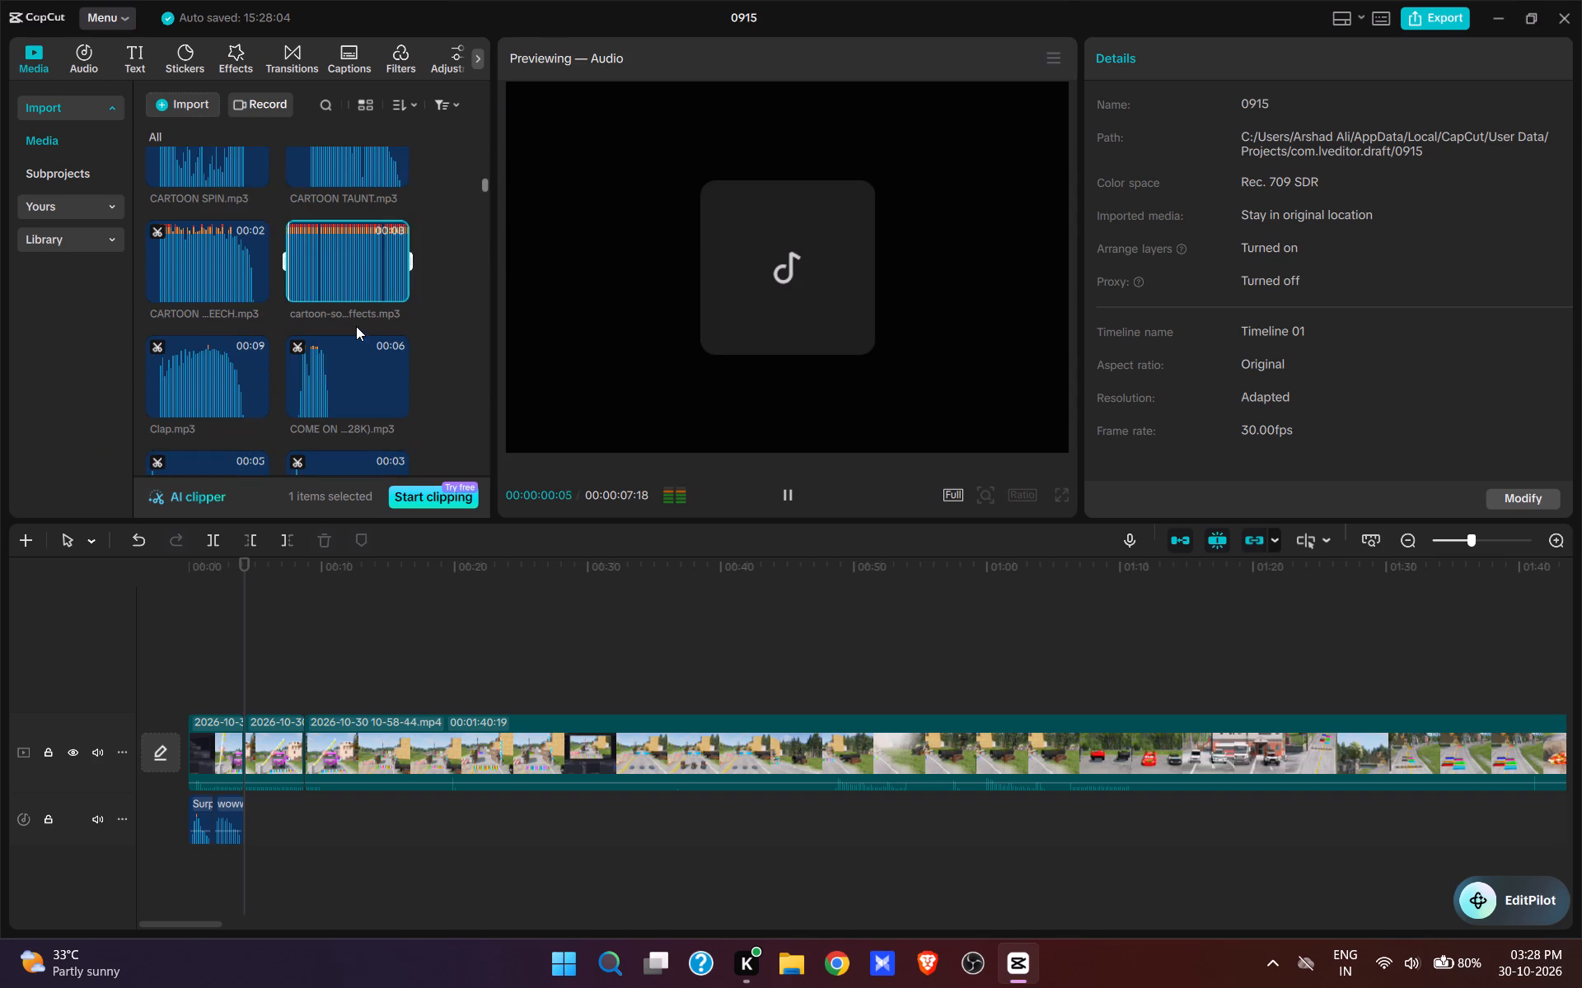
pyautogui.click(326, 366)
pyautogui.scroll(-2, 331, 364)
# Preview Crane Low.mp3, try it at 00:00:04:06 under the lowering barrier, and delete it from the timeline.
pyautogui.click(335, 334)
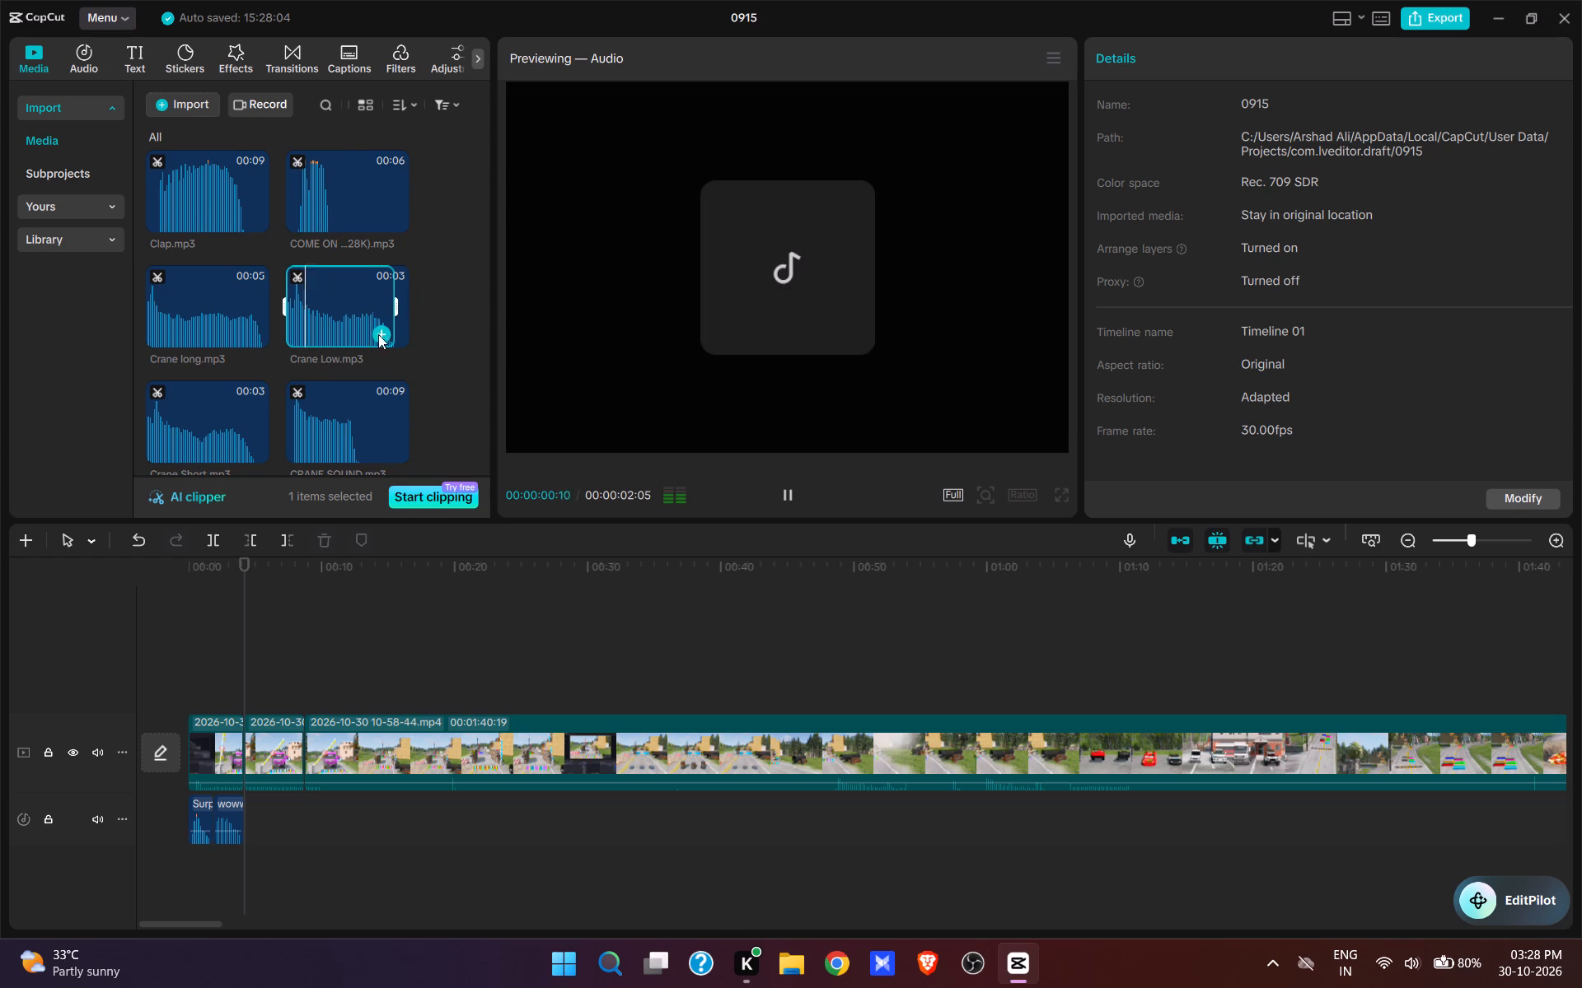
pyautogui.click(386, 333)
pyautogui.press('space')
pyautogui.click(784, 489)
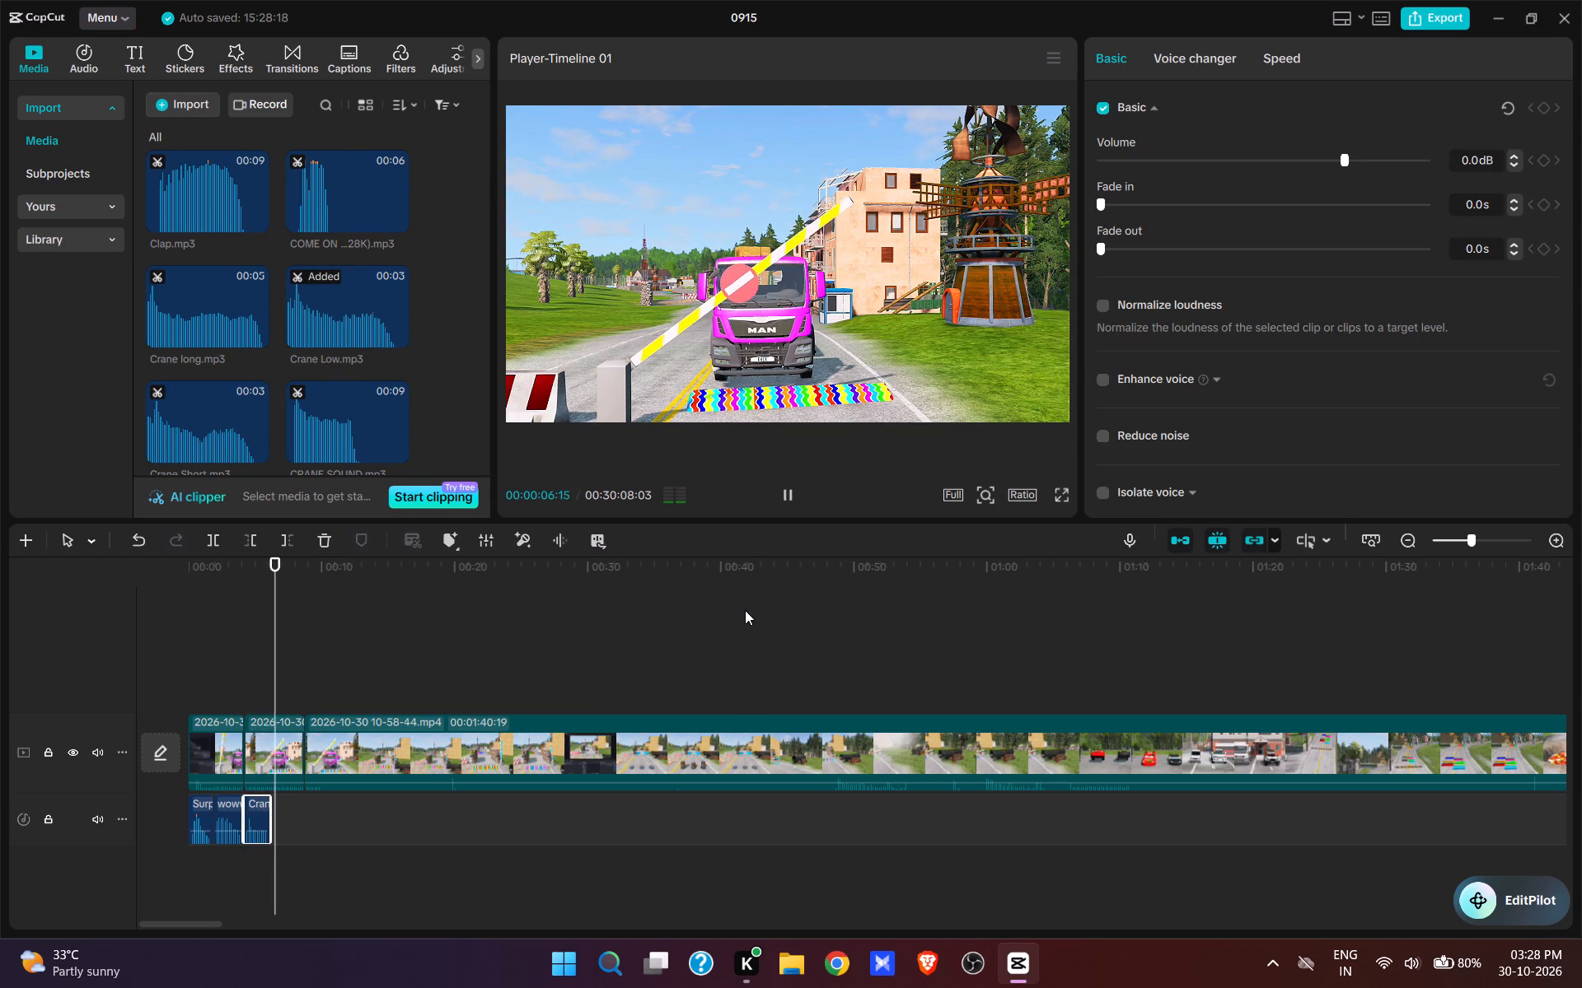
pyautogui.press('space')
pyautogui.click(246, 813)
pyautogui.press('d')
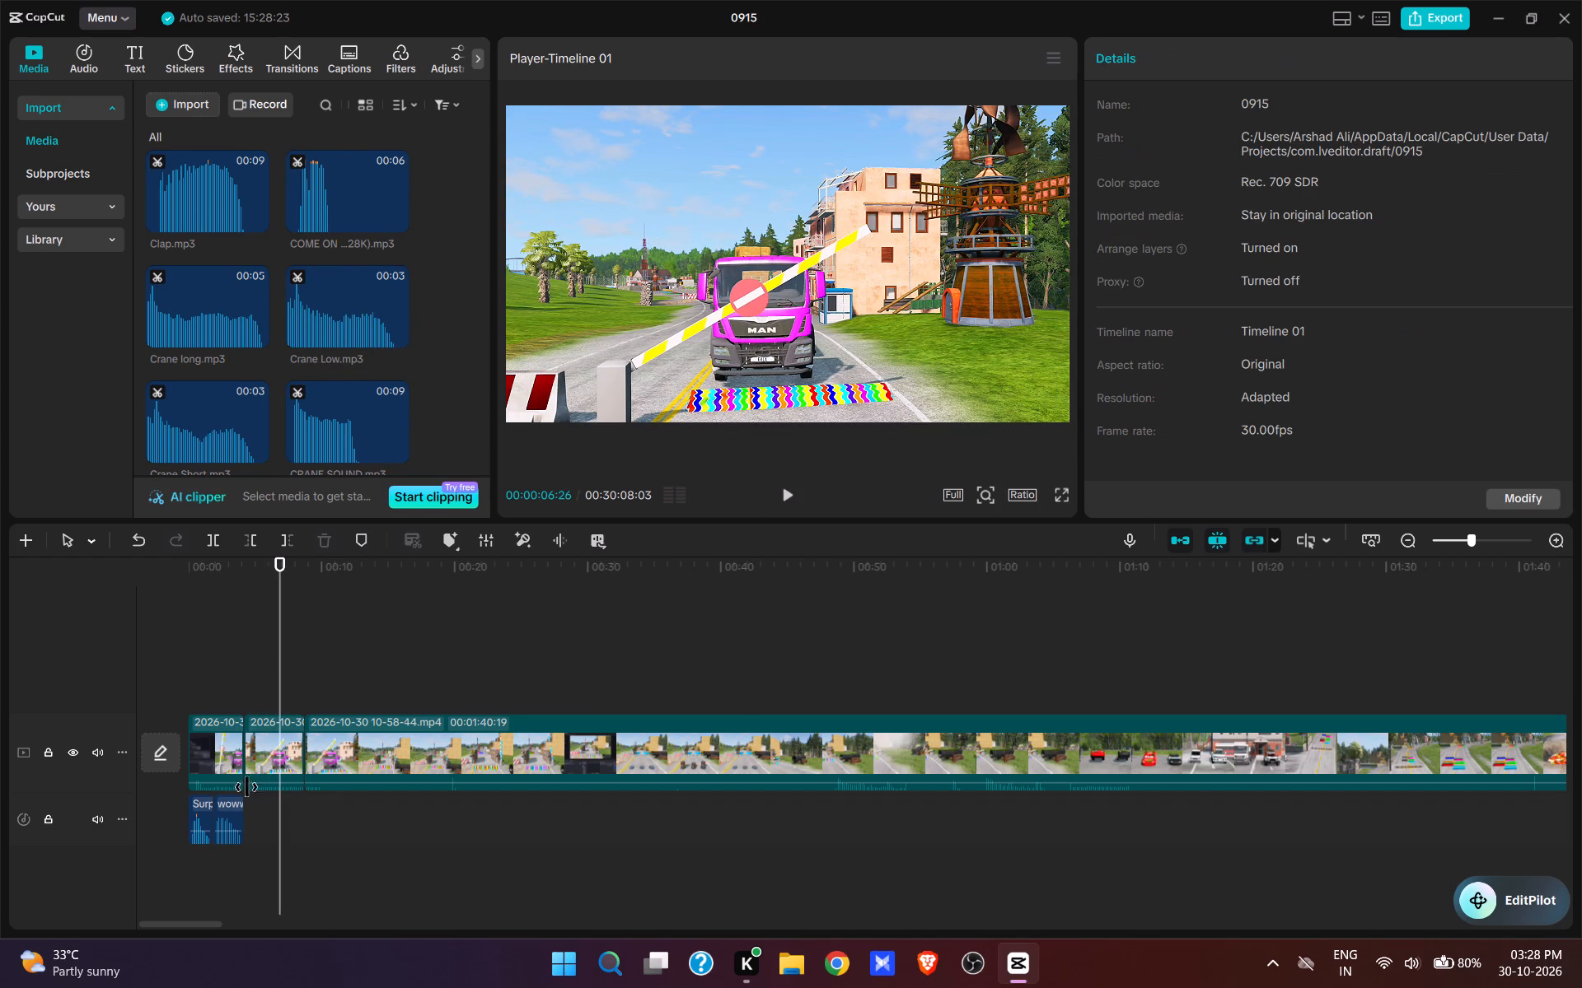
# Preview ding ding 1.mp3 and add it to the audio track at 00:00:04:06, where the barrier starts lowering.
pyautogui.click(242, 695)
pyautogui.scroll(-5, 233, 371)
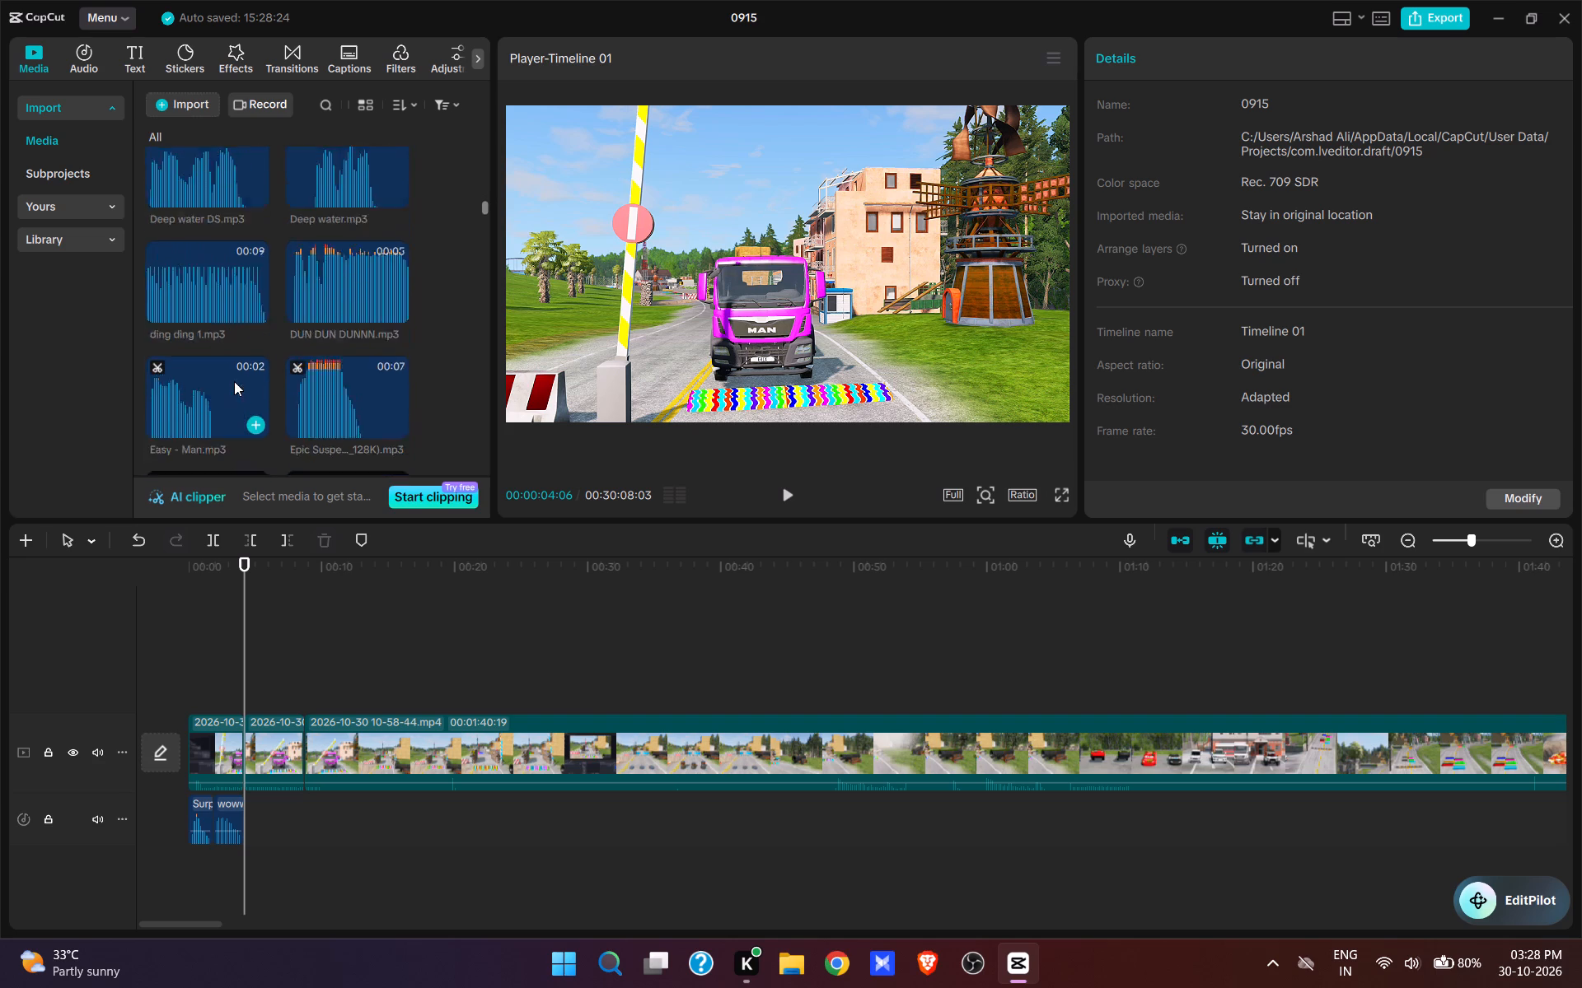
pyautogui.scroll(1, 234, 380)
pyautogui.click(222, 242)
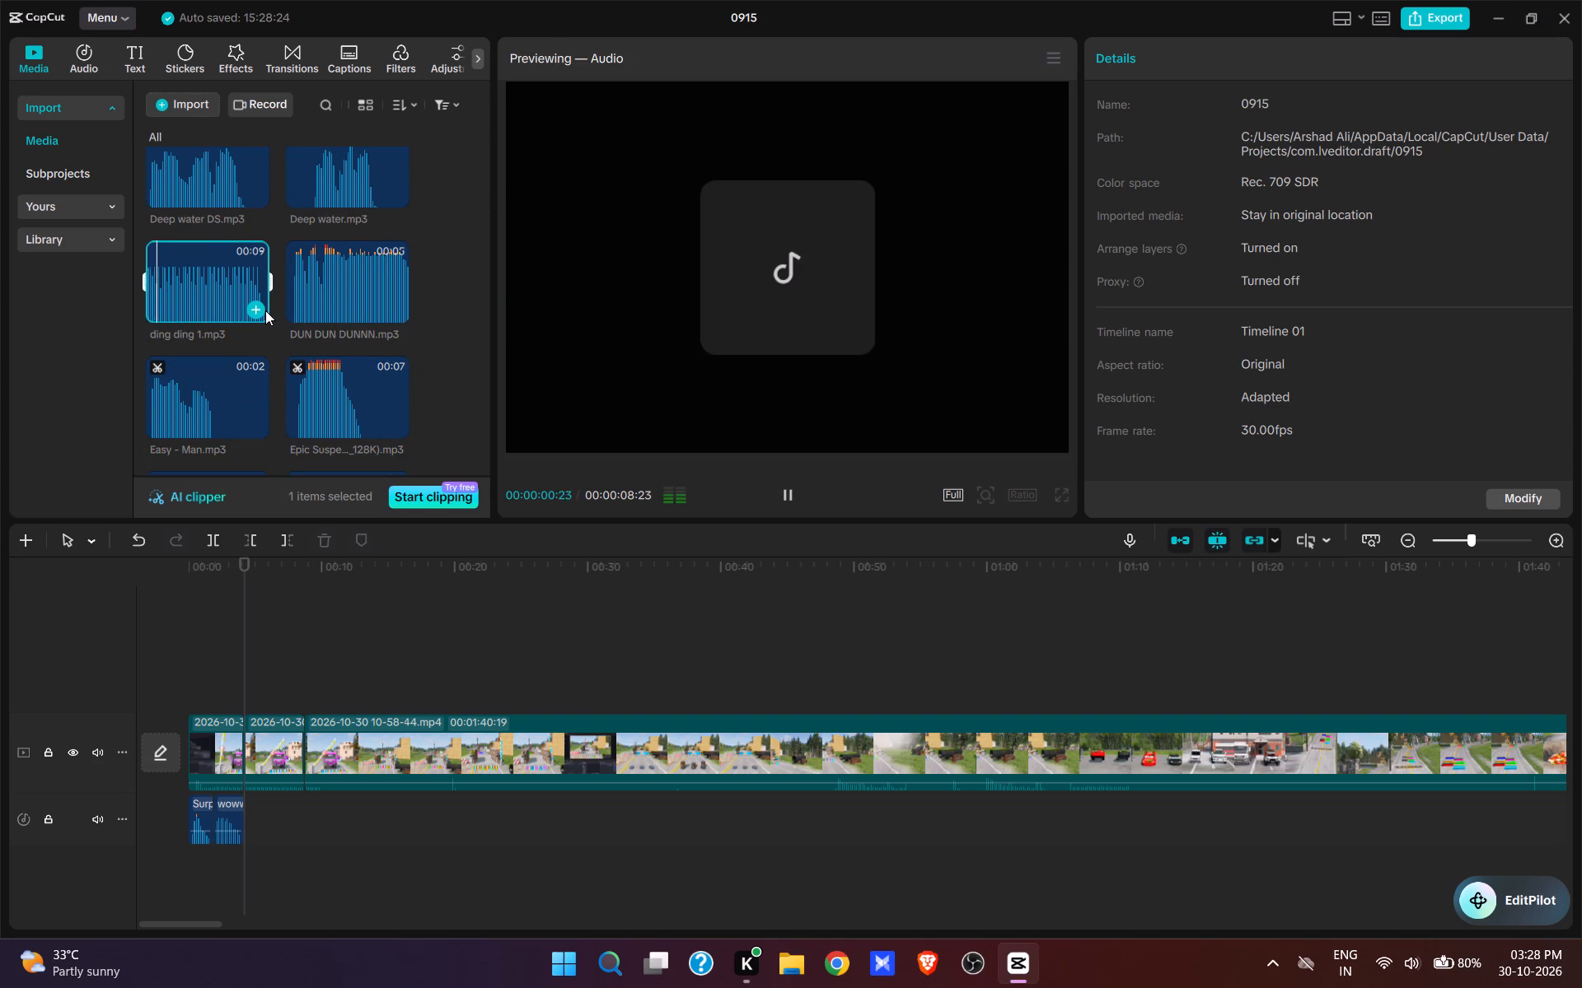
pyautogui.click(259, 310)
pyautogui.press('space')
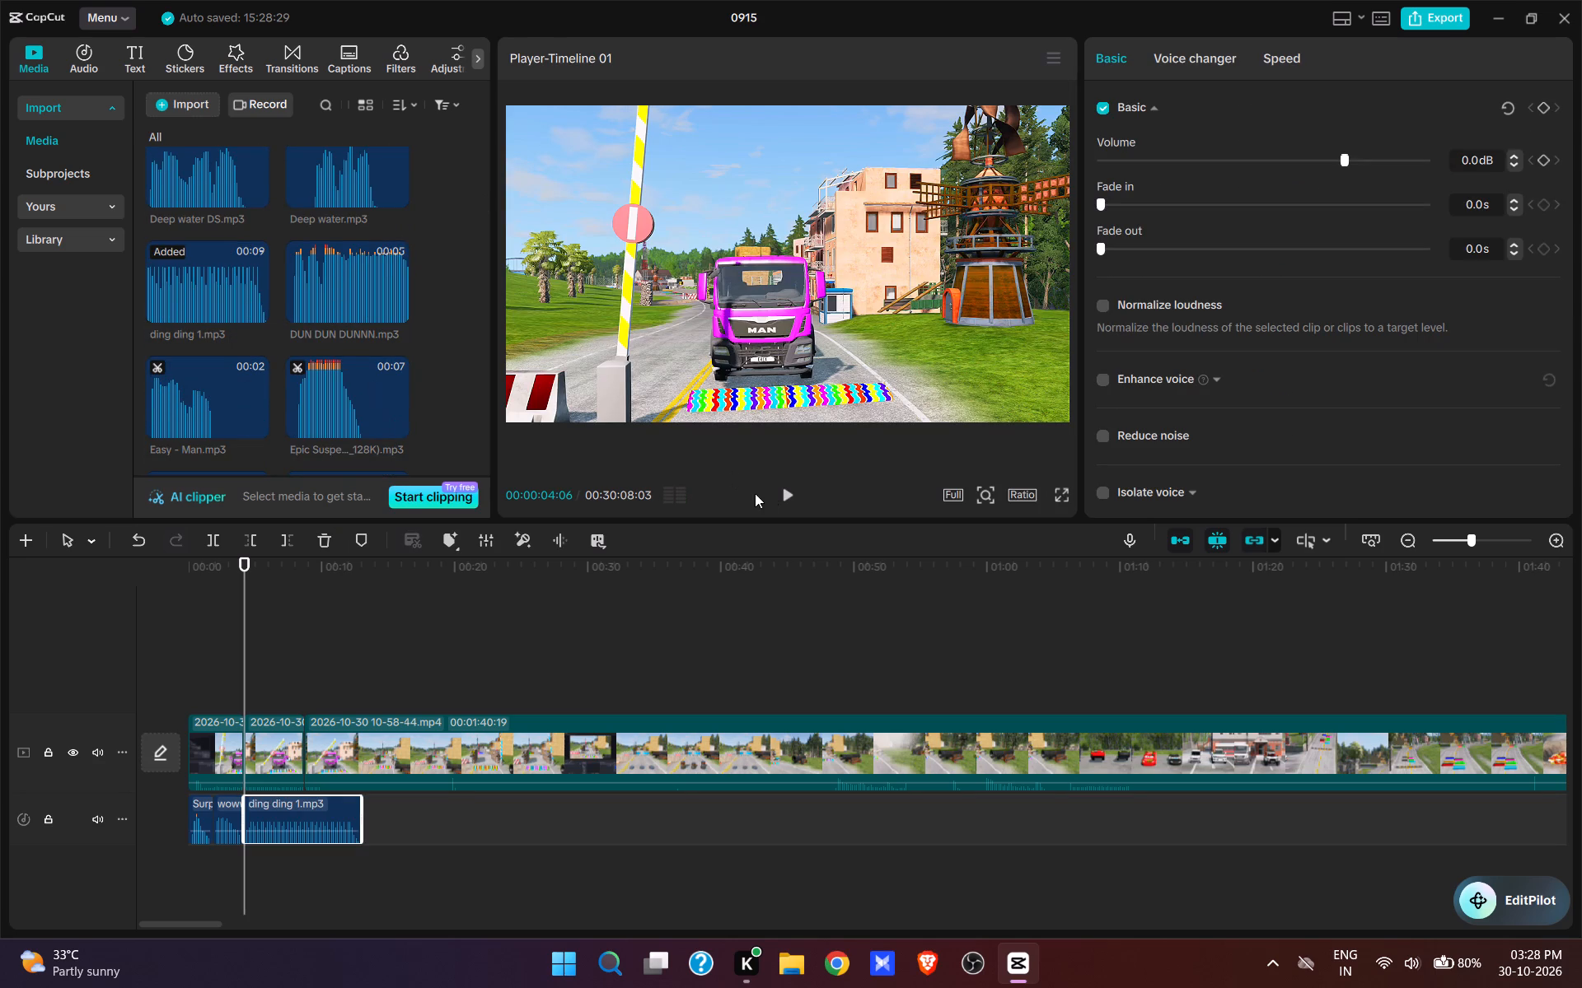
# Play the barrier lowering with the ding ding sound and trim the sound's end to 00:00:08:05.
pyautogui.click(786, 498)
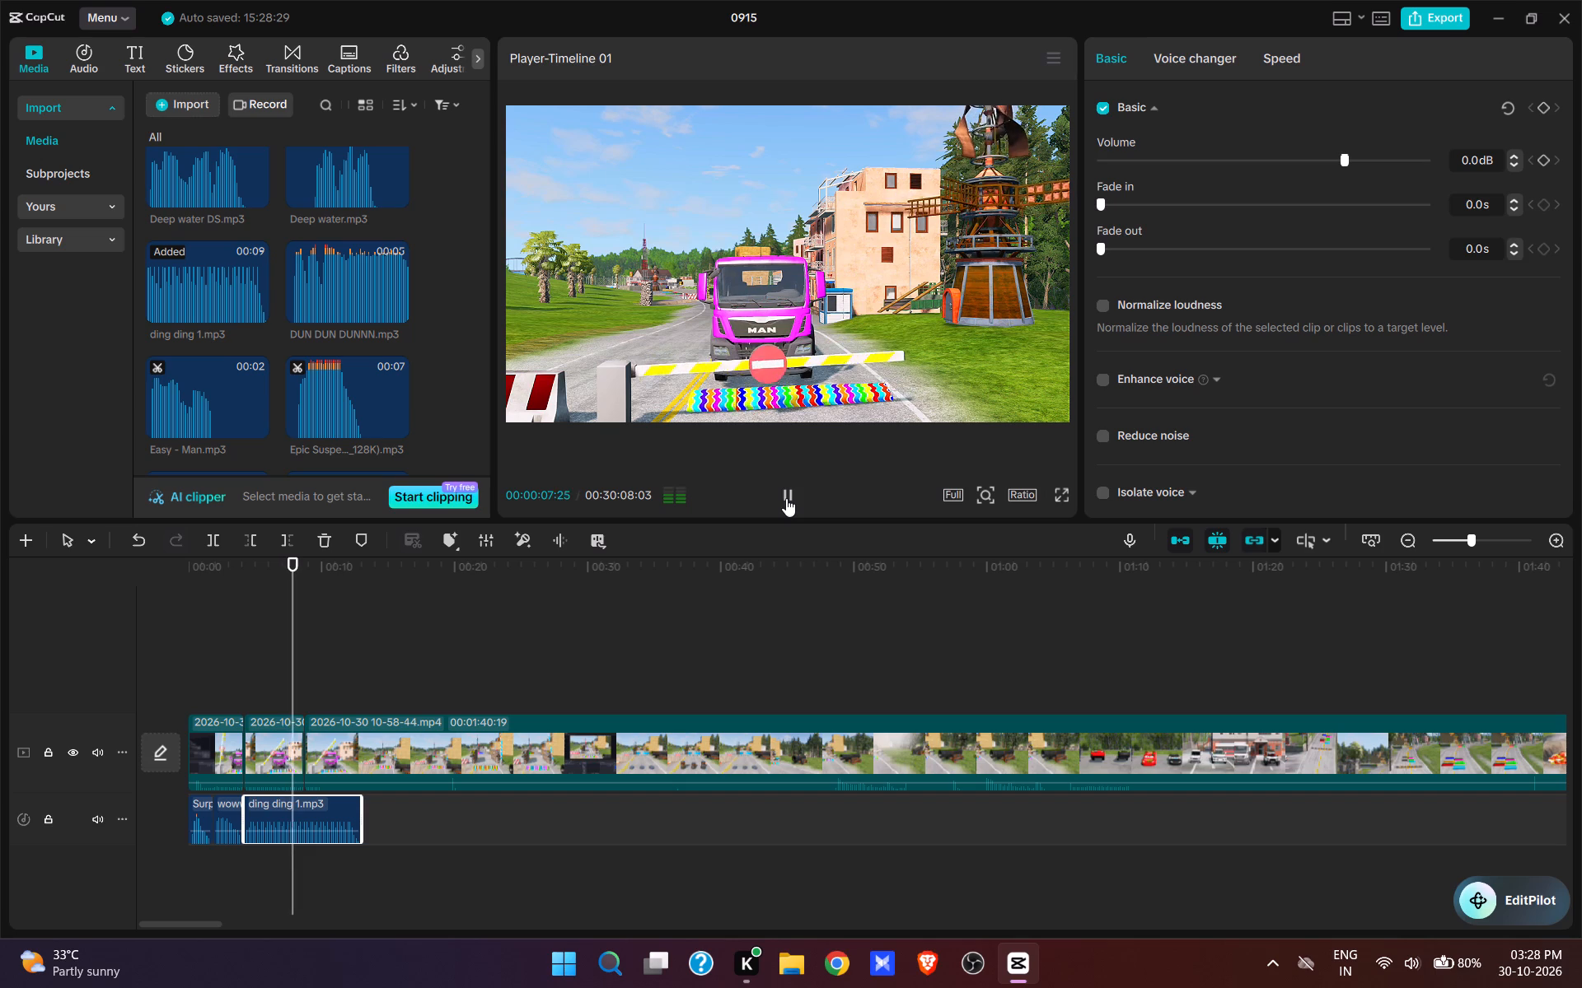
pyautogui.press('space')
pyautogui.press('space')
pyautogui.press('space')
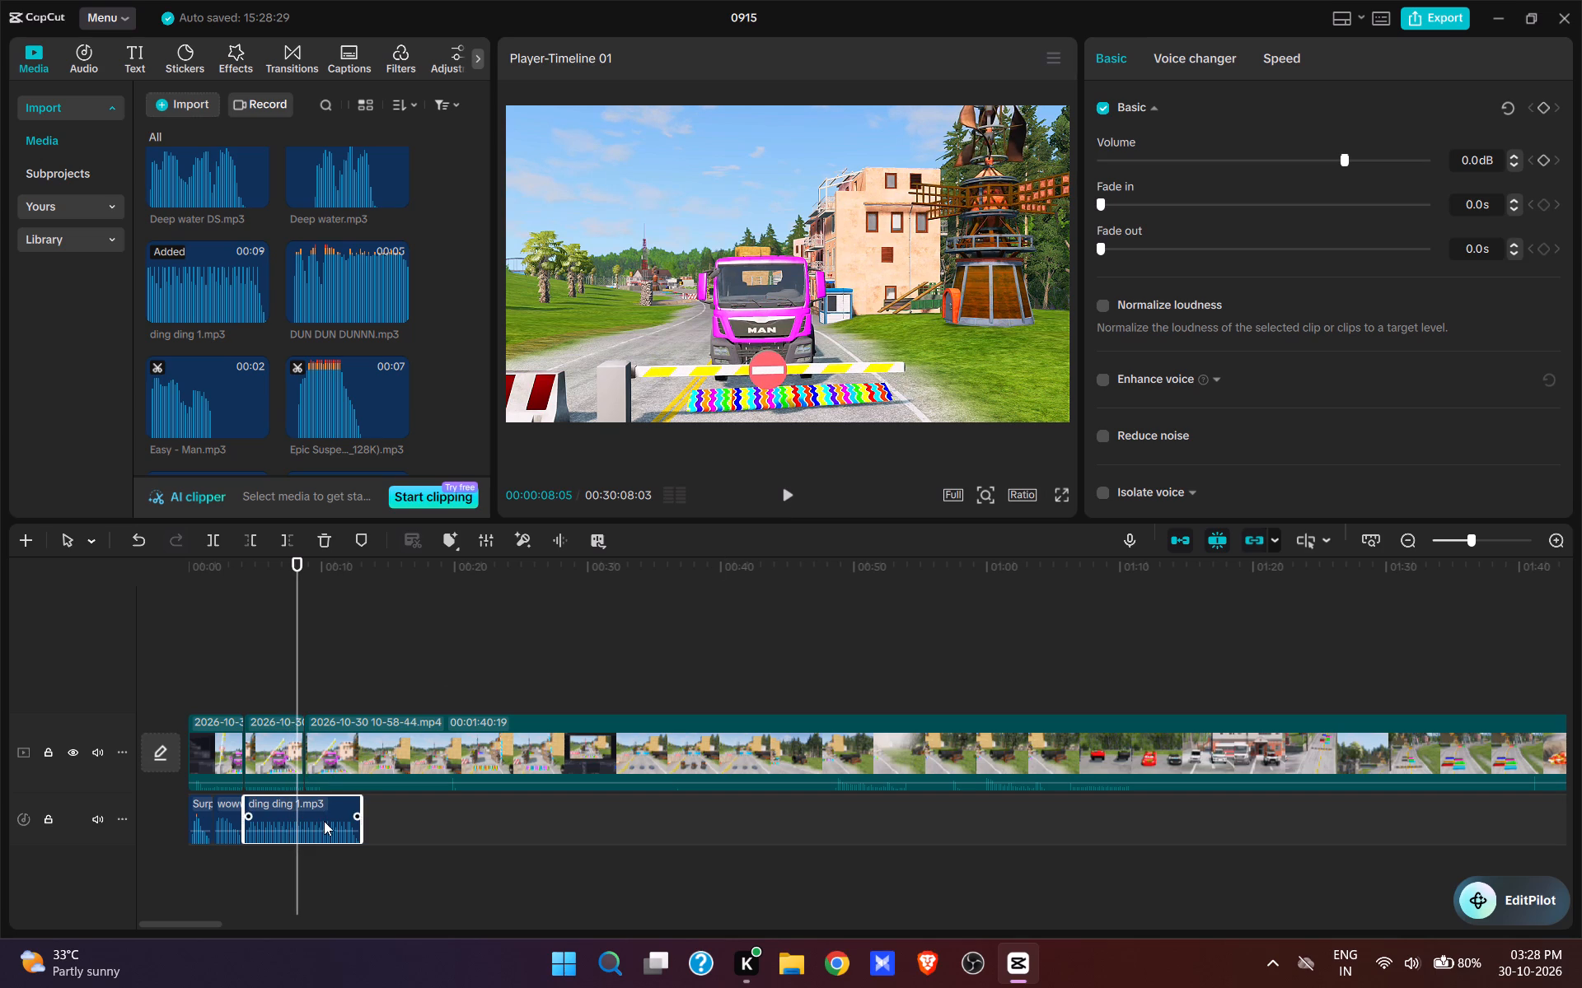
pyautogui.press('e')
# Play the opening with its sounds and trim the second video clip's end to 00:00:08:05, matching the ding ding sound.
pyautogui.click(225, 697)
pyautogui.press('space')
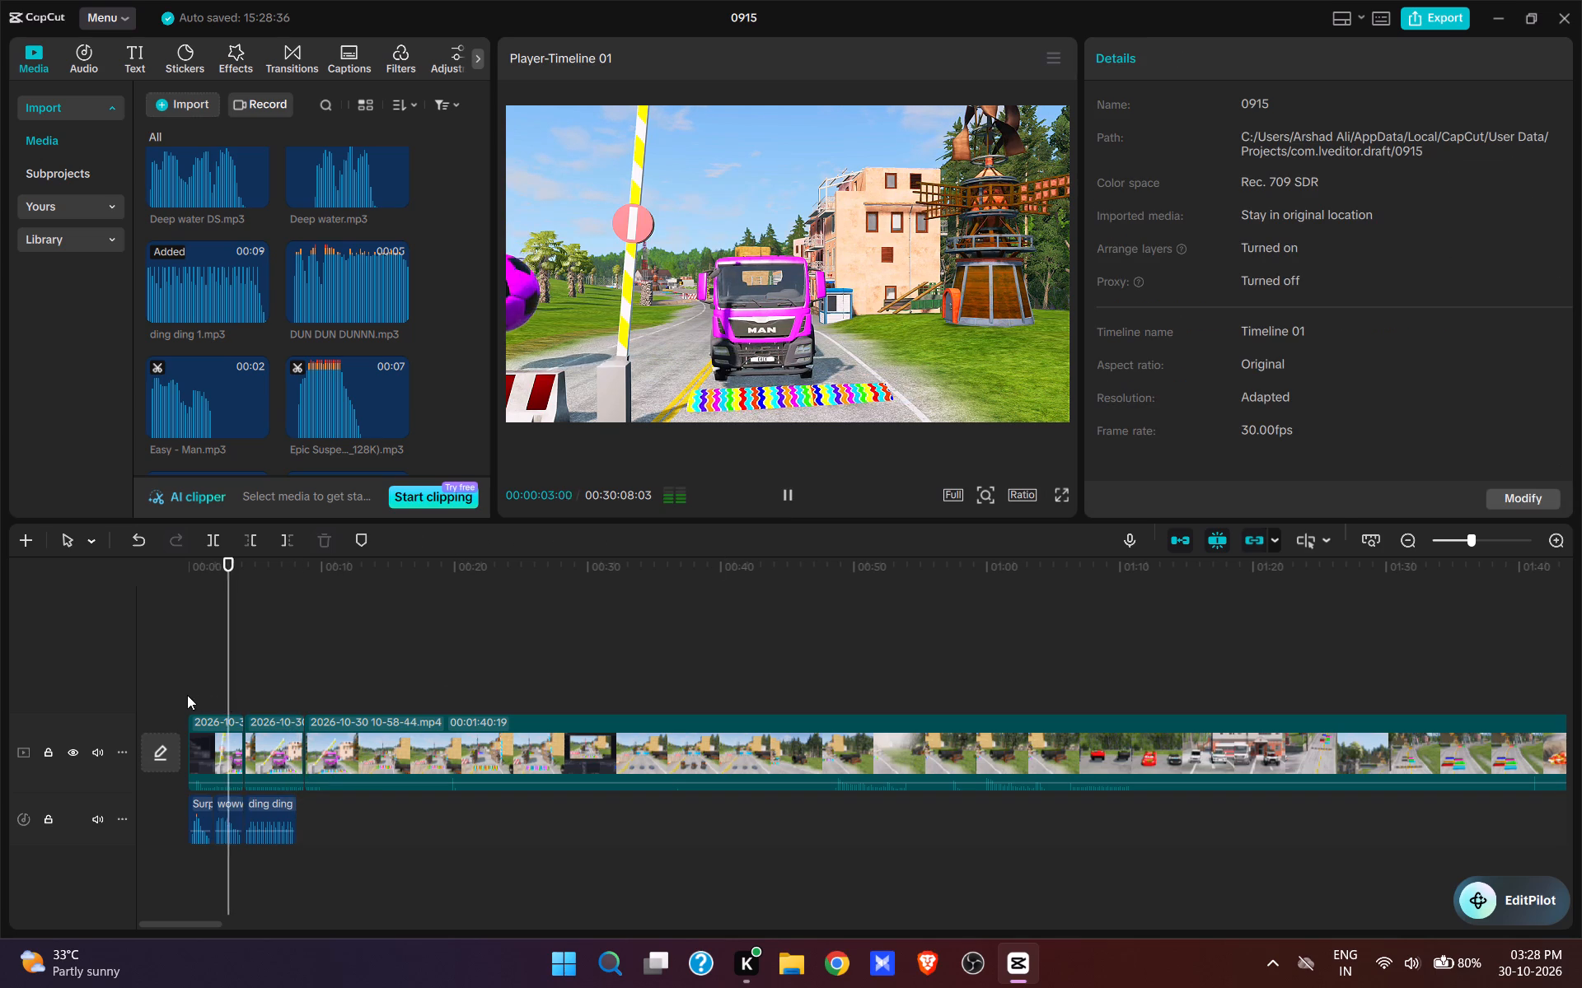
pyautogui.click(197, 687)
pyautogui.moveTo(198, 687); pyautogui.dragTo(107, 696)
pyautogui.press('space')
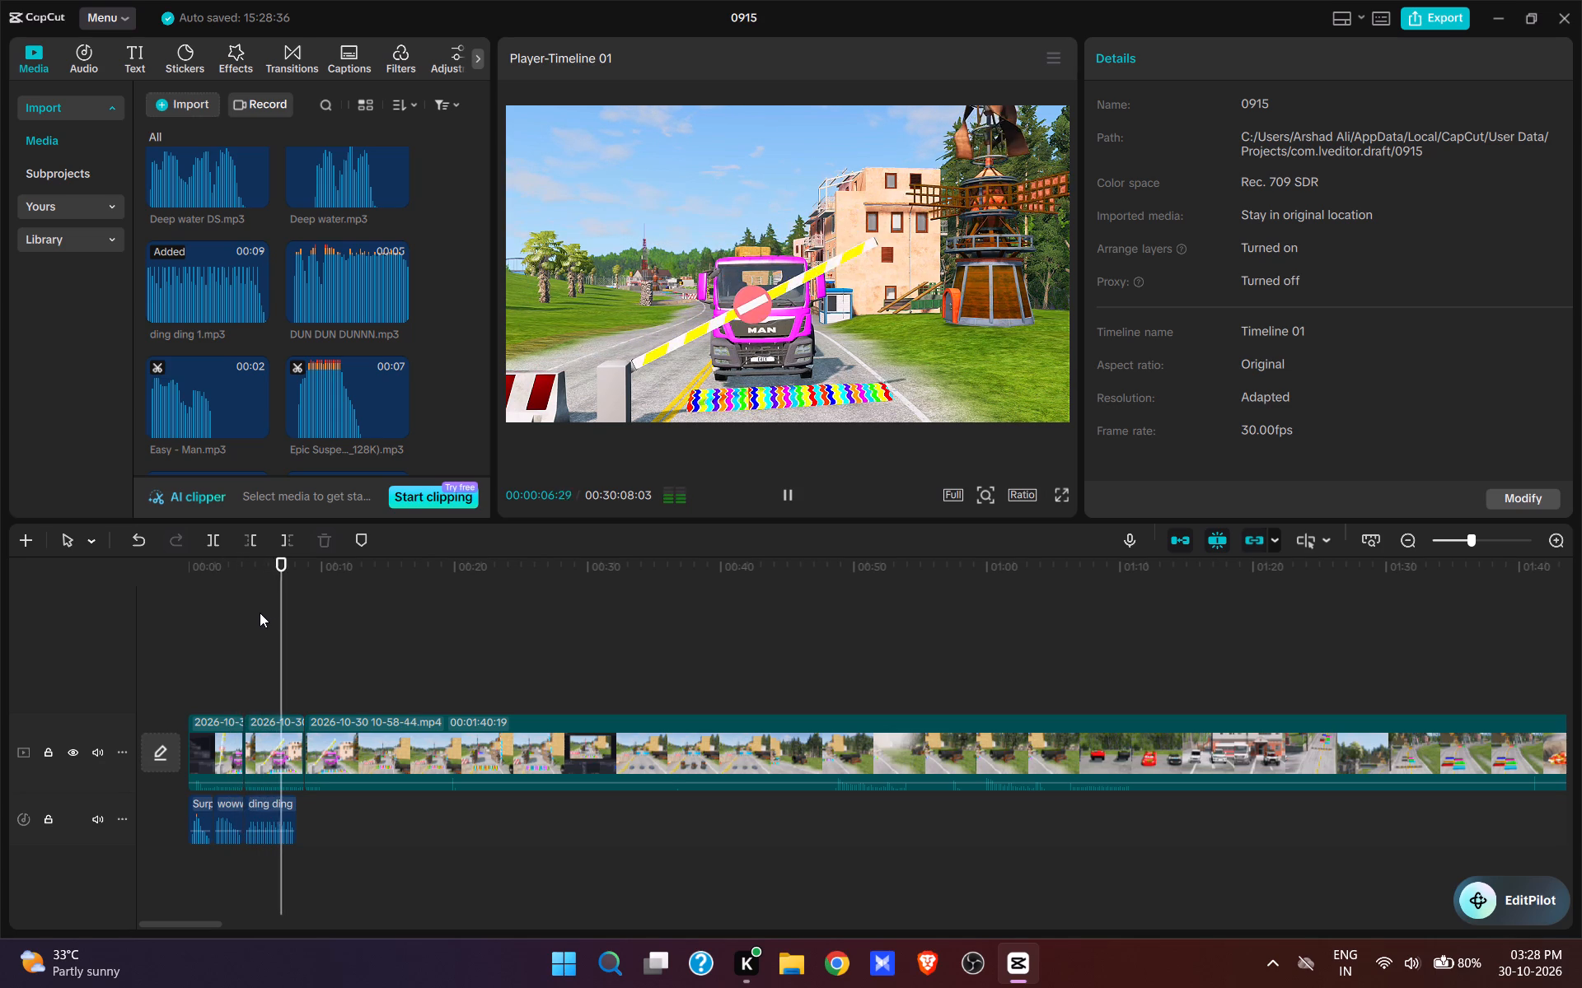
pyautogui.press('space')
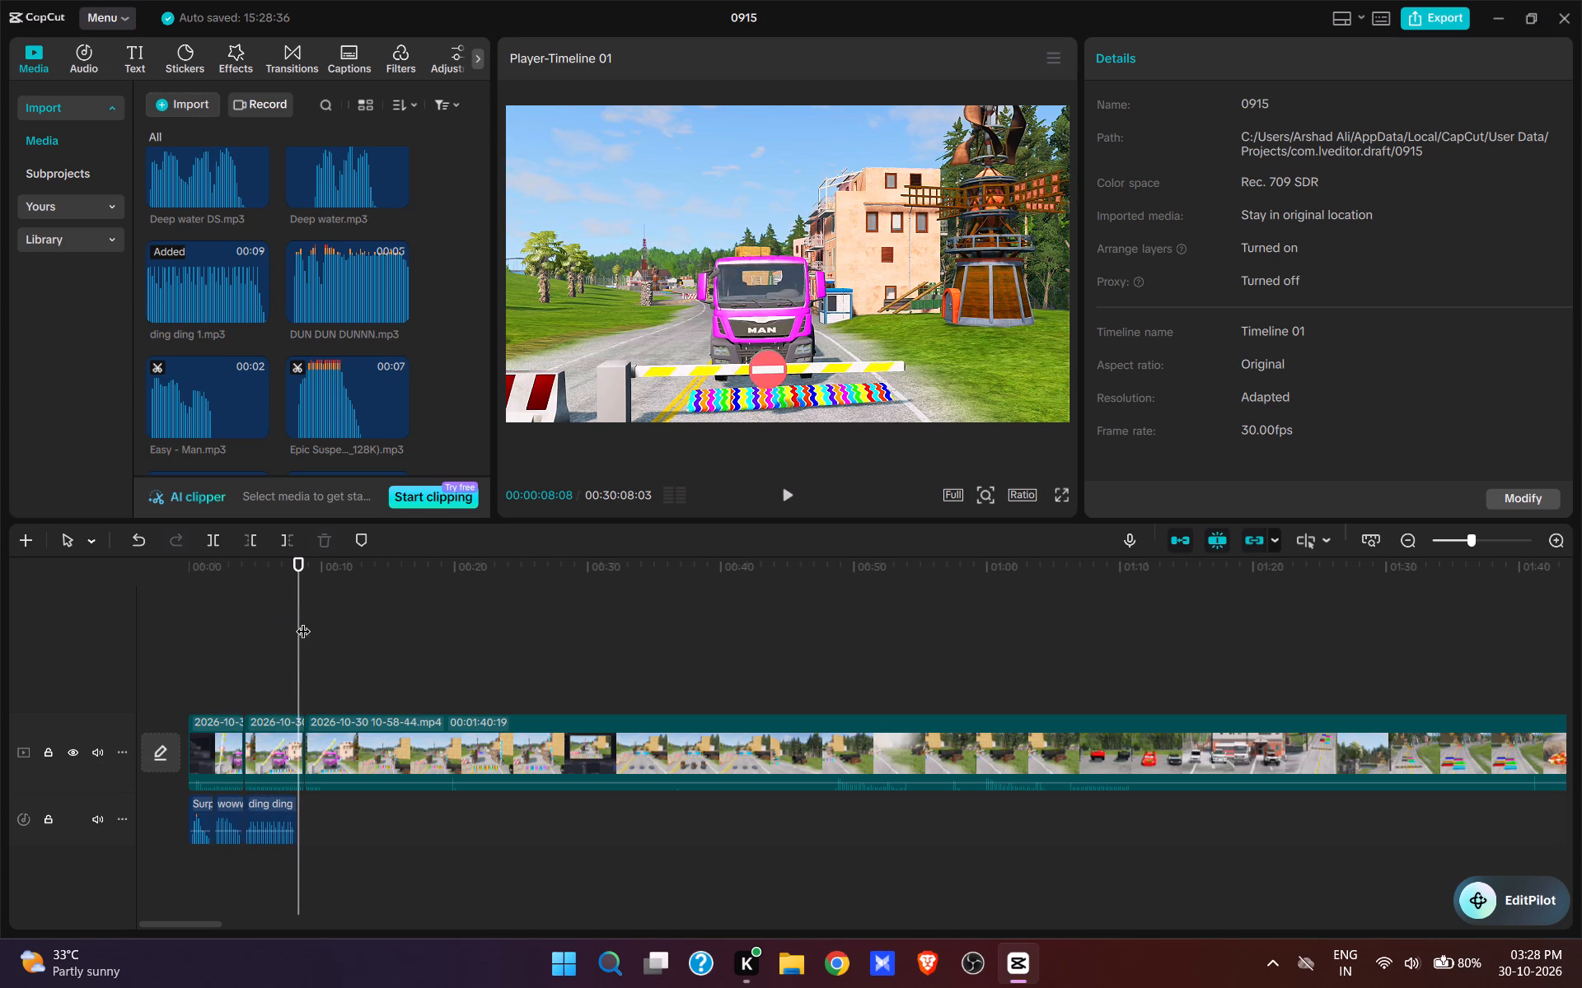
pyautogui.click(300, 683)
pyautogui.click(293, 747)
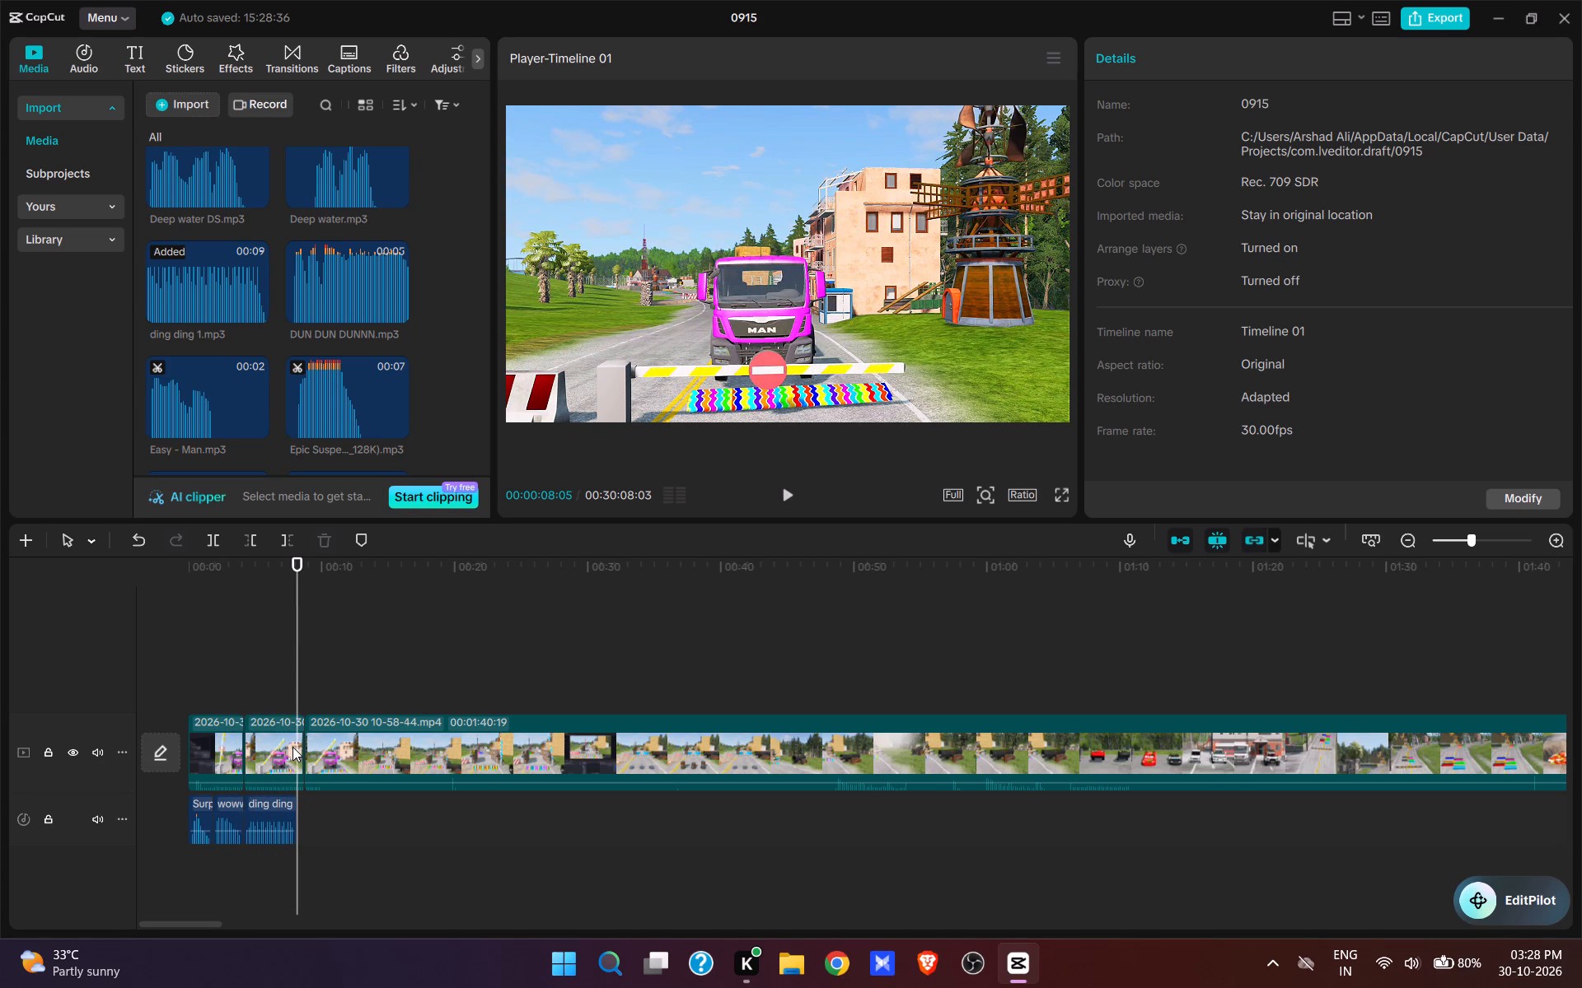
pyautogui.press('e')
# Play ahead to the blue-striped barrier scene and remove the third clip's footage from 00:00:08:05 to about 00:00:21.
pyautogui.click(348, 690)
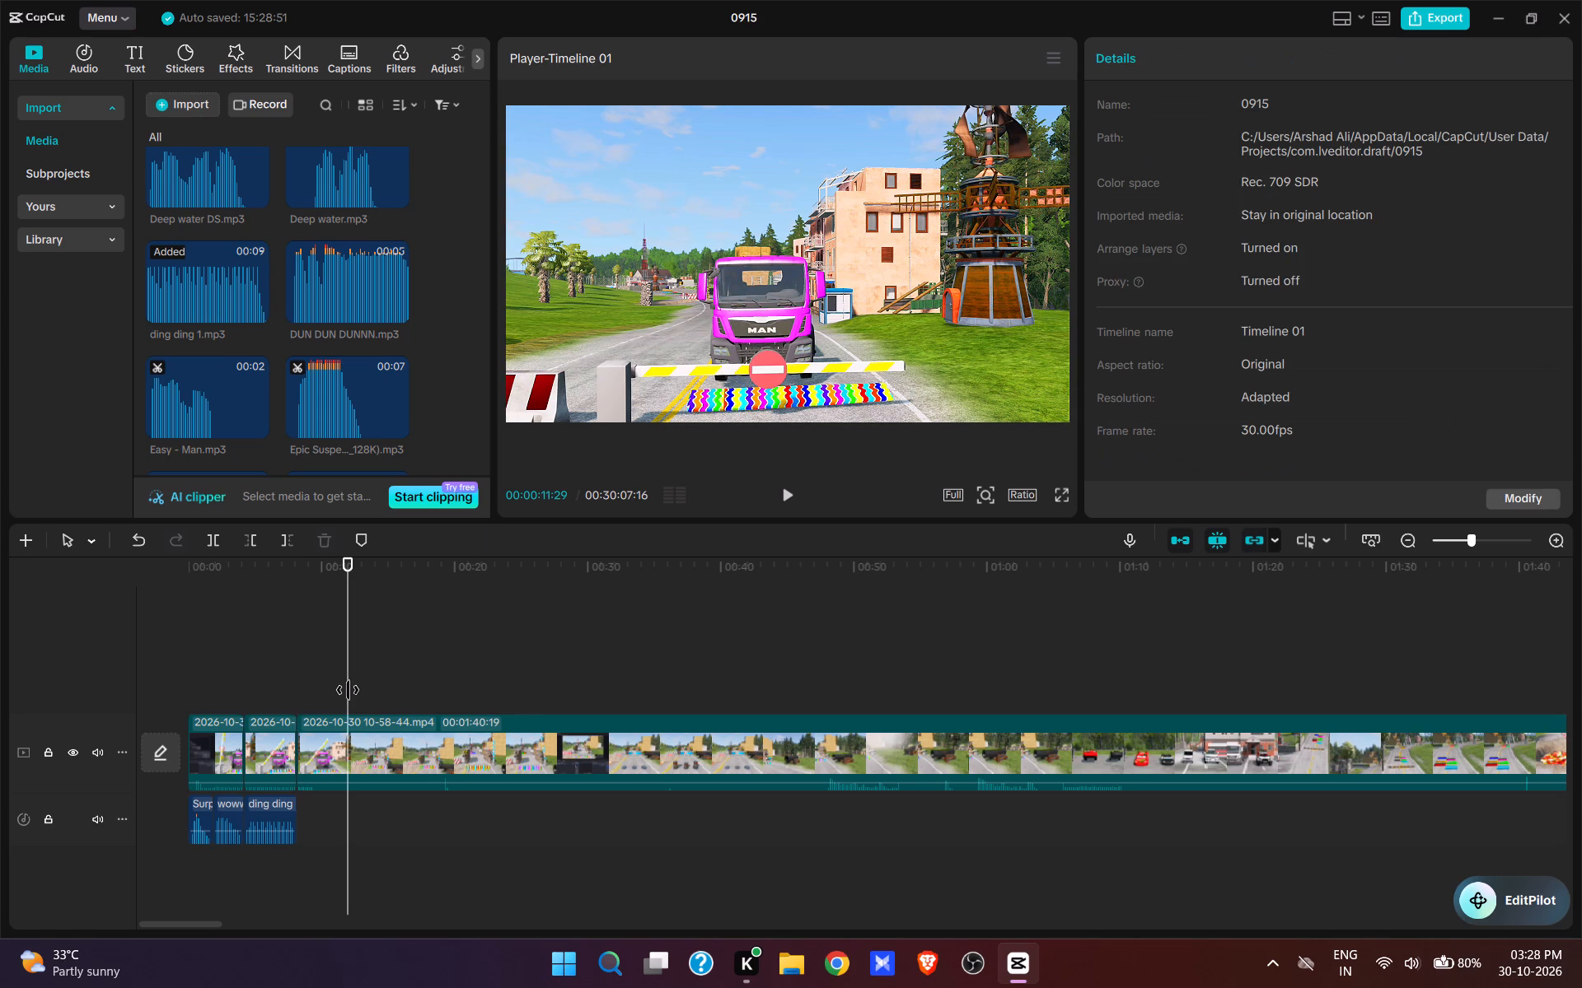
pyautogui.press('space')
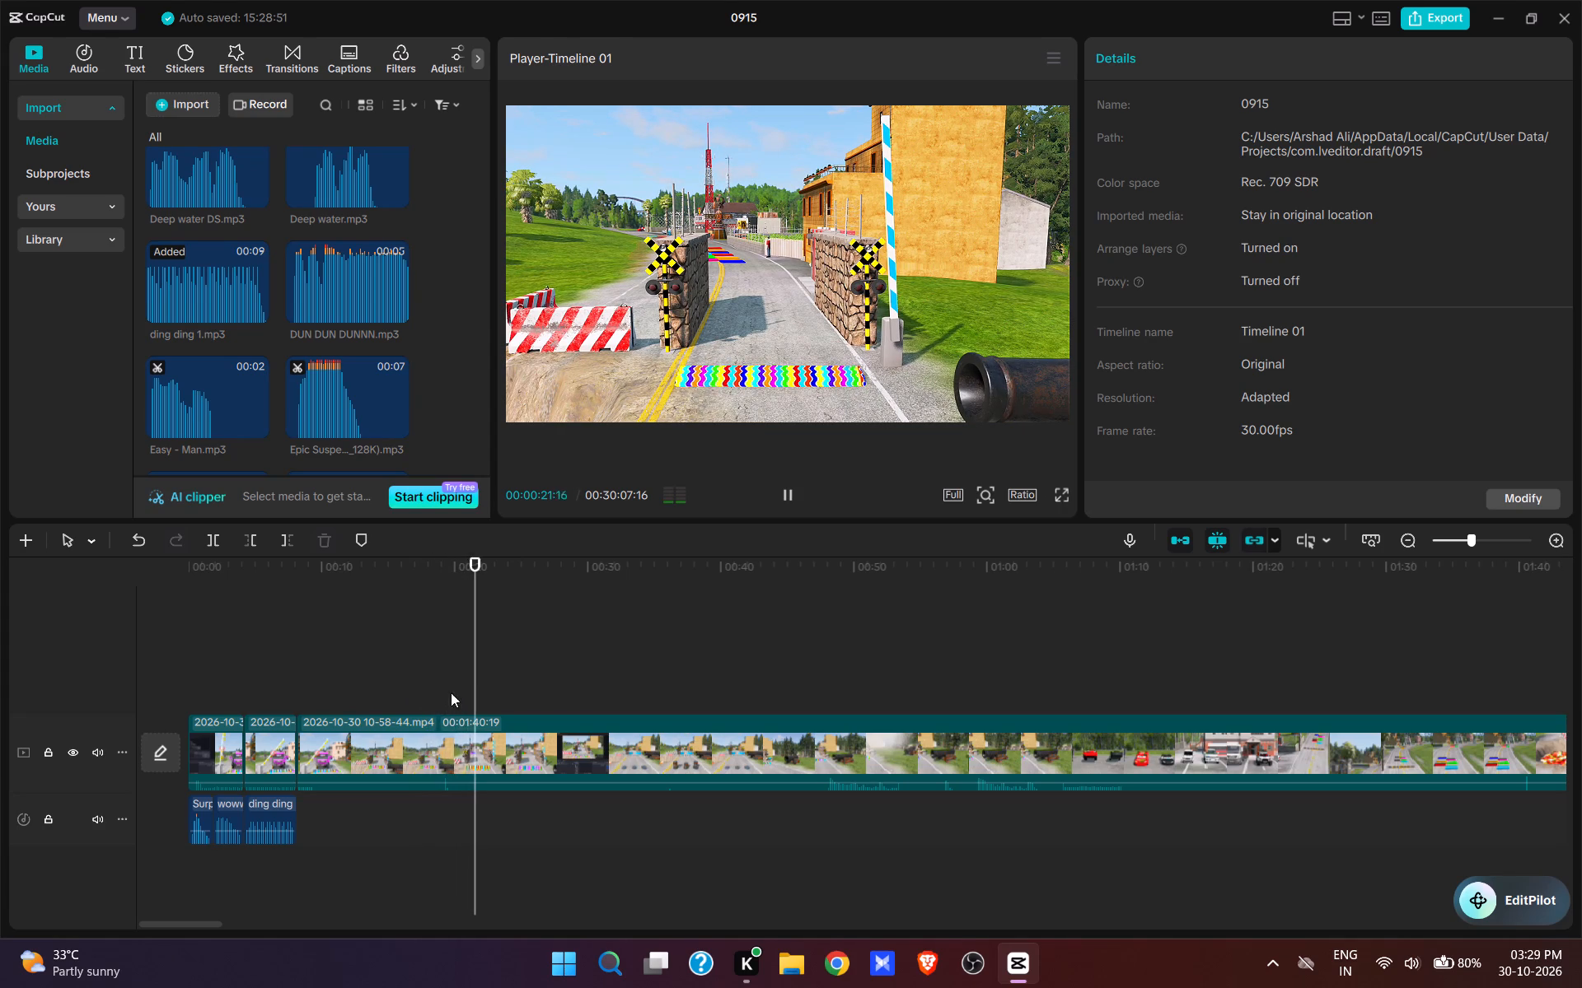
pyautogui.press('space')
pyautogui.click(473, 697)
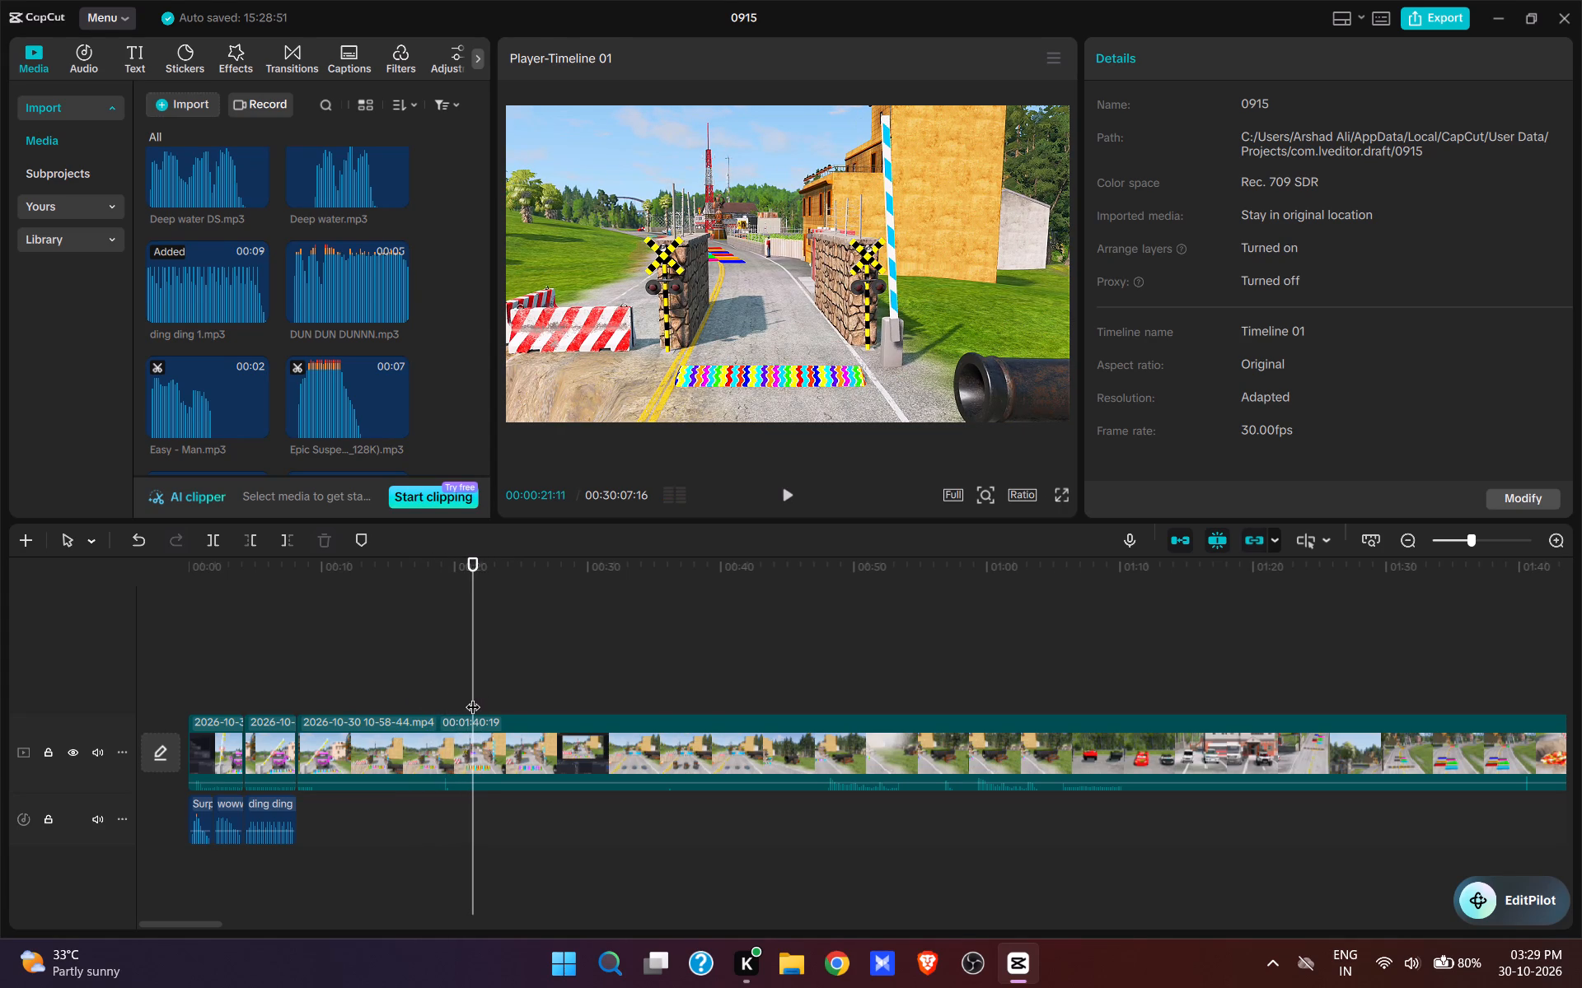
pyautogui.click(470, 697)
pyautogui.write('q')
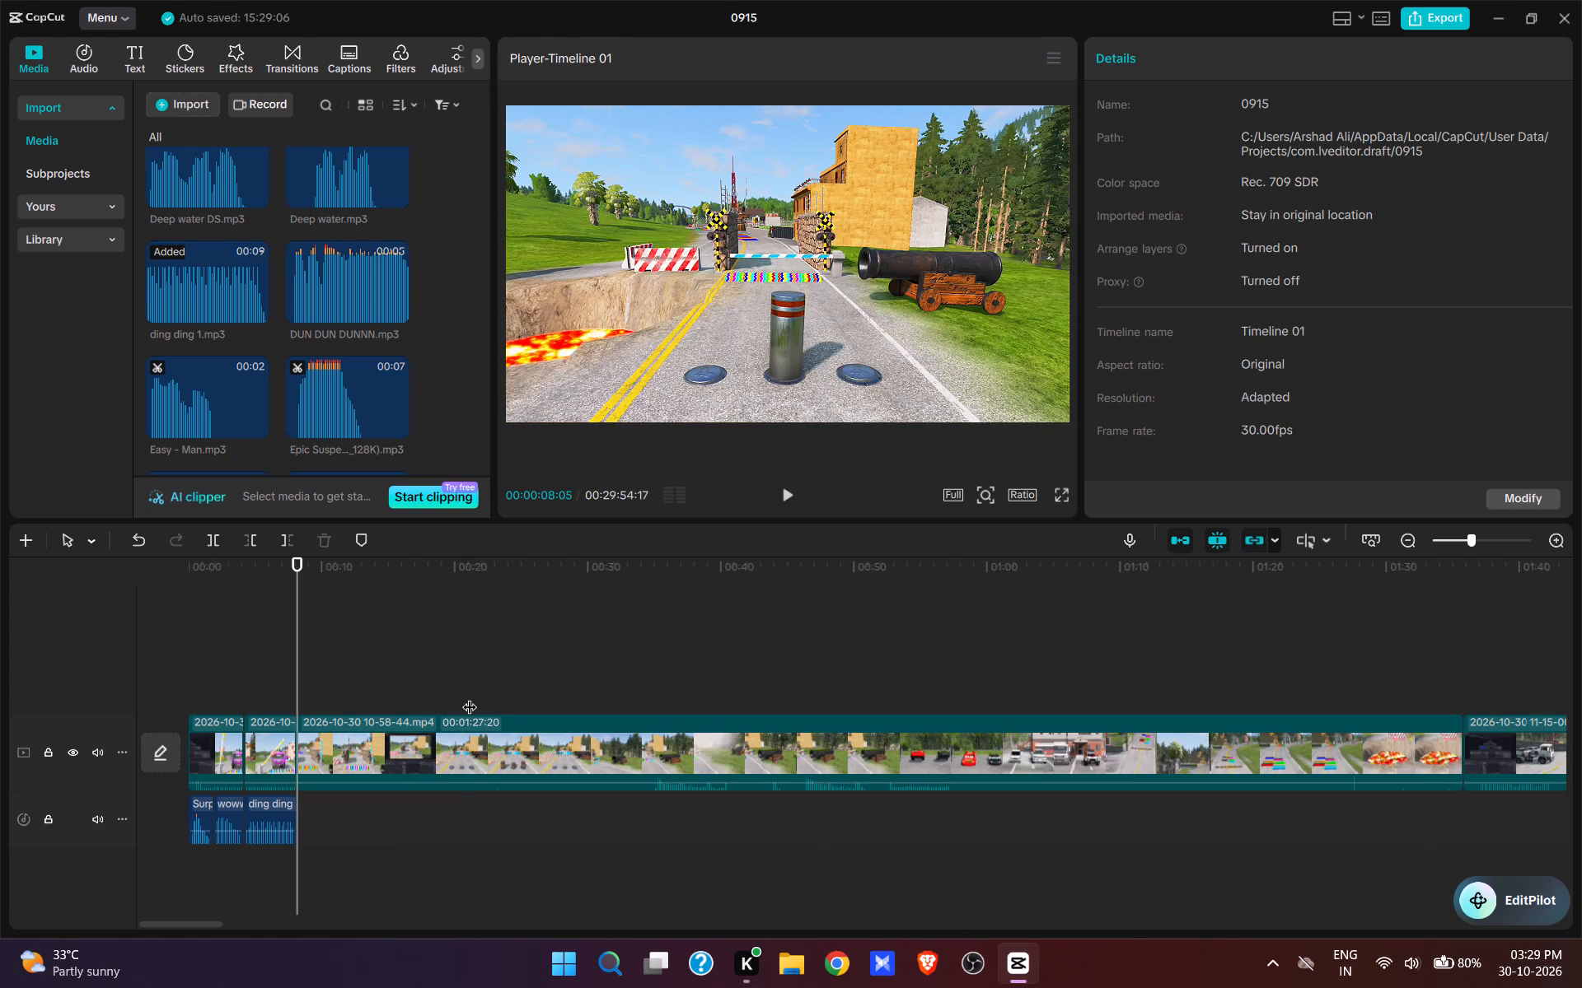
# Play the blue-striped barrier clip and trim its start further, up to about 00:00:08:19, just before the barrier moves.
pyautogui.press('space')
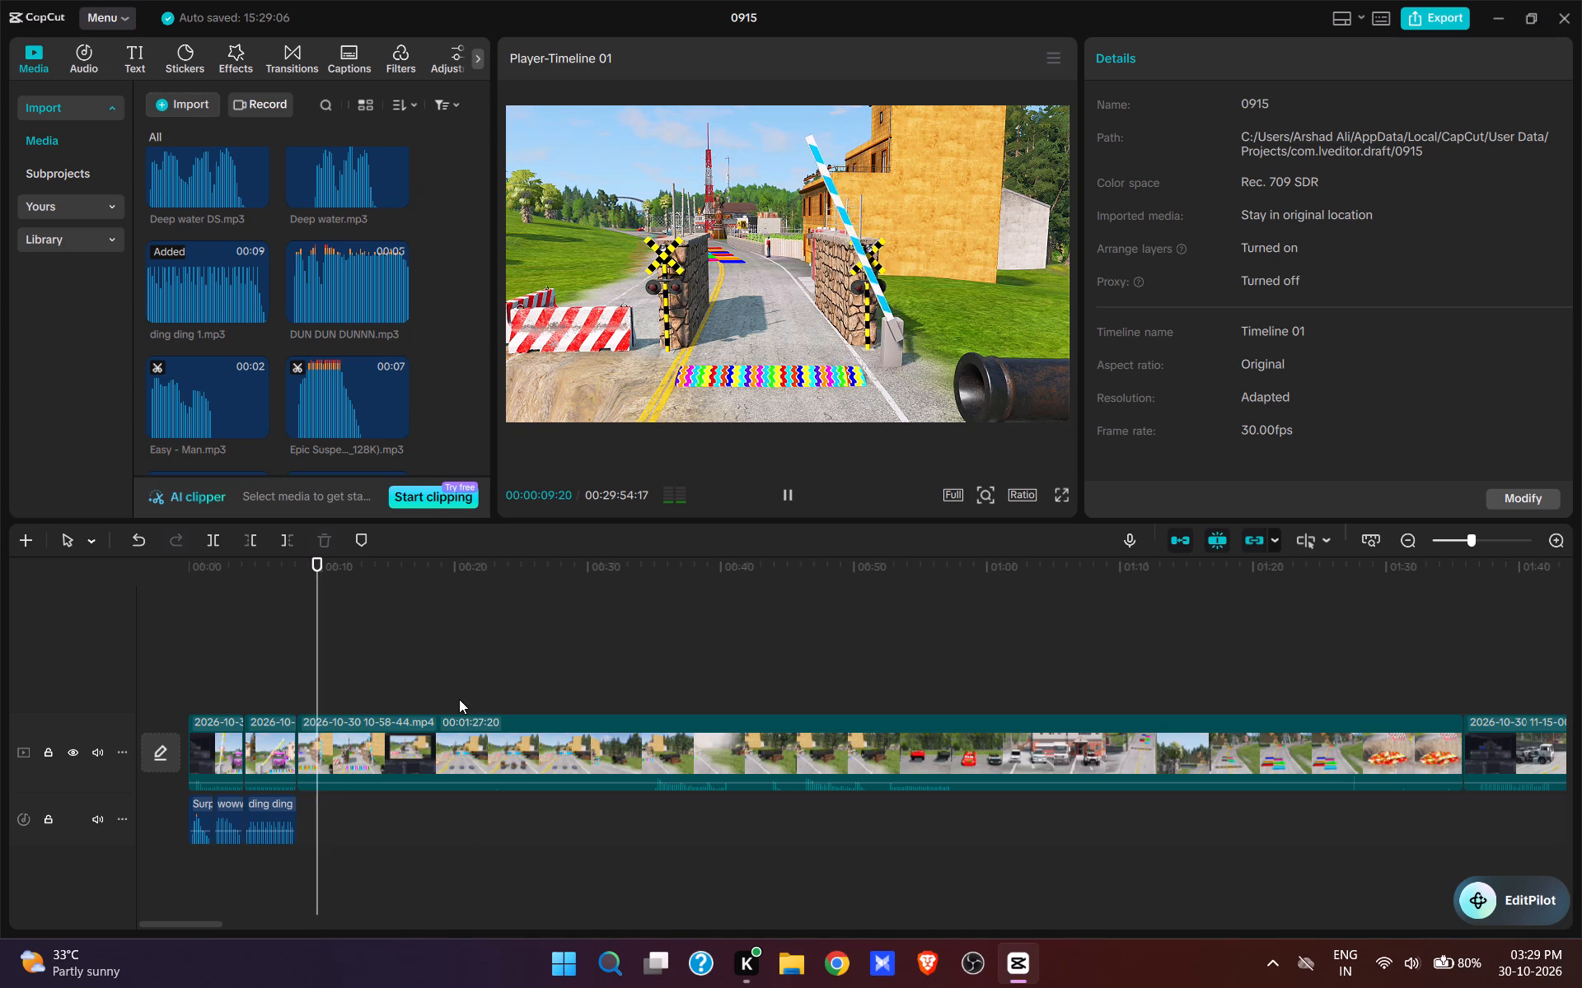
pyautogui.click(302, 693)
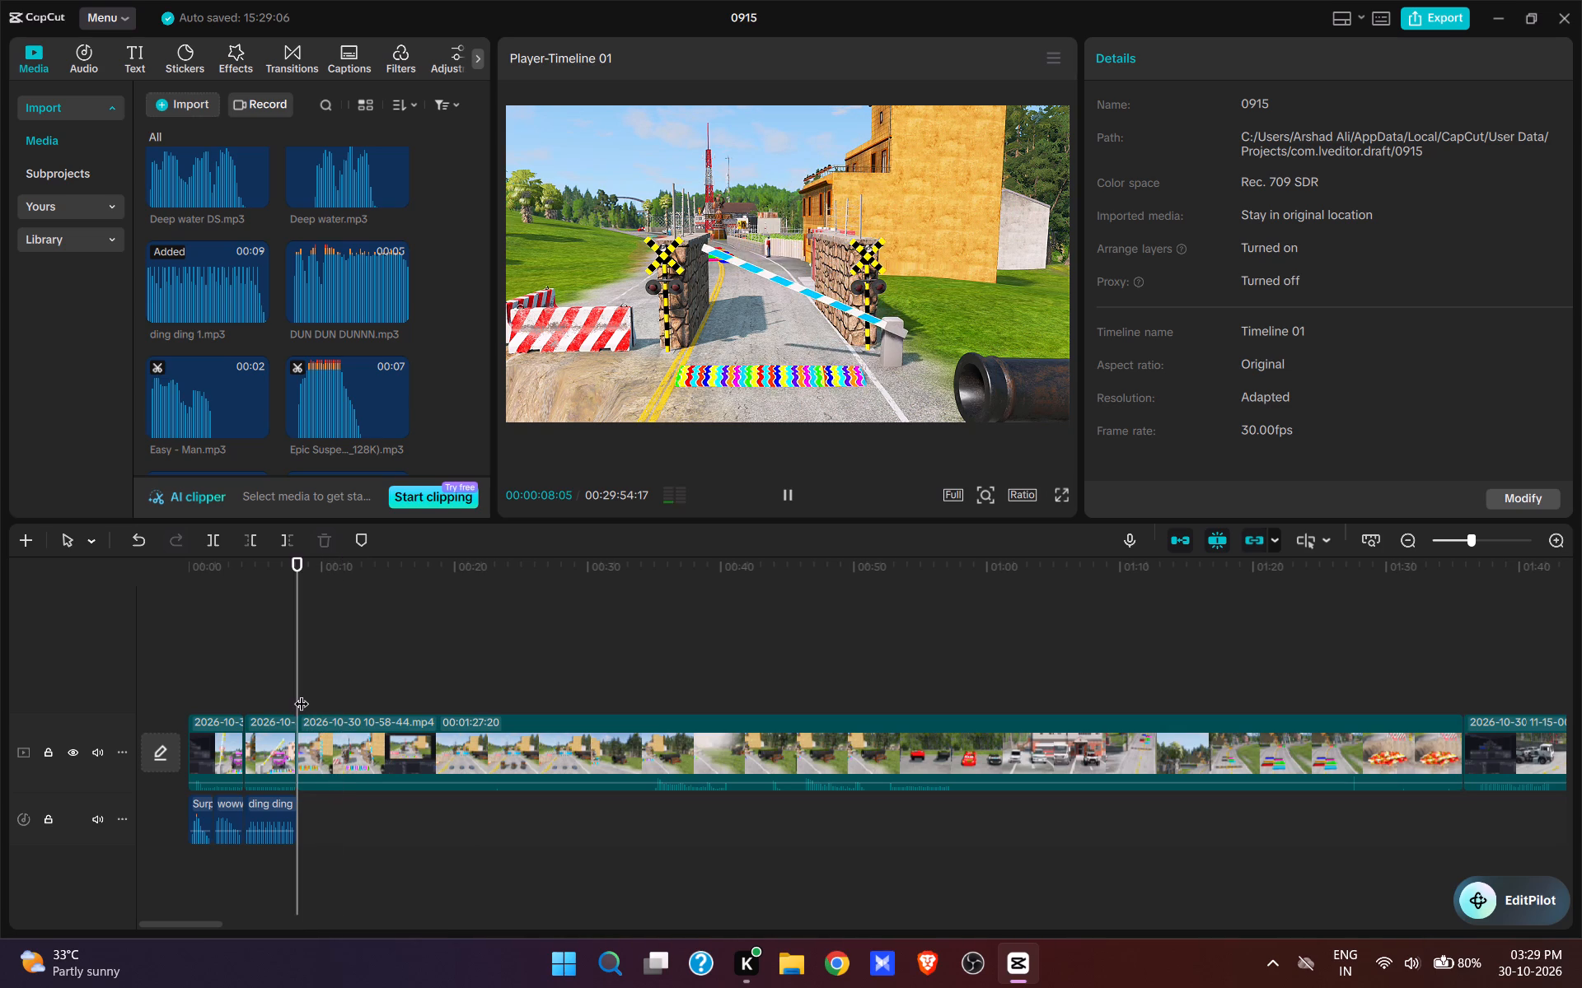
pyautogui.press('space')
pyautogui.press('space')
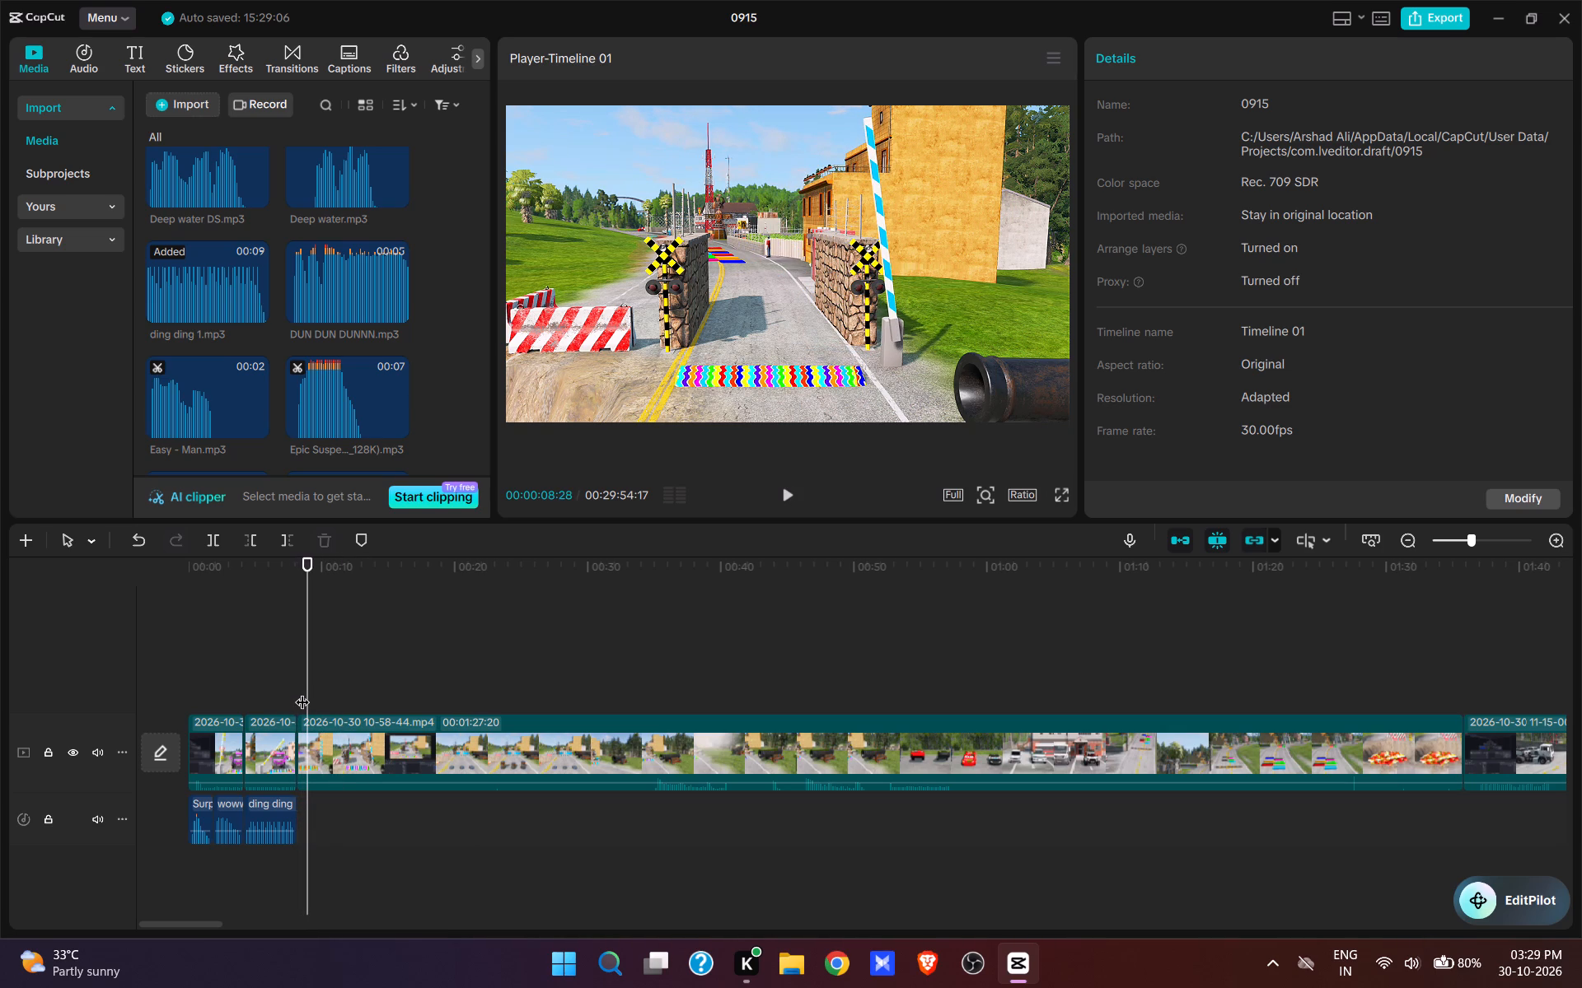
pyautogui.click(302, 692)
pyautogui.press('space')
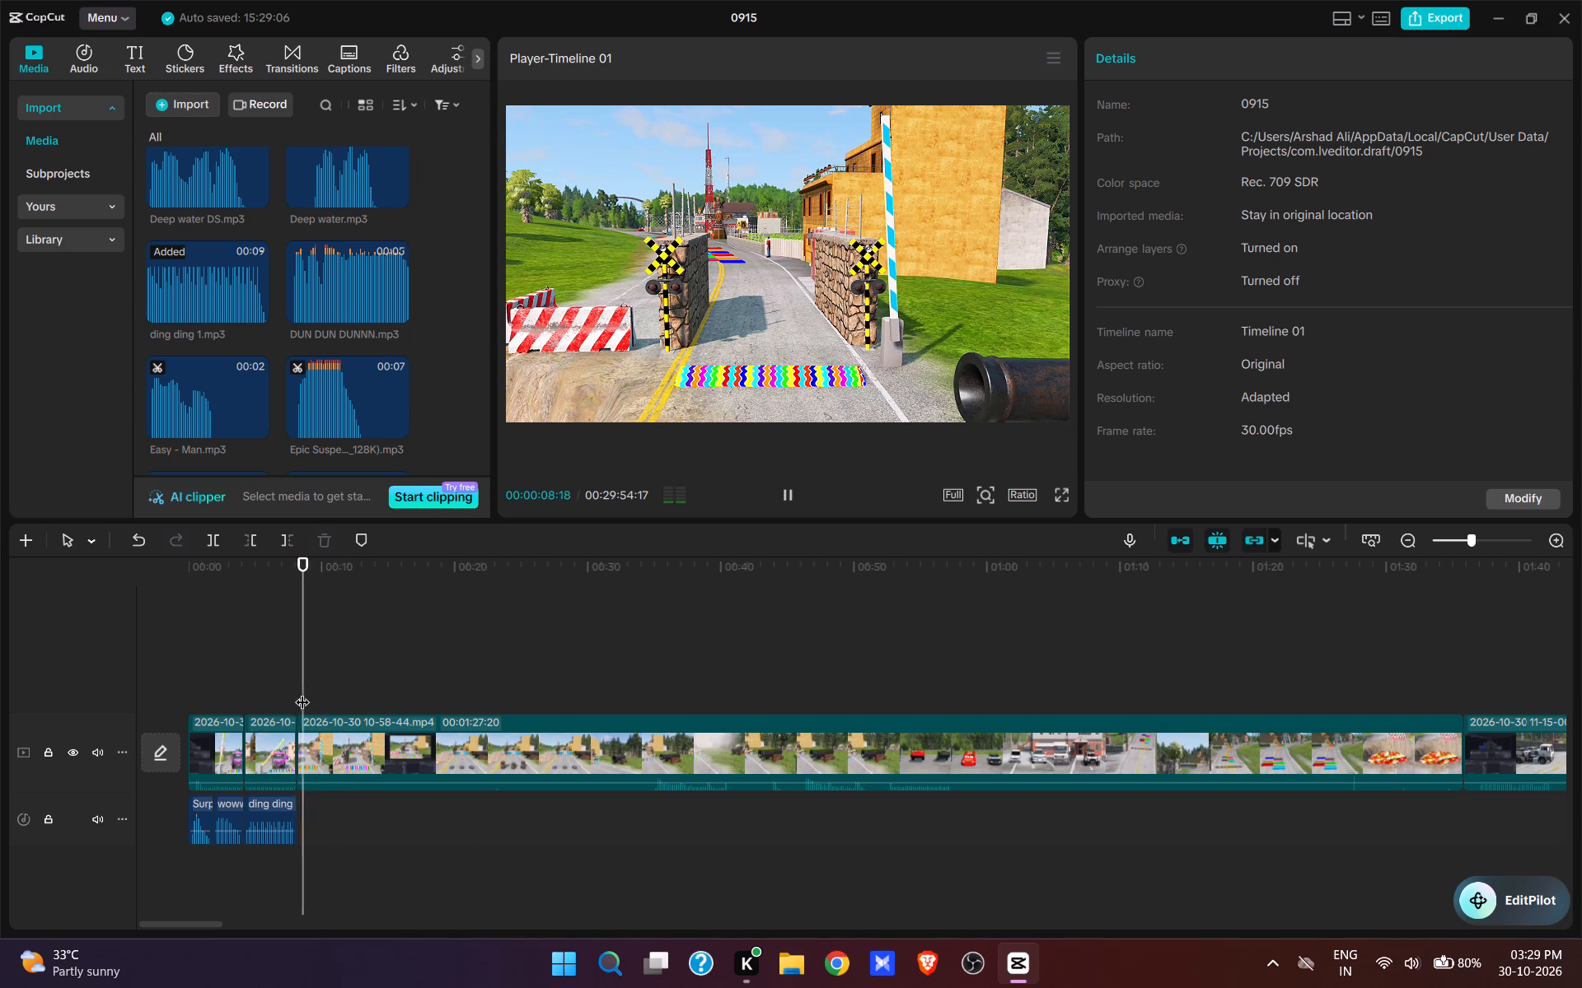
pyautogui.press('space')
pyautogui.write('q')
pyautogui.press('space')
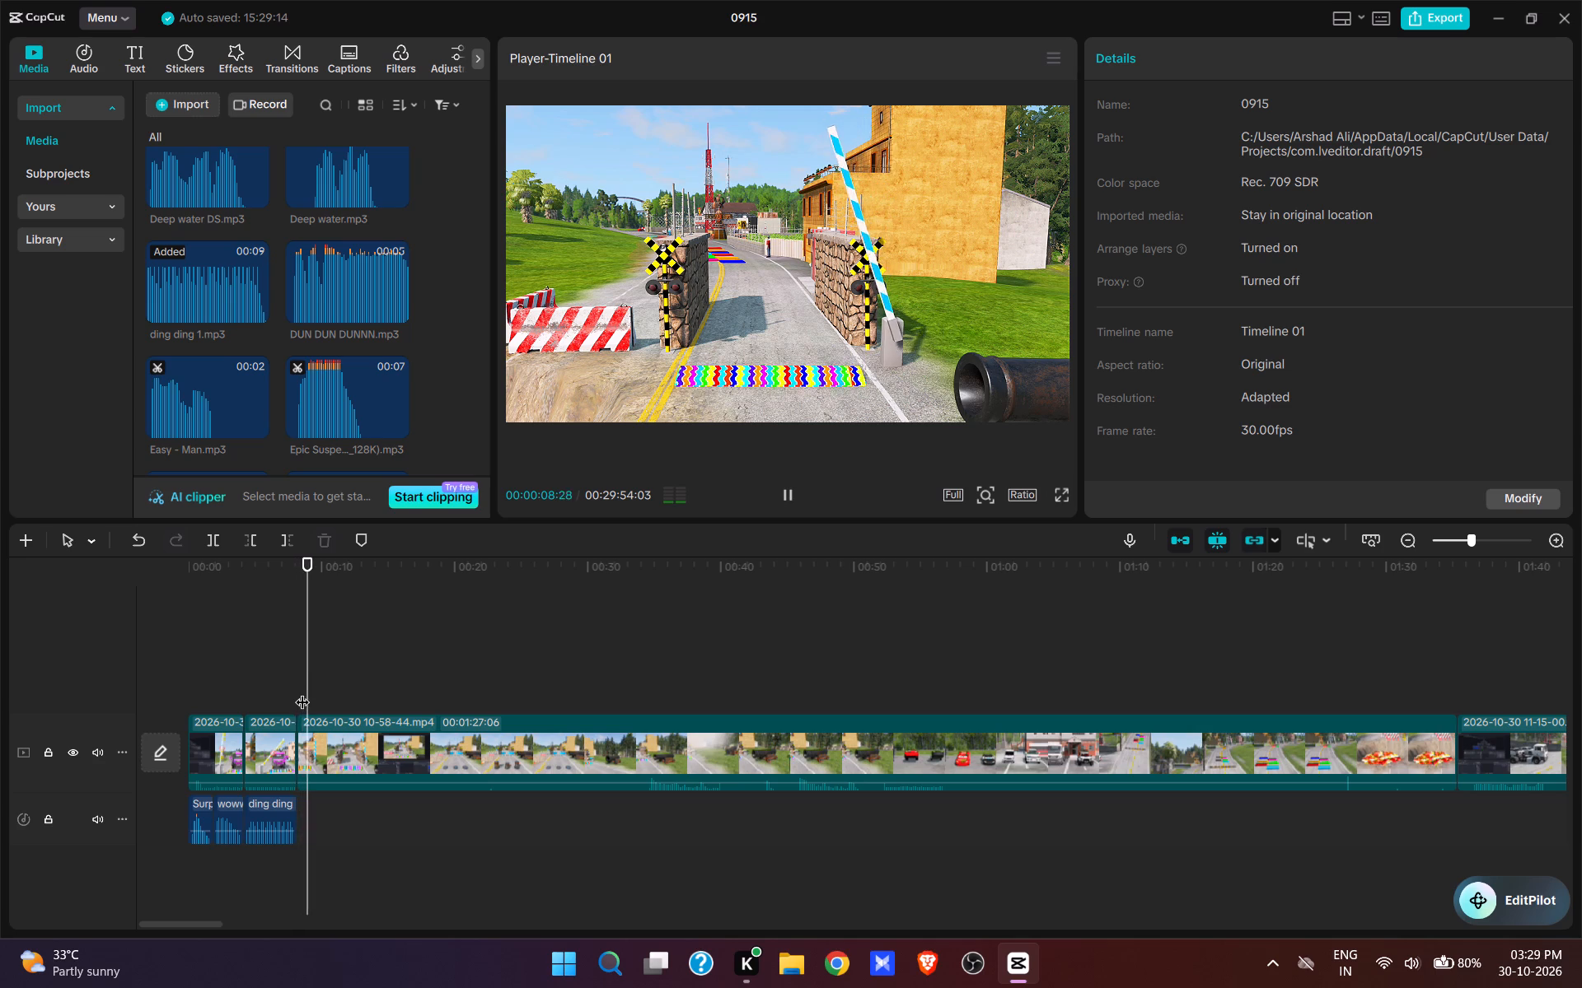
# Play through the blue-striped barrier lowering and split the video at 00:00:12:13, once it is fully down.
pyautogui.click(302, 692)
pyautogui.press('space')
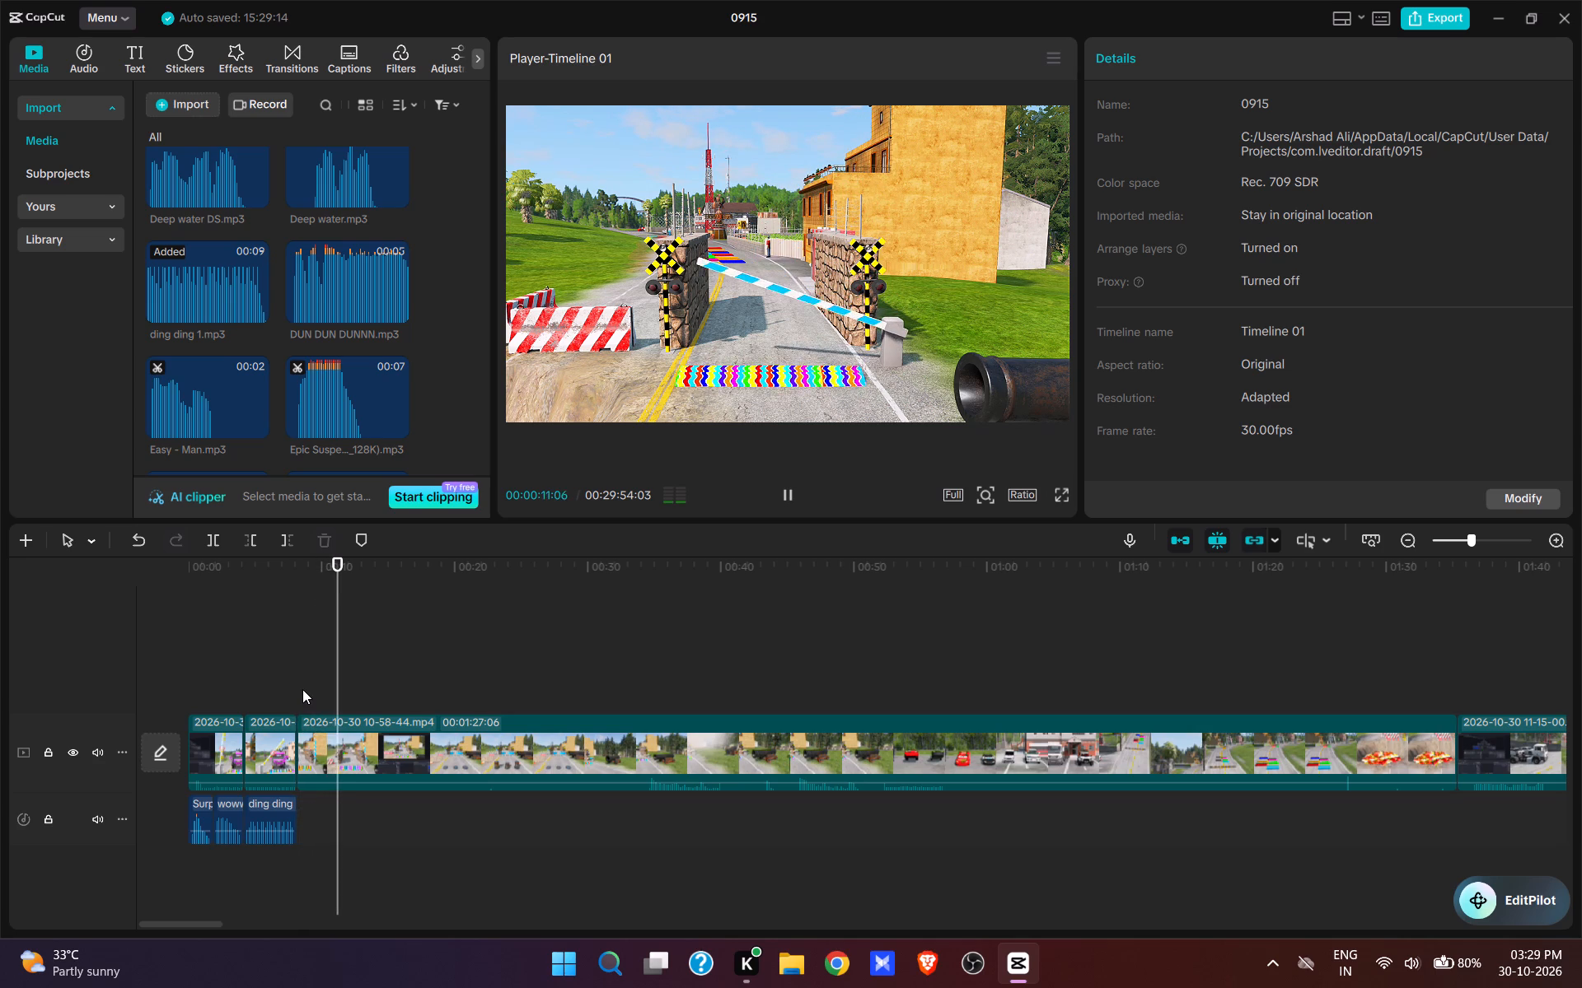
pyautogui.press('space')
pyautogui.write('w')
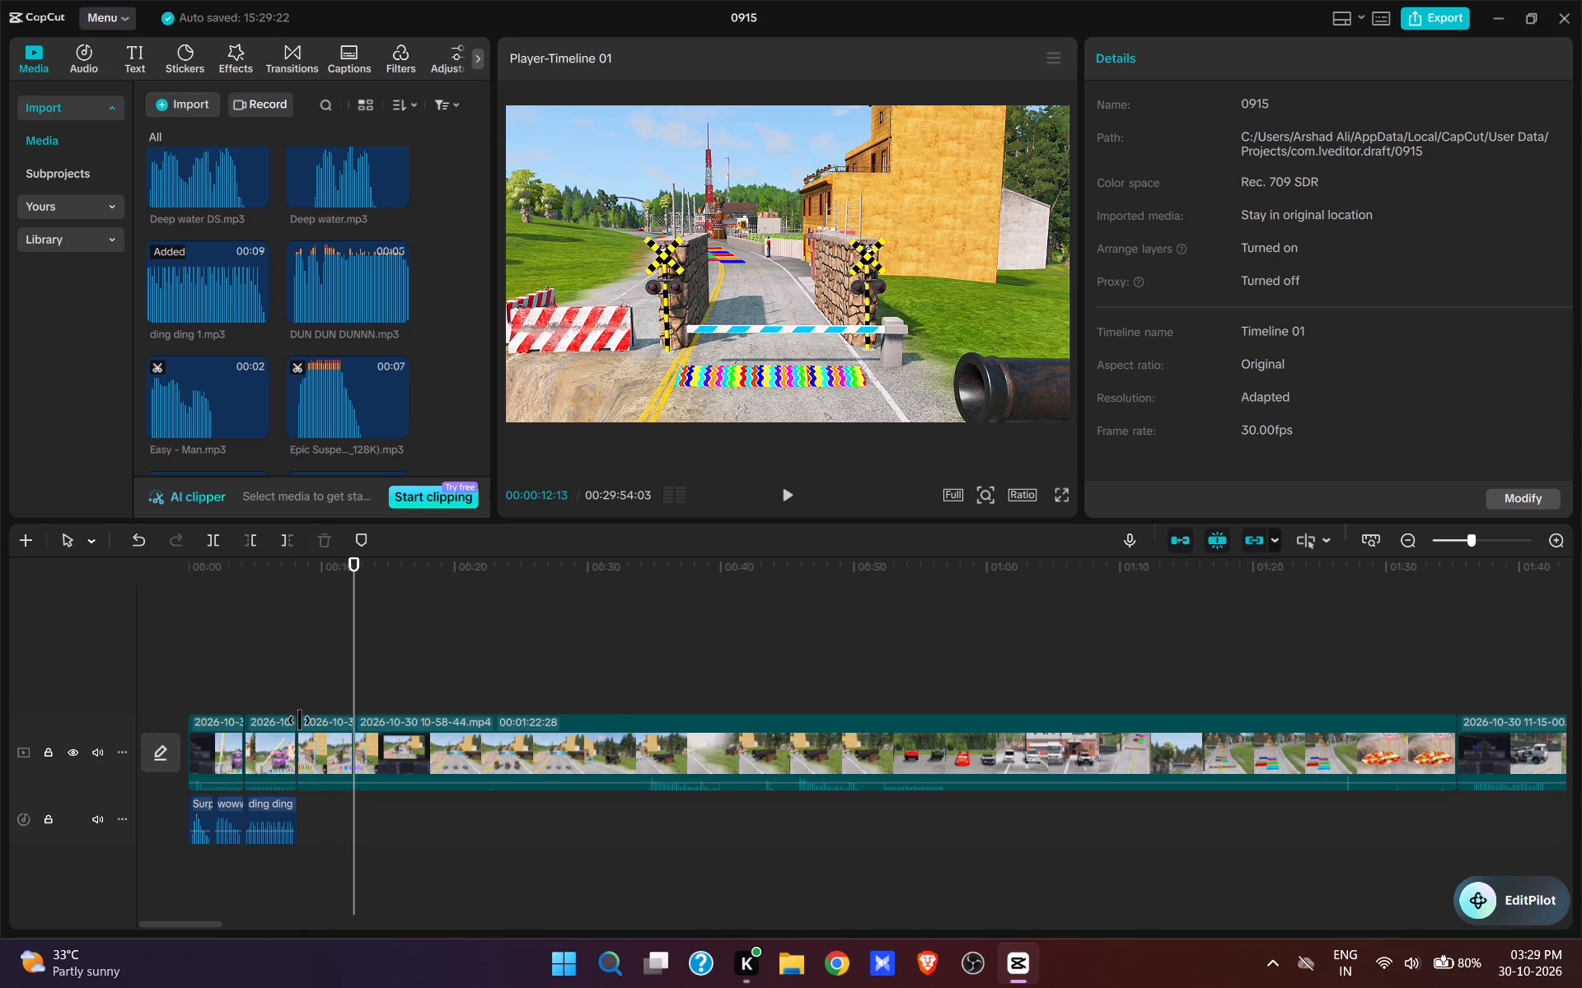
# Find where the three bollards start to rise and remove the footage from 00:00:12:13 to 00:00:16:20.
pyautogui.click(475, 647)
pyautogui.click(454, 650)
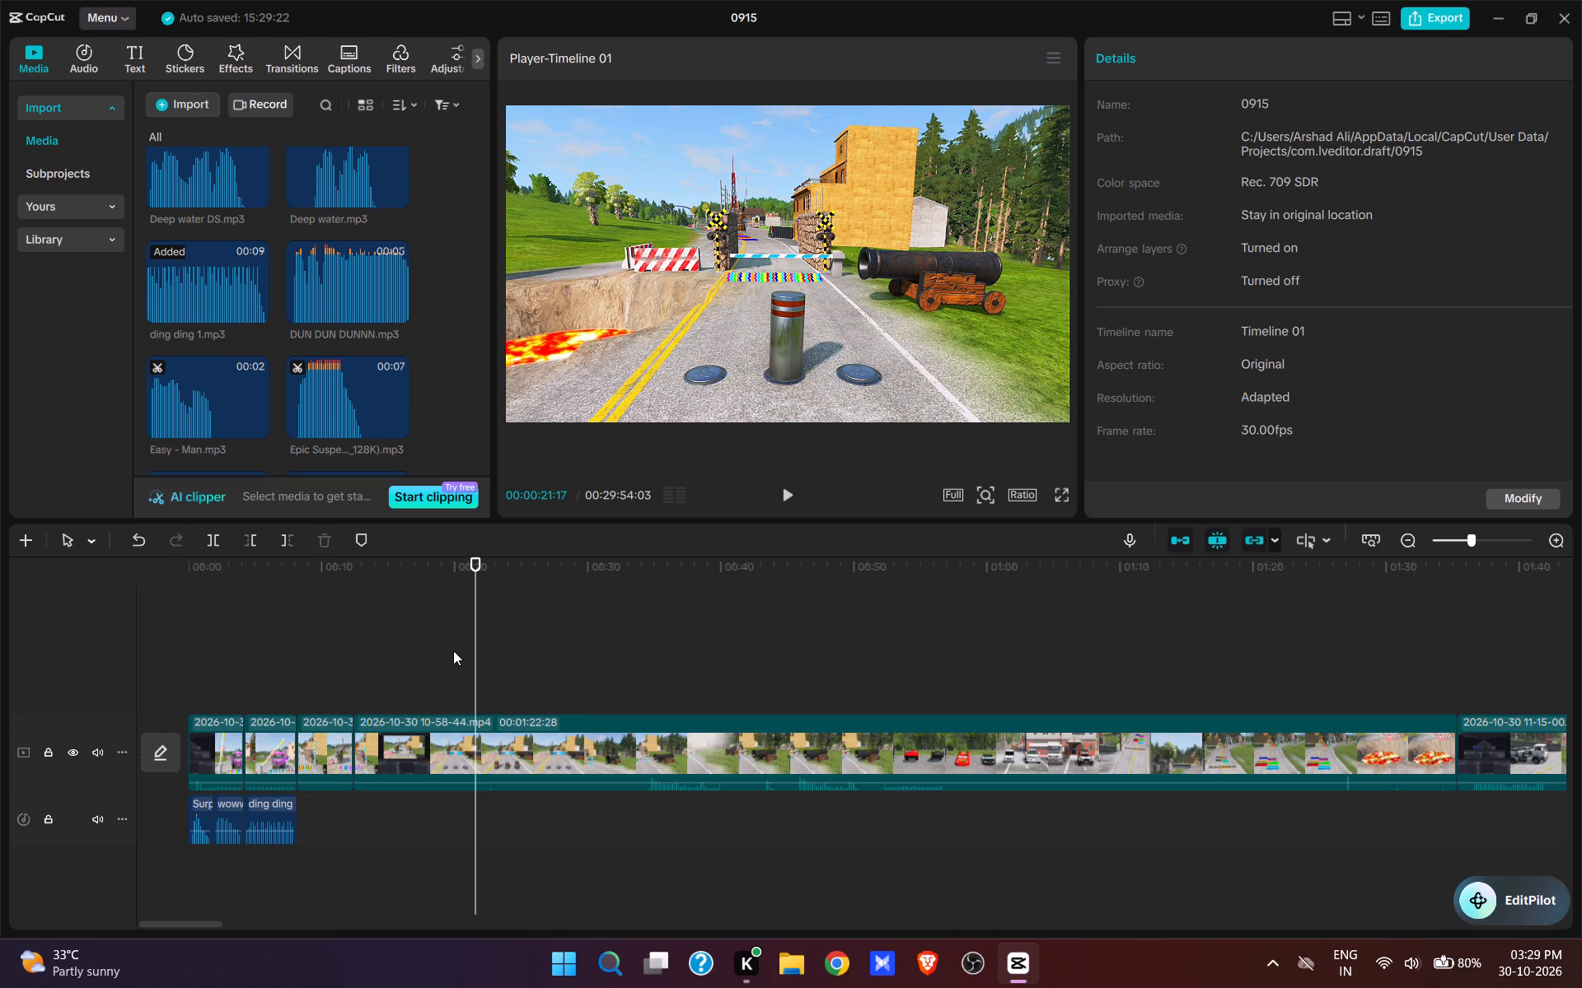
pyautogui.click(437, 650)
pyautogui.click(419, 650)
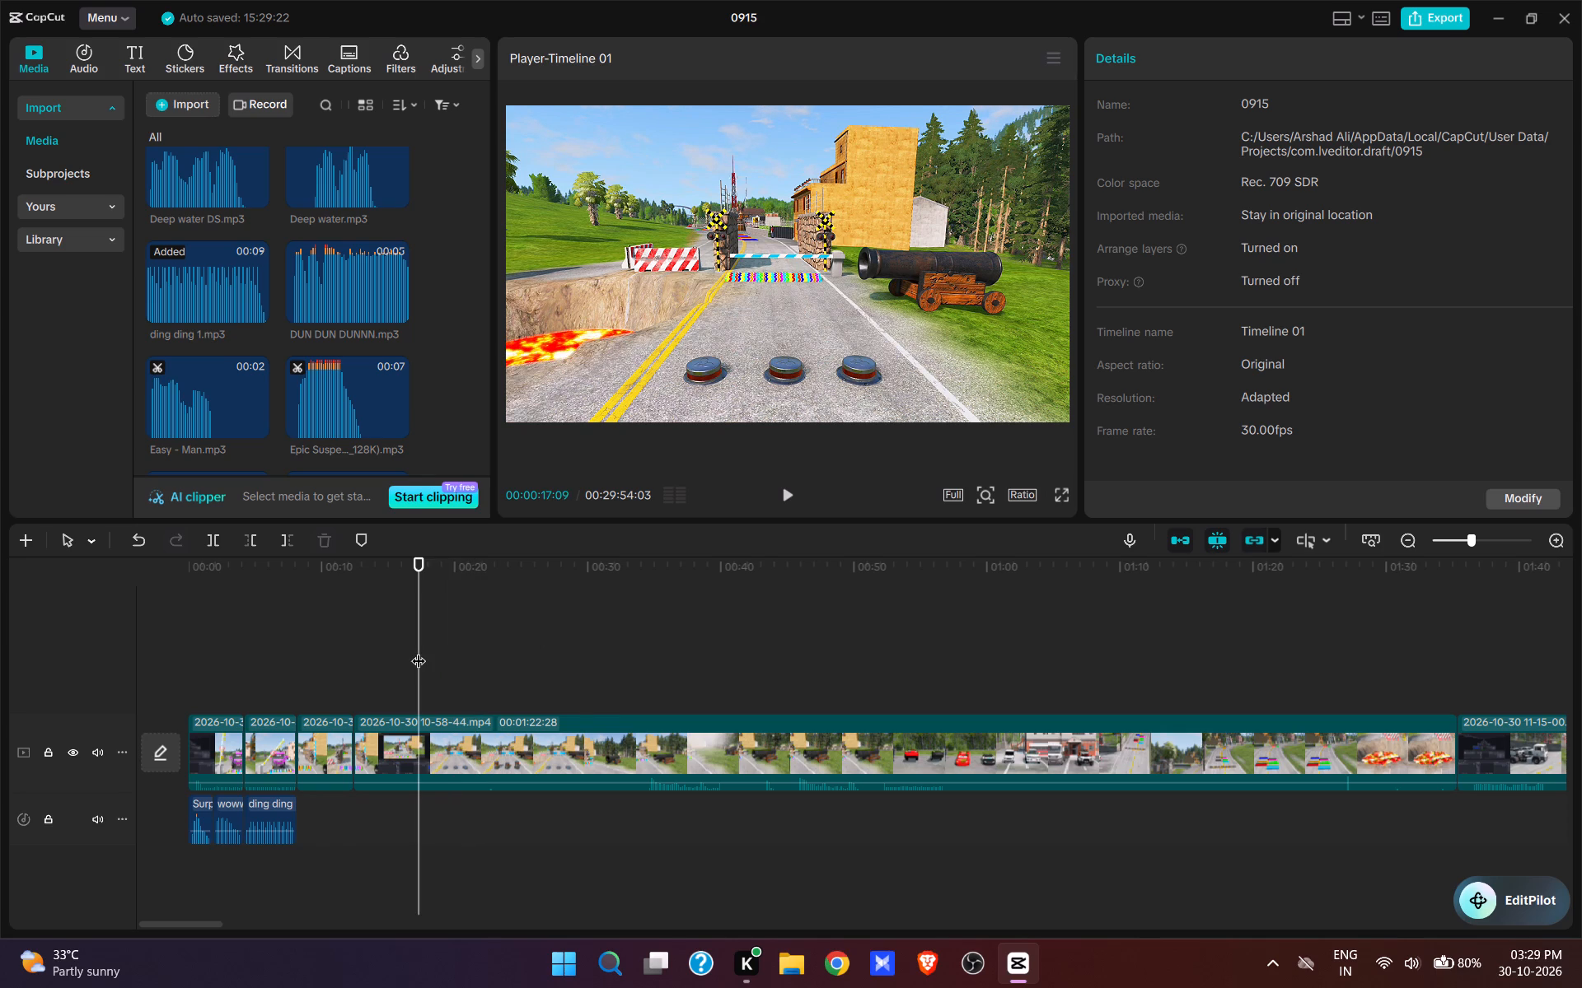
pyautogui.press('space')
pyautogui.click(426, 658)
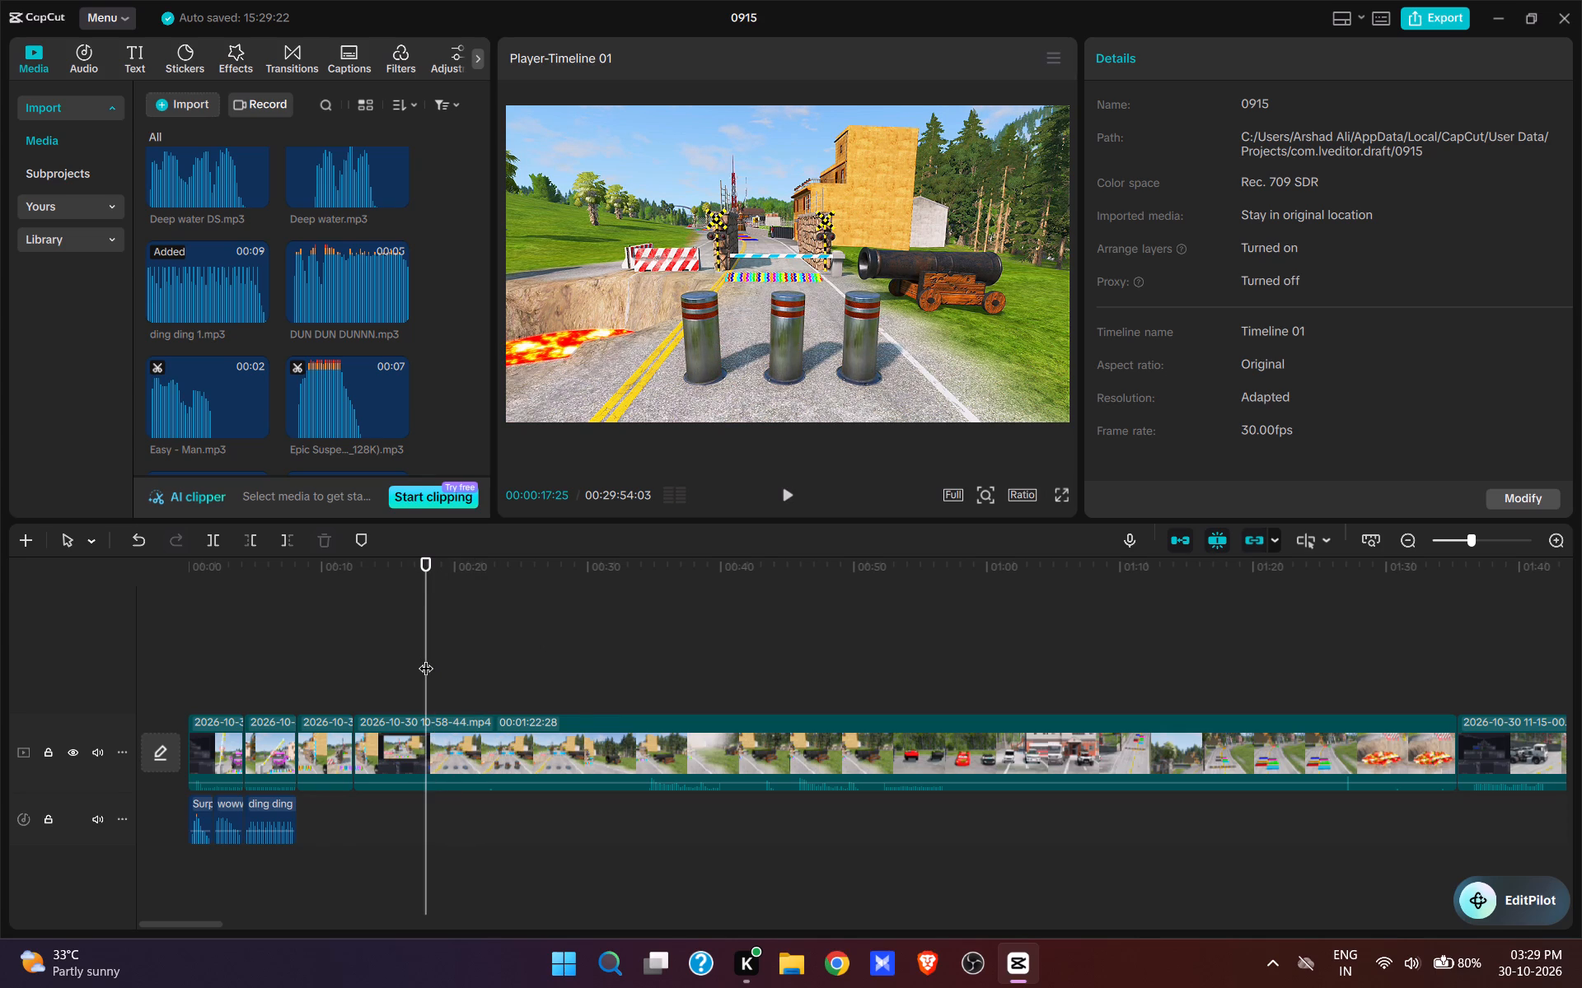
pyautogui.click(425, 658)
pyautogui.click(415, 656)
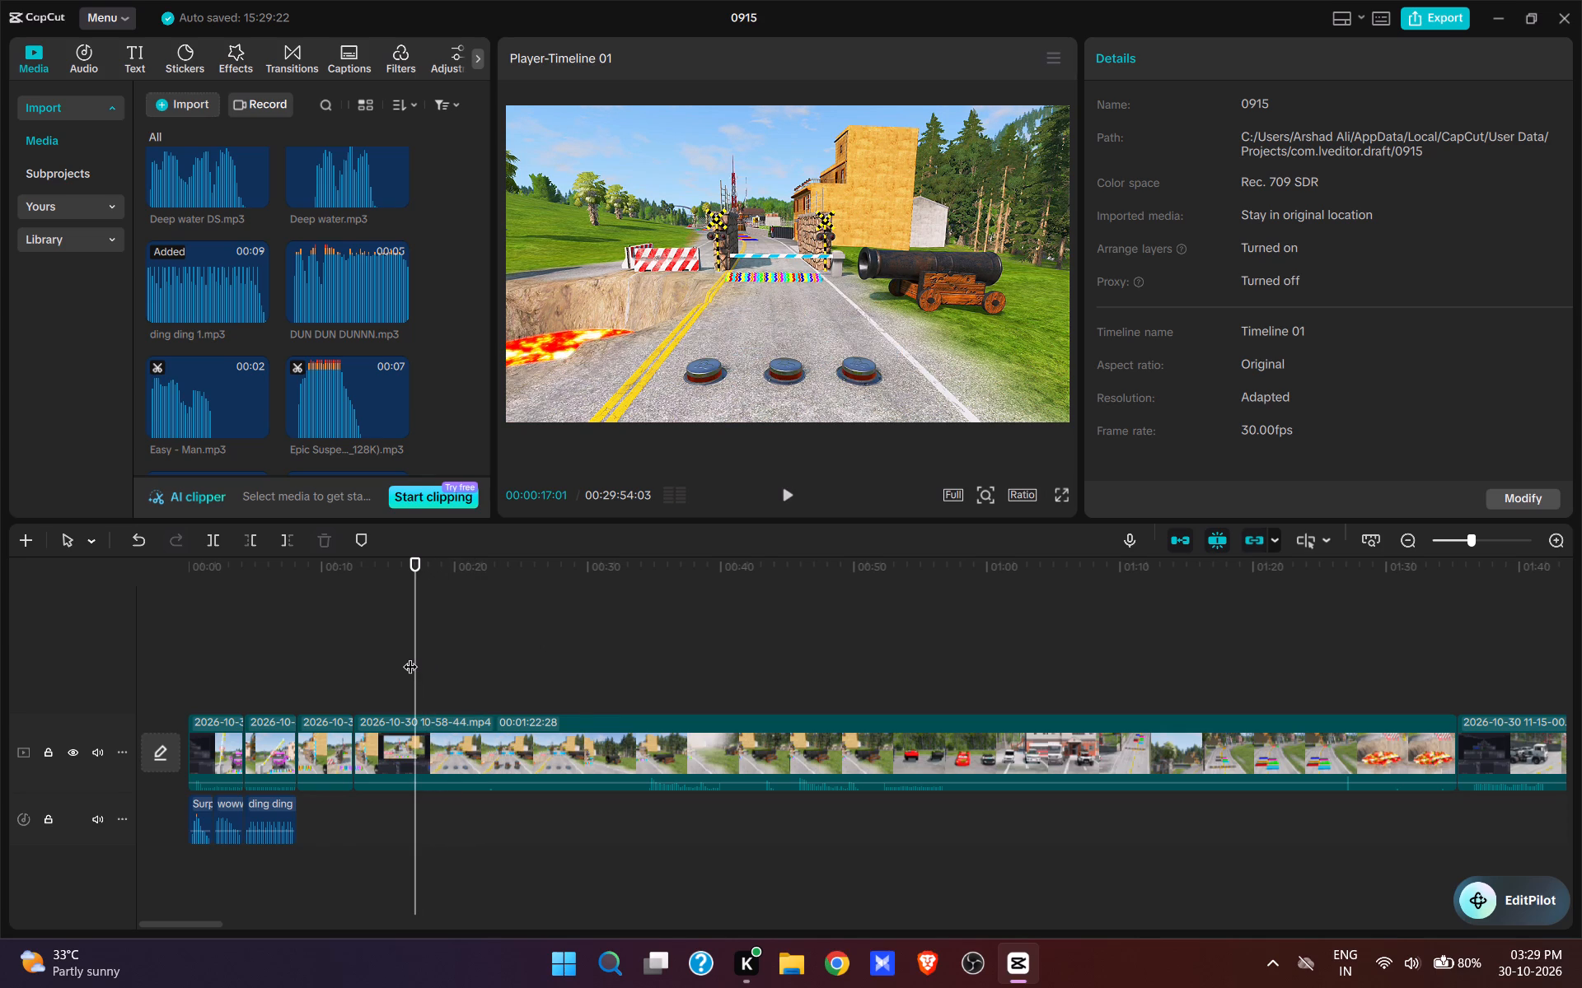
pyautogui.click(410, 656)
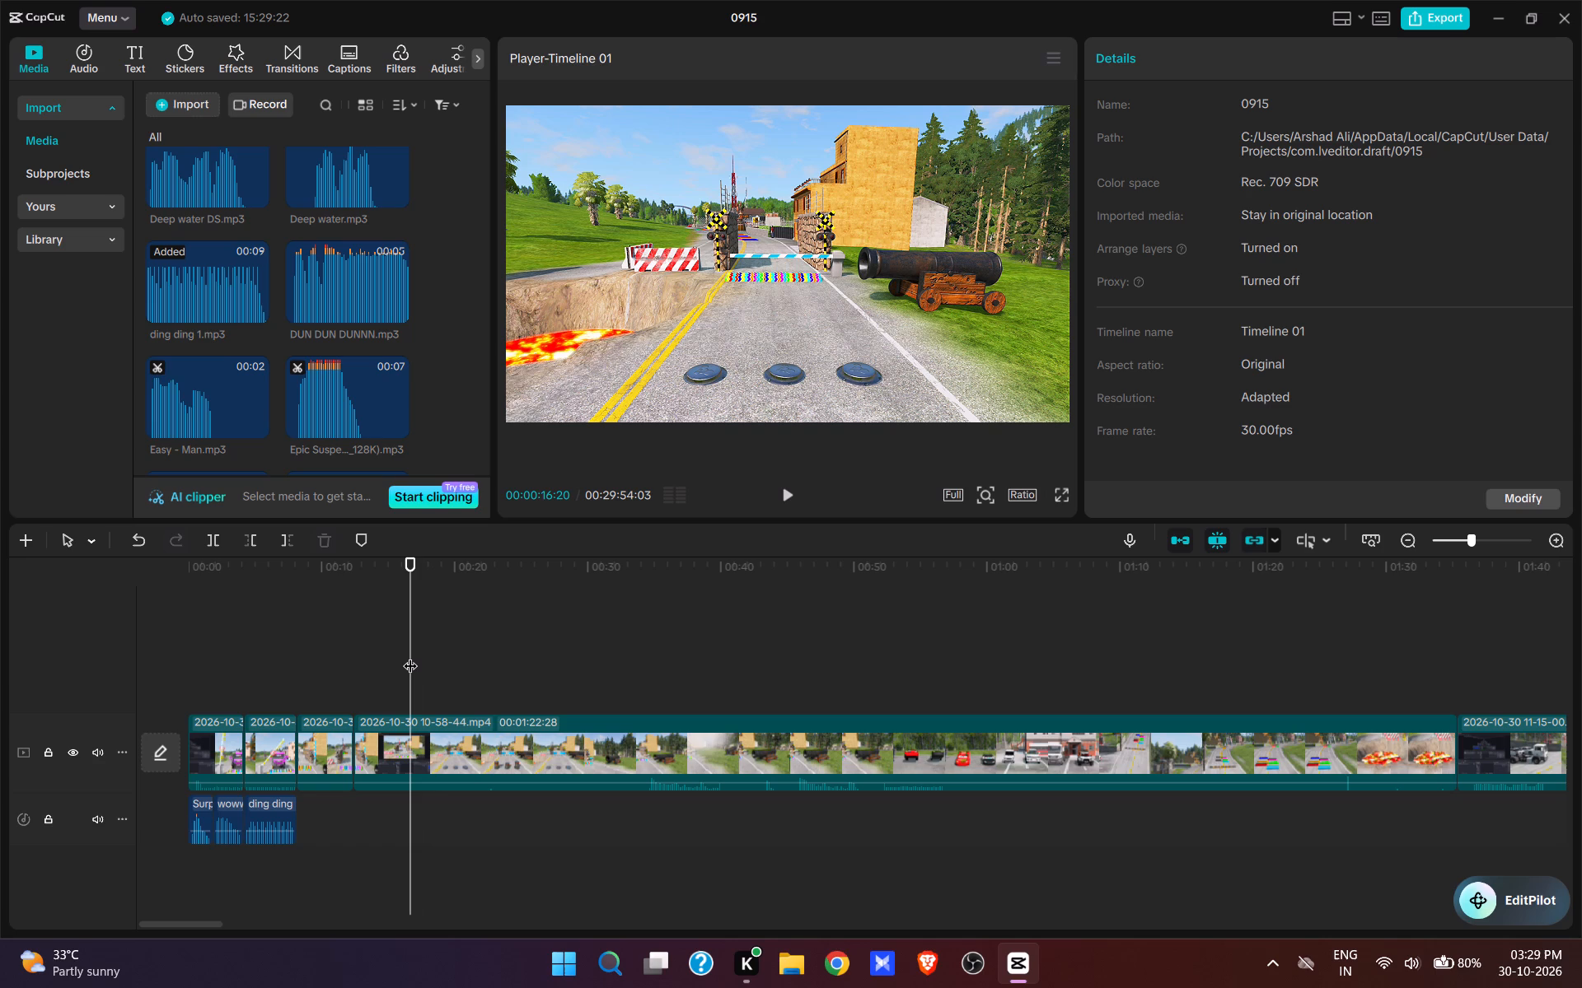
pyautogui.press('q')
# Play the start of the bollard clip at 00:00:12:13 and trim a few more frames from its beginning.
pyautogui.press('space')
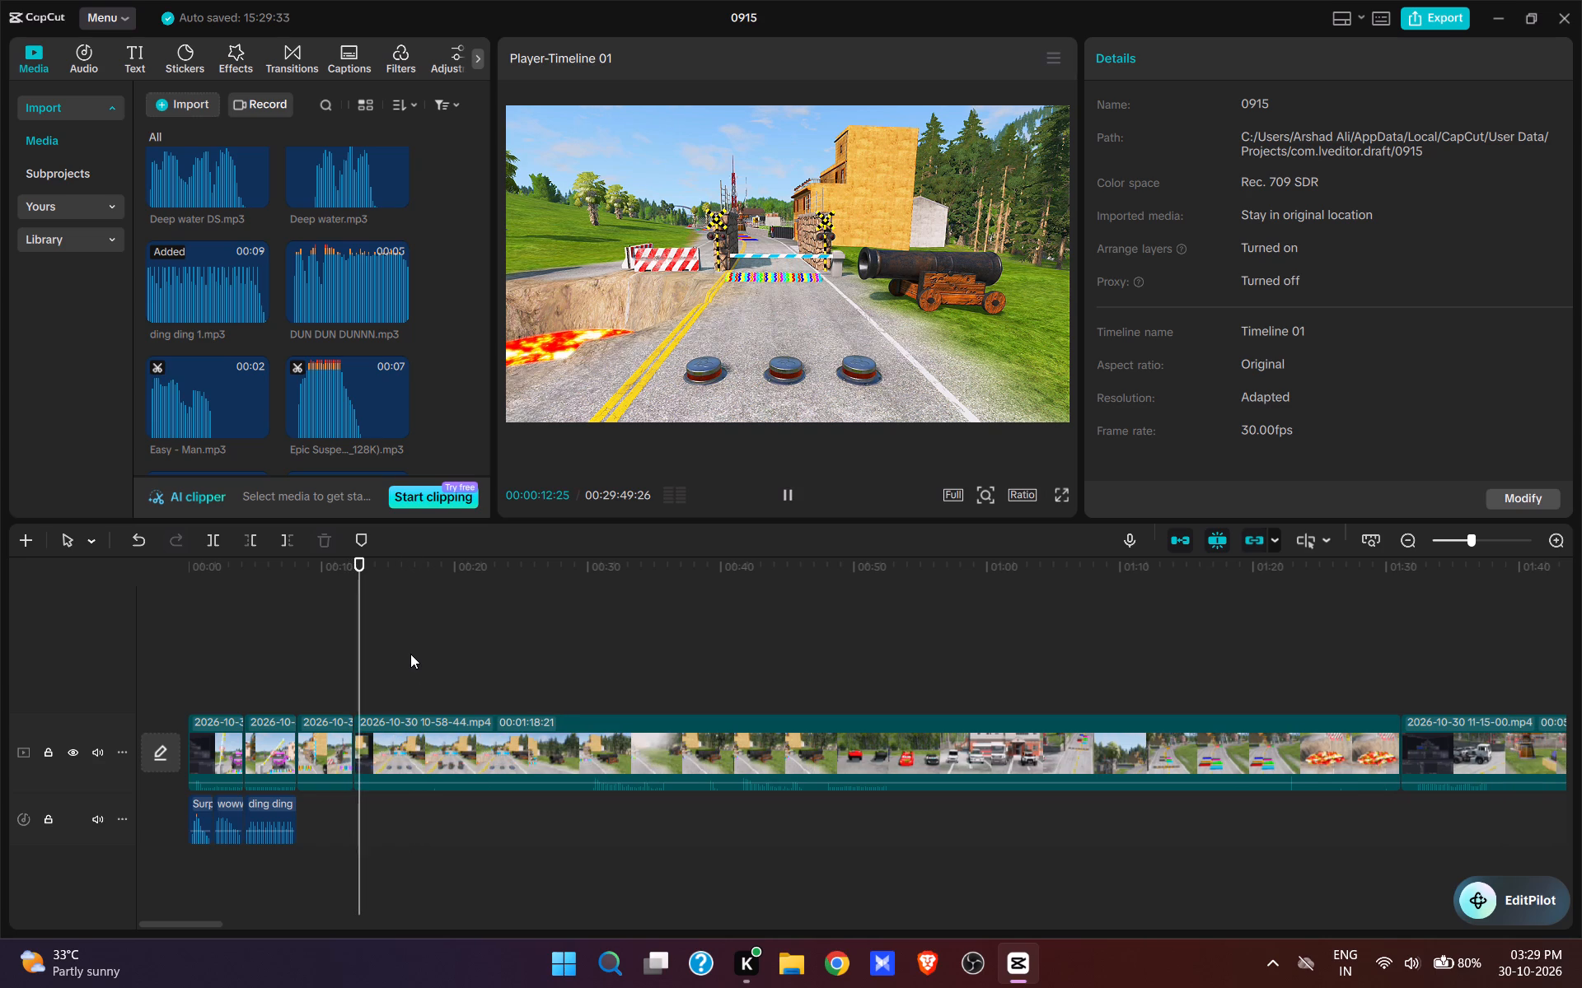
pyautogui.press('space')
pyautogui.click(358, 677)
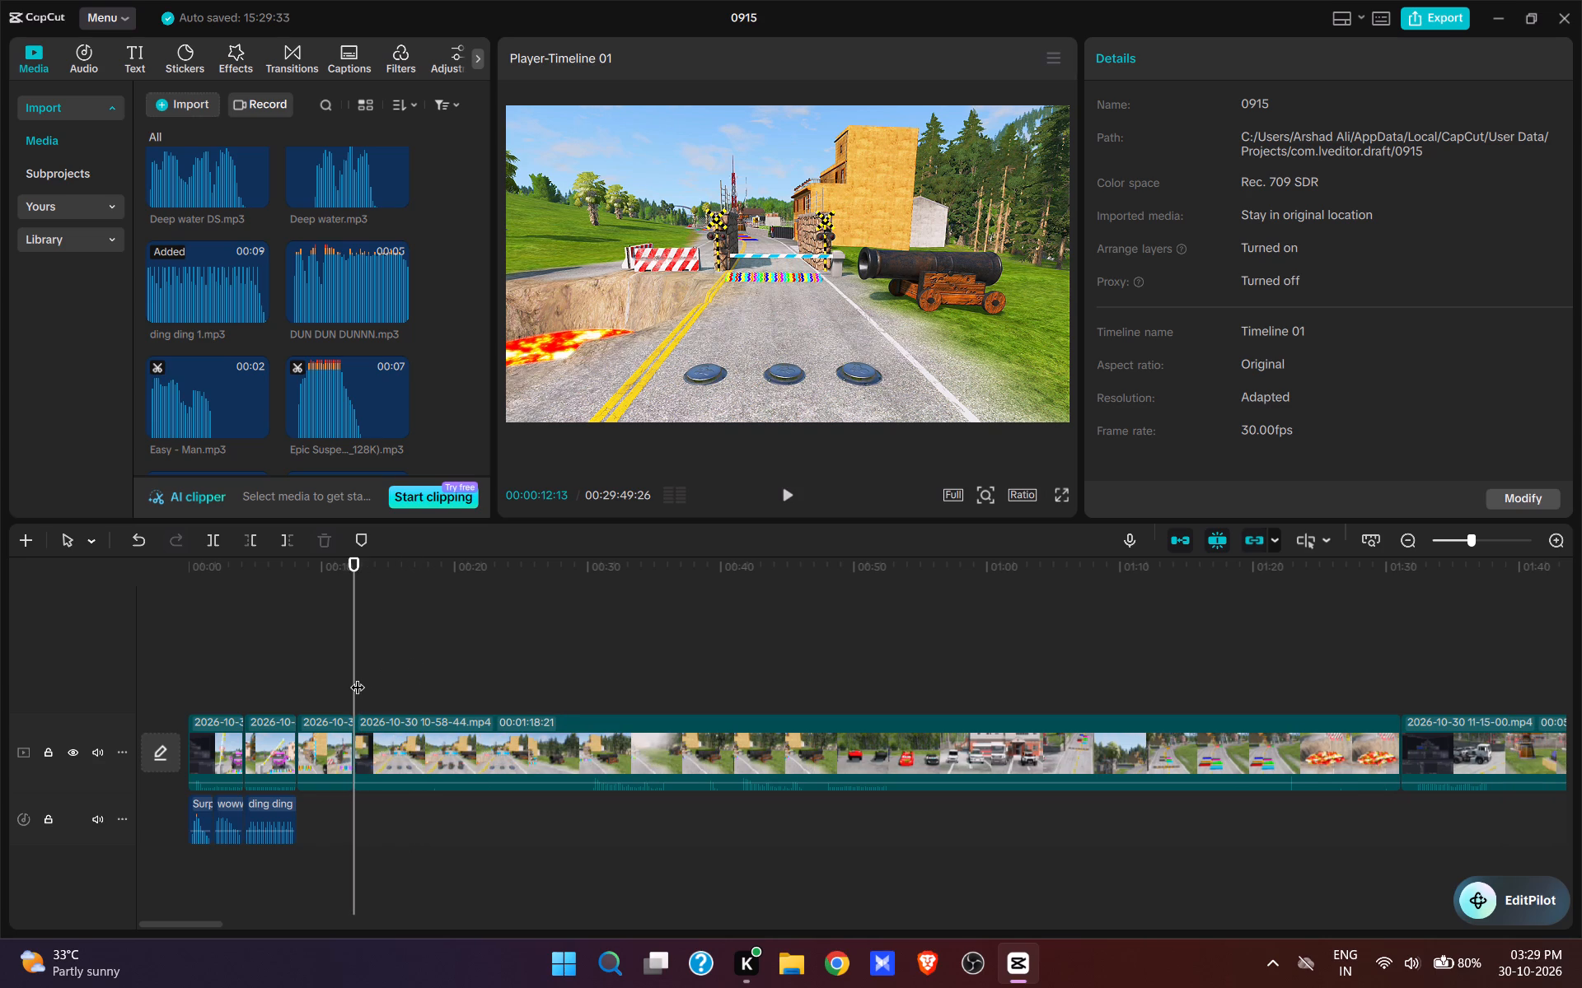
pyautogui.press('space')
pyautogui.press('space')
pyautogui.write('q')
# Trim the bollard clip's start again, up to 00:00:13:01, and check the cut from the barrier scene.
pyautogui.press('space')
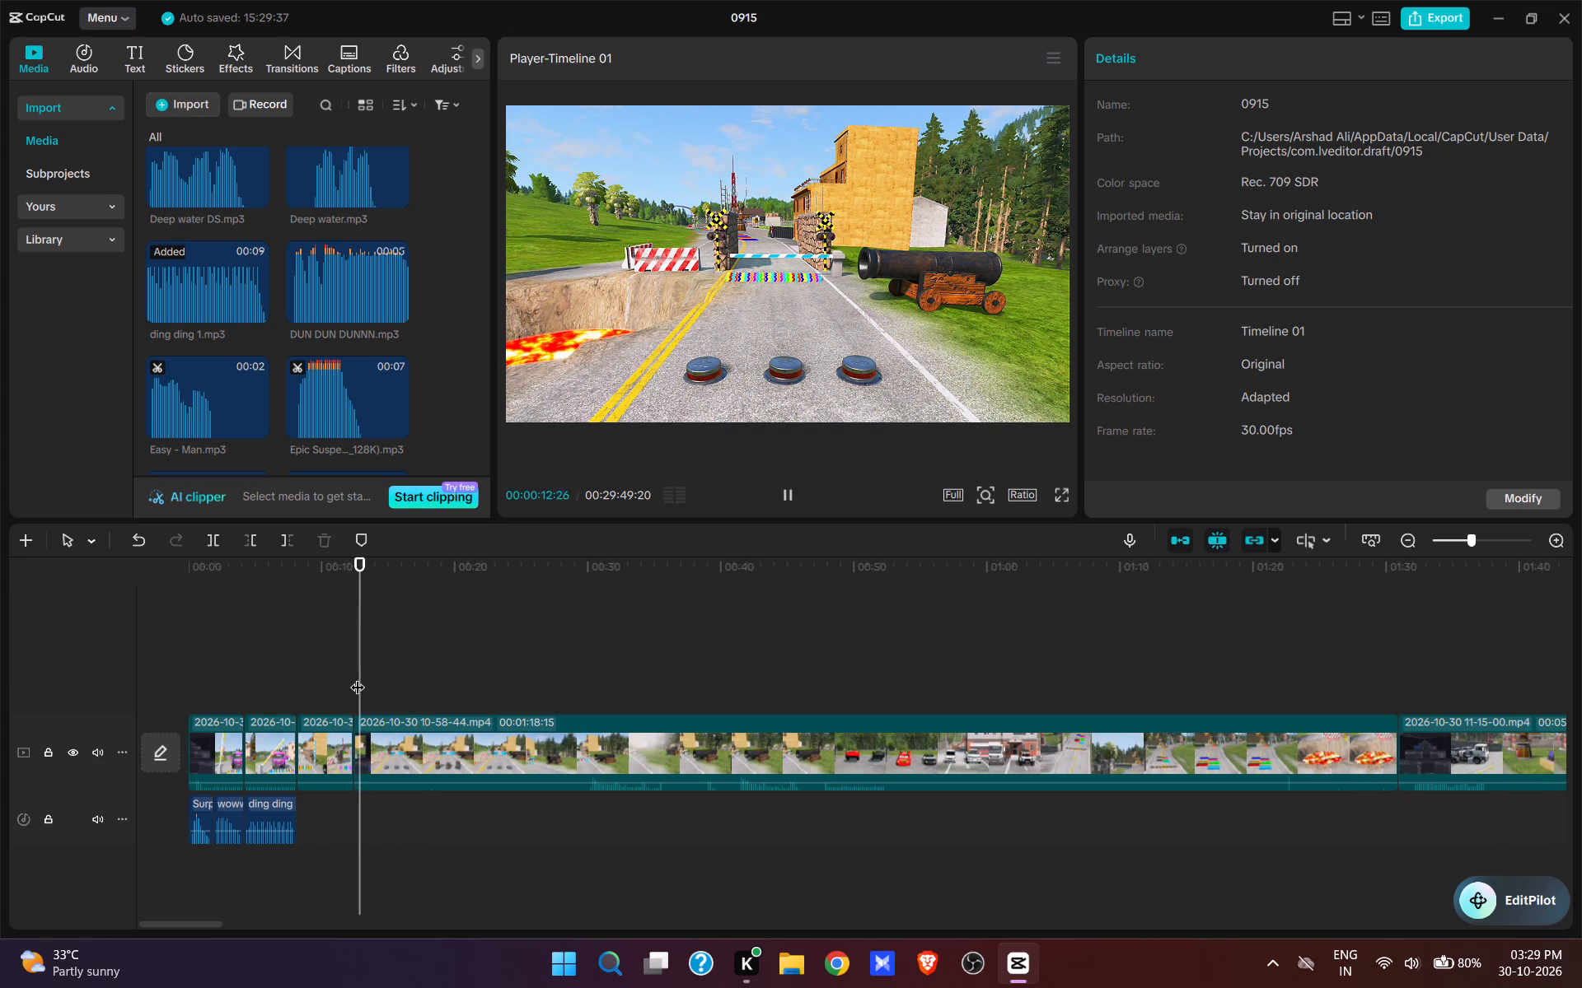
pyautogui.press('space')
pyautogui.click(362, 675)
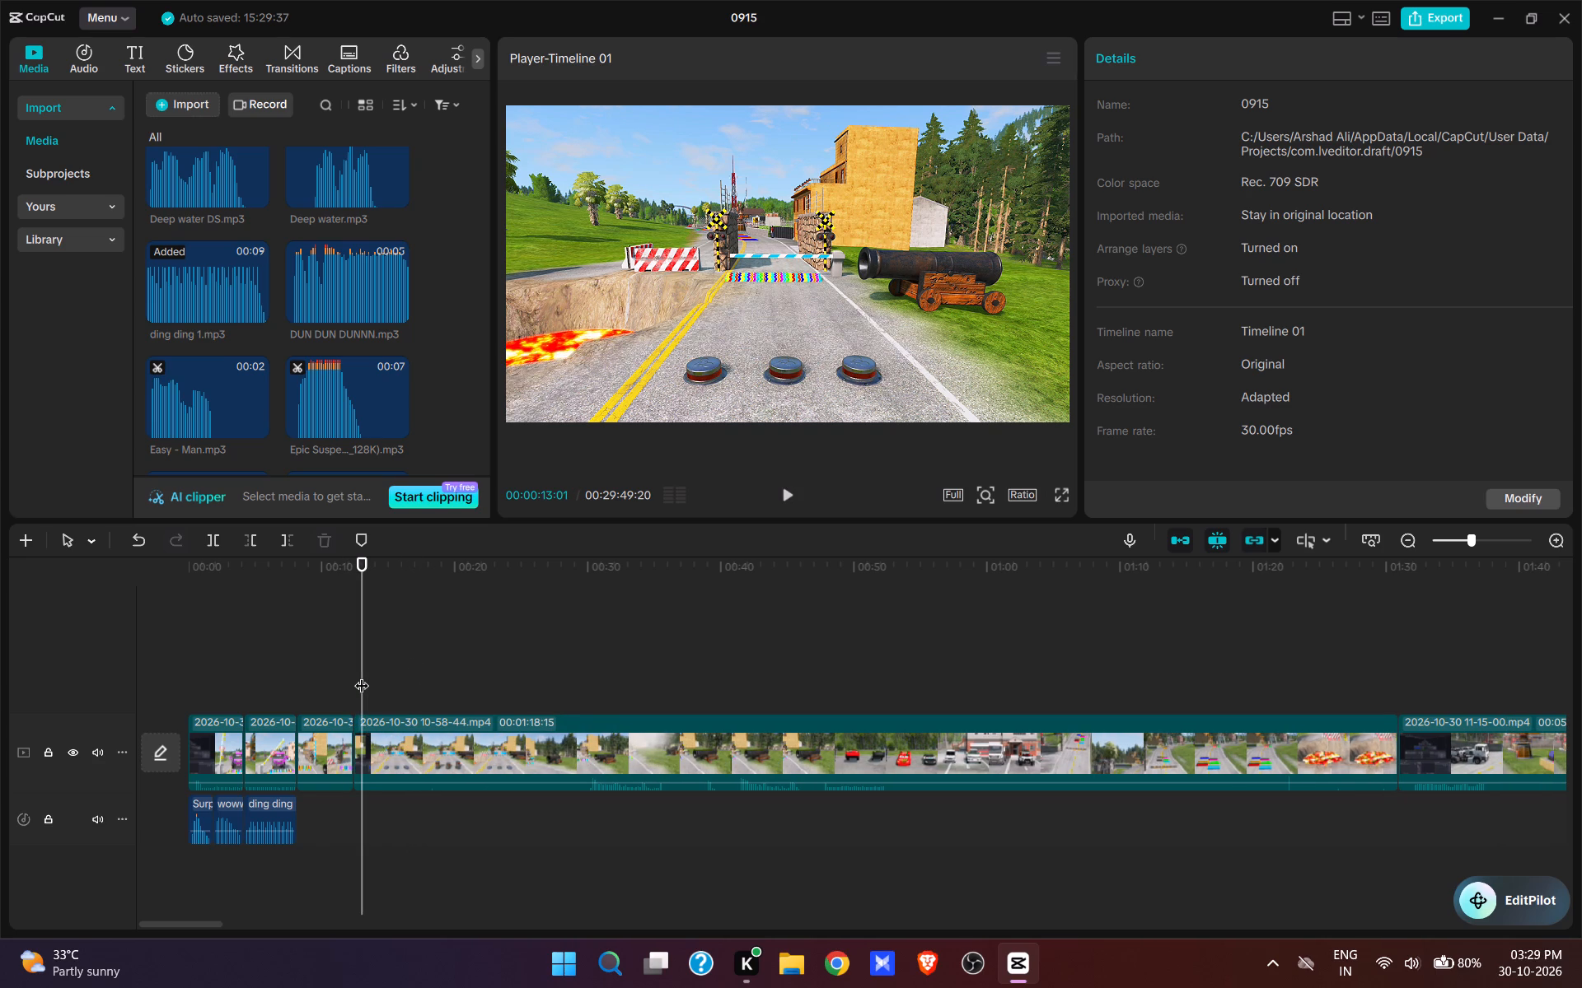
pyautogui.press('q')
pyautogui.click(348, 668)
pyautogui.press('space')
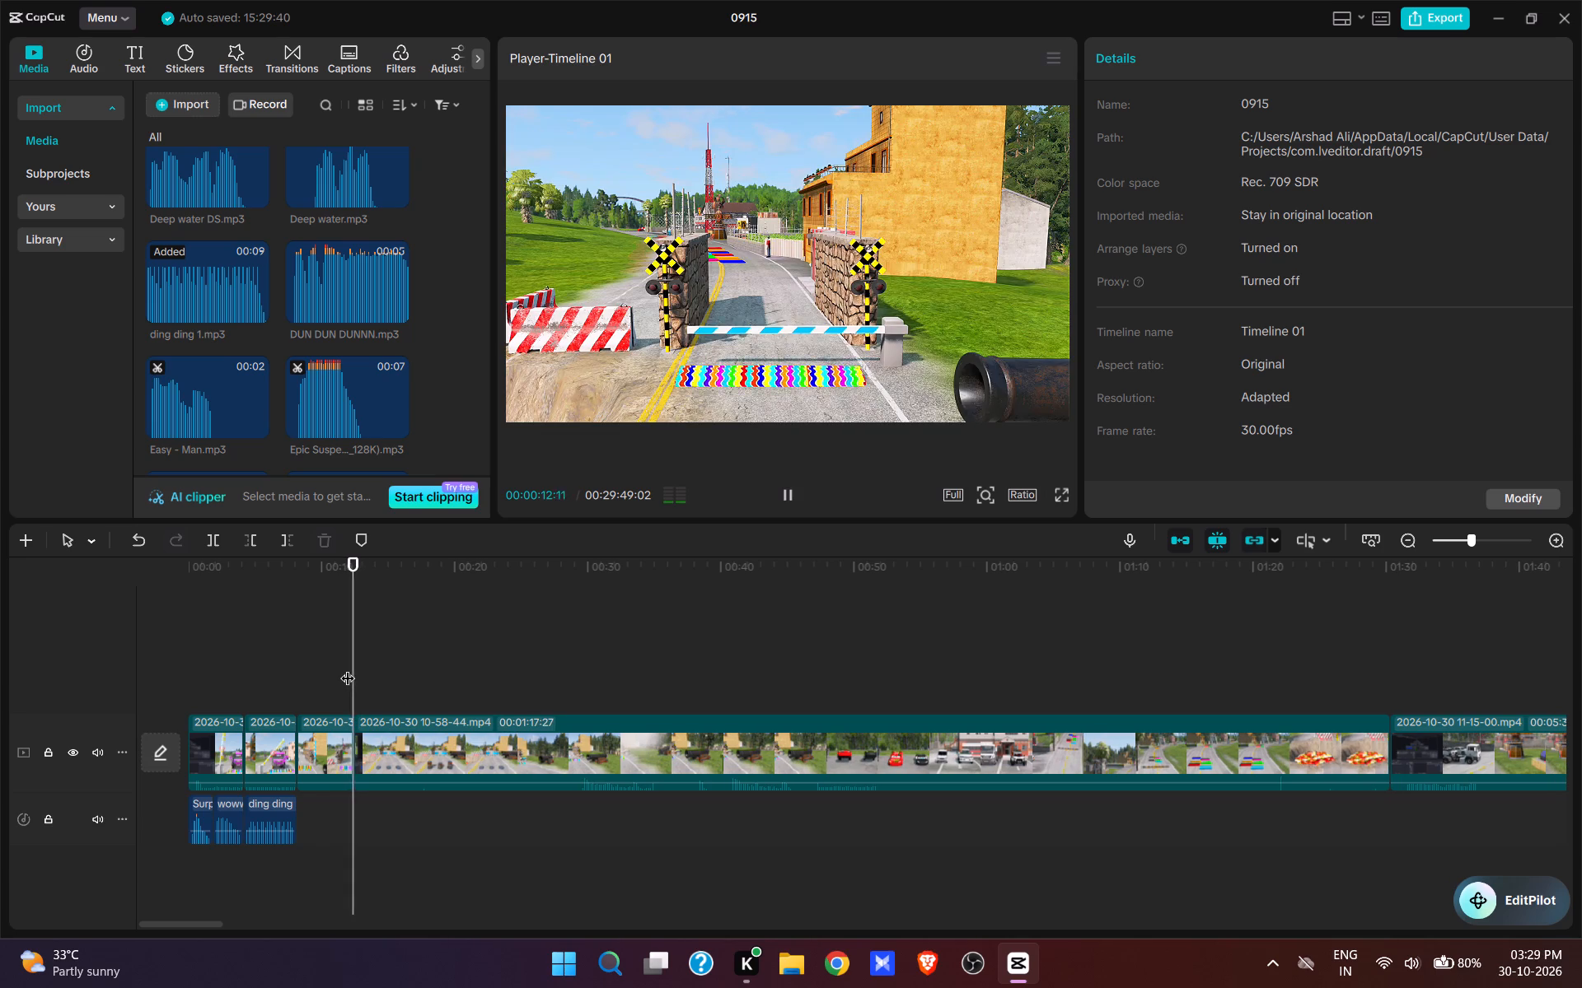
pyautogui.press('space')
pyautogui.click(362, 674)
pyautogui.click(356, 672)
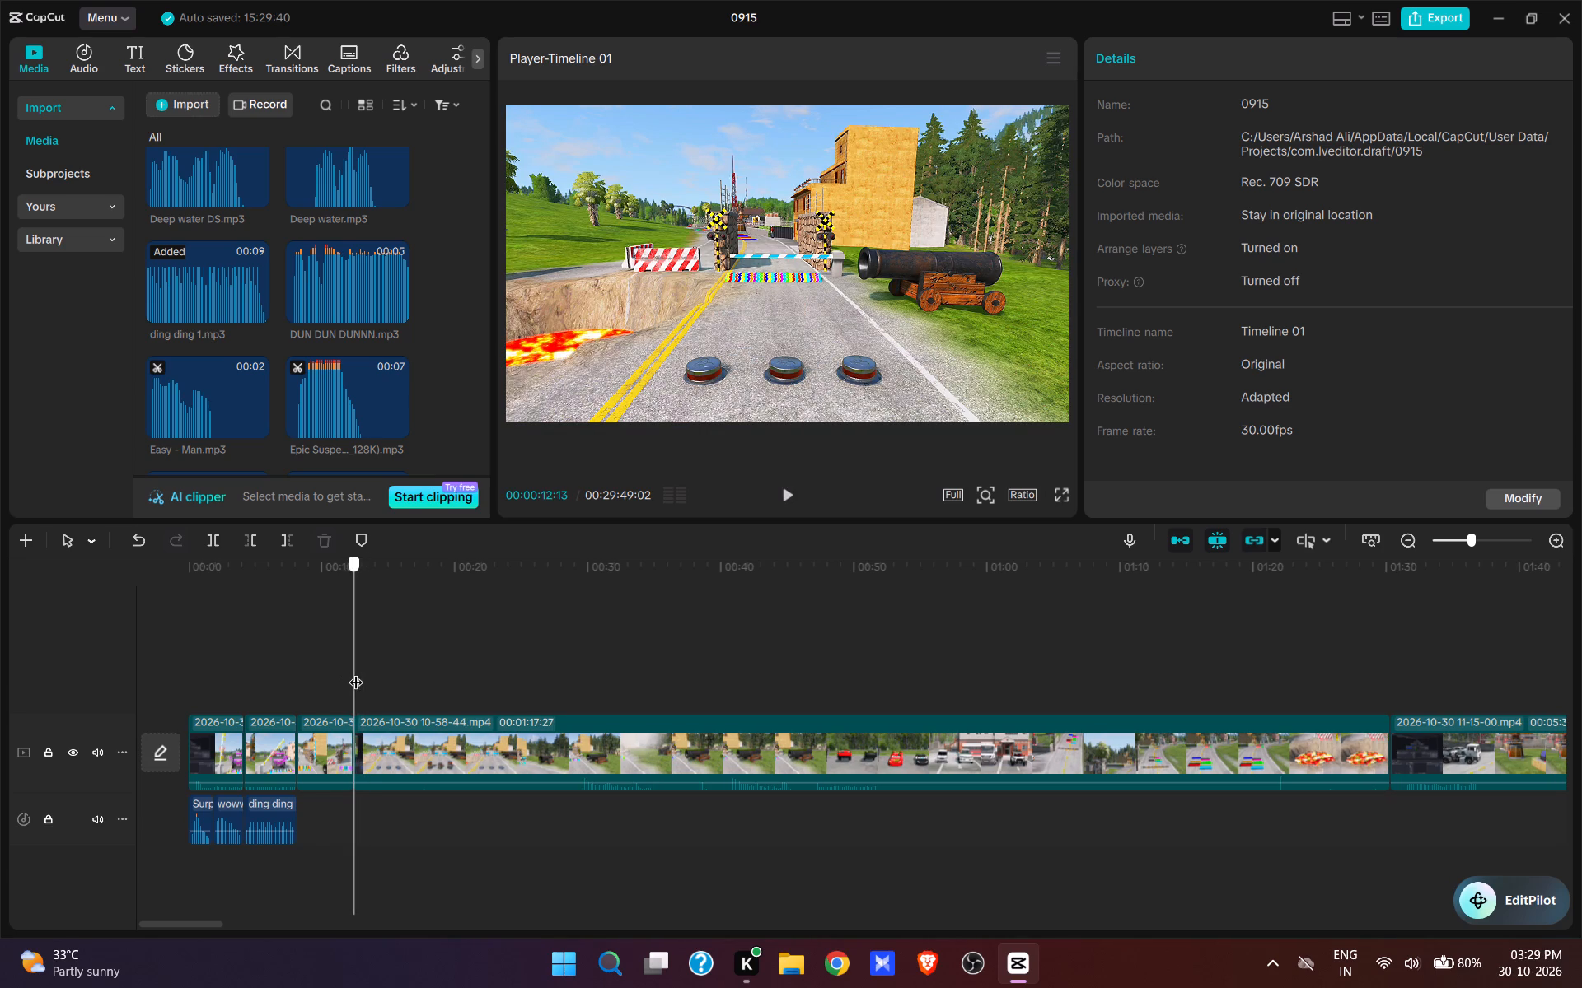
# Find the end of the smoking cannon scene and split the video at 00:00:35:12.
pyautogui.click(769, 660)
pyautogui.click(603, 663)
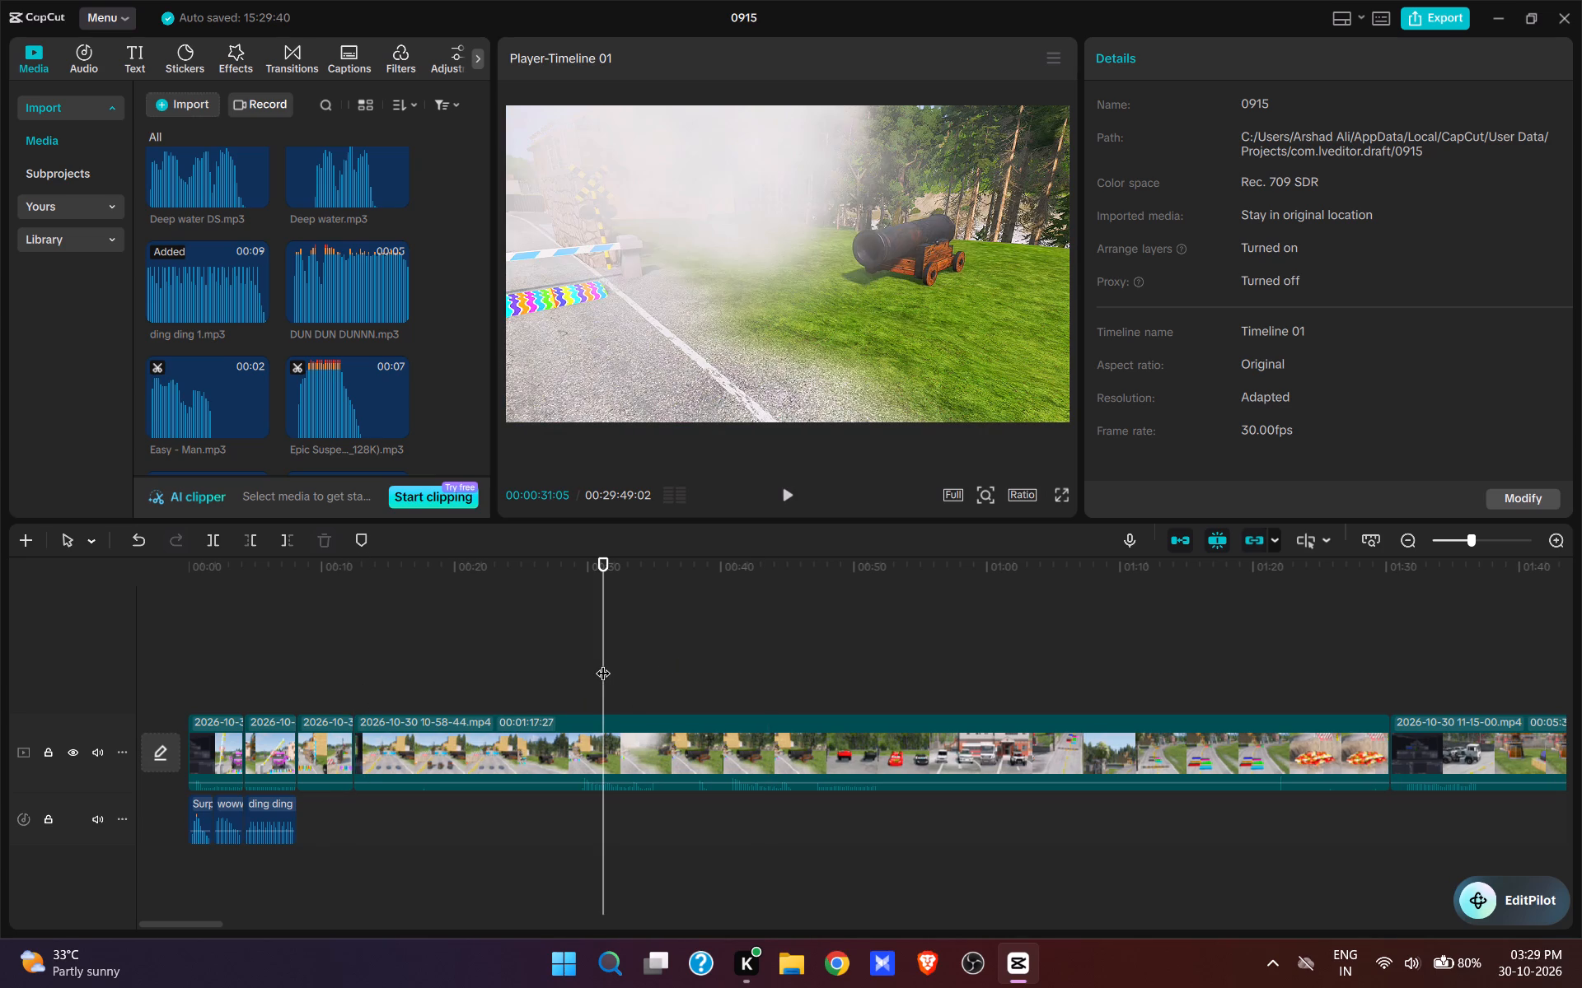
pyautogui.press('space')
pyautogui.click(658, 655)
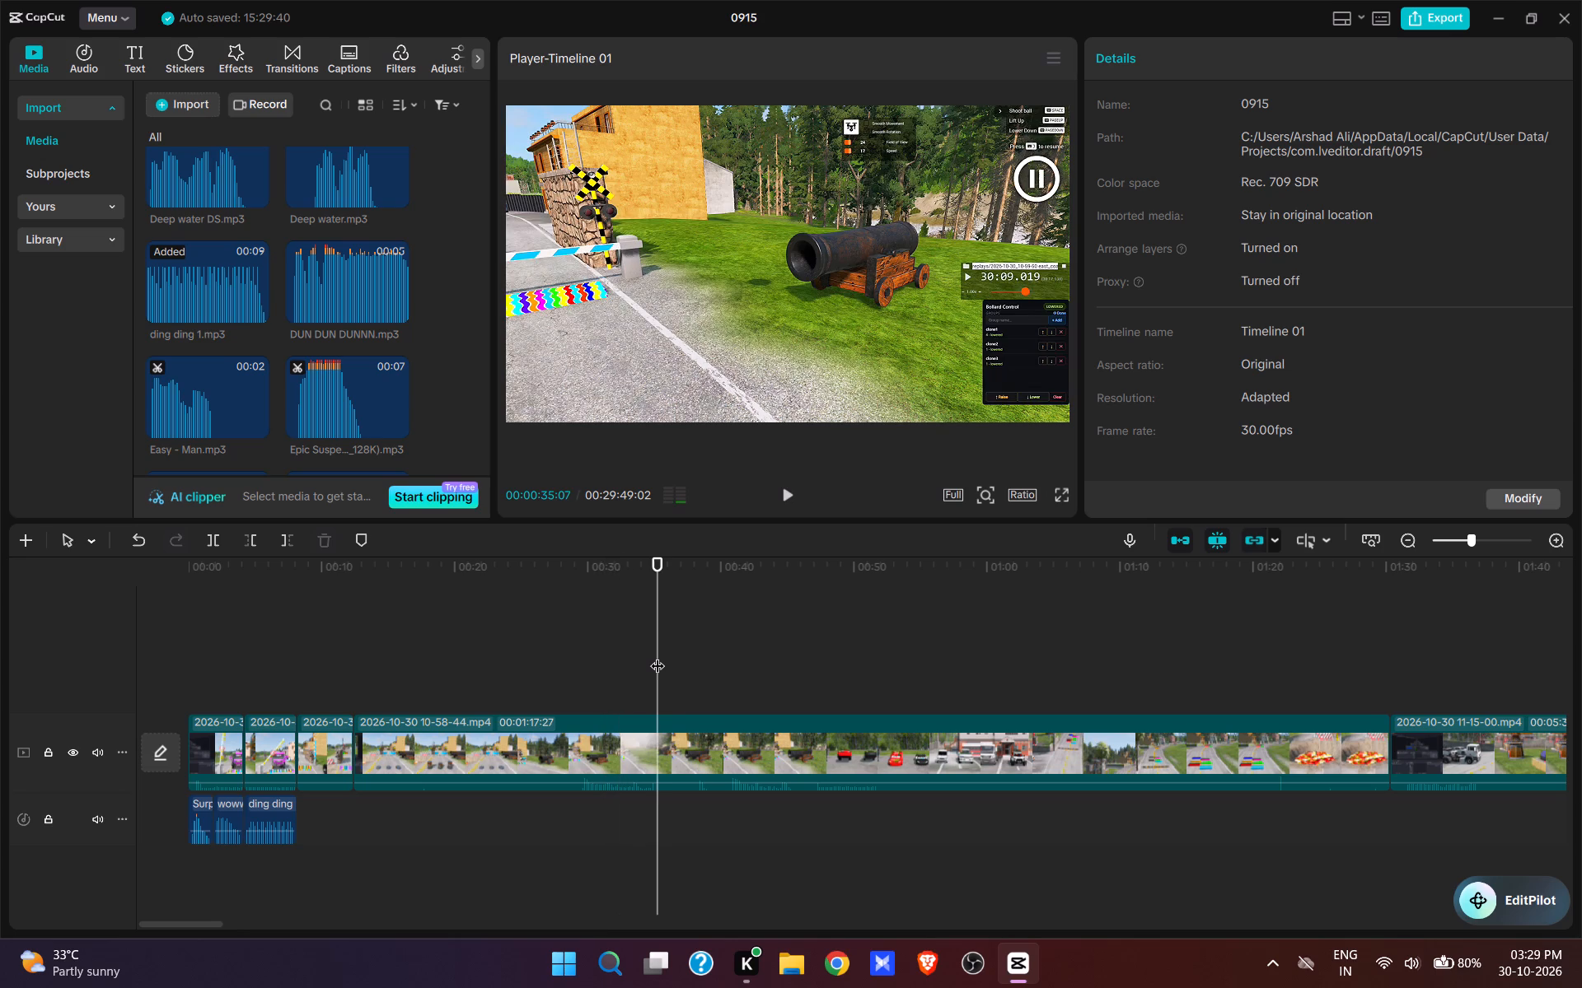
pyautogui.press('space')
pyautogui.press('space')
pyautogui.write('w')
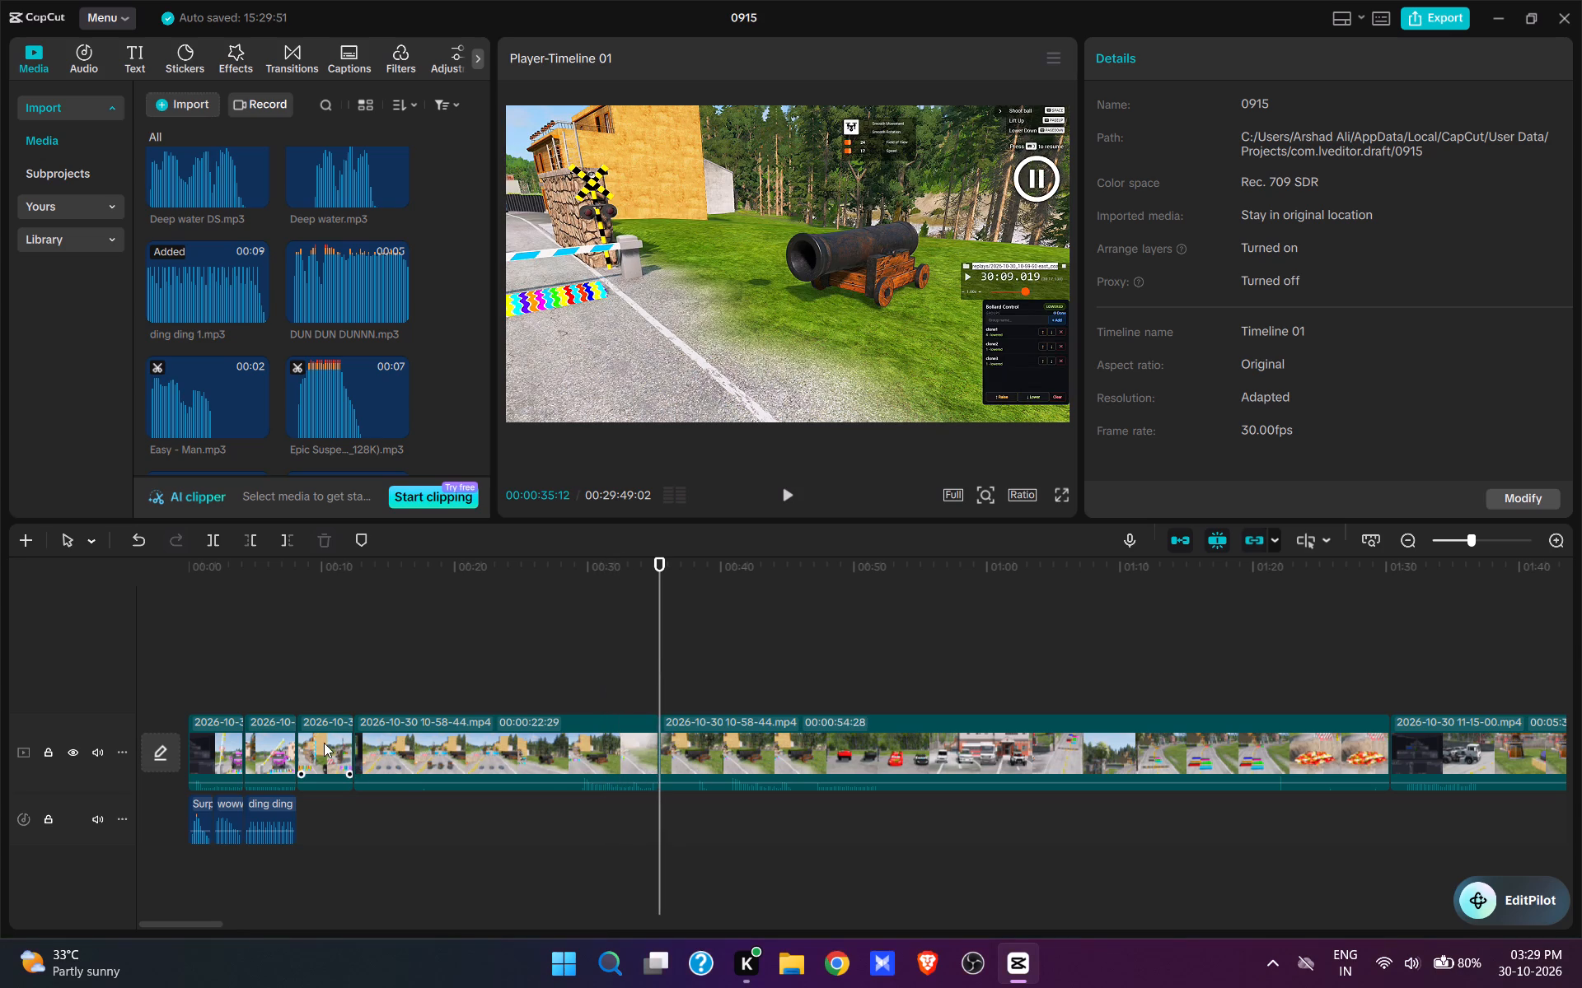
# Move the short blue-striped barrier clip after the bollard and cannon clip, next to the split at 00:00:35:12.
pyautogui.moveTo(324, 743); pyautogui.dragTo(654, 737)
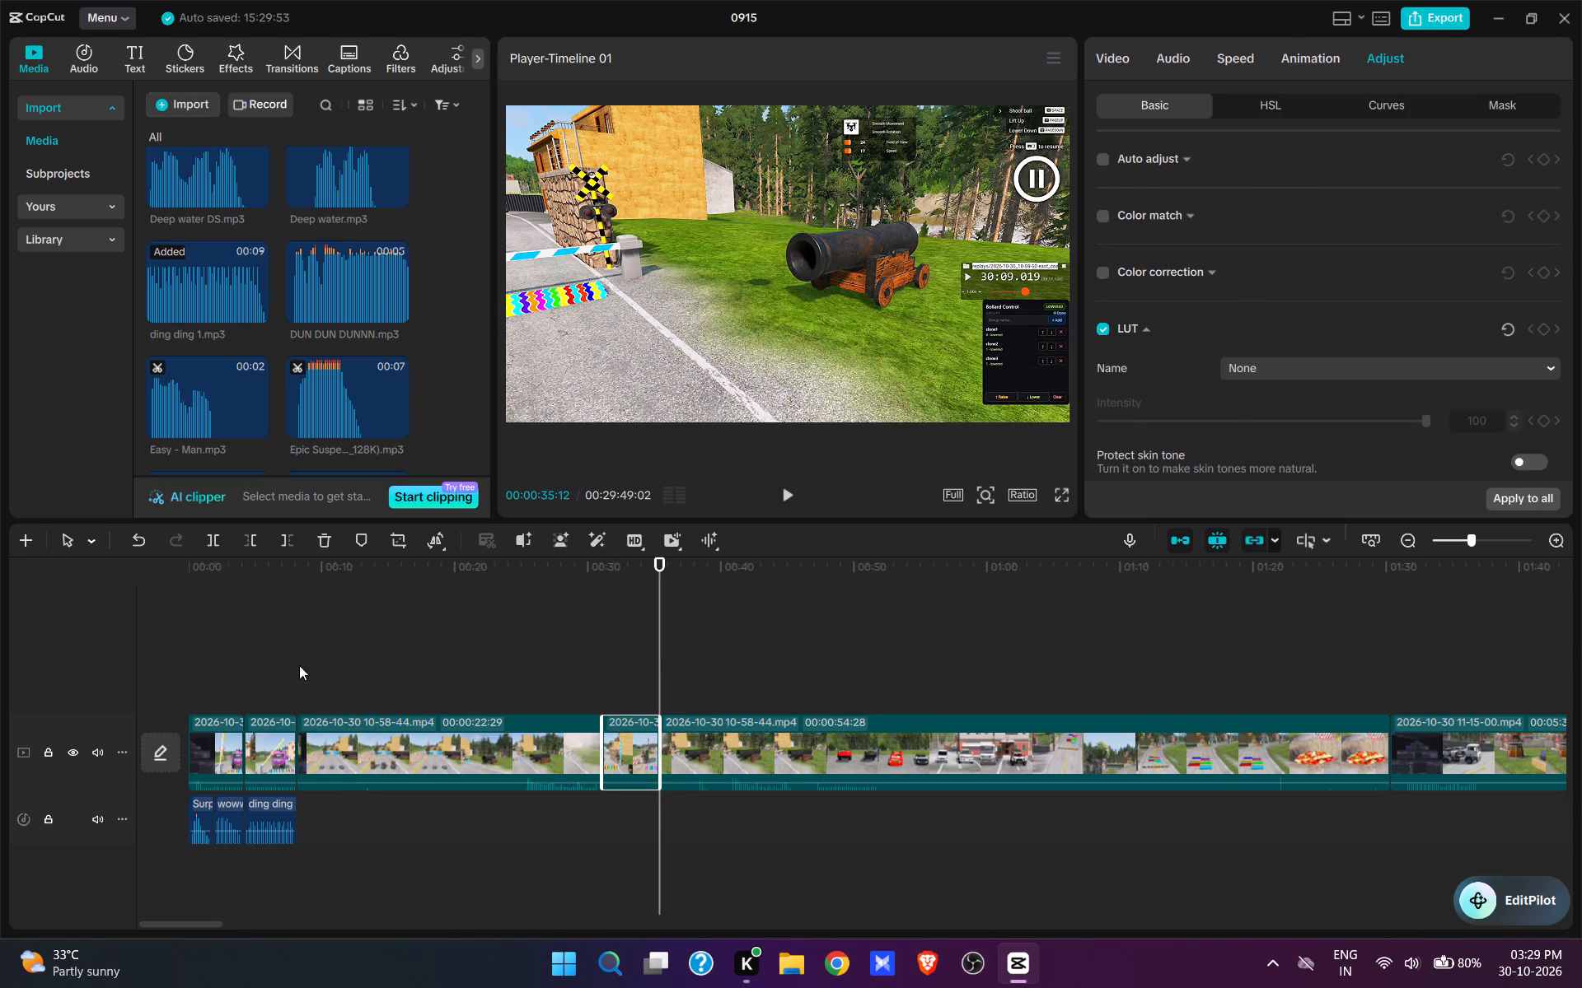
# Find the Crane Low.mp3 sound in the media library and add it at 00:00:08:05, where the bollards start rising.
pyautogui.click(299, 665)
pyautogui.press('space')
pyautogui.press('space')
pyautogui.click(299, 665)
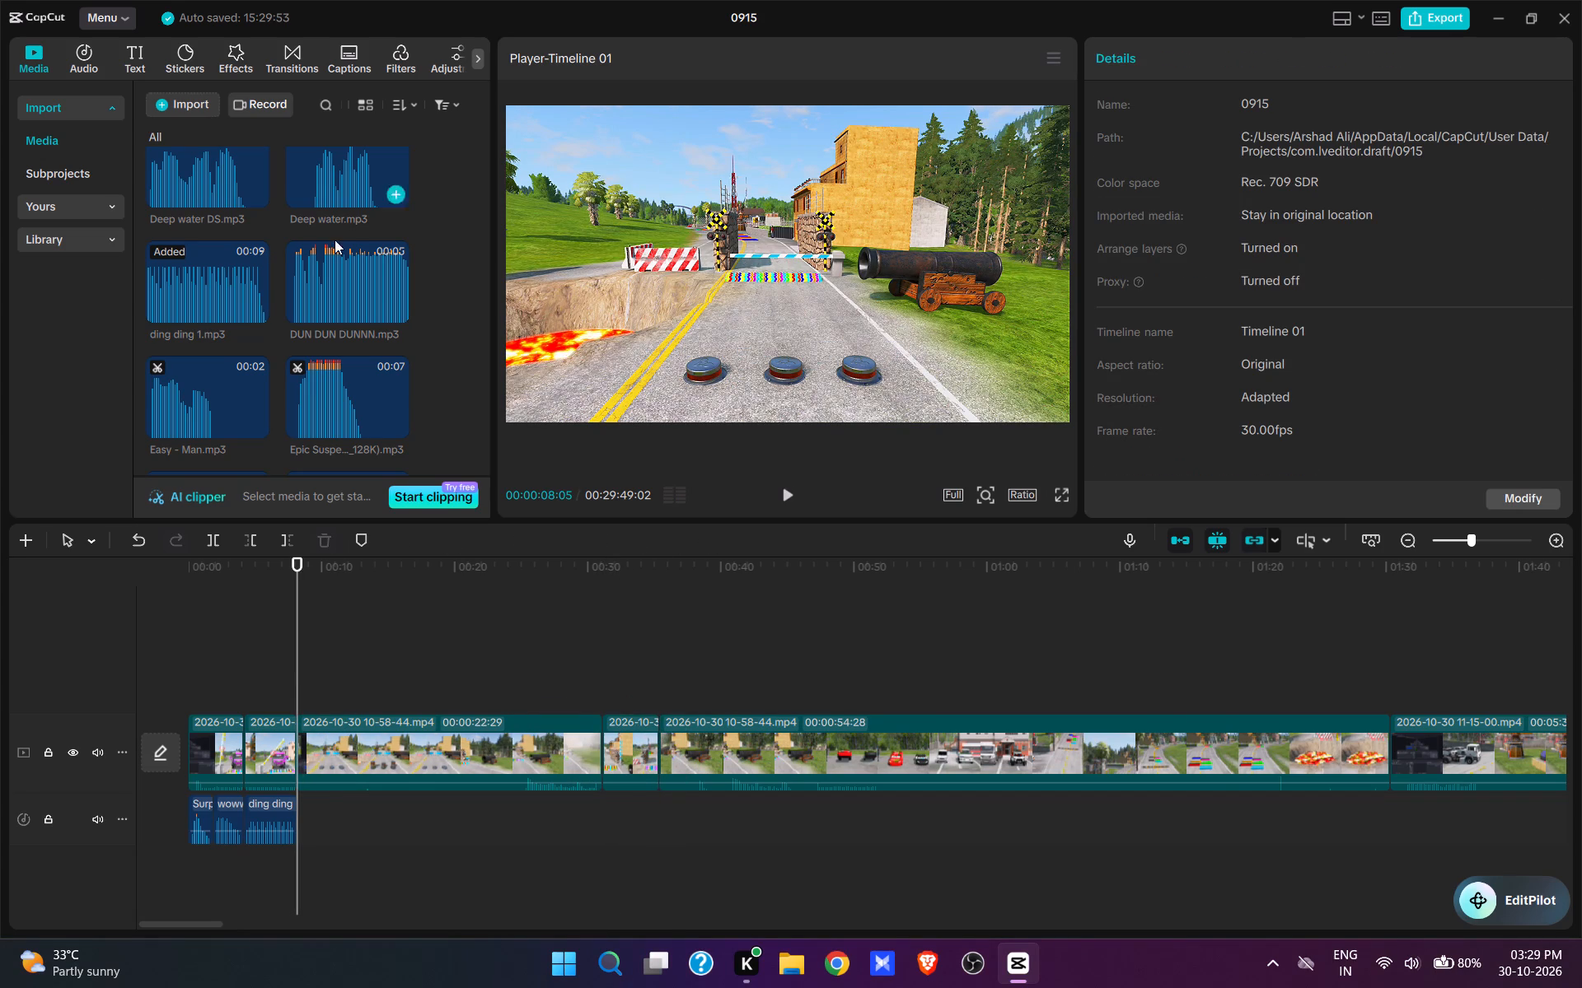
pyautogui.scroll(16, 361, 411)
pyautogui.scroll(-3, 361, 405)
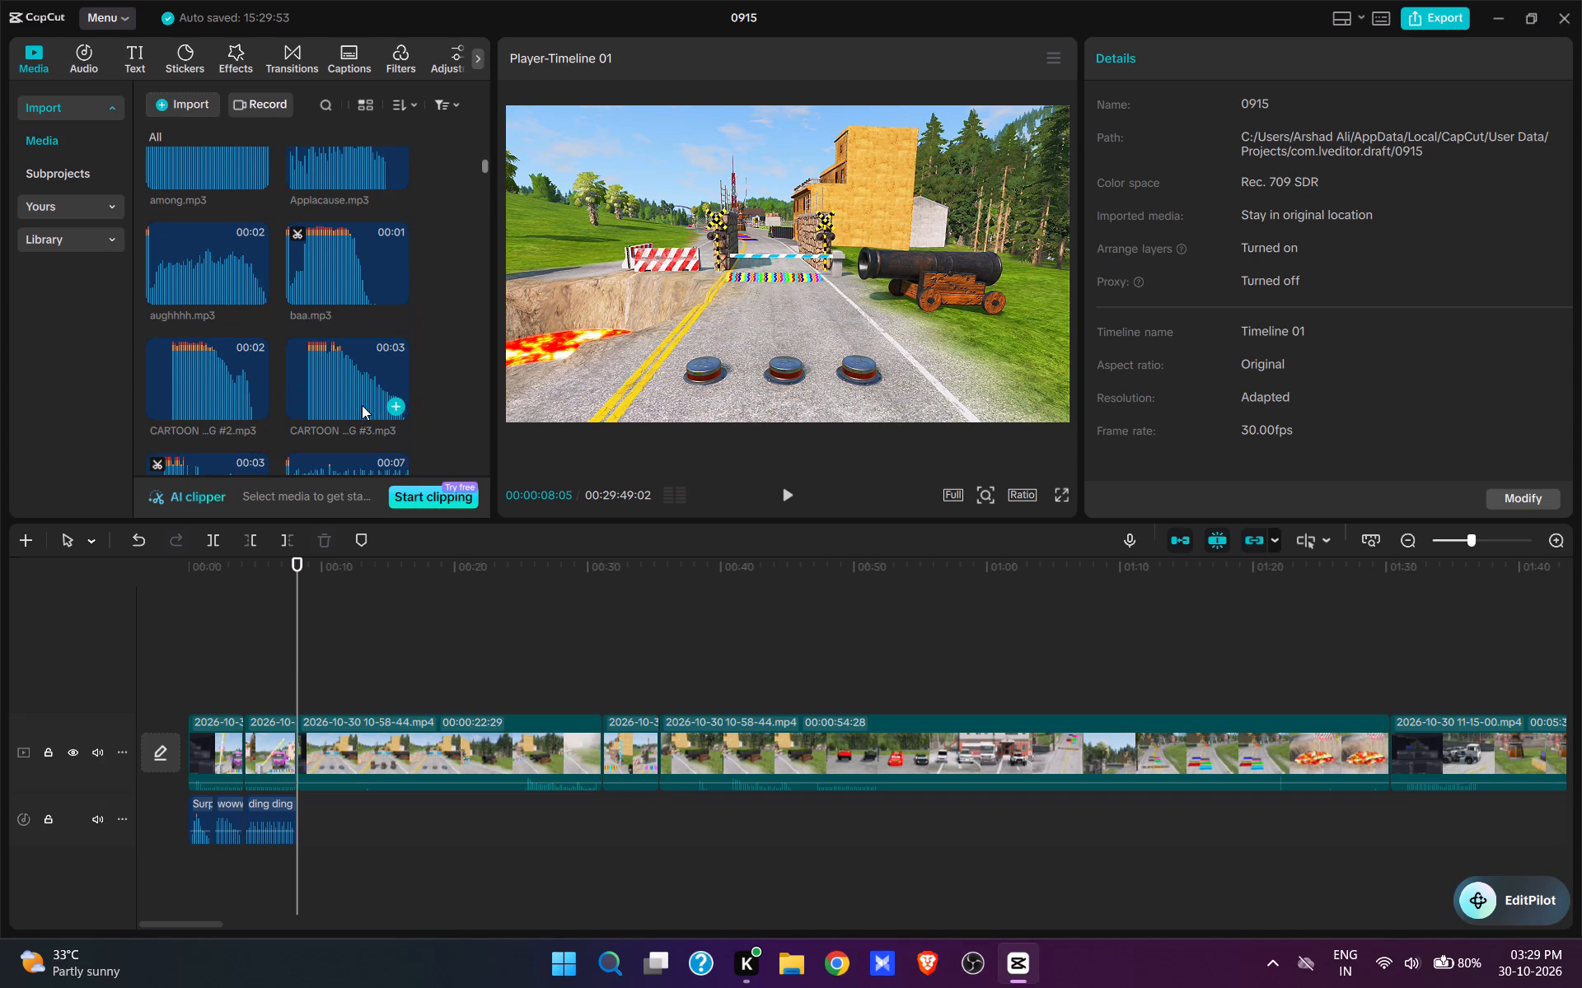
pyautogui.scroll(-2, 331, 414)
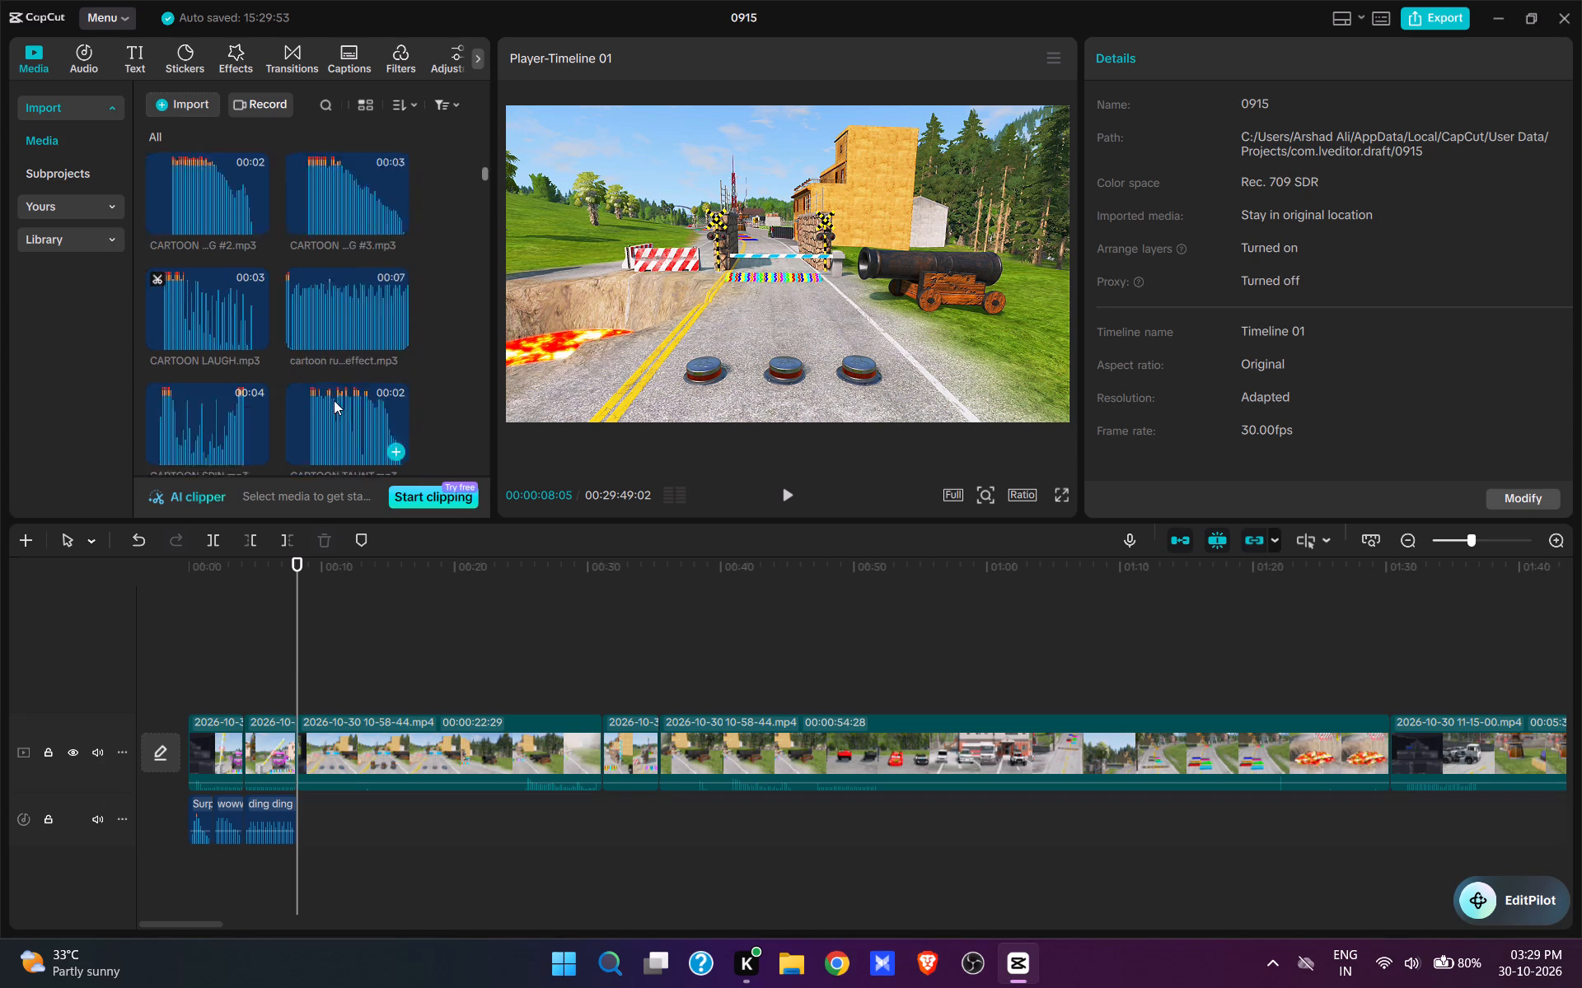
pyautogui.scroll(-5, 334, 400)
pyautogui.click(335, 332)
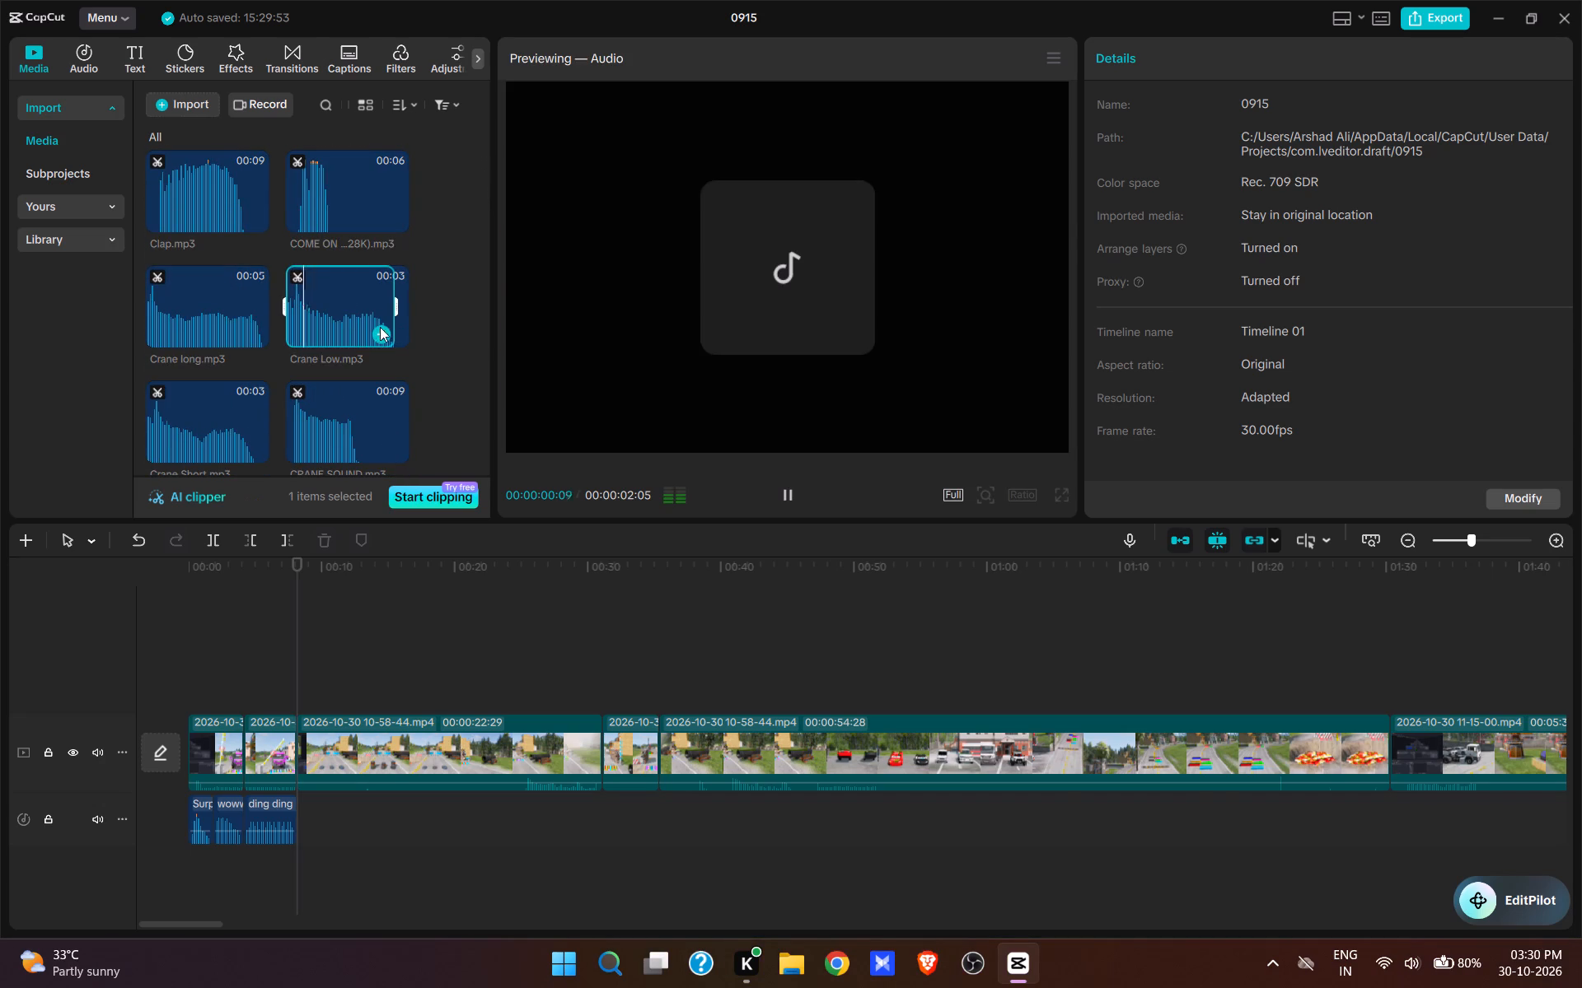
pyautogui.click(380, 338)
pyautogui.press('space')
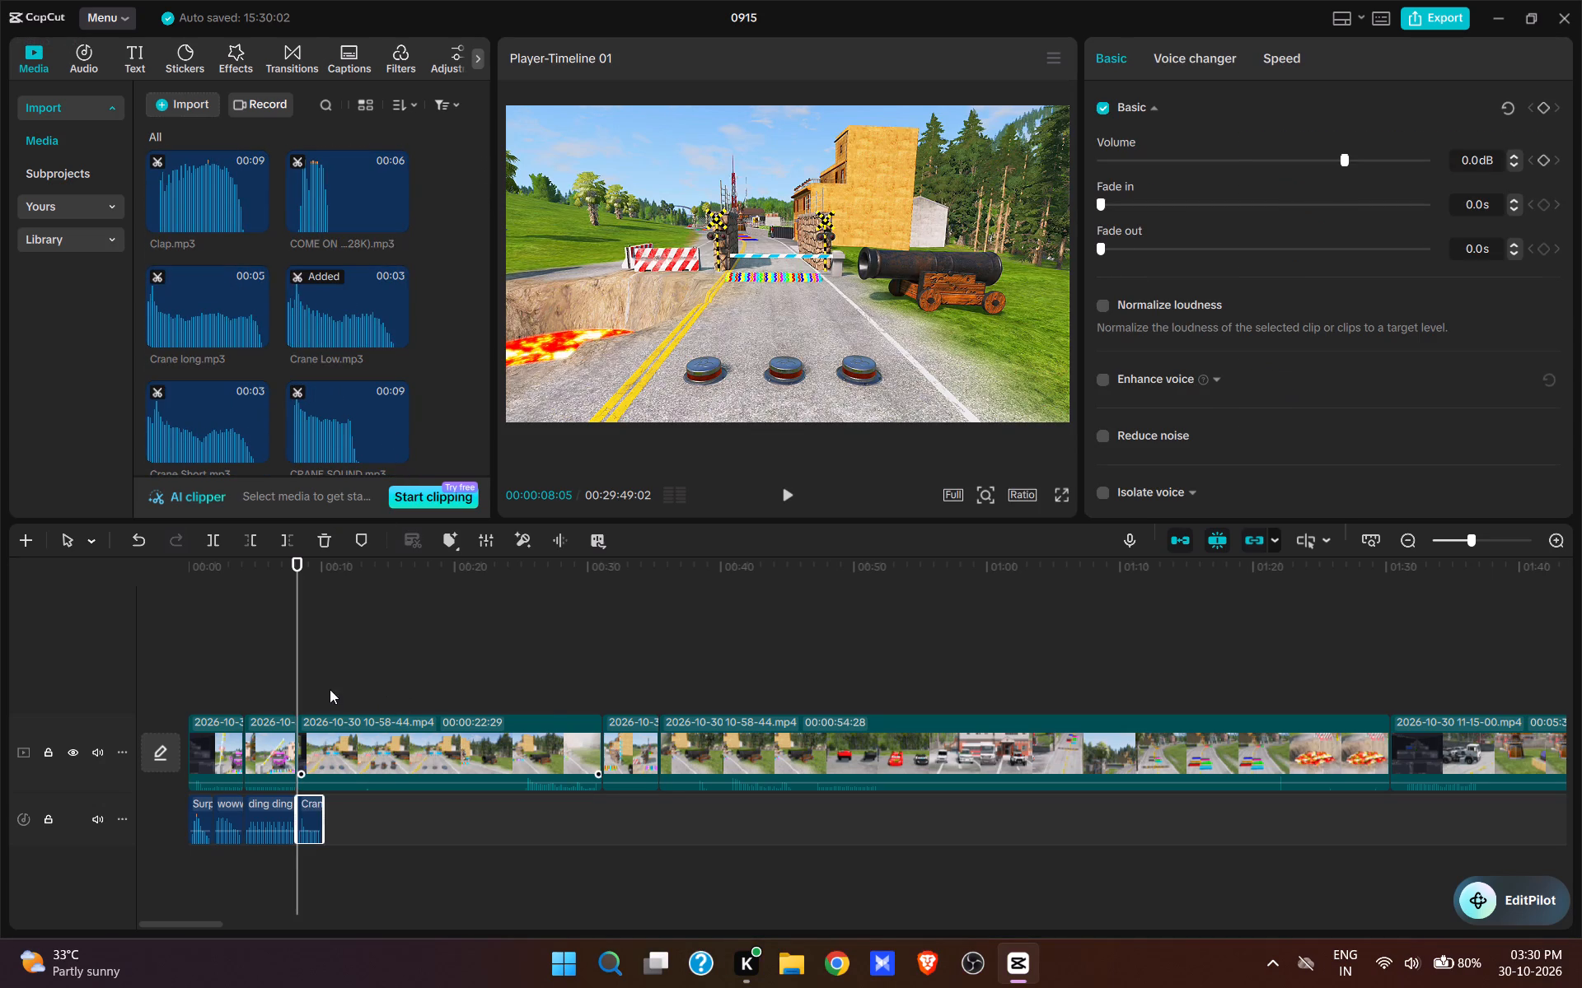
# Play the bollards rising, split the video at 00:00:09:04 once they are fully up, and show the short piece's speed and duration.
pyautogui.click(330, 689)
pyautogui.click(295, 667)
pyautogui.press('space')
pyautogui.press('space')
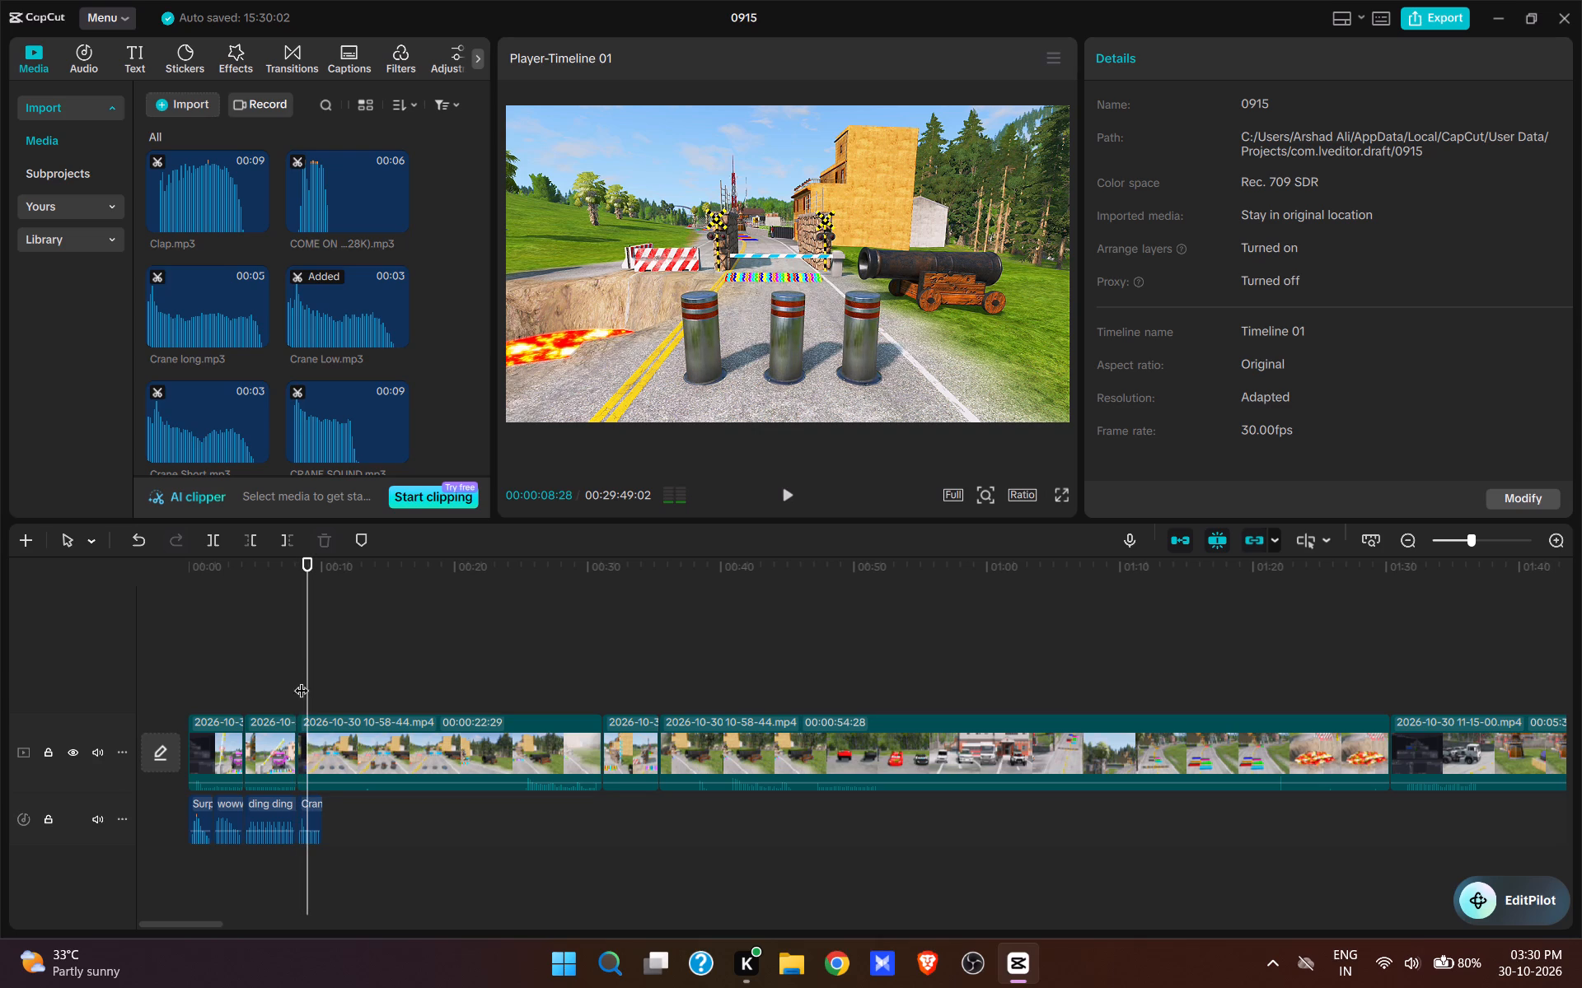
pyautogui.click(263, 631)
pyautogui.press('space')
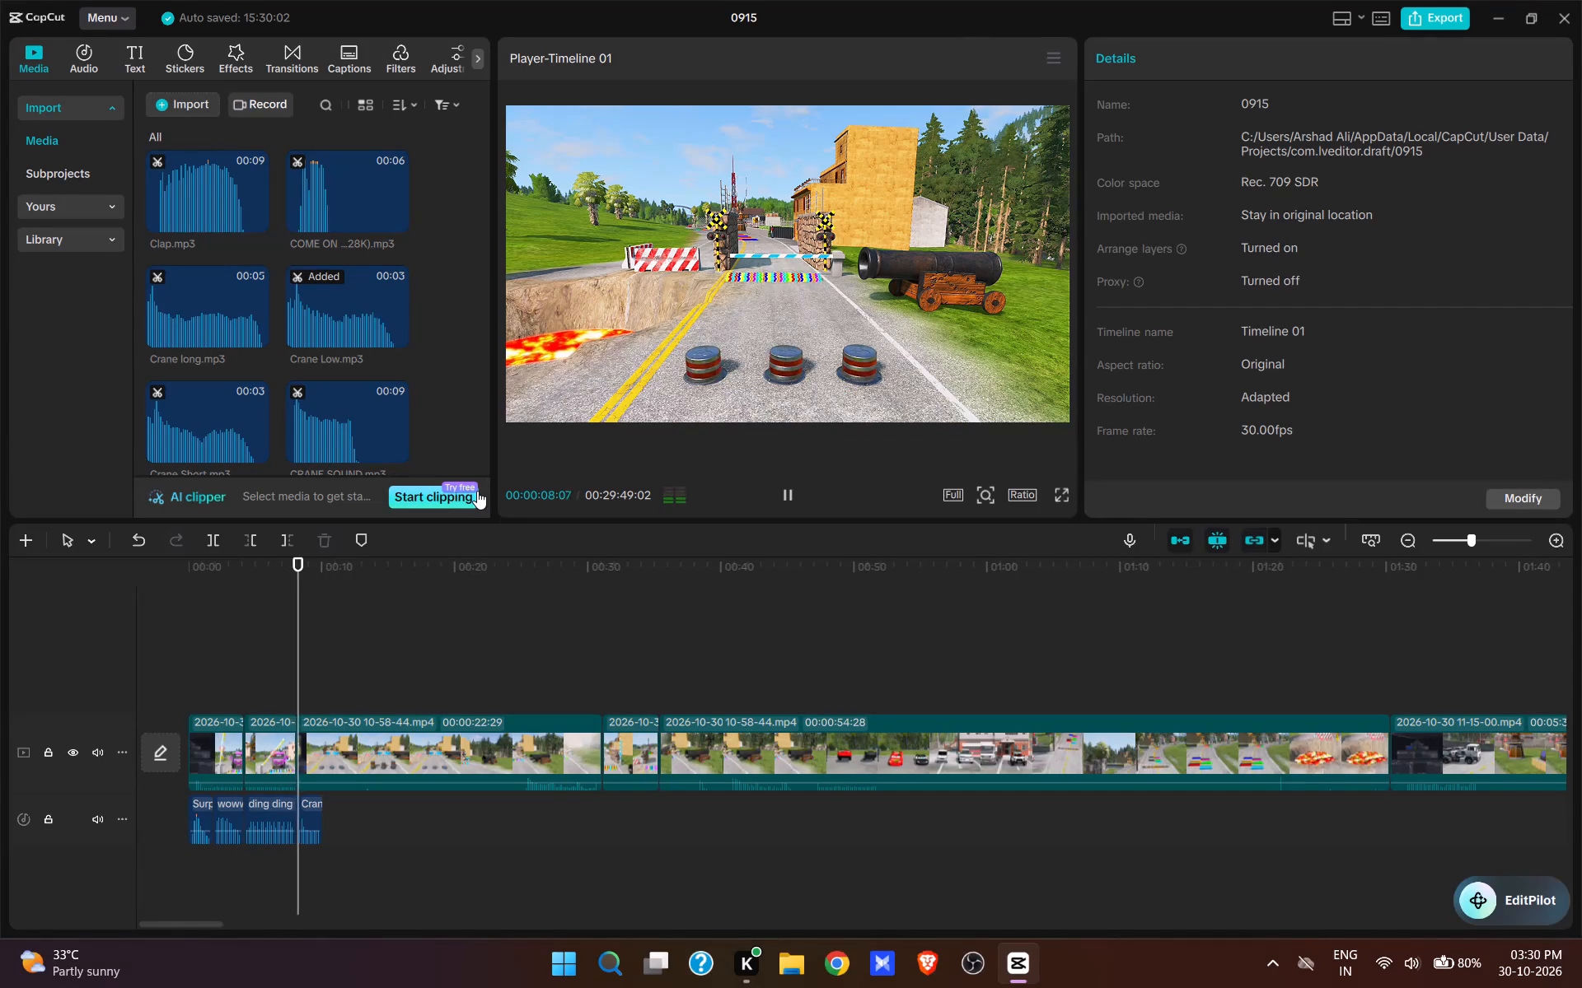
pyautogui.press('space')
pyautogui.press('space')
pyautogui.press('space')
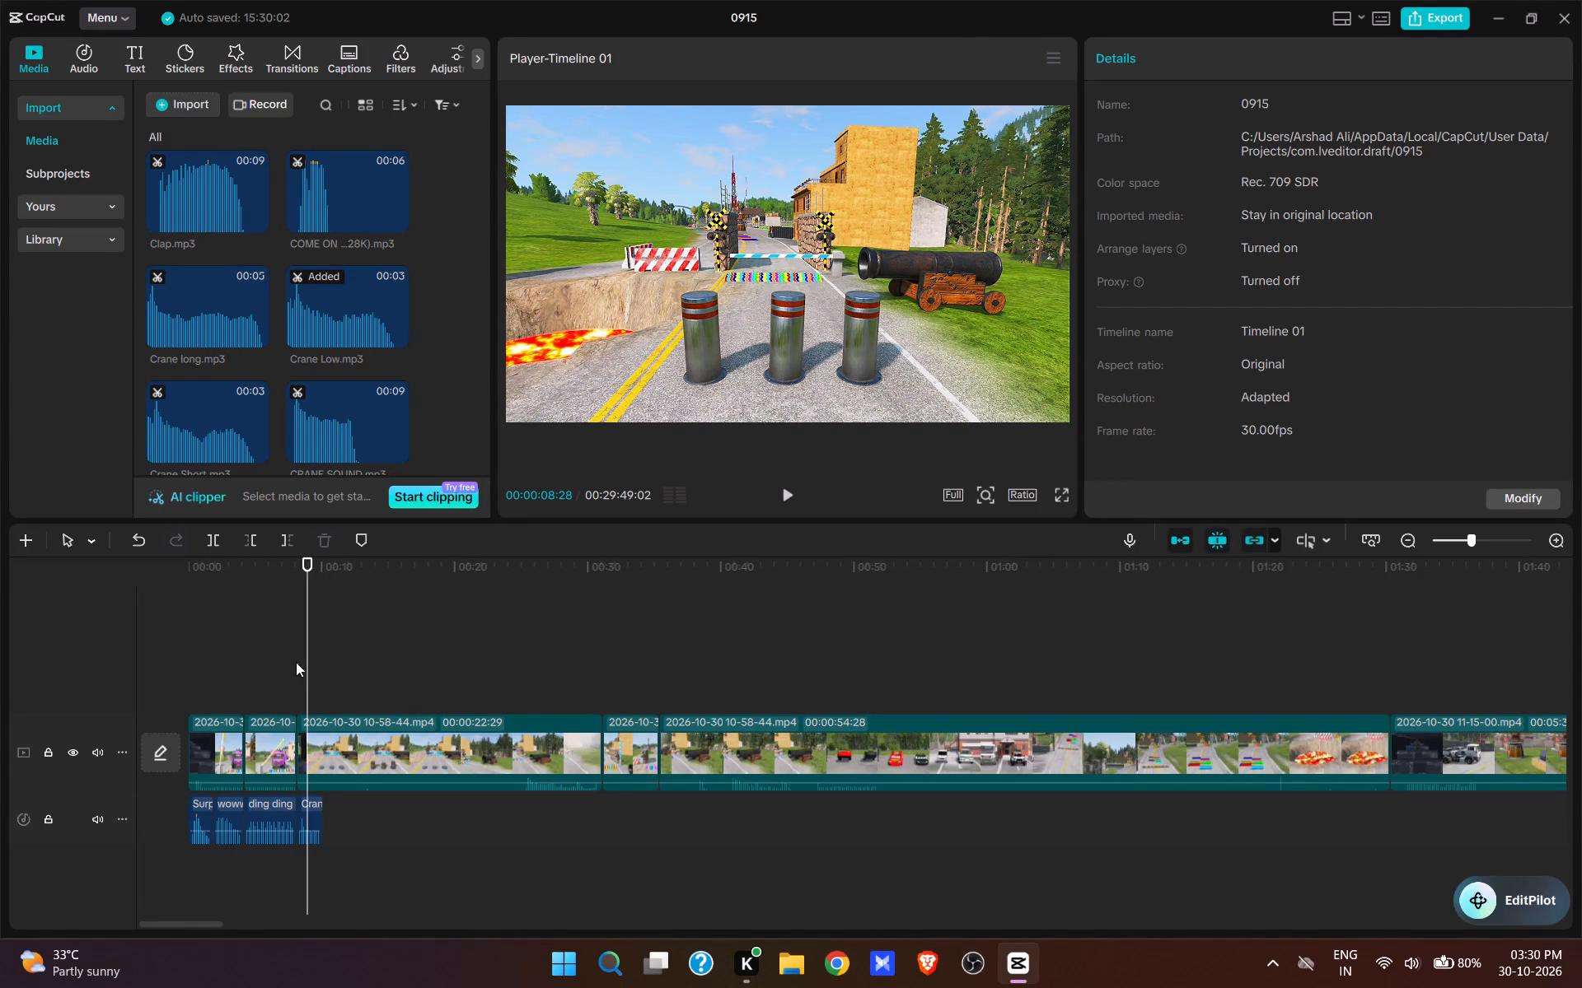
pyautogui.click(294, 664)
pyautogui.press('space')
pyautogui.press('space')
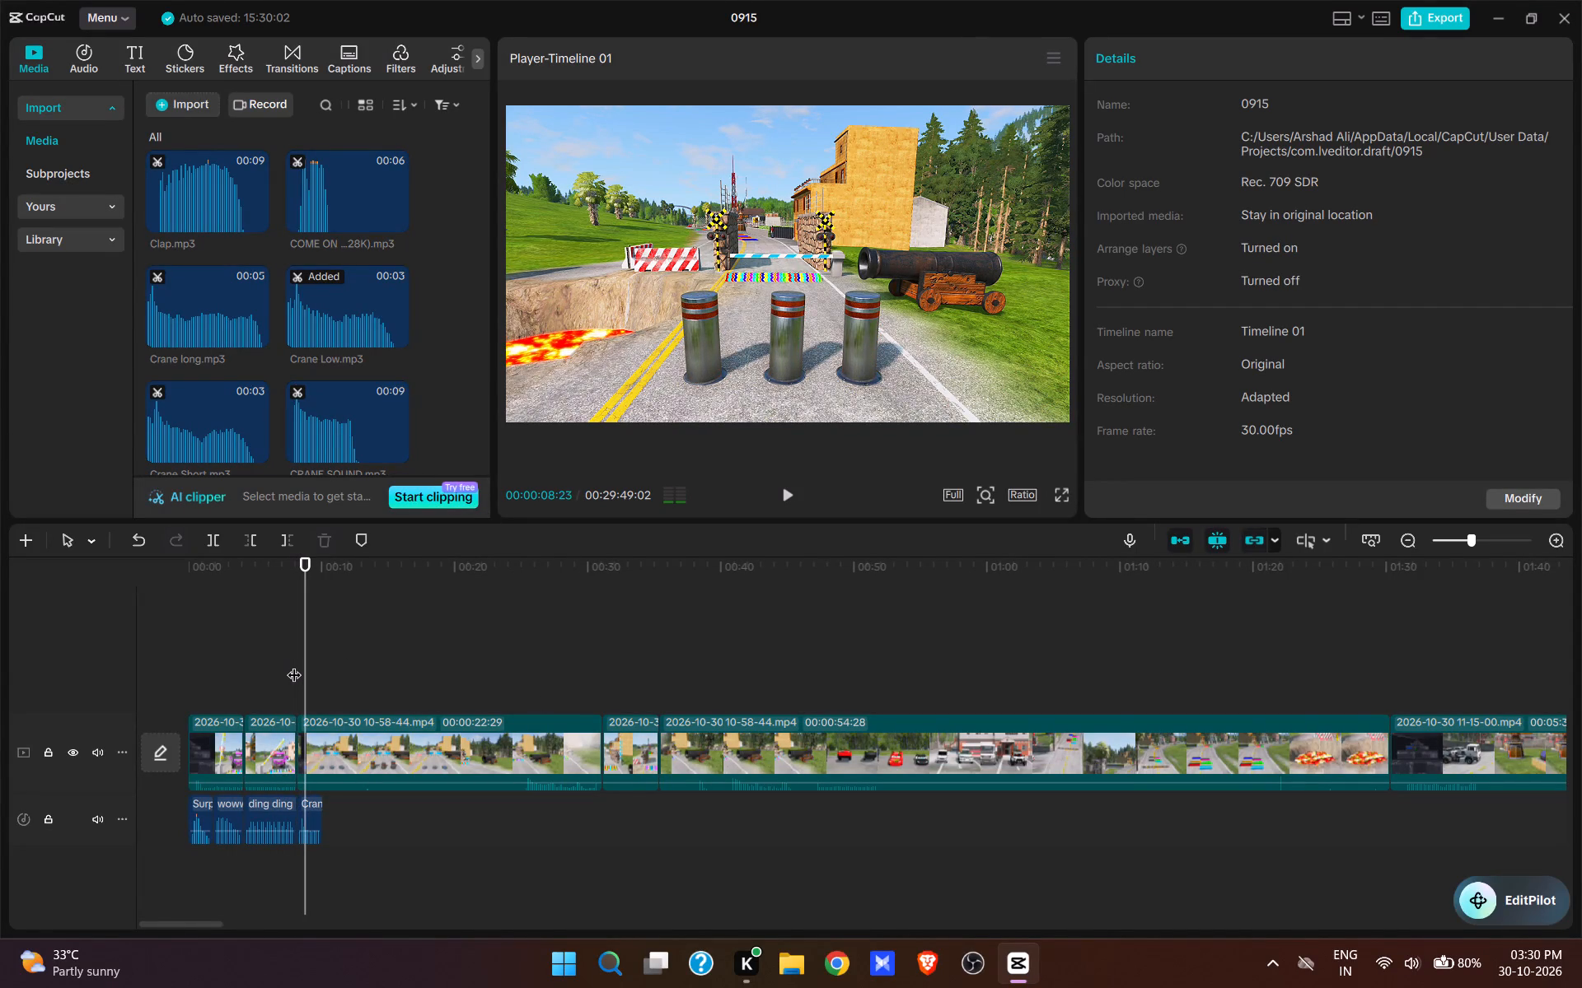
pyautogui.press('space')
pyautogui.press('space')
pyautogui.write('w')
pyautogui.click(303, 745)
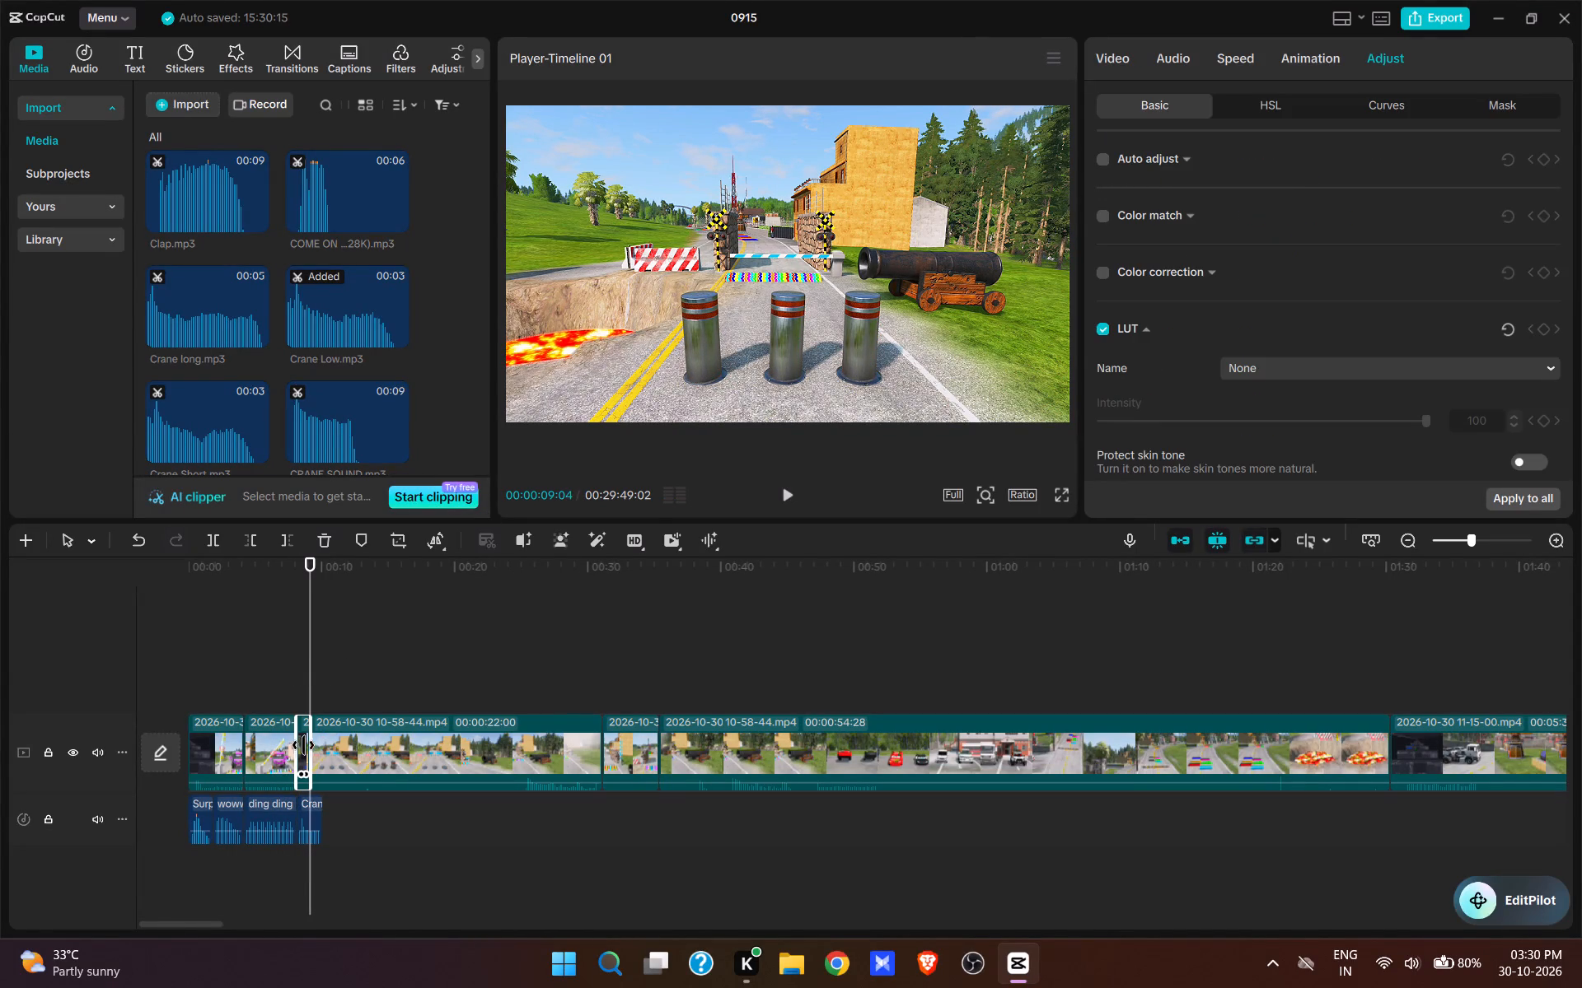
pyautogui.click(1224, 53)
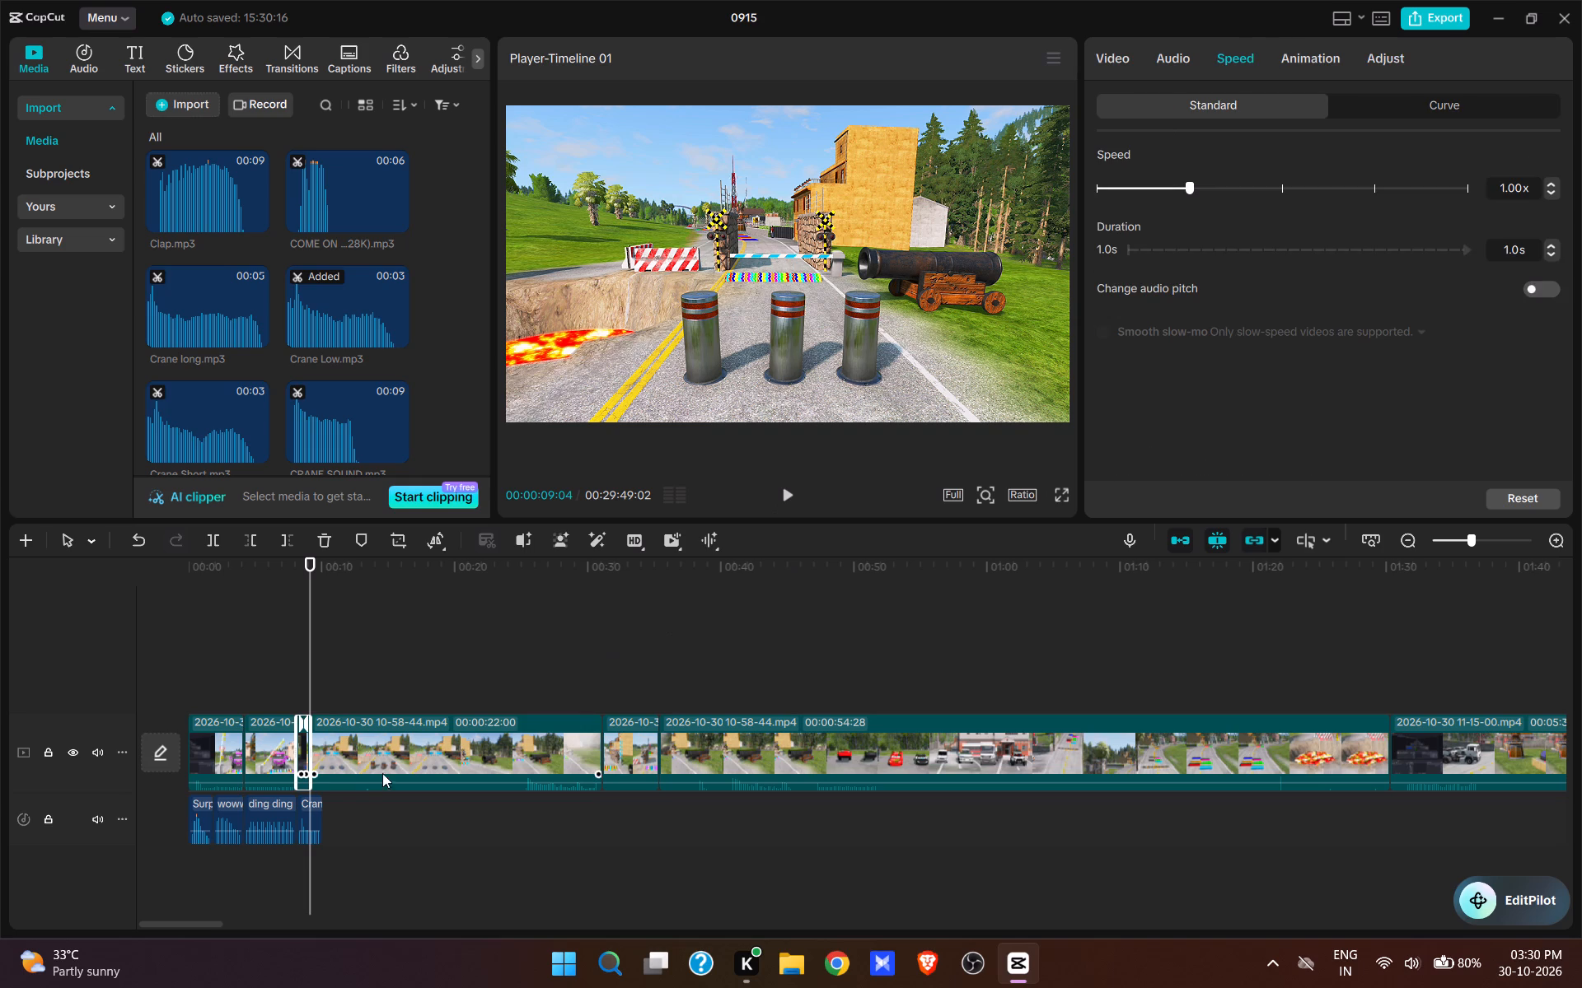
# Set the Crane Low sound's duration to 1.0 s and play it against the rising bollards.
pyautogui.click(301, 821)
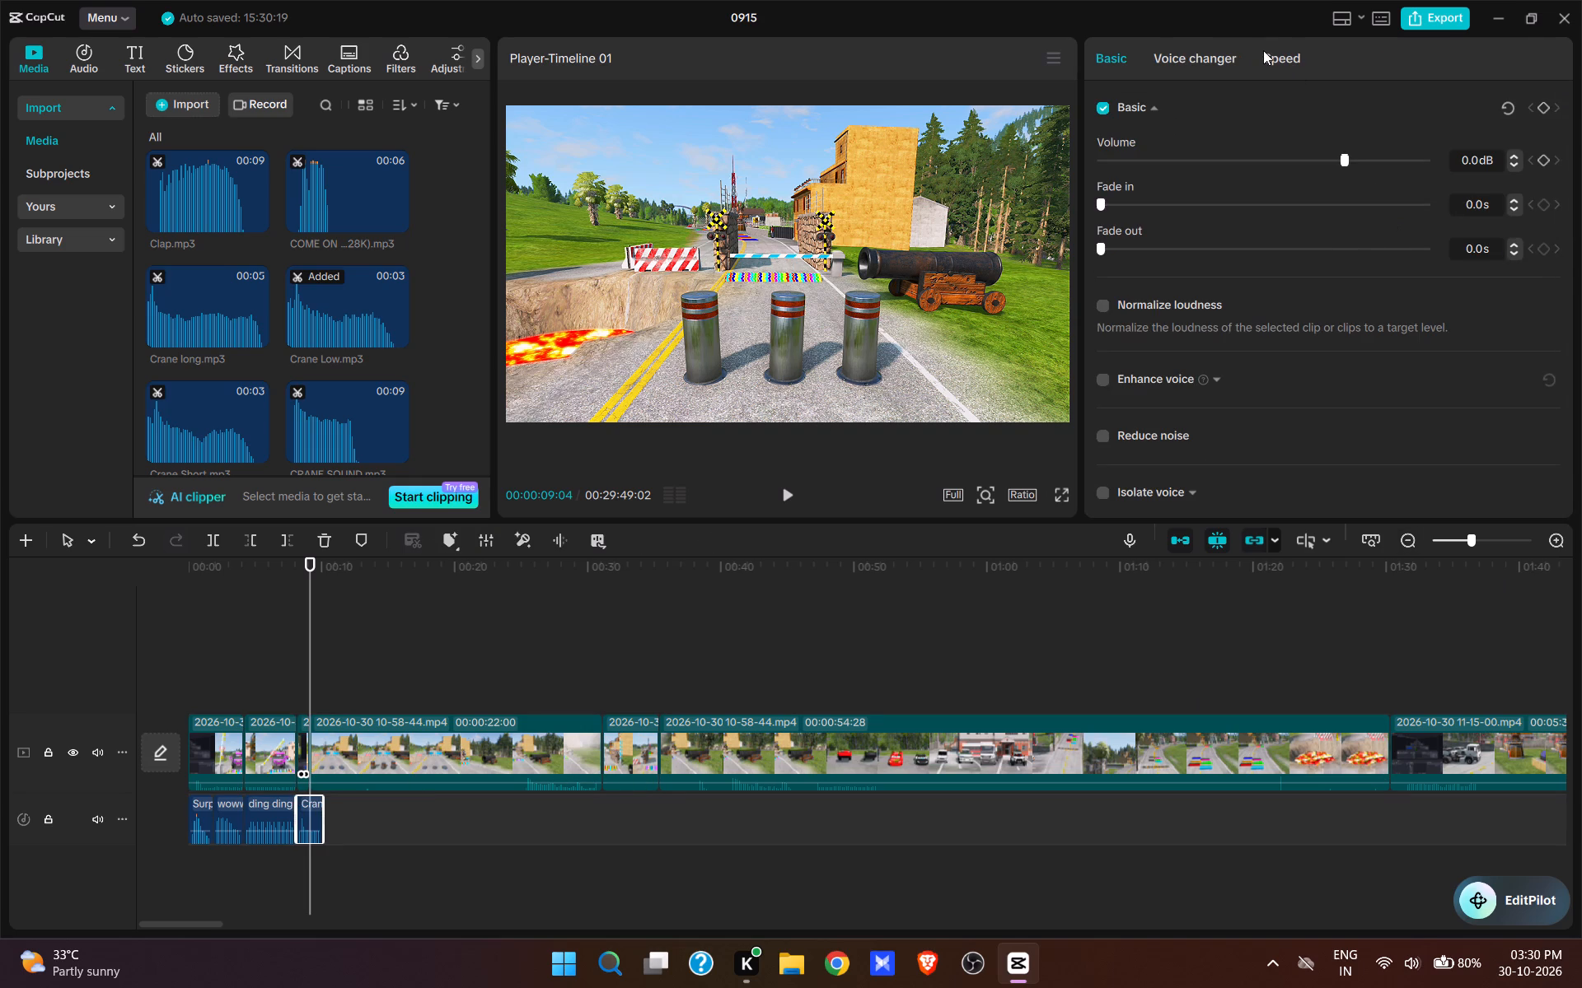
pyautogui.click(1275, 53)
pyautogui.moveTo(1524, 195); pyautogui.dragTo(1336, 192)
pyautogui.press('1')
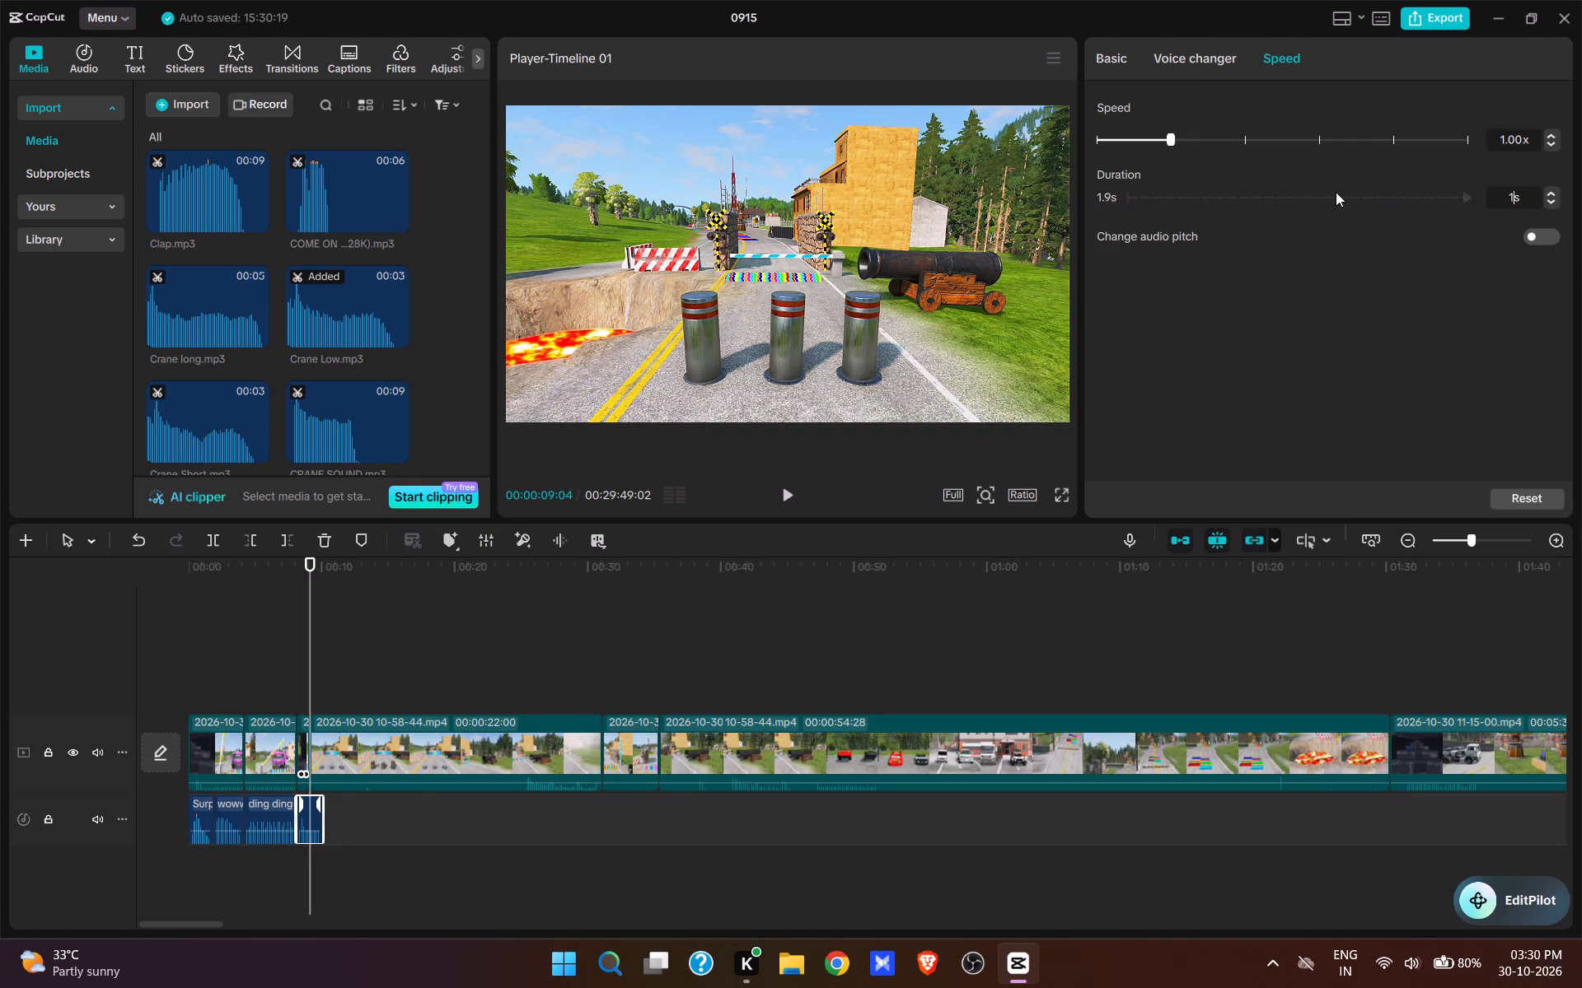
pyautogui.press('Return')
pyautogui.keyDown('ctrl'); pyautogui.scroll(3, 617, 751); pyautogui.keyUp('ctrl')
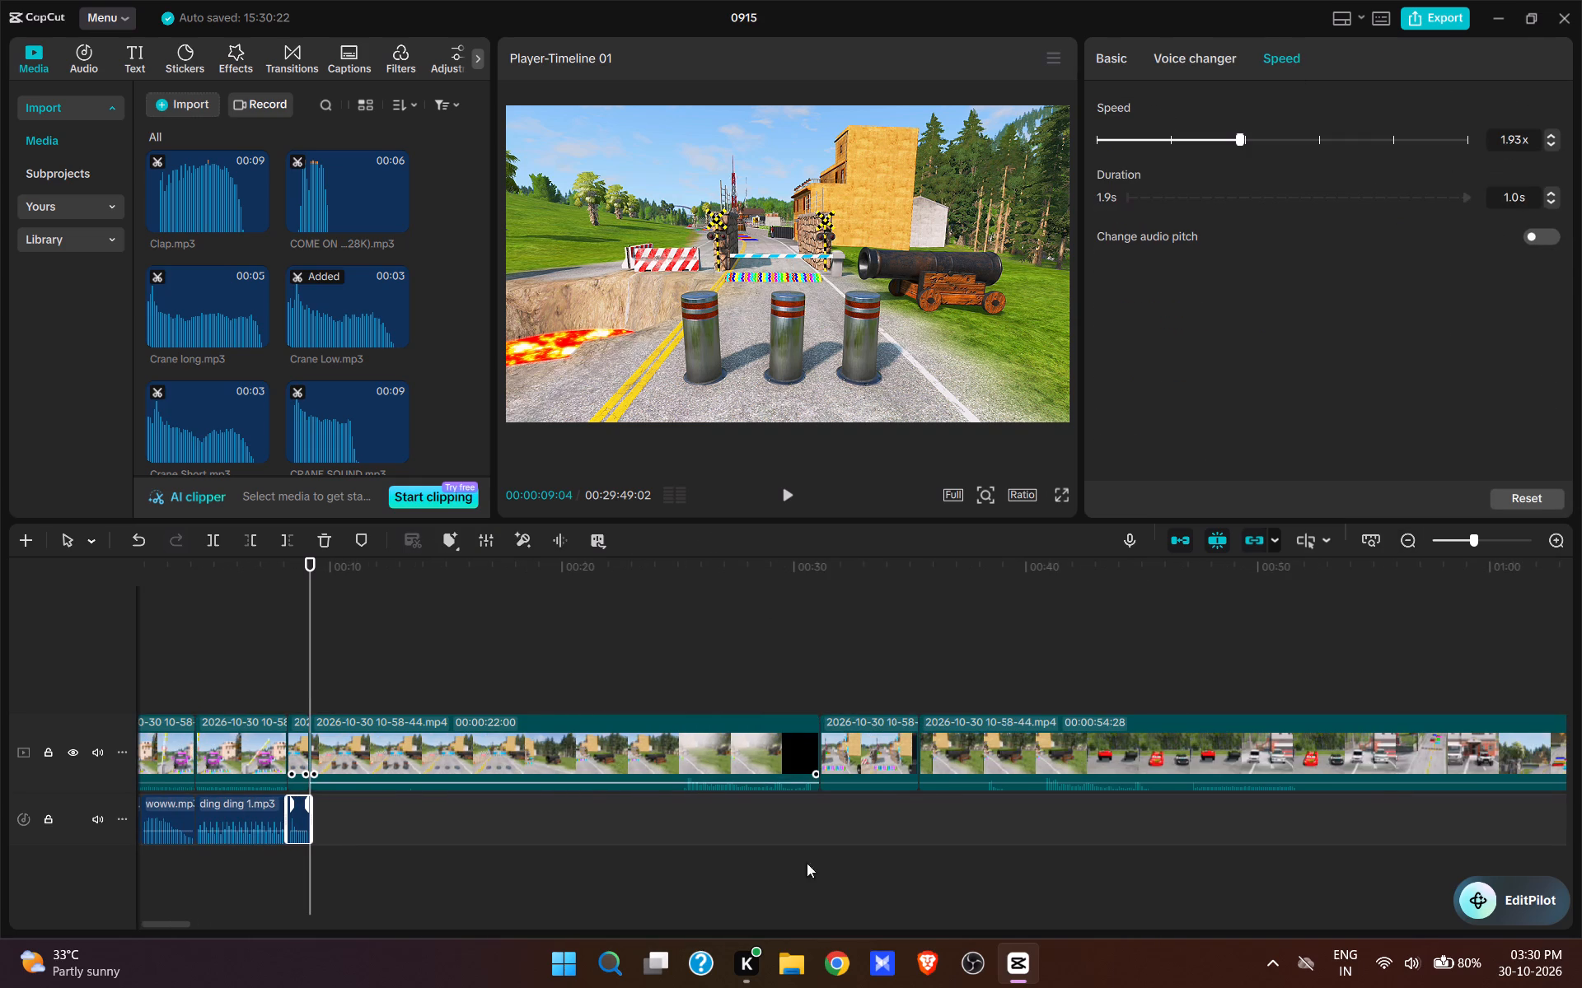
pyautogui.moveTo(573, 846); pyautogui.dragTo(587, 850)
pyautogui.click(370, 644)
pyautogui.press('space')
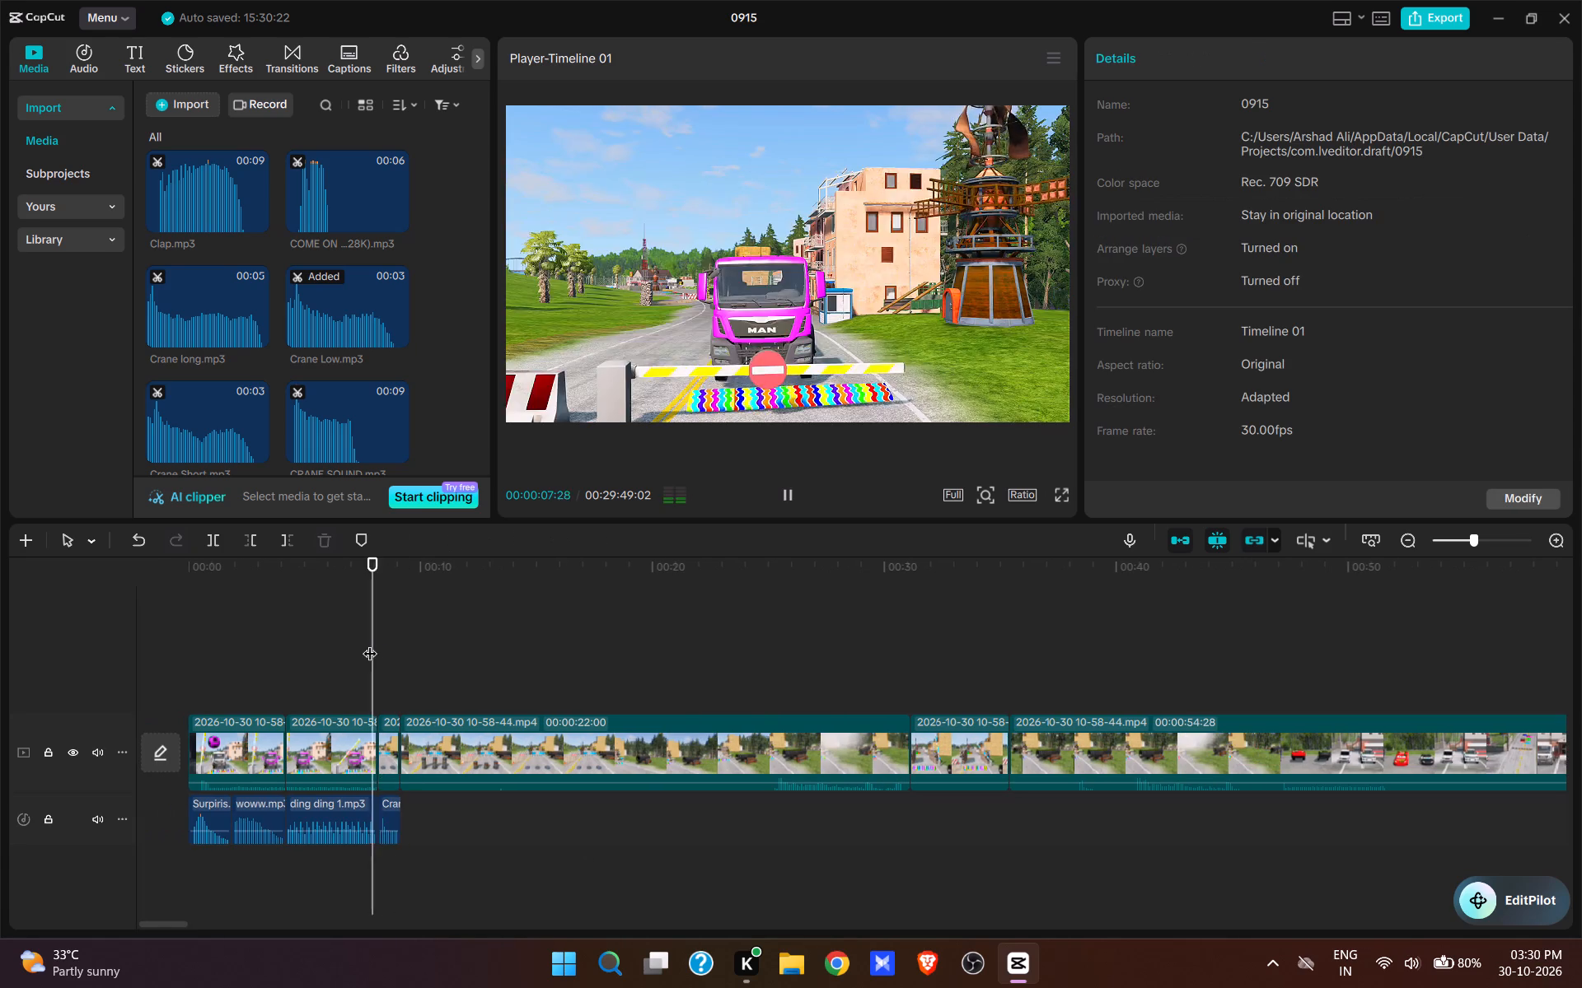
pyautogui.press('space')
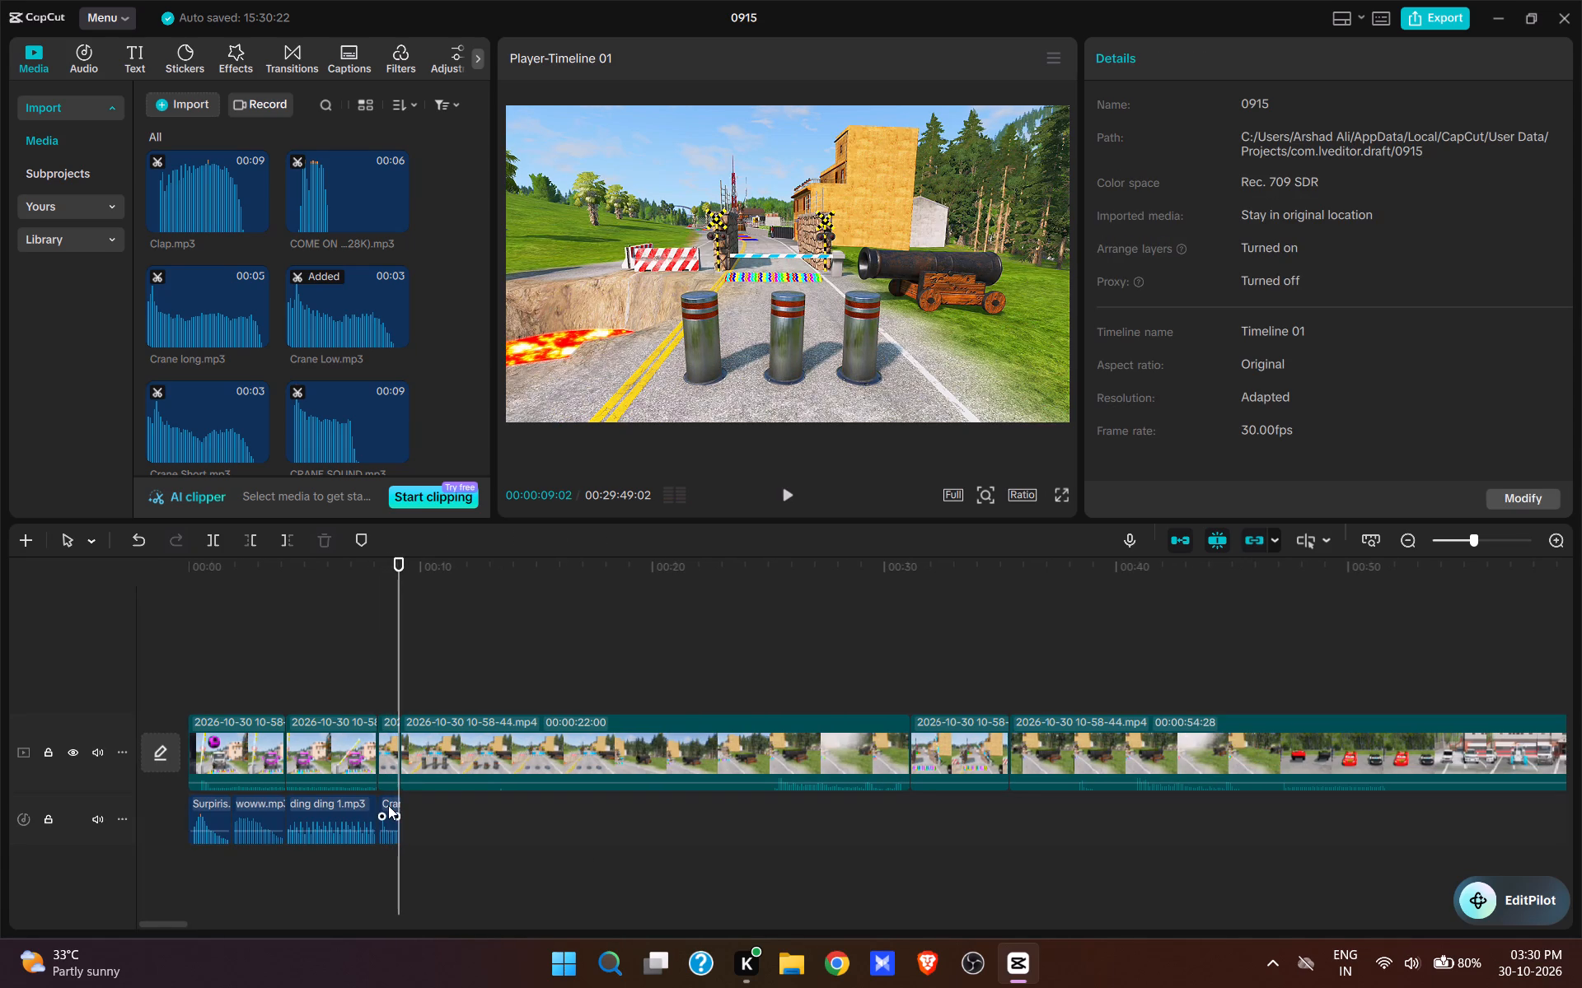
# Copy the shortened Crane Low sound and paste it at 00:00:09:11, where the middle bollard starts lowering.
pyautogui.click(388, 805)
pyautogui.hotkey('ctrl', 'c')
pyautogui.press('space')
pyautogui.press('space')
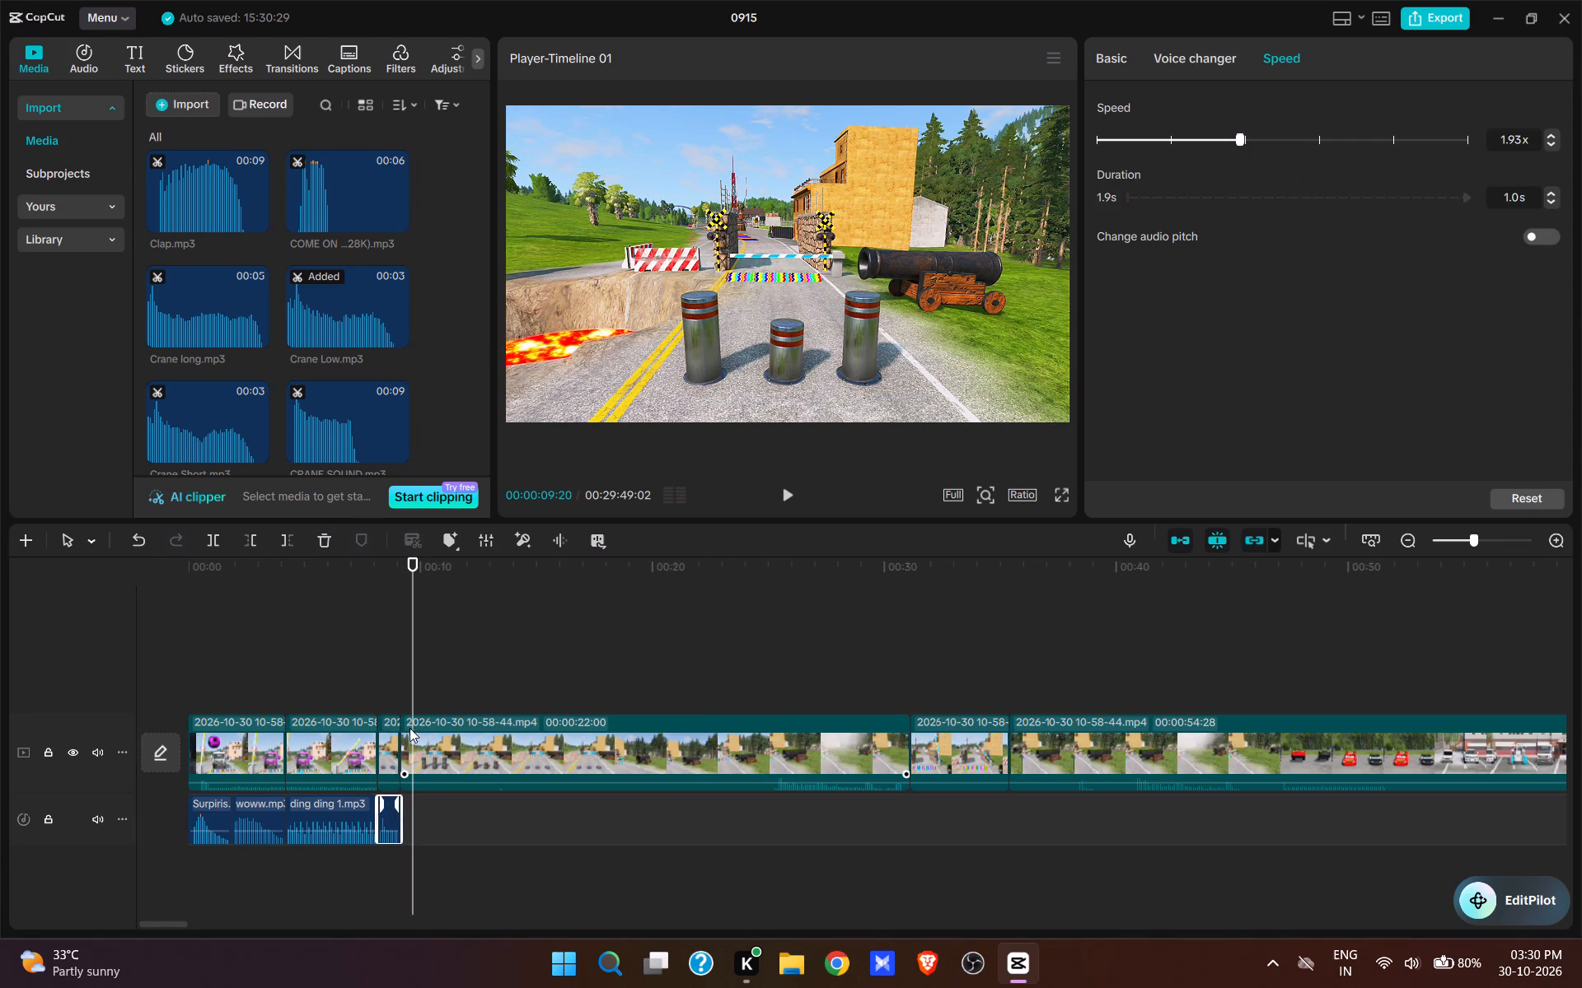
pyautogui.click(402, 708)
pyautogui.press('space')
pyautogui.press('space')
pyautogui.hotkey('ctrl', 'v')
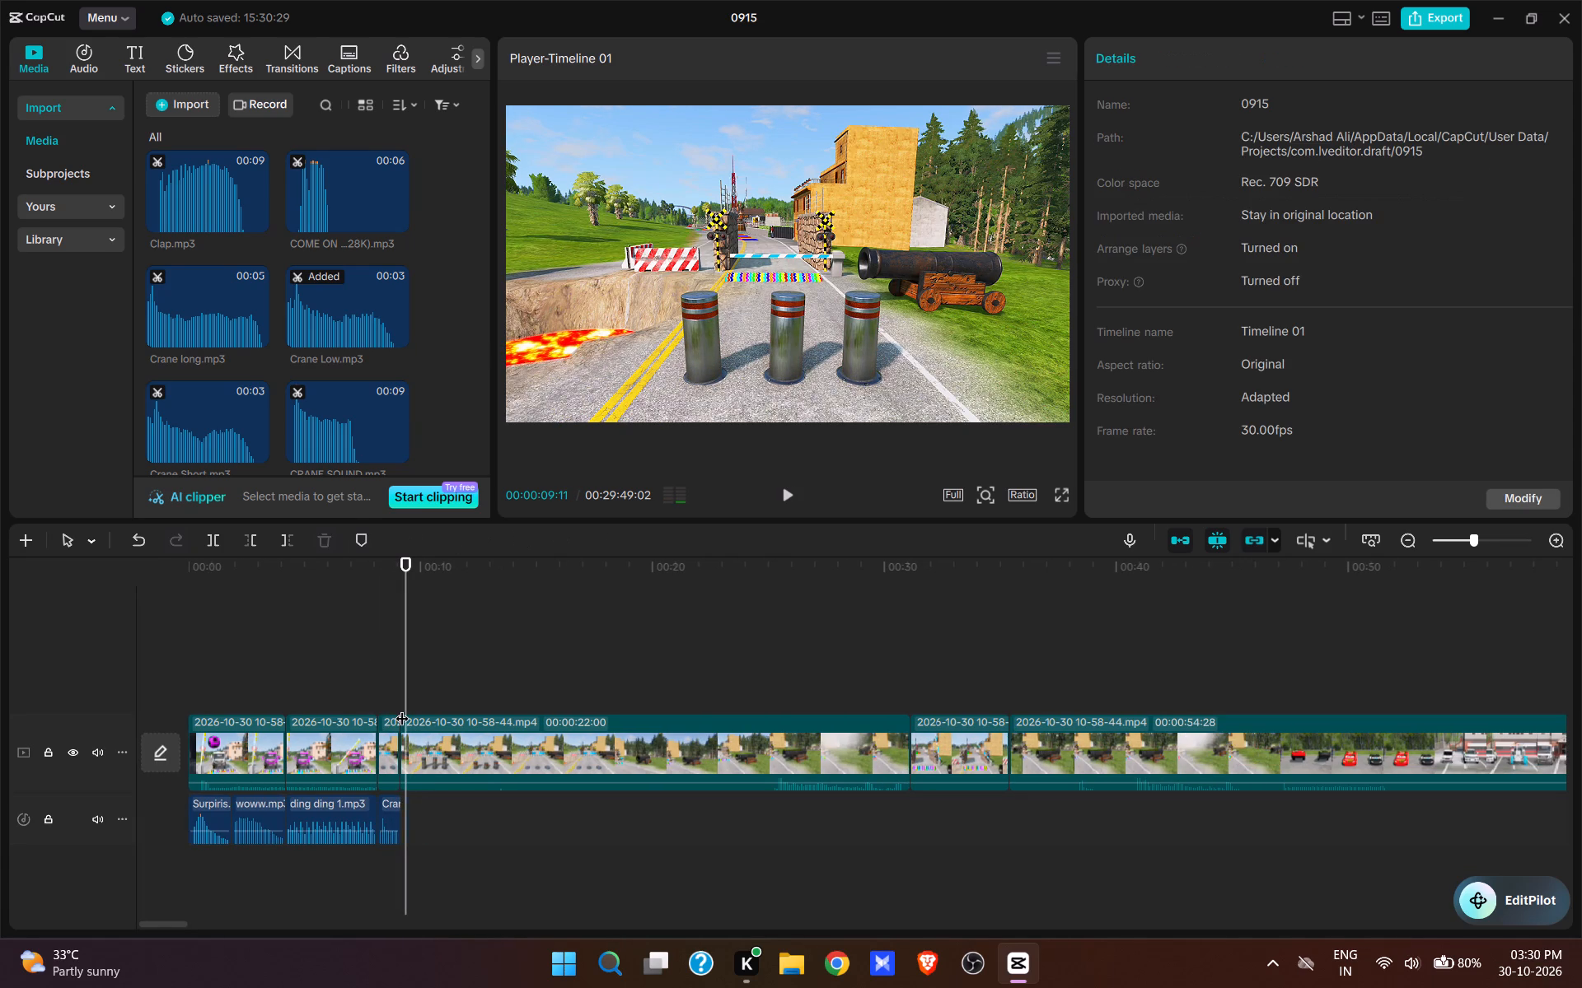
# Paste another copy of the Crane Low sound at 00:00:10:11, after the middle bollard has sunk.
pyautogui.press('space')
pyautogui.press('space')
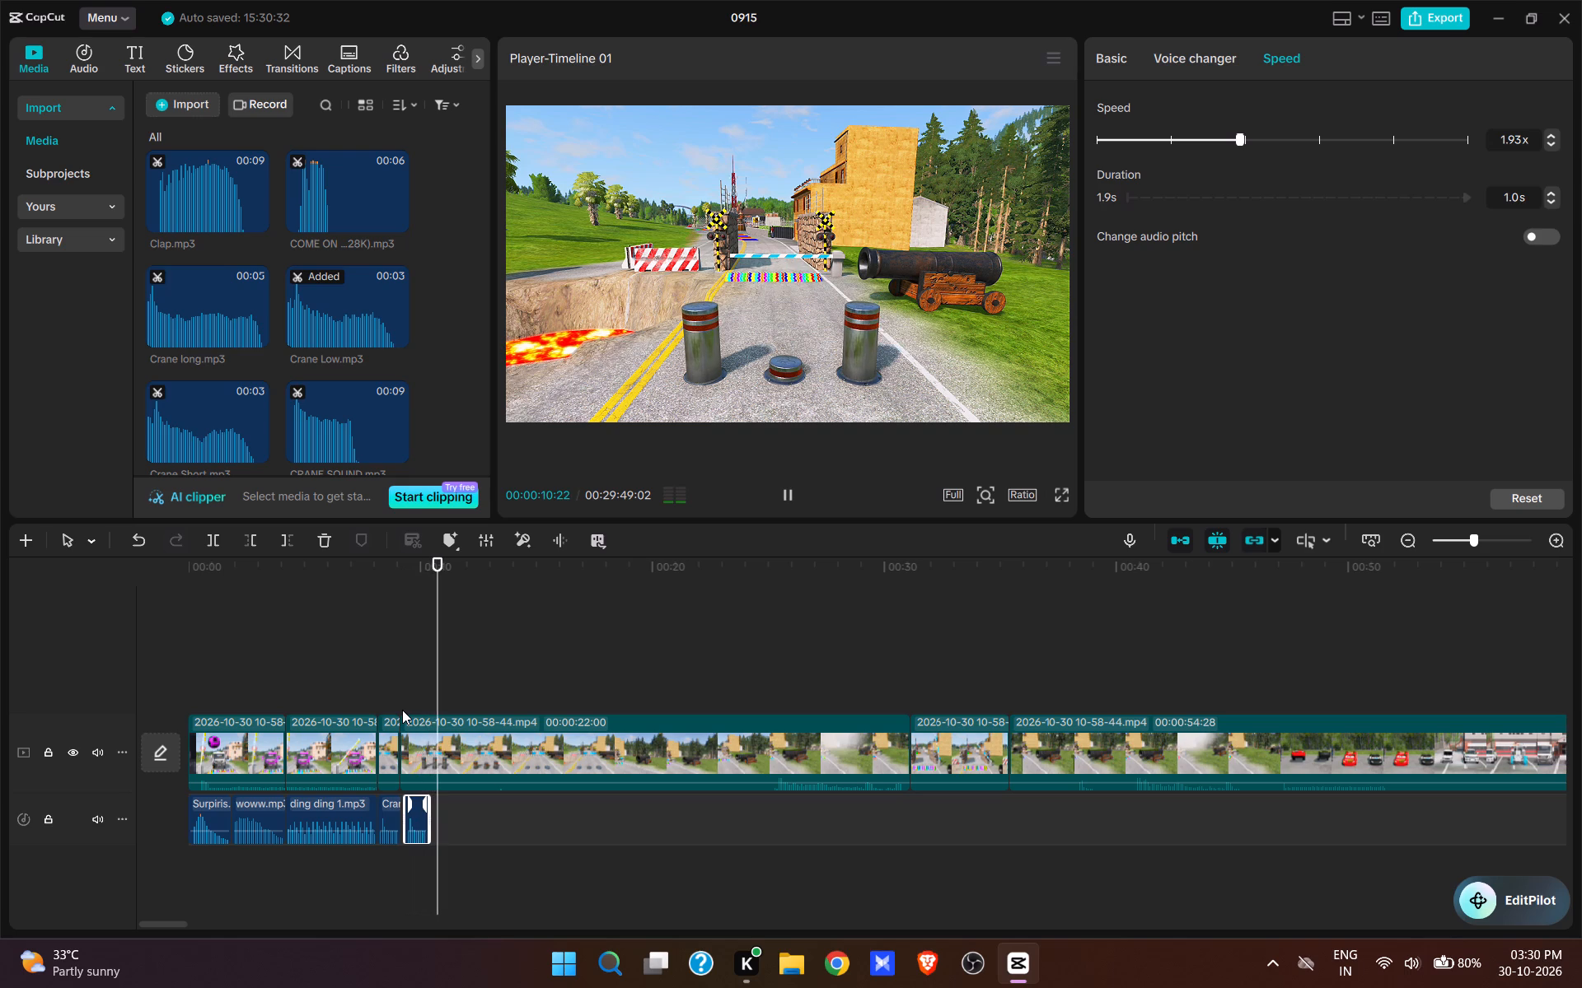
pyautogui.click(433, 697)
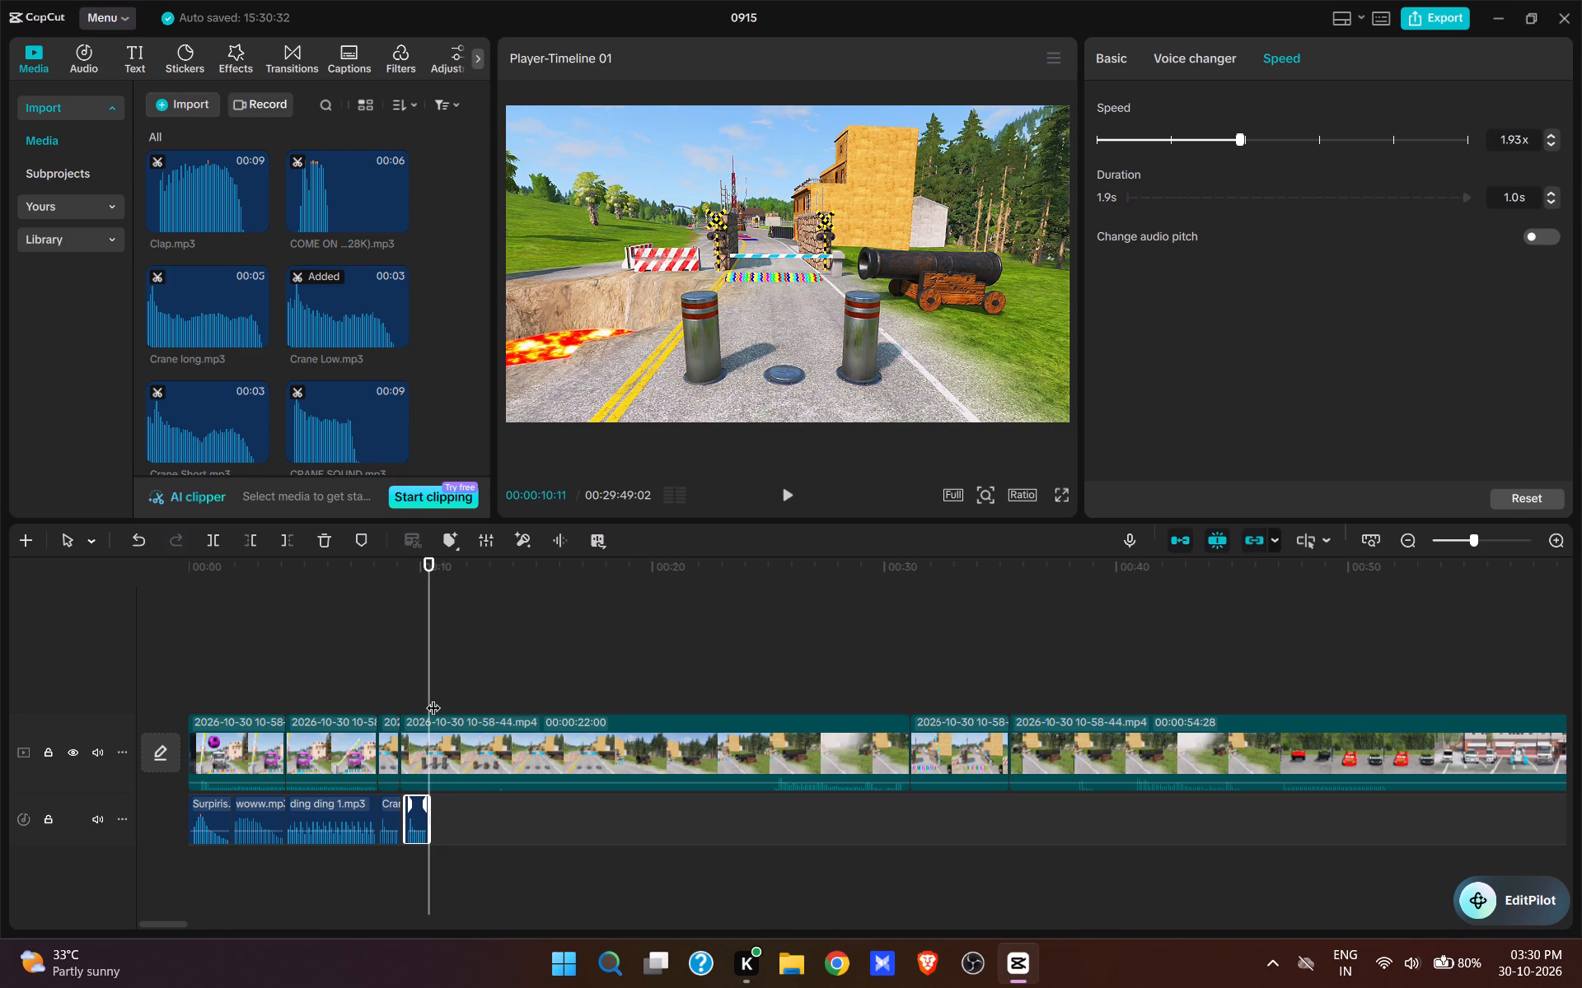
pyautogui.hotkey('ctrl', 'v')
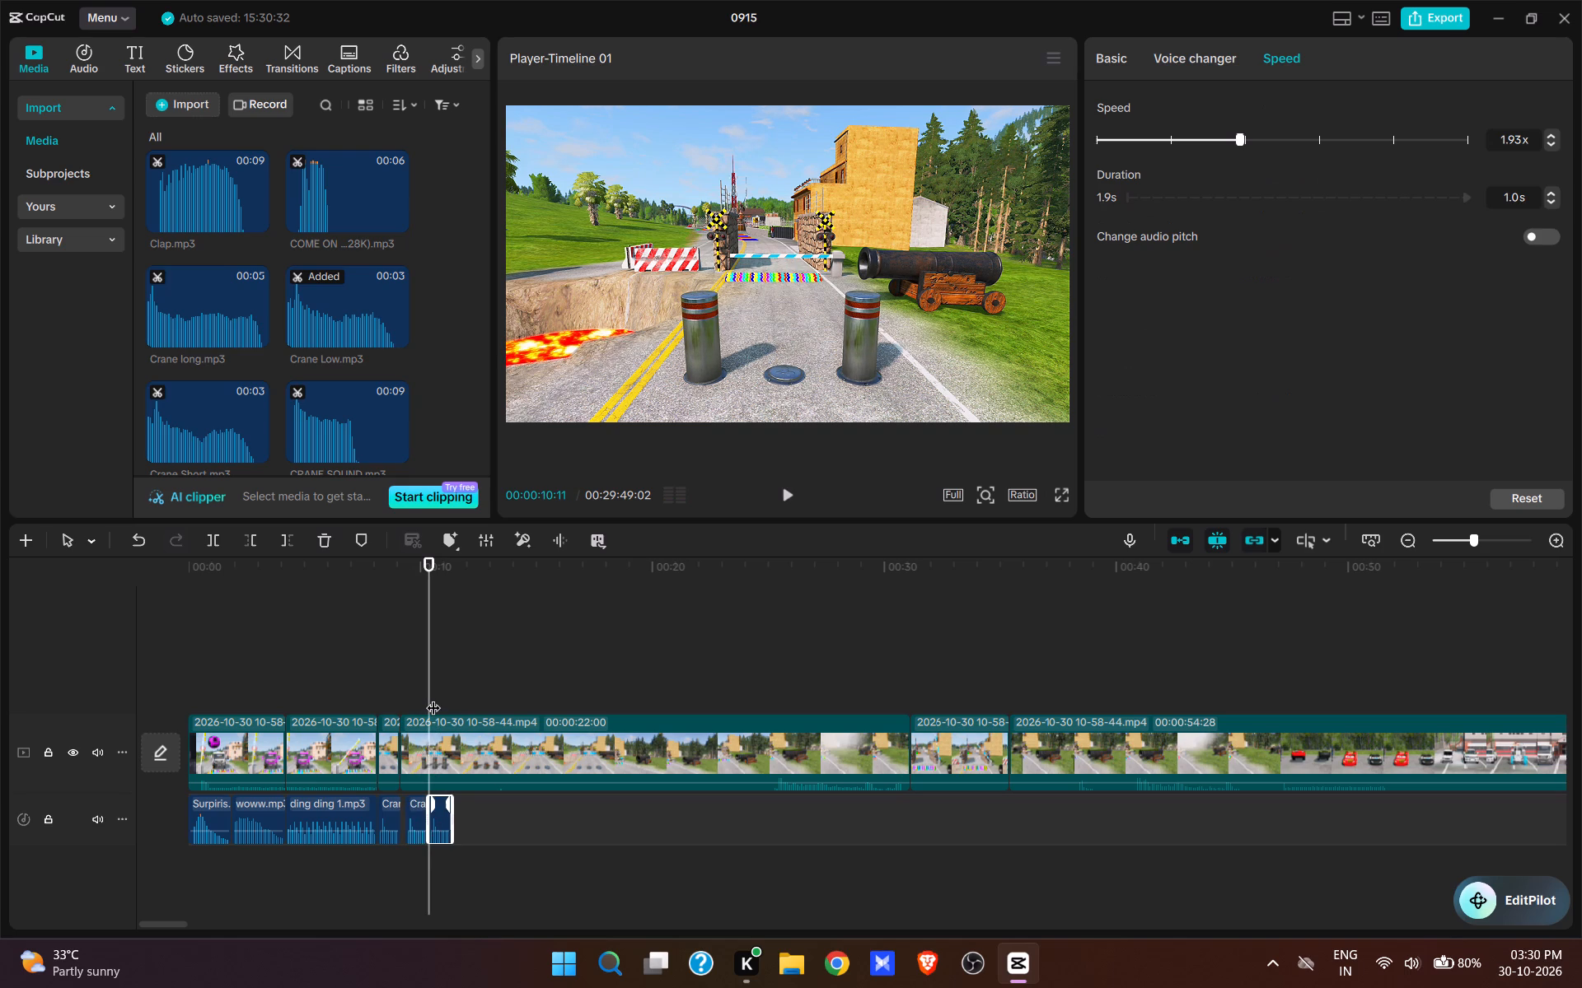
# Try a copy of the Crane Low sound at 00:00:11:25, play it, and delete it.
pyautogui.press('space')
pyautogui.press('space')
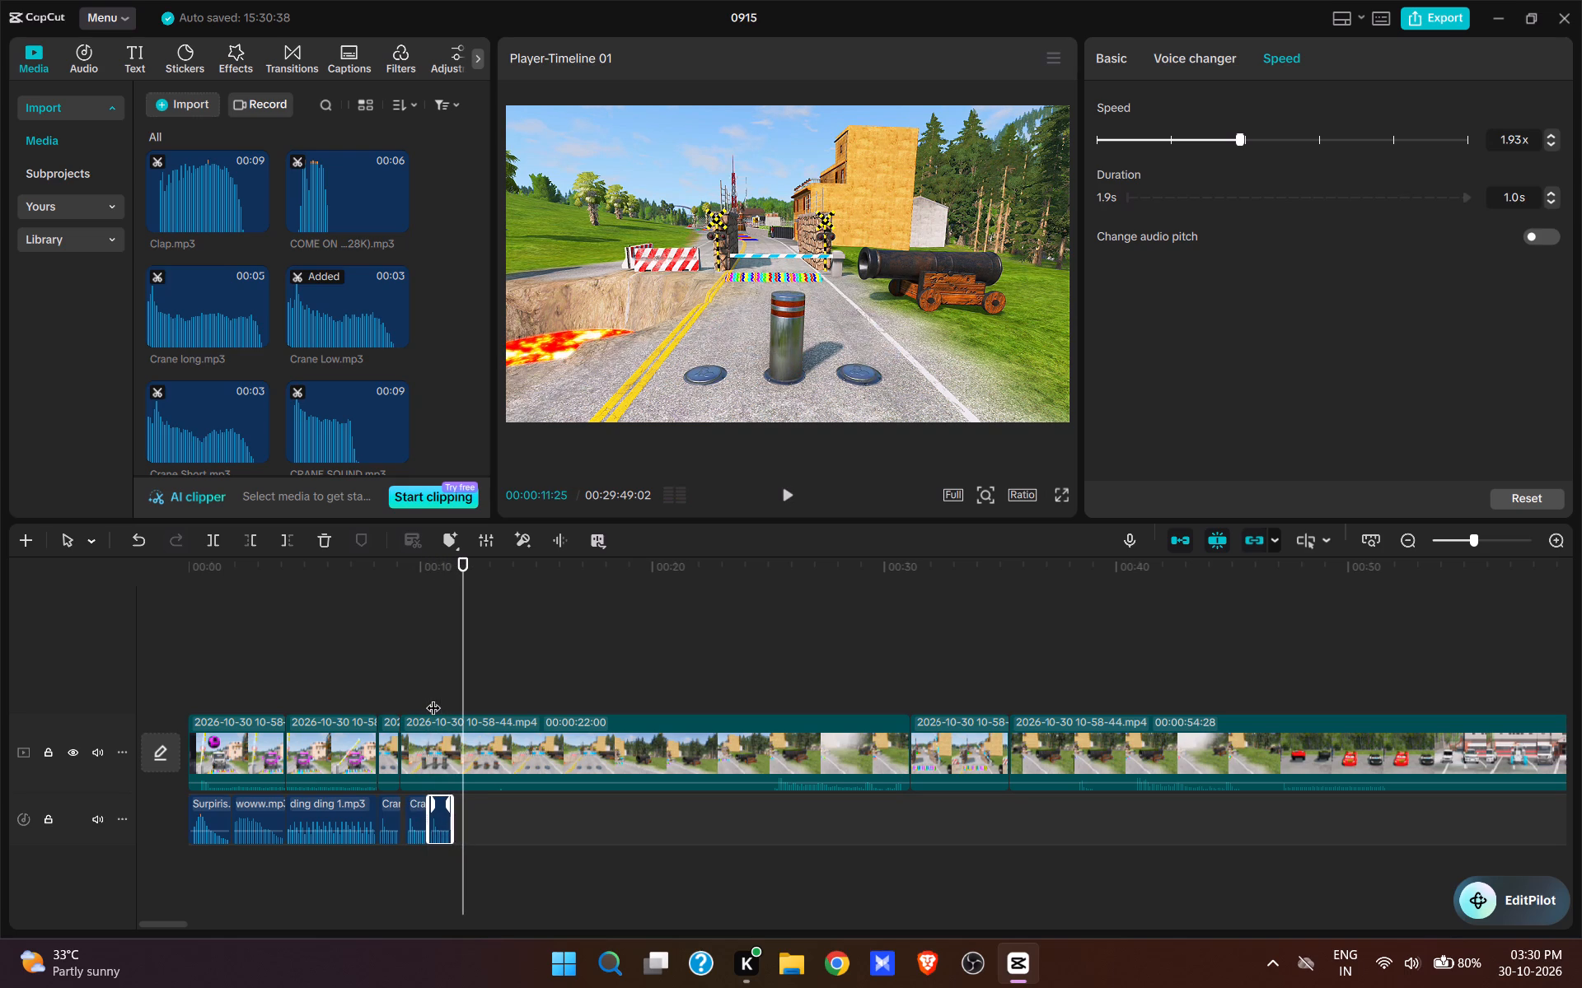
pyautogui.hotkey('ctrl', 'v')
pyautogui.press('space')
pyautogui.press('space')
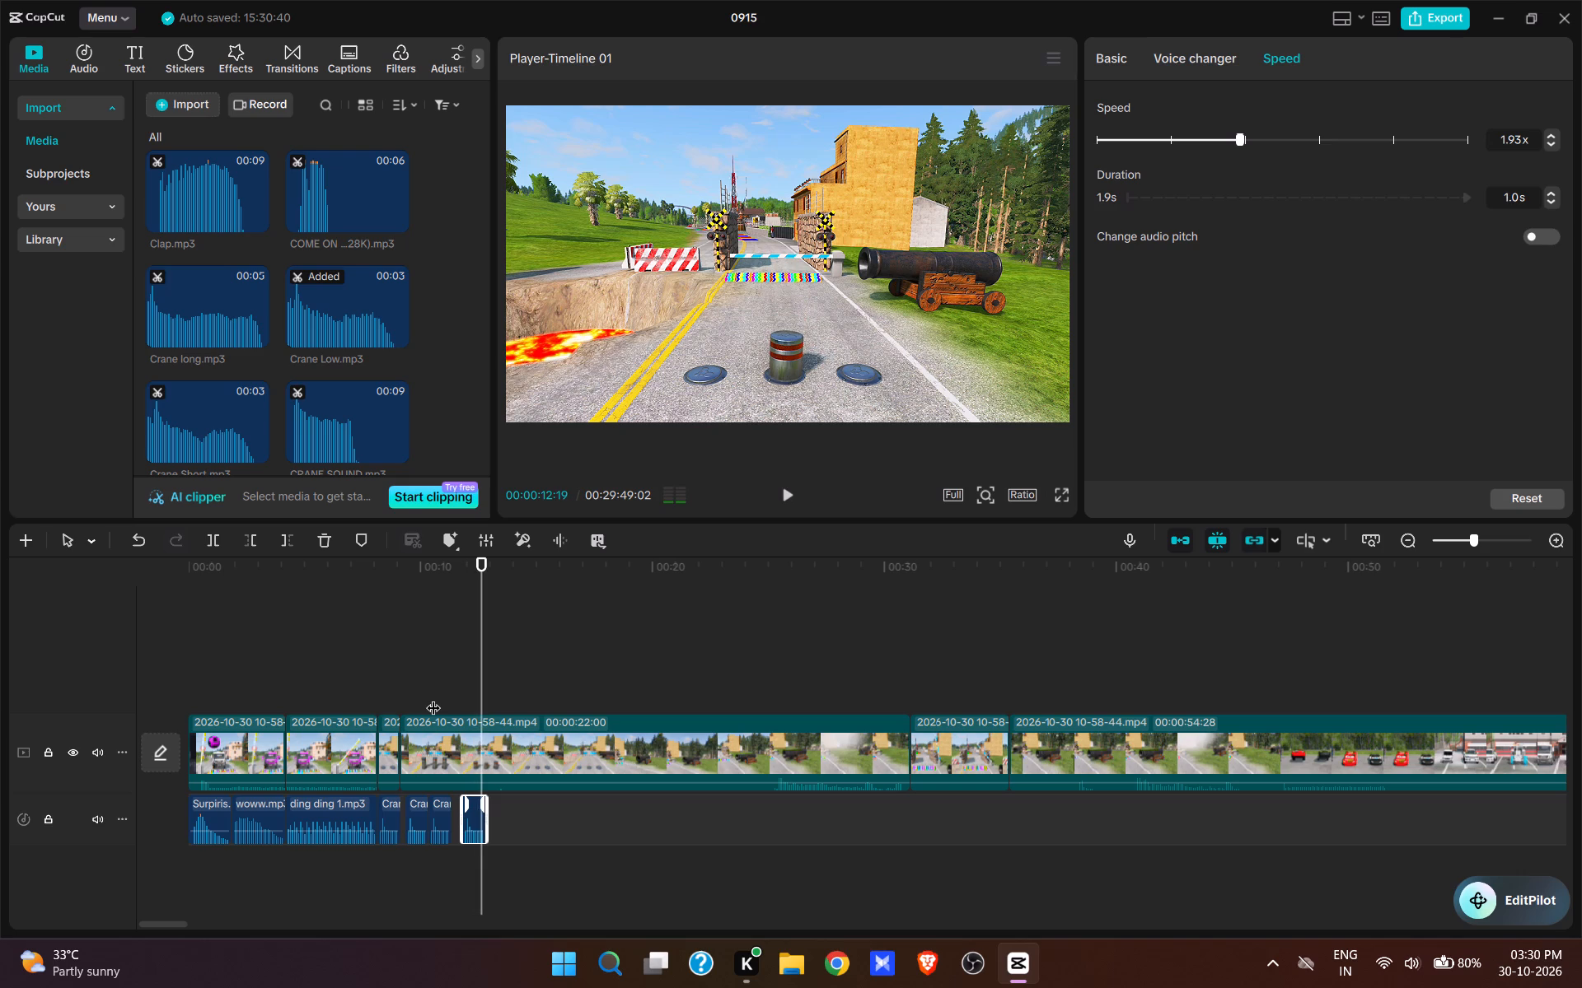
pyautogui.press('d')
# Paste the Crane Low sound at 00:00:12:05, just before the middle bollard lowers again, and play it.
pyautogui.click(474, 695)
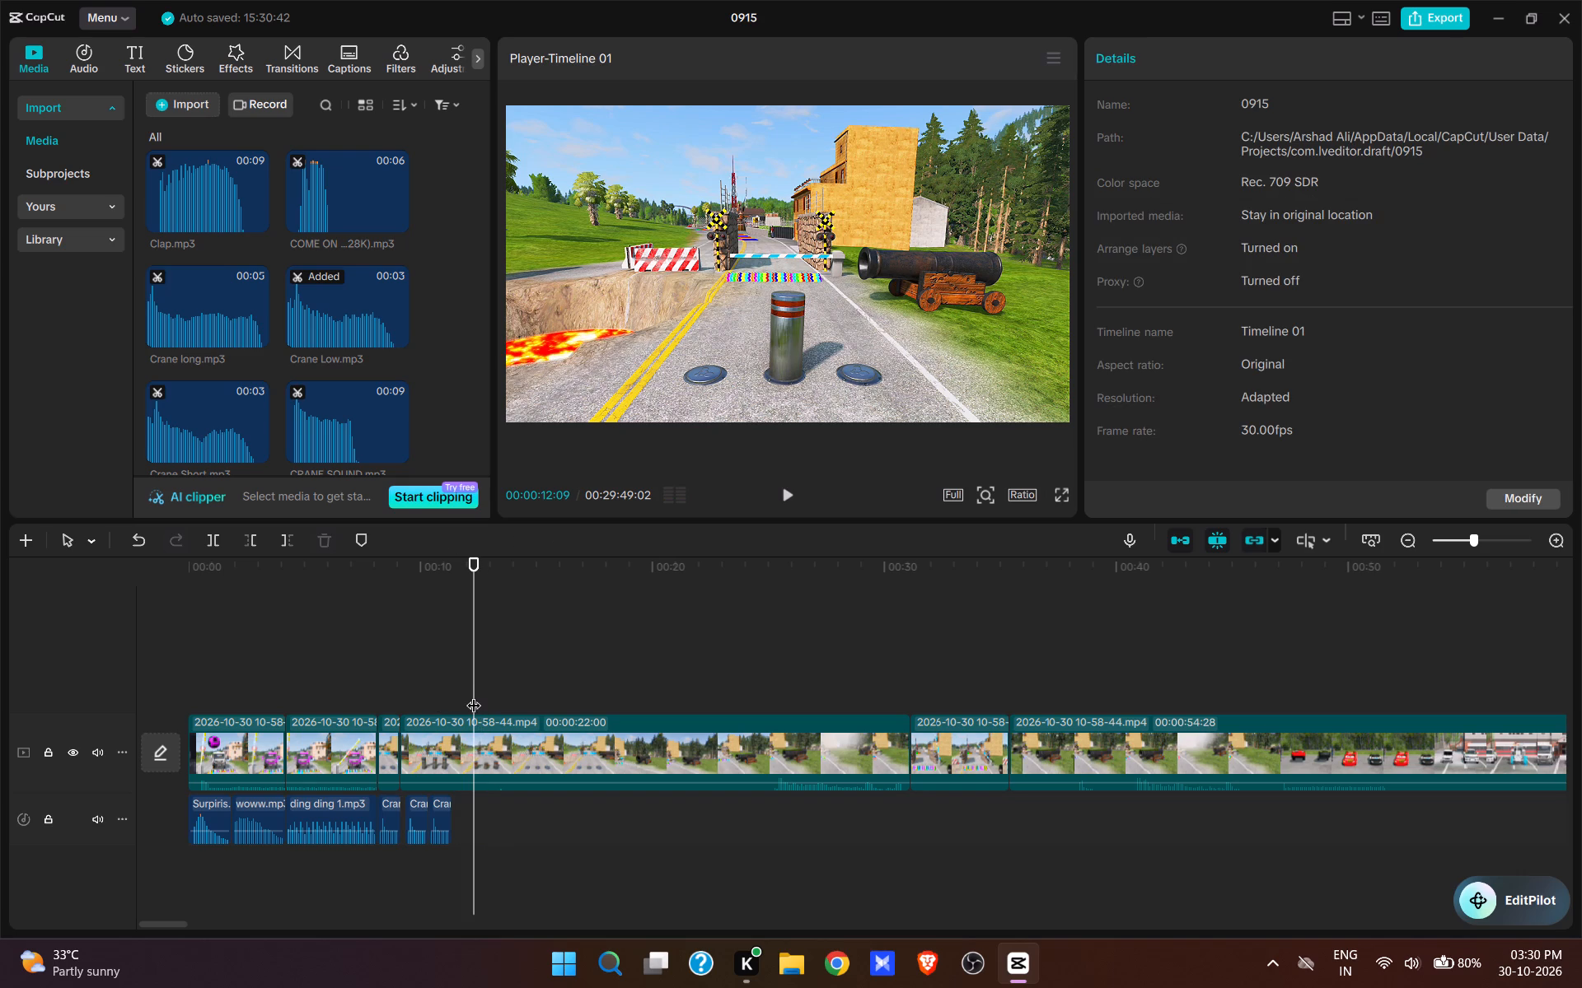
pyautogui.click(470, 693)
pyautogui.hotkey('ctrl', 'v')
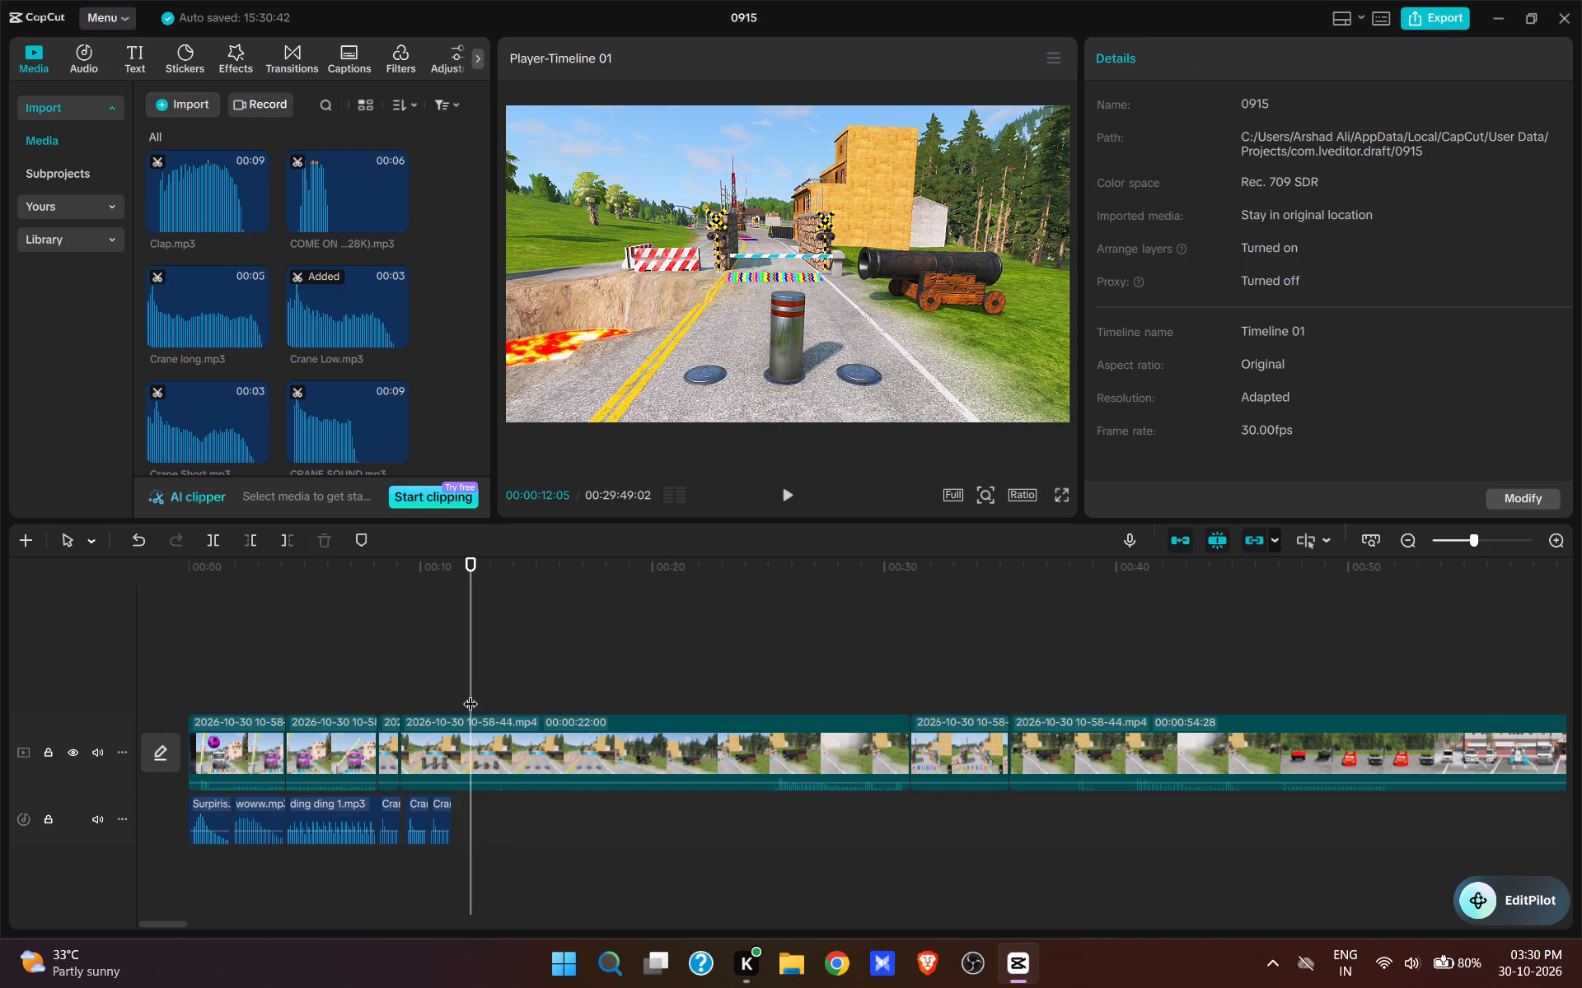
pyautogui.press('space')
pyautogui.press('space')
# Play the edit from 00:00:04:22 to check the bollard sounds, and split the video at 00:00:13:05 with all bollards down.
pyautogui.click(298, 641)
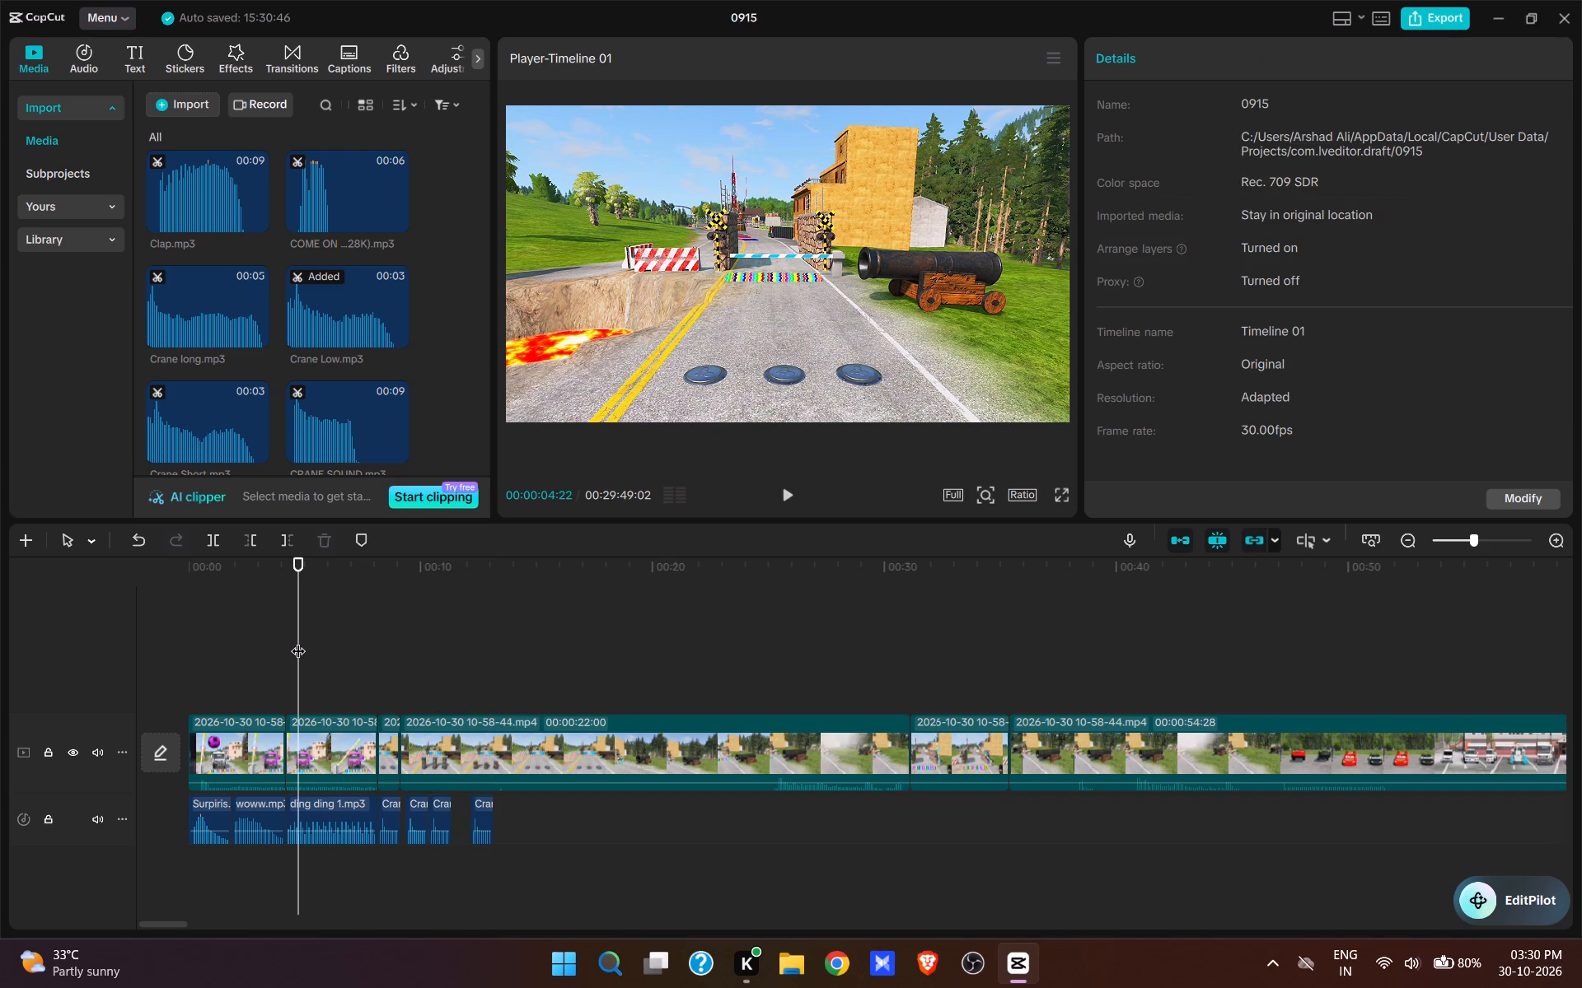
pyautogui.press('space')
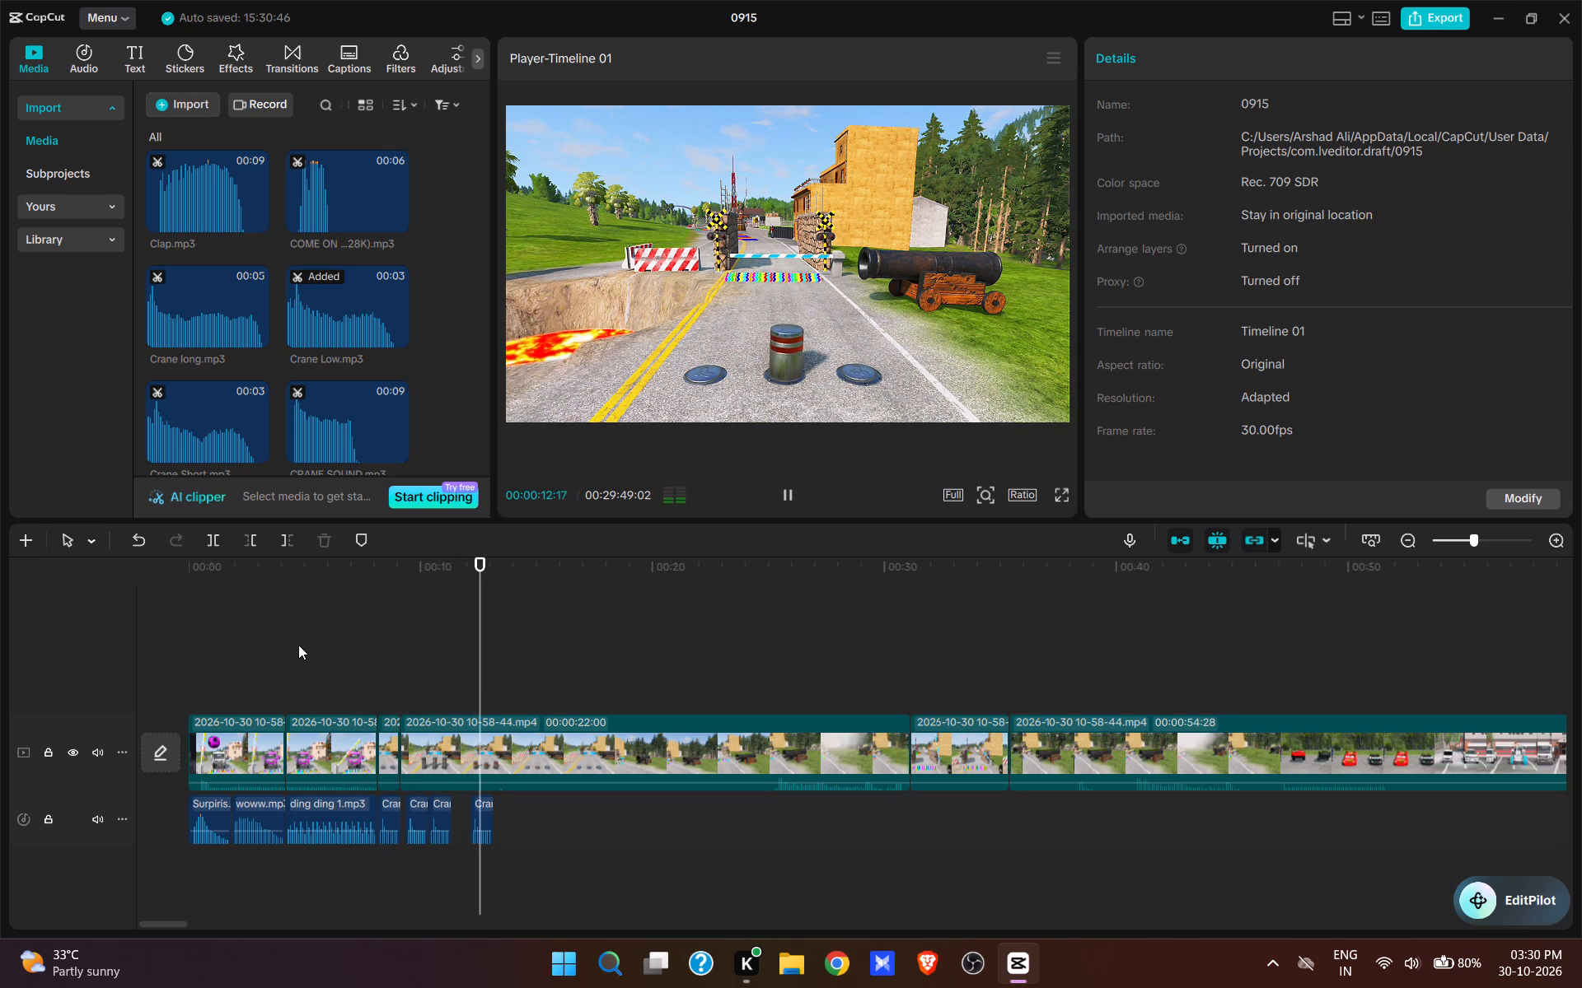
pyautogui.press('space')
pyautogui.press('space')
pyautogui.press('space')
pyautogui.click(492, 682)
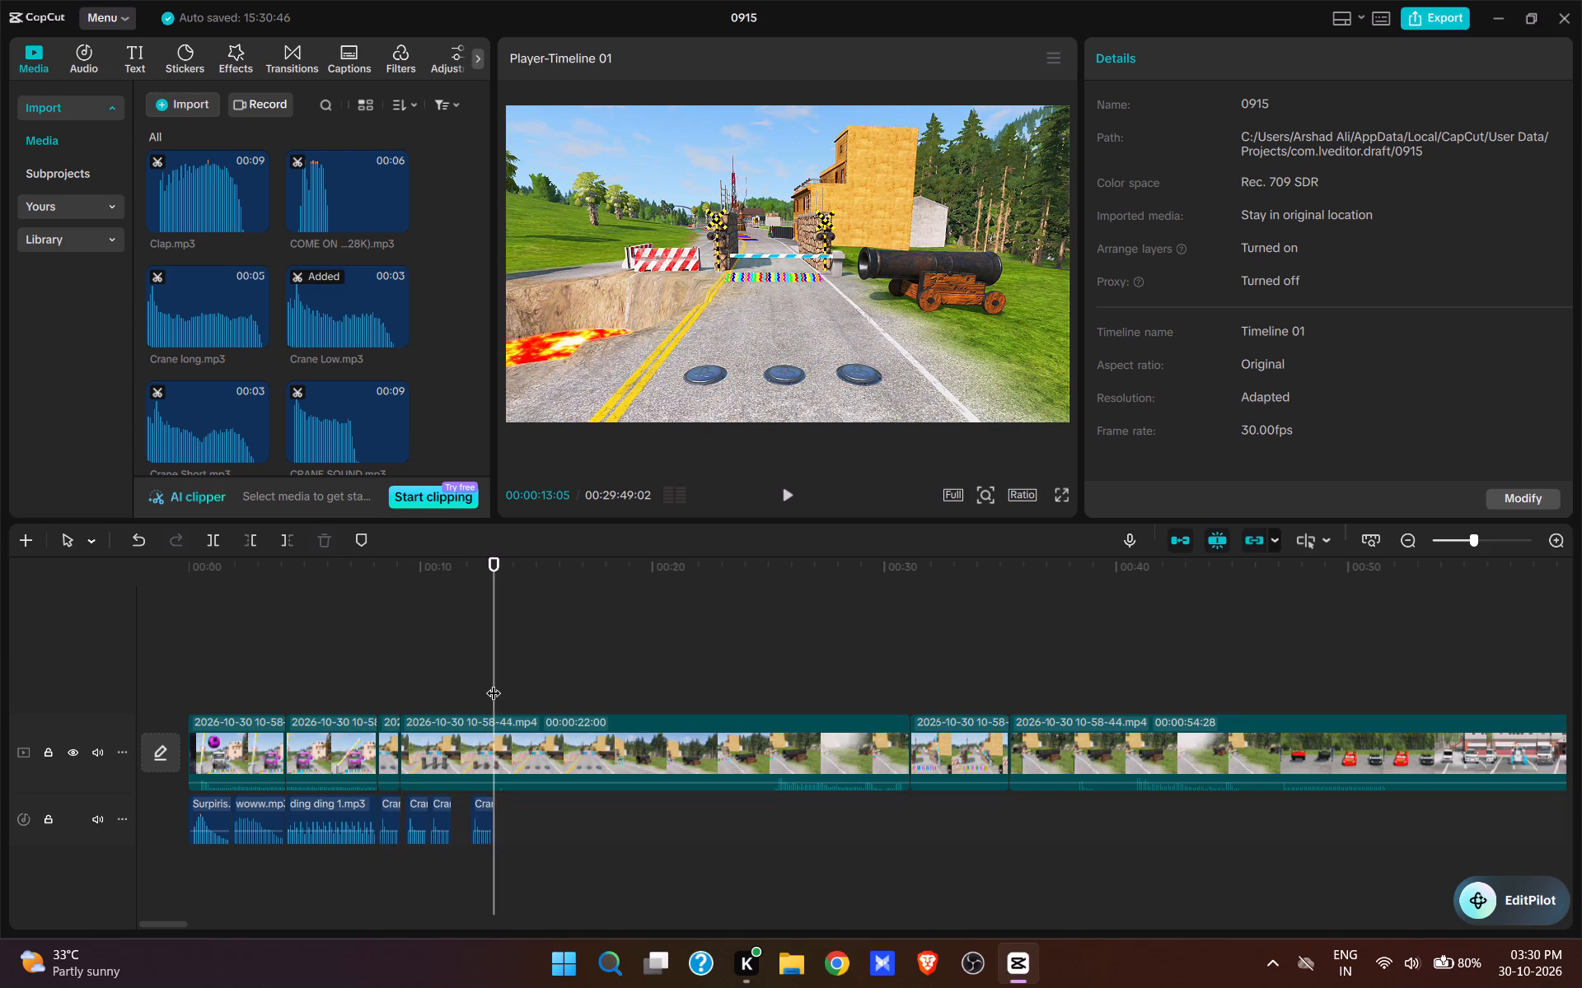
pyautogui.click(503, 739)
pyautogui.press('w')
# Find the moment before the cannon fires at 00:00:24:17, cut the footage between the 00:00:13:05 split and that point, and play the cut.
pyautogui.click(590, 670)
pyautogui.click(749, 660)
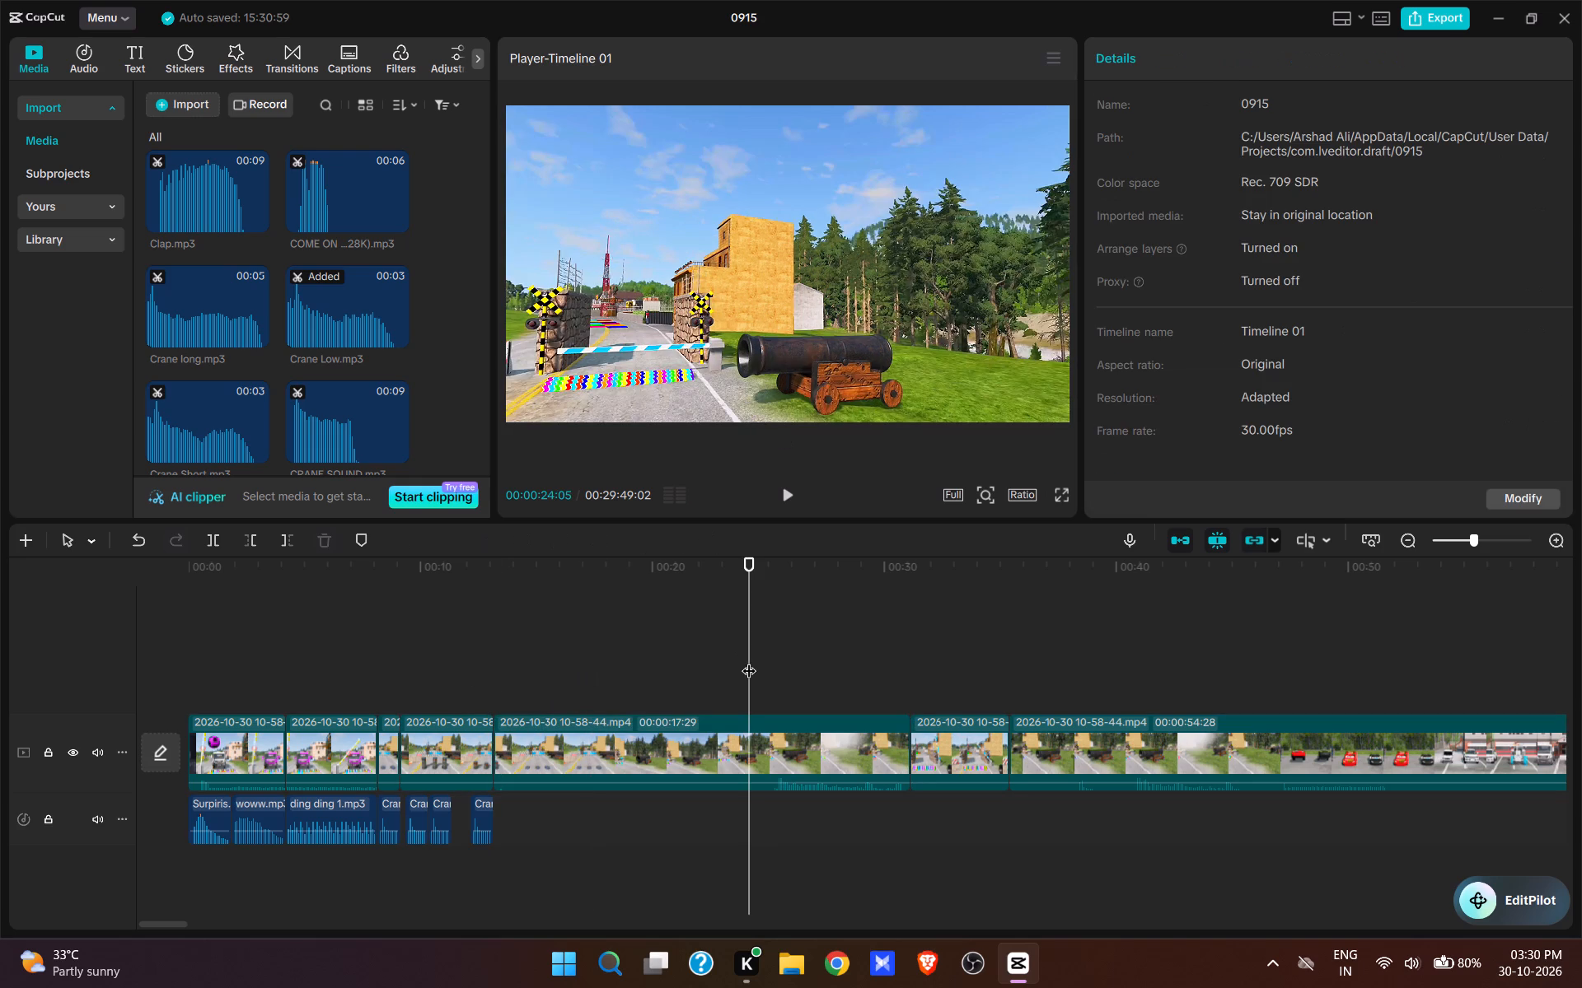
pyautogui.press('space')
pyautogui.click(508, 662)
pyautogui.press('space')
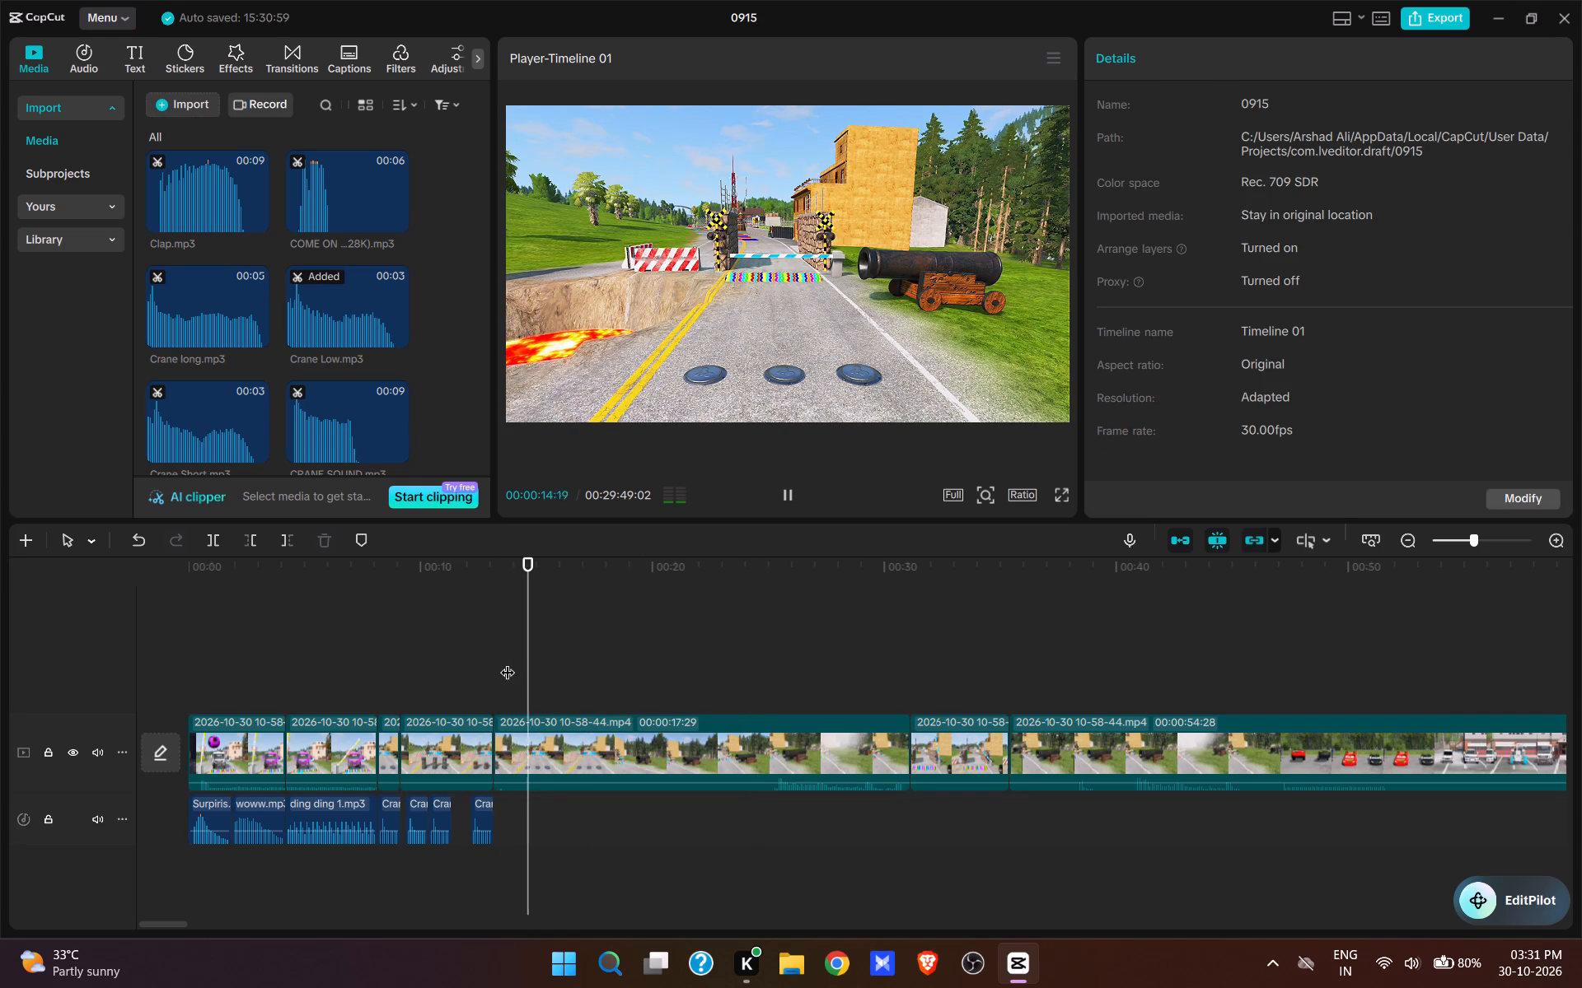
pyautogui.click(704, 658)
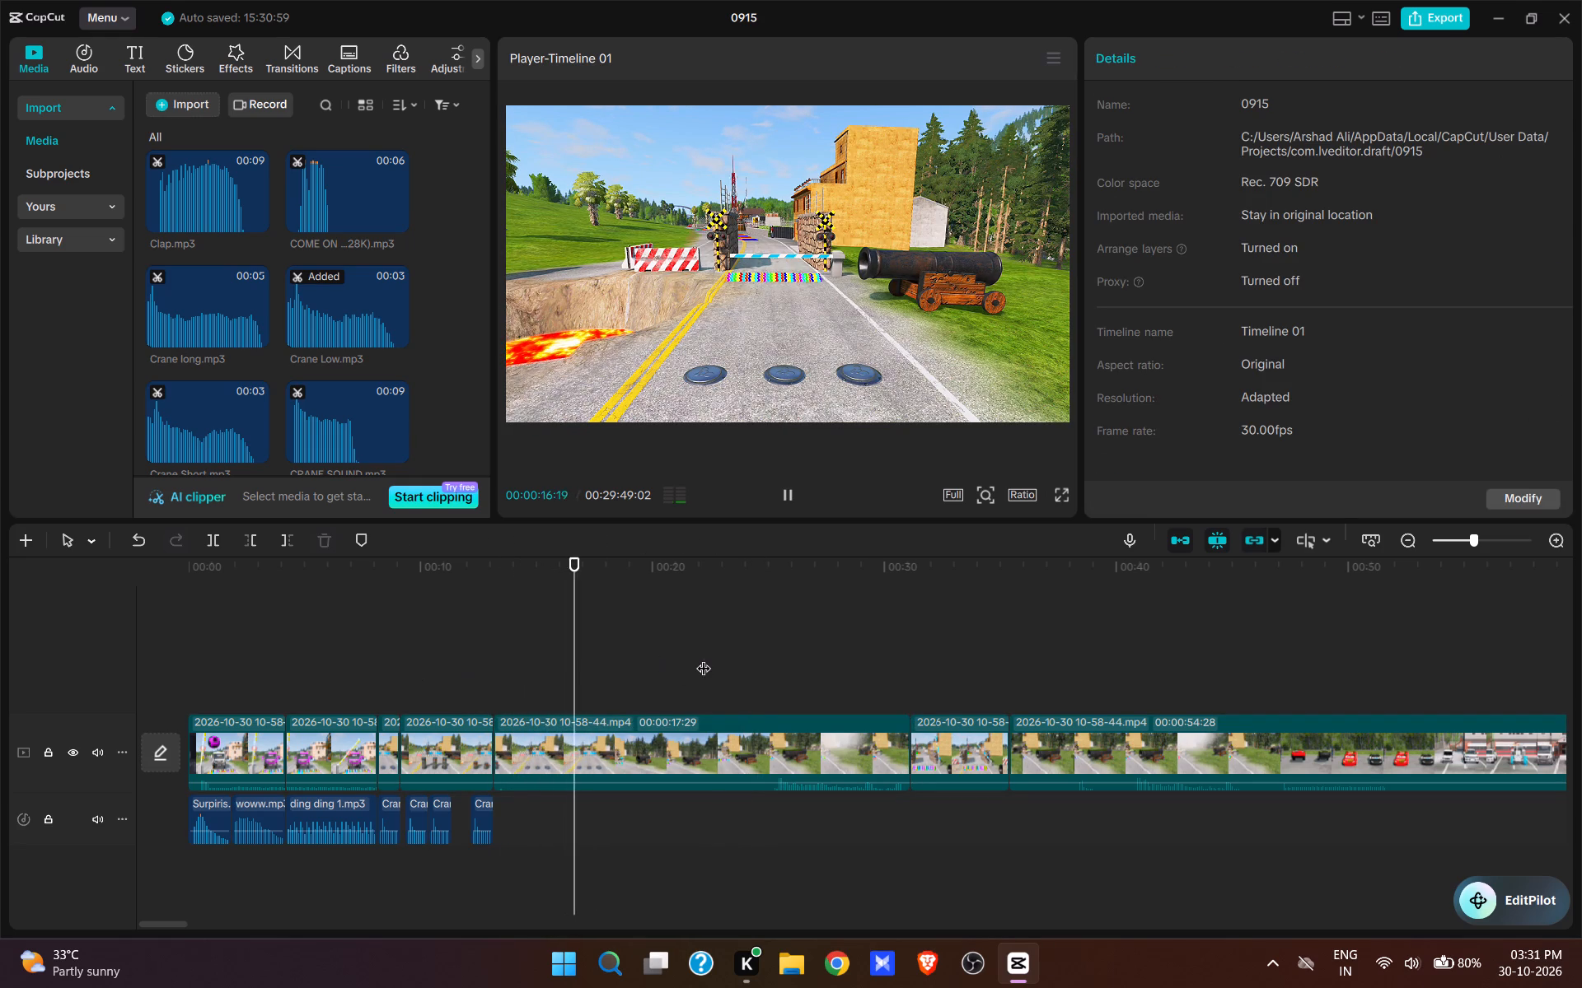
pyautogui.press('space')
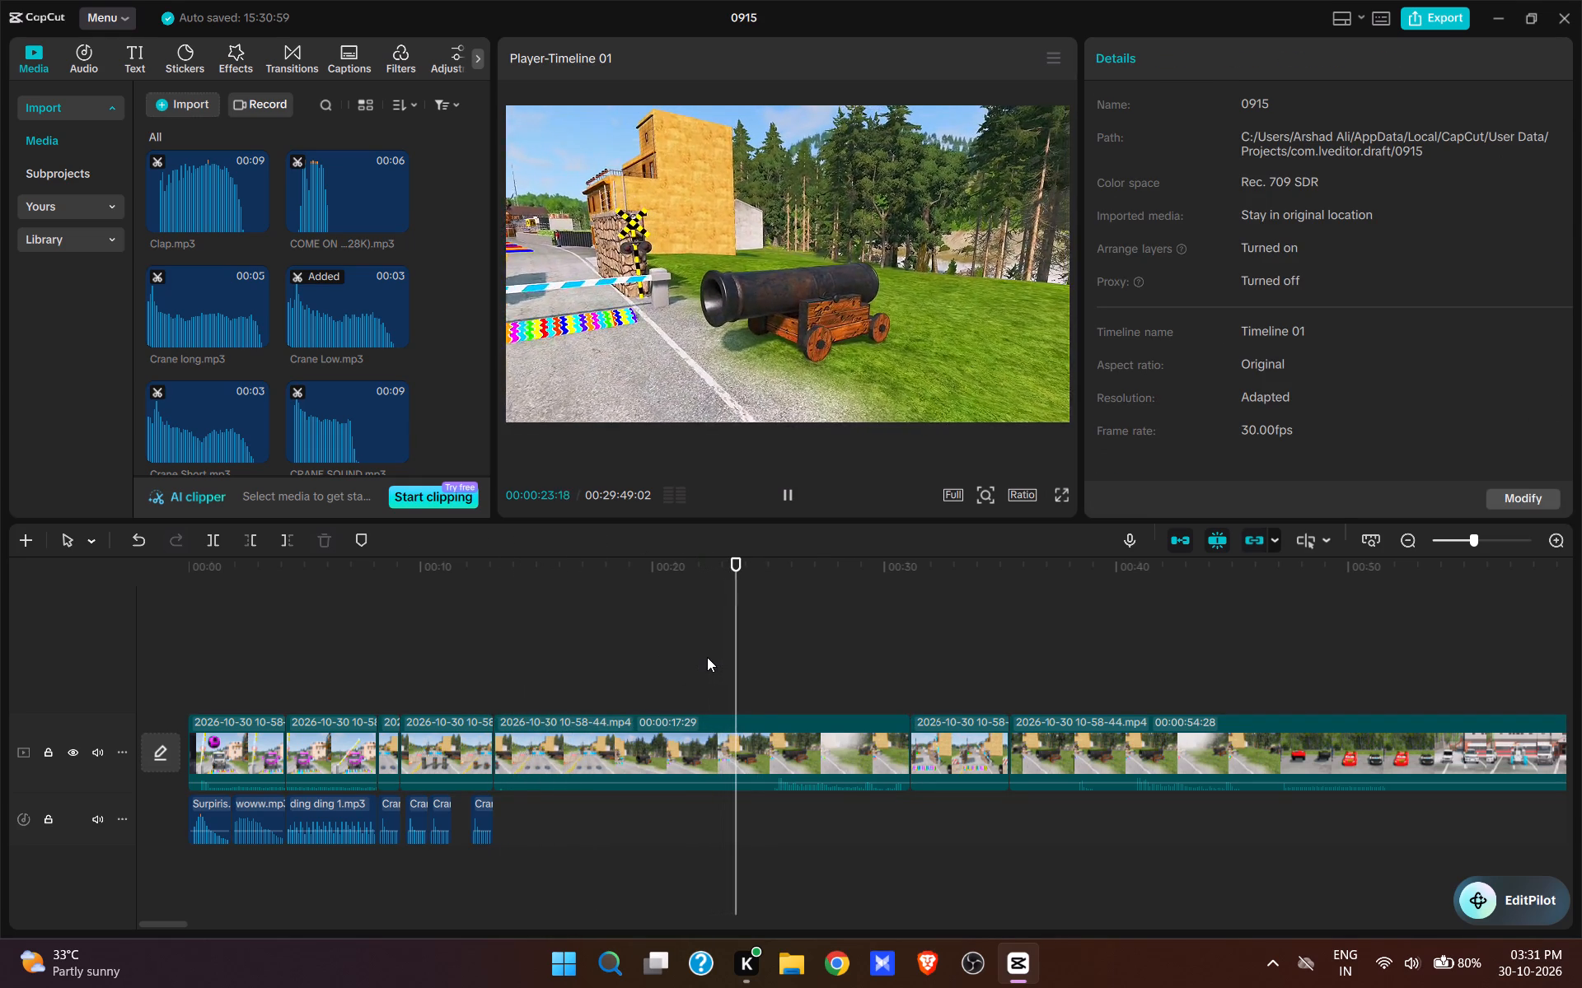
pyautogui.press('space')
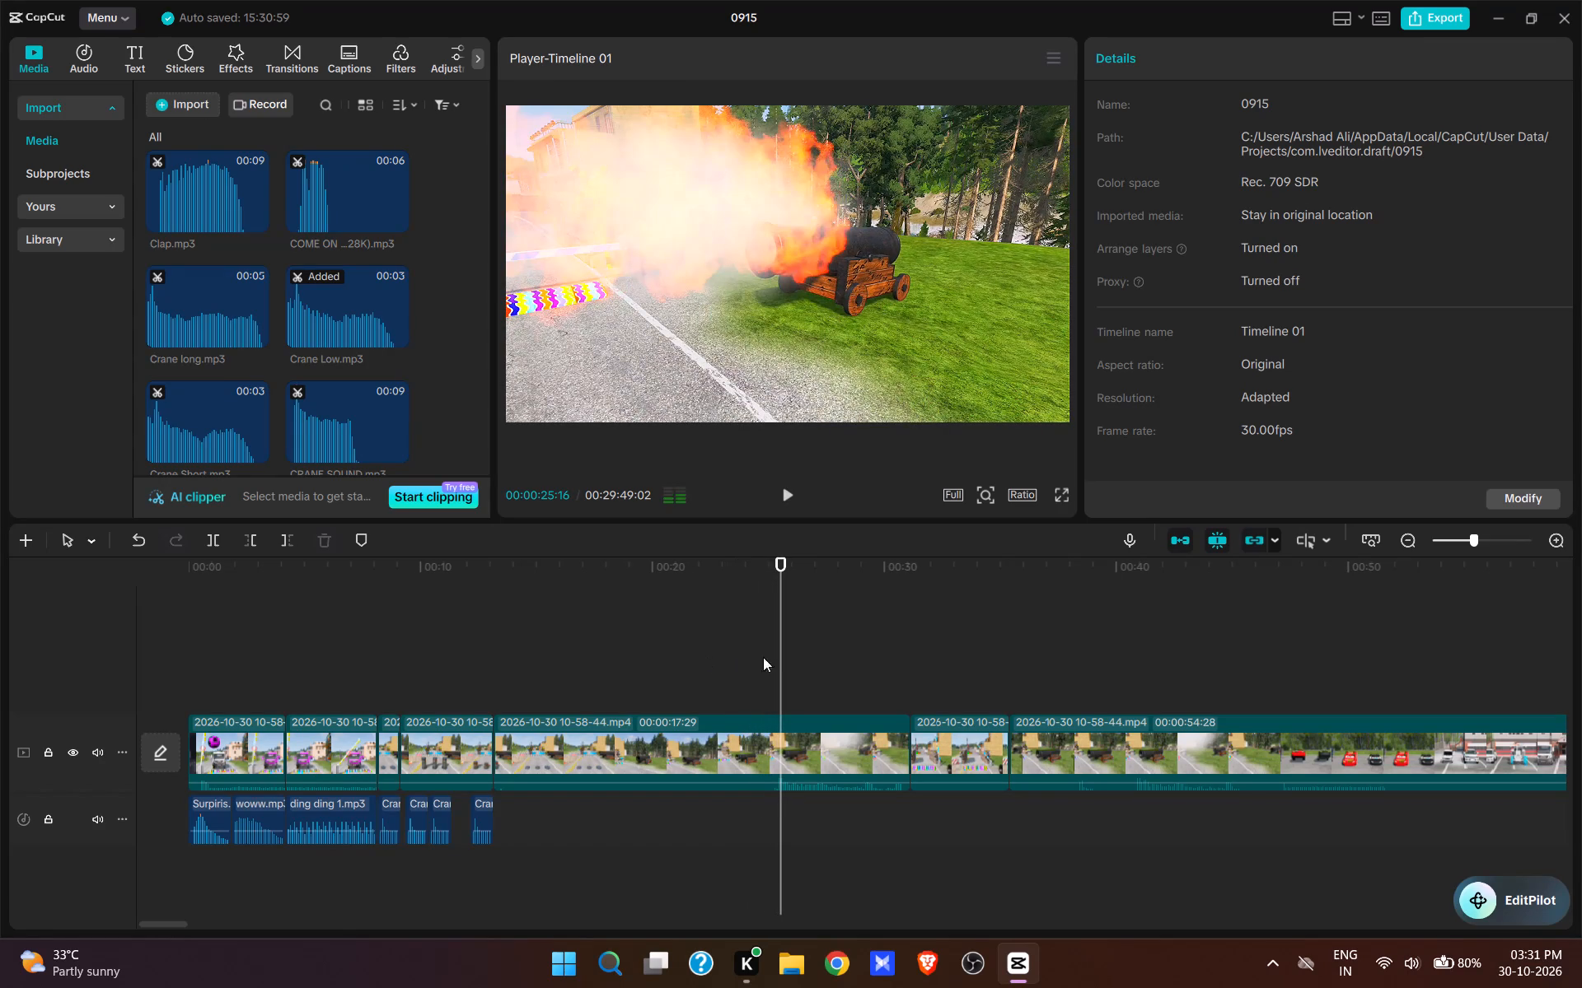
pyautogui.click(758, 693)
pyautogui.press('space')
pyautogui.click(758, 693)
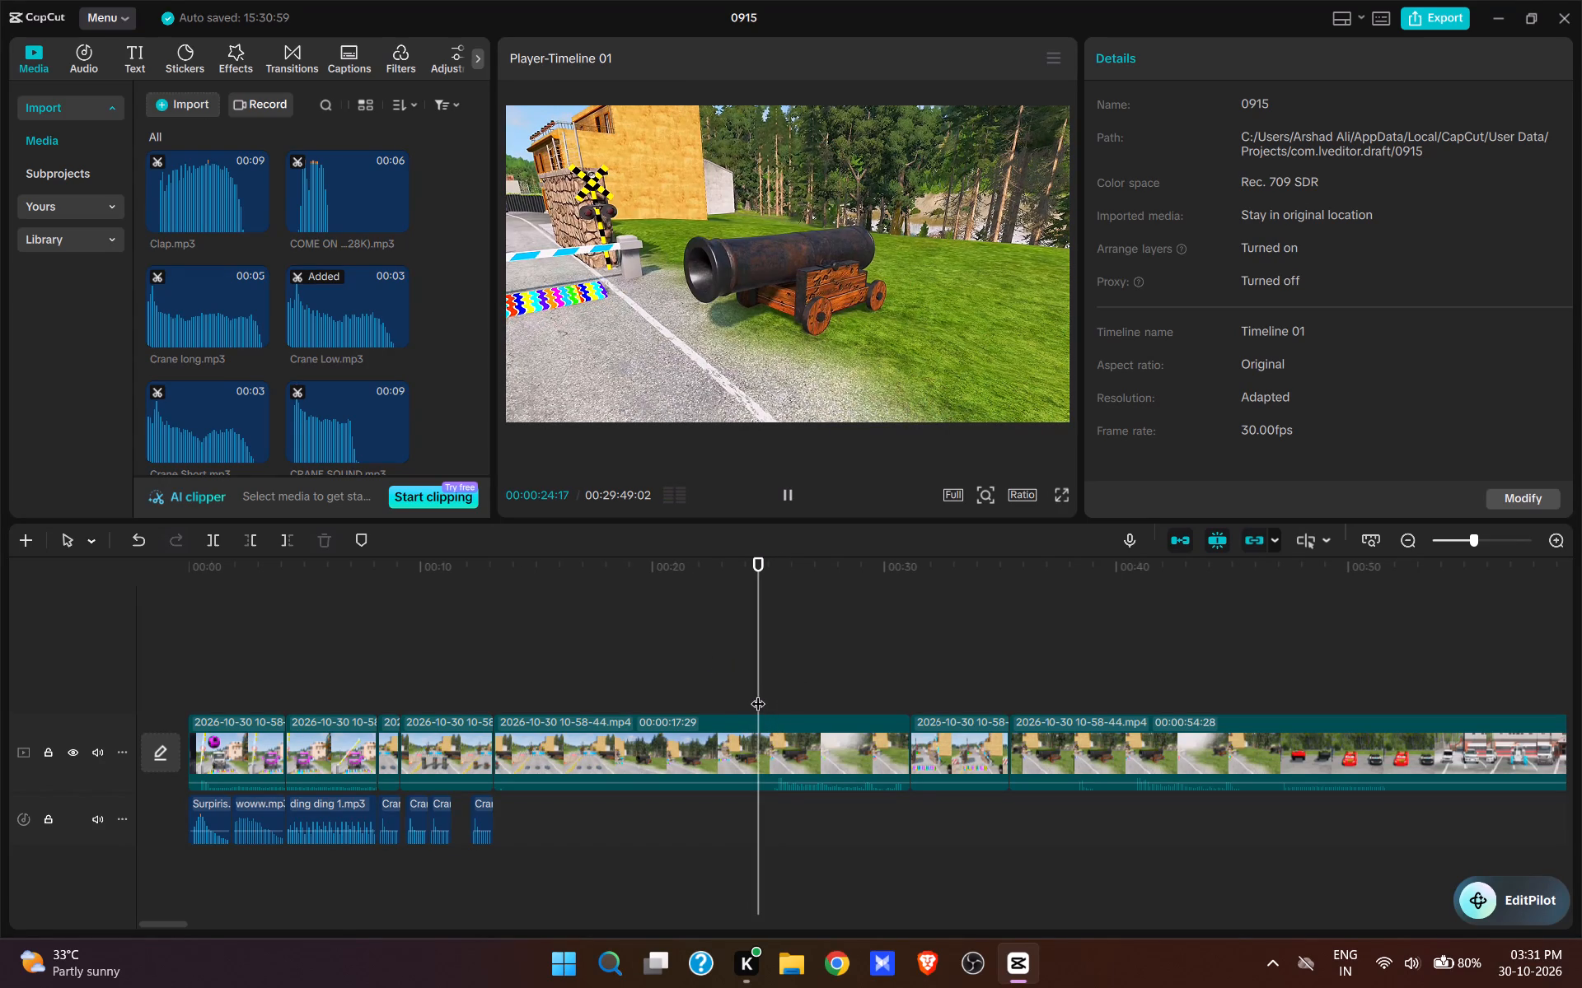
pyautogui.write('q')
pyautogui.press('space')
pyautogui.press('space')
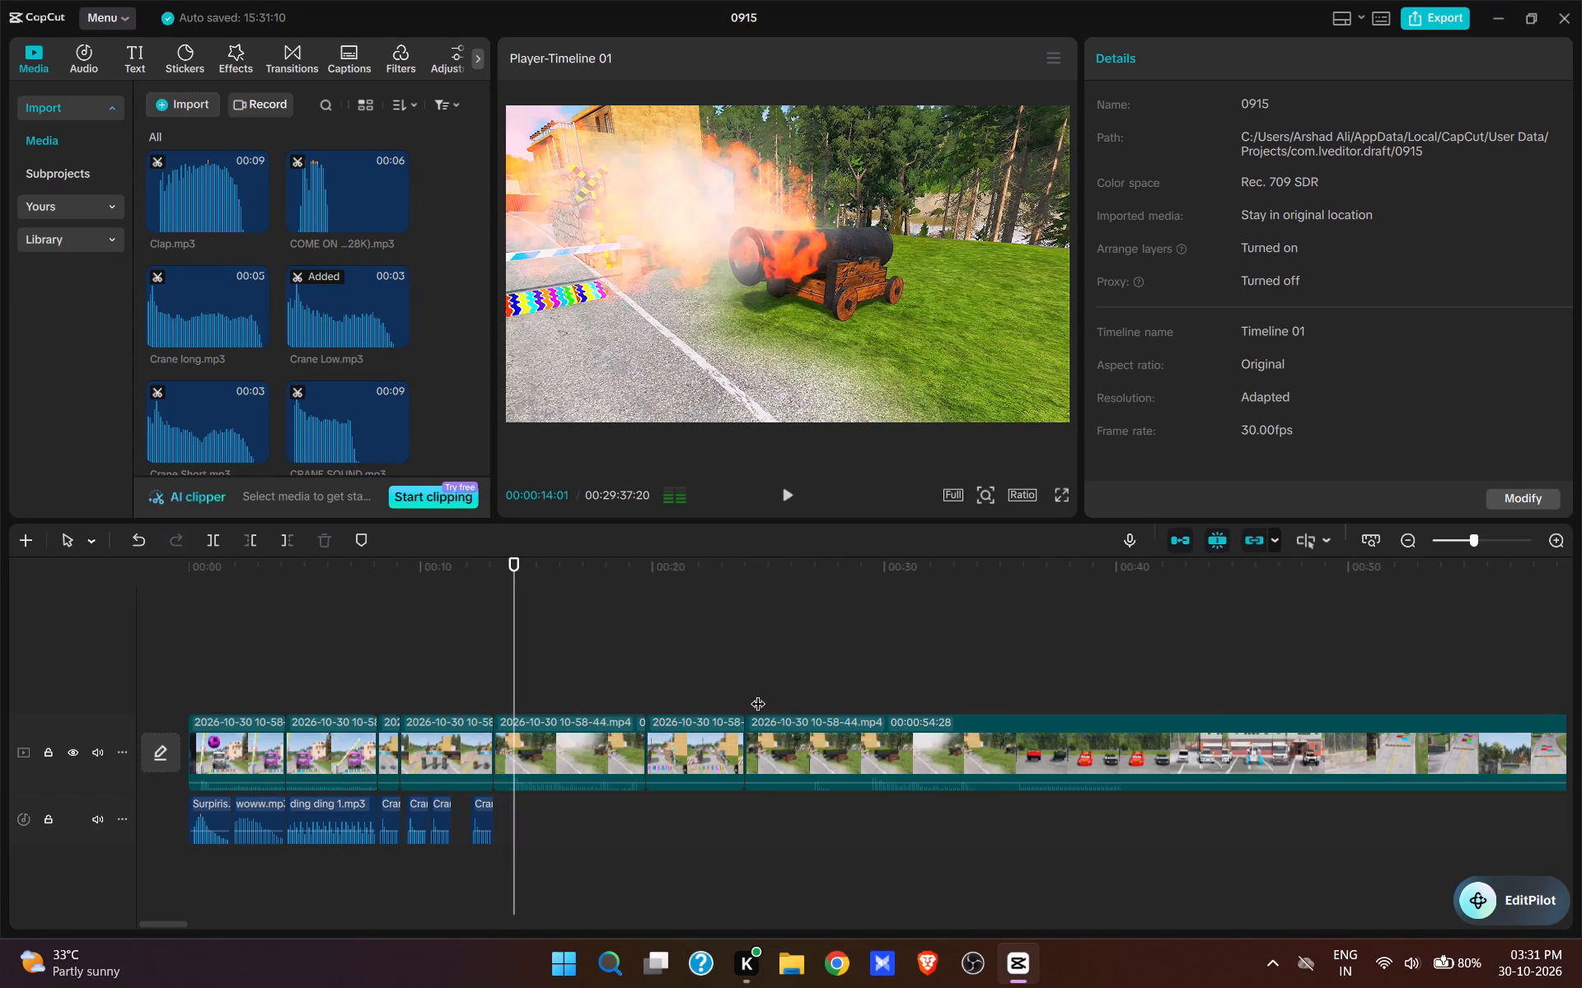
# Trim more footage after the 00:00:13:05 split, up to the moment just before the cannon fires, and play the cut.
pyautogui.click(506, 692)
pyautogui.click(502, 689)
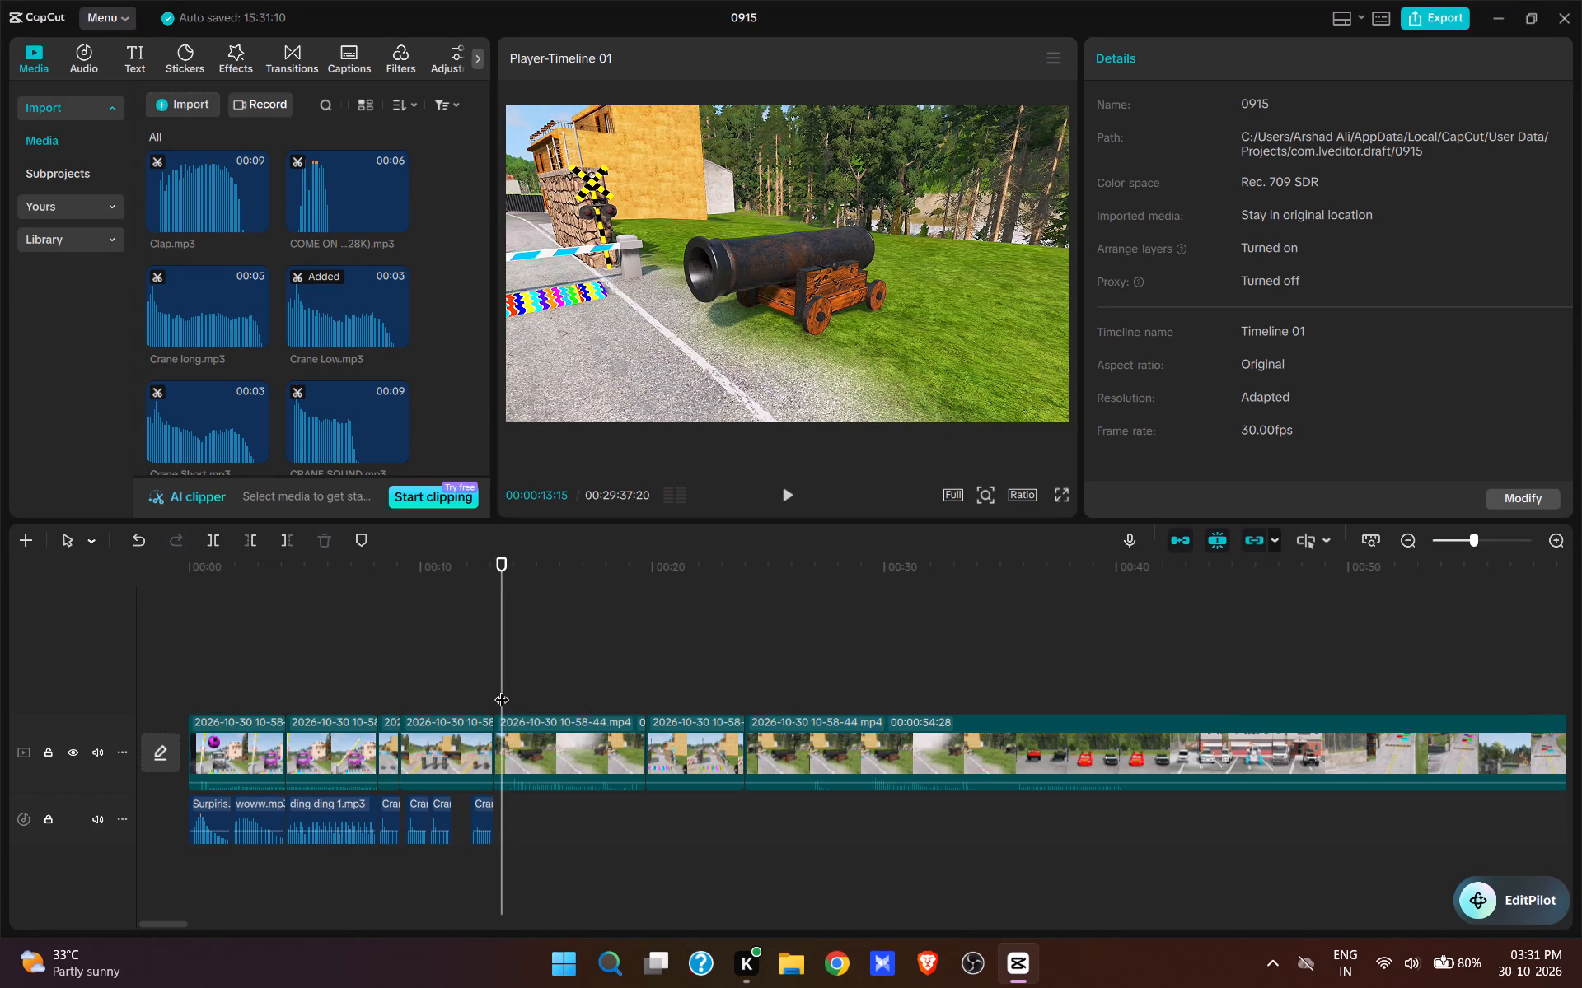
pyautogui.press('space')
pyautogui.press('space')
pyautogui.write('q')
pyautogui.press('space')
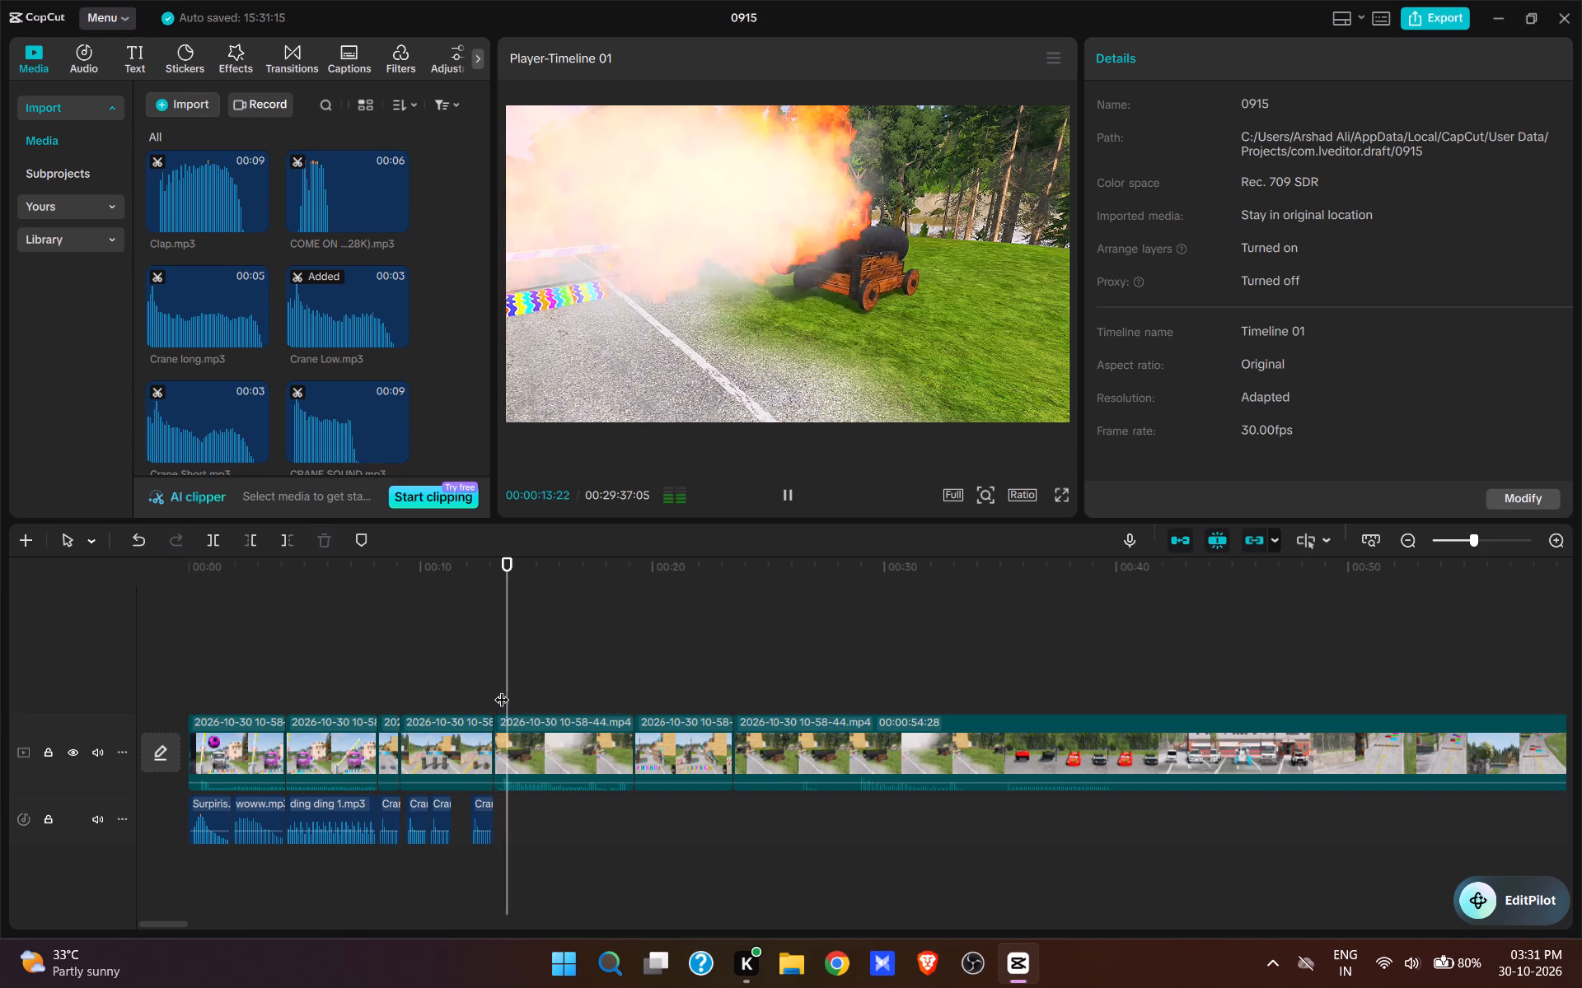
# Find the Oh no funny sound, add it at 00:00:13:05 where the cannon shot begins, and play it.
pyautogui.click(502, 689)
pyautogui.moveTo(502, 688); pyautogui.dragTo(491, 683)
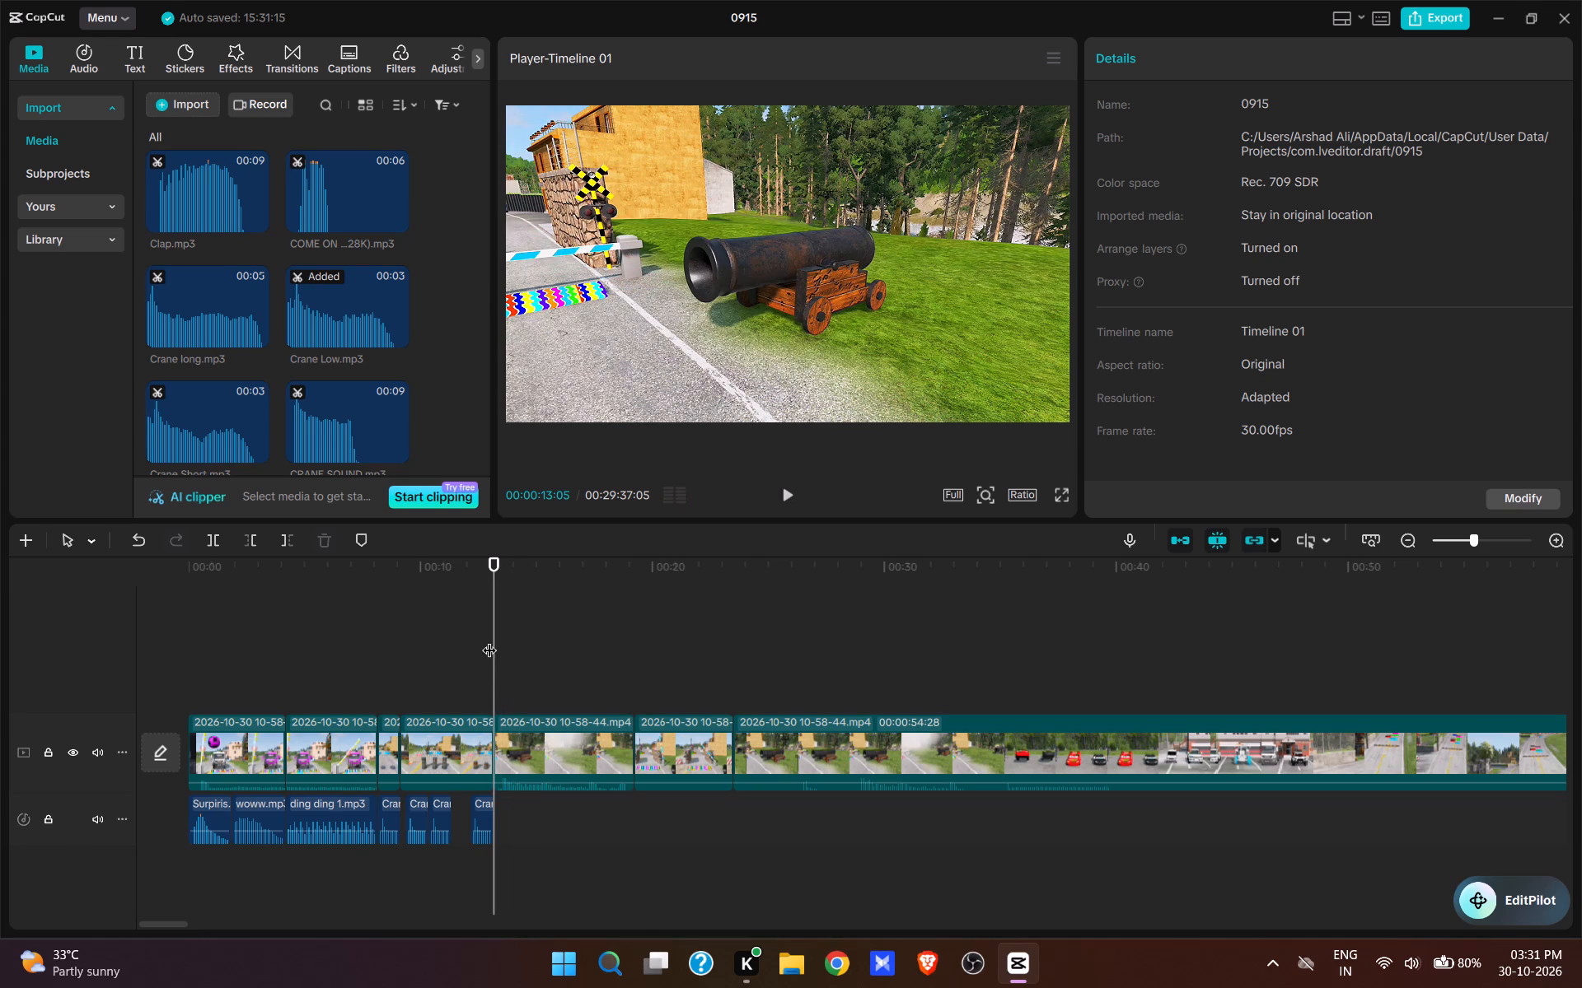
pyautogui.scroll(-19, 334, 357)
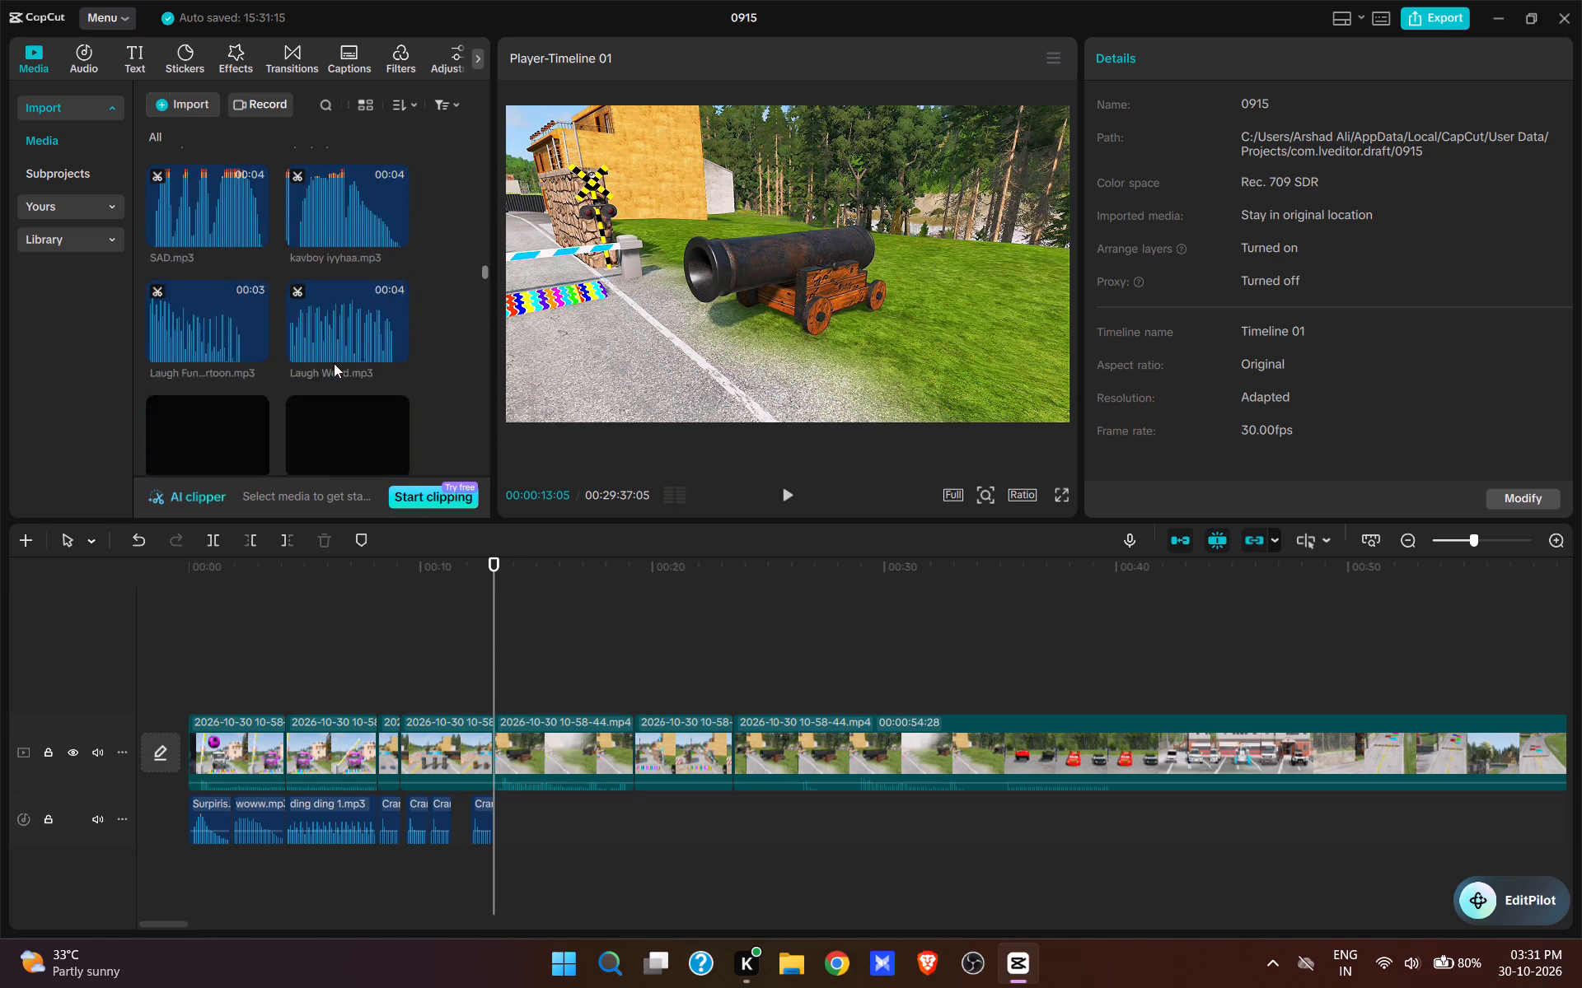
pyautogui.scroll(-13, 334, 363)
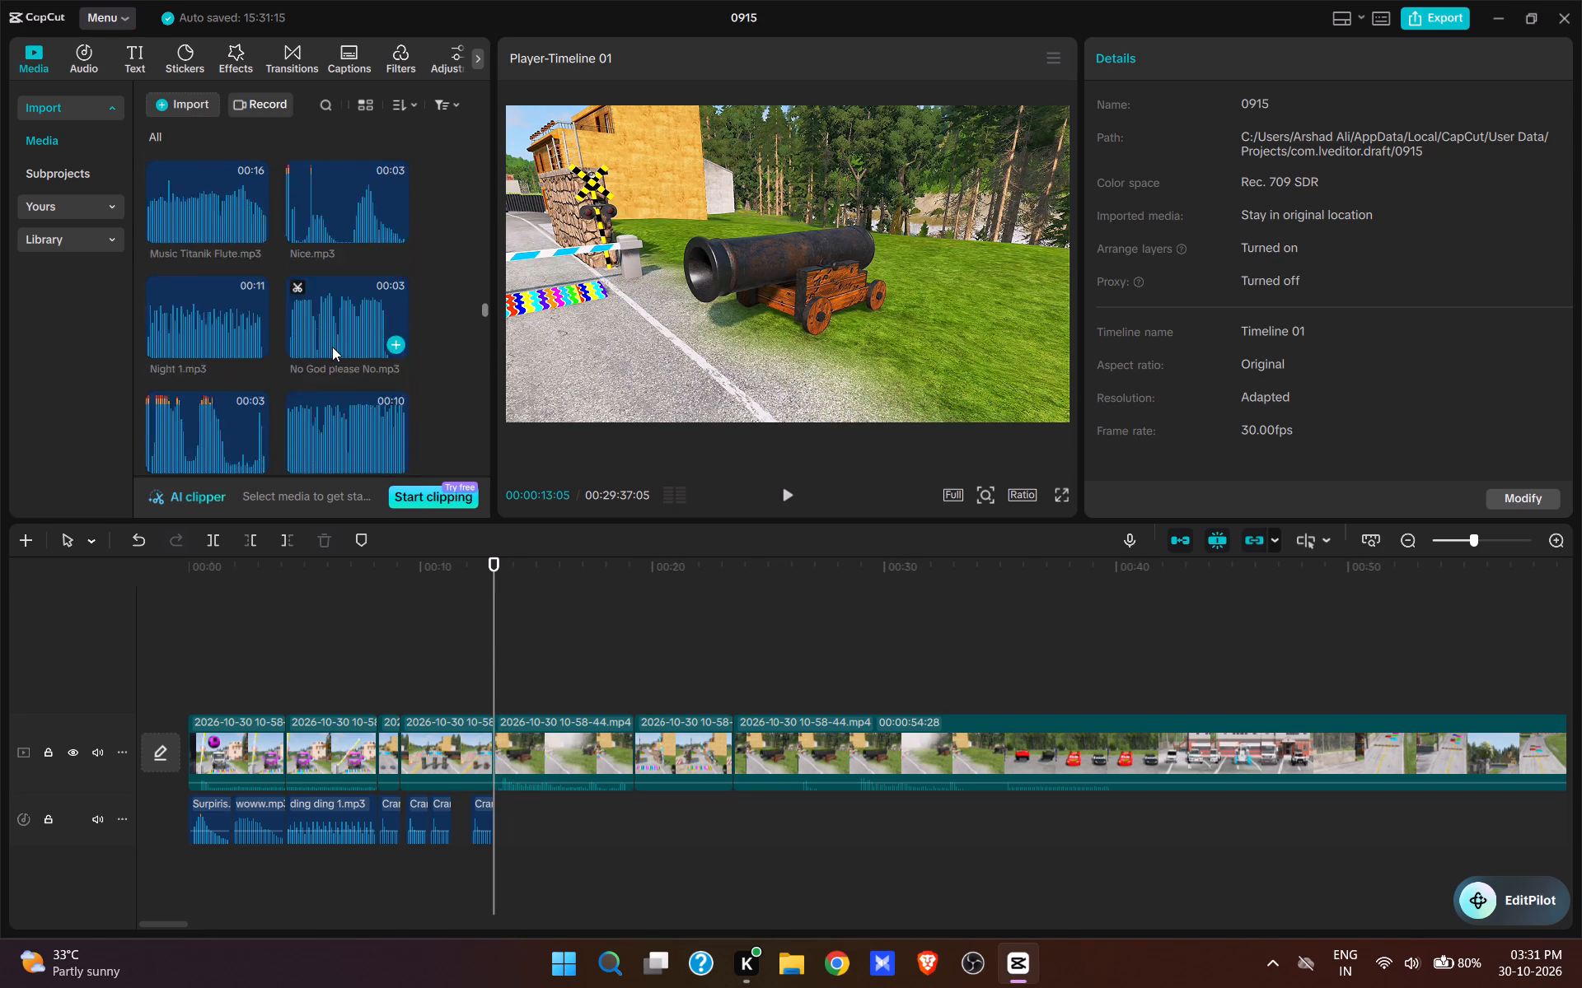
pyautogui.scroll(-3, 332, 348)
pyautogui.click(337, 337)
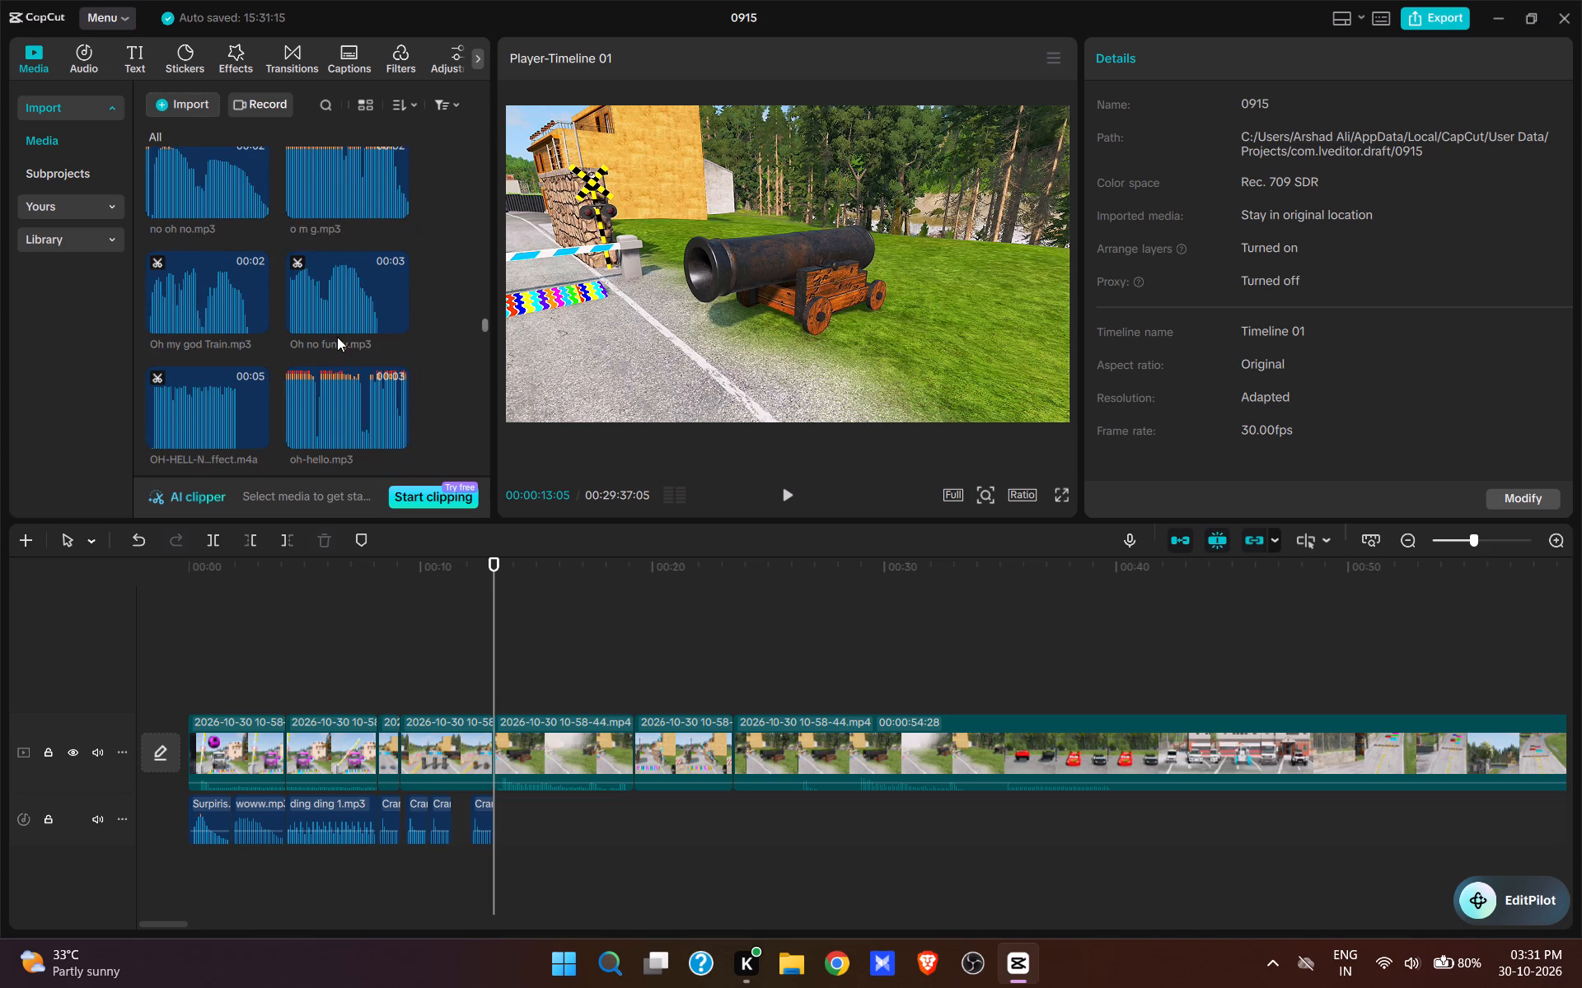
pyautogui.click(335, 324)
pyautogui.click(373, 323)
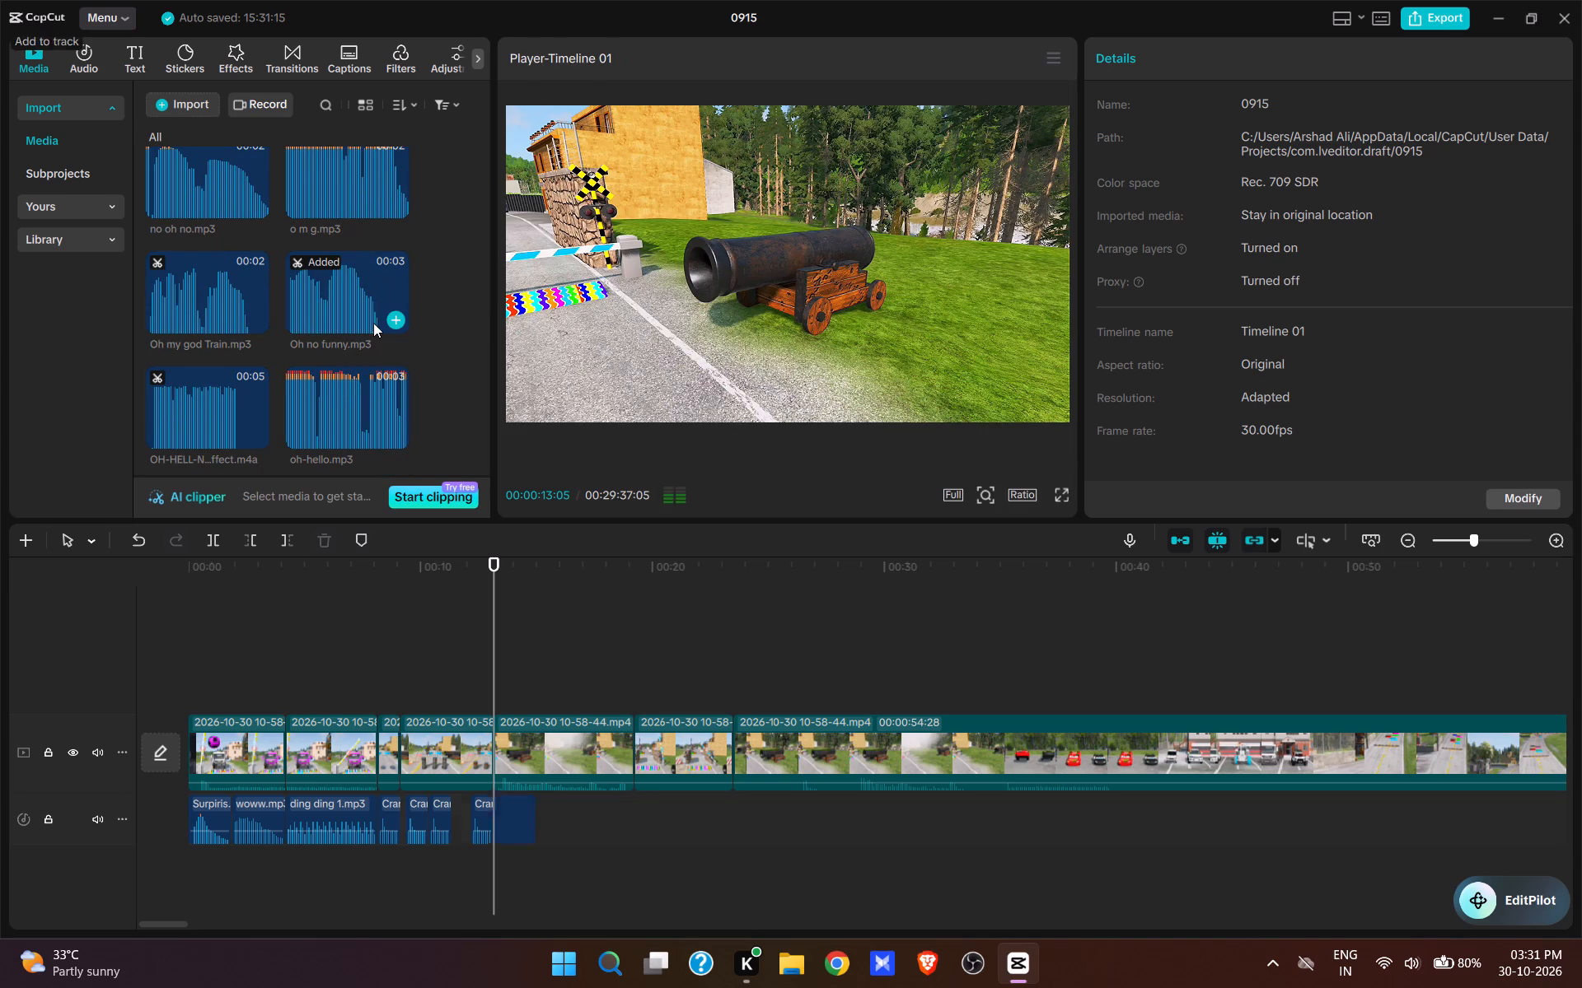
pyautogui.press('space')
pyautogui.click(789, 485)
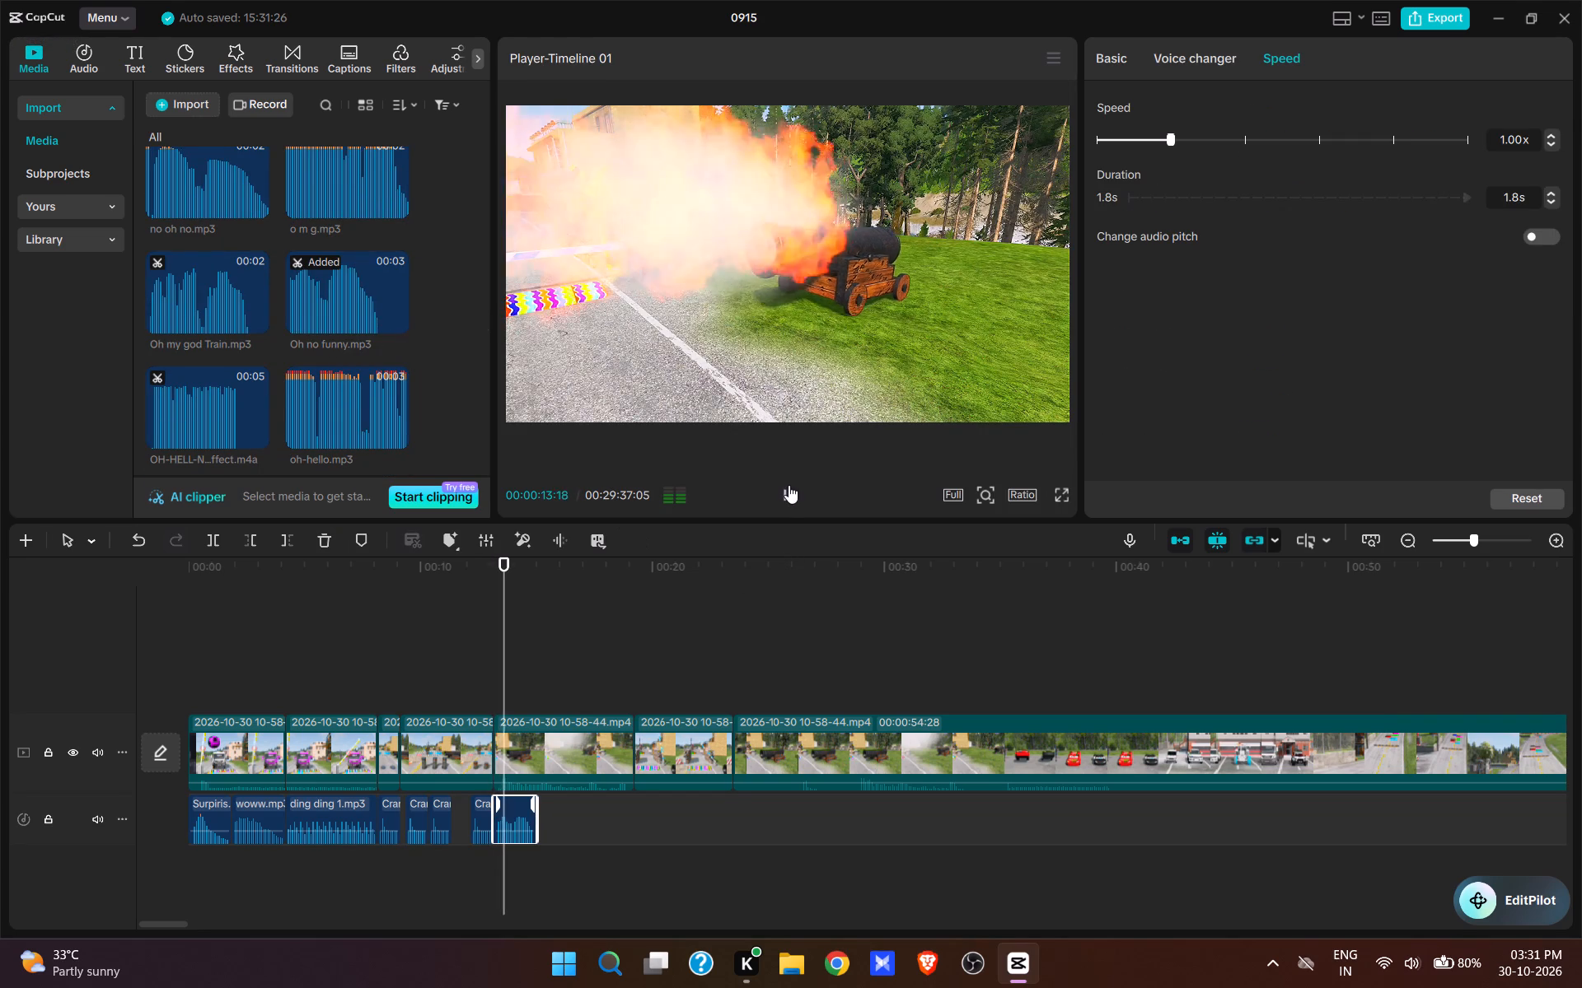
pyautogui.press('space')
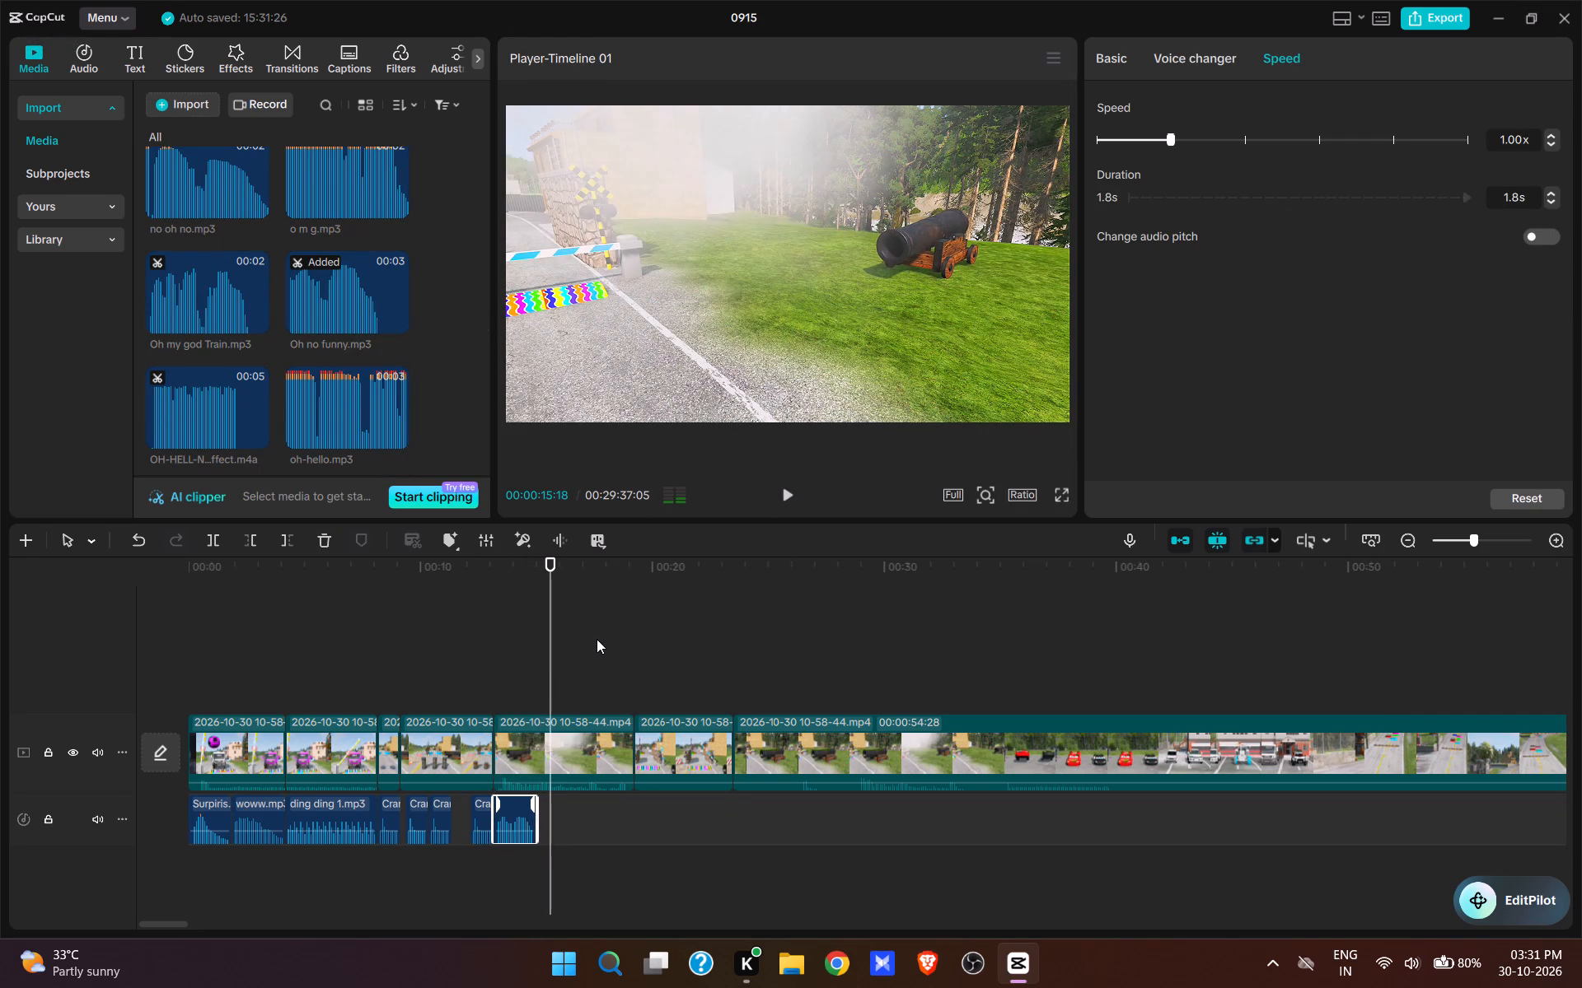
# Split the cannon clip at 00:00:16:15, delete its remaining part up to the barrier clip, and play the cut.
pyautogui.click(484, 683)
pyautogui.press('space')
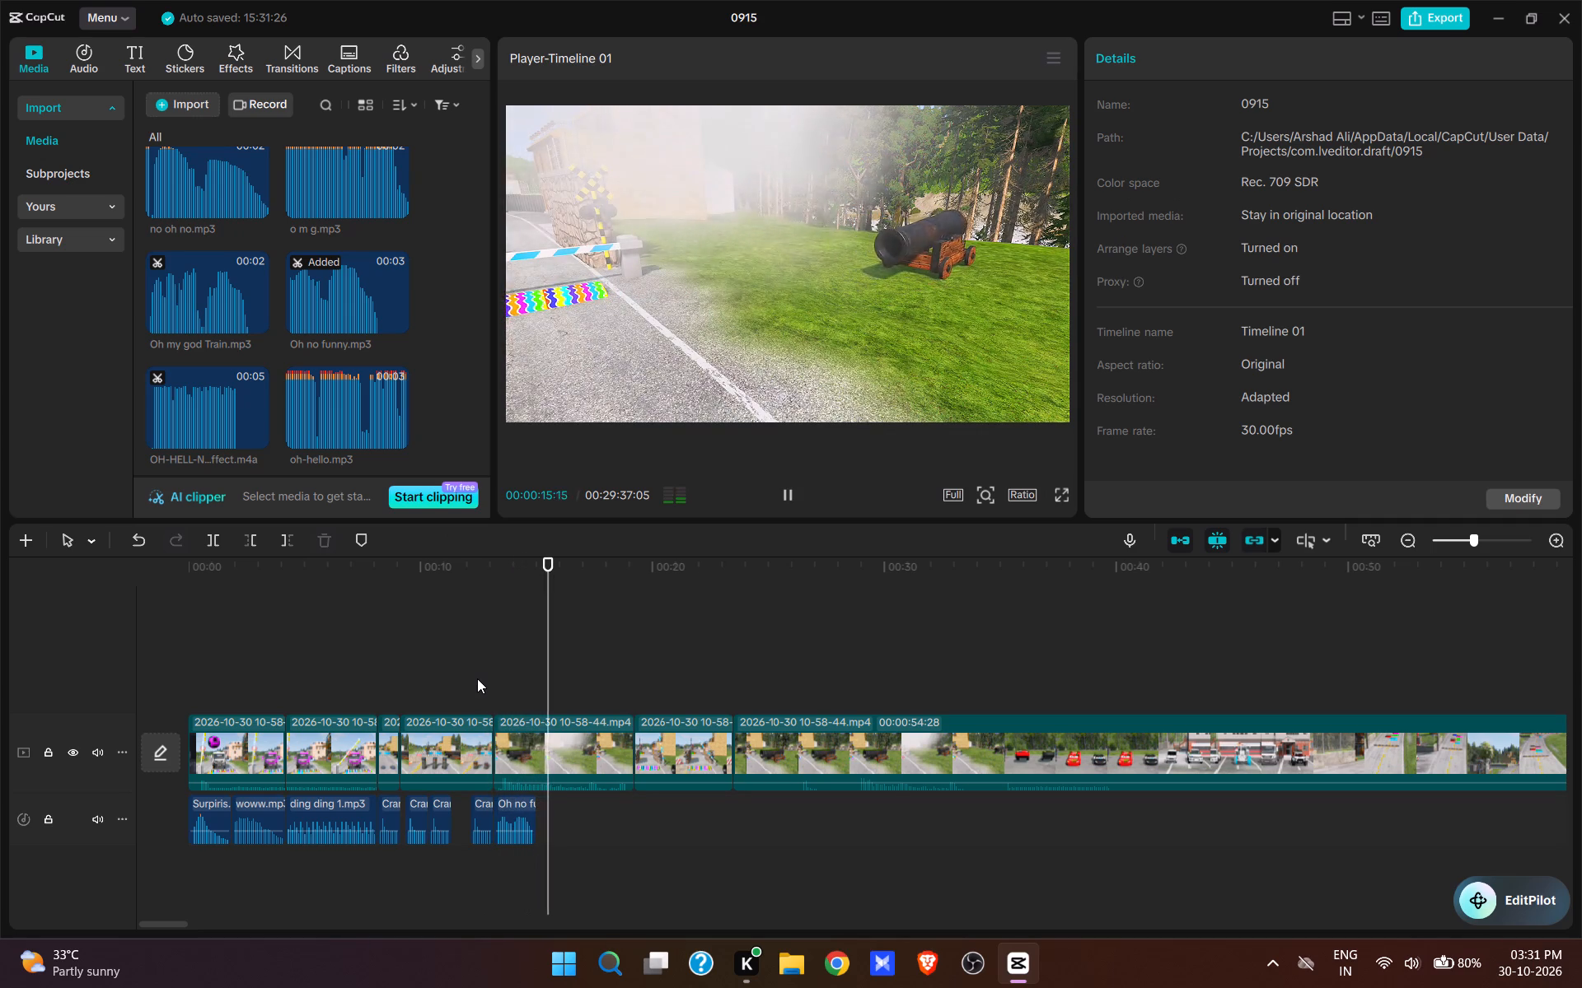
pyautogui.press('space')
pyautogui.press('space')
pyautogui.press('space')
pyautogui.write('w')
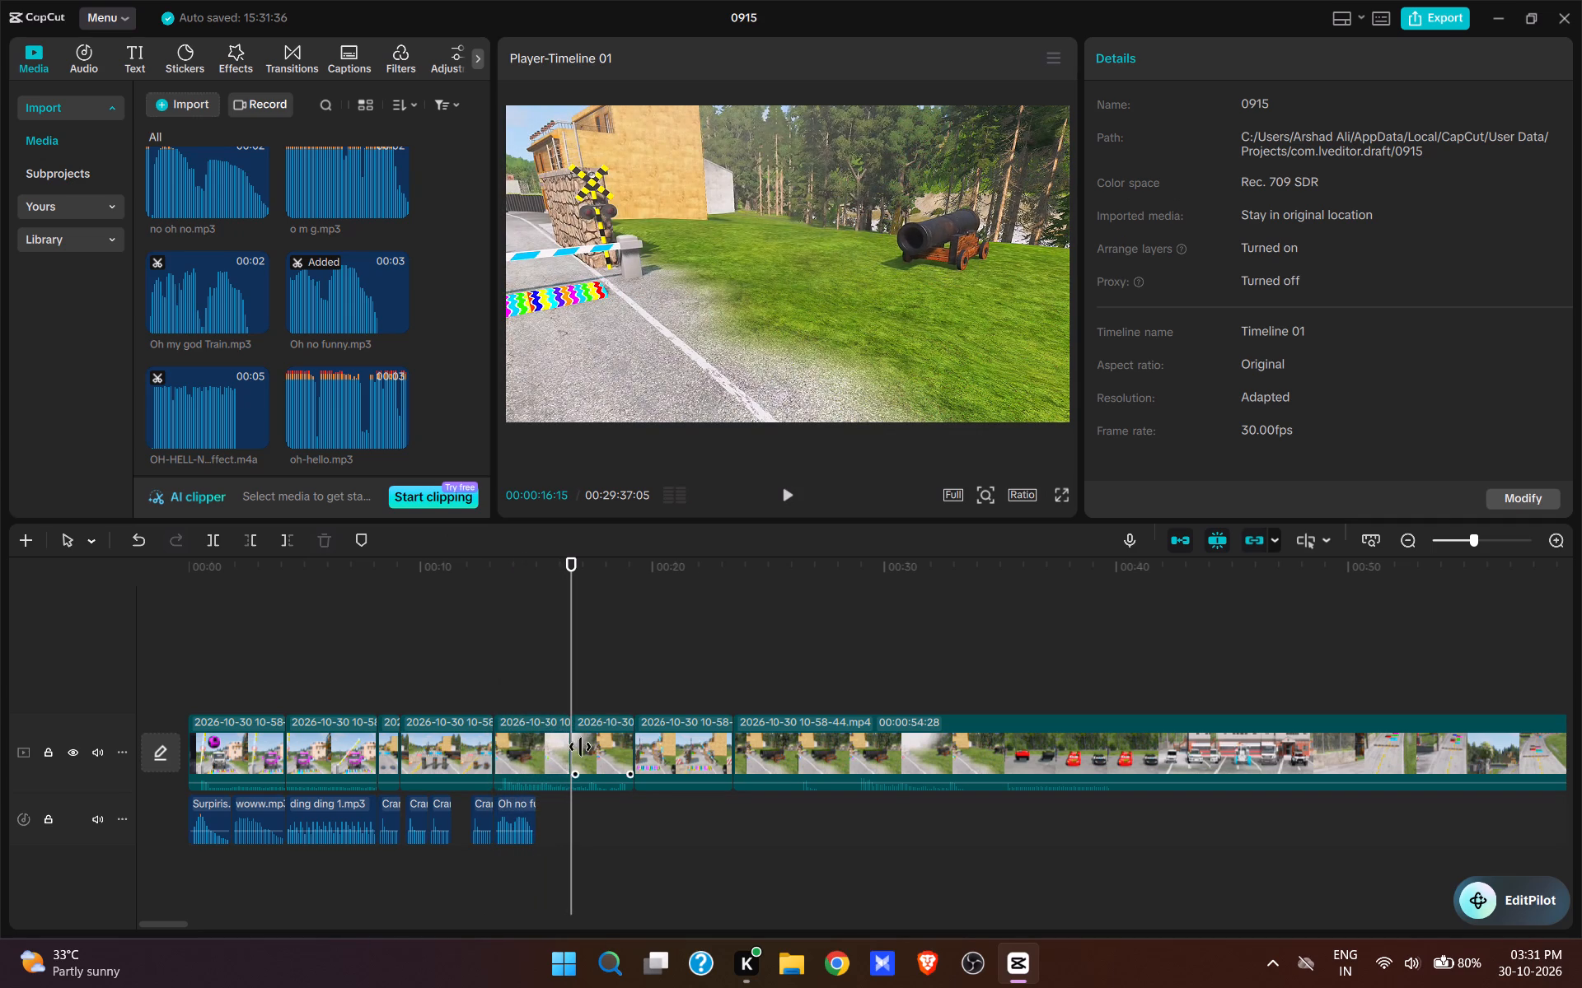
pyautogui.click(615, 736)
pyautogui.press('d')
pyautogui.press('space')
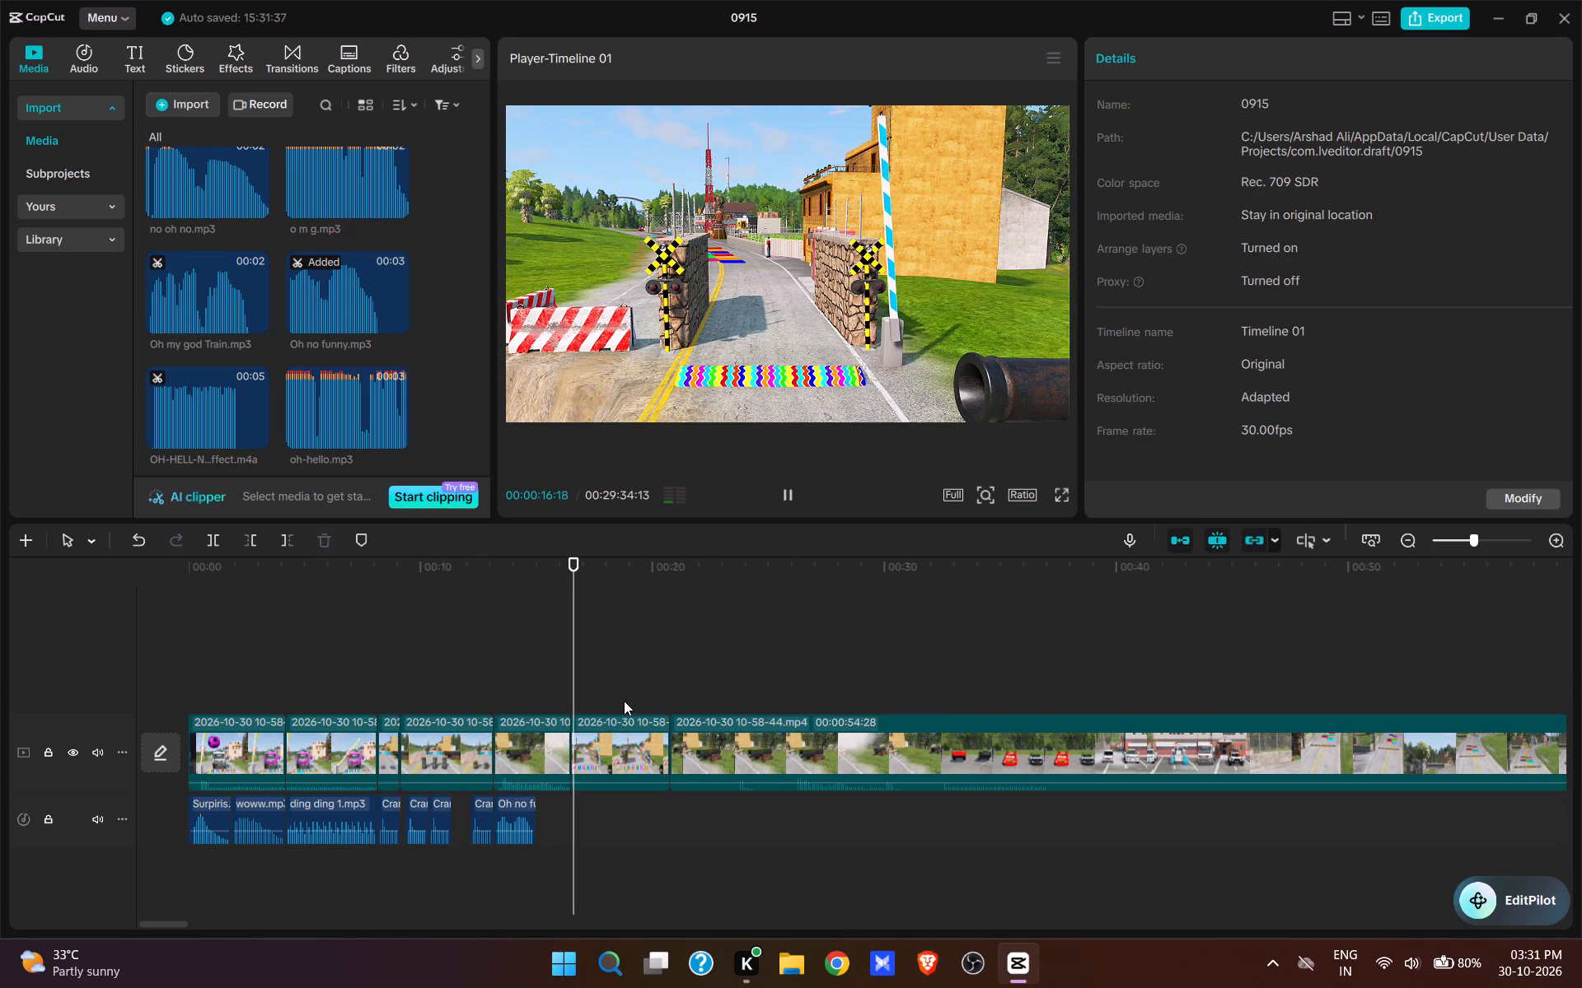
pyautogui.press('space')
# Paste a copy of the ding ding 1 sound at 00:00:16:15, where the barrier clip starts, and play it.
pyautogui.click(564, 676)
pyautogui.moveTo(567, 677); pyautogui.dragTo(575, 681)
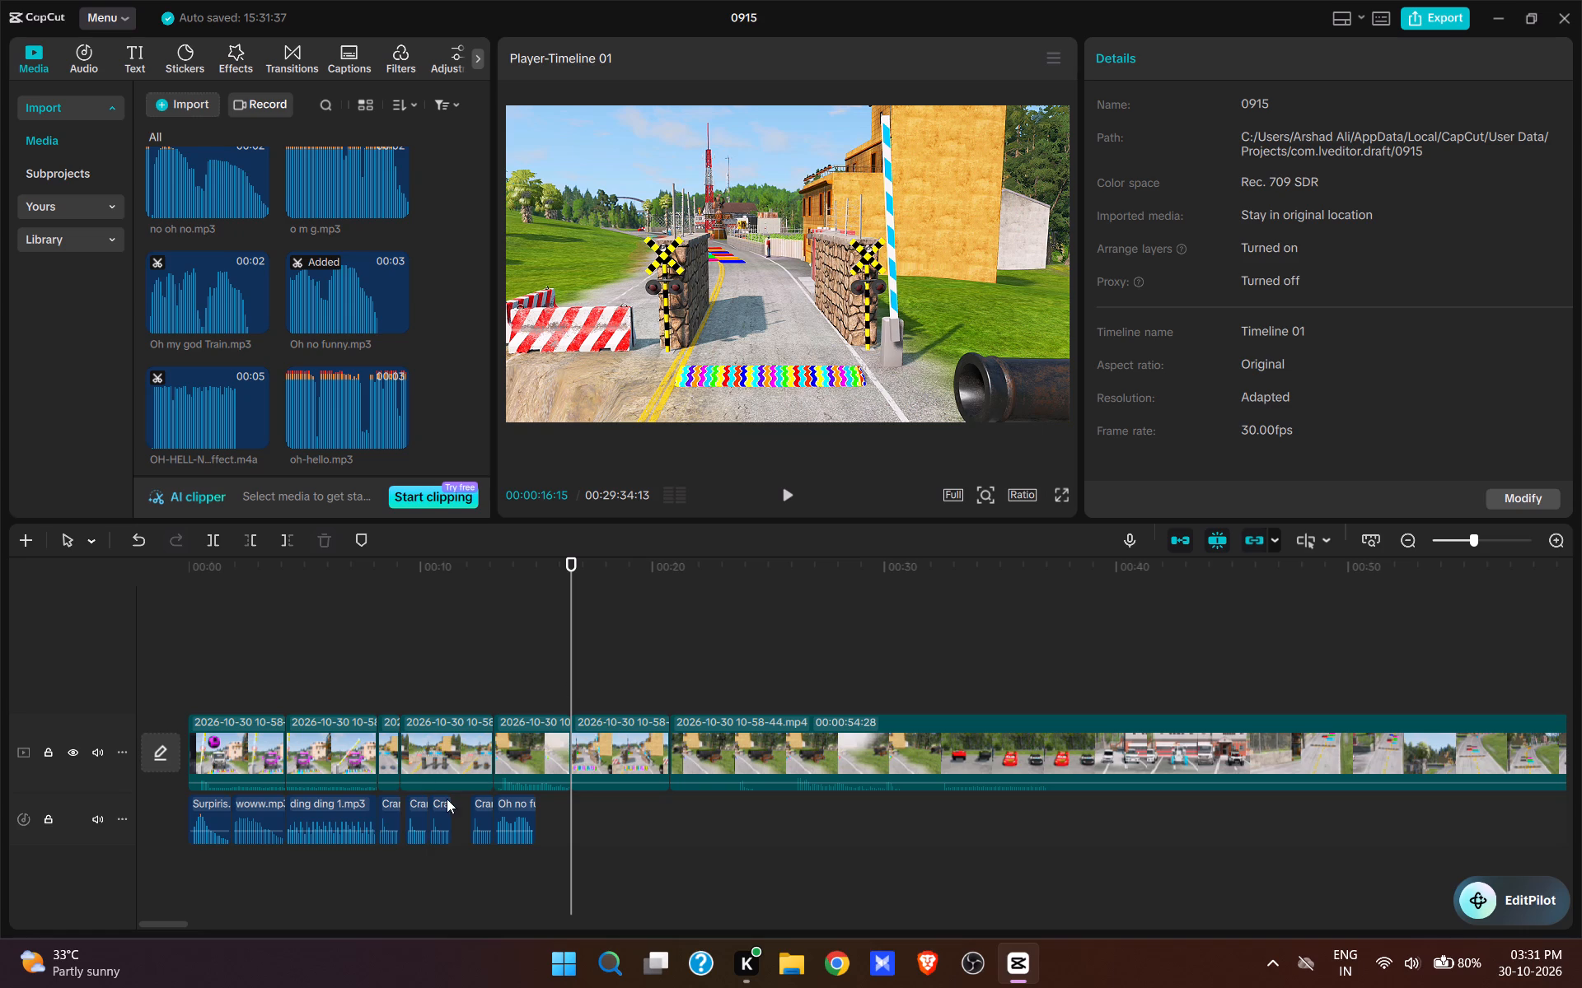
pyautogui.click(345, 831)
pyautogui.hotkey('ctrl', 'c')
pyautogui.hotkey('ctrl', 'v')
pyautogui.press('space')
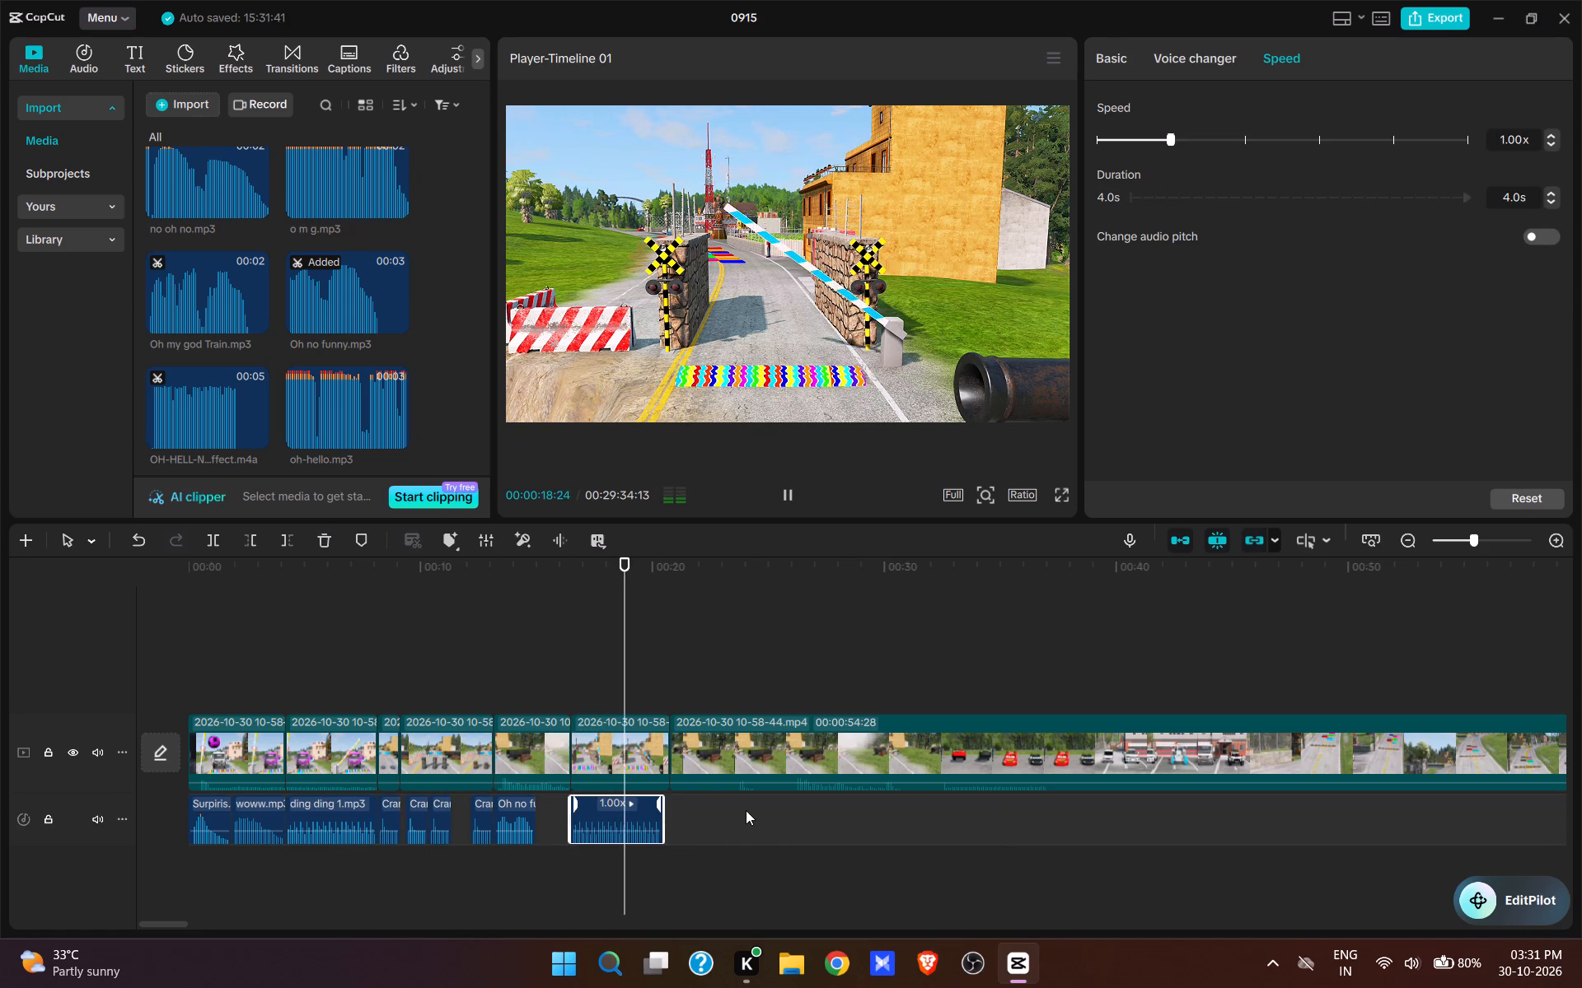
pyautogui.press('space')
pyautogui.press('space')
pyautogui.press('space')
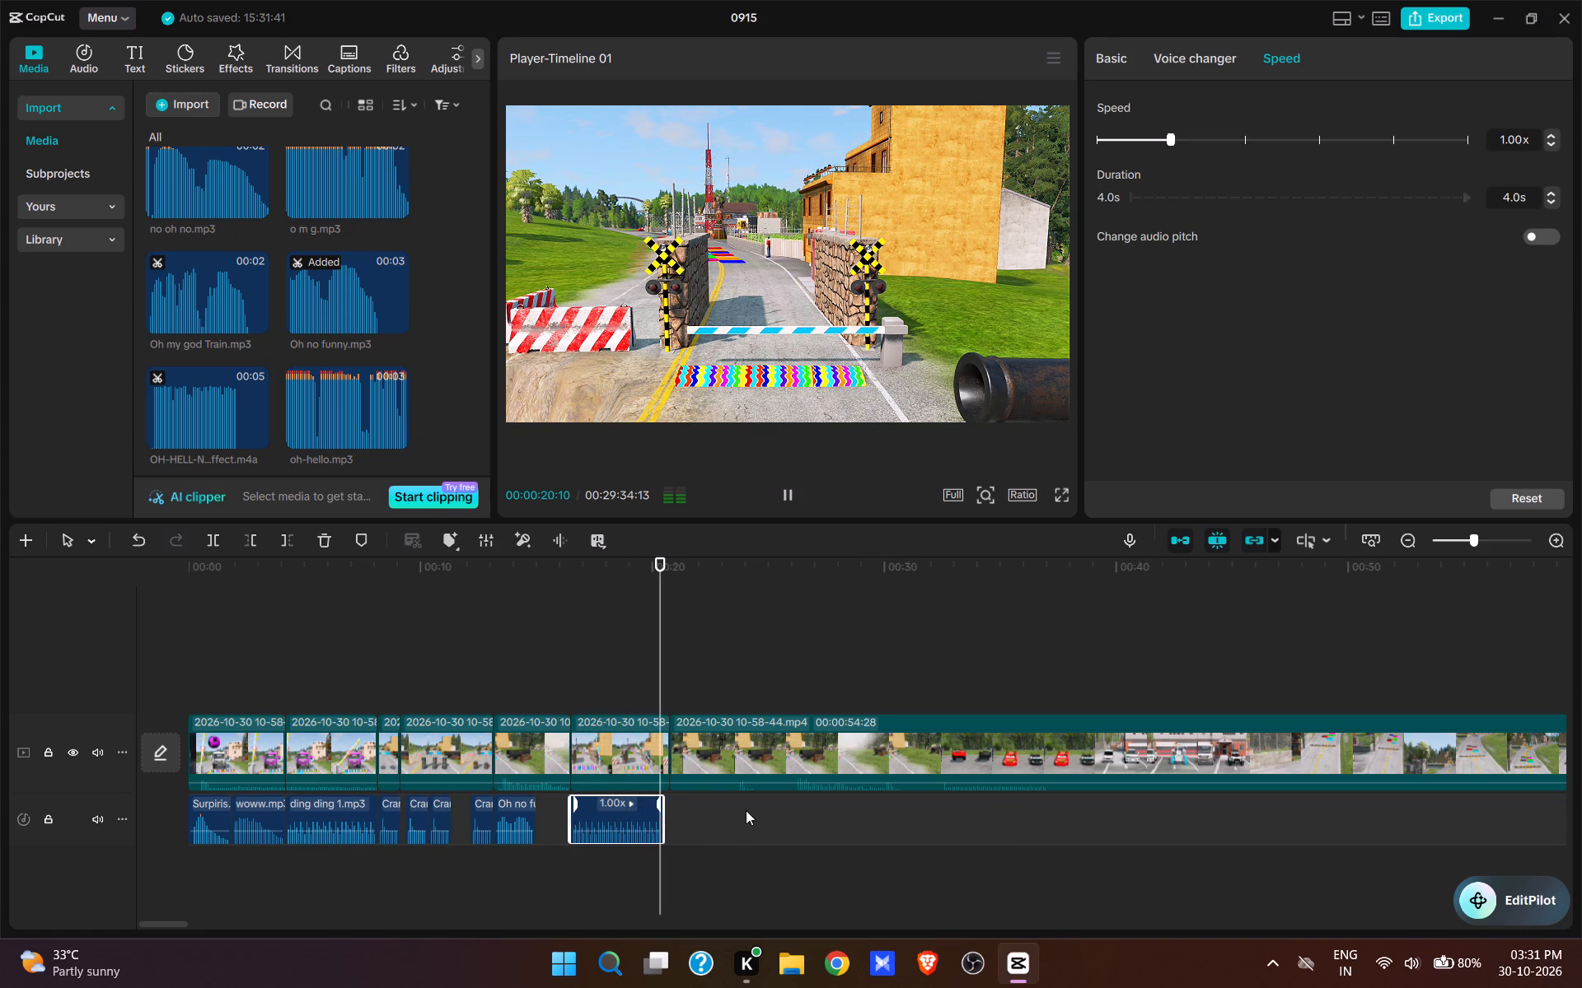
# Trim the ends of the pasted ding ding 1 sound and the barrier clip to 00:00:20:10.
pyautogui.press('e')
pyautogui.click(616, 768)
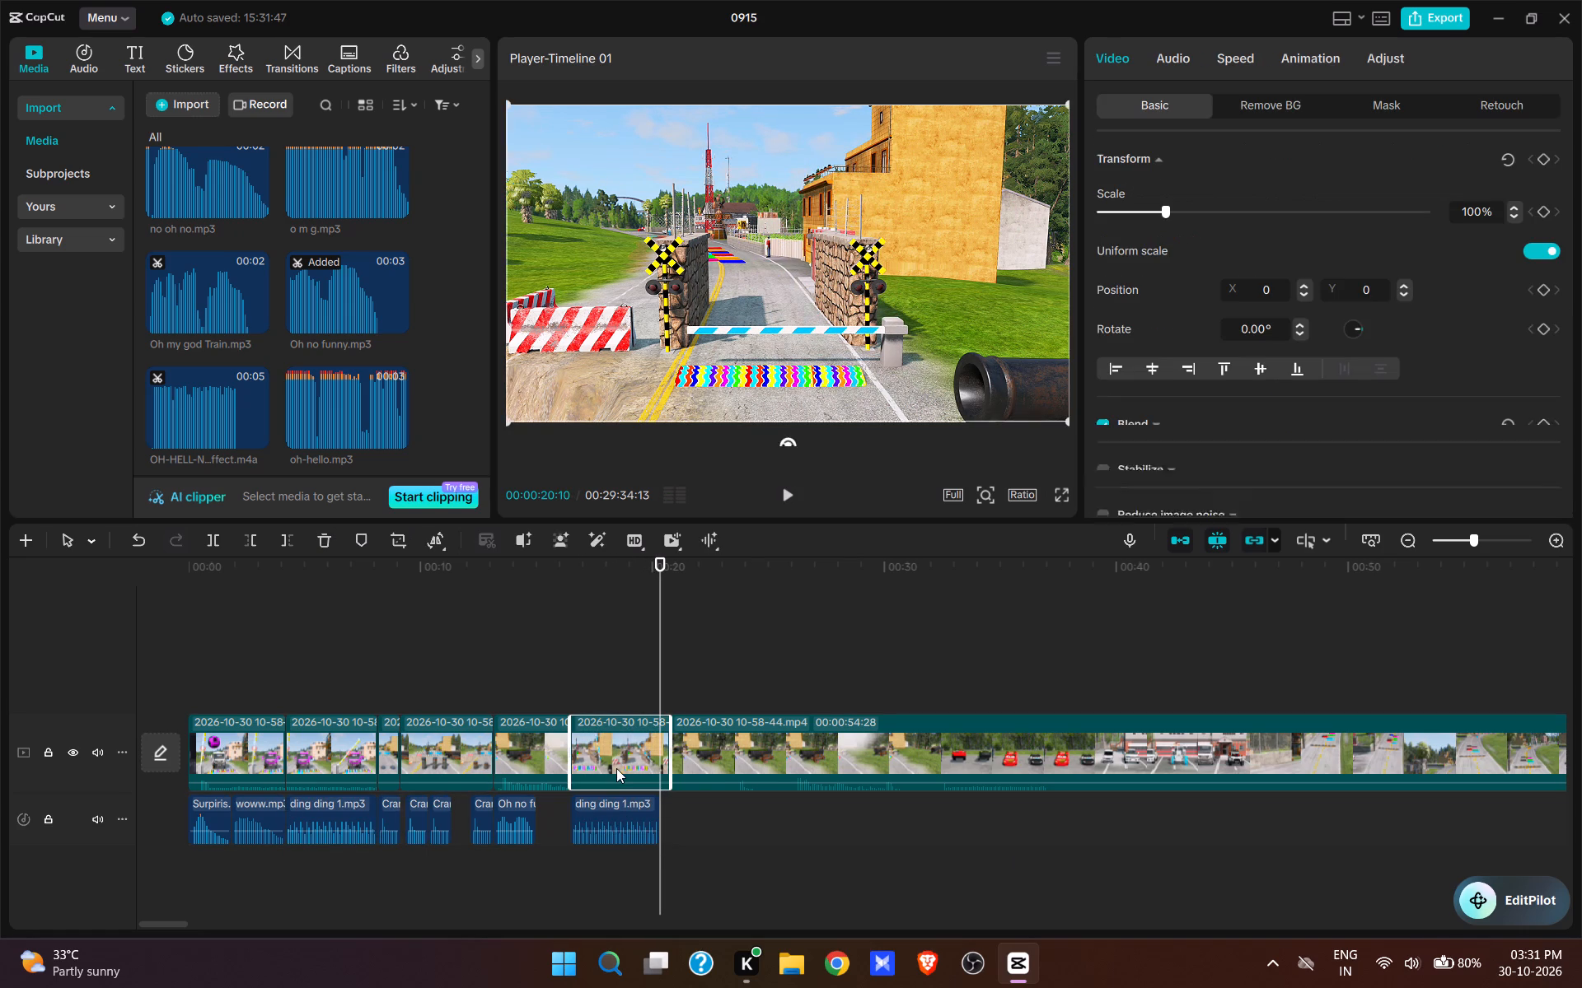
pyautogui.press('e')
# Find the red and black cars at 00:00:32:03, cut the footage between 00:00:20:10 and that point, and play the cut.
pyautogui.click(712, 673)
pyautogui.press('space')
pyautogui.click(876, 668)
pyautogui.press('space')
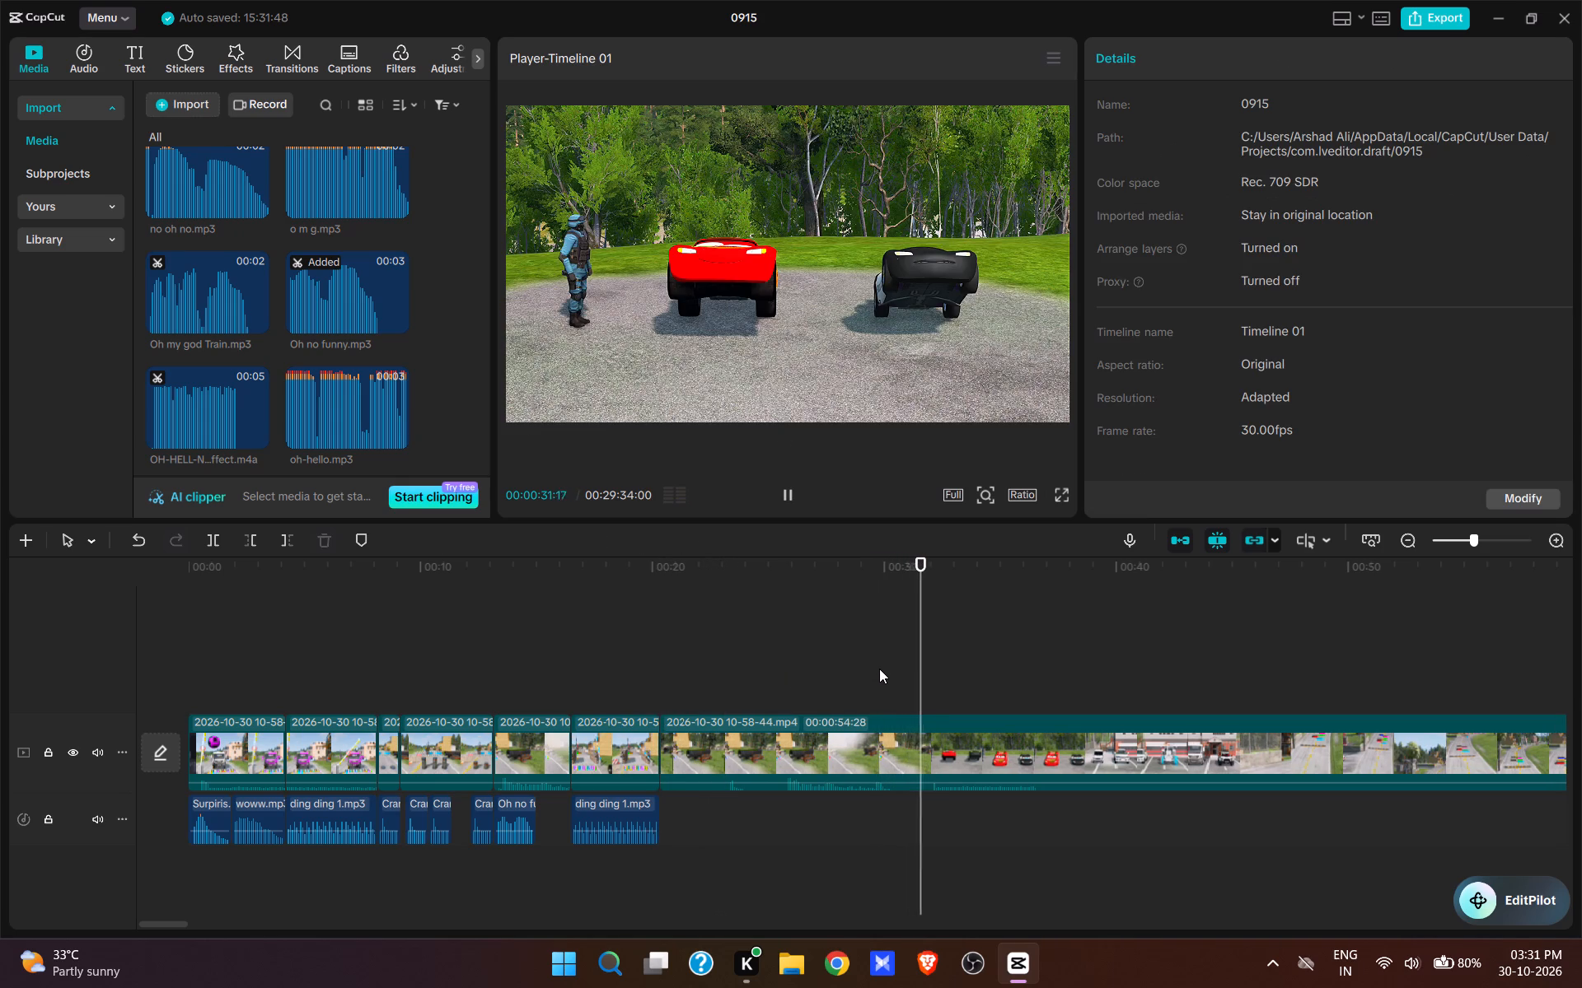
pyautogui.press('space')
pyautogui.click(933, 687)
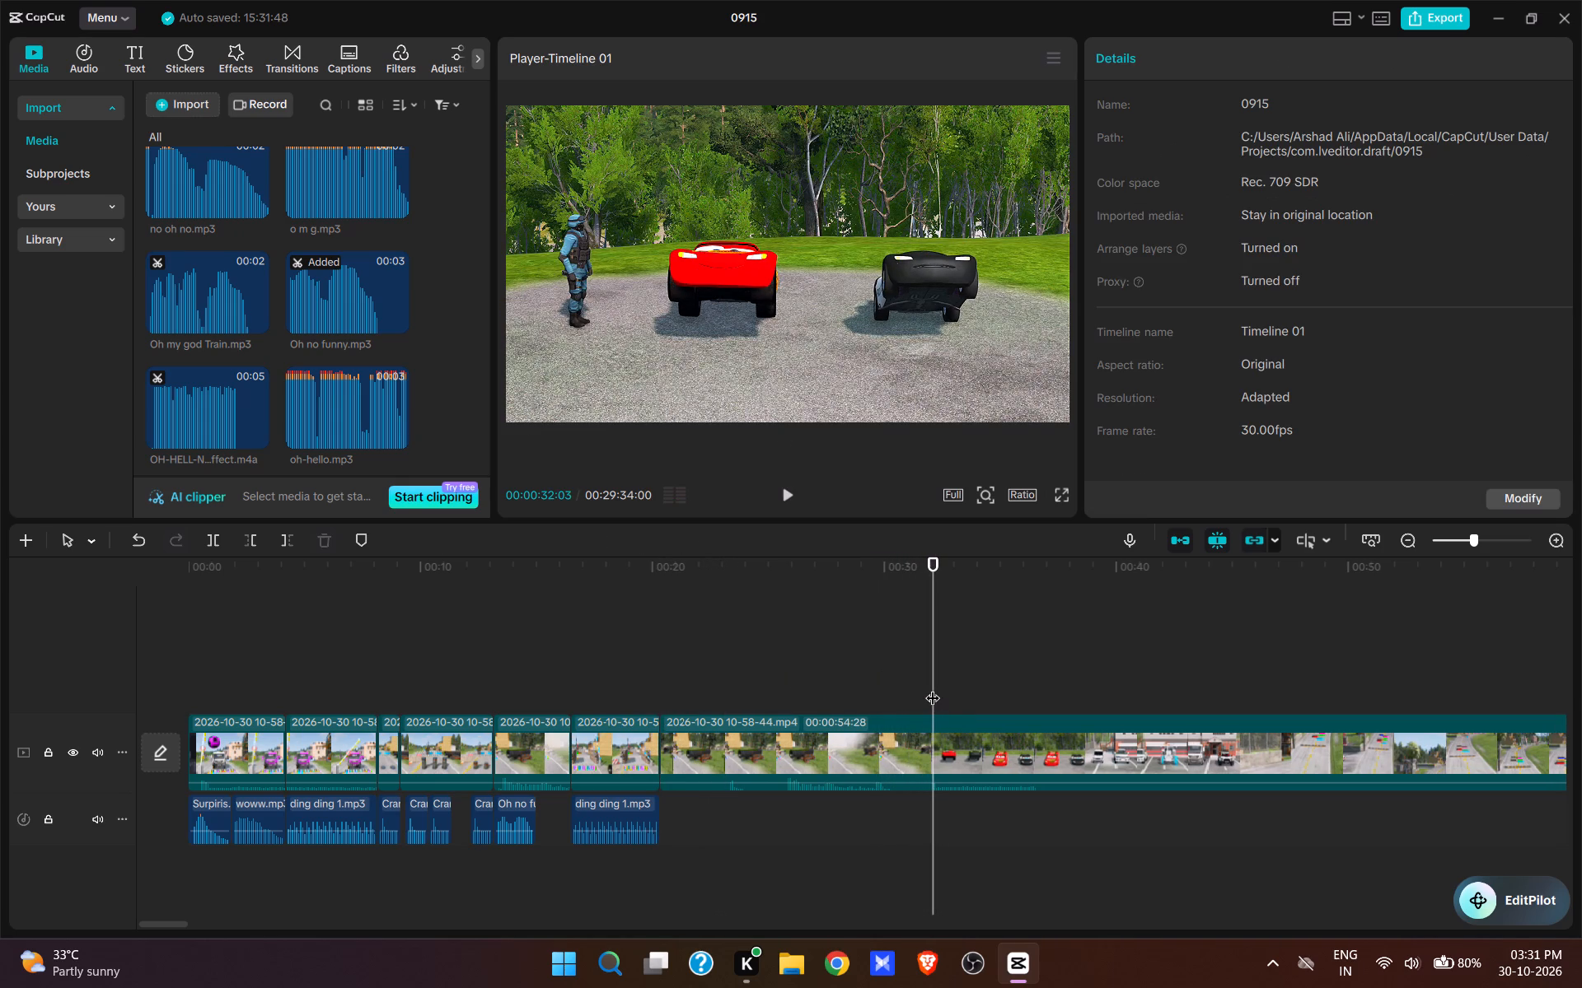
pyautogui.write('q')
pyautogui.press('space')
pyautogui.press('space')
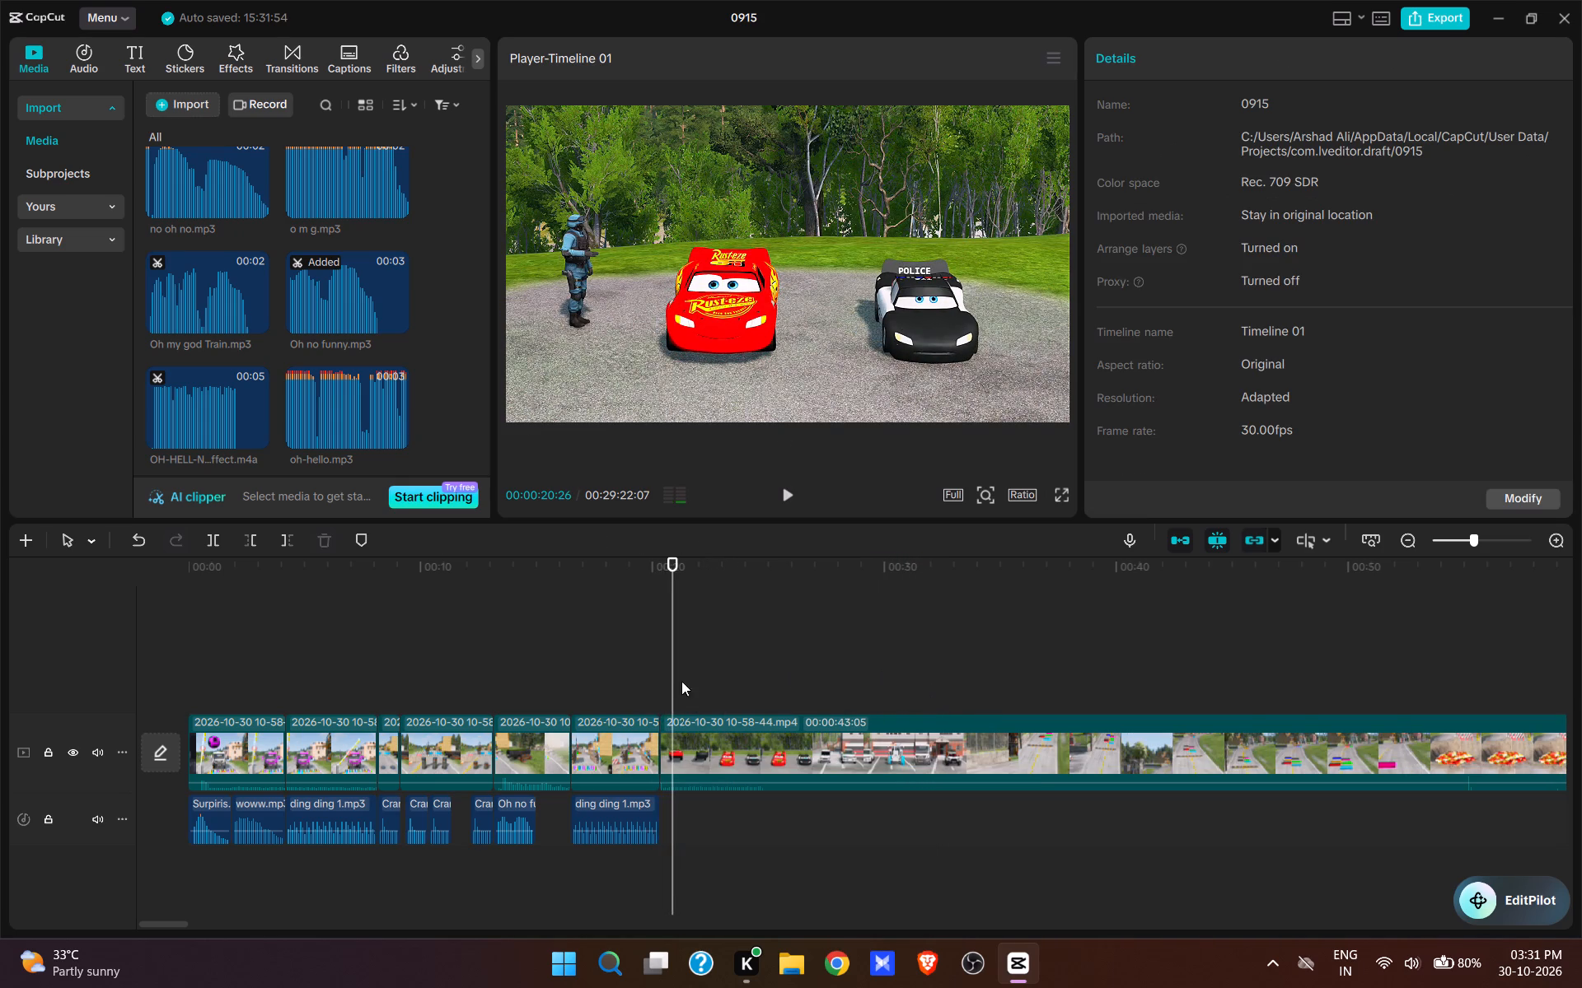
# Add the oh-hello sound at 00:00:20:10, where the red and black cars clip starts, and play it.
pyautogui.click(662, 673)
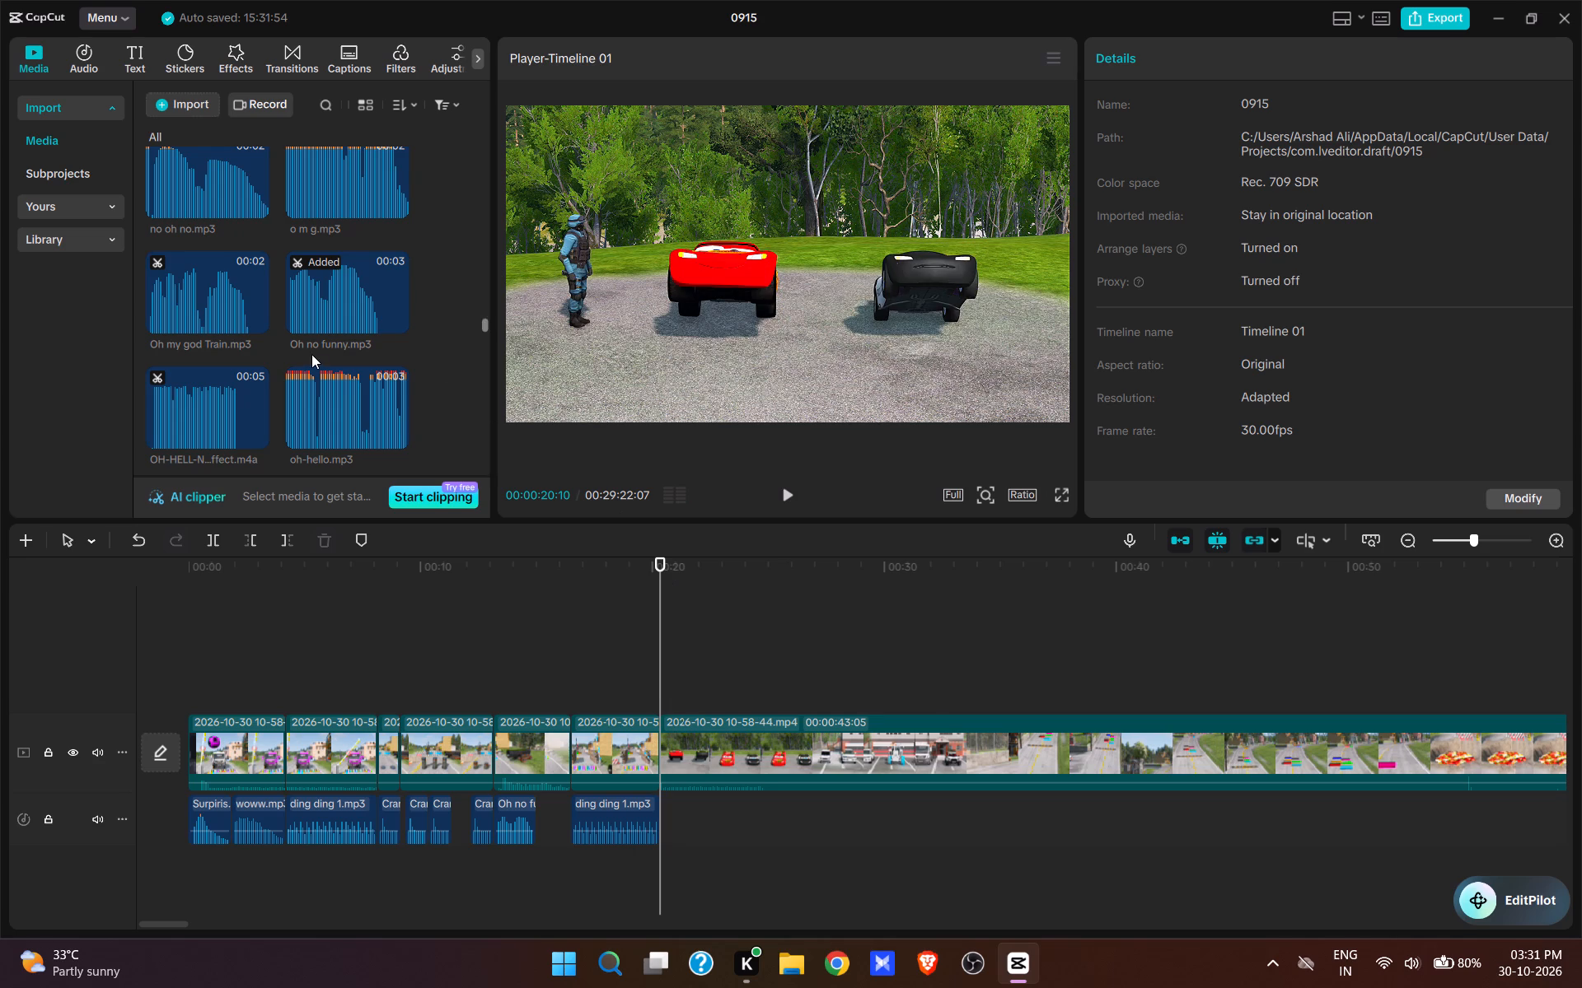
pyautogui.scroll(-1, 342, 315)
pyautogui.click(391, 342)
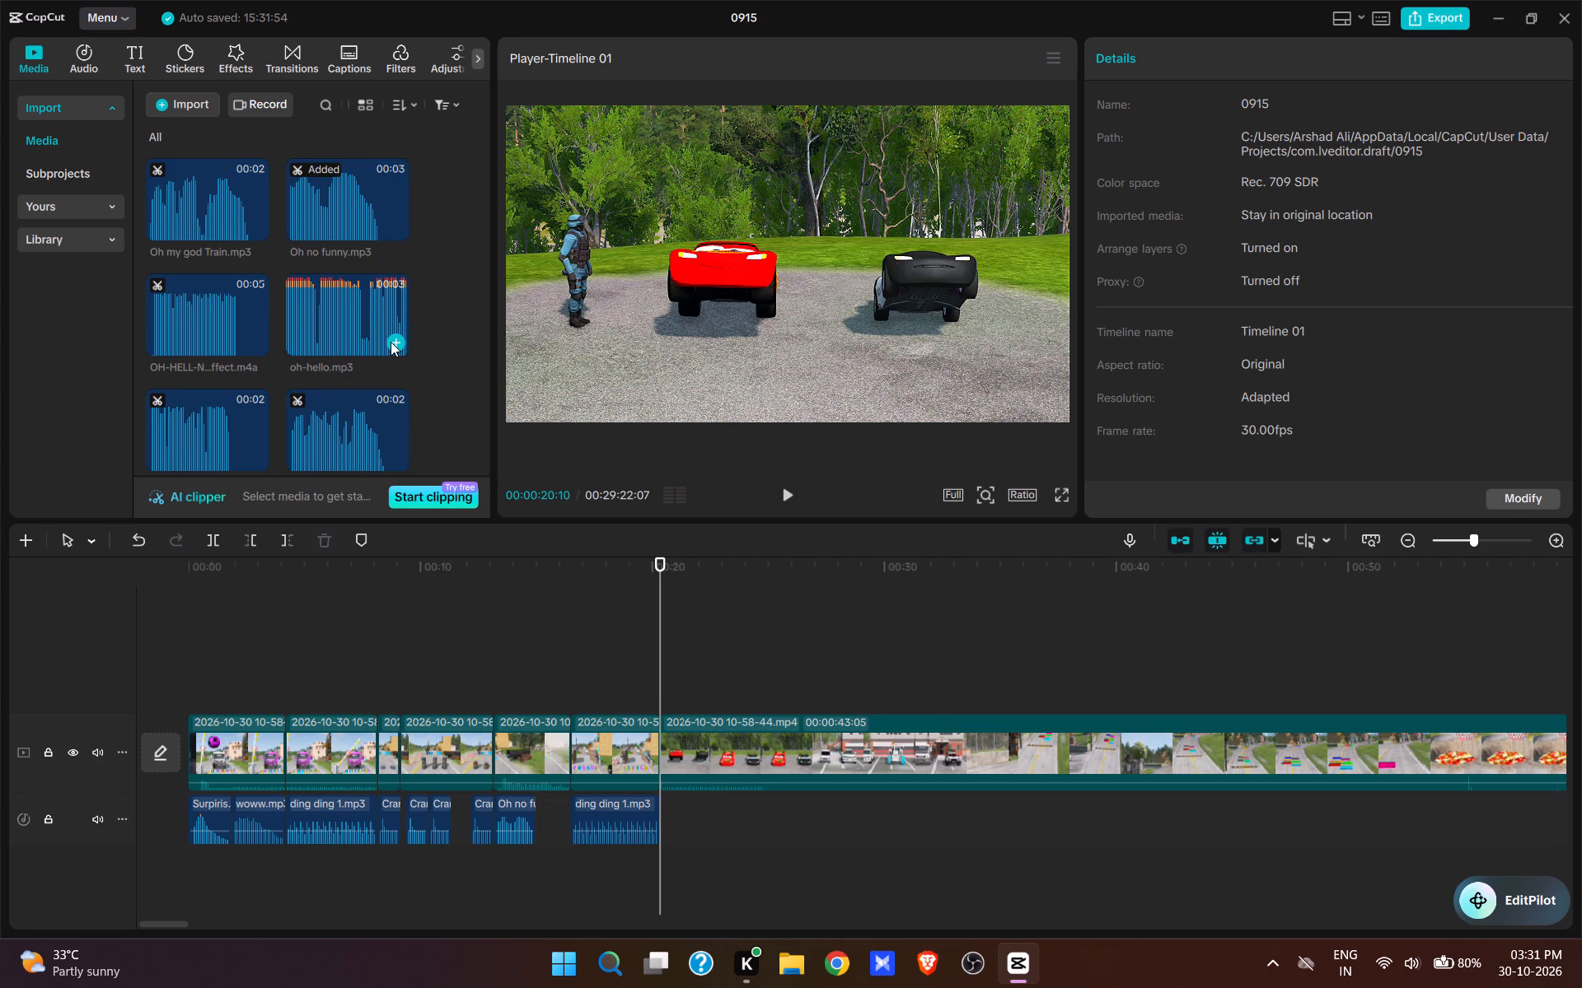
pyautogui.press('space')
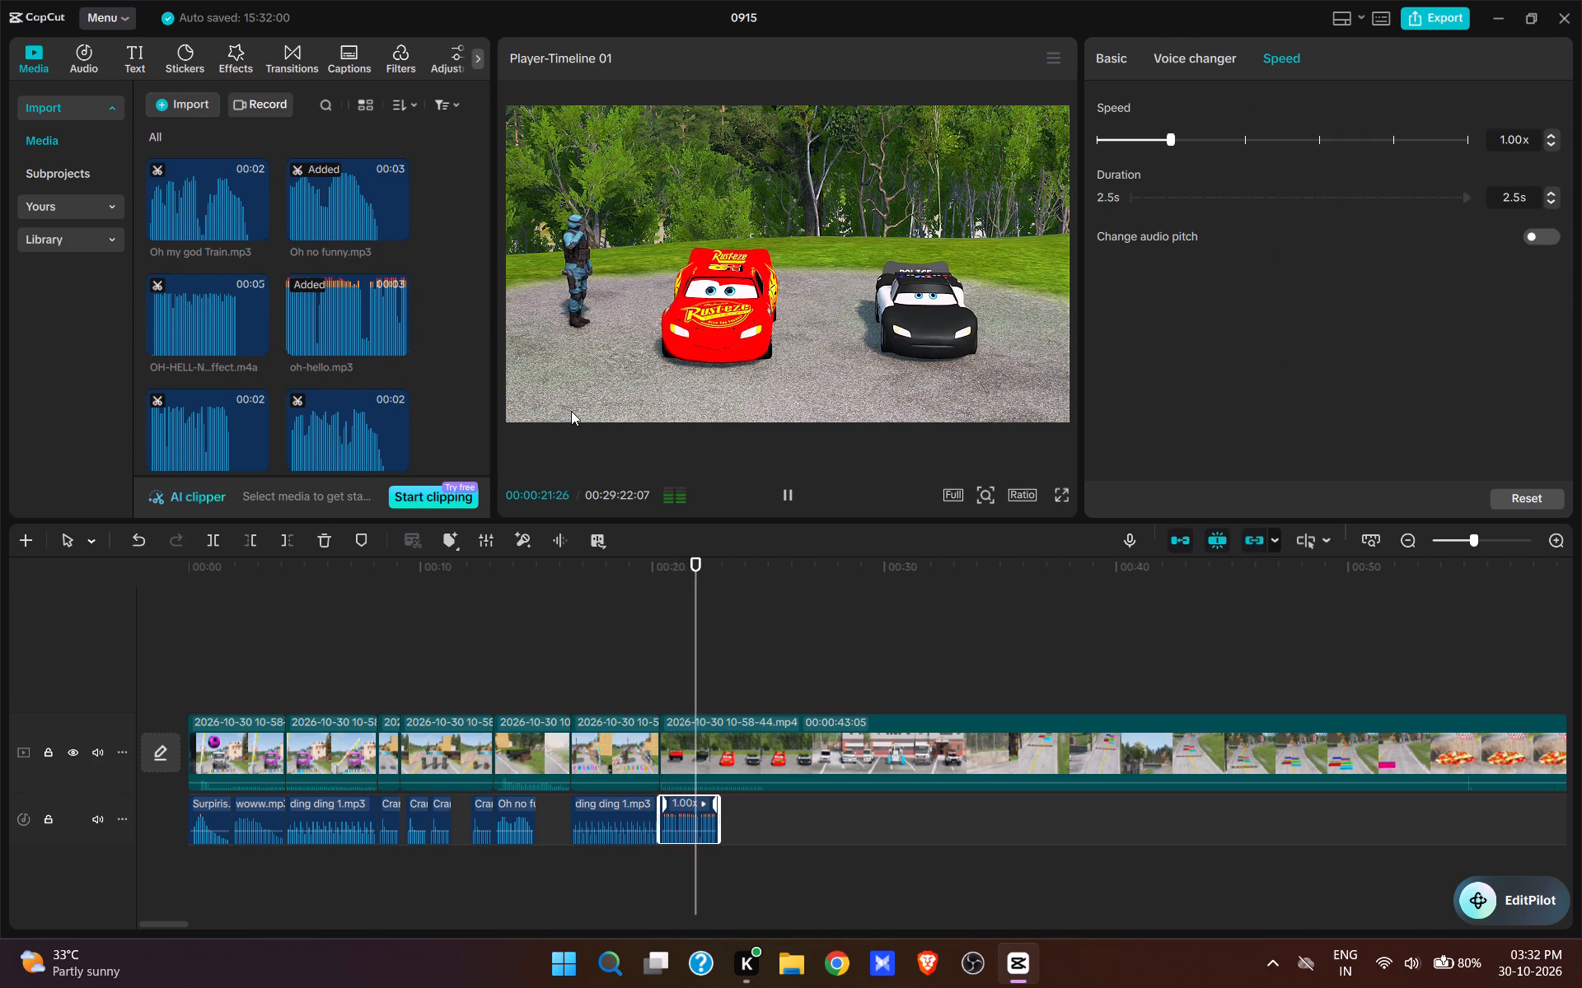
pyautogui.press('space')
pyautogui.click(628, 625)
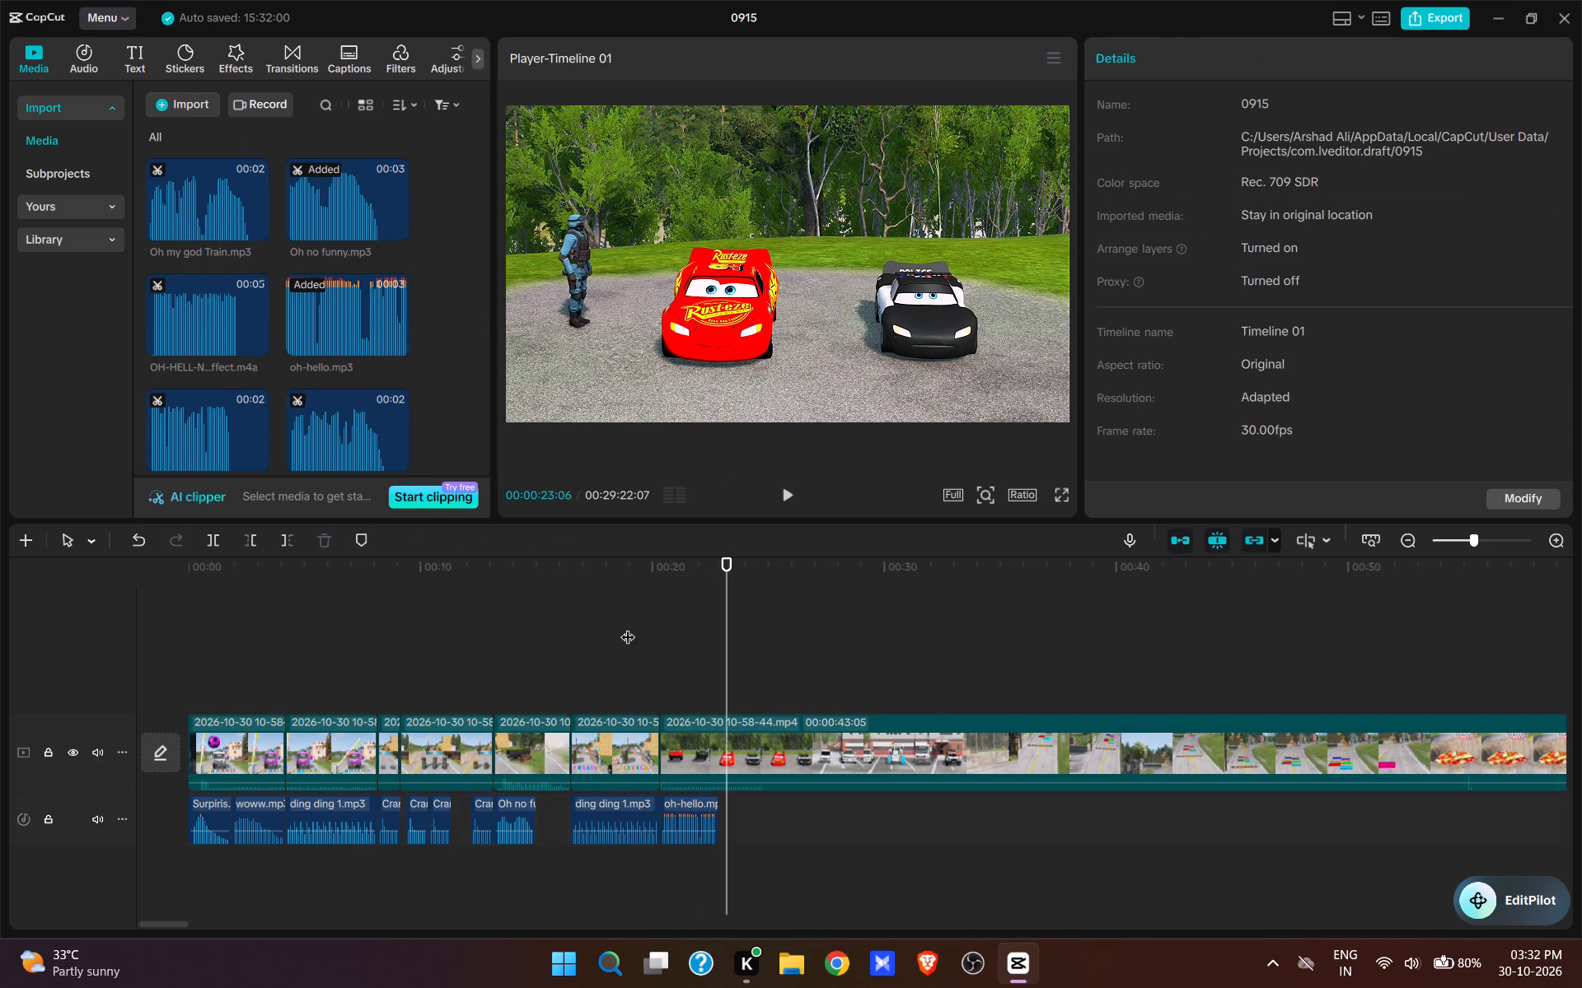
pyautogui.press('space')
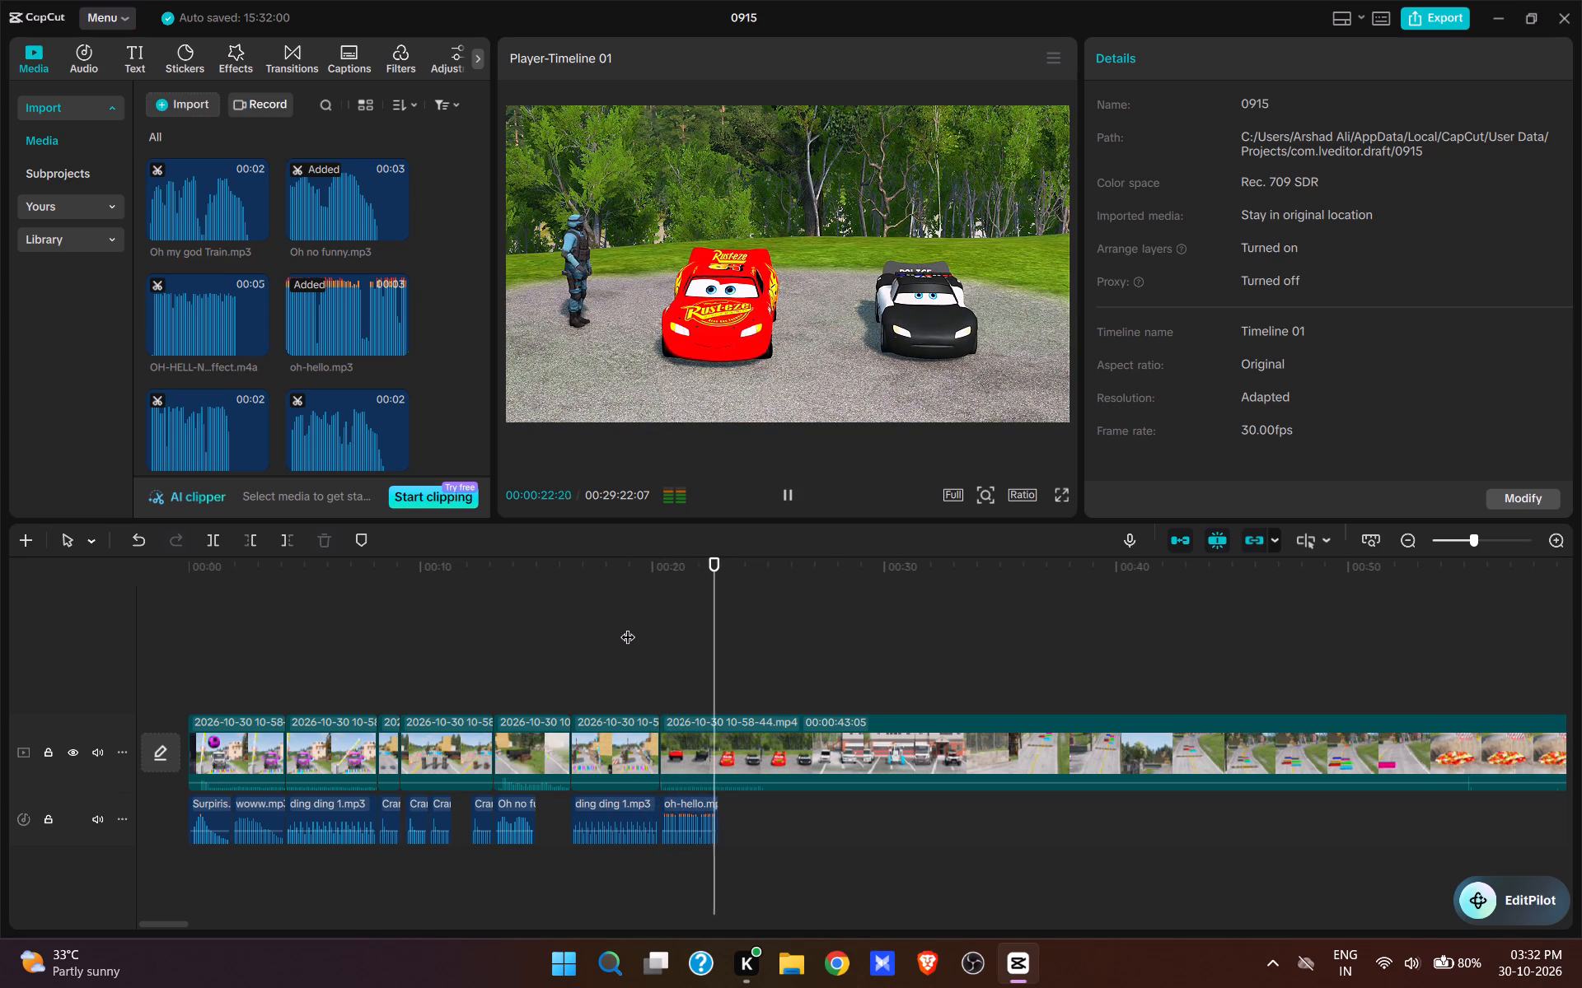
# Split the red and black cars clip at 00:00:22:26, just after the oh-hello sound.
pyautogui.press('space')
pyautogui.click(721, 672)
pyautogui.click(720, 742)
pyautogui.press('w')
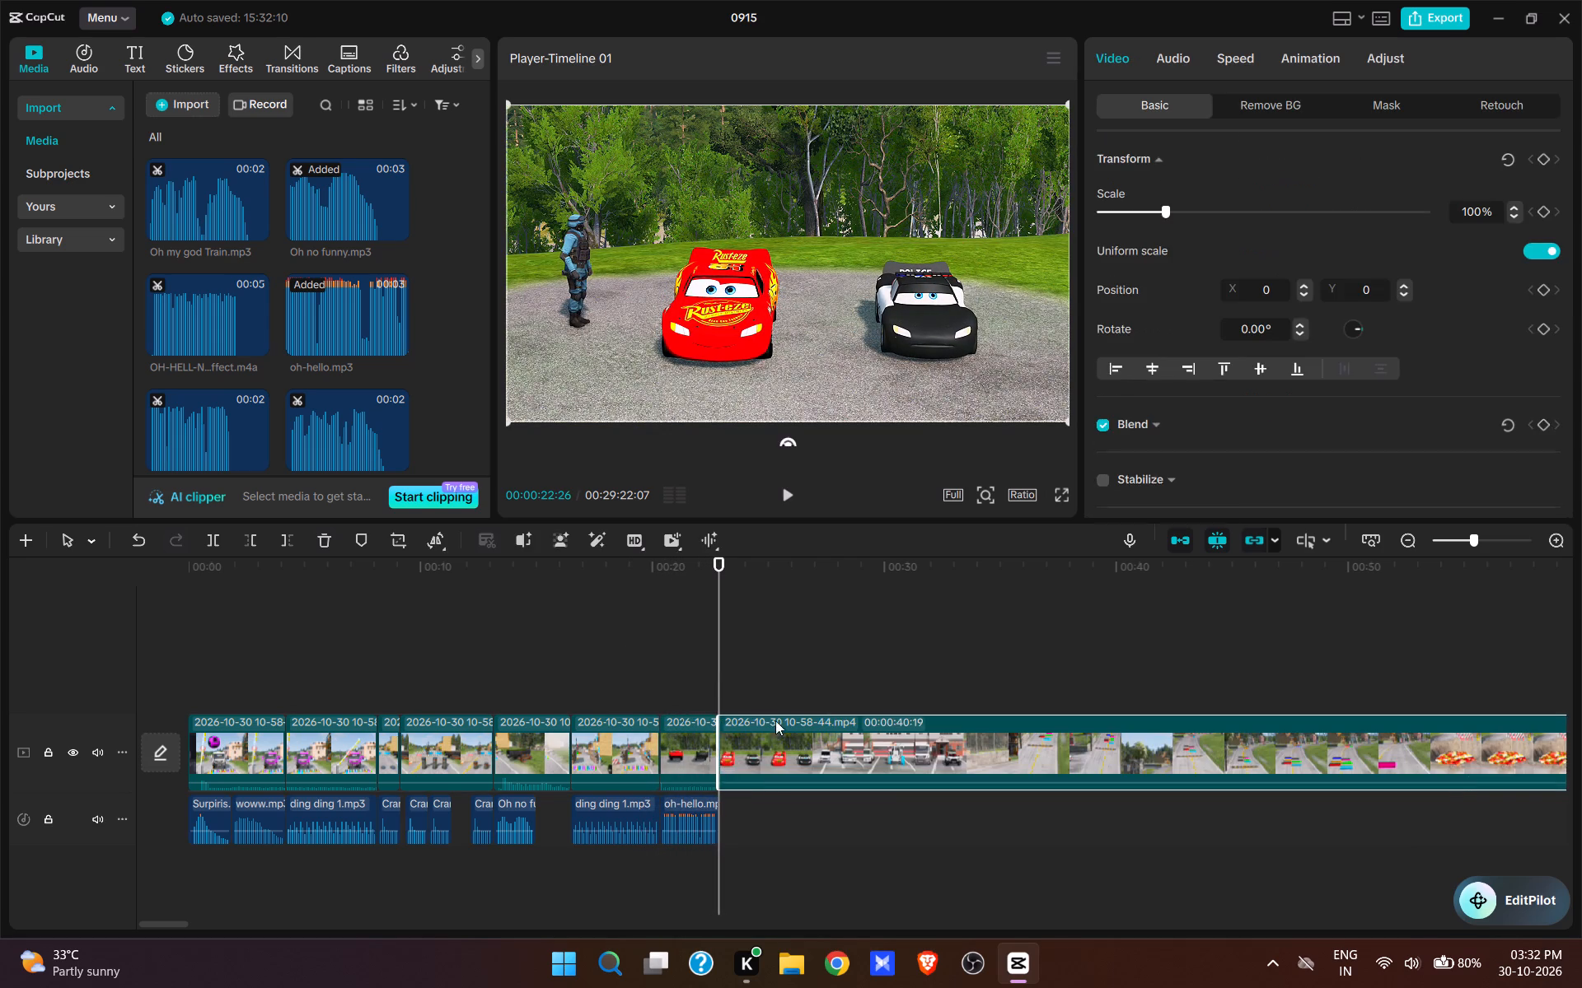
# Find the parked white cars at 00:00:28:03, cut the footage between the 00:00:22:26 split and that point, and play the cut.
pyautogui.click(890, 689)
pyautogui.press('space')
pyautogui.click(802, 675)
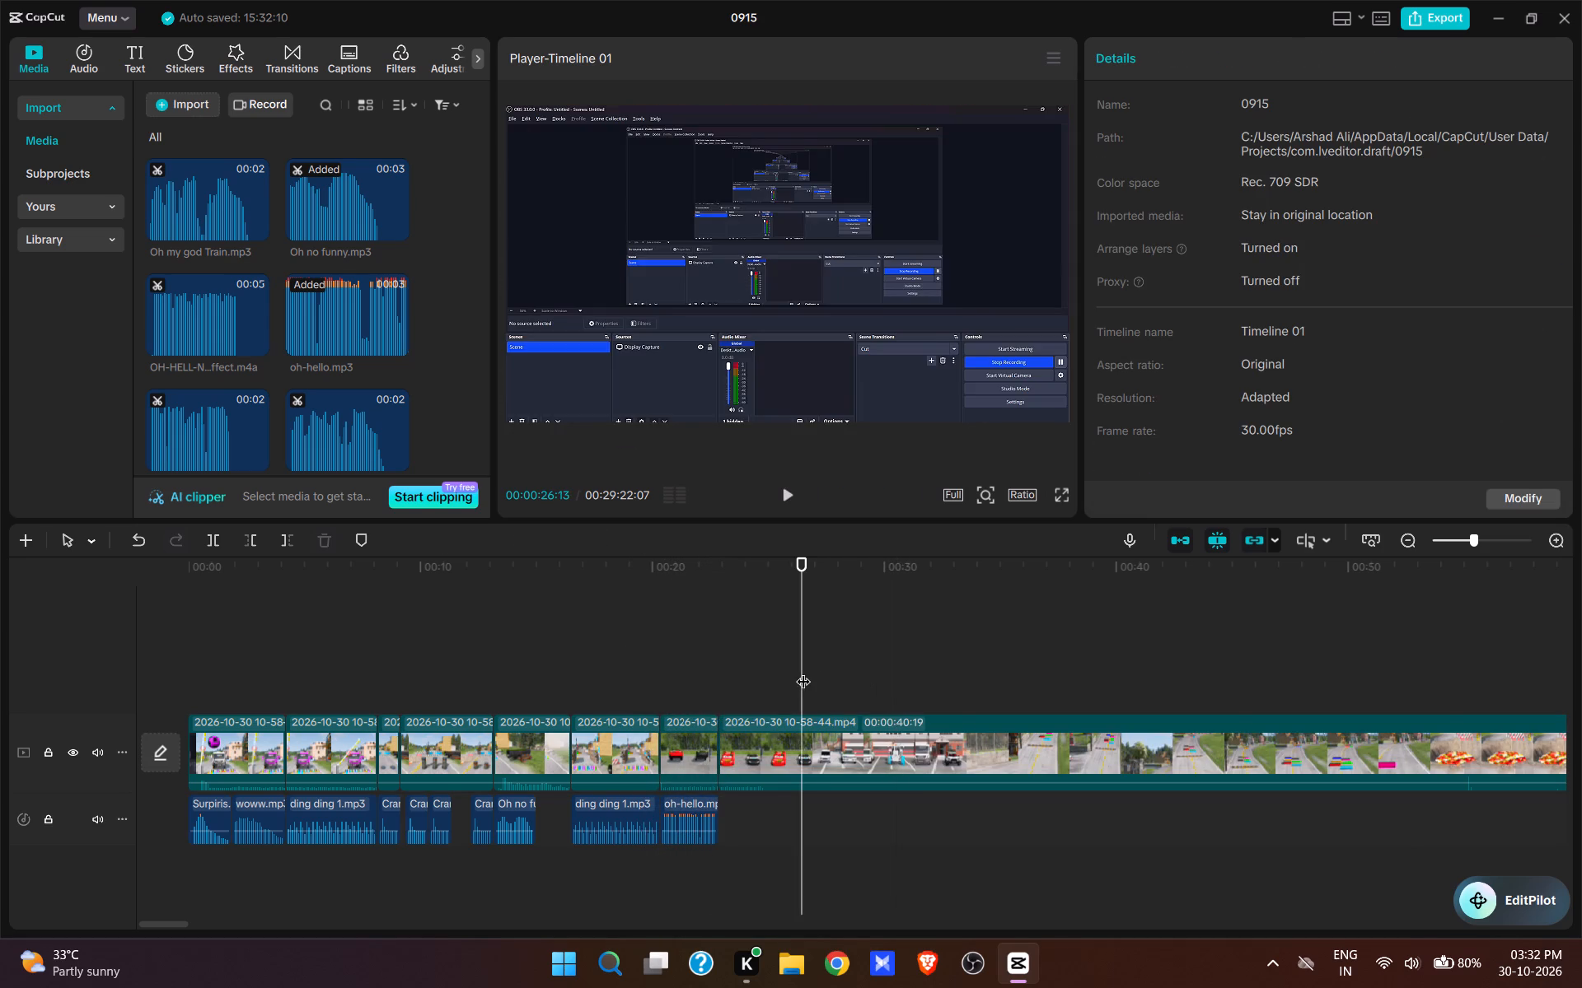
pyautogui.press('space')
pyautogui.press('space')
pyautogui.press('space')
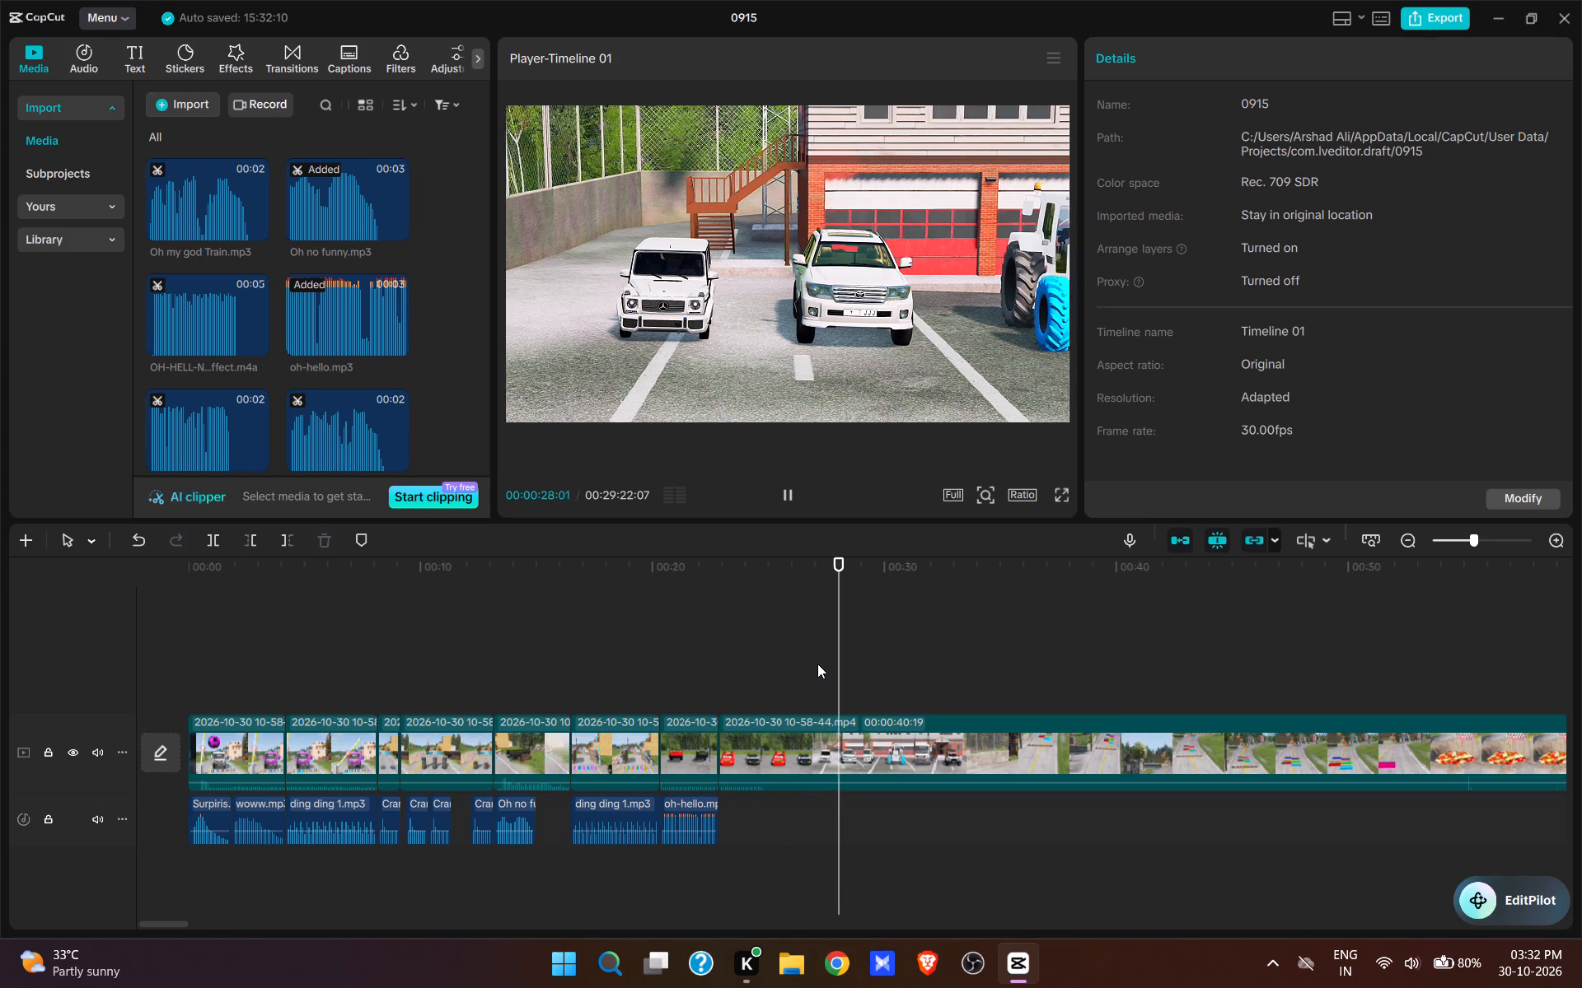
pyautogui.press('space')
pyautogui.click(840, 693)
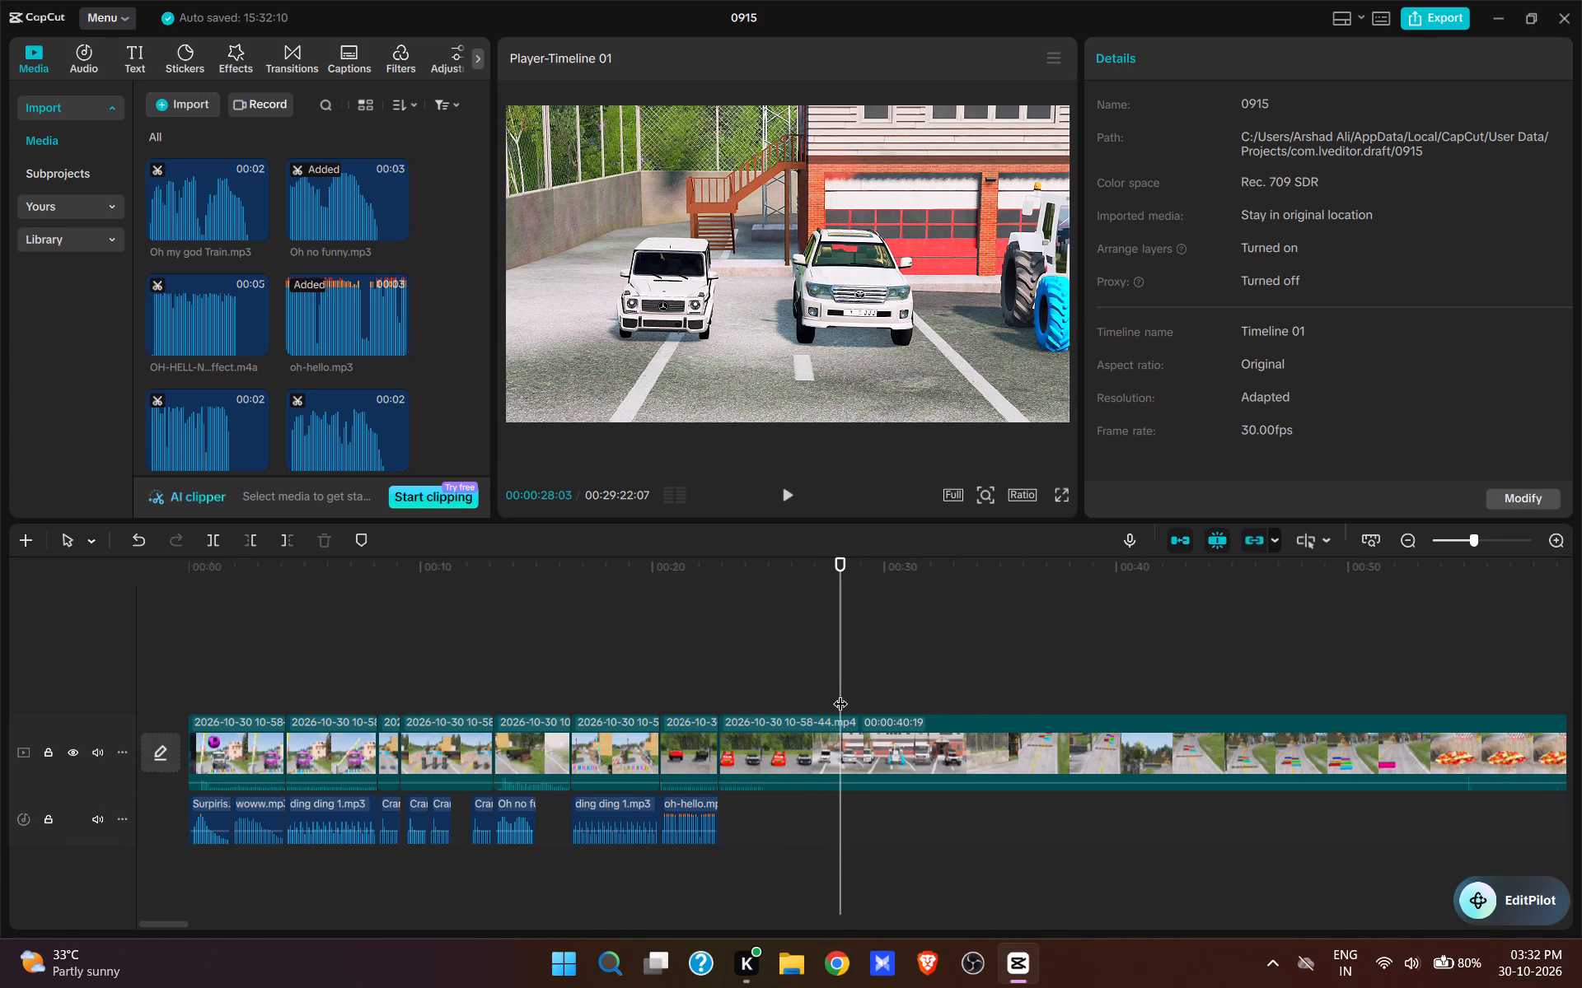
pyautogui.write('q')
pyautogui.press('space')
pyautogui.press('space')
# Find the Horn Mix sound, preview it, and add it at 00:00:22:26, where the white cars clip starts.
pyautogui.click(727, 674)
pyautogui.moveTo(726, 674); pyautogui.dragTo(718, 671)
pyautogui.scroll(-13, 282, 329)
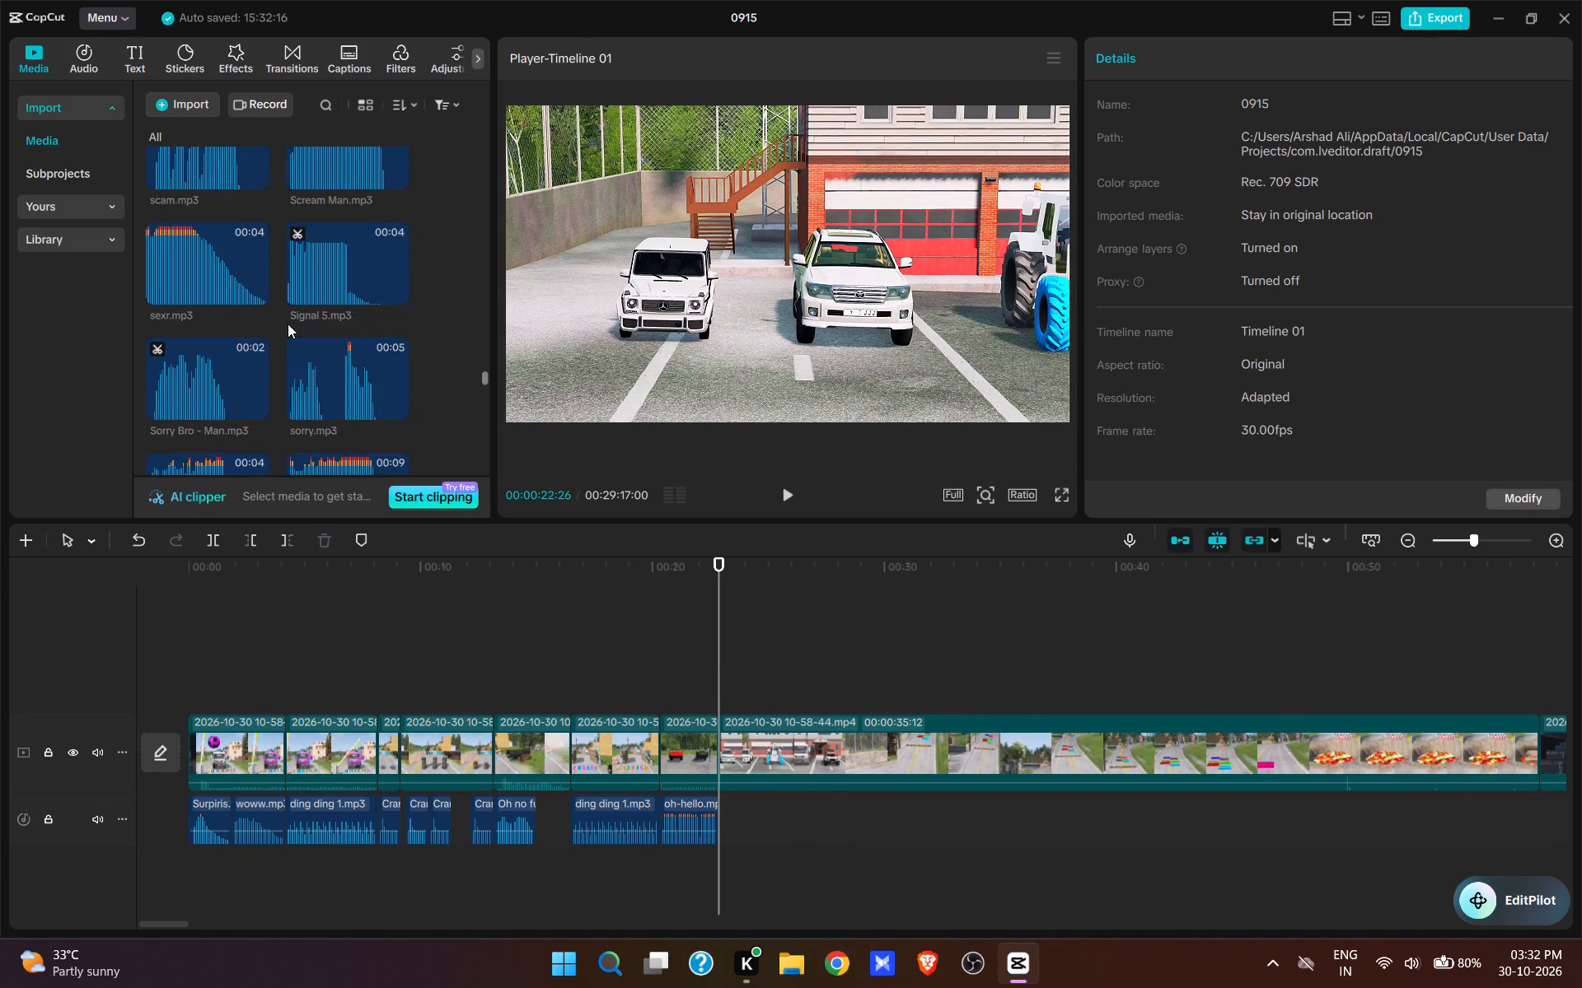
pyautogui.scroll(20, 288, 324)
pyautogui.scroll(7, 288, 324)
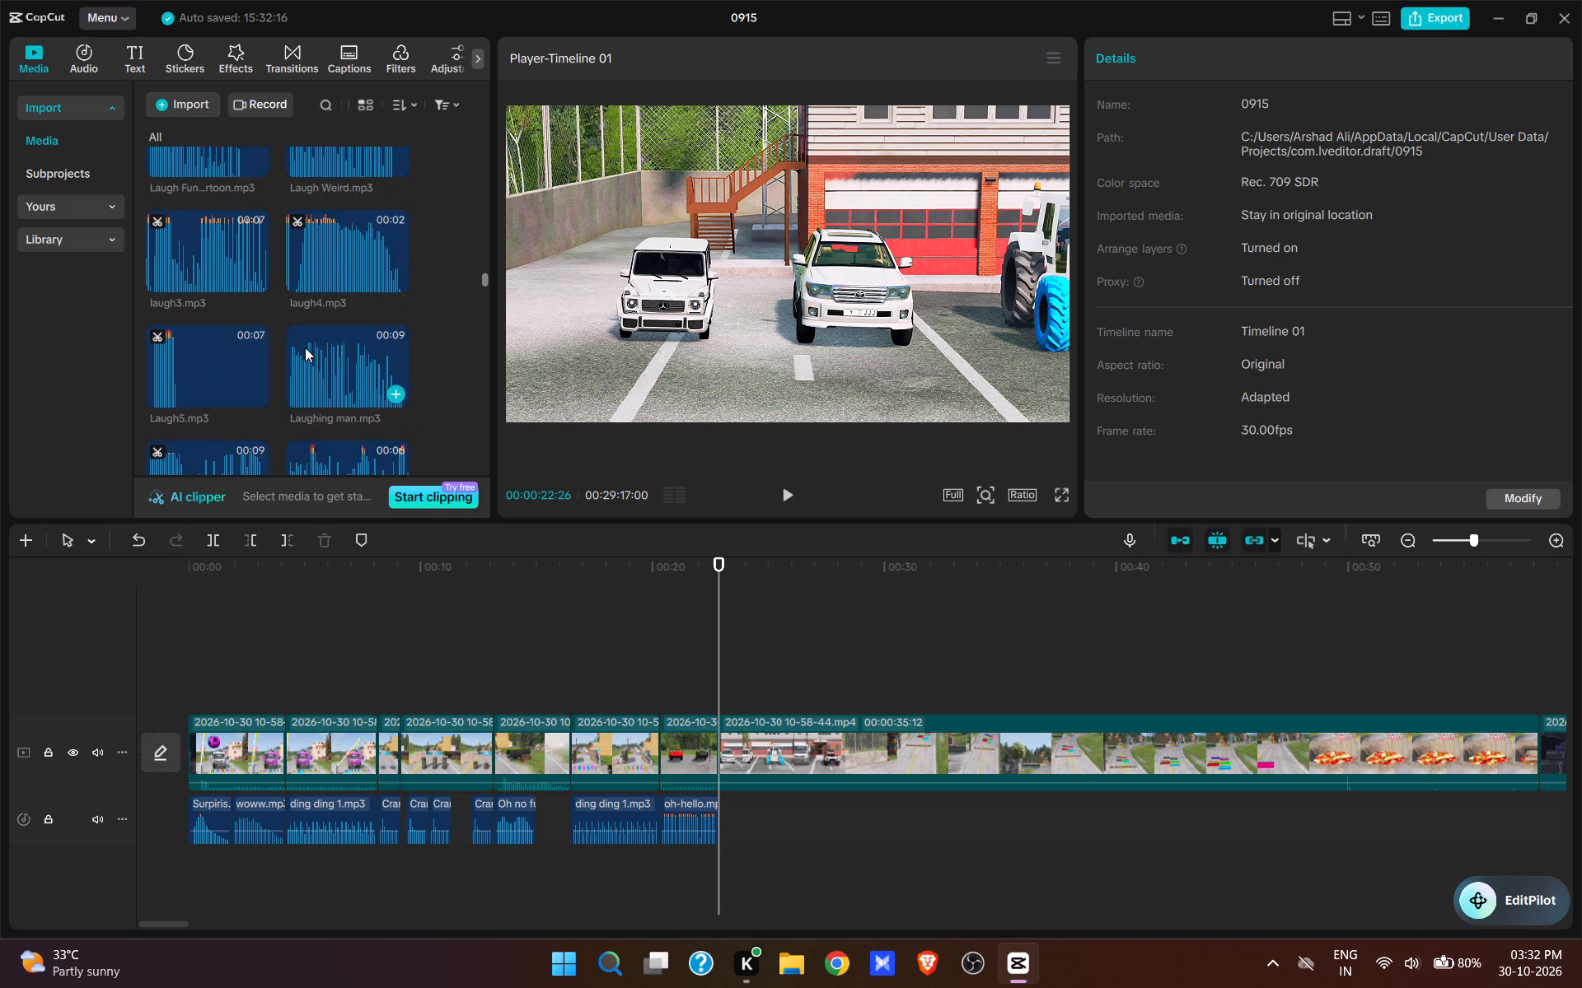
pyautogui.scroll(3, 306, 333)
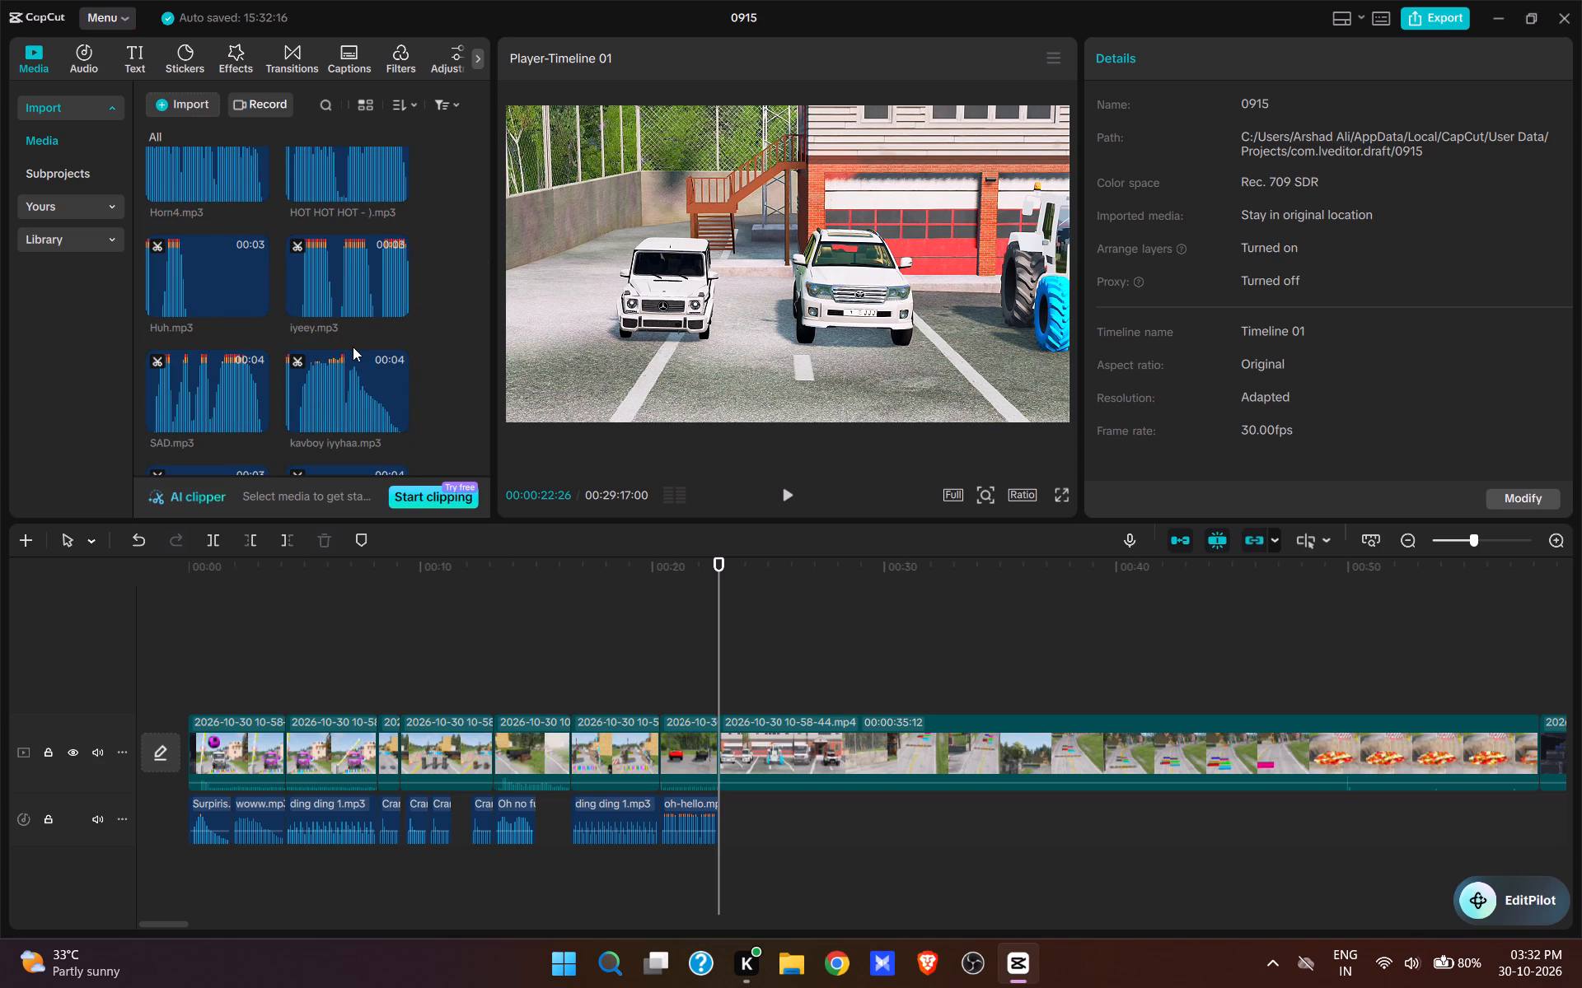
pyautogui.scroll(4, 449, 357)
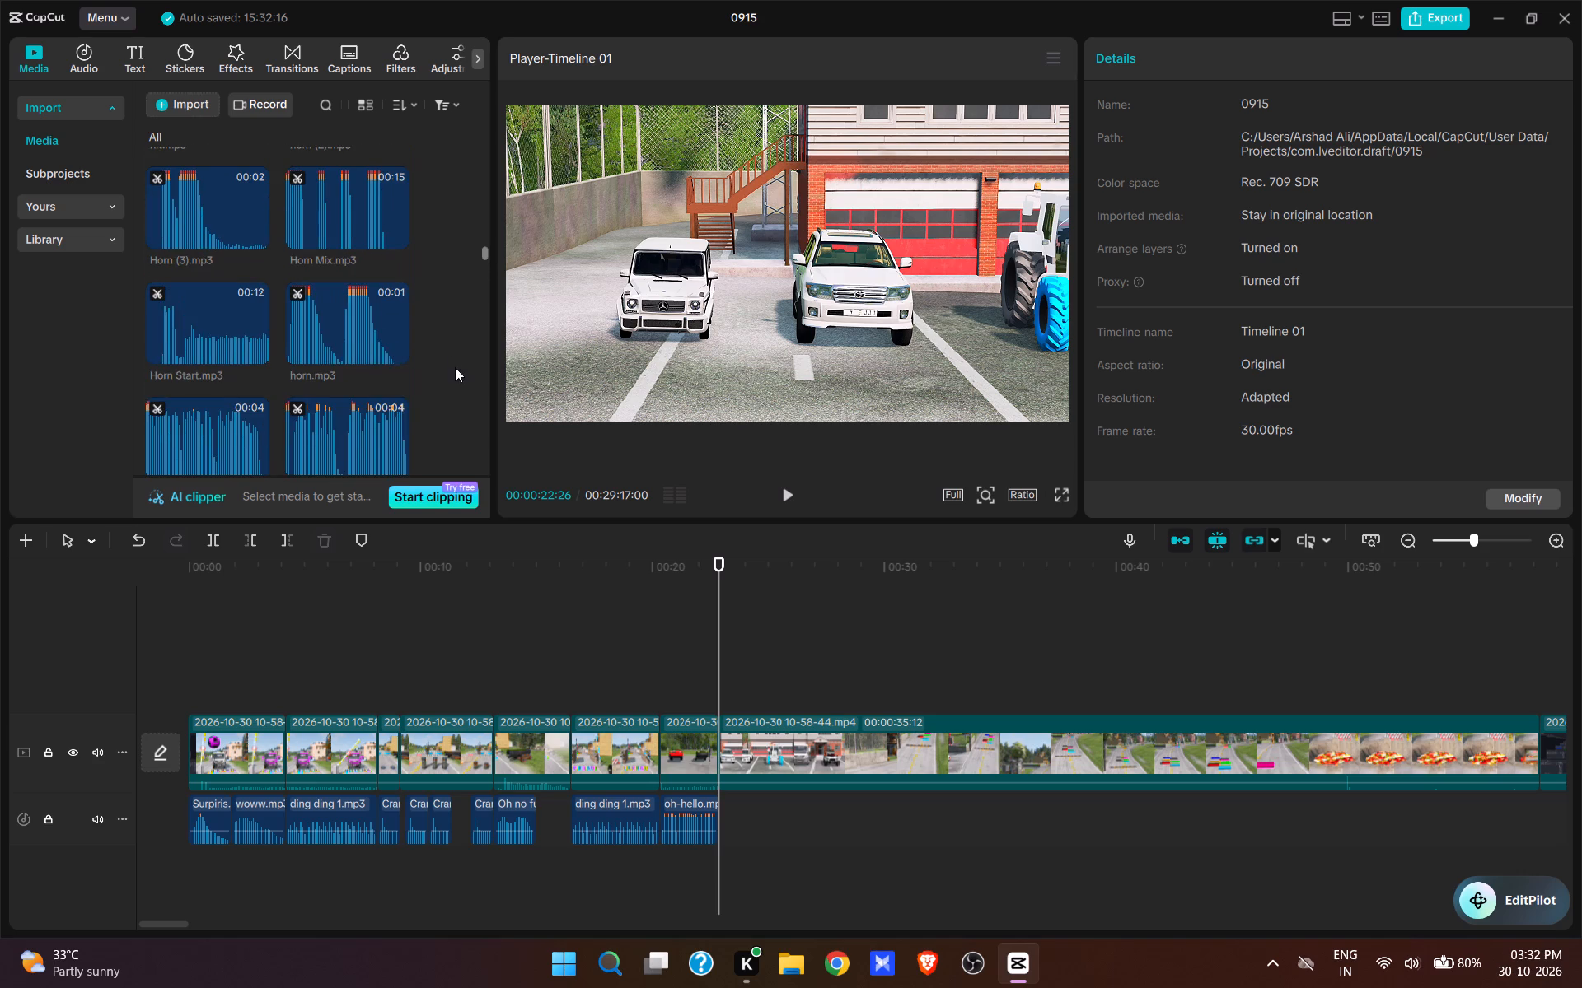
pyautogui.click(344, 319)
pyautogui.click(377, 329)
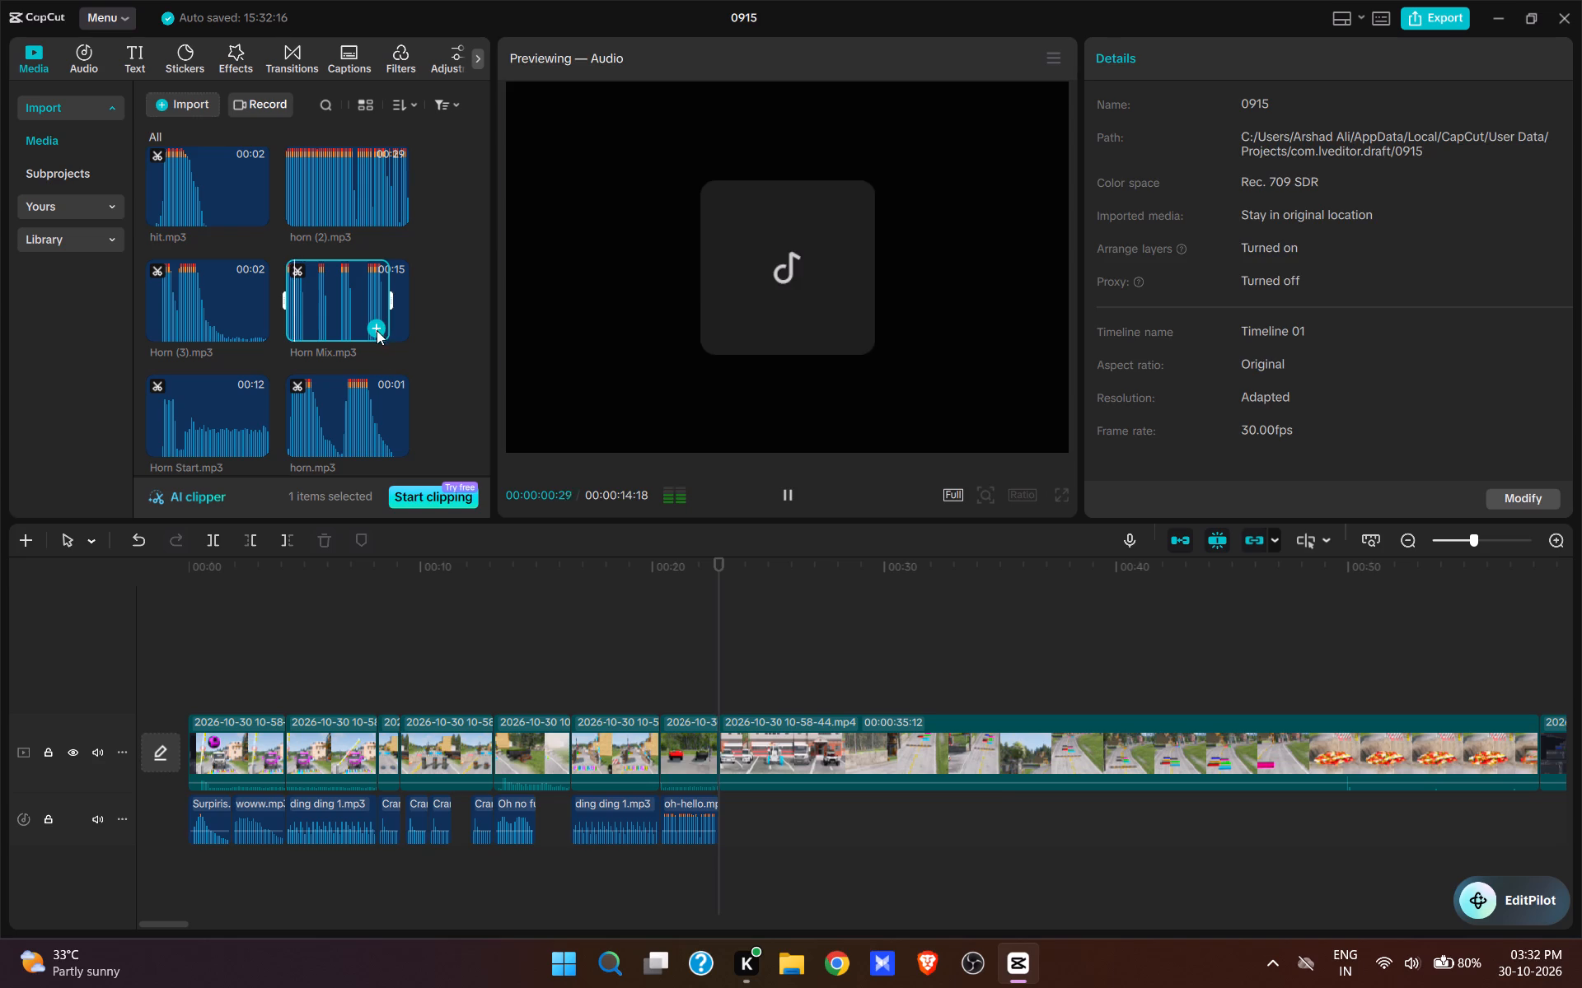
pyautogui.click(721, 868)
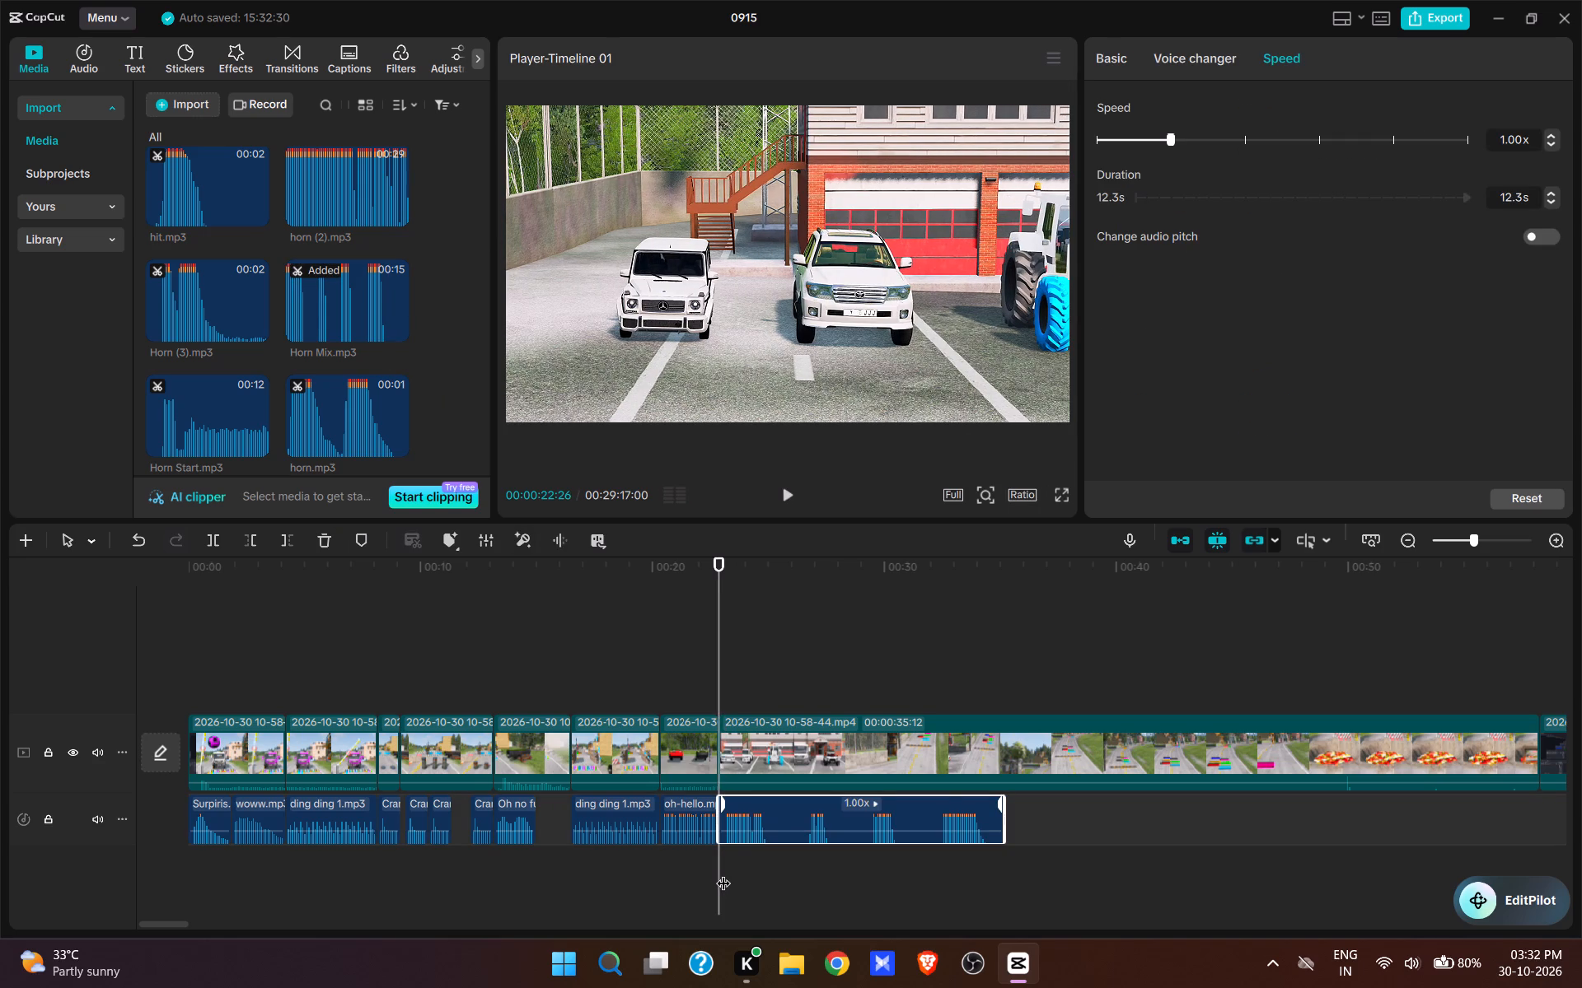
# Trim the start of the Horn Mix sound to 00:00:23:01.
pyautogui.keyDown('ctrl'); pyautogui.scroll(5, 727, 852); pyautogui.keyUp('ctrl')
pyautogui.moveTo(720, 864); pyautogui.dragTo(726, 877)
pyautogui.press('q')
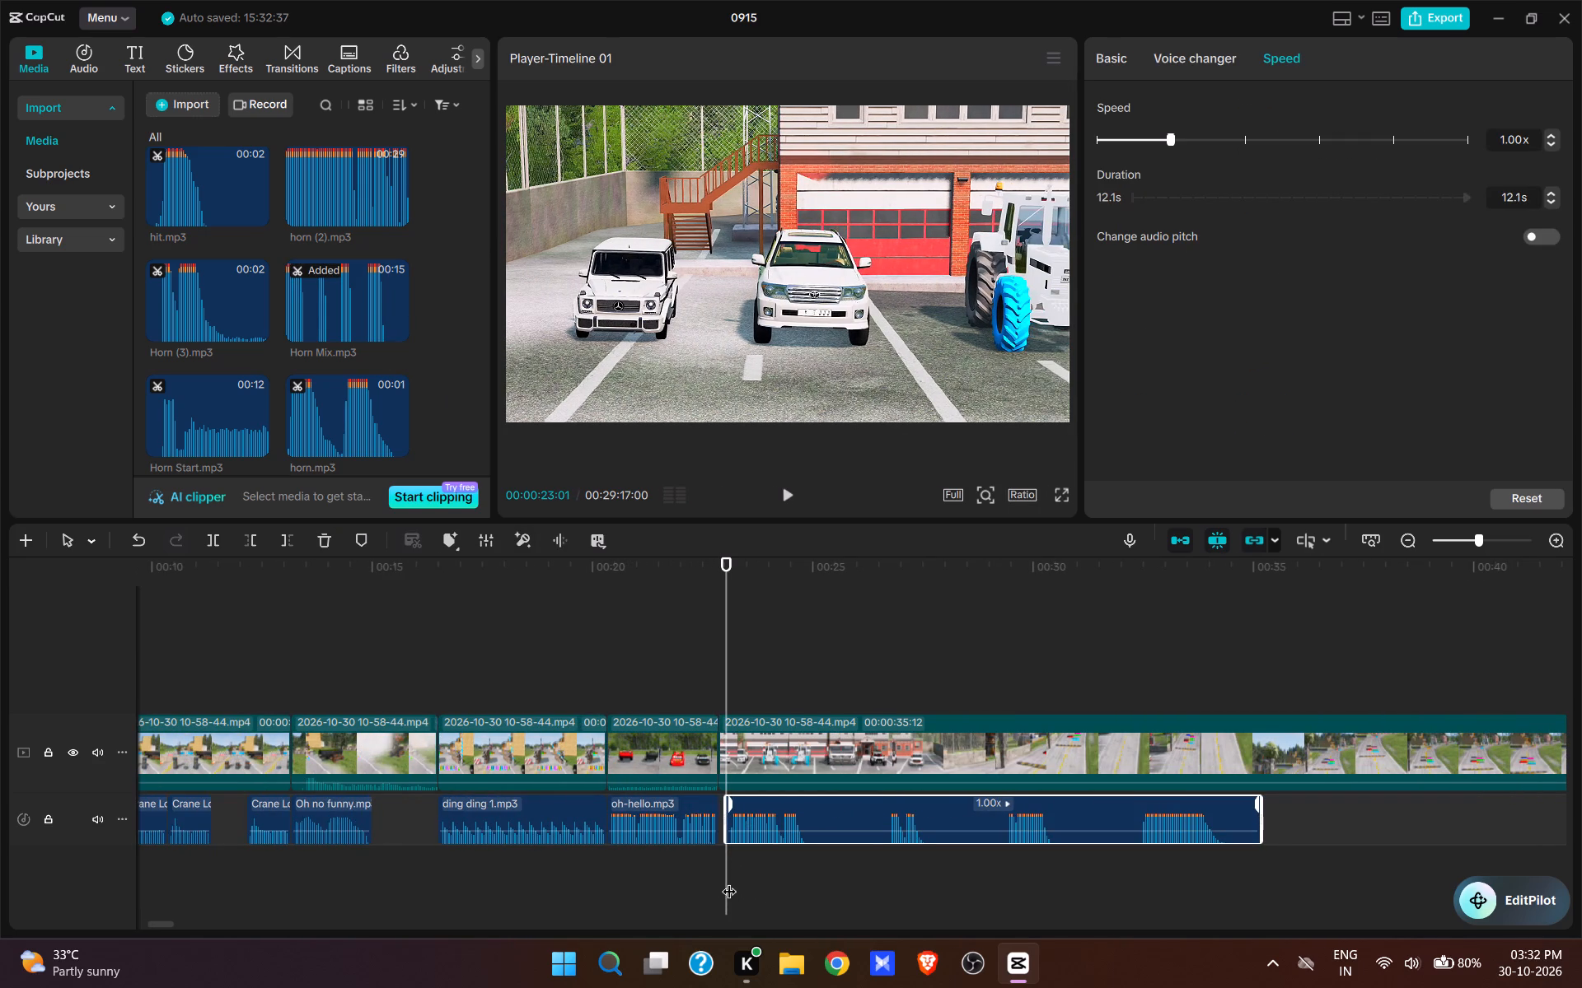
# Cut the silent gaps and the silent tail out of the Horn Mix sound, leaving four separate horn bursts.
pyautogui.moveTo(729, 880); pyautogui.dragTo(850, 893)
pyautogui.press('w')
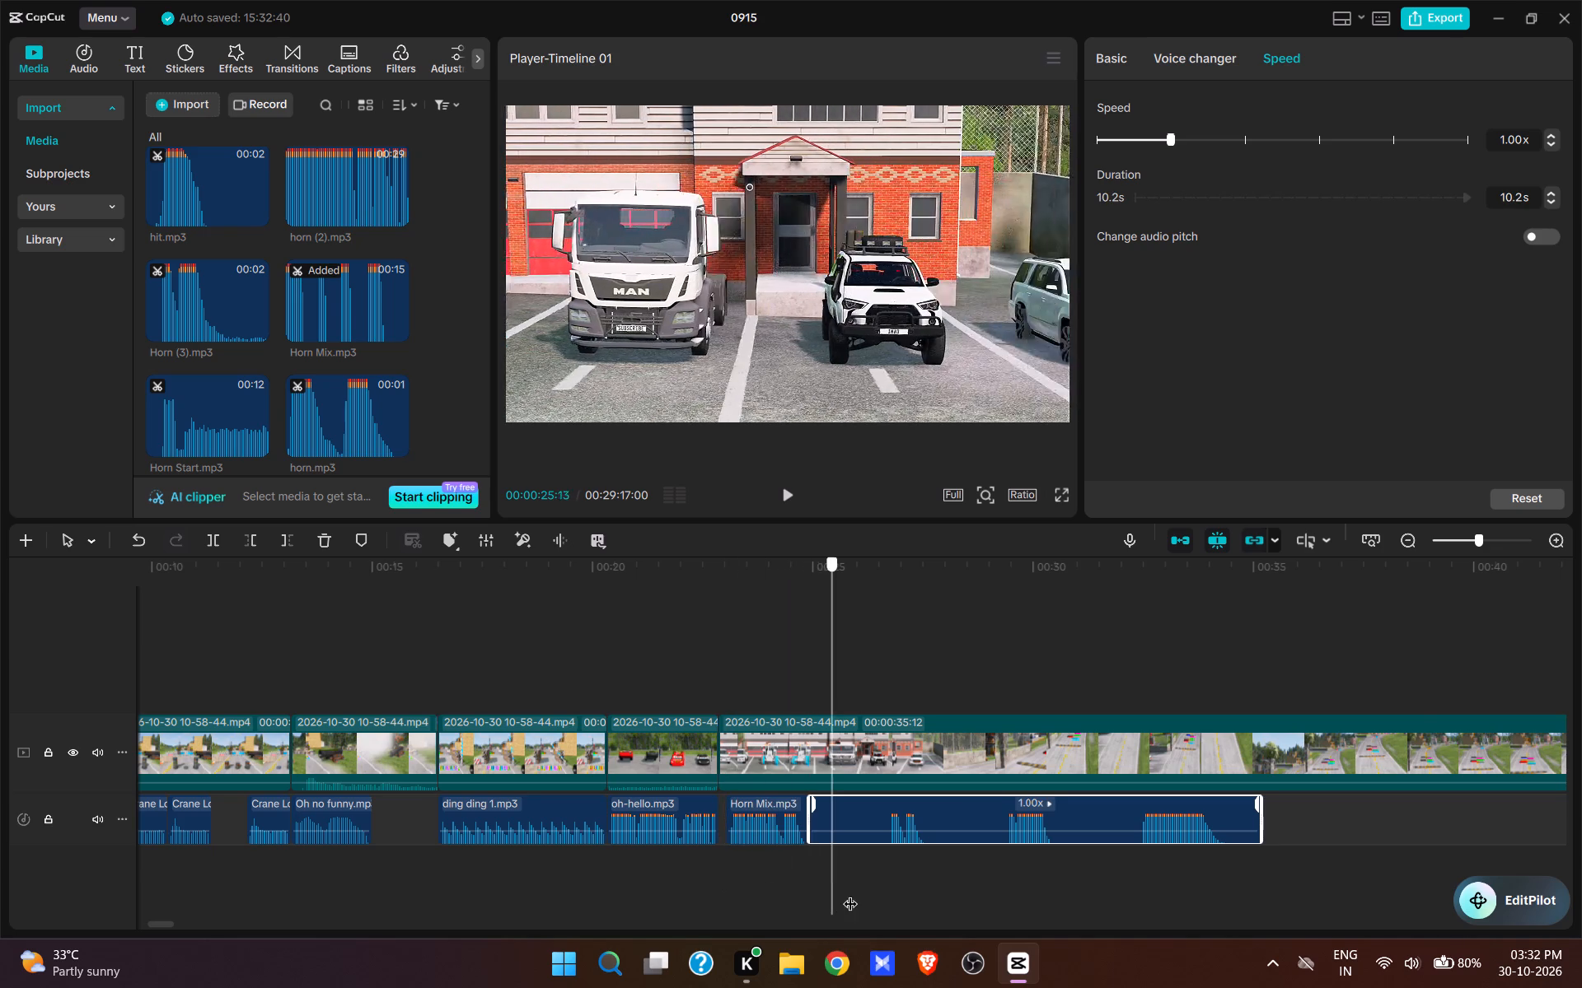
pyautogui.moveTo(850, 893); pyautogui.dragTo(925, 917)
pyautogui.press('q')
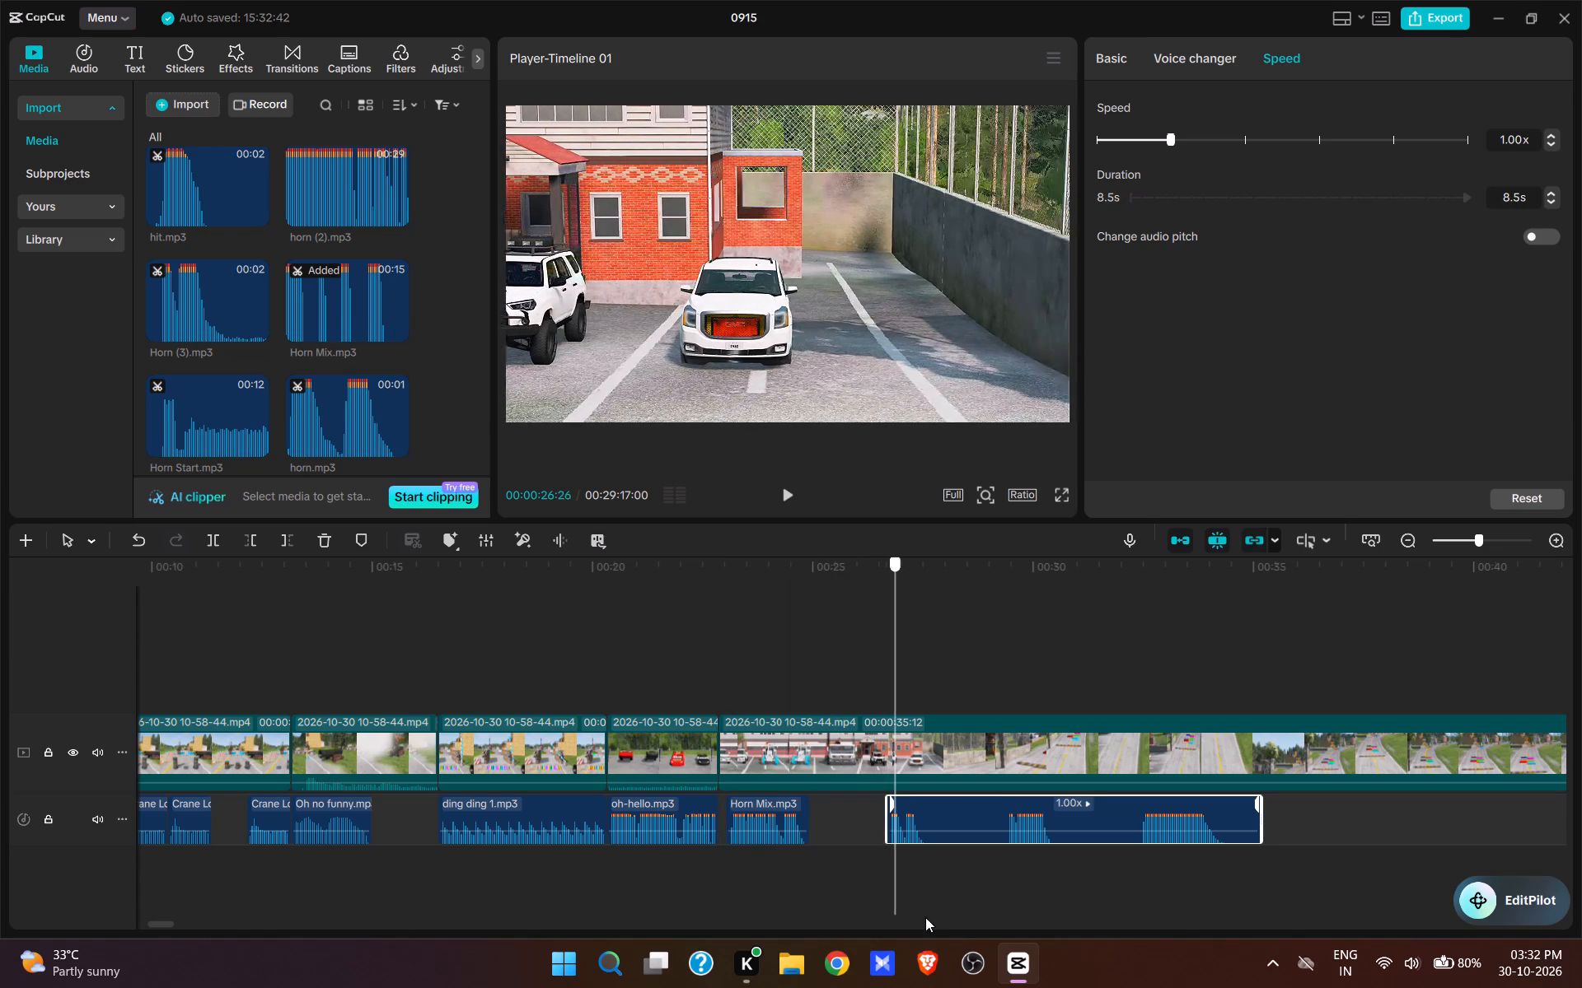
pyautogui.moveTo(925, 917); pyautogui.dragTo(1004, 930)
pyautogui.press('w')
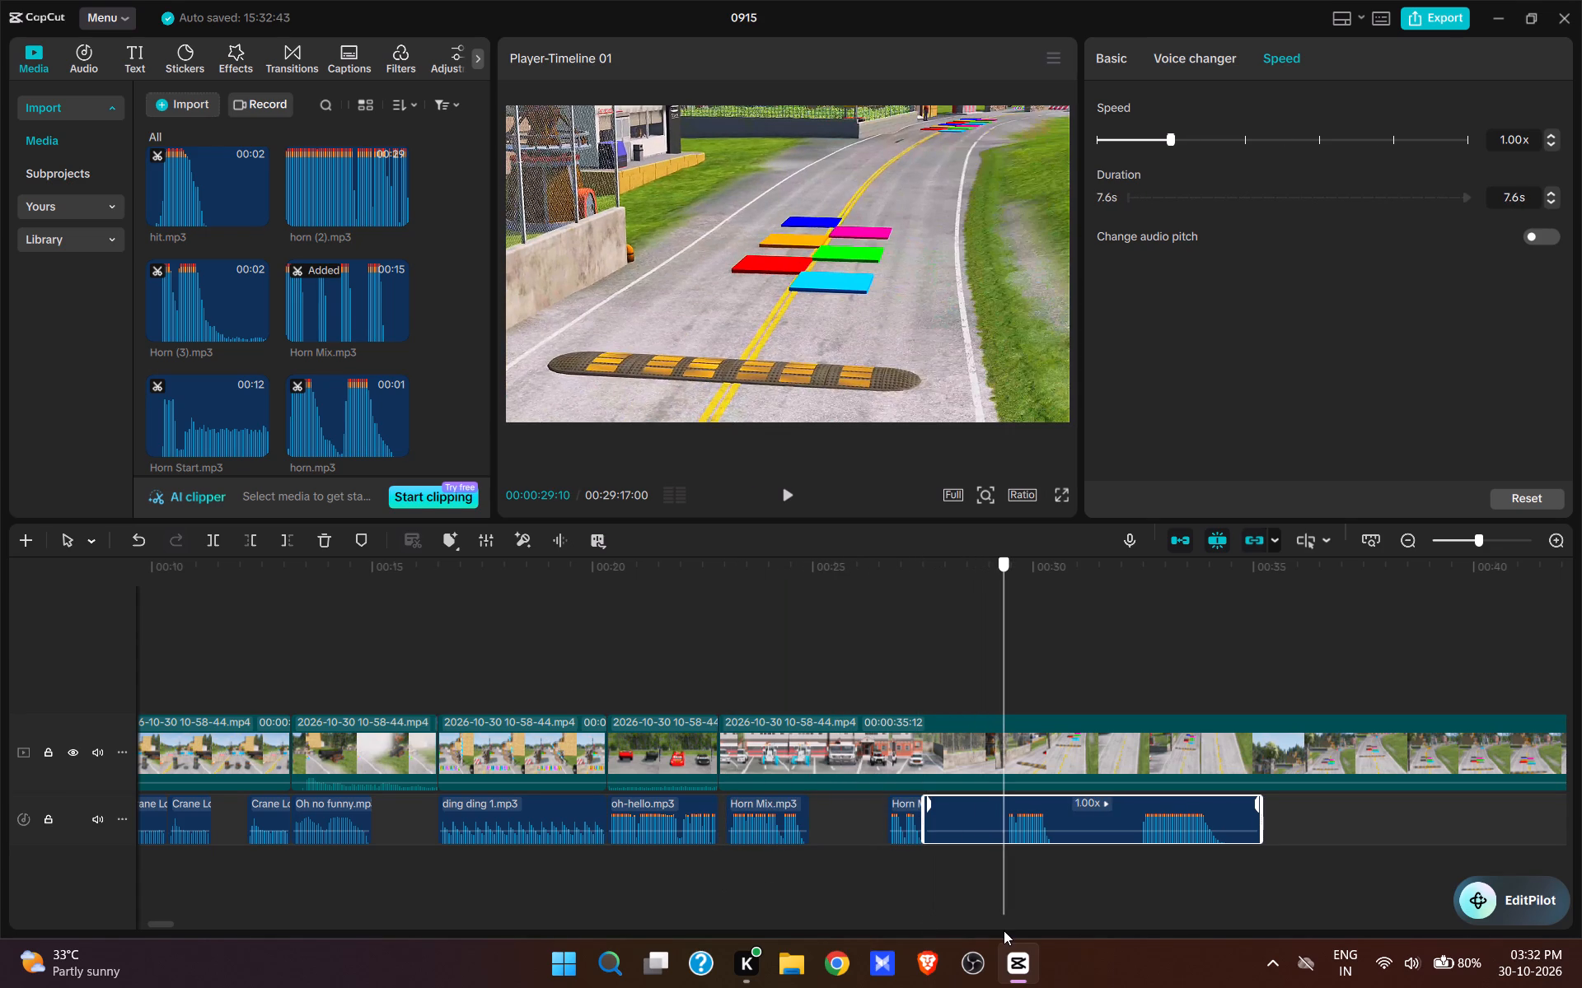
pyautogui.moveTo(1004, 930); pyautogui.dragTo(1004, 930)
pyautogui.moveTo(1004, 930); pyautogui.dragTo(1053, 936)
pyautogui.press('q')
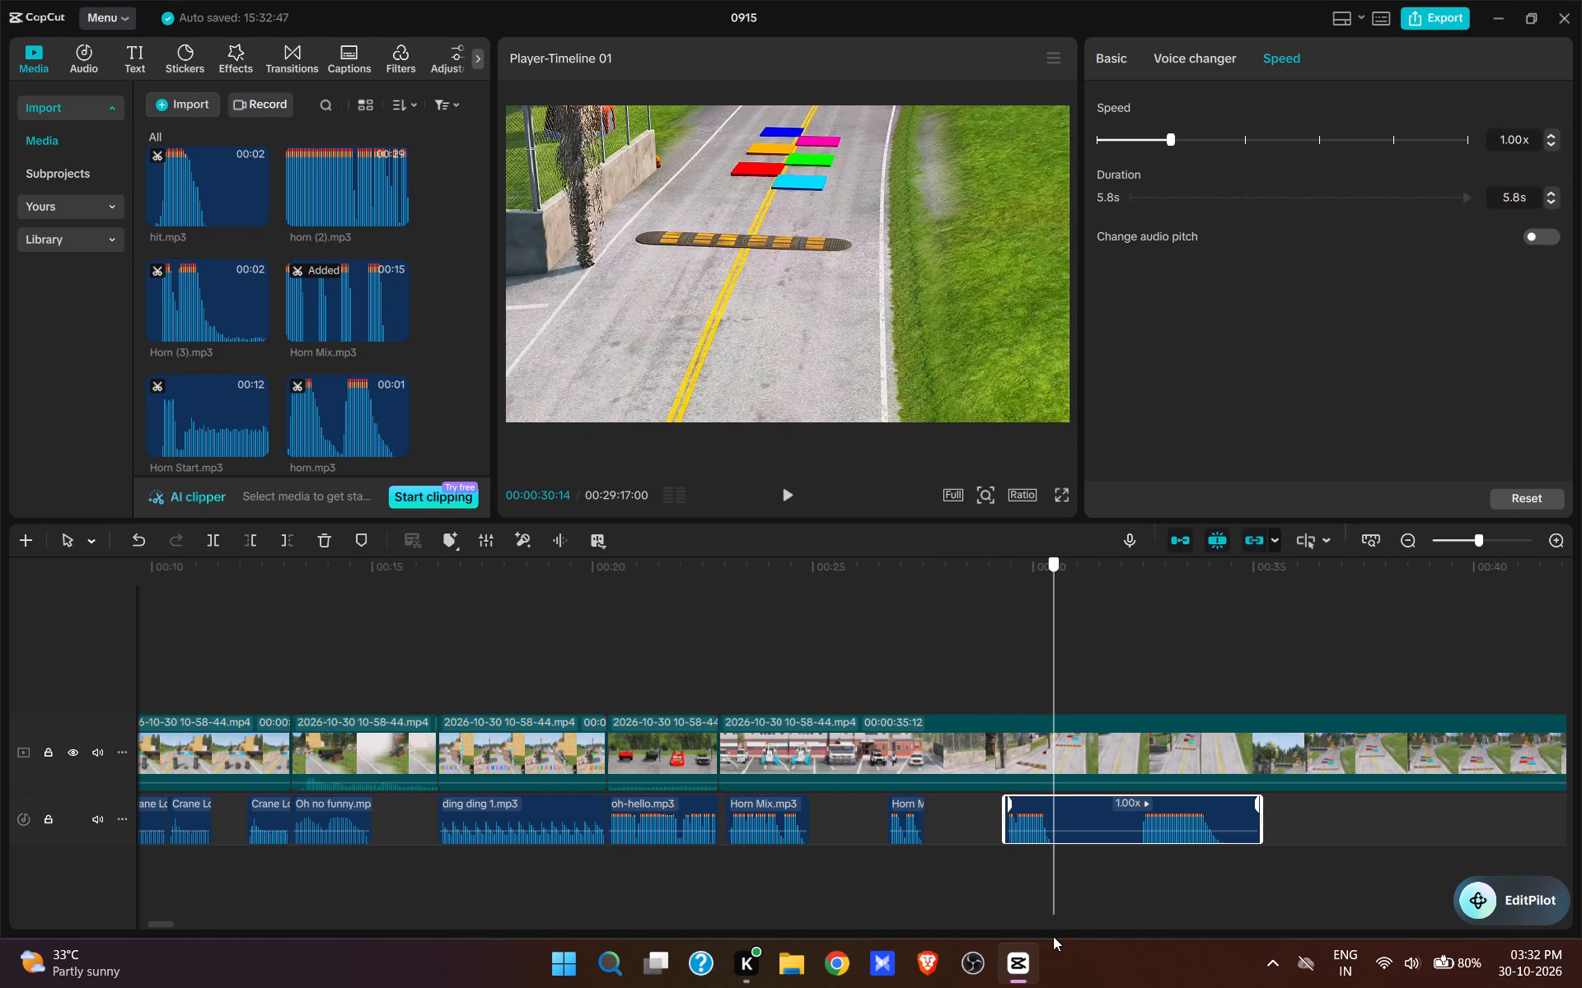
pyautogui.moveTo(1053, 936); pyautogui.dragTo(1144, 930)
pyautogui.press('w')
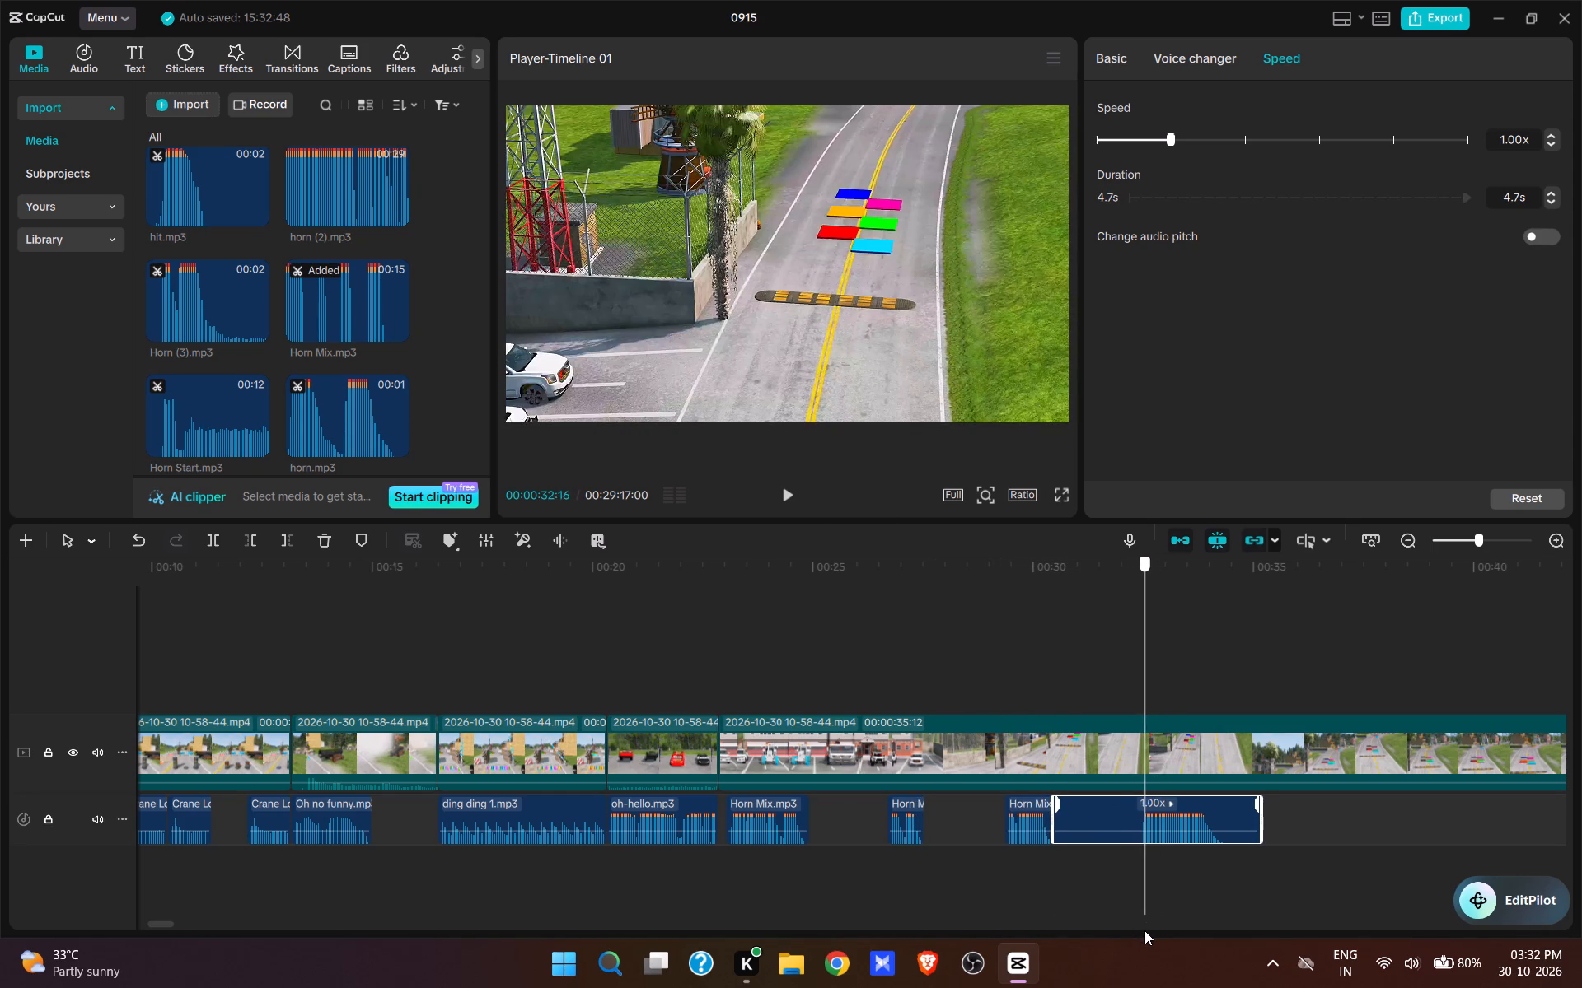
pyautogui.moveTo(1144, 930); pyautogui.dragTo(1140, 927)
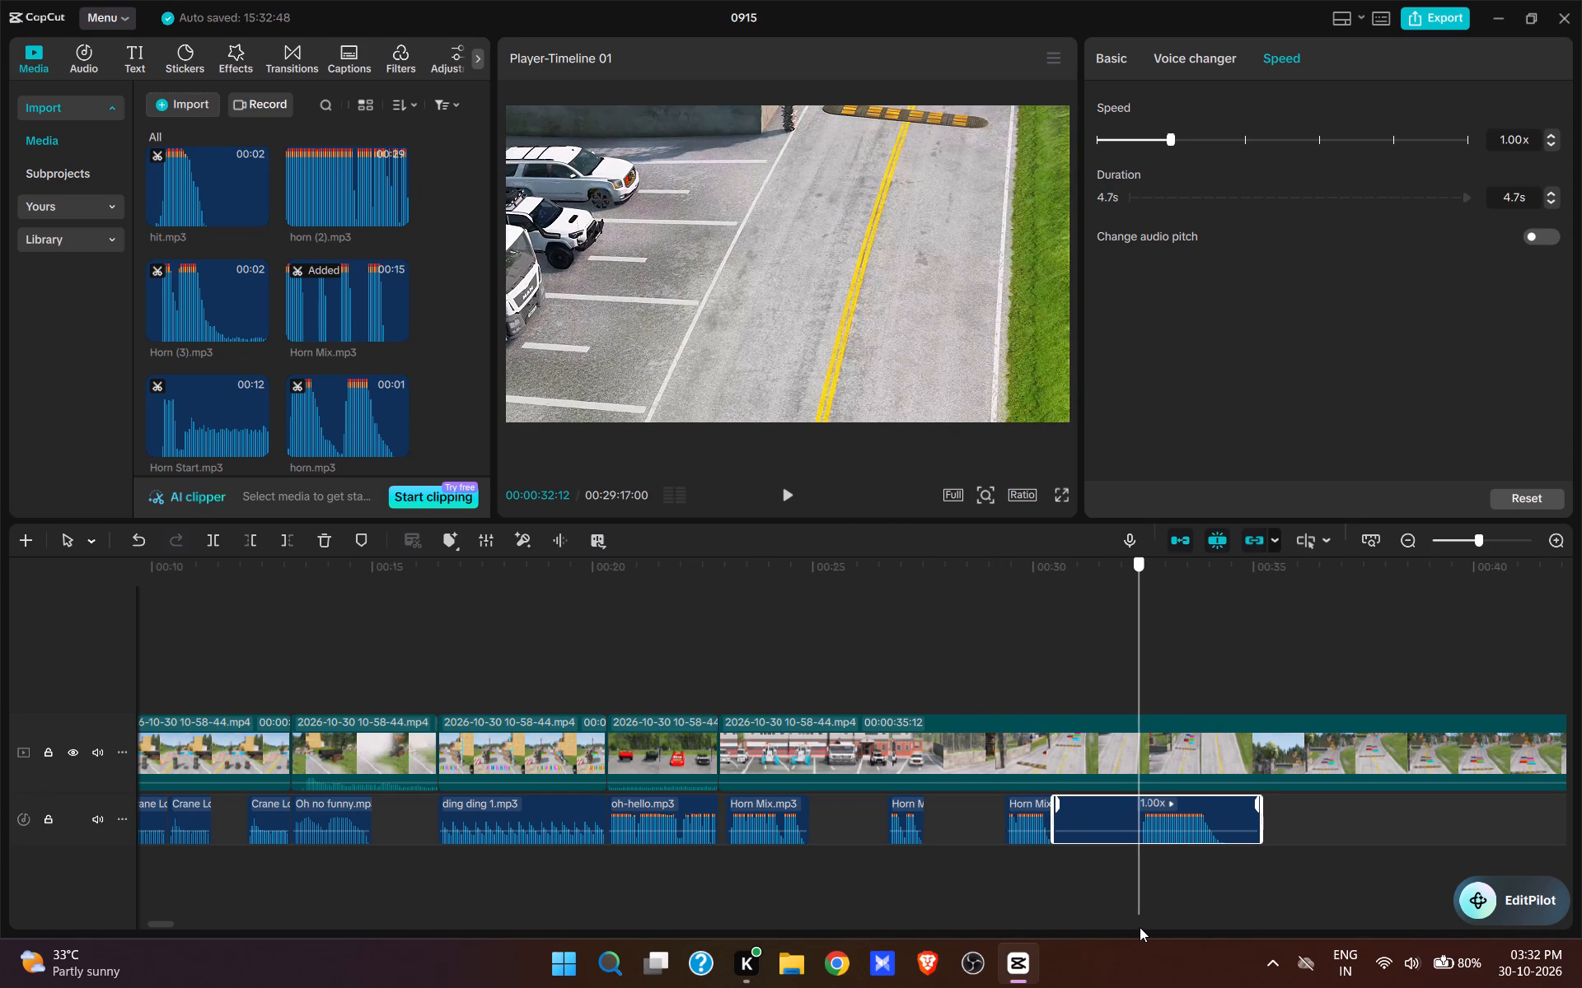
pyautogui.moveTo(1140, 927); pyautogui.dragTo(1219, 921)
pyautogui.press('q')
pyautogui.press('e')
# Move the first horn burst back to 00:00:22:26, where the white cars clip starts, and play it.
pyautogui.click(689, 659)
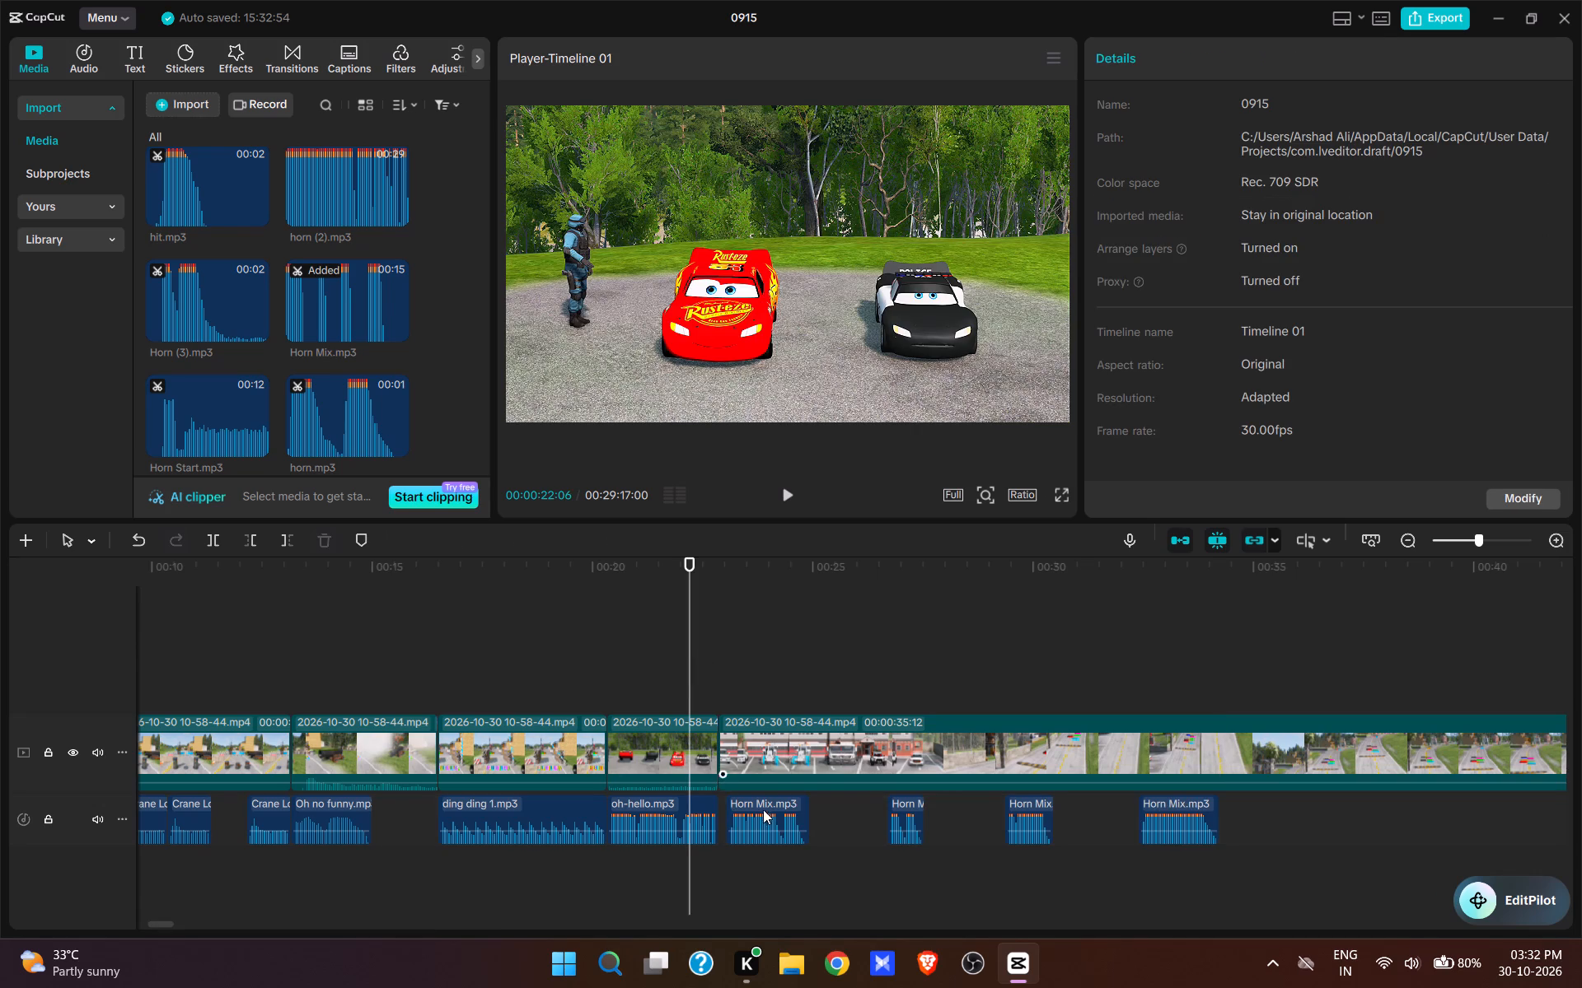
pyautogui.moveTo(763, 804); pyautogui.dragTo(751, 803)
pyautogui.click(709, 664)
pyautogui.moveTo(709, 664); pyautogui.dragTo(723, 686)
pyautogui.press('space')
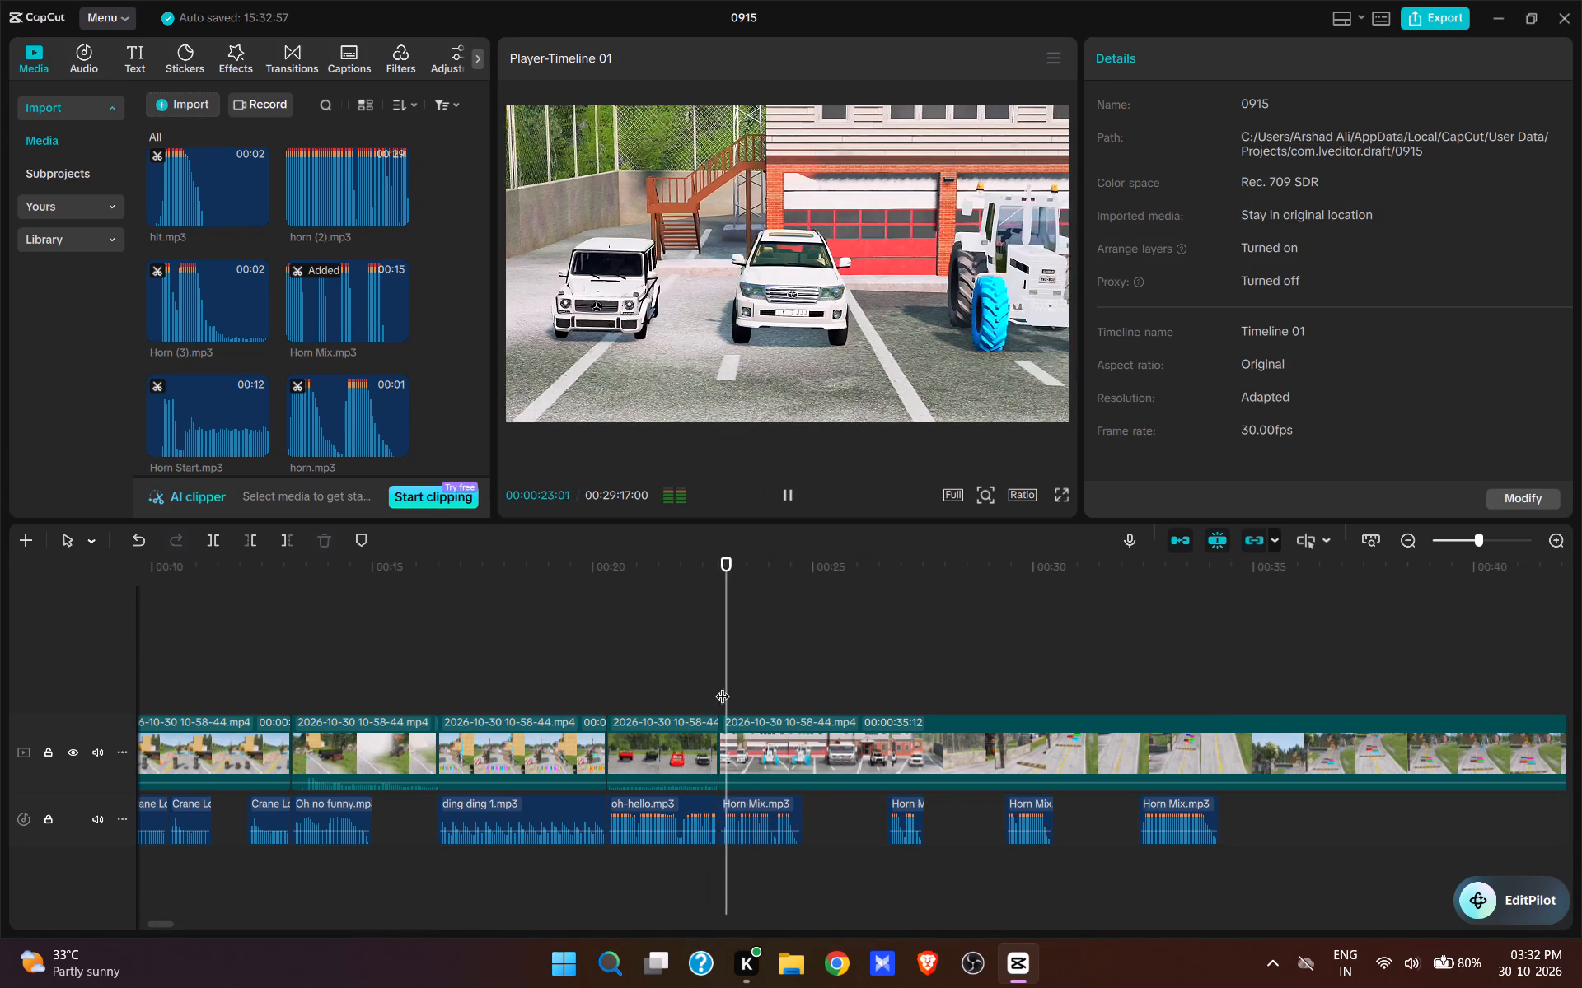
pyautogui.press('space')
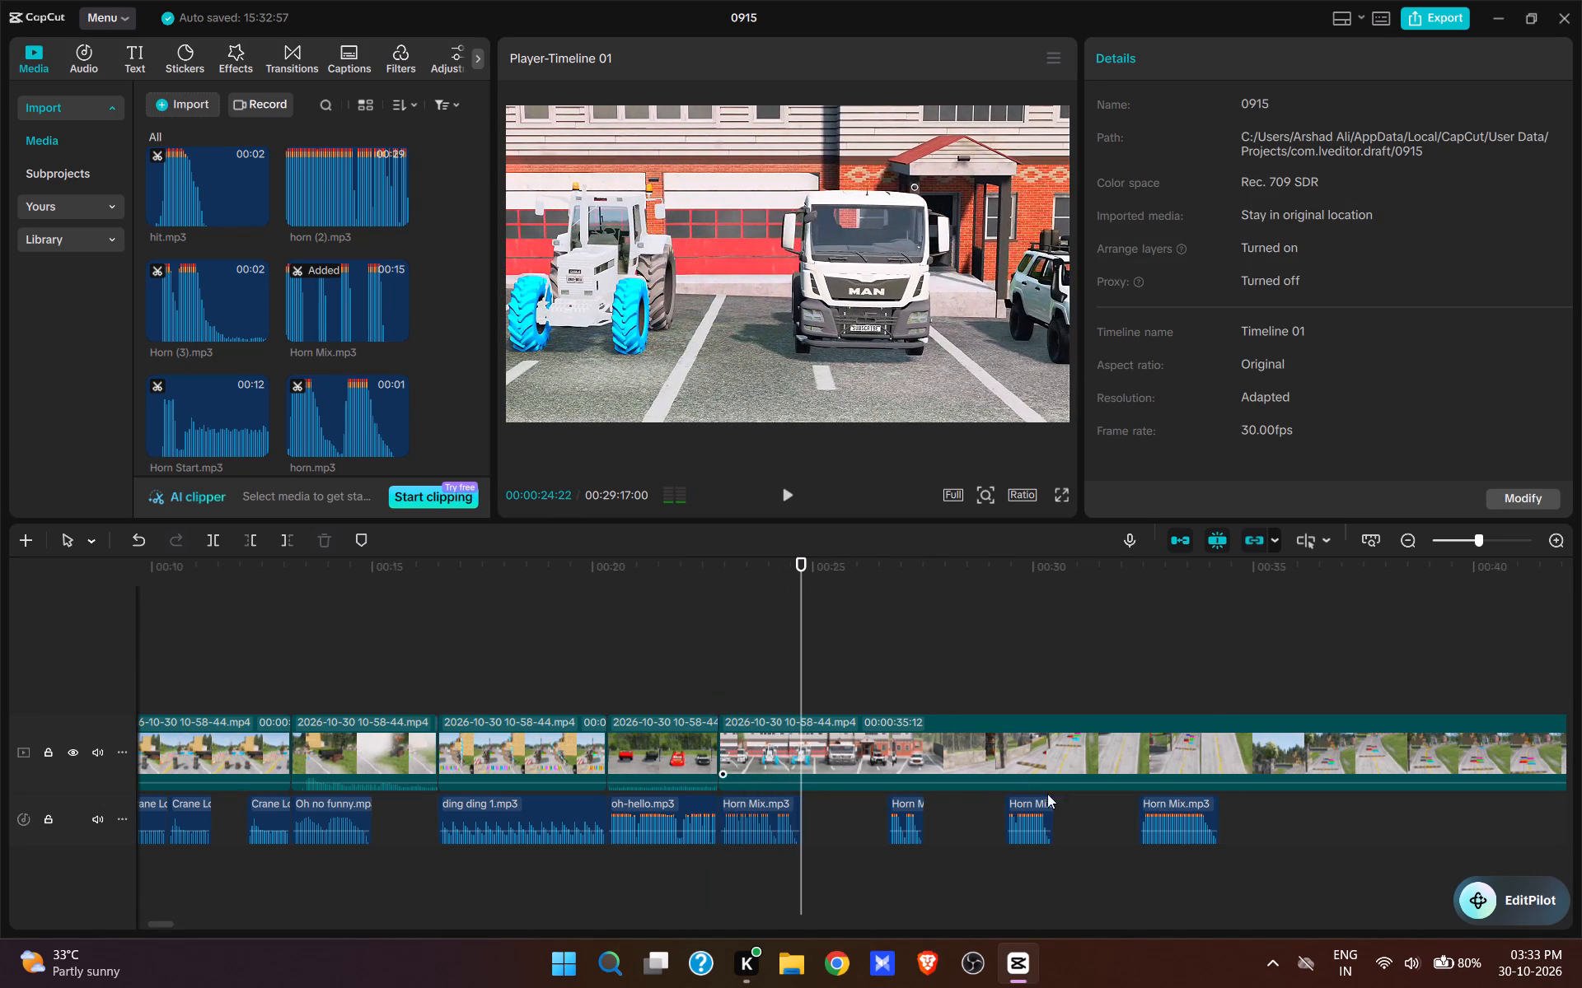
# Move the third horn burst into the gap directly after the first burst, on the same audio track.
pyautogui.moveTo(1028, 798); pyautogui.dragTo(830, 798)
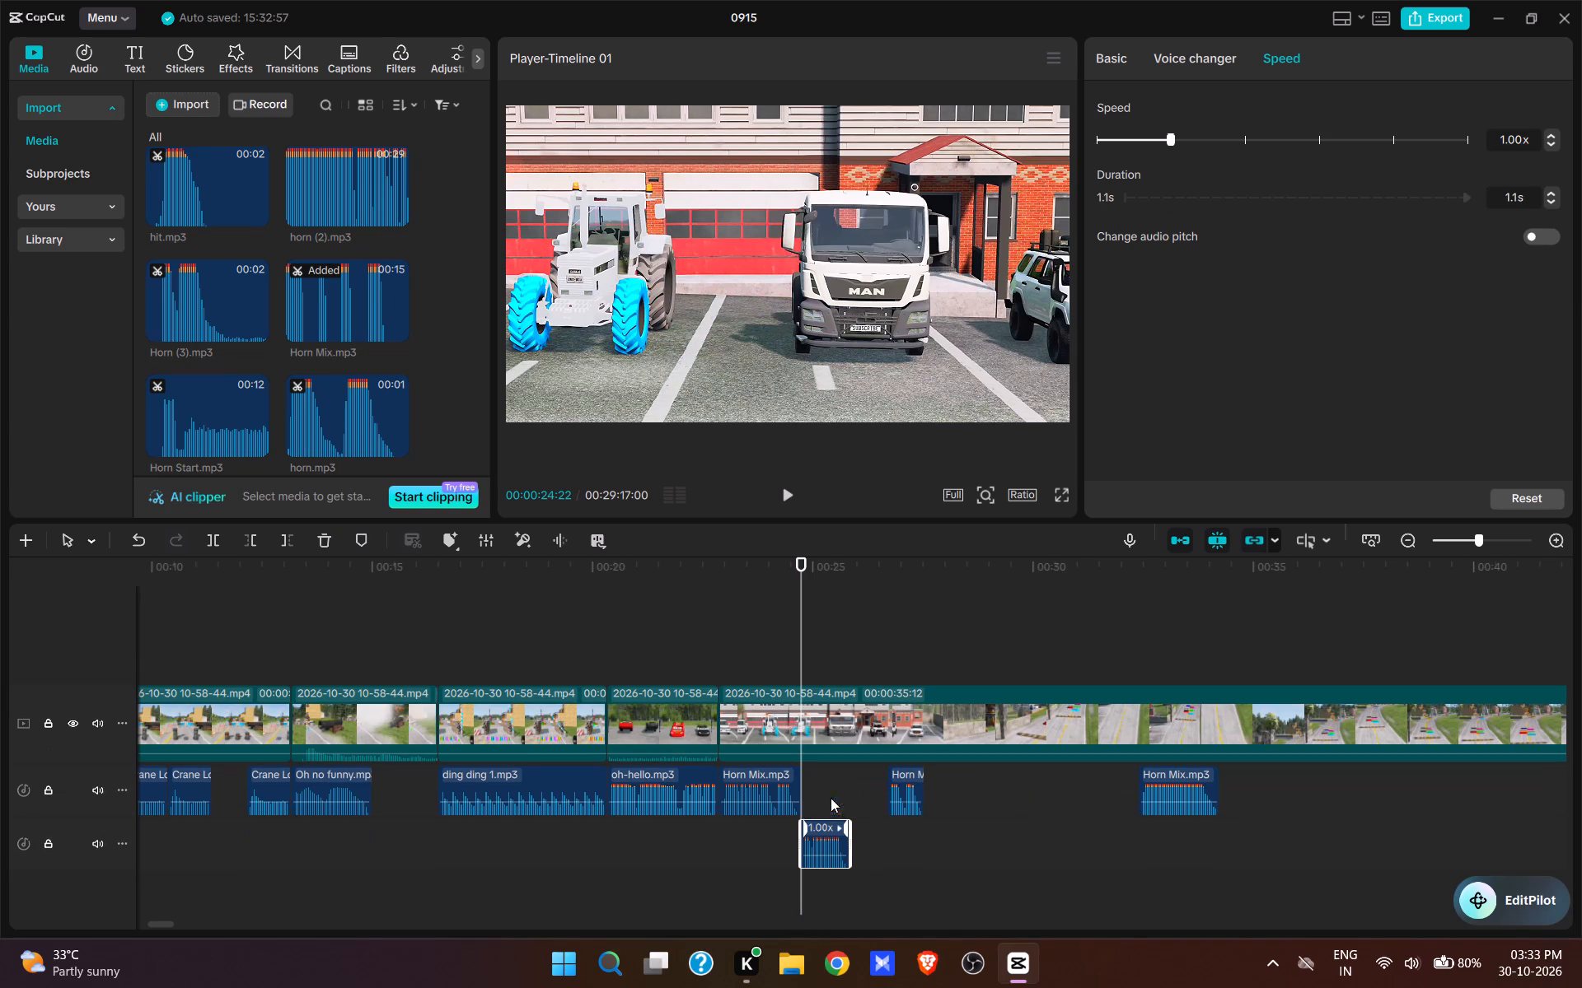
pyautogui.moveTo(817, 827); pyautogui.dragTo(820, 796)
pyautogui.moveTo(820, 822); pyautogui.dragTo(826, 785)
pyautogui.moveTo(835, 828); pyautogui.dragTo(845, 818)
pyautogui.click(771, 636)
pyautogui.moveTo(817, 822); pyautogui.dragTo(818, 776)
# Move the two remaining horn bursts back so they follow one another without gaps after the relocated burst.
pyautogui.moveTo(899, 807); pyautogui.dragTo(880, 806)
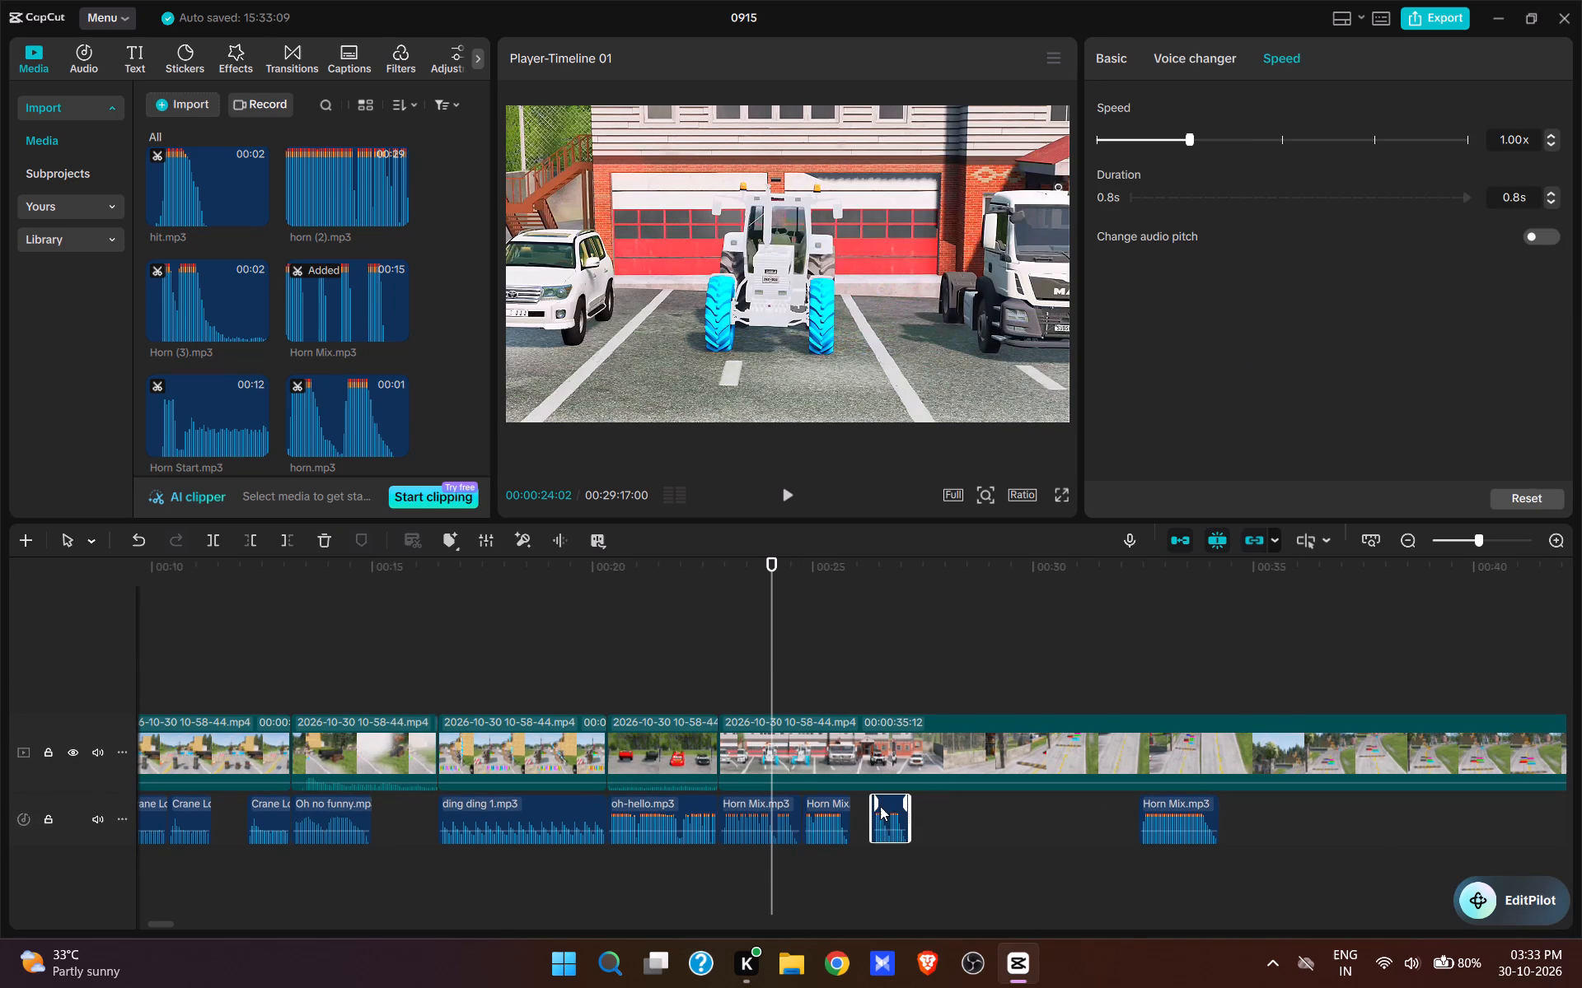
pyautogui.moveTo(880, 806); pyautogui.dragTo(867, 806)
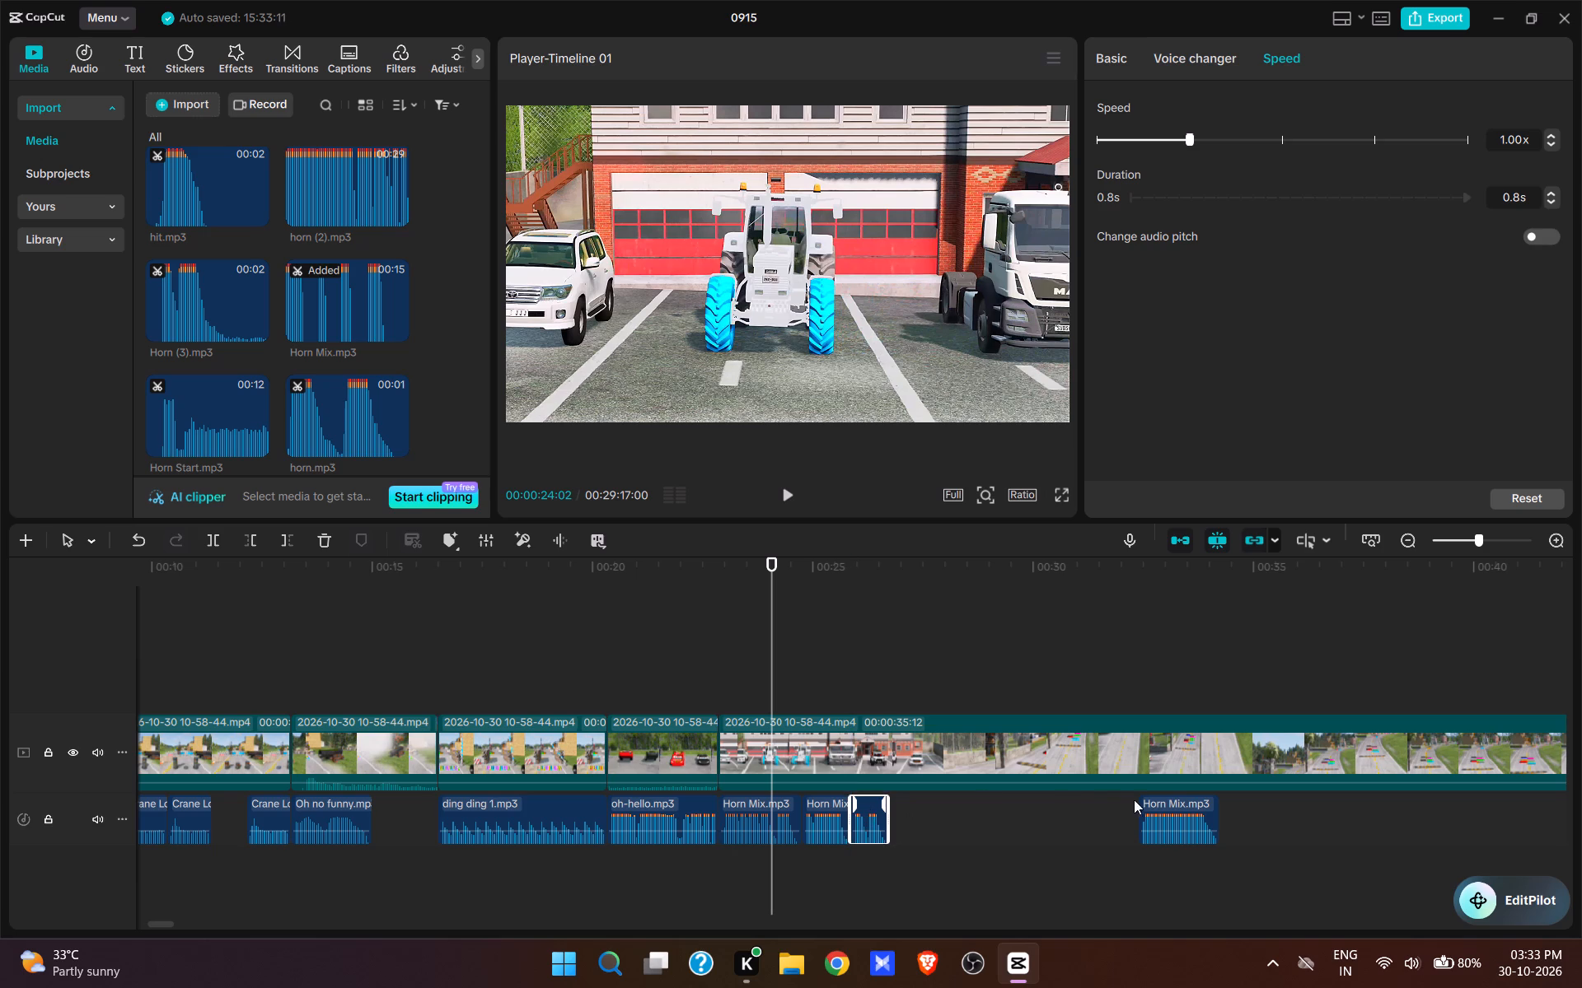
pyautogui.moveTo(1155, 804); pyautogui.dragTo(908, 809)
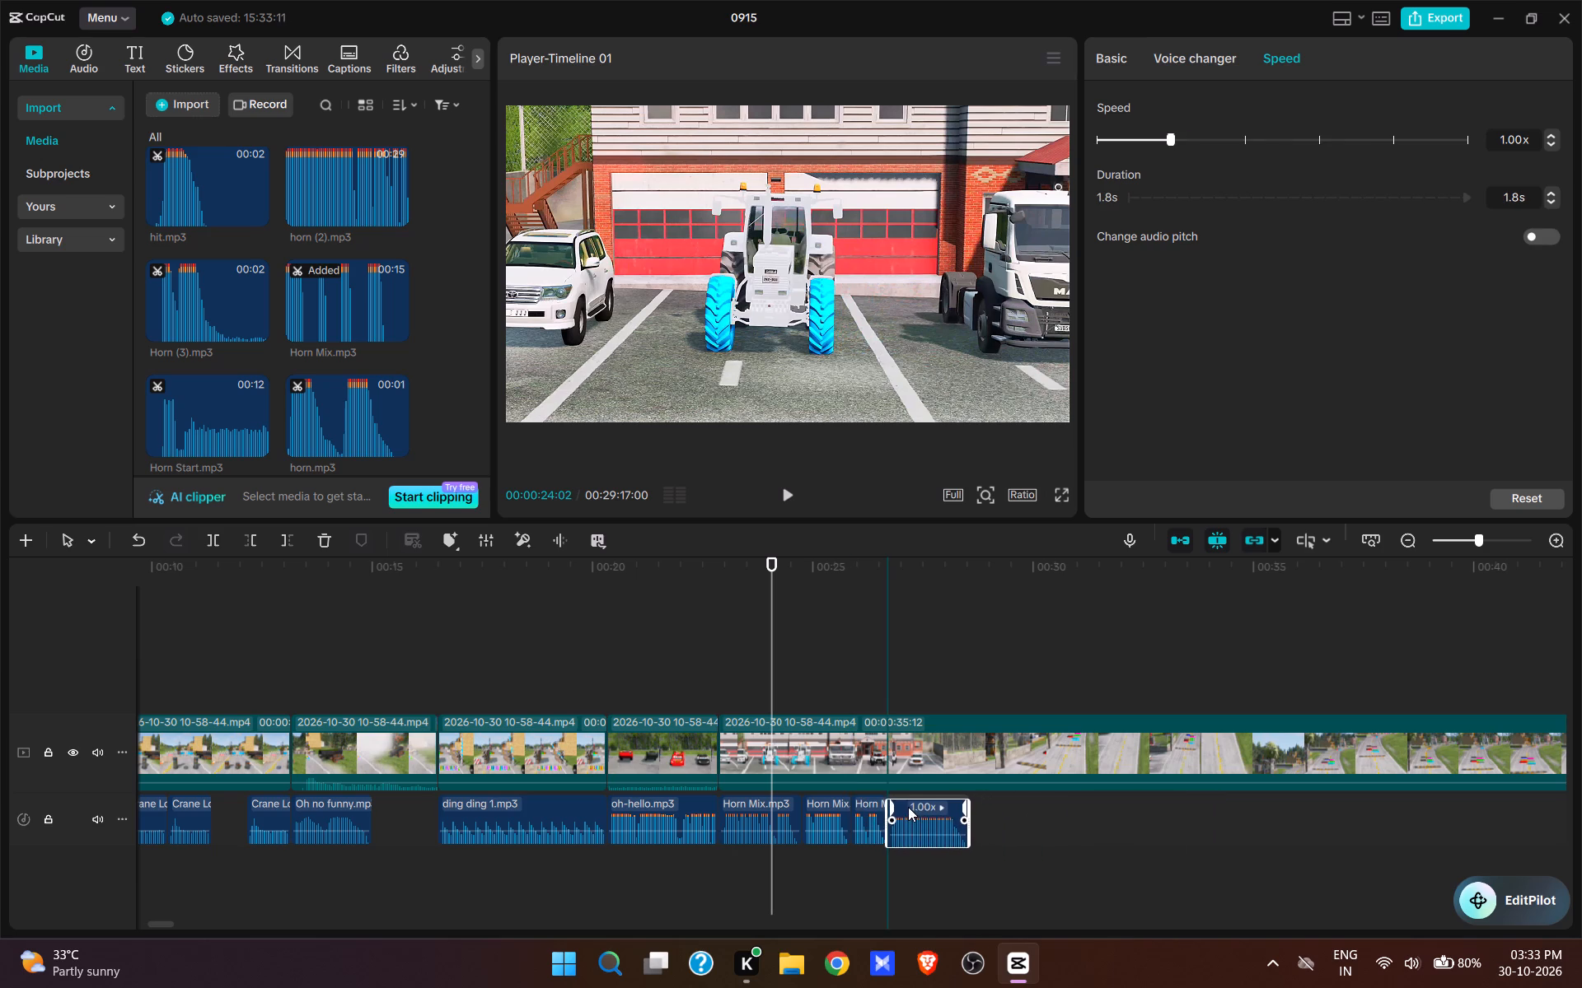
# Play the horn sequence over the white cars and trim the end of the last horn burst to 00:00:27:12.
pyautogui.click(715, 689)
pyautogui.press('space')
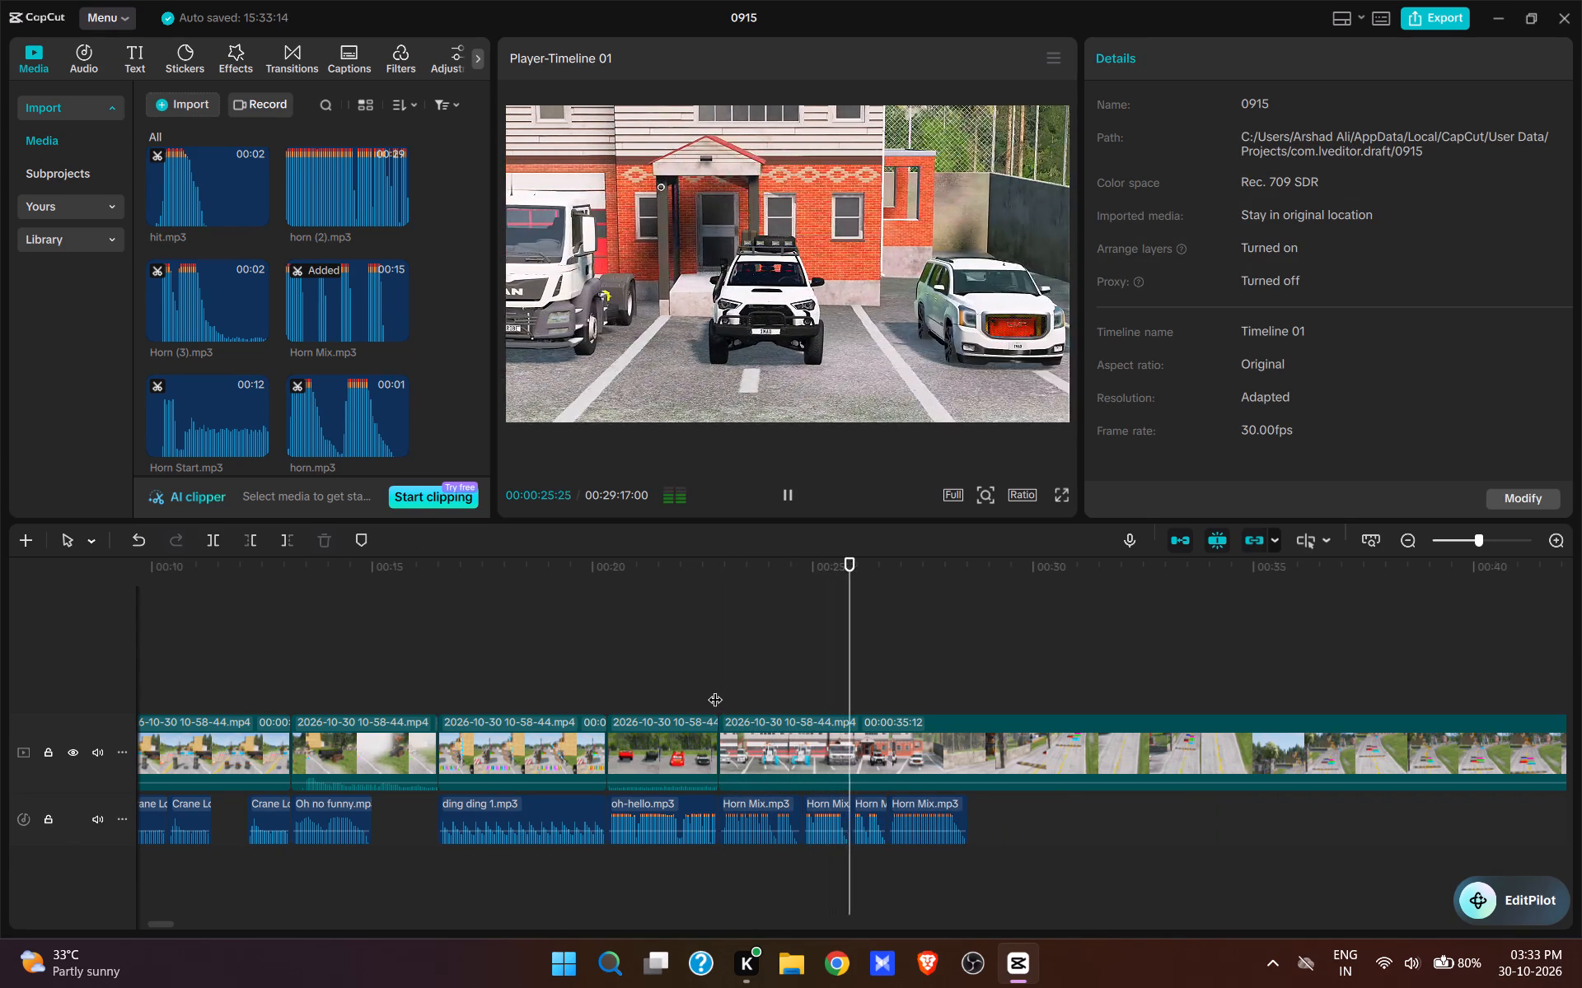
pyautogui.press('space')
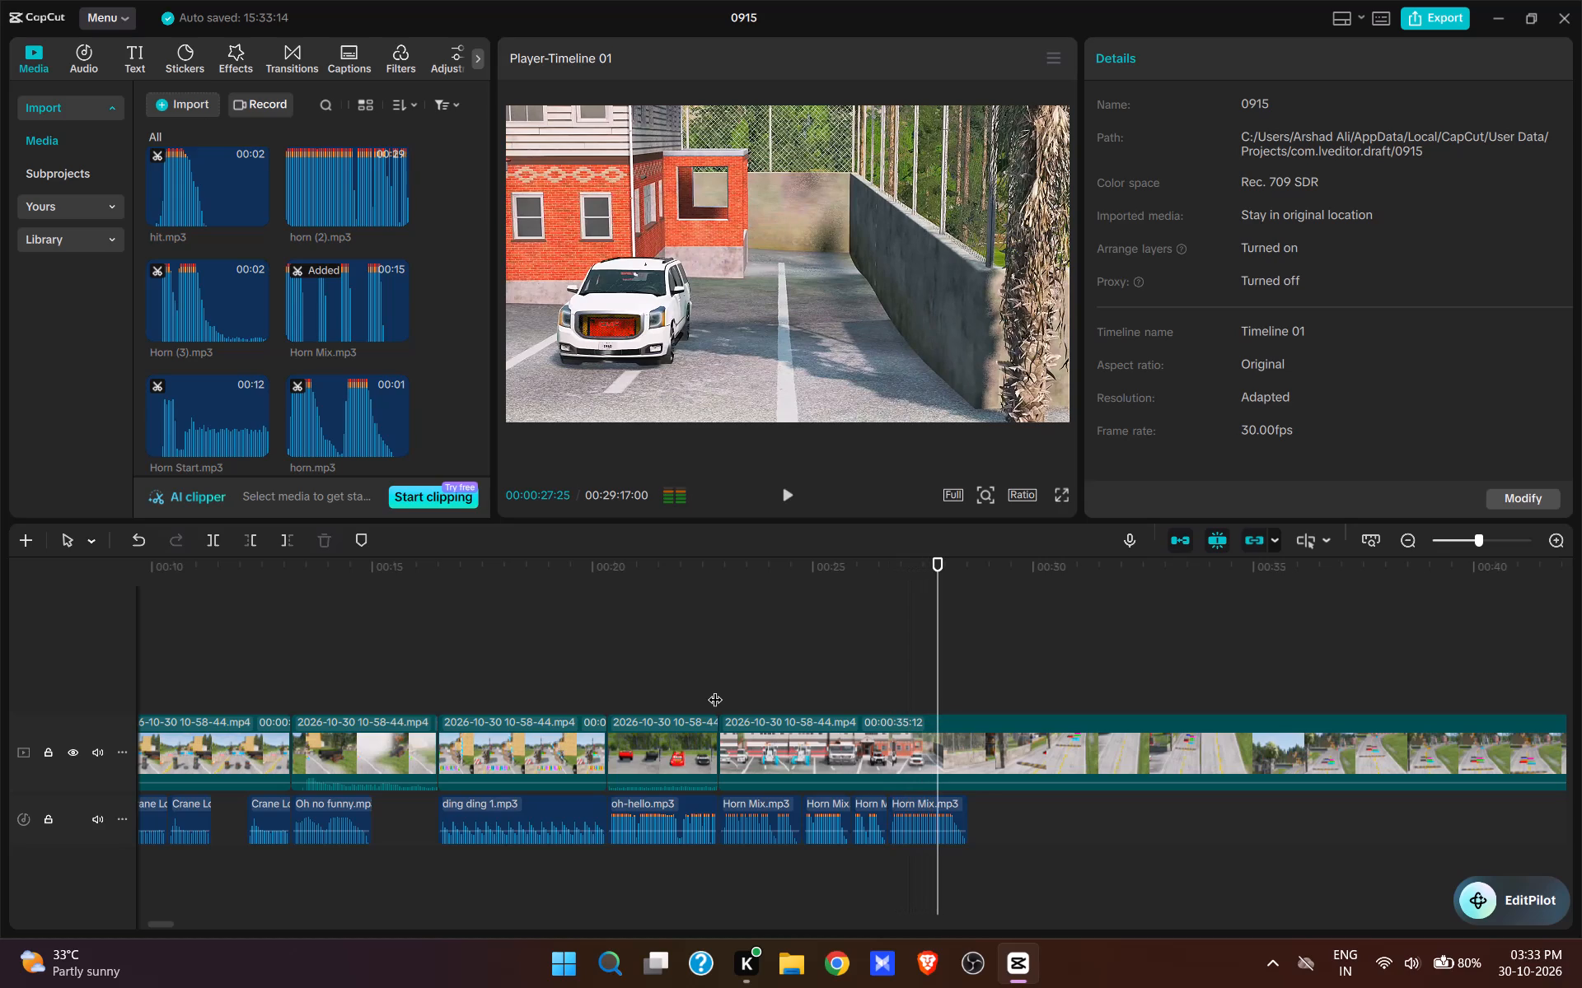
pyautogui.press('space')
pyautogui.press('space')
pyautogui.click(884, 670)
pyautogui.press('space')
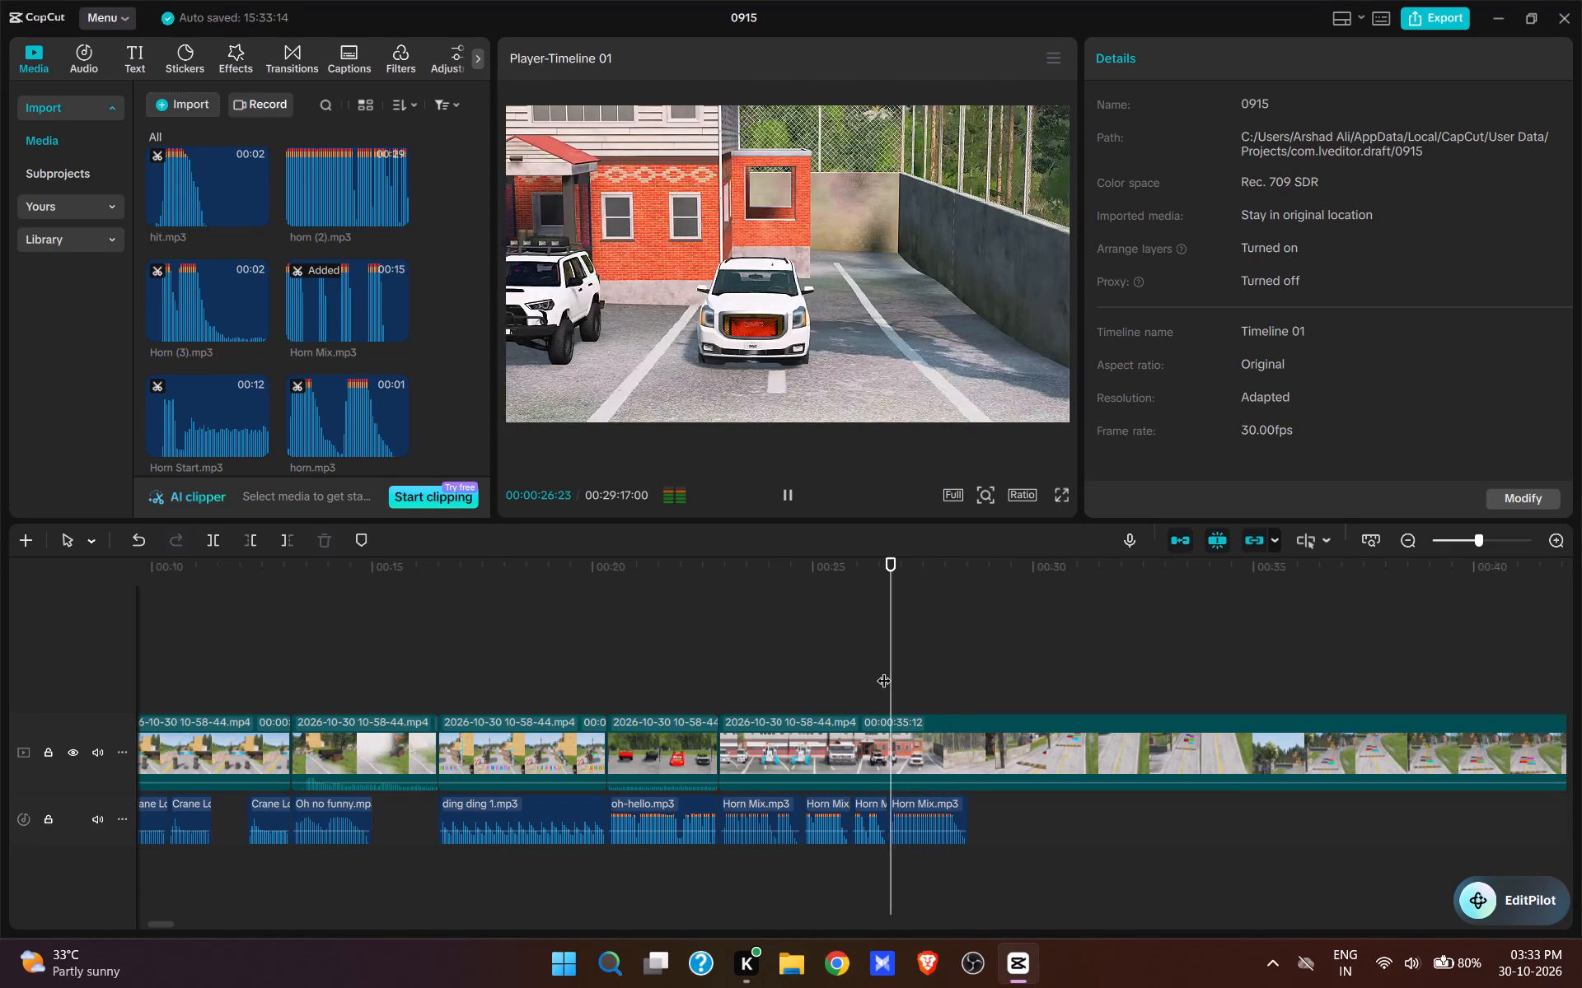
pyautogui.press('space')
pyautogui.click(924, 830)
pyautogui.press('e')
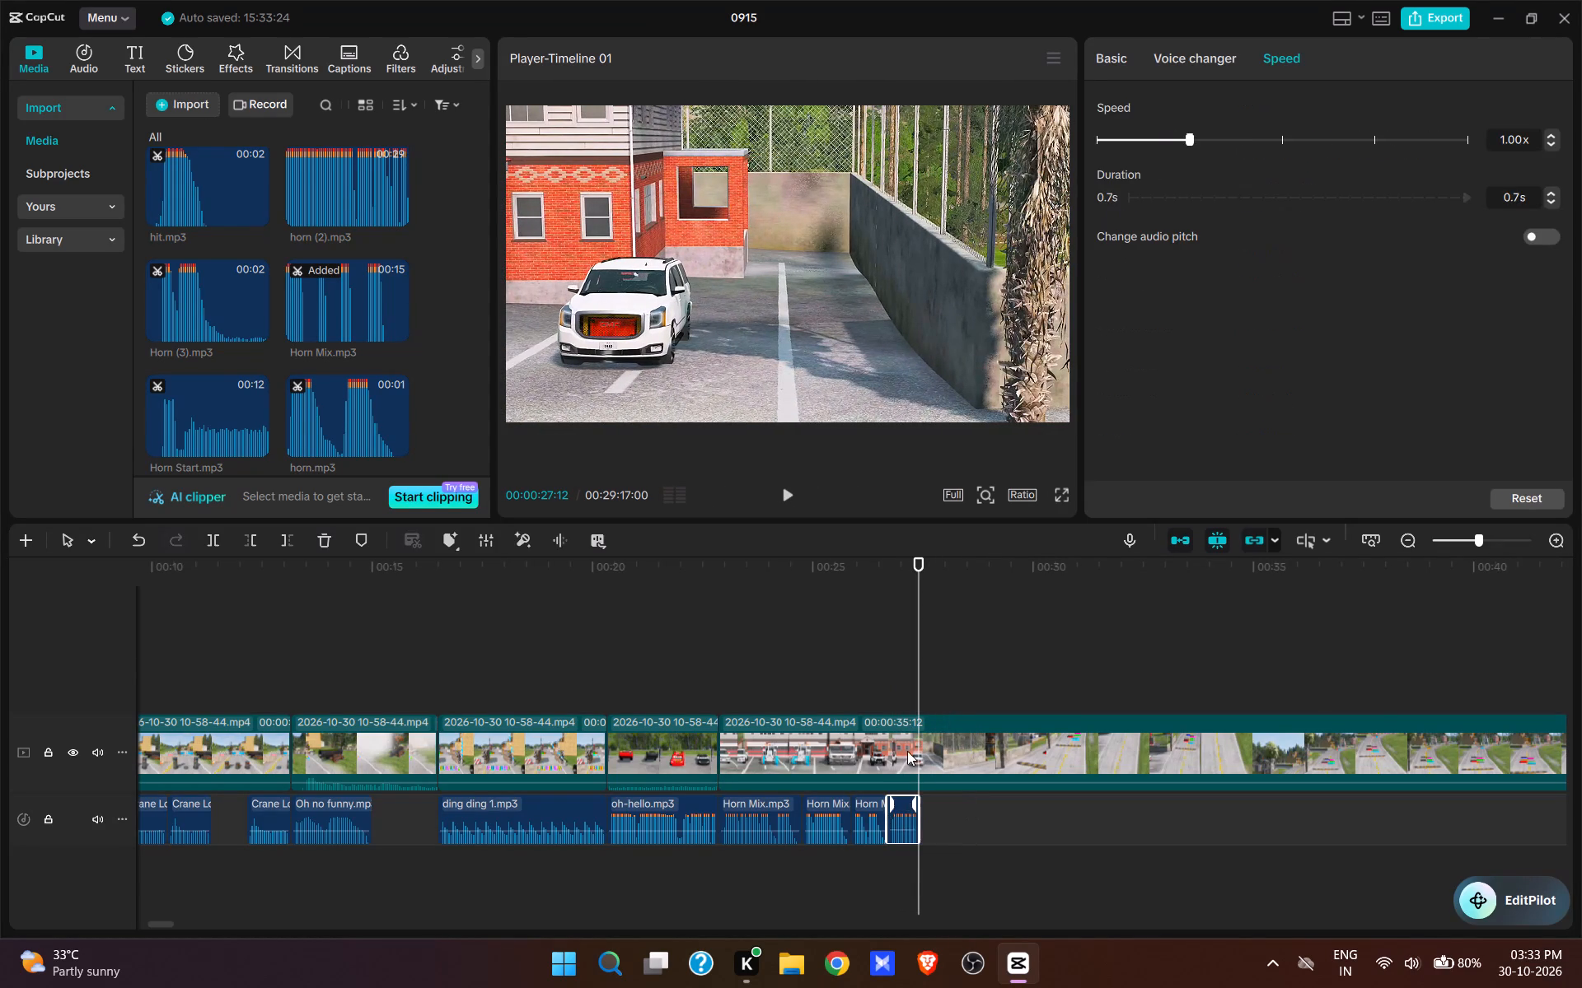
# Split the white cars clip at 00:00:27:12, where the last horn burst ends, and play back the preceding edited sequence.
pyautogui.click(907, 751)
pyautogui.press('w')
pyautogui.click(1108, 650)
pyautogui.moveTo(338, 653); pyautogui.dragTo(349, 653)
pyautogui.press('space')
pyautogui.click(669, 692)
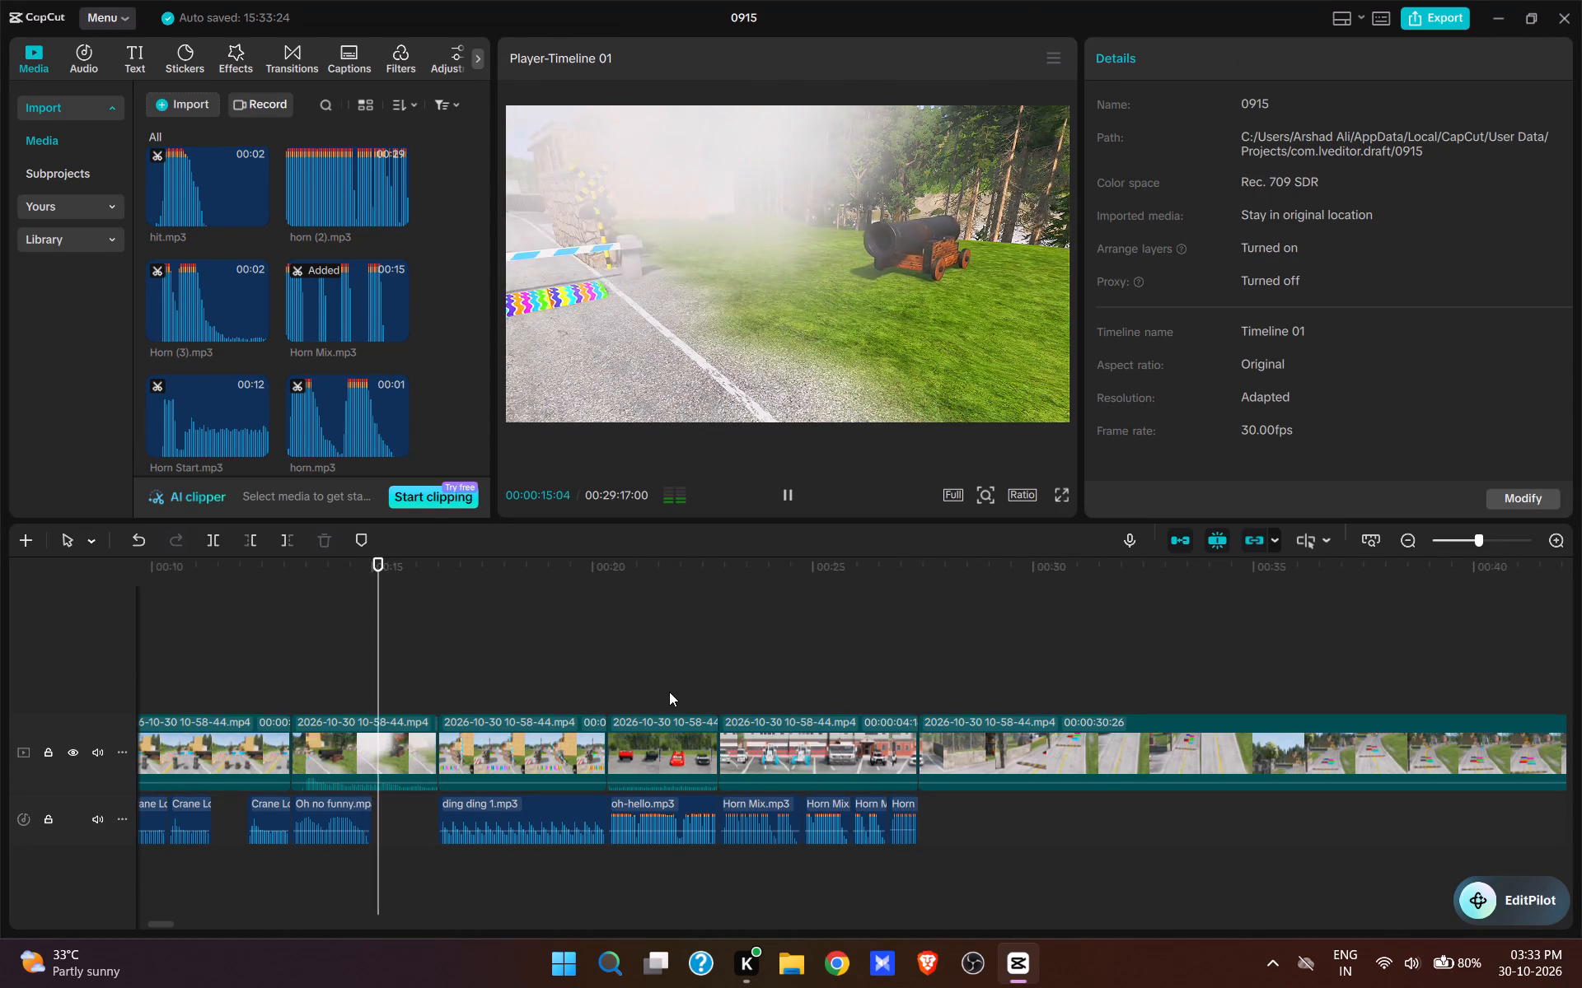
pyautogui.press('space')
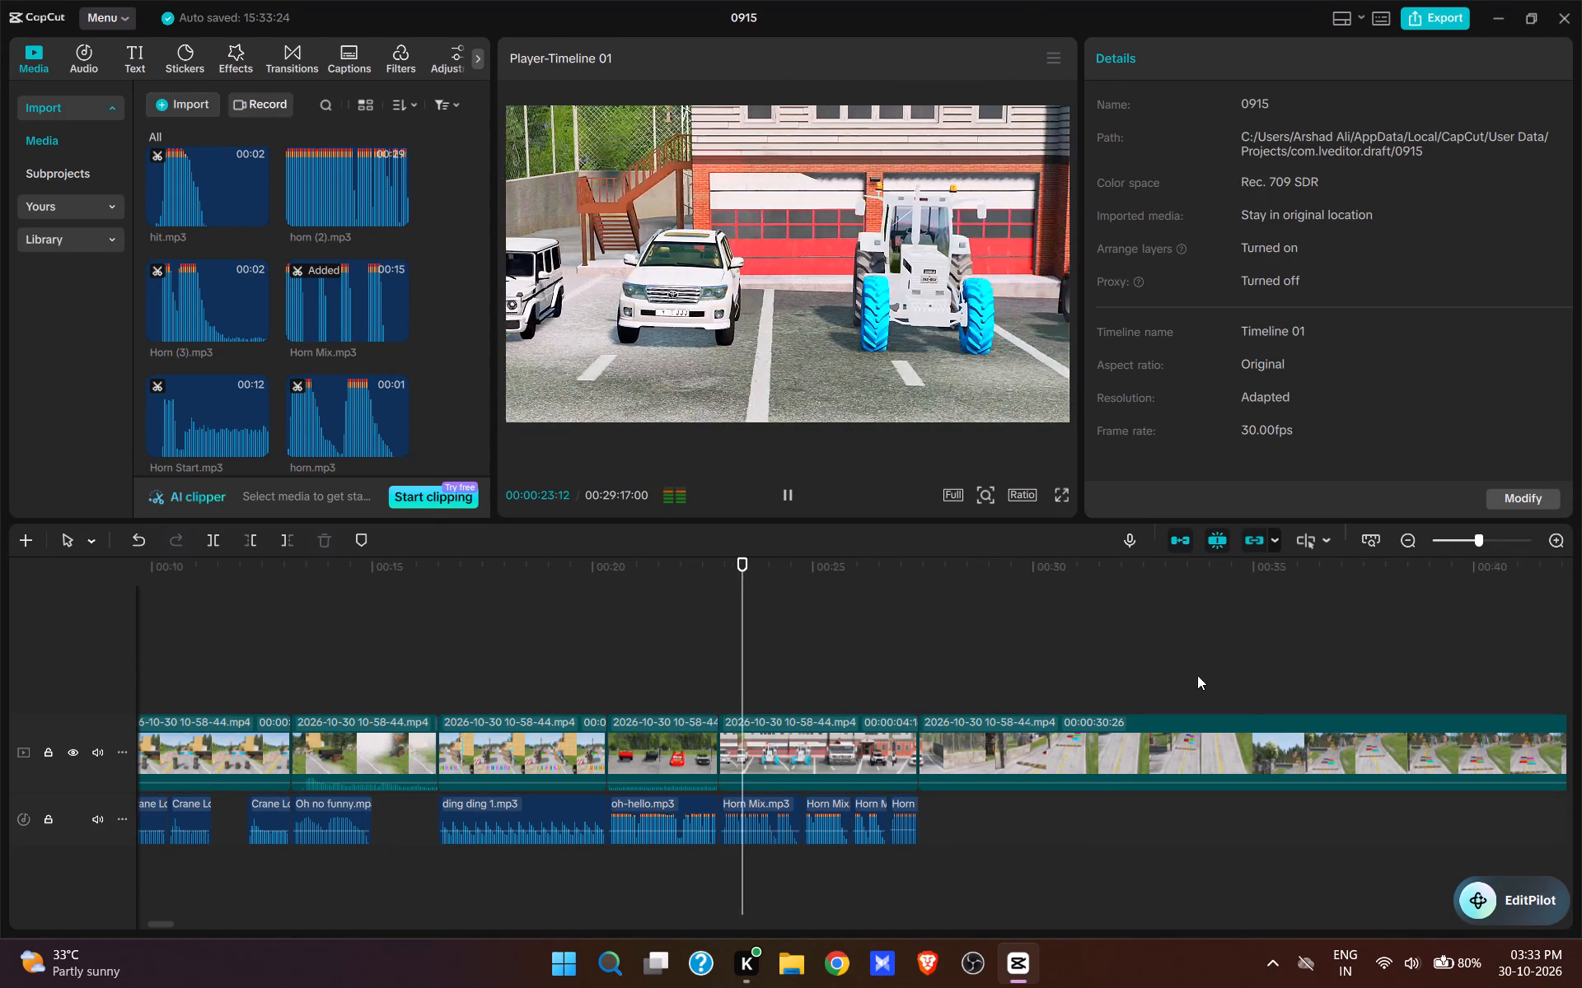
# Find the speed bump and coloured plates shot at about 00:00:39, cut the footage between the 00:00:27:12 split and that point, and play the cut.
pyautogui.click(1251, 650)
pyautogui.press('space')
pyautogui.click(1096, 652)
pyautogui.press('space')
pyautogui.moveTo(1079, 664); pyautogui.dragTo(1112, 687)
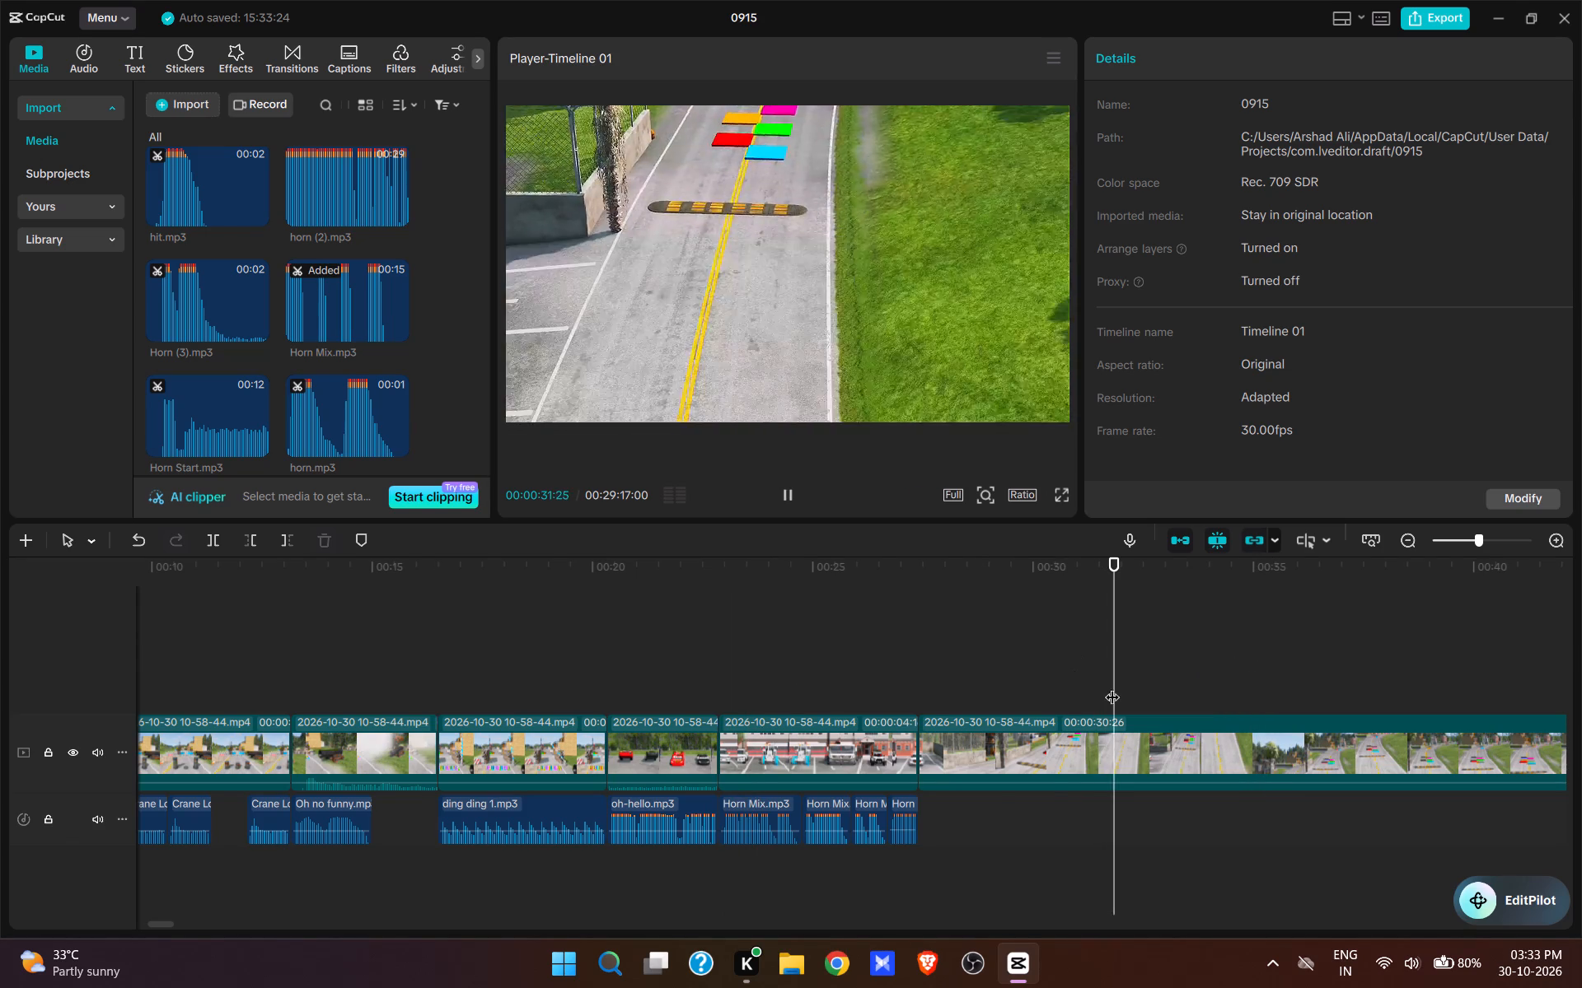
pyautogui.moveTo(1112, 687); pyautogui.dragTo(1025, 888)
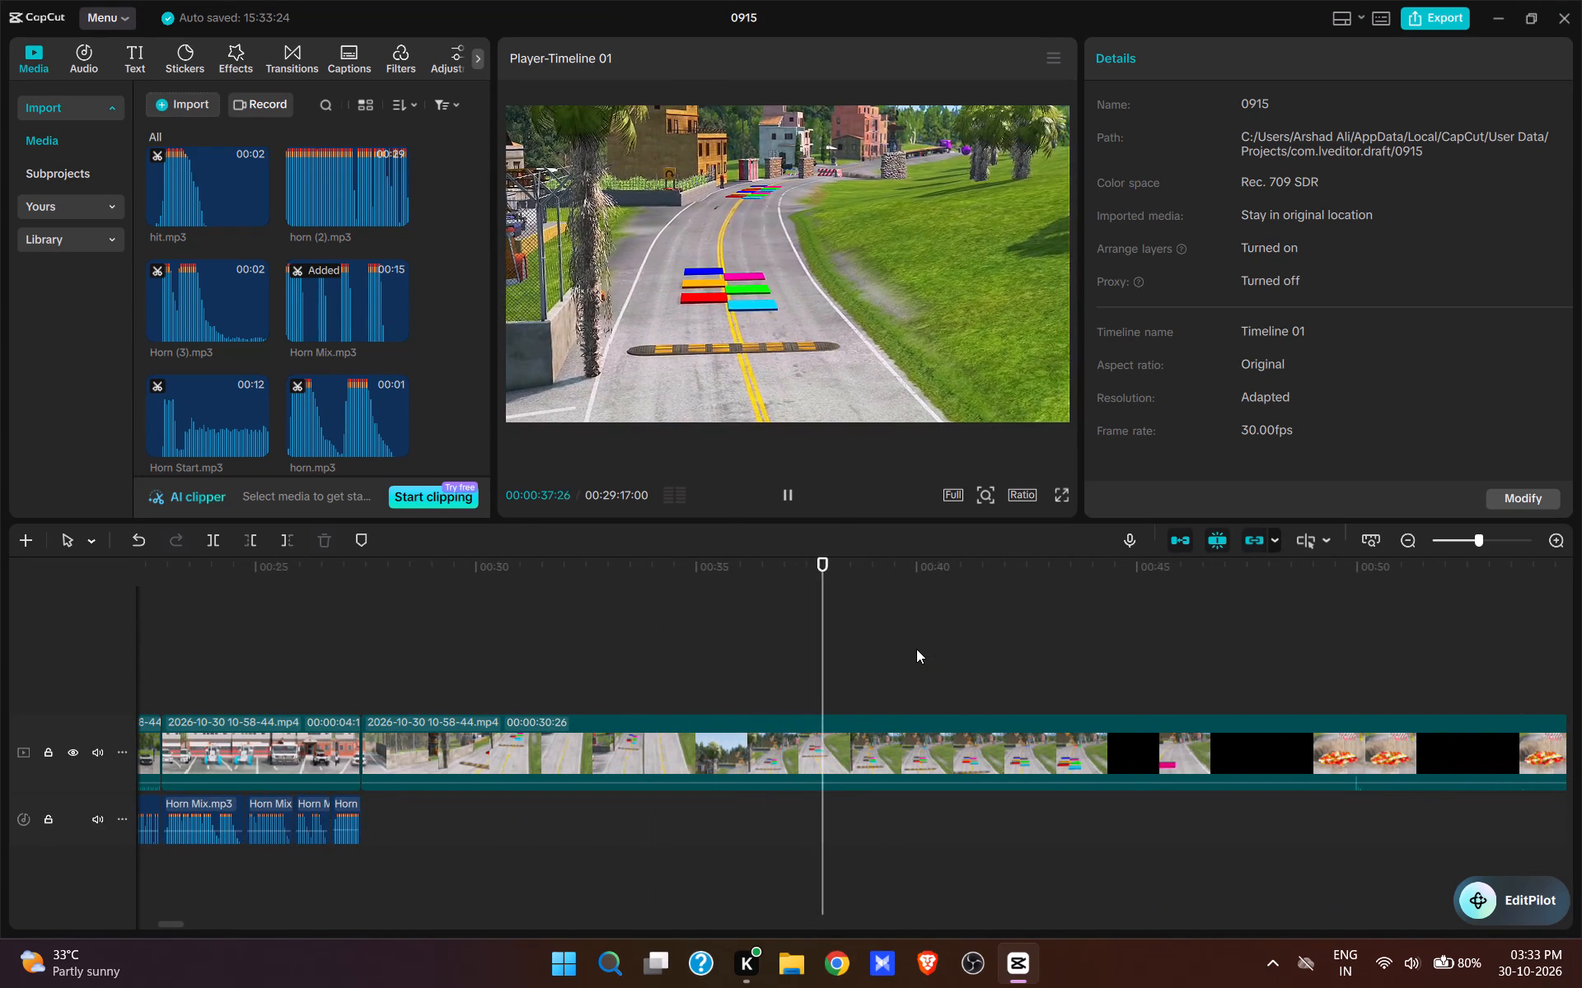
pyautogui.press('space')
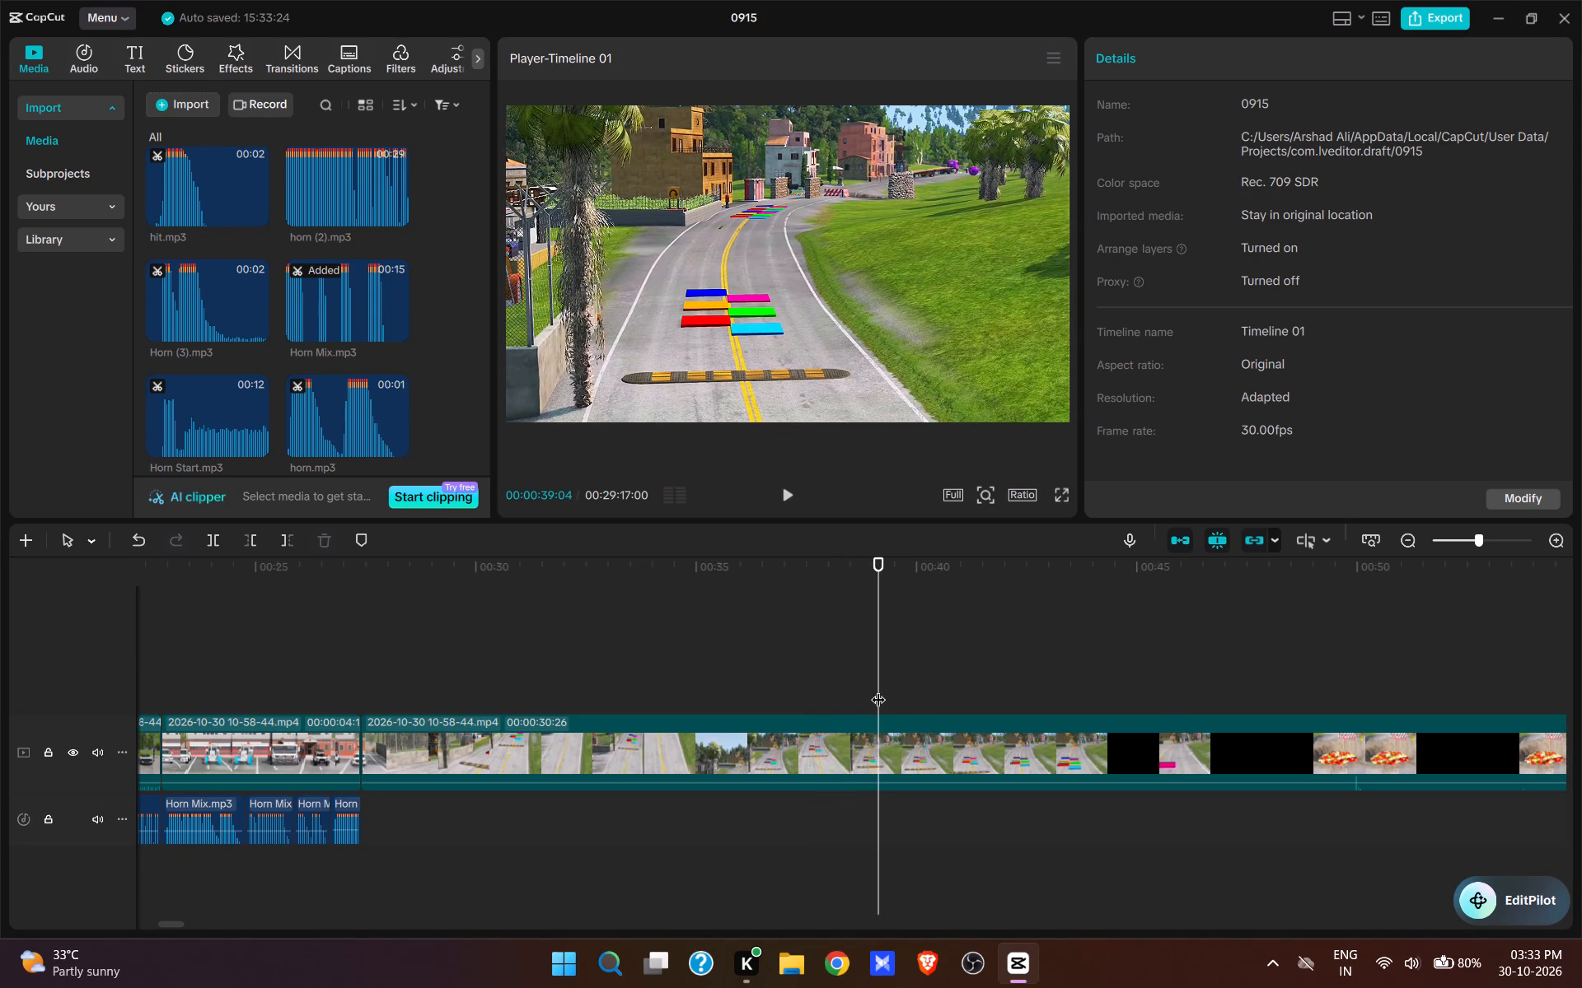
pyautogui.click(876, 689)
pyautogui.write('q')
pyautogui.press('space')
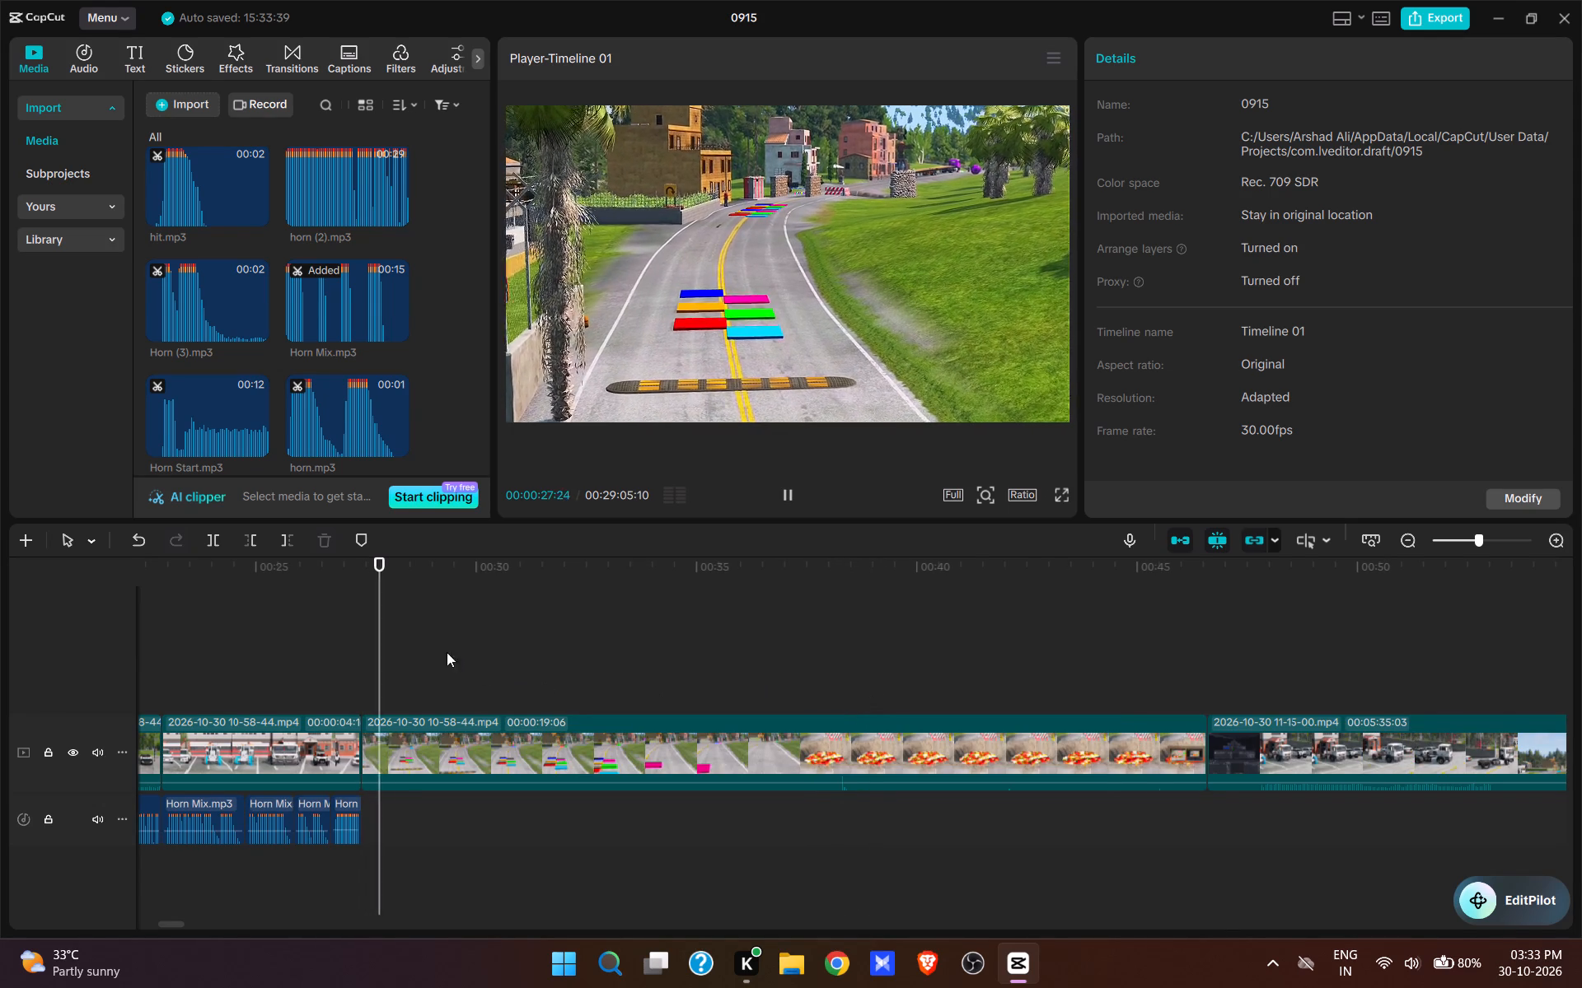
# Find the Squid Game sound, add it at 00:00:27:12, where the coloured plates clip starts, and play it.
pyautogui.click(358, 656)
pyautogui.scroll(-5, 346, 329)
pyautogui.moveTo(482, 267); pyautogui.dragTo(516, 459)
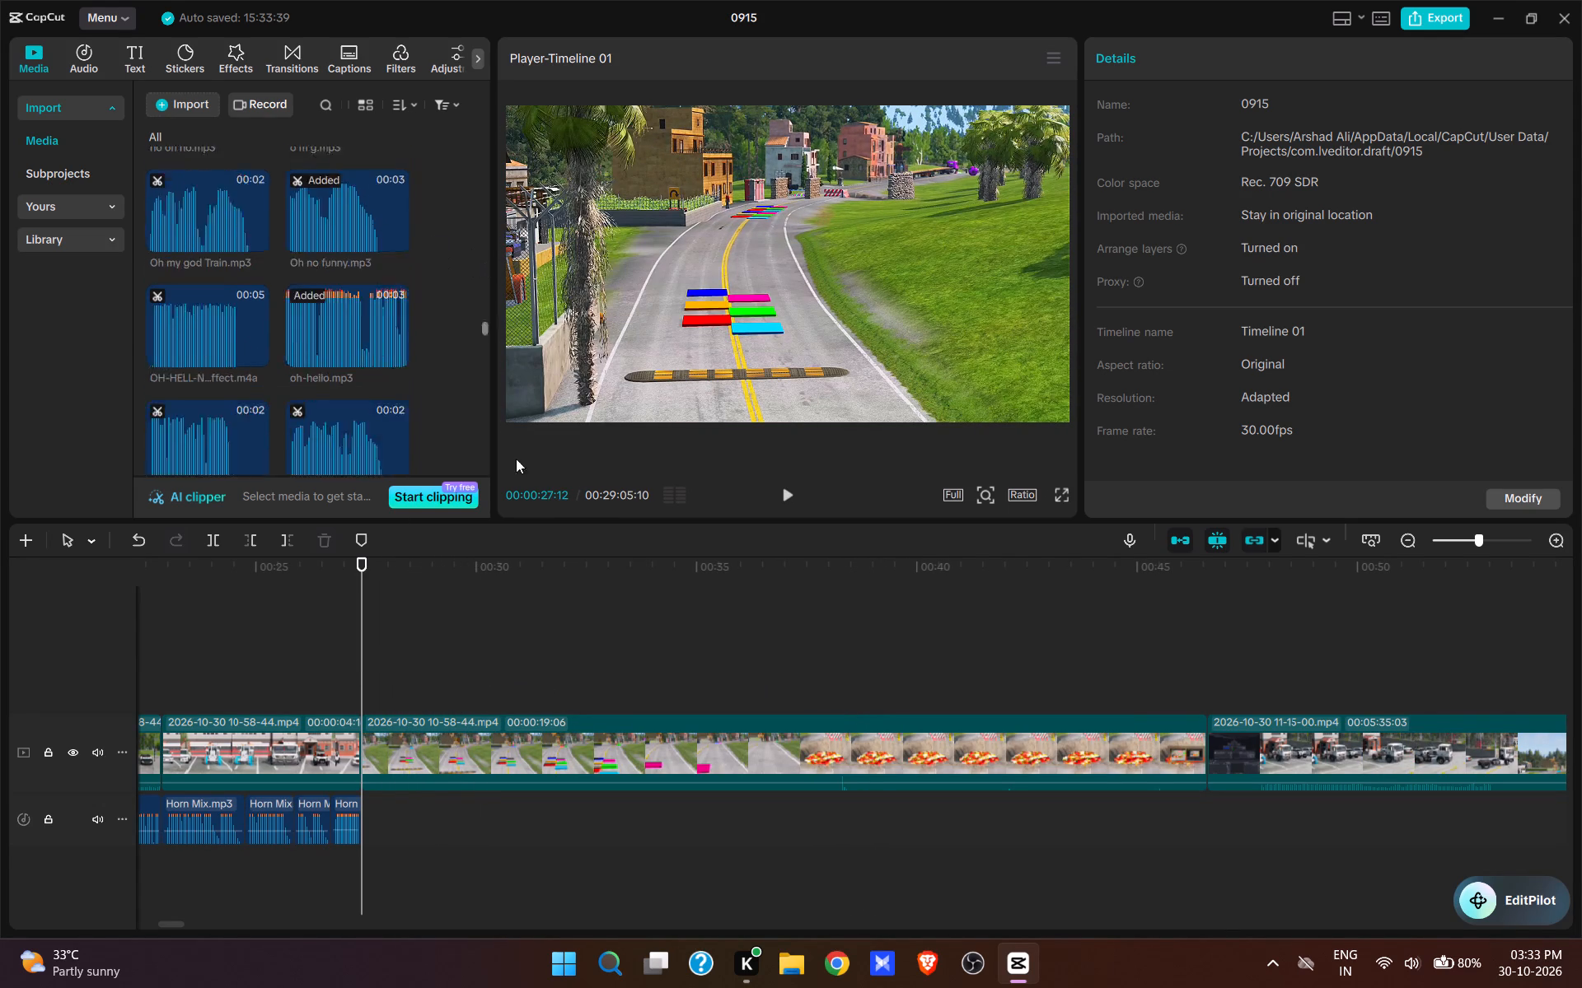
pyautogui.moveTo(516, 459); pyautogui.dragTo(527, 556)
pyautogui.scroll(5, 378, 363)
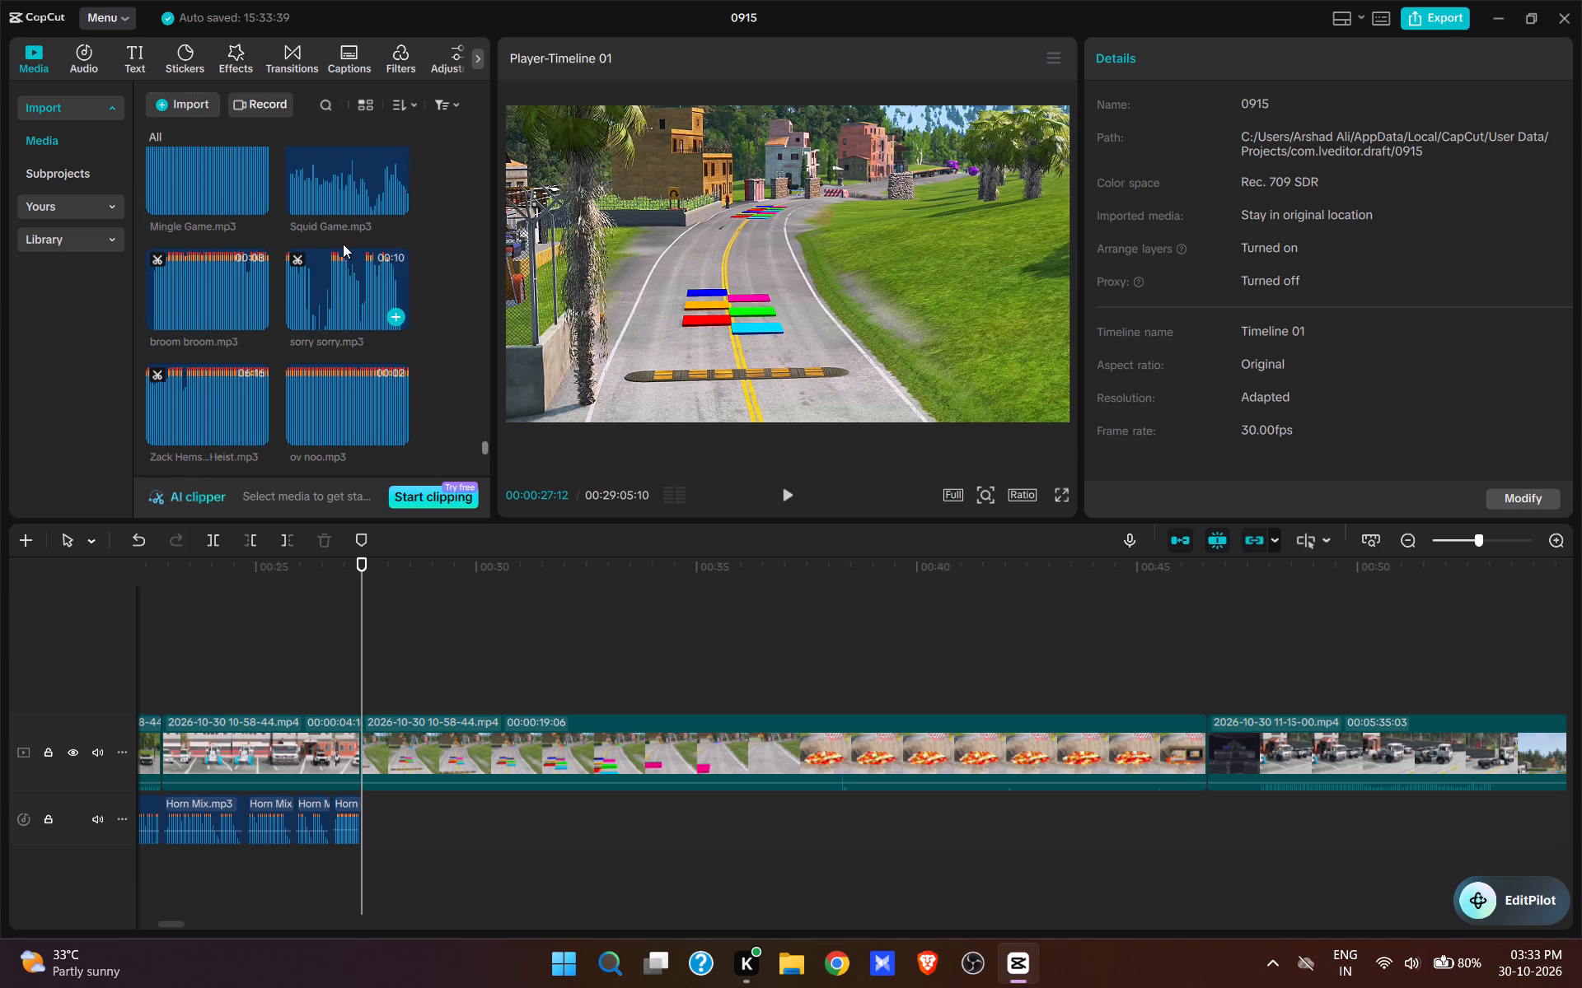
pyautogui.click(393, 198)
pyautogui.press('space')
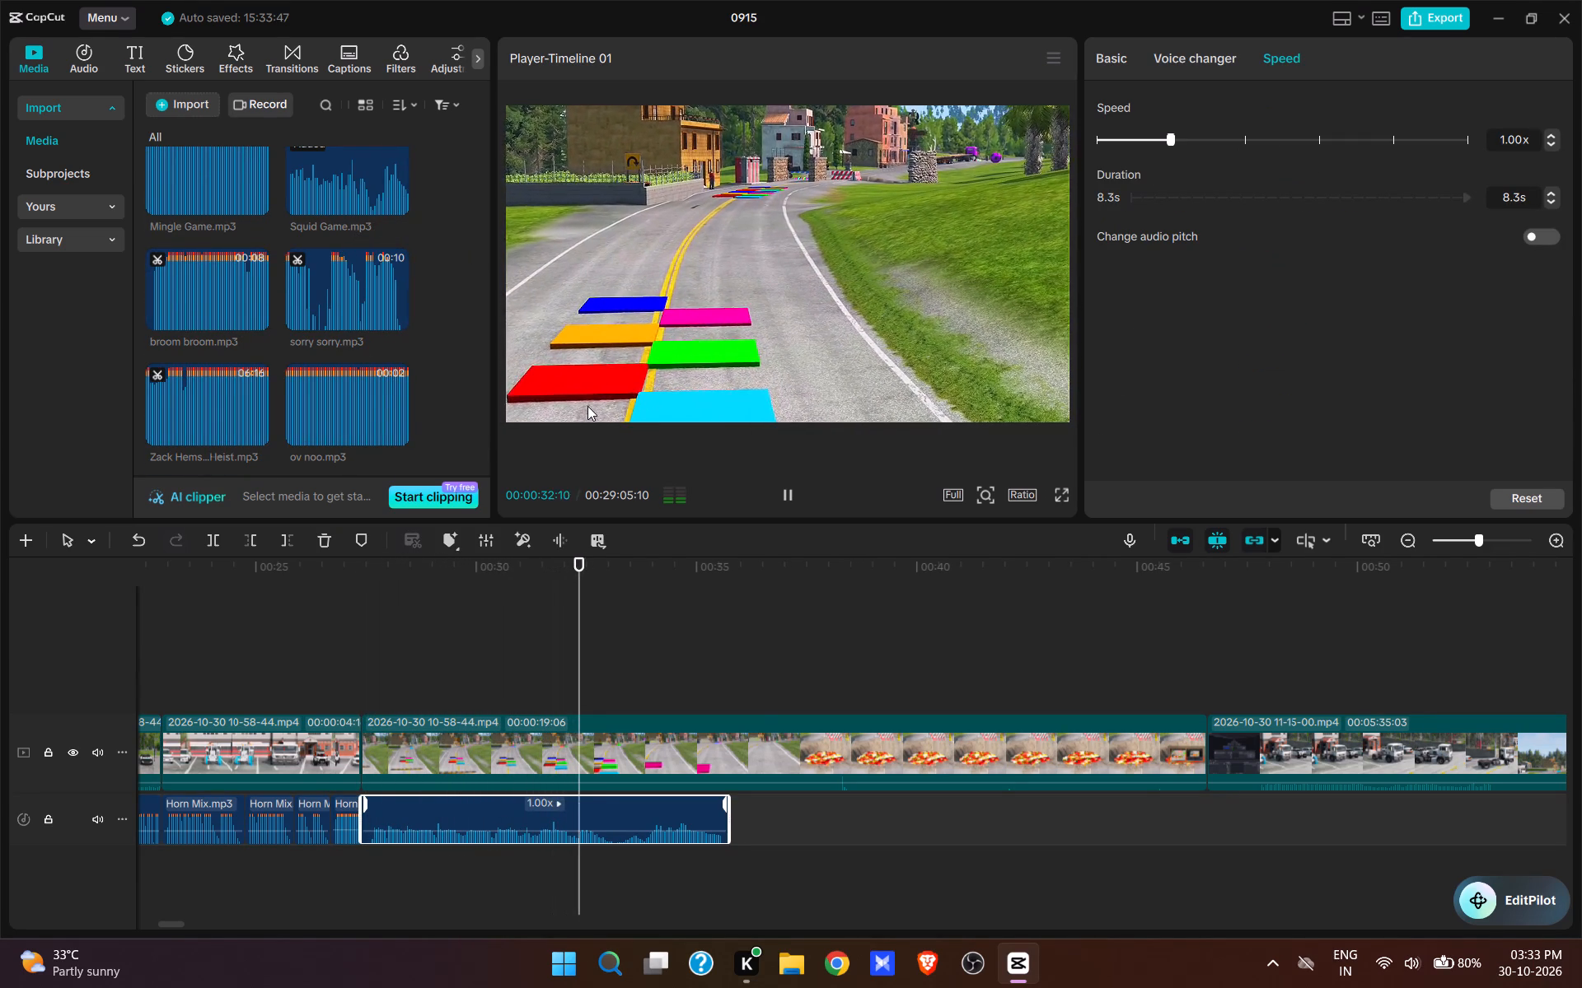
# Trim the end of the Squid Game sound to 00:00:33:08 and split the coloured plates clip at the same point.
pyautogui.press('space')
pyautogui.press('e')
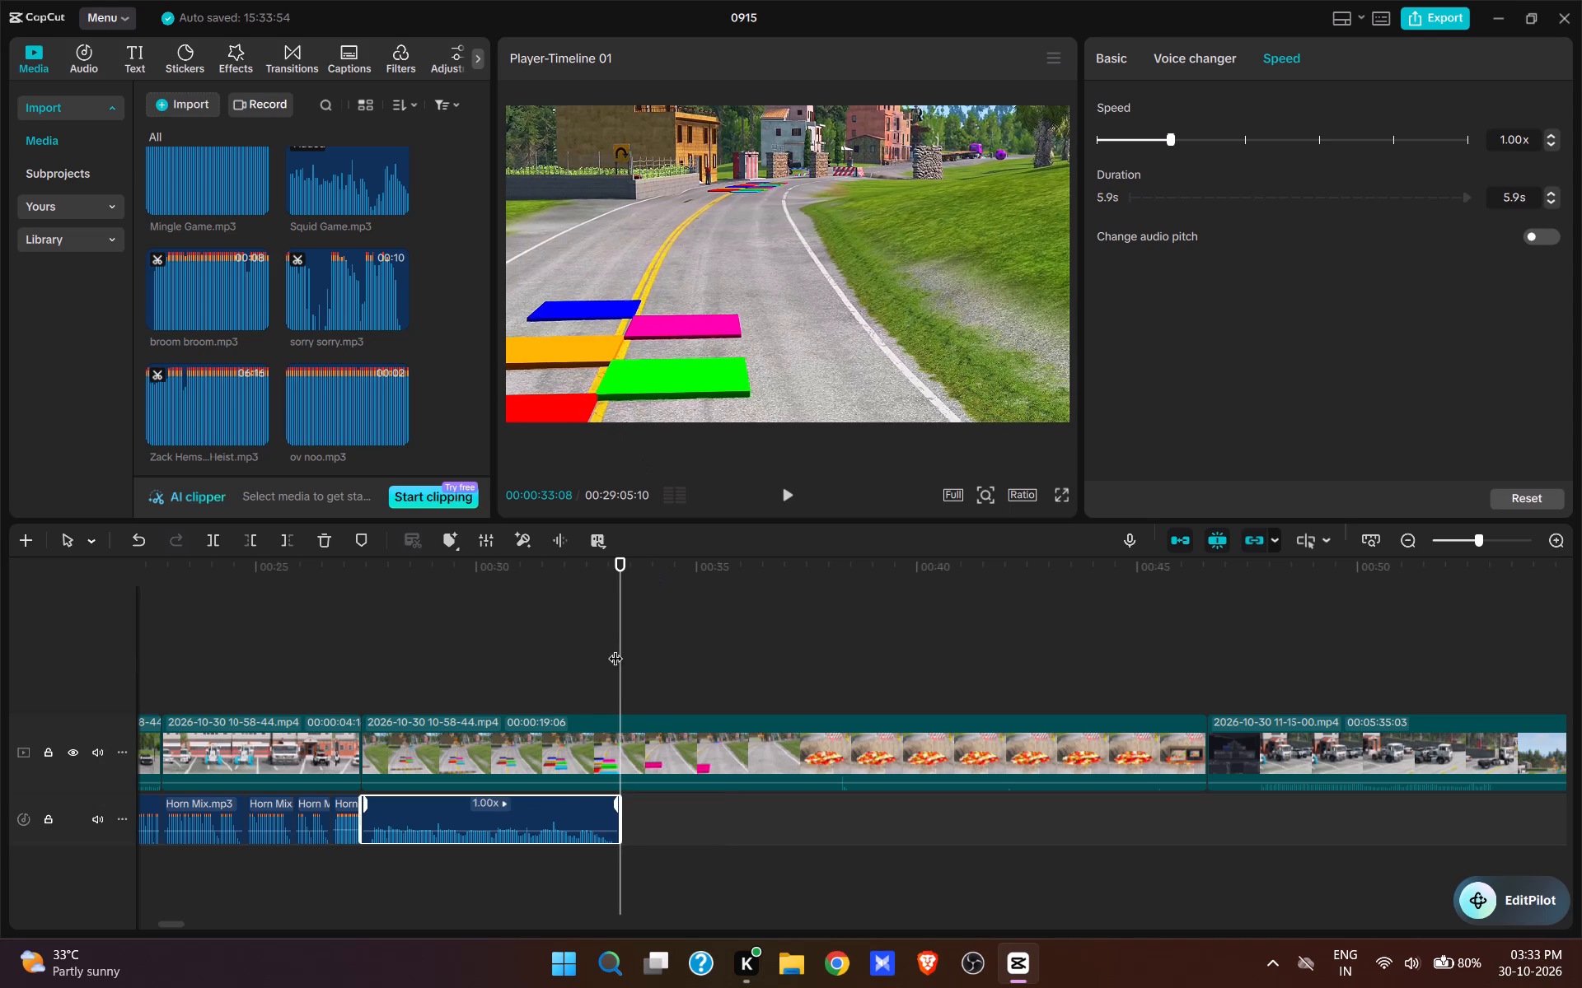
pyautogui.click(625, 754)
pyautogui.press('w')
# Find the lava pit shot just after 00:00:38:12 and cut the footage between the 00:00:33:08 split and that point.
pyautogui.click(835, 679)
pyautogui.press('space')
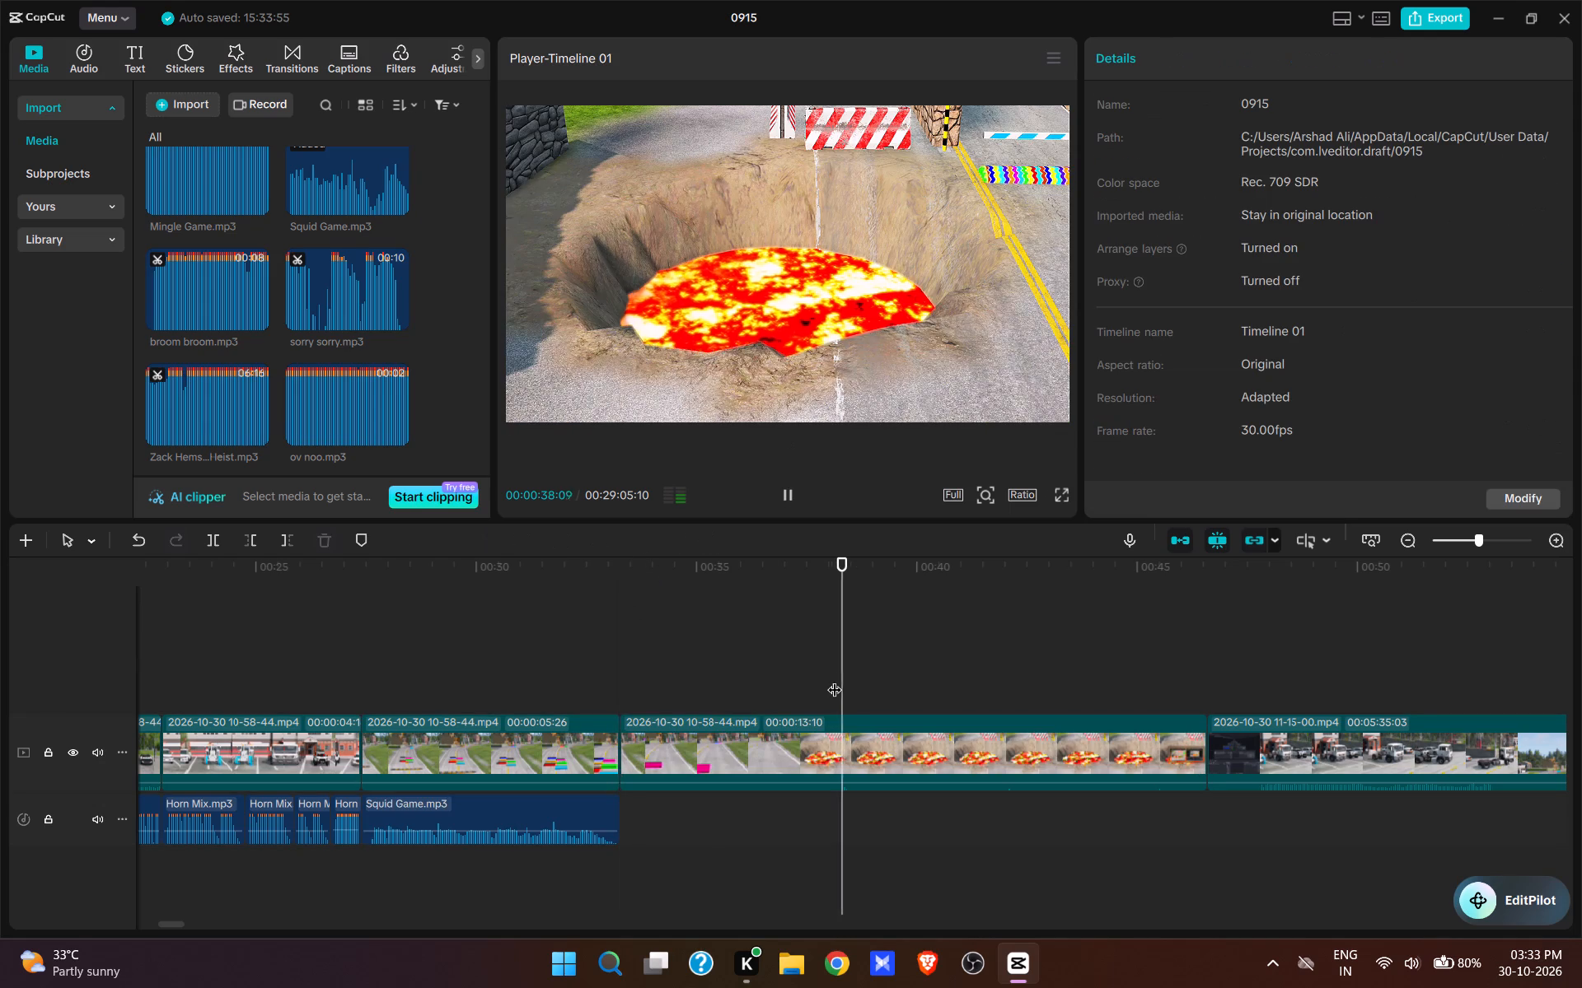
pyautogui.click(807, 670)
pyautogui.press('space')
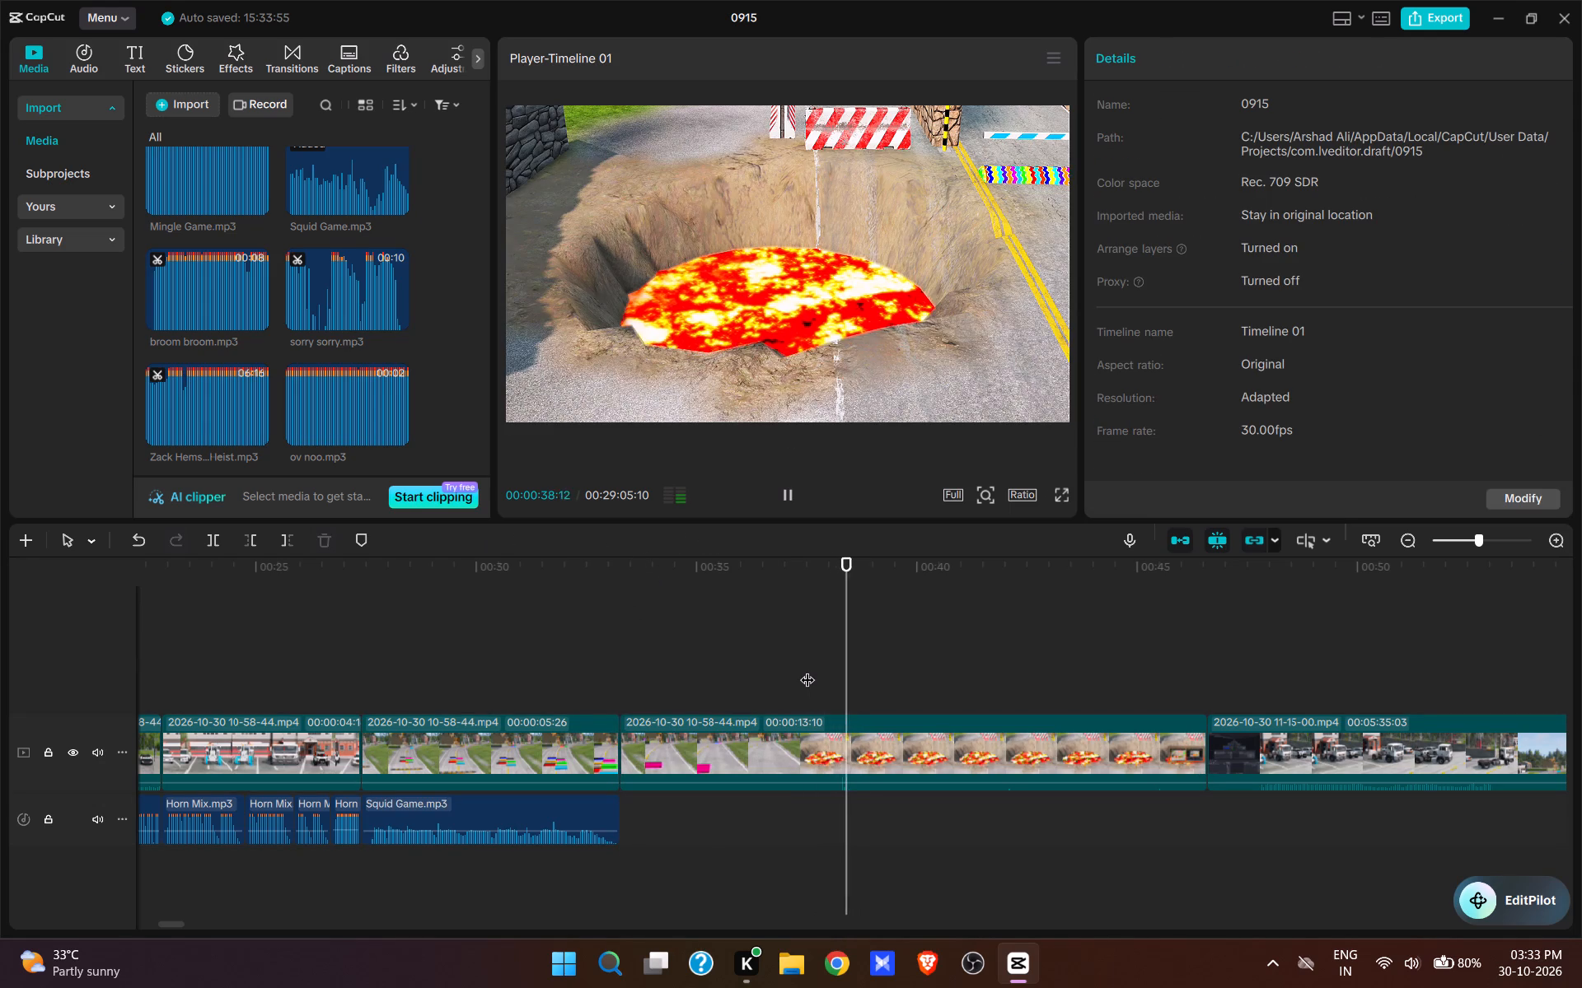
pyautogui.press('space')
pyautogui.write('q')
# Find the lava-burnyii-priglushennyii sound, add it at 00:00:33:08, where the lava pit clip starts, and play it.
pyautogui.scroll(-6, 336, 291)
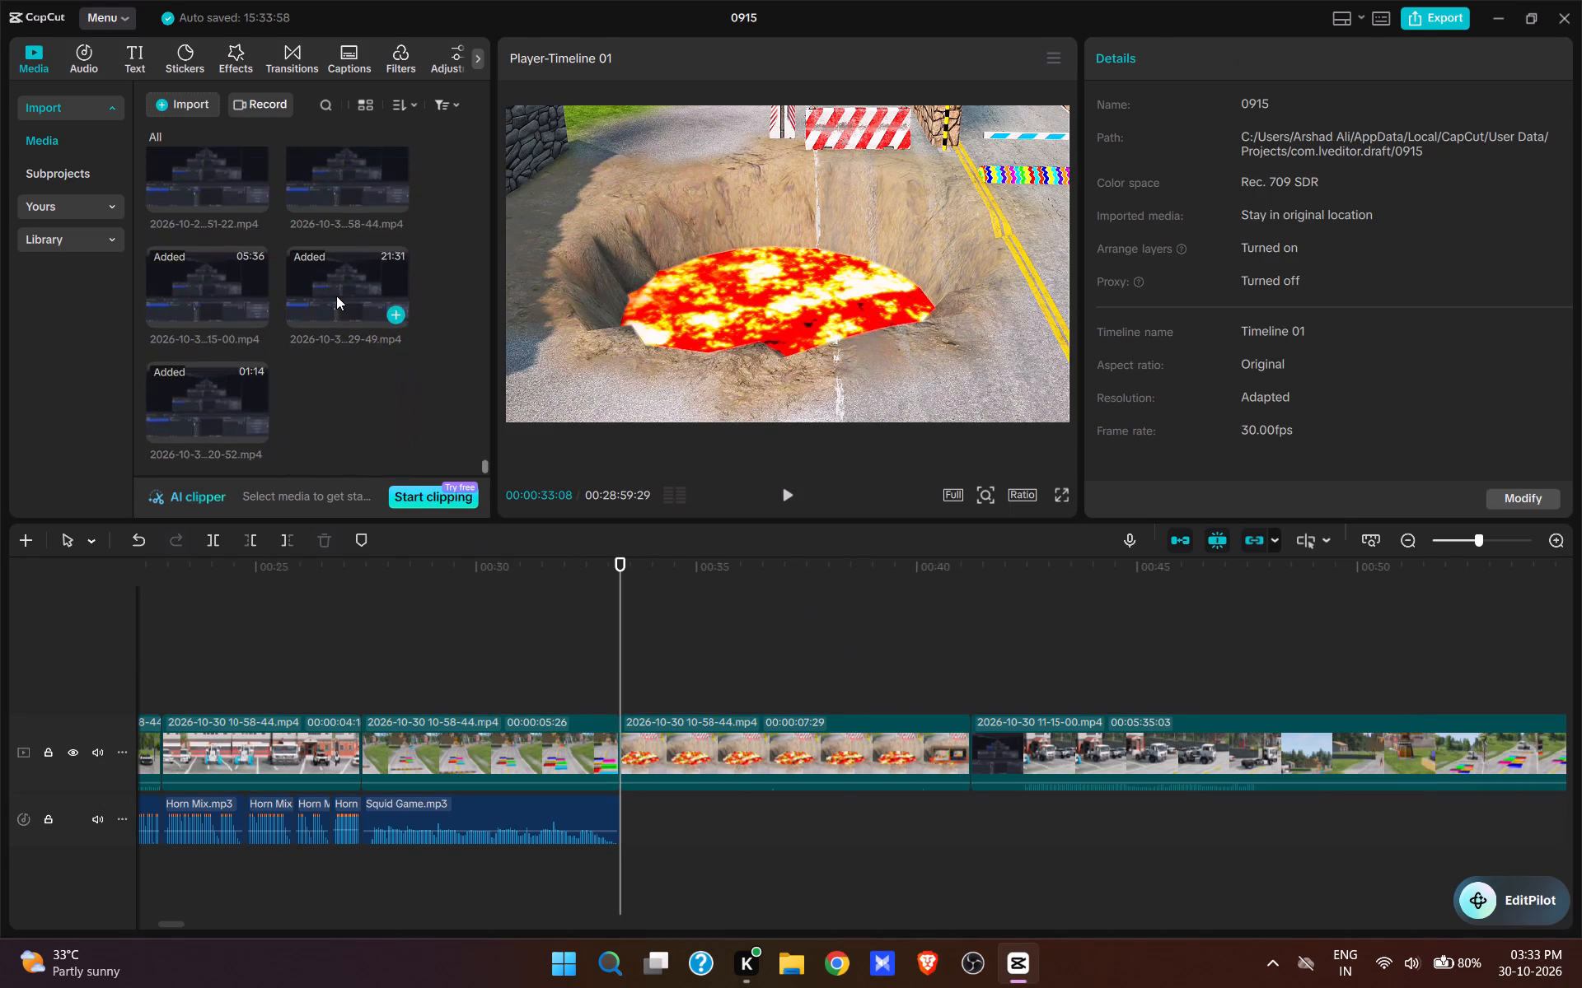
pyautogui.scroll(13, 336, 296)
pyautogui.scroll(2, 349, 381)
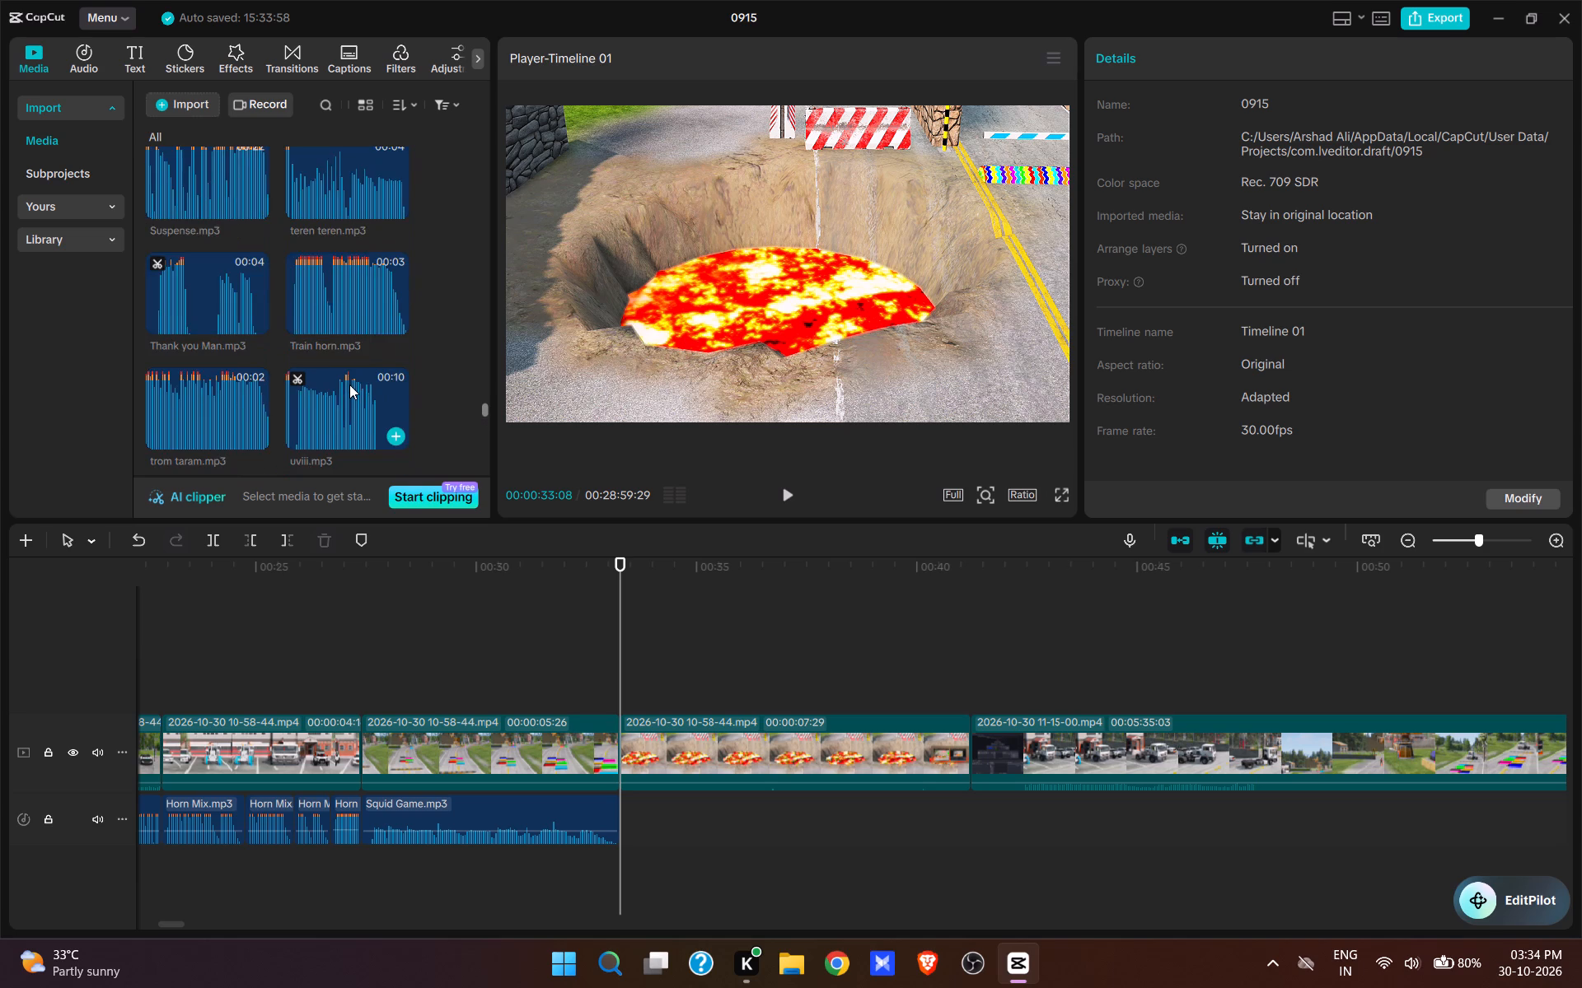
pyautogui.scroll(9, 349, 384)
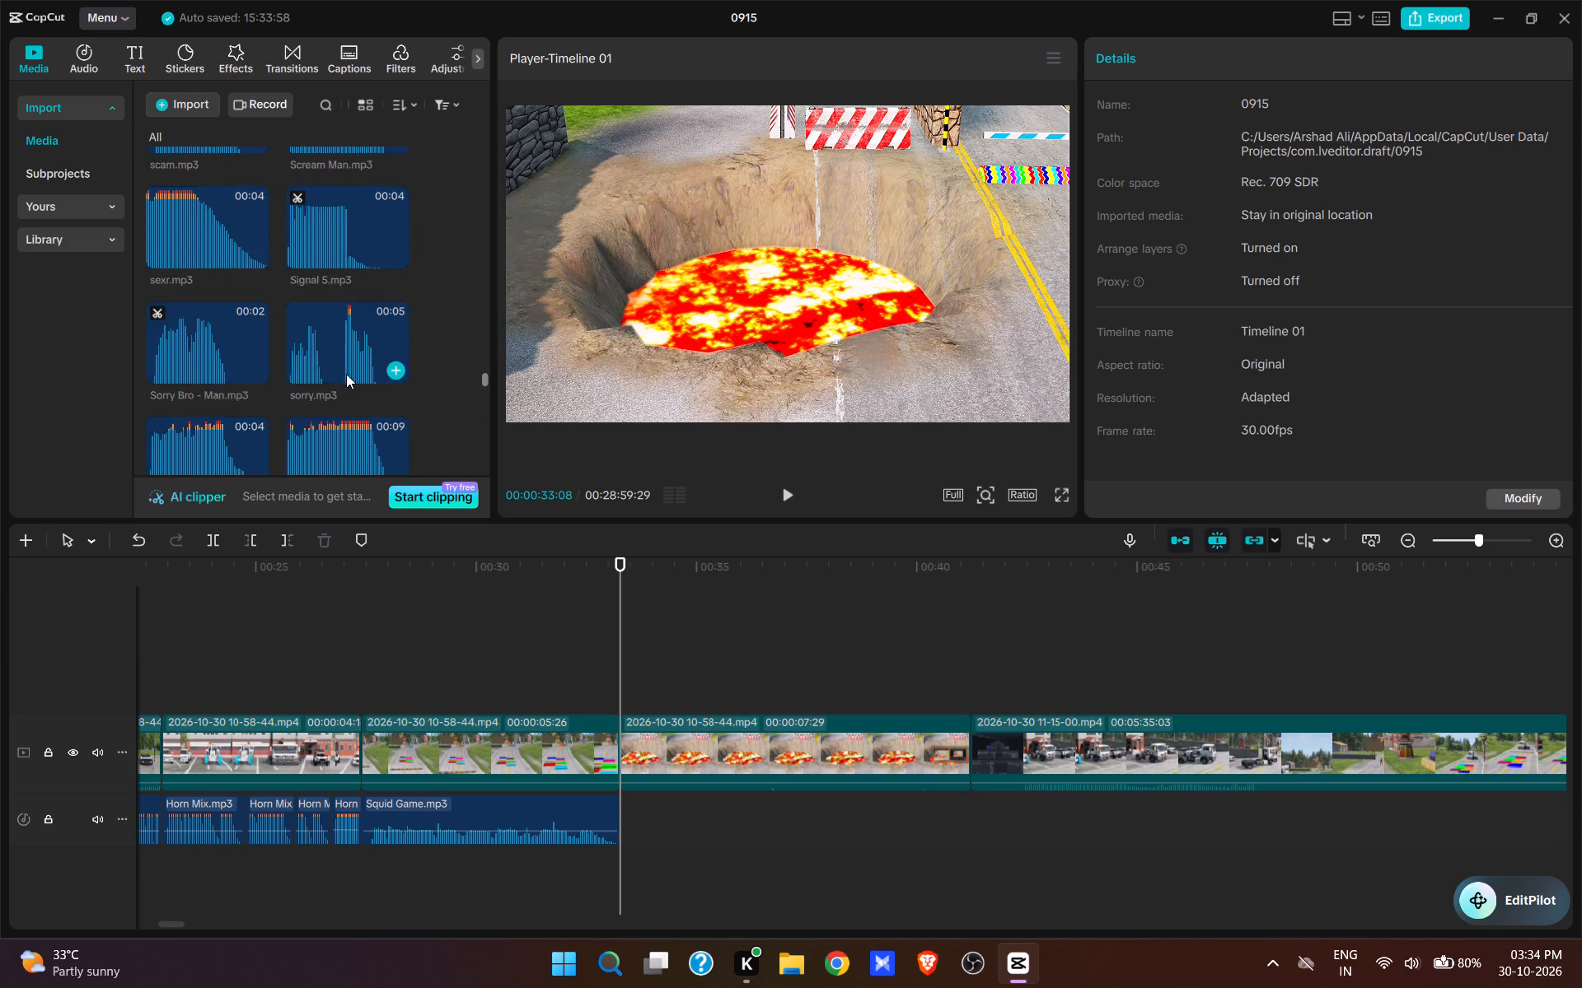
pyautogui.scroll(12, 346, 374)
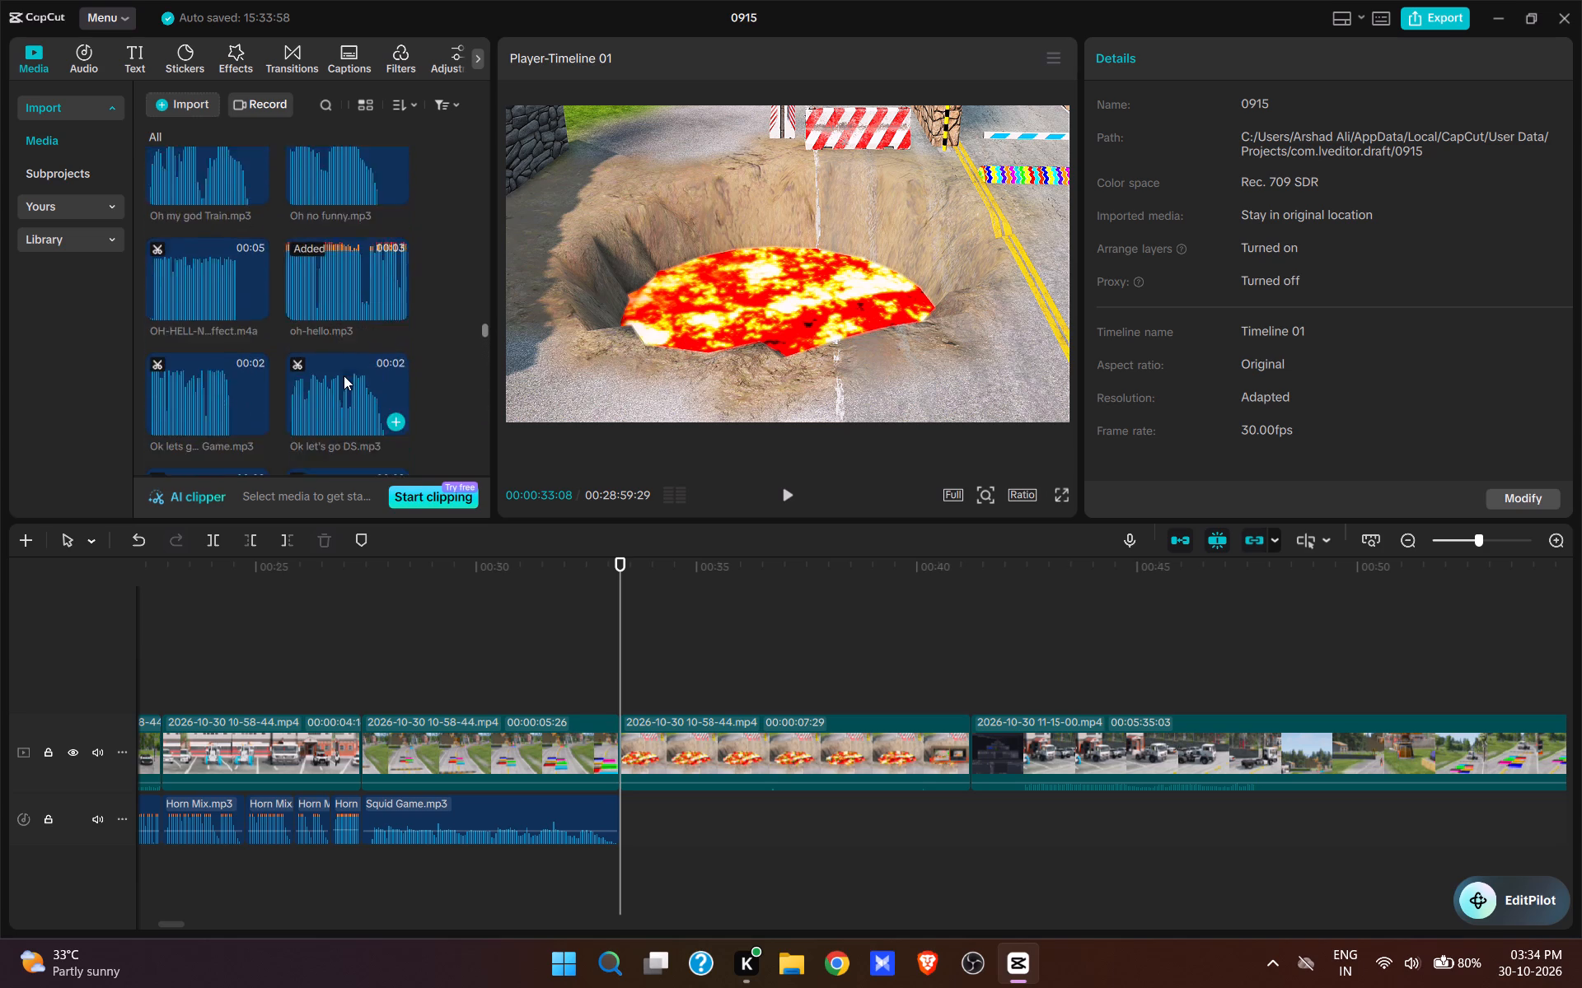
pyautogui.scroll(9, 344, 375)
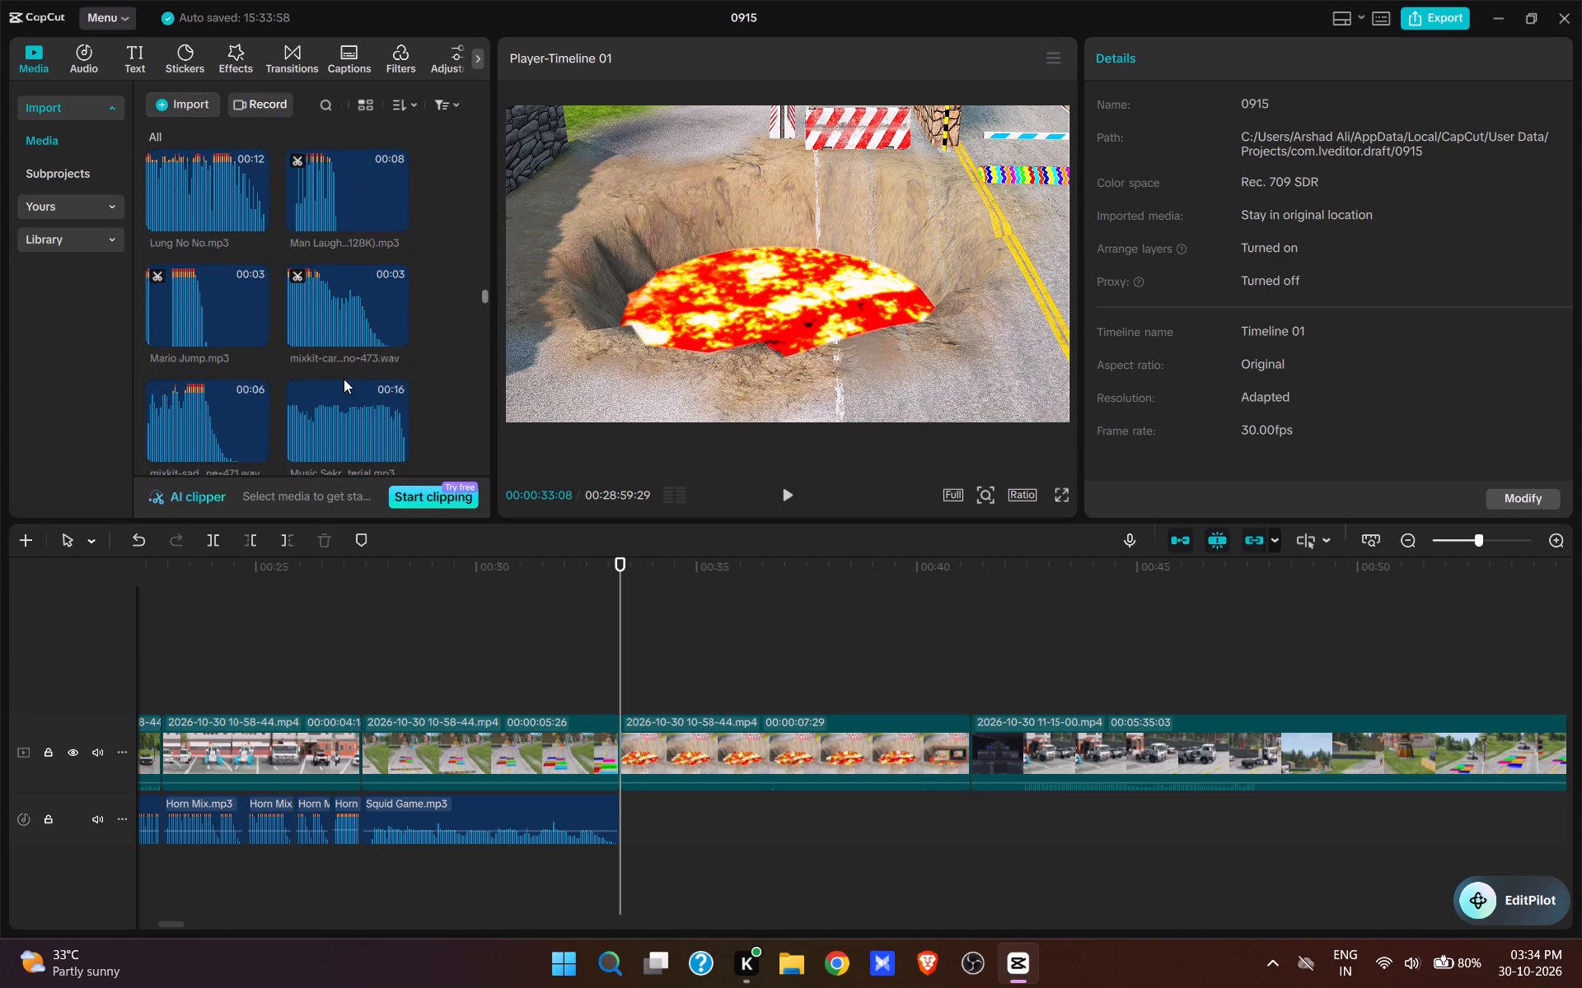
pyautogui.scroll(5, 344, 380)
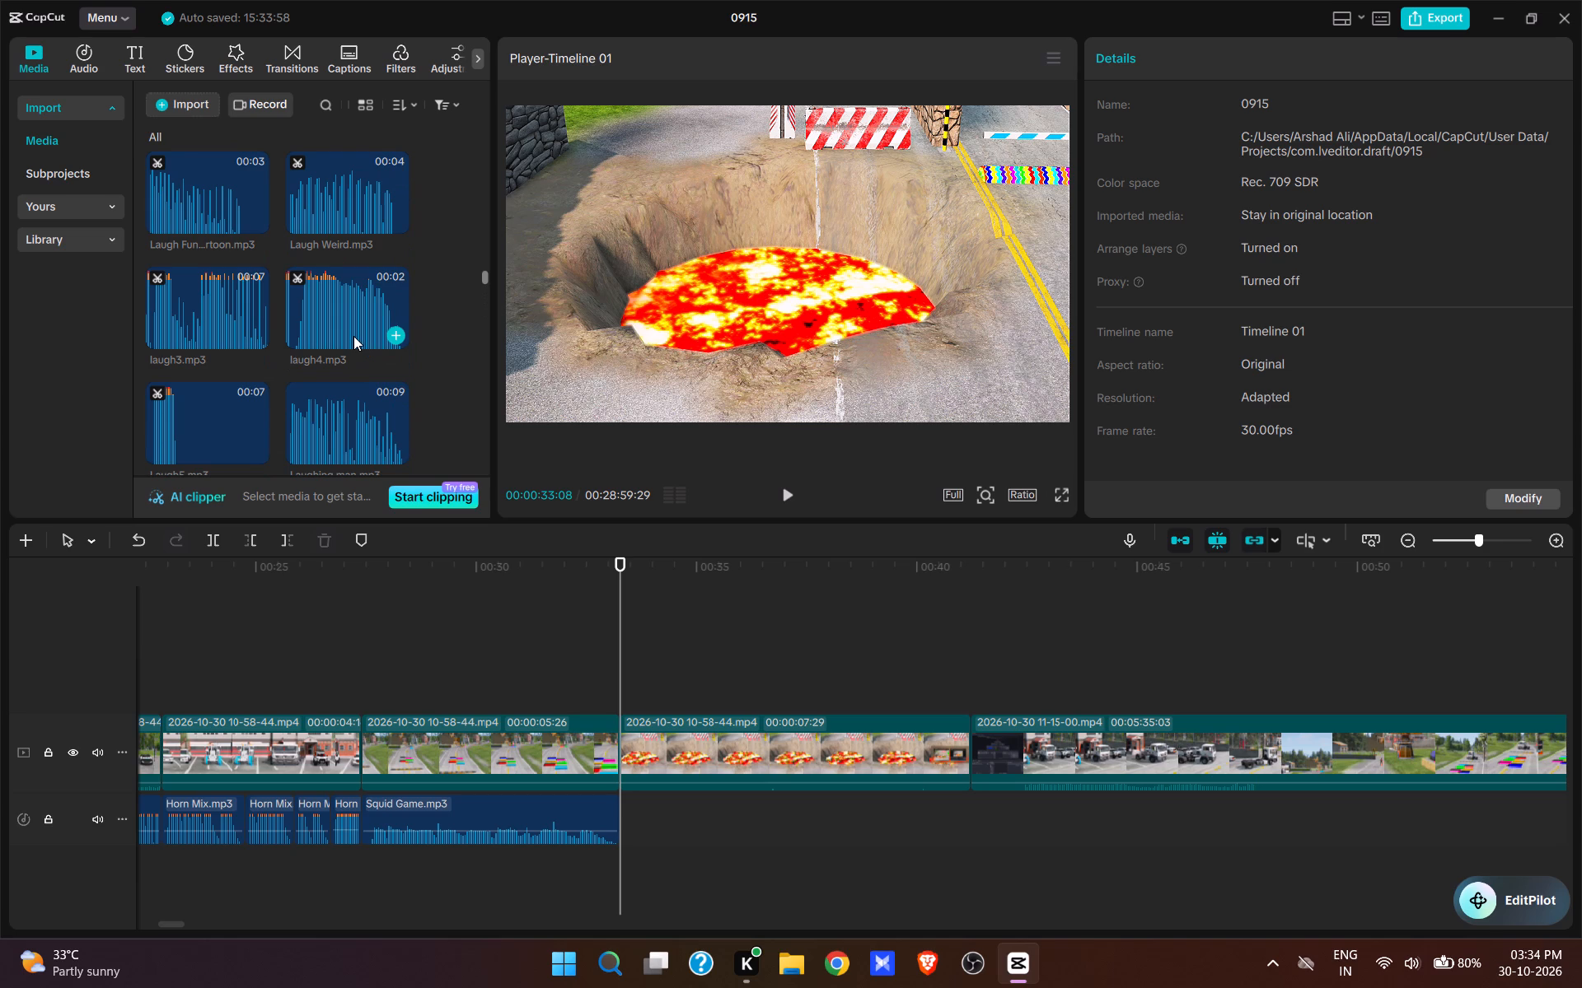
pyautogui.scroll(2, 336, 327)
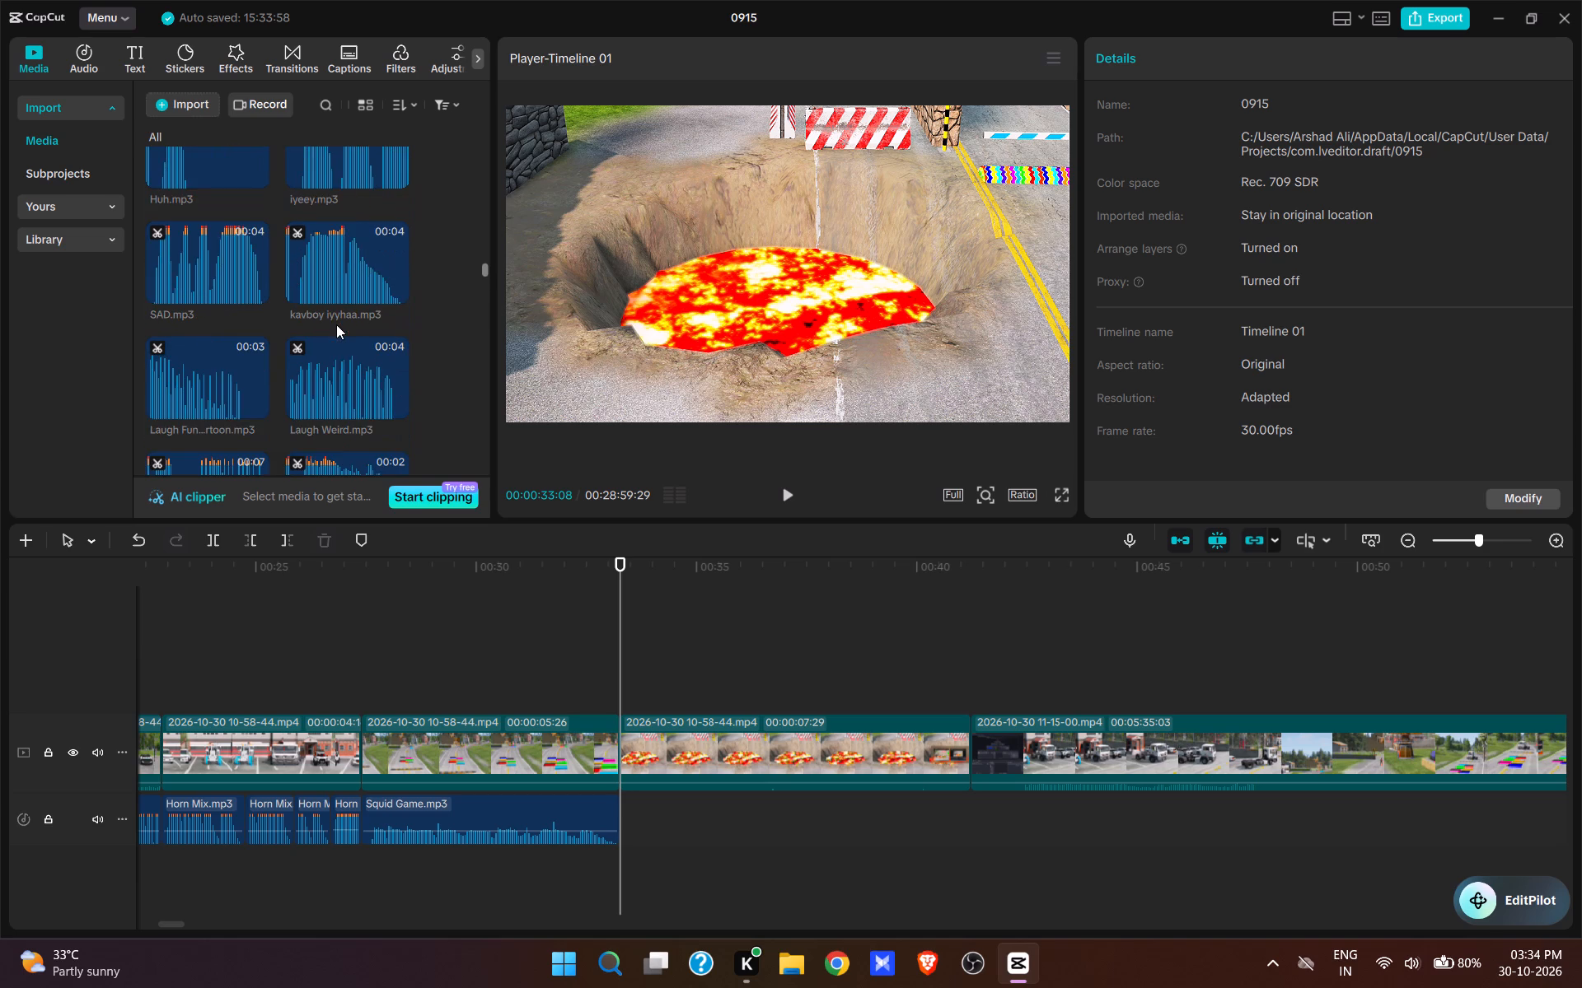
pyautogui.scroll(1, 336, 323)
pyautogui.scroll(-3, 336, 323)
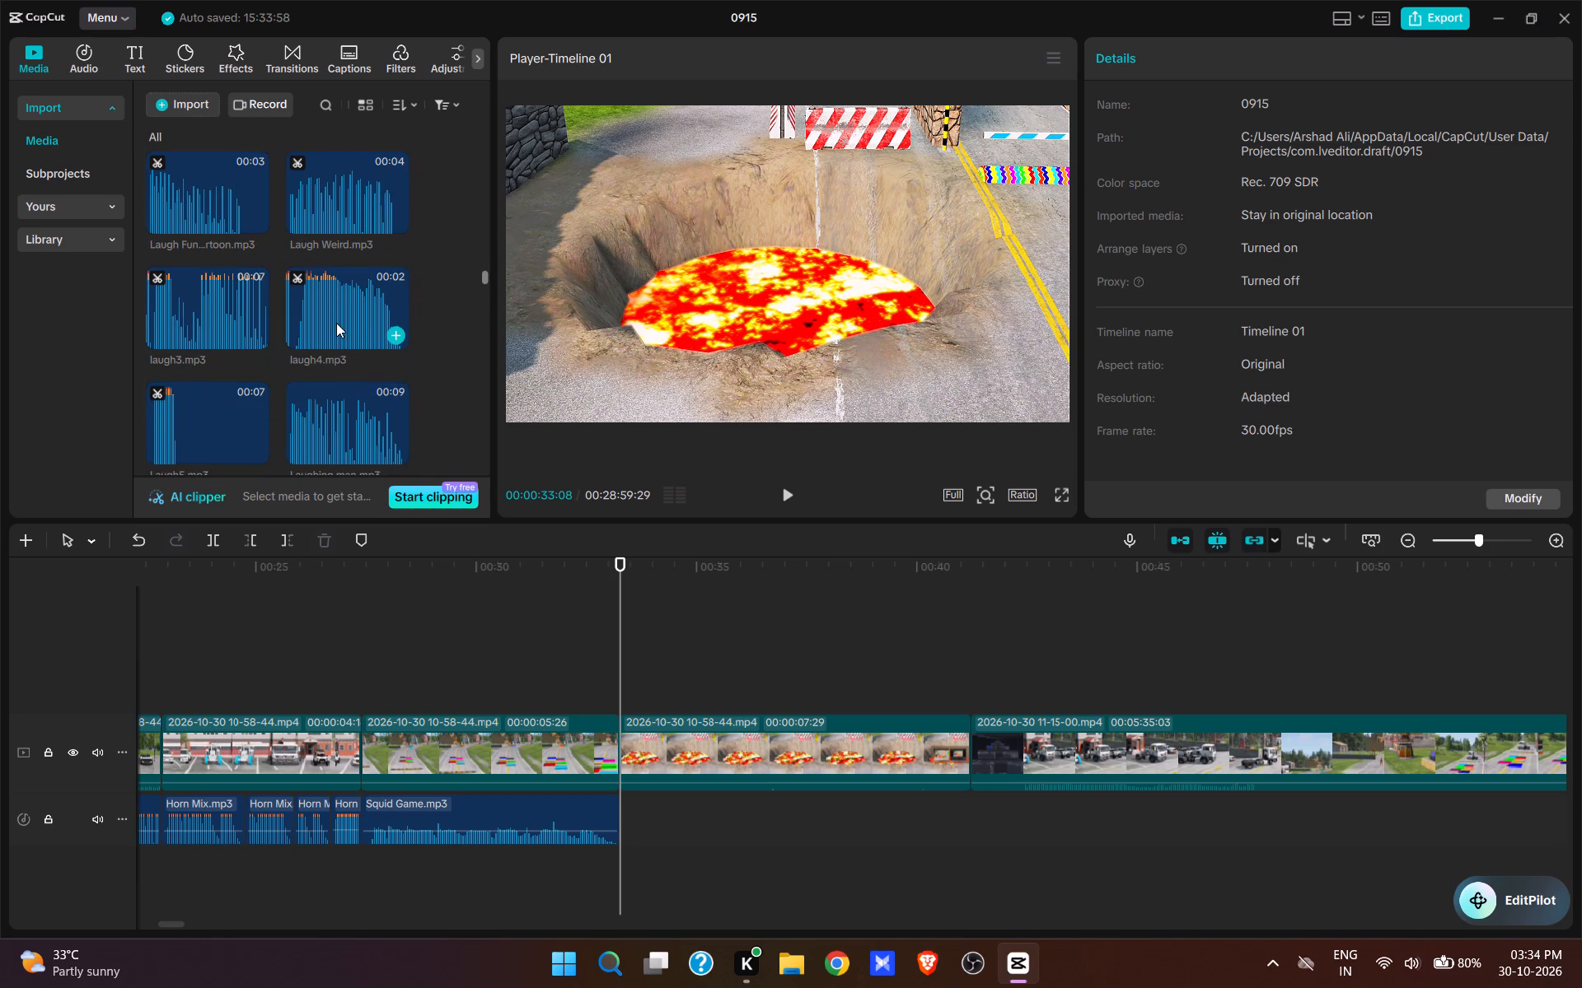
pyautogui.scroll(-3, 336, 323)
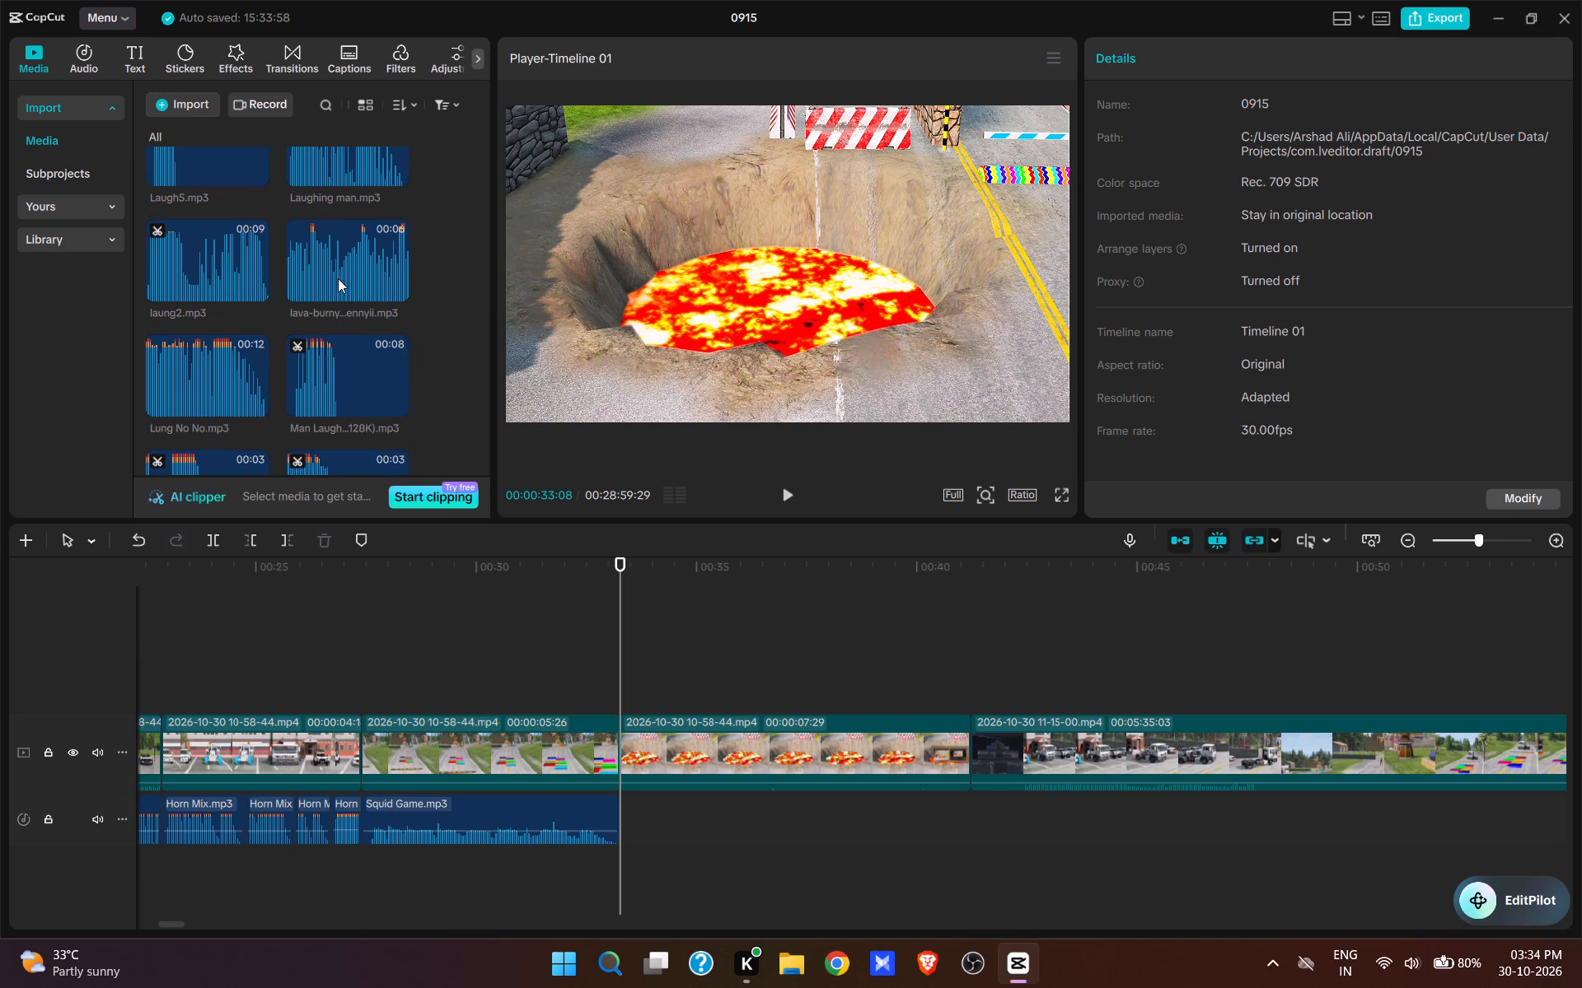
pyautogui.click(337, 277)
pyautogui.click(400, 289)
pyautogui.press('space')
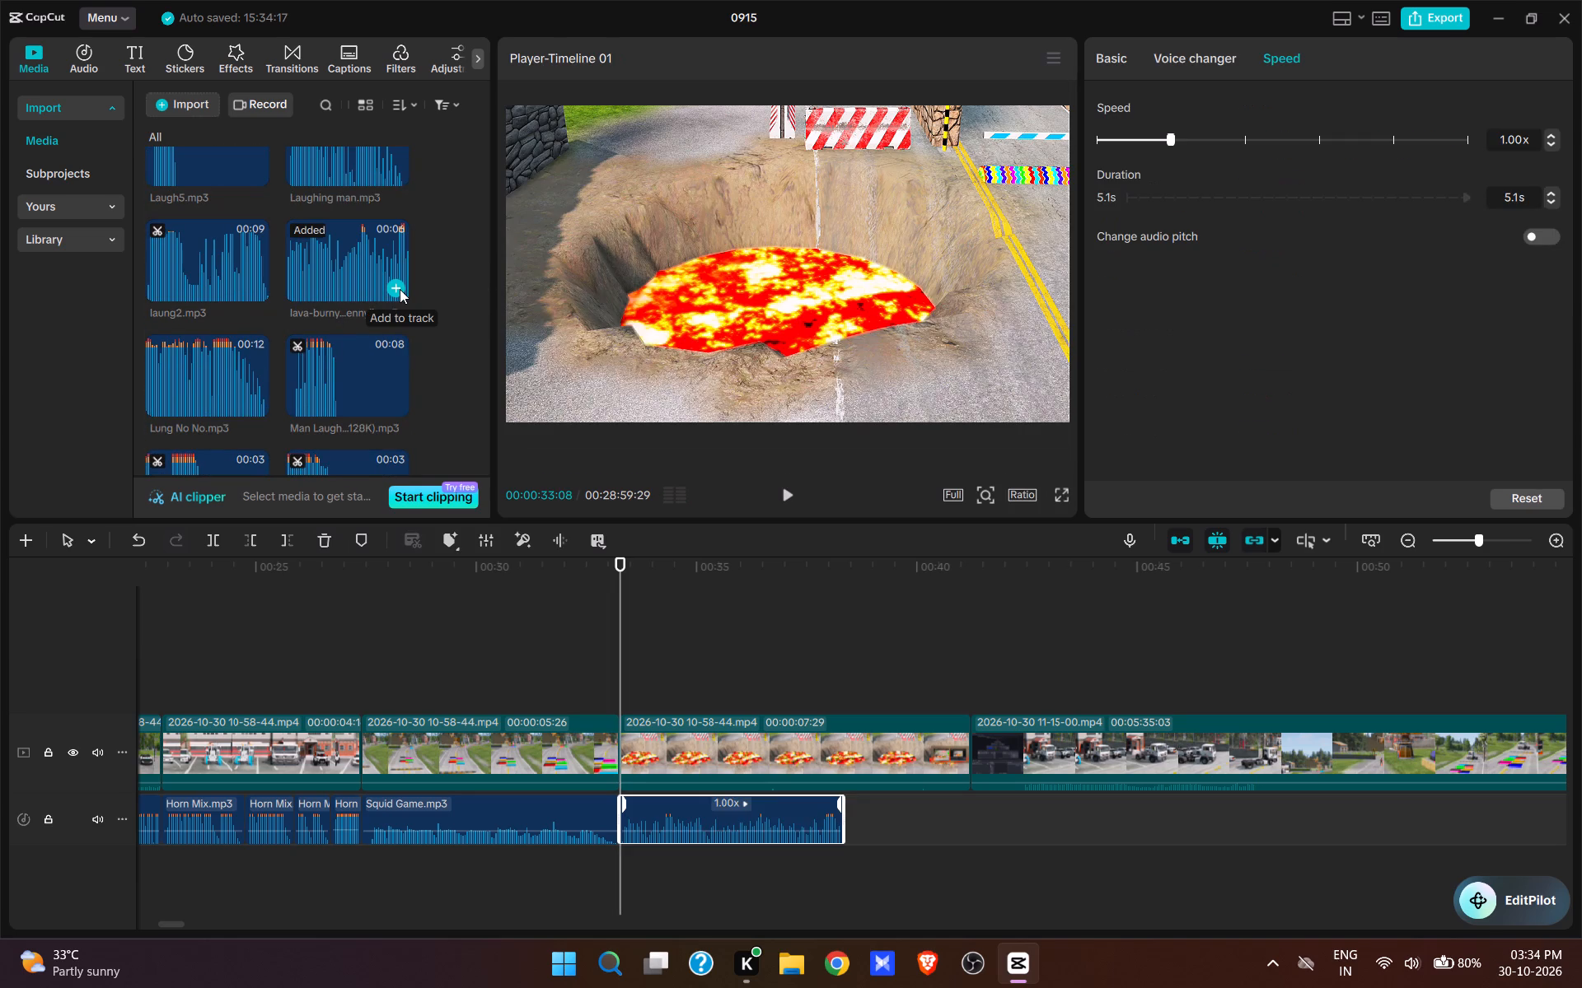
pyautogui.click(784, 483)
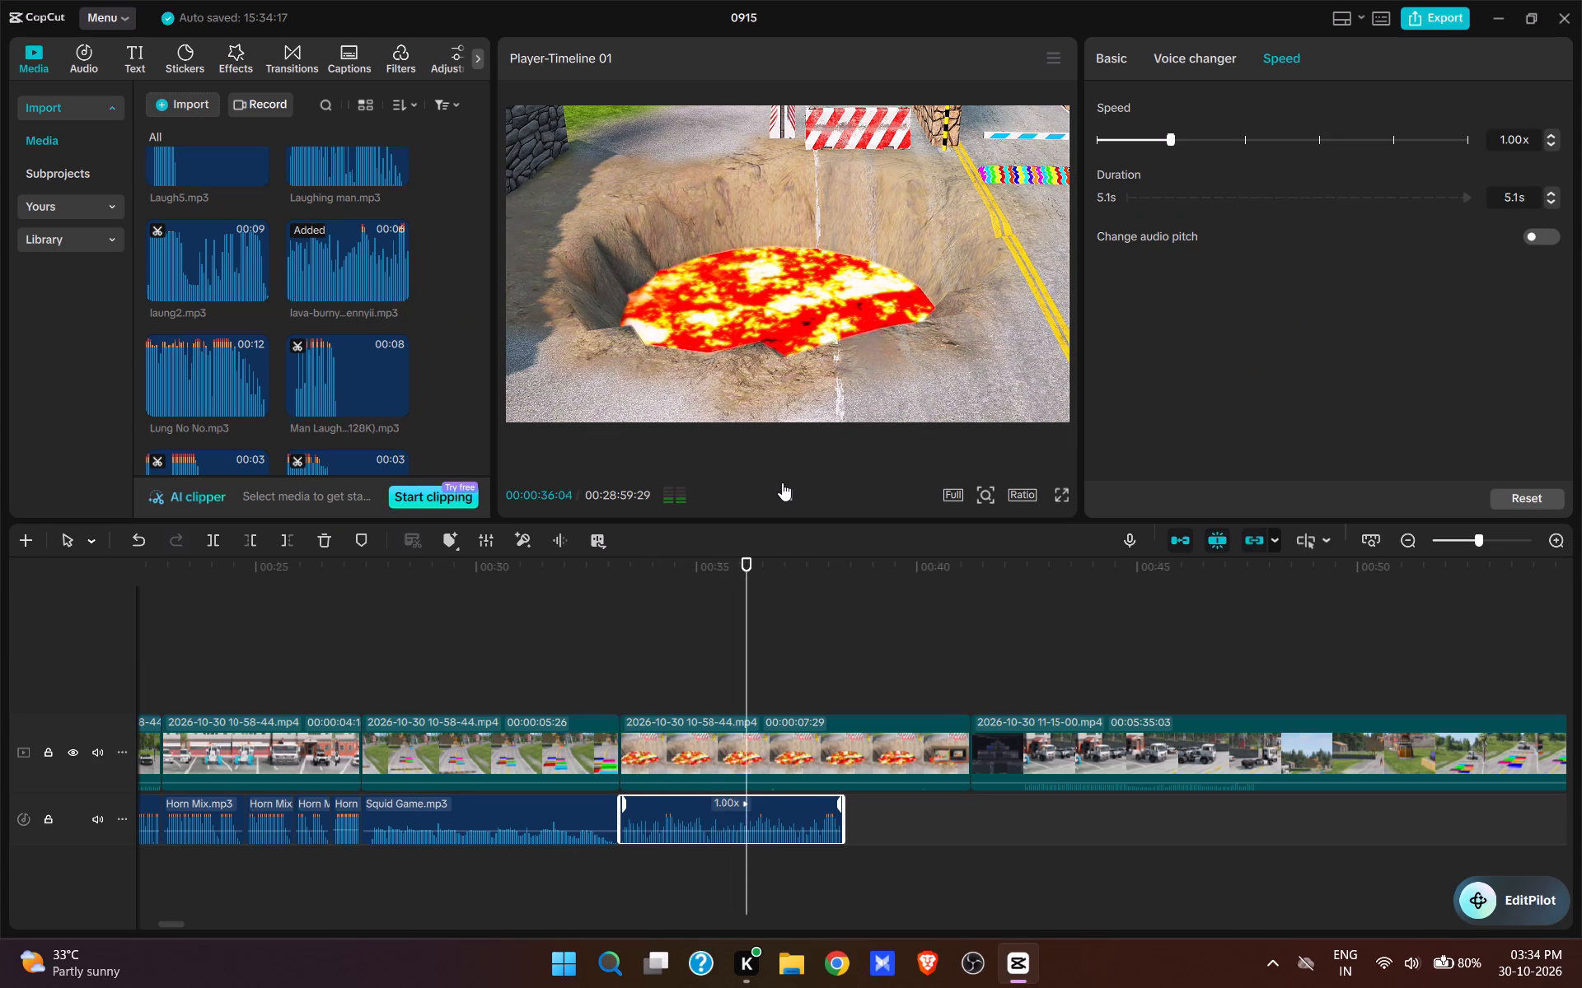
pyautogui.press('space')
pyautogui.press('space')
pyautogui.press('space')
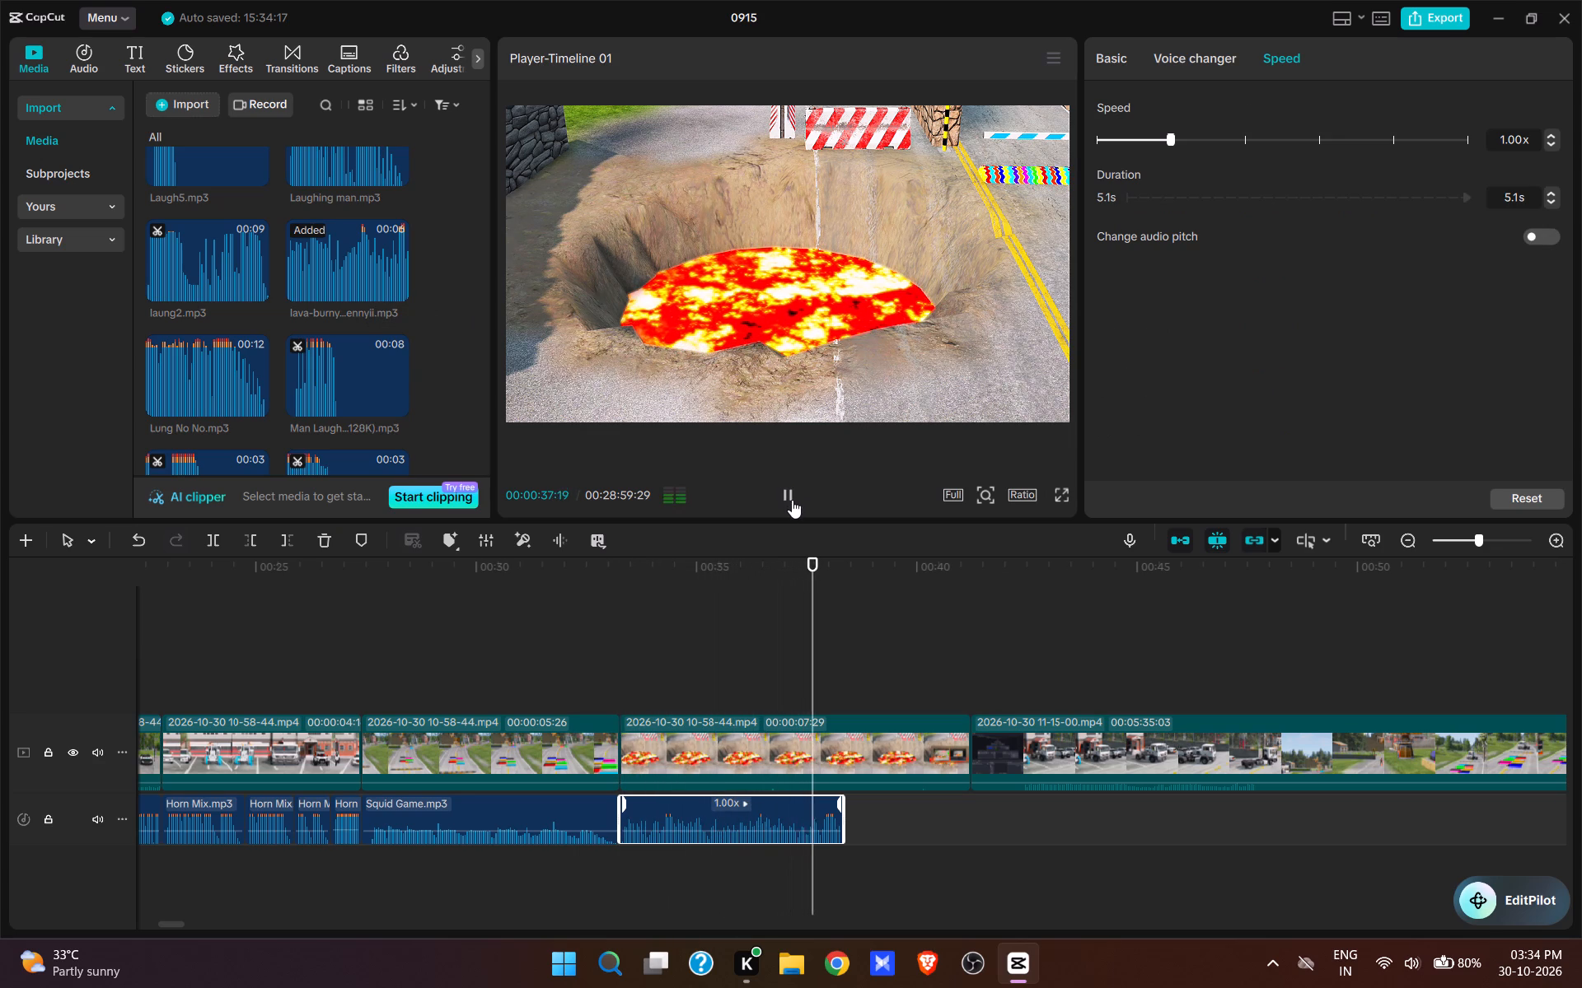
# Trim the end of the lava sound to 00:00:37:20 and split the lava pit clip at the same point.
pyautogui.press('e')
pyautogui.click(838, 755)
pyautogui.press('w')
pyautogui.doubleClick(662, 658)
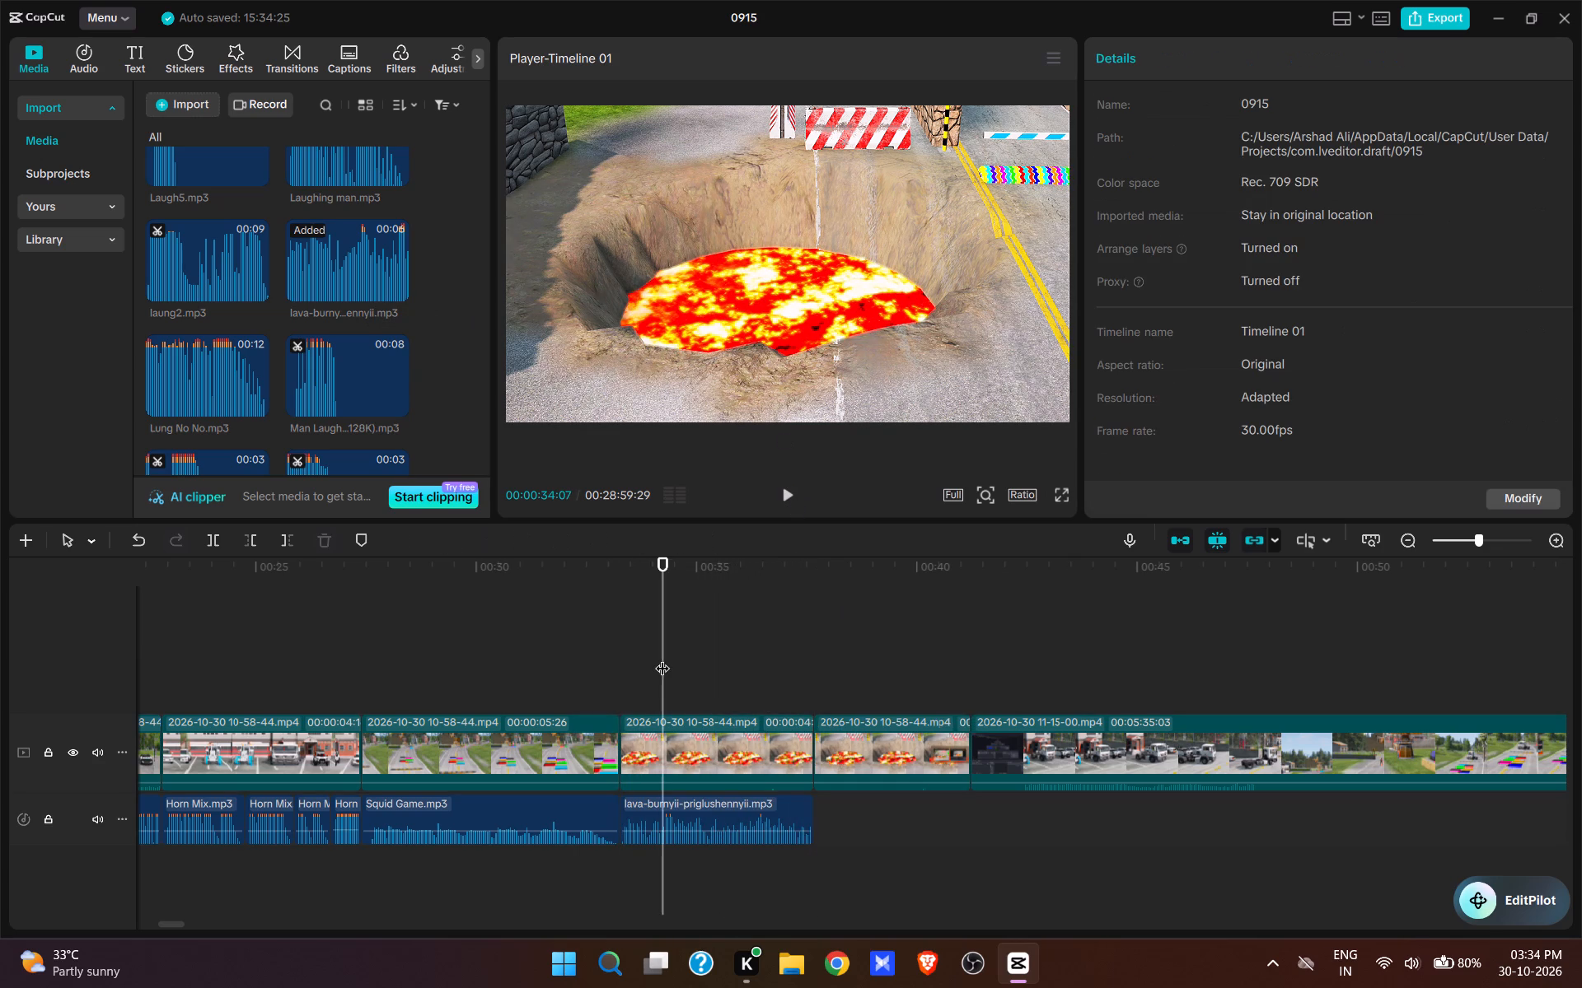
# Delete the remaining lava pit footage after the 00:00:37:20 split.
pyautogui.click(881, 761)
pyautogui.press('d')
# Play the edited timeline from the start in full screen, lowering the system volume during playback.
pyautogui.click(569, 663)
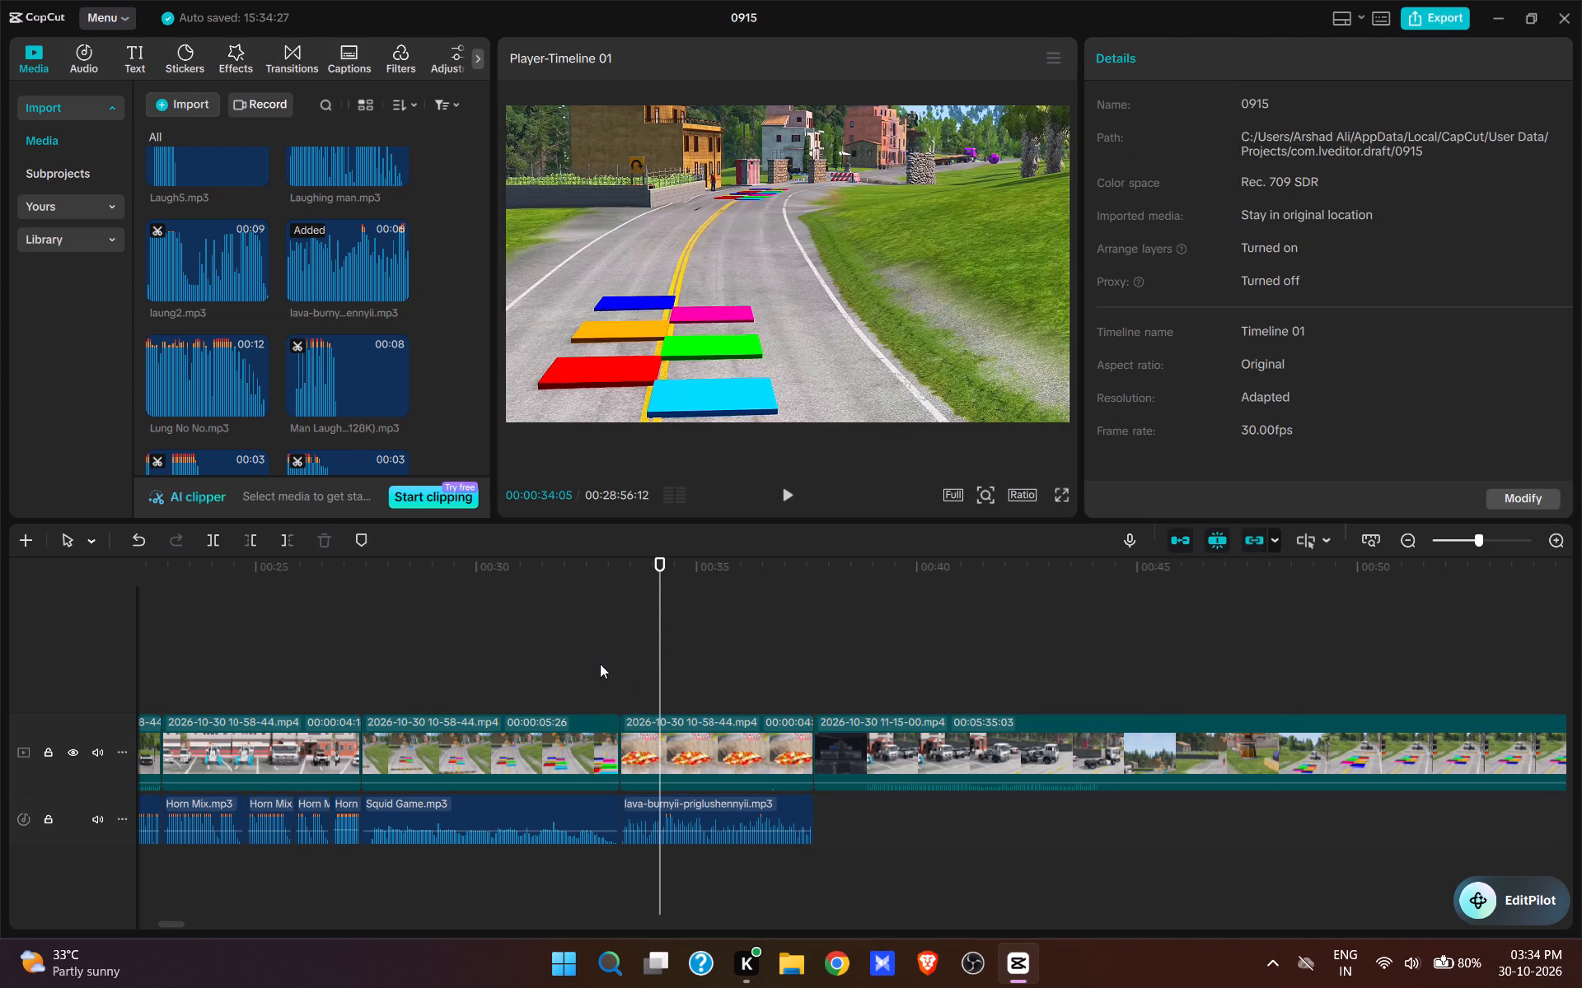
pyautogui.moveTo(567, 668); pyautogui.dragTo(0, 713)
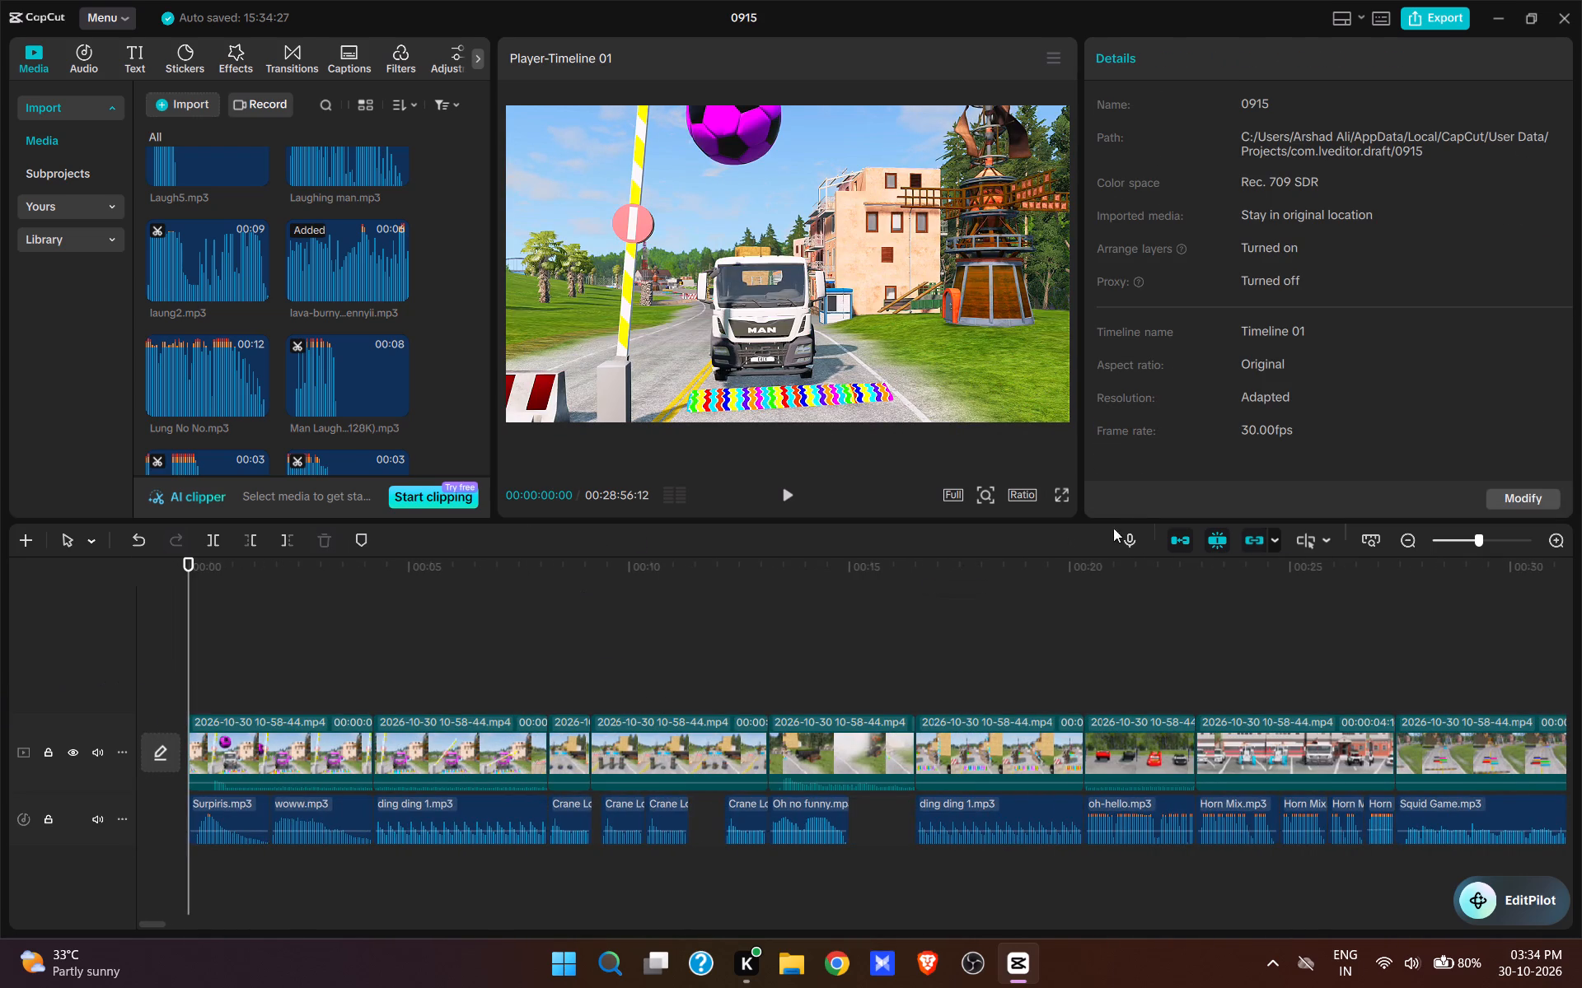
pyautogui.click(1060, 488)
pyautogui.press('space')
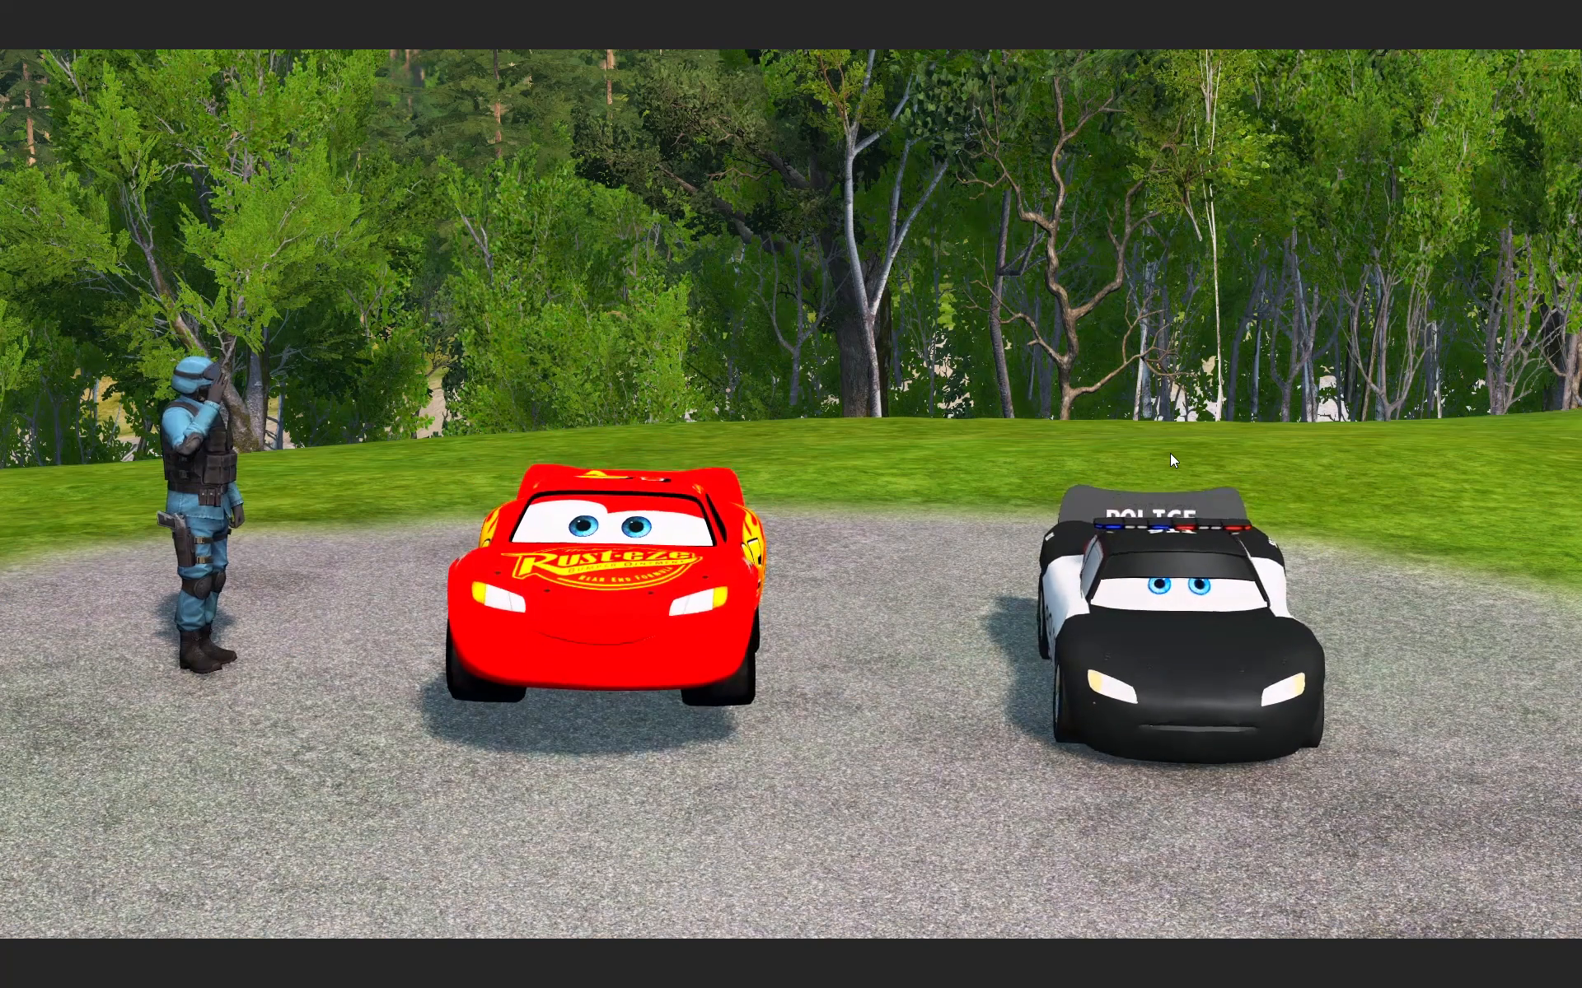
pyautogui.click(1381, 972)
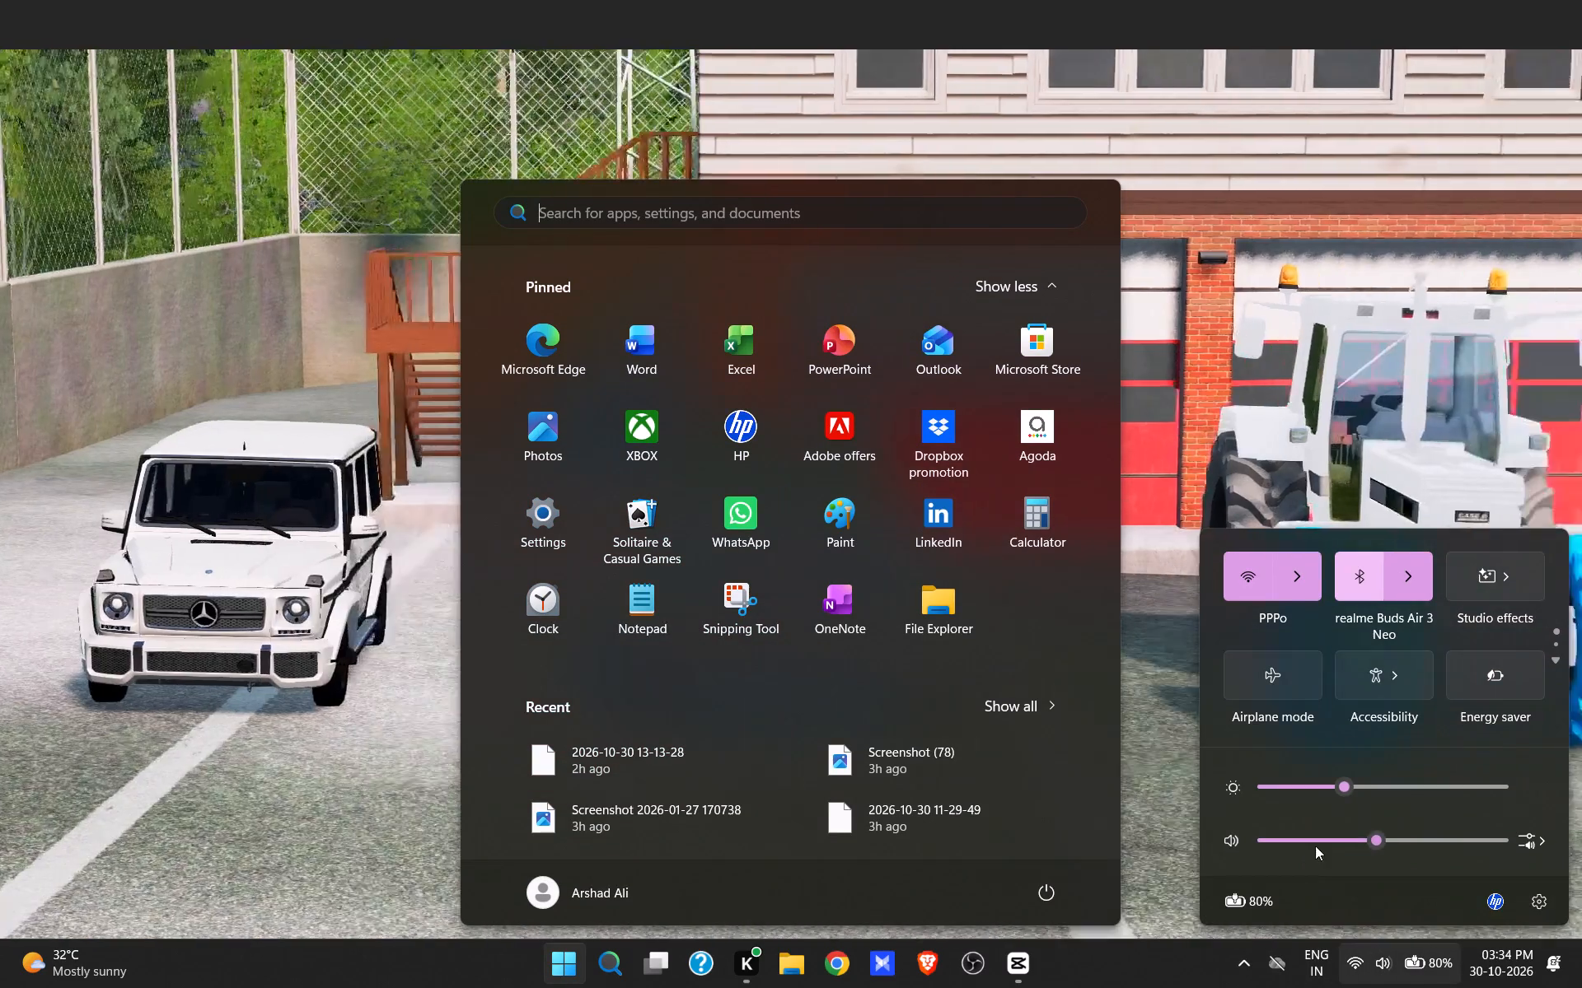
pyautogui.click(1340, 846)
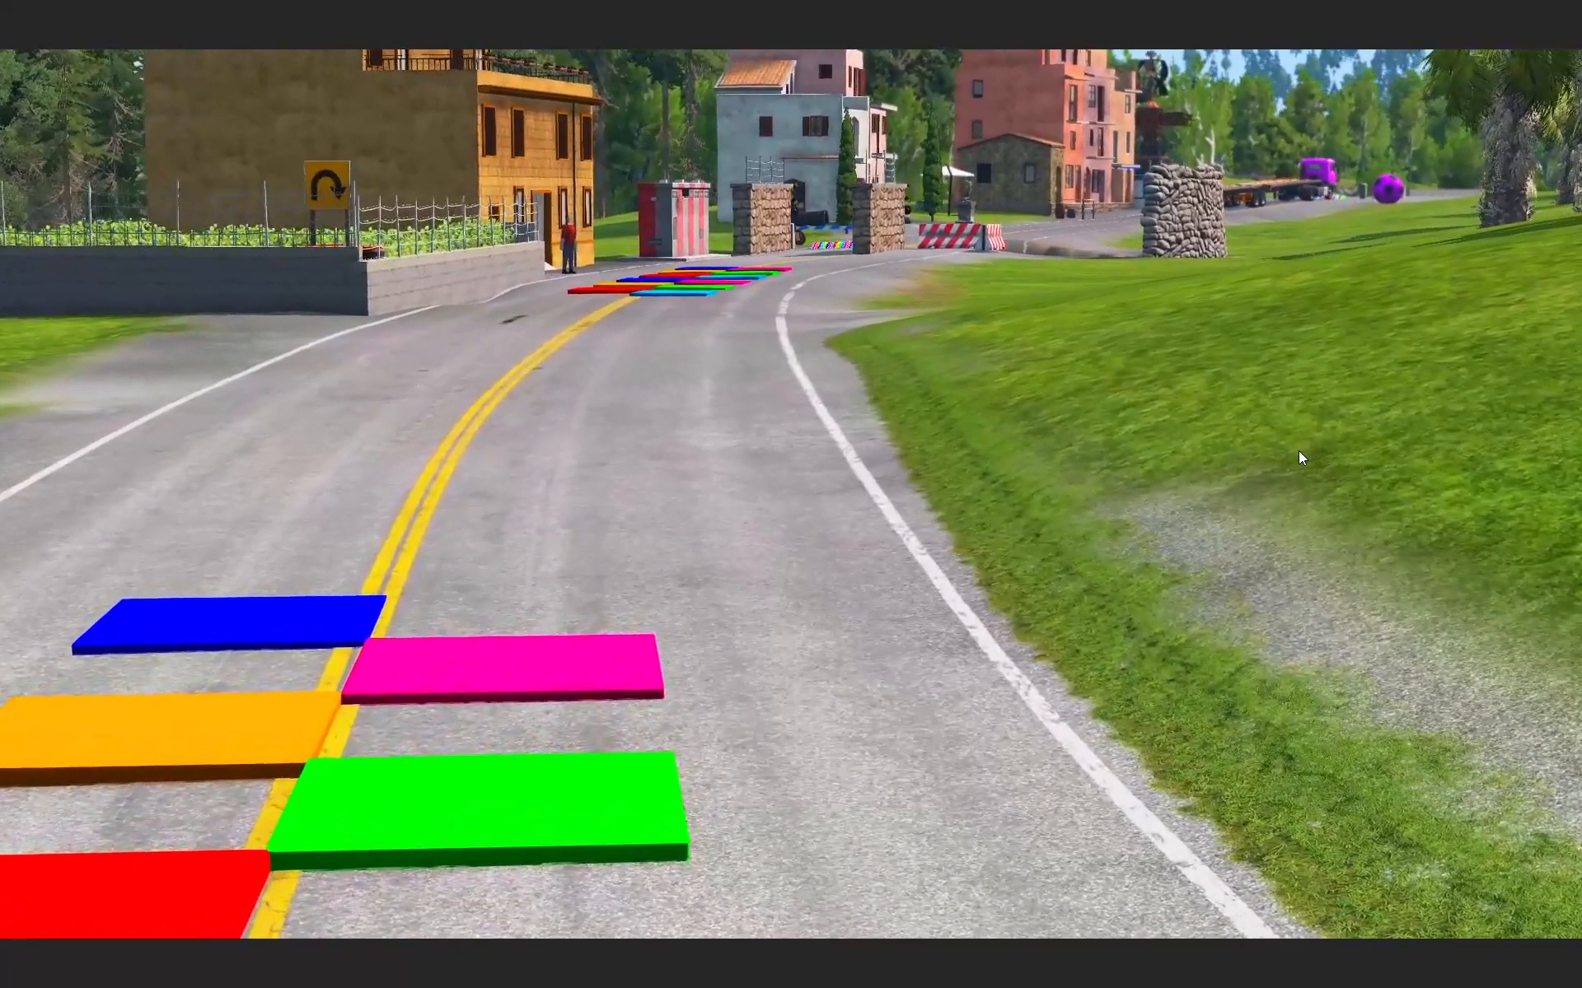
pyautogui.press('Escape')
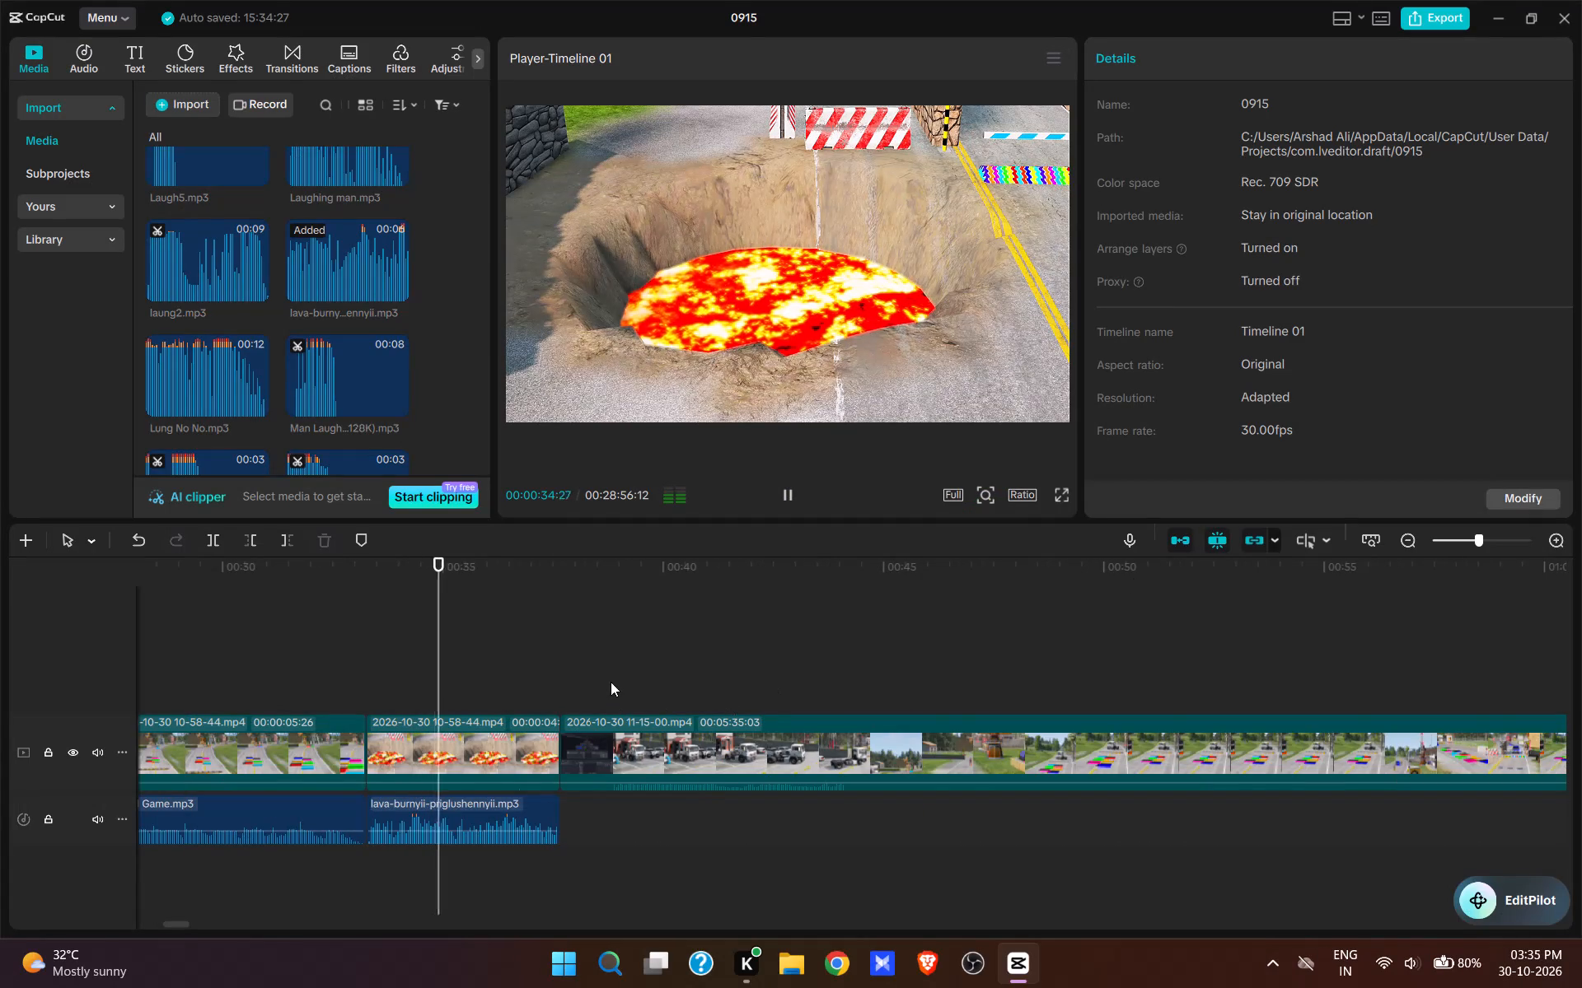
pyautogui.click(608, 675)
pyautogui.press('space')
pyautogui.press('space')
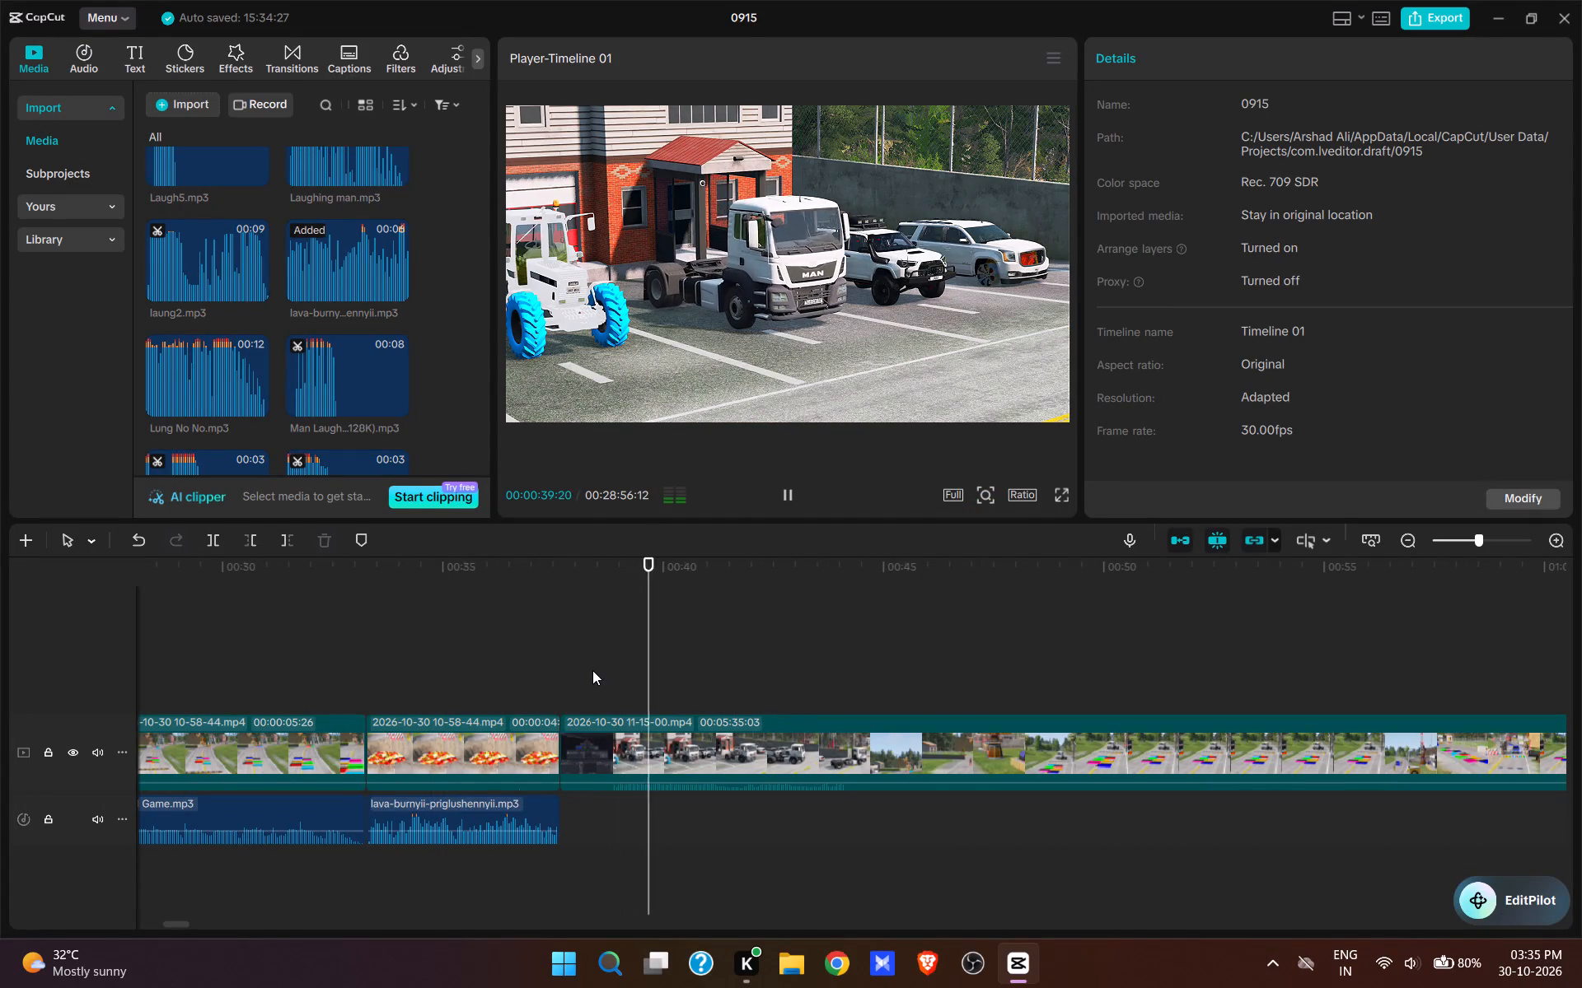
pyautogui.click(601, 675)
pyautogui.write('q')
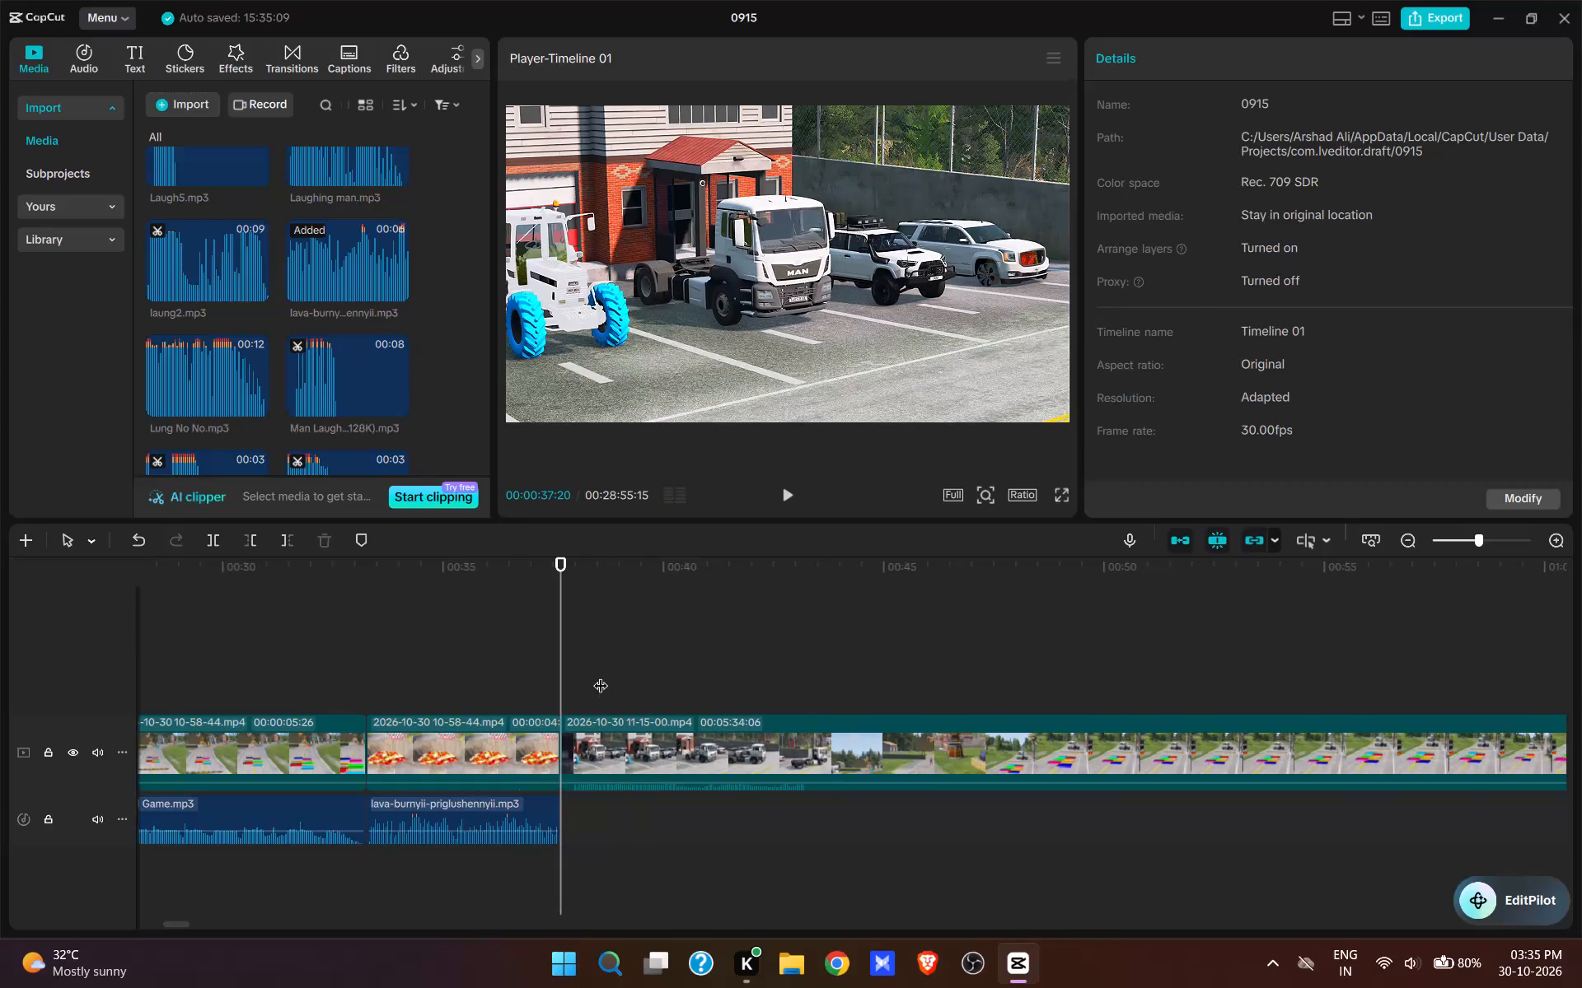
pyautogui.press('space')
pyautogui.click(560, 669)
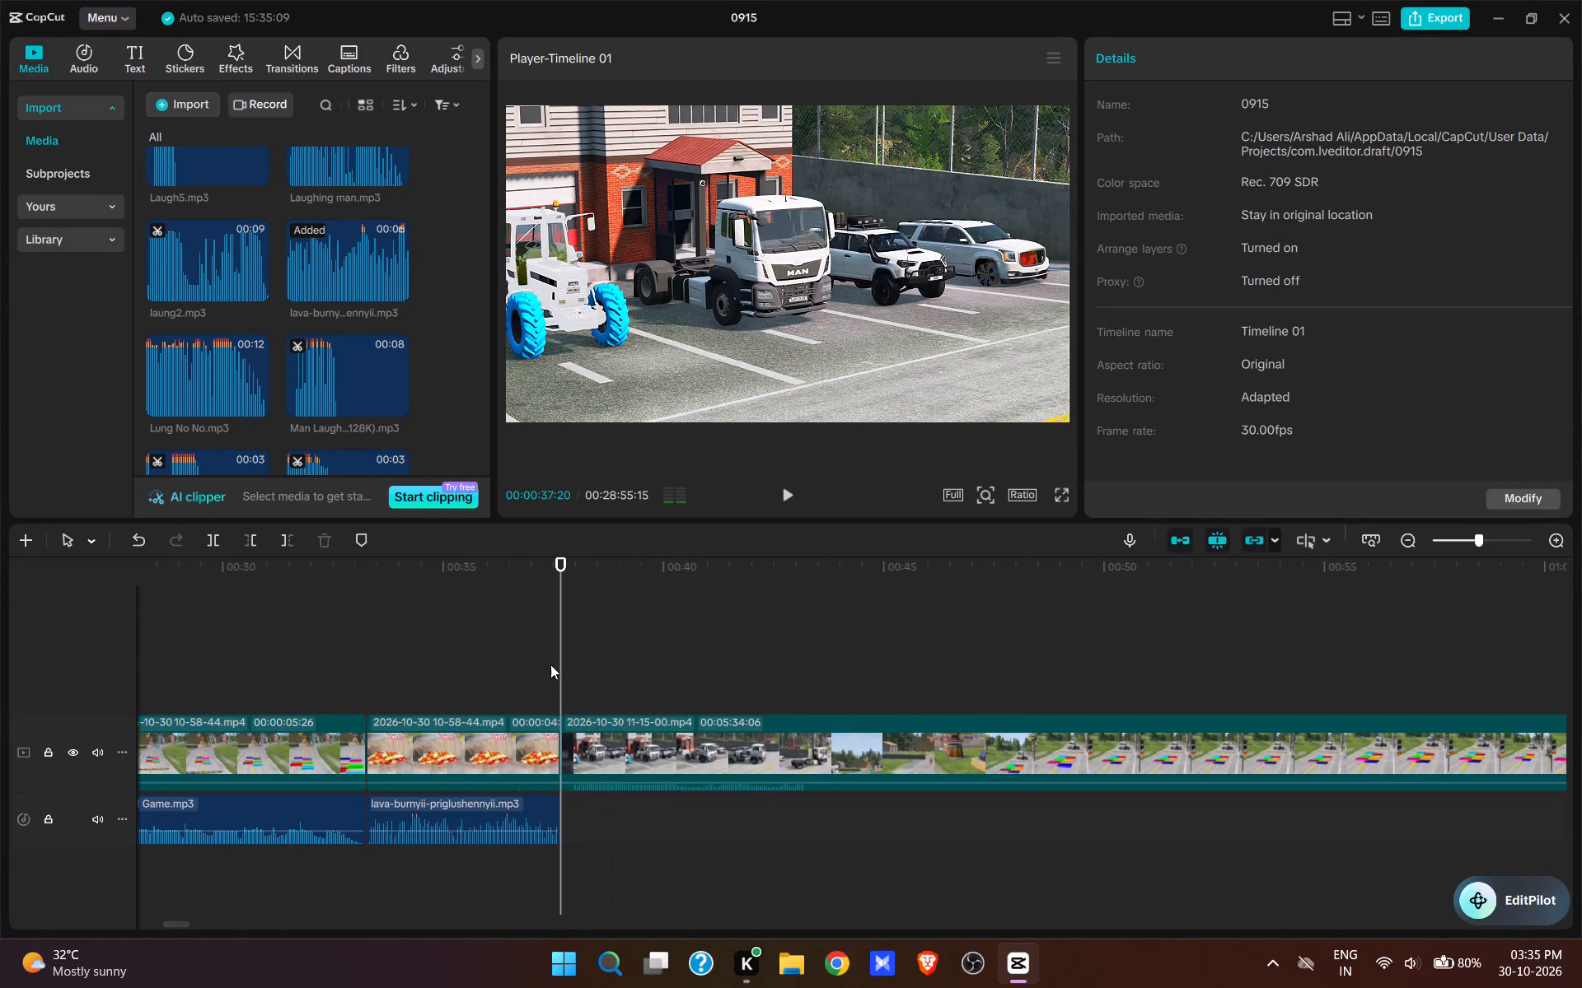
# Preview the go-go sounds, add go go1 at 00:00:37:20, where the parked vehicles clip starts, and play it.
pyautogui.scroll(17, 335, 318)
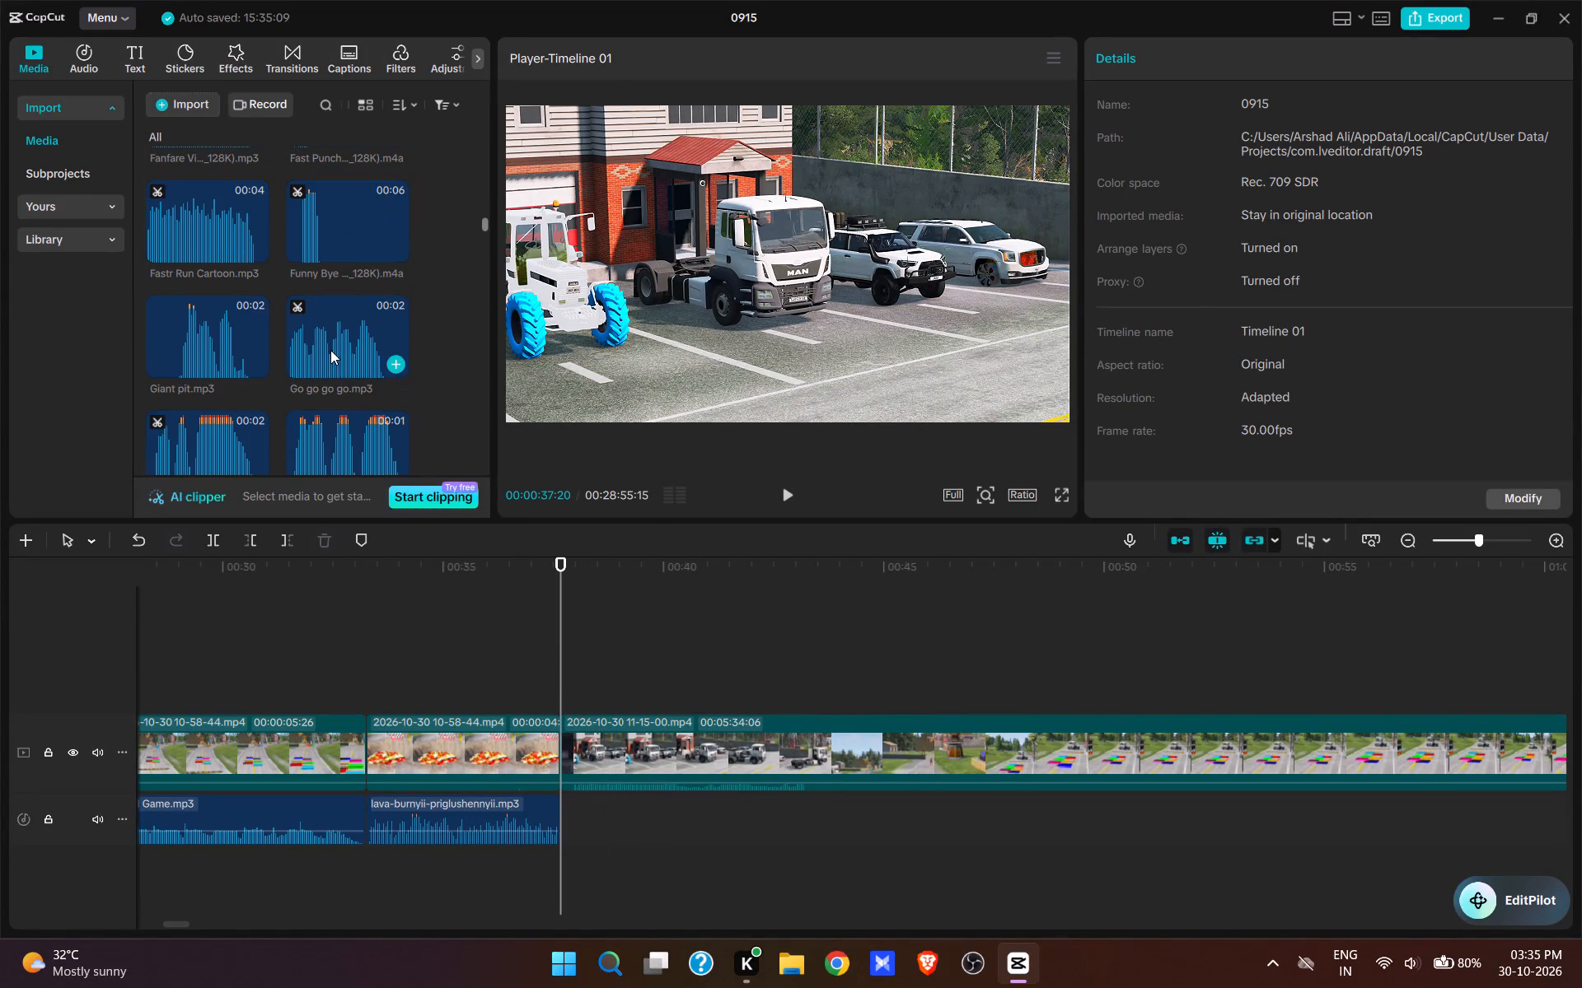
pyautogui.click(334, 354)
pyautogui.scroll(-1, 339, 380)
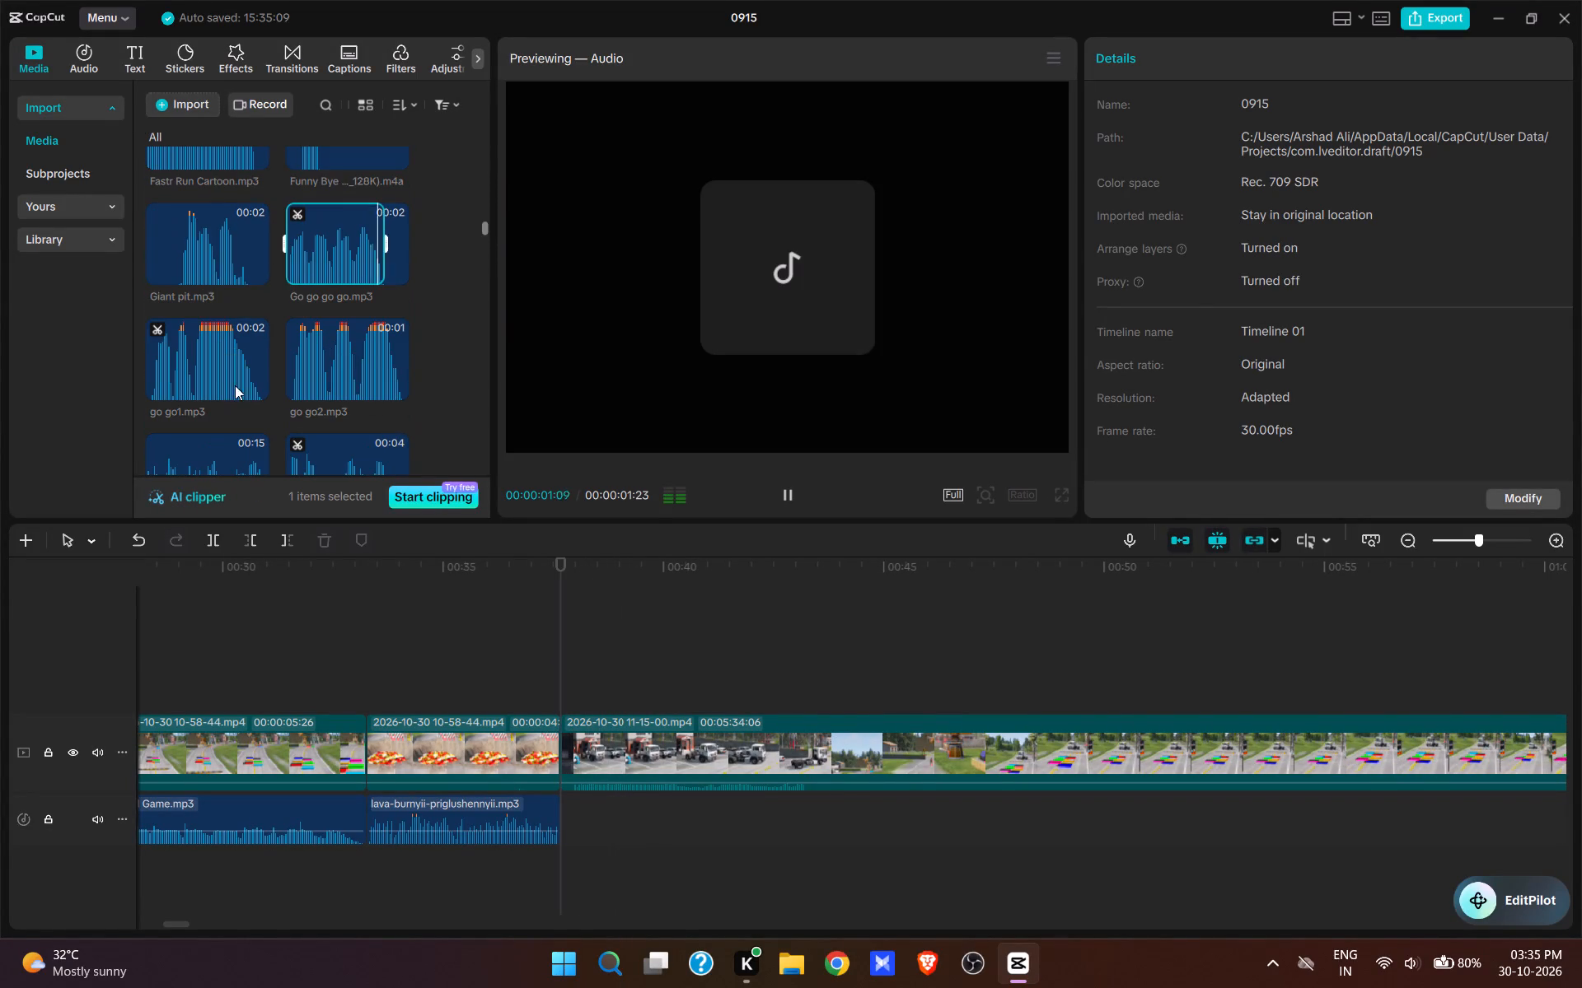
pyautogui.click(256, 385)
pyautogui.press('space')
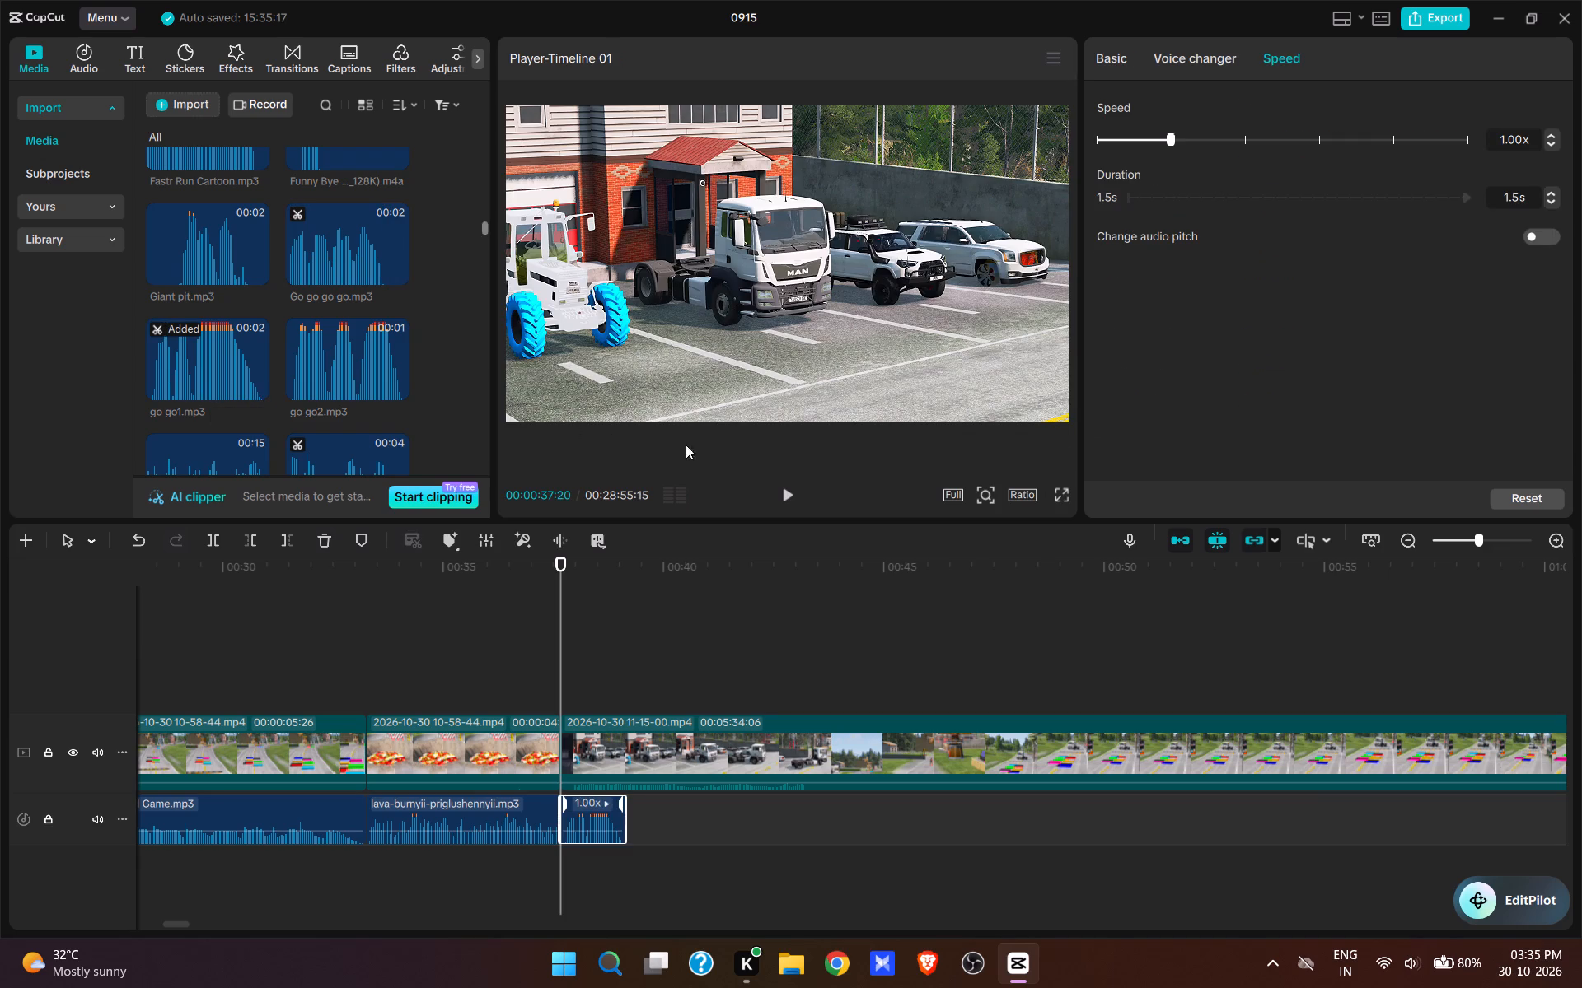
pyautogui.click(784, 487)
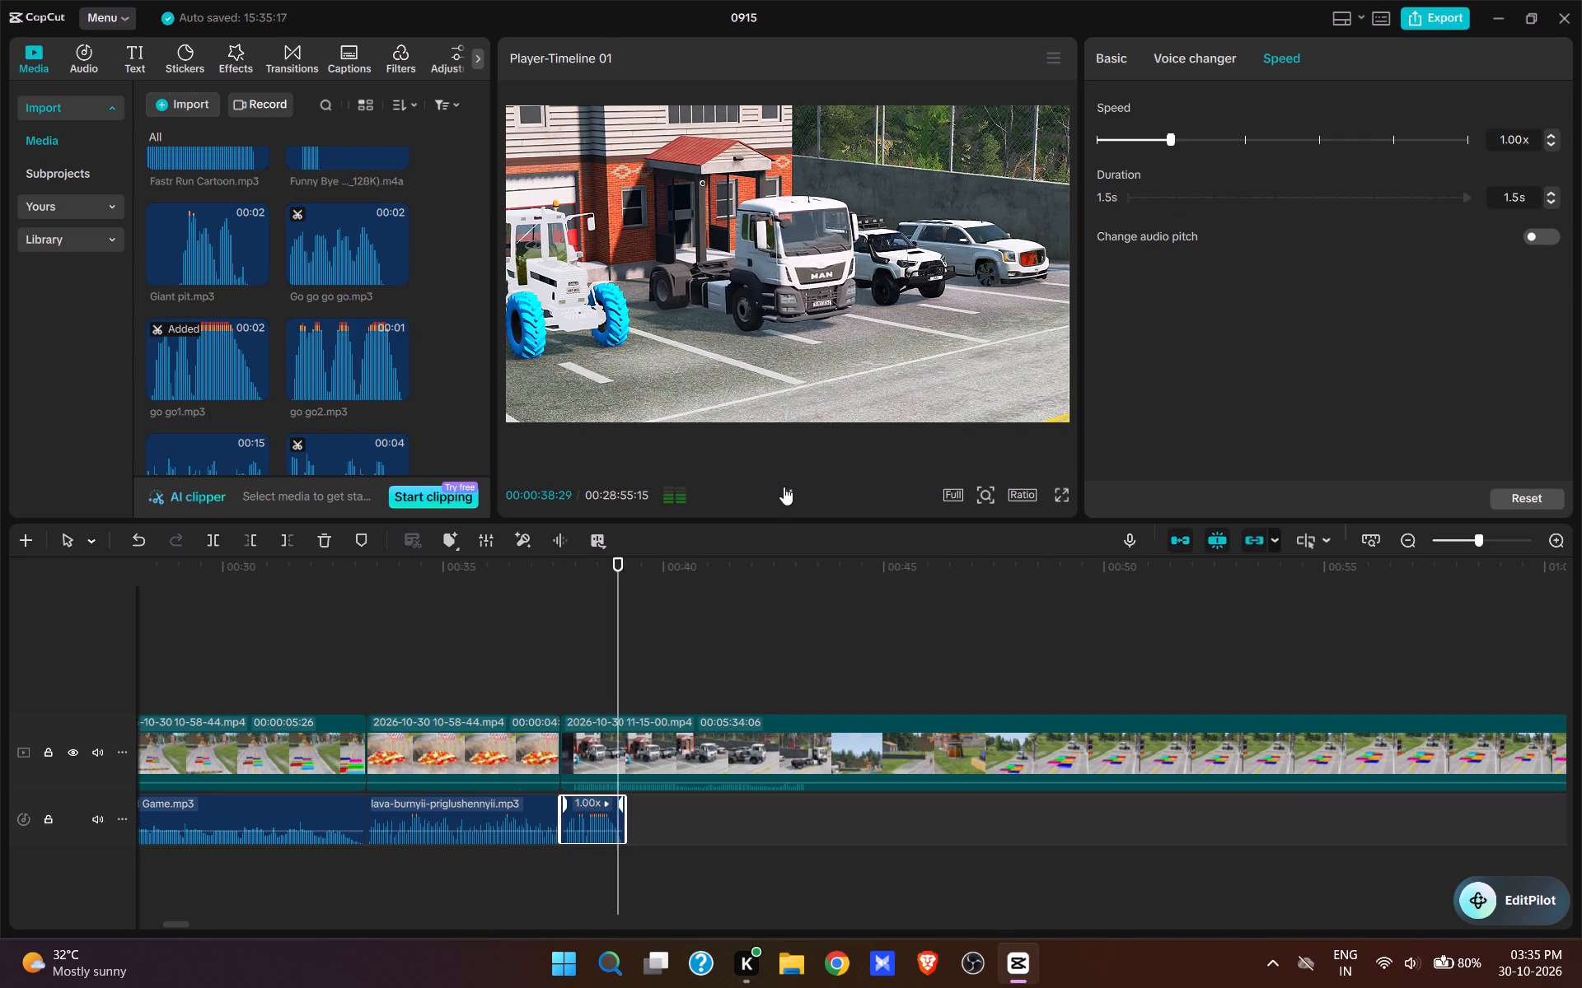
# Trim the end of the go go1 sound to about 00:00:39:03.
pyautogui.press('space')
pyautogui.press('e')
# Set the playhead at the end of go go1, 00:00:39:03, and look through the imported sounds for a follow-up, previewing oh-hello.
pyautogui.scroll(-1, 344, 367)
pyautogui.click(626, 669)
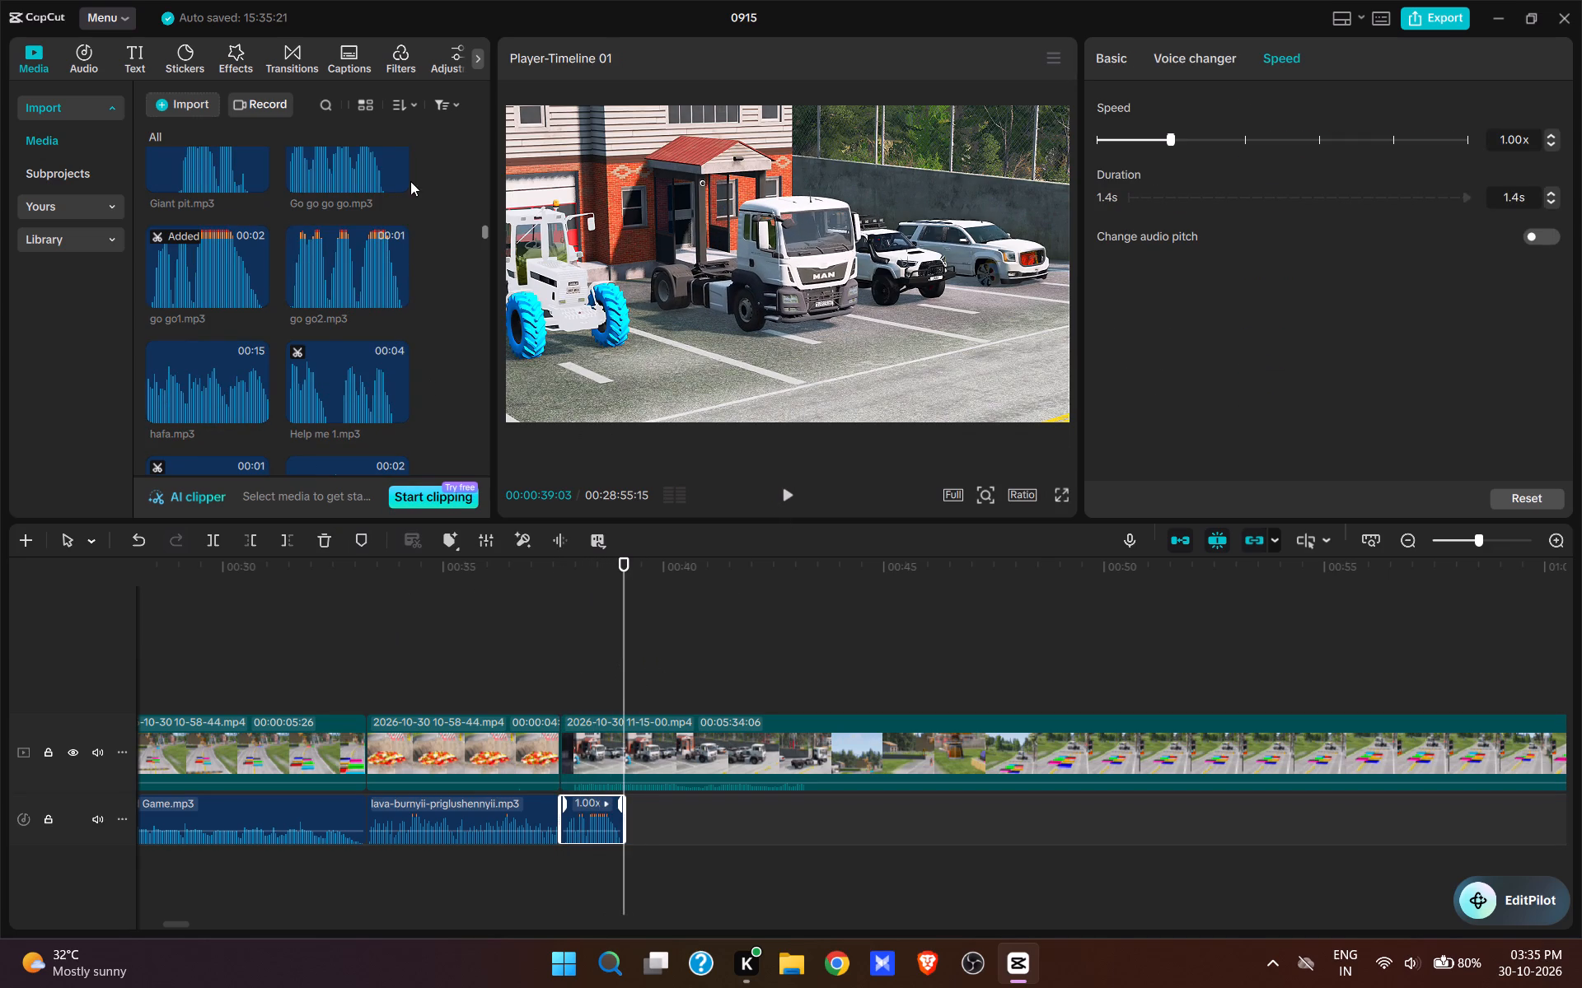
pyautogui.scroll(-2, 232, 303)
pyautogui.scroll(-2, 378, 305)
pyautogui.scroll(3, 358, 313)
pyautogui.scroll(-3, 358, 321)
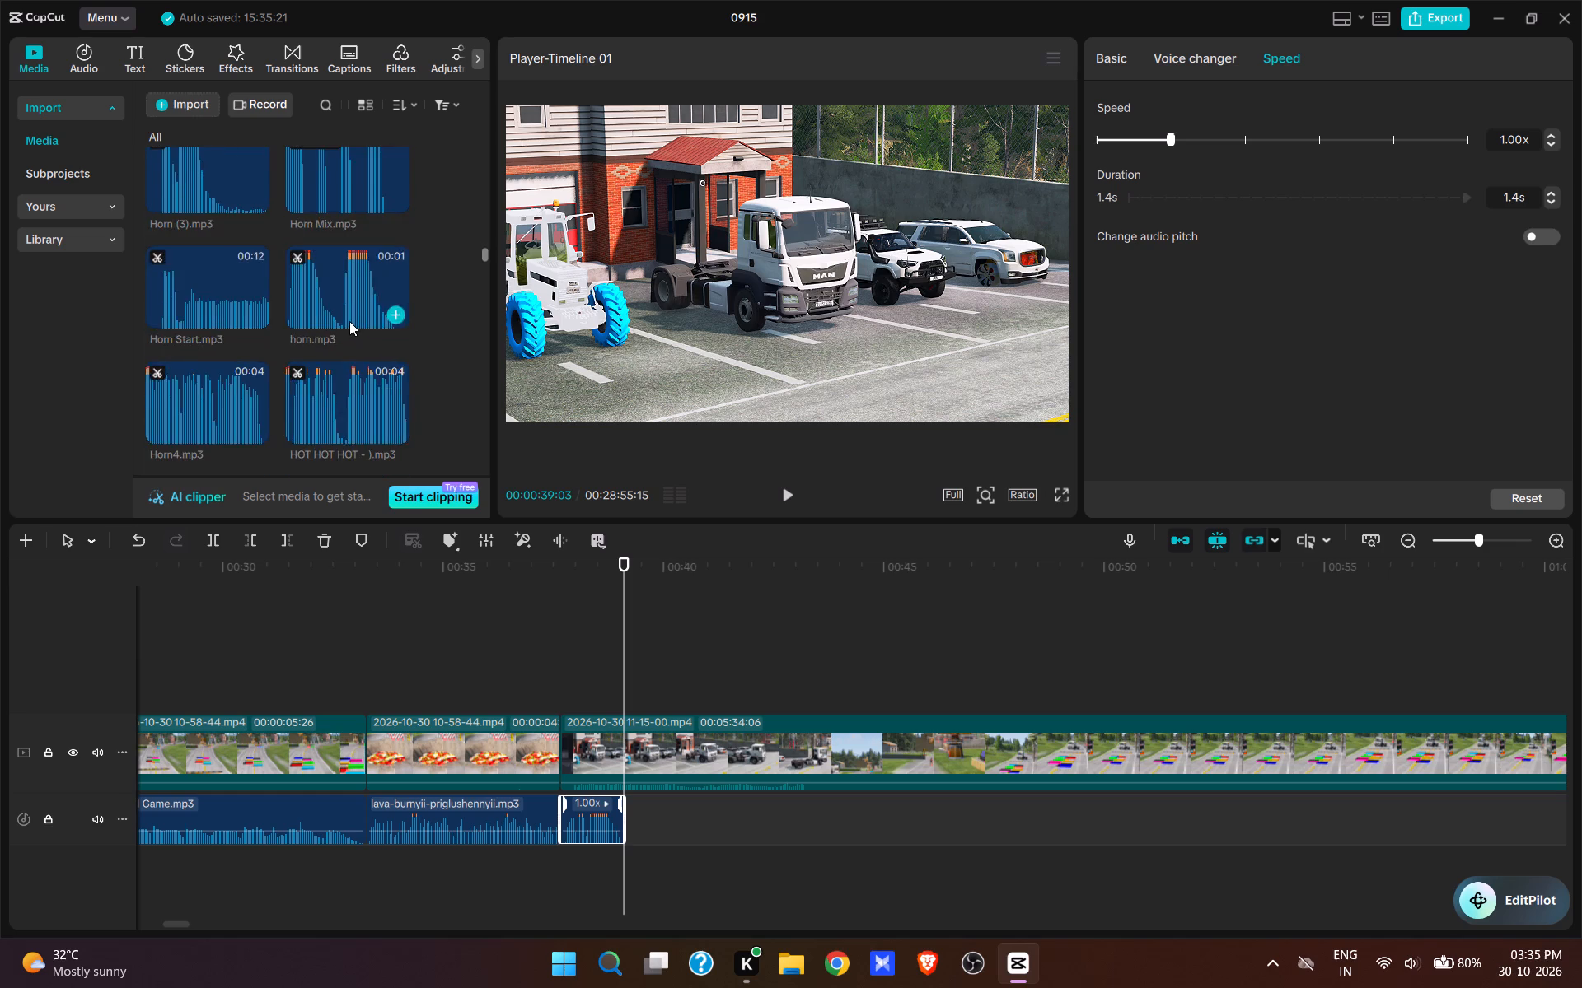
pyautogui.scroll(-11, 349, 321)
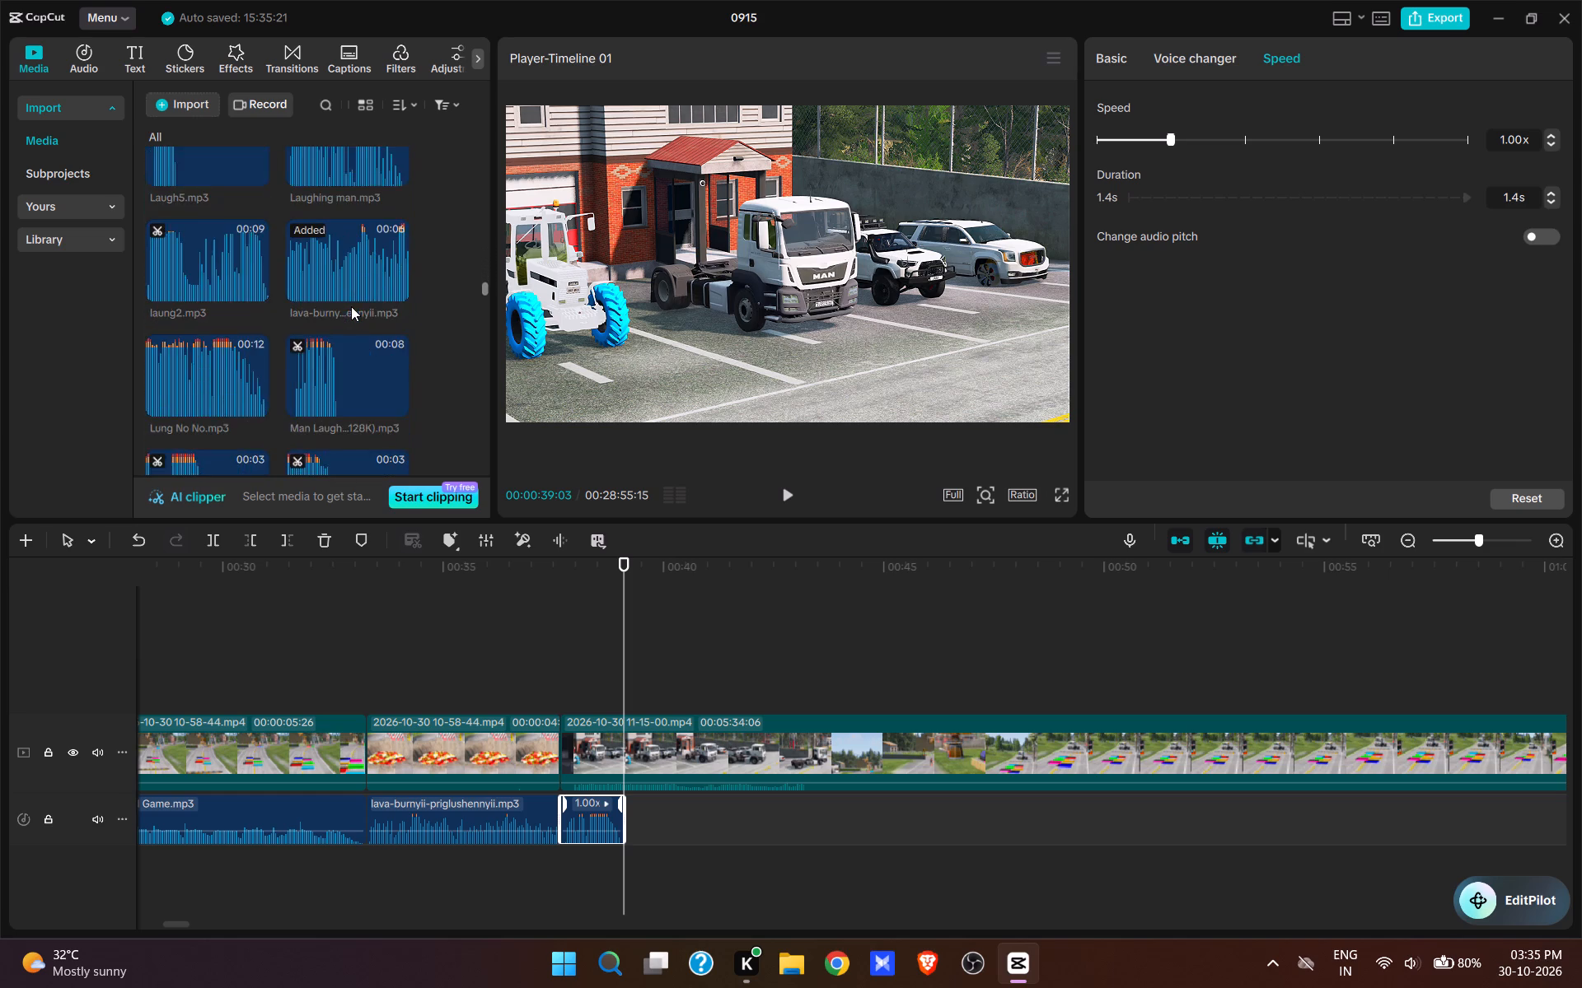
pyautogui.scroll(-7, 351, 306)
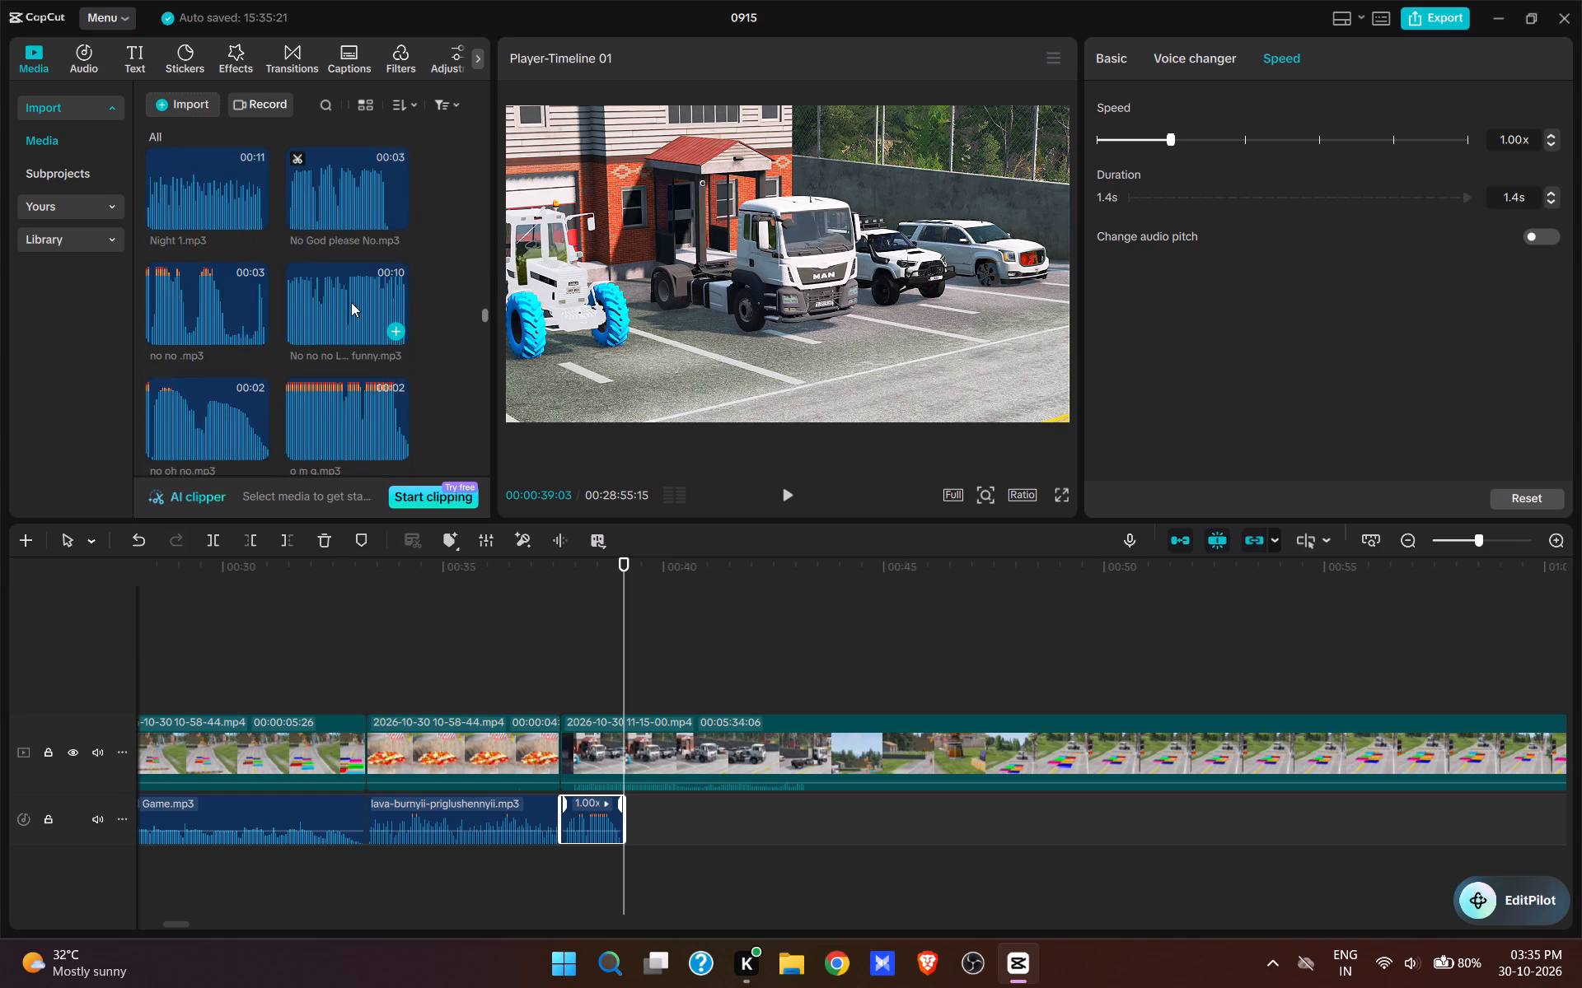
pyautogui.scroll(-3, 351, 302)
pyautogui.click(333, 358)
pyautogui.scroll(2, 339, 303)
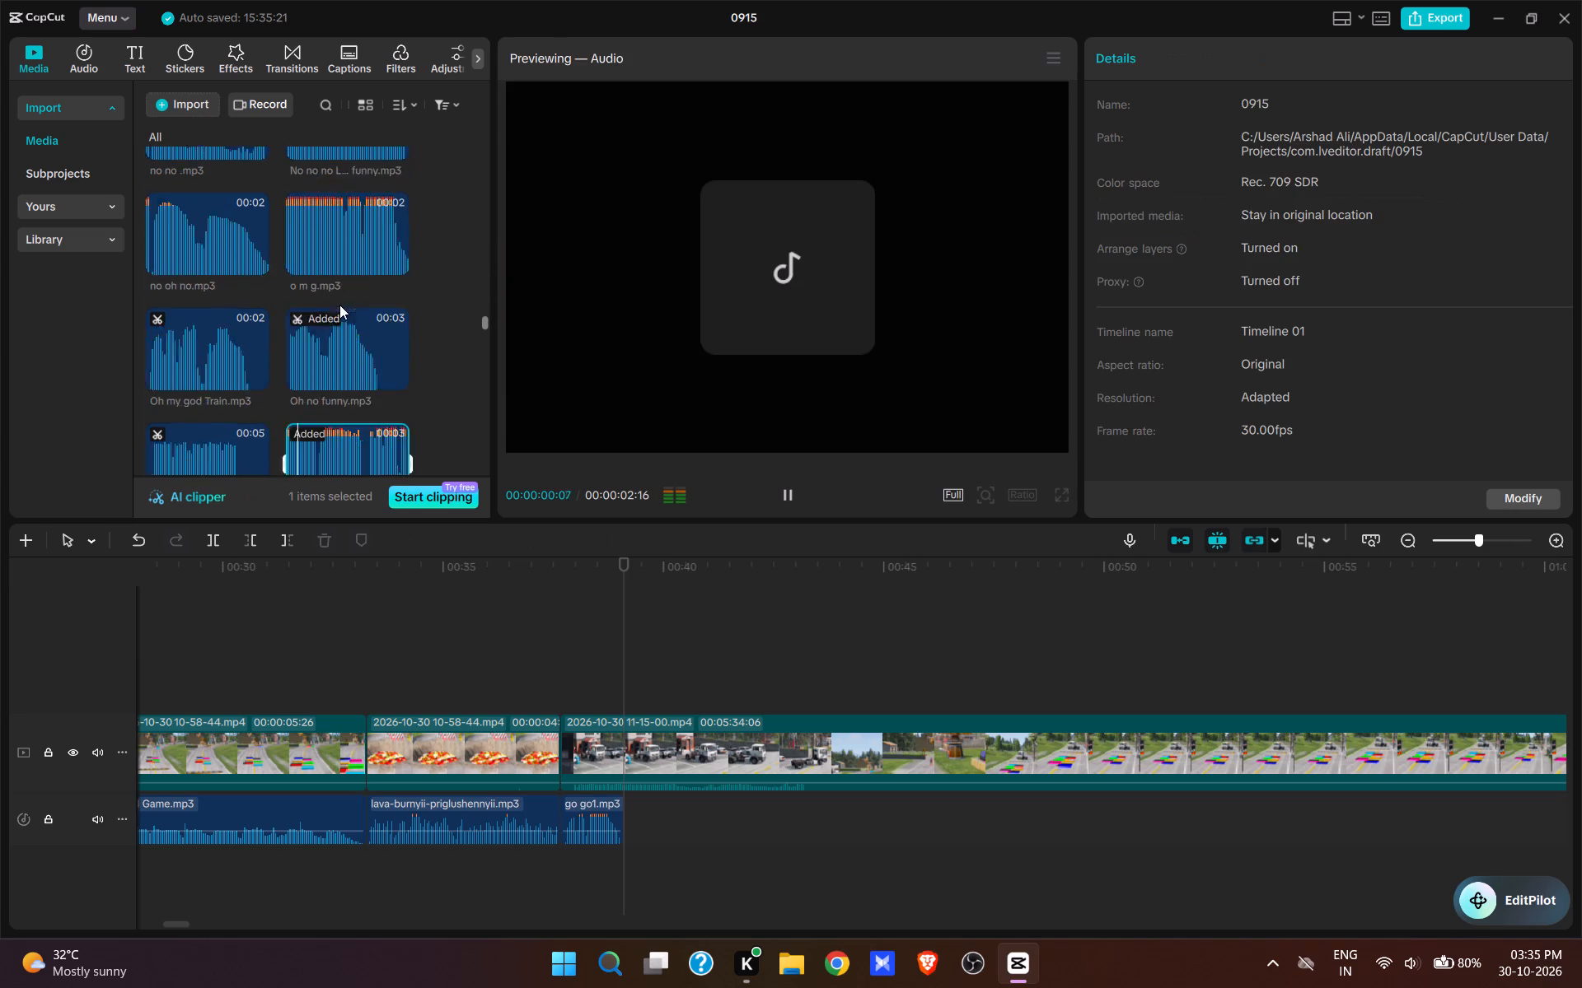
pyautogui.scroll(1, 342, 308)
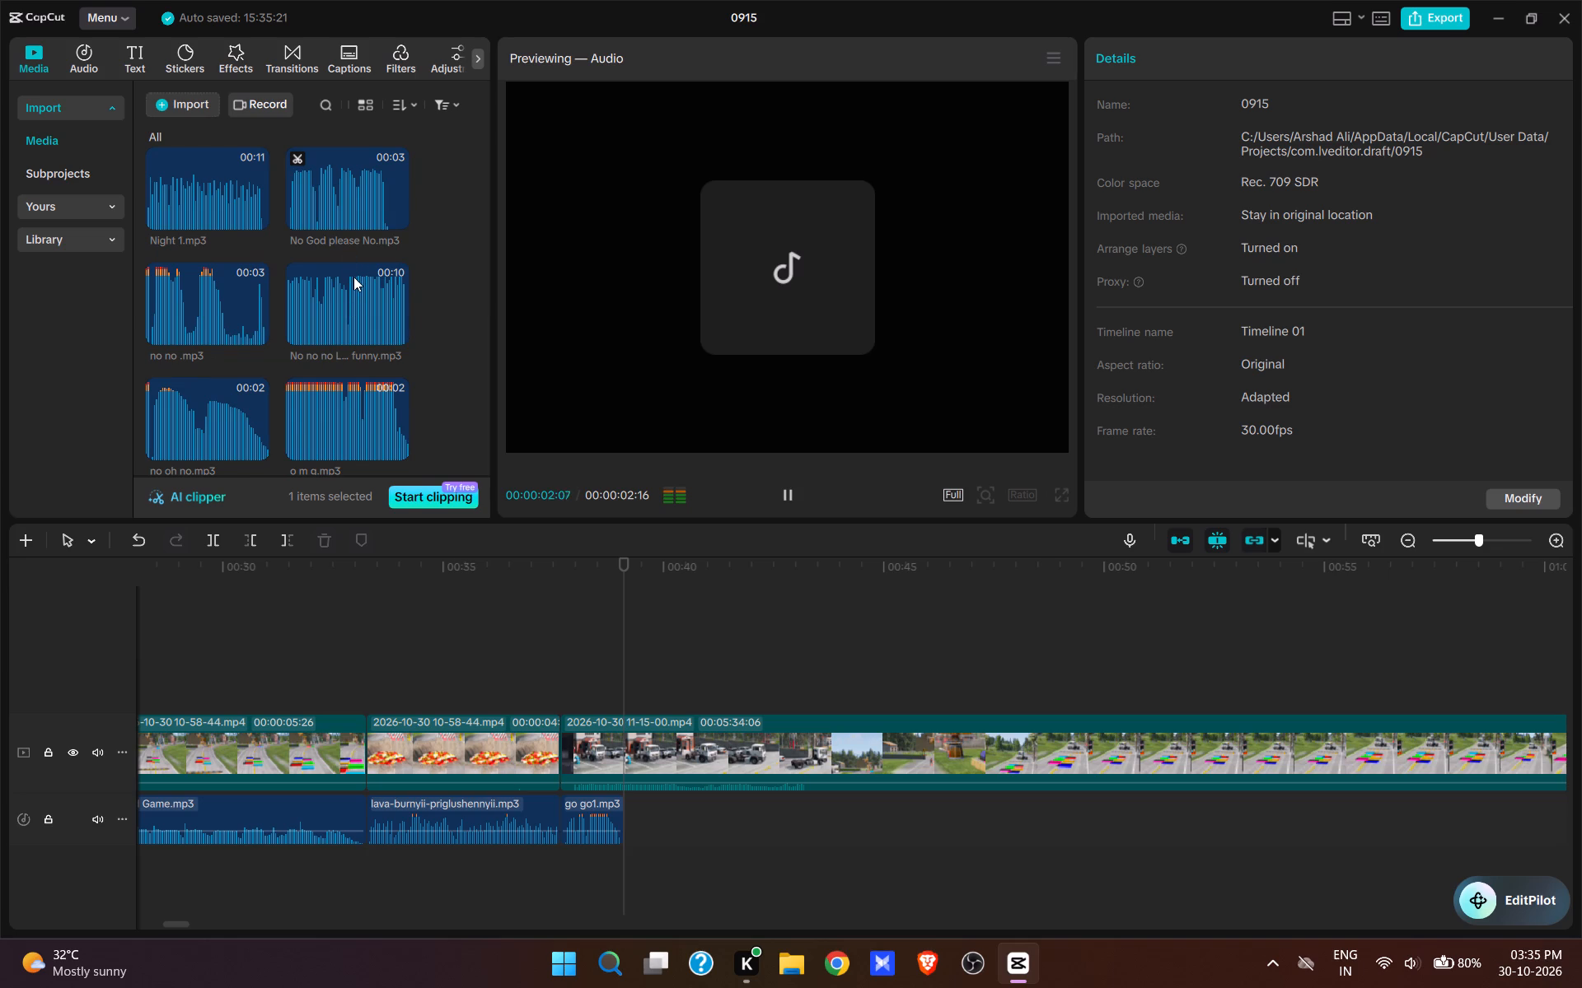
pyautogui.scroll(-5, 353, 277)
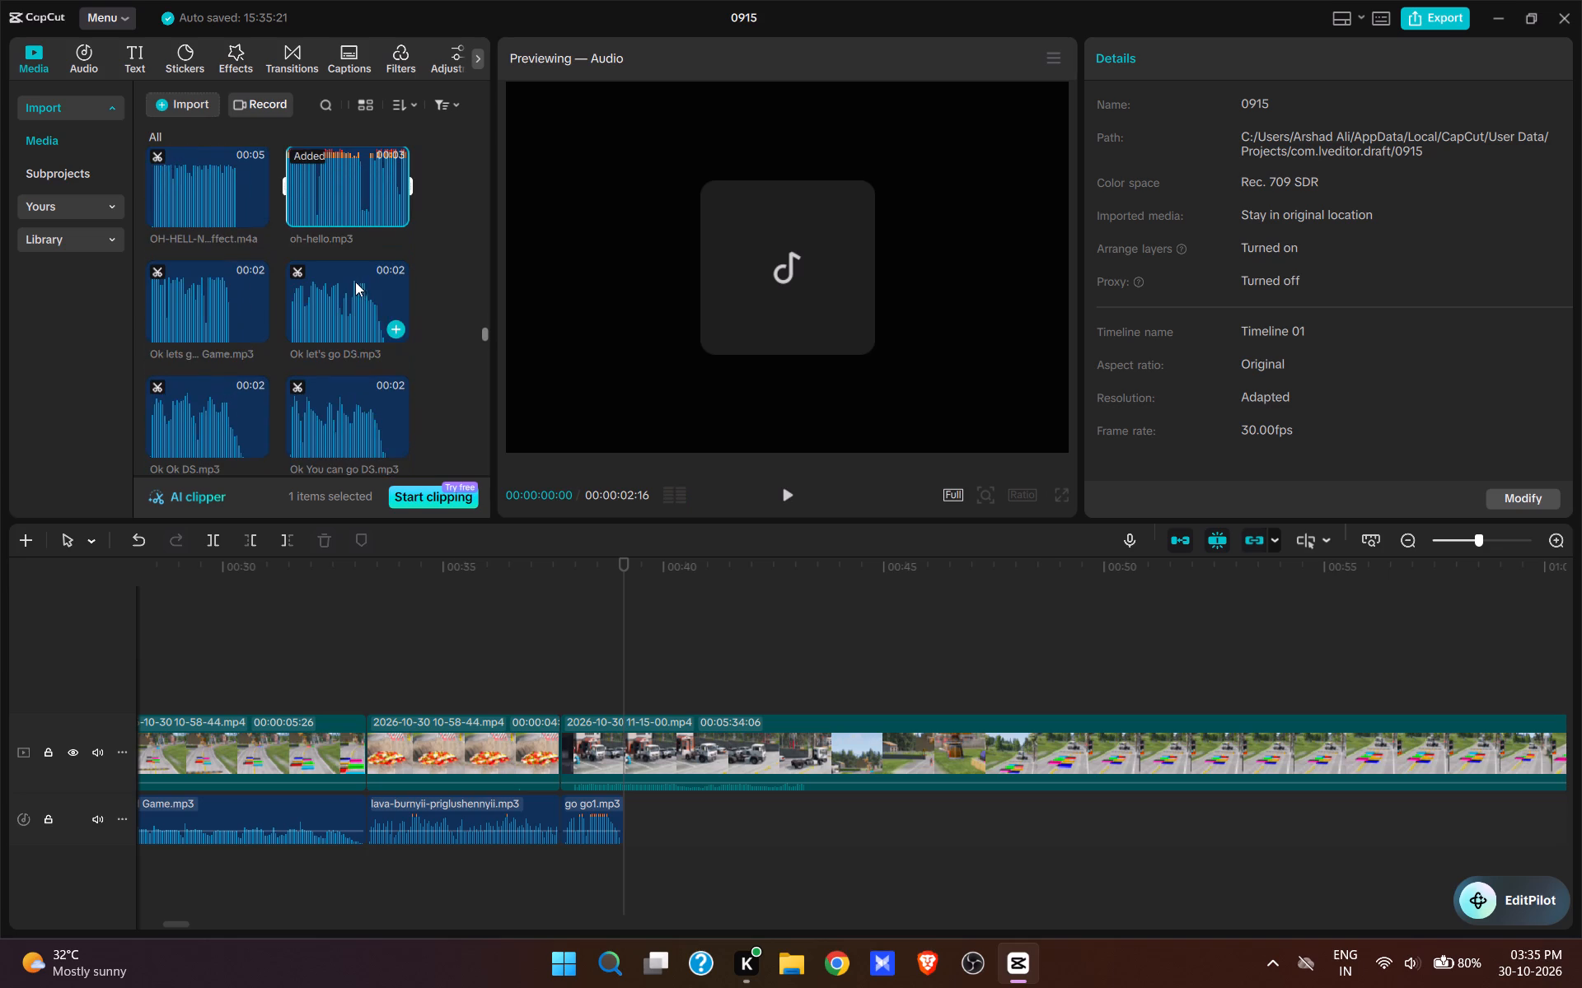
# Preview the okey sounds, add okey.mp3 at 00:00:39:03, directly after go go1, and play it with the truck footage.
pyautogui.click(353, 418)
pyautogui.scroll(-1, 359, 396)
pyautogui.click(340, 410)
pyautogui.scroll(-2, 351, 382)
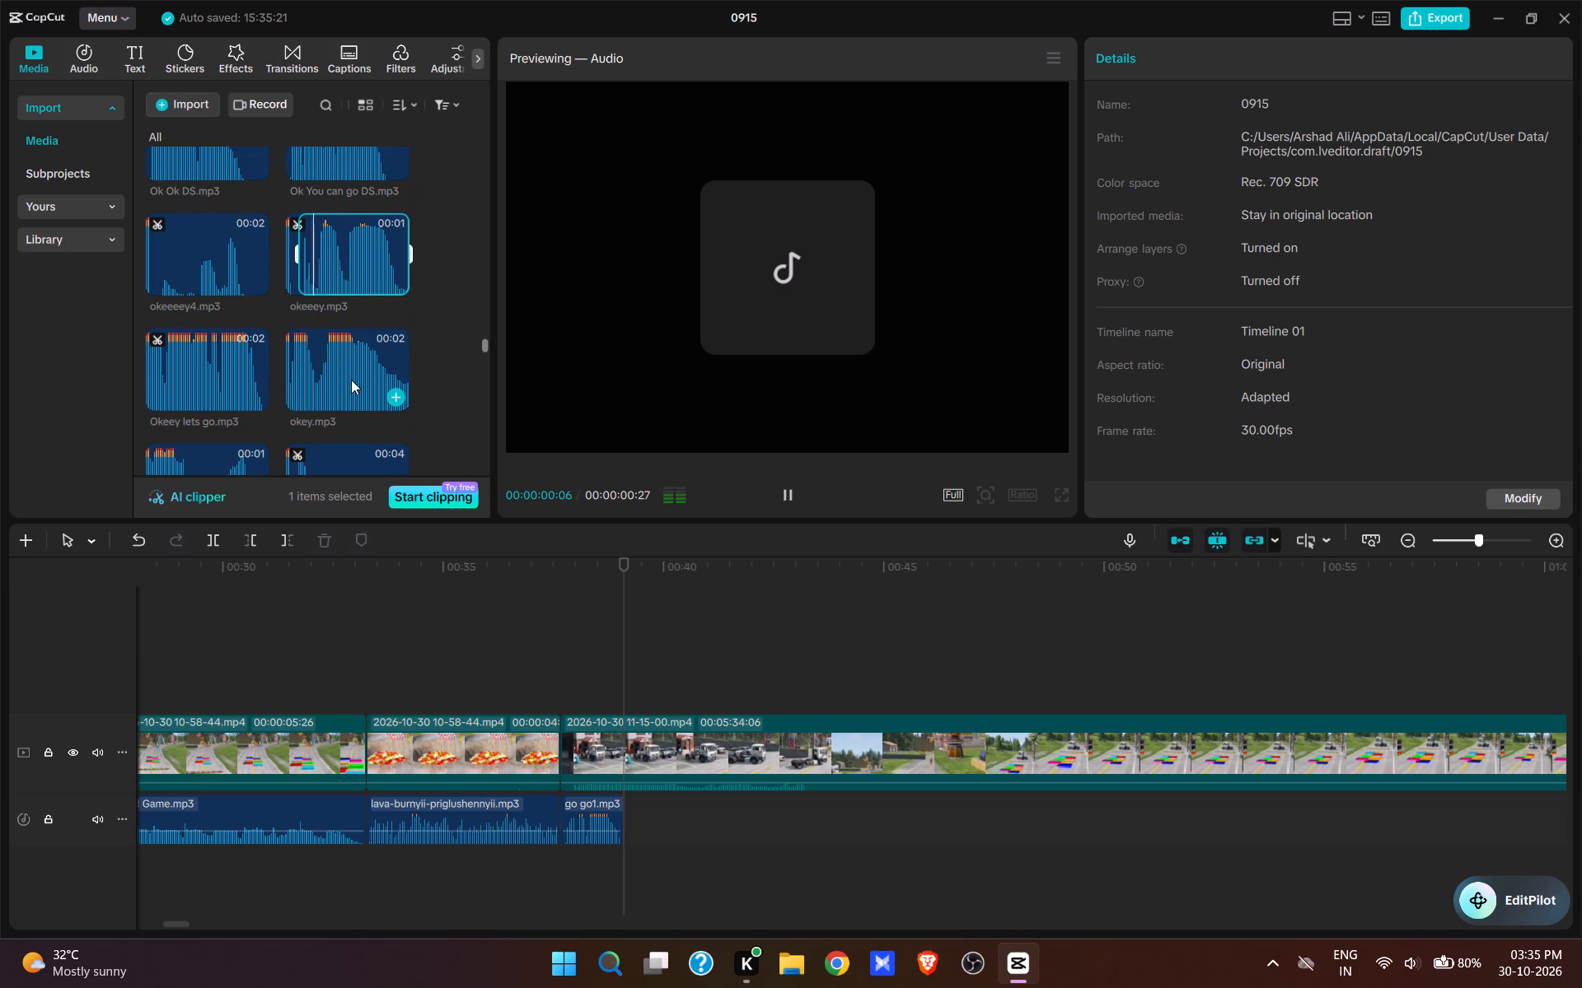
pyautogui.click(341, 381)
pyautogui.scroll(-2, 340, 376)
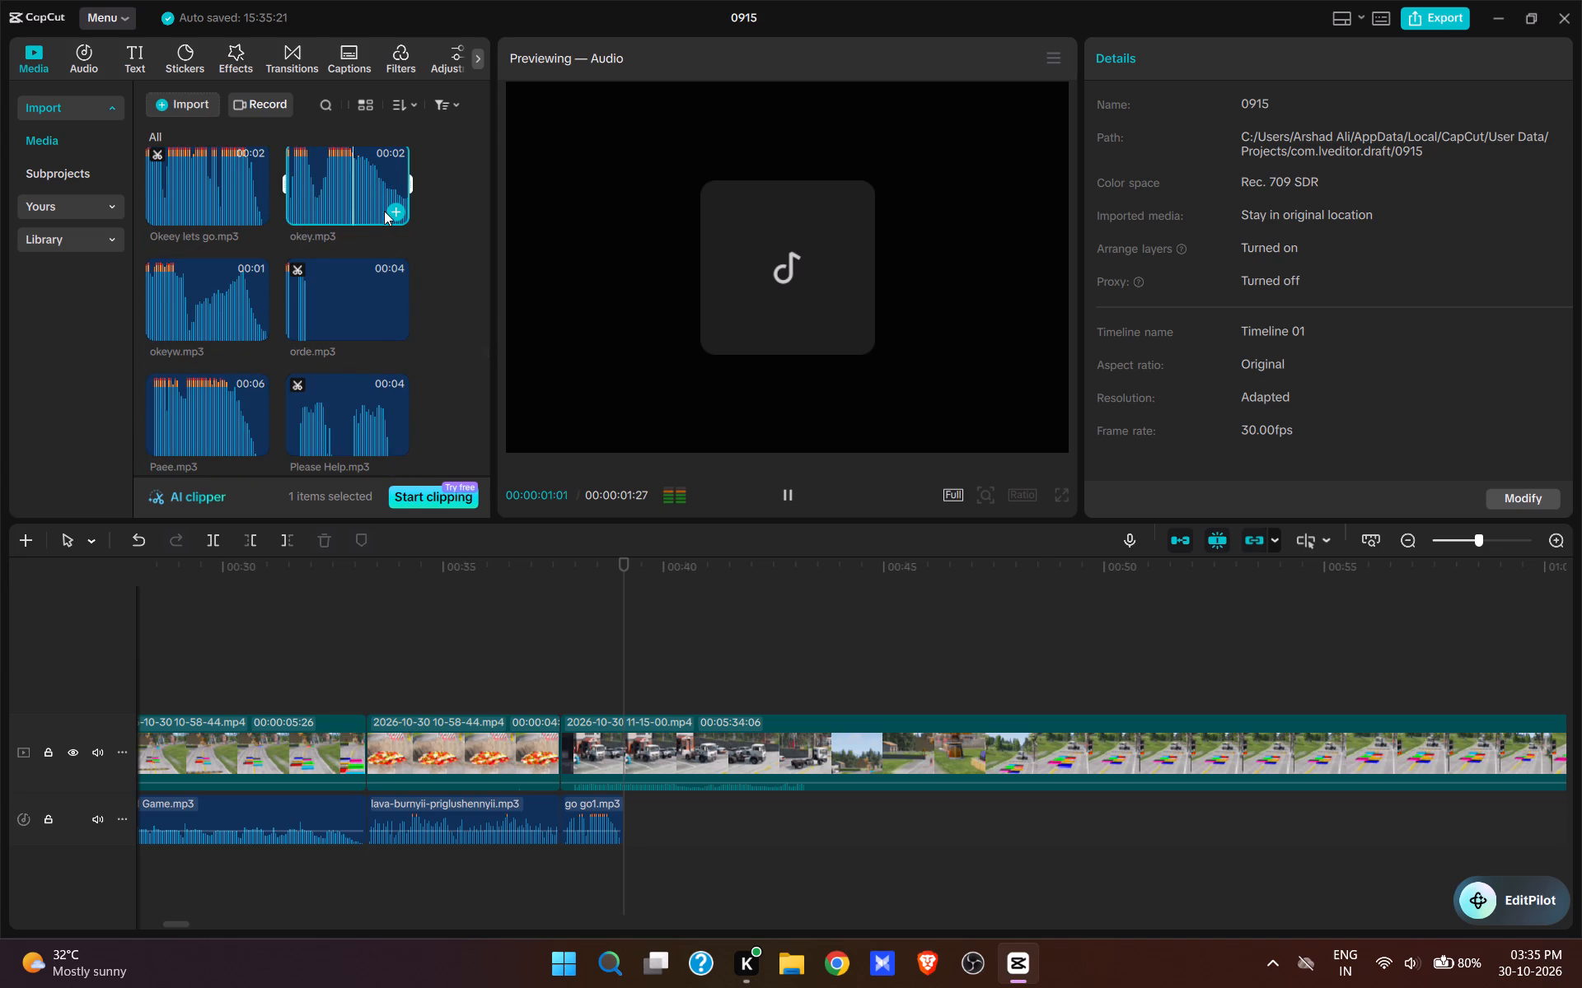
pyautogui.click(395, 216)
pyautogui.press('space')
pyautogui.click(797, 487)
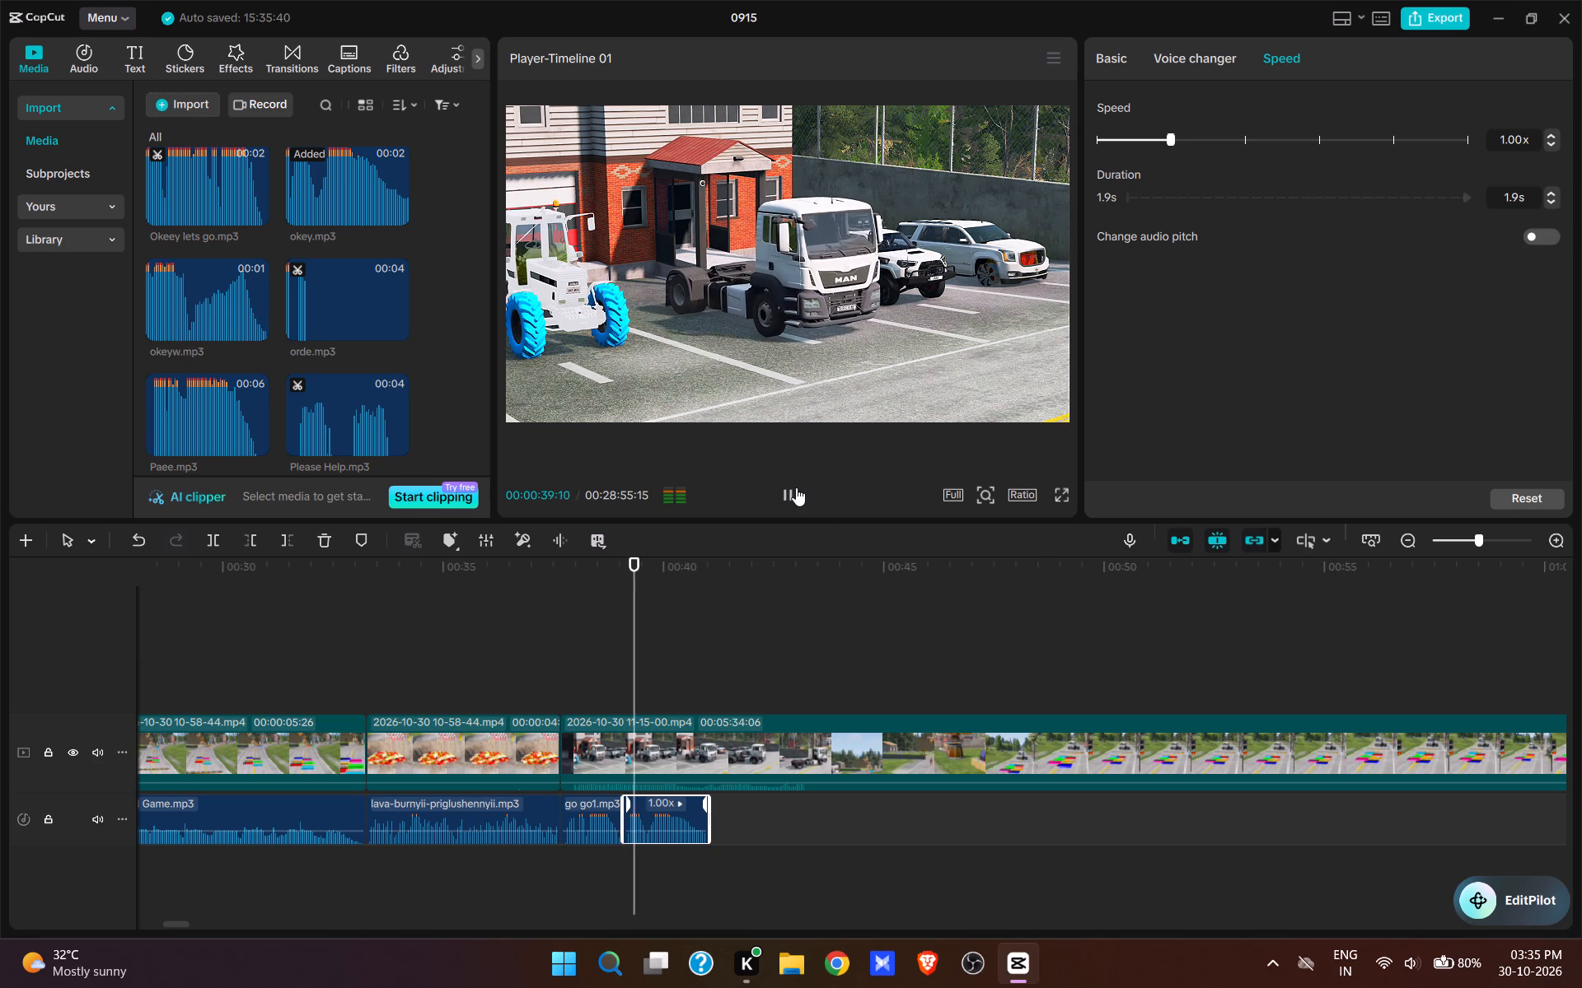
pyautogui.press('space')
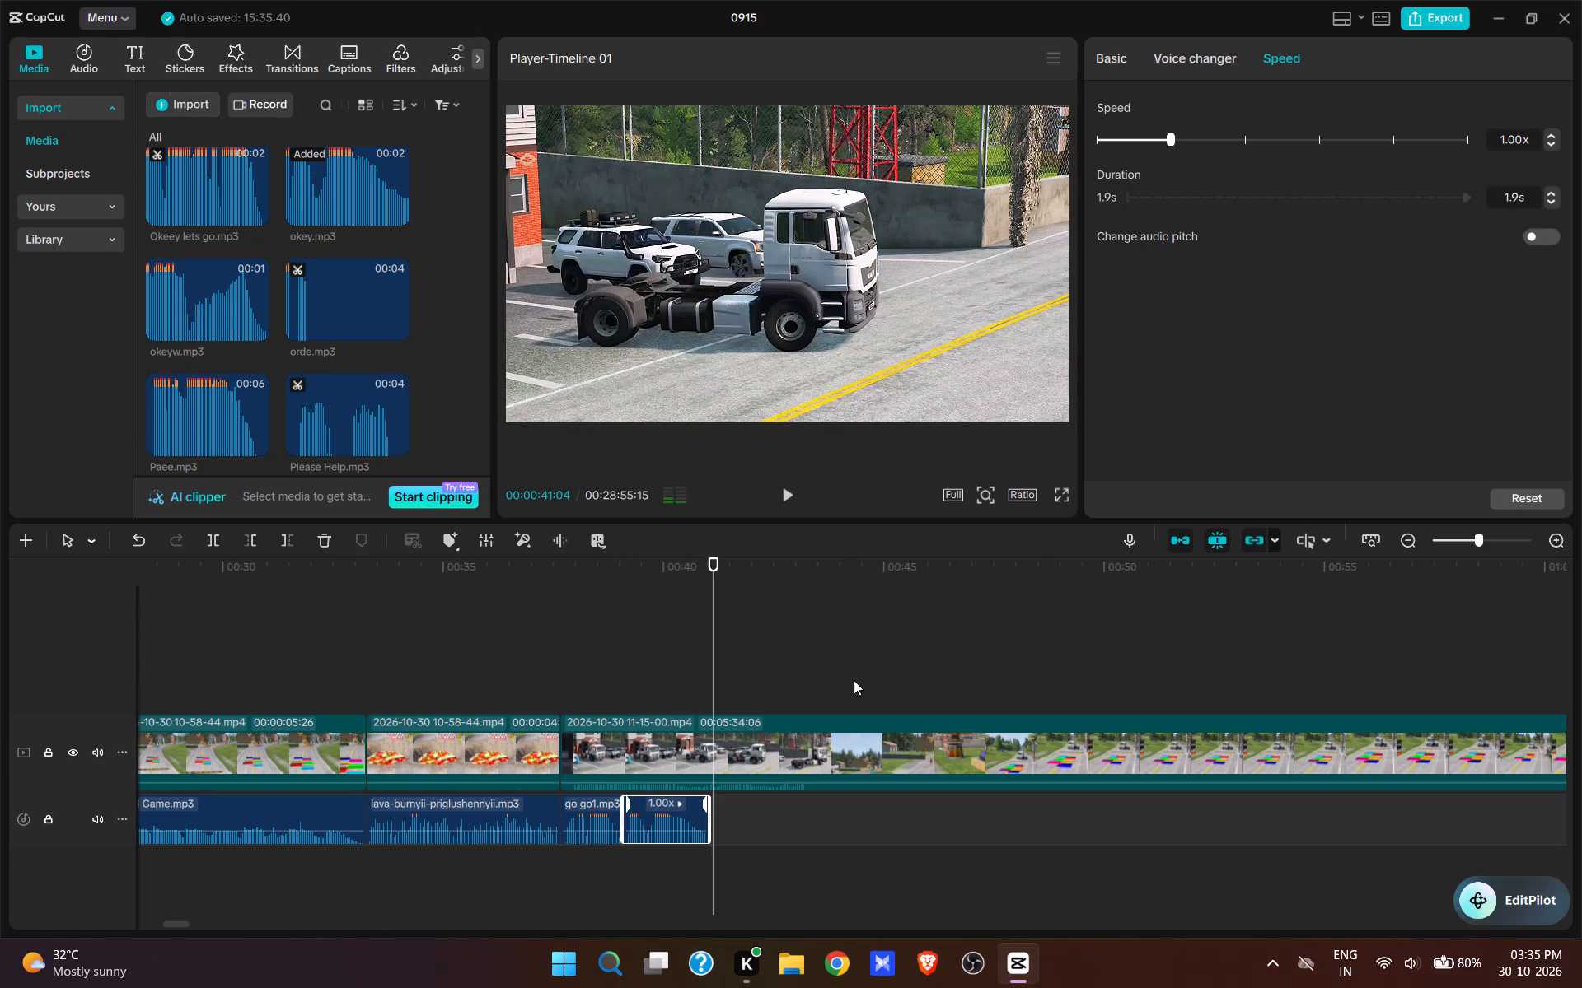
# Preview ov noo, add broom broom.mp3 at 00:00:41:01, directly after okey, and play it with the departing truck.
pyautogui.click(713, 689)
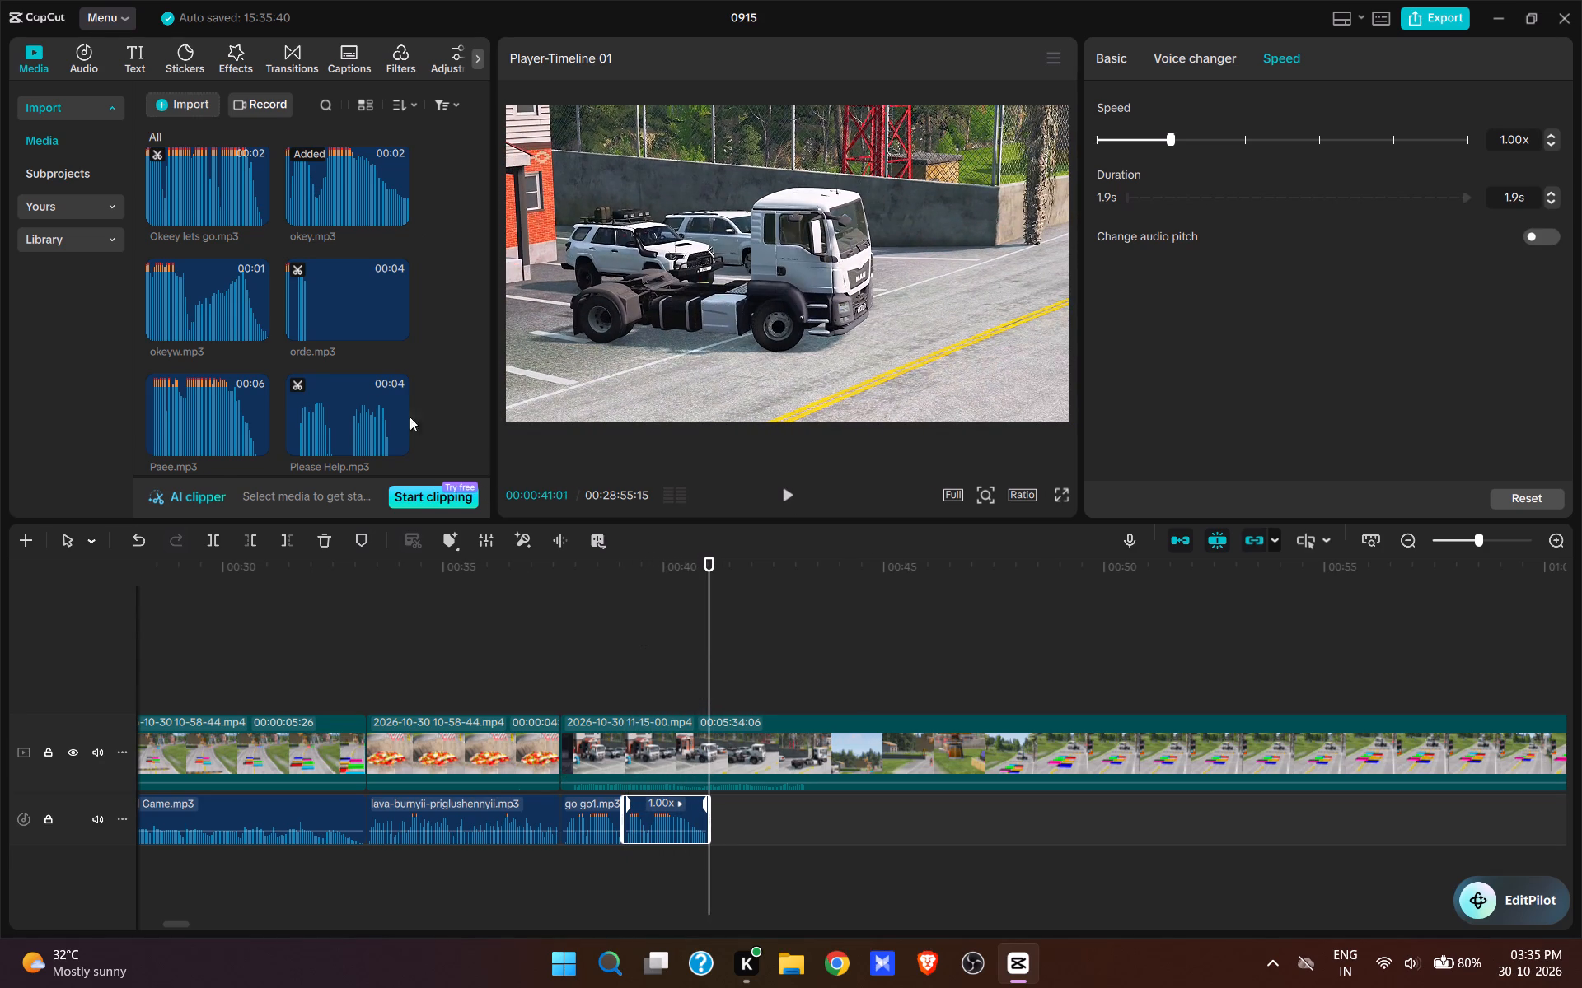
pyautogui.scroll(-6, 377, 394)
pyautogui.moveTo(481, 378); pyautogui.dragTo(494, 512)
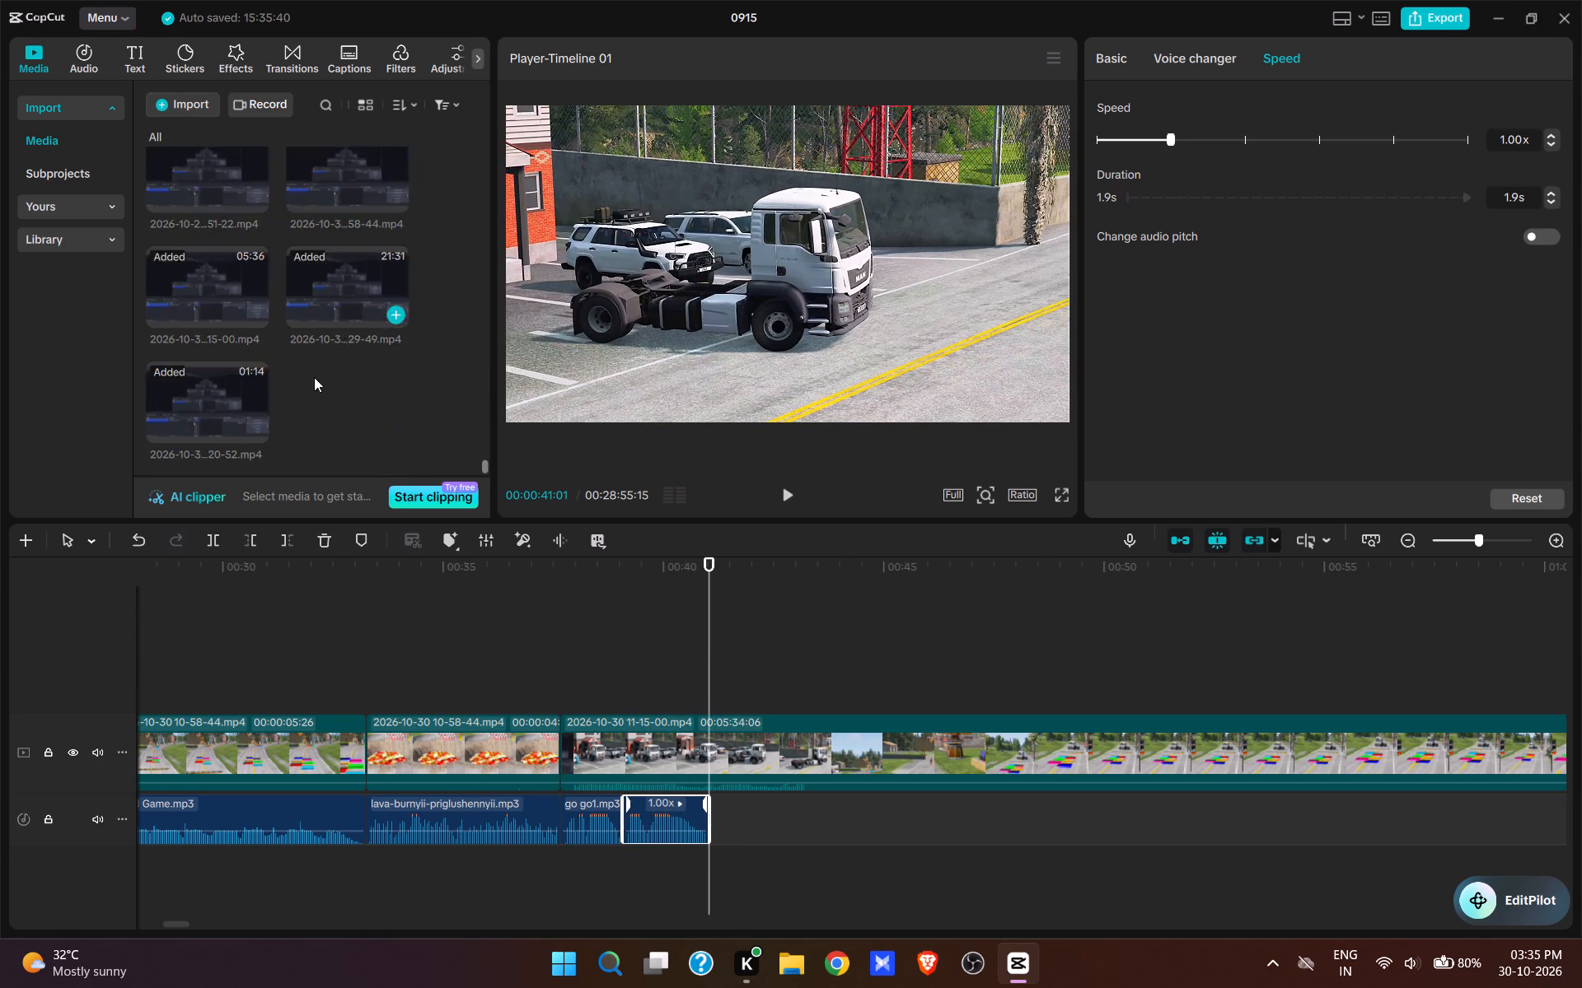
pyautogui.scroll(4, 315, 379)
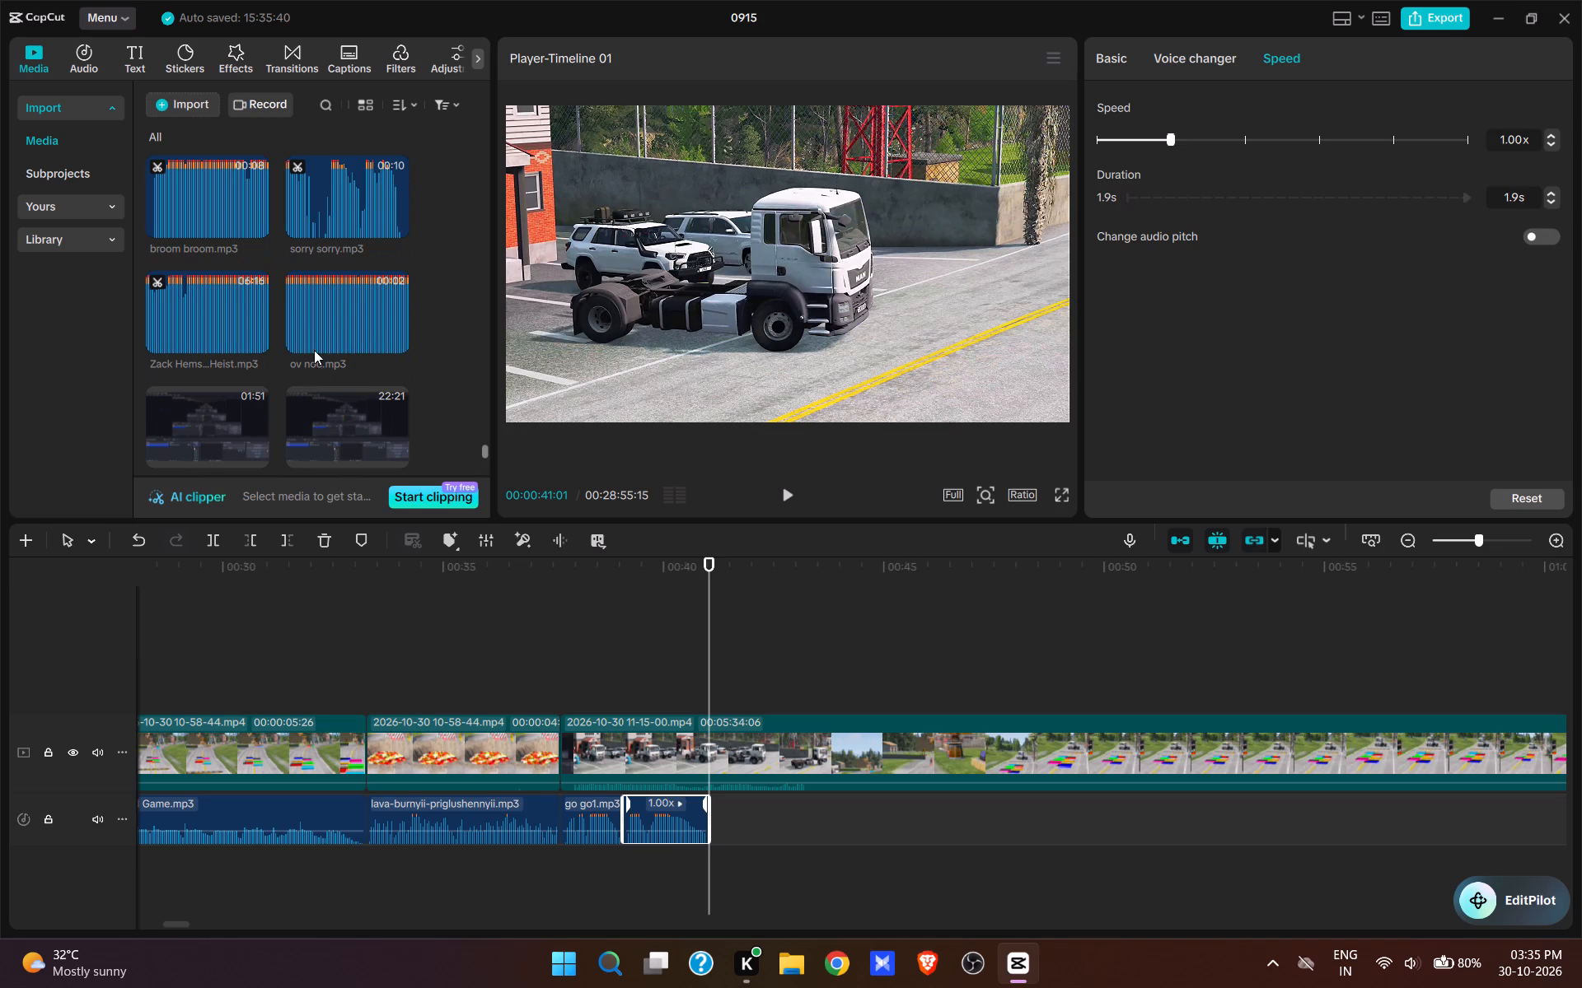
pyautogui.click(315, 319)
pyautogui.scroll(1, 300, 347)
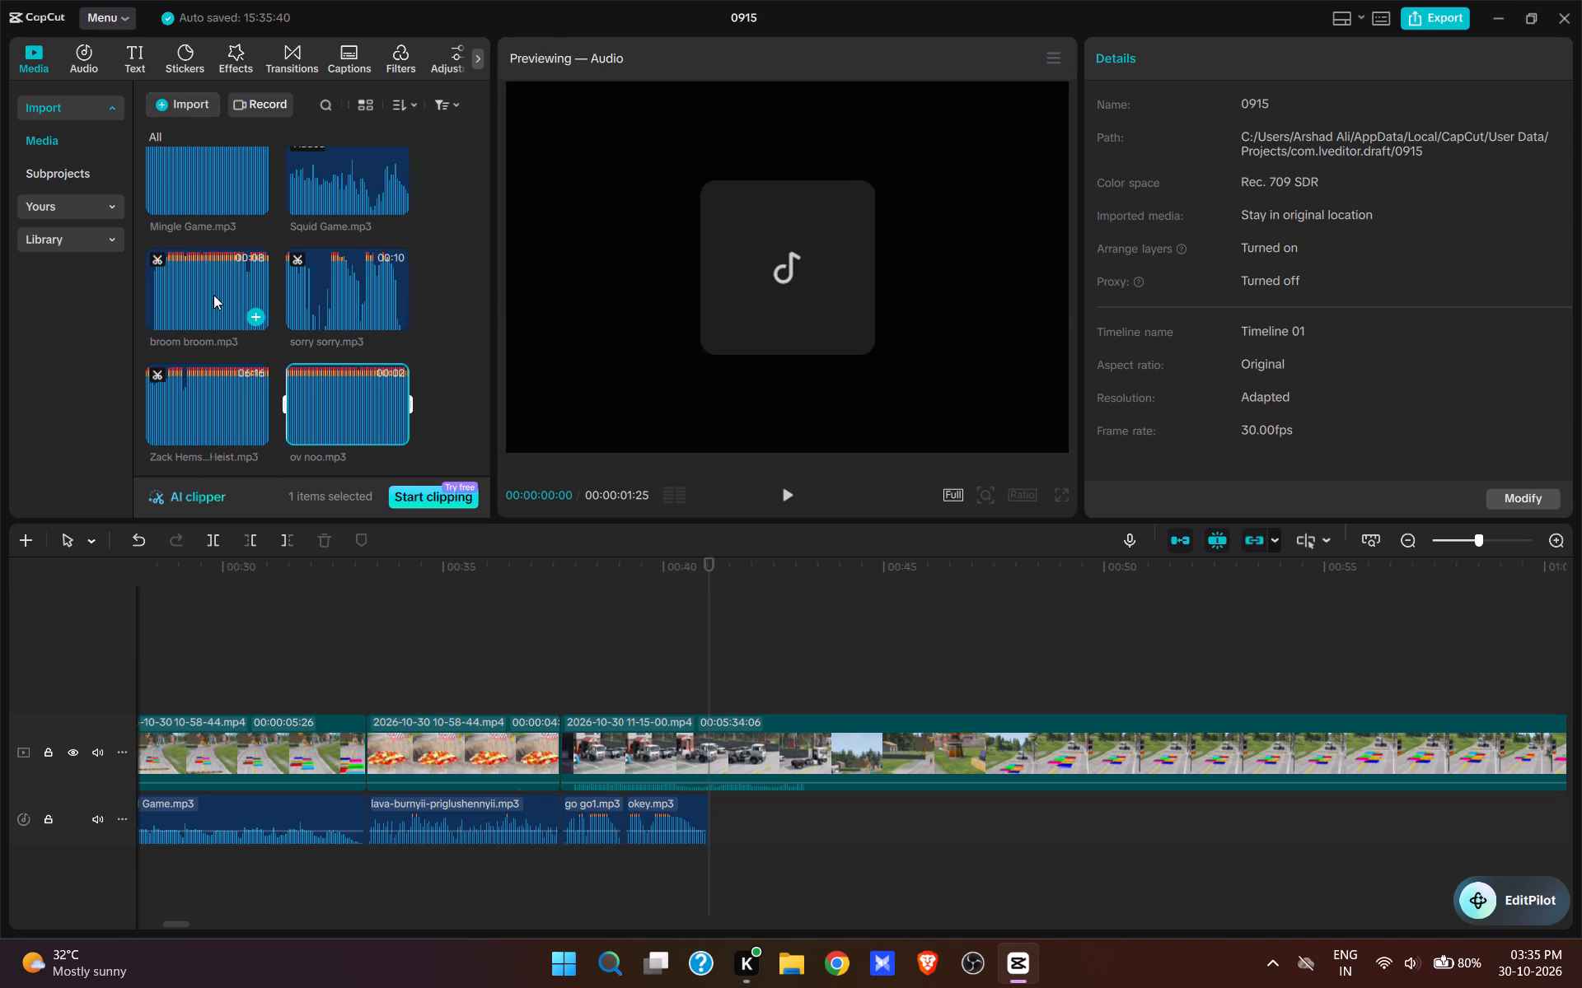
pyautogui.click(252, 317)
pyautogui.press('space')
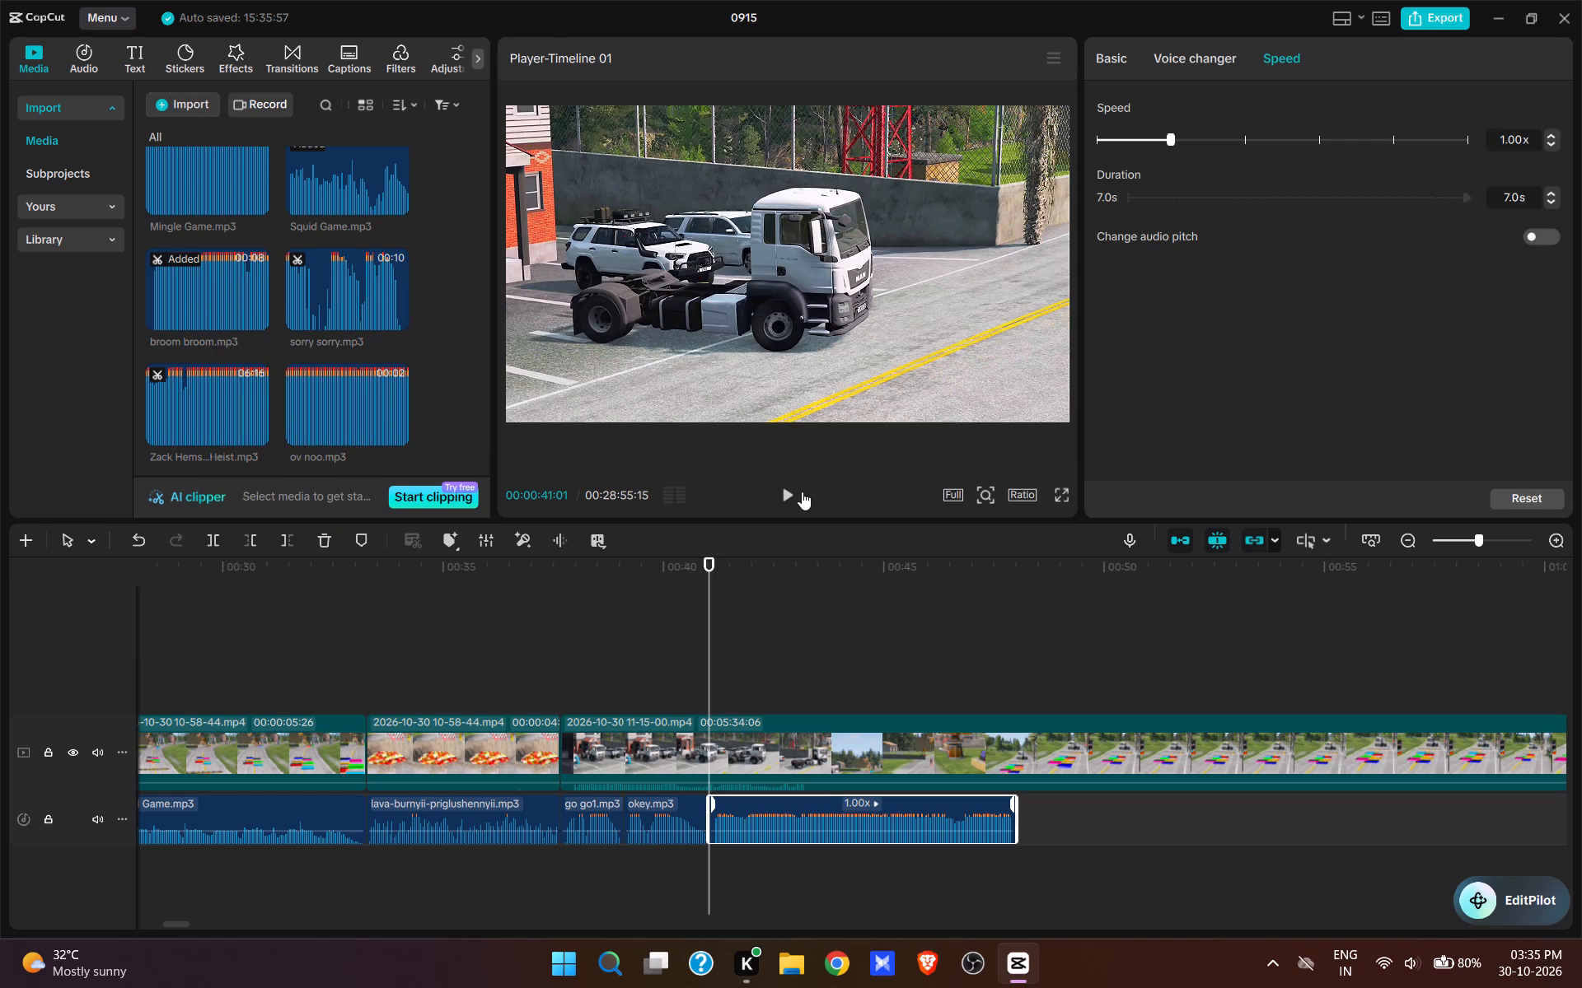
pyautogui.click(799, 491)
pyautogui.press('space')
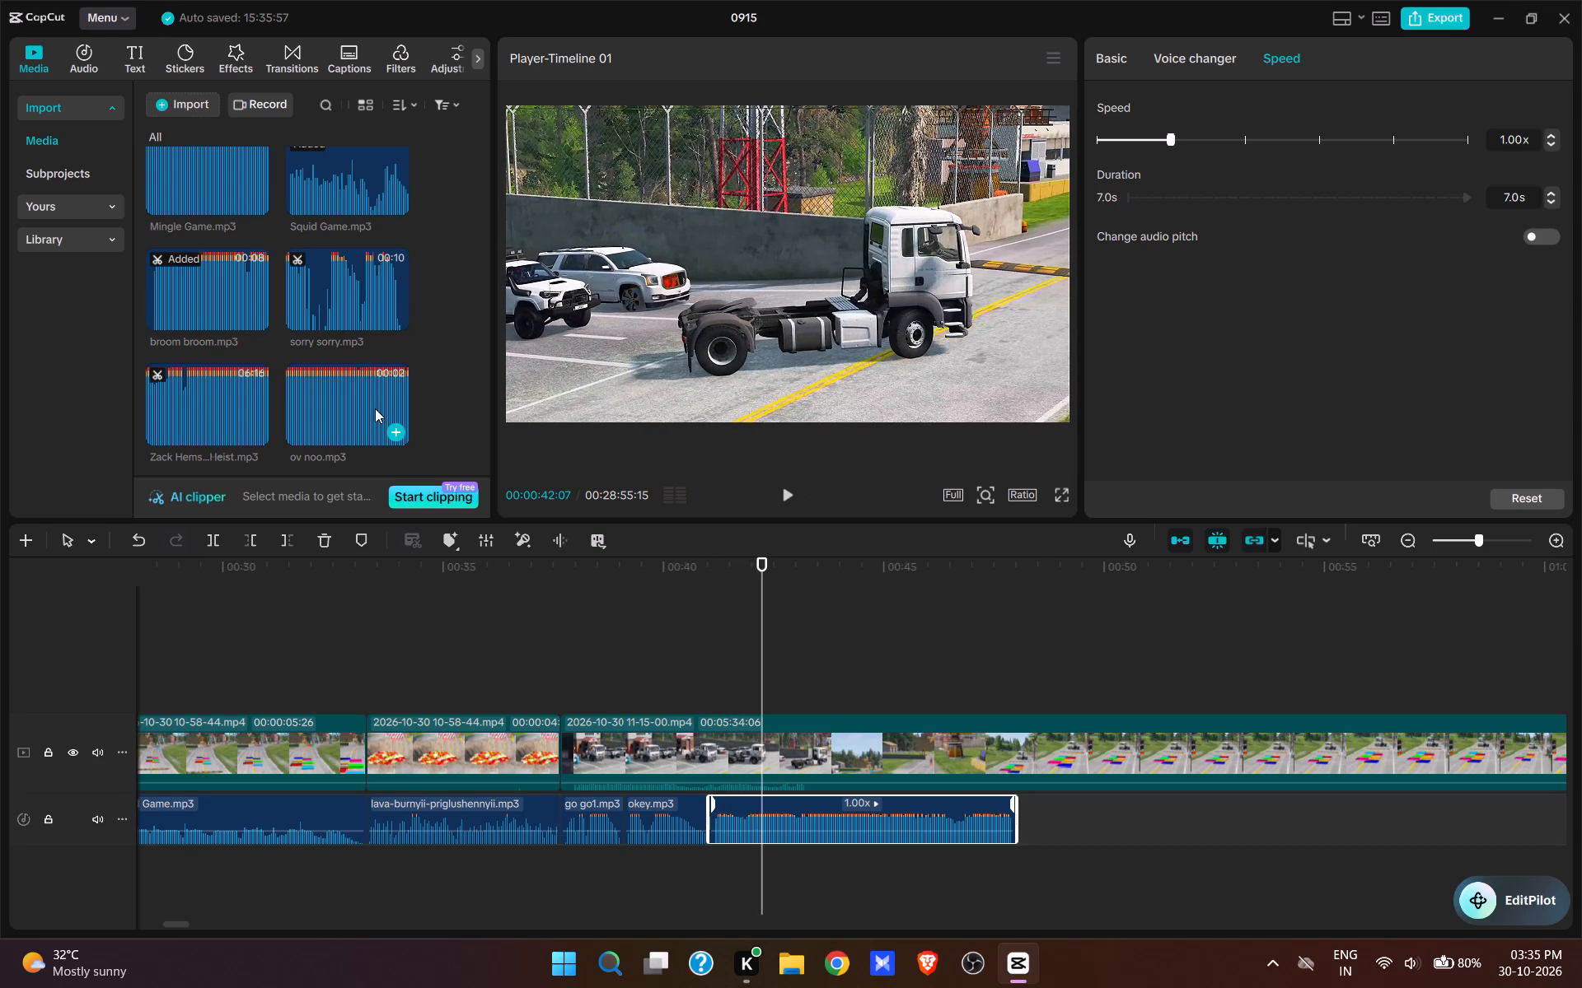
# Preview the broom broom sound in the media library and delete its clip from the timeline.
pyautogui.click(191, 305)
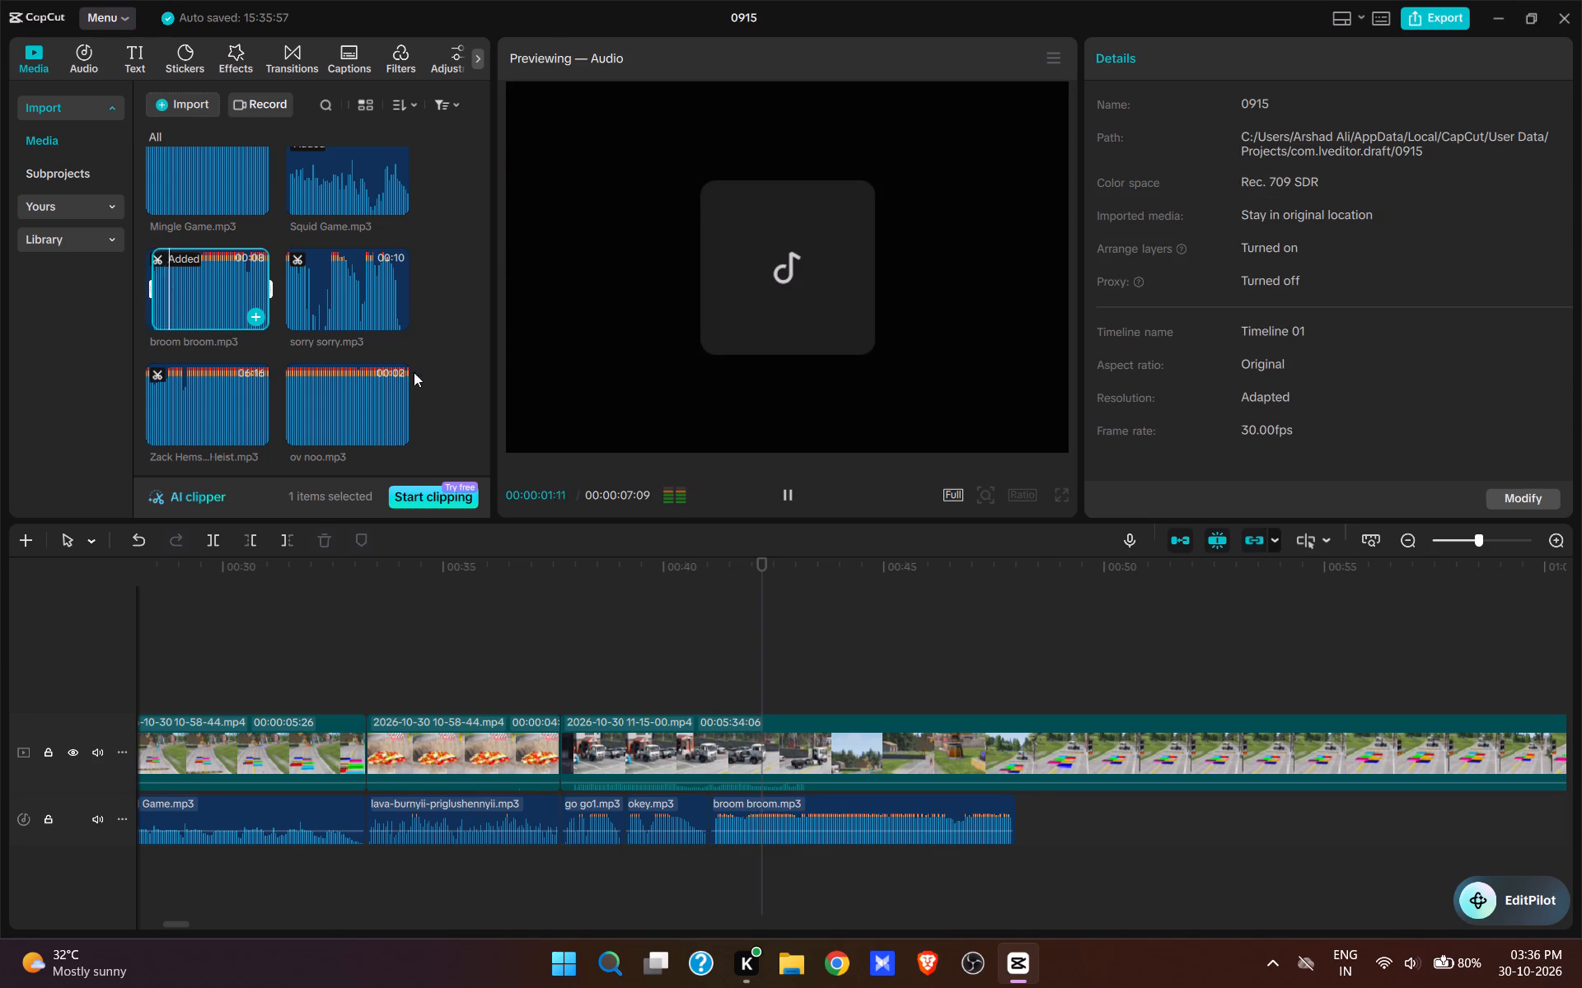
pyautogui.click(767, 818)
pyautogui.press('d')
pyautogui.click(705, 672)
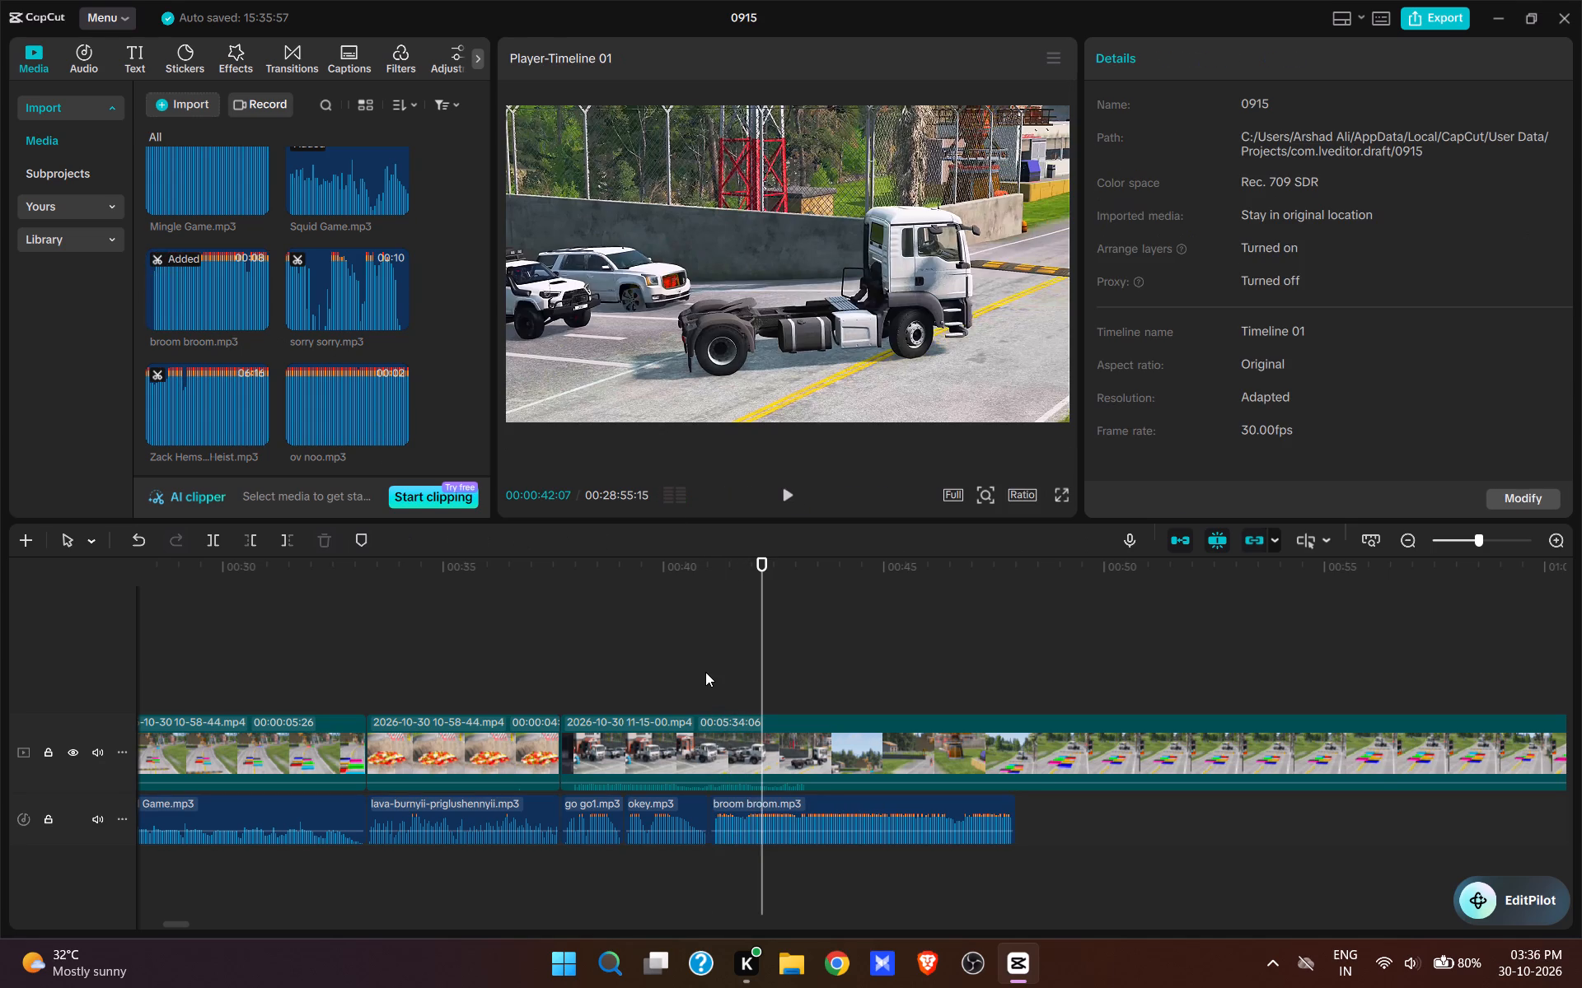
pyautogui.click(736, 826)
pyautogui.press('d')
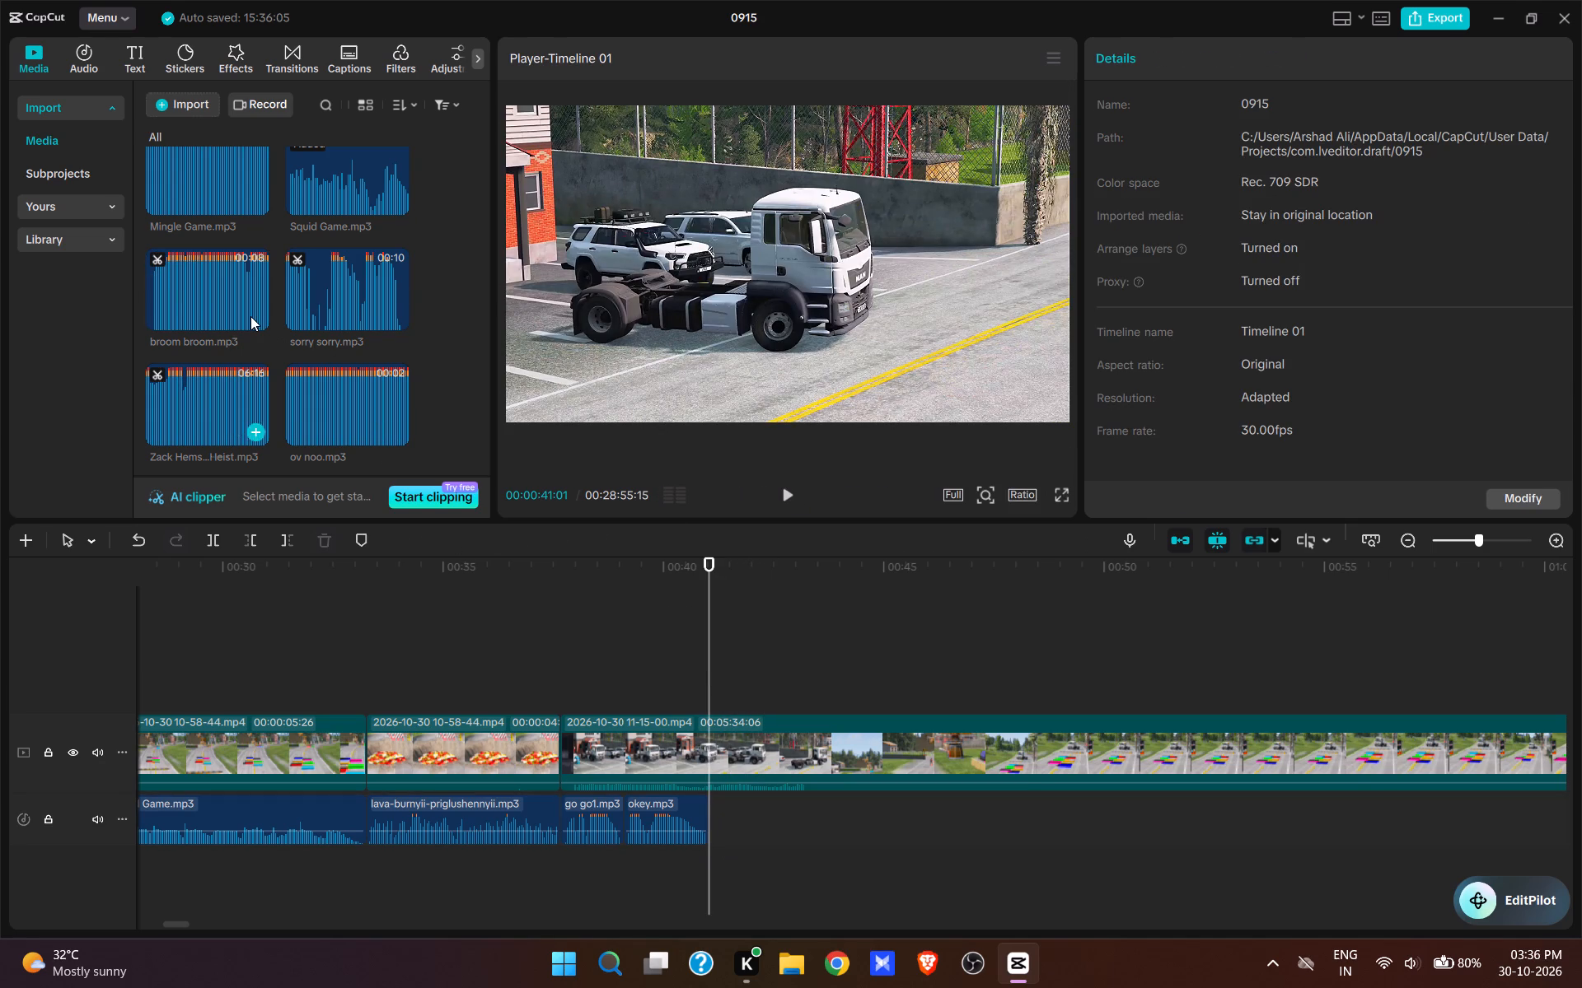
# Add broom broom.mp3 at 00:00:41:01, directly after okey, and play it with the departing truck.
pyautogui.click(250, 316)
pyautogui.press('space')
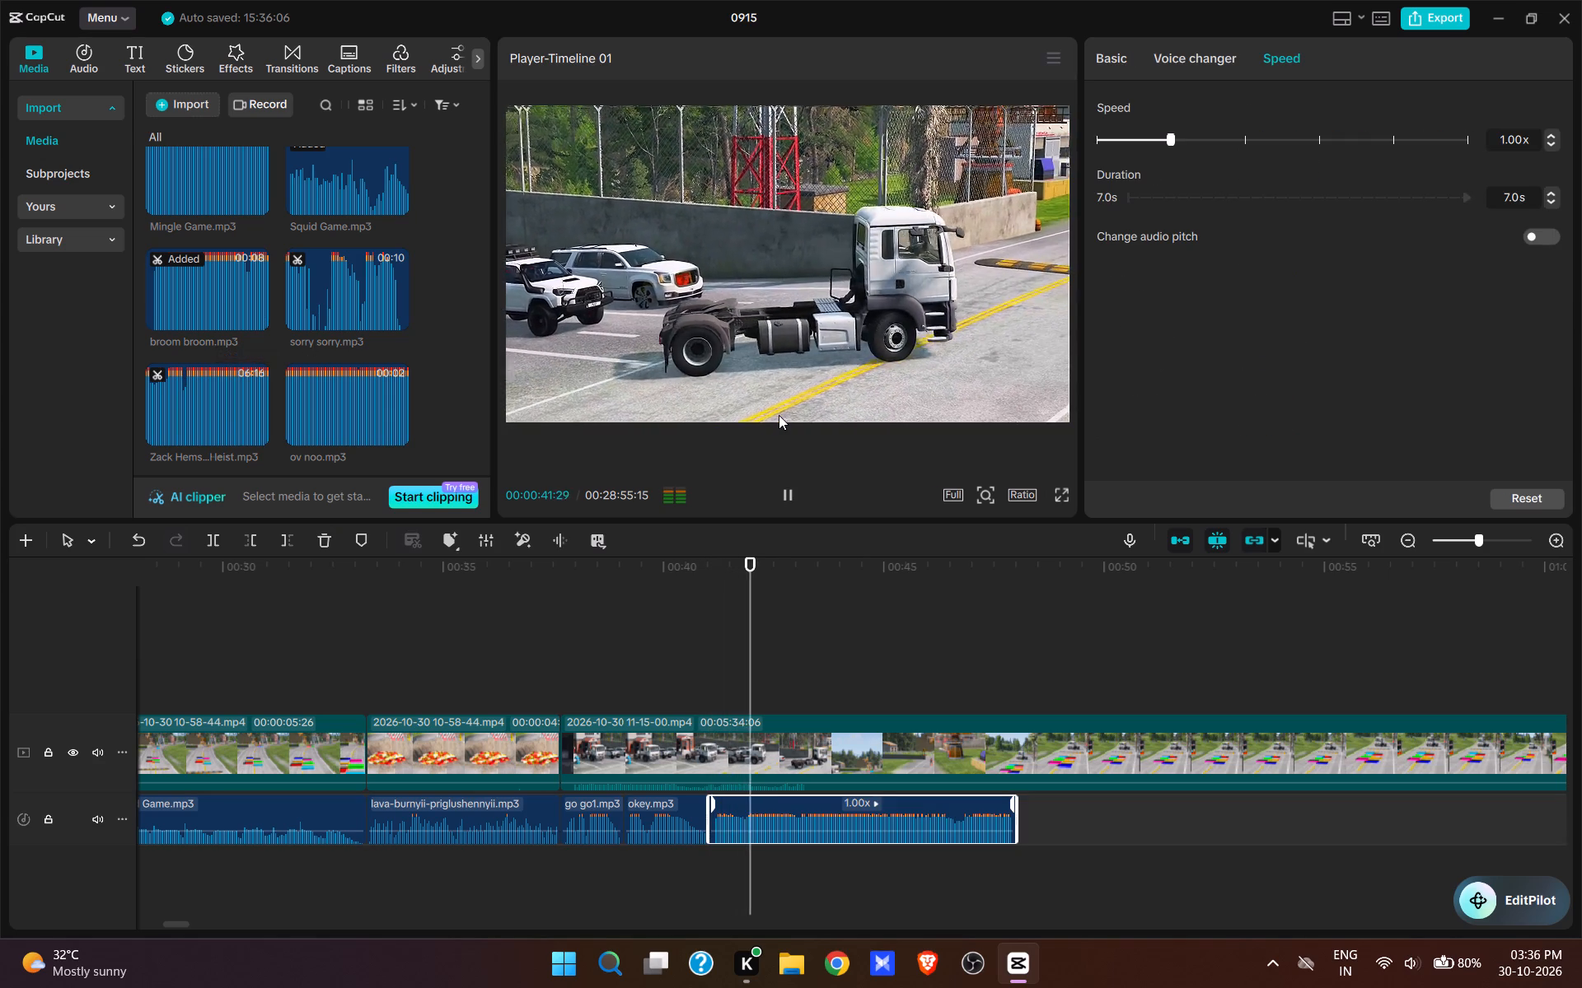
pyautogui.press('space')
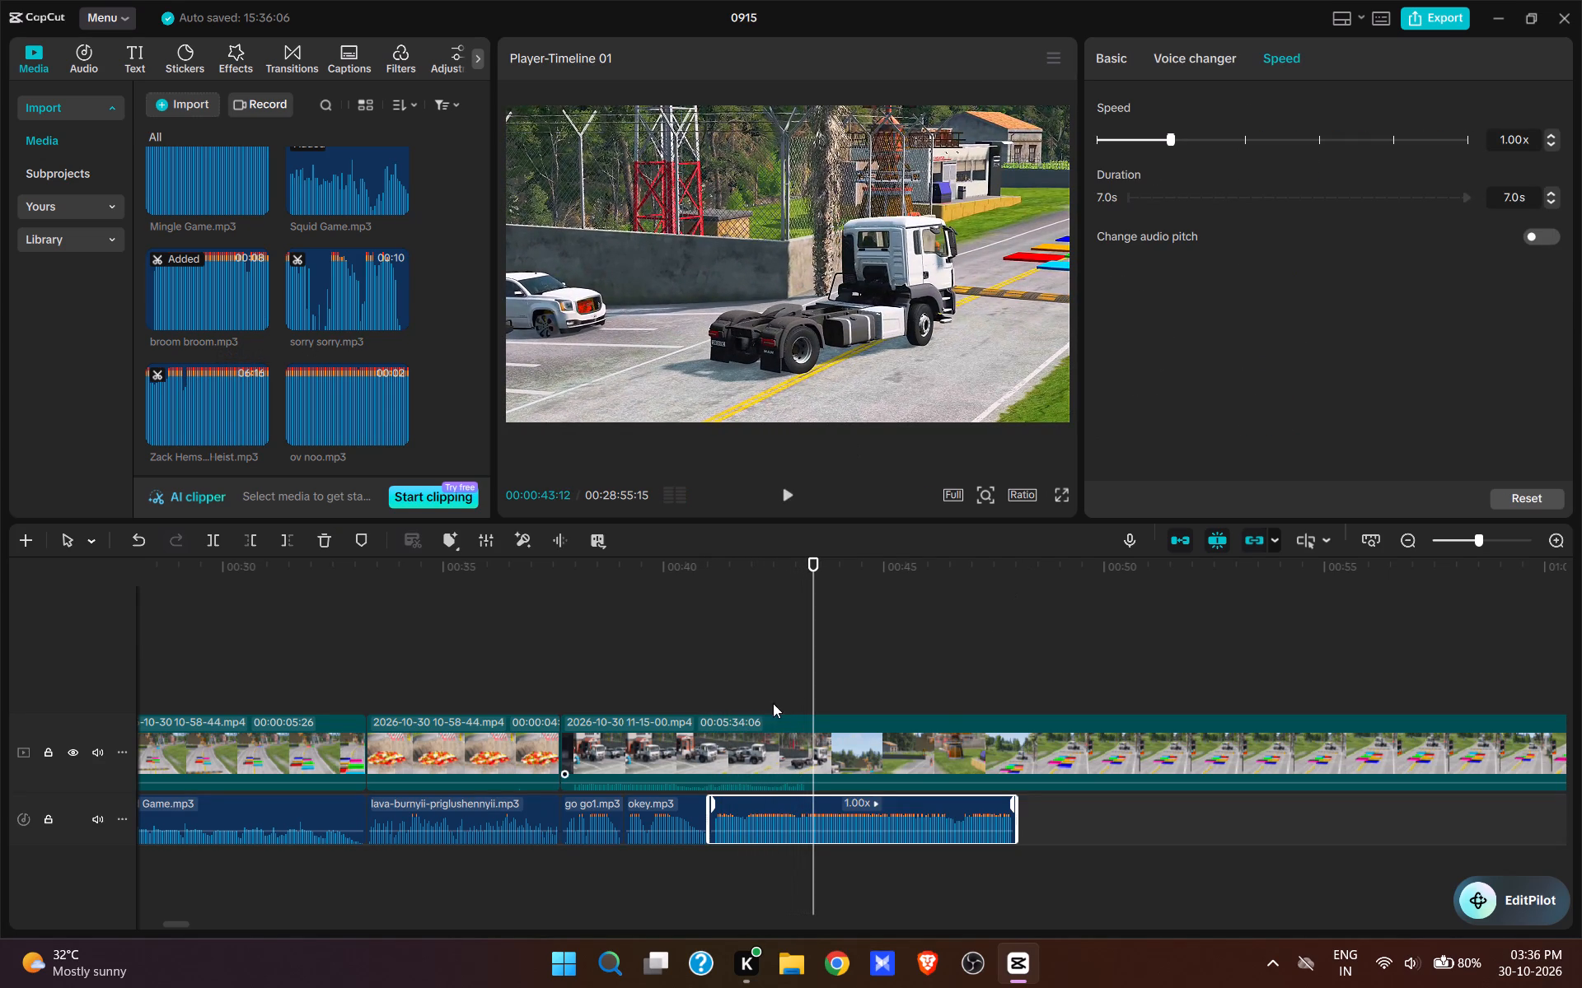
pyautogui.click(805, 683)
pyautogui.click(799, 683)
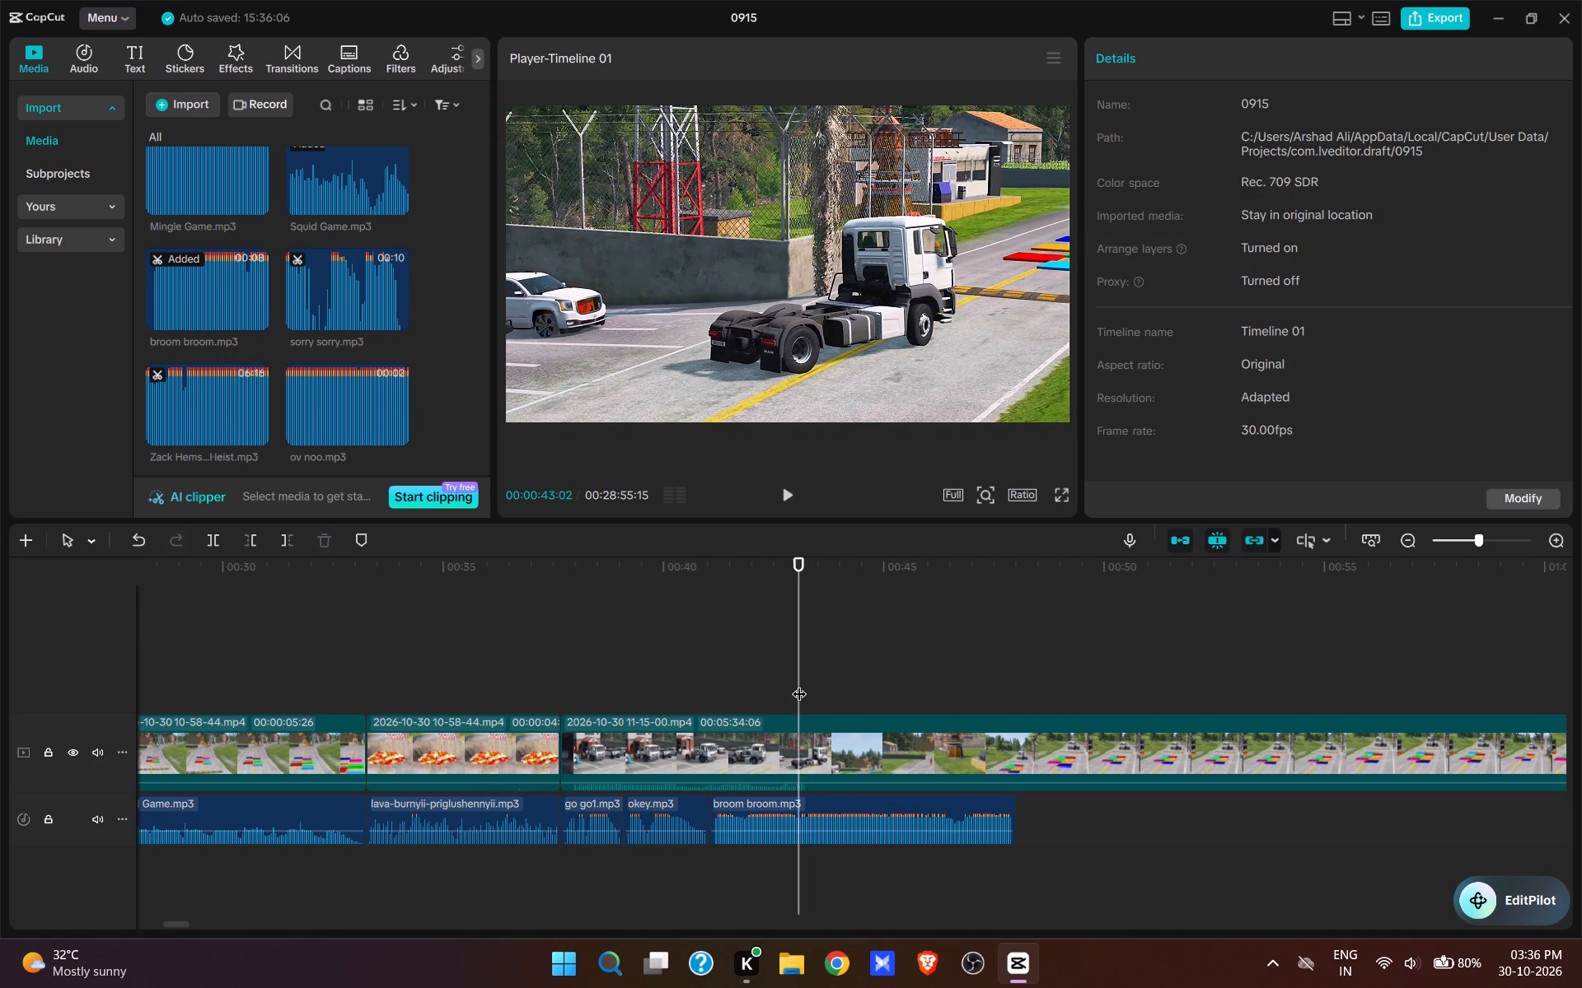
pyautogui.press('space')
pyautogui.press('space')
pyautogui.click(799, 683)
pyautogui.click(800, 684)
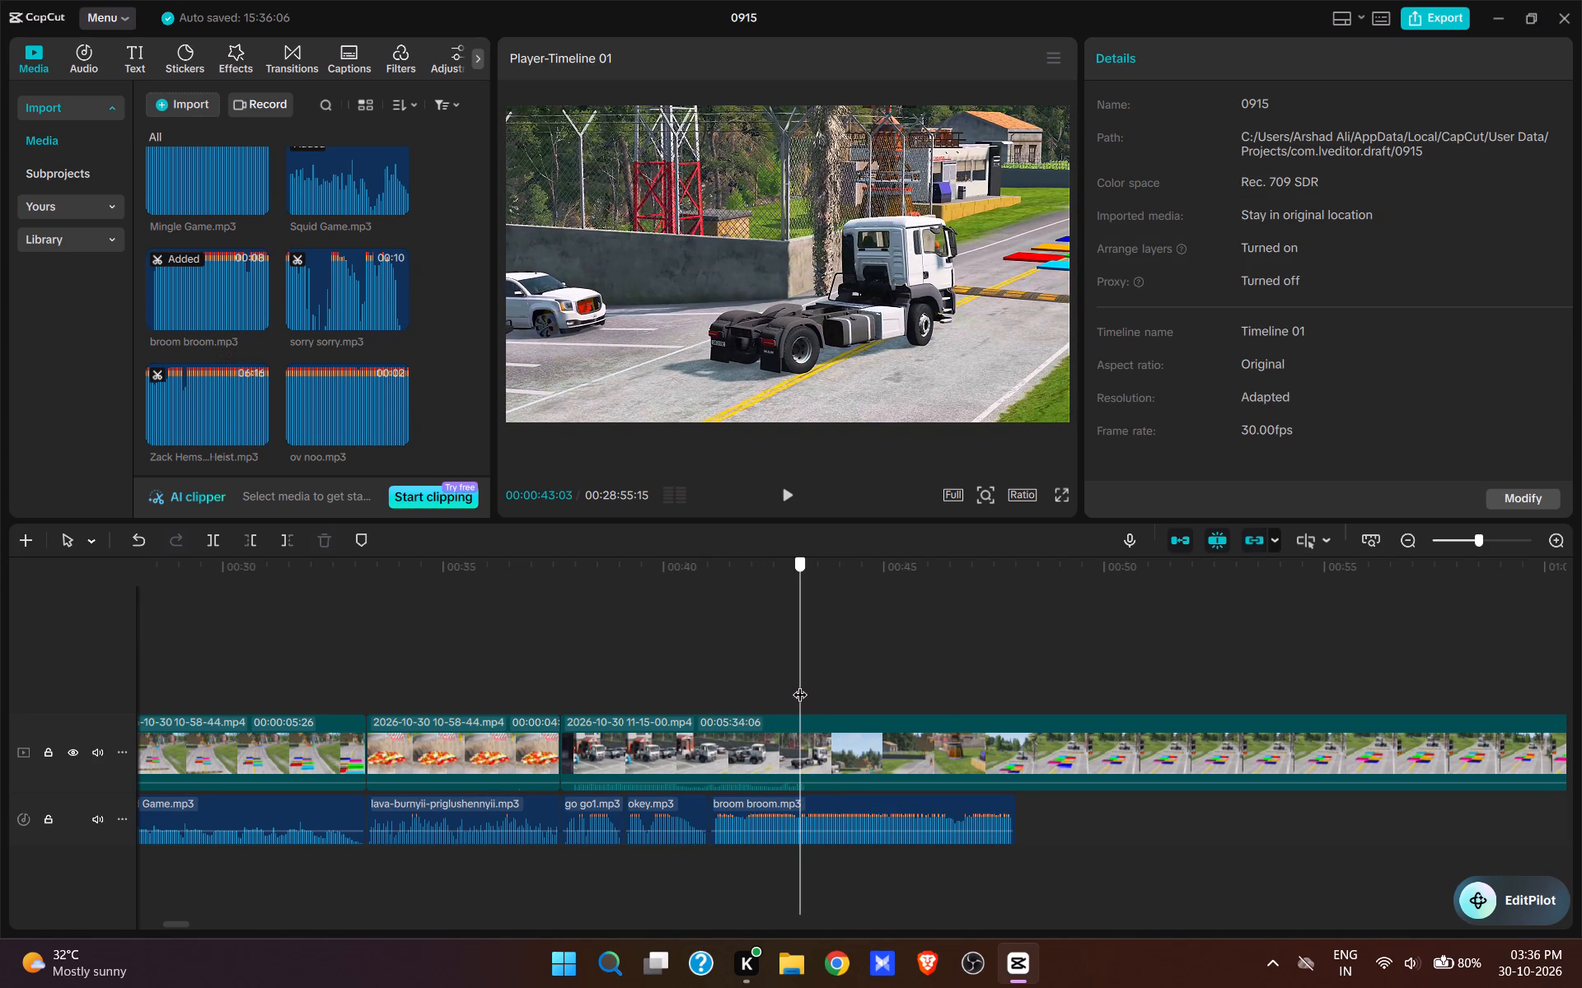
pyautogui.click(812, 738)
pyautogui.press('w')
pyautogui.click(854, 845)
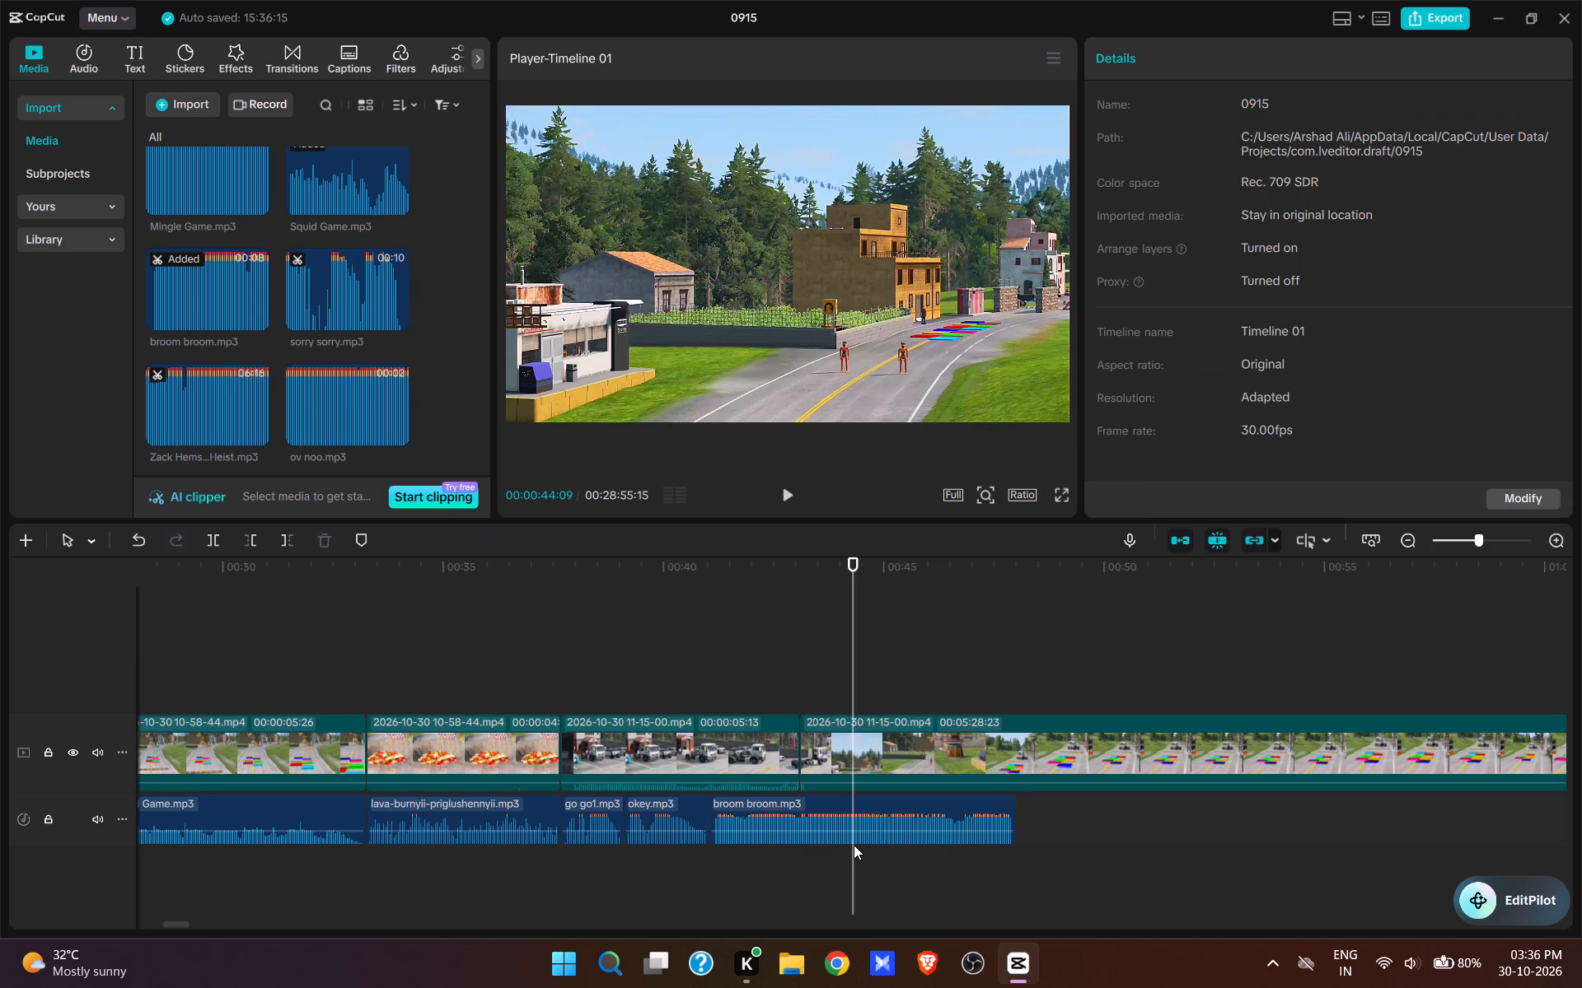
pyautogui.click(1038, 694)
pyautogui.click(1258, 682)
pyautogui.click(912, 698)
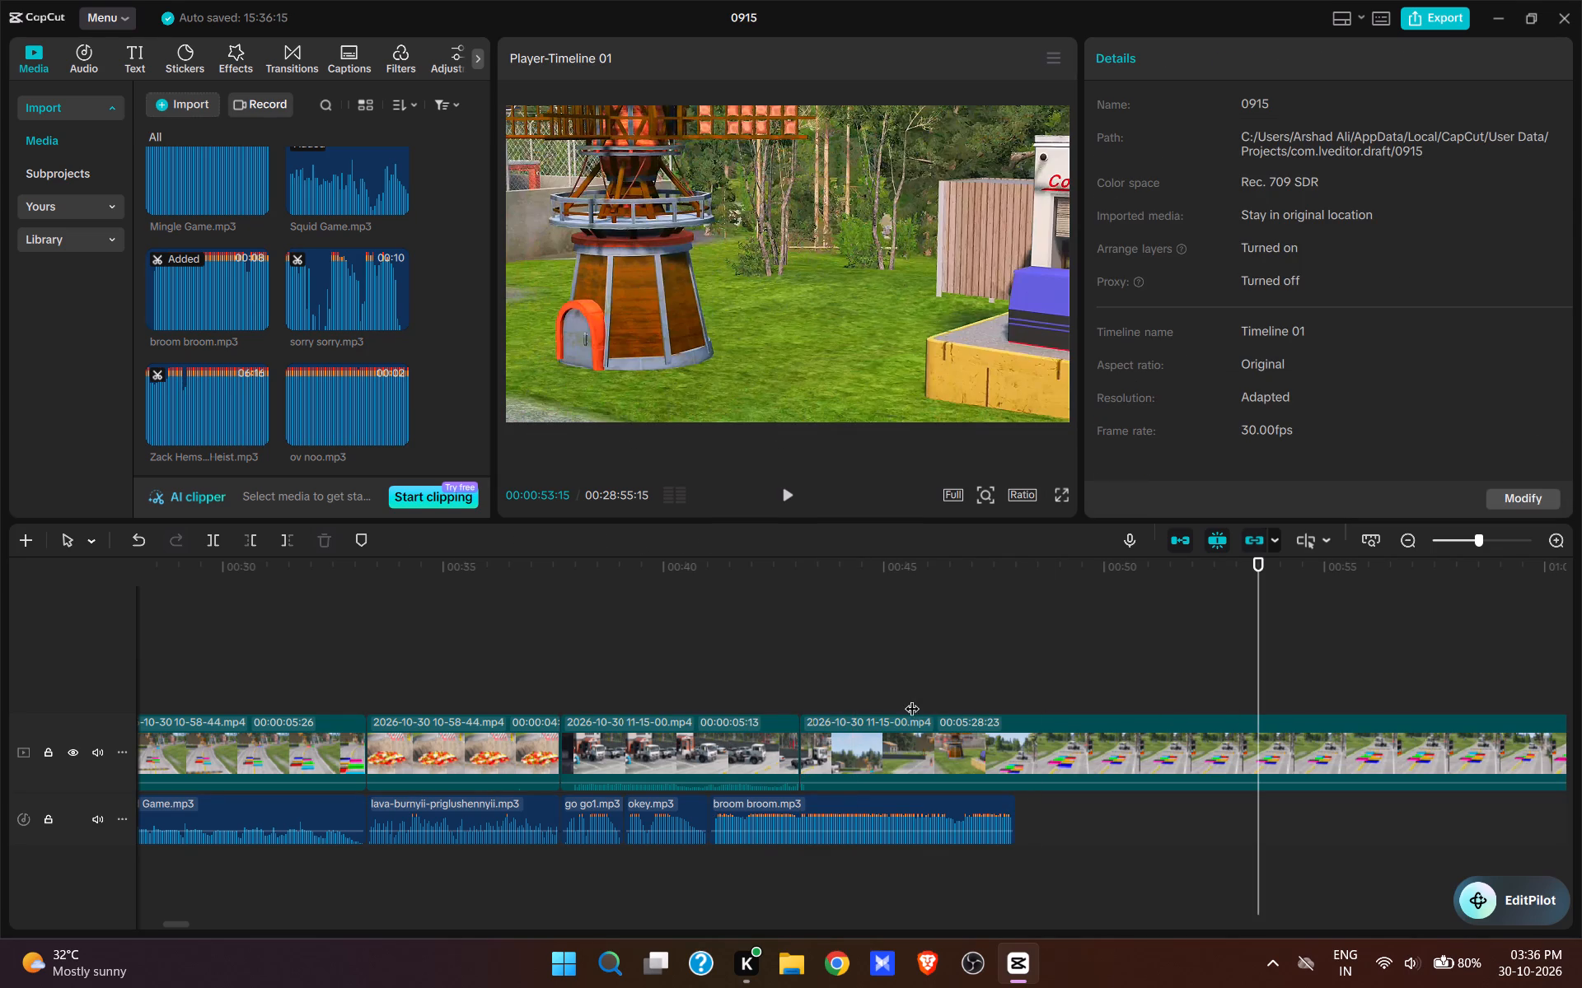
pyautogui.moveTo(1051, 777); pyautogui.dragTo(1050, 857)
pyautogui.click(1515, 692)
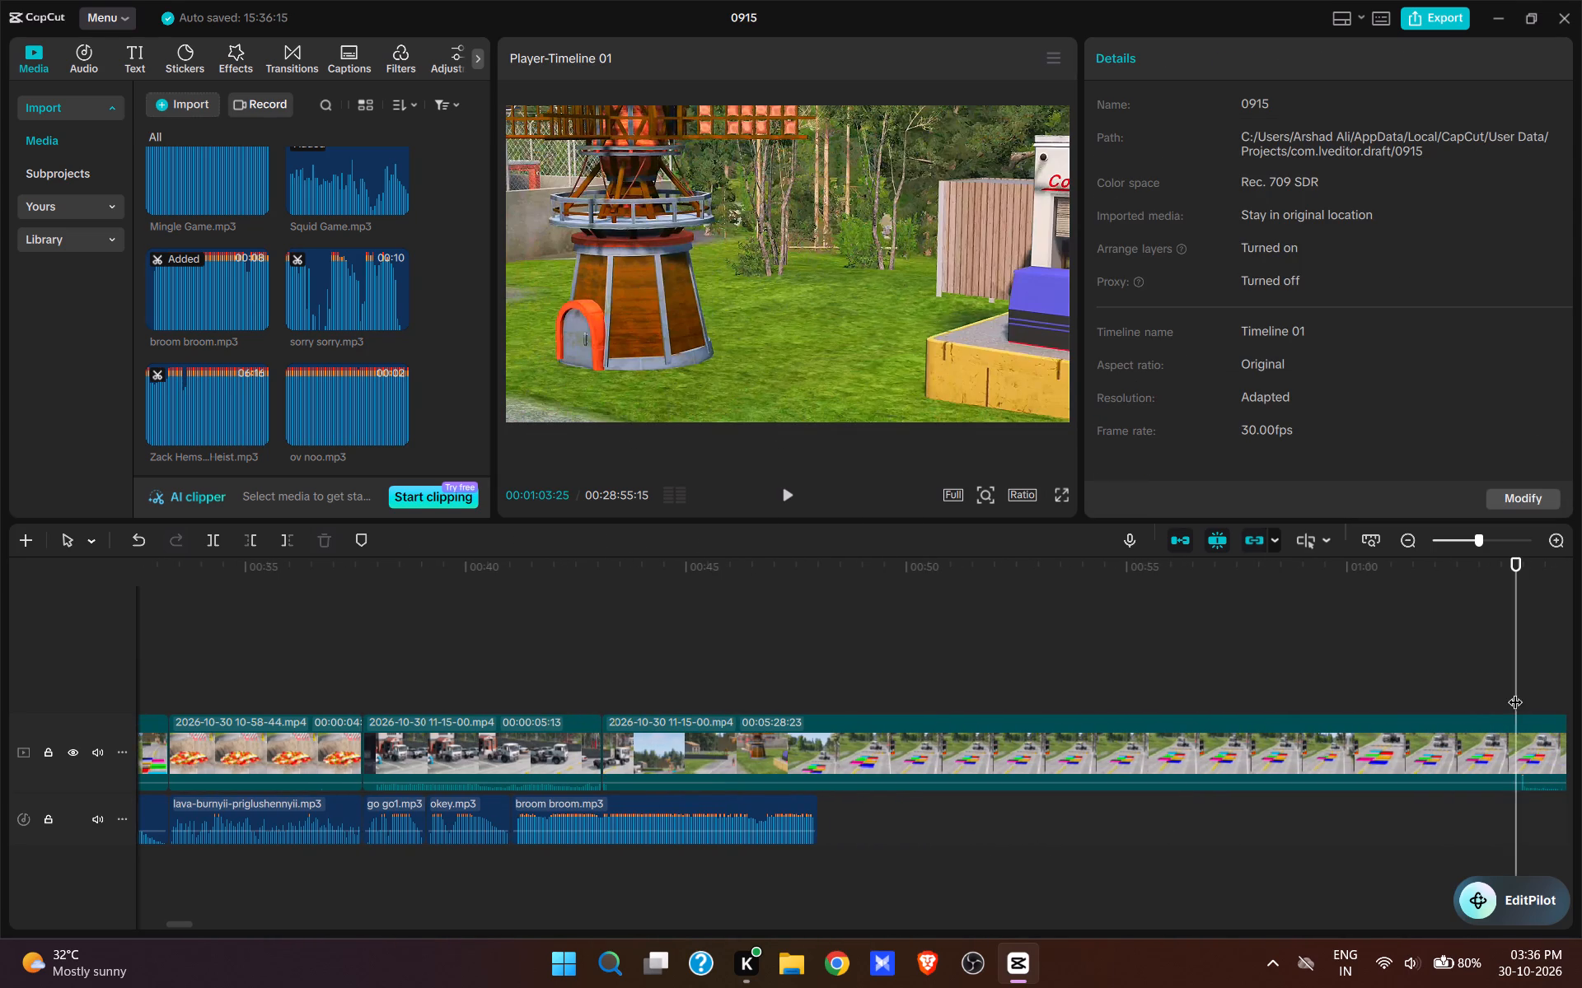
pyautogui.press('space')
pyautogui.press('space')
pyautogui.press('q')
# Play across the new cut and trim the end of the broom broom sound to the cut at 00:00:43:03.
pyautogui.click(588, 691)
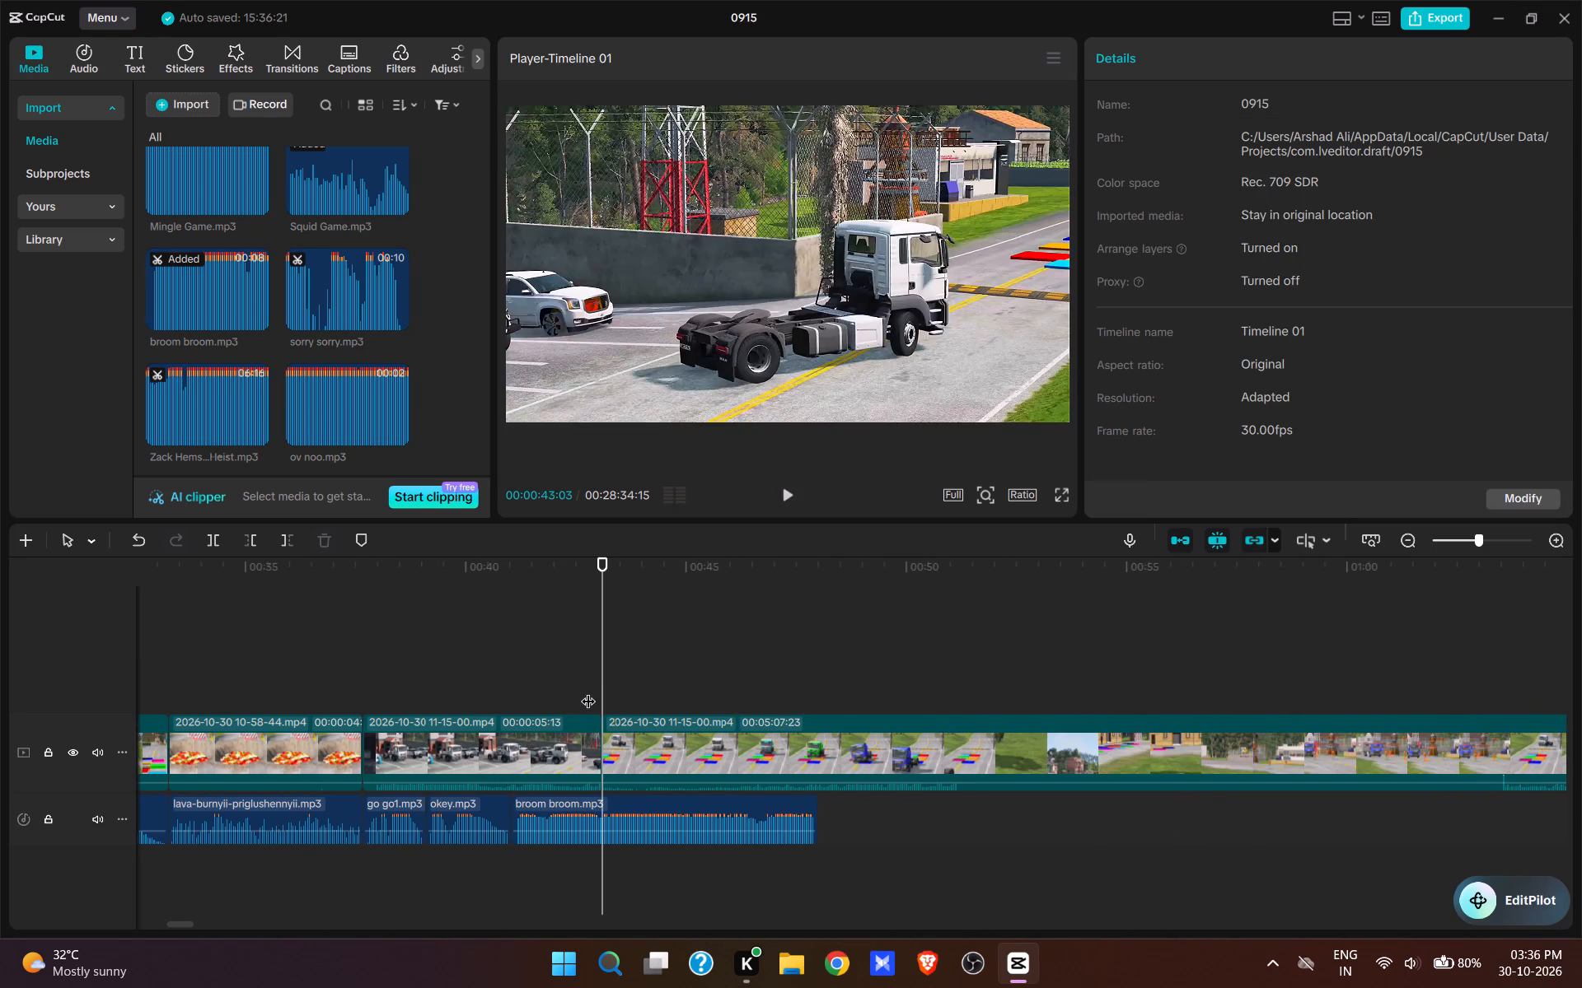
pyautogui.press('space')
pyautogui.press('space')
pyautogui.doubleClick(605, 680)
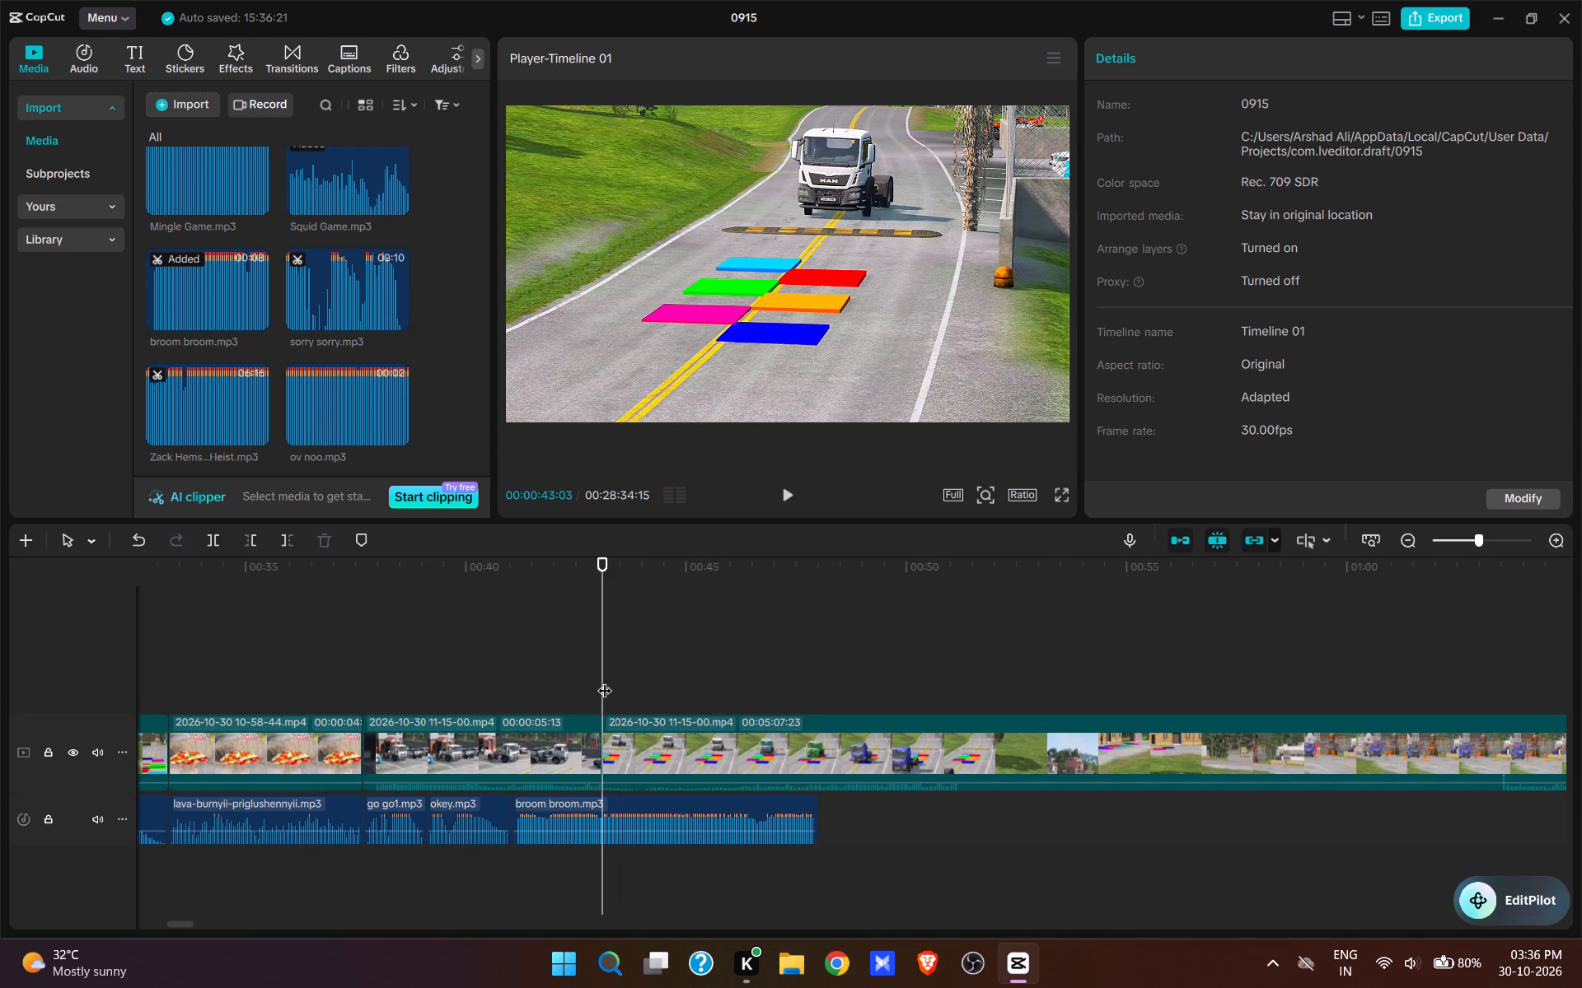
pyautogui.click(634, 822)
pyautogui.press('e')
# Add the Speed bump.mp3 sound at 00:00:43:03, directly after broom broom, and play it with the truck approaching the bump.
pyautogui.scroll(-5, 300, 272)
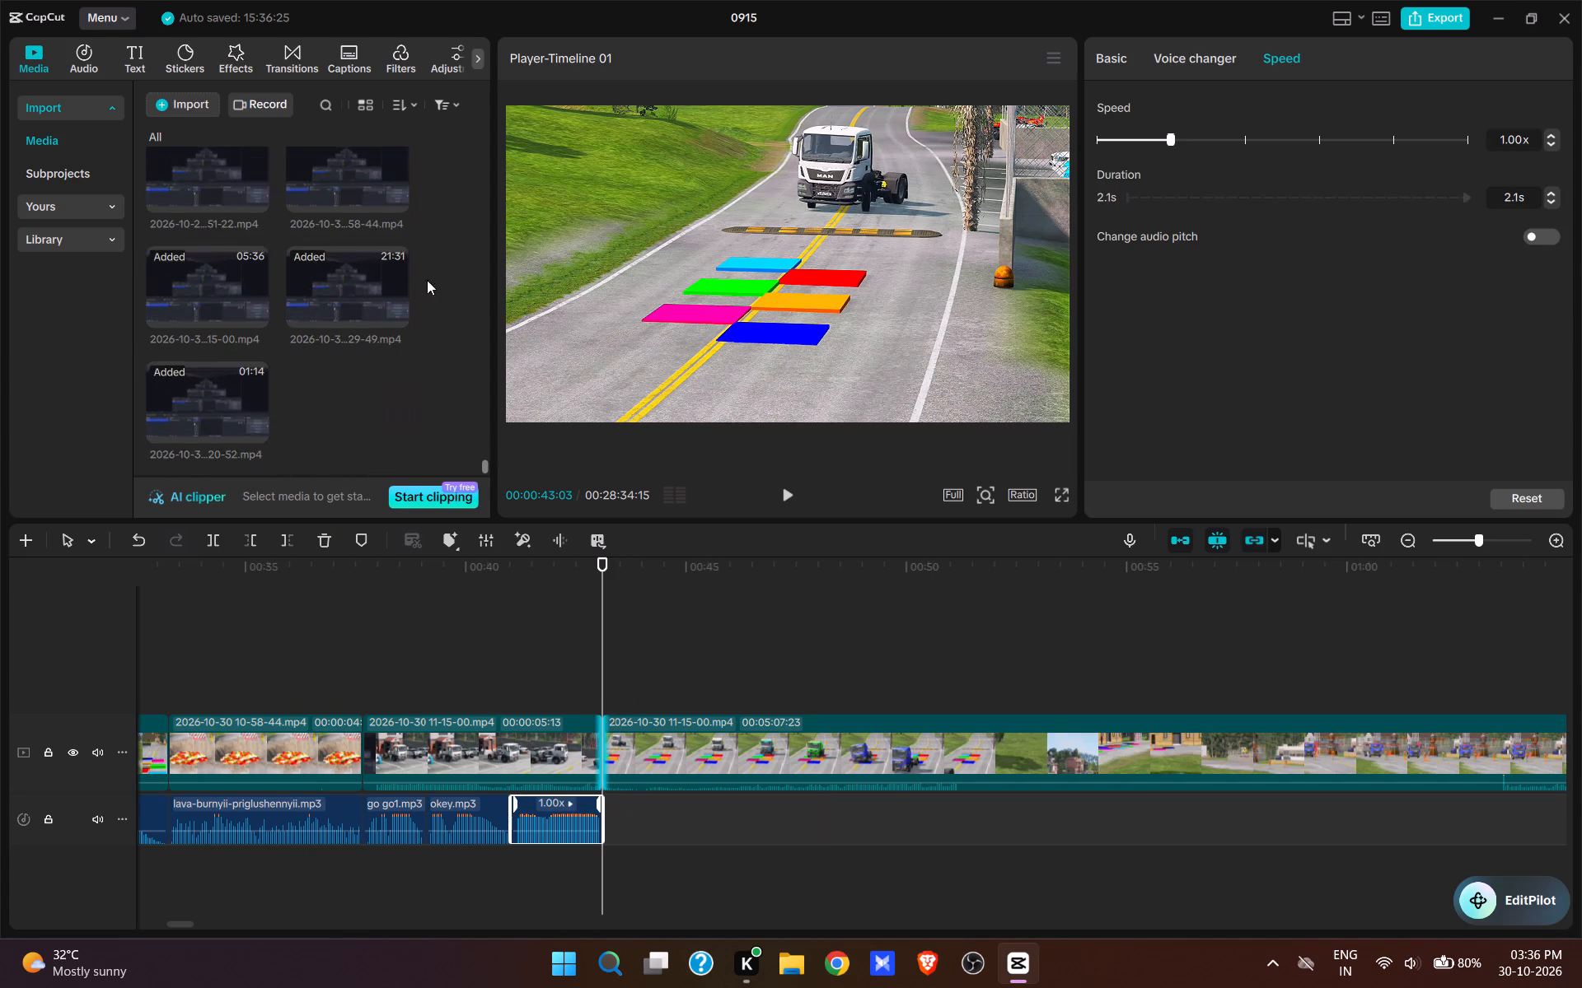
pyautogui.scroll(12, 414, 289)
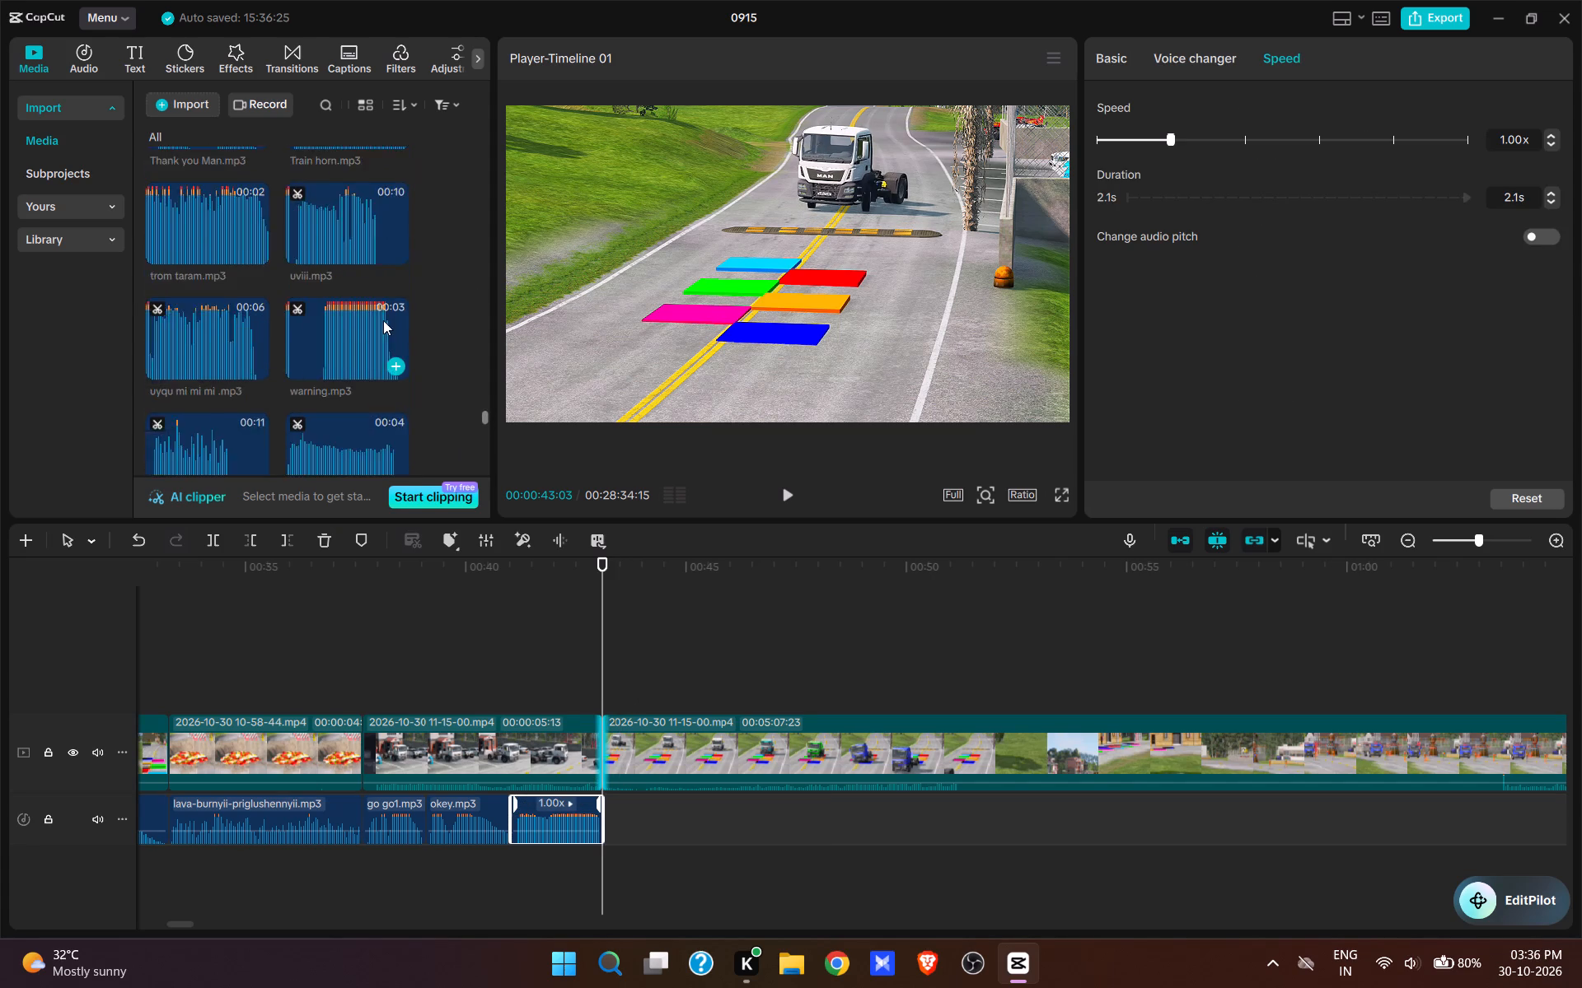
pyautogui.scroll(6, 383, 320)
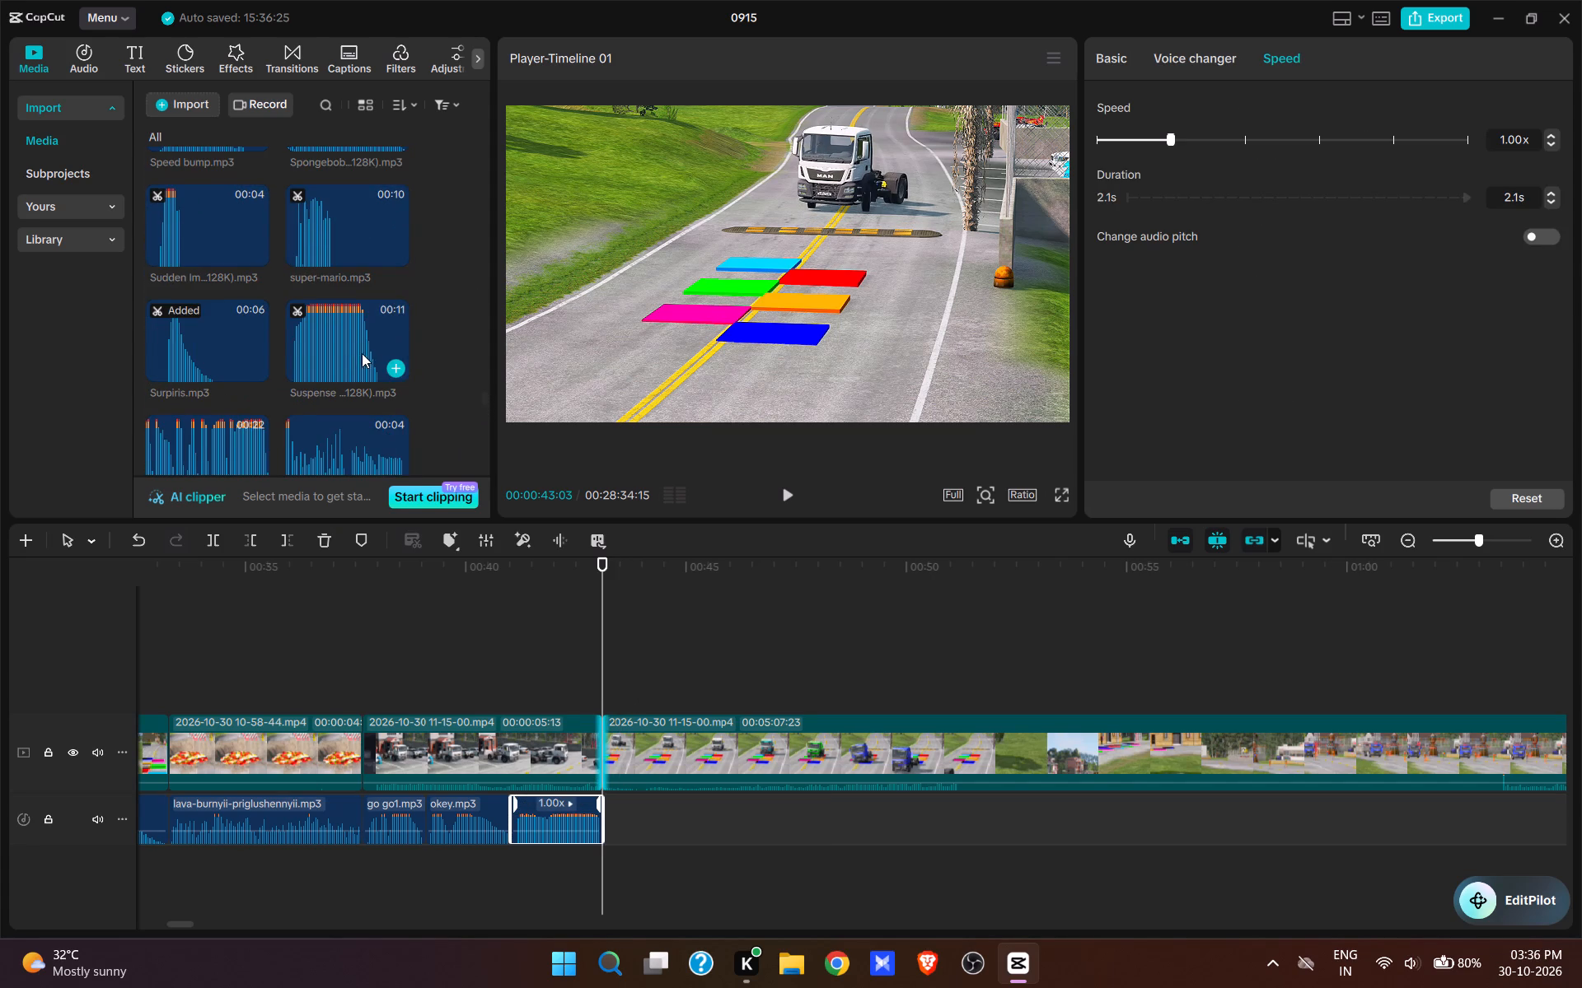
pyautogui.scroll(1, 362, 353)
pyautogui.click(257, 227)
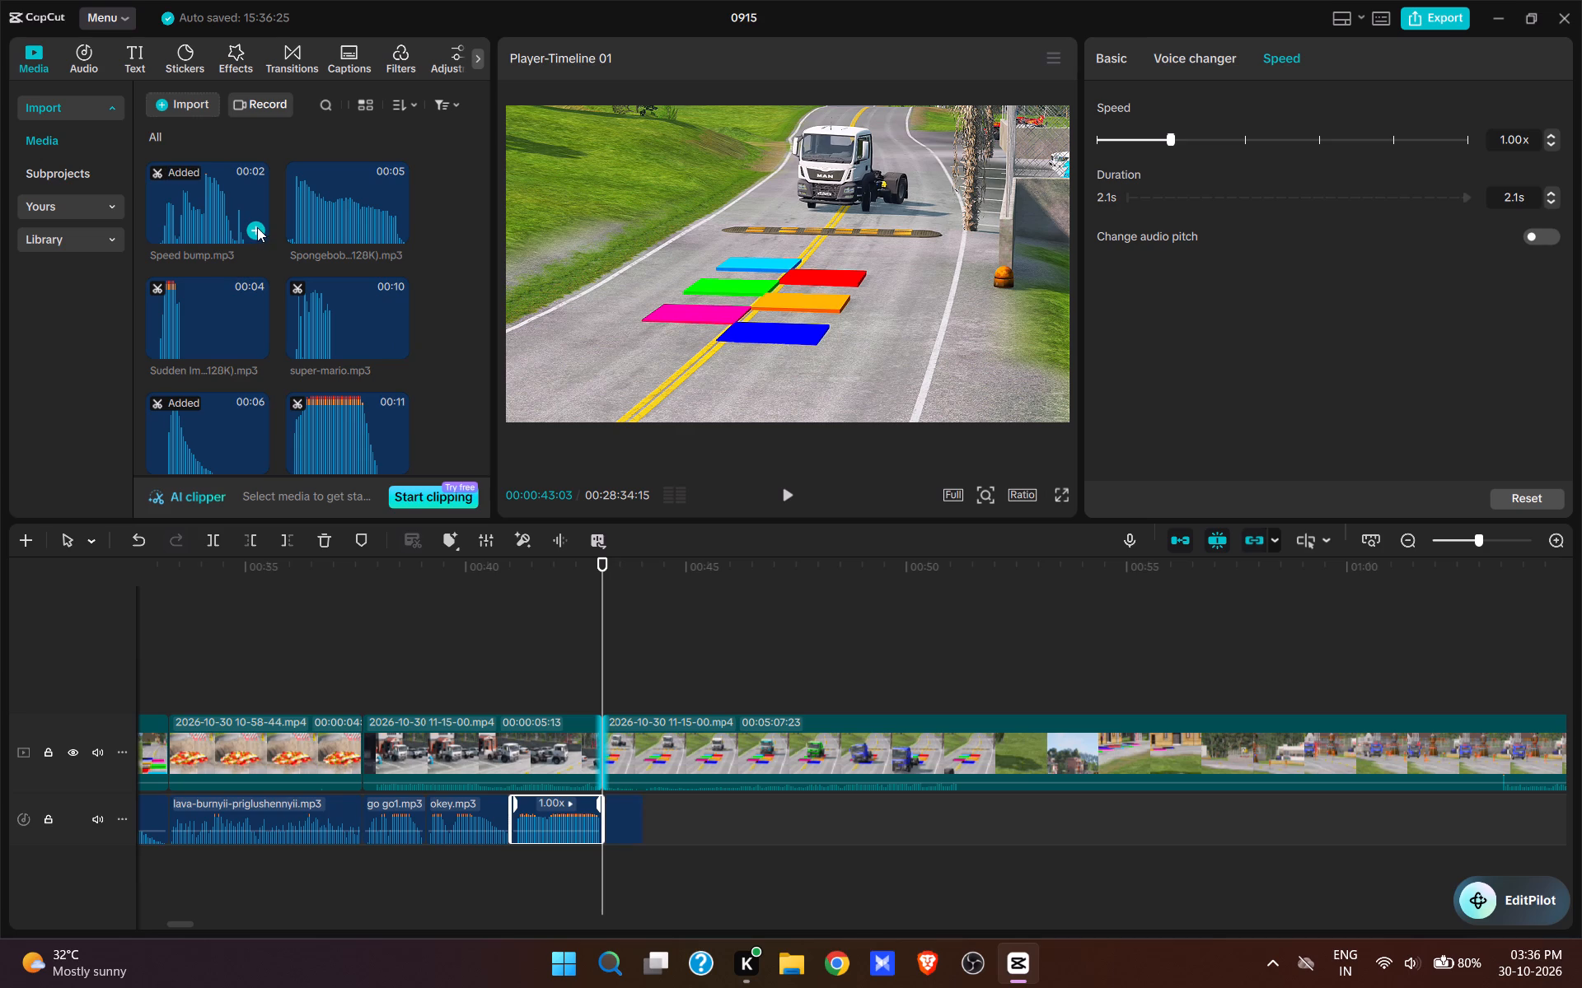
pyautogui.press('space')
pyautogui.press('space')
pyautogui.press('space')
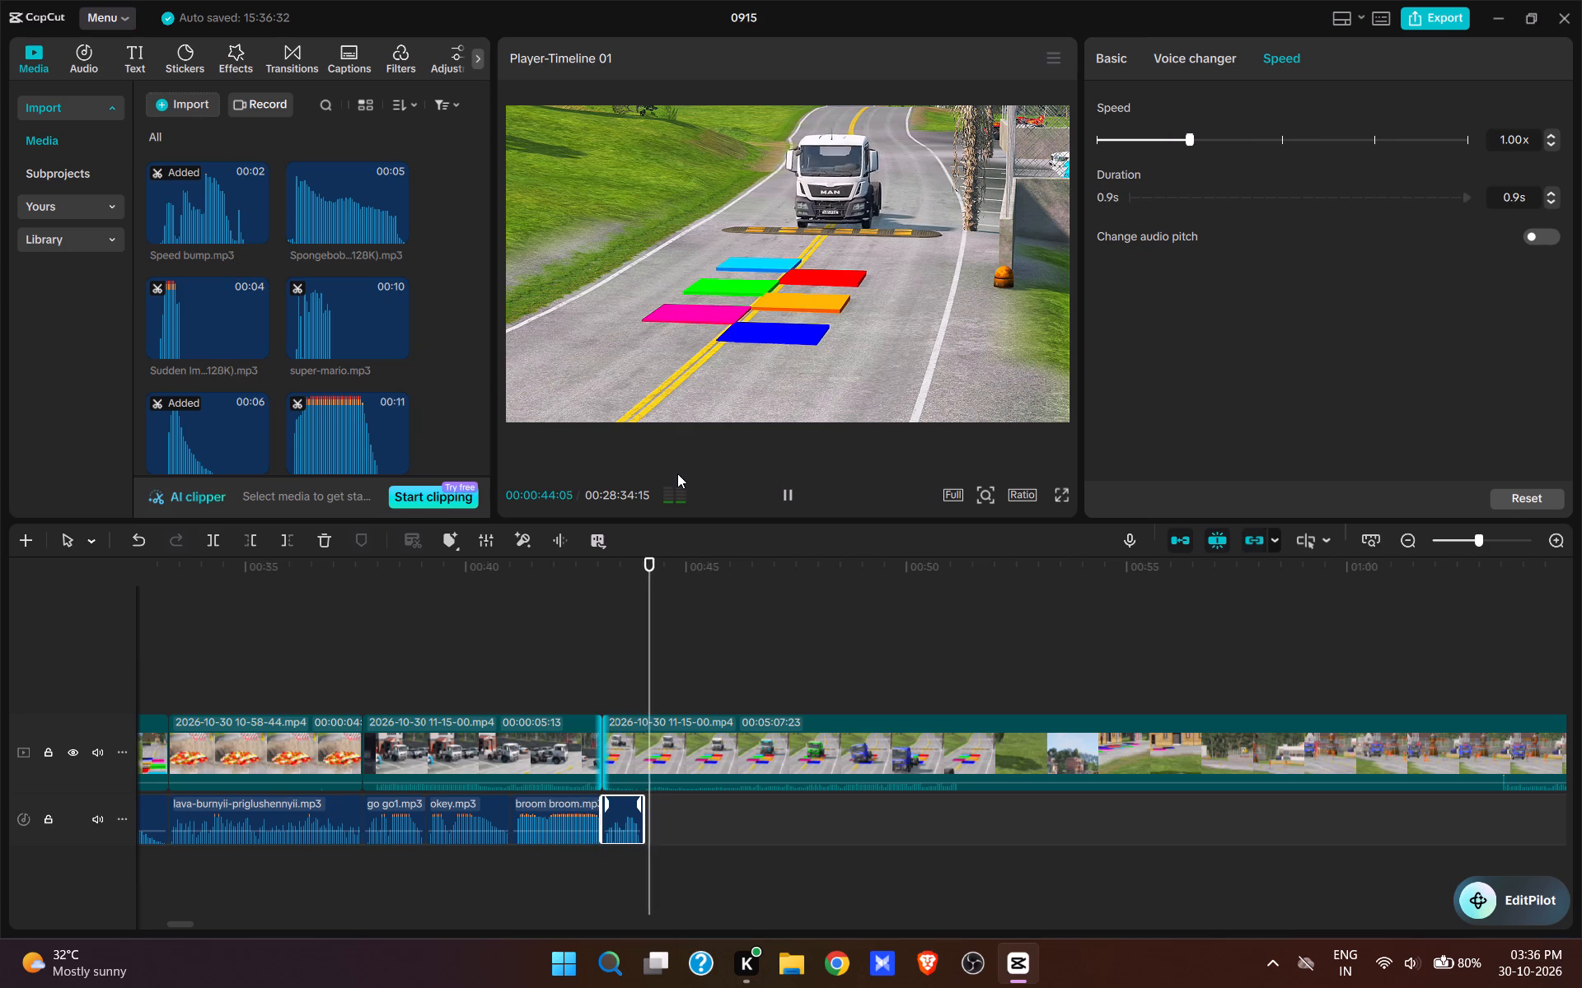
pyautogui.press('space')
# Add the Mario Jump.mp3 sound at 00:00:44:10, after Speed bump, and play it with the truck crossing the bump.
pyautogui.scroll(5, 317, 366)
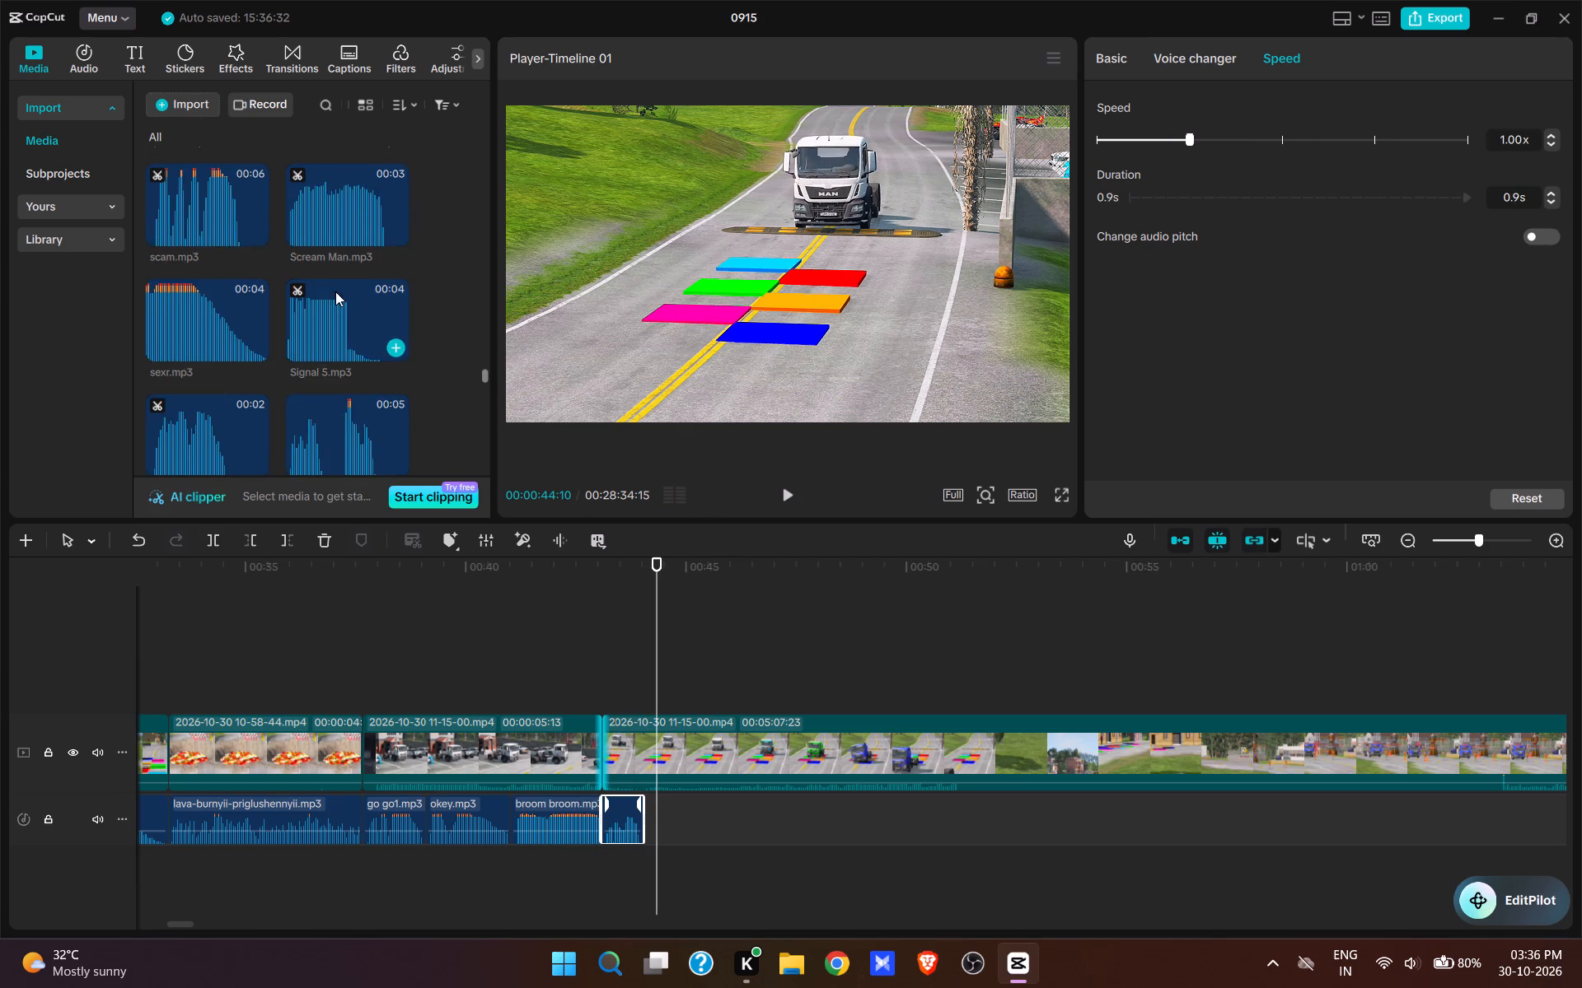
pyautogui.scroll(16, 335, 296)
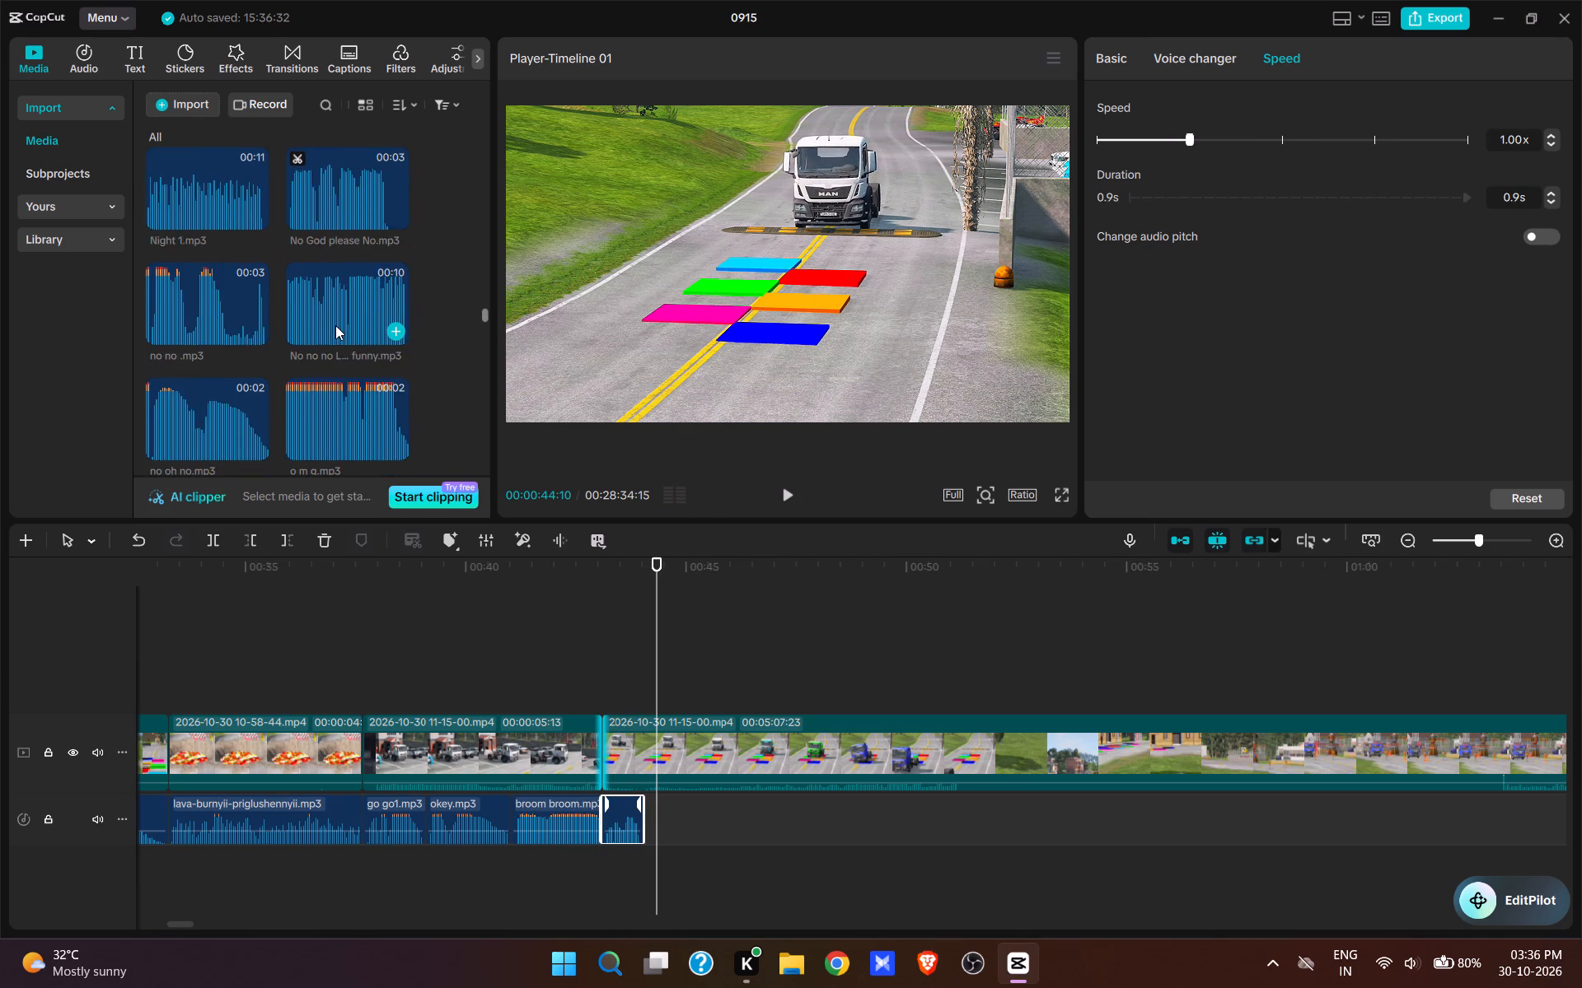
pyautogui.scroll(2, 337, 328)
pyautogui.scroll(1, 255, 305)
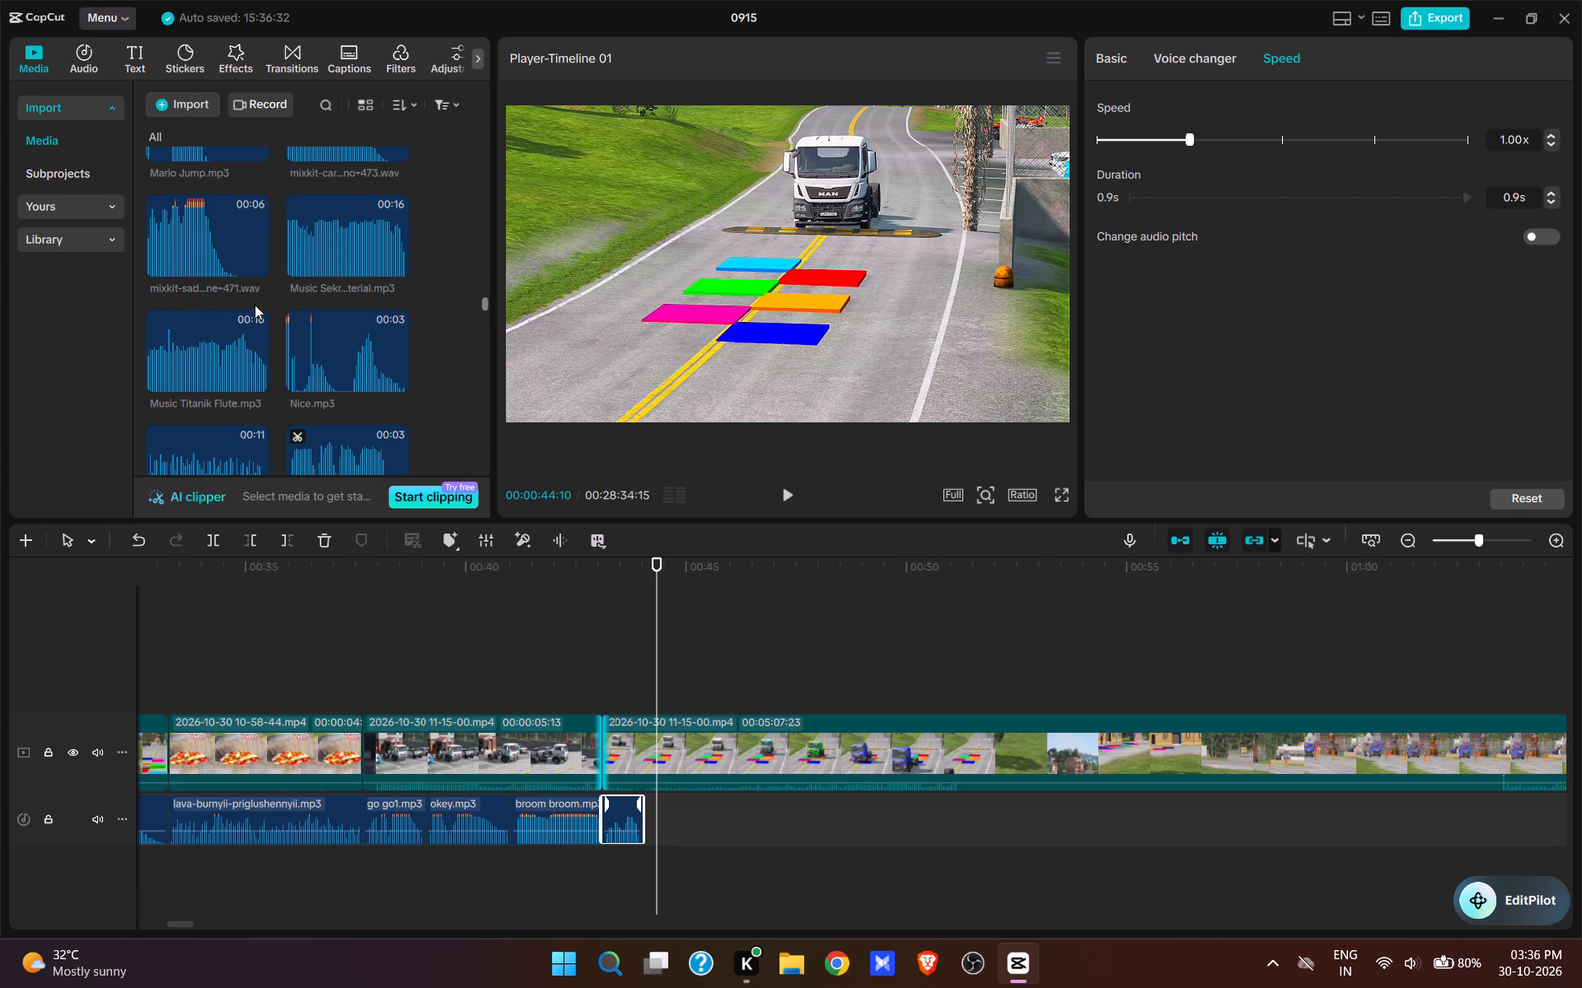
pyautogui.scroll(1, 261, 254)
pyautogui.click(258, 242)
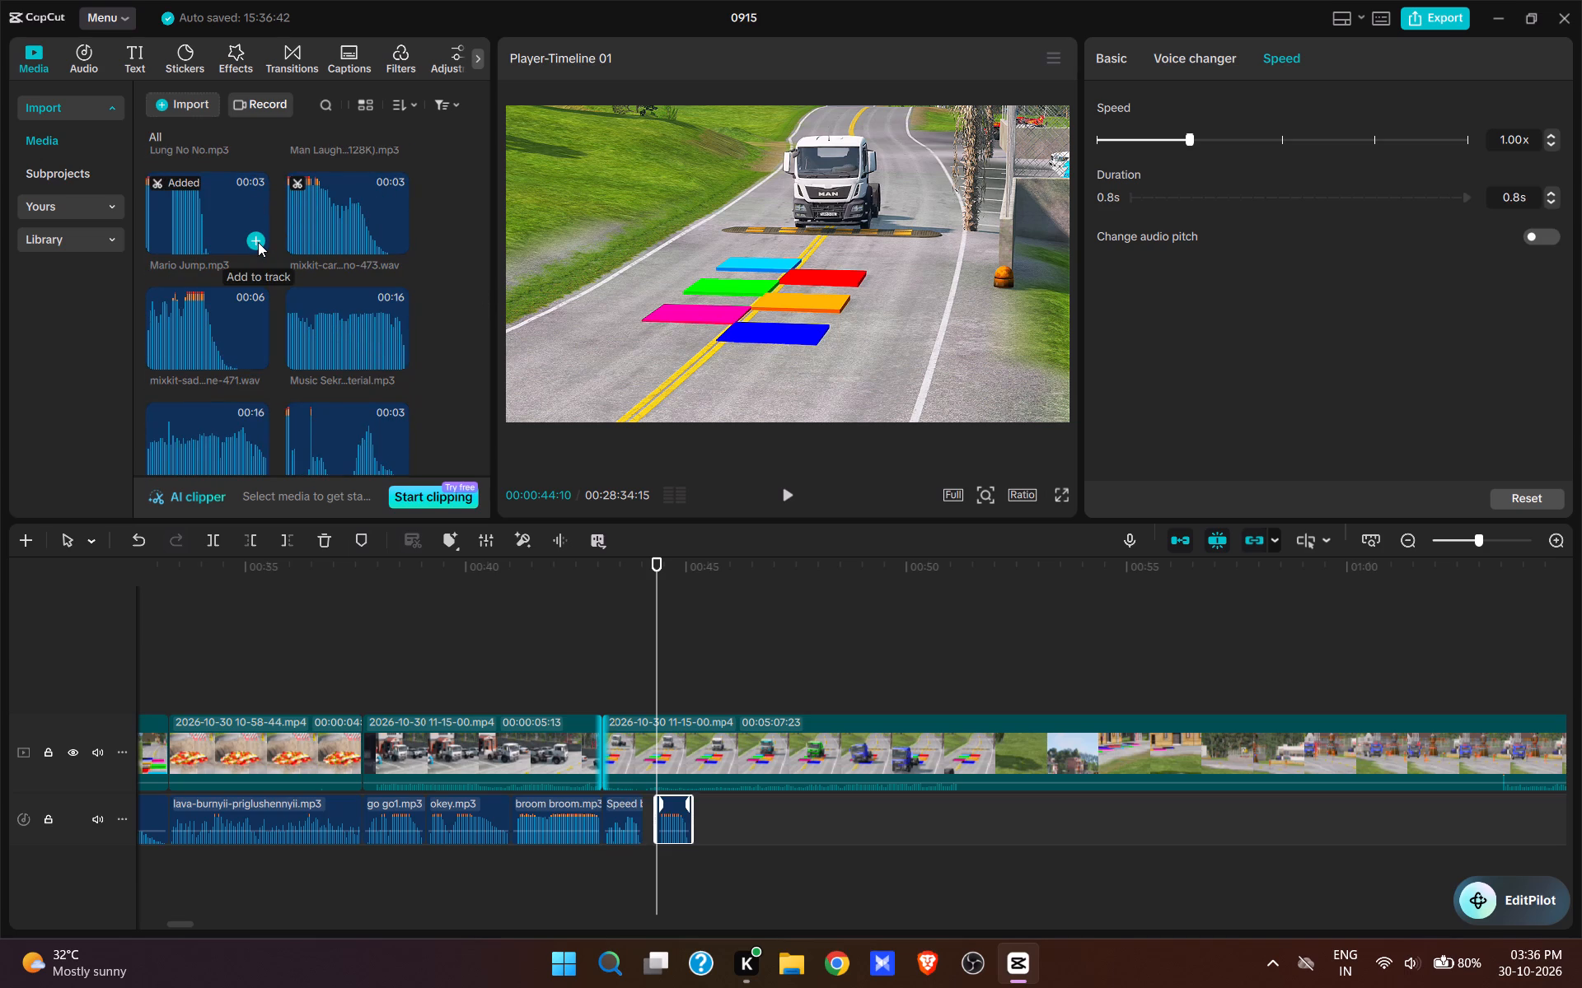
pyautogui.press('space')
pyautogui.press('space')
pyautogui.press('space')
pyautogui.press('space')
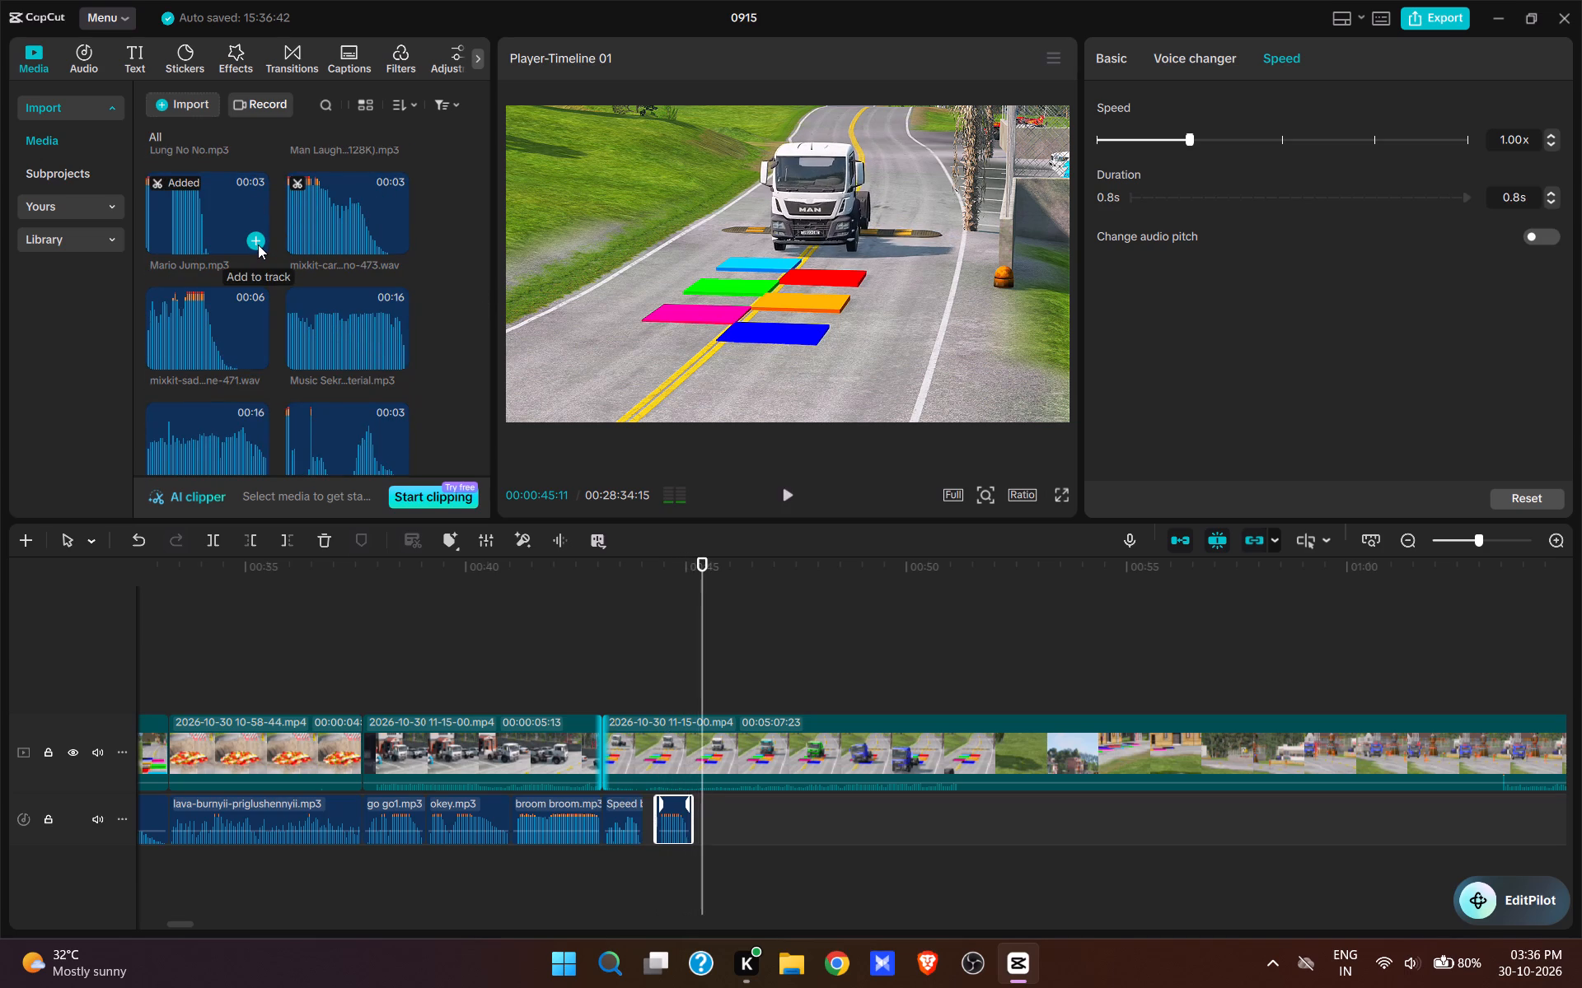
# Add Mingle Game.mp3 at 00:00:45:29, where the truck reaches the first coloured pad, and trim its beginning to 00:00:46:09.
pyautogui.press('space')
pyautogui.press('space')
pyautogui.press('space')
pyautogui.press('space')
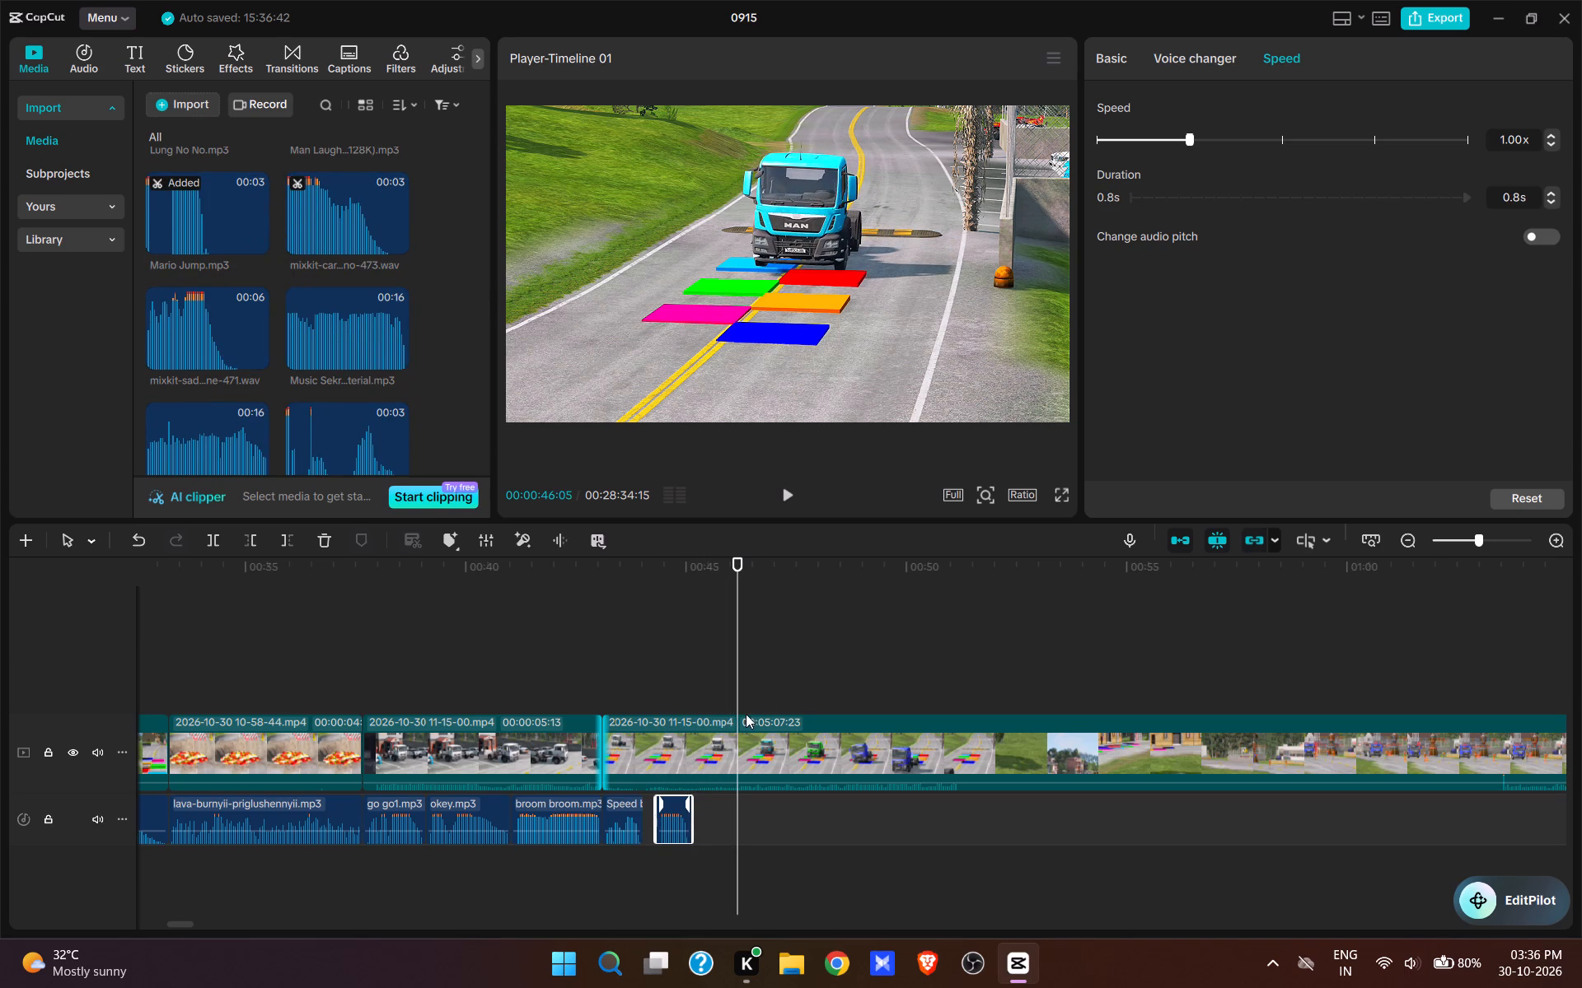
pyautogui.click(734, 698)
pyautogui.click(731, 698)
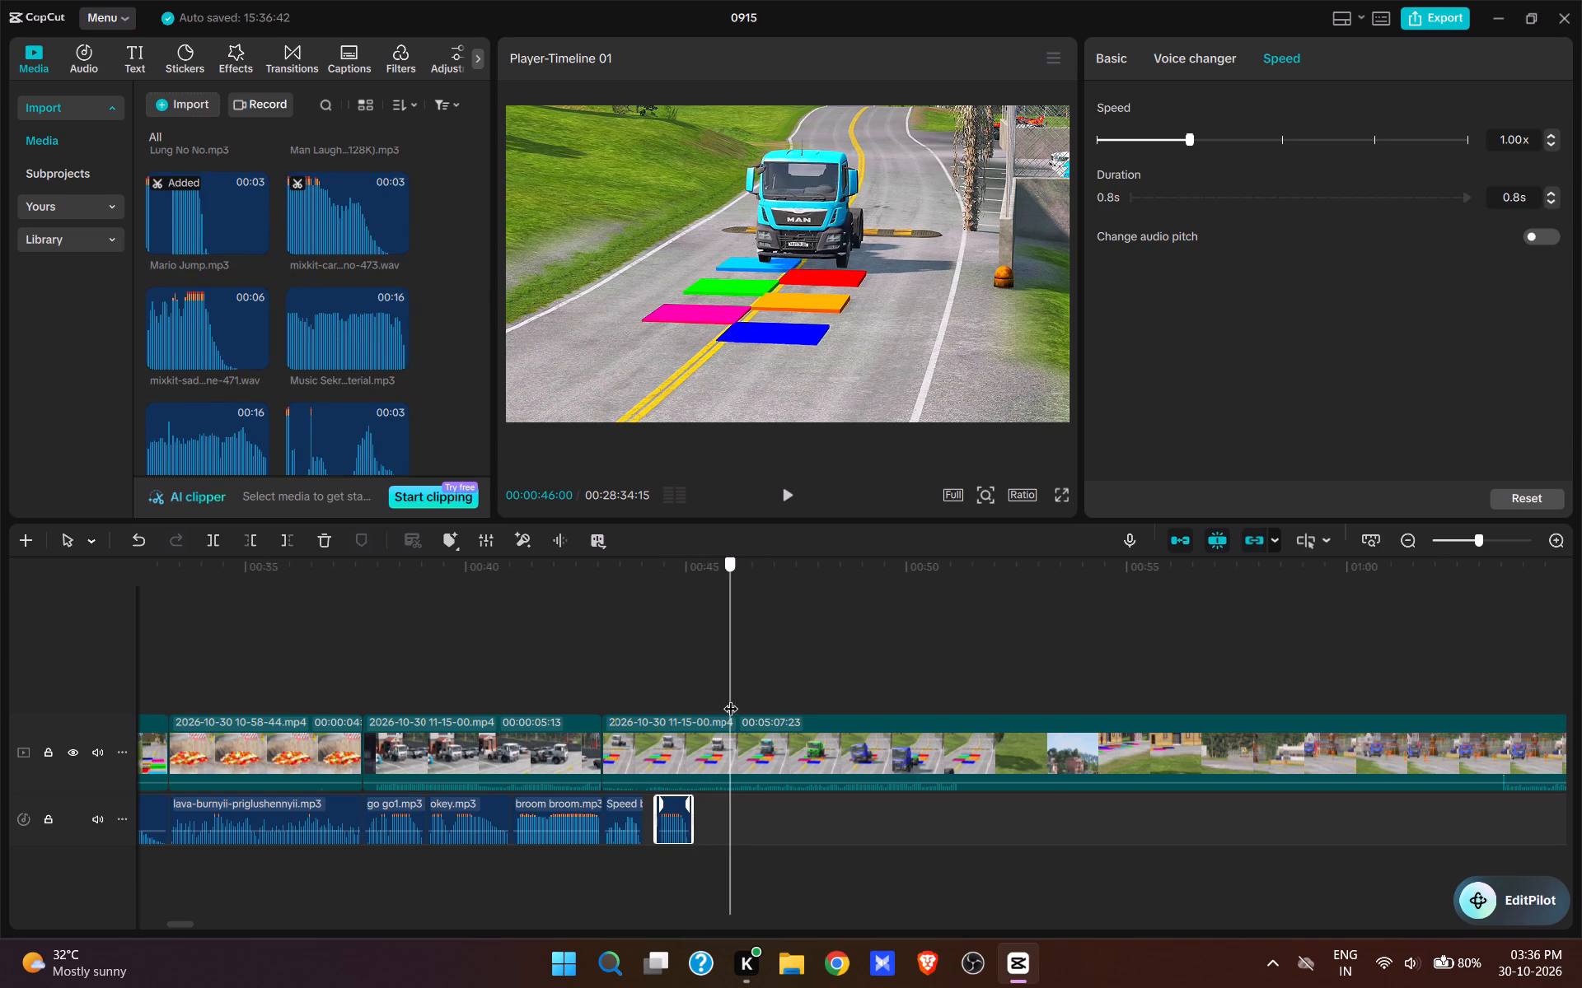
pyautogui.click(729, 697)
pyautogui.scroll(-6, 266, 328)
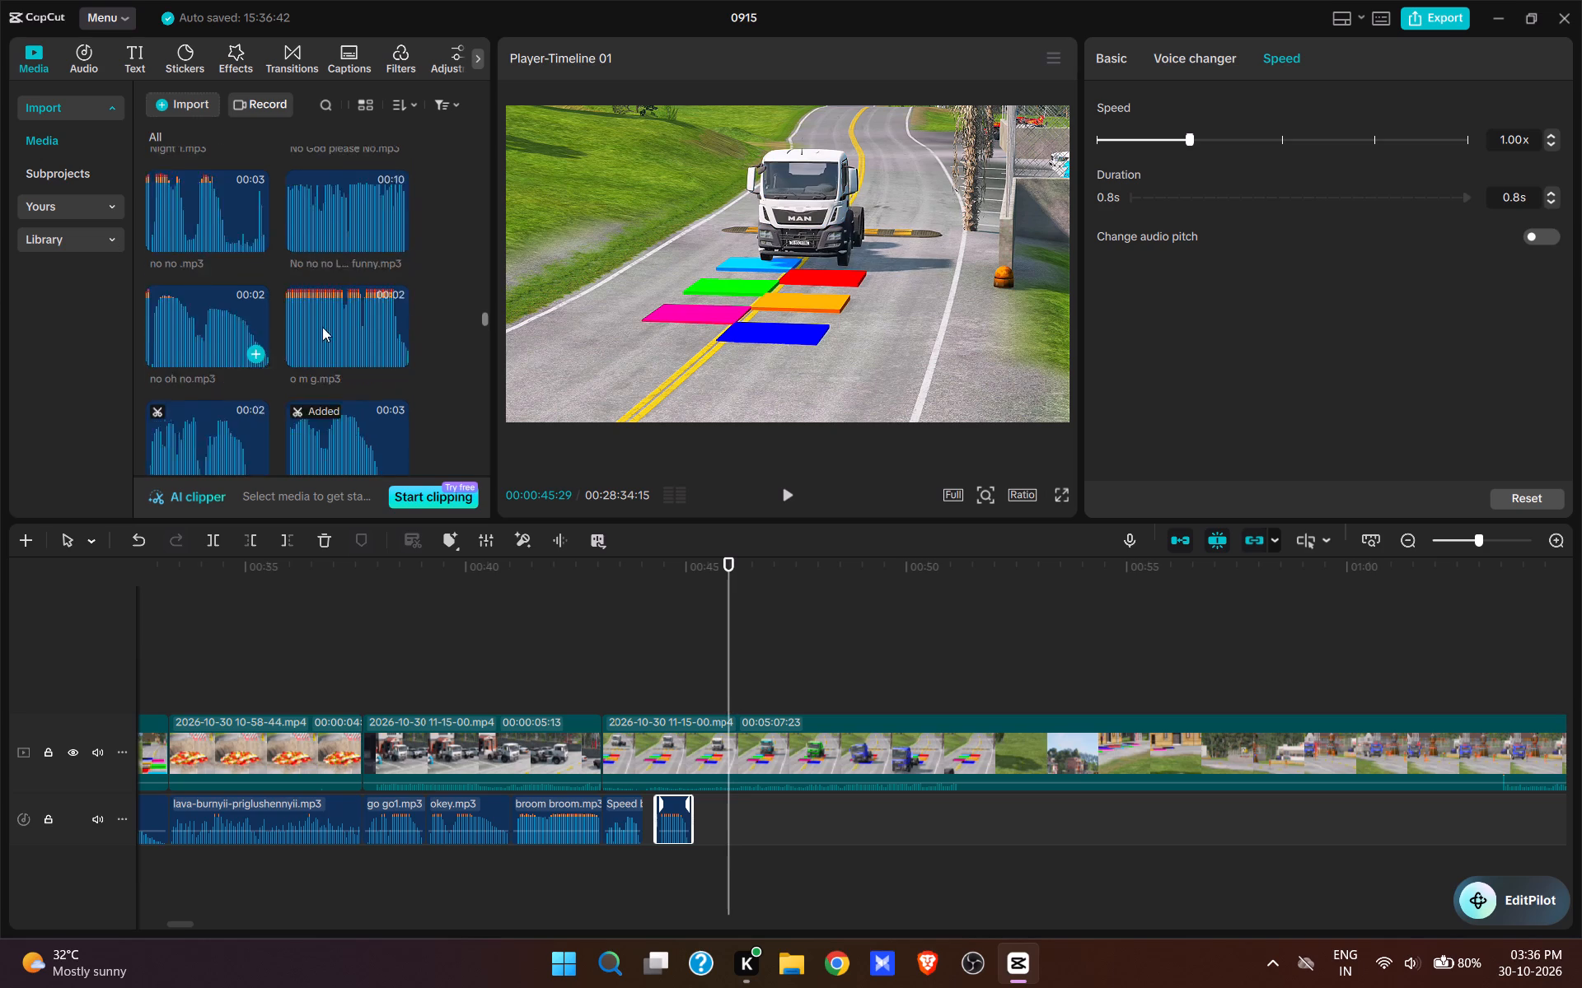
pyautogui.moveTo(489, 326); pyautogui.dragTo(486, 529)
pyautogui.scroll(3, 369, 373)
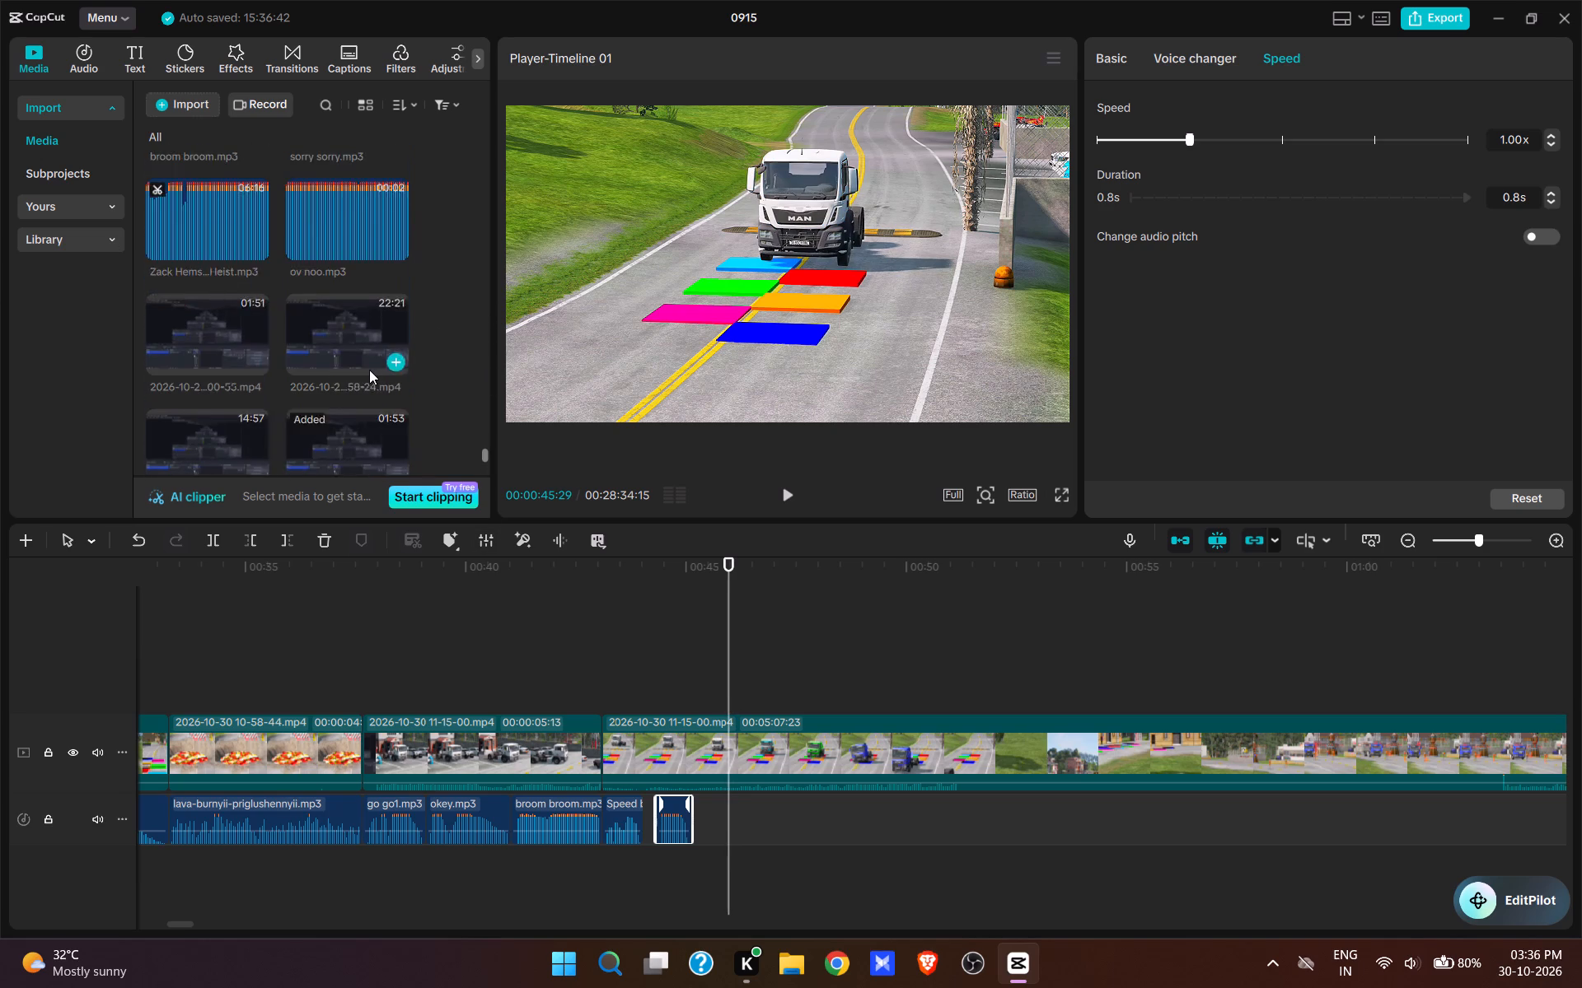
pyautogui.scroll(3, 369, 370)
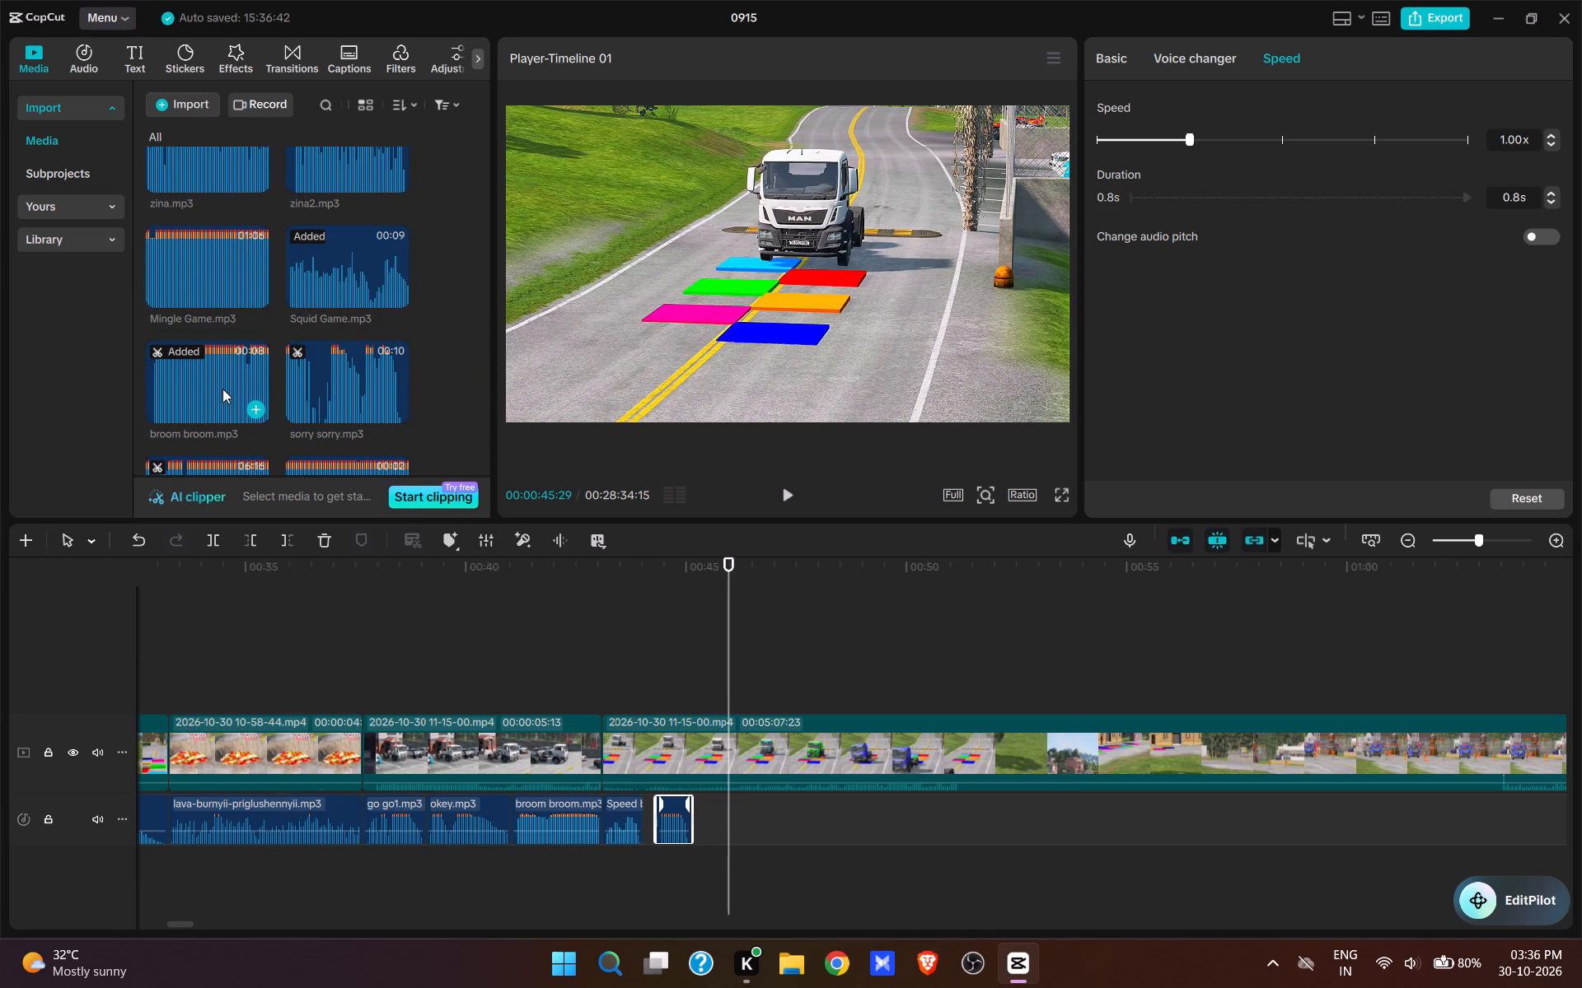
pyautogui.click(213, 291)
pyautogui.click(253, 296)
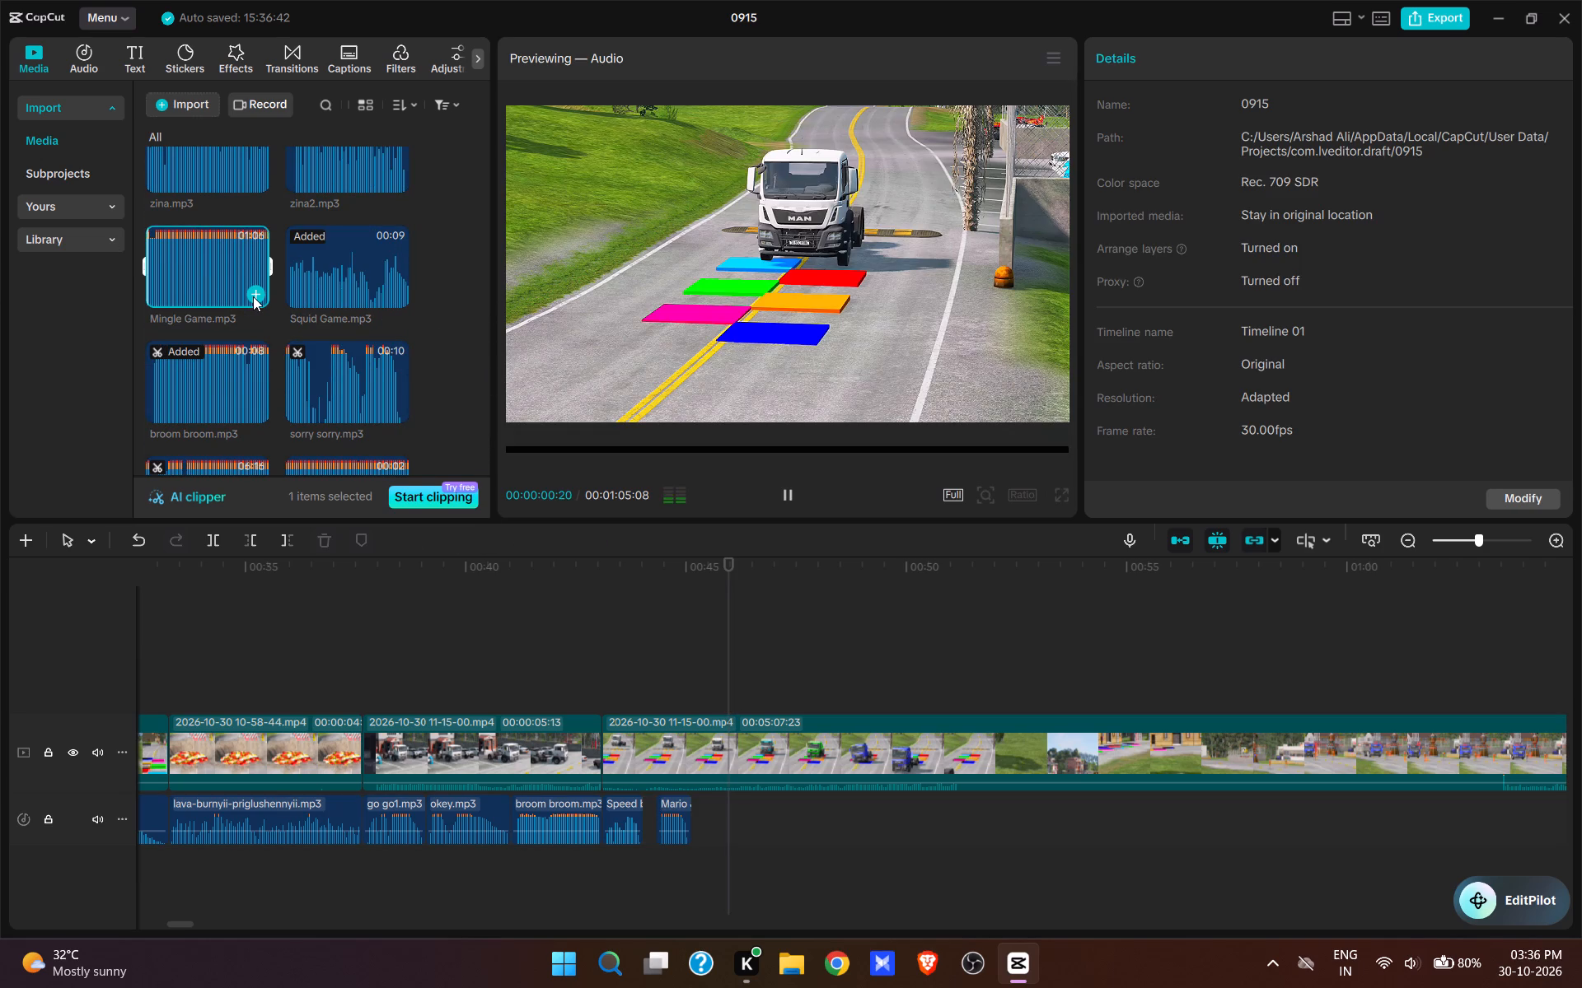
pyautogui.moveTo(728, 859); pyautogui.dragTo(744, 864)
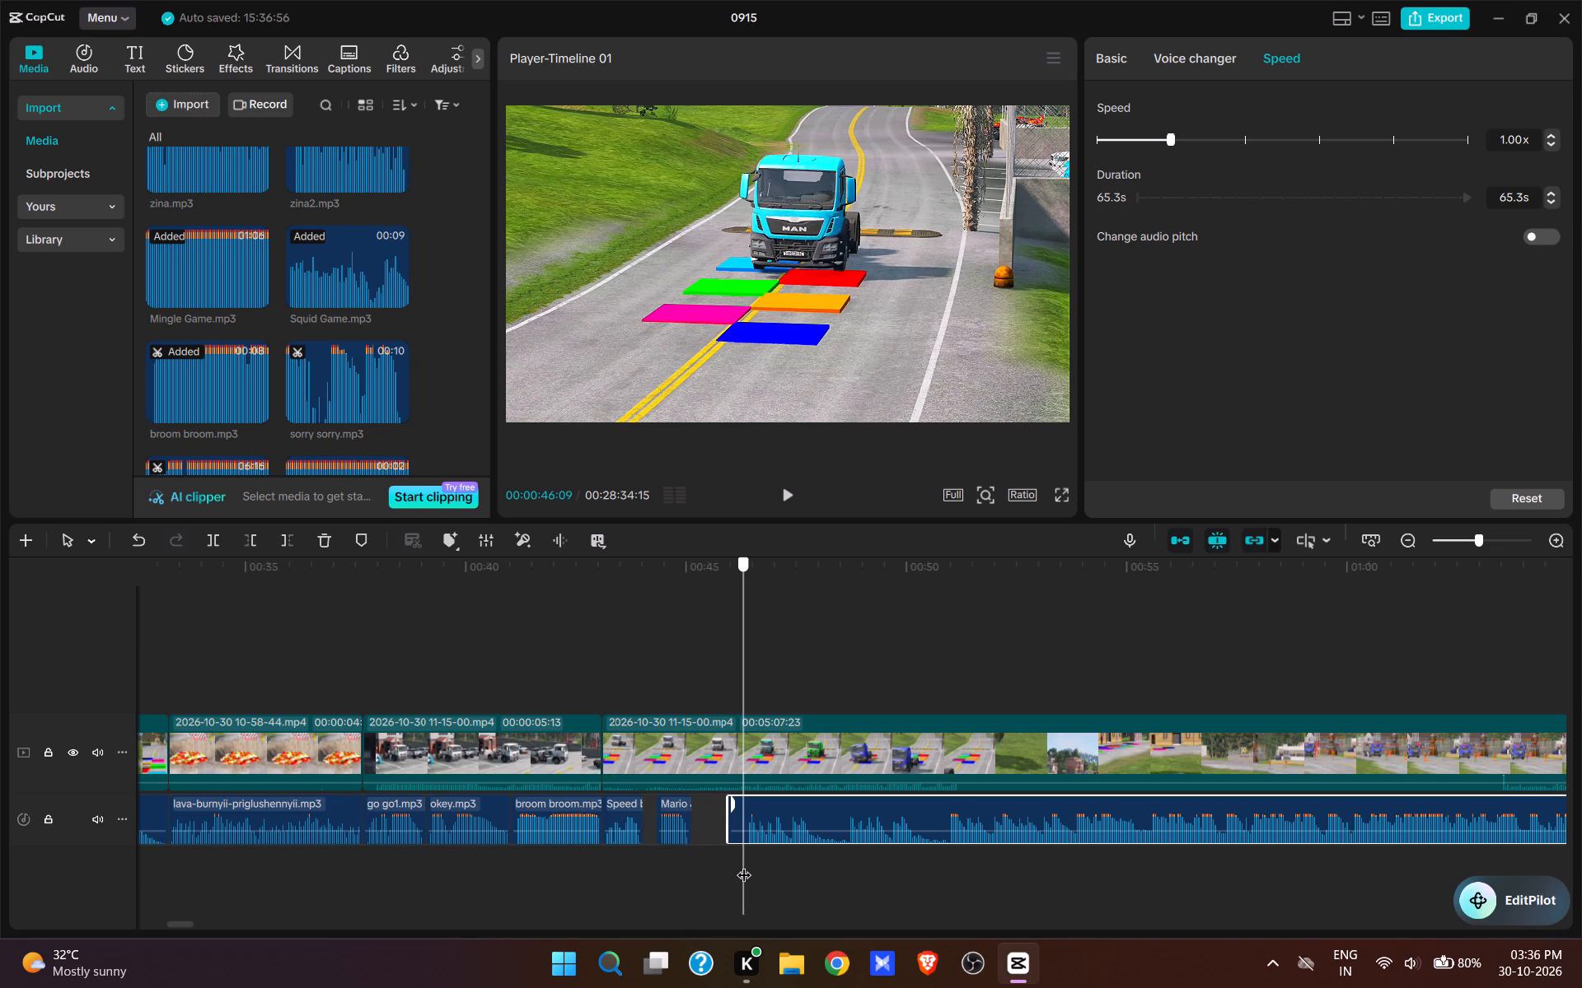
pyautogui.moveTo(744, 864); pyautogui.dragTo(745, 864)
pyautogui.press('q')
# Play the gap before Mingle Game and move the sound earlier so it starts at about 00:00:46:00.
pyautogui.click(708, 683)
pyautogui.press('space')
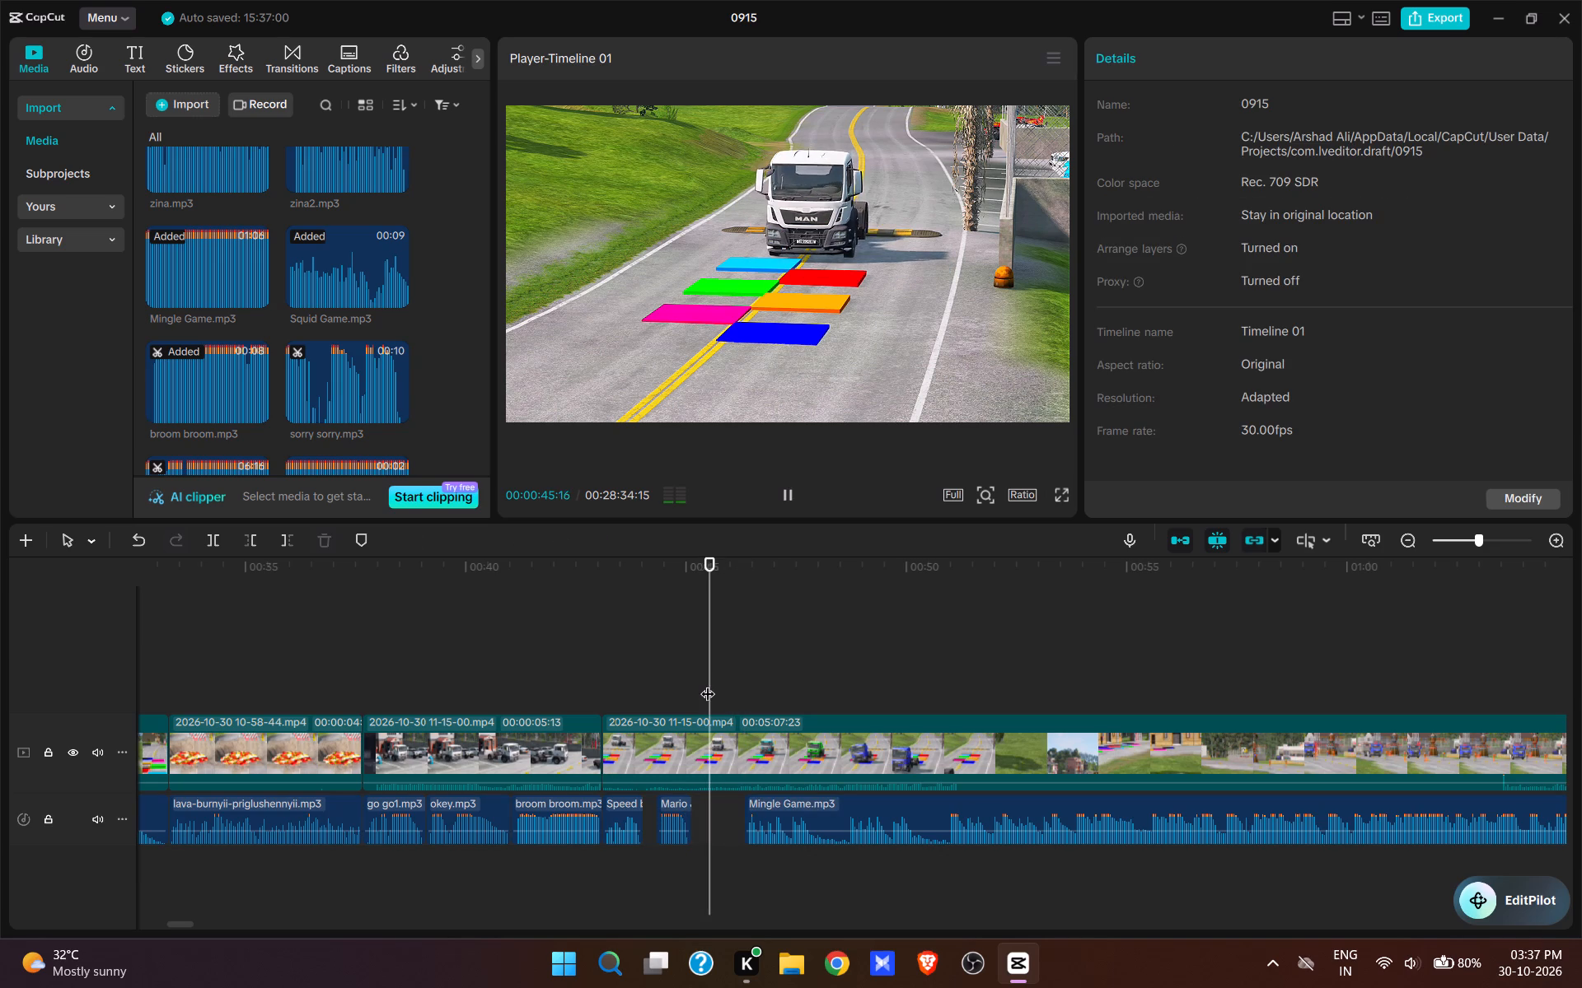
pyautogui.press('space')
pyautogui.moveTo(838, 807); pyautogui.dragTo(823, 812)
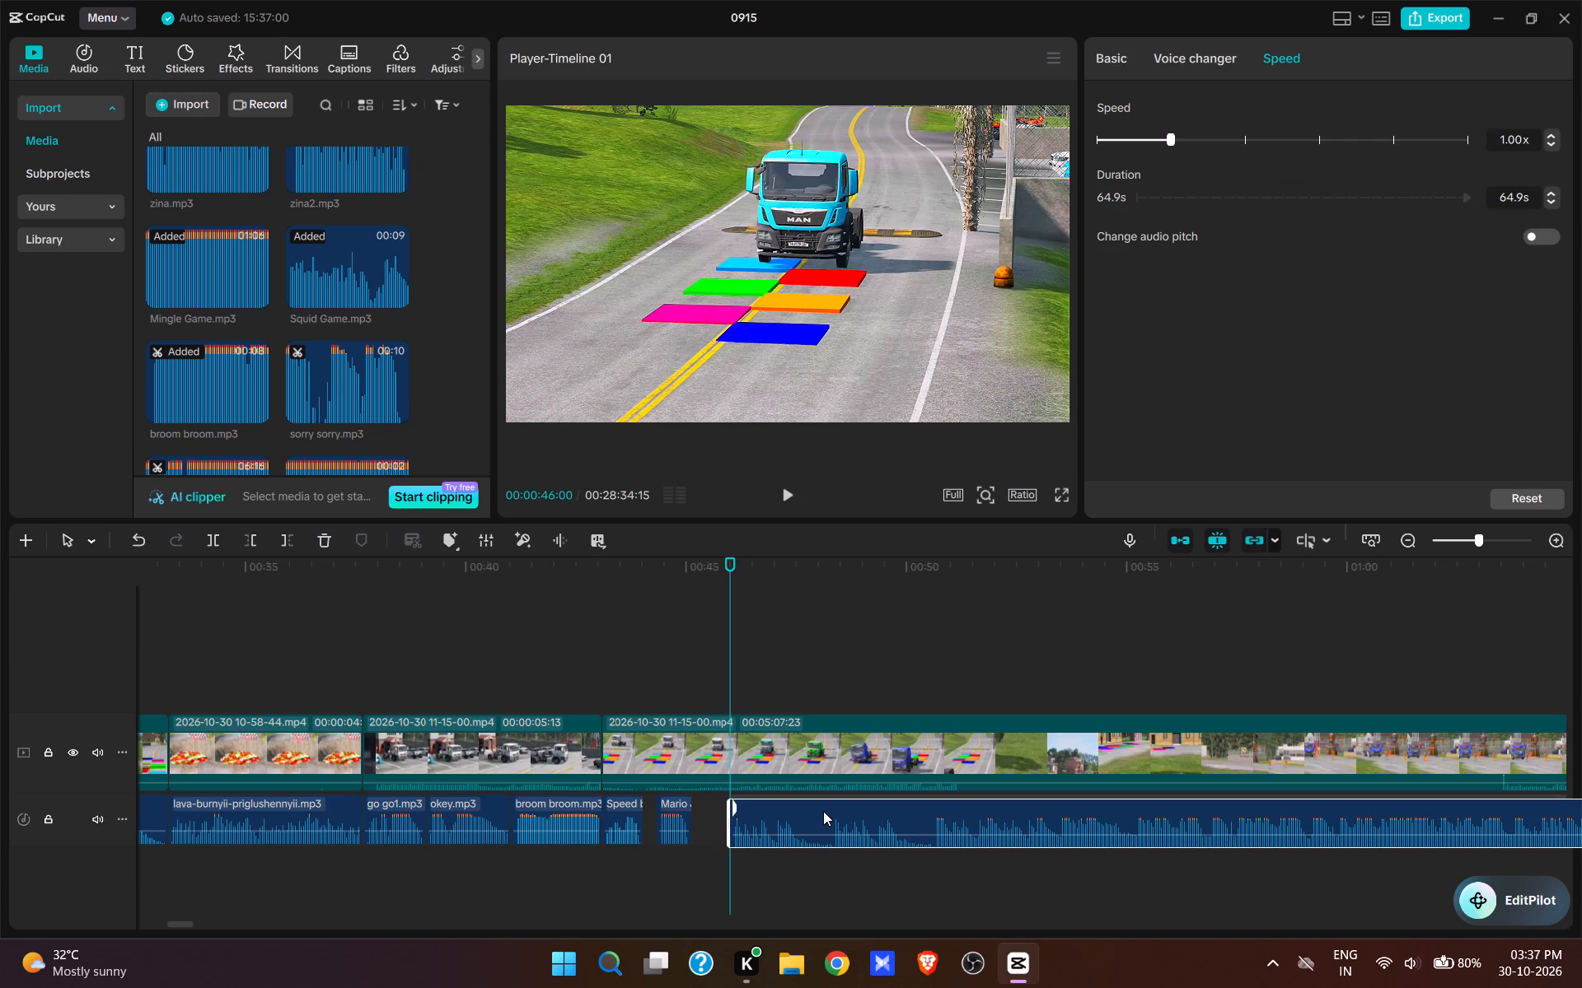
# Play Mingle Game over the coloured pads, trim its end to 00:00:50:16 and copy the shortened sound.
pyautogui.click(684, 678)
pyautogui.press('space')
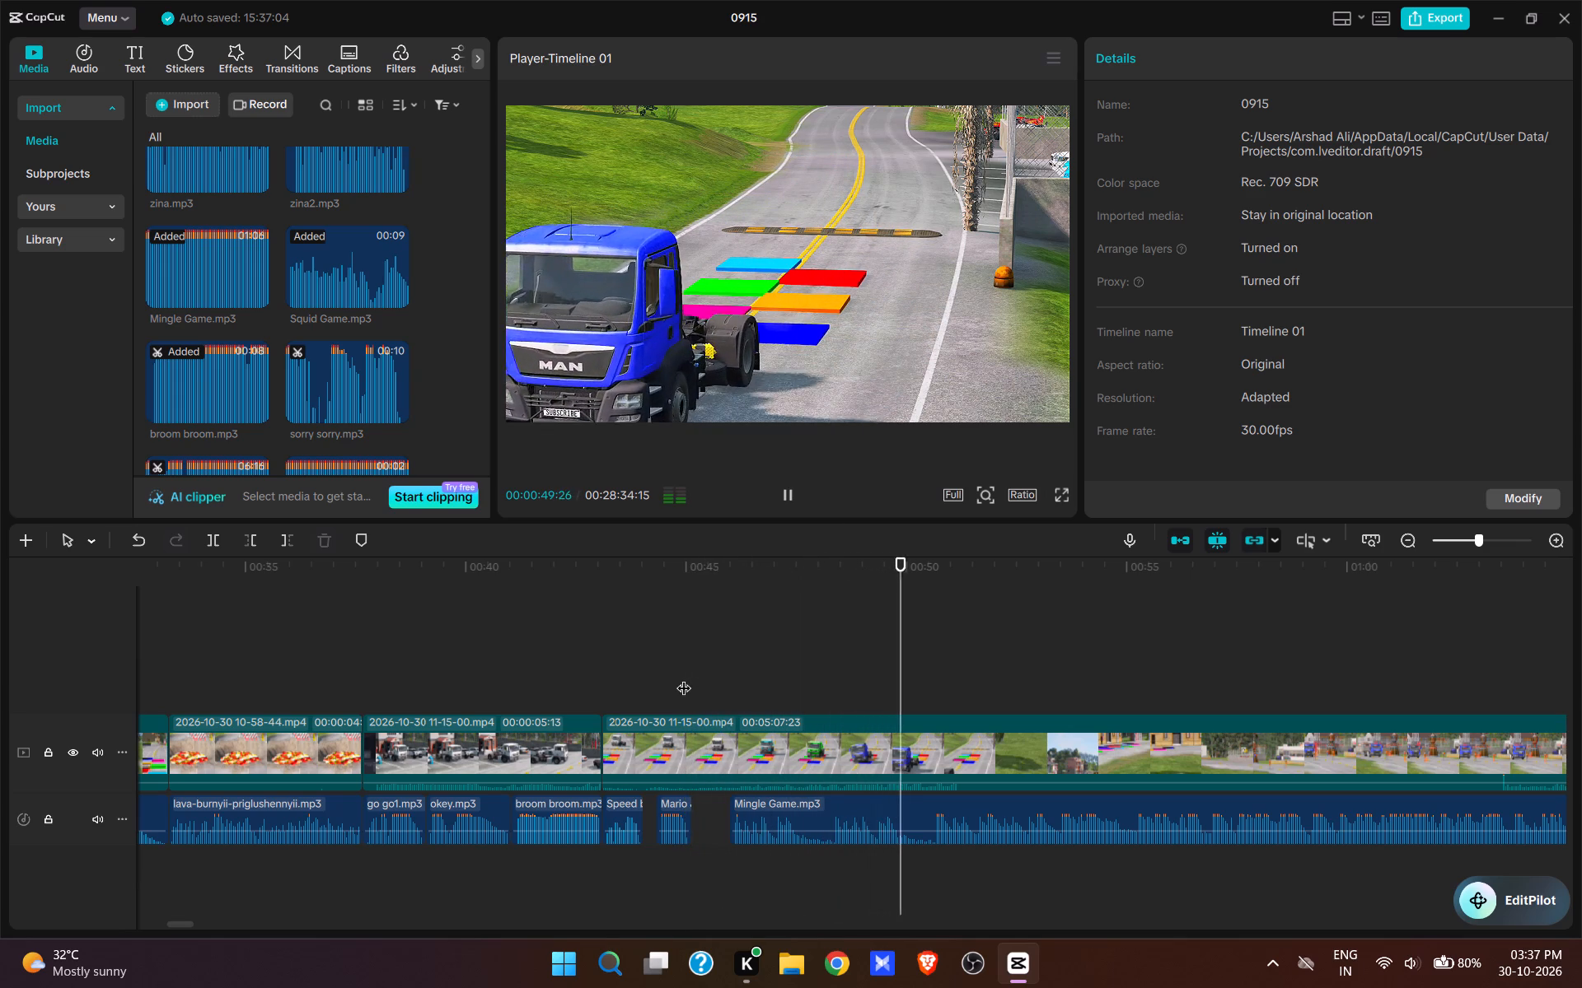
pyautogui.press('space')
pyautogui.press('space')
pyautogui.press('space')
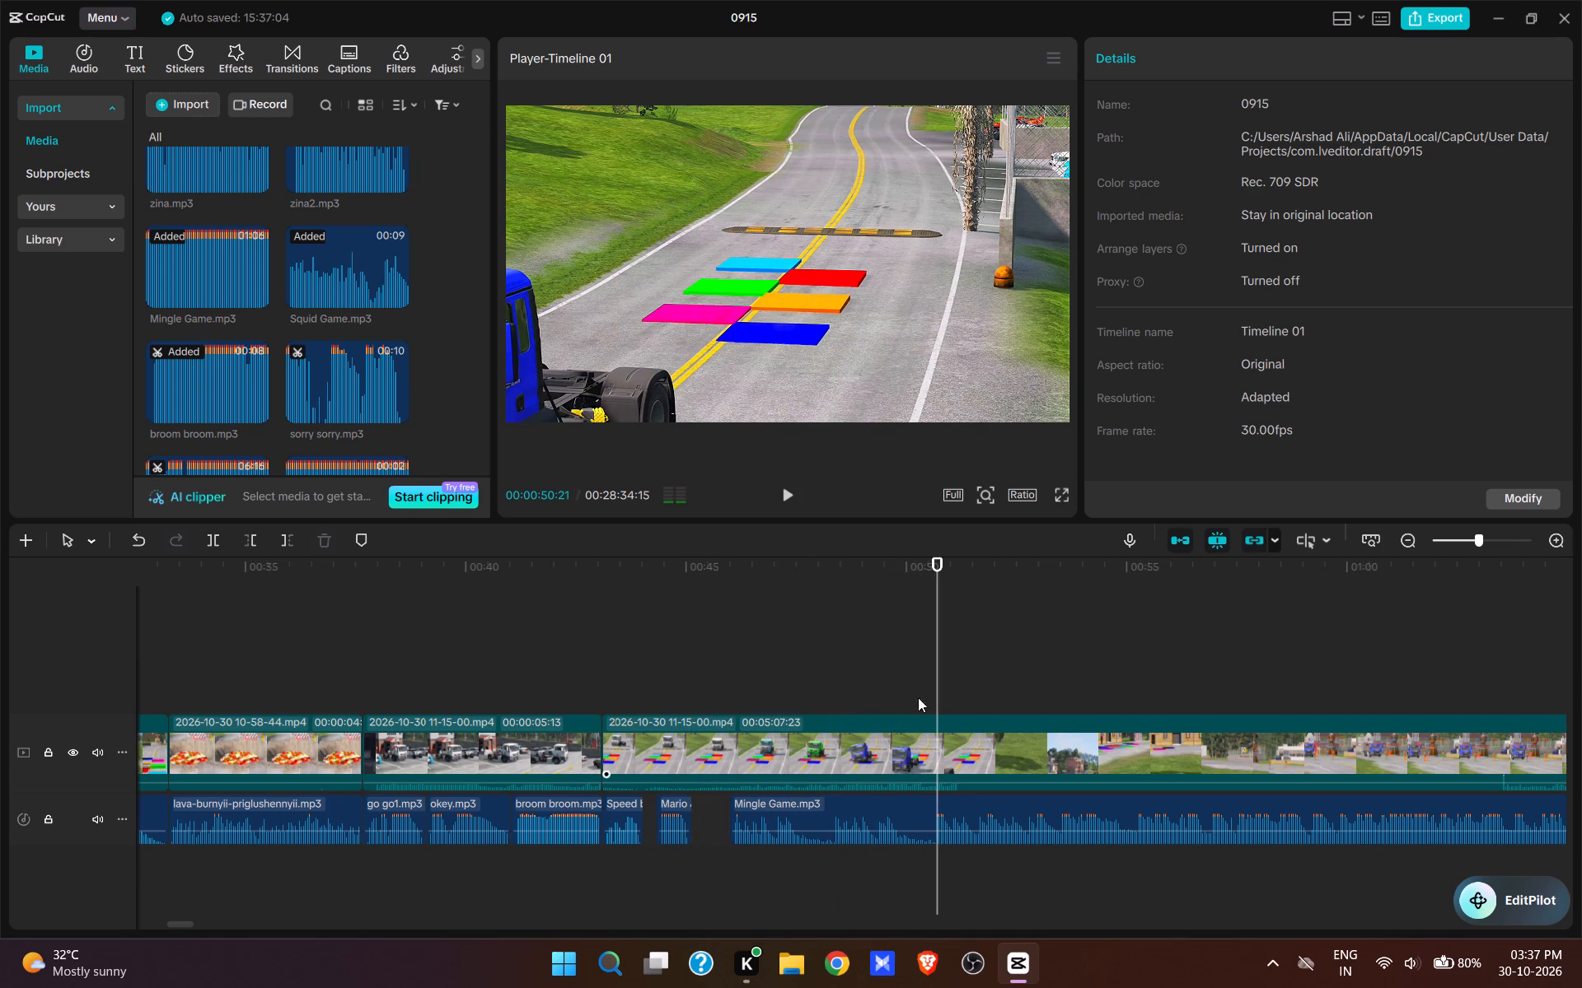
pyautogui.click(914, 683)
pyautogui.click(965, 836)
pyautogui.press('space')
pyautogui.press('space')
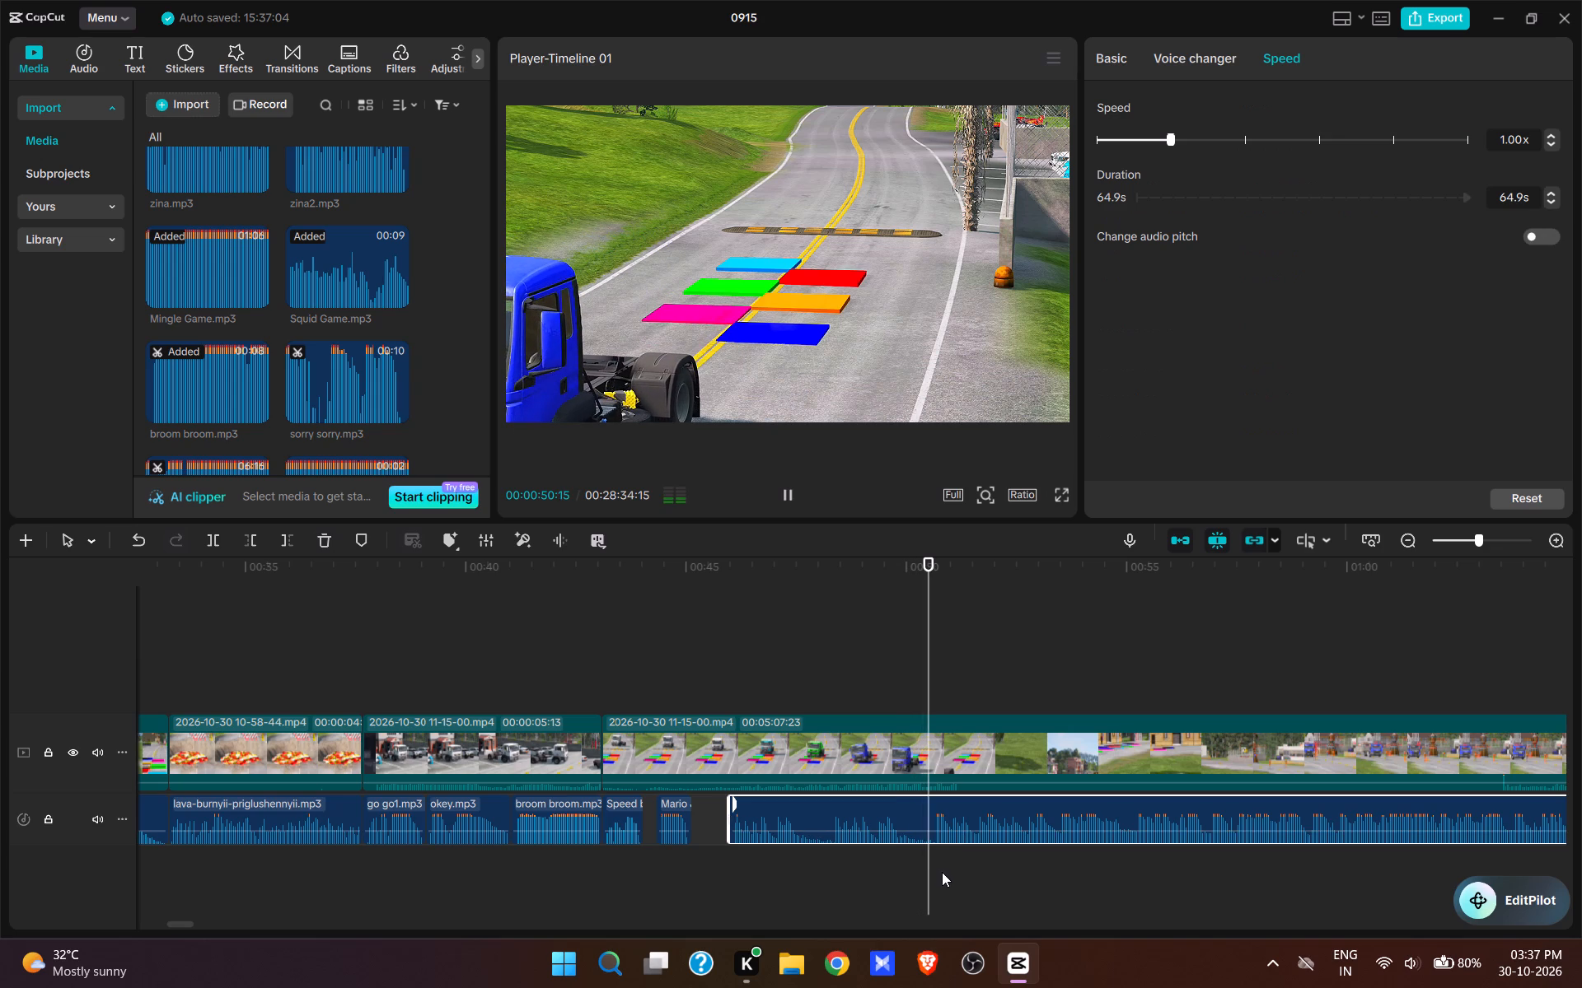
pyautogui.press('e')
pyautogui.click(830, 826)
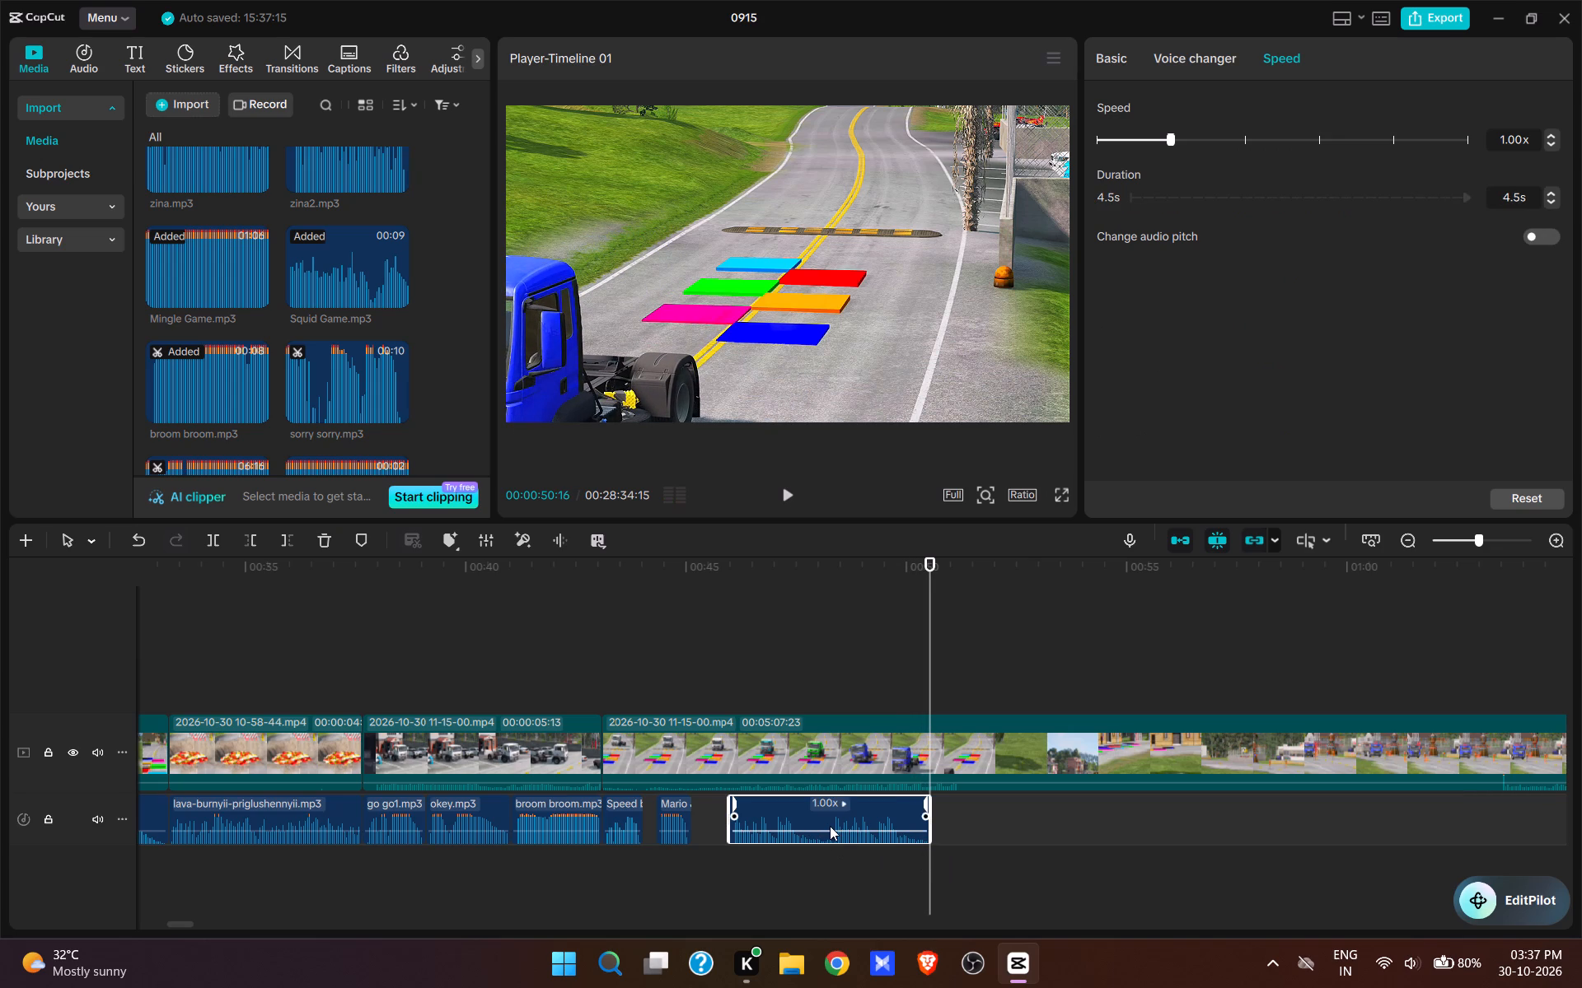
pyautogui.hotkey('ctrl', 'c')
# Shift the trimmed Mingle Game sound slightly earlier to start at about 00:00:45:27 and replay it with the truck's colour changes.
pyautogui.click(649, 662)
pyautogui.press('space')
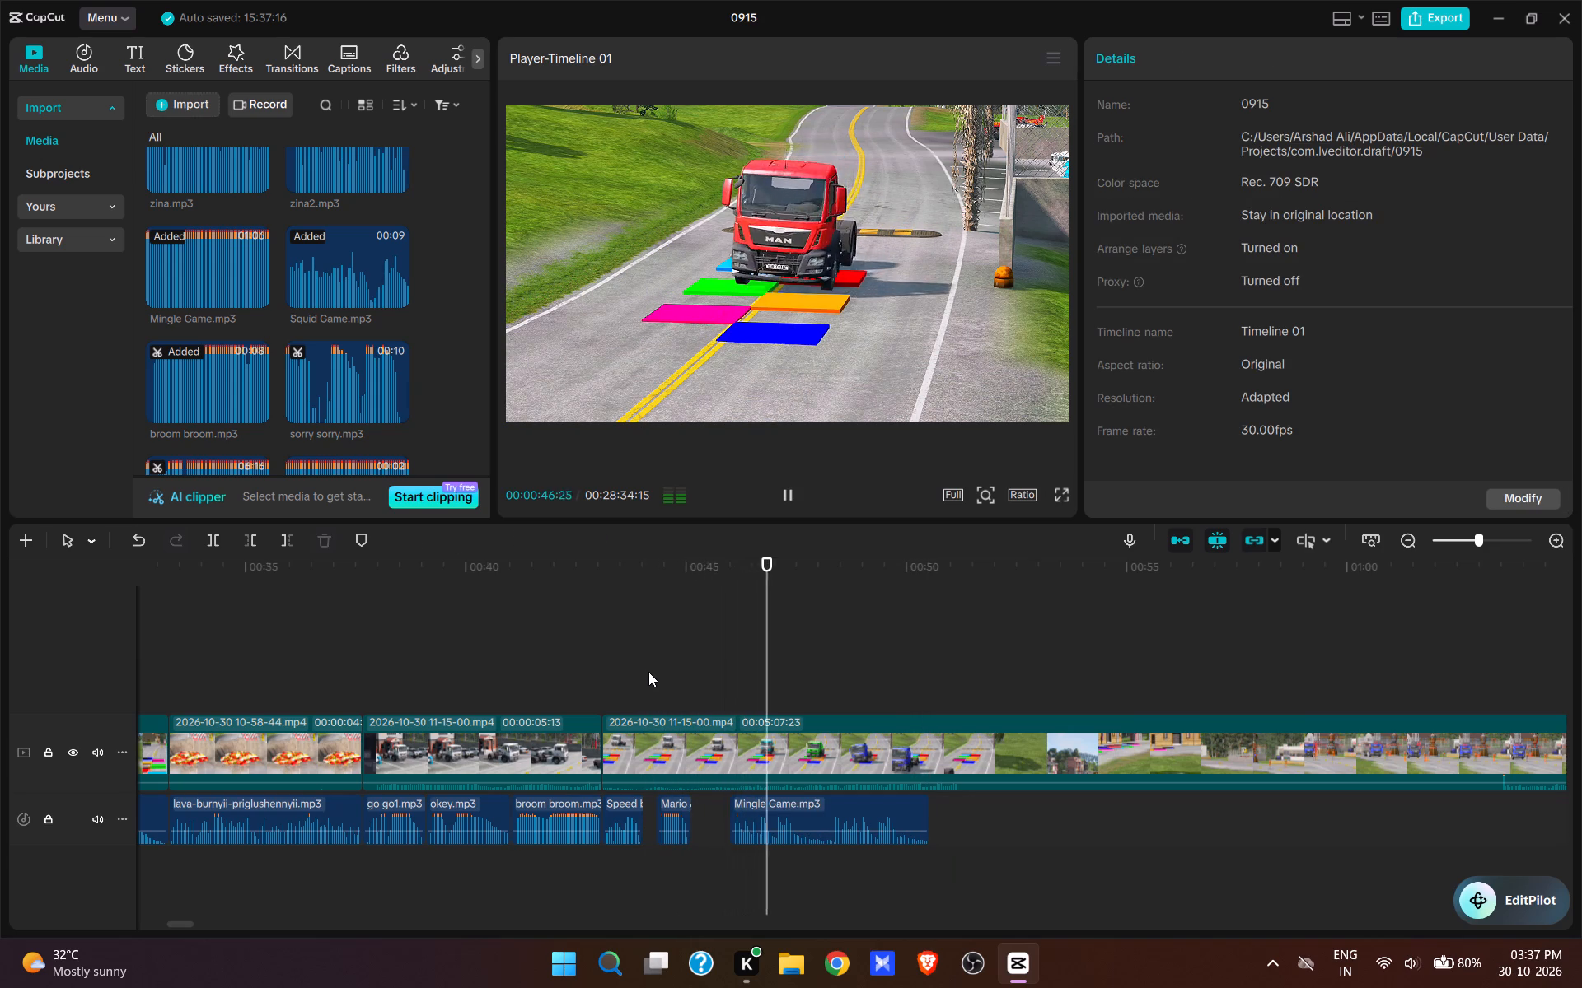
pyautogui.click(717, 691)
pyautogui.press('space')
pyautogui.press('space')
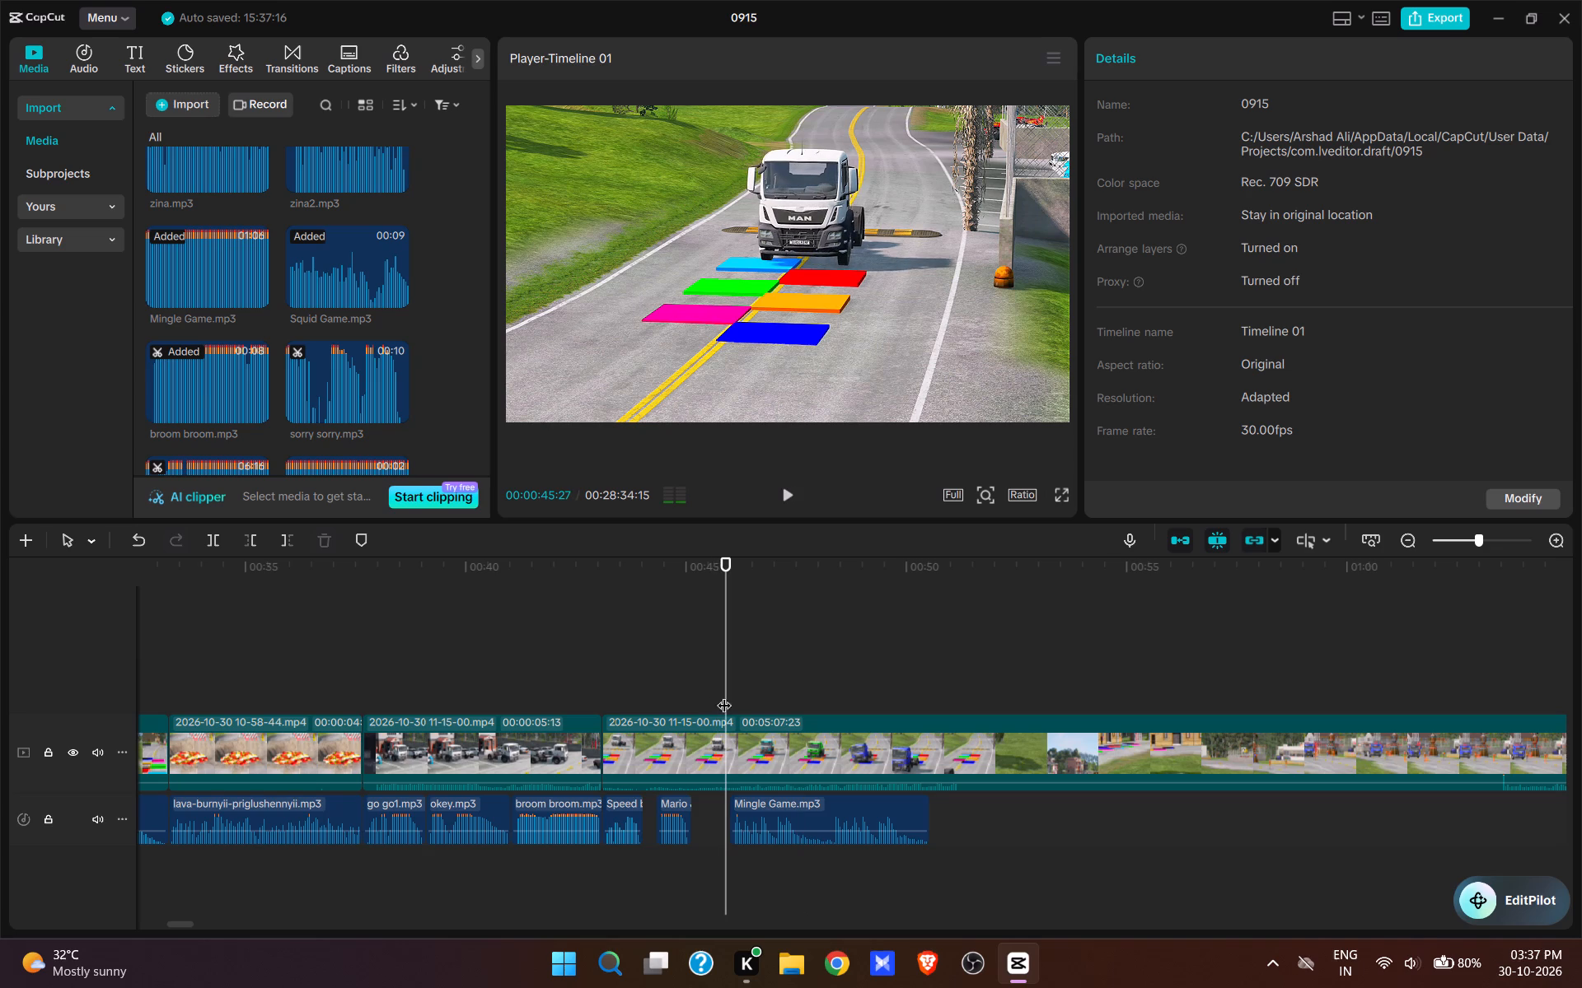
pyautogui.moveTo(785, 804); pyautogui.dragTo(778, 808)
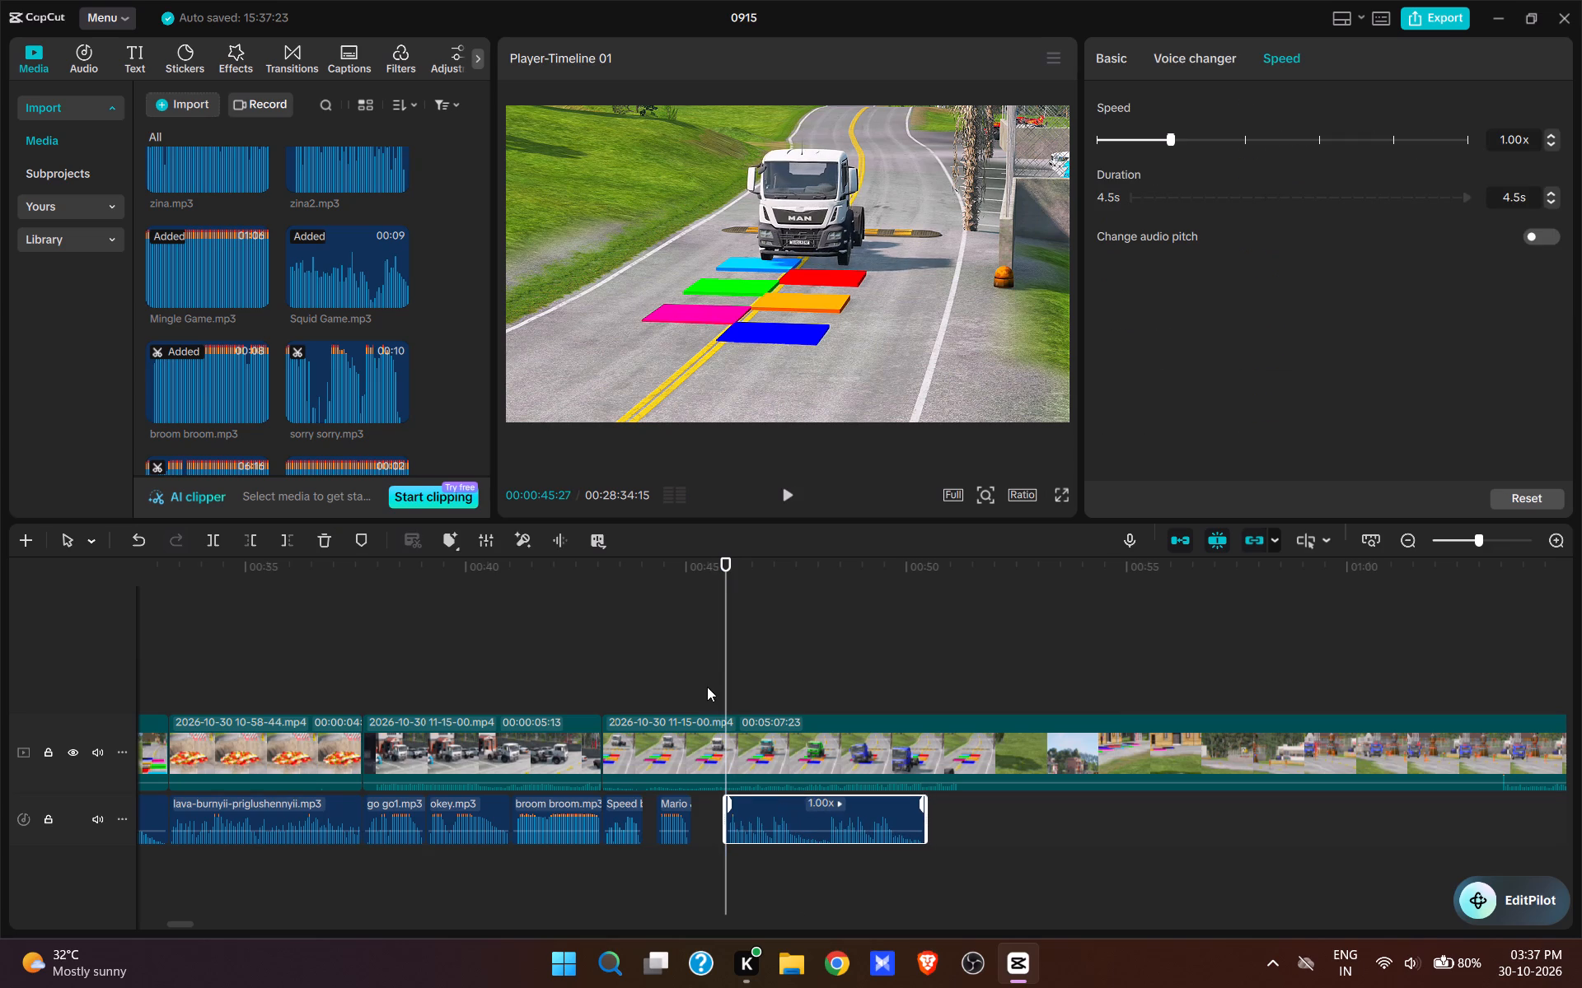
pyautogui.press('space')
pyautogui.click(692, 678)
pyautogui.press('space')
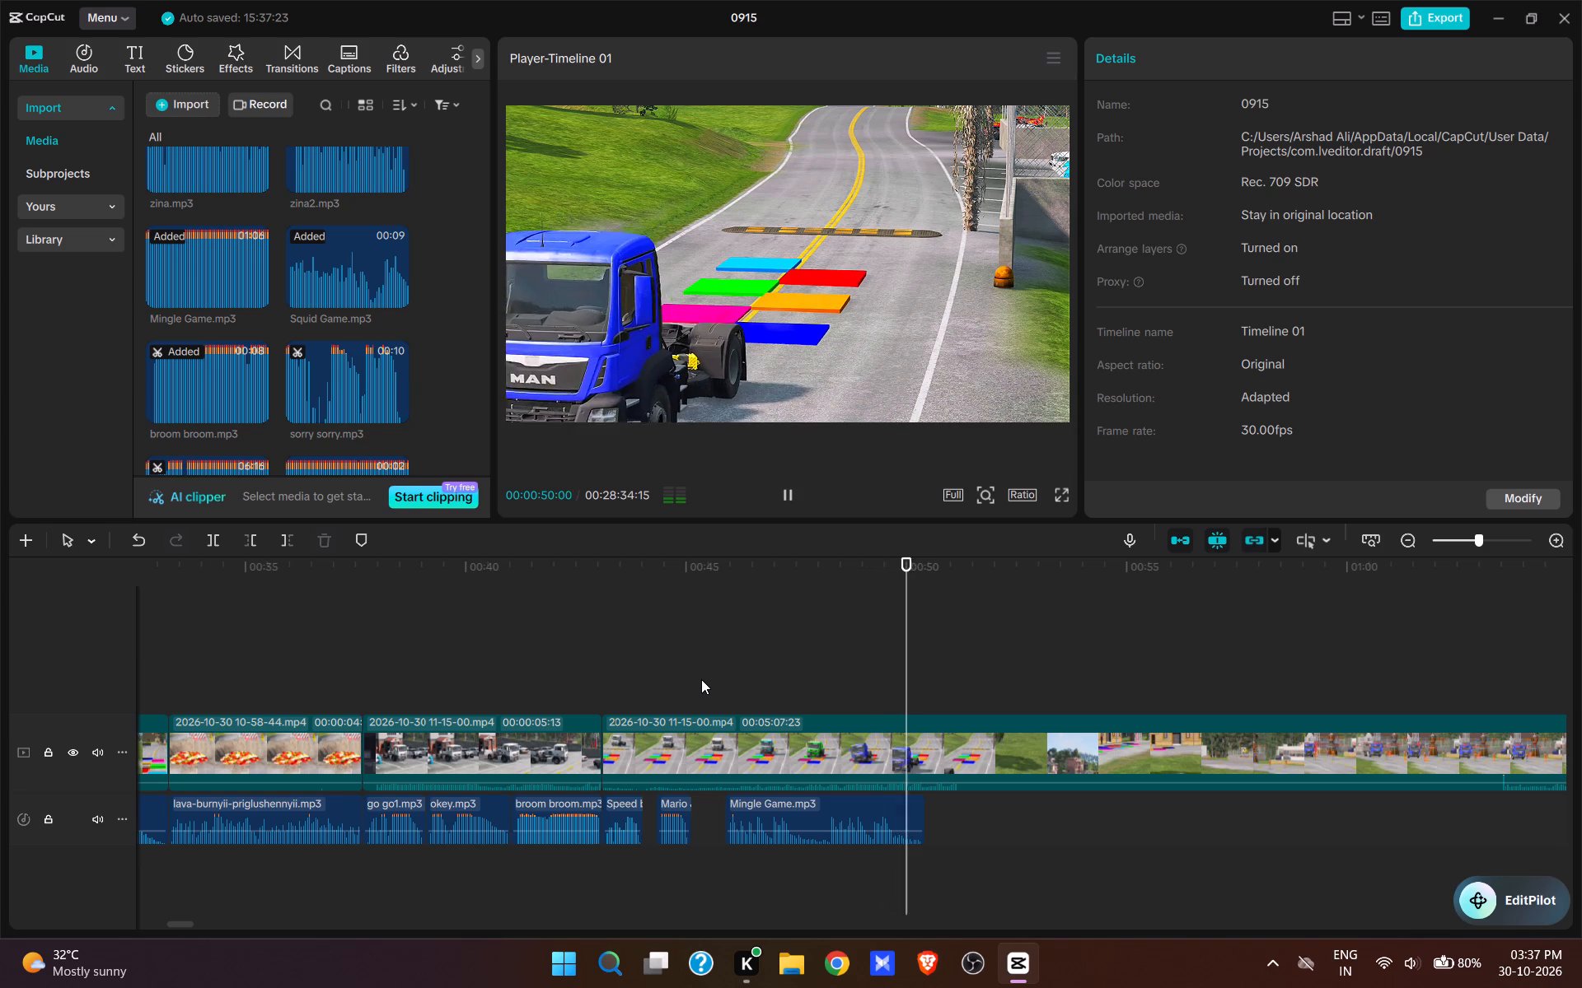
pyautogui.press('space')
pyautogui.press('space')
pyautogui.press('space')
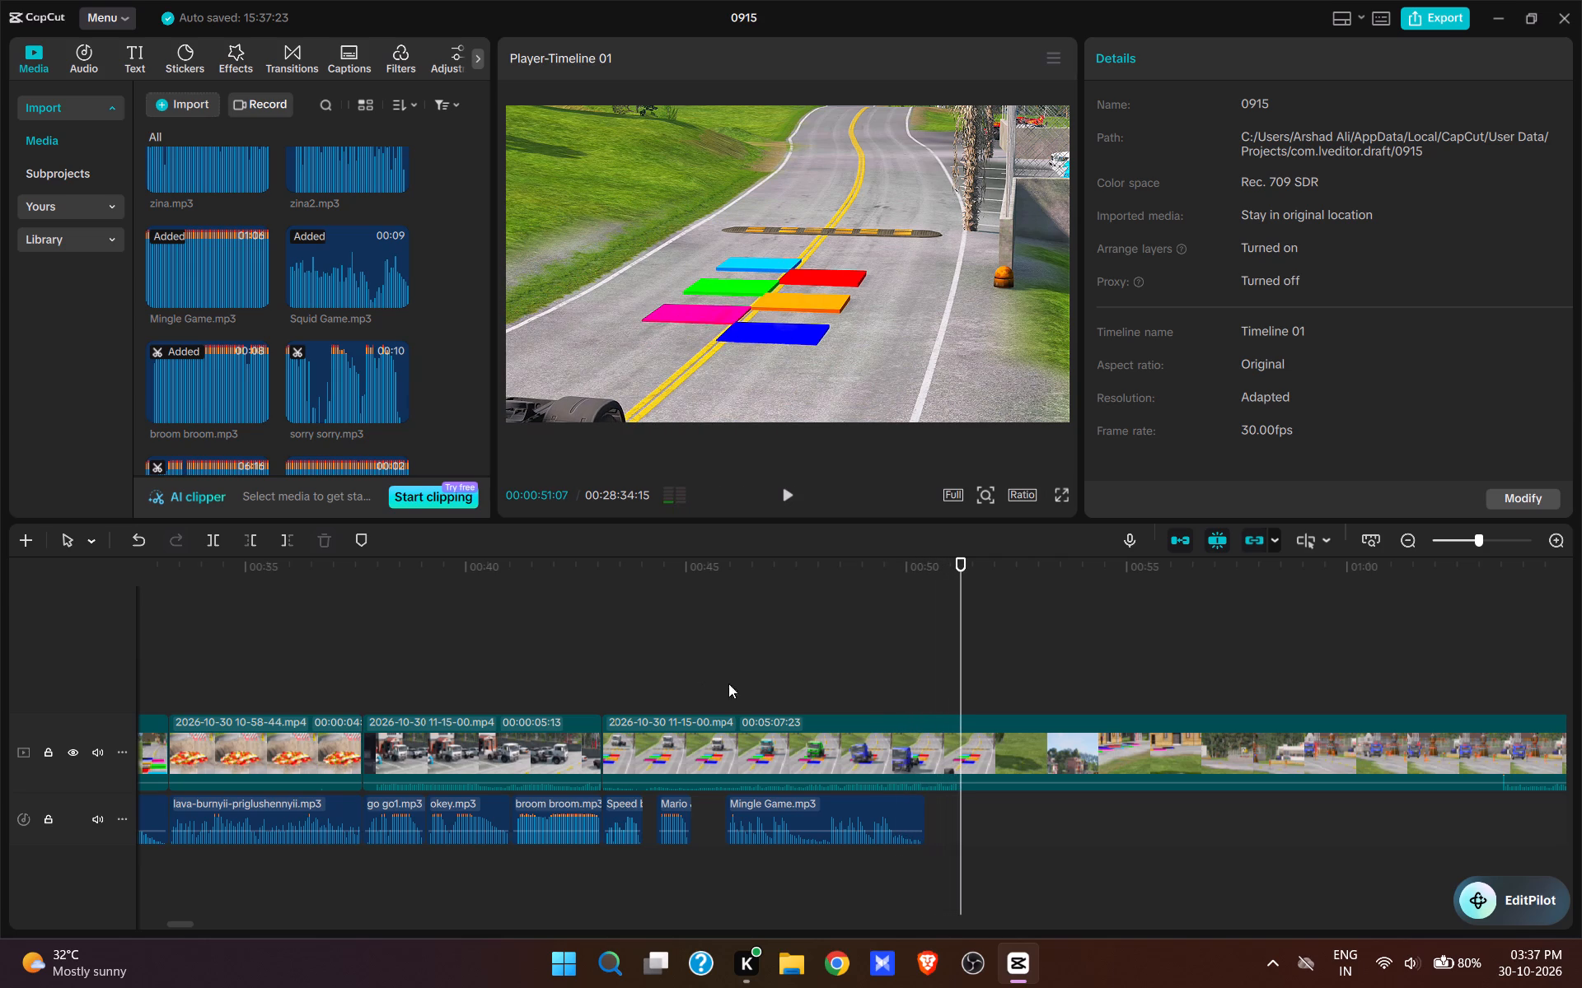
pyautogui.click(951, 700)
pyautogui.press('w')
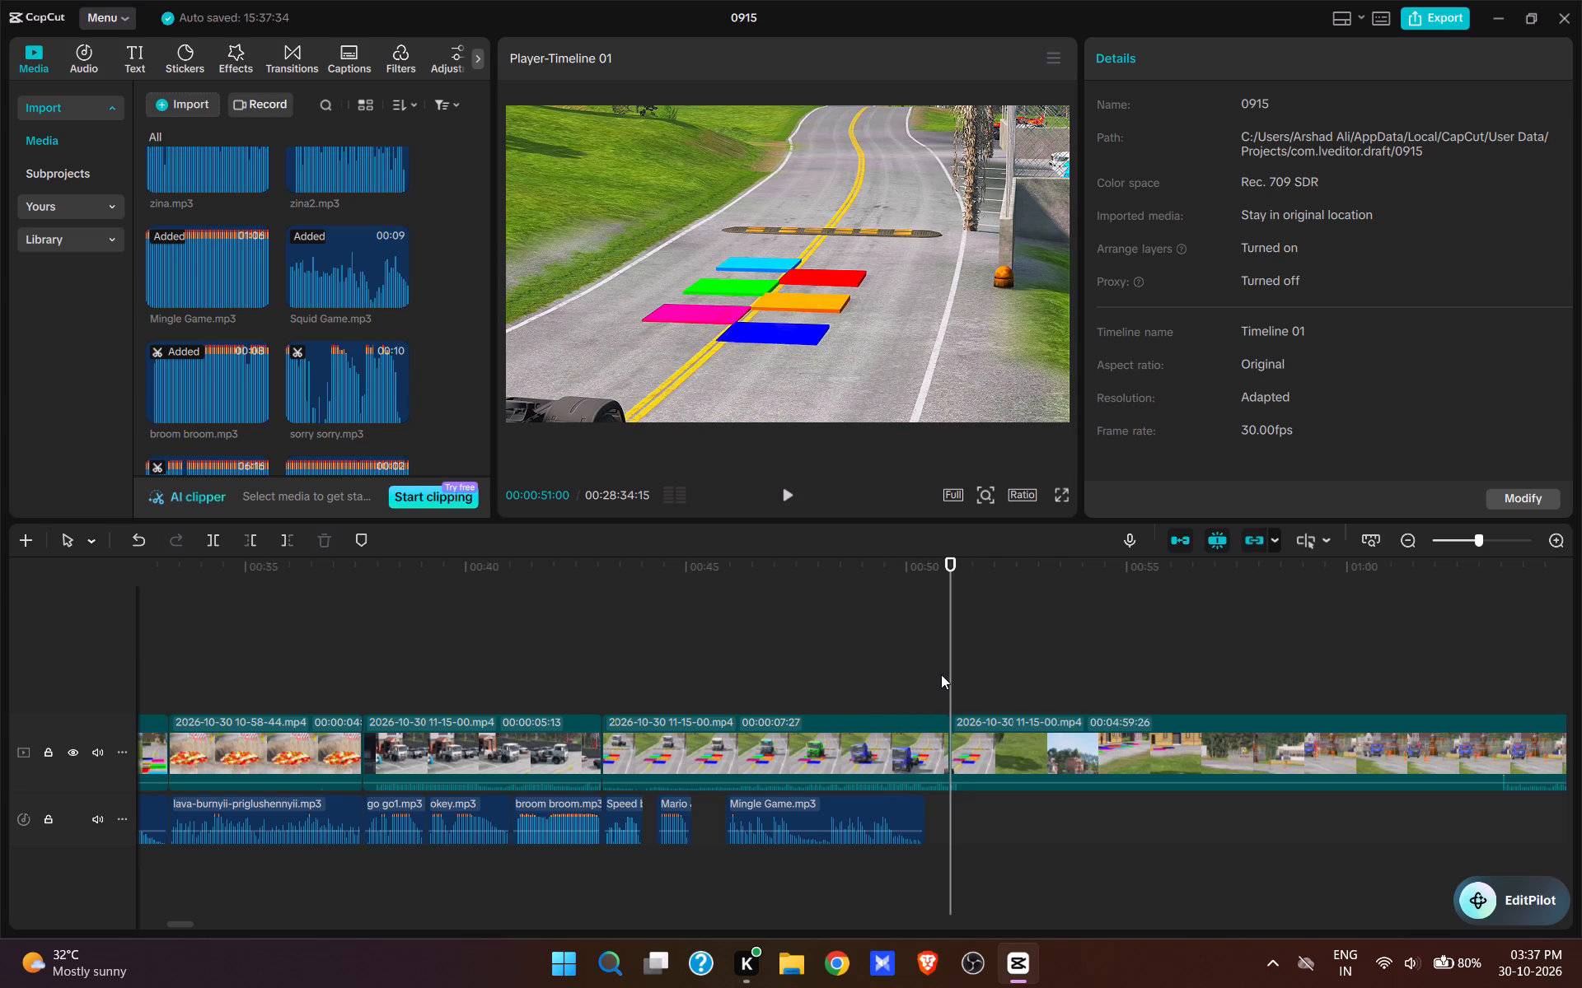
# Trim about 12.6 seconds off the beginning of the new segment, up to the blue truck nearing the two orange dummies, and play it.
pyautogui.moveTo(1021, 674); pyautogui.dragTo(949, 763)
pyautogui.click(1199, 633)
pyautogui.press('space')
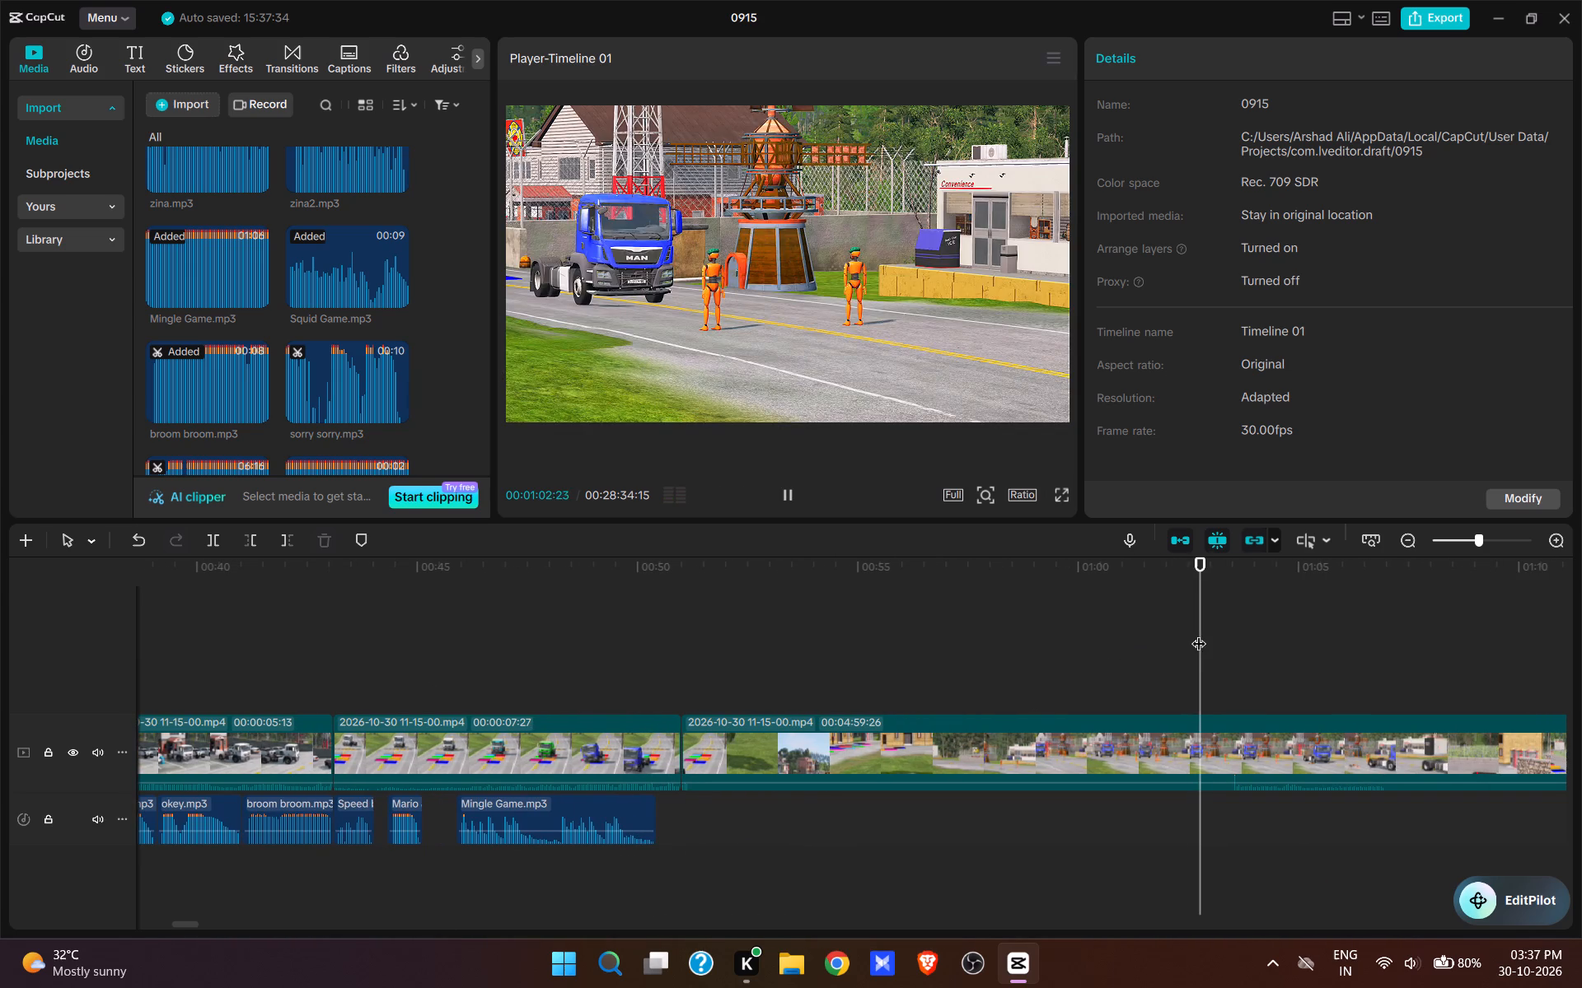
pyautogui.press('space')
pyautogui.press('space')
pyautogui.press('space')
pyautogui.write('q')
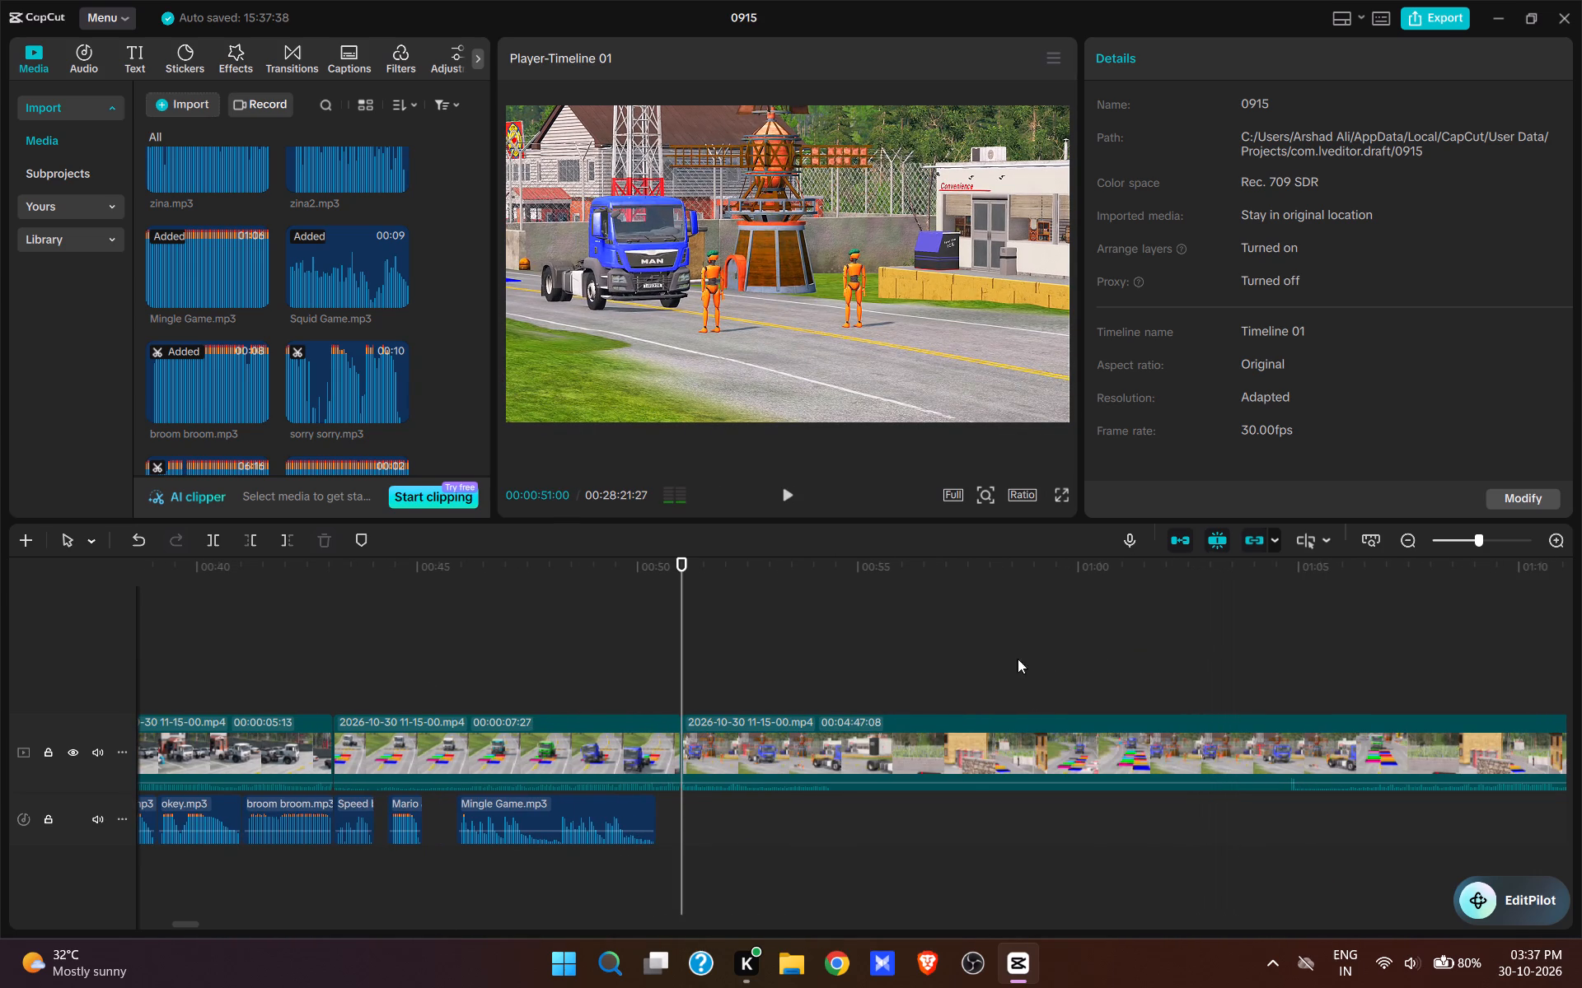
pyautogui.press('space')
pyautogui.press('space')
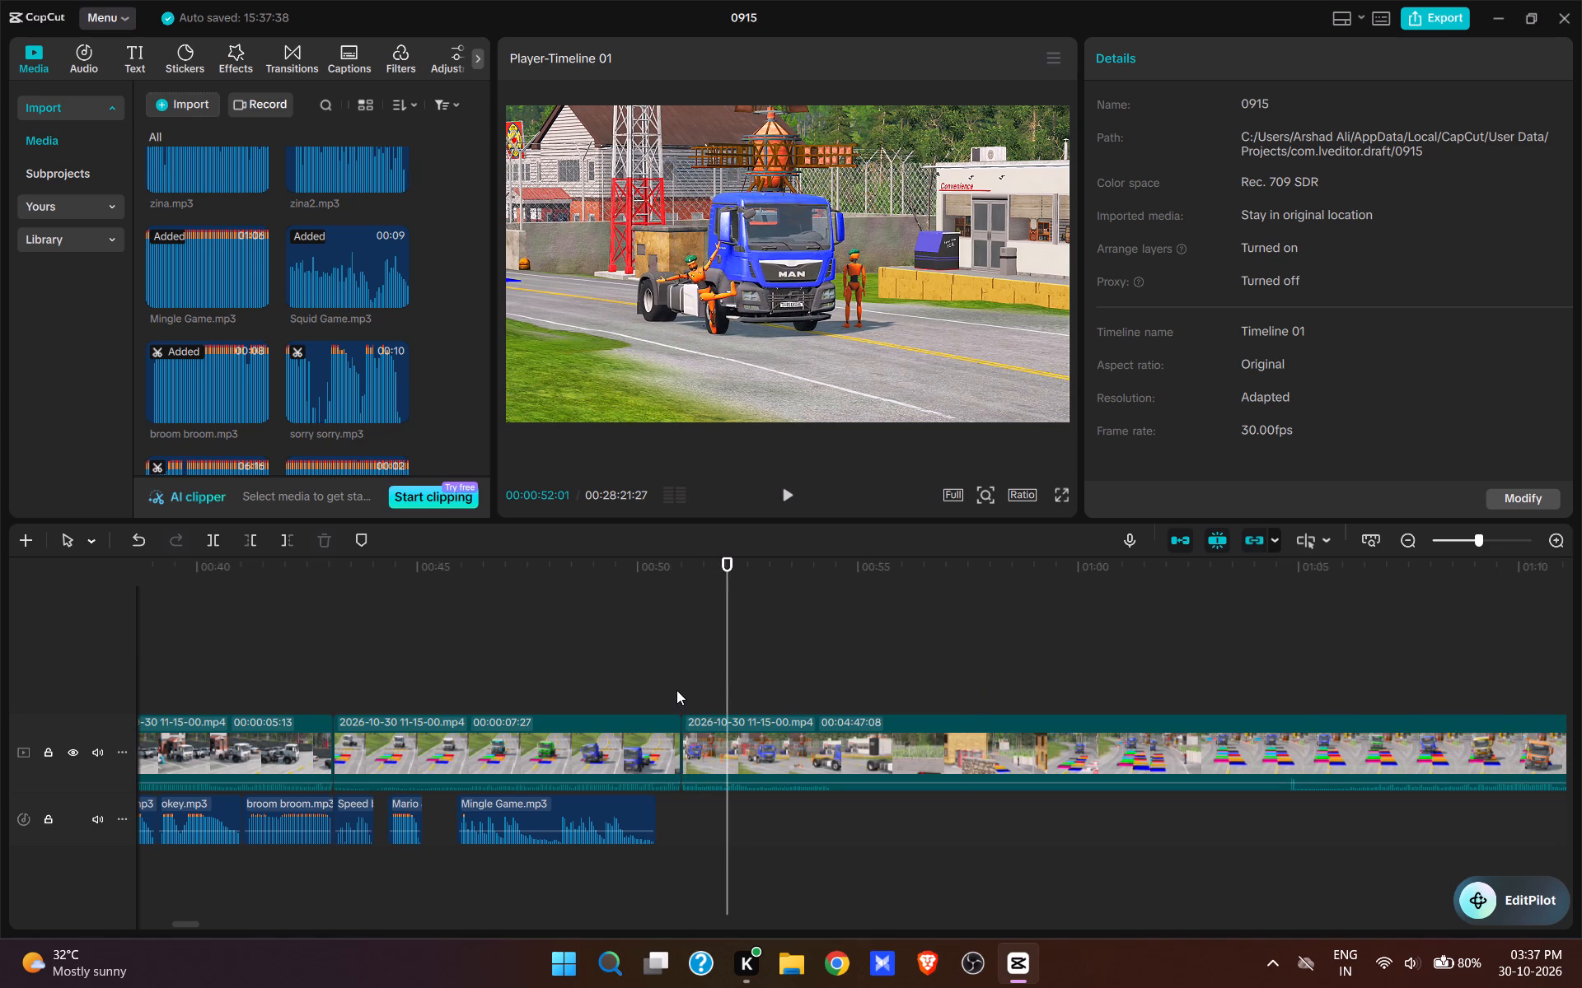
# Find laugh4.mp3 in the imported sounds and add it at 00:00:51:00, as the blue truck nears the two orange dummies.
pyautogui.click(676, 684)
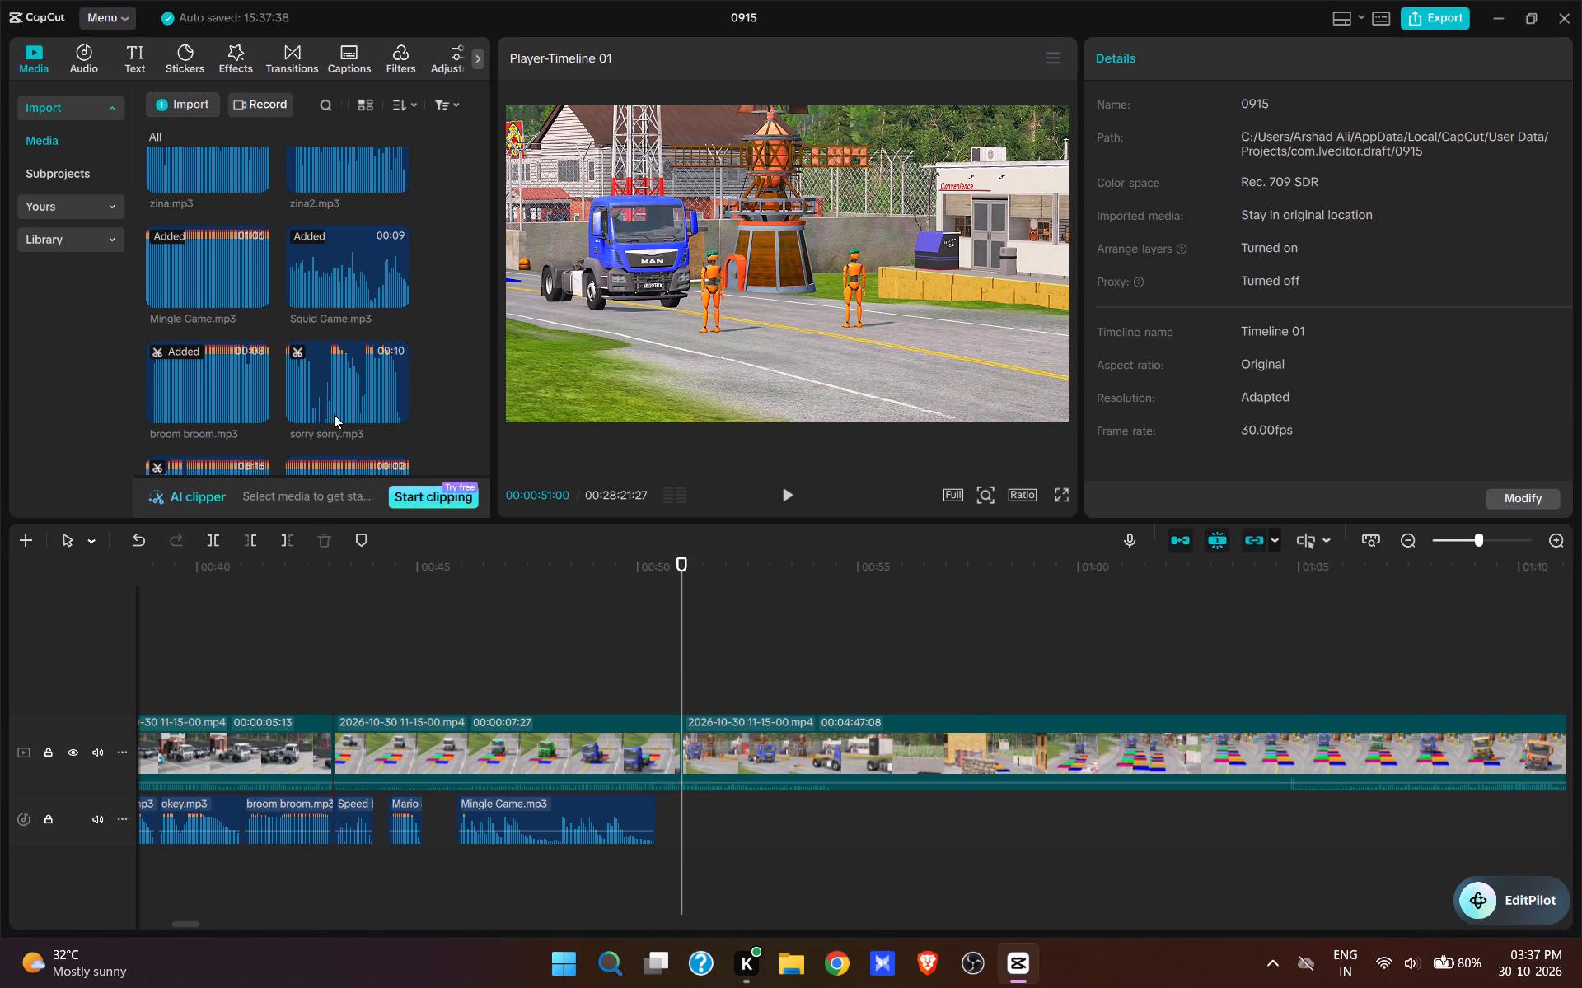
pyautogui.scroll(12, 334, 399)
pyautogui.scroll(10, 334, 399)
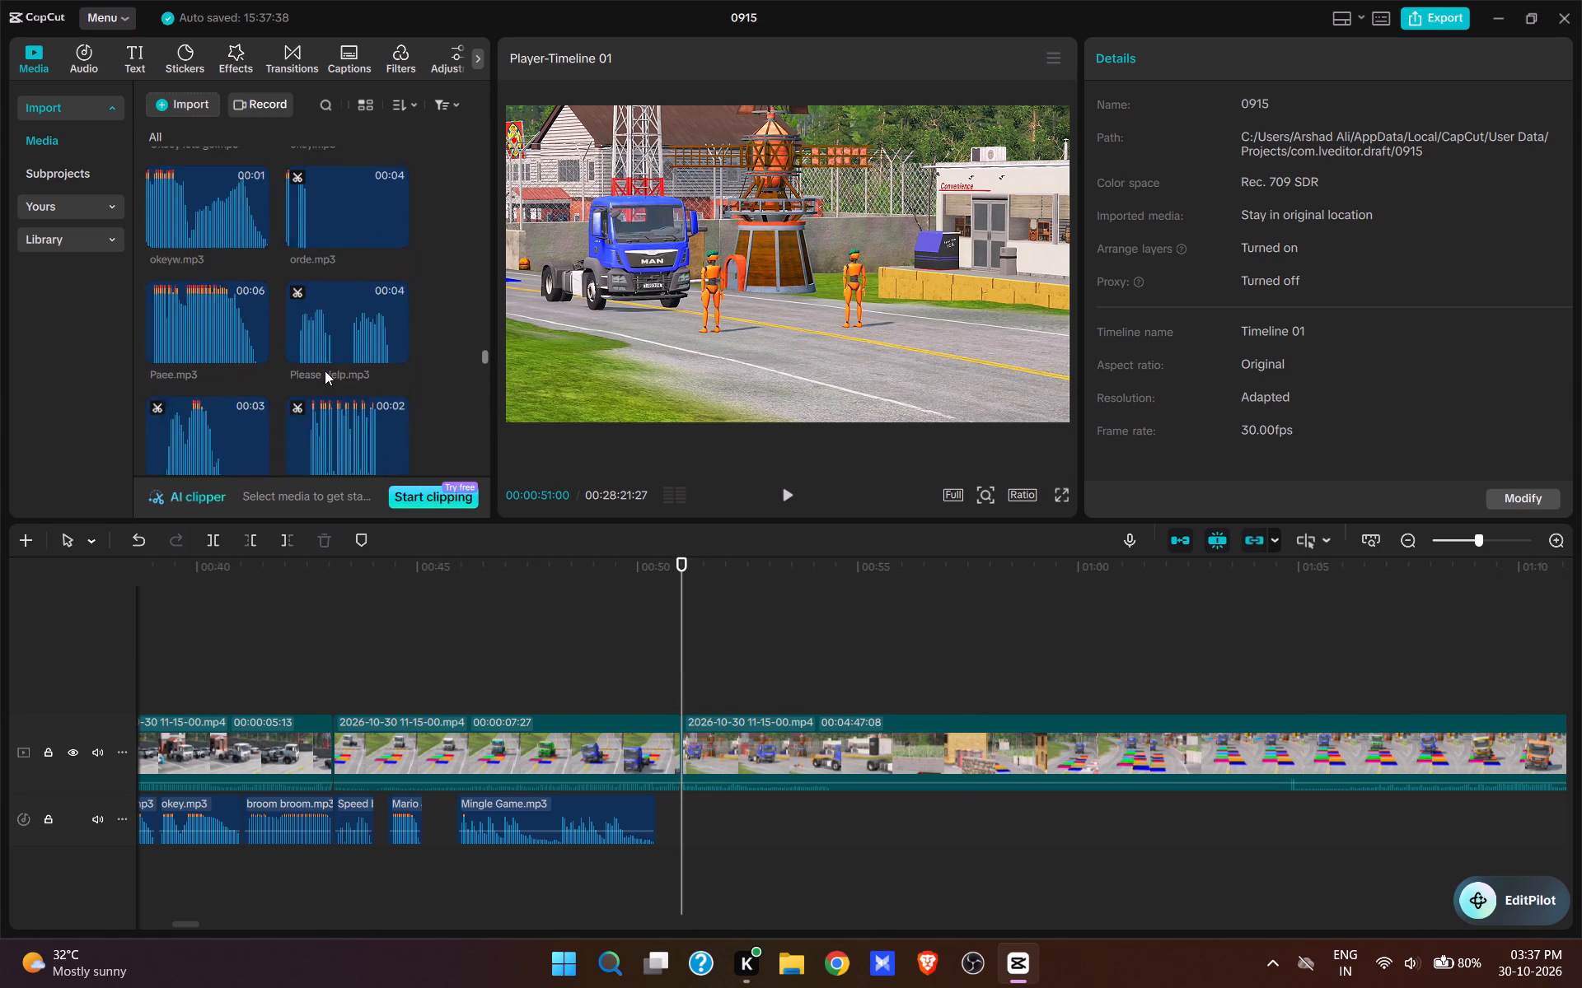
pyautogui.scroll(20, 325, 370)
pyautogui.scroll(14, 325, 370)
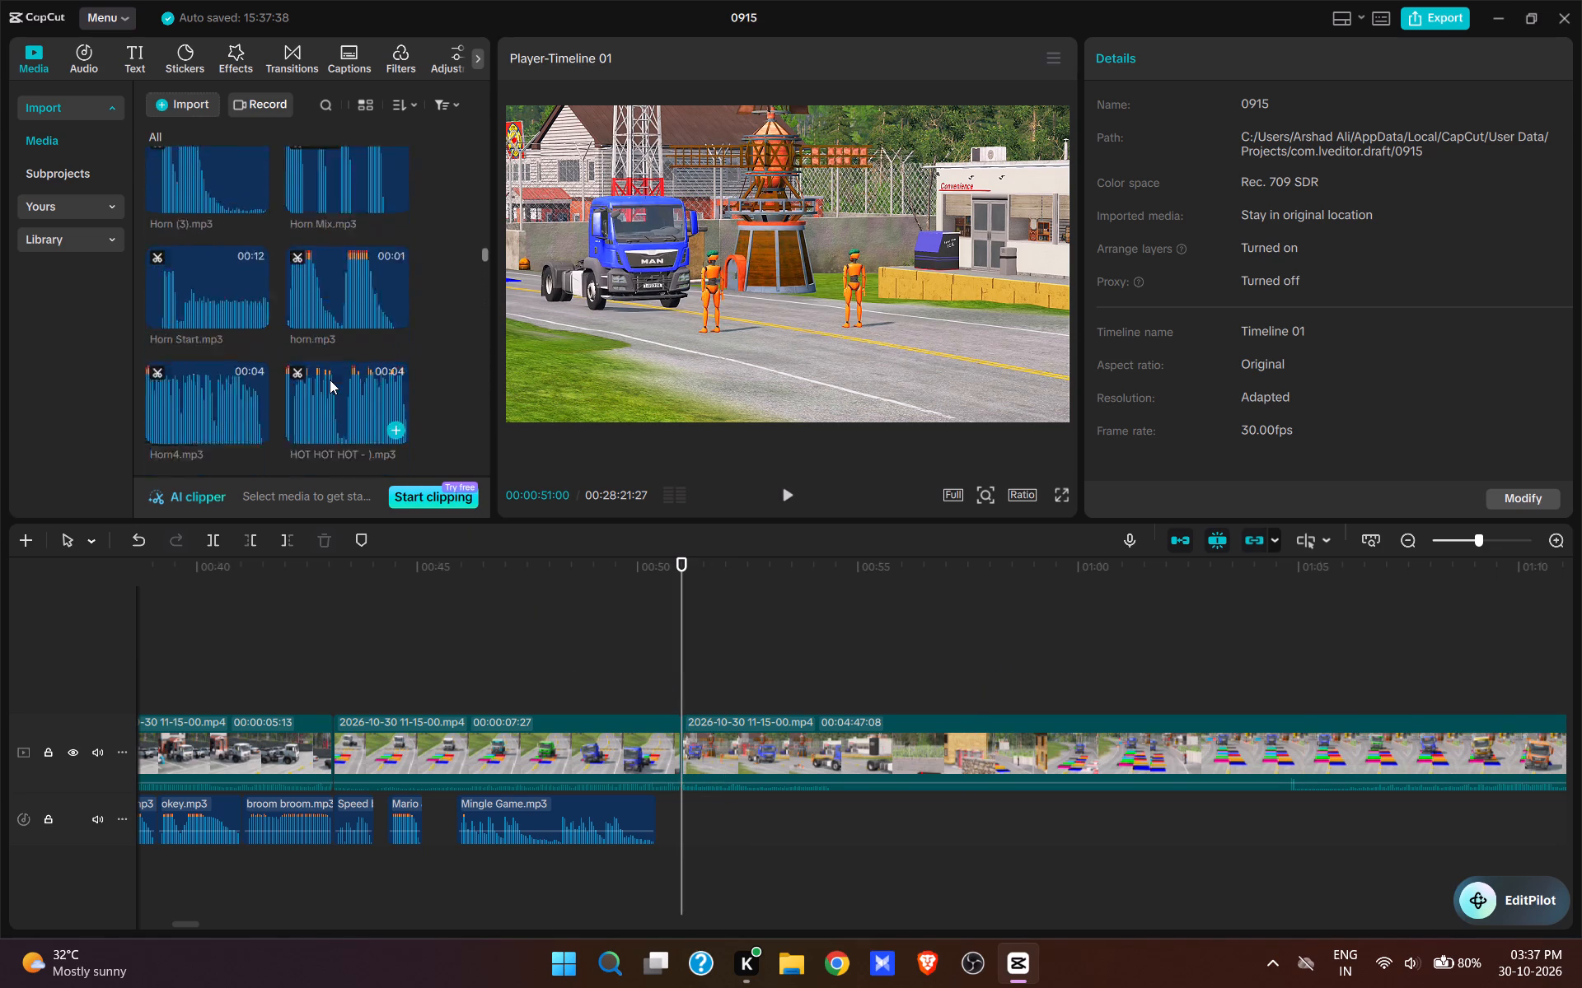
pyautogui.scroll(17, 330, 380)
pyautogui.scroll(13, 330, 391)
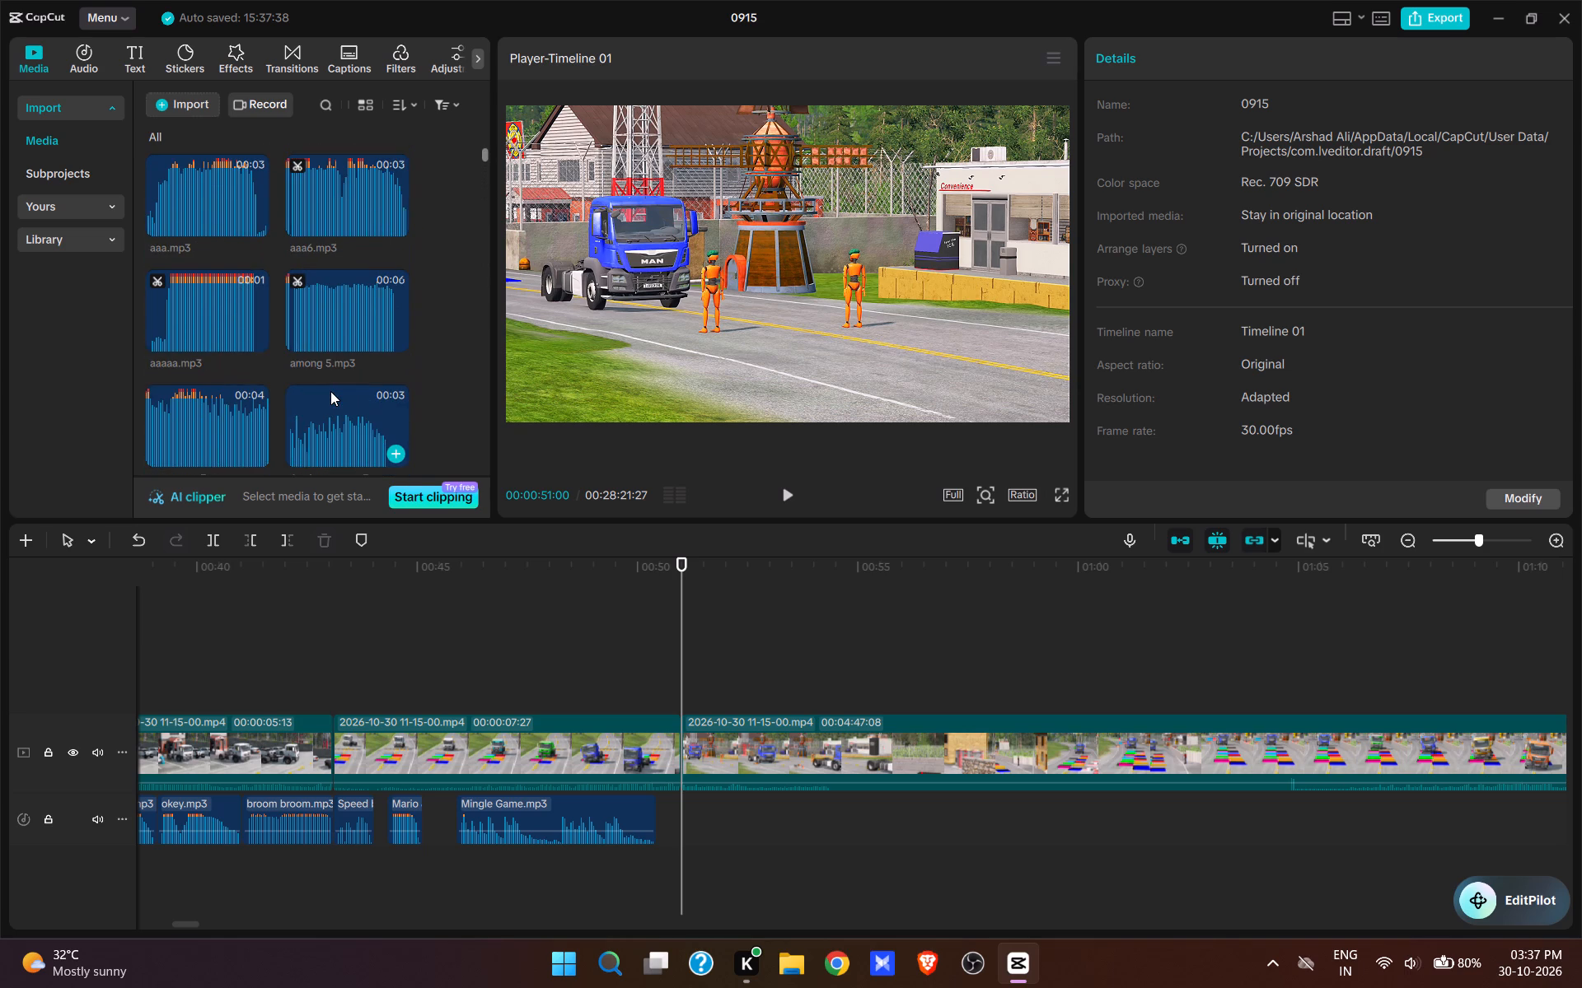
pyautogui.scroll(-8, 330, 337)
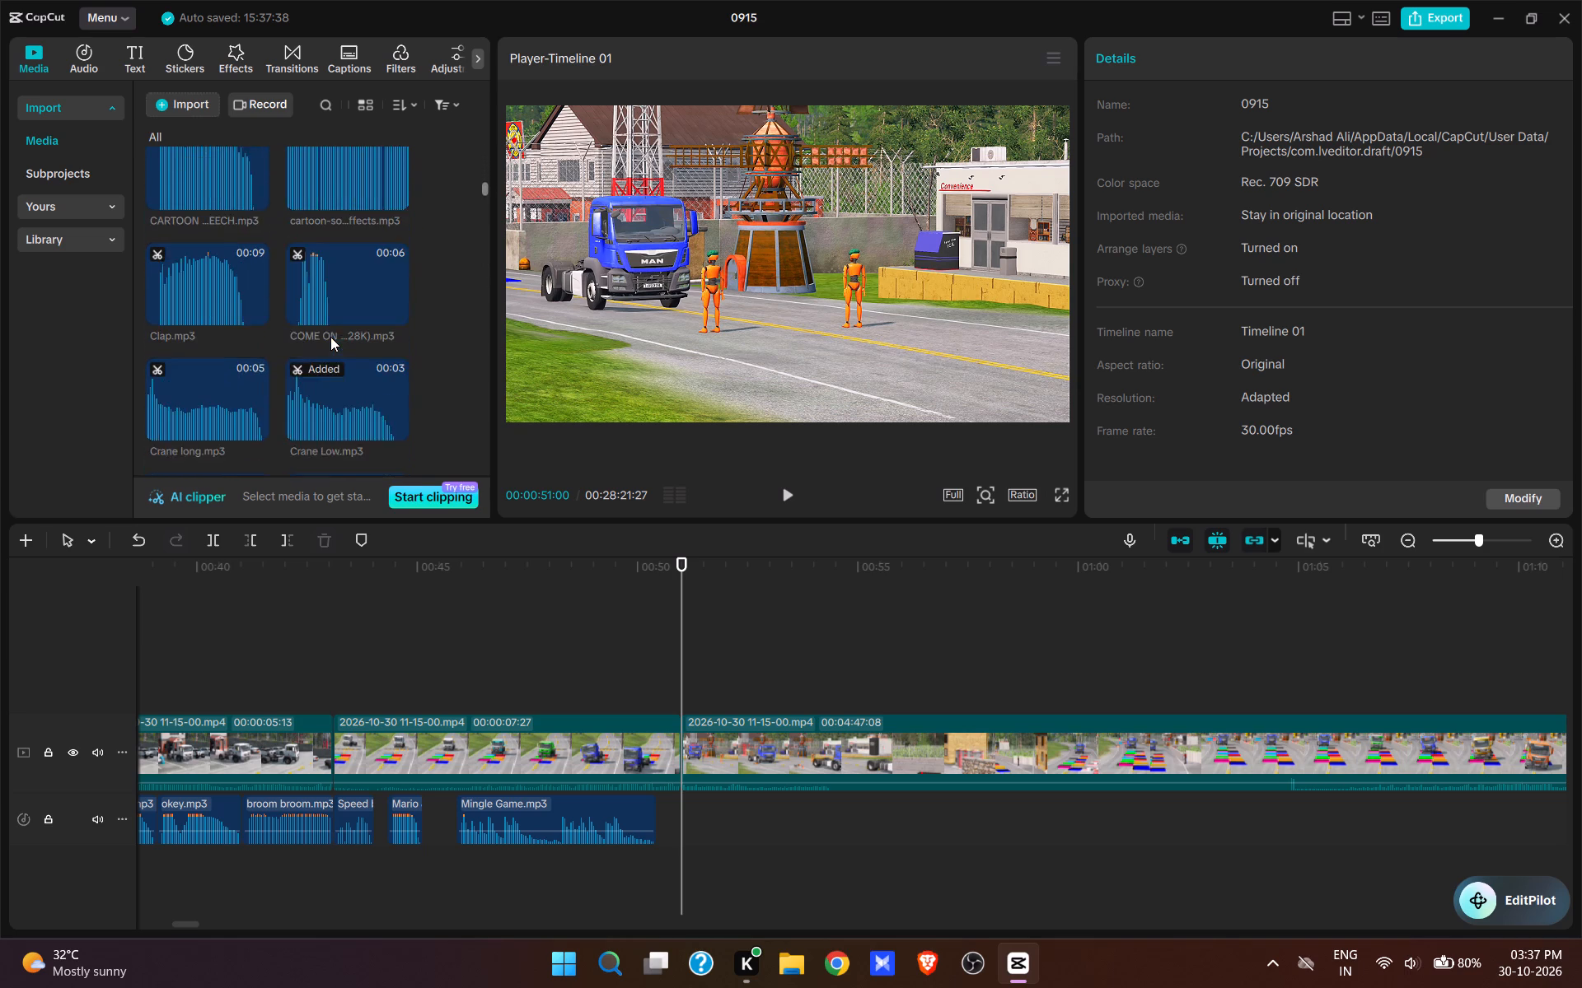
pyautogui.scroll(-10, 330, 337)
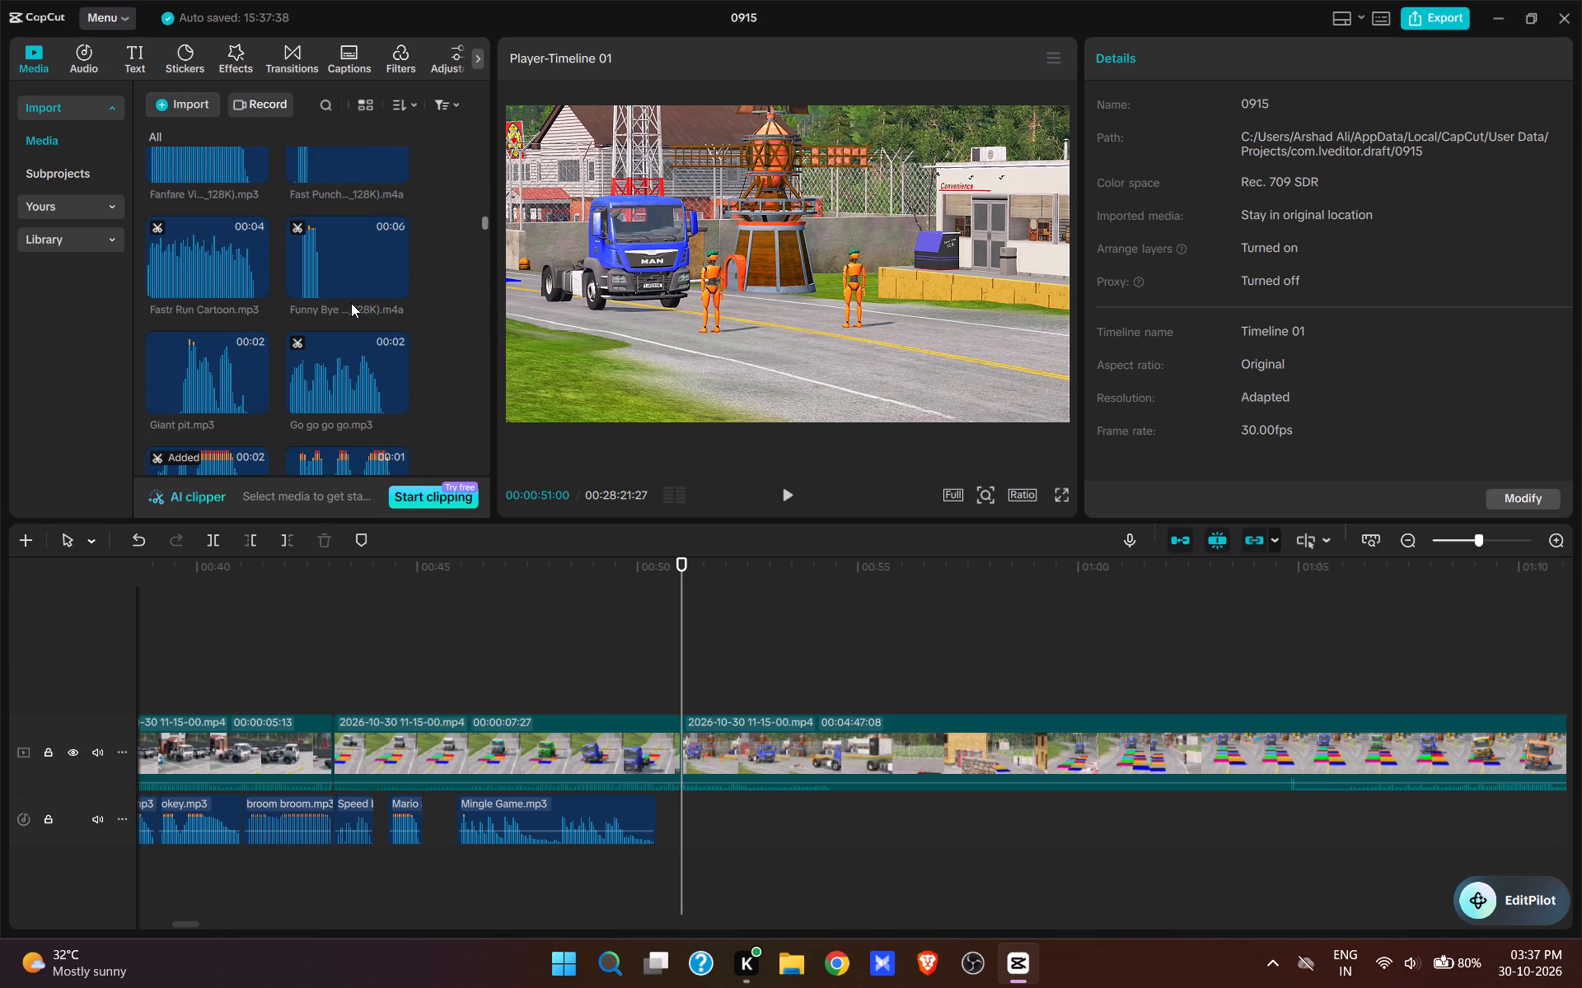
pyautogui.scroll(-8, 351, 307)
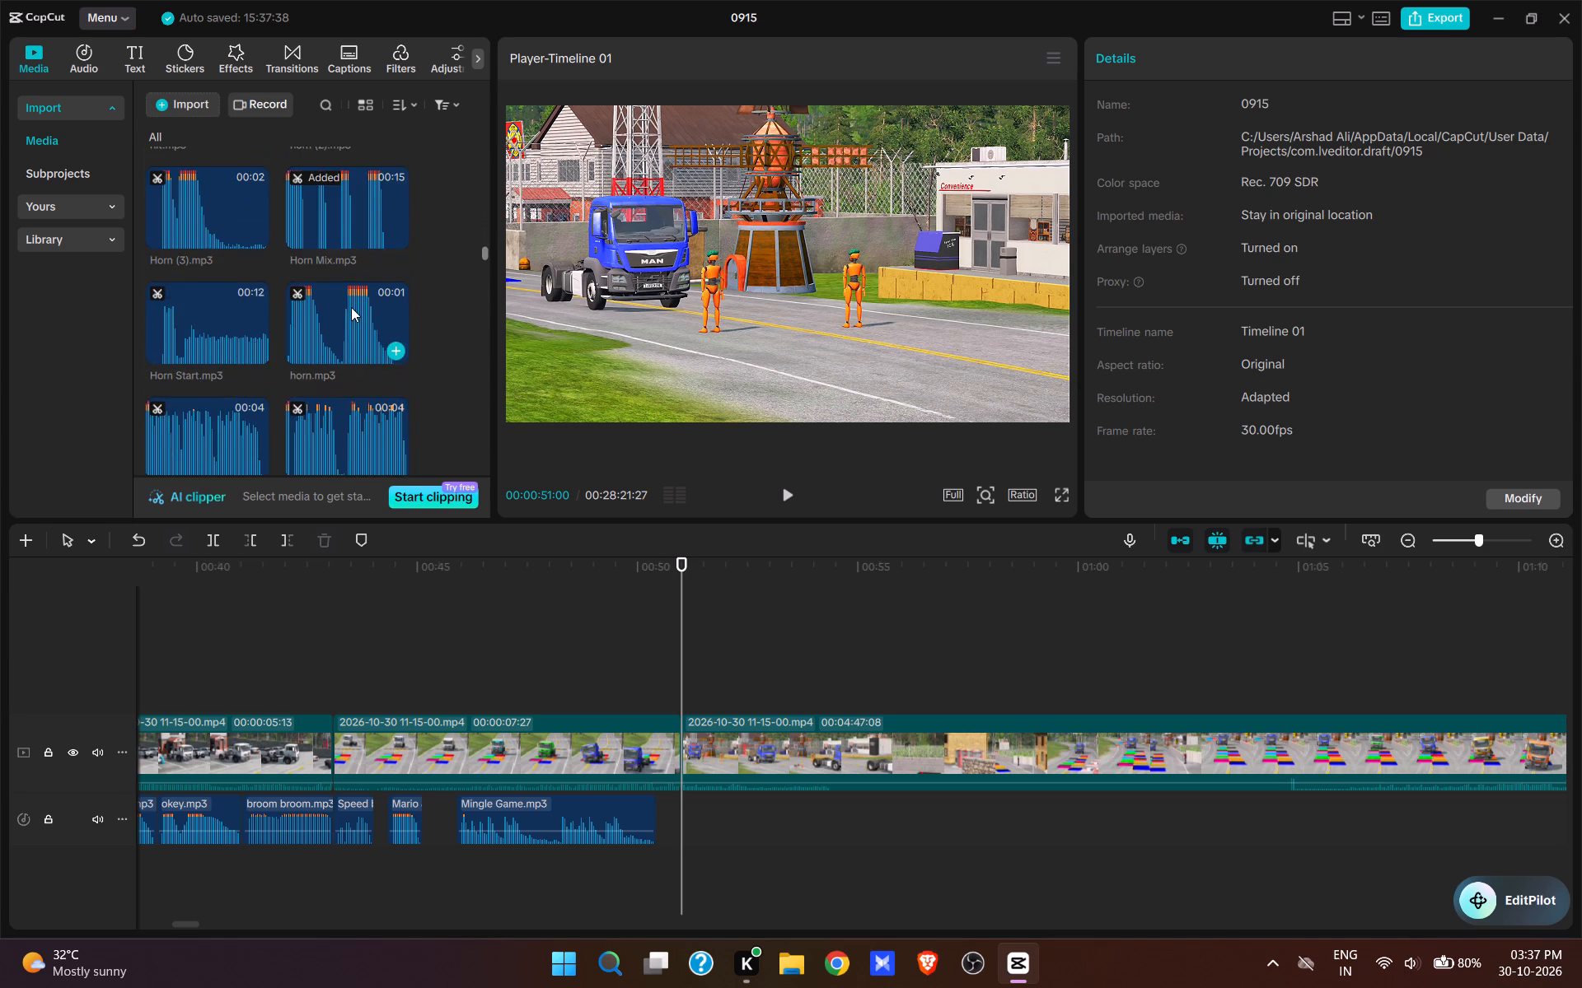
pyautogui.scroll(-2, 351, 307)
pyautogui.scroll(11, 351, 307)
pyautogui.scroll(-7, 352, 306)
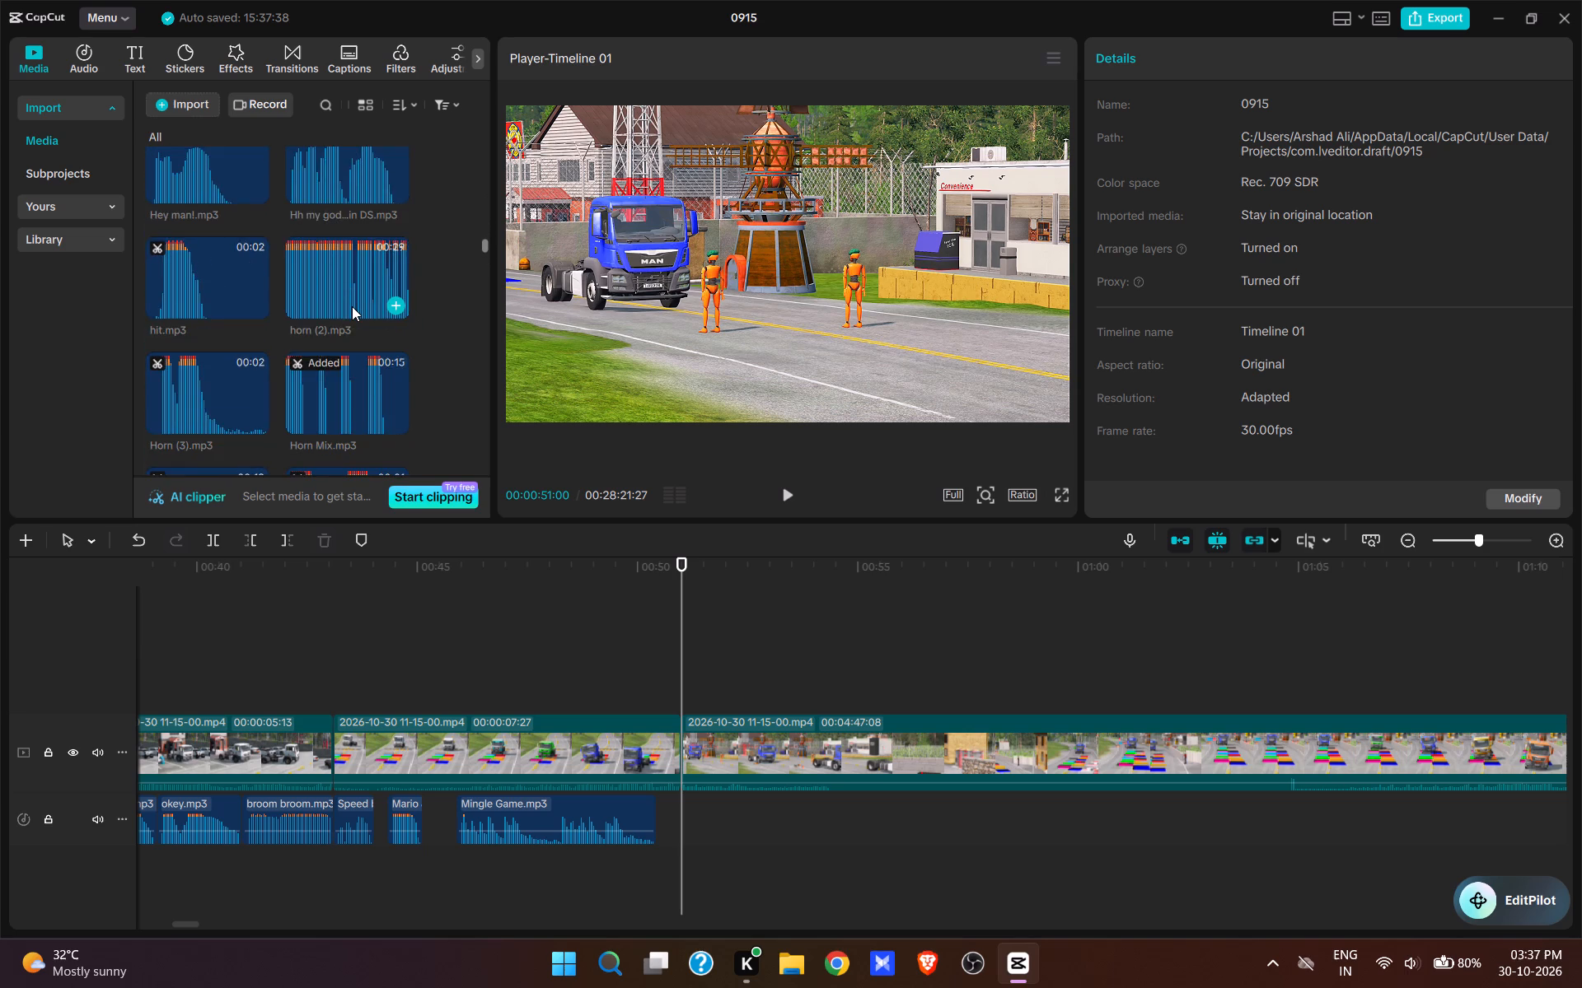
pyautogui.scroll(-6, 352, 306)
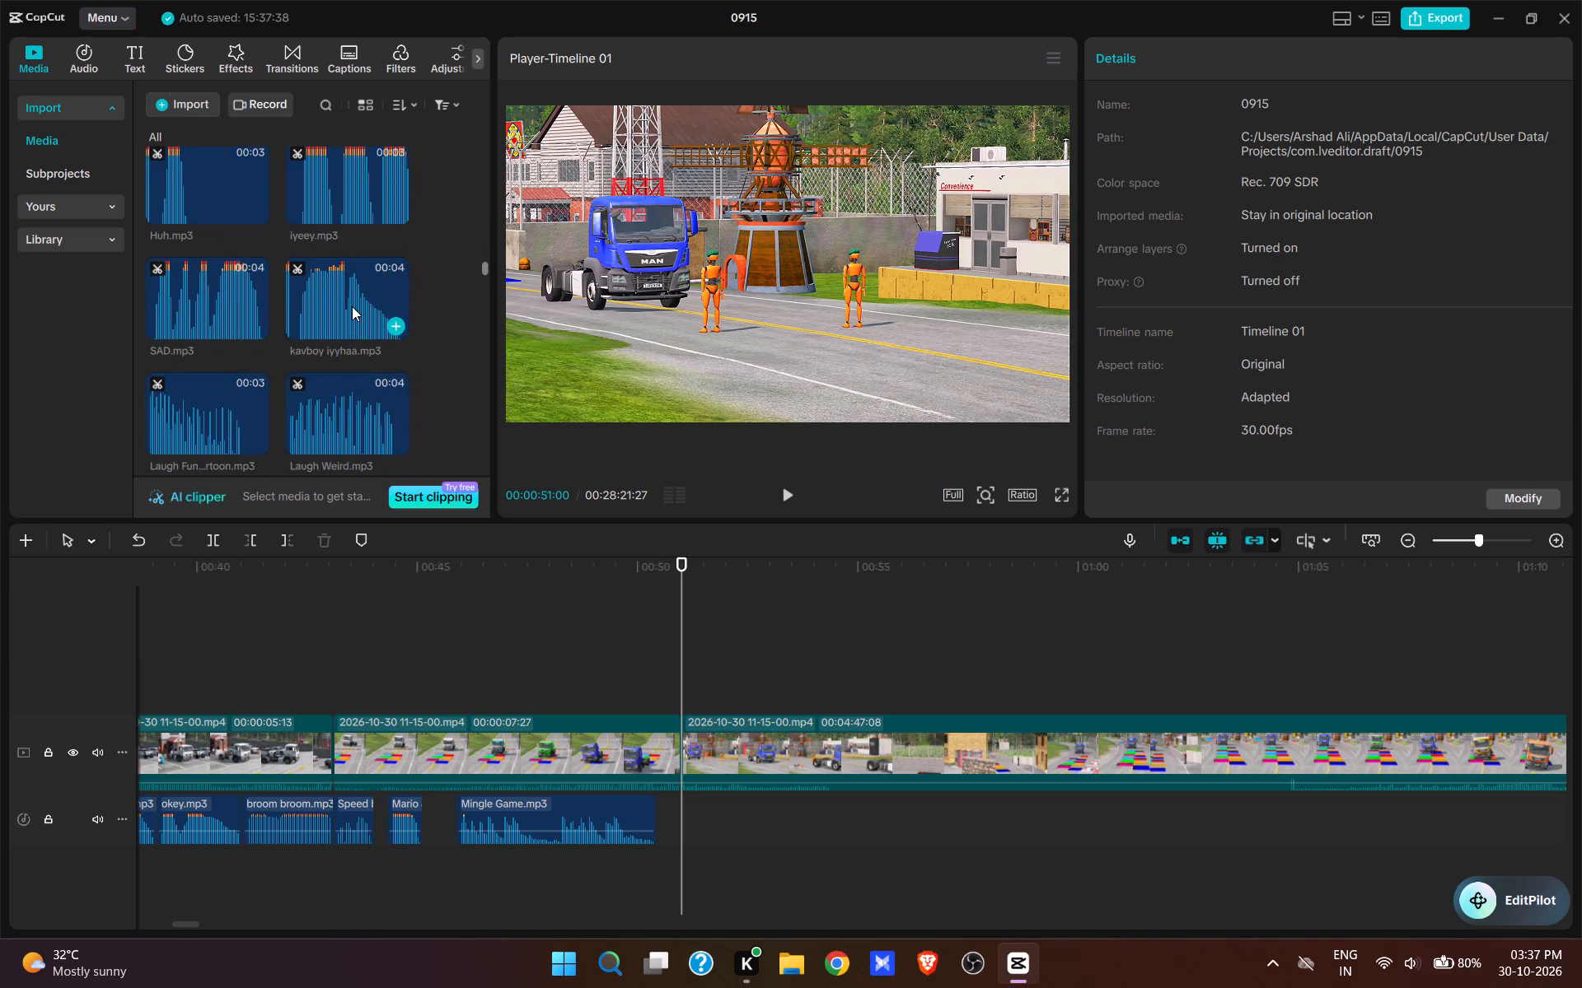
pyautogui.scroll(-2, 352, 306)
pyautogui.click(333, 355)
pyautogui.click(393, 372)
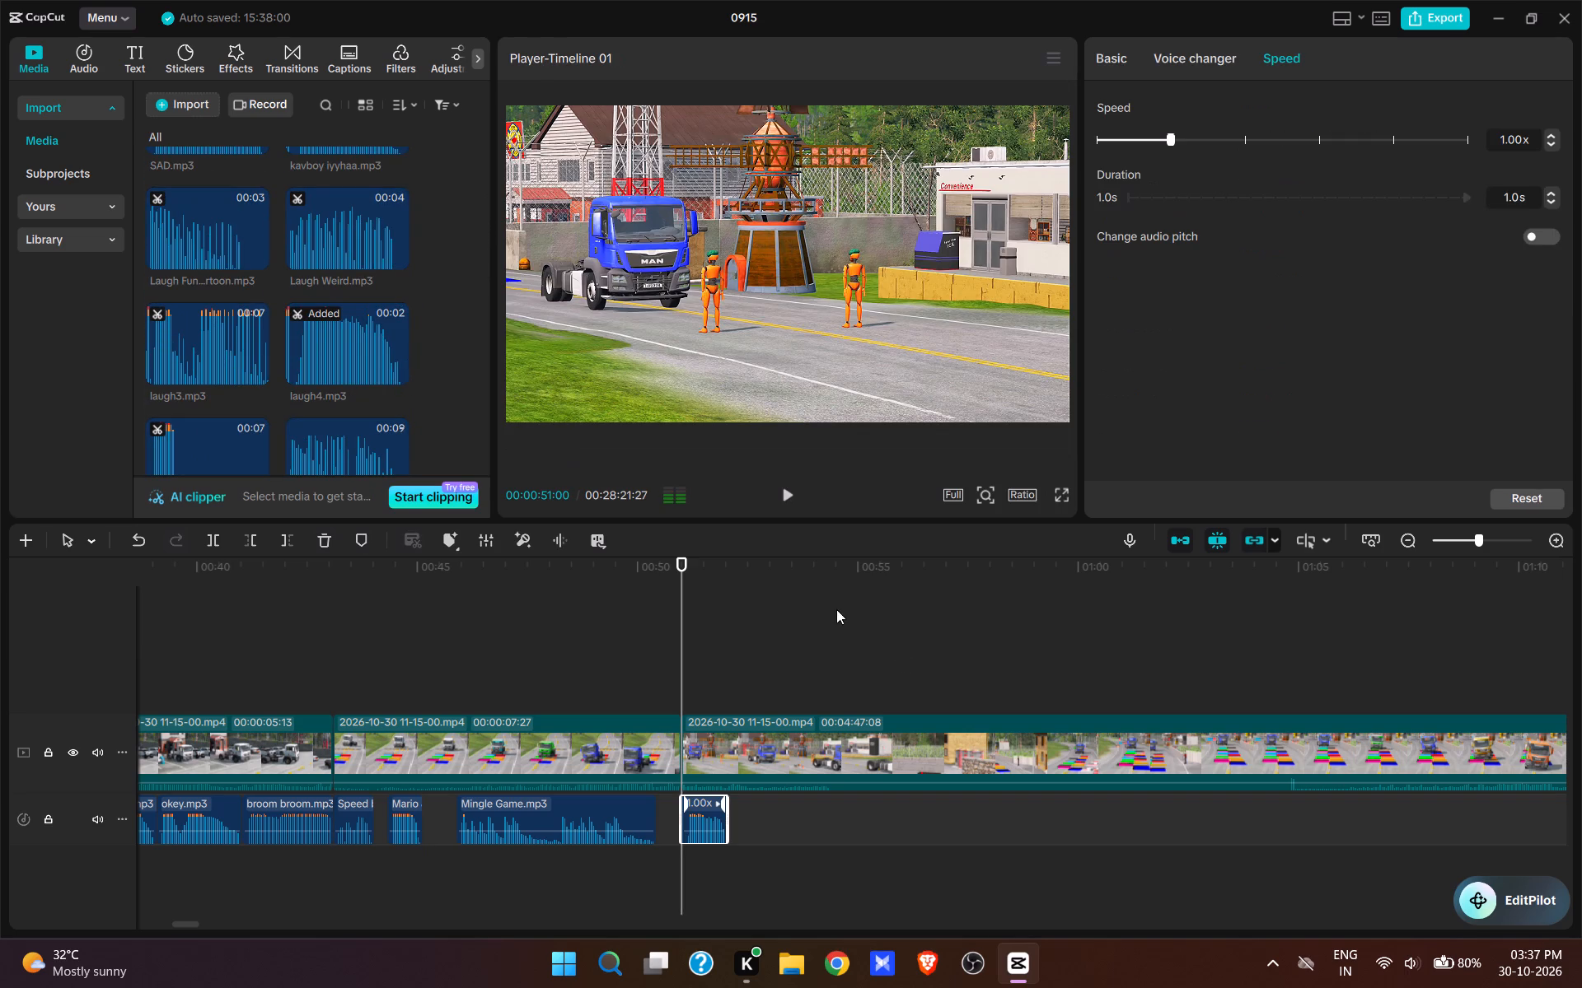
# Play up to the truck hitting the first dummy and add Laugh5.mp3 there, at about 00:00:52:09.
pyautogui.click(788, 496)
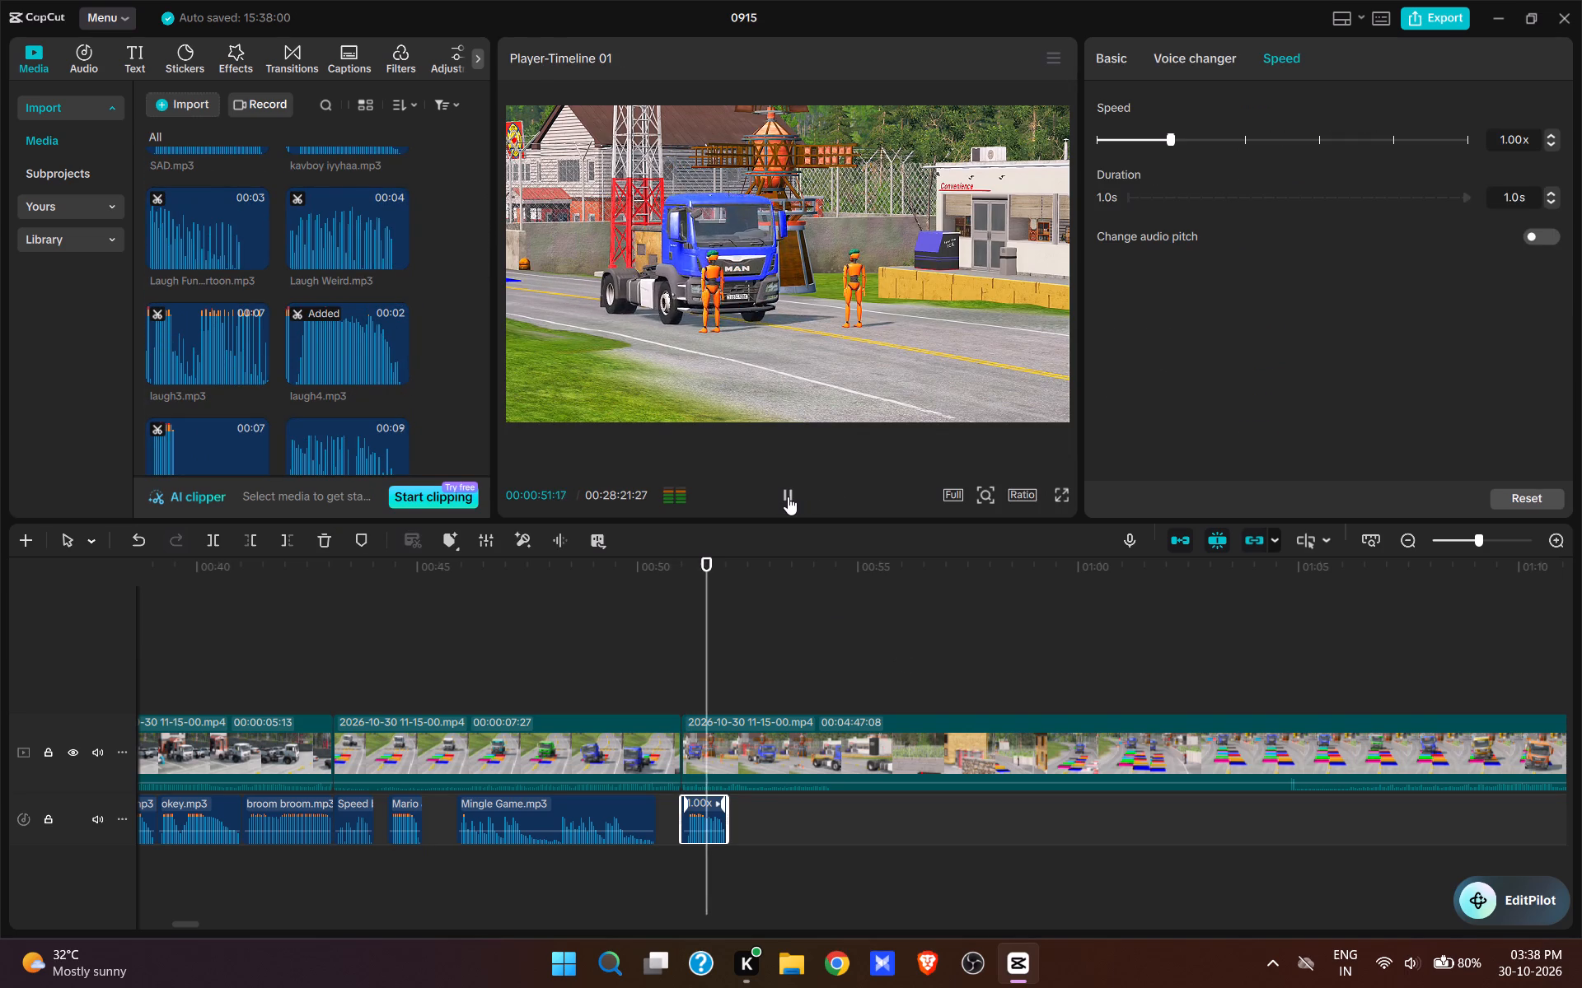
pyautogui.press('space')
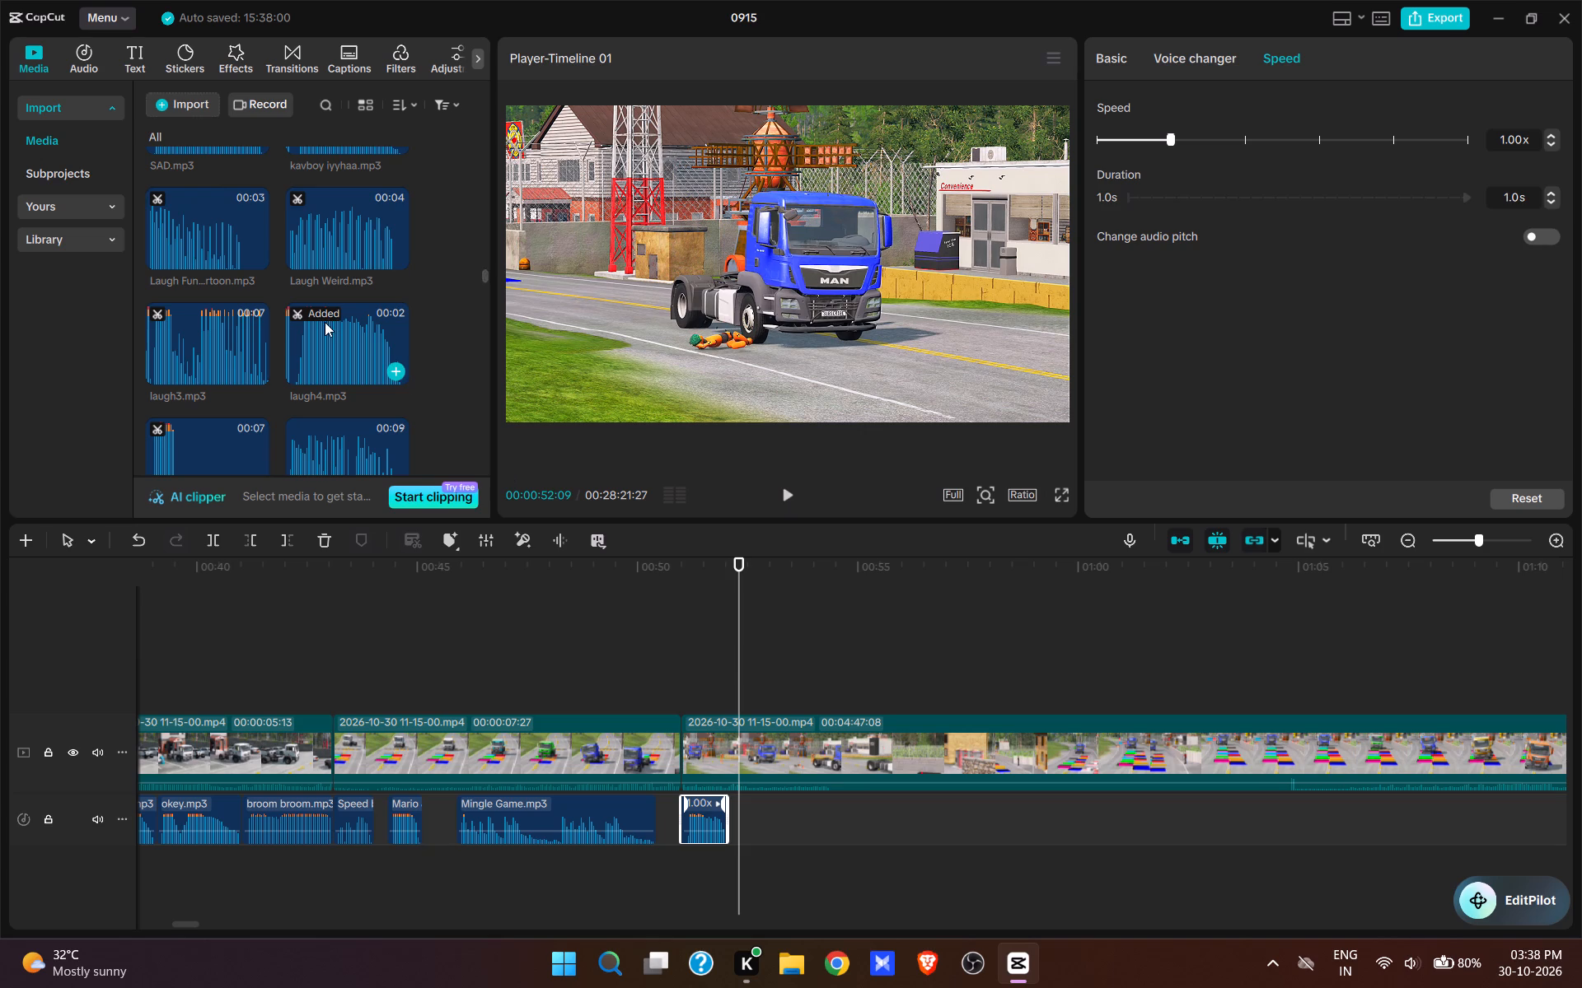
pyautogui.scroll(-1, 236, 398)
pyautogui.click(256, 391)
pyautogui.press('space')
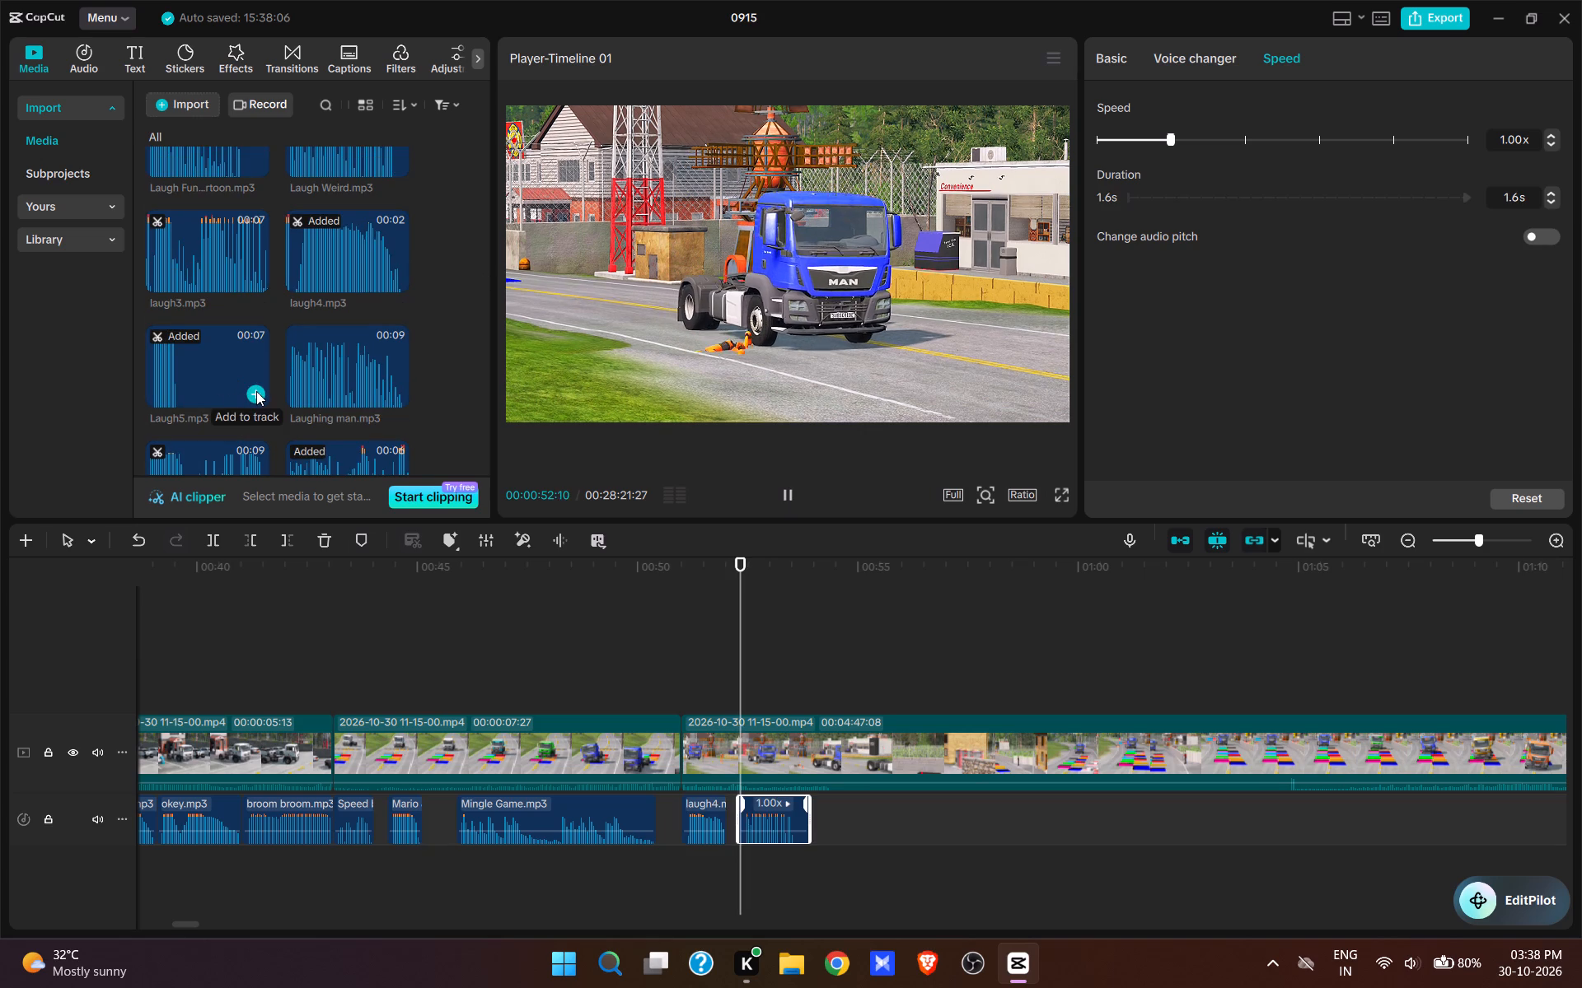
pyautogui.press('space')
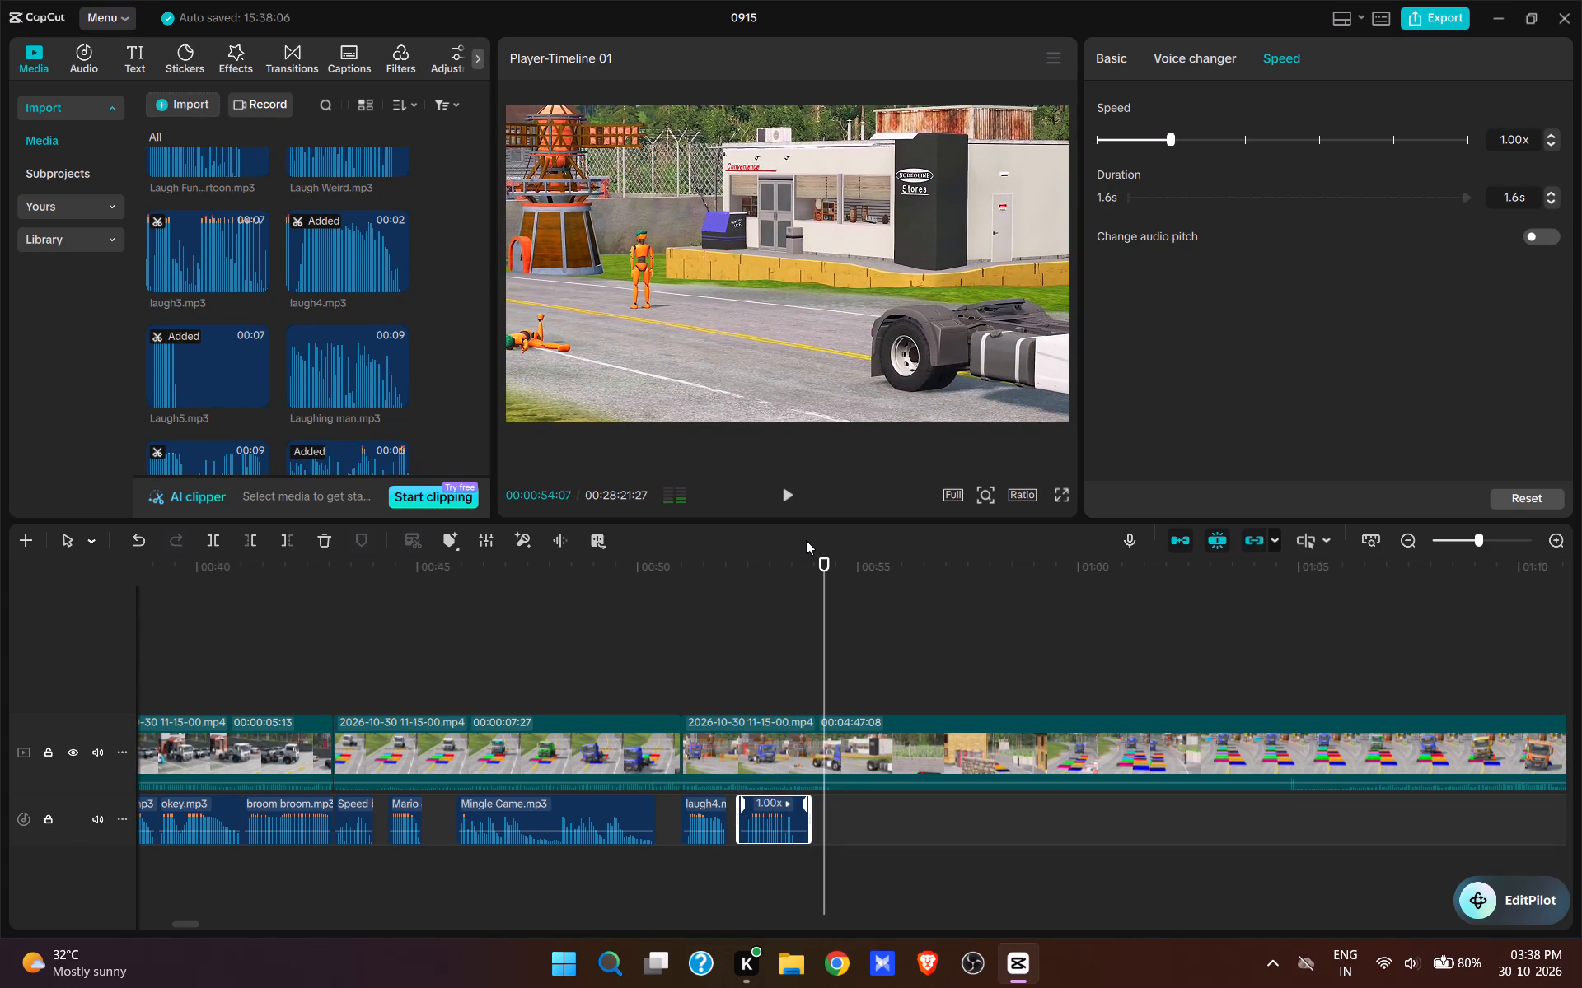
pyautogui.press('w')
# Trim about 10.6 seconds off the beginning of the new segment, up to the blue truck approaching the coloured pads.
pyautogui.click(1296, 671)
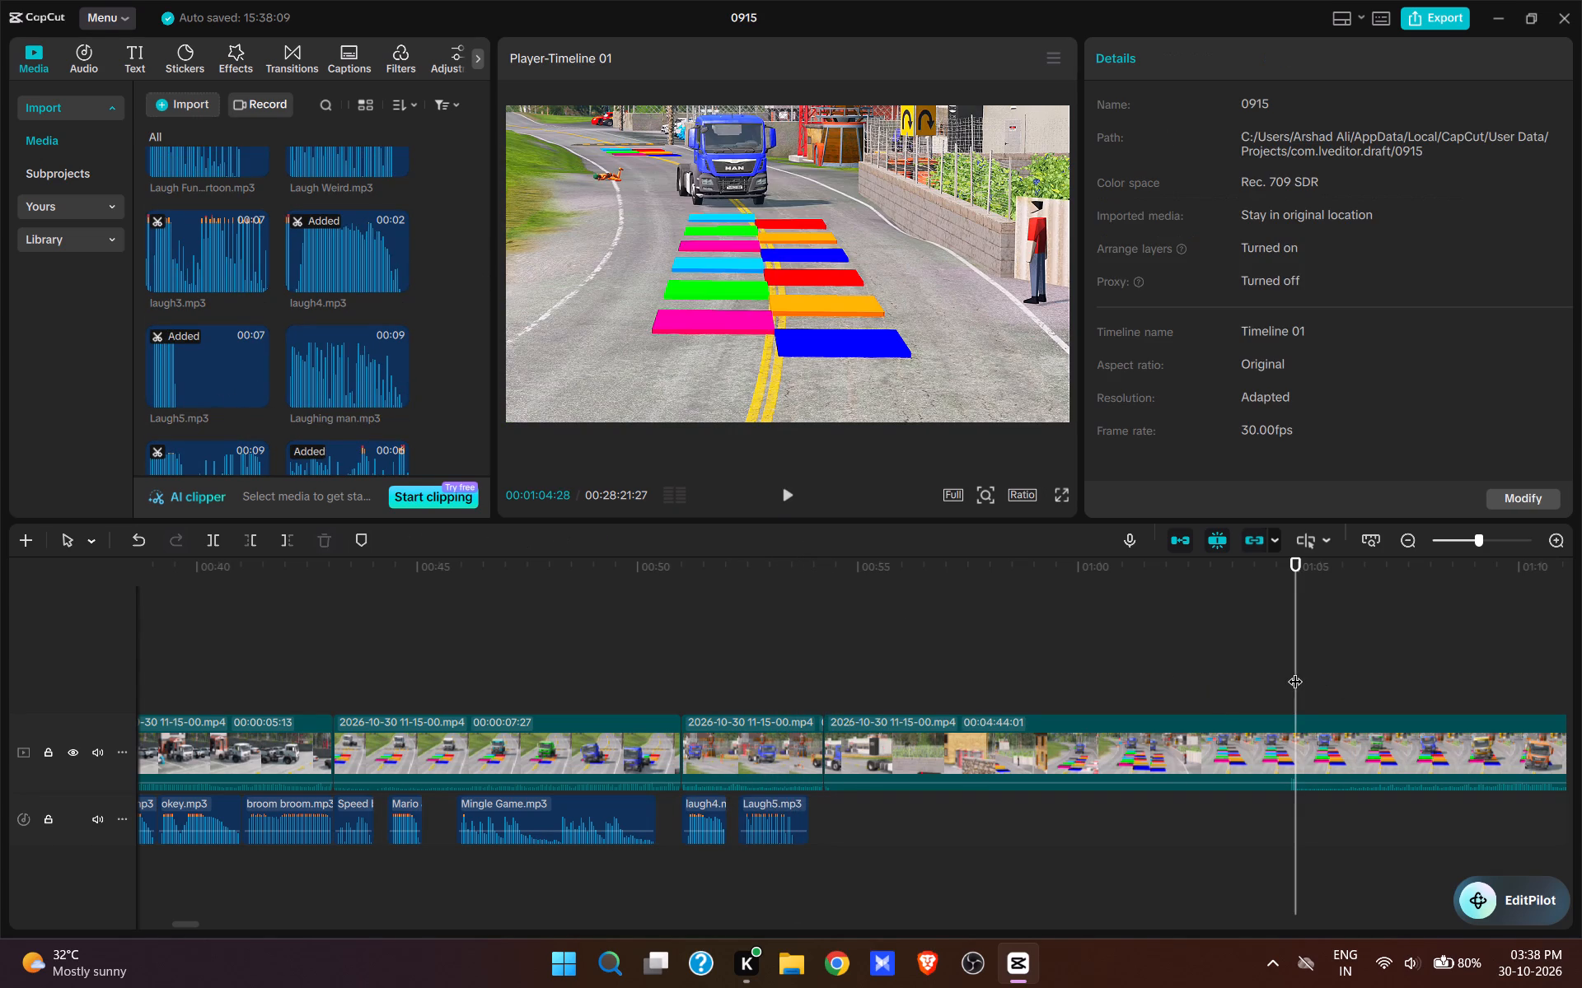
pyautogui.click(1280, 671)
pyautogui.write('q')
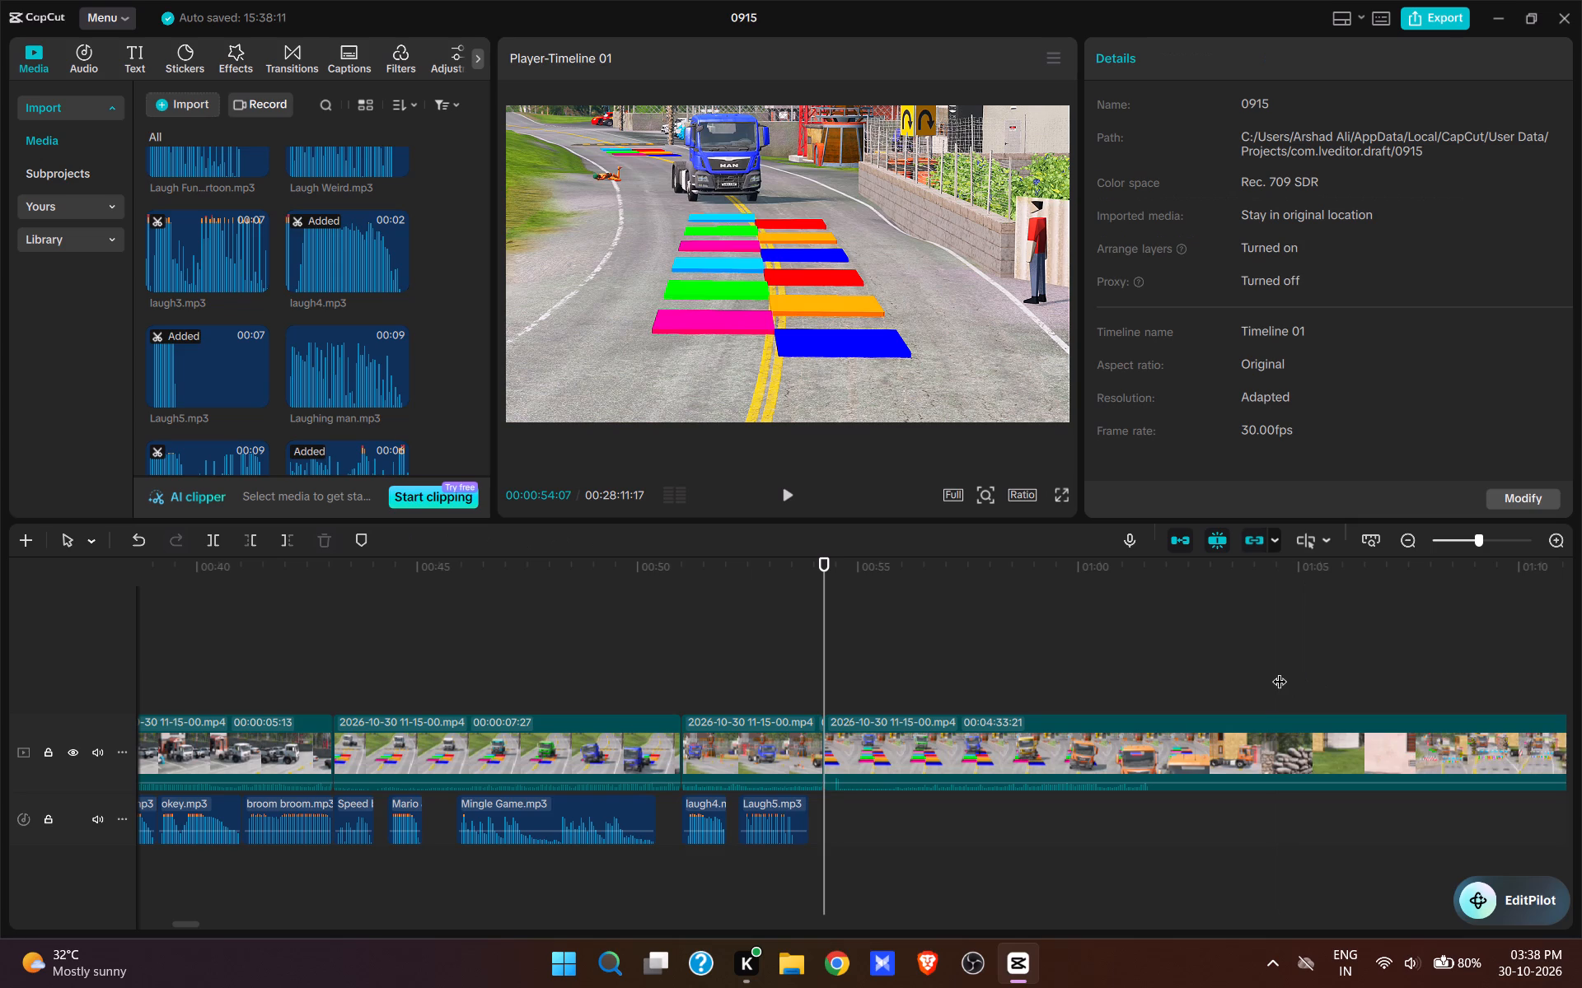
pyautogui.press('space')
pyautogui.press('space')
pyautogui.click(822, 687)
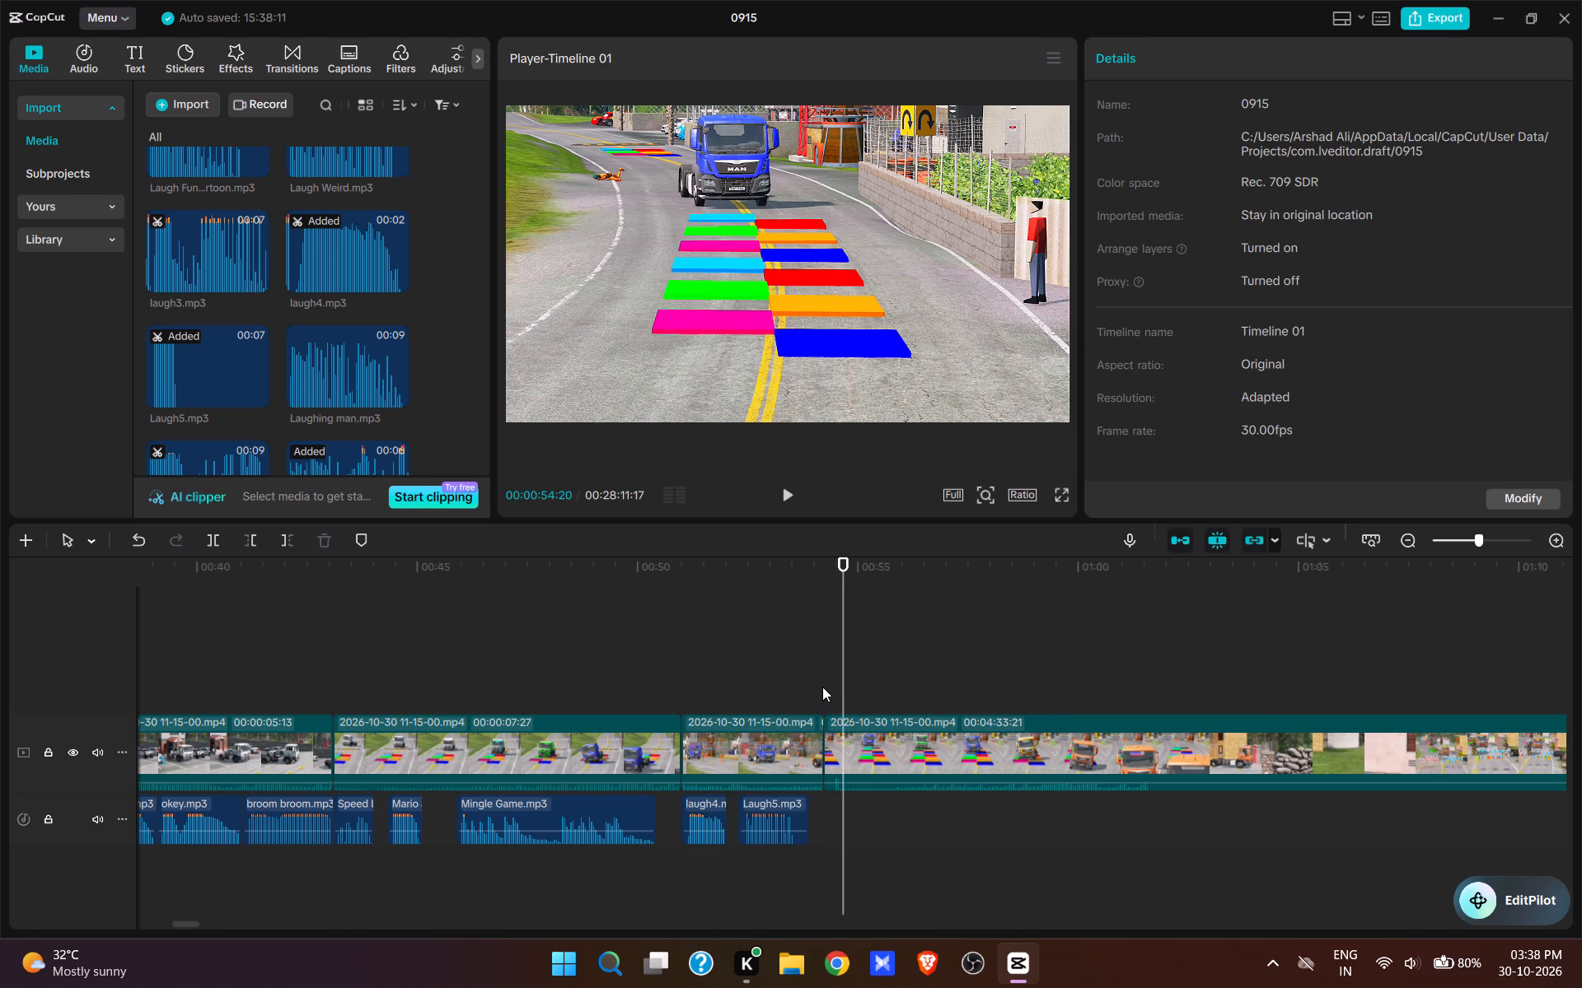
pyautogui.press('space')
pyautogui.press('space')
pyautogui.write('q')
pyautogui.press('space')
pyautogui.press('space')
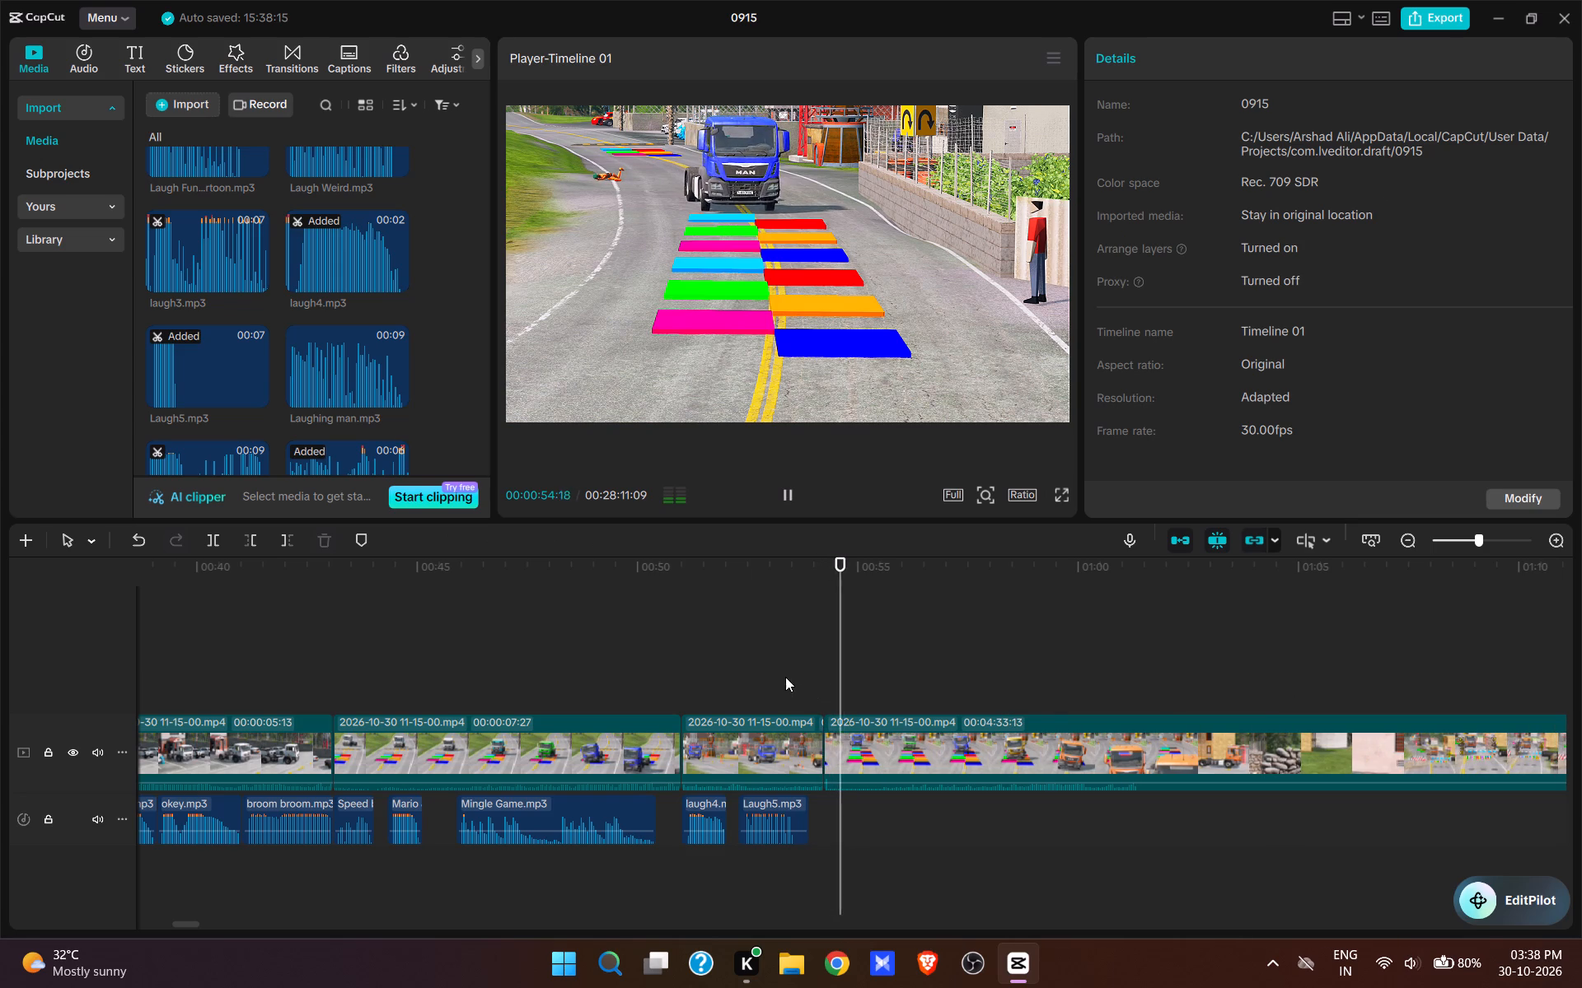
# Paste the copied Mingle Game sound at 00:00:55:00, as the truck reaches the coloured pads, and play it with the colour changes.
pyautogui.click(789, 674)
pyautogui.press('space')
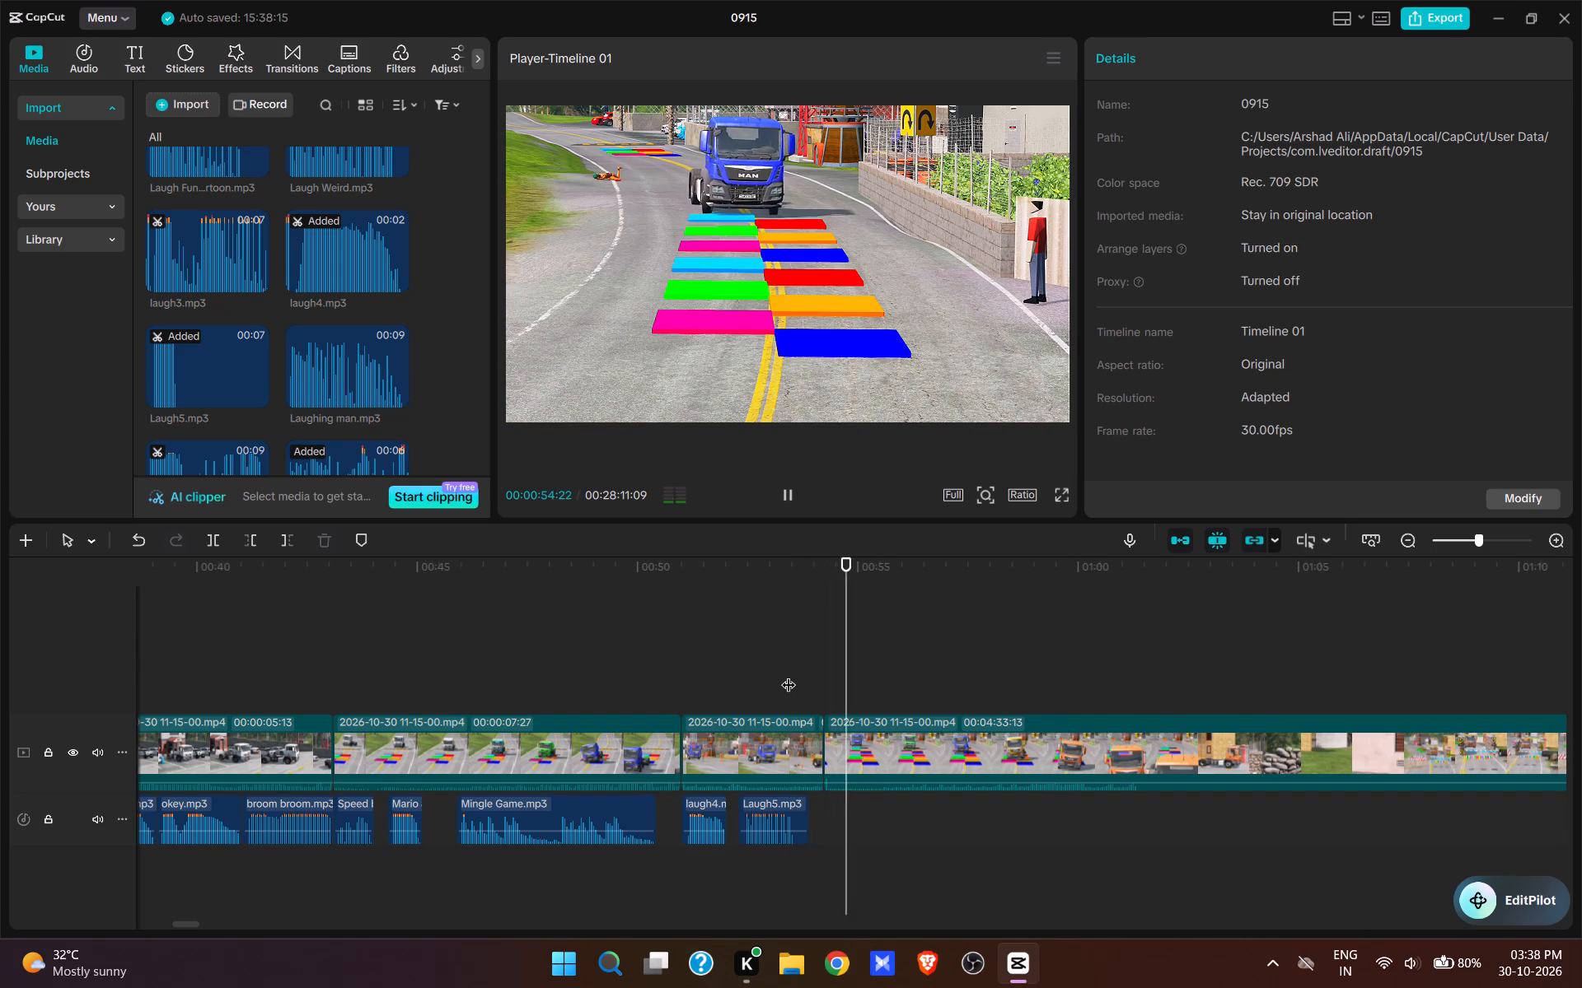
pyautogui.press('space')
pyautogui.hotkey('ctrl', 'v')
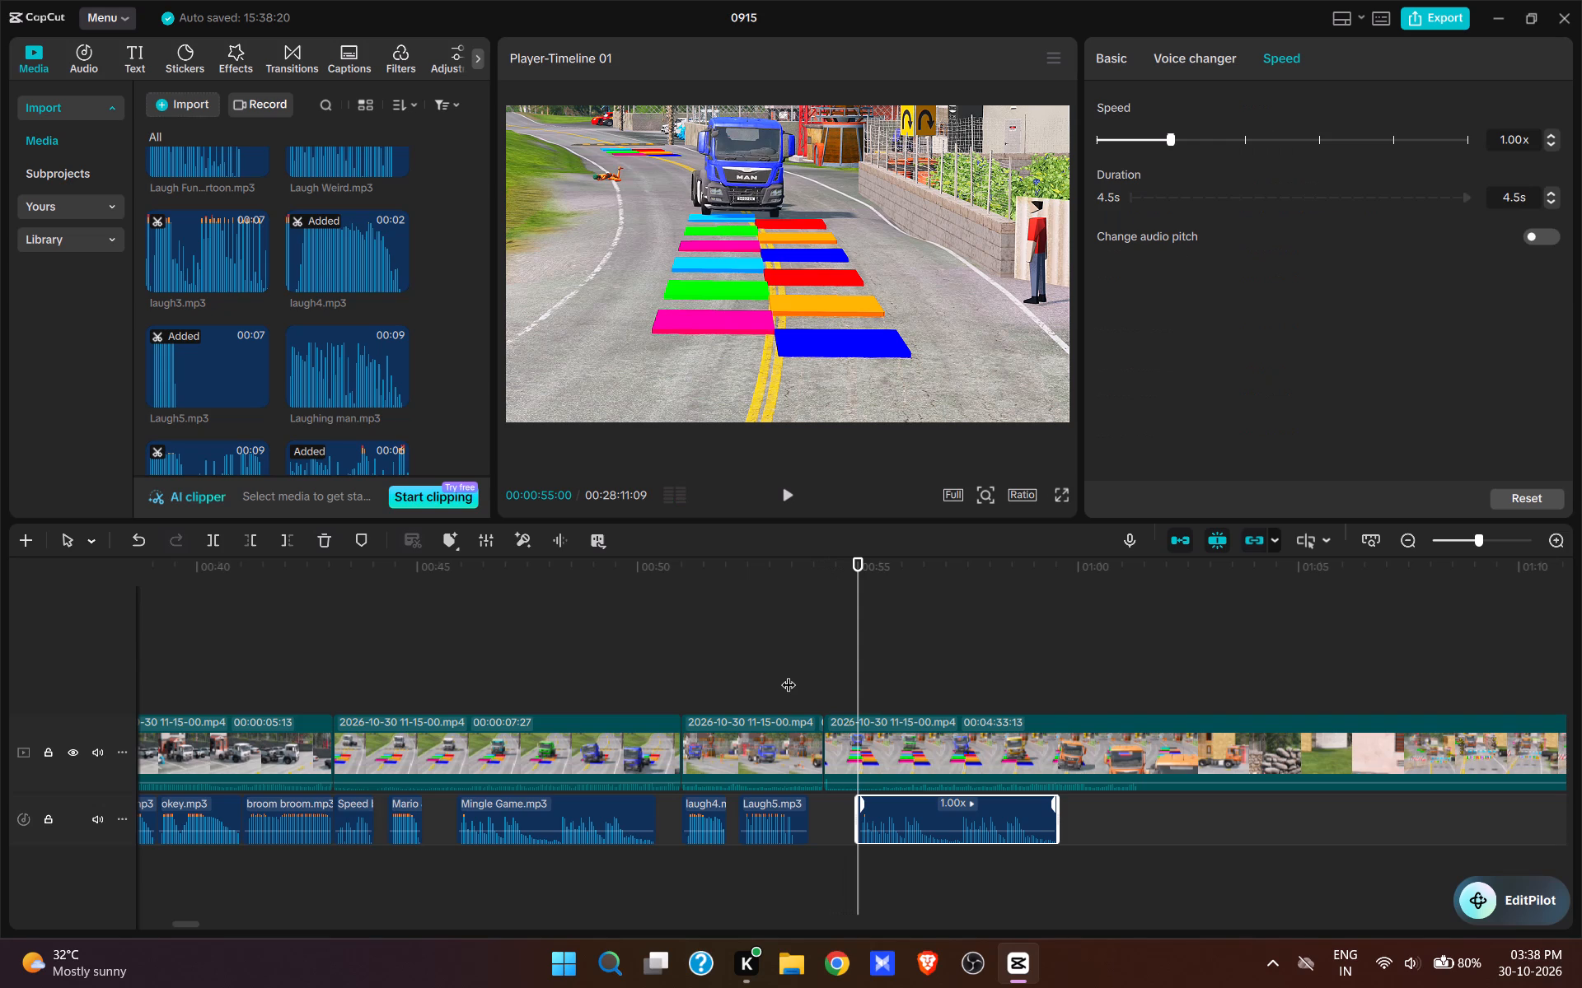
pyautogui.press('space')
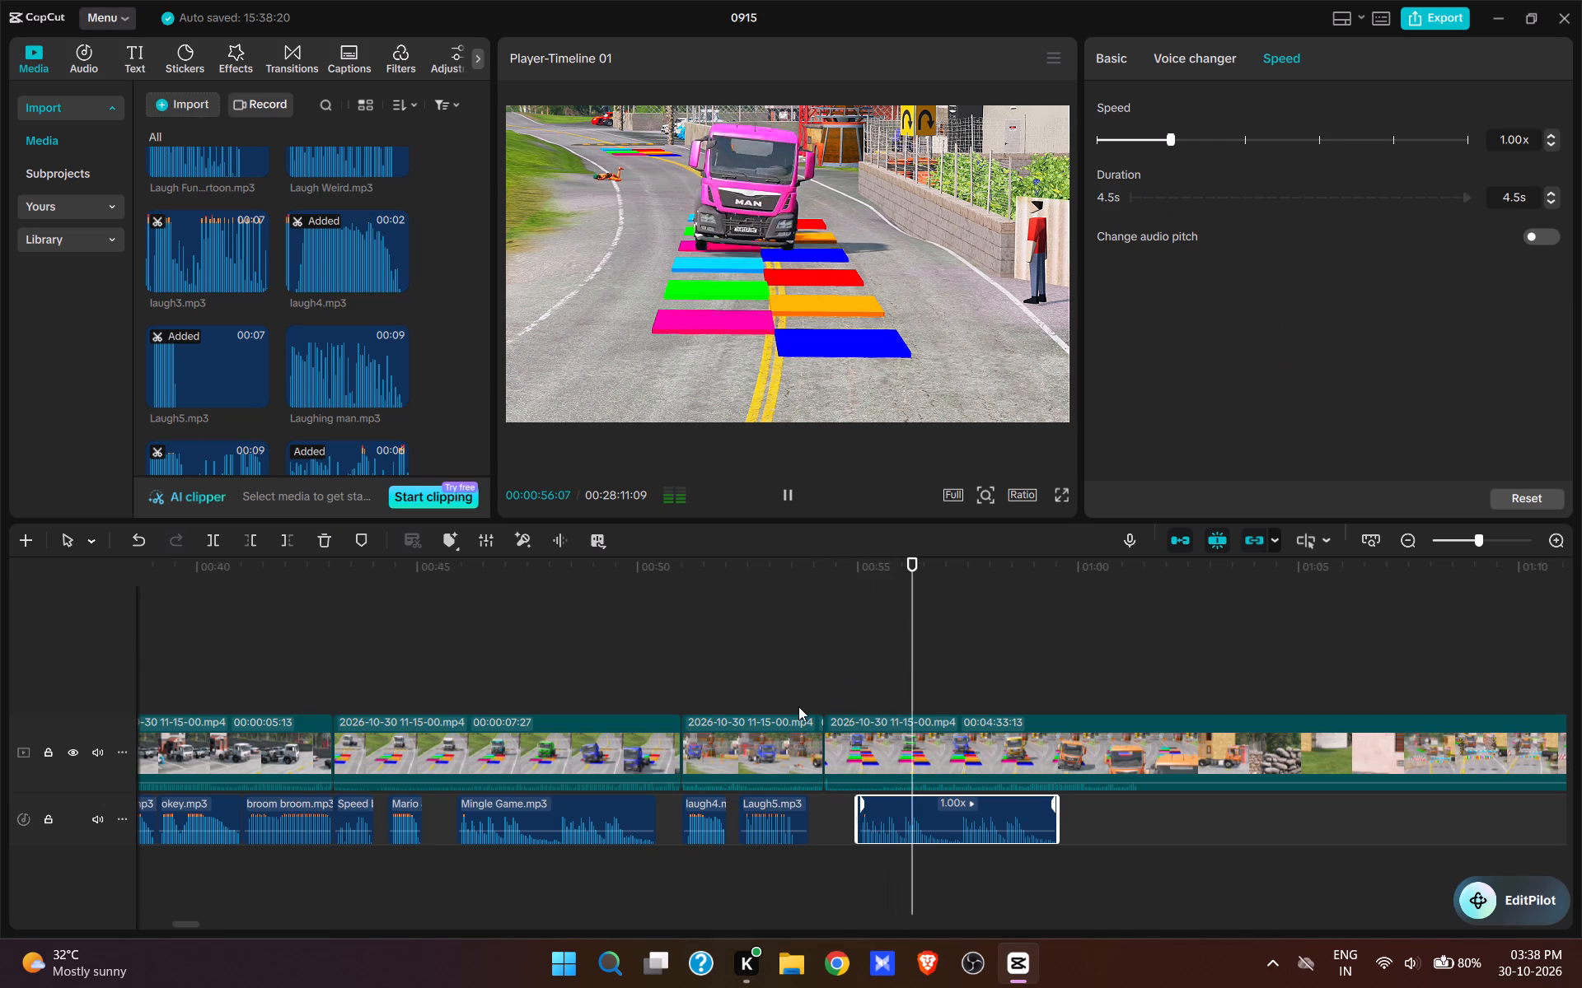
pyautogui.click(792, 685)
pyautogui.press('space')
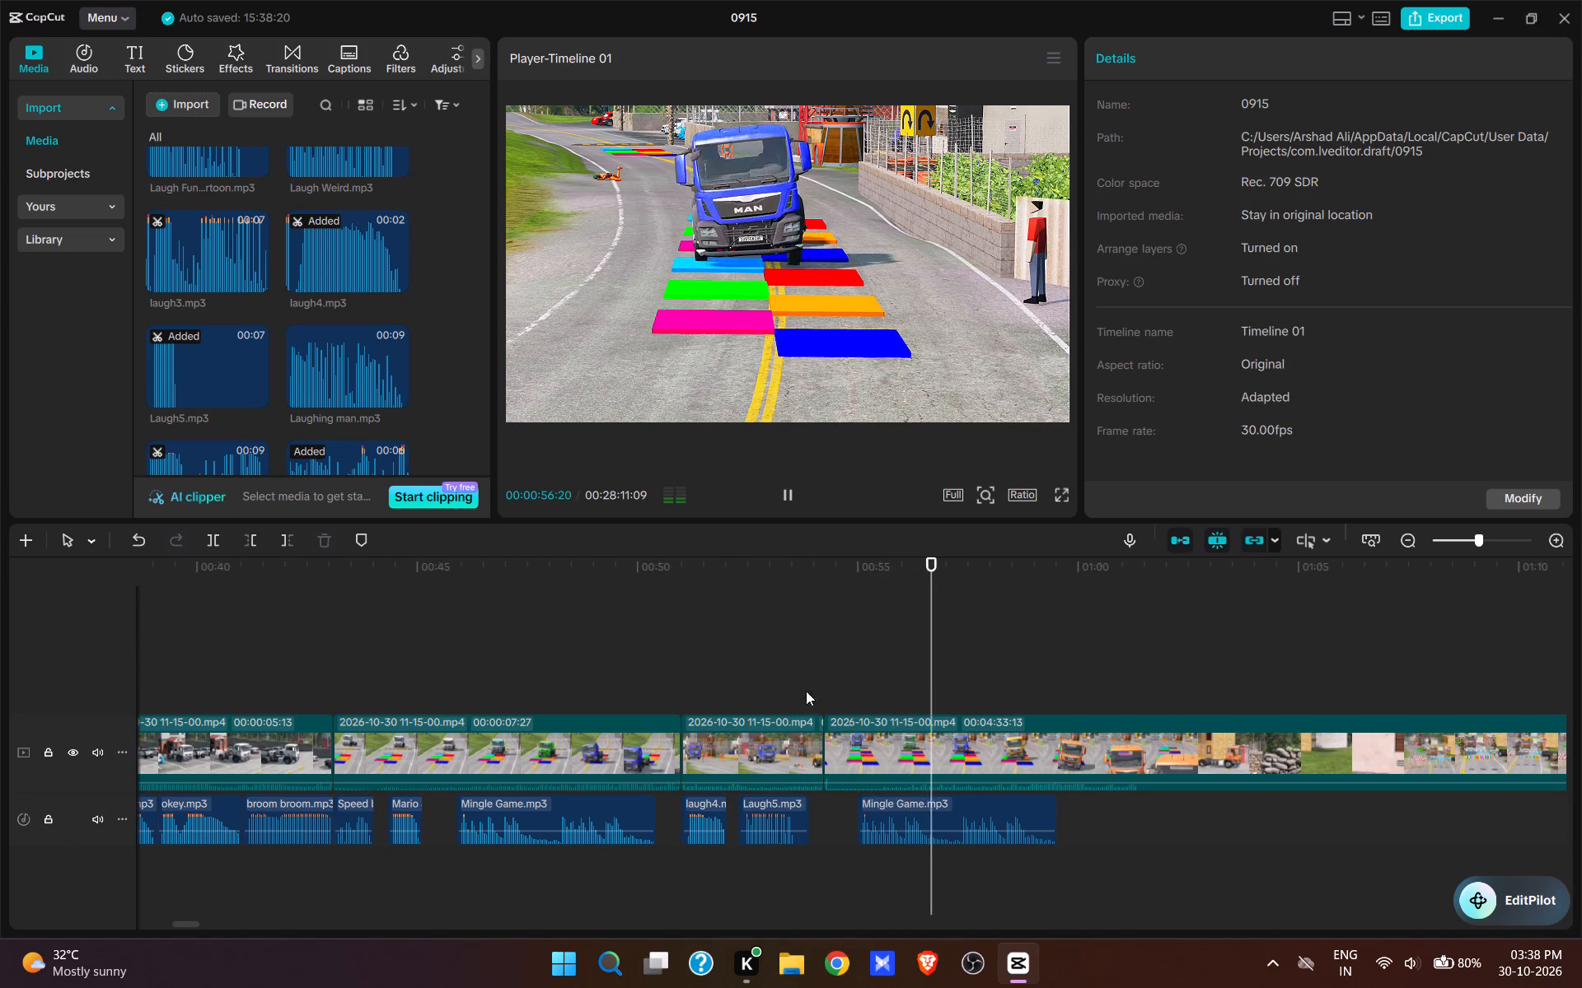
# Trim another 6 frames off the beginning of the coloured-pads segment and replay it with Mingle Game.
pyautogui.click(821, 695)
pyautogui.press('space')
pyautogui.press('space')
pyautogui.write('q')
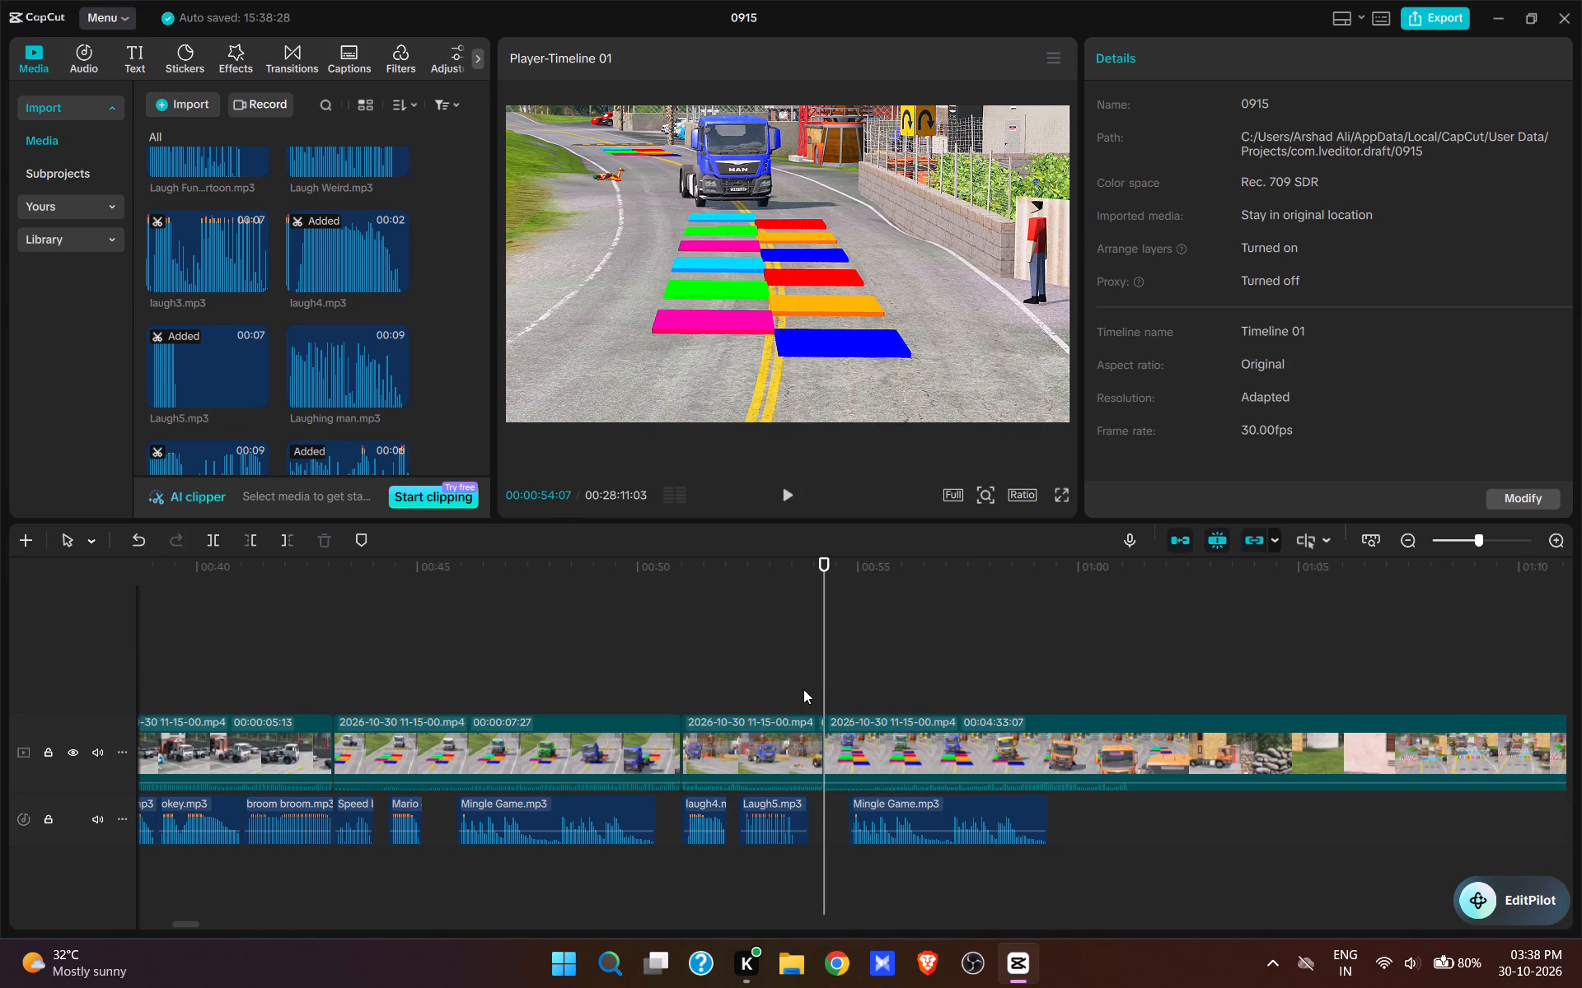
pyautogui.click(785, 683)
pyautogui.press('space')
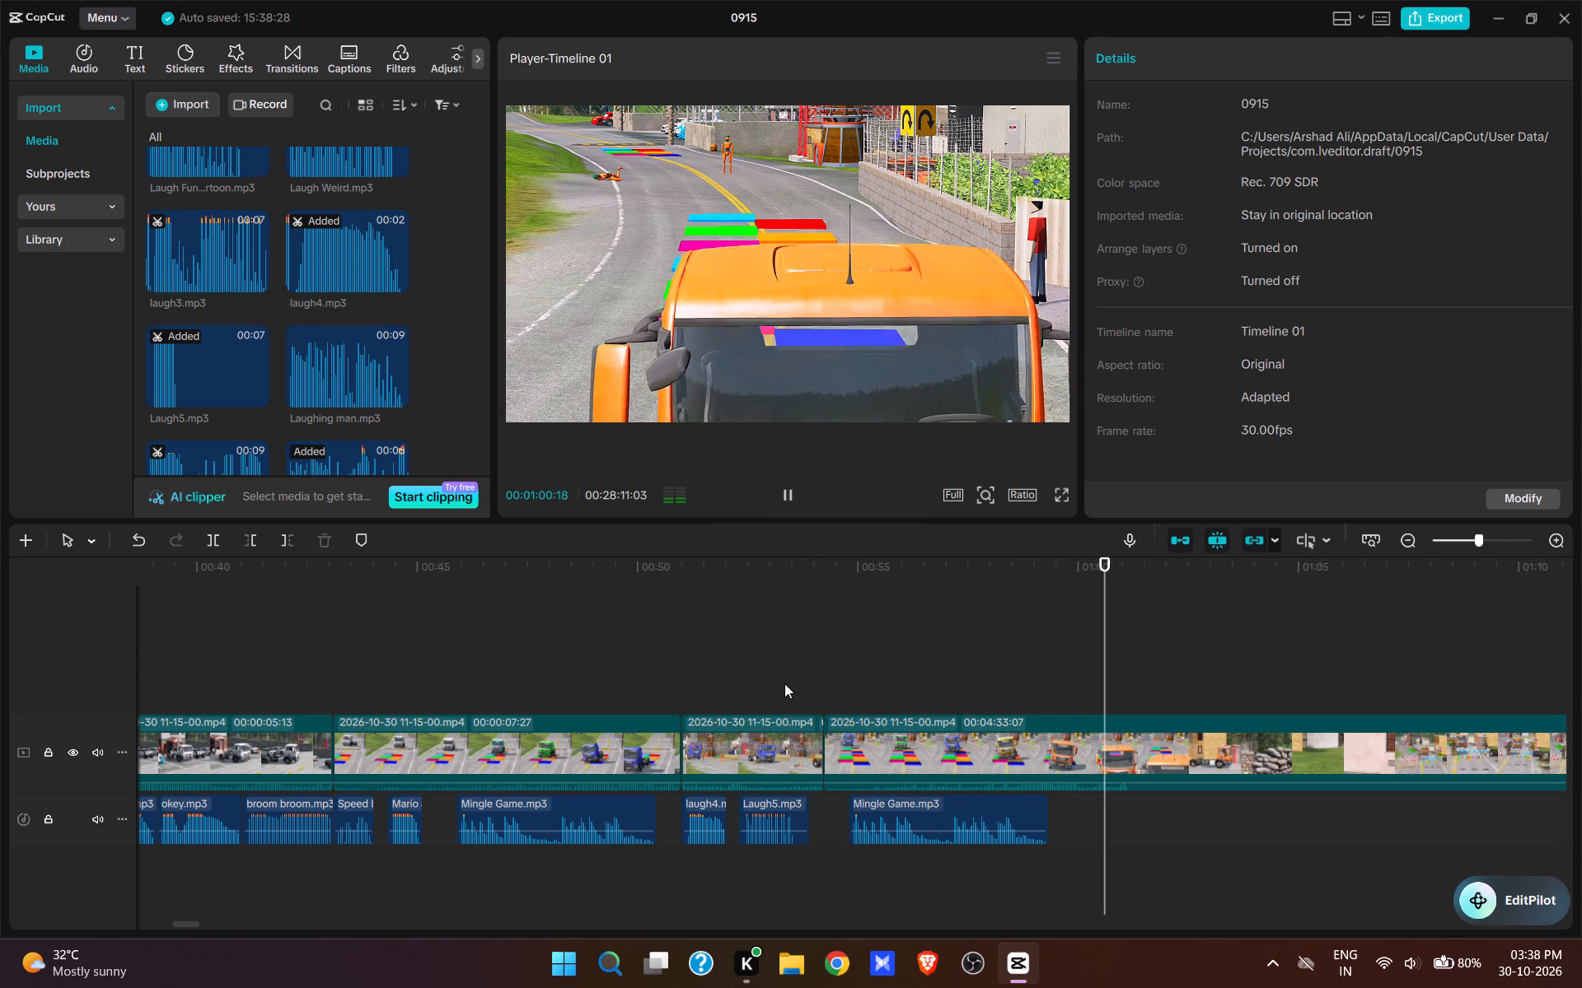
pyautogui.press('space')
pyautogui.click(1116, 694)
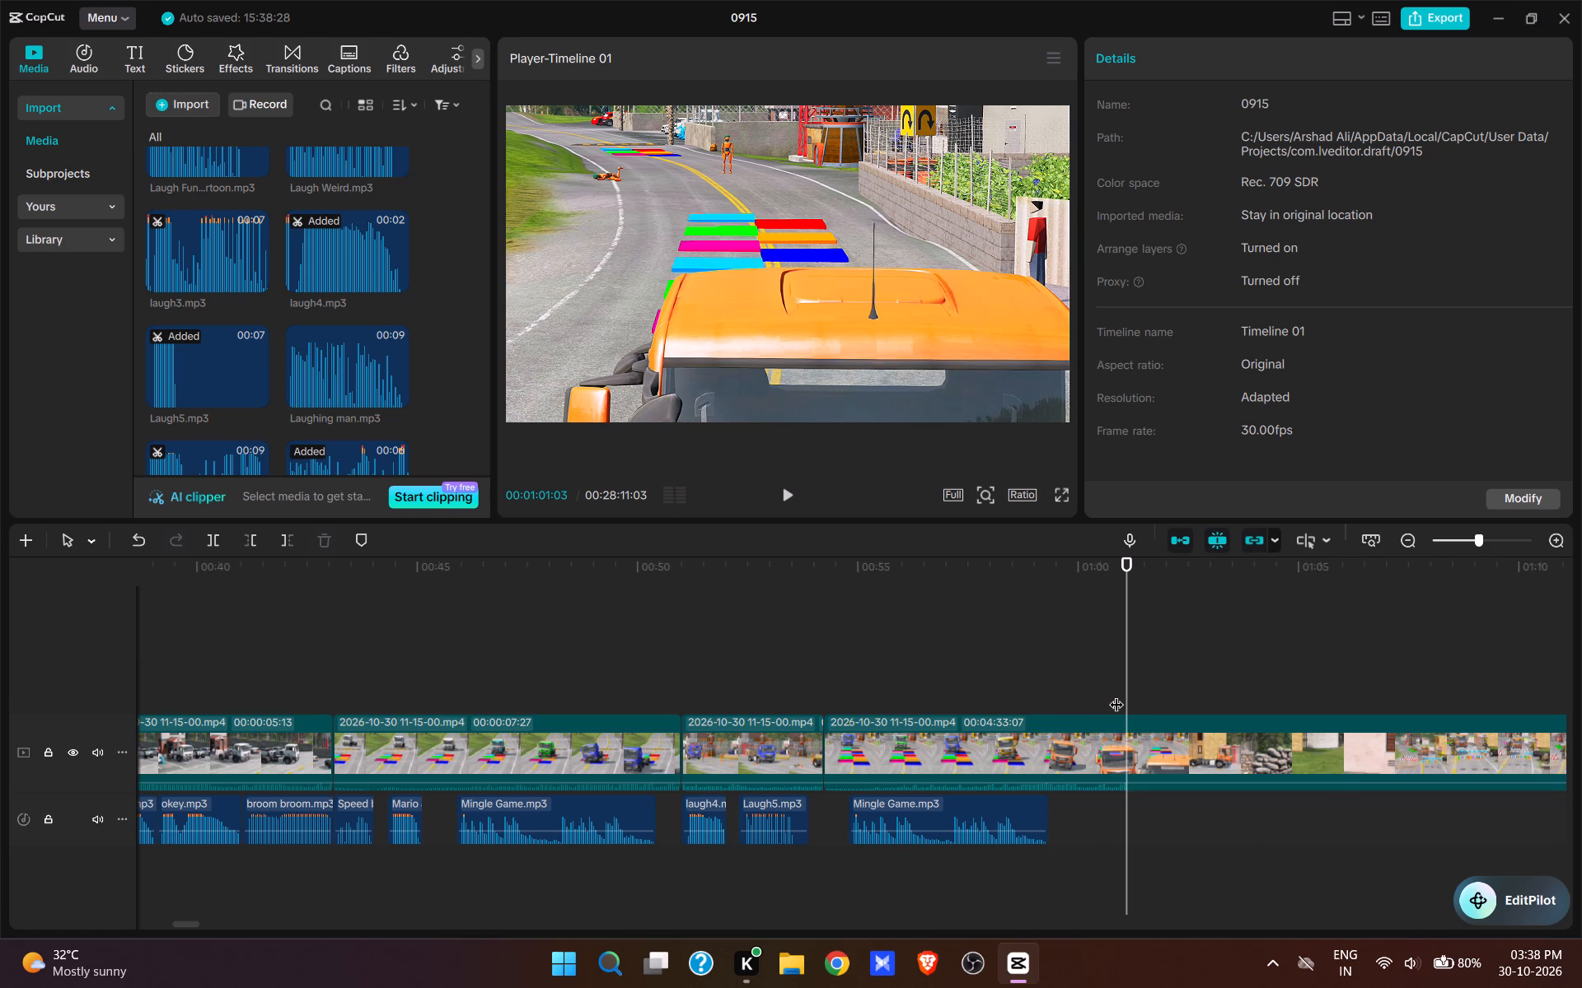
pyautogui.click(1111, 694)
pyautogui.press('space')
pyautogui.press('space')
pyautogui.write('w')
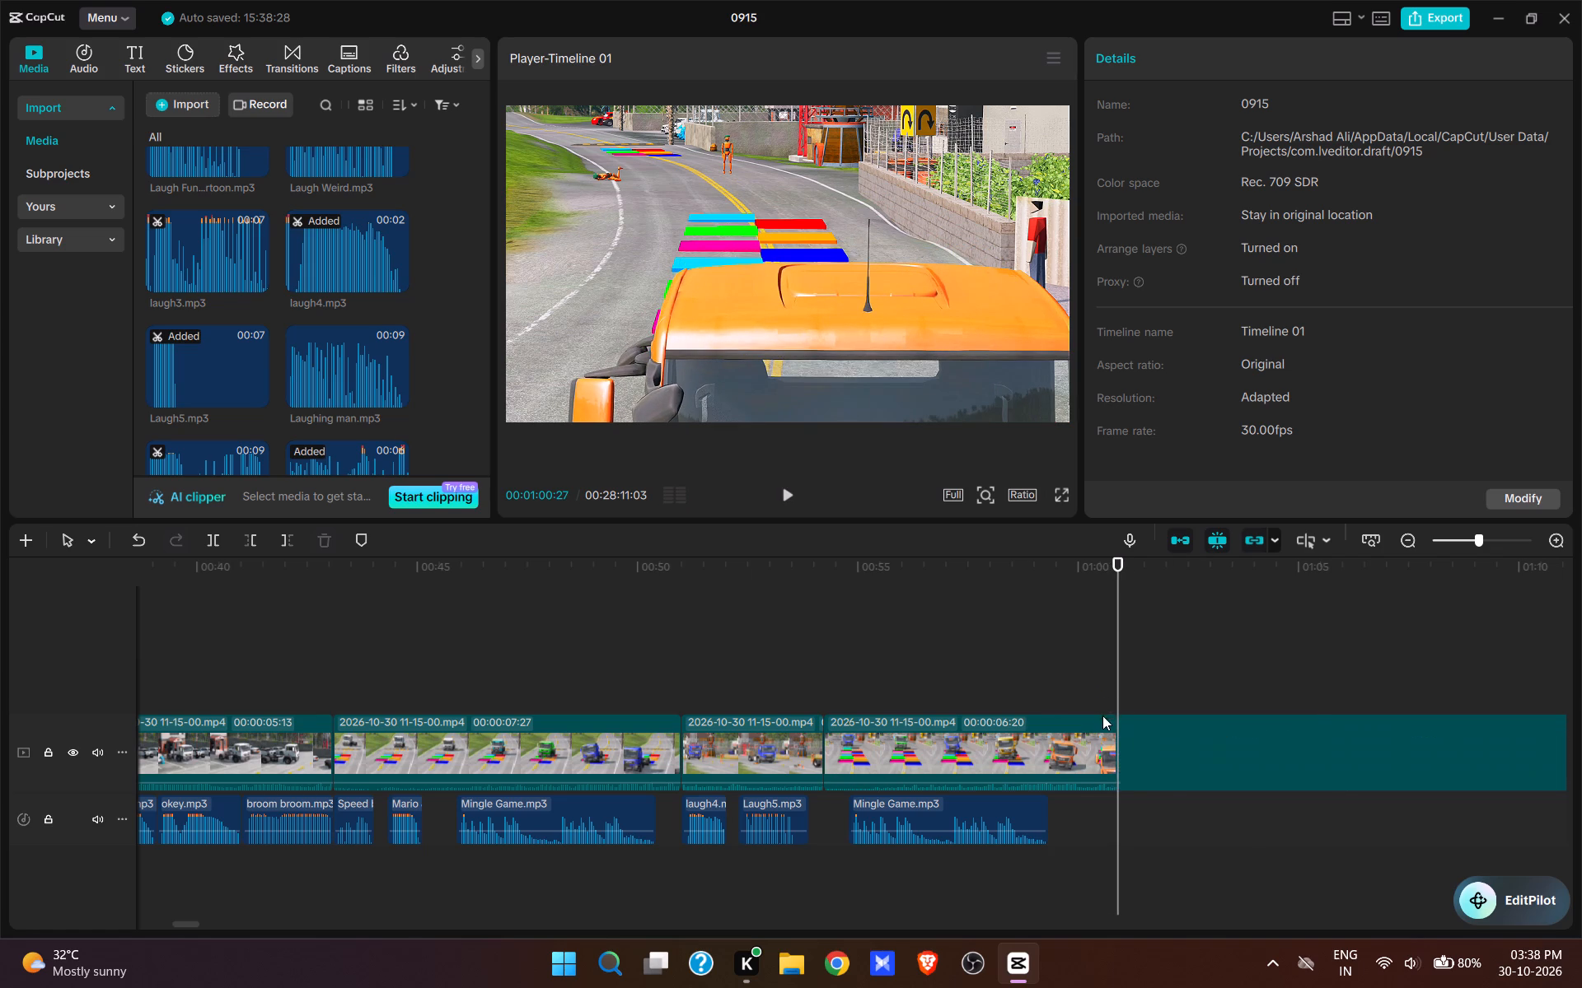
# Trim about 13.5 seconds off the beginning of the new segment, up to the orange truck approaching the striped barrier beside the cannon.
pyautogui.moveTo(1154, 763); pyautogui.dragTo(1085, 918)
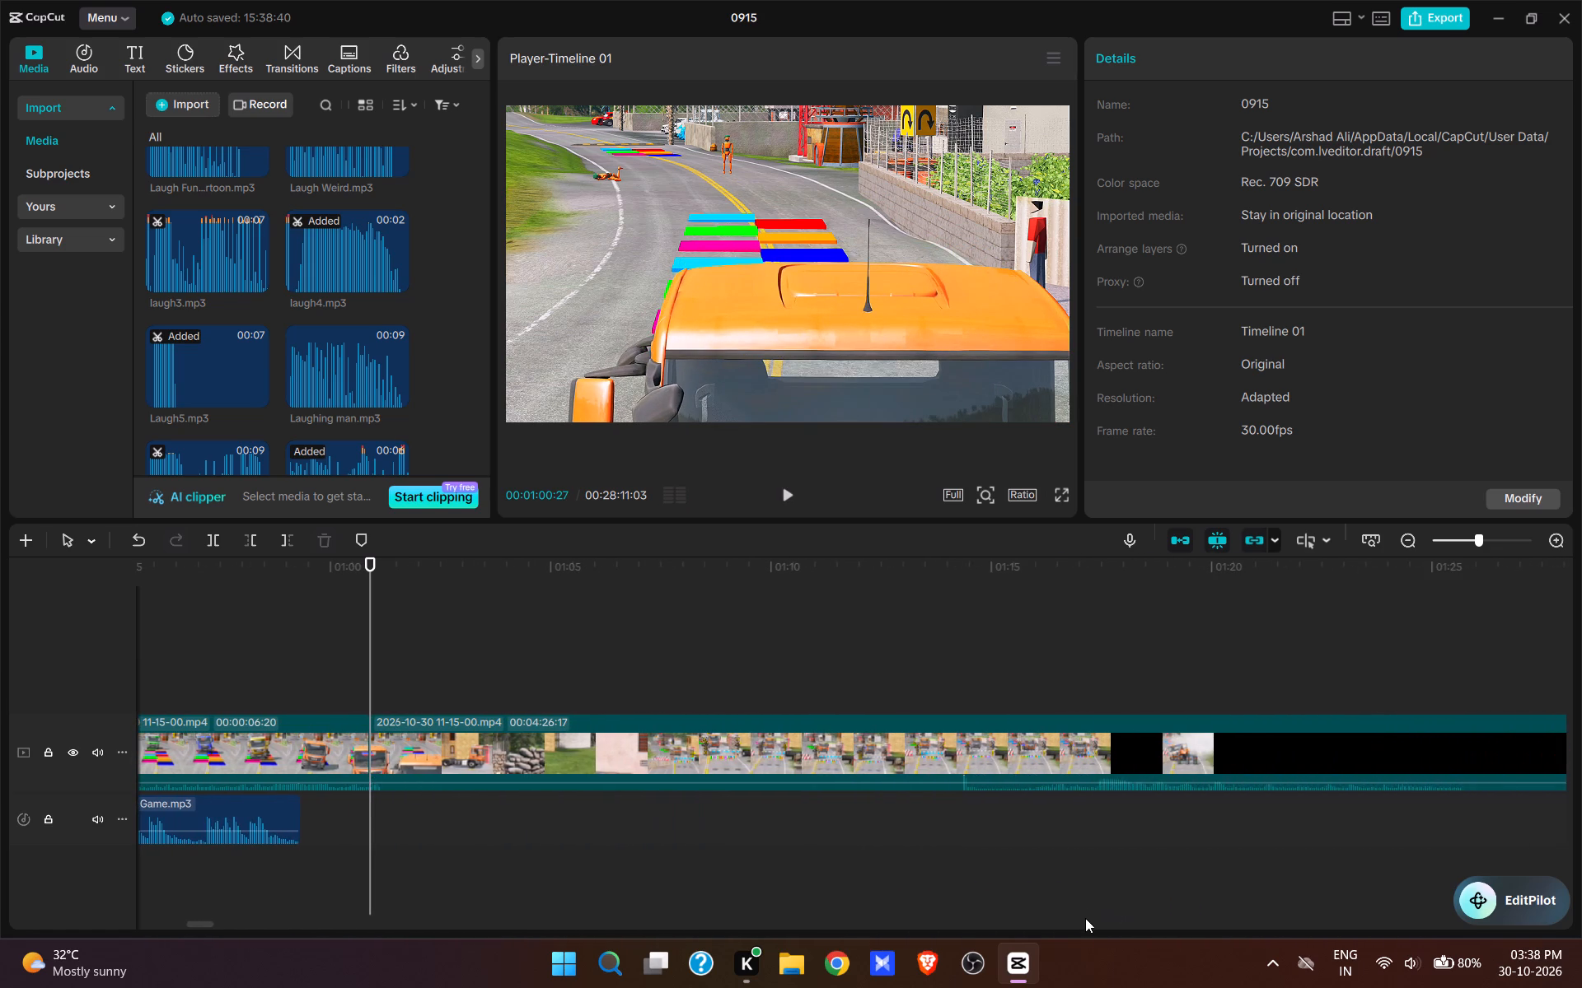
pyautogui.click(949, 671)
pyautogui.press('space')
pyautogui.press('space')
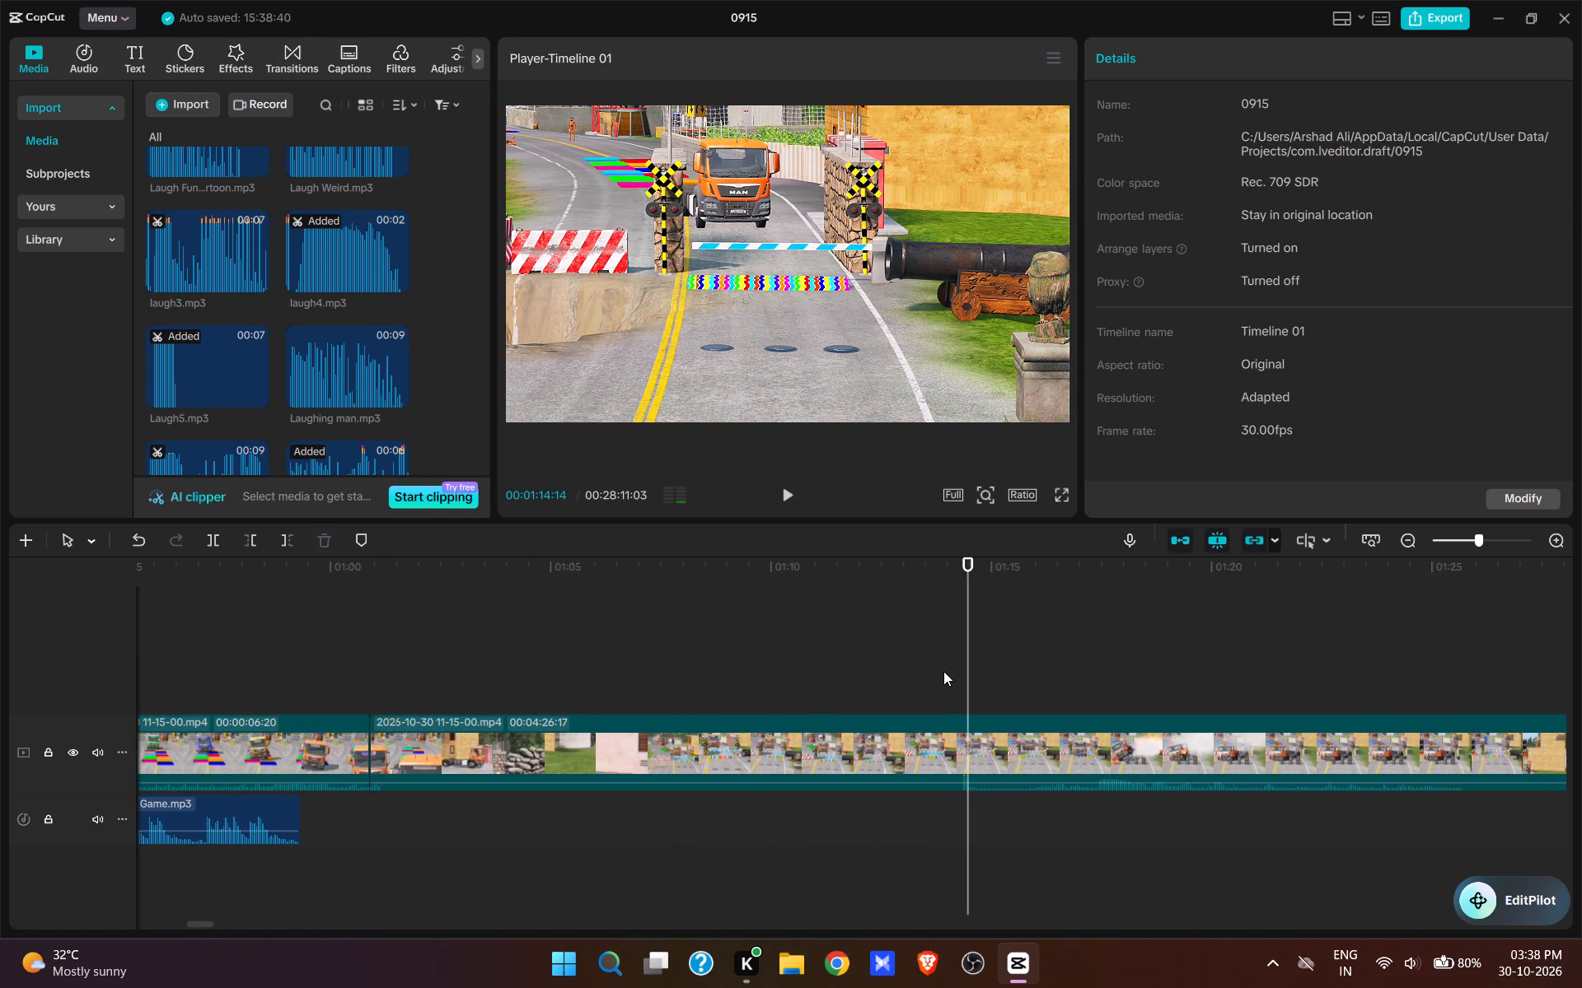
pyautogui.click(943, 671)
pyautogui.press('space')
pyautogui.press('space')
pyautogui.write('q')
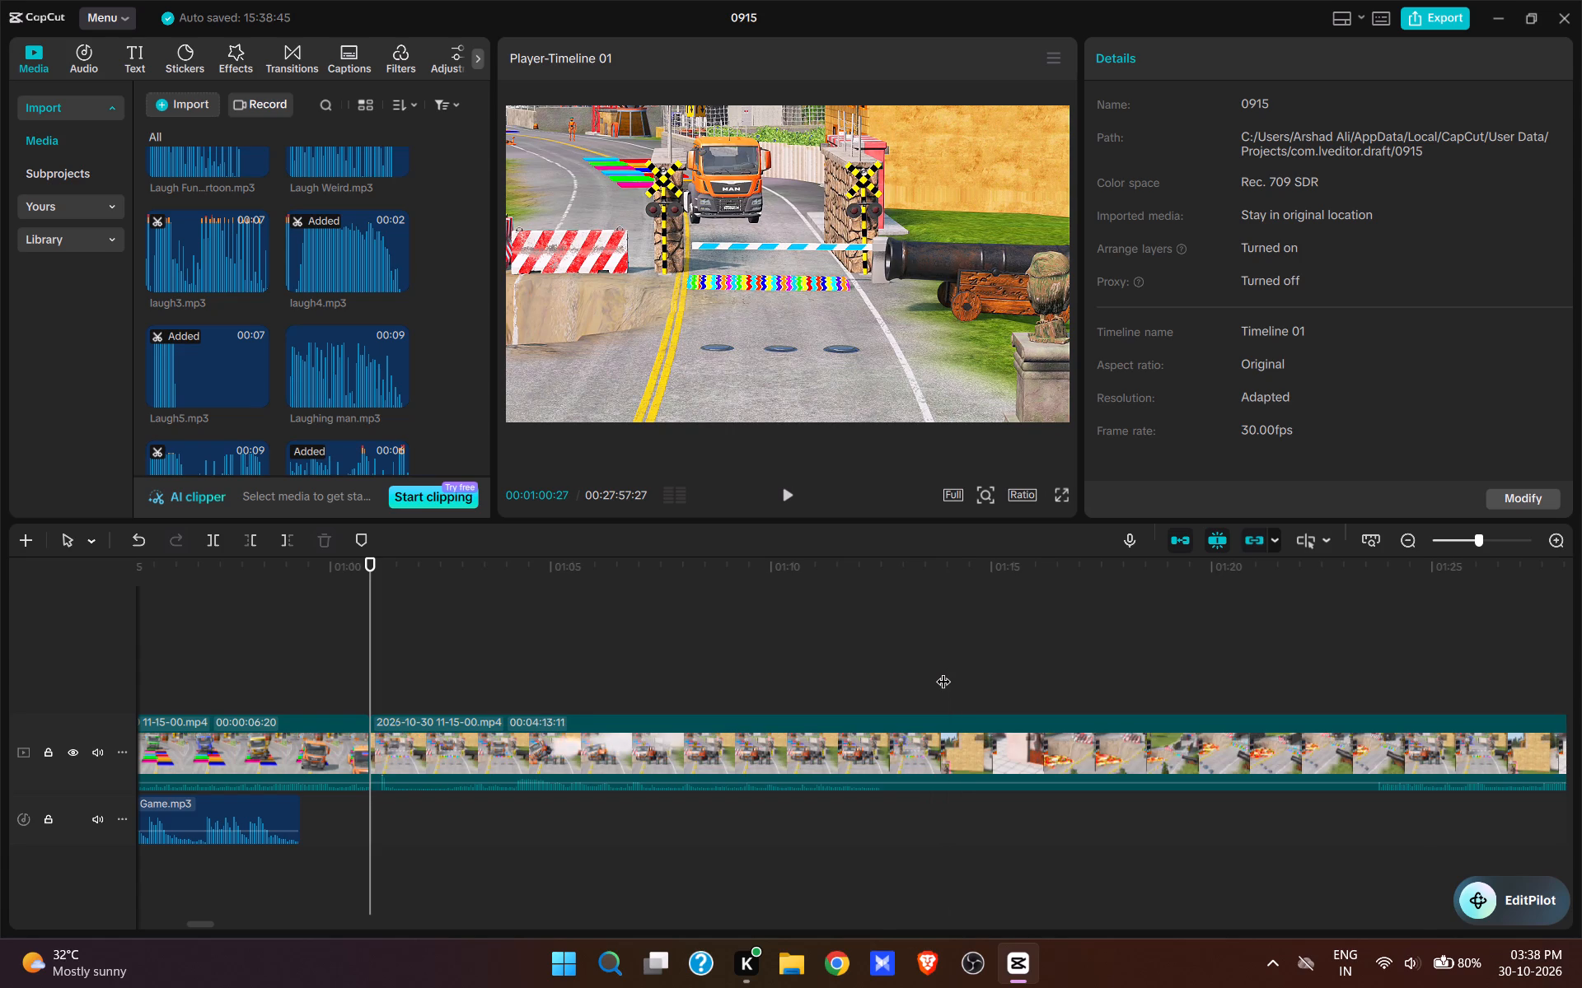
pyautogui.press('space')
pyautogui.press('space')
pyautogui.write('q')
pyautogui.press('space')
pyautogui.press('space')
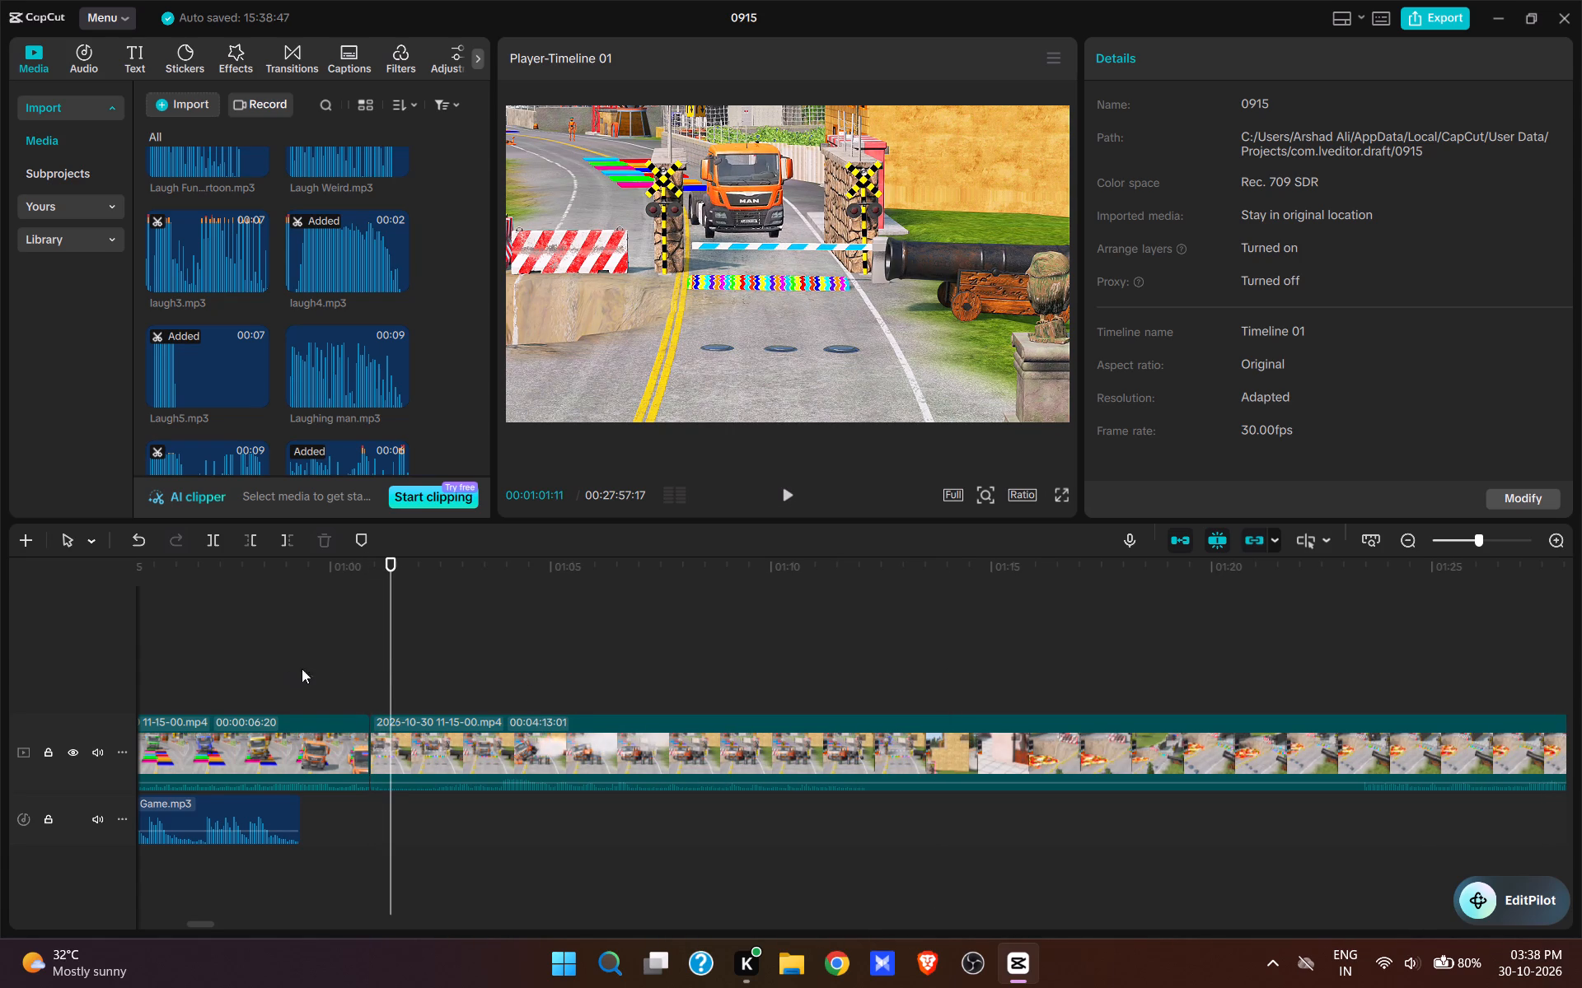
# Replay the orange truck driving up to the barrier and add kavboy iyyhaa.mp3 at the segment's start, 00:01:00:27.
pyautogui.press('space')
pyautogui.press('space')
pyautogui.click(363, 676)
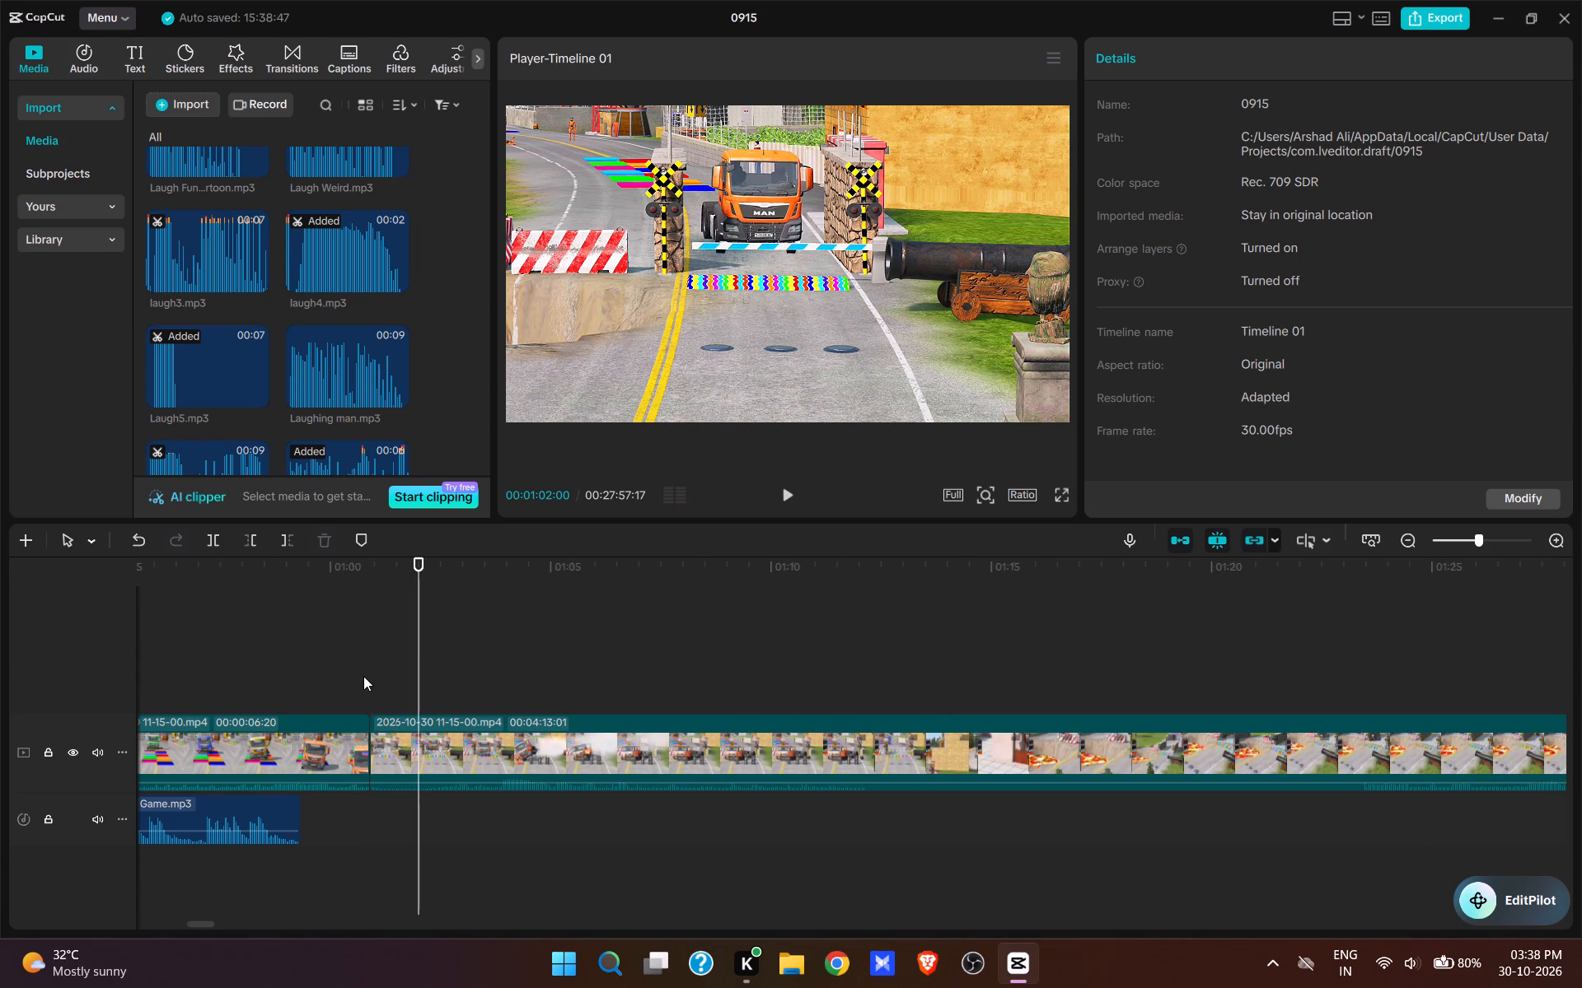
pyautogui.click(363, 676)
pyautogui.press('space')
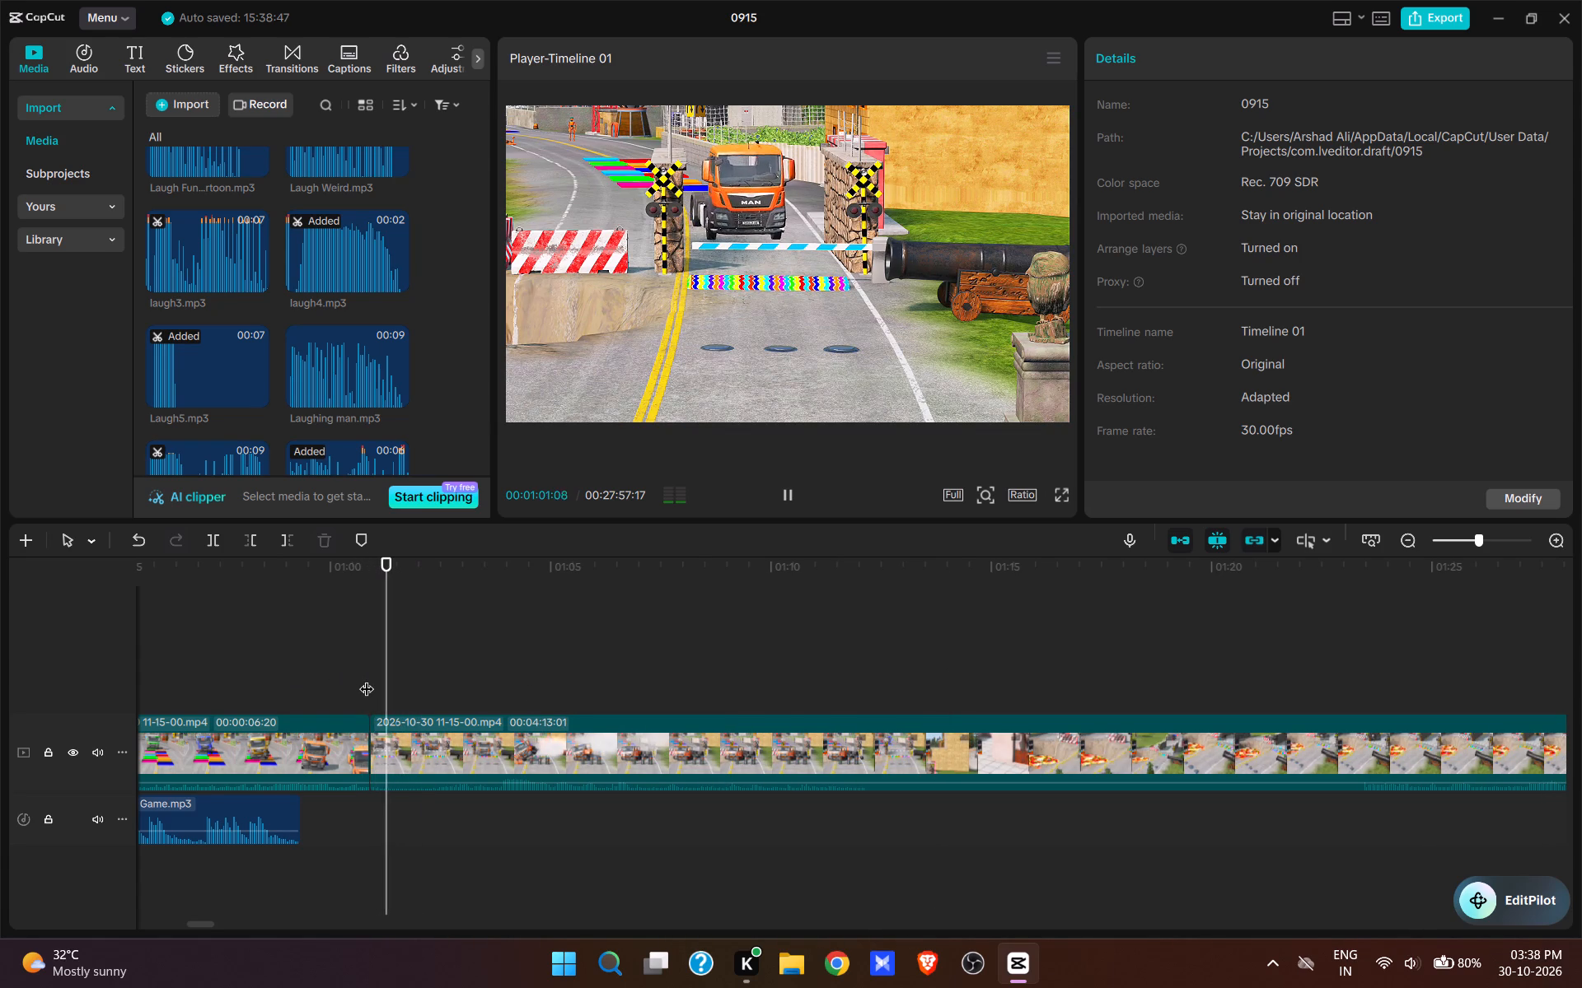
pyautogui.click(367, 678)
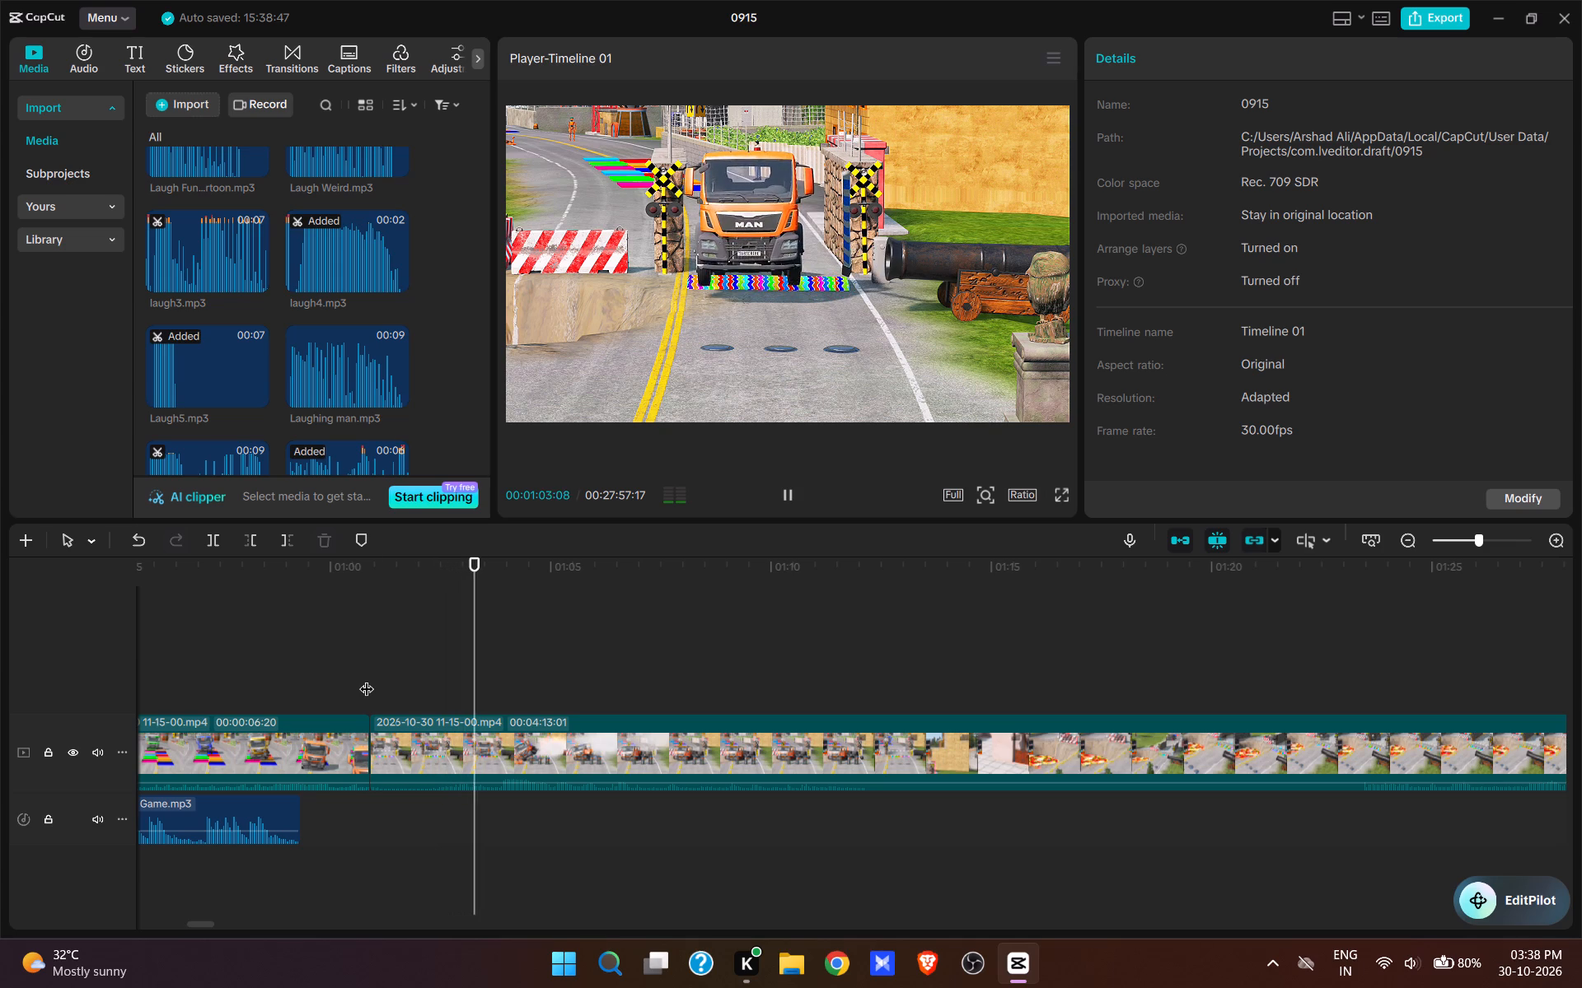
pyautogui.click(367, 678)
pyautogui.scroll(1, 322, 287)
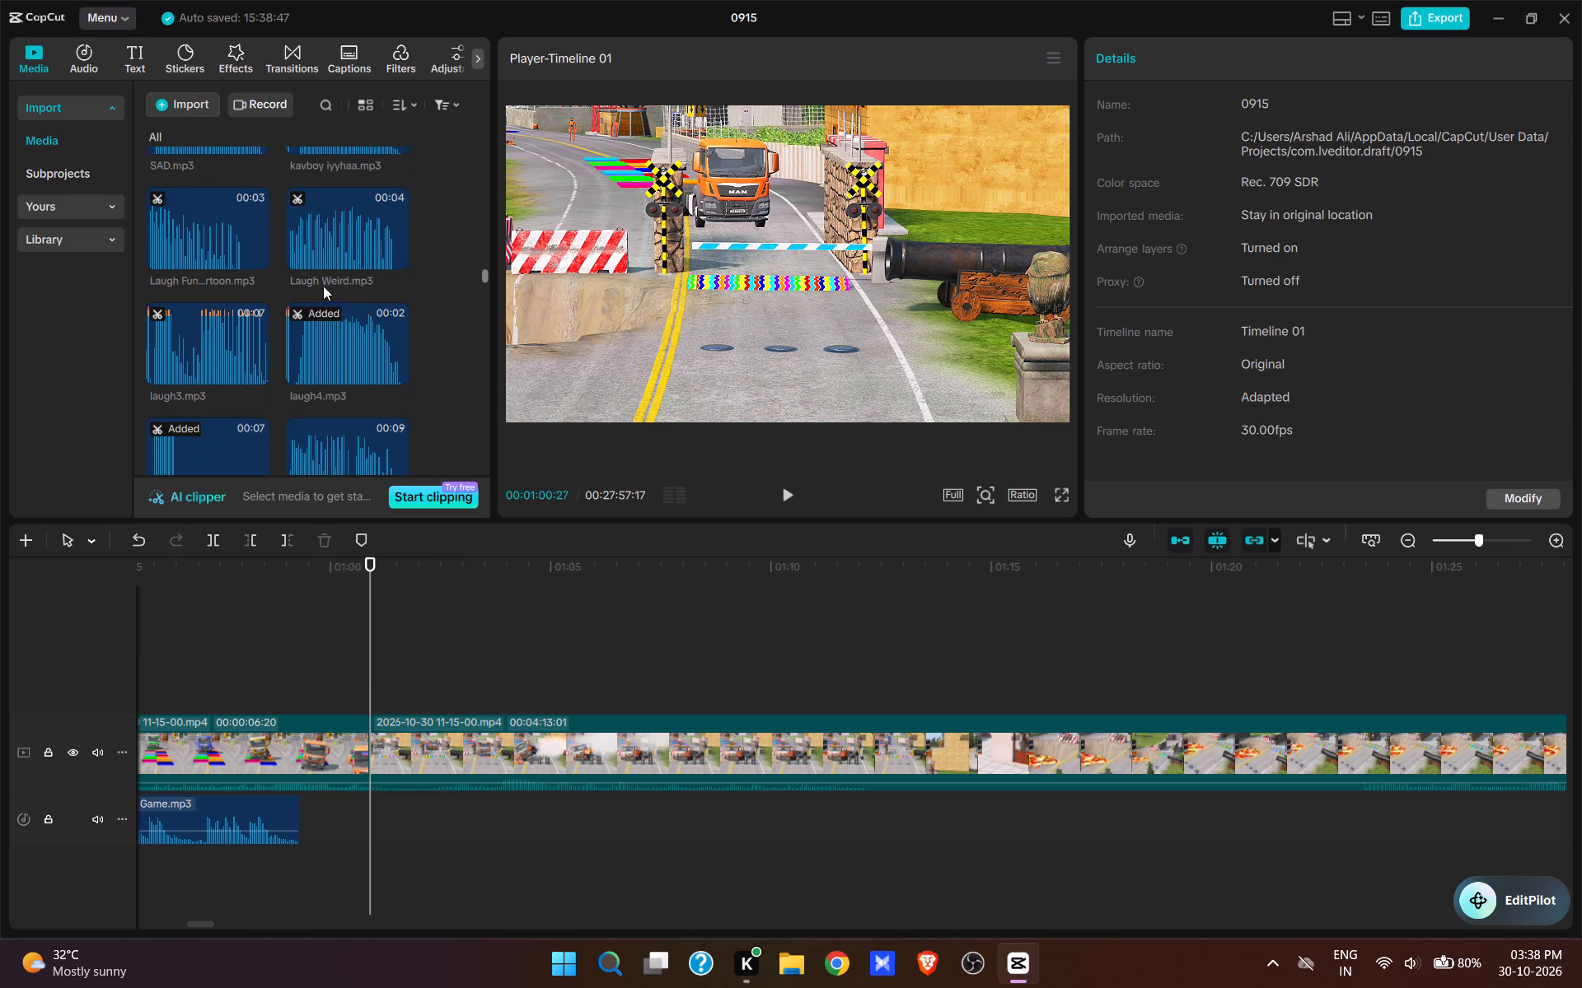
pyautogui.scroll(2, 323, 285)
pyautogui.click(393, 324)
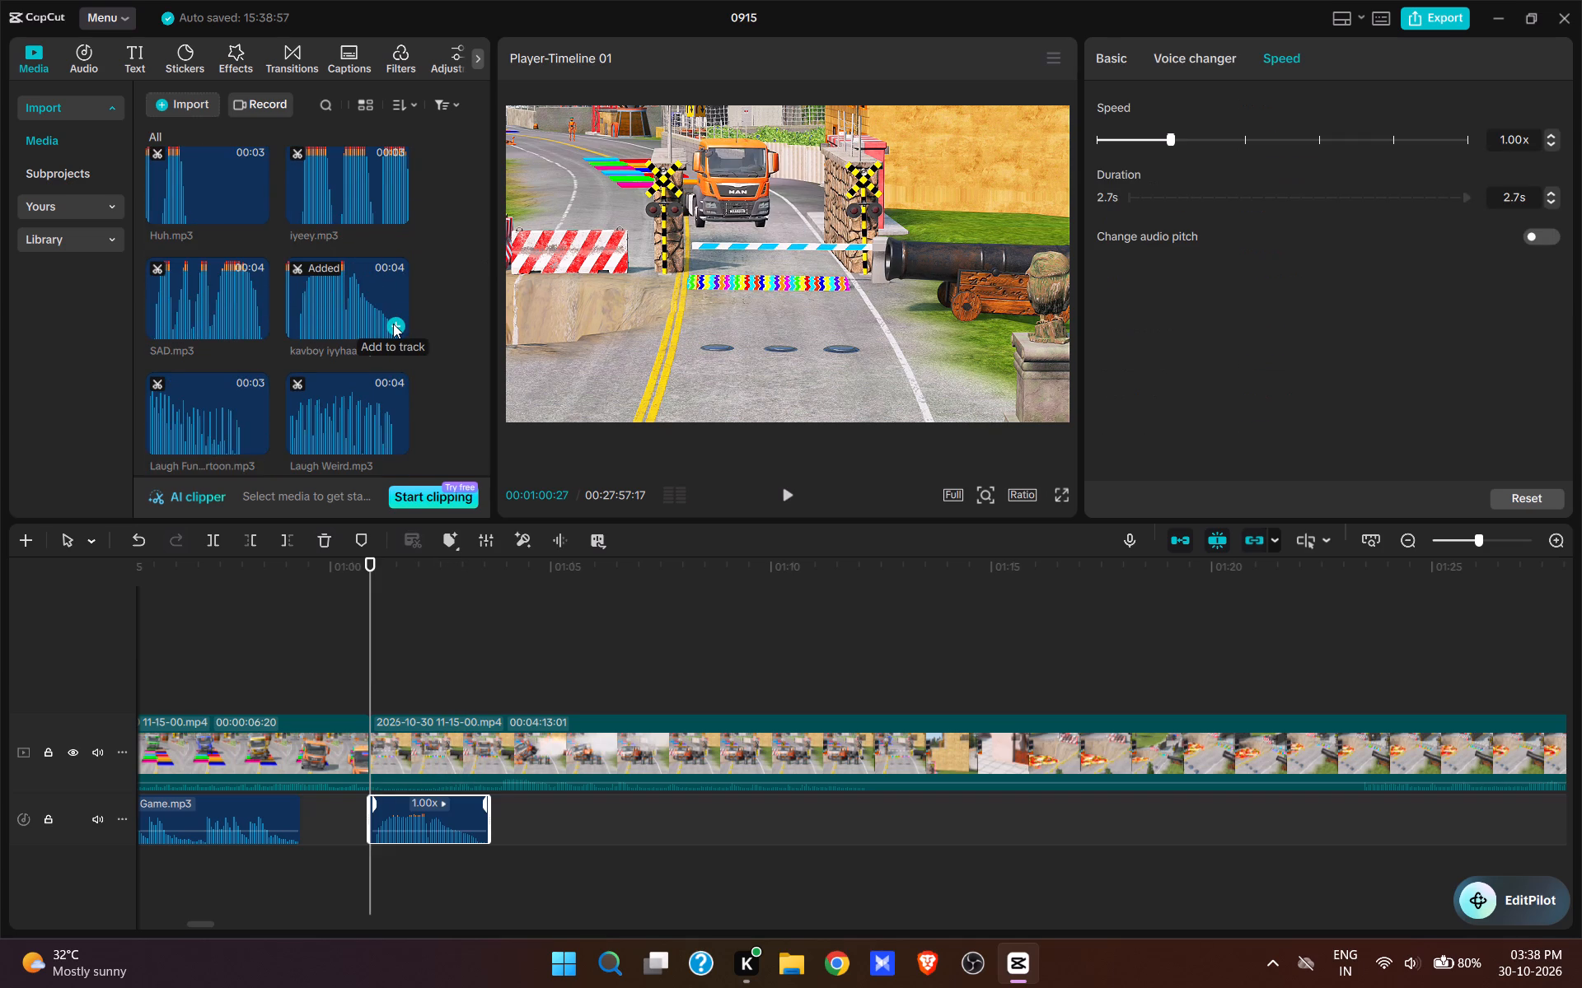
# Play the orange truck's approach and add Mario Jump.mp3 at 00:01:02:26, as the truck reaches the striped barrier.
pyautogui.press('space')
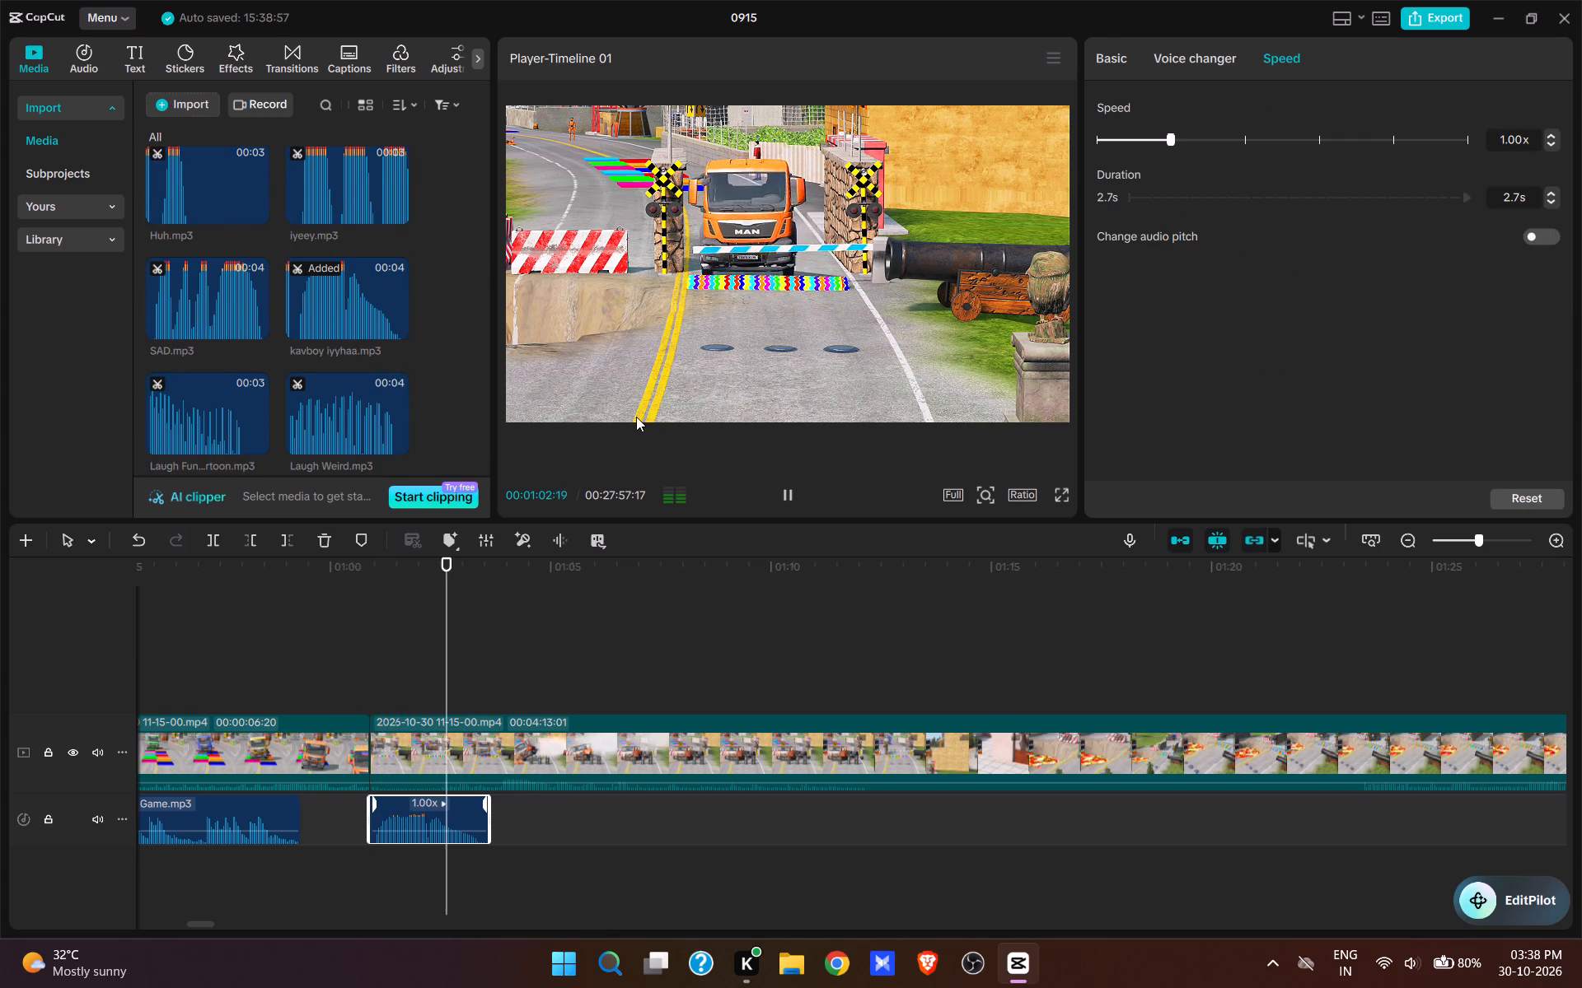
pyautogui.press('space')
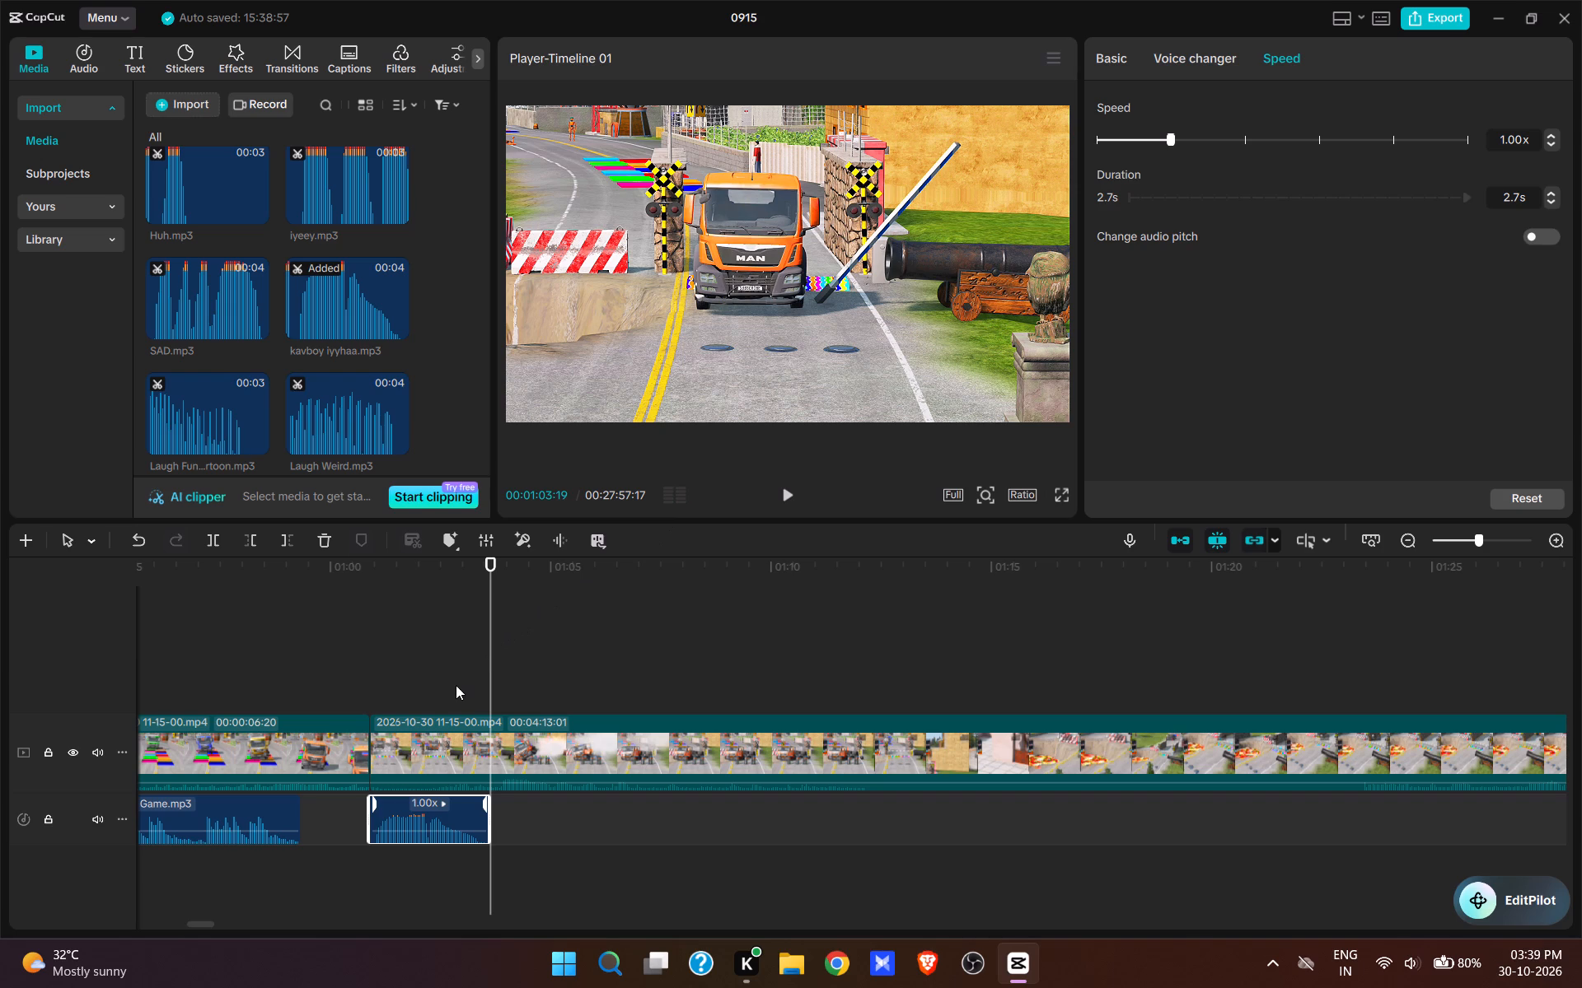
pyautogui.click(447, 688)
pyautogui.press('space')
pyautogui.press('space')
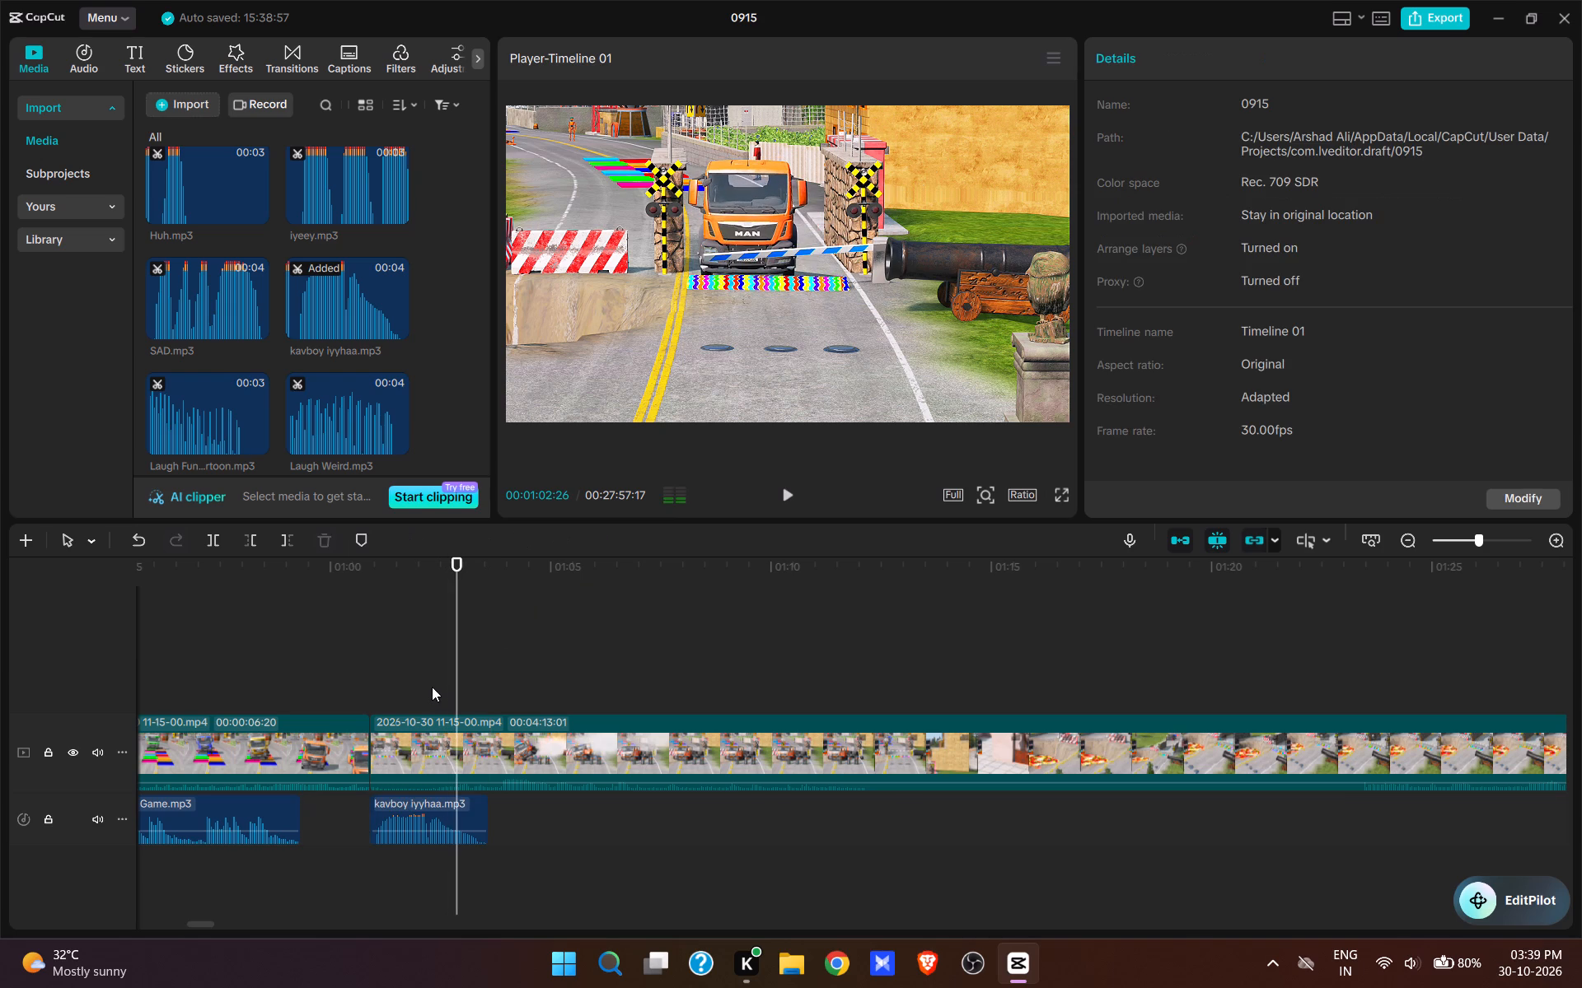
pyautogui.scroll(9, 330, 361)
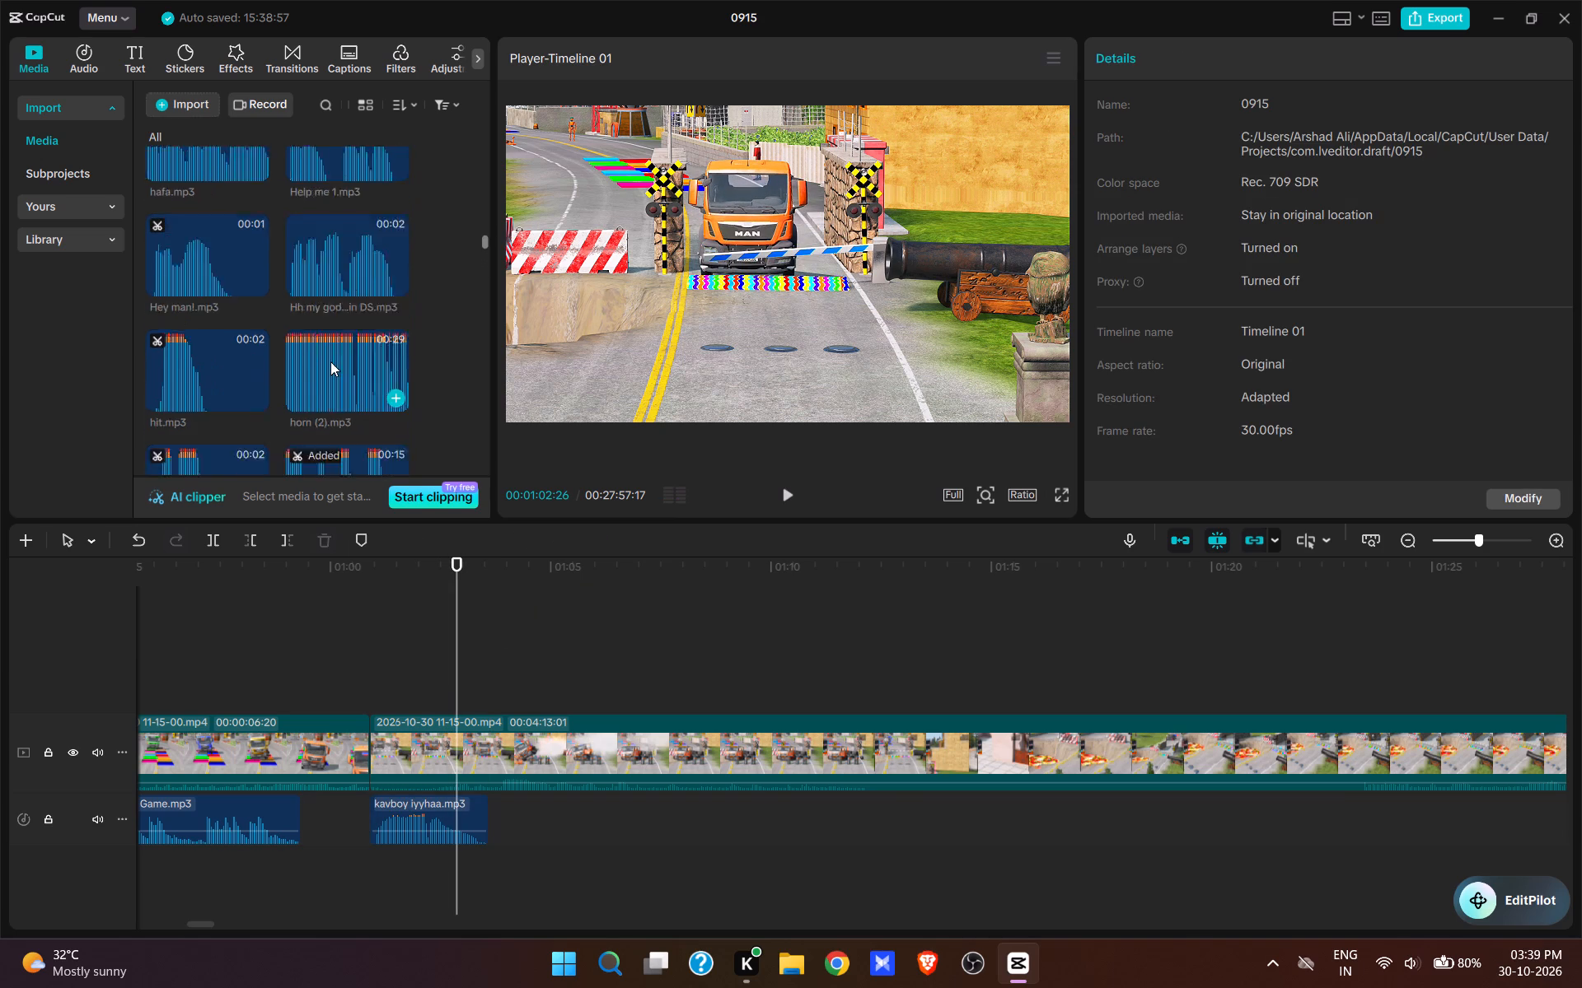
pyautogui.scroll(3, 330, 361)
pyautogui.scroll(-14, 330, 363)
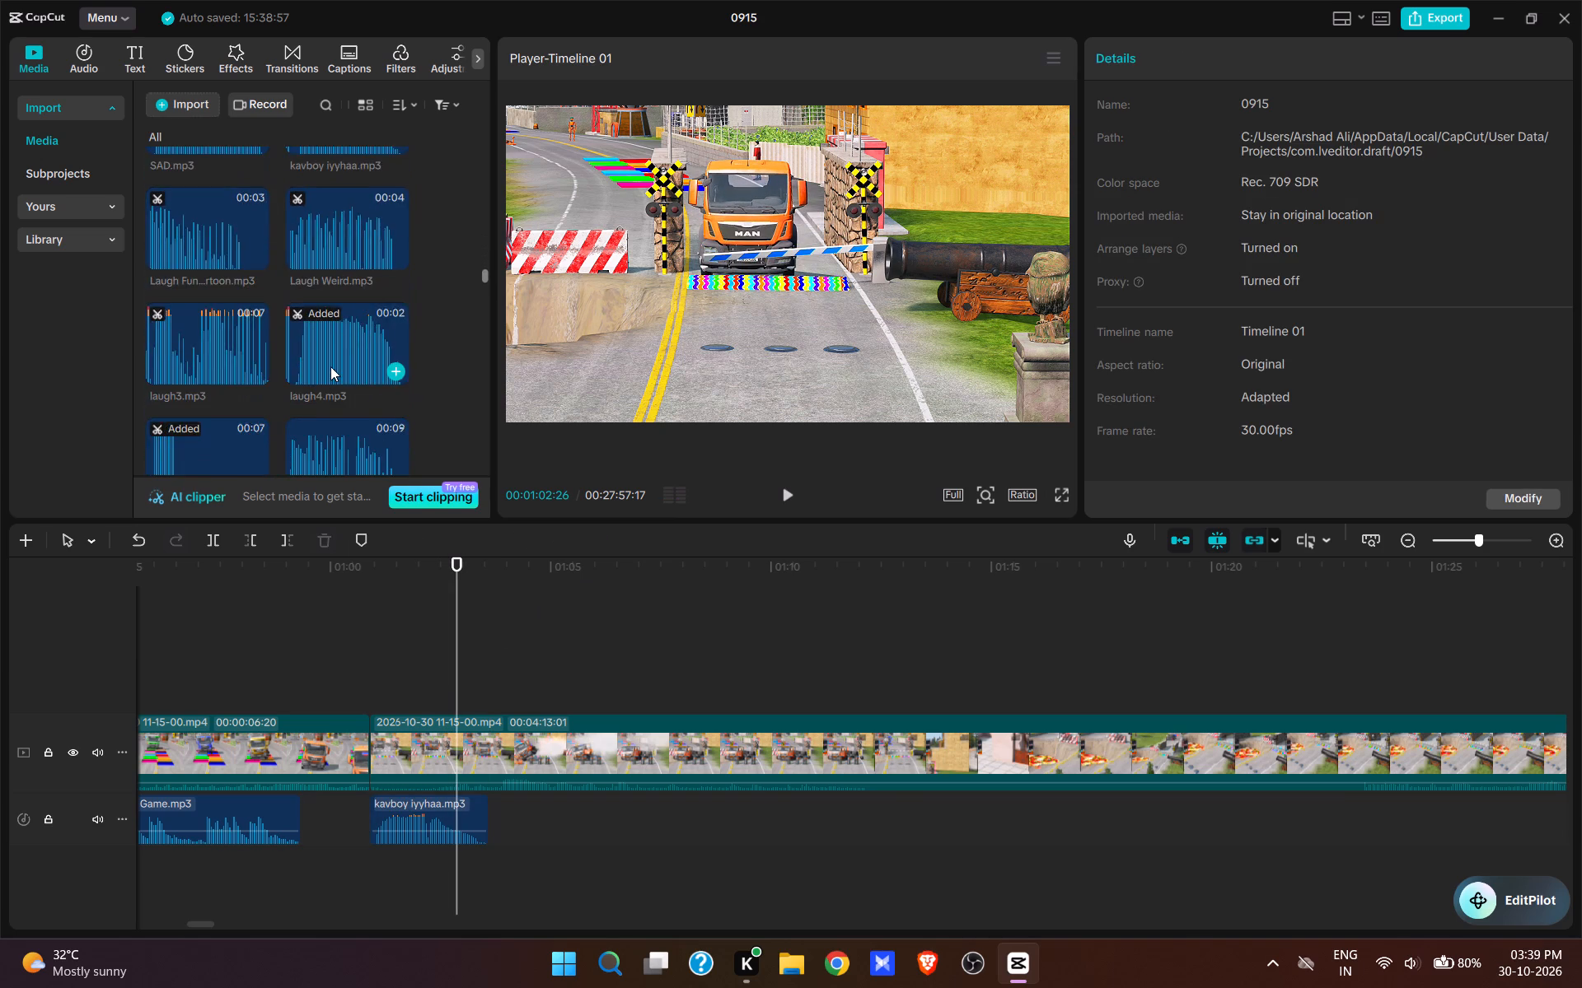
pyautogui.scroll(-7, 330, 366)
pyautogui.scroll(1, 330, 370)
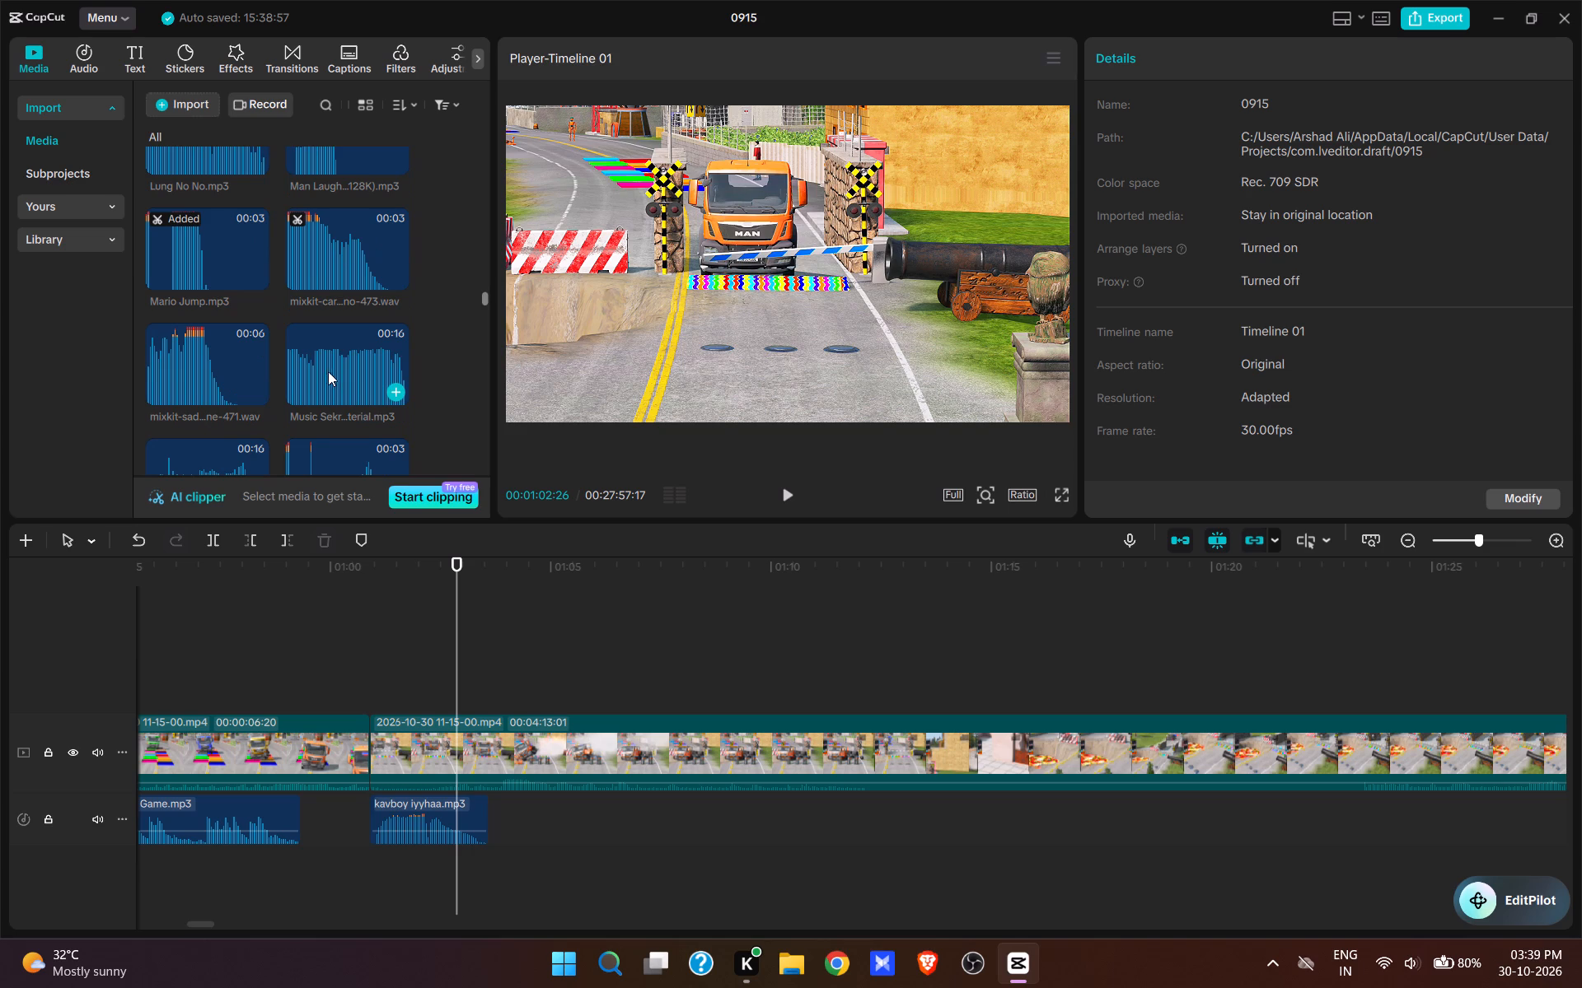
pyautogui.click(211, 258)
pyautogui.scroll(1, 200, 270)
pyautogui.click(199, 273)
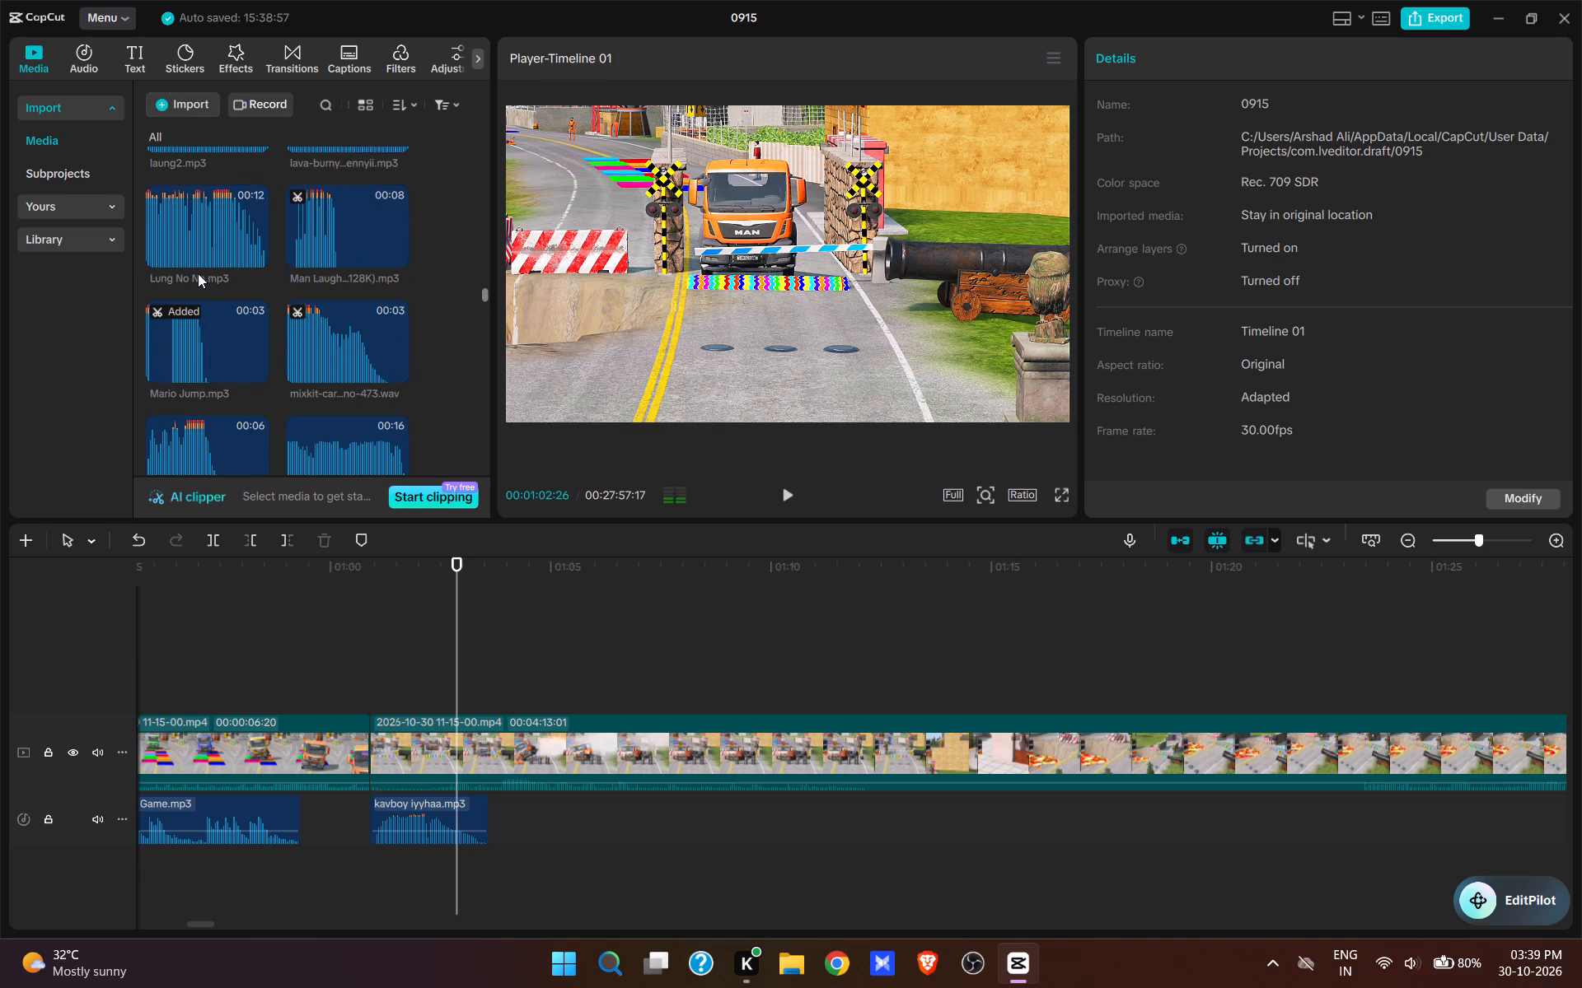
pyautogui.click(252, 371)
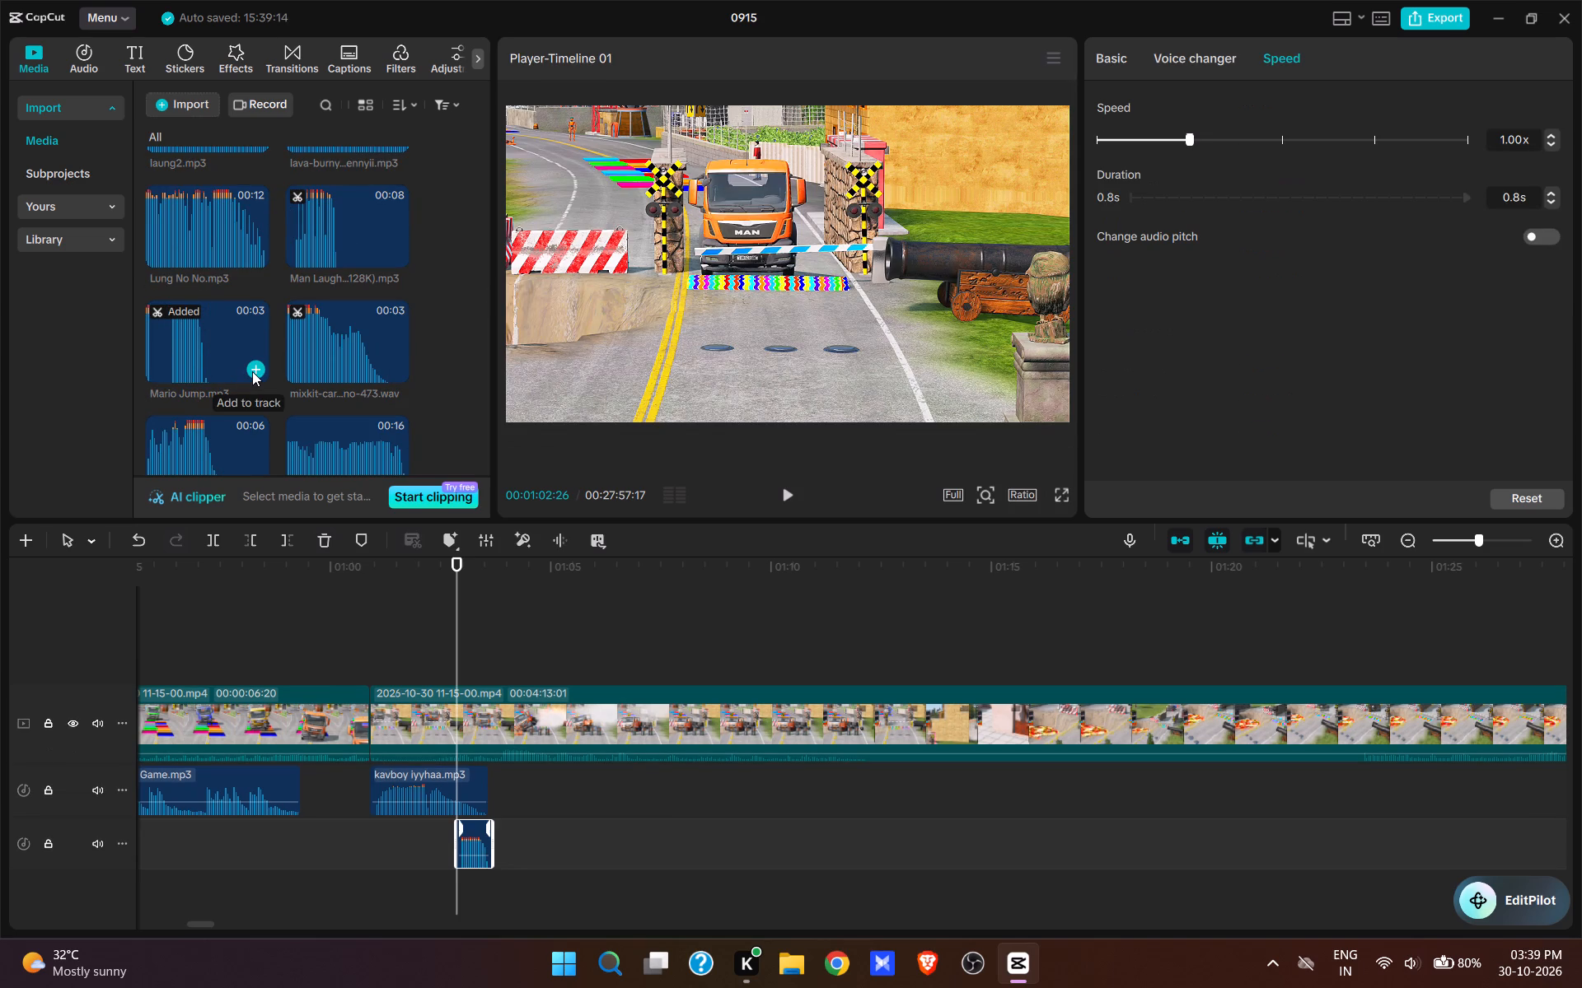
# Play through the cannon blast, audition reaction sounds, and add laung2.mp3 at 00:01:05:14, after the truck is hit.
pyautogui.press('space')
pyautogui.press('space')
pyautogui.press('space')
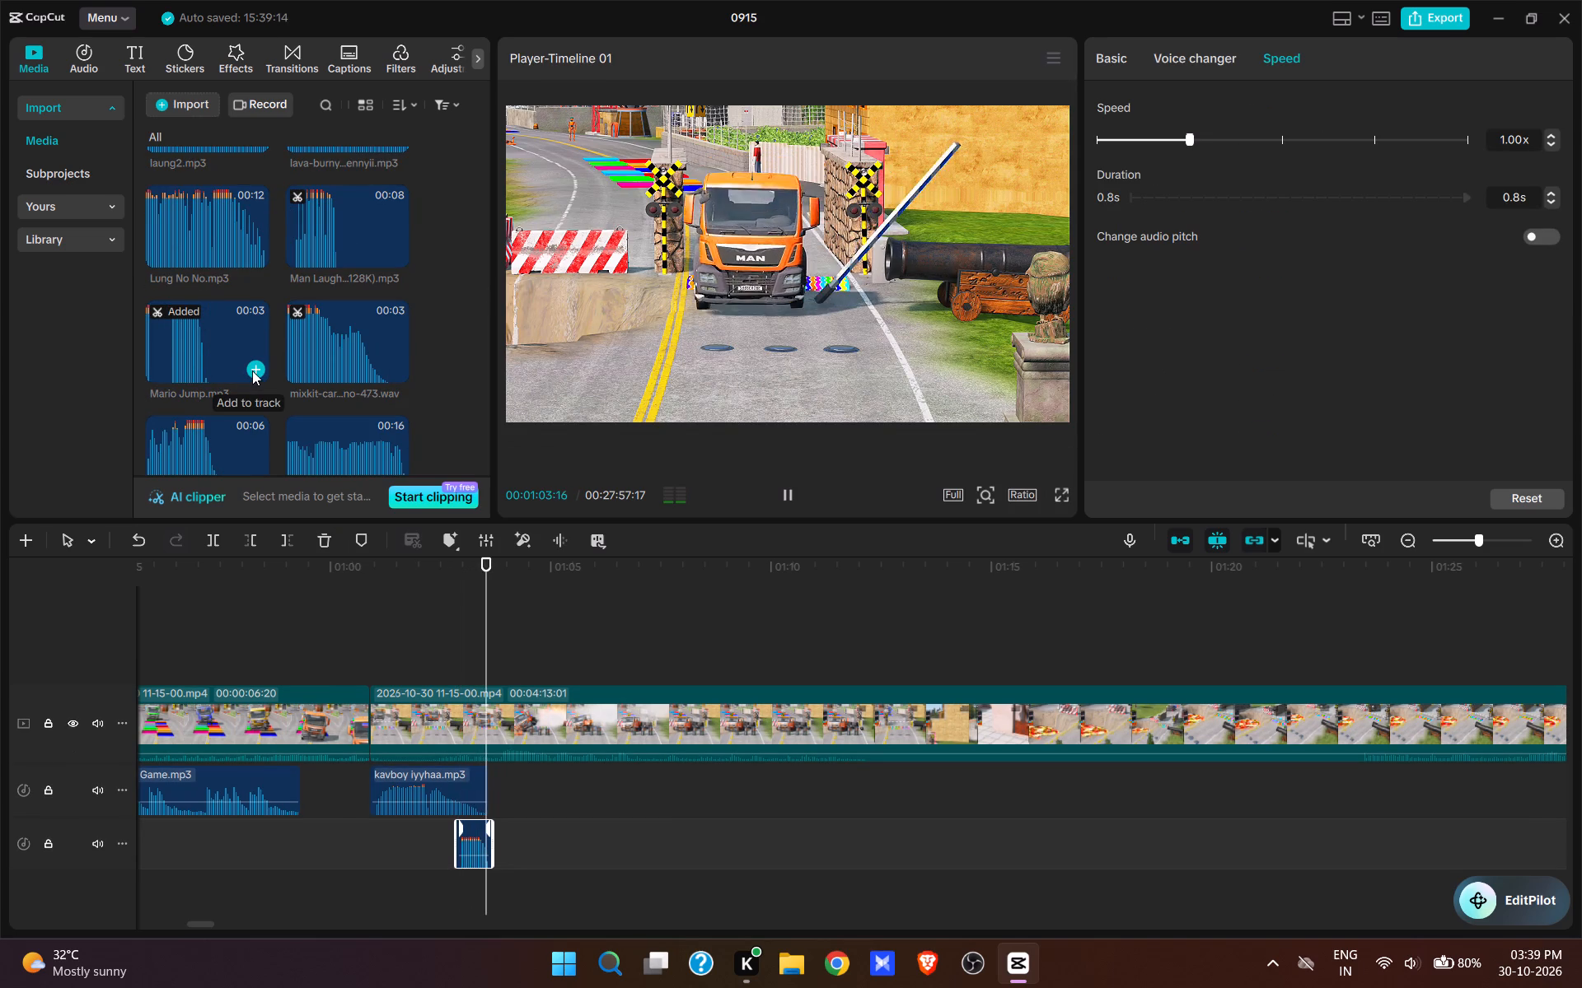
pyautogui.press('space')
pyautogui.press('space')
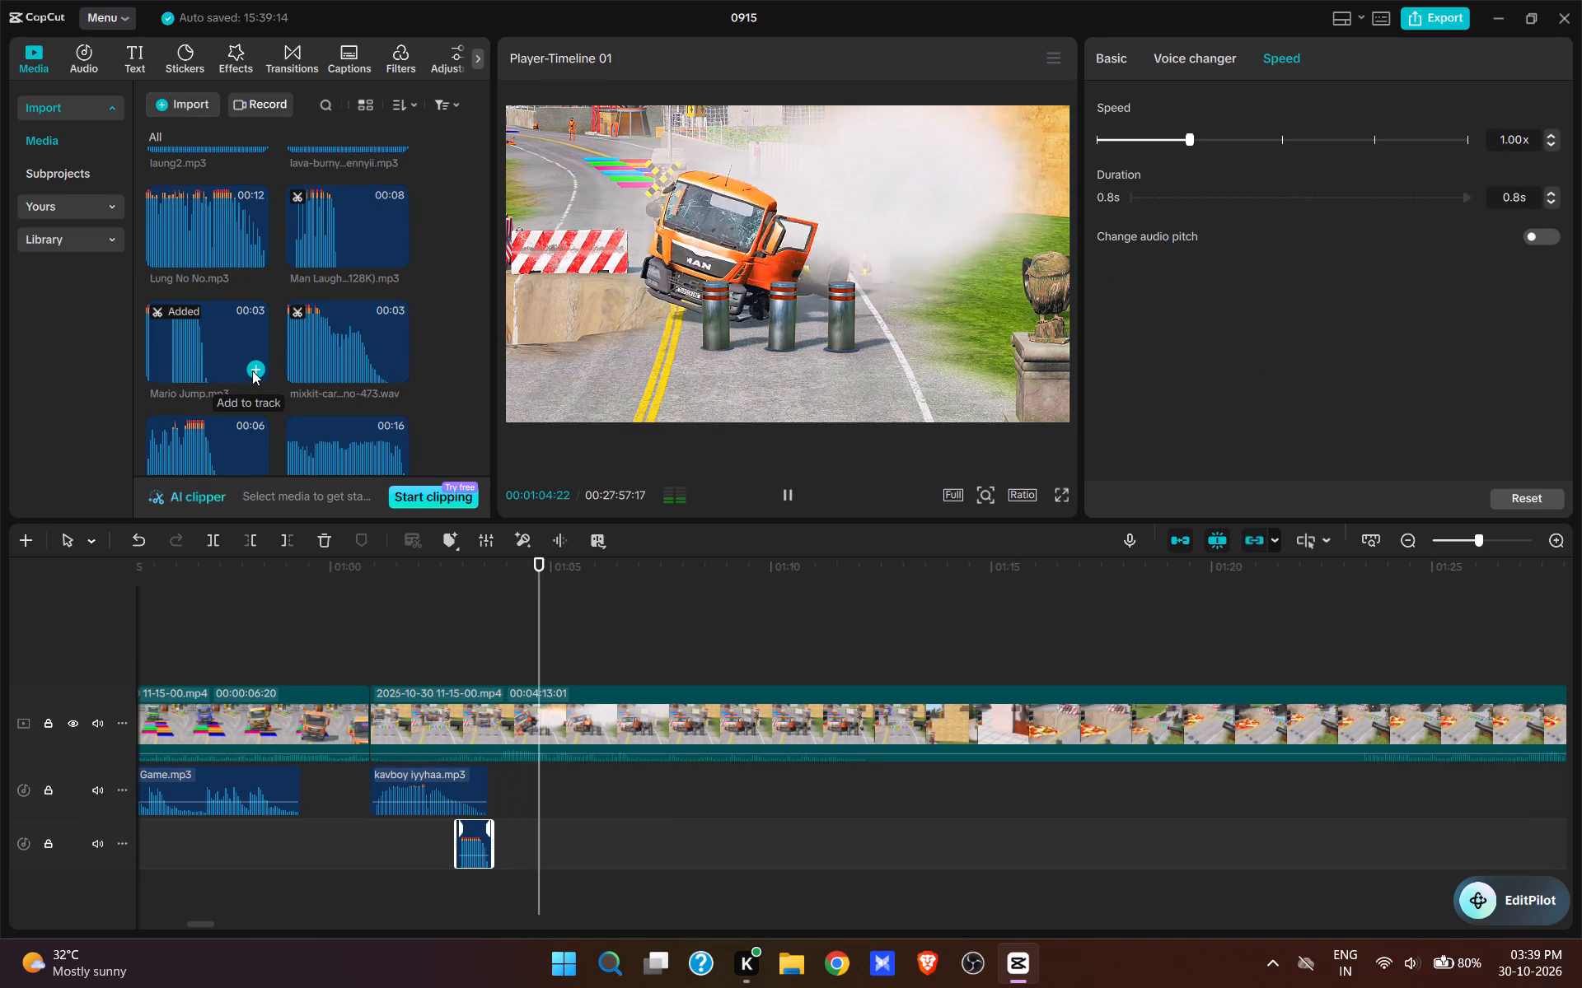
pyautogui.press('space')
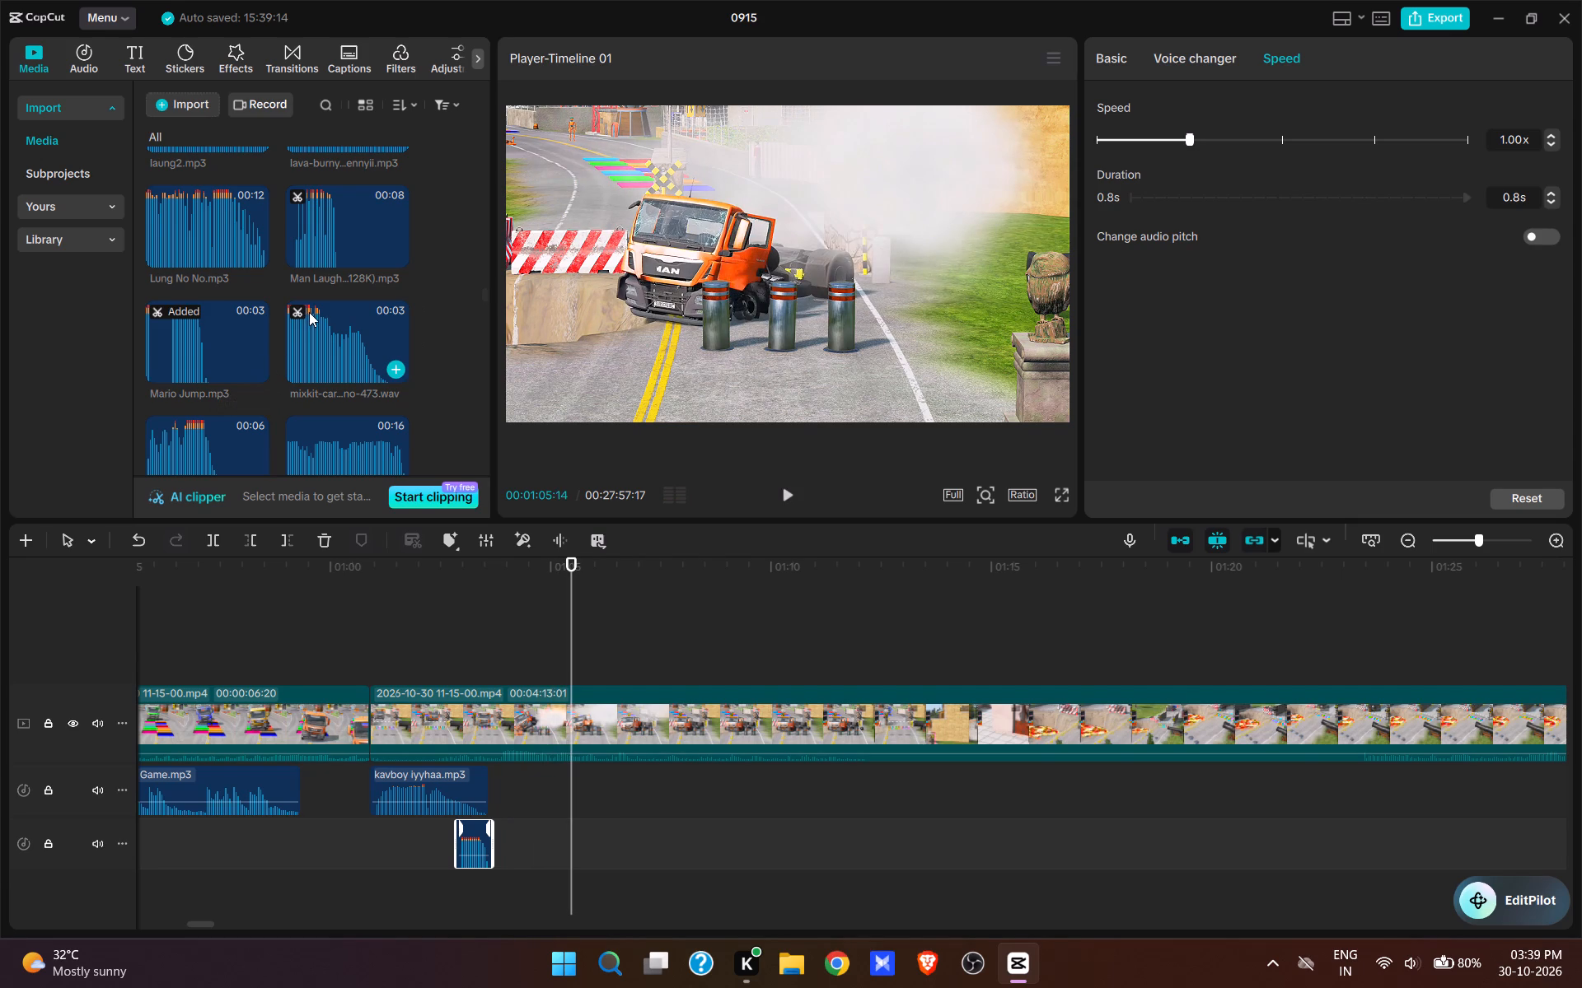
pyautogui.scroll(-1, 309, 314)
pyautogui.click(207, 363)
pyautogui.scroll(2, 212, 361)
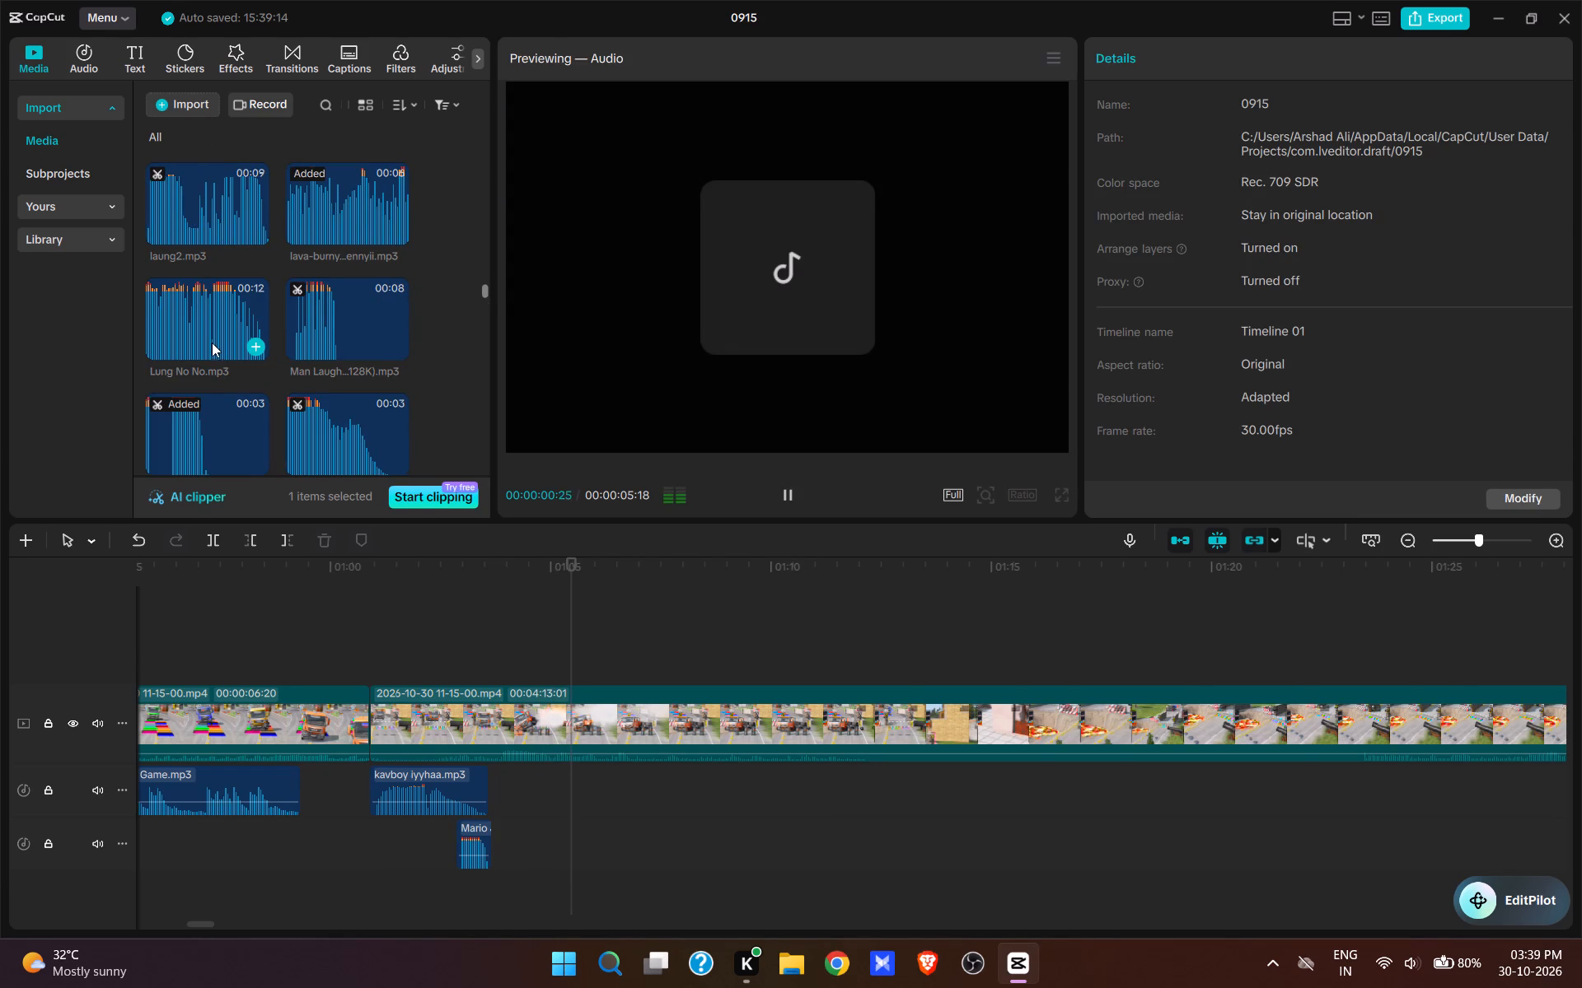
pyautogui.click(204, 337)
pyautogui.click(201, 217)
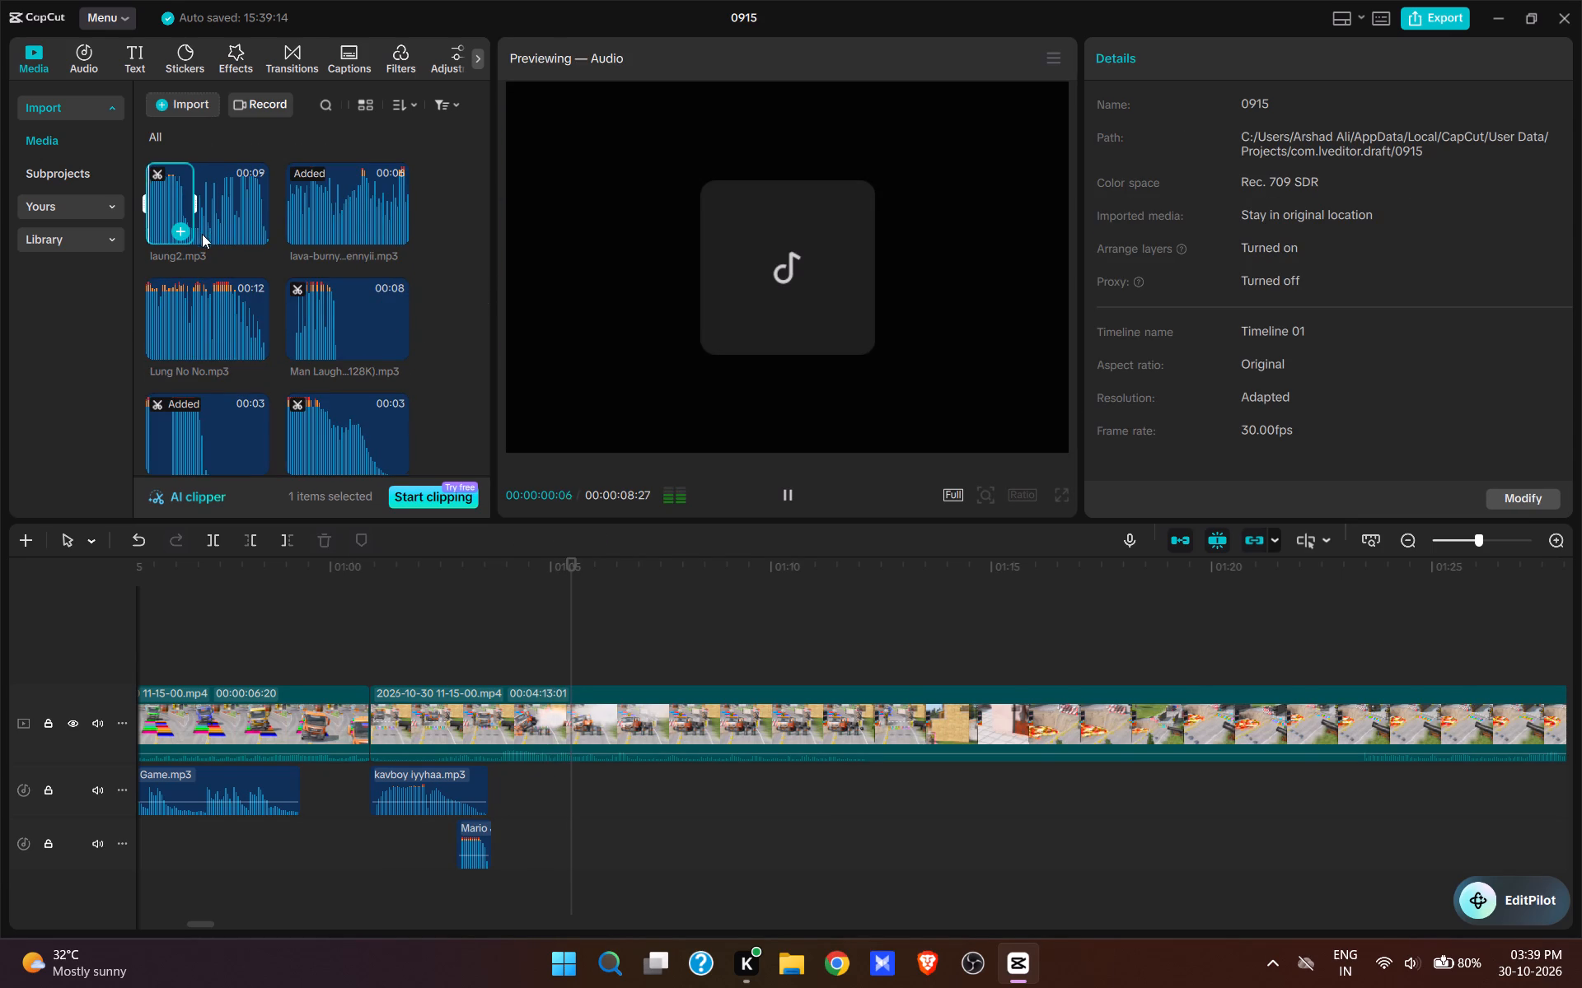
pyautogui.click(184, 226)
# Replay the blast and move laung2.mp3 earlier to start at 00:01:04:28, as the wrecked truck lands behind the bollards.
pyautogui.press('space')
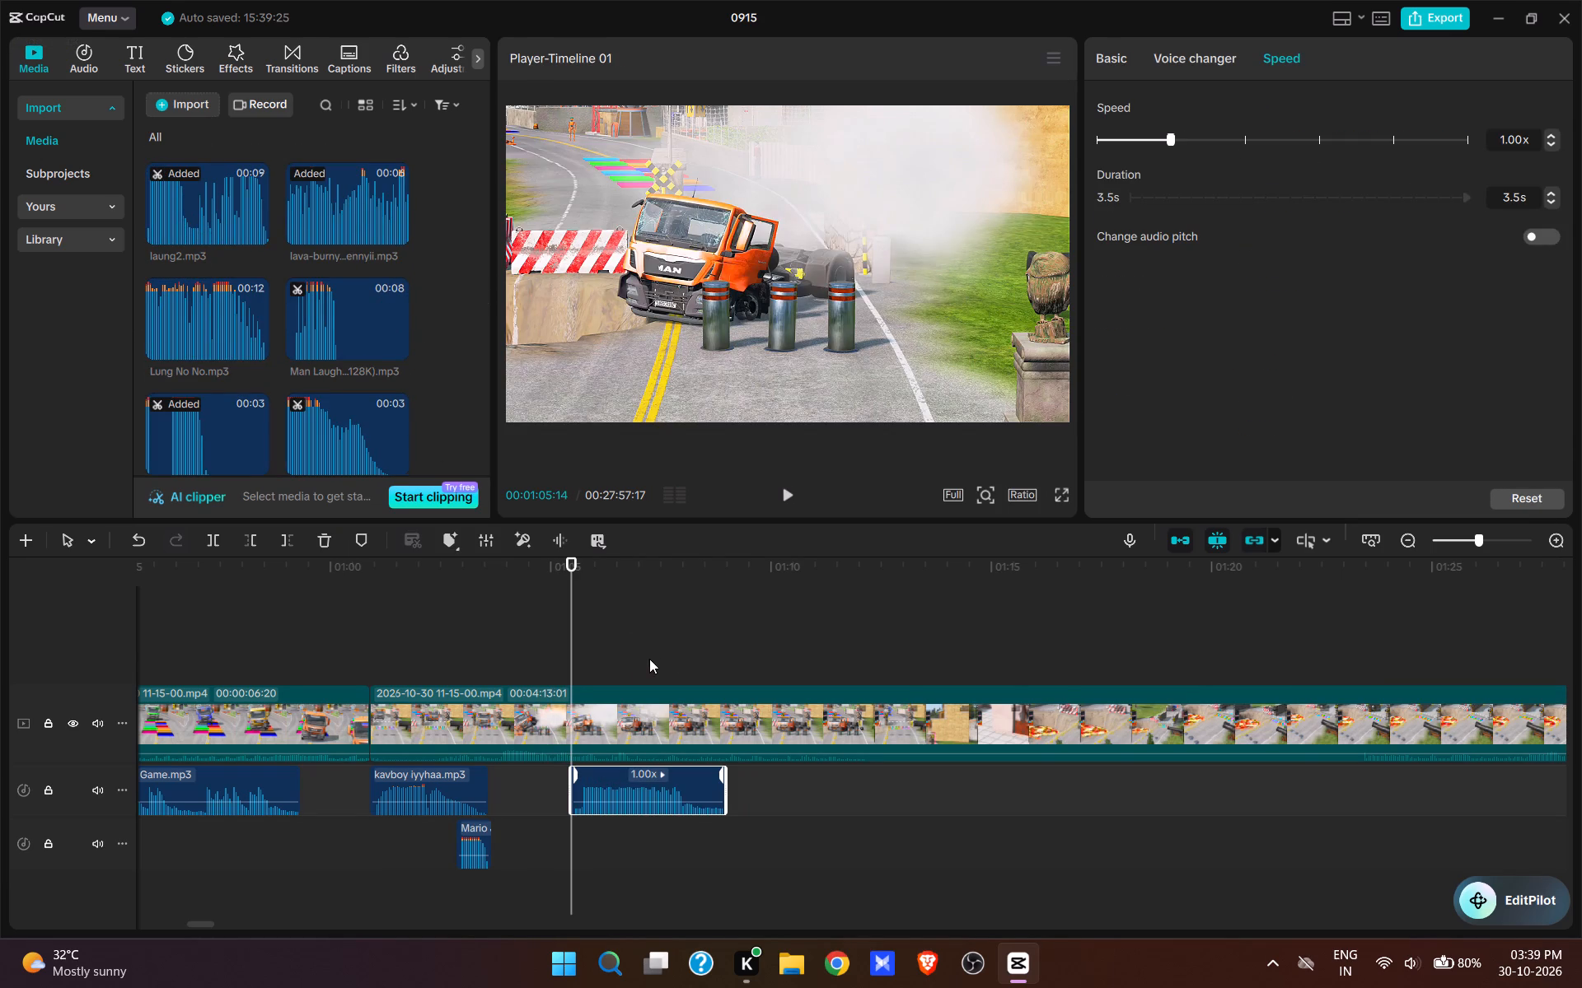
pyautogui.click(497, 650)
pyautogui.press('space')
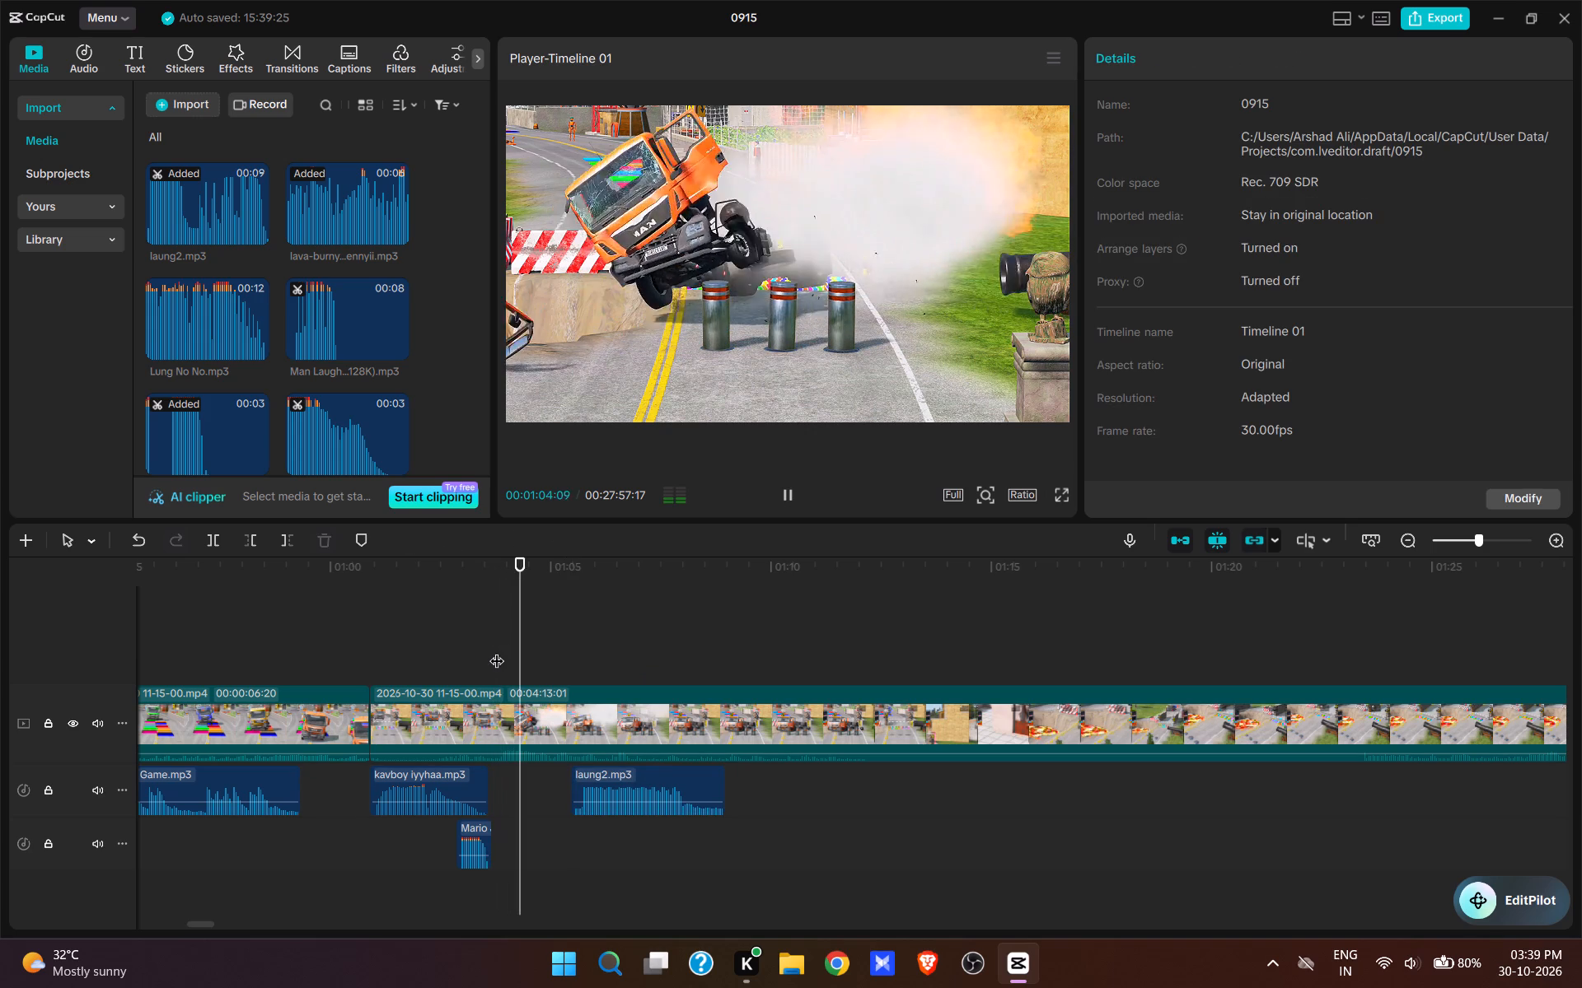
pyautogui.press('space')
pyautogui.moveTo(602, 773); pyautogui.dragTo(585, 771)
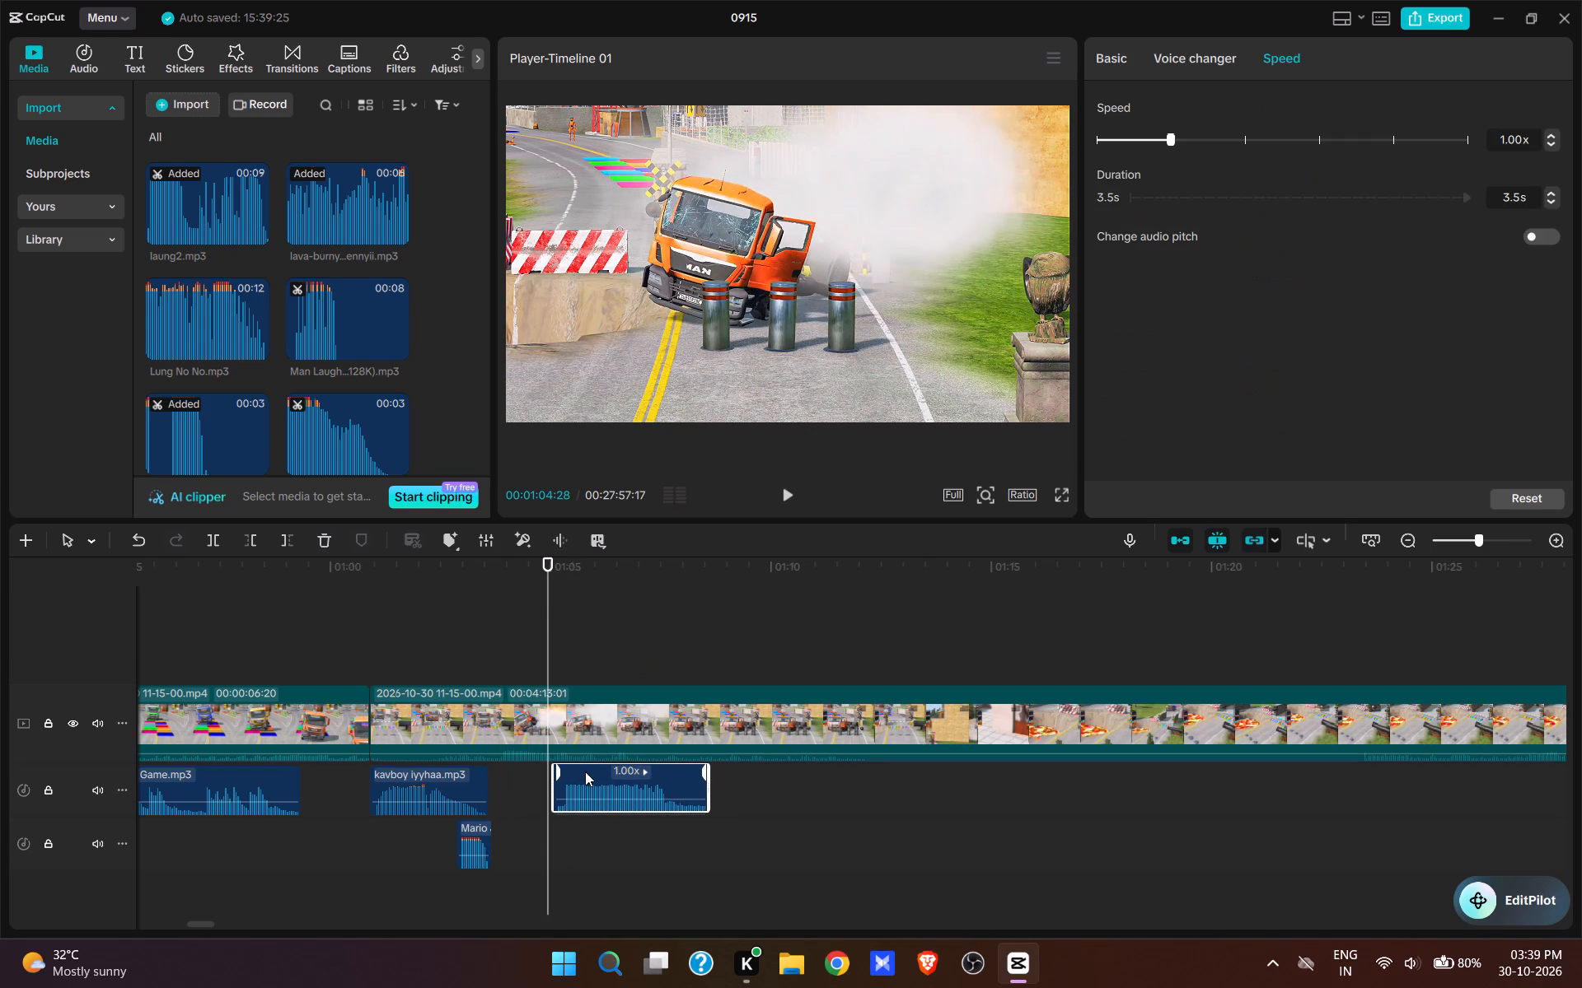
pyautogui.moveTo(585, 771); pyautogui.dragTo(583, 771)
pyautogui.press('space')
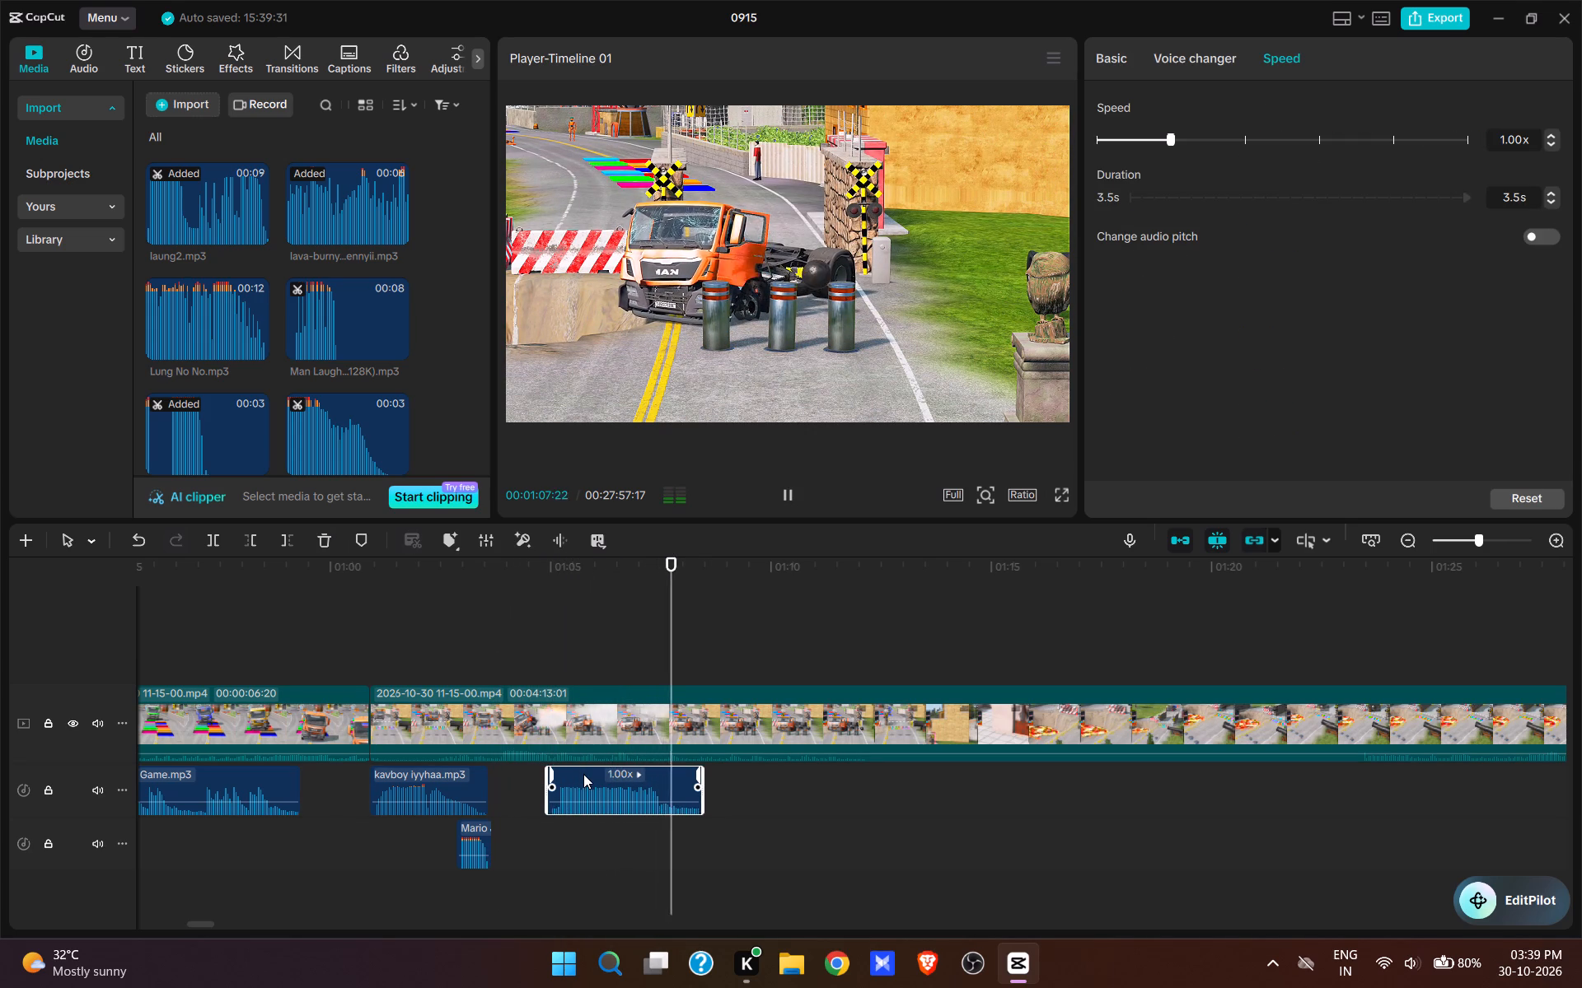
pyautogui.press('space')
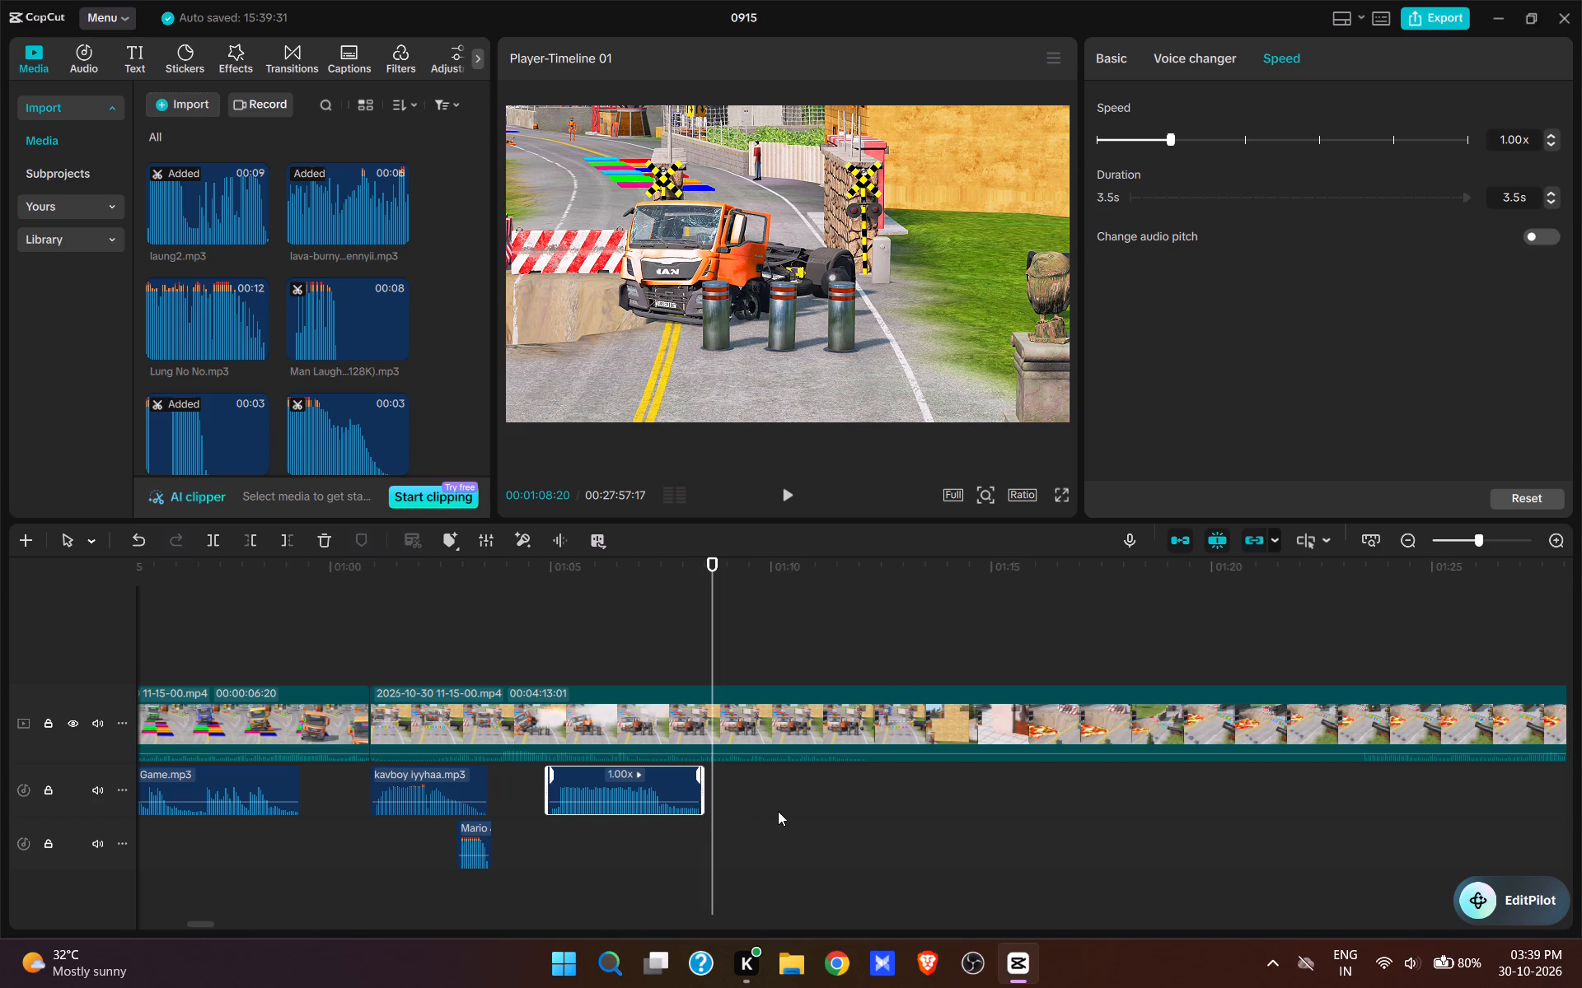
pyautogui.press('w')
# Trim about 17.7 seconds off the beginning of the new segment, up to the cannon-side view just before the truck reaches the barrier.
pyautogui.click(1376, 636)
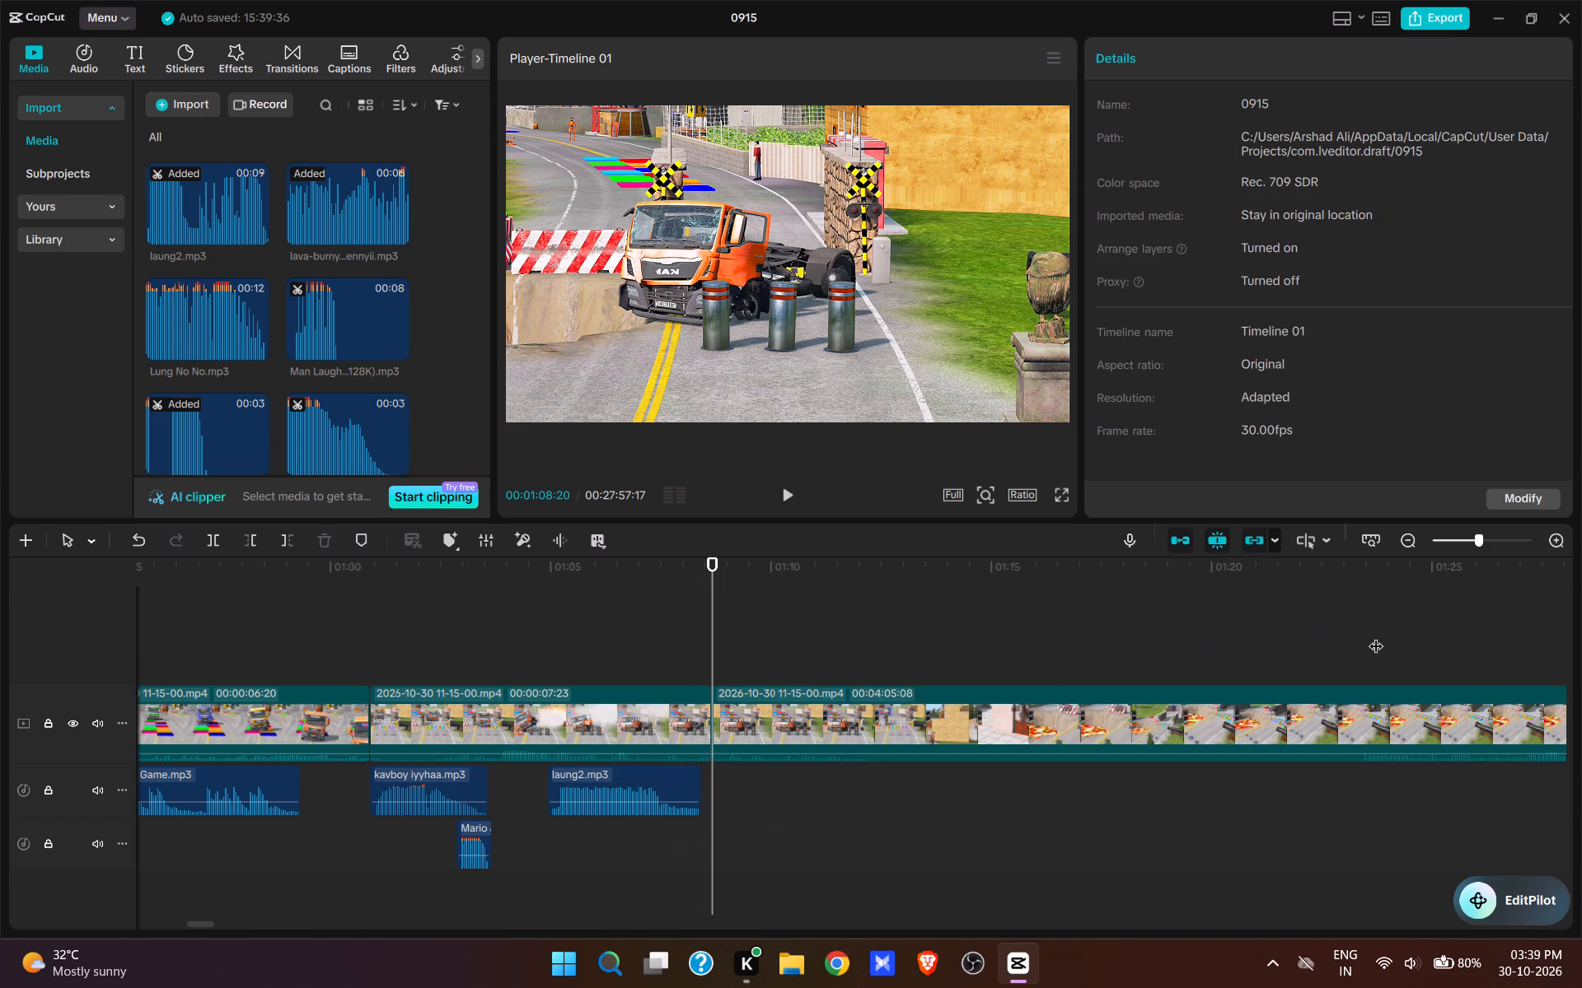
pyautogui.click(1349, 641)
pyautogui.press('space')
pyautogui.moveTo(1044, 796); pyautogui.dragTo(1045, 802)
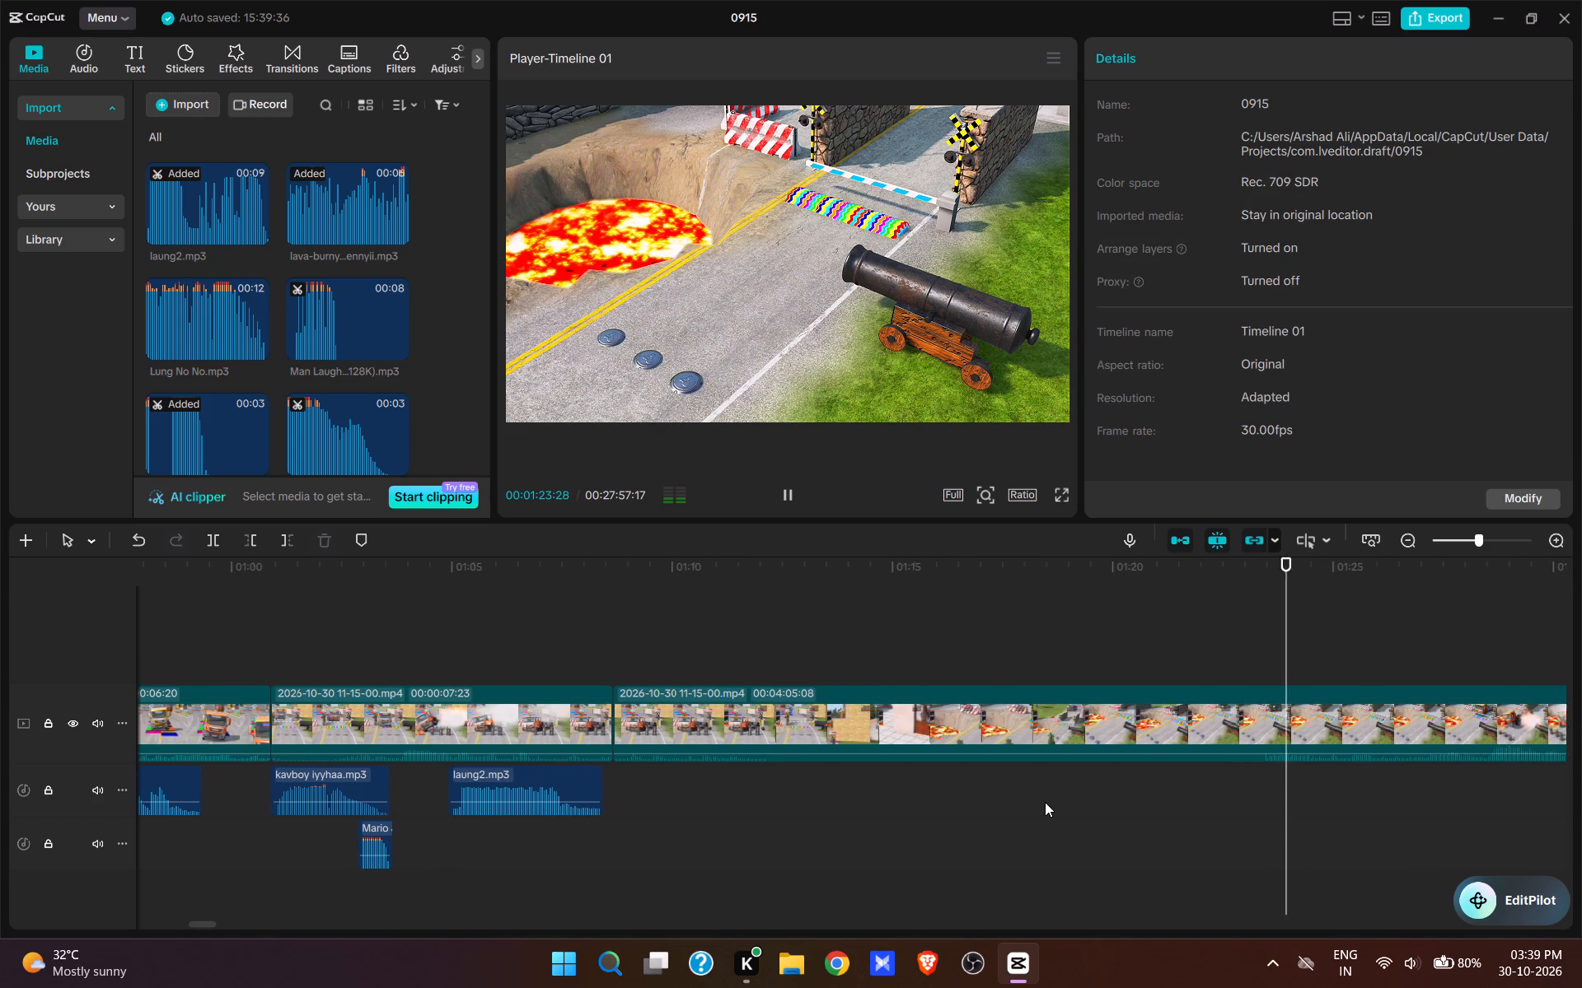
pyautogui.moveTo(1045, 802); pyautogui.dragTo(1042, 805)
pyautogui.press('space')
pyautogui.moveTo(1036, 818); pyautogui.dragTo(1037, 827)
pyautogui.press('space')
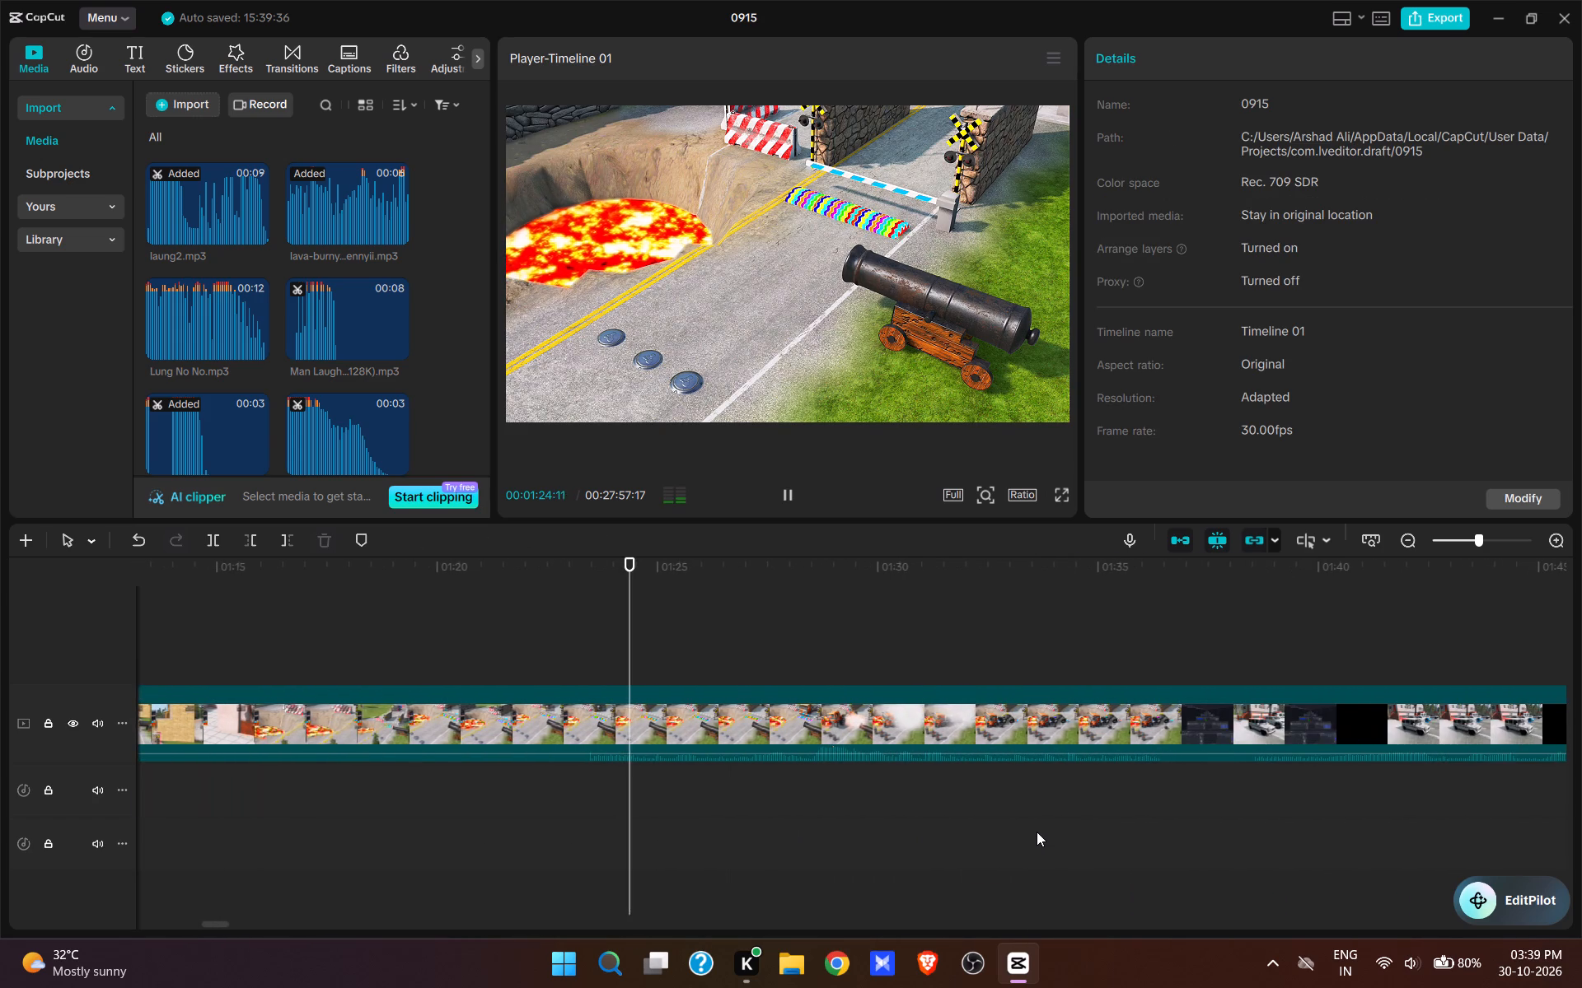
pyautogui.press('space')
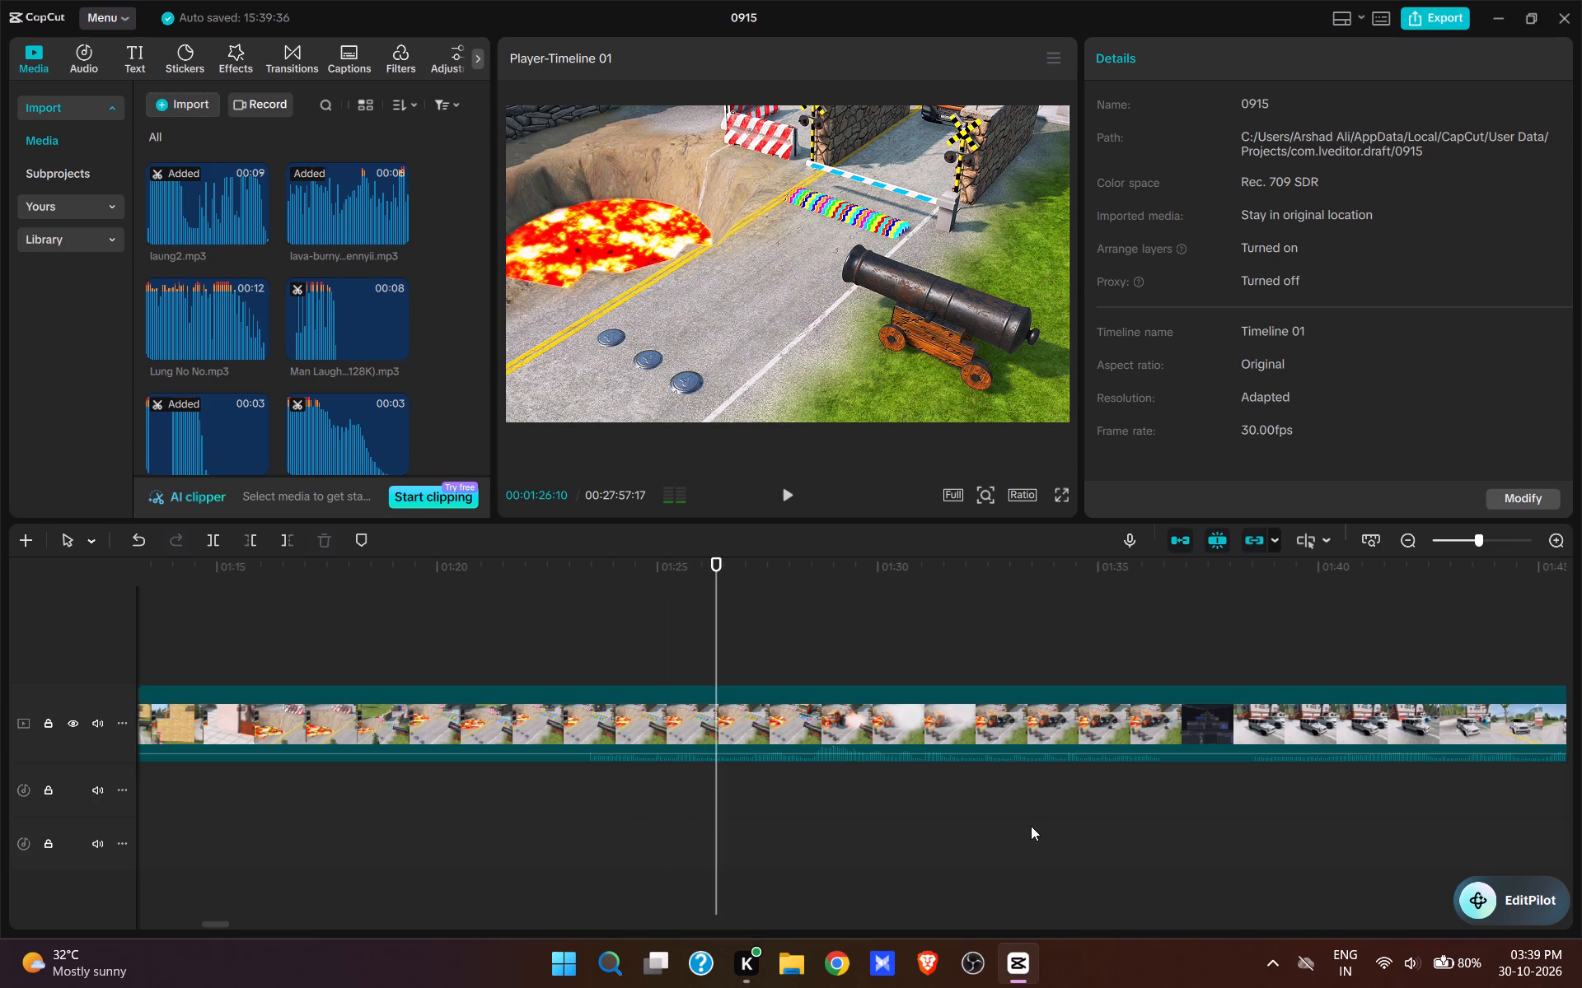
pyautogui.press('q')
pyautogui.click(1031, 826)
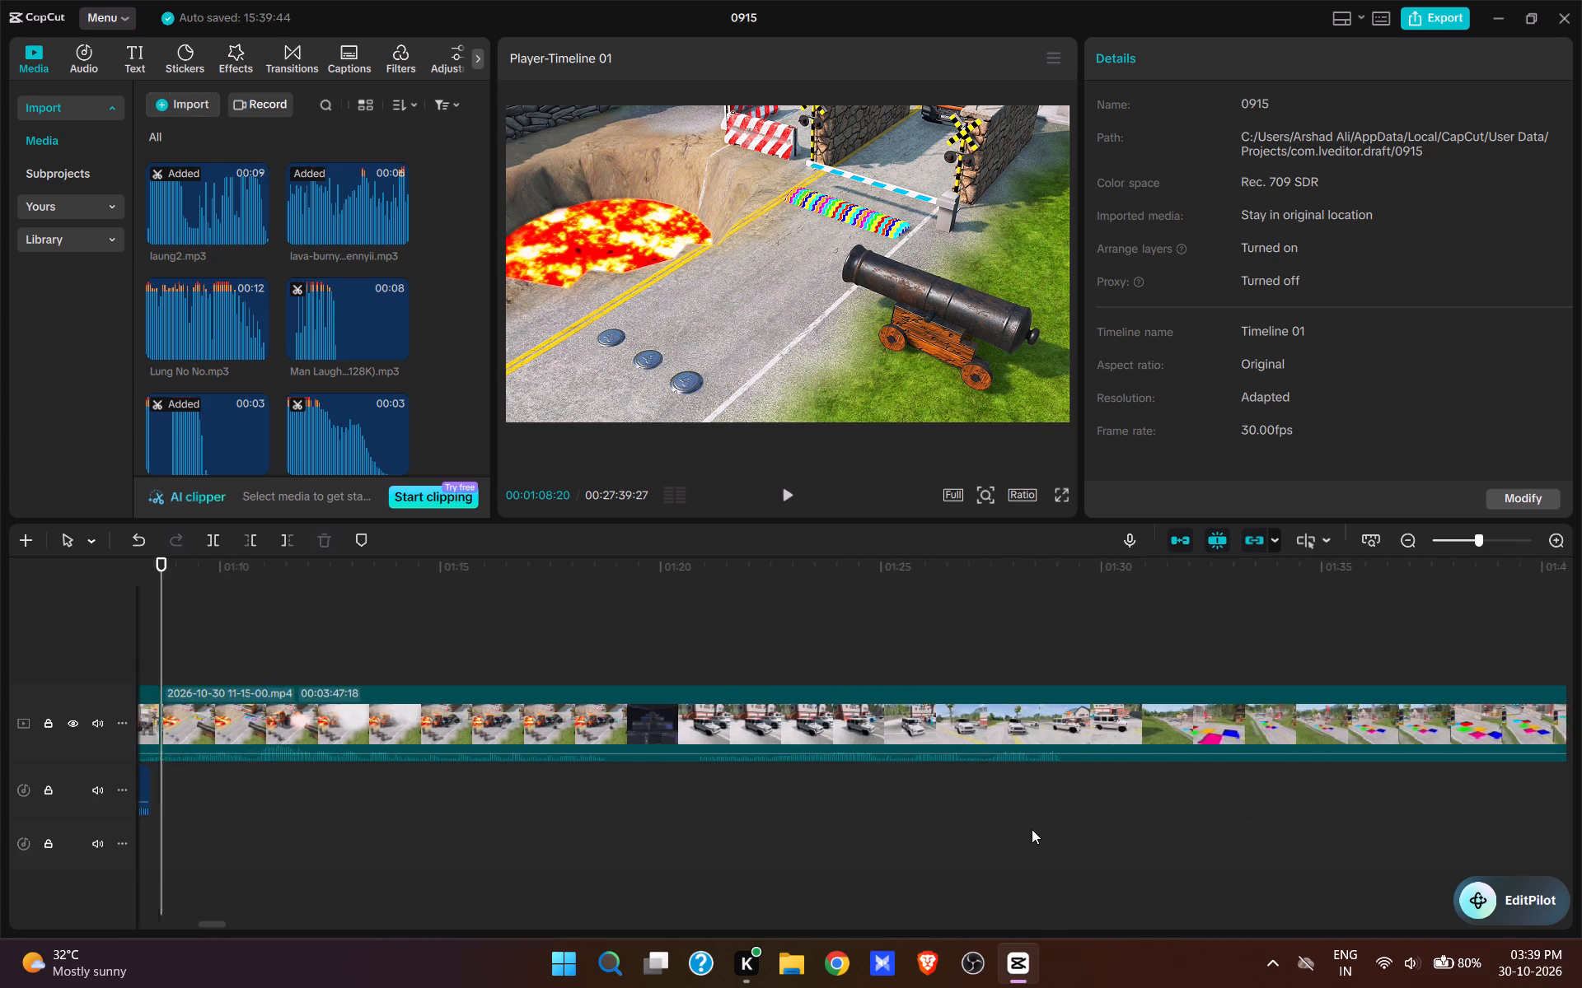
# Play the cannon-side view and add sorry sorry.mp3 at 00:01:11:00, as the cannon fires at the orange truck.
pyautogui.press('space')
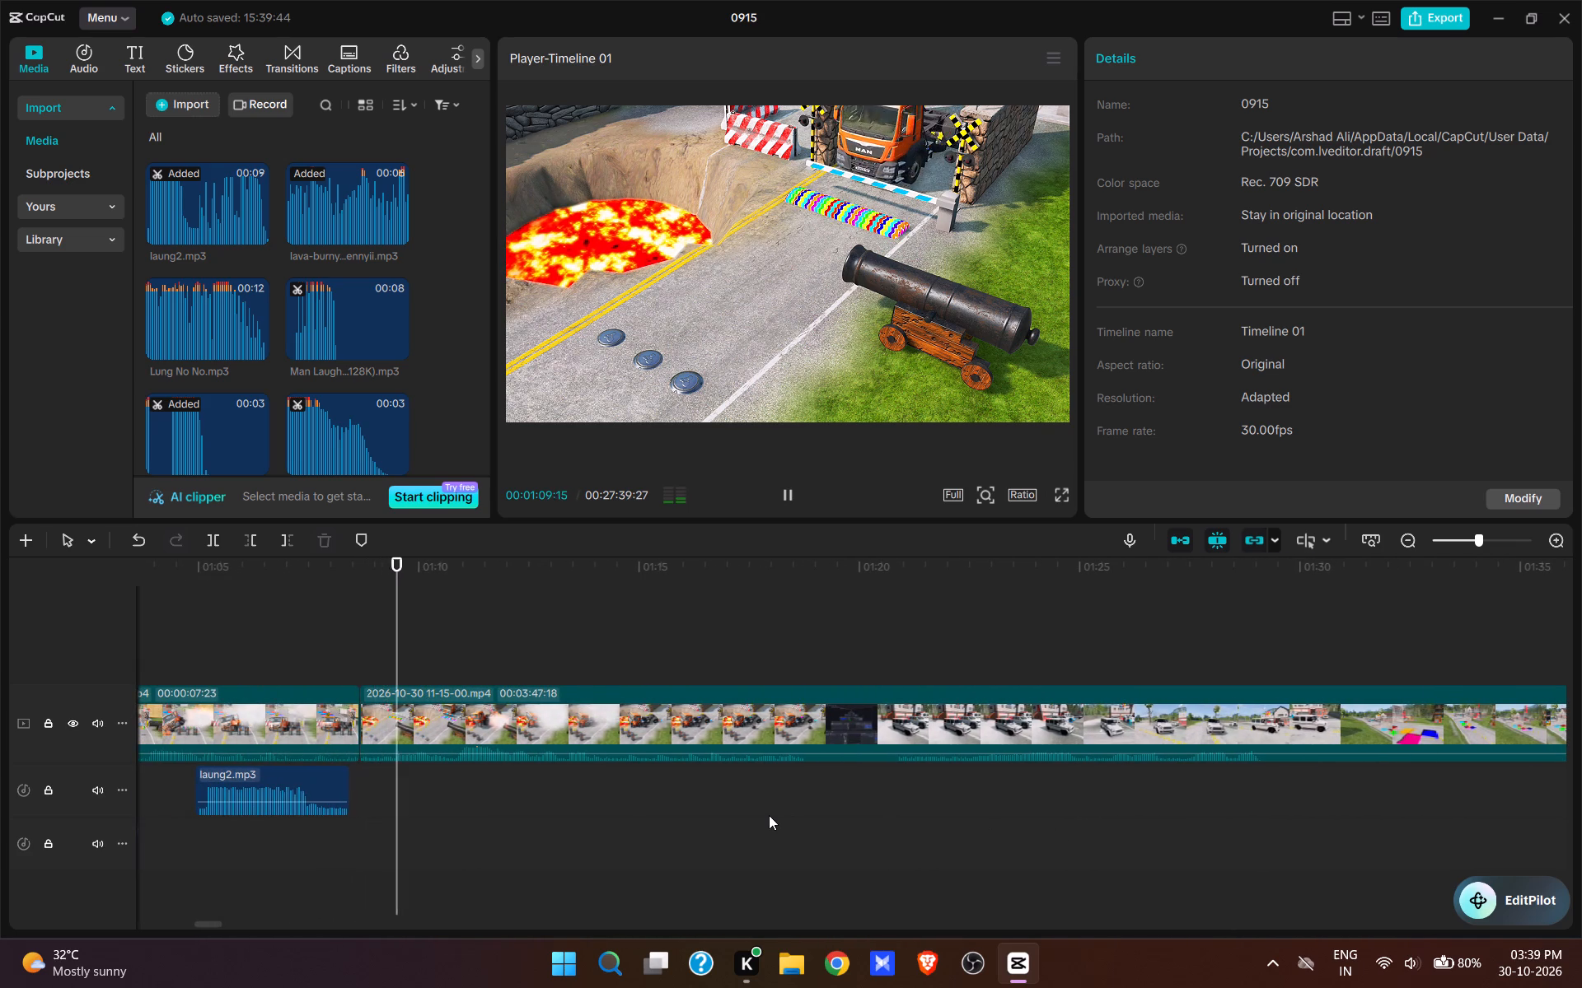
pyautogui.press('space')
pyautogui.press('space')
pyautogui.press('space')
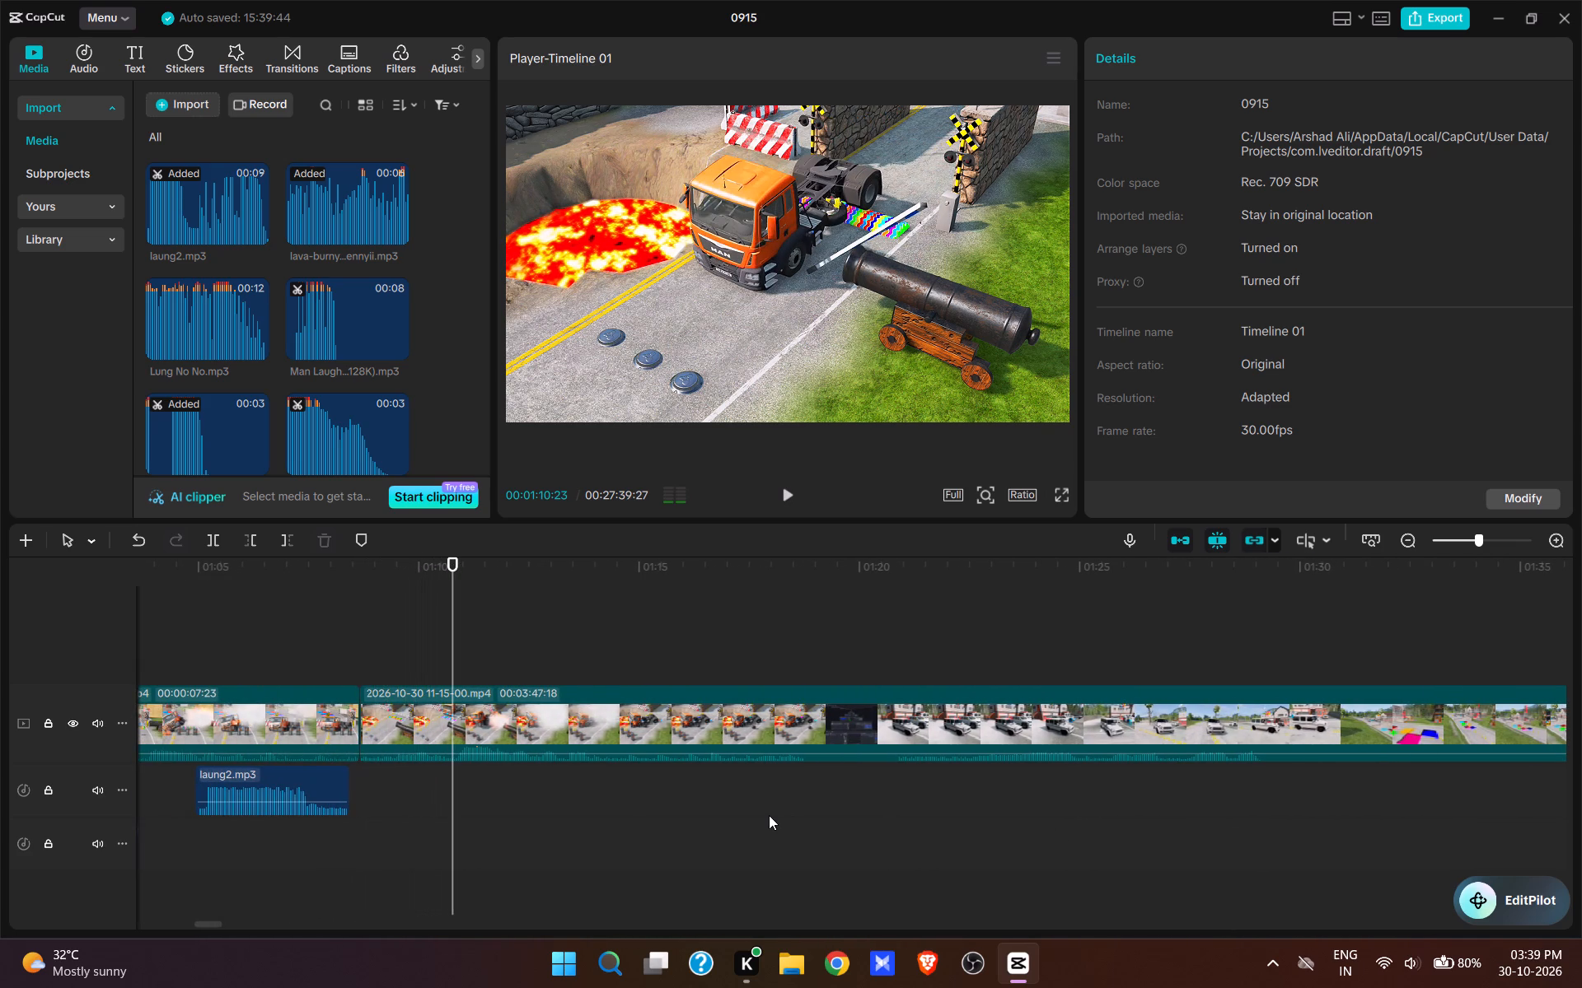
pyautogui.press('space')
pyautogui.press('space')
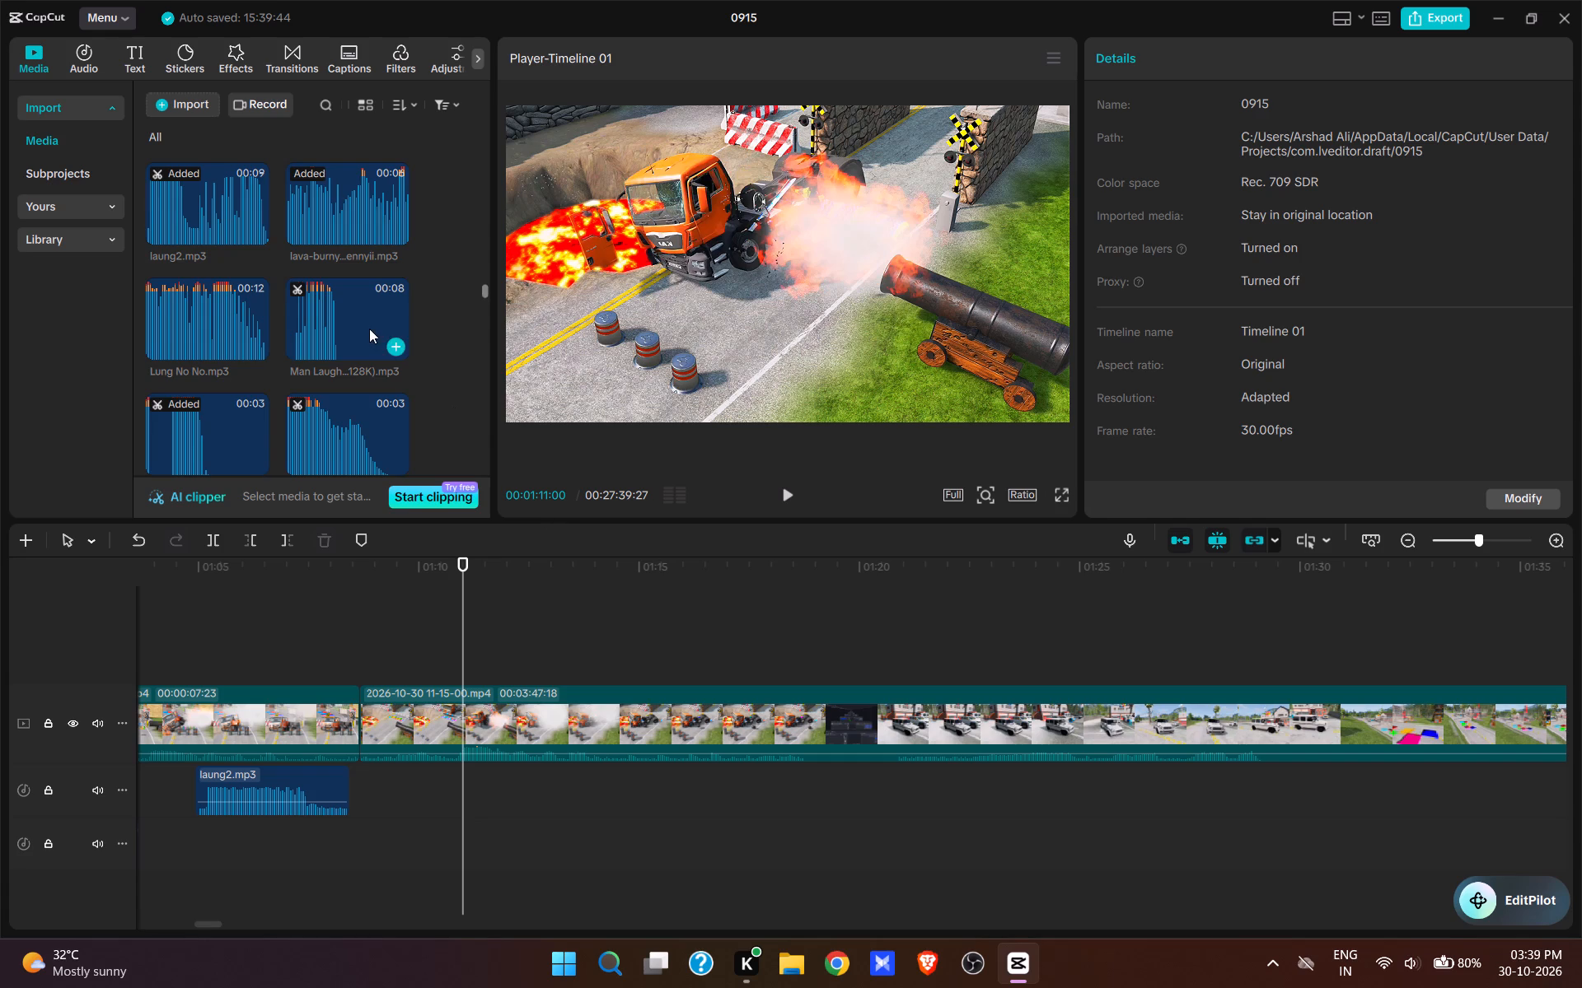
pyautogui.scroll(-7, 369, 335)
pyautogui.moveTo(489, 324); pyautogui.dragTo(486, 552)
pyautogui.scroll(2, 310, 344)
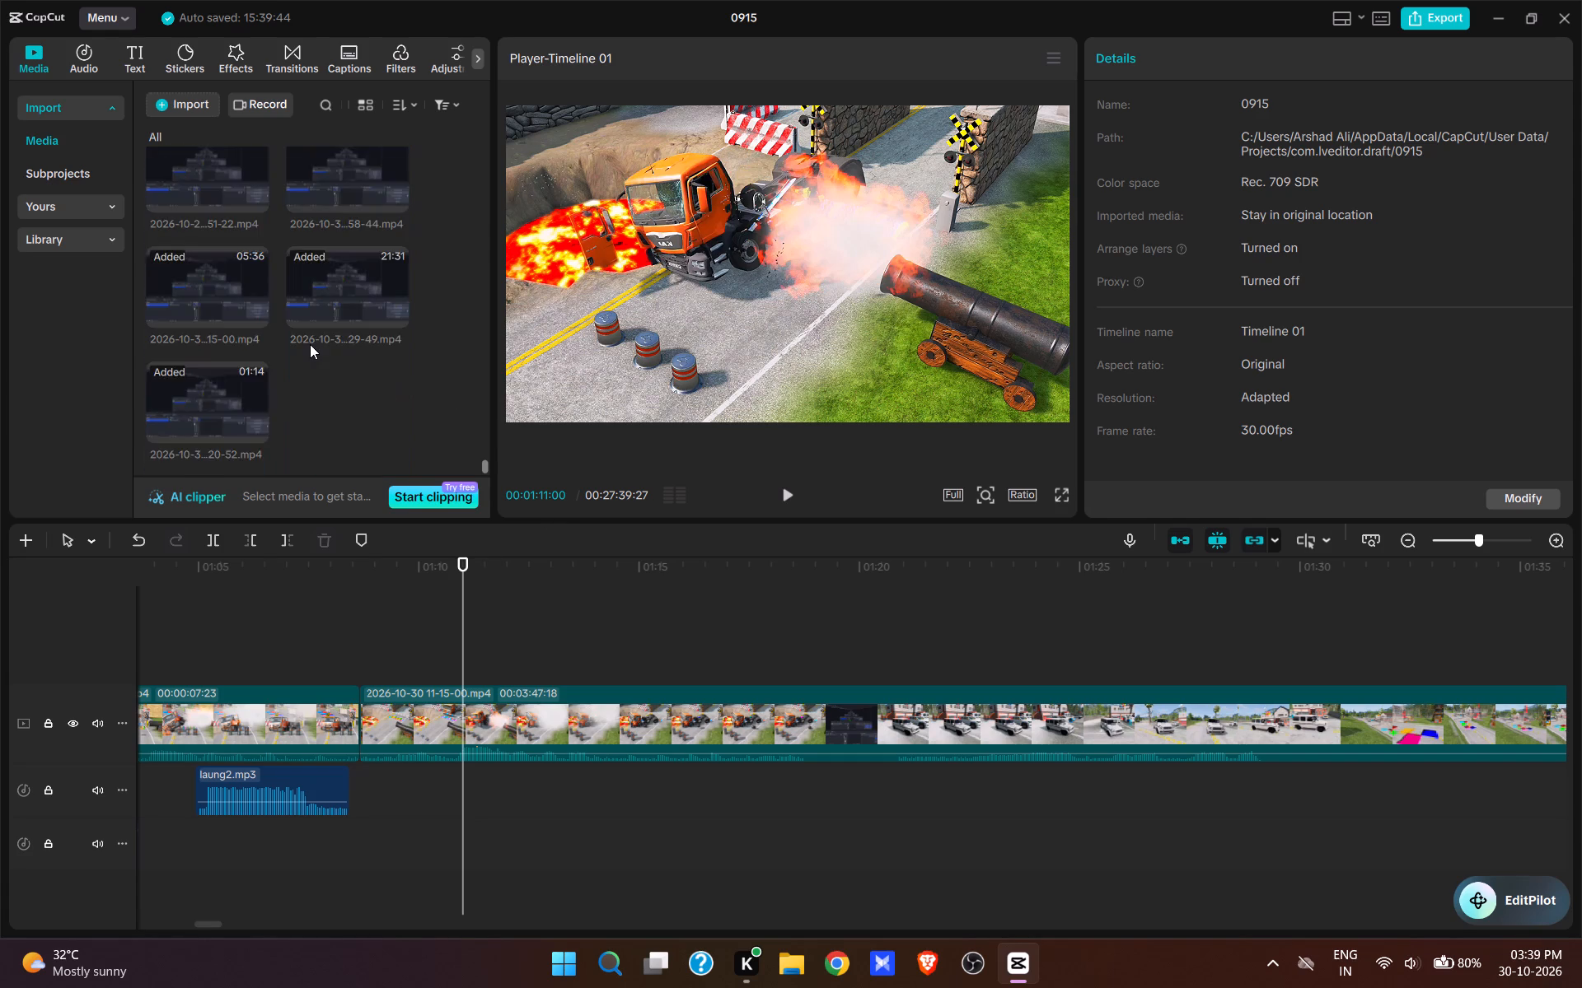
pyautogui.scroll(2, 310, 344)
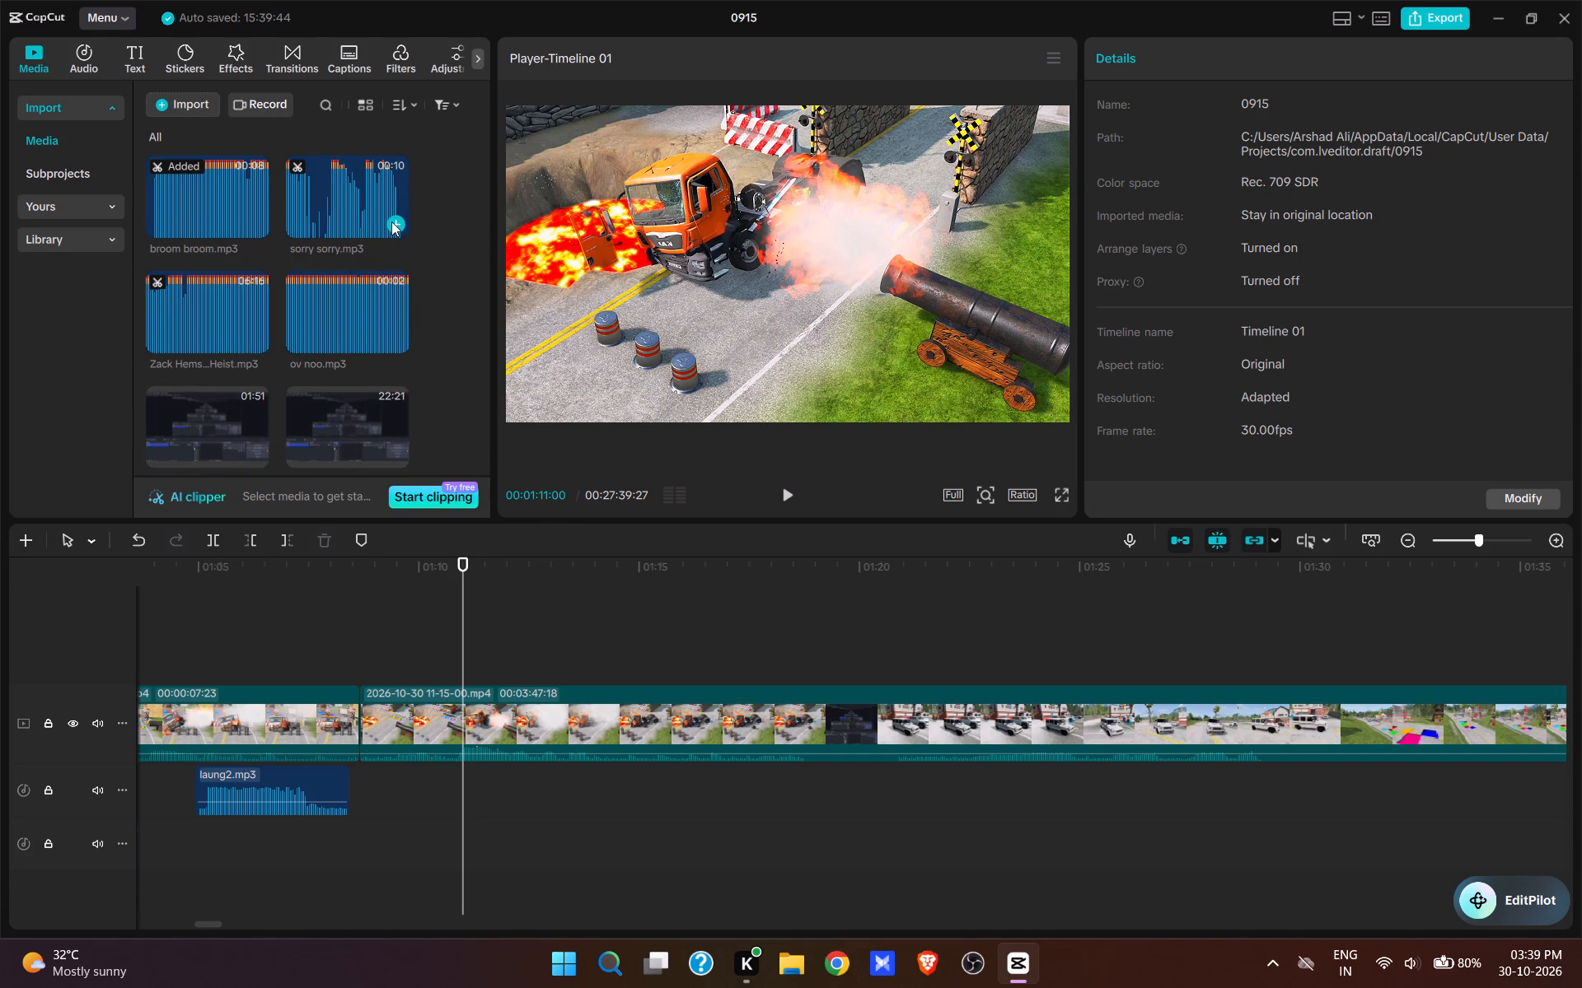
pyautogui.click(391, 221)
# Play through sorry sorry.mp3 and split the clip at 00:01:15:22, with the wrecked truck behind the raised bollards.
pyautogui.press('space')
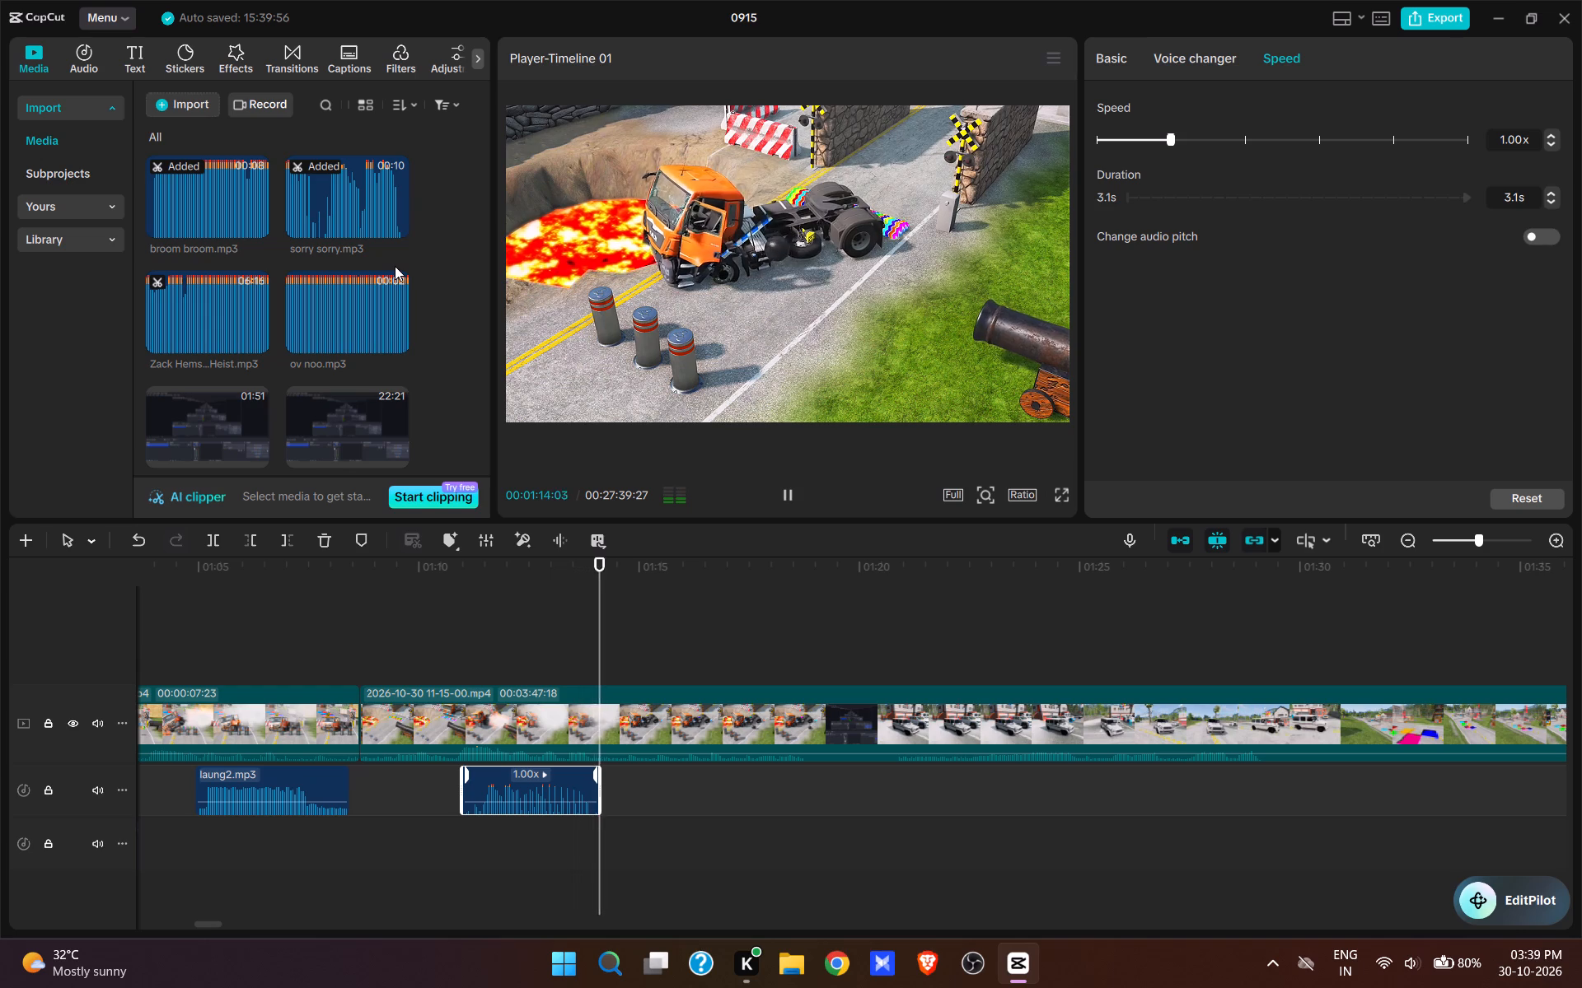
pyautogui.press('space')
pyautogui.press('w')
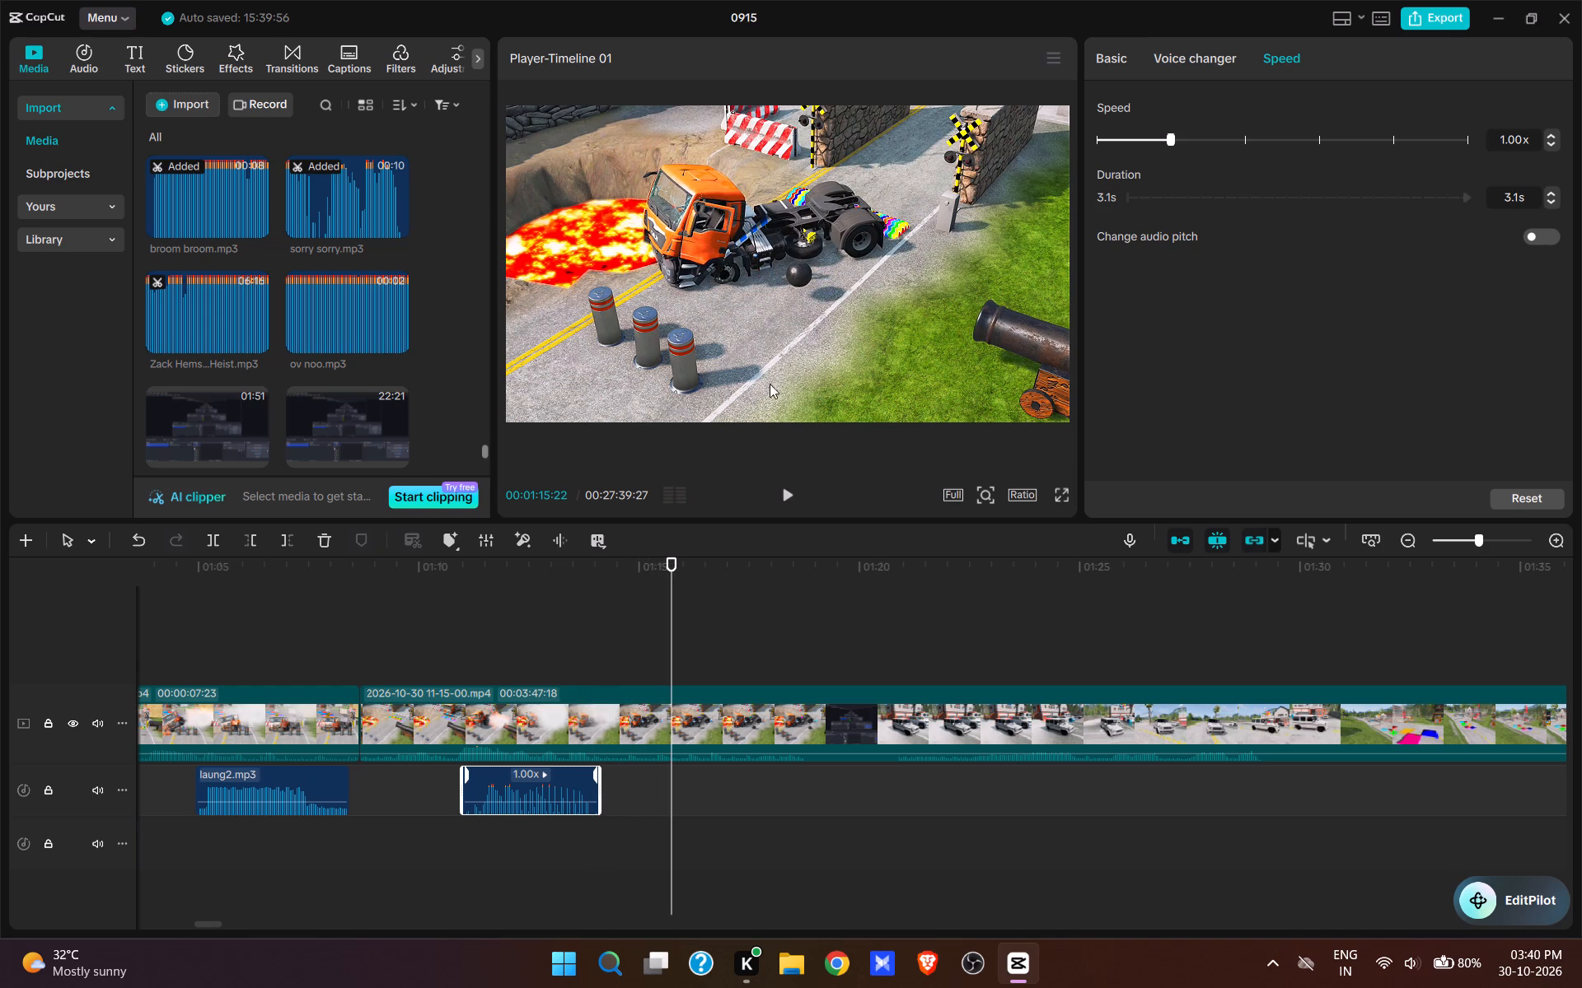
# Trim about 5 seconds off the beginning of the new segment, up to the white SUVs parked outside the building.
pyautogui.click(892, 656)
pyautogui.press('space')
pyautogui.press('space')
pyautogui.write('q')
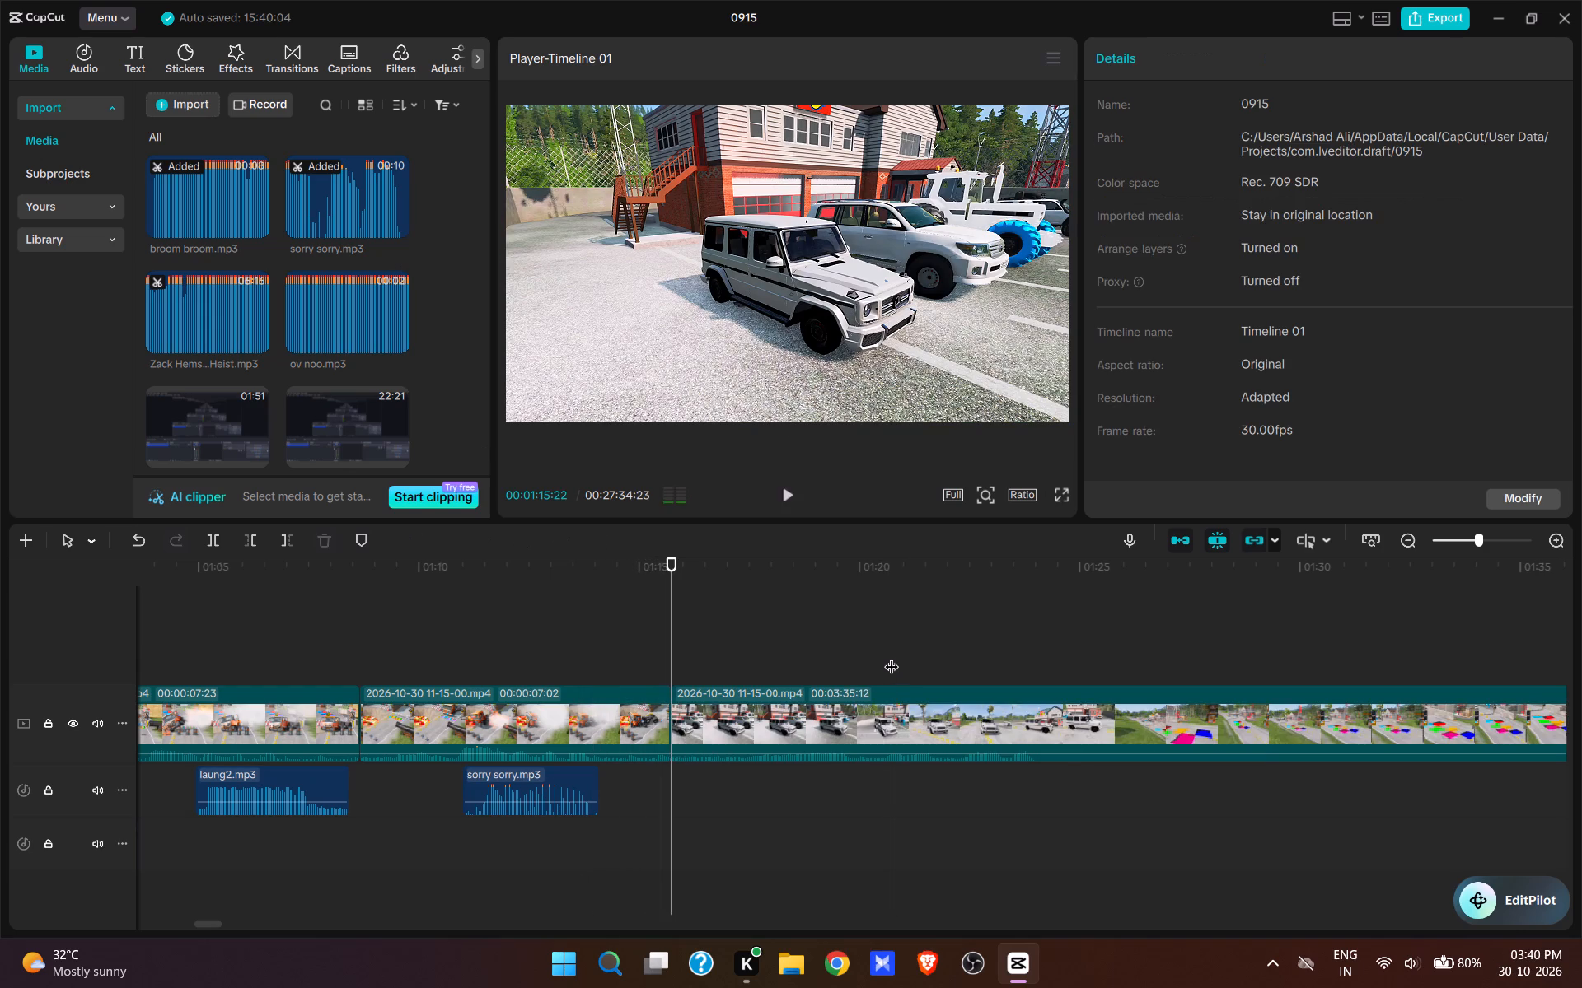
# Find the "Ok lets g... Game.mp3" sound and add it at 00:01:15:22, where the parked white SUVs segment starts.
pyautogui.press('space')
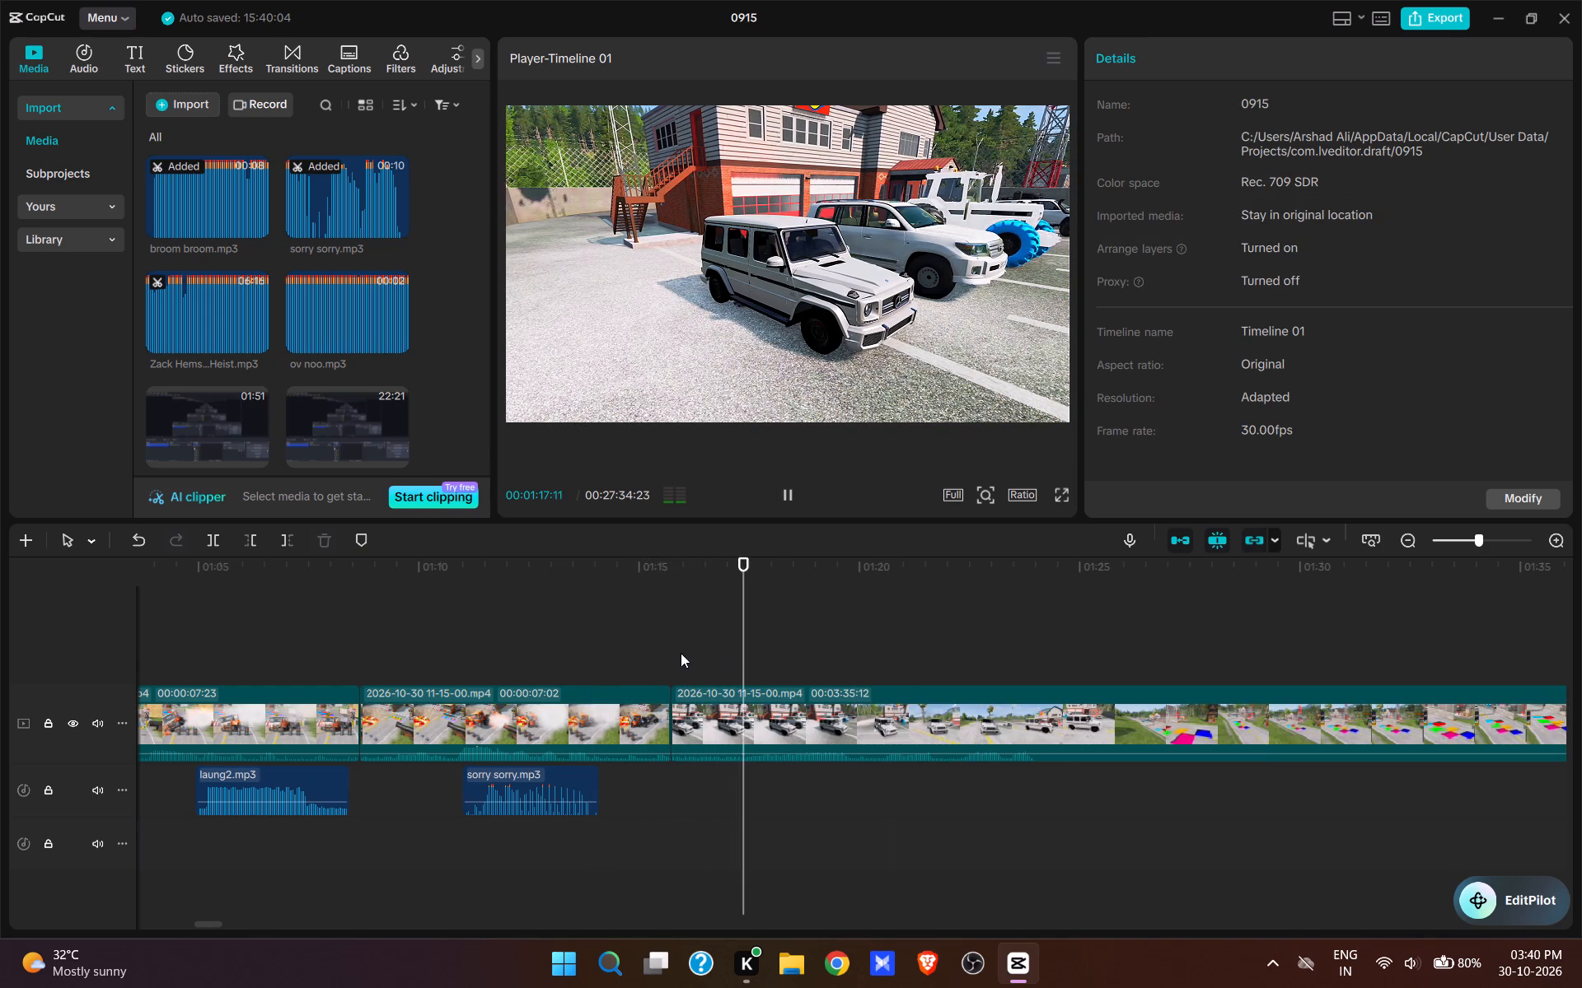
pyautogui.click(668, 641)
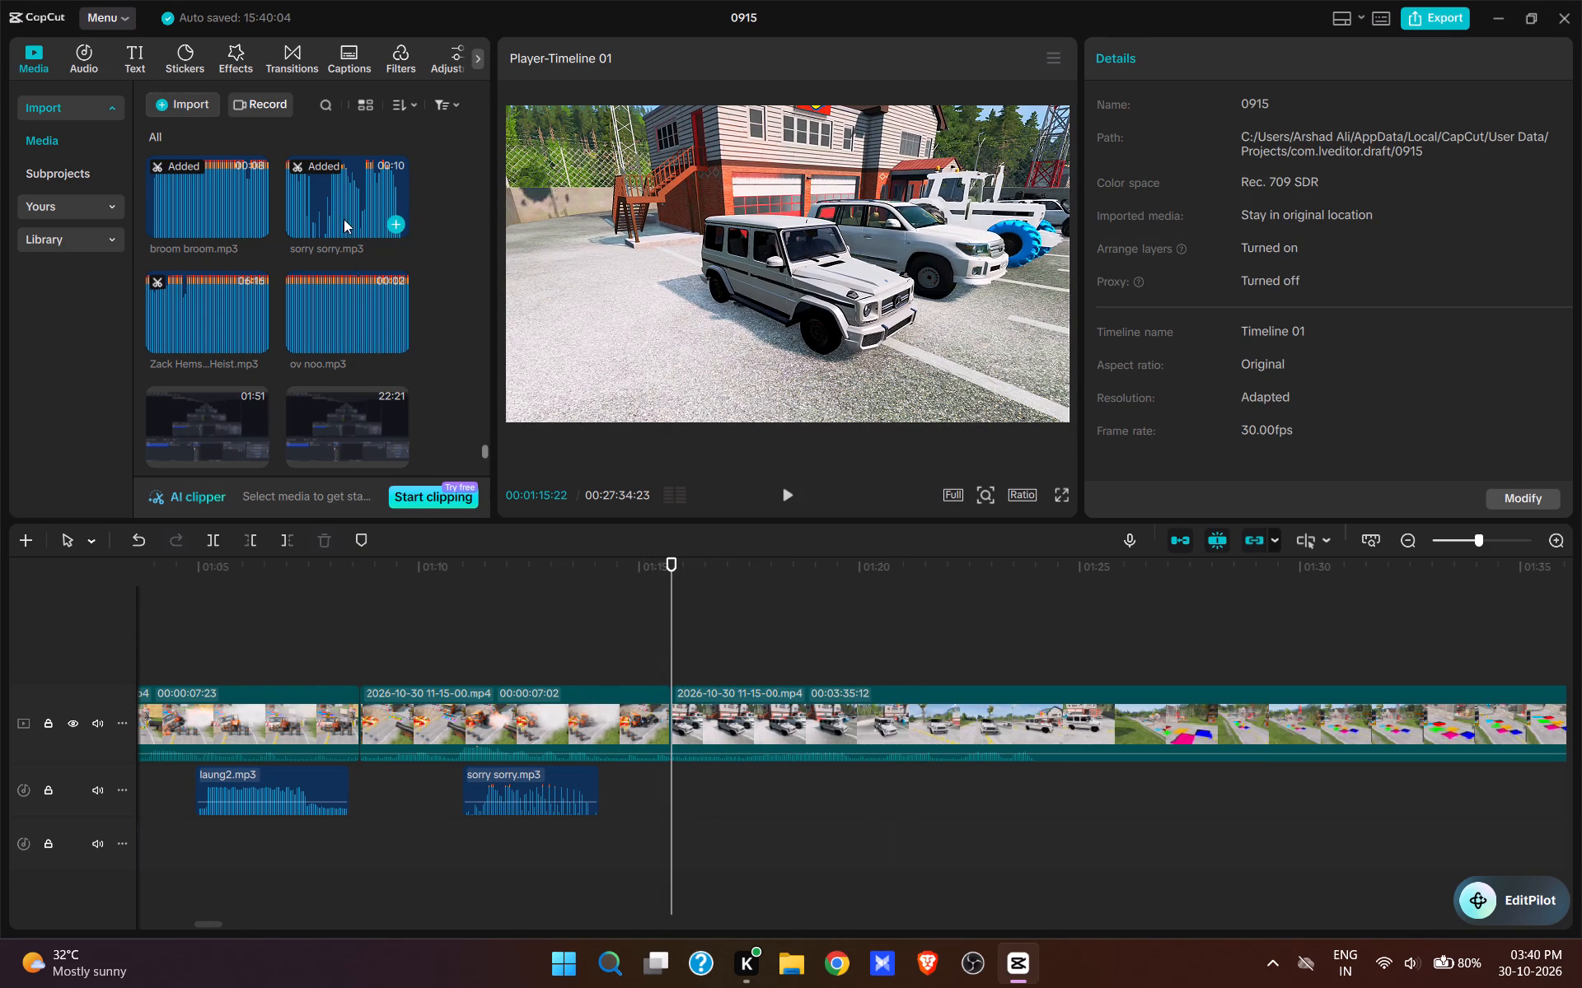
pyautogui.scroll(-8, 343, 278)
pyautogui.scroll(8, 339, 273)
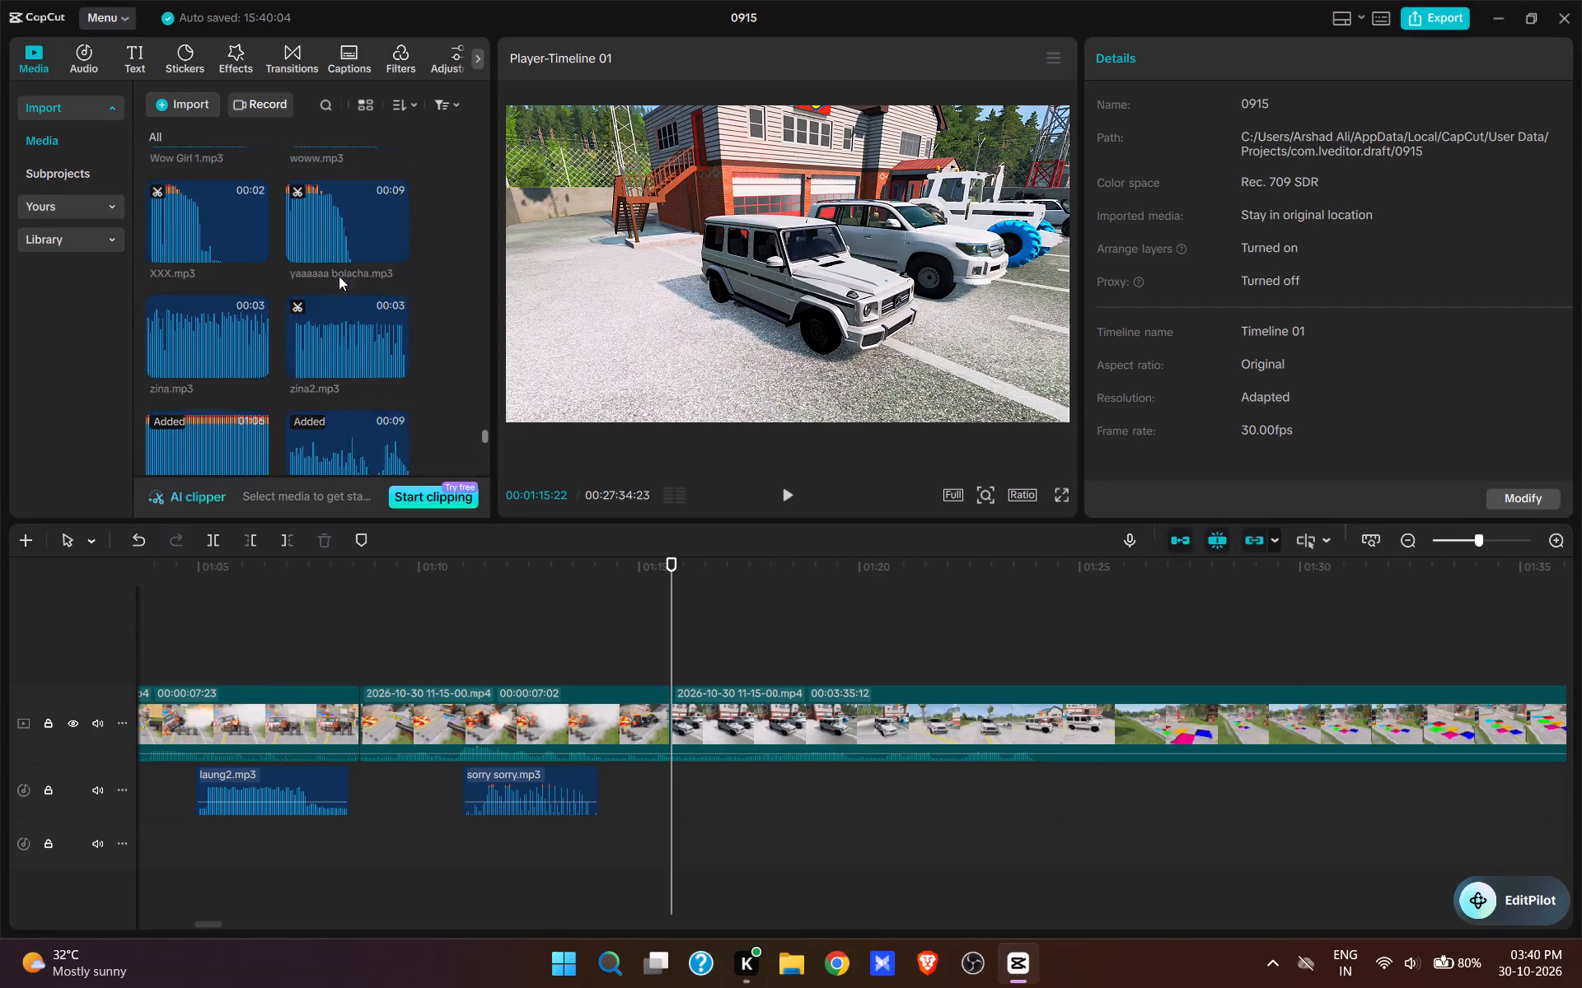
pyautogui.scroll(7, 339, 276)
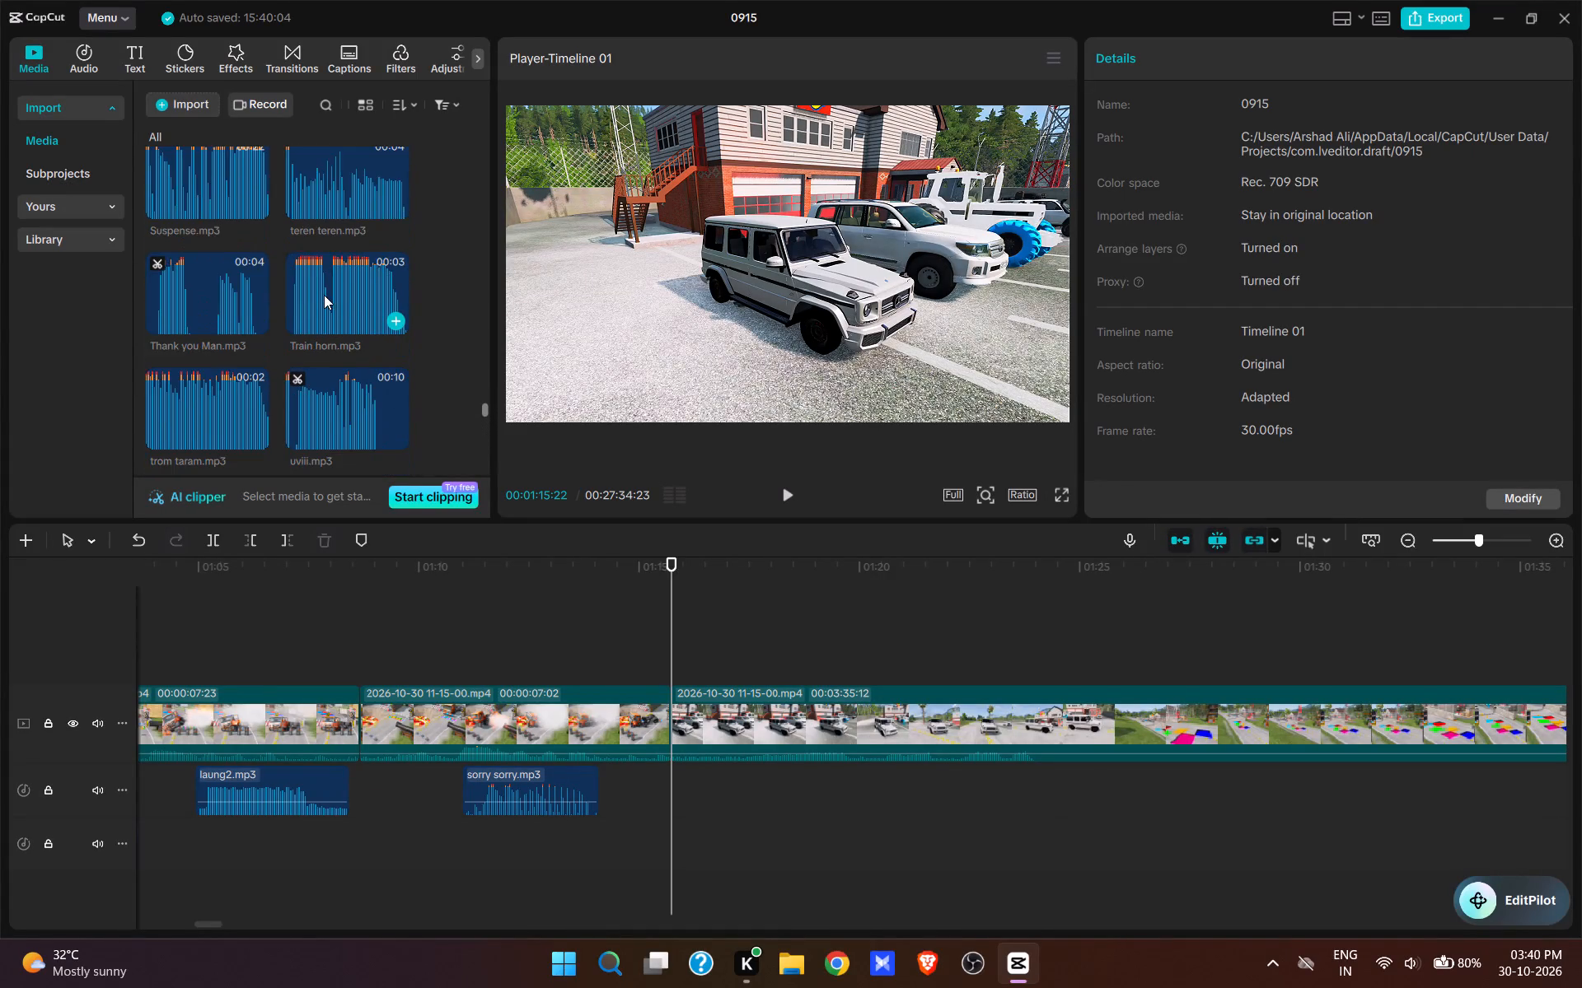
pyautogui.scroll(8, 323, 295)
pyautogui.scroll(3, 262, 342)
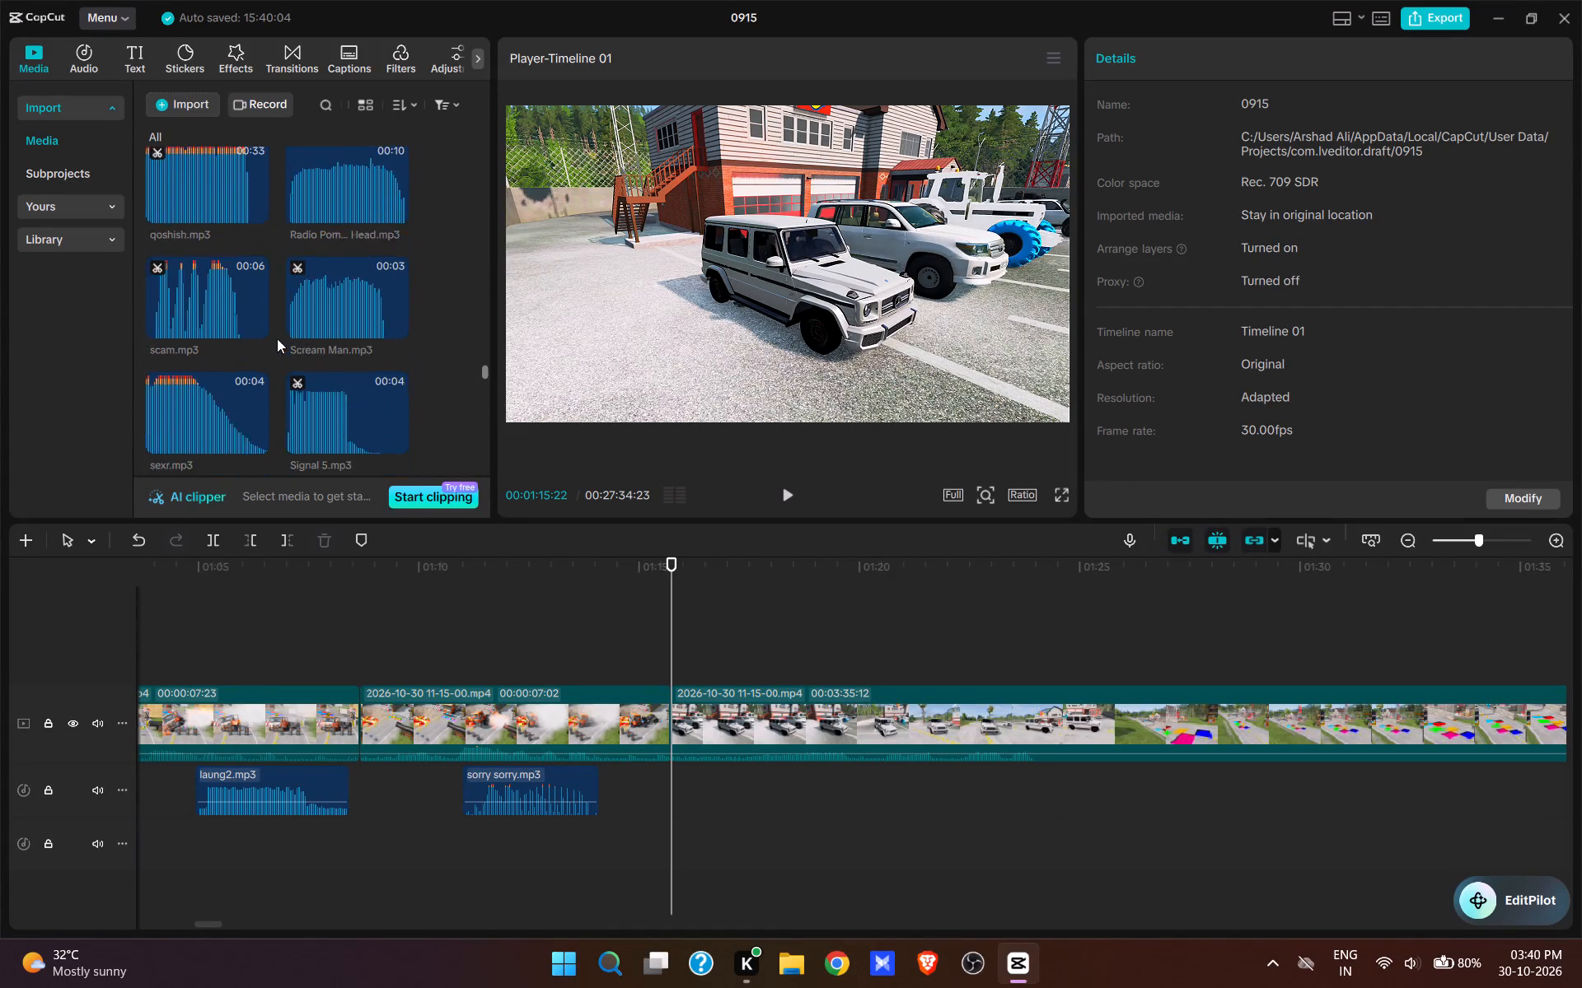
pyautogui.scroll(7, 277, 338)
pyautogui.click(203, 338)
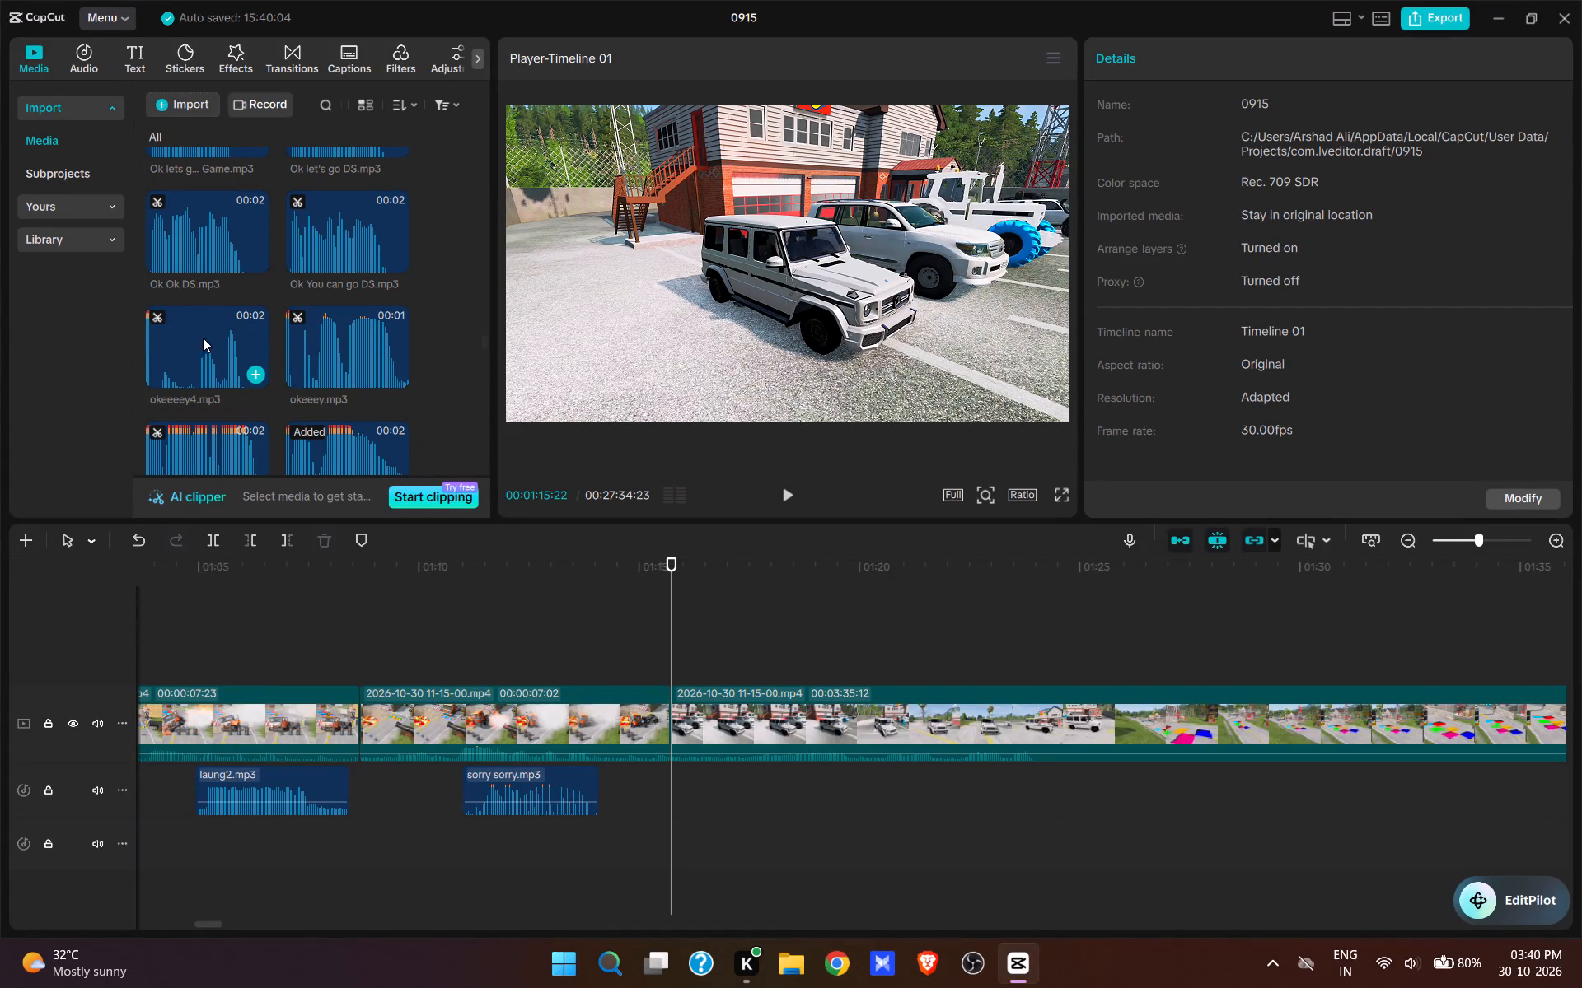
pyautogui.click(199, 264)
pyautogui.scroll(1, 222, 310)
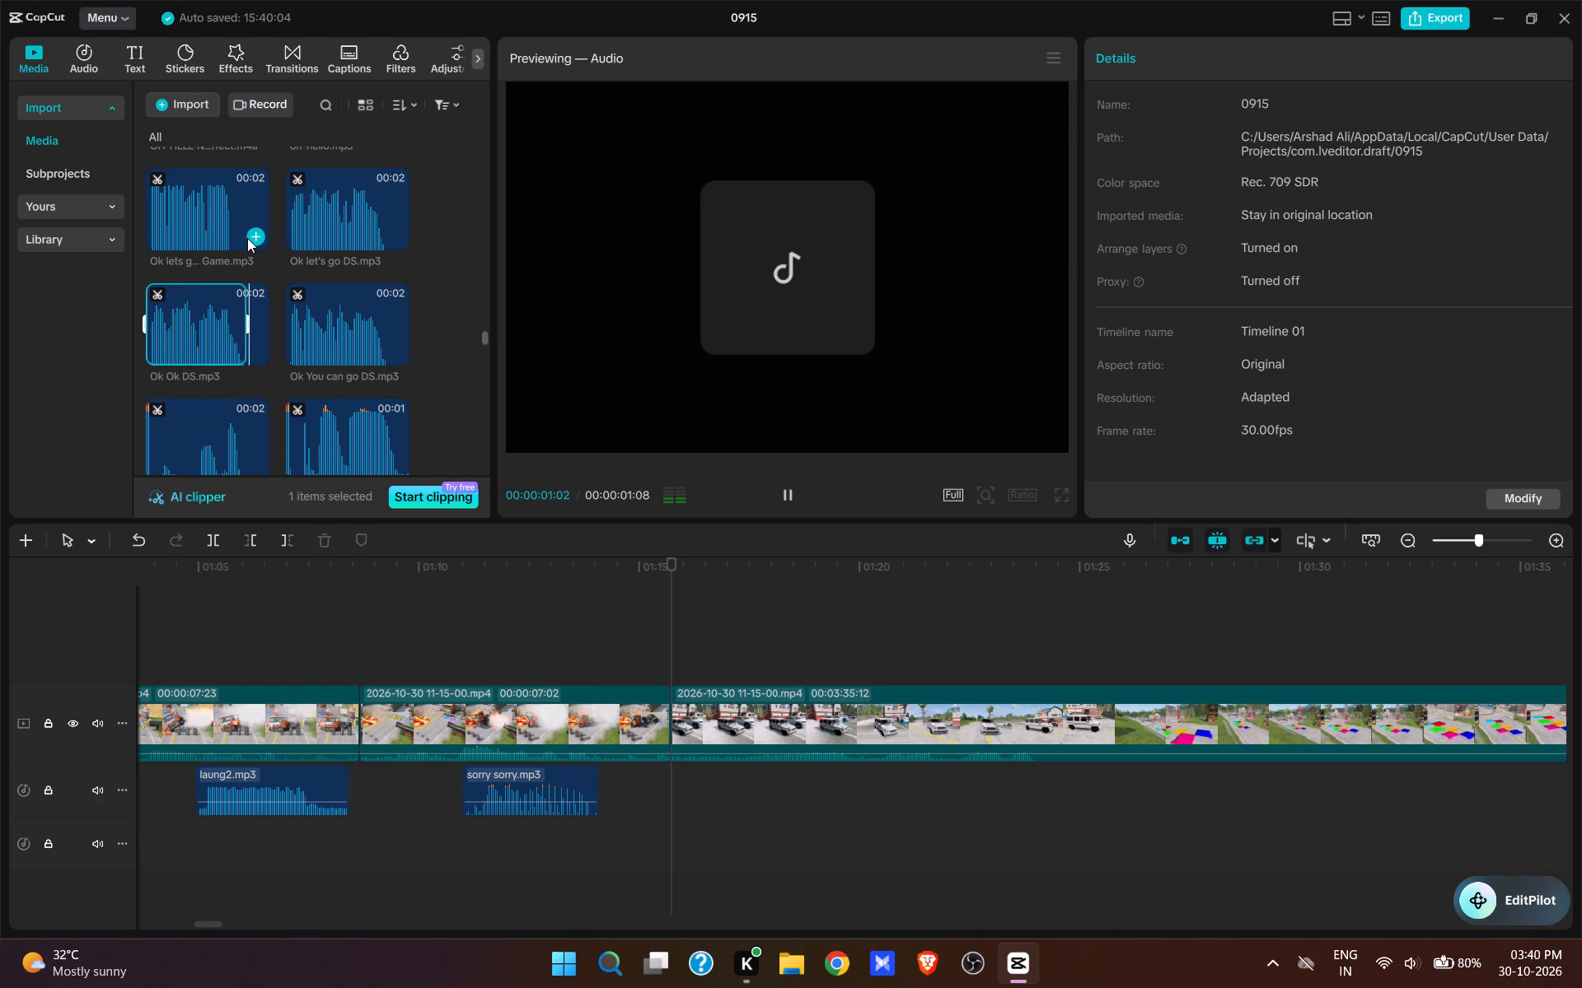
pyautogui.click(254, 239)
pyautogui.press('space')
pyautogui.click(776, 499)
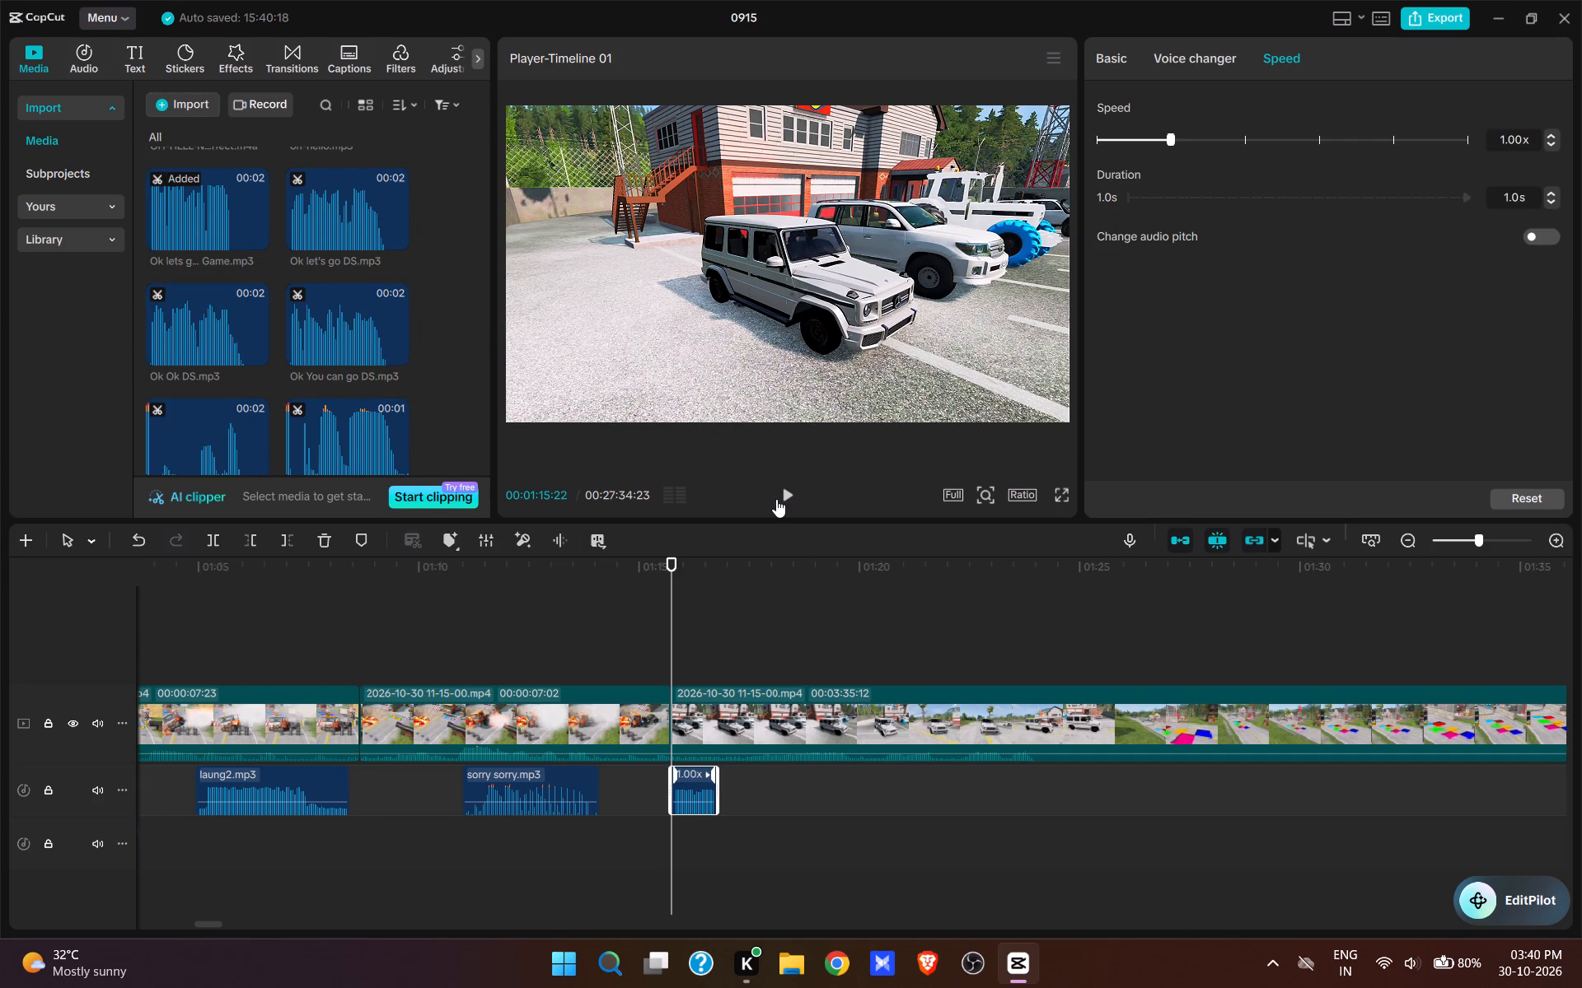
pyautogui.press('space')
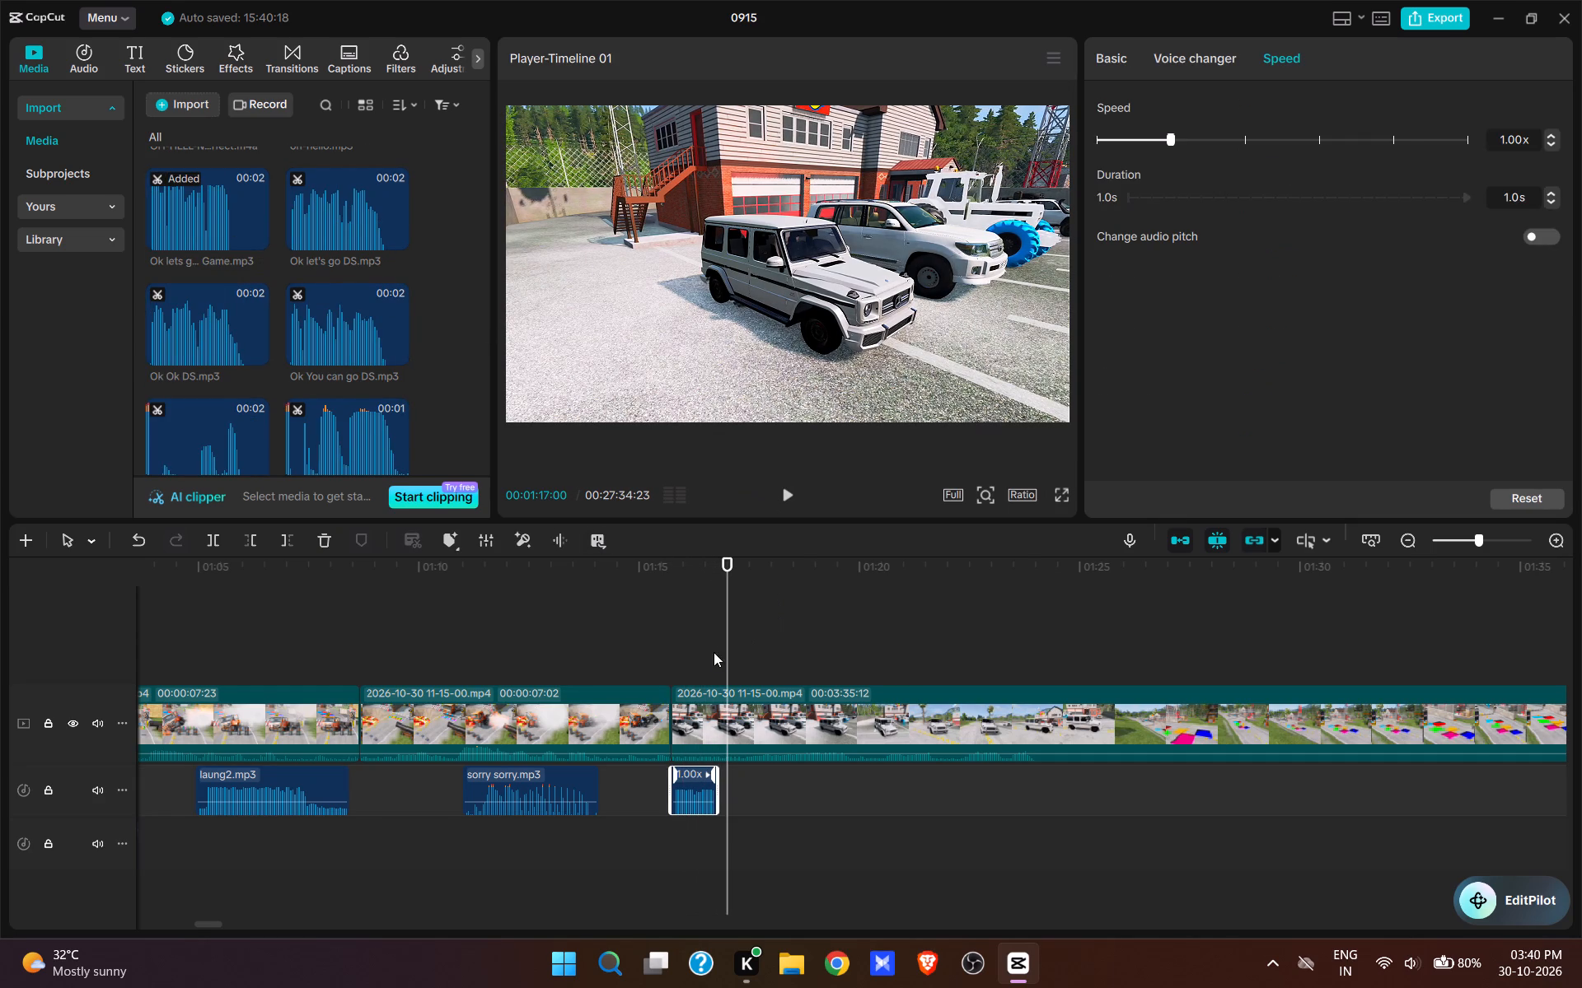
# Add okeeey.mp3 at 00:01:16:23, directly after the "Ok lets g... Game.mp3" sound, and play it back.
pyautogui.click(716, 657)
pyautogui.scroll(-1, 346, 353)
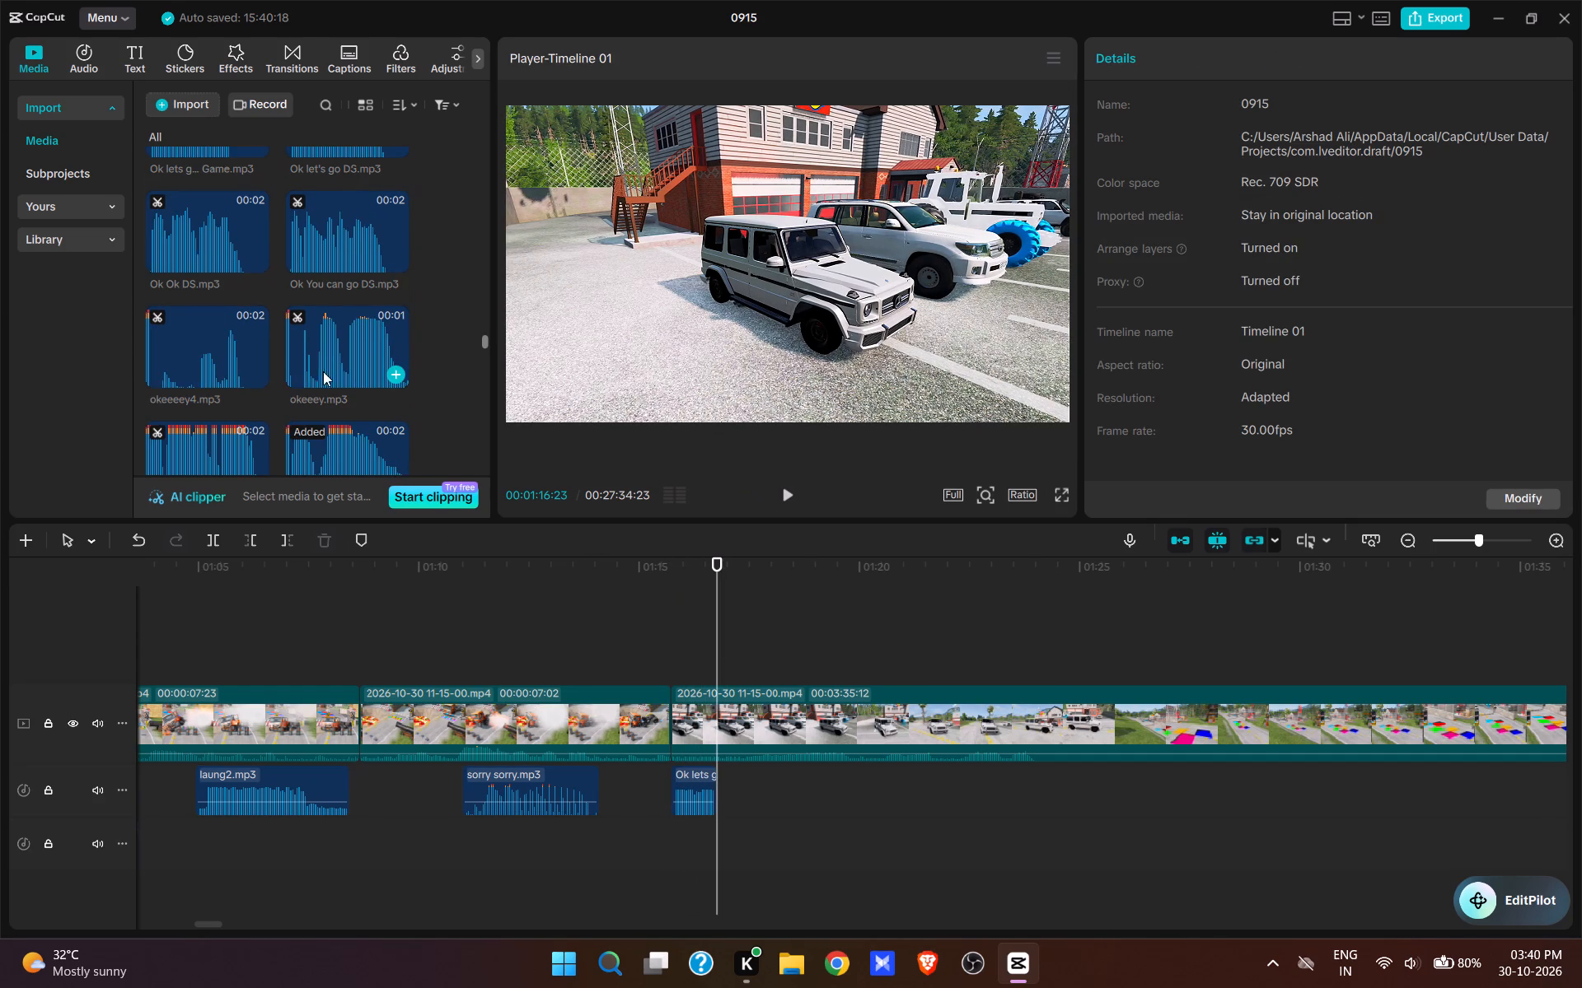
pyautogui.click(321, 343)
pyautogui.click(398, 379)
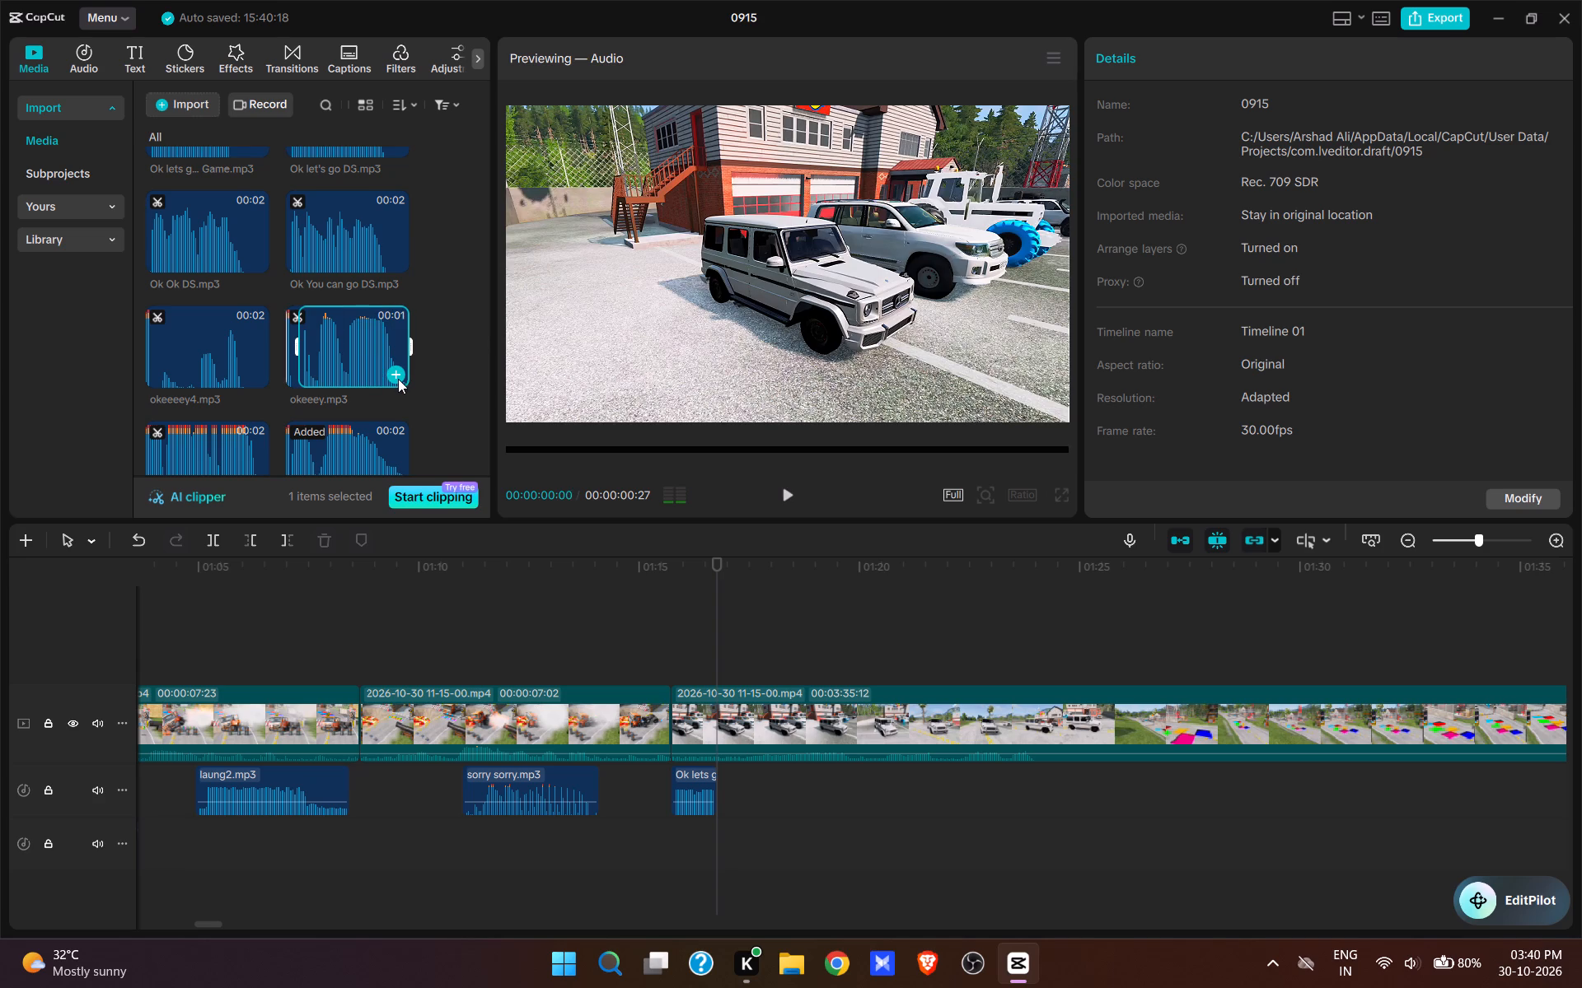
pyautogui.press('space')
pyautogui.click(792, 490)
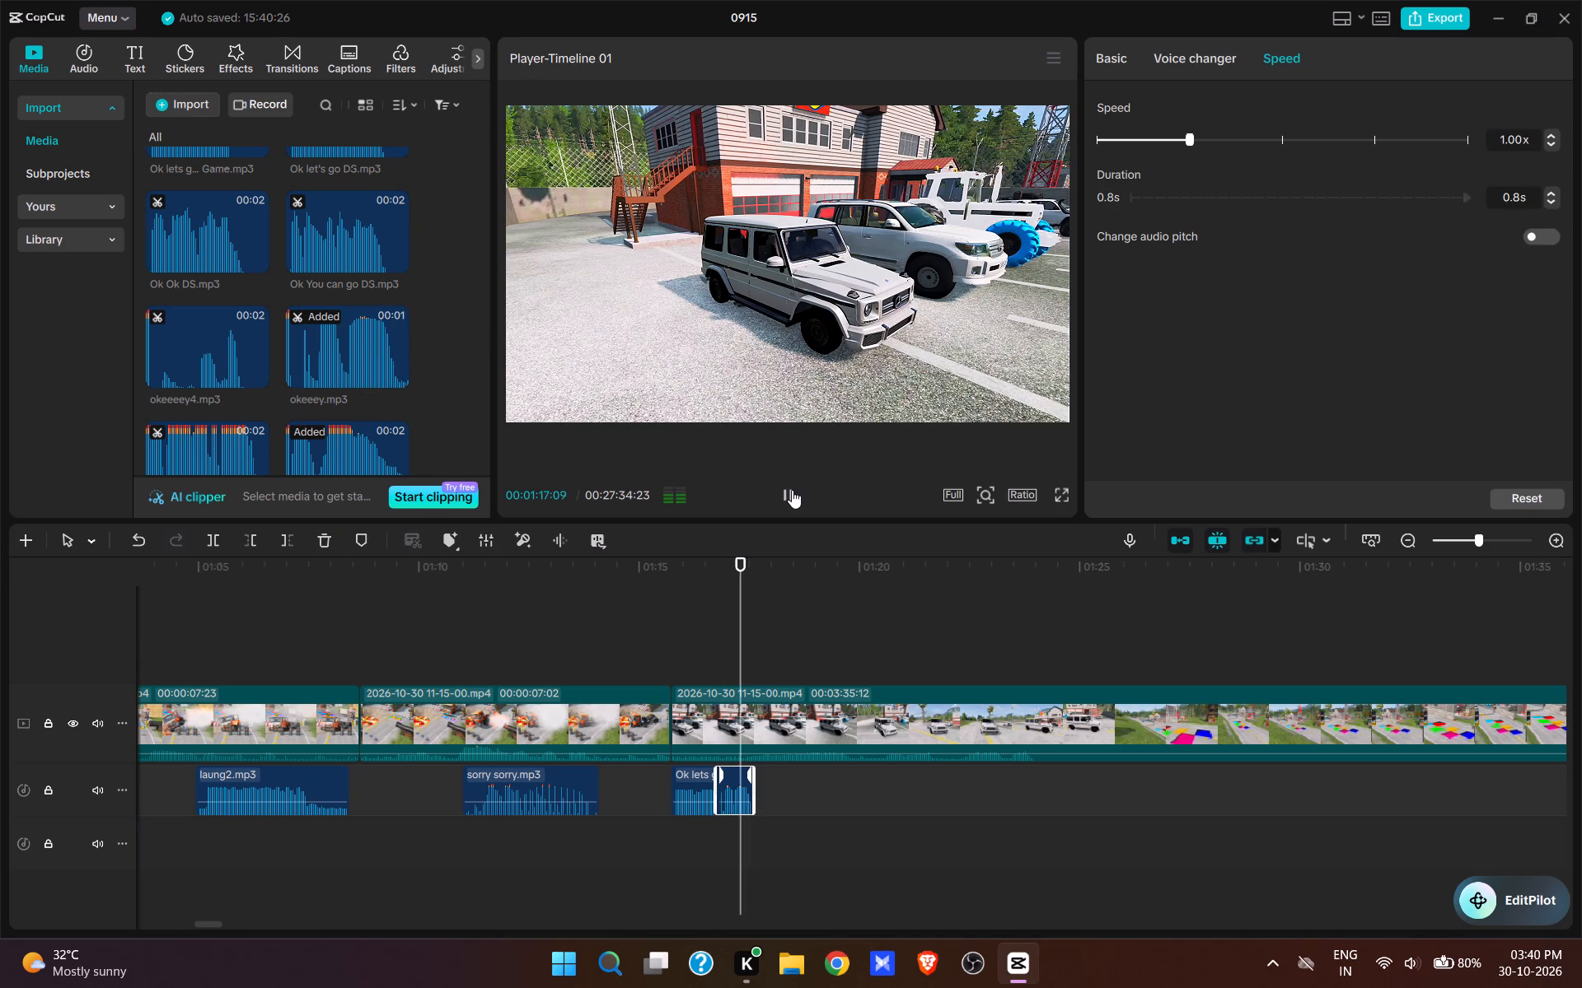
pyautogui.press('space')
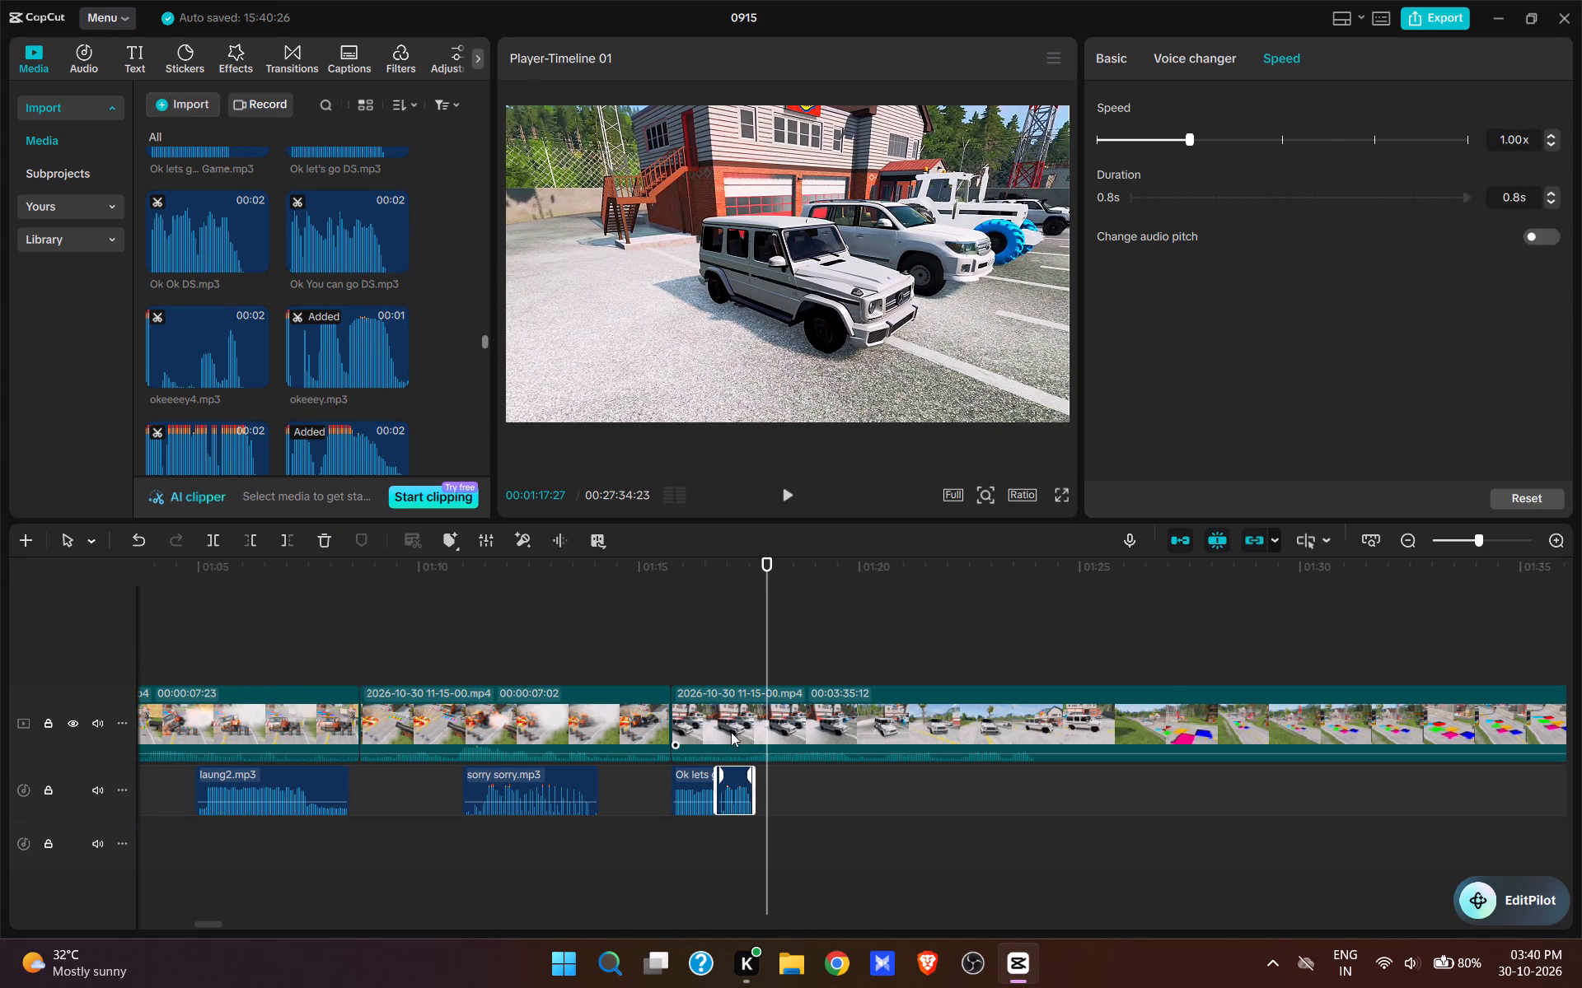
# Add broom broom.mp3 at 00:01:17:18, directly after okeeey.mp3.
pyautogui.click(751, 667)
pyautogui.scroll(-5, 393, 287)
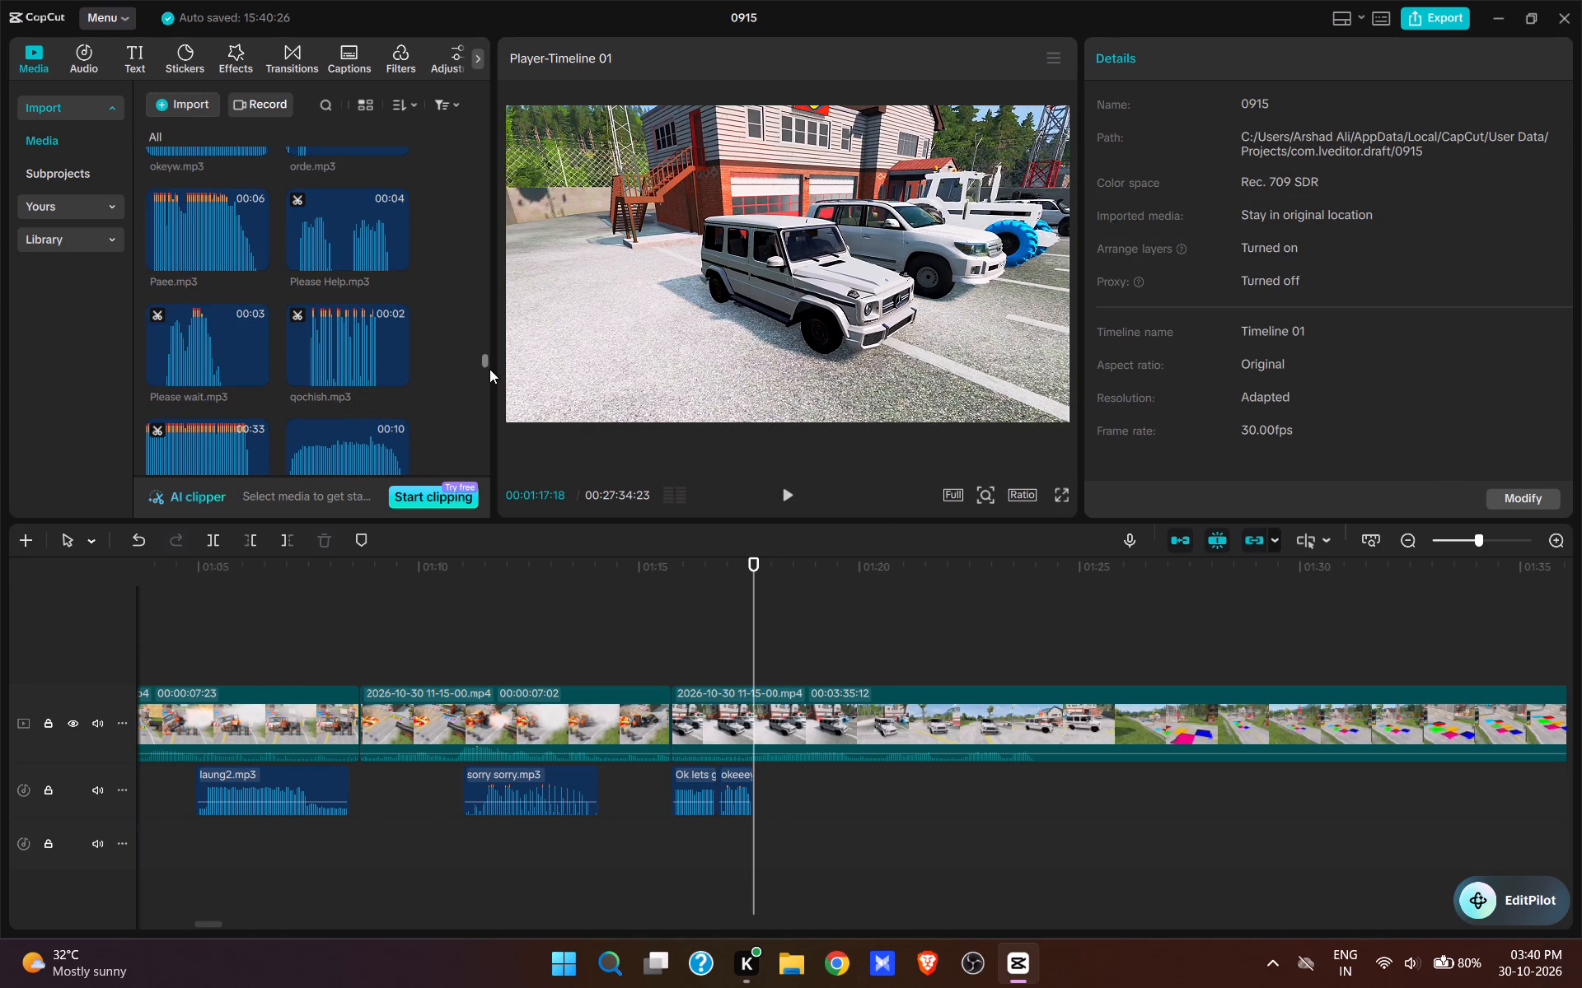
pyautogui.moveTo(489, 360); pyautogui.dragTo(541, 572)
pyautogui.scroll(4, 300, 401)
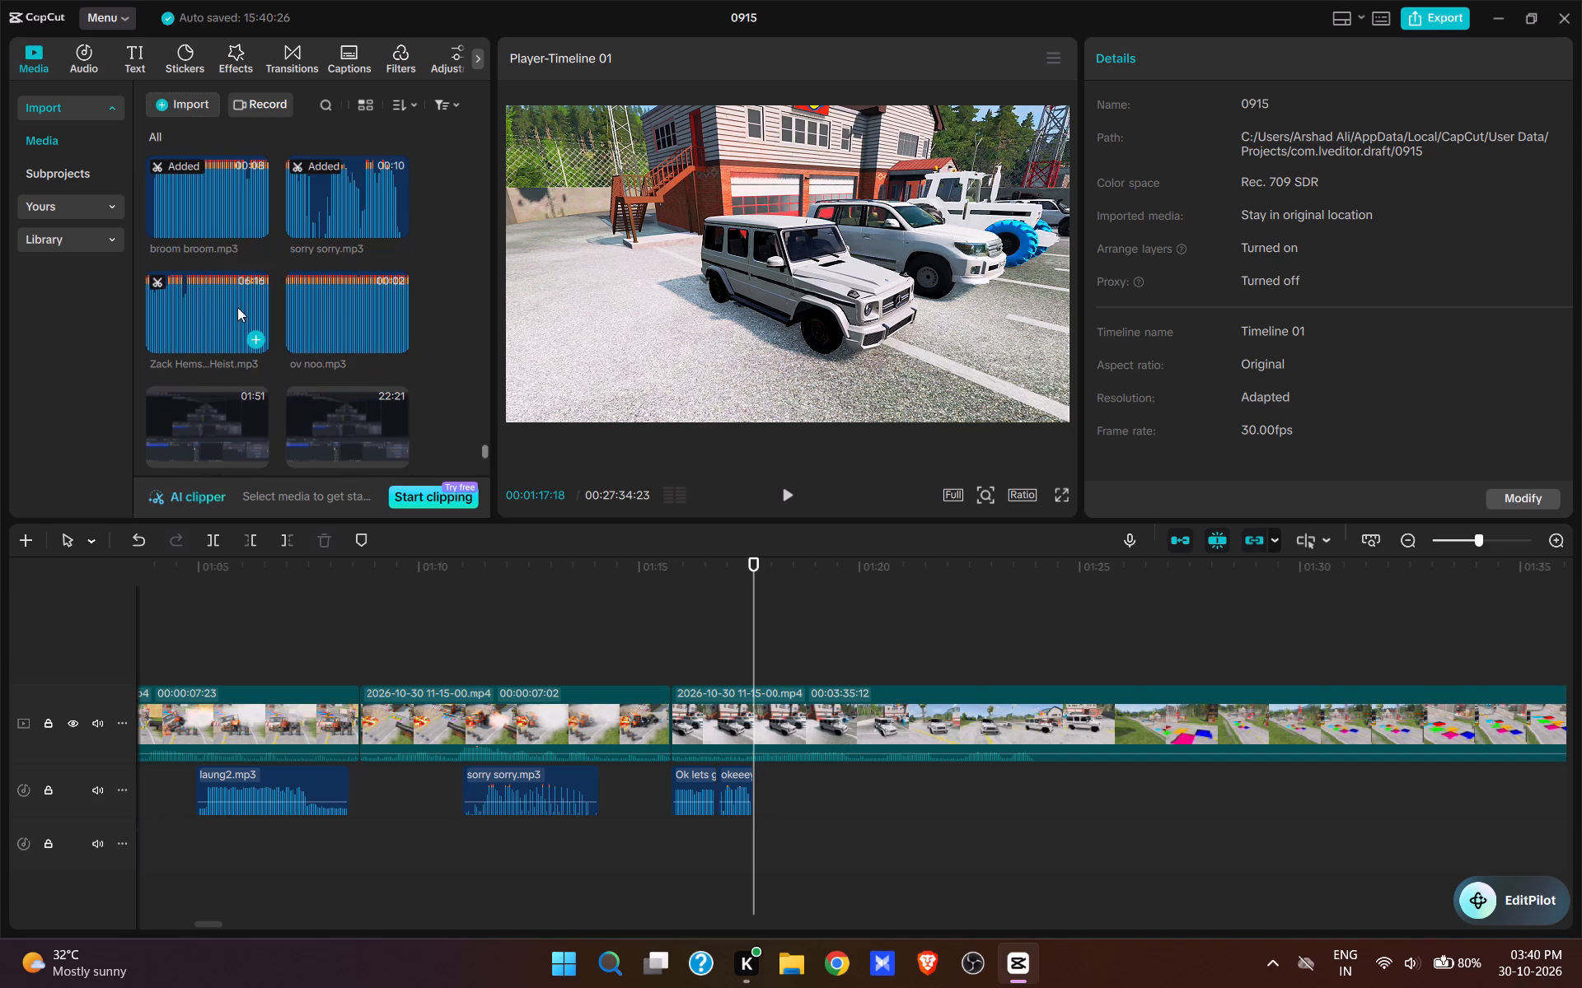
pyautogui.click(250, 222)
# Play through broom broom.mp3 and split the clip at 00:01:23:23, with the white SUV driving on the road outside the building.
pyautogui.press('space')
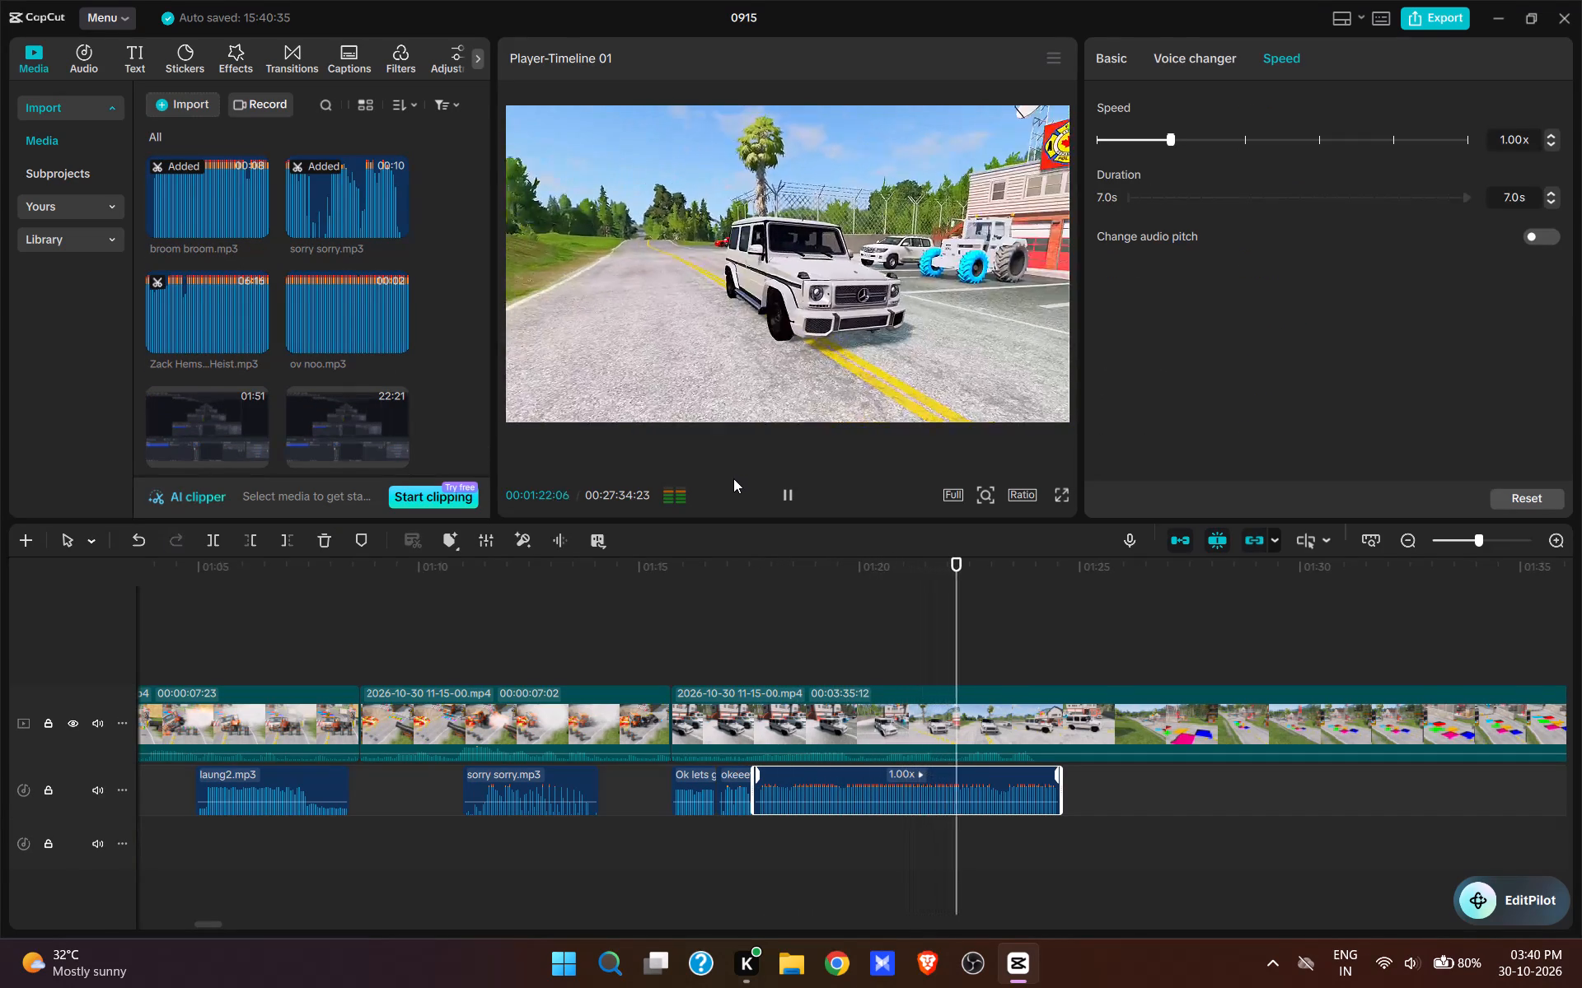
pyautogui.press('space')
pyautogui.press('space')
pyautogui.press('space')
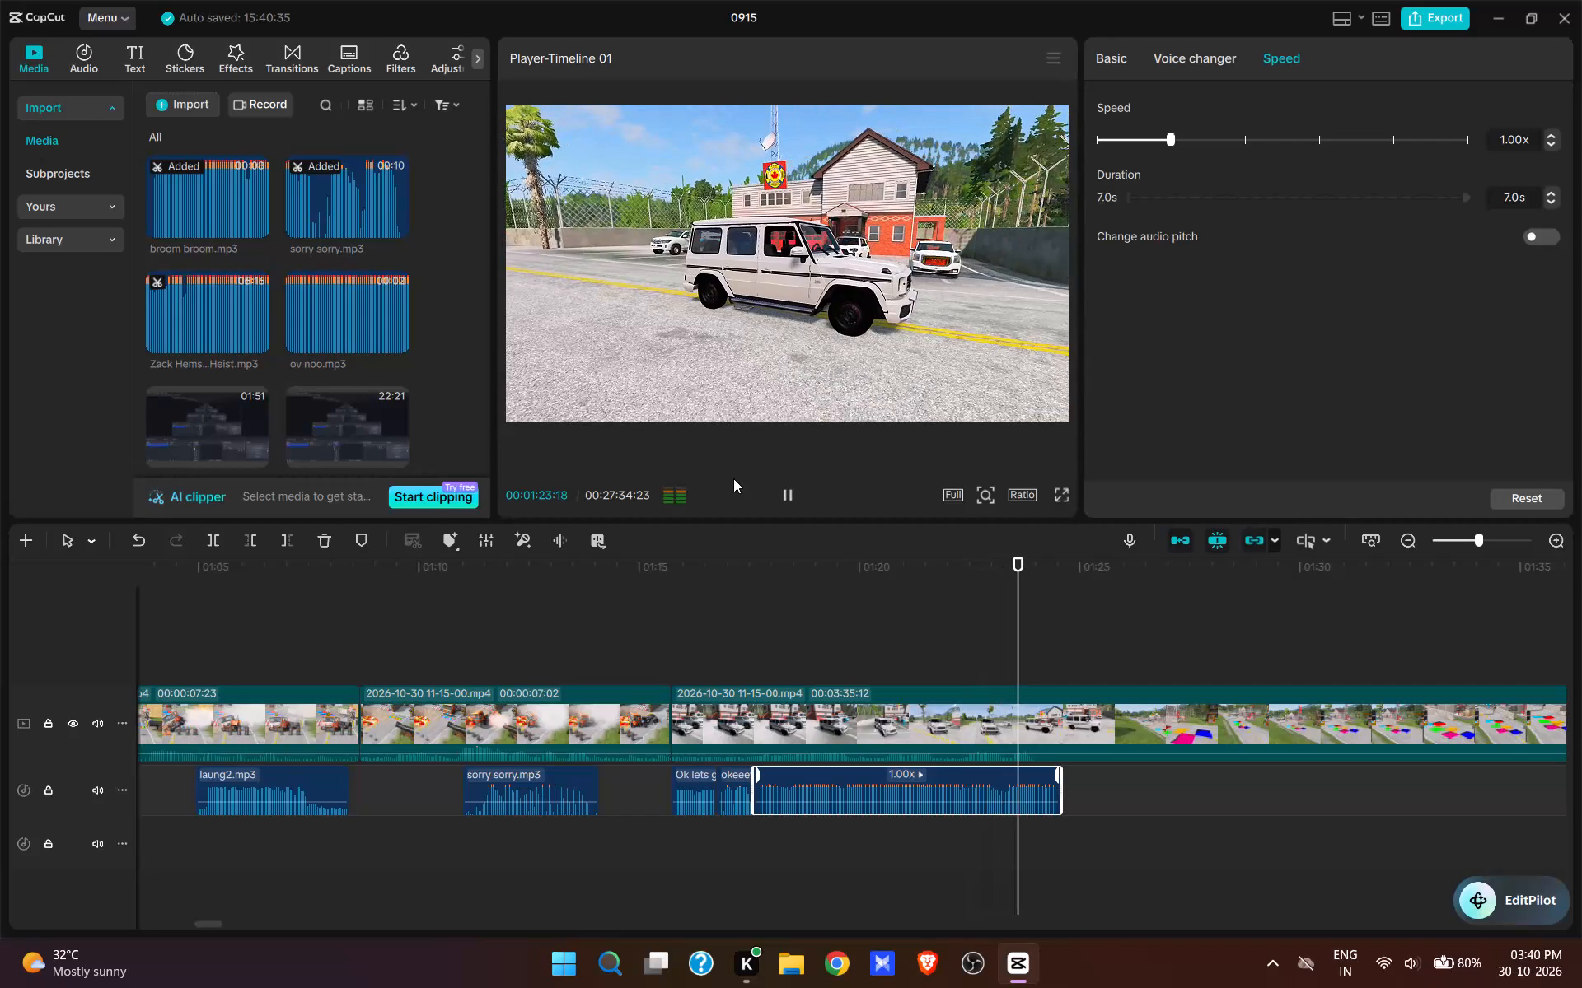
pyautogui.click(1021, 714)
pyautogui.press('w')
pyautogui.click(996, 777)
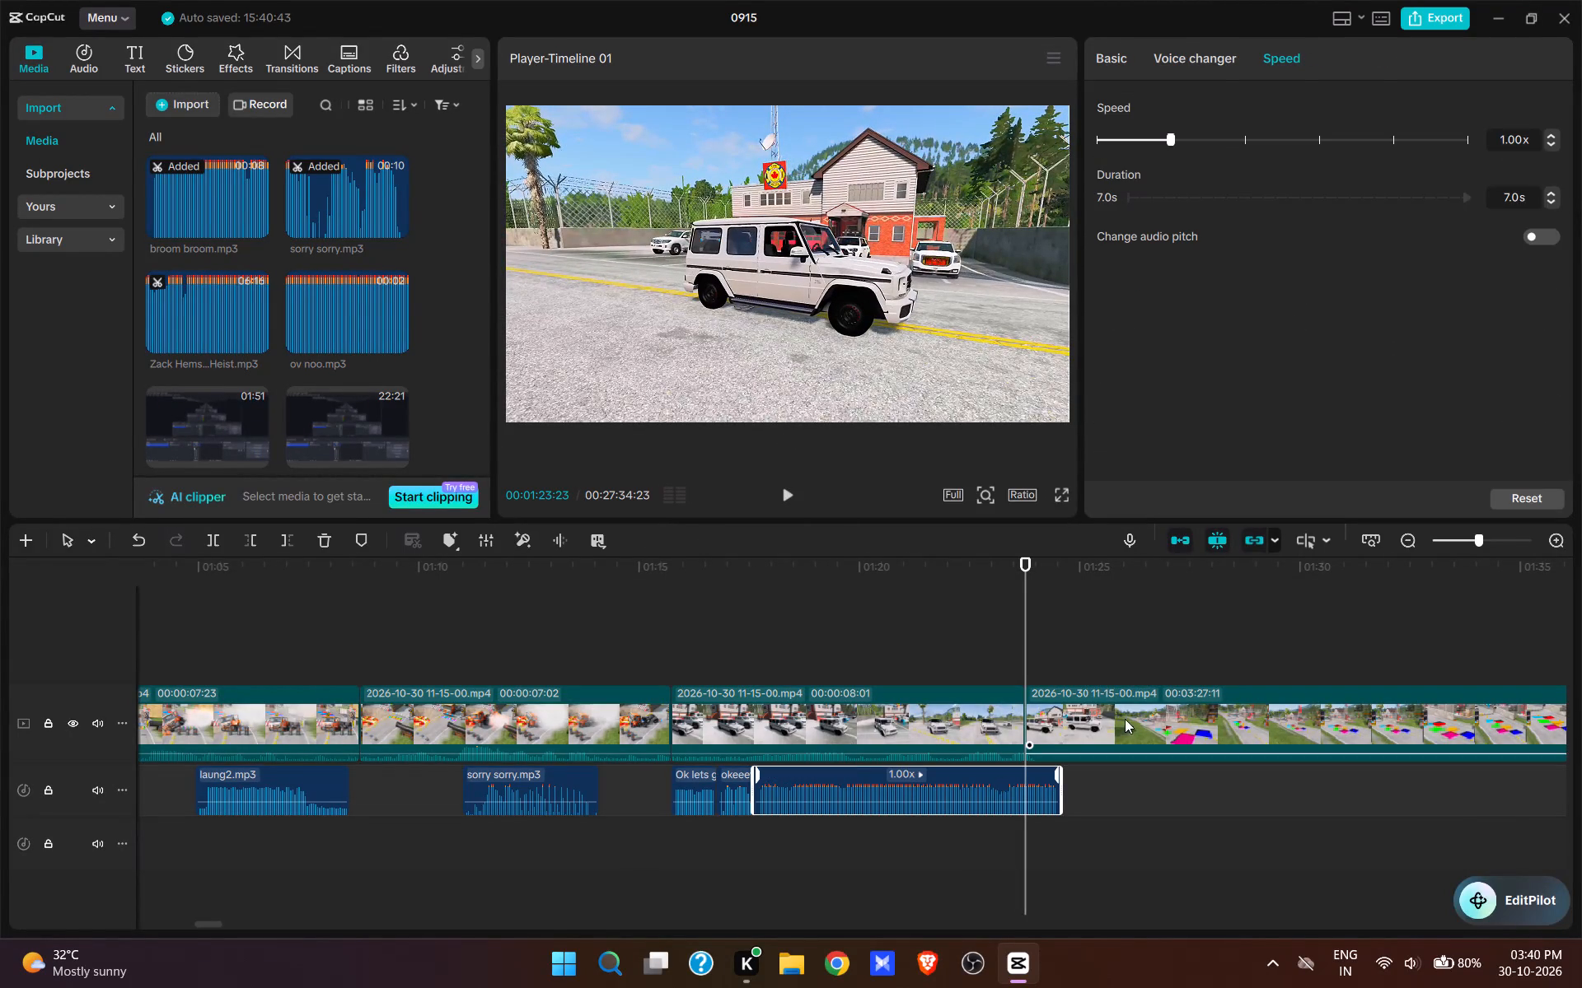
# Trim about 14.6 seconds off the beginning of the new segment, up to the SUV approaching the speed bump and coloured panels.
pyautogui.moveTo(1279, 698); pyautogui.dragTo(1196, 752)
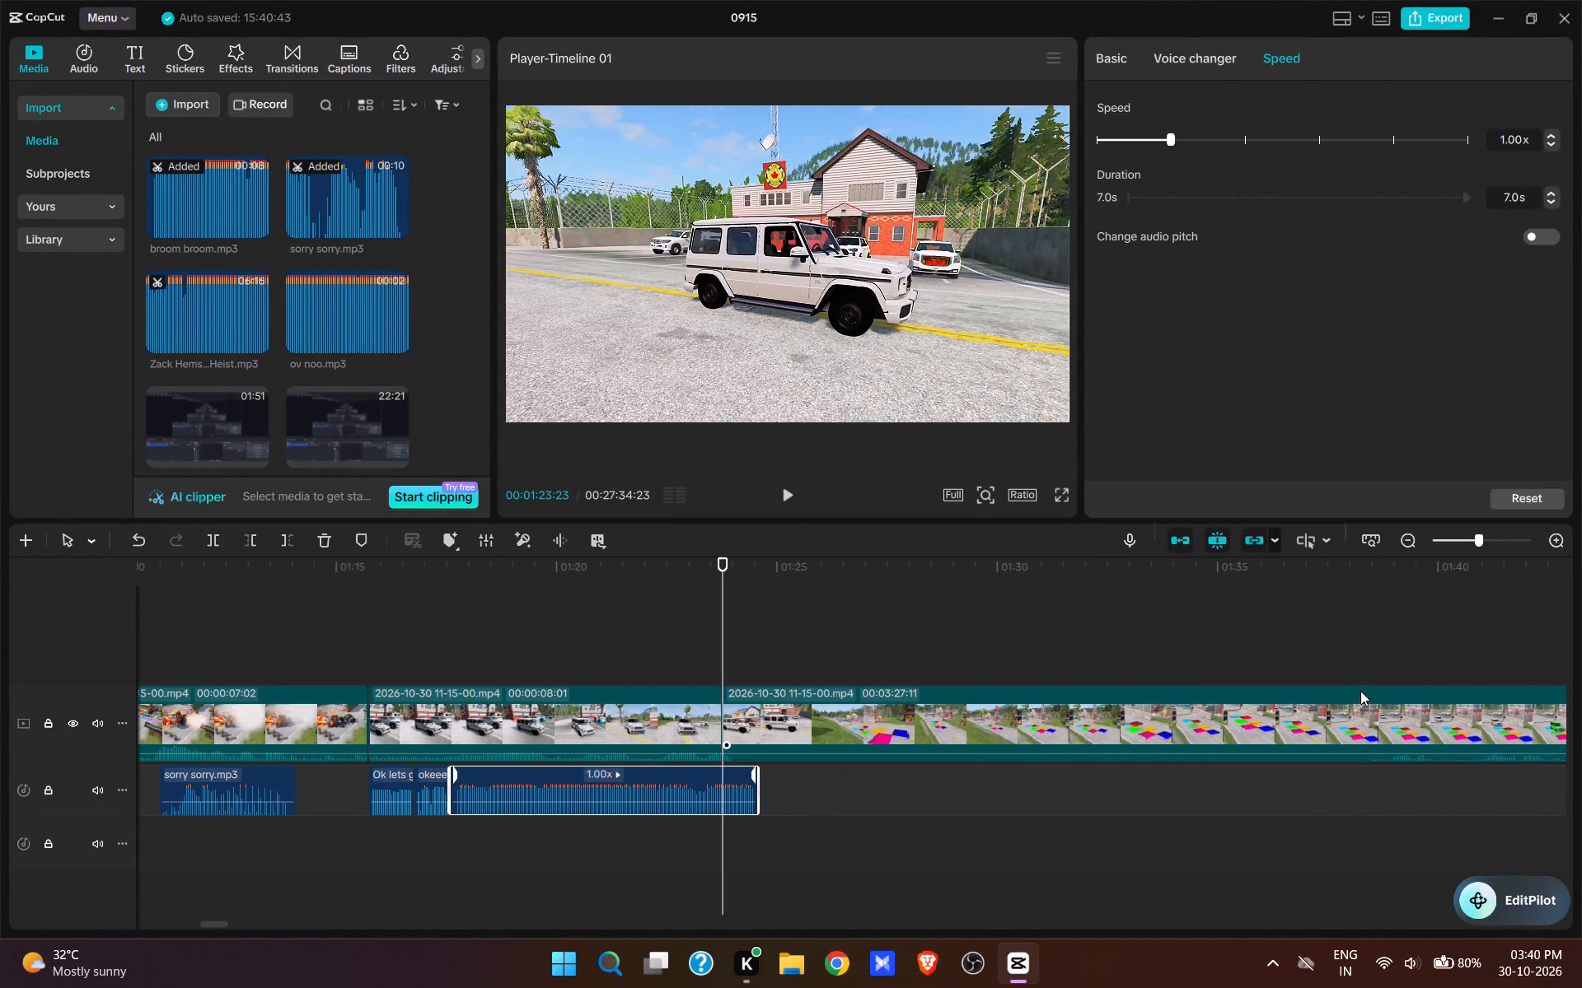
pyautogui.click(1355, 664)
pyautogui.press('space')
pyautogui.press('space')
pyautogui.write('q')
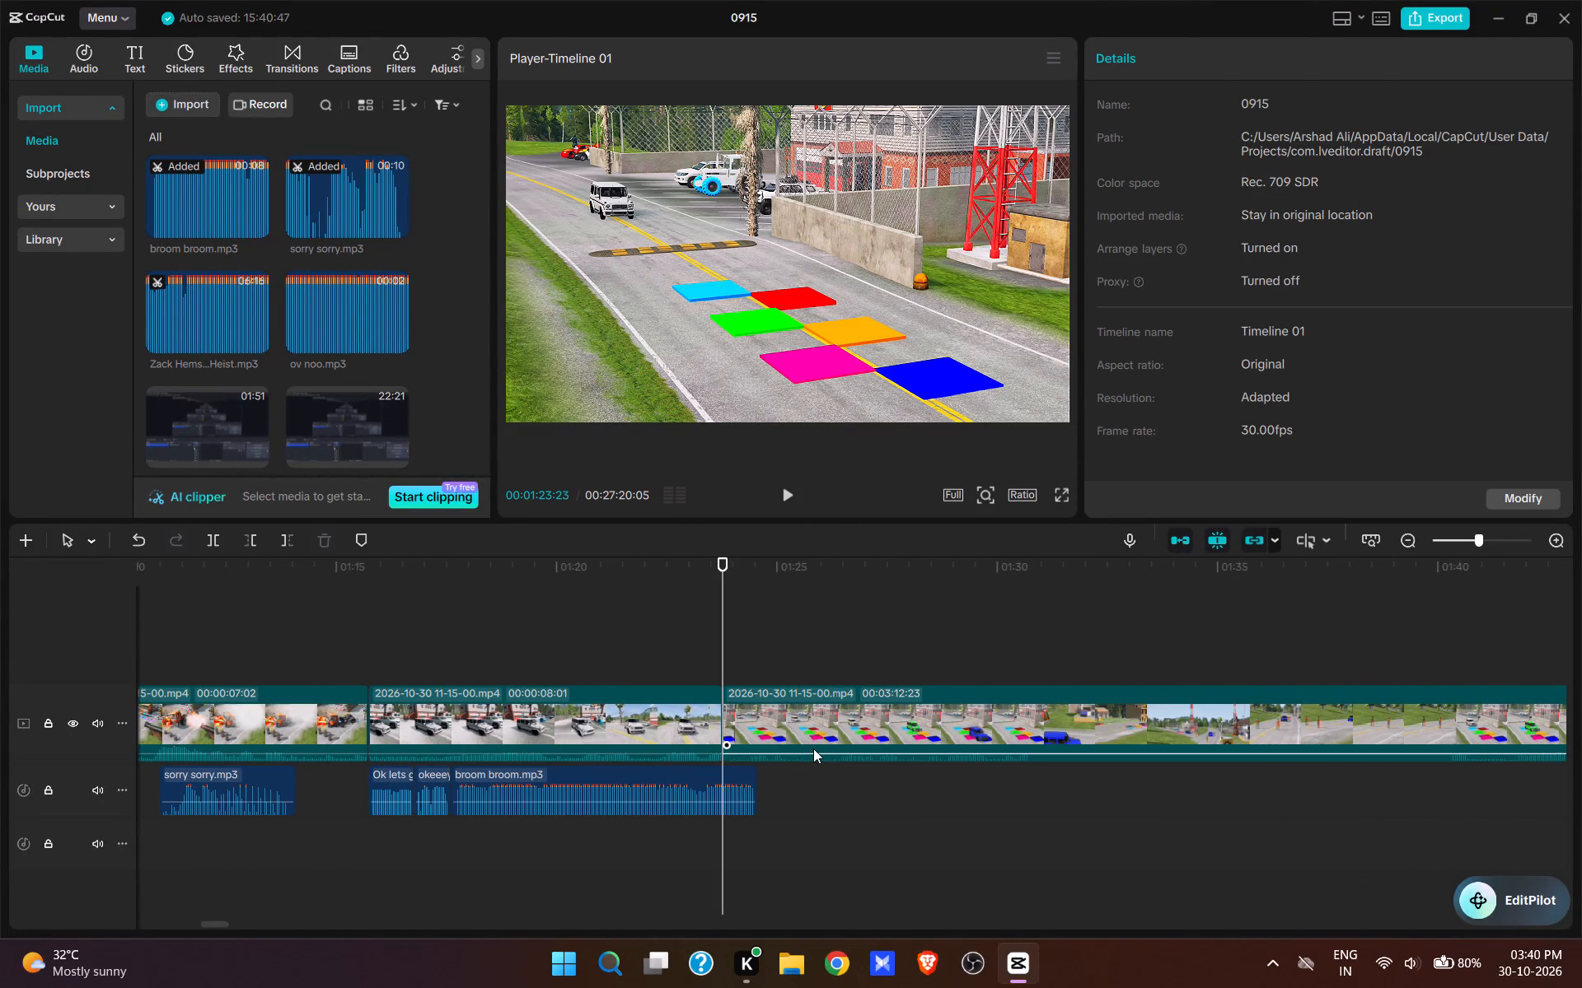
# Play to the SUV reaching the speed bump and add Mario Jump.mp3 at 00:01:25:04.
pyautogui.press('space')
pyautogui.press('space')
pyautogui.press('space')
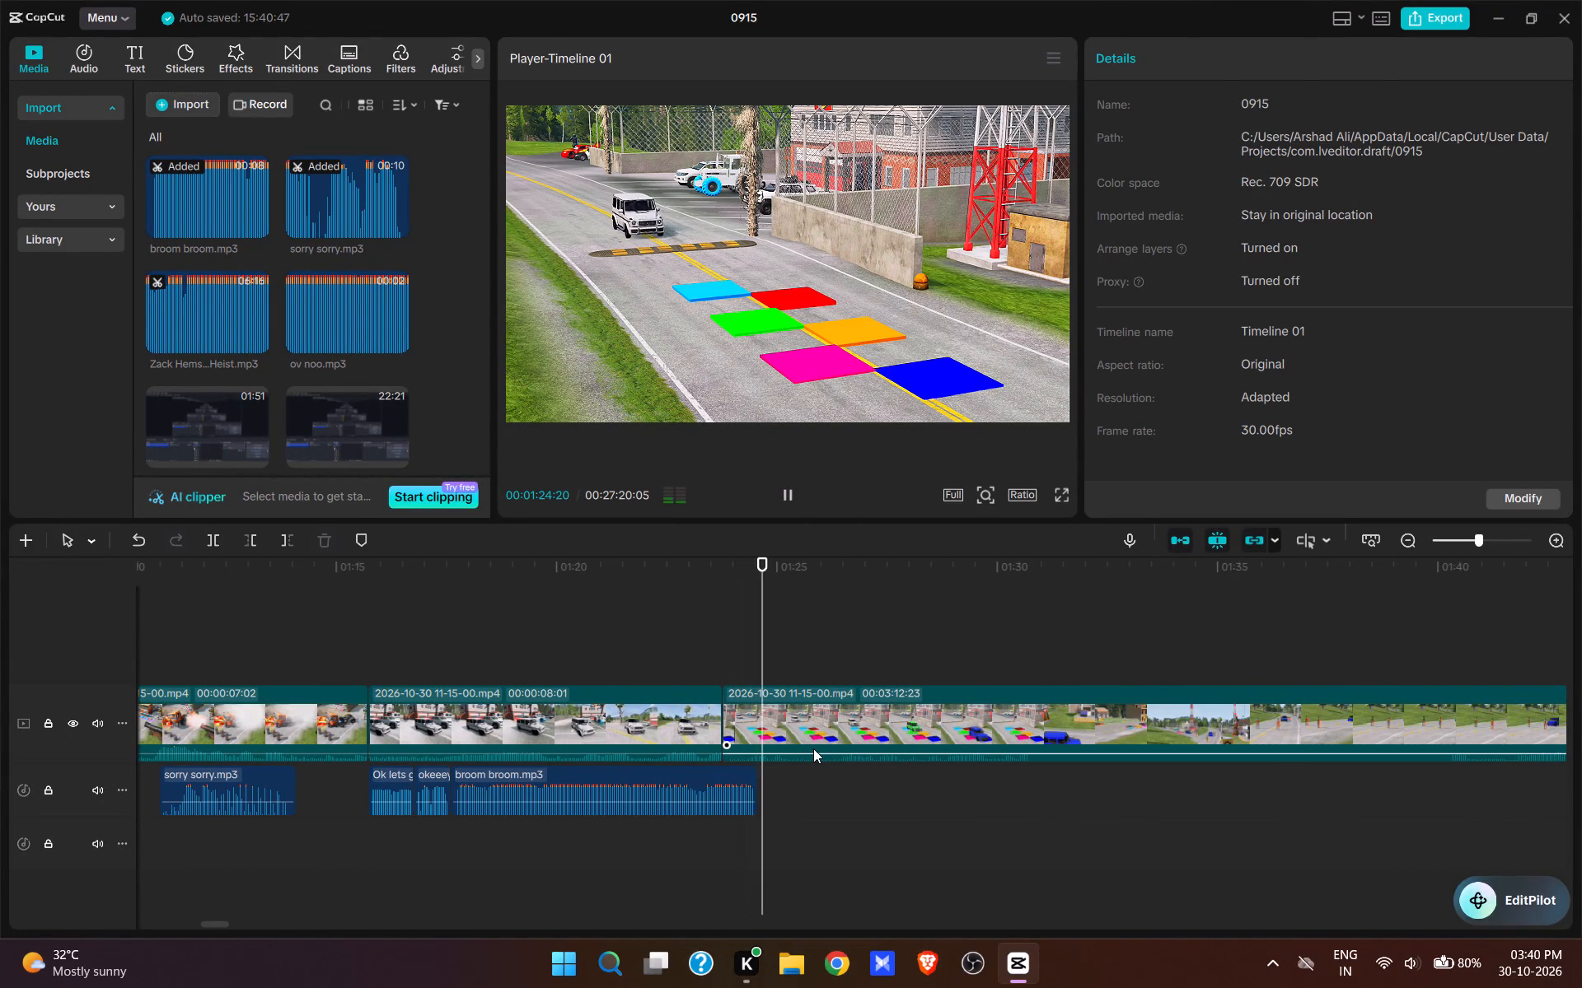
pyautogui.press('space')
pyautogui.press('space')
pyautogui.press('space')
pyautogui.scroll(2, 330, 369)
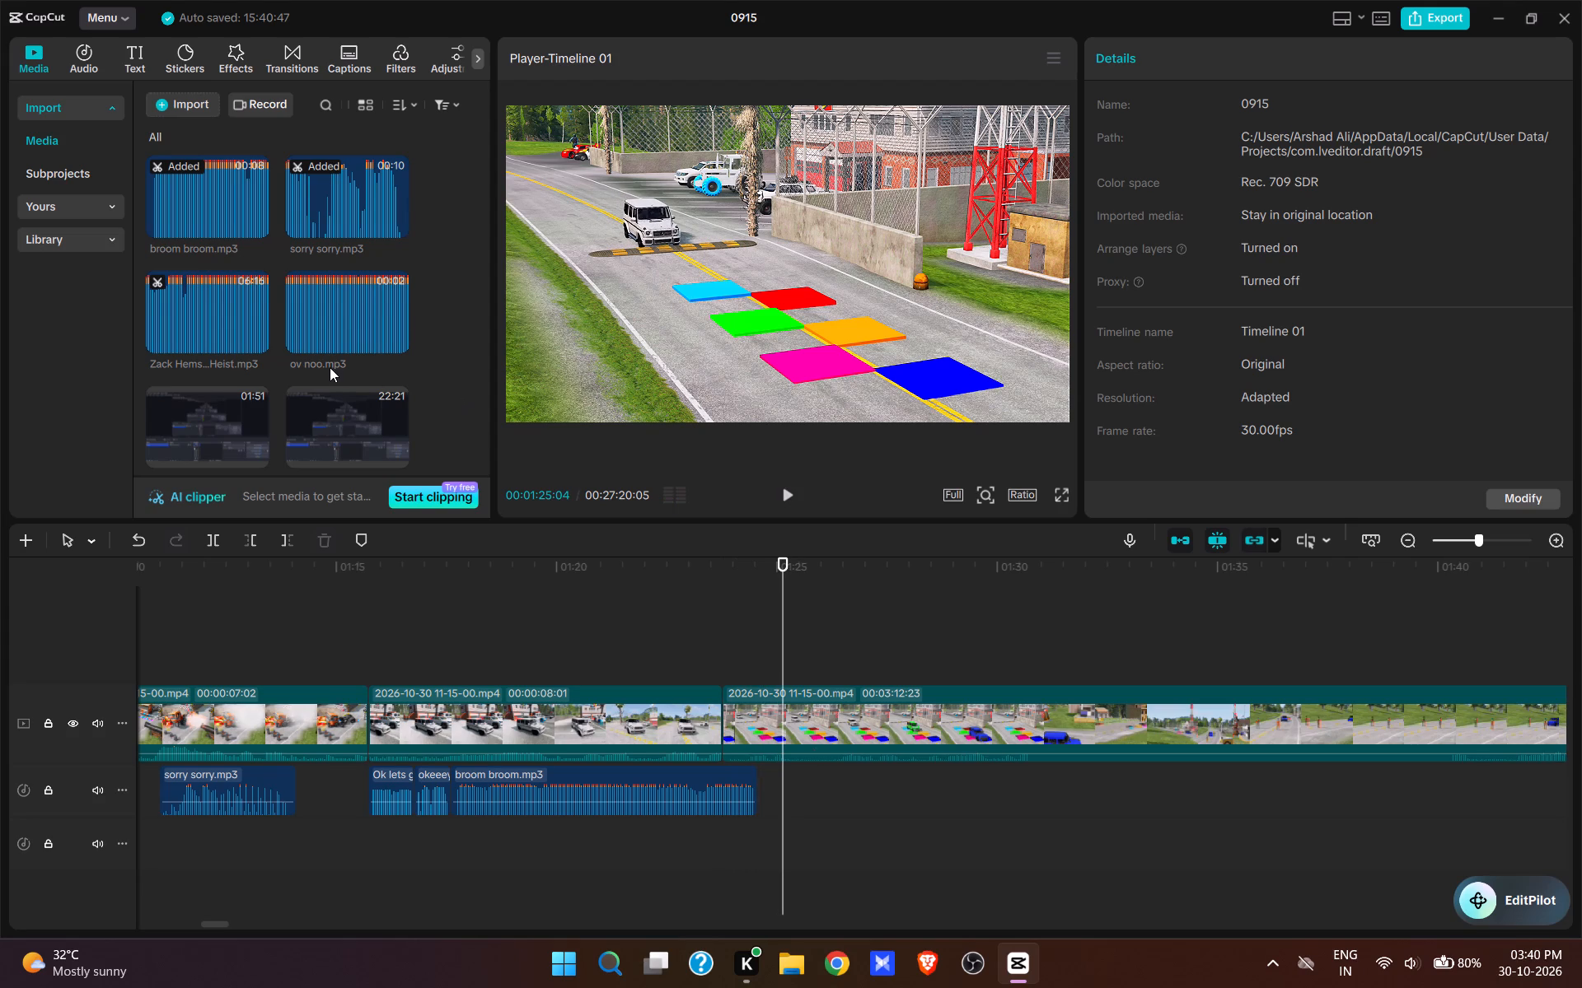
pyautogui.scroll(17, 330, 367)
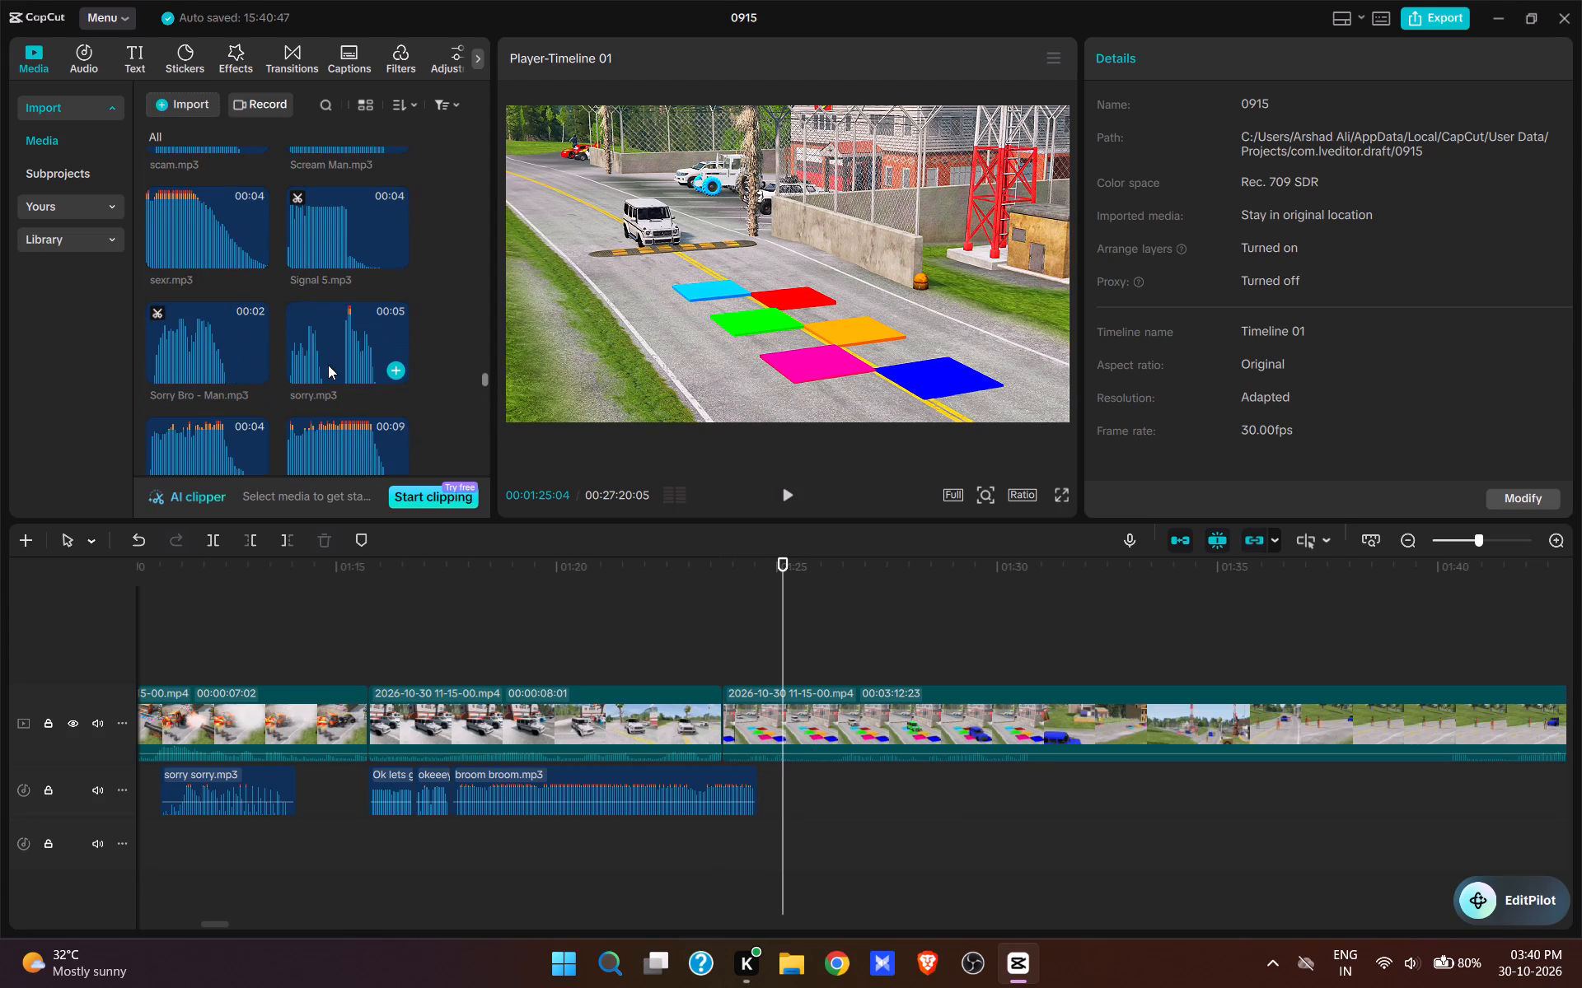
pyautogui.scroll(5, 328, 365)
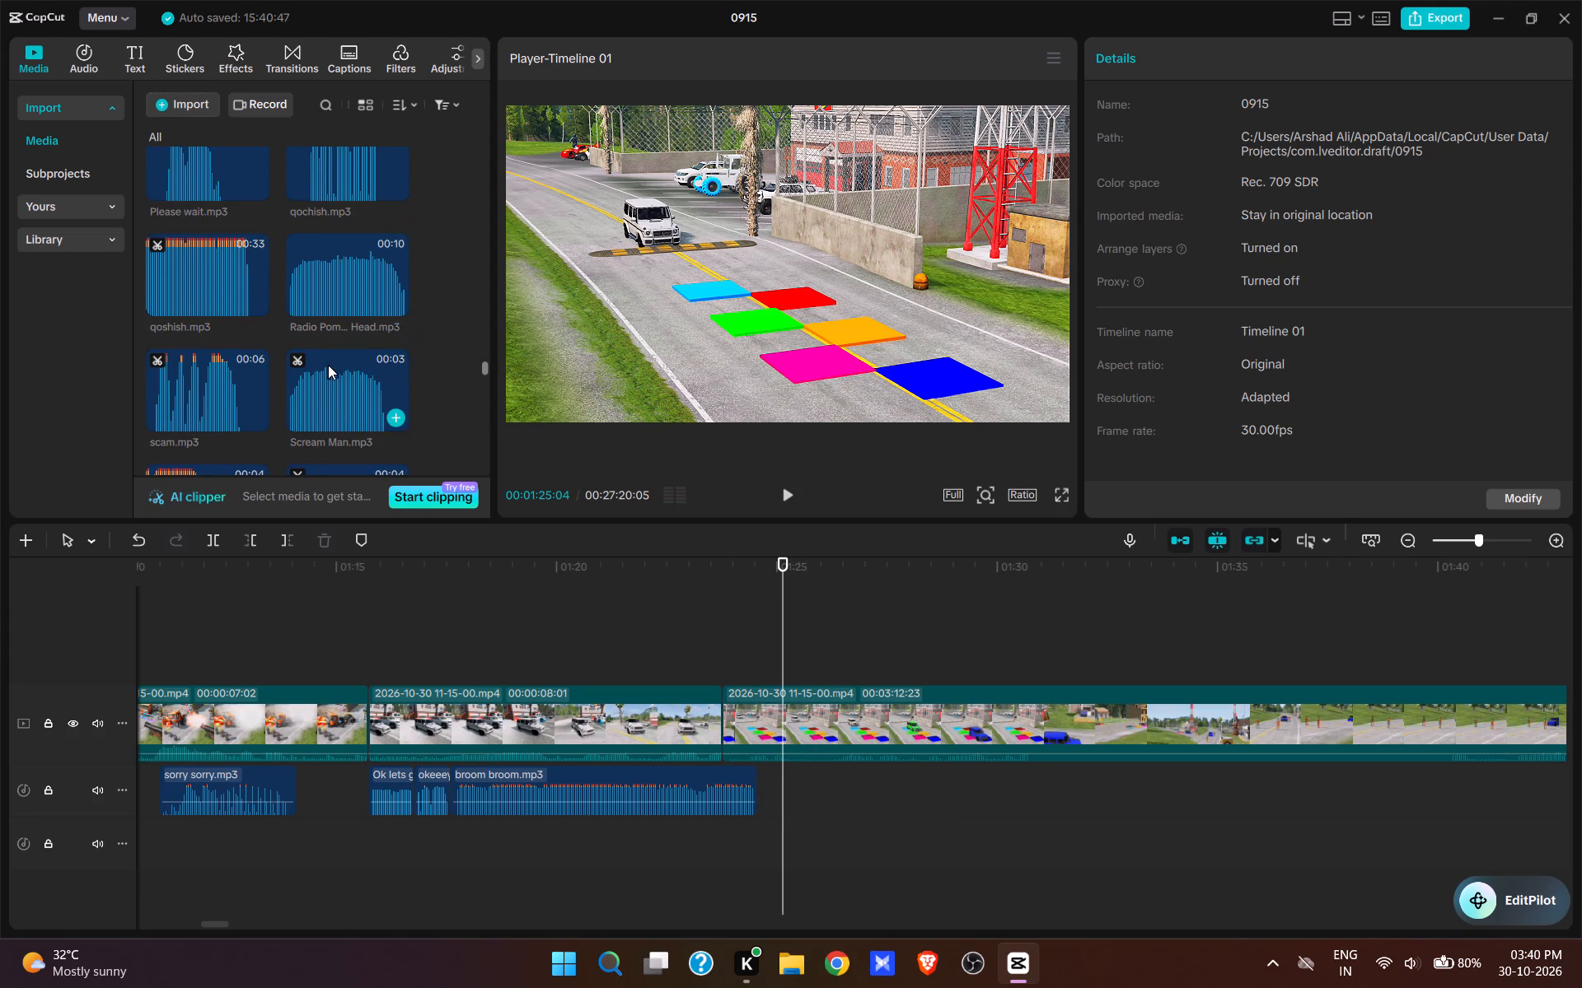
pyautogui.scroll(2, 328, 365)
pyautogui.scroll(-16, 328, 365)
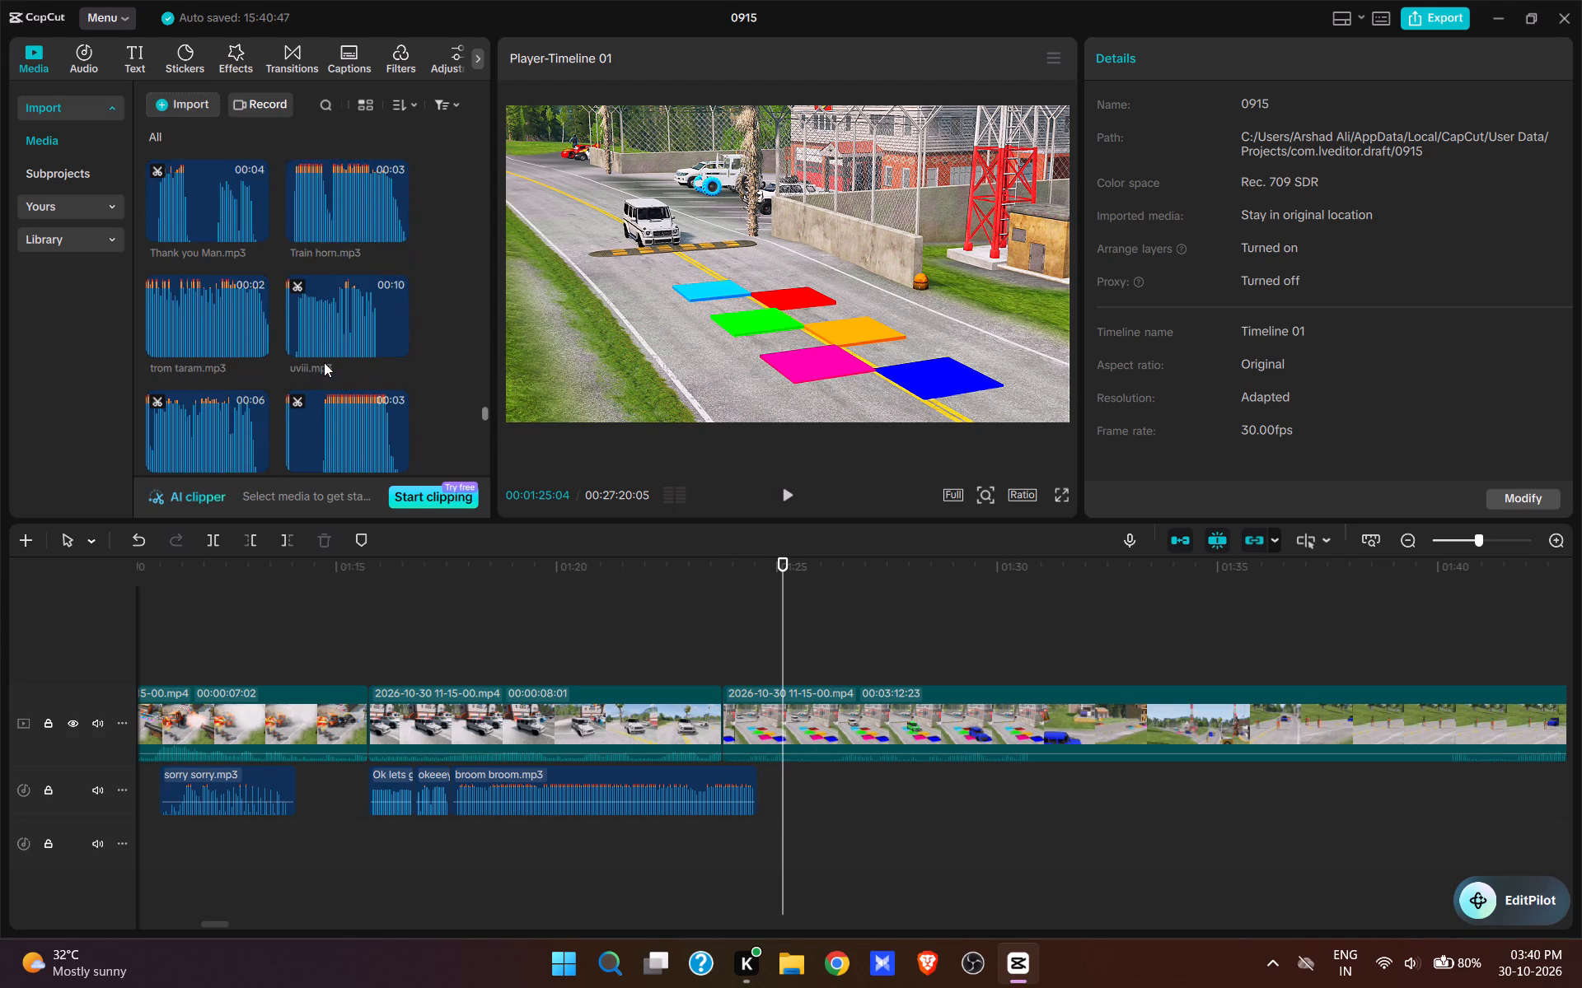
pyautogui.scroll(-5, 324, 362)
pyautogui.scroll(12, 324, 361)
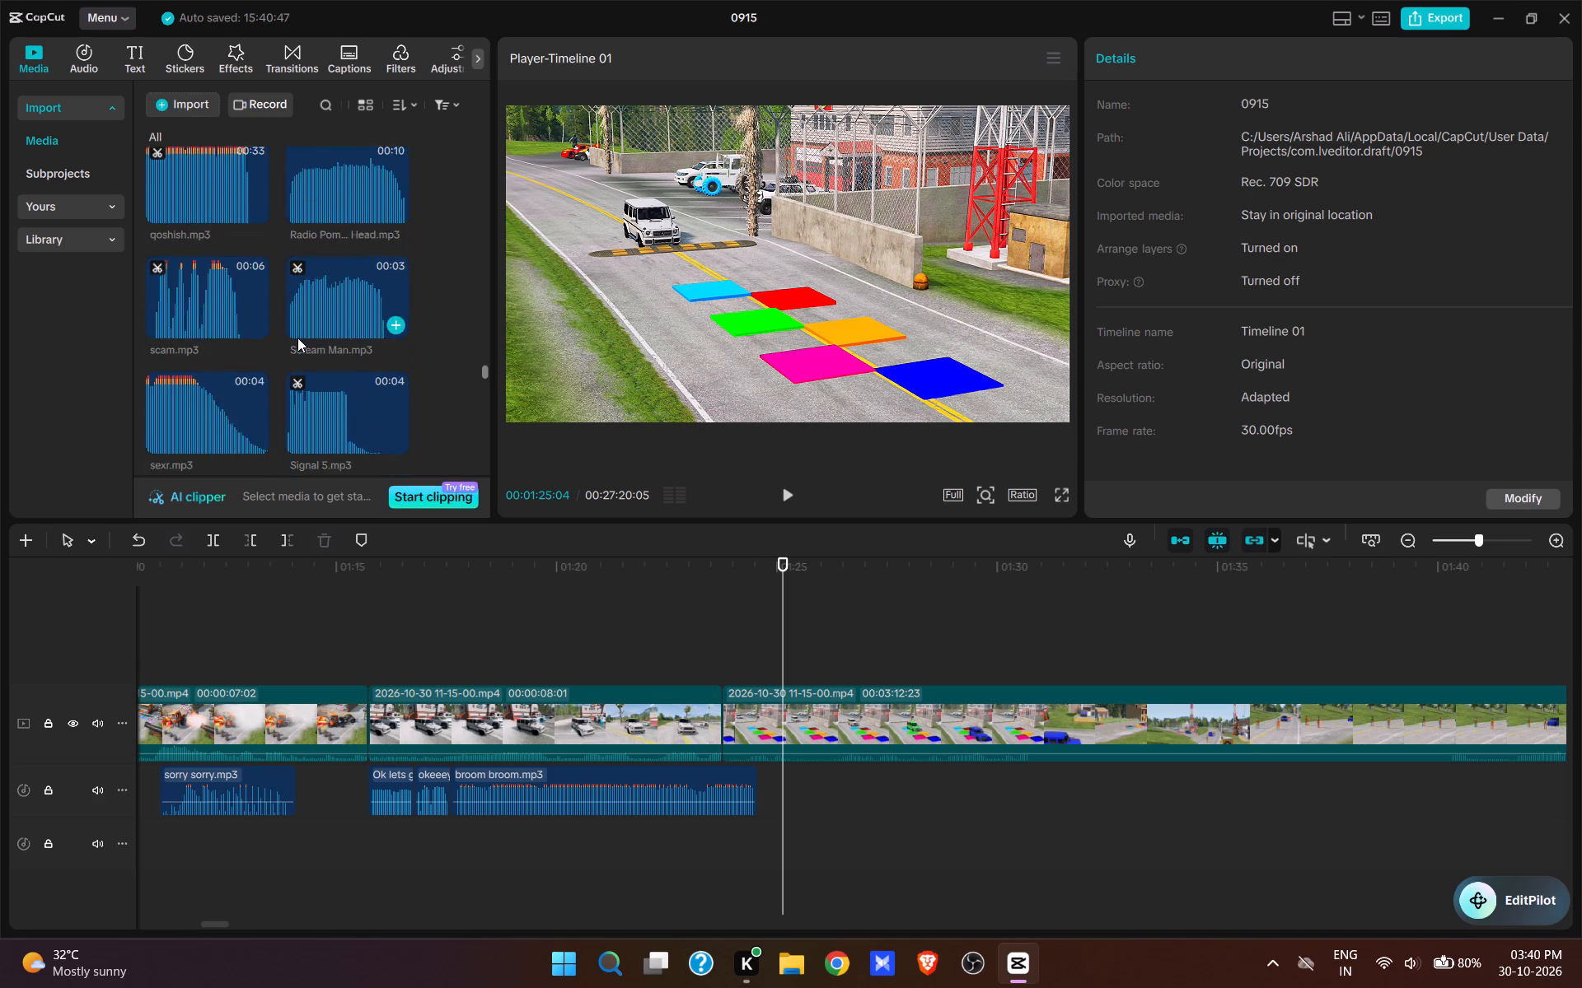
pyautogui.scroll(16, 297, 338)
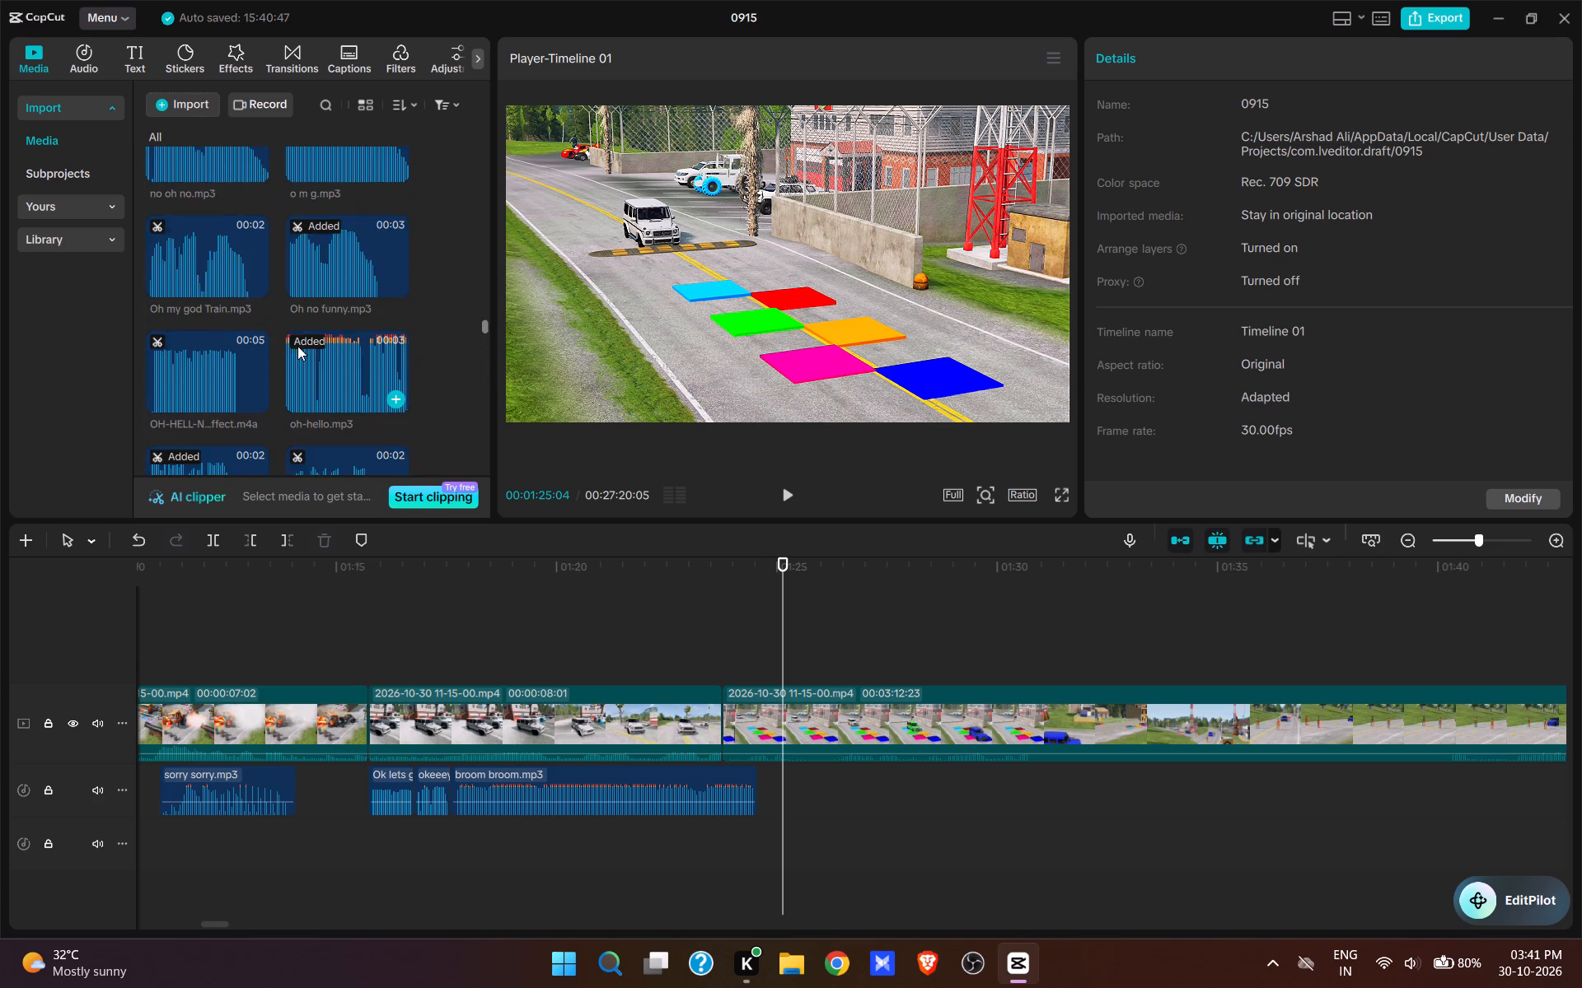
pyautogui.scroll(6, 299, 349)
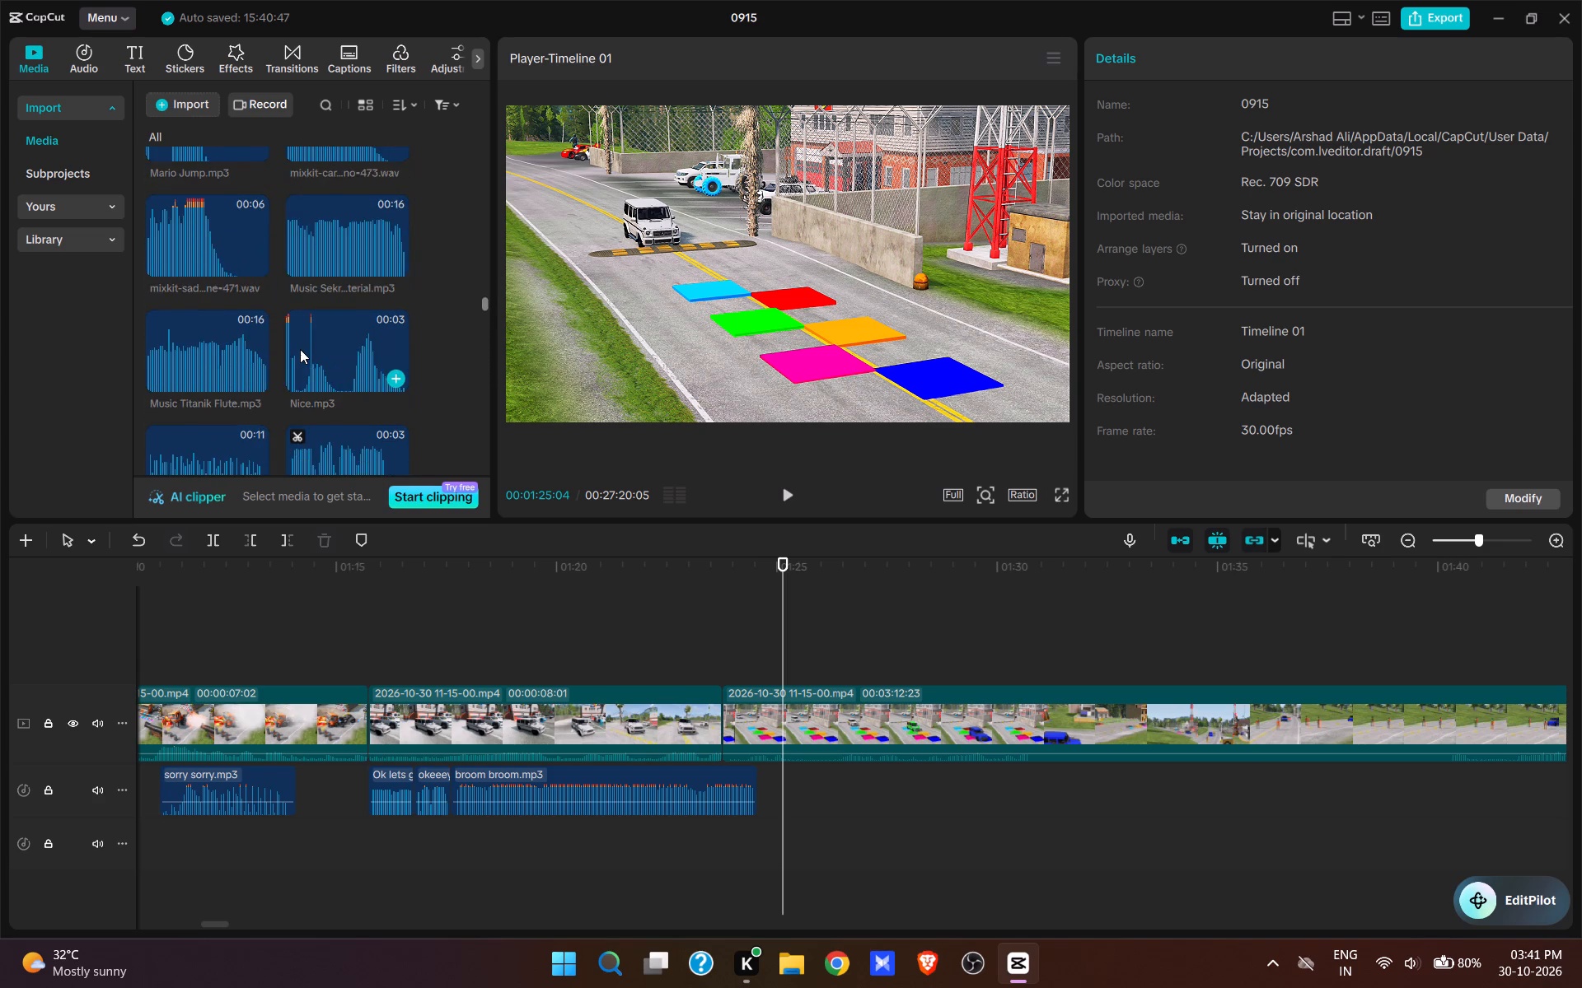
pyautogui.scroll(1, 300, 349)
pyautogui.click(257, 239)
# Play on to the SUV reaching the light-blue panel and paste the copied Mingle Game.mp3 at 00:01:26:22.
pyautogui.press('space')
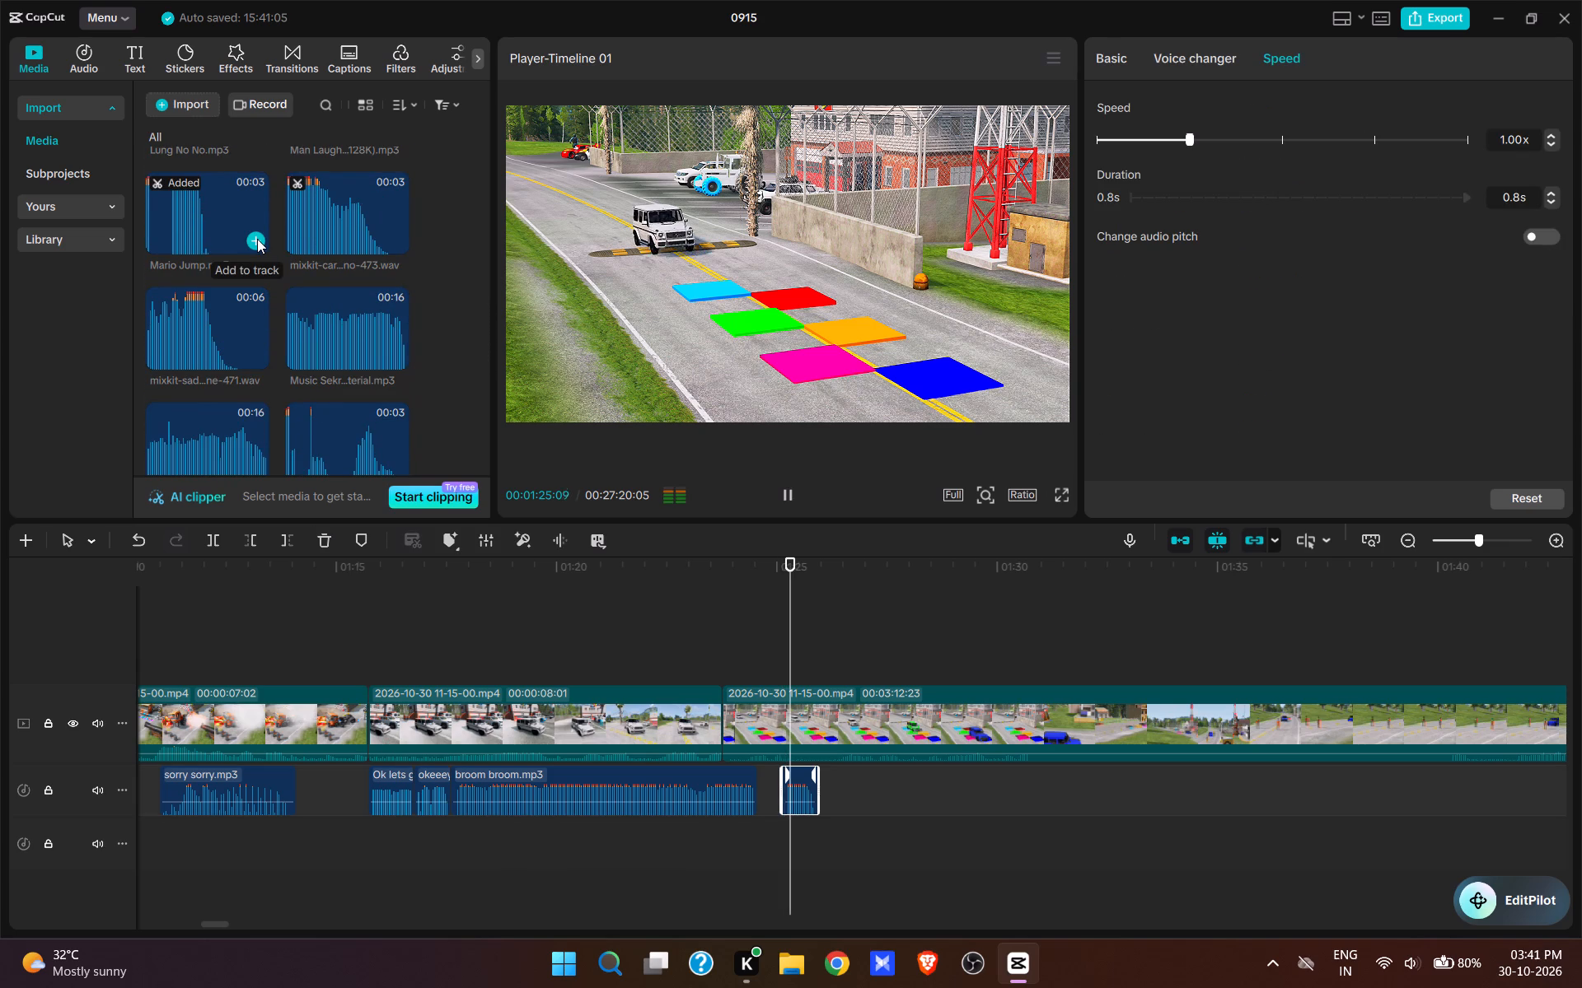
pyautogui.press('space')
pyautogui.press('space')
pyautogui.press('space')
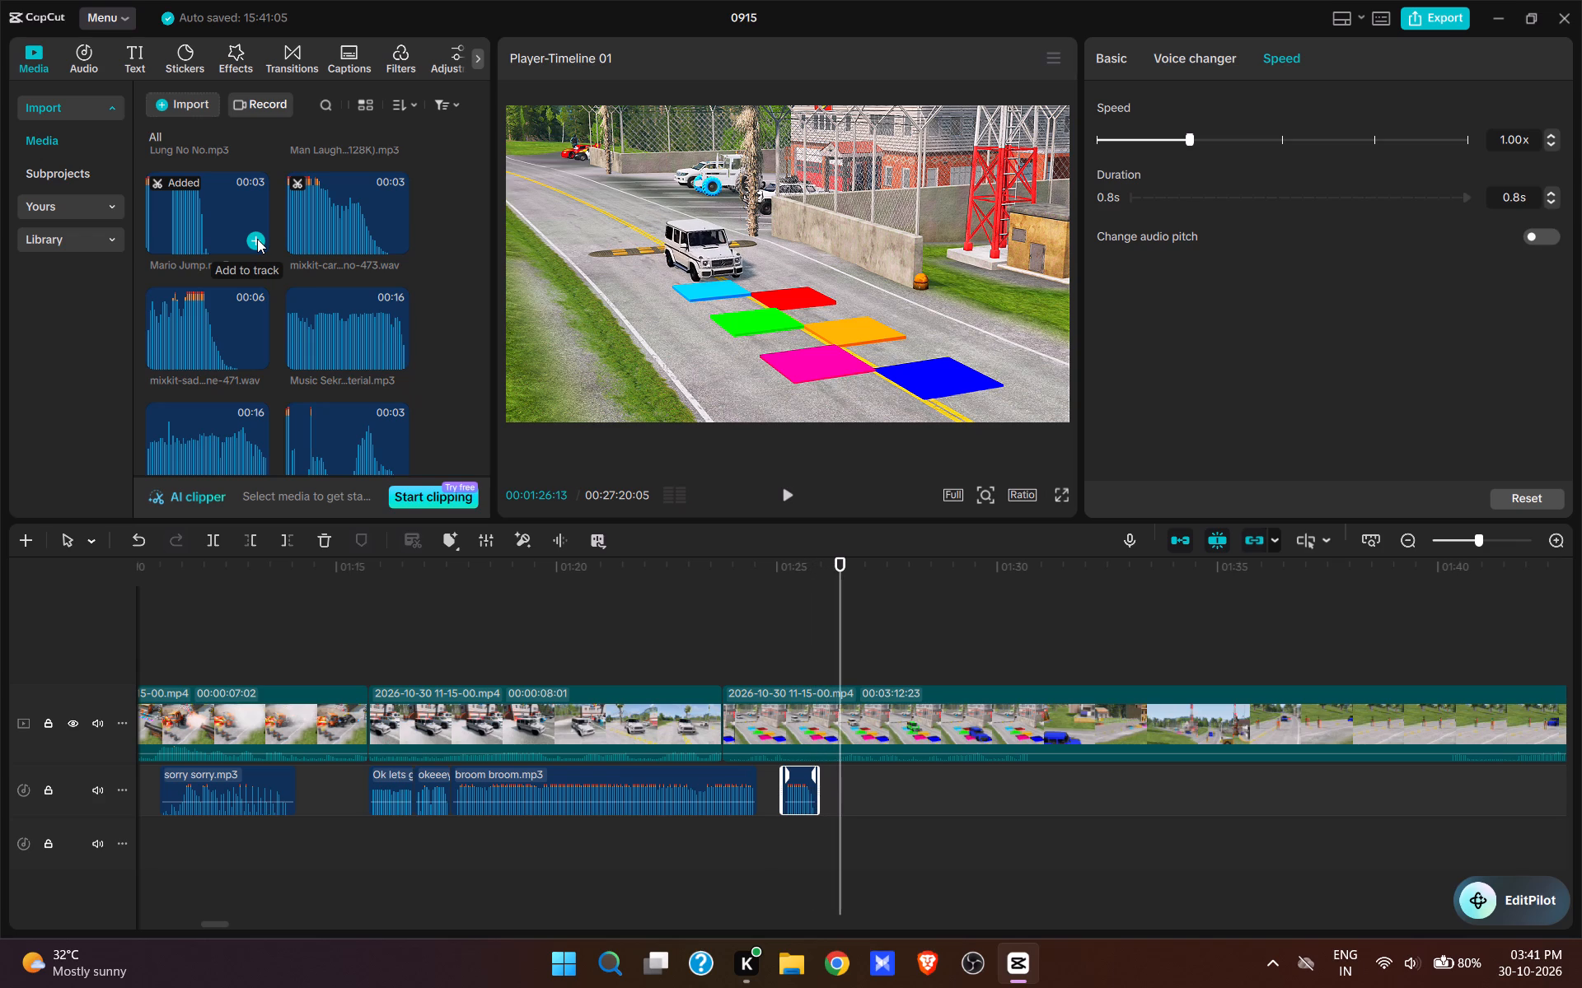
pyautogui.press('space')
pyautogui.press('space')
pyautogui.press('space')
pyautogui.press('space')
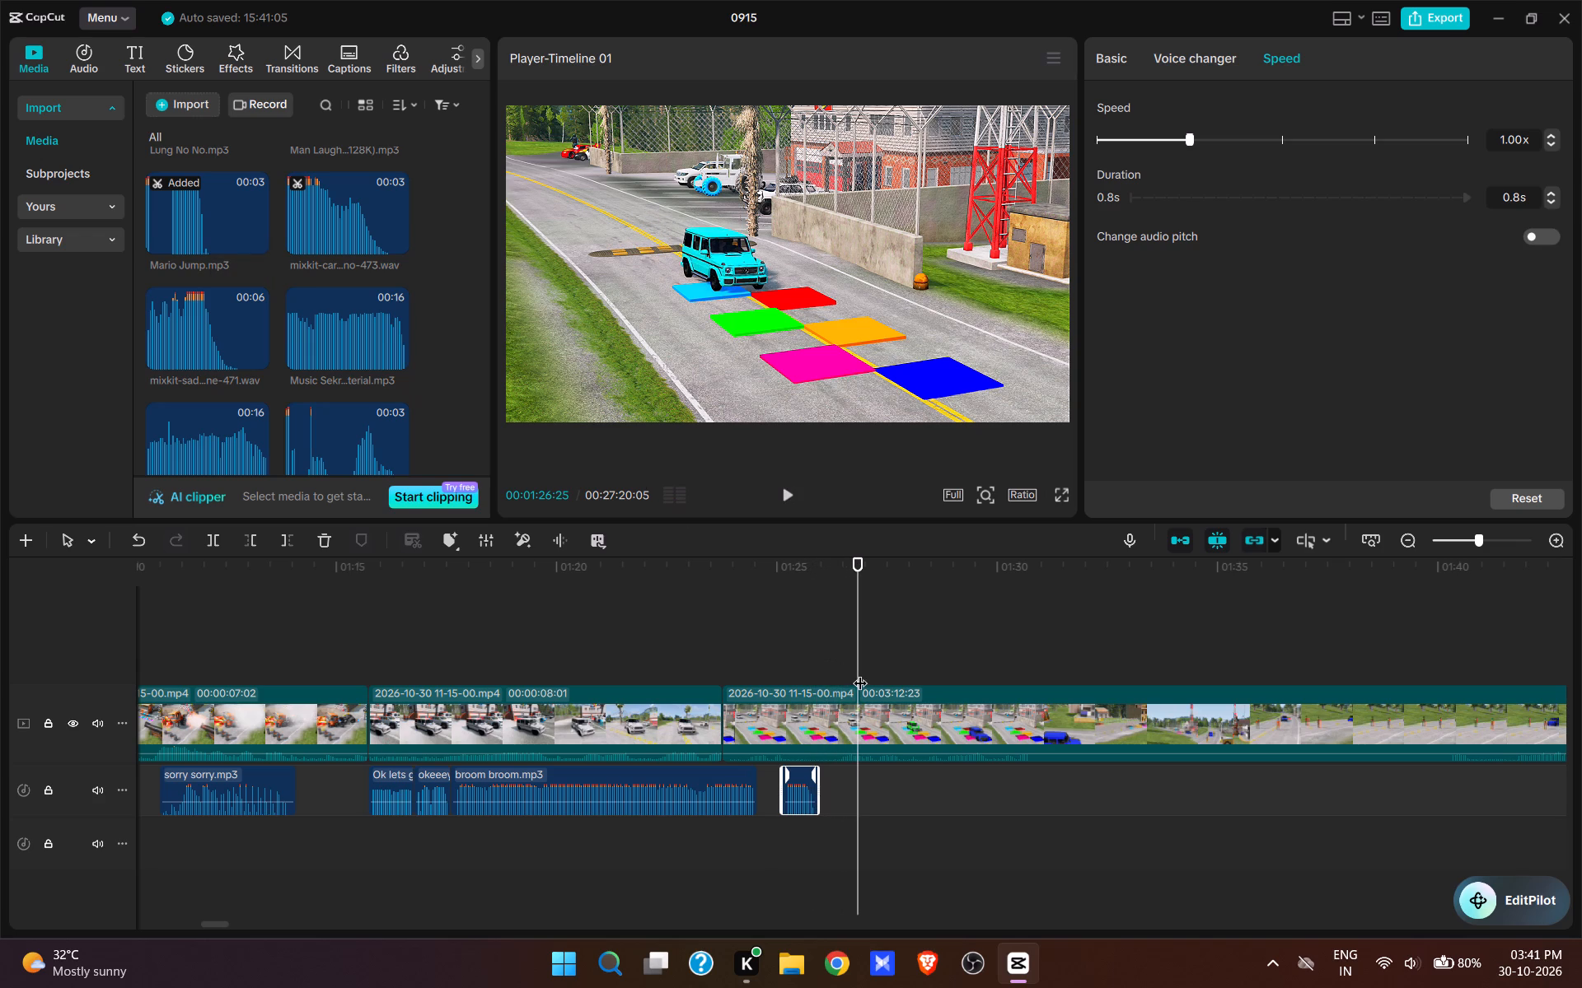
pyautogui.click(854, 664)
pyautogui.hotkey('ctrl', 'v')
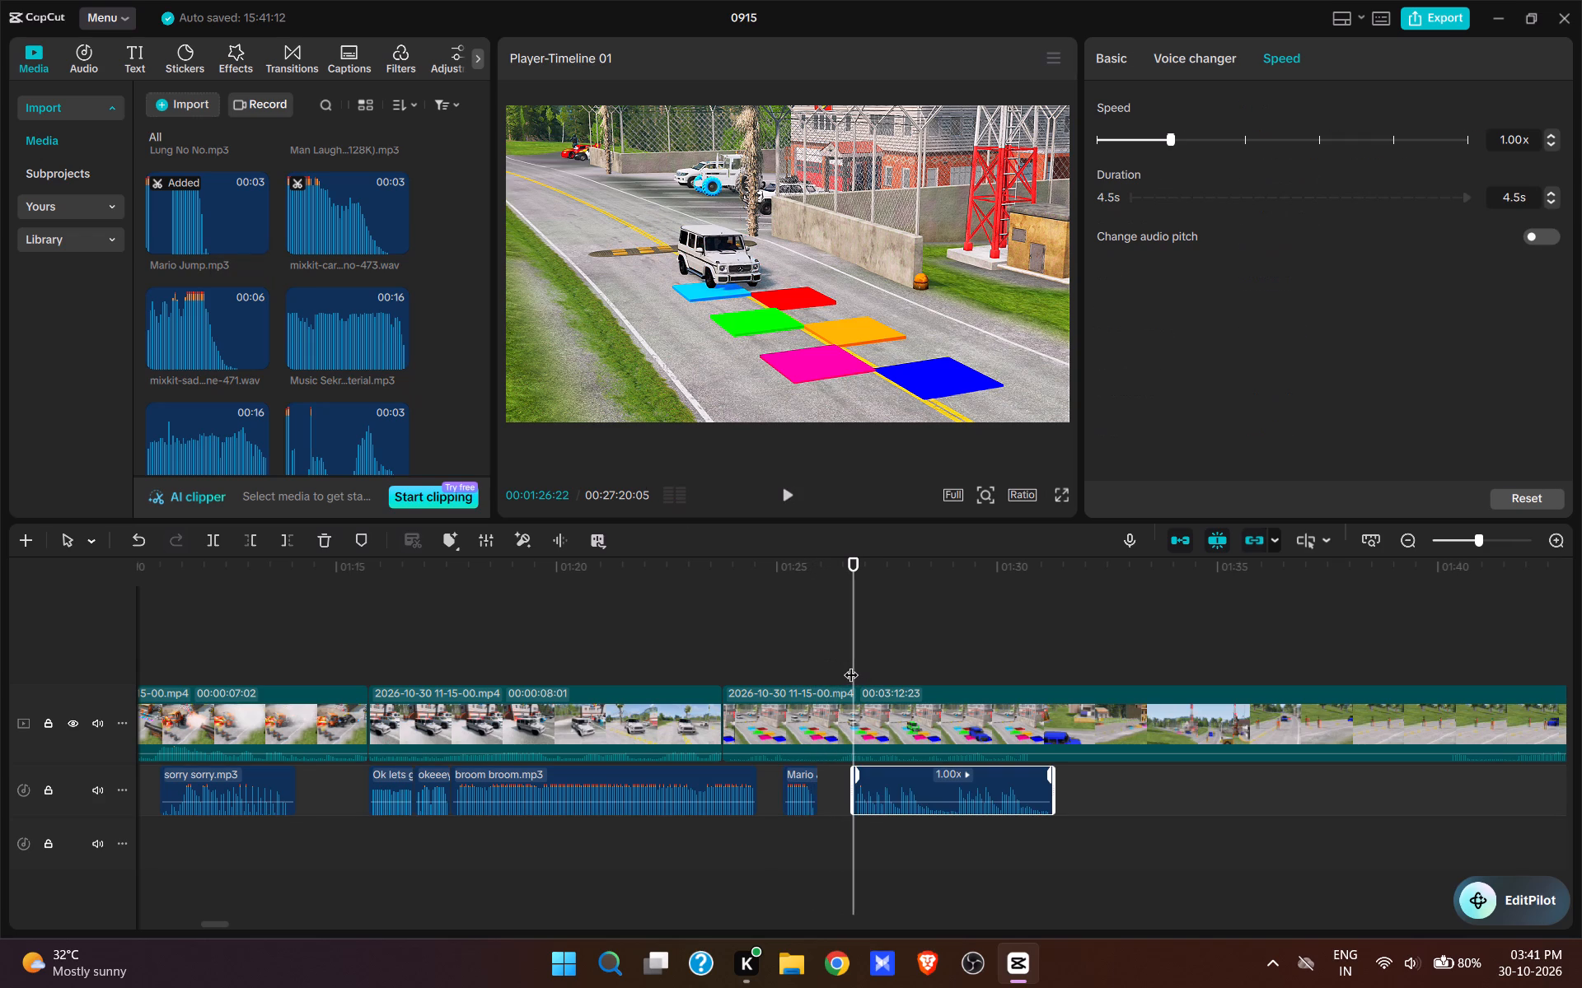
# Play back Mingle Game.mp3 over the SUV crossing the coloured panels, up to 00:01:30:24.
pyautogui.press('space')
pyautogui.press('space')
pyautogui.click(831, 650)
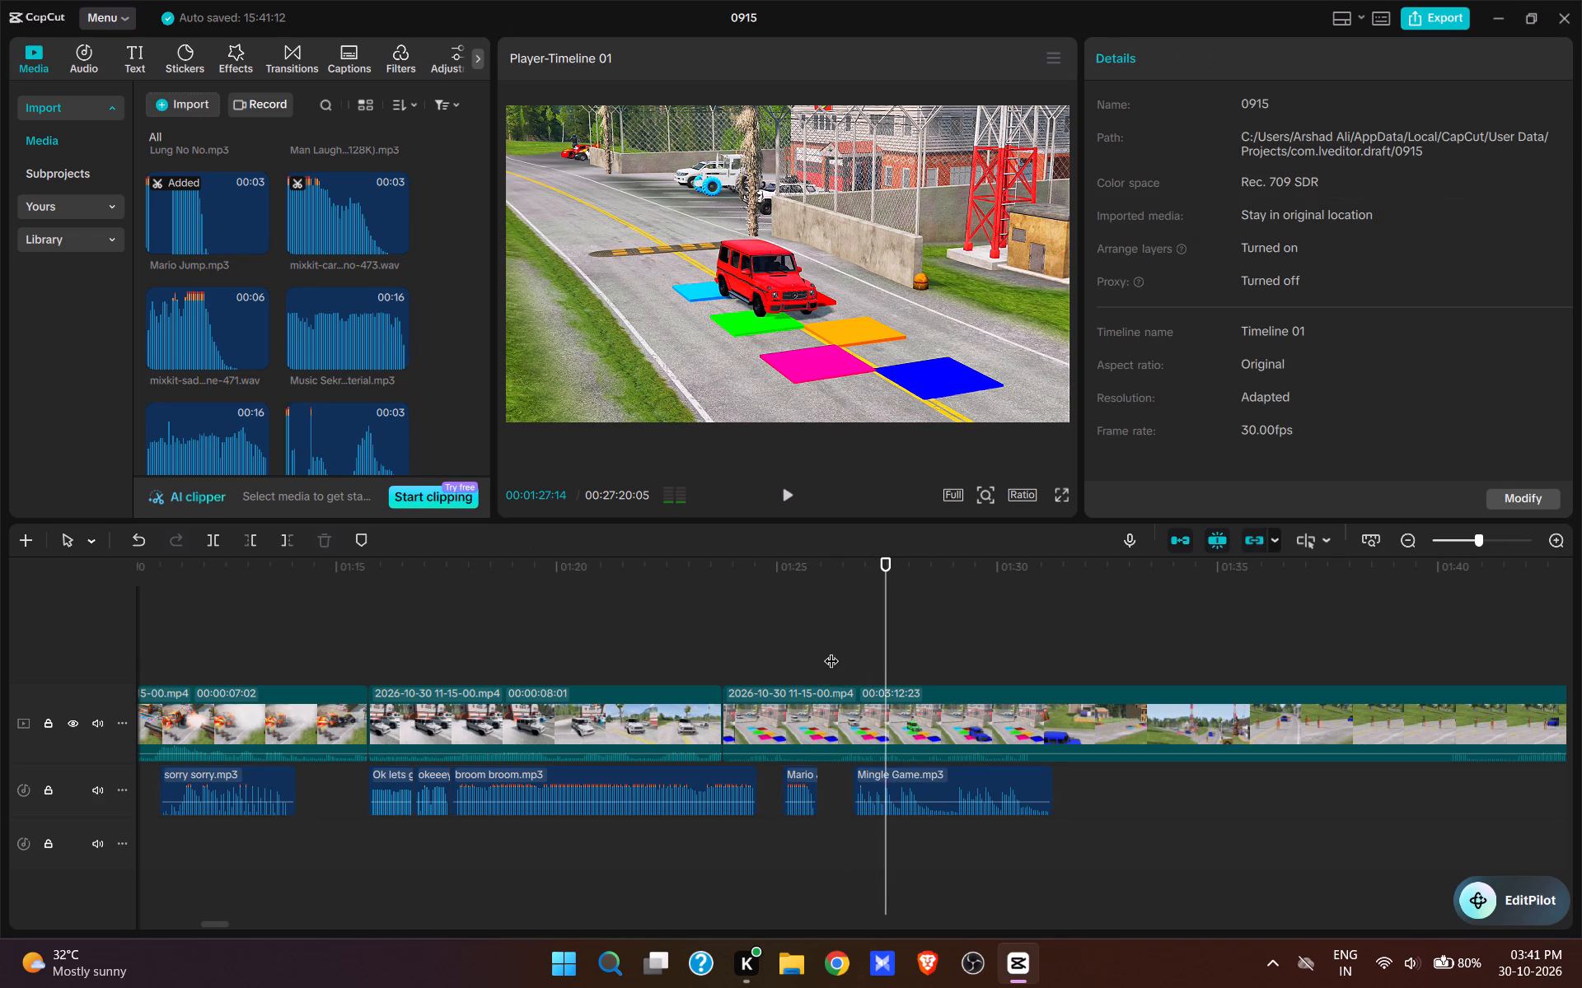
pyautogui.press('space')
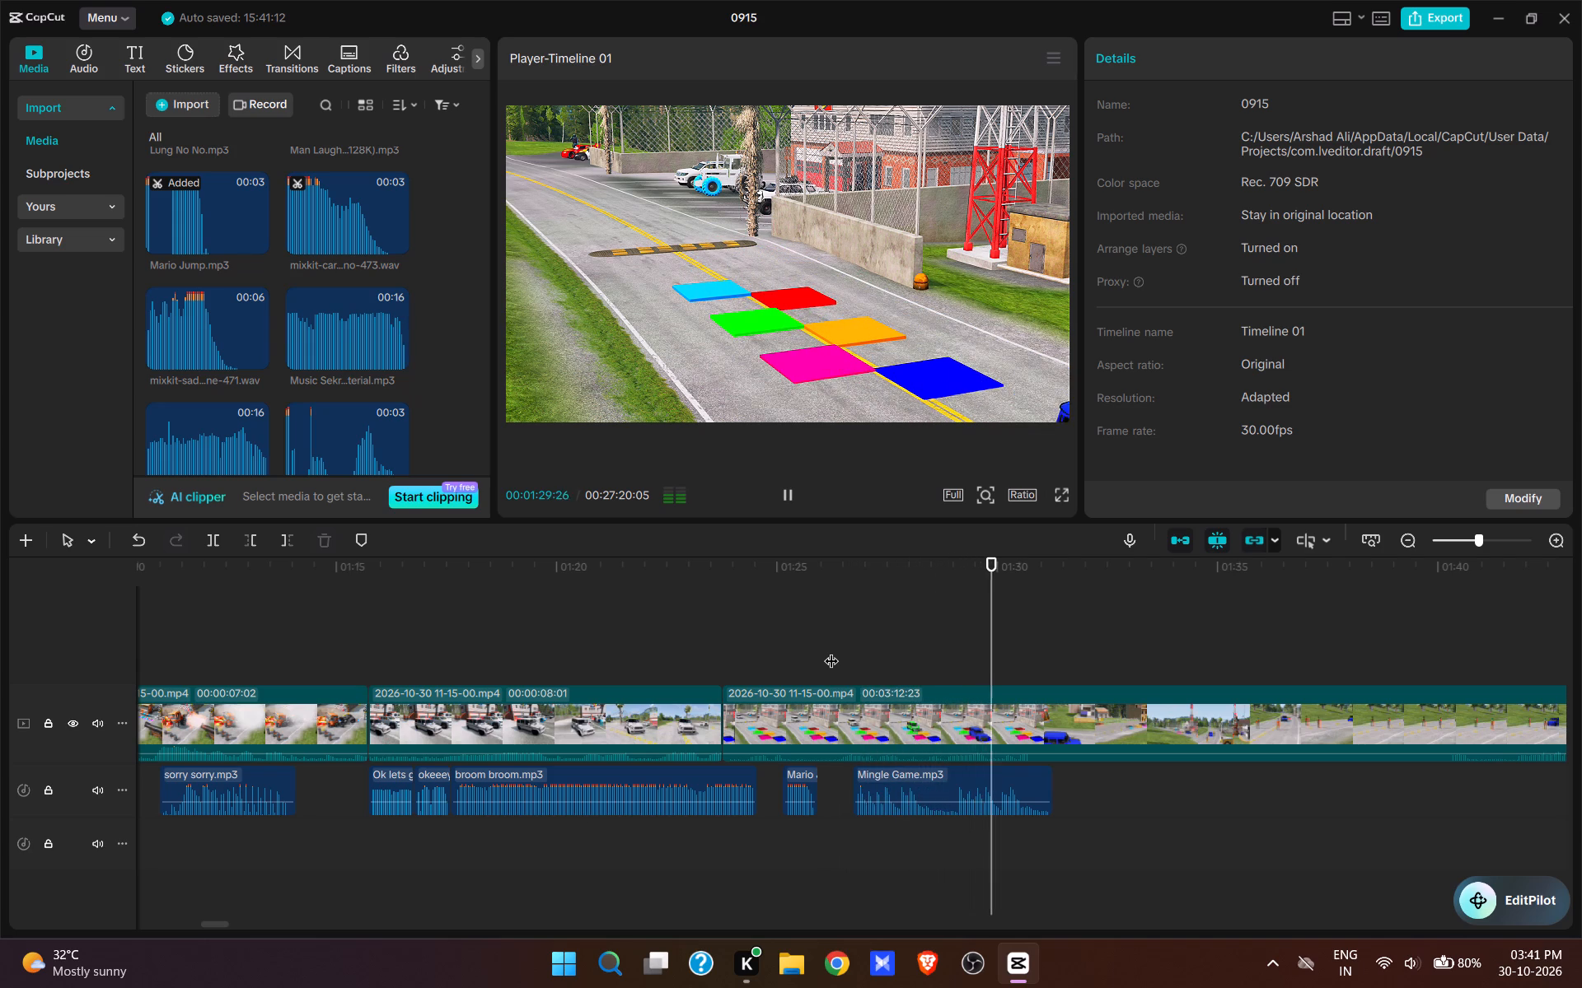
pyautogui.press('space')
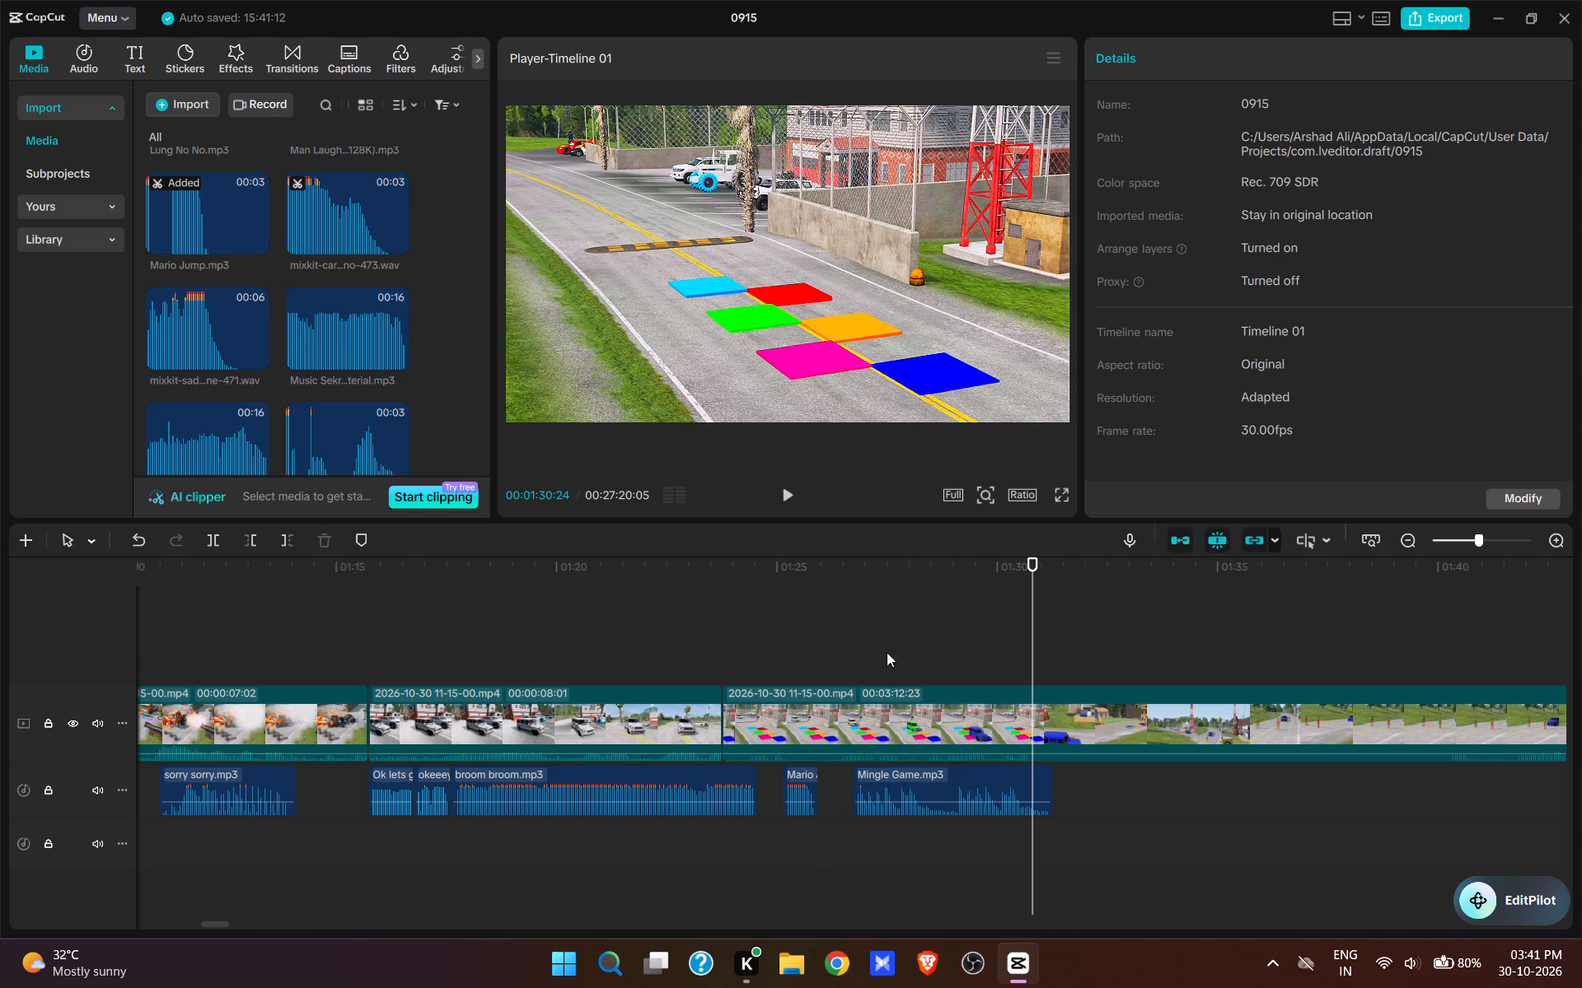
# Split the video at 00:01:30:24 and trim the end of Mingle Game.mp3 to that point.
pyautogui.click(1024, 706)
pyautogui.press('w')
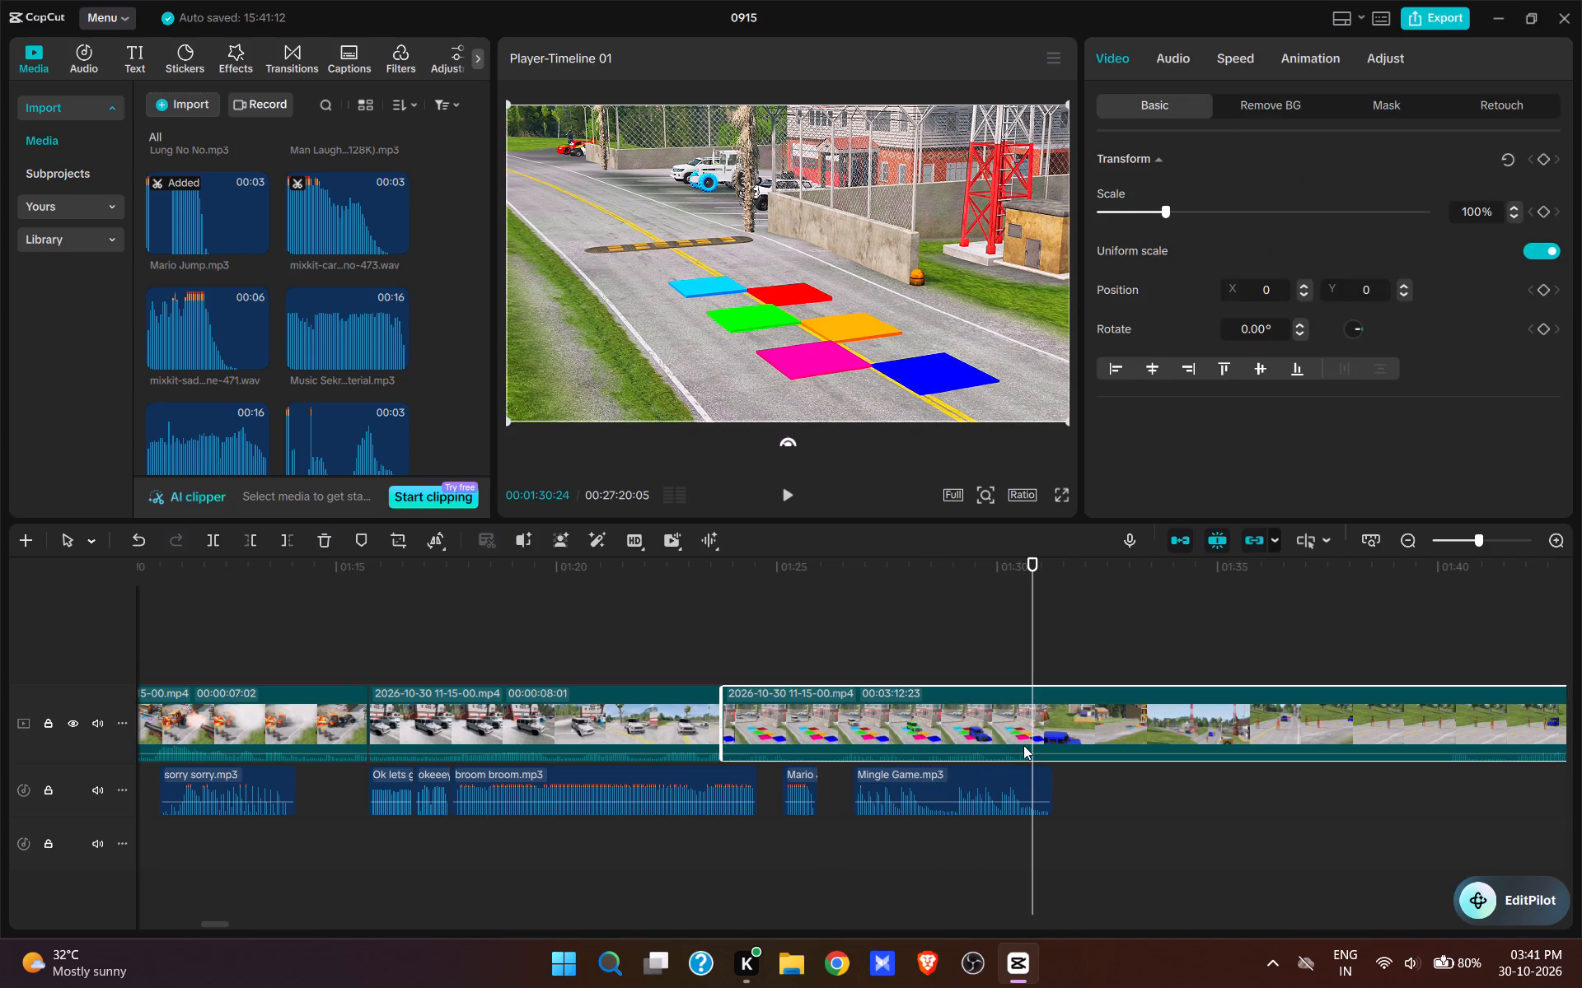
pyautogui.click(1020, 790)
pyautogui.press('e')
pyautogui.moveTo(1069, 757); pyautogui.dragTo(1085, 808)
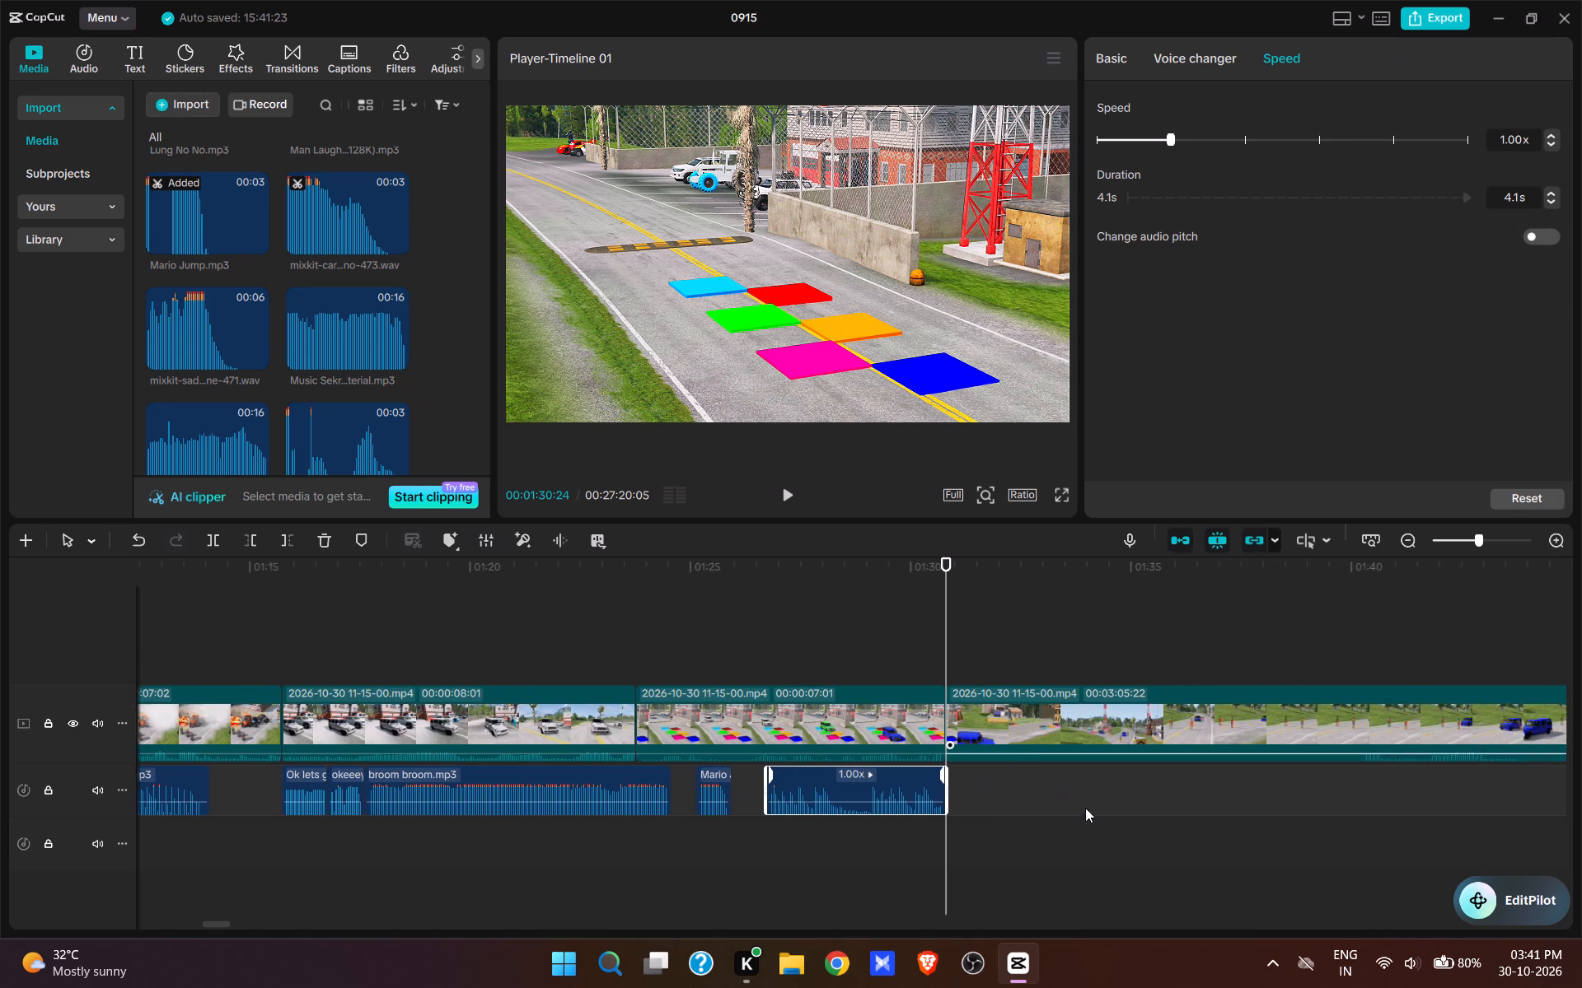
pyautogui.moveTo(1085, 808); pyautogui.dragTo(1084, 818)
# Trim about 9.5 seconds off the beginning of the new segment, up to the blue SUV approaching the two orange dummies.
pyautogui.click(1197, 641)
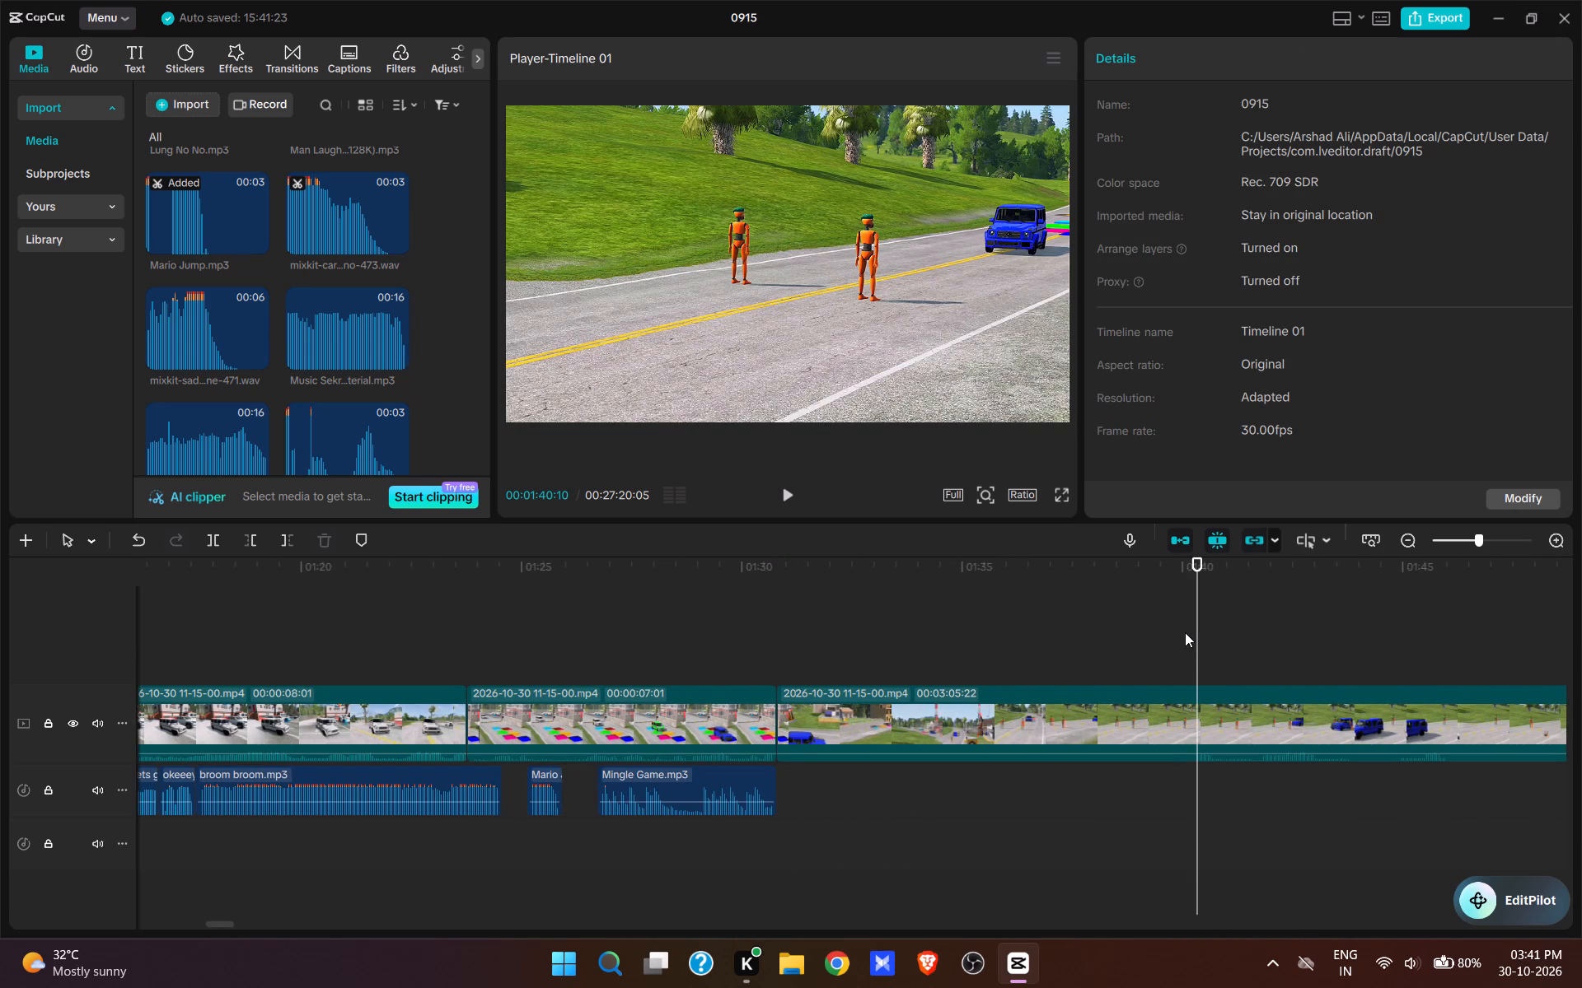
pyautogui.press('space')
pyautogui.press('space')
pyautogui.click(1184, 625)
pyautogui.press('space')
pyautogui.press('space')
pyautogui.write('q')
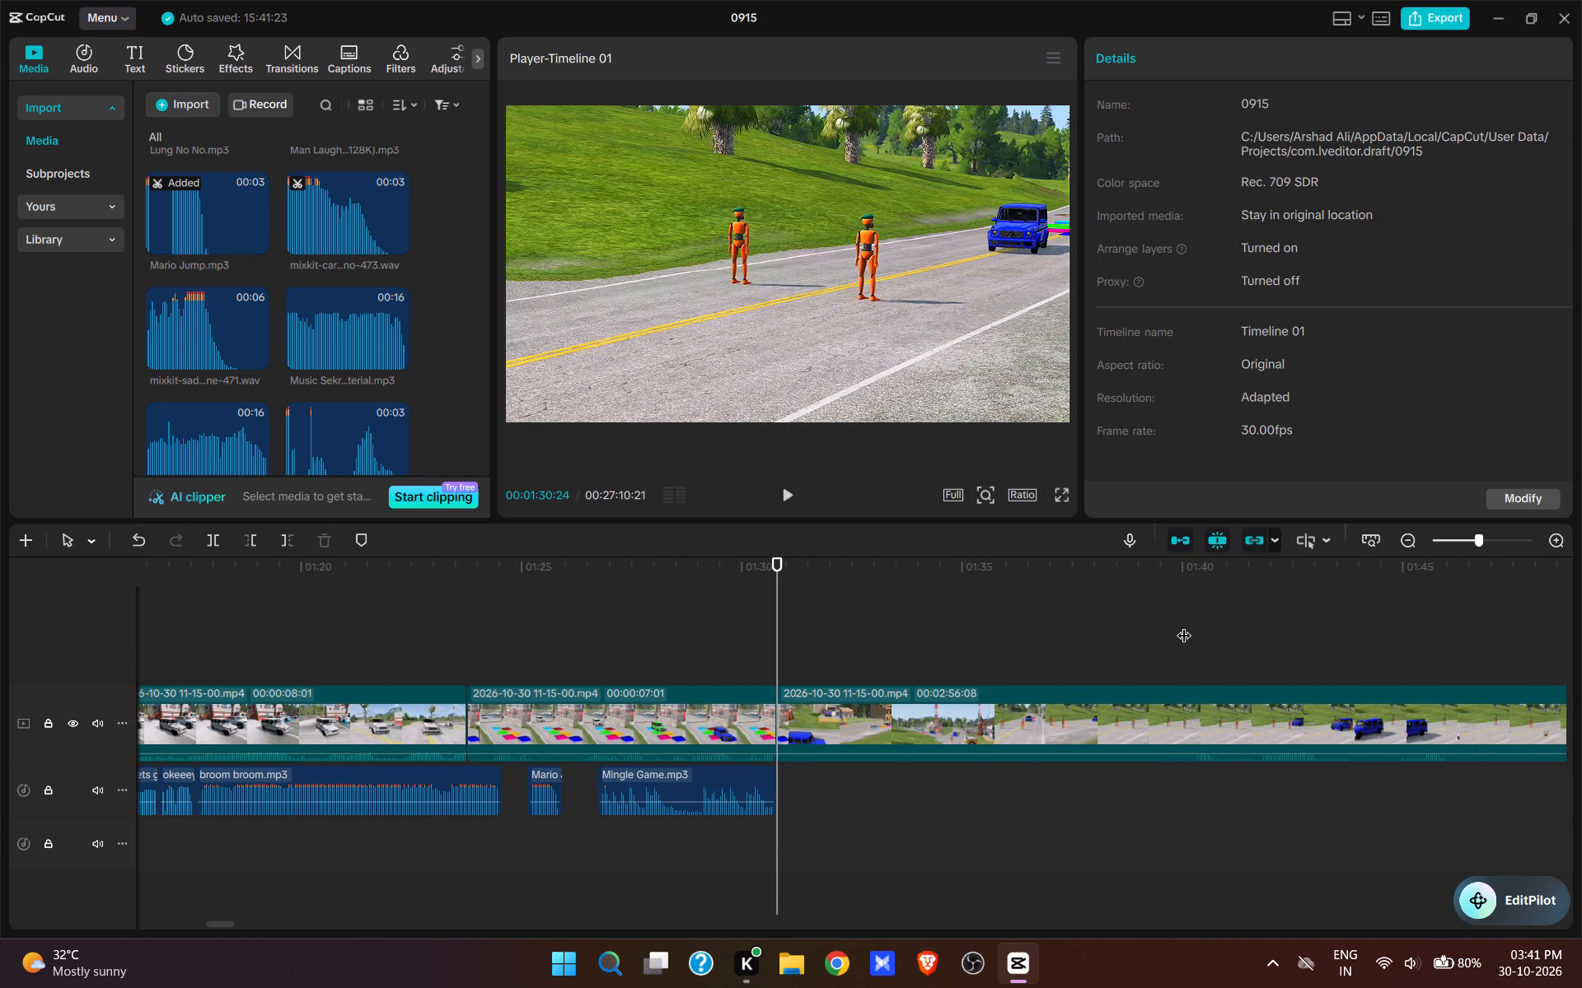
# Add mixkit-car...no-473.wav at 00:01:30:24 and trim its end at 00:01:32:17, just before the SUV reaches the dummies.
pyautogui.press('space')
pyautogui.press('space')
pyautogui.click(773, 650)
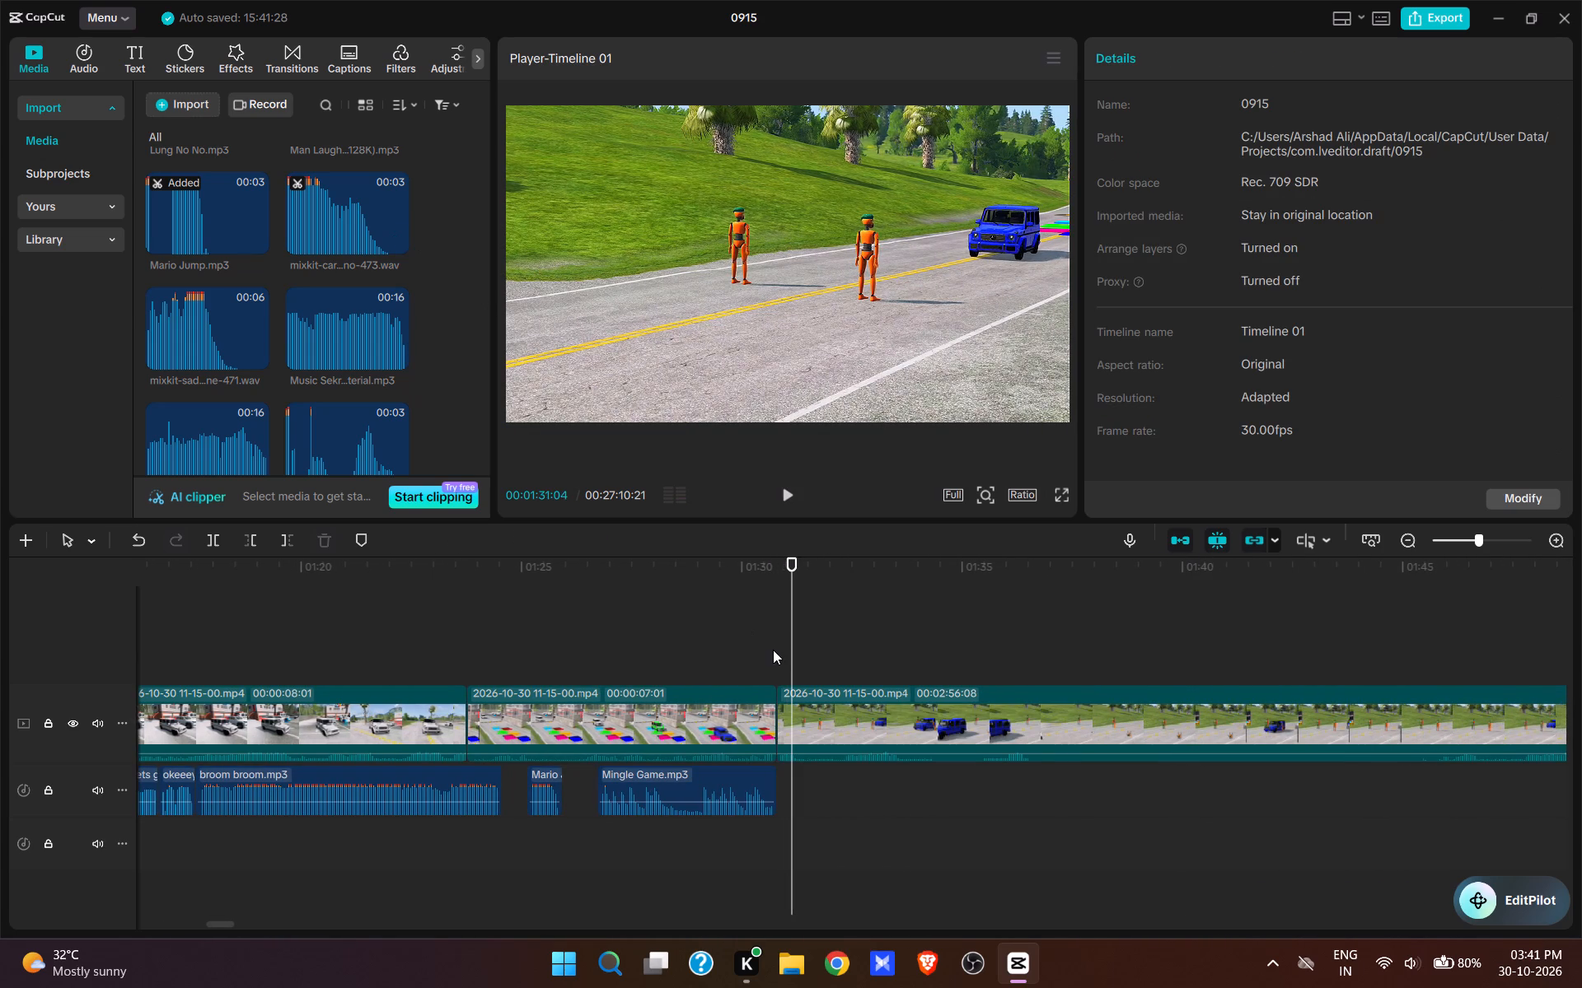
pyautogui.click(345, 231)
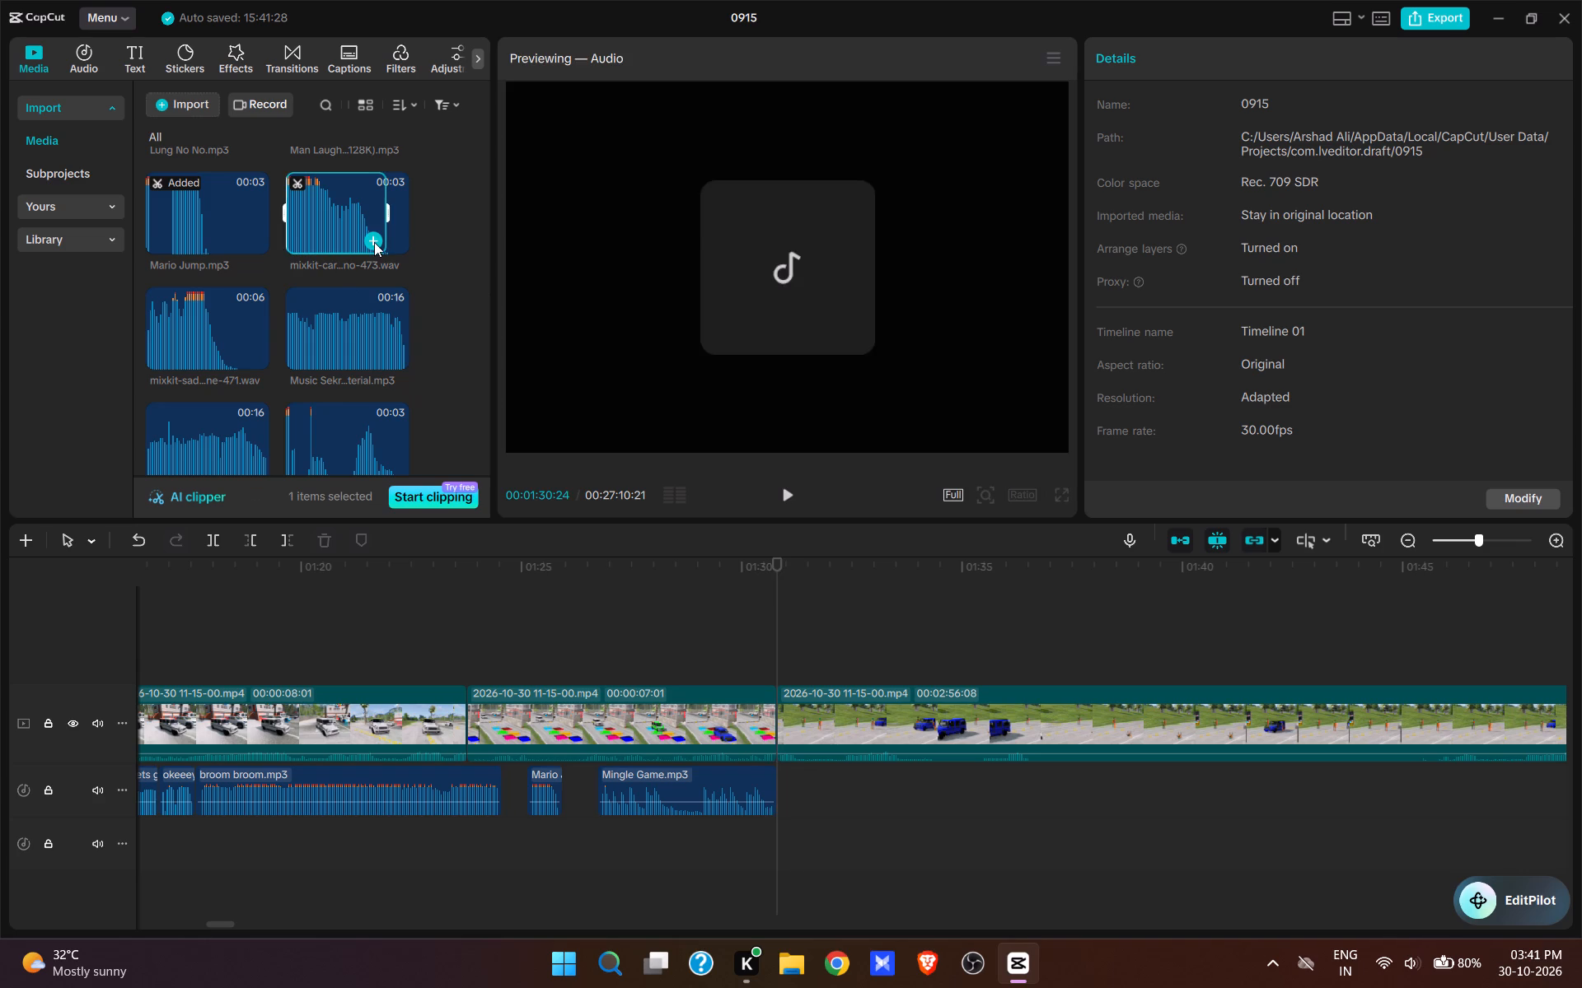
pyautogui.click(375, 243)
pyautogui.press('space')
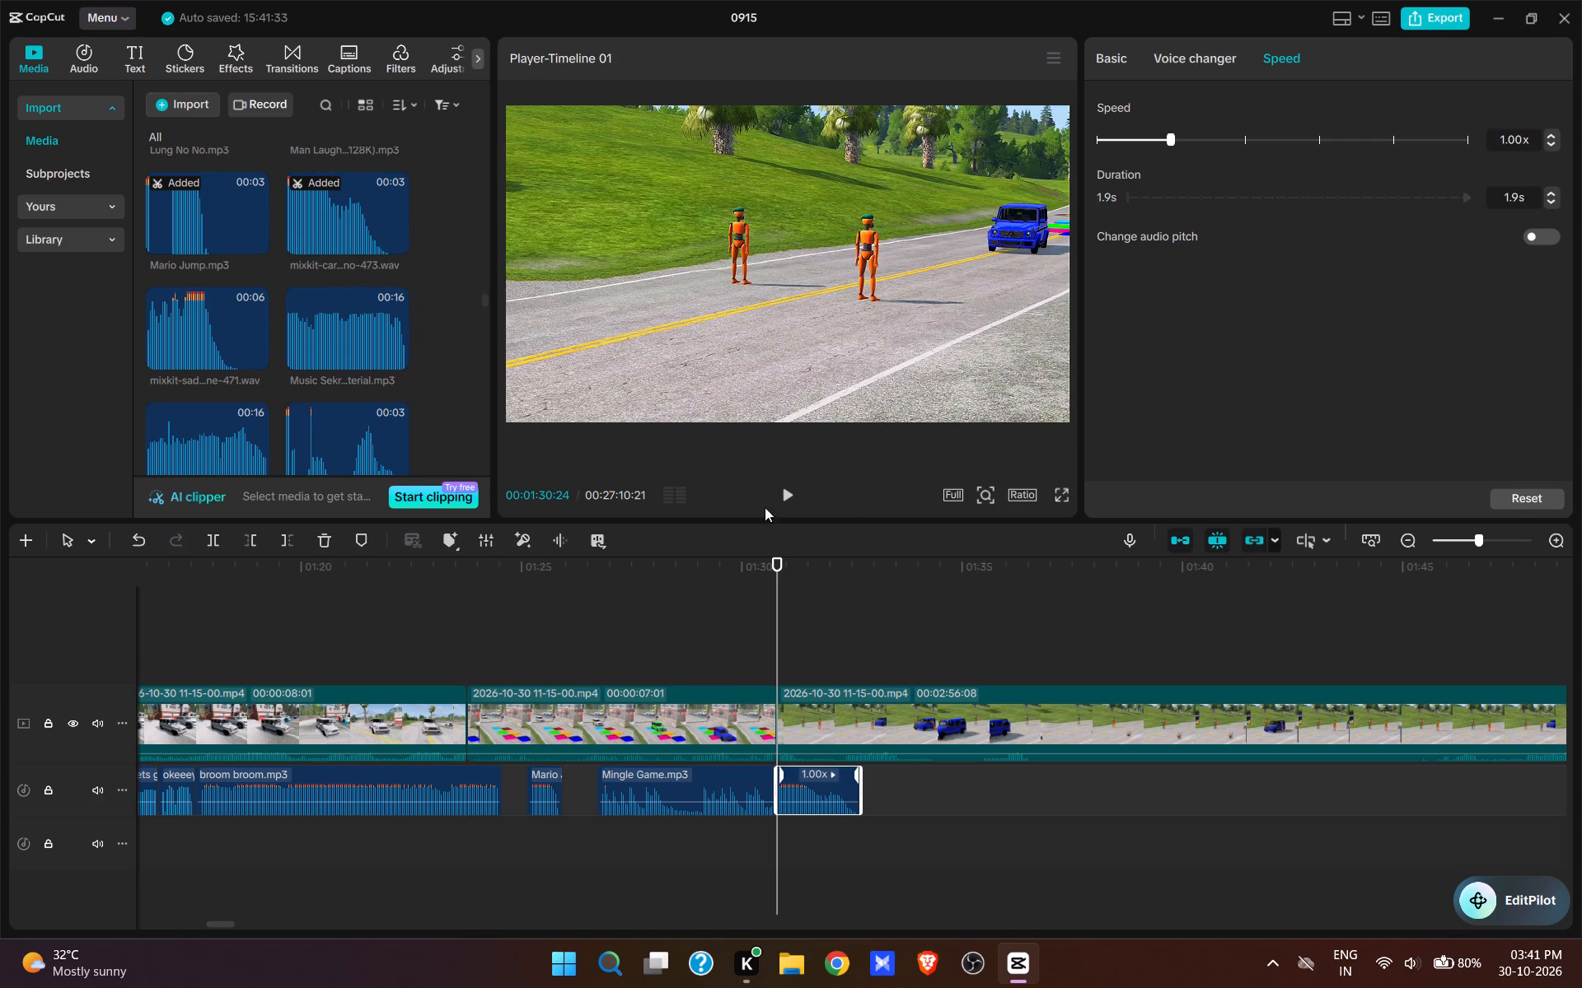
pyautogui.click(779, 487)
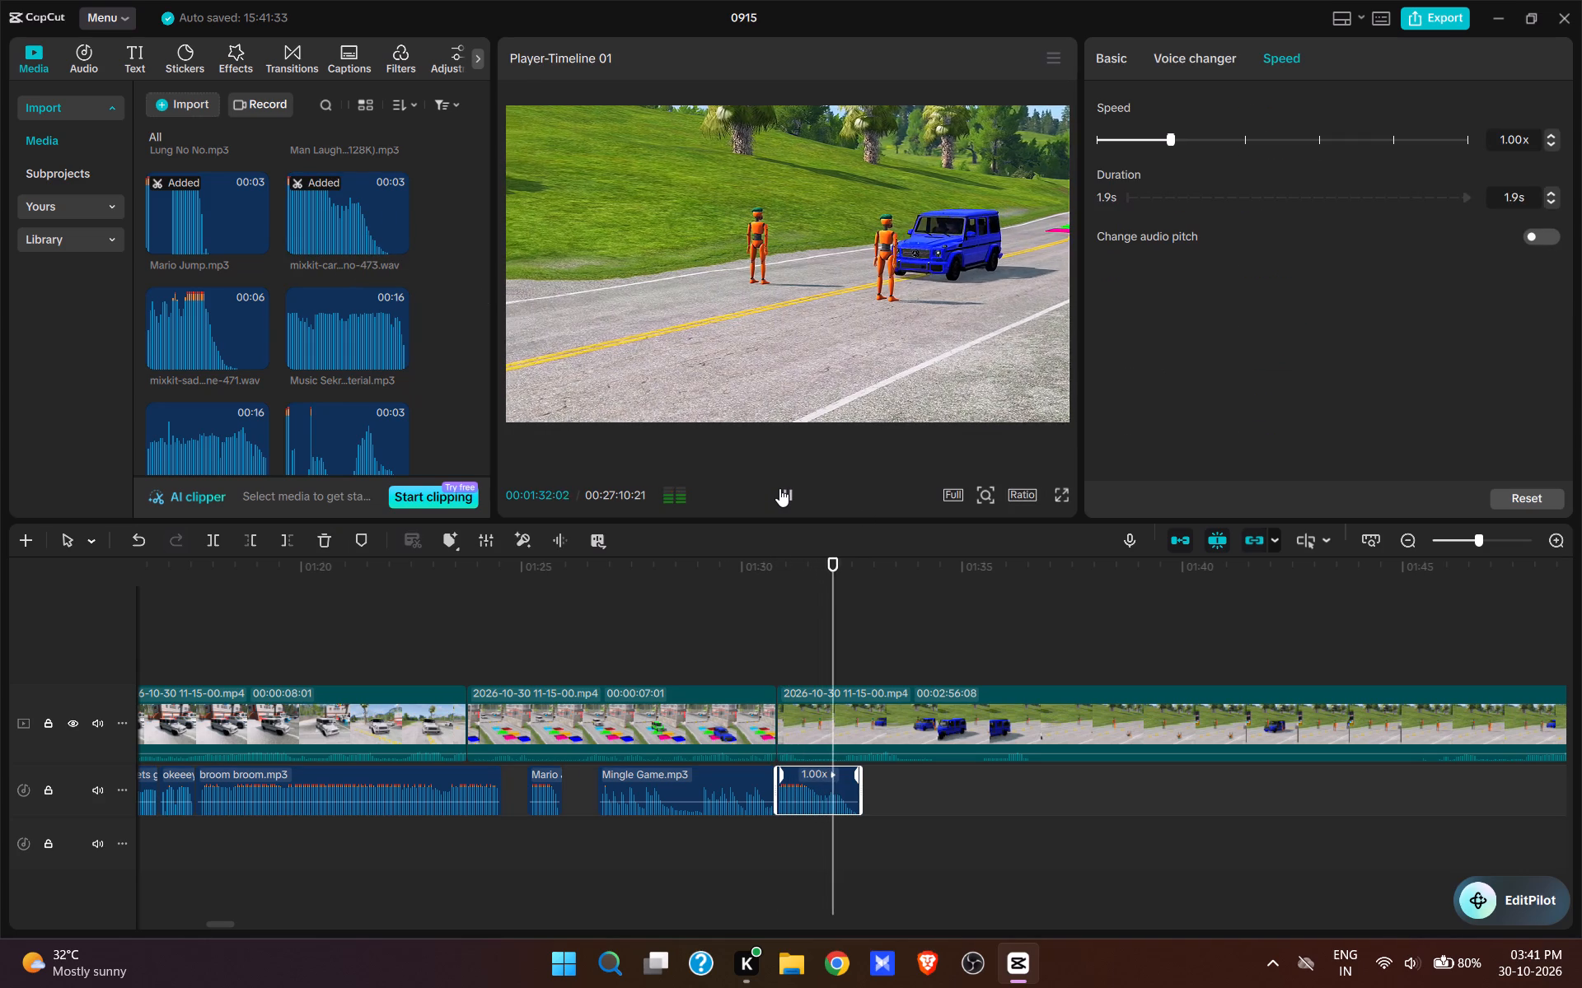
pyautogui.press('space')
pyautogui.press('e')
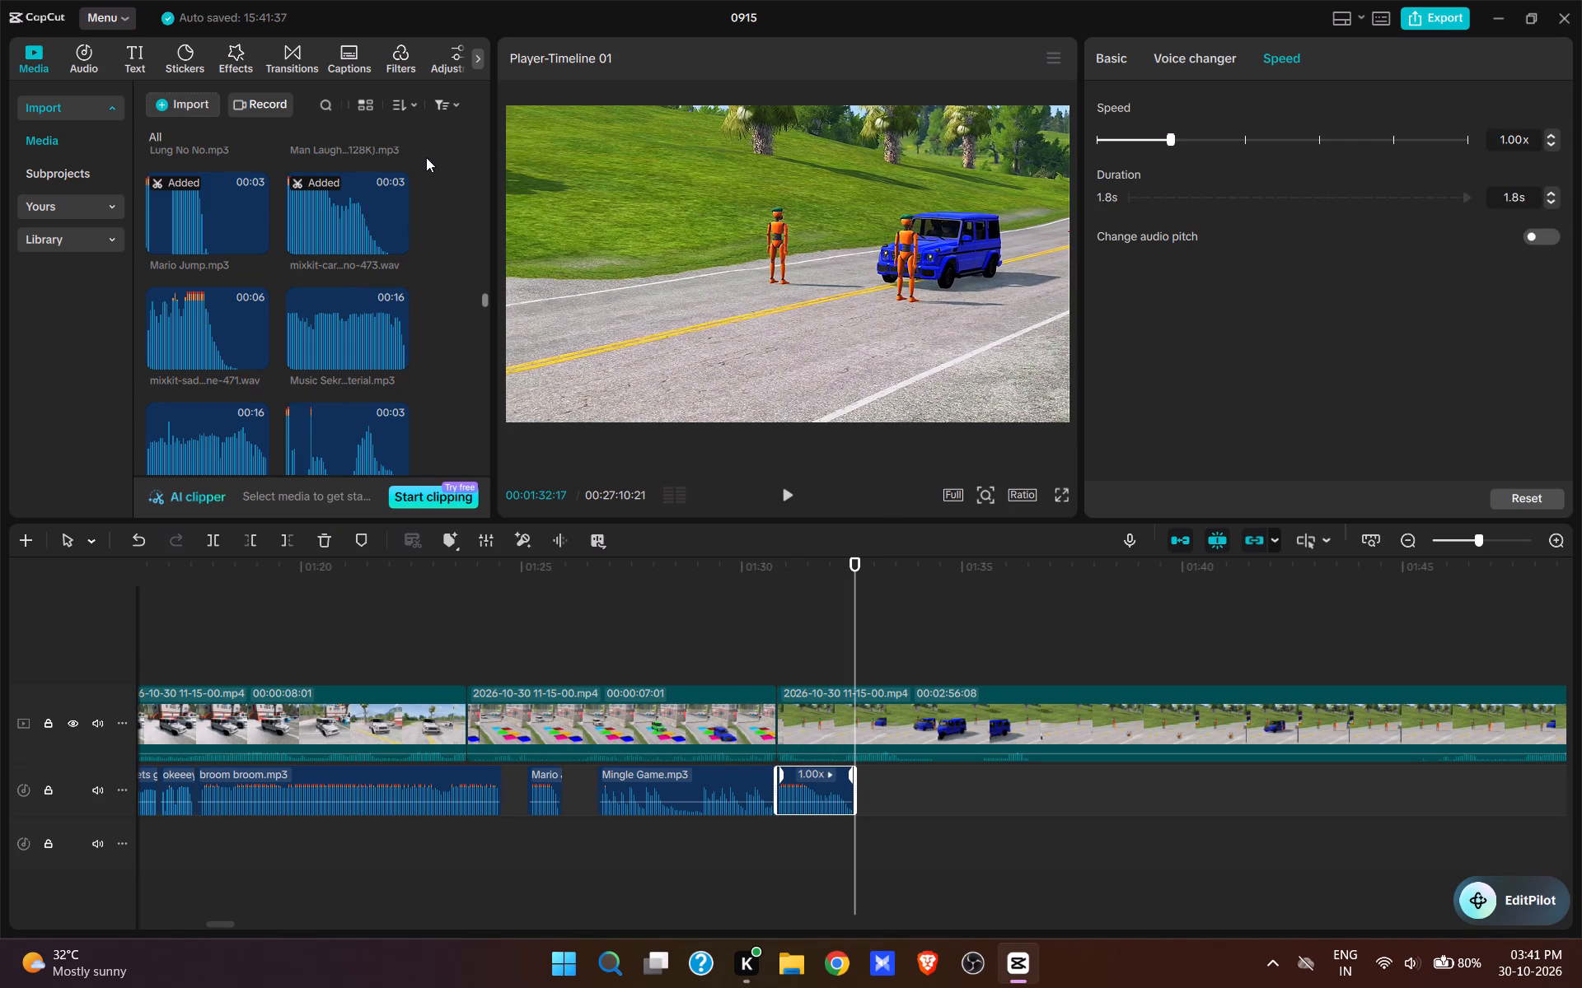
# Add hit.mp3 at 00:01:32:23, where the SUV strikes the front dummy, and play it back.
pyautogui.press('space')
pyautogui.press('space')
pyautogui.press('space')
pyautogui.press('space')
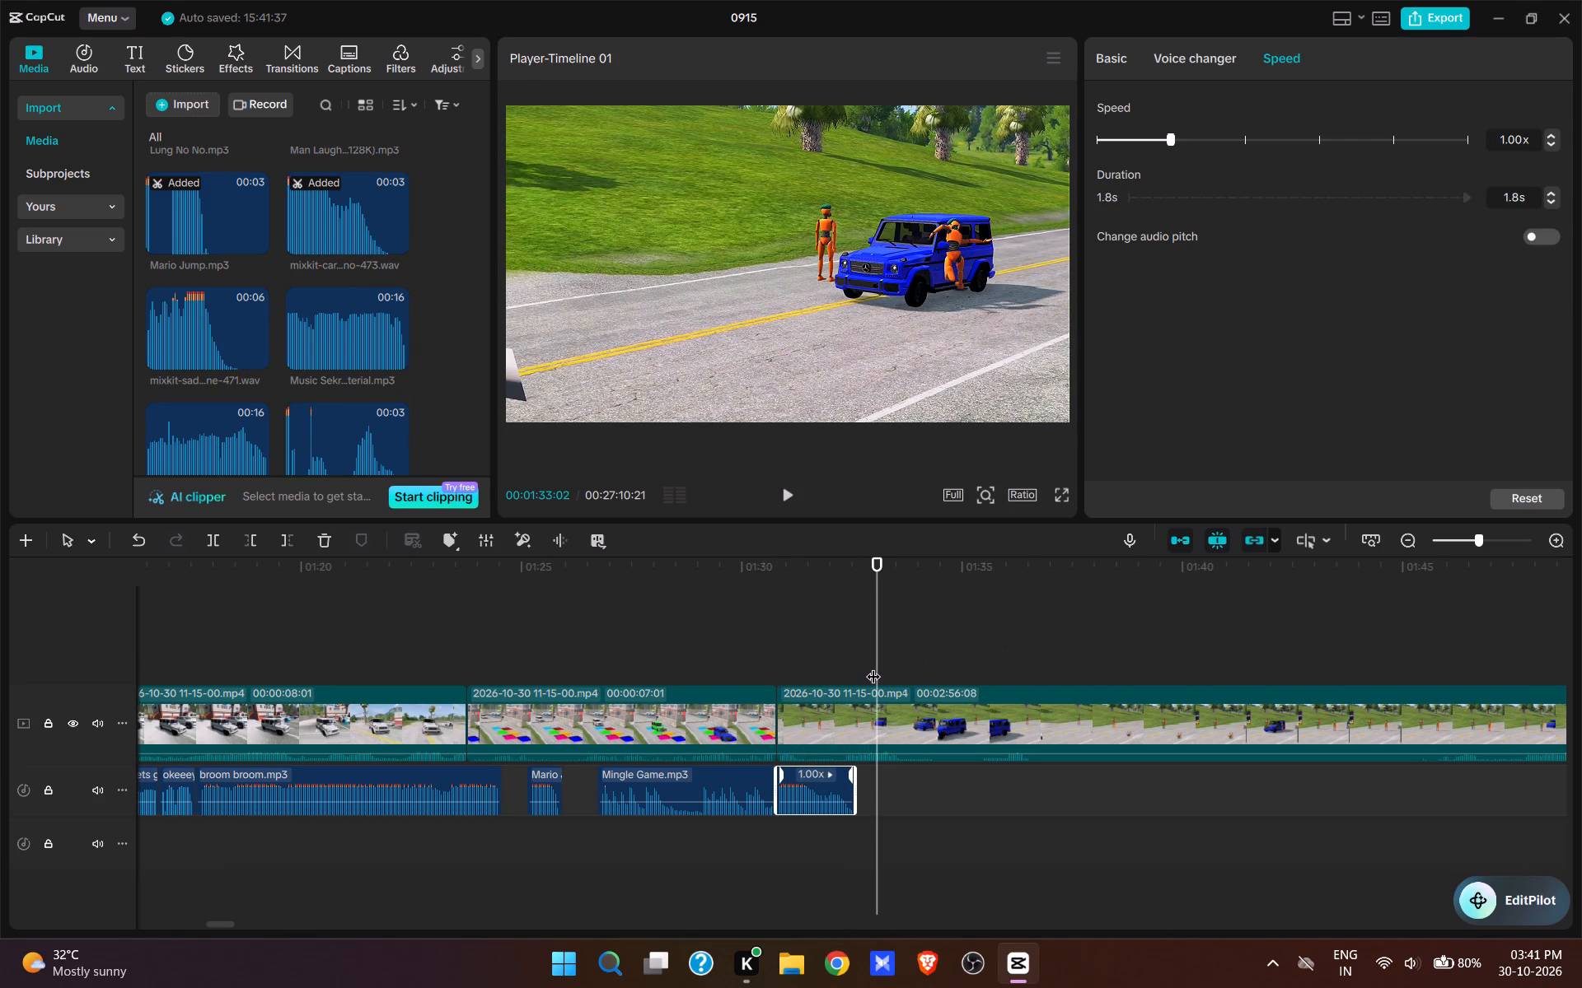
pyautogui.click(871, 666)
pyautogui.click(864, 665)
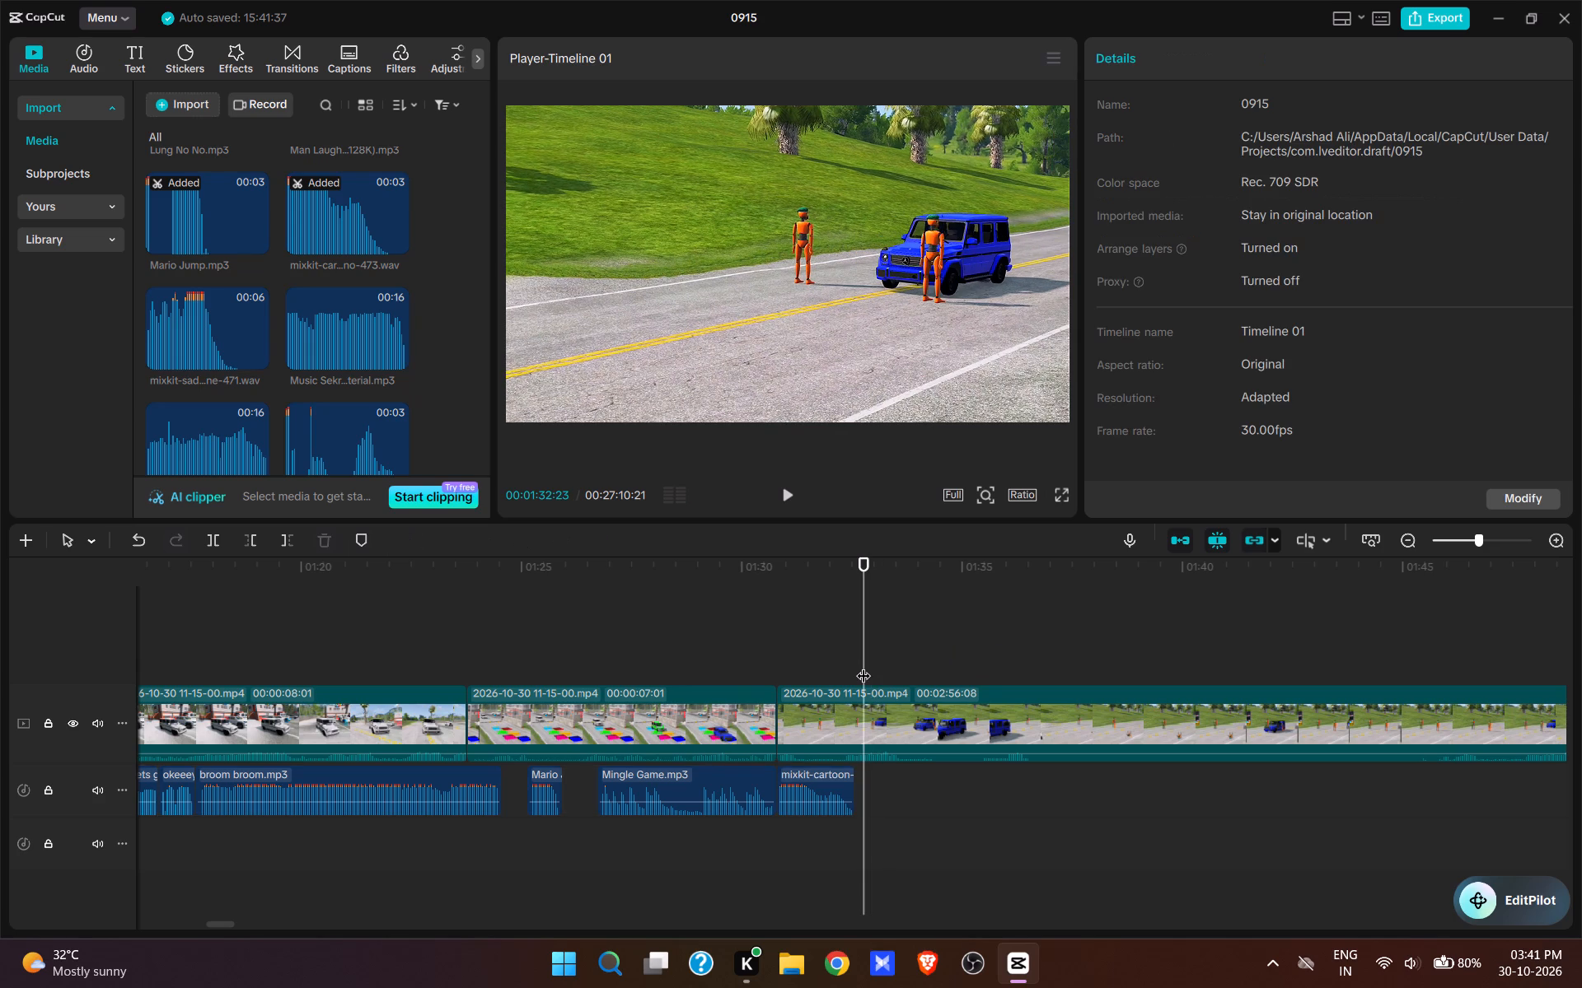
pyautogui.scroll(9, 410, 347)
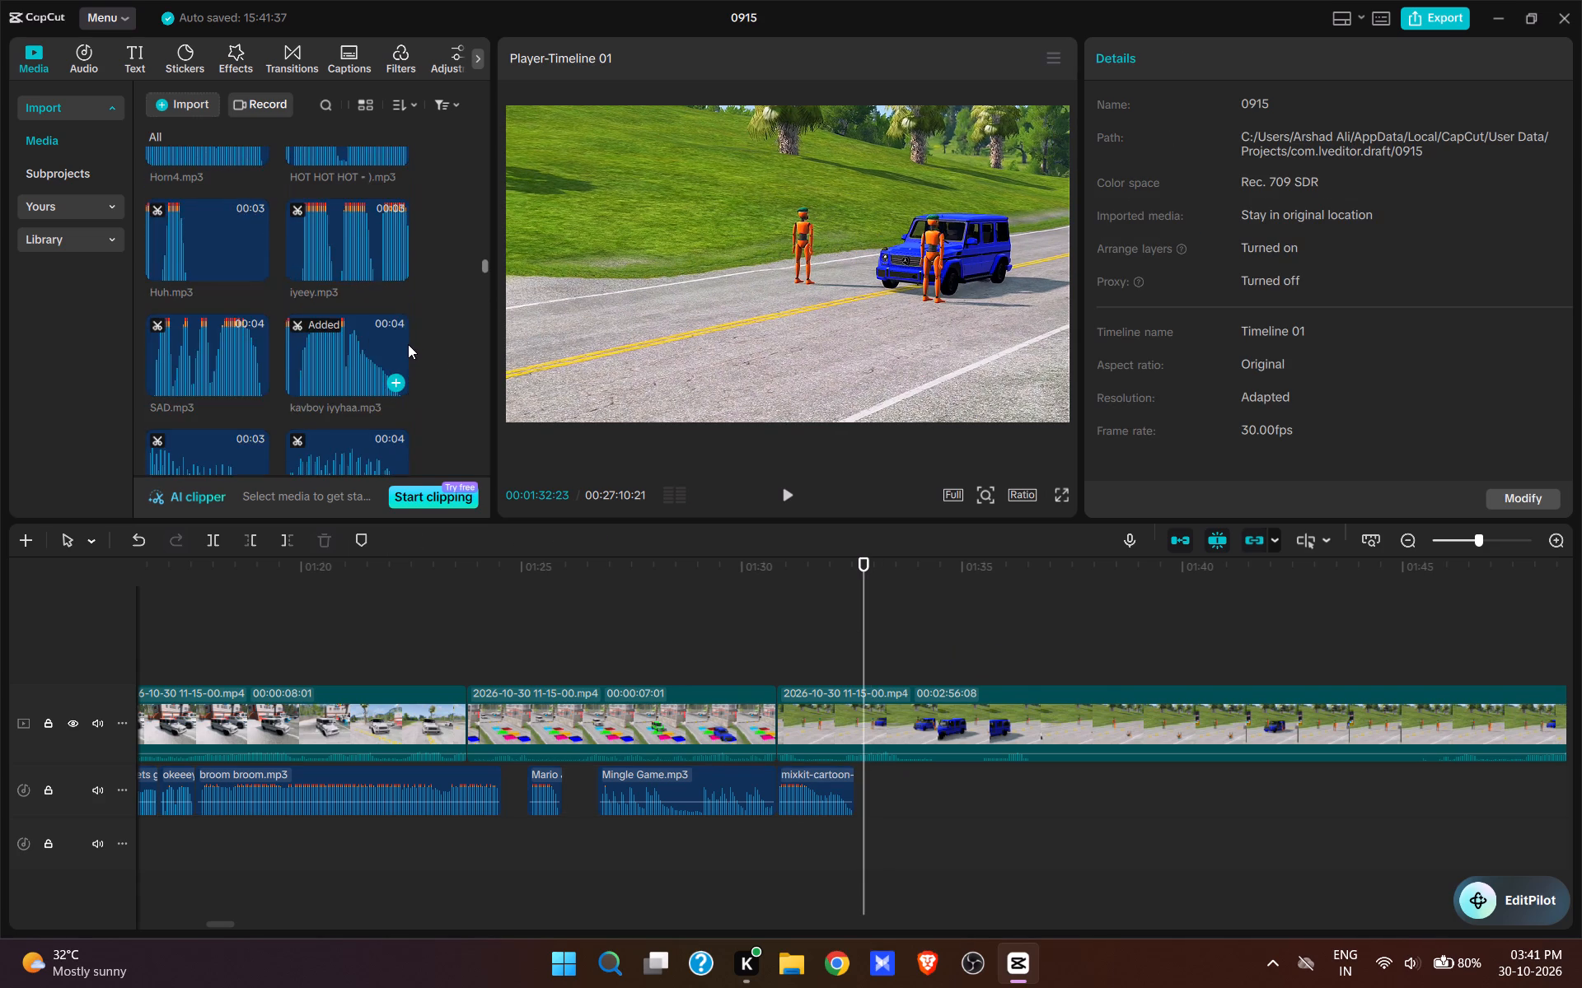
pyautogui.scroll(4, 408, 344)
pyautogui.scroll(1, 324, 328)
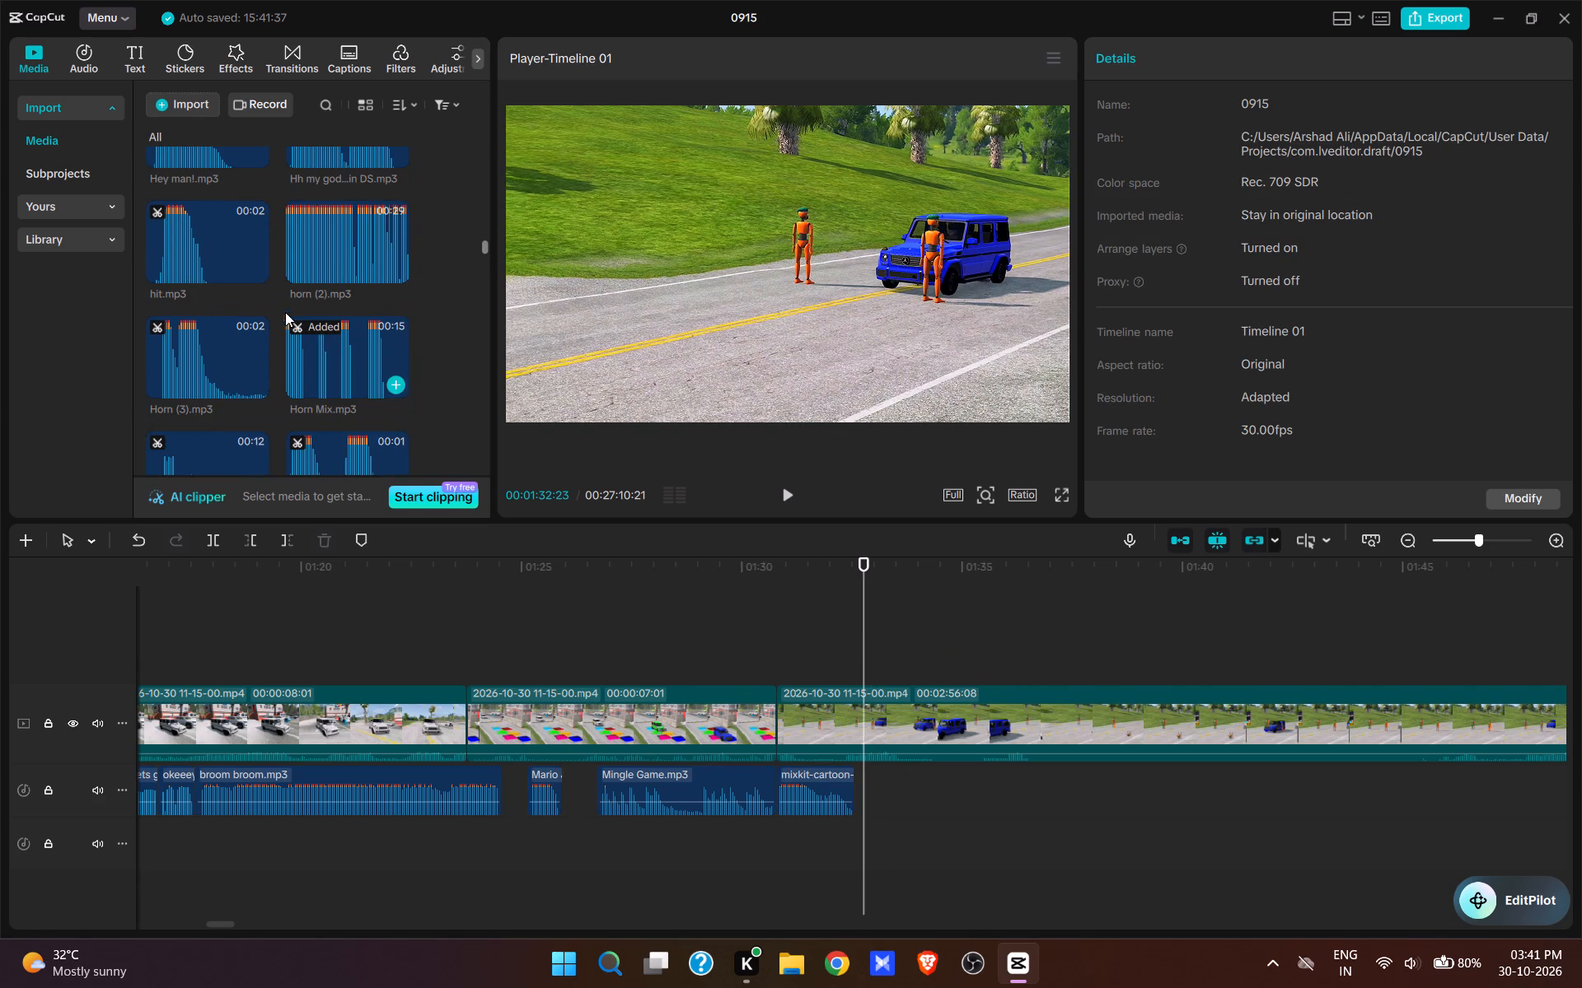
pyautogui.click(258, 266)
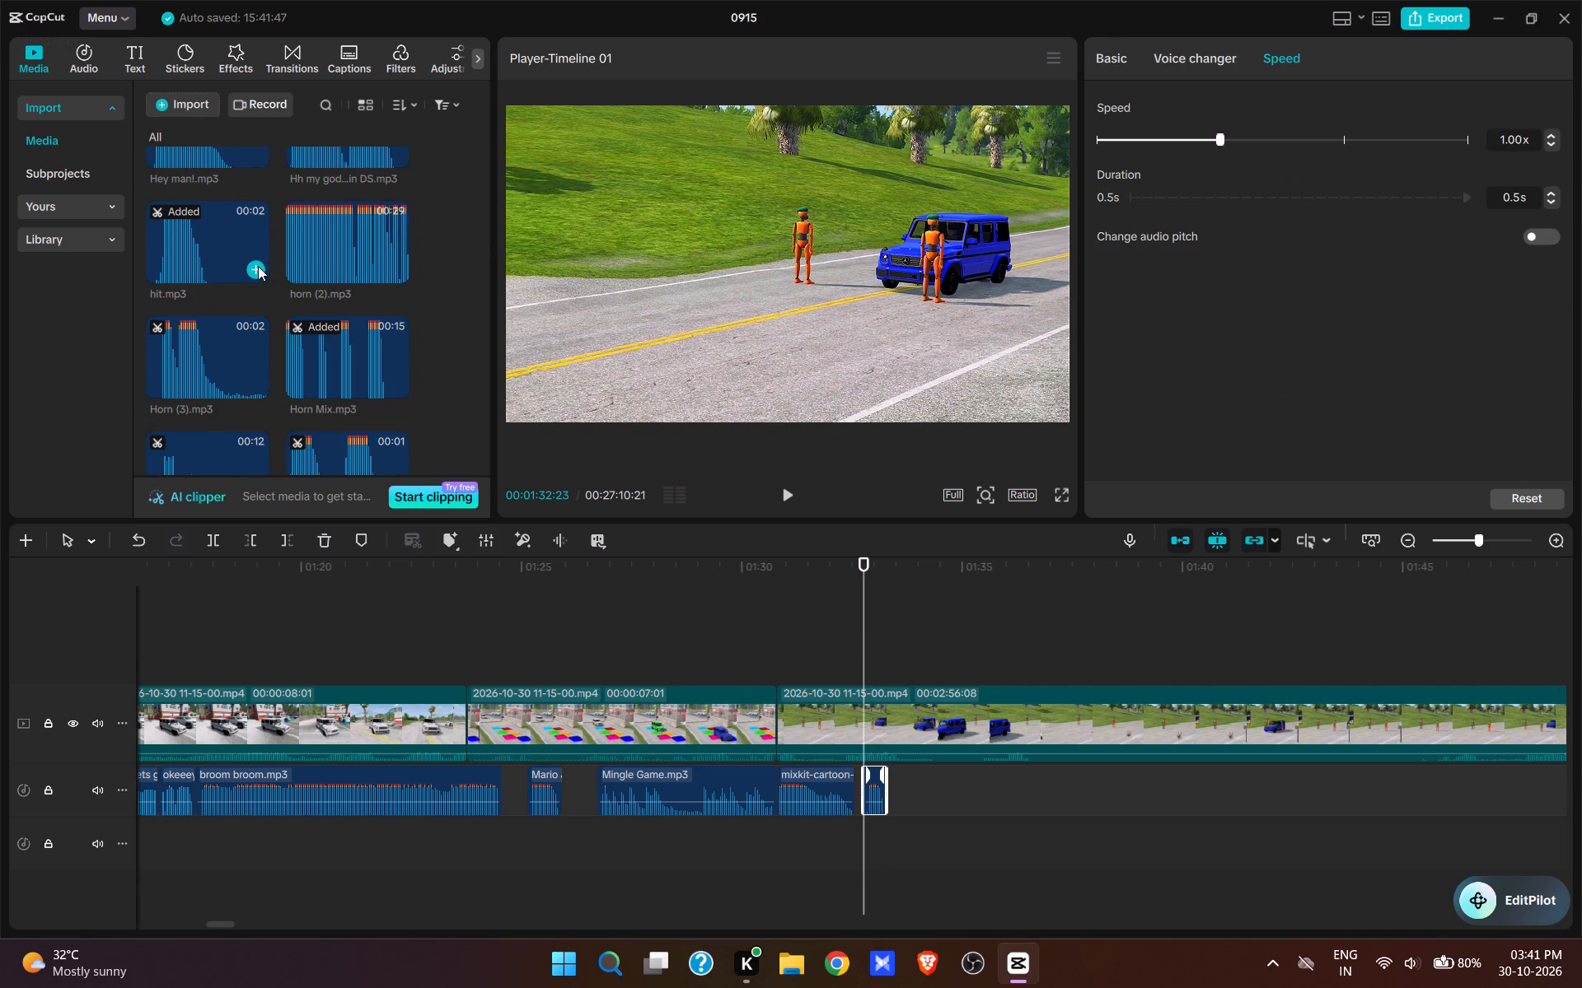
pyautogui.press('space')
pyautogui.press('space')
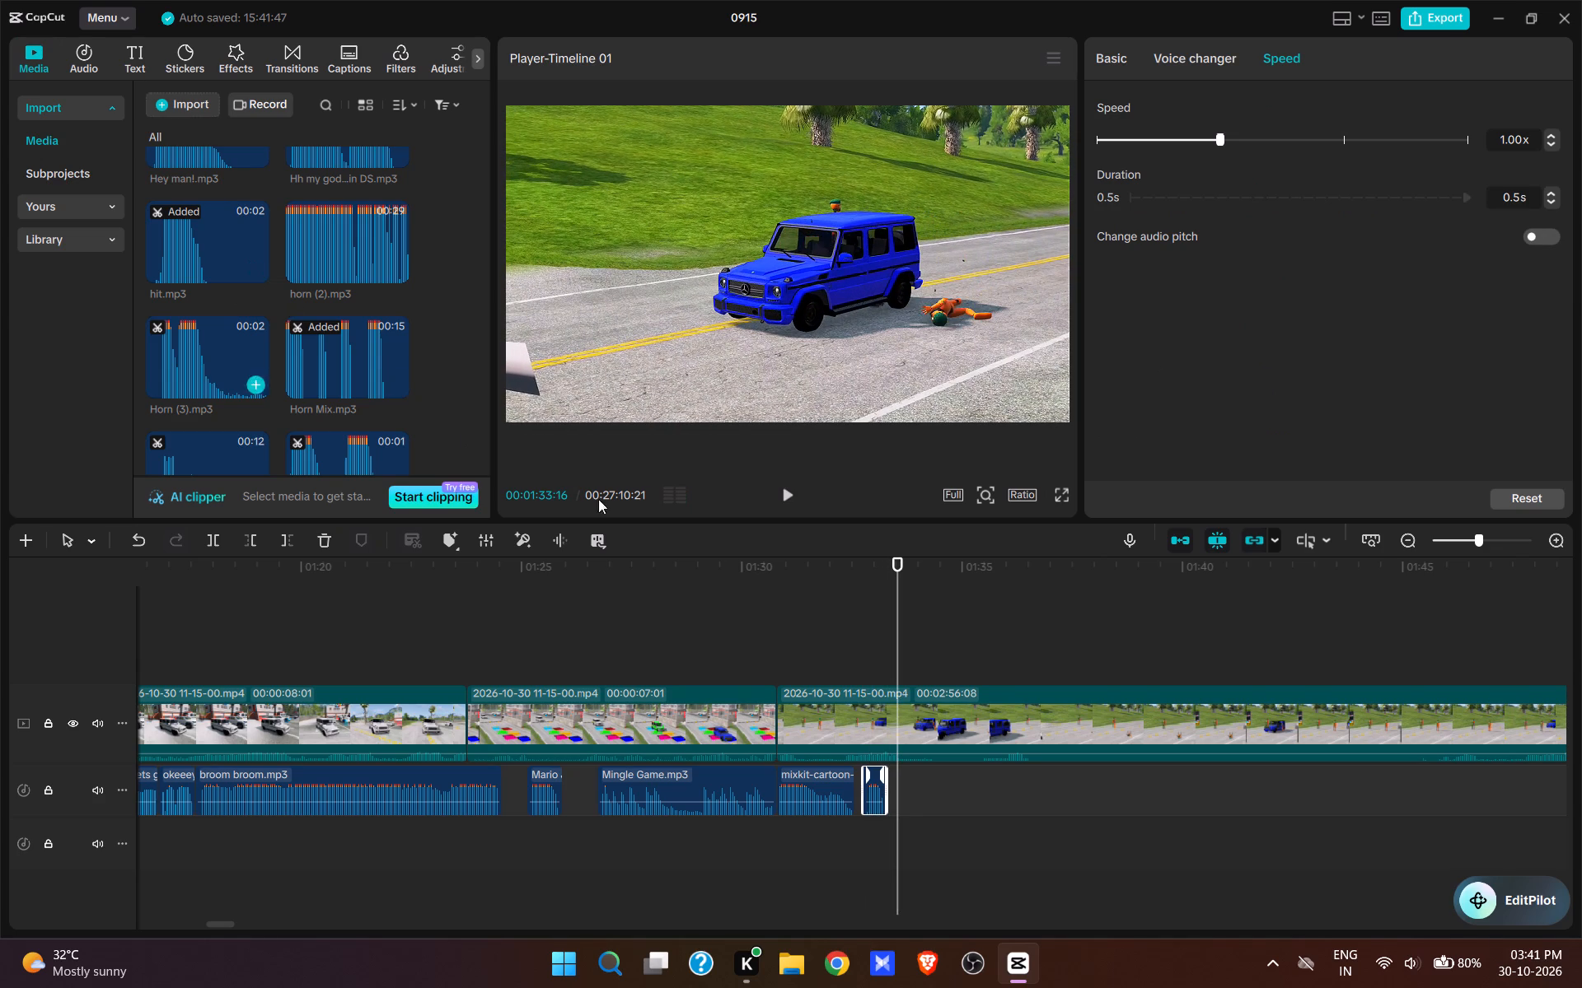
# Move to 00:01:33:08 and audition Laugh Fun...rtoon.mp3, SAD.mp3 and laugh3.mp3 for the moment after the hit.
pyautogui.click(888, 658)
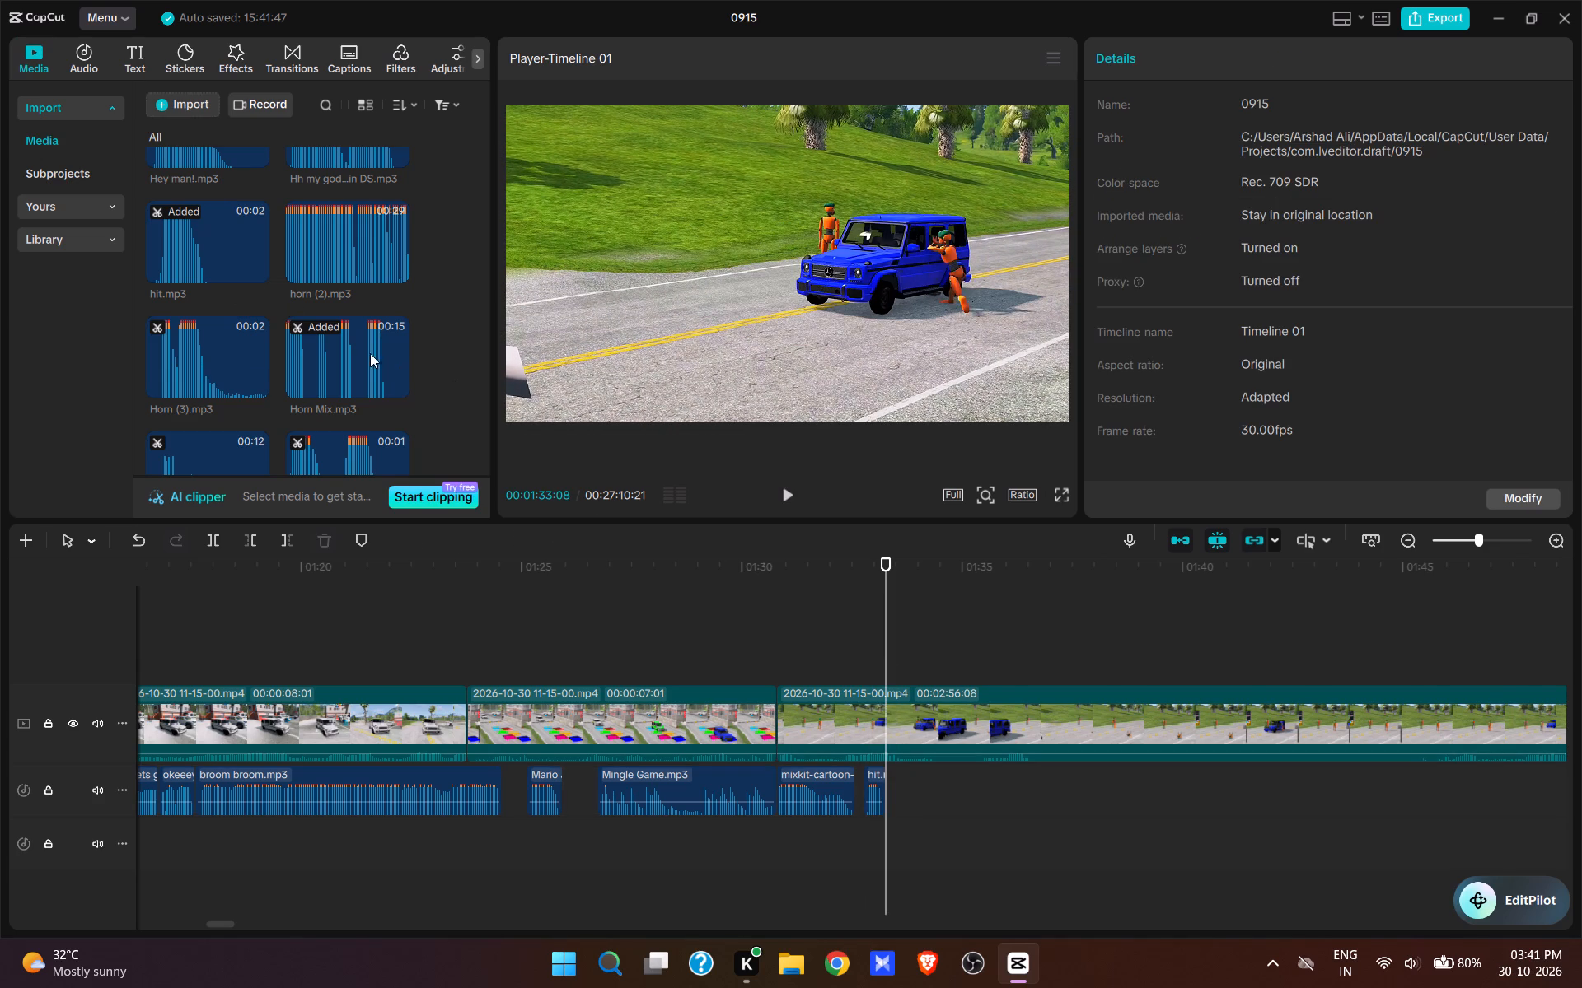
pyautogui.scroll(12, 318, 347)
pyautogui.scroll(-3, 317, 347)
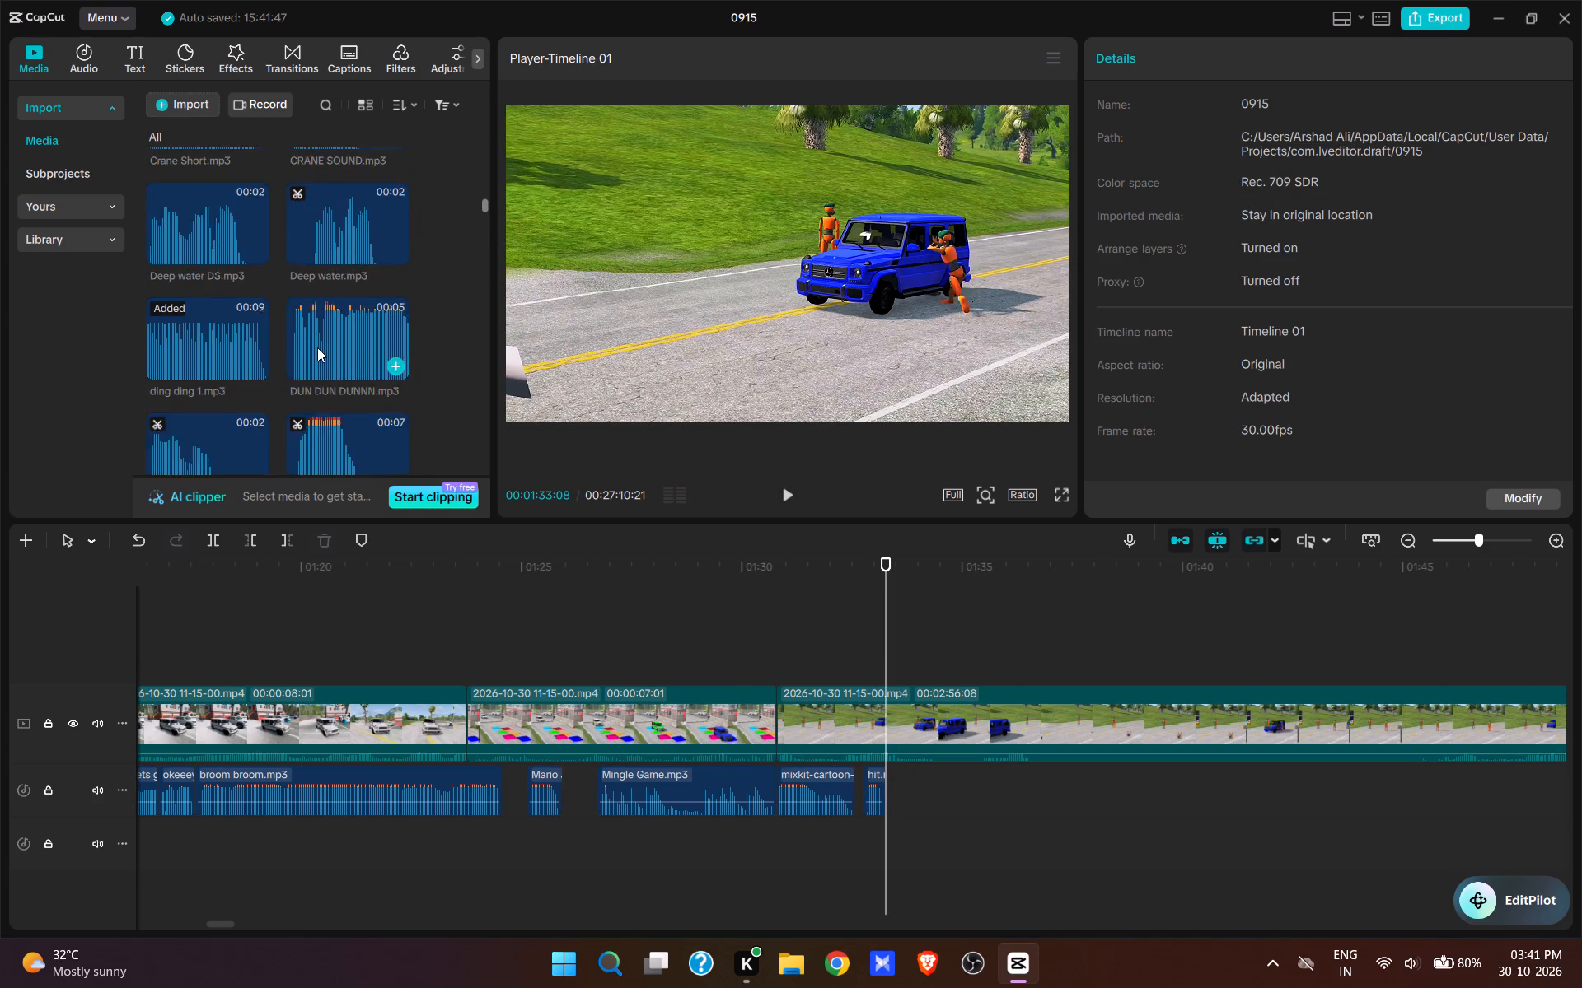
pyautogui.scroll(-6, 317, 347)
pyautogui.scroll(-7, 300, 275)
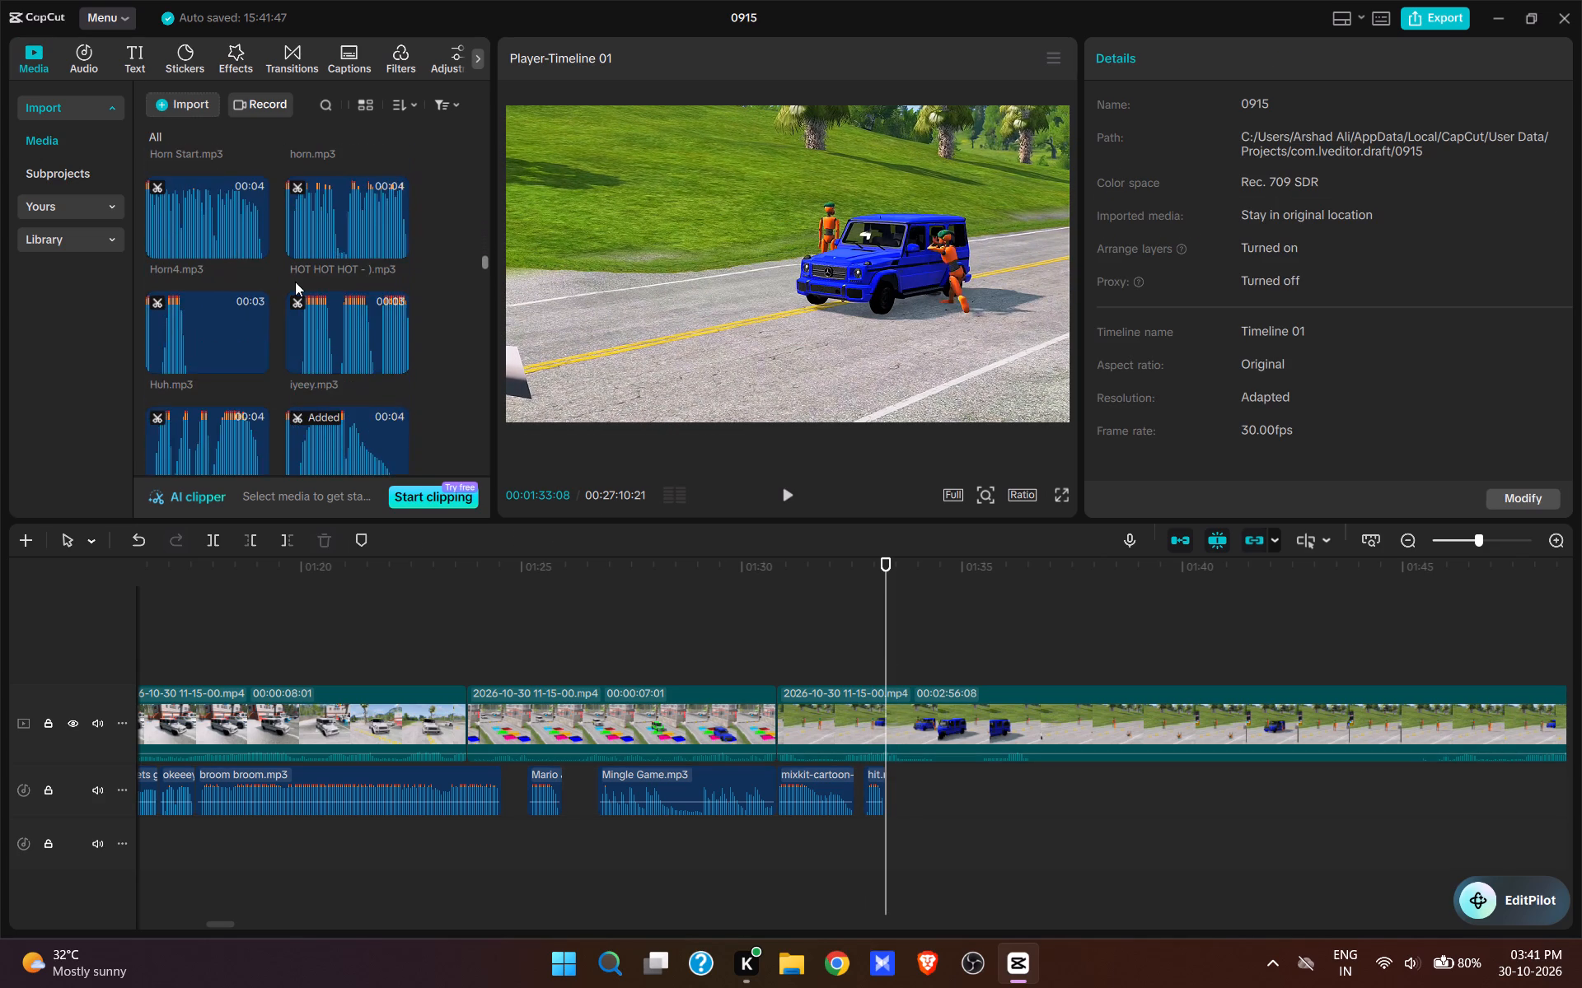
pyautogui.scroll(-3, 295, 279)
pyautogui.click(188, 294)
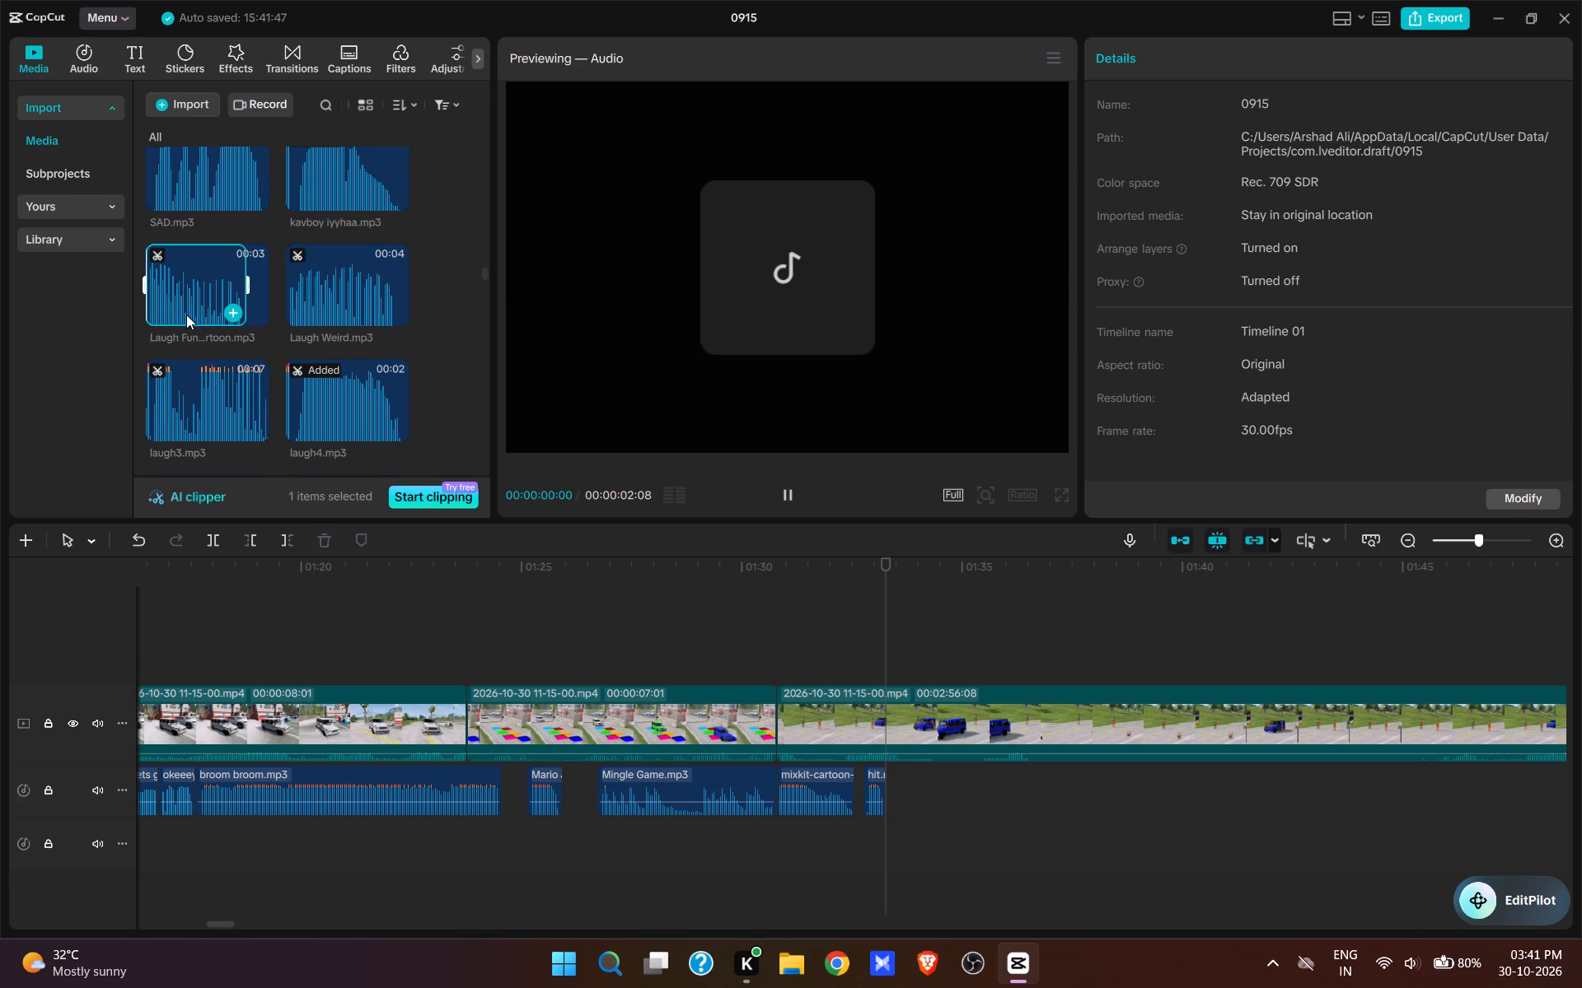
pyautogui.scroll(1, 186, 314)
pyautogui.click(188, 282)
pyautogui.scroll(-1, 195, 286)
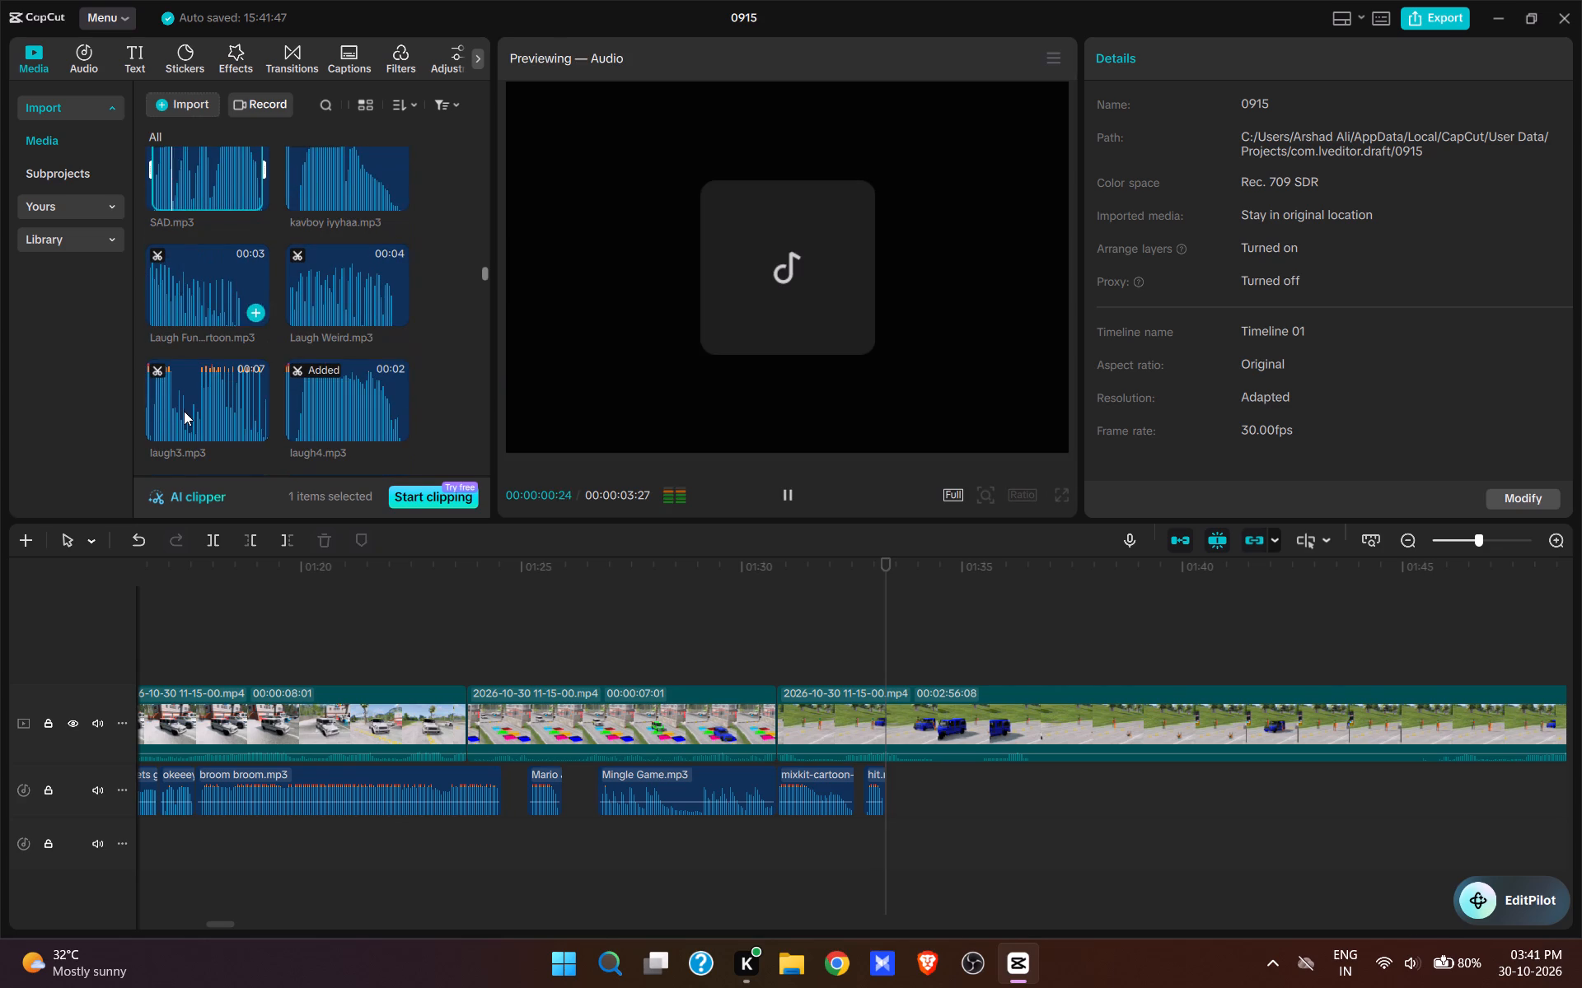
pyautogui.click(184, 407)
pyautogui.scroll(1, 222, 398)
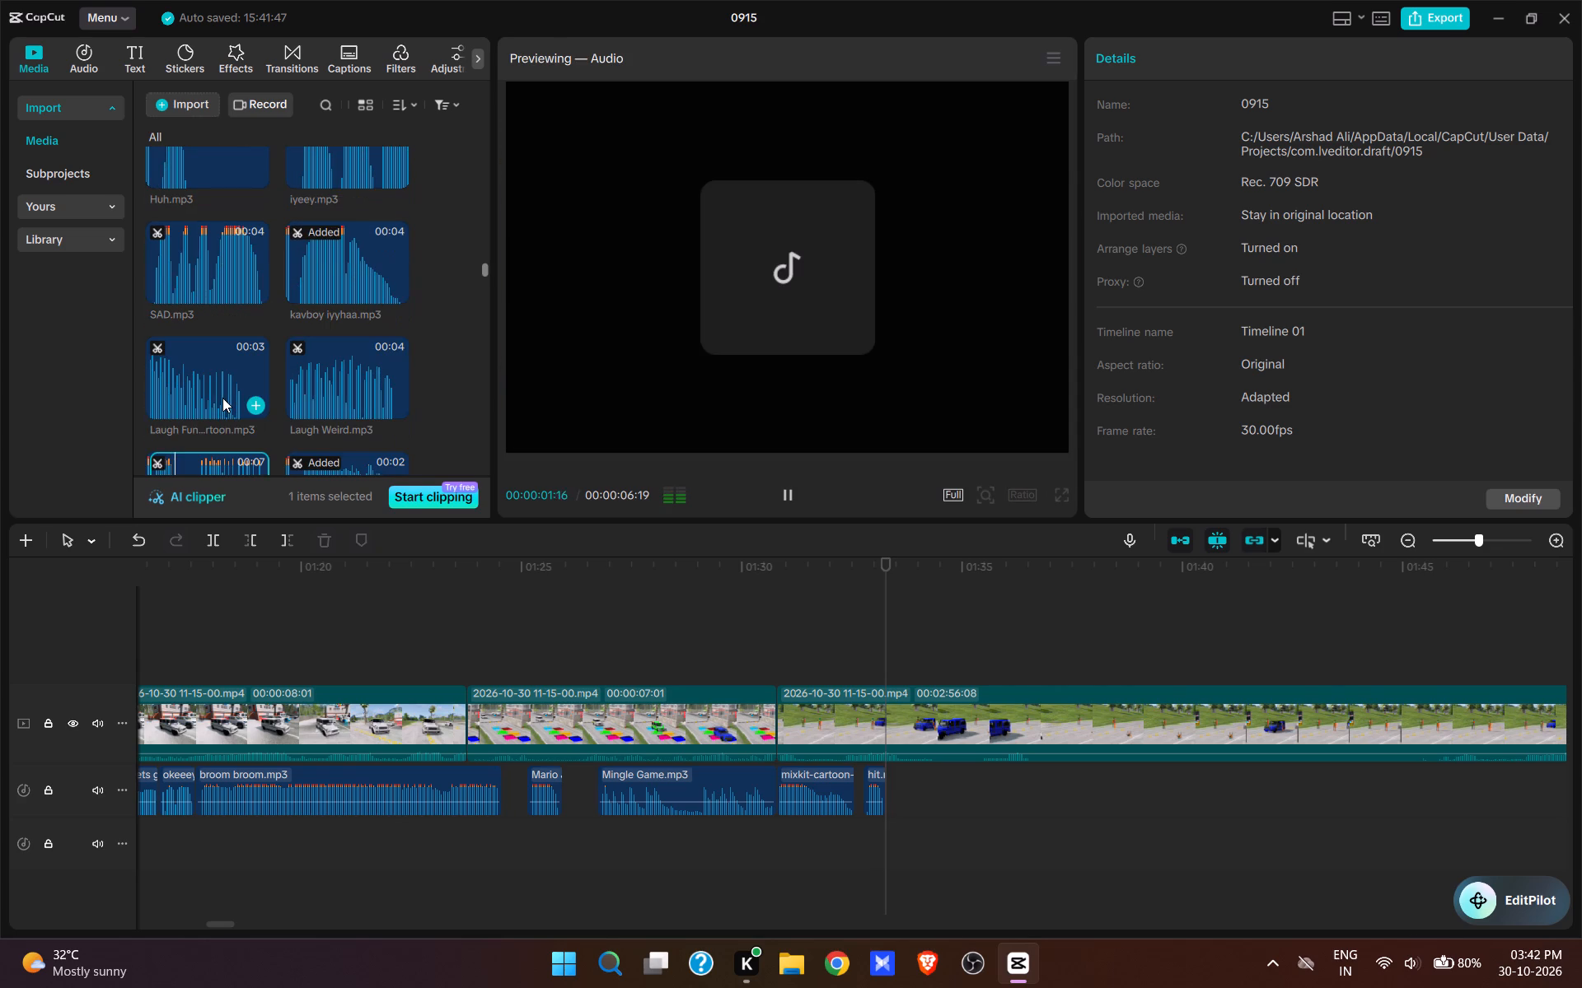
pyautogui.click(224, 384)
pyautogui.scroll(-1, 203, 374)
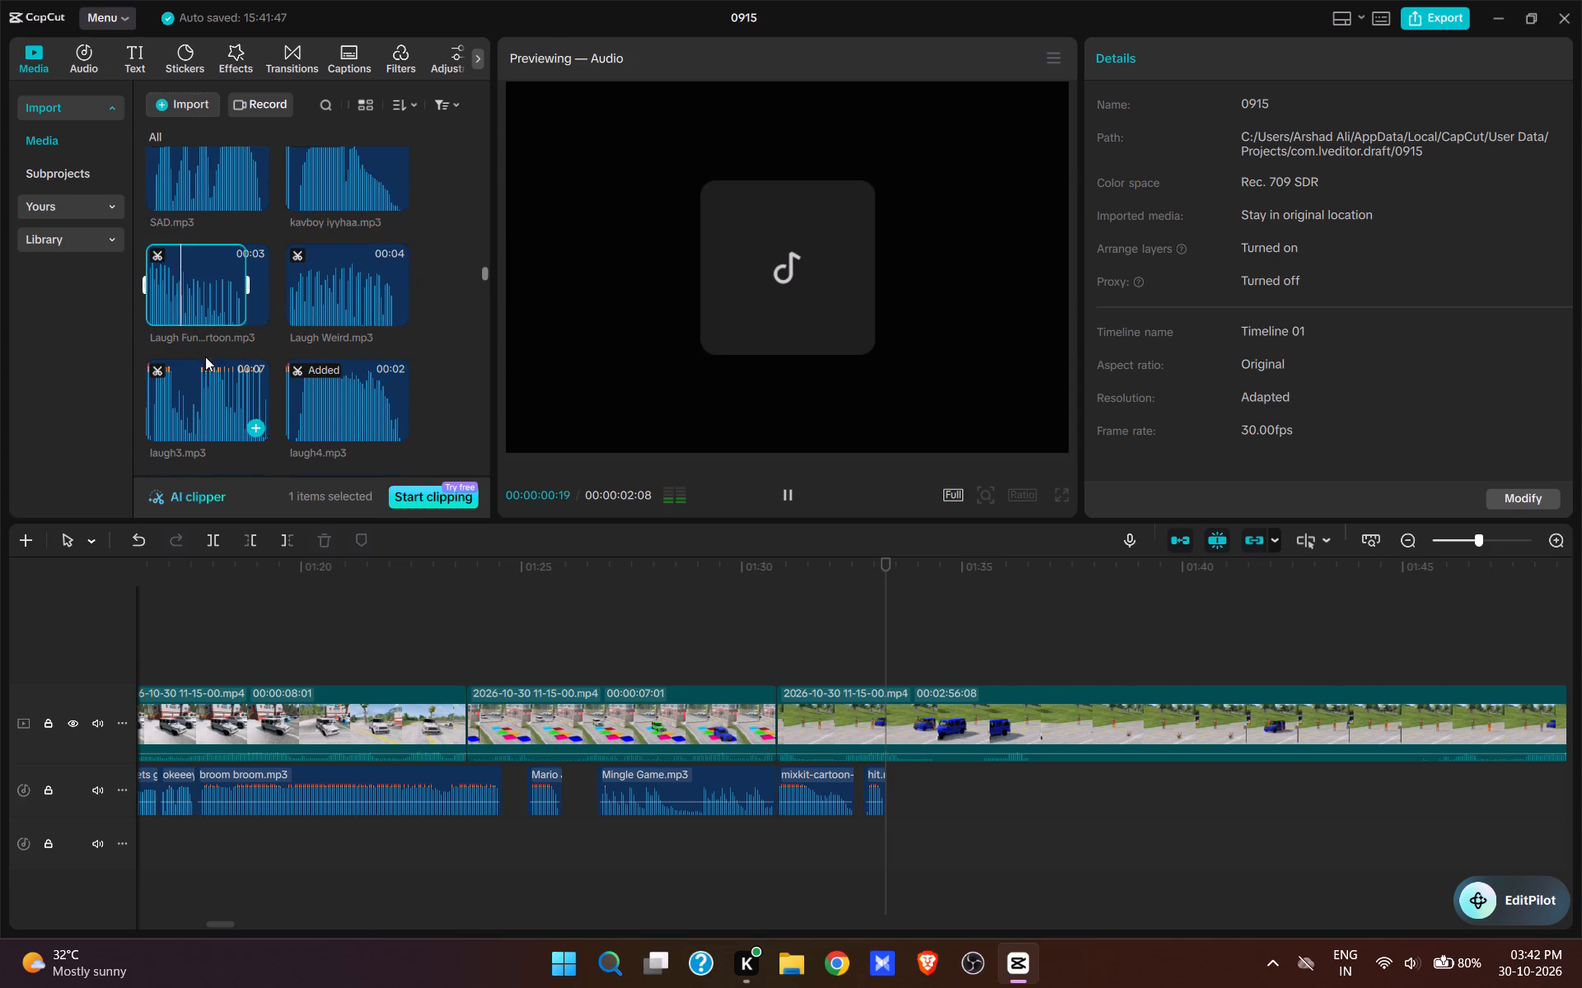
pyautogui.click(202, 395)
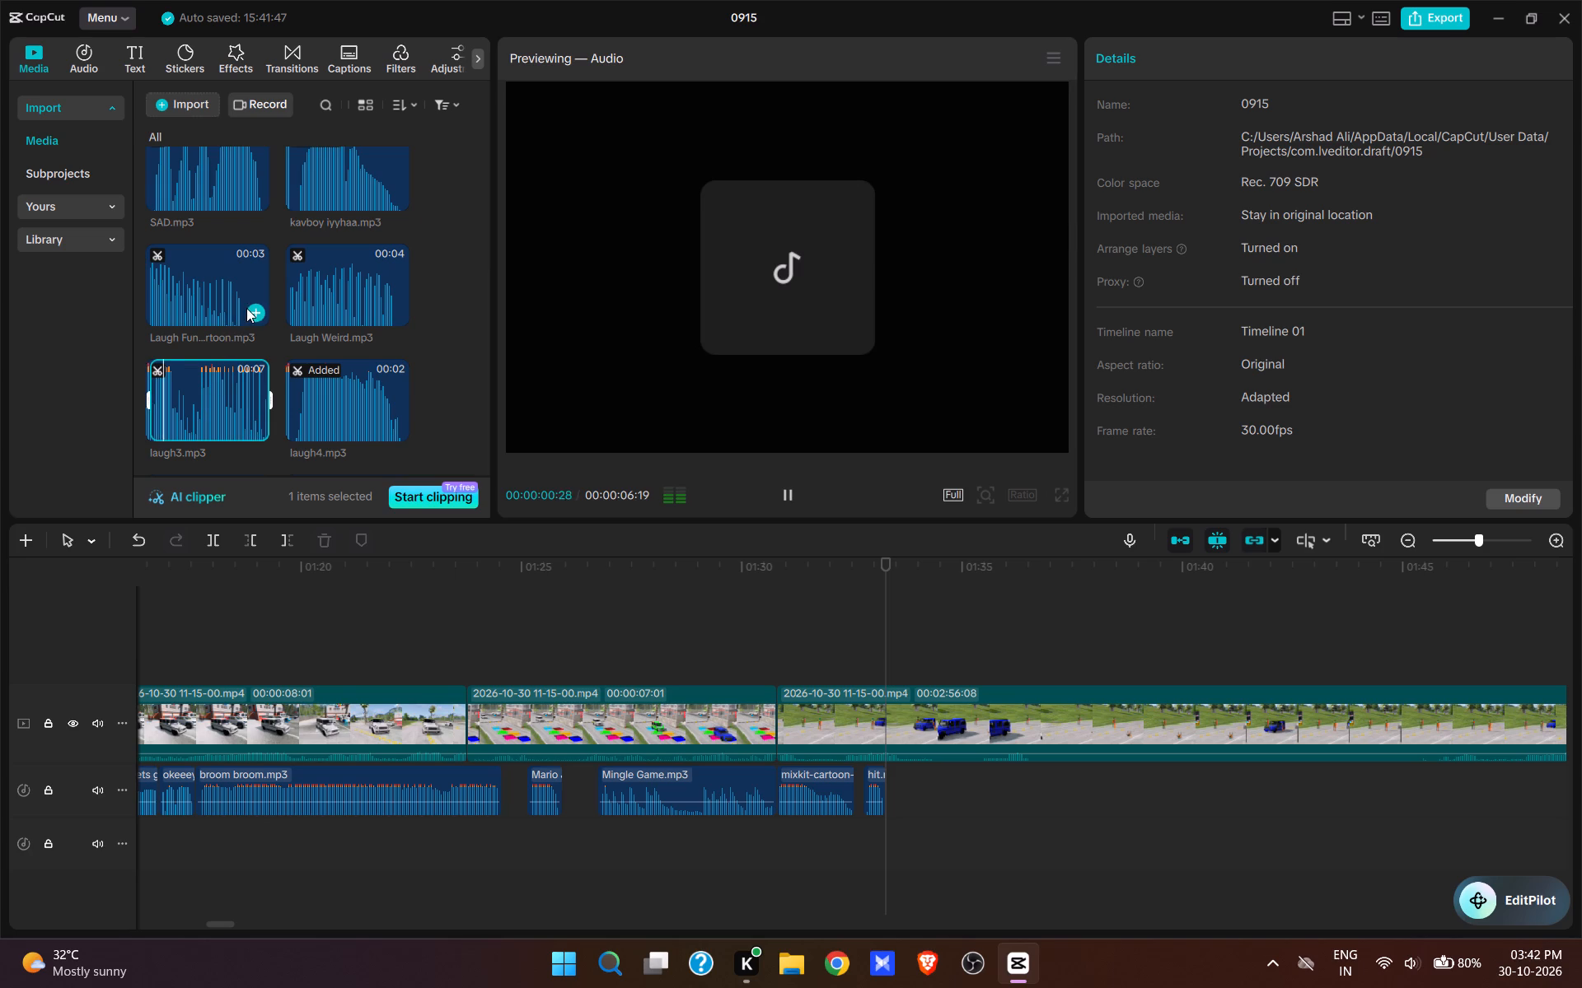
# Add Laugh Fun...rtoon.mp3 at 00:01:33:08 and play it back over the SUV driving away from the fallen dummy.
pyautogui.click(251, 313)
pyautogui.press('space')
pyautogui.click(784, 491)
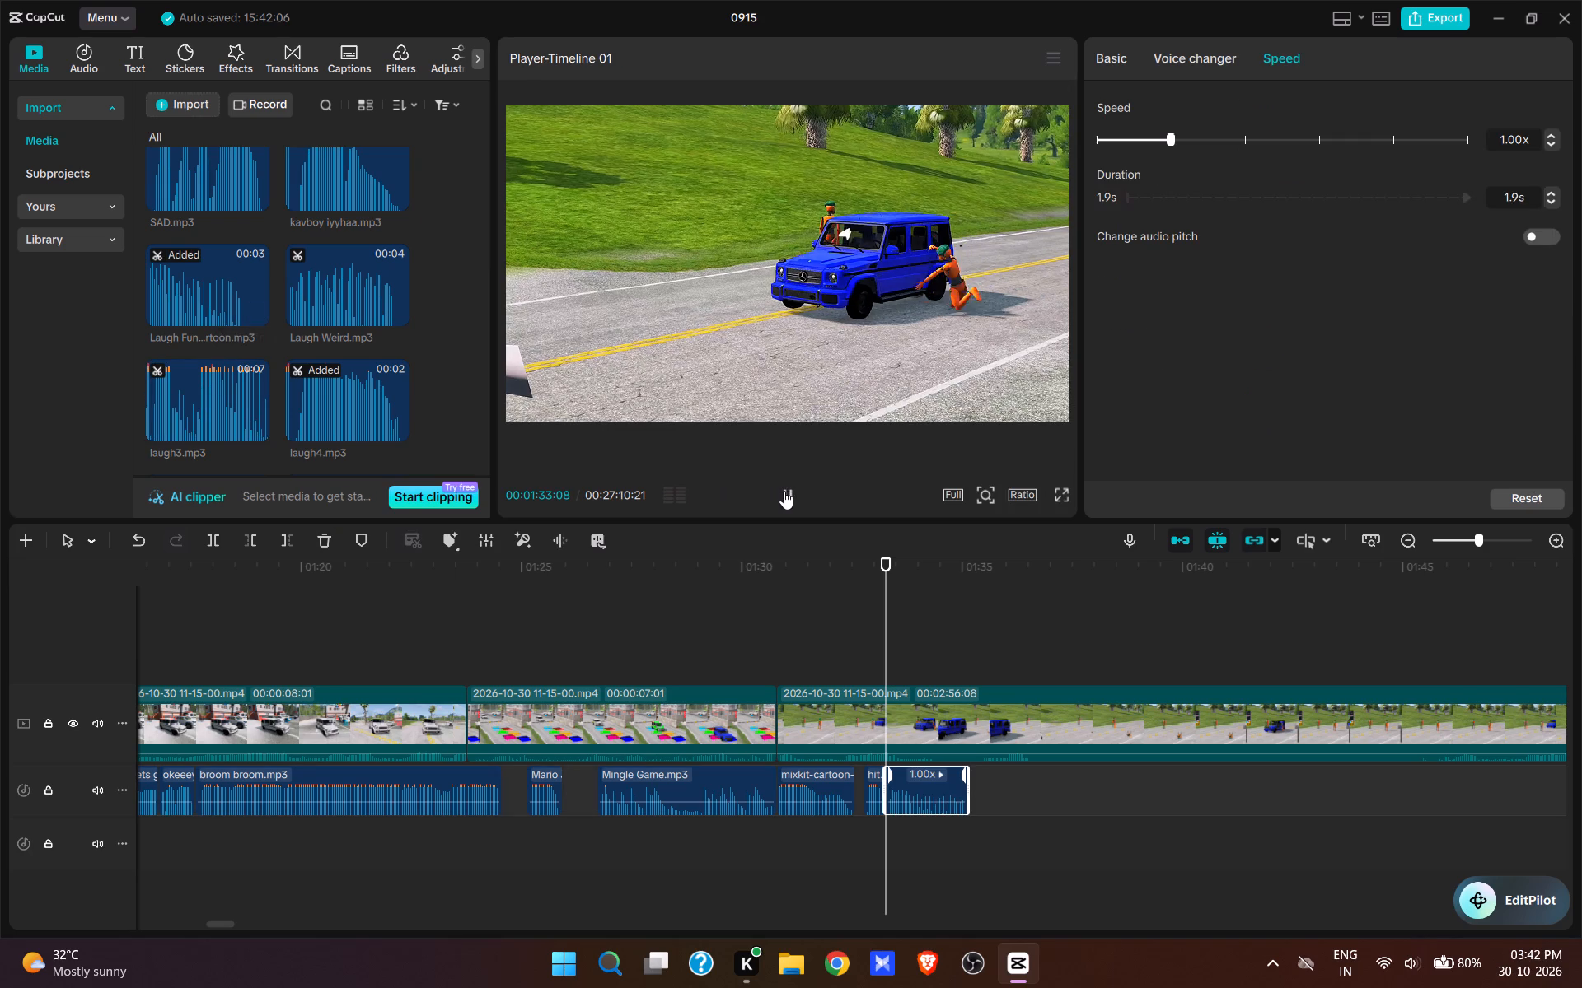
pyautogui.press('space')
pyautogui.press('space')
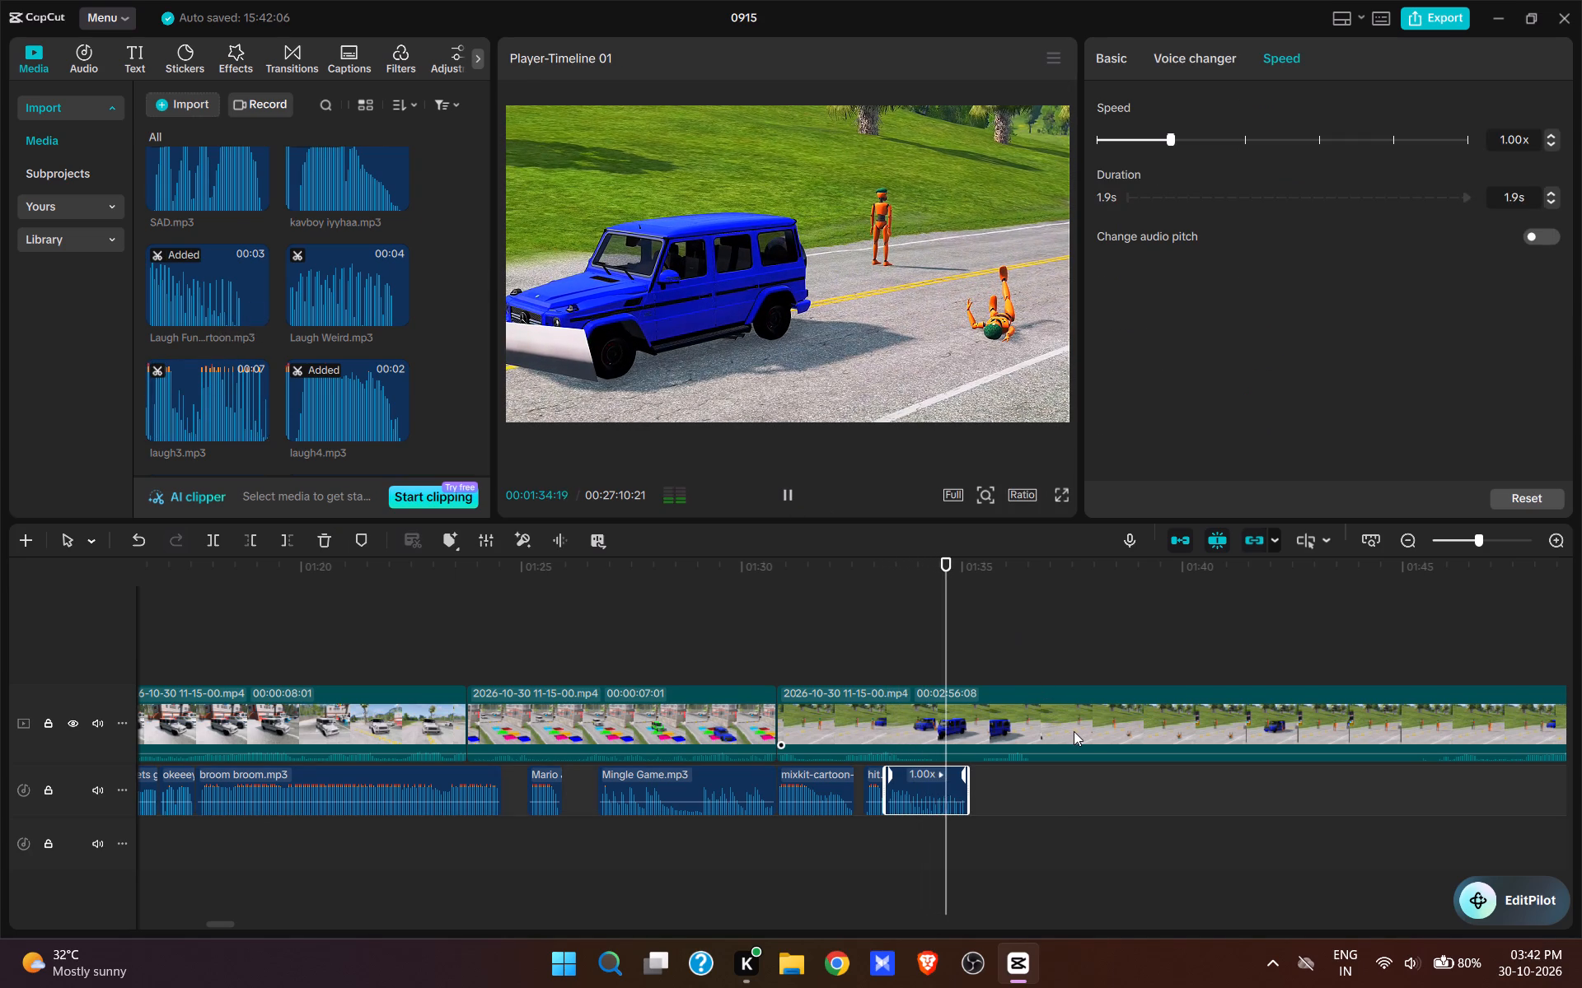
pyautogui.press('space')
pyautogui.press('space')
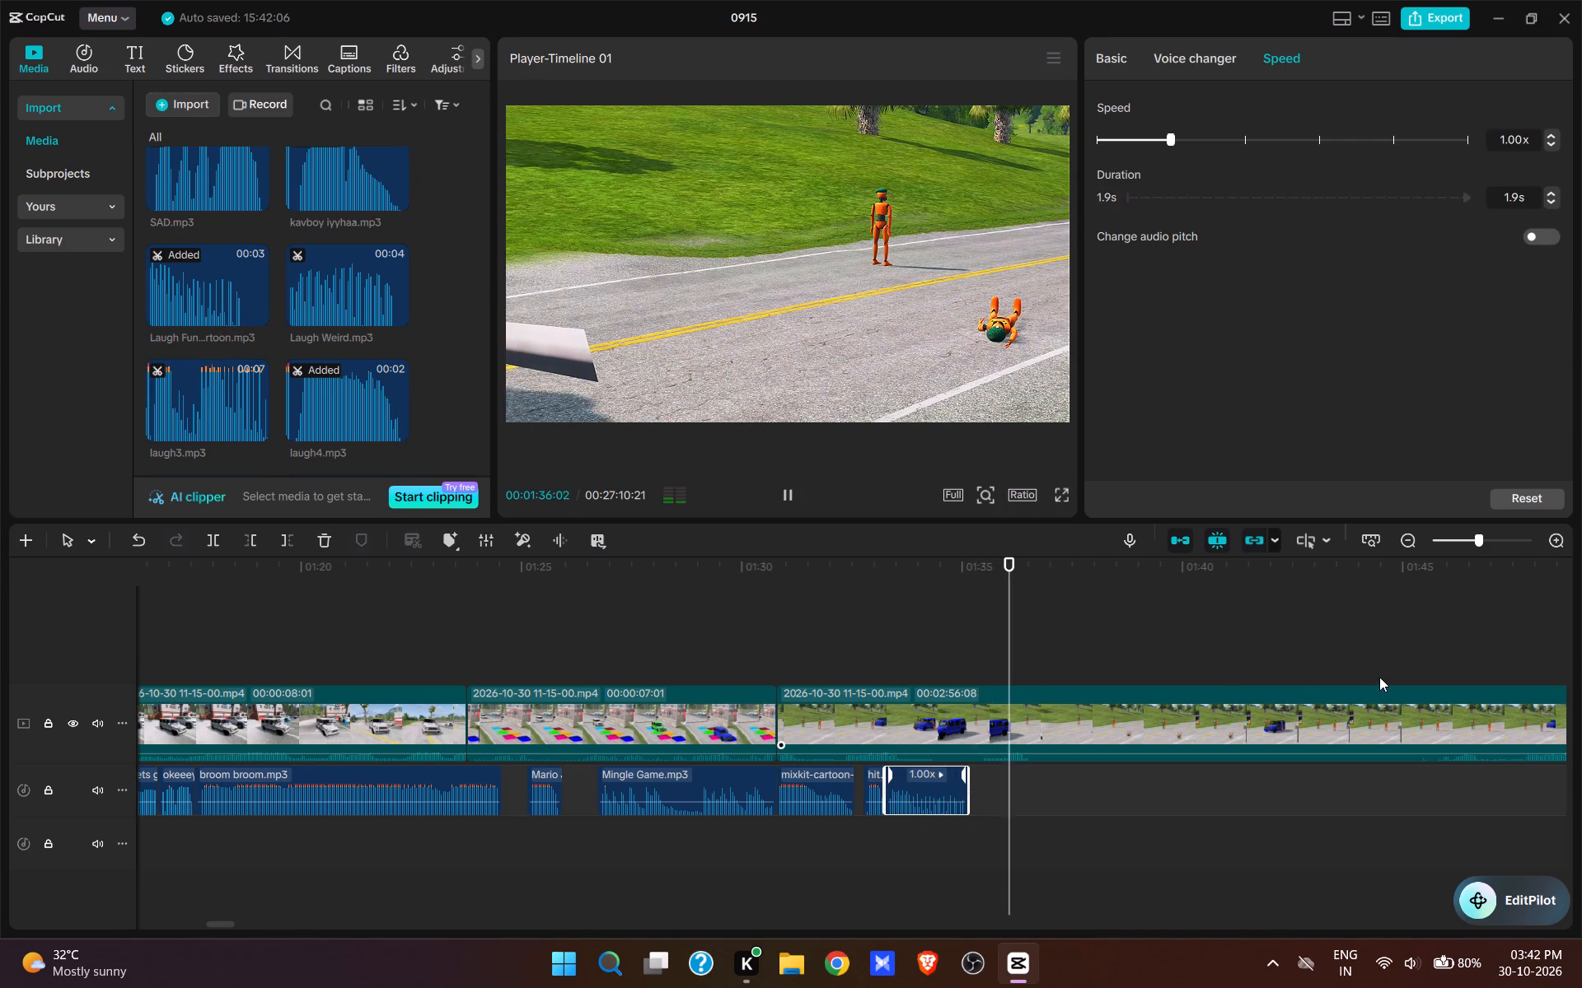
# Review the footage after the hit and split the video at 00:01:34:04, as the SUV passes the fallen dummy.
pyautogui.click(1402, 655)
pyautogui.press('space')
pyautogui.press('space')
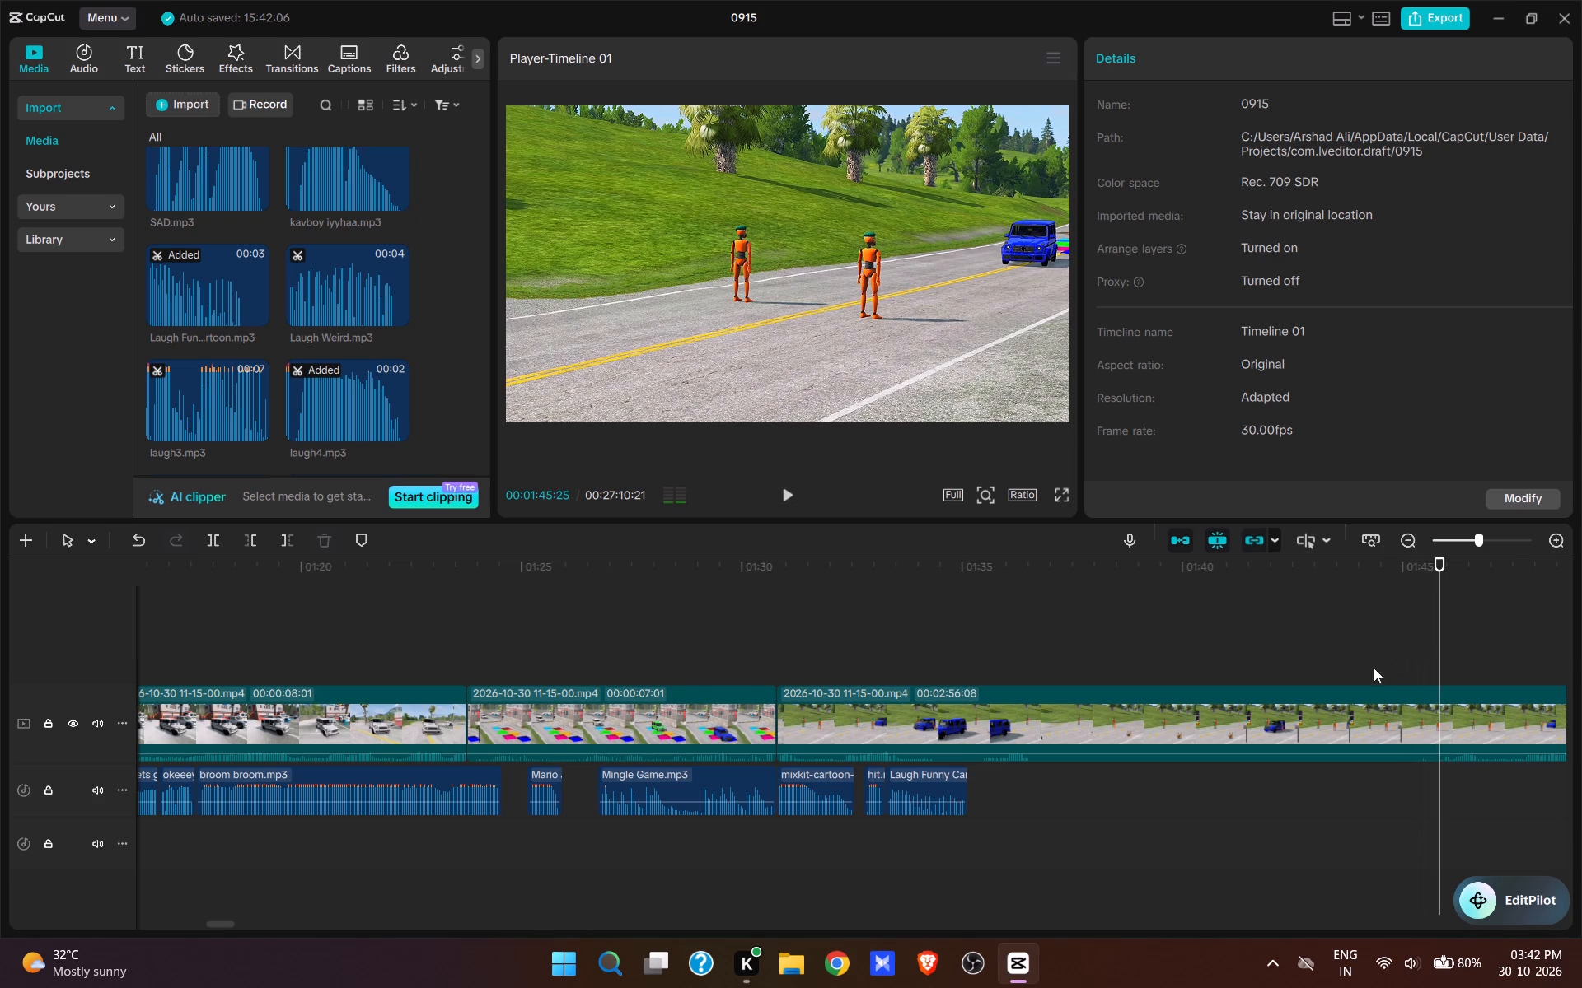
pyautogui.click(917, 655)
pyautogui.press('space')
pyautogui.press('space')
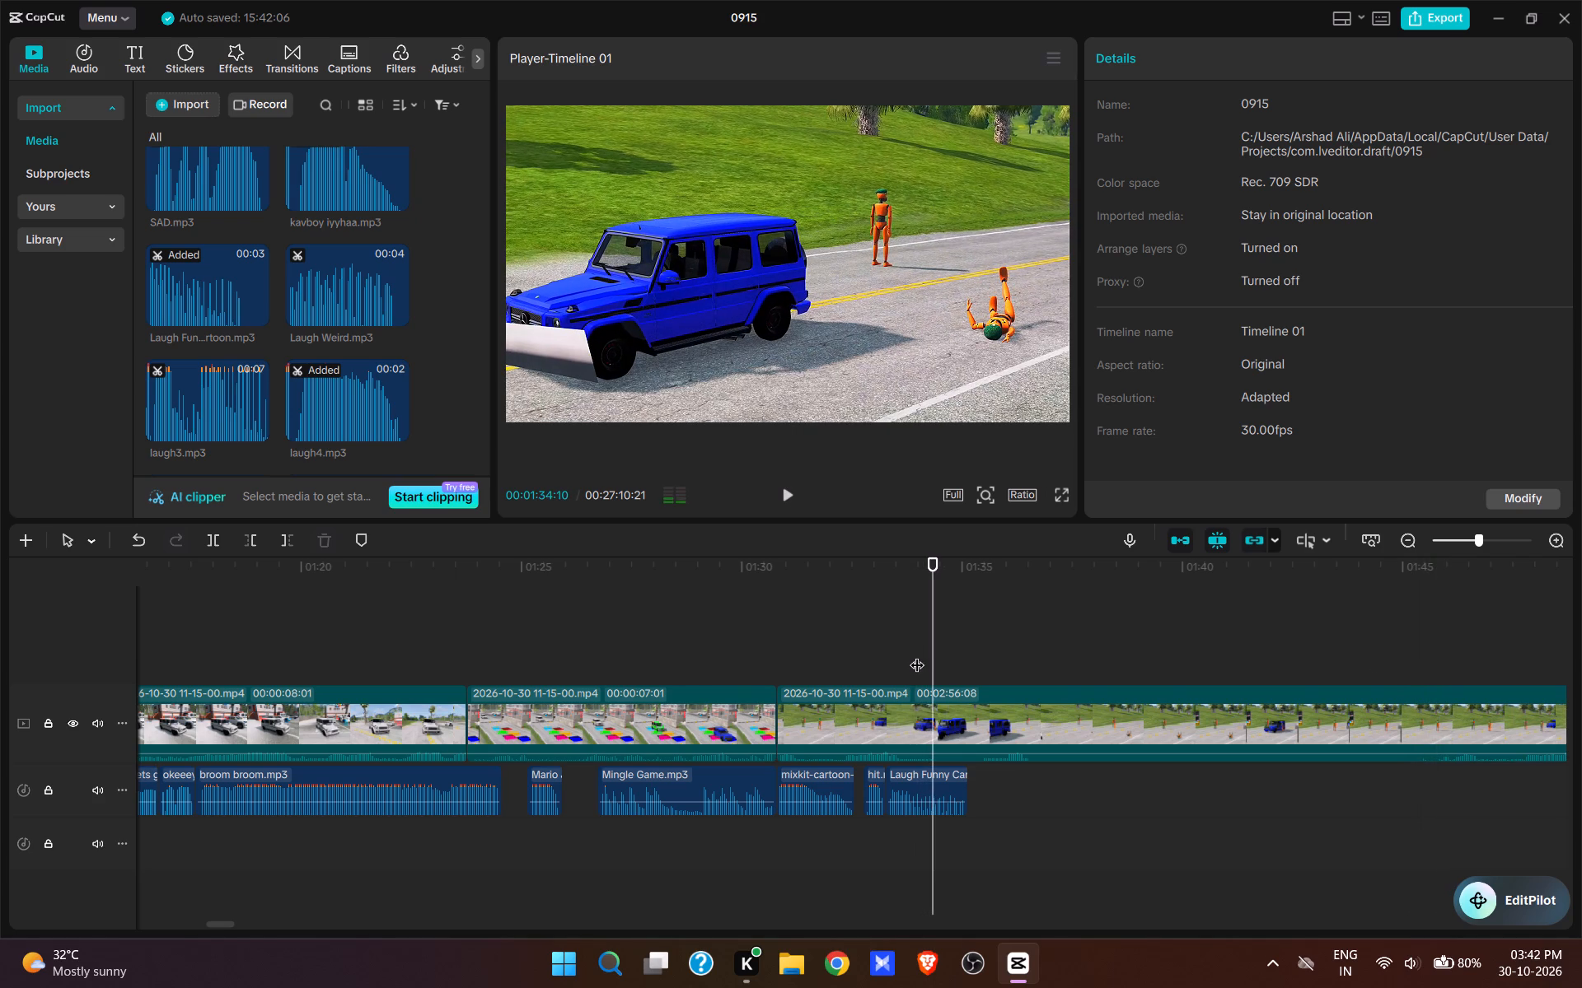
pyautogui.click(884, 666)
pyautogui.press('space')
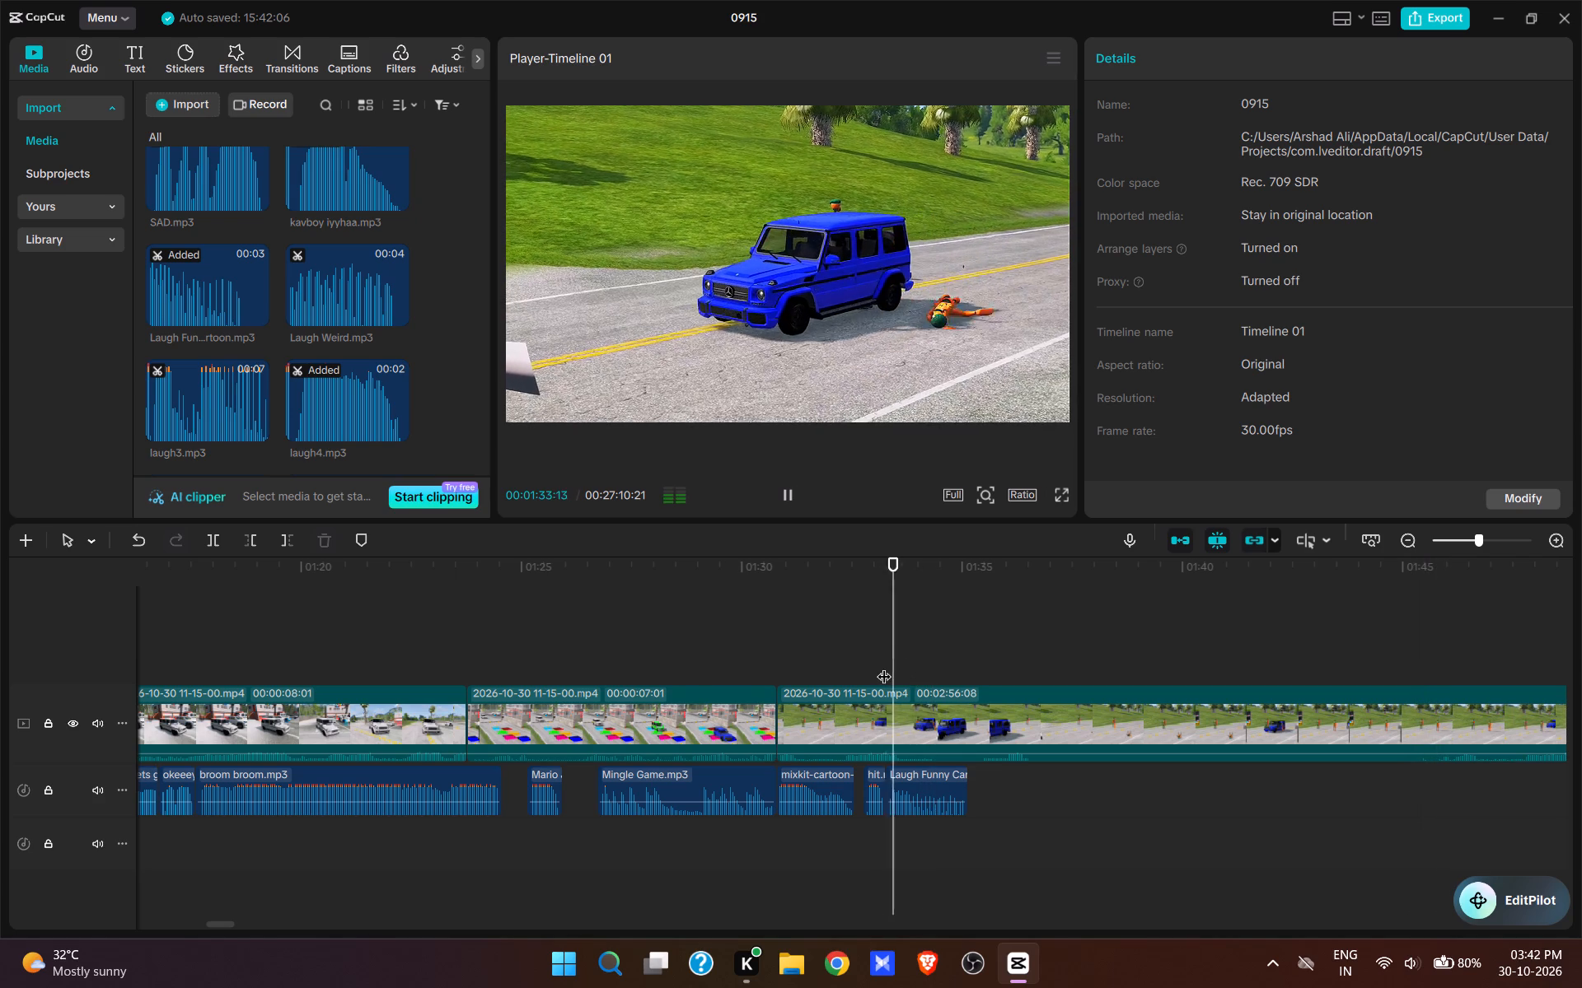
pyautogui.press('space')
pyautogui.click(921, 739)
pyautogui.press('w')
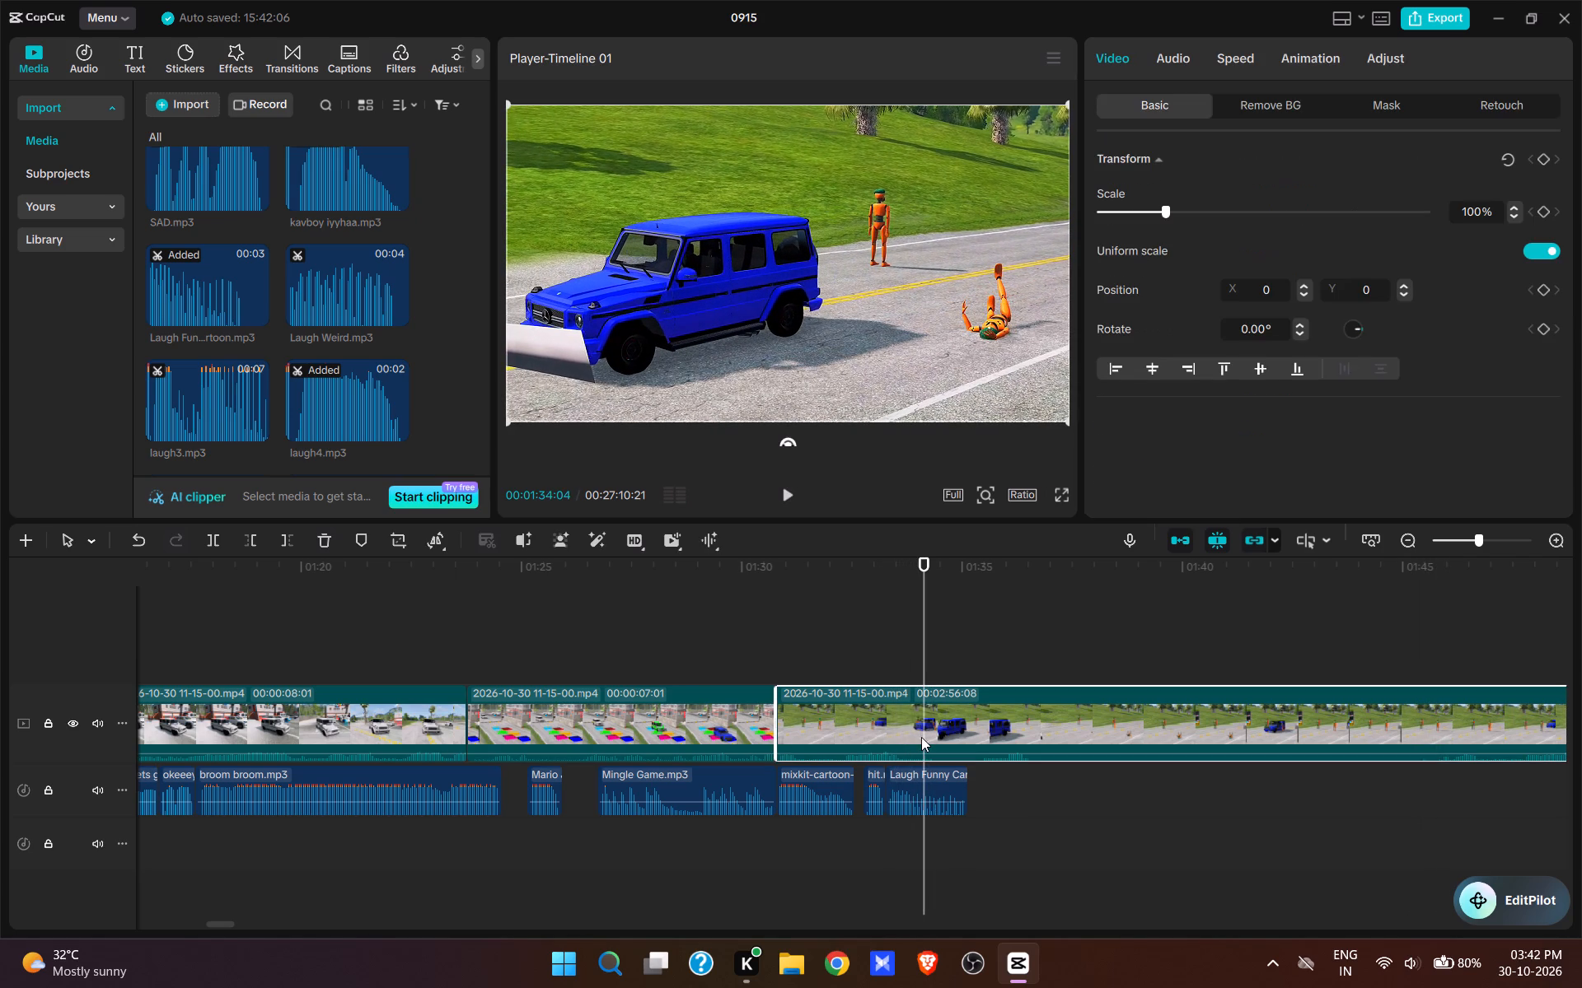
# Trim about 1.3 seconds off the beginning of the segment starting at 00:01:34:04.
pyautogui.press('space')
pyautogui.press('space')
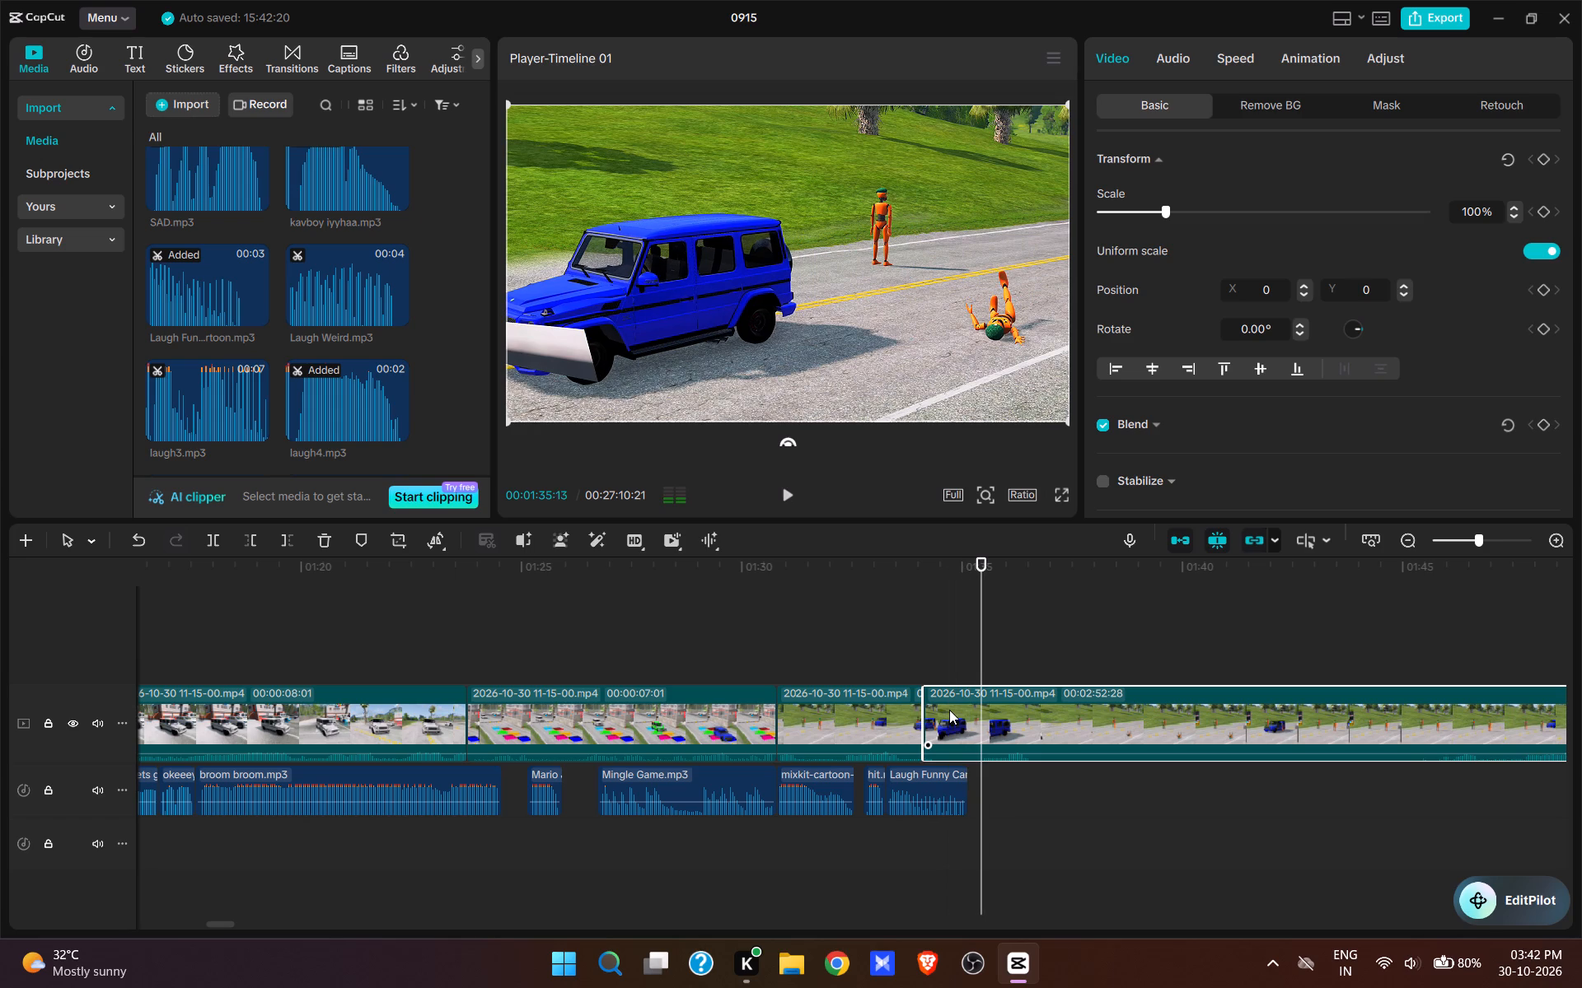
pyautogui.press('q')
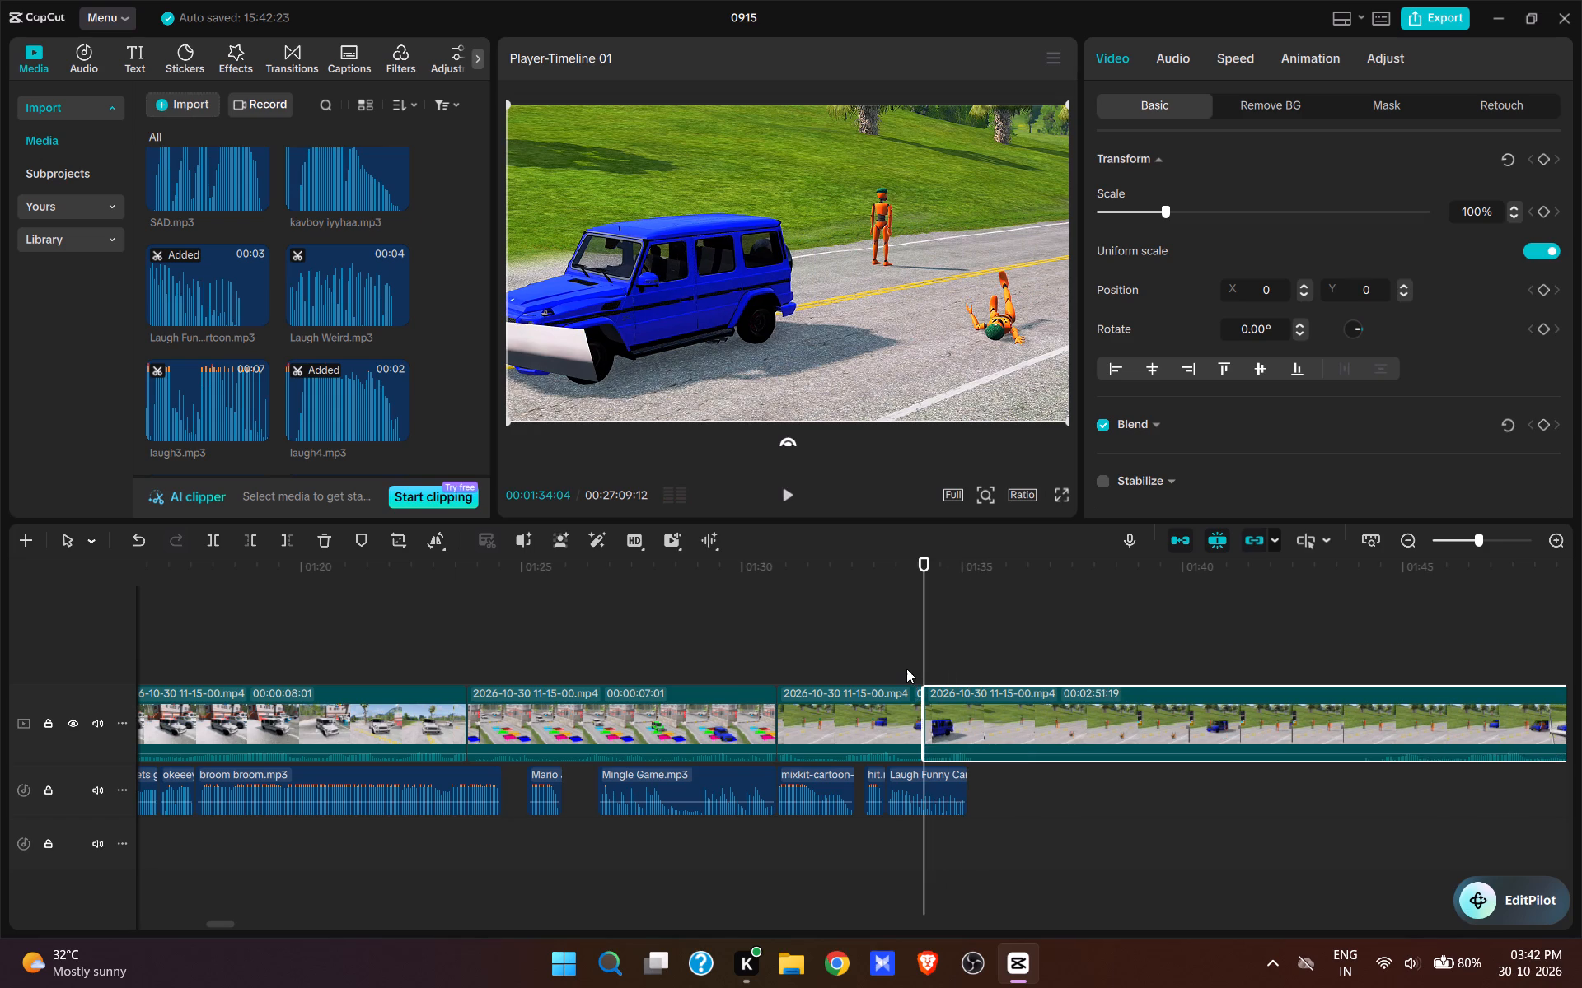
# Play back the dummy hit, laugh sound and new cut up to 00:01:35:11.
pyautogui.click(906, 669)
pyautogui.press('space')
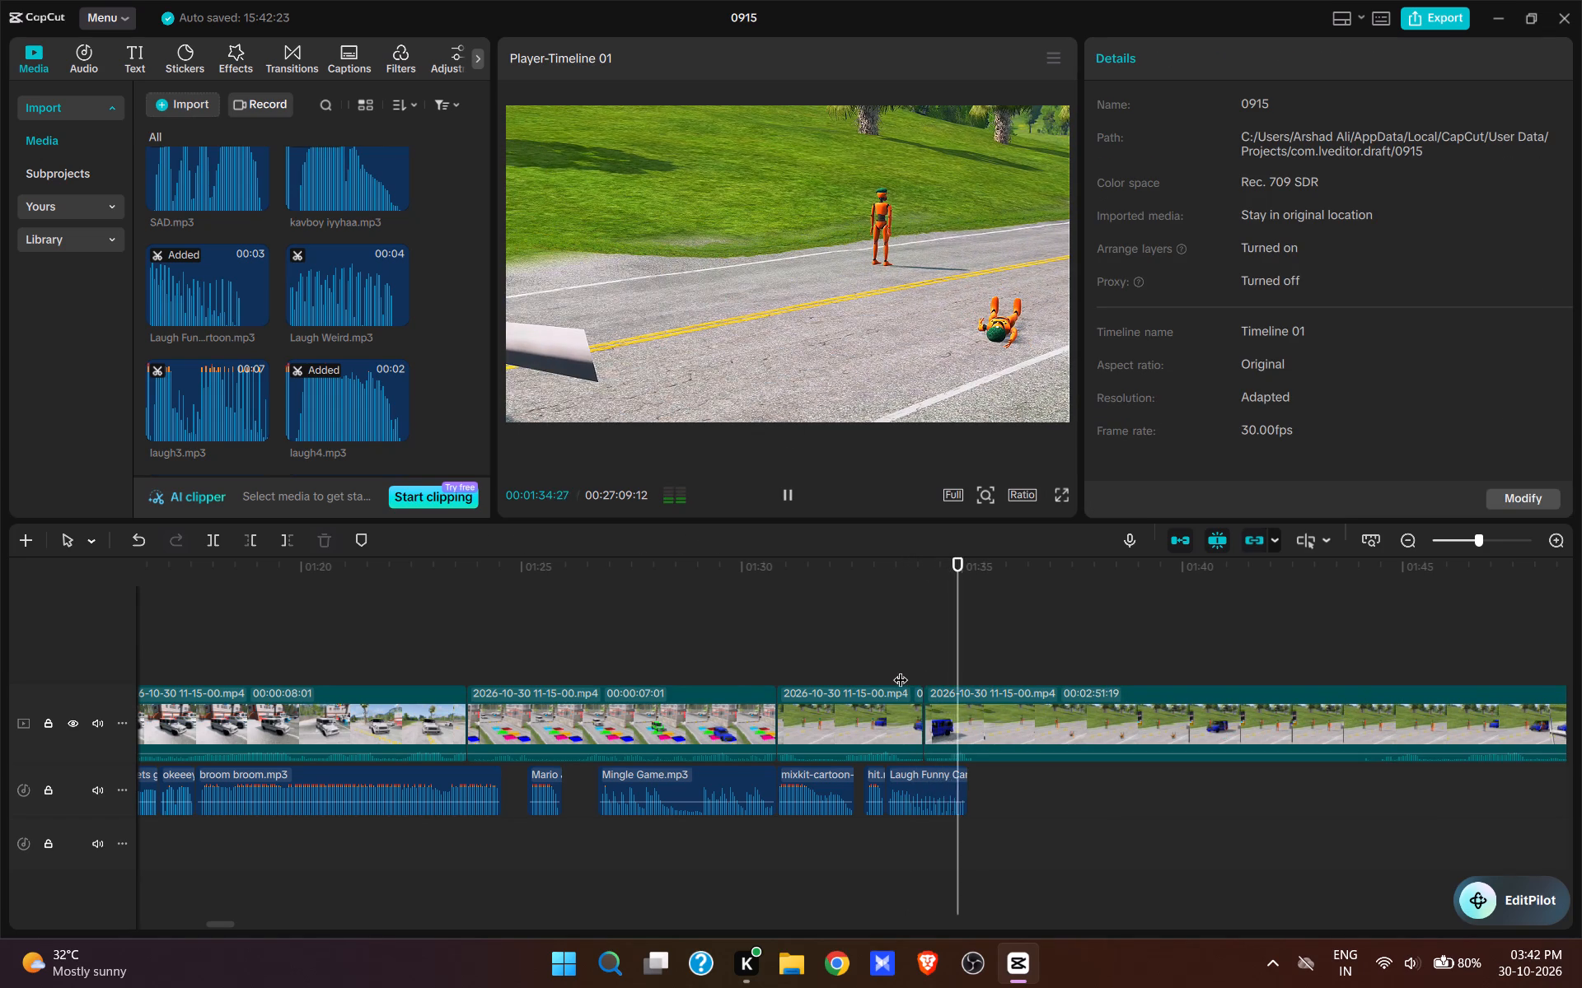
pyautogui.press('space')
pyautogui.click(859, 674)
pyautogui.press('space')
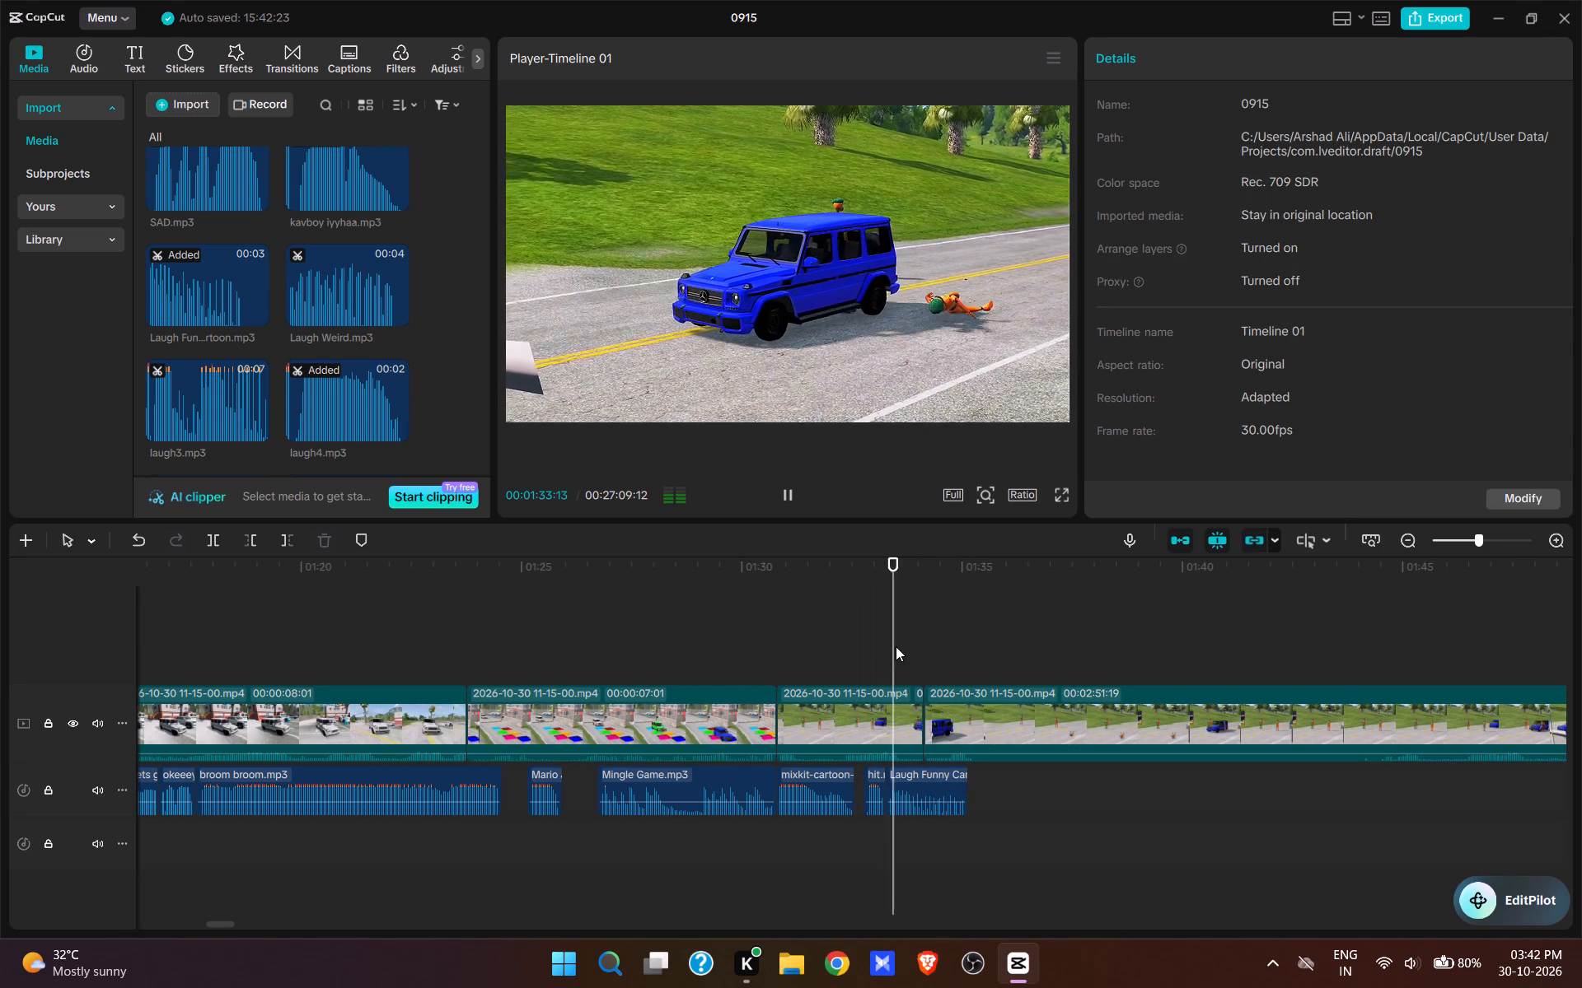
pyautogui.press('space')
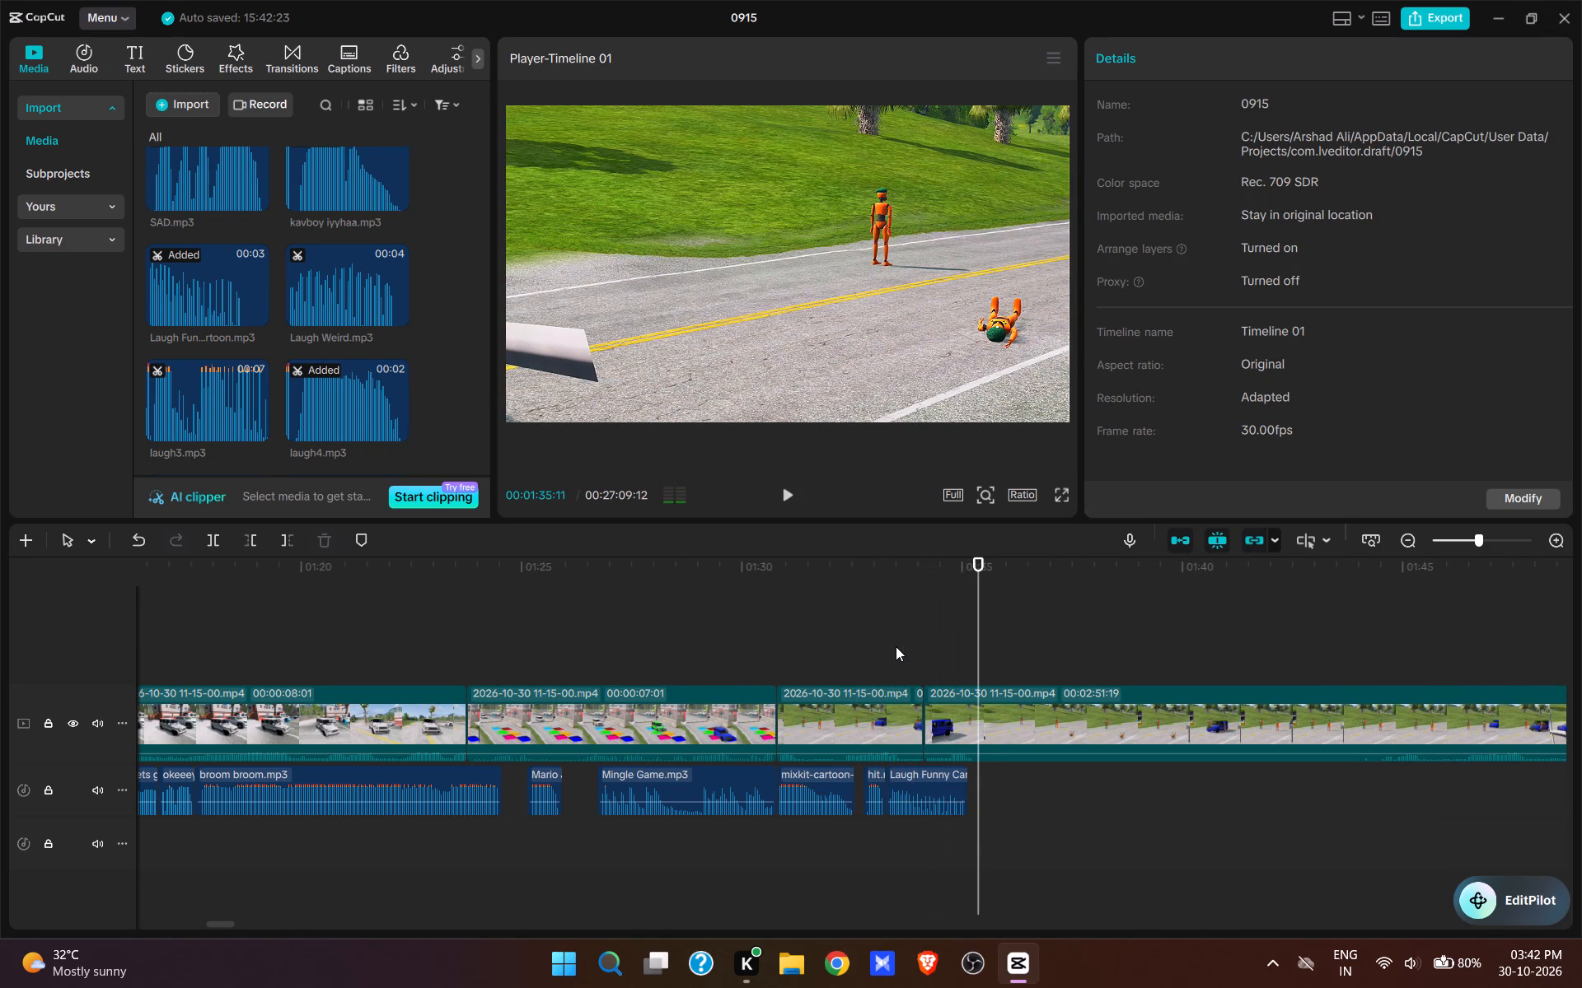
# Split the video at 00:01:35:11, after the SUV has driven away from the fallen dummy.
pyautogui.press('w')
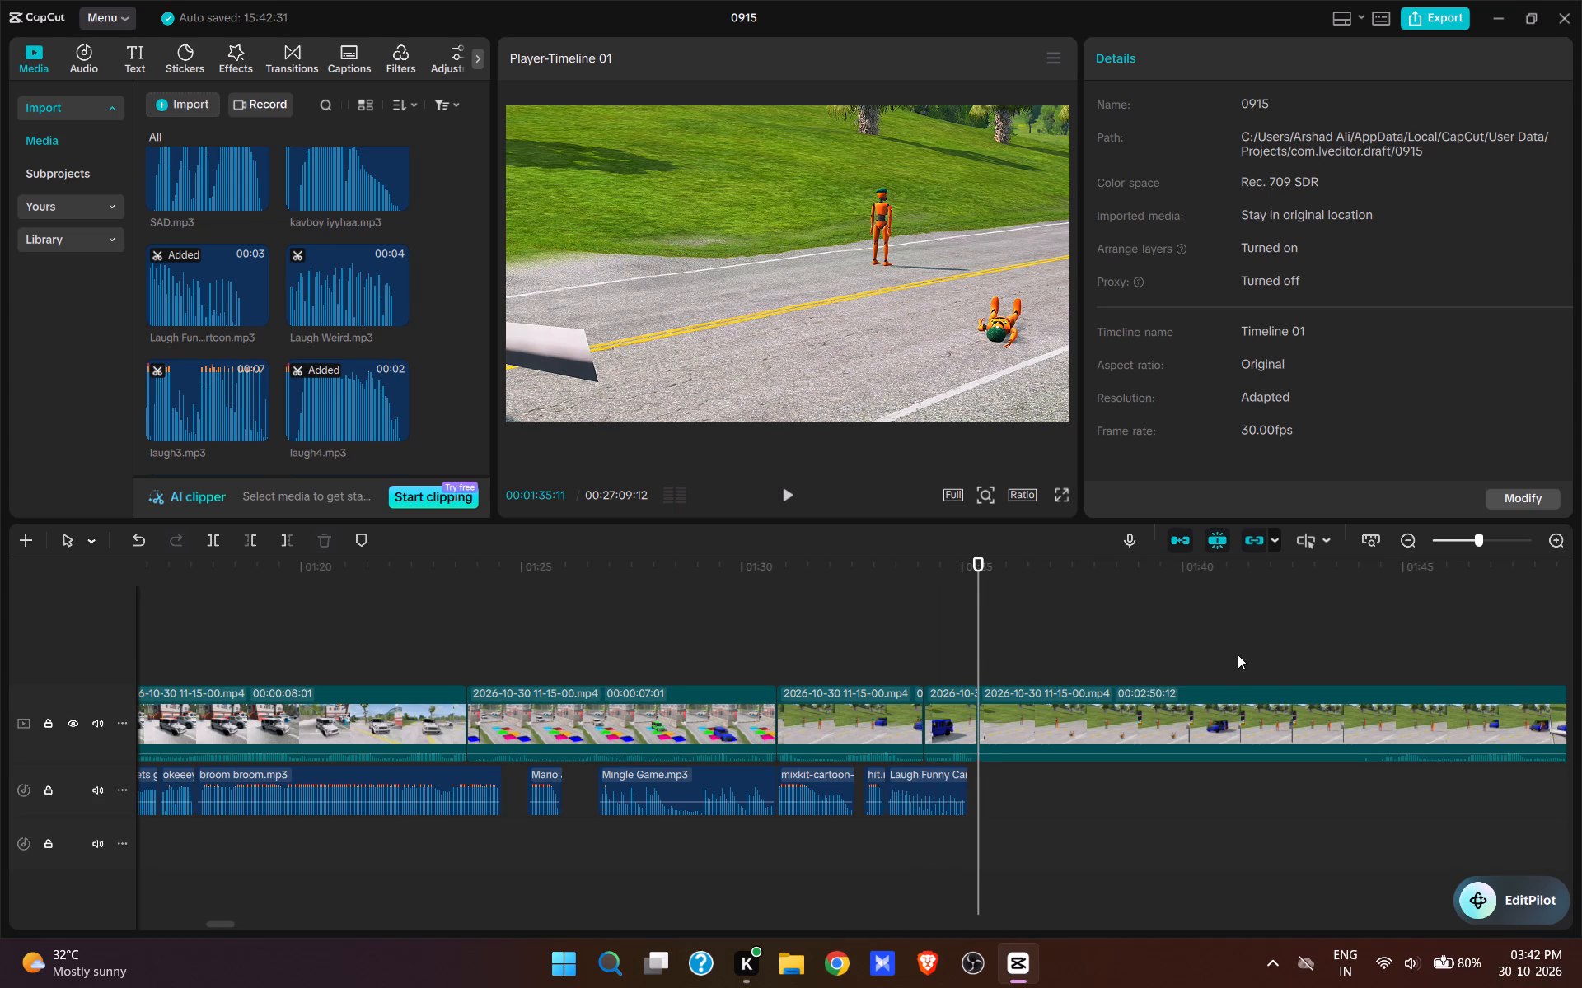
# Review the footage between 00:01:42 and 00:01:49, where the SUV approaches the two standing dummies.
pyautogui.click(1285, 652)
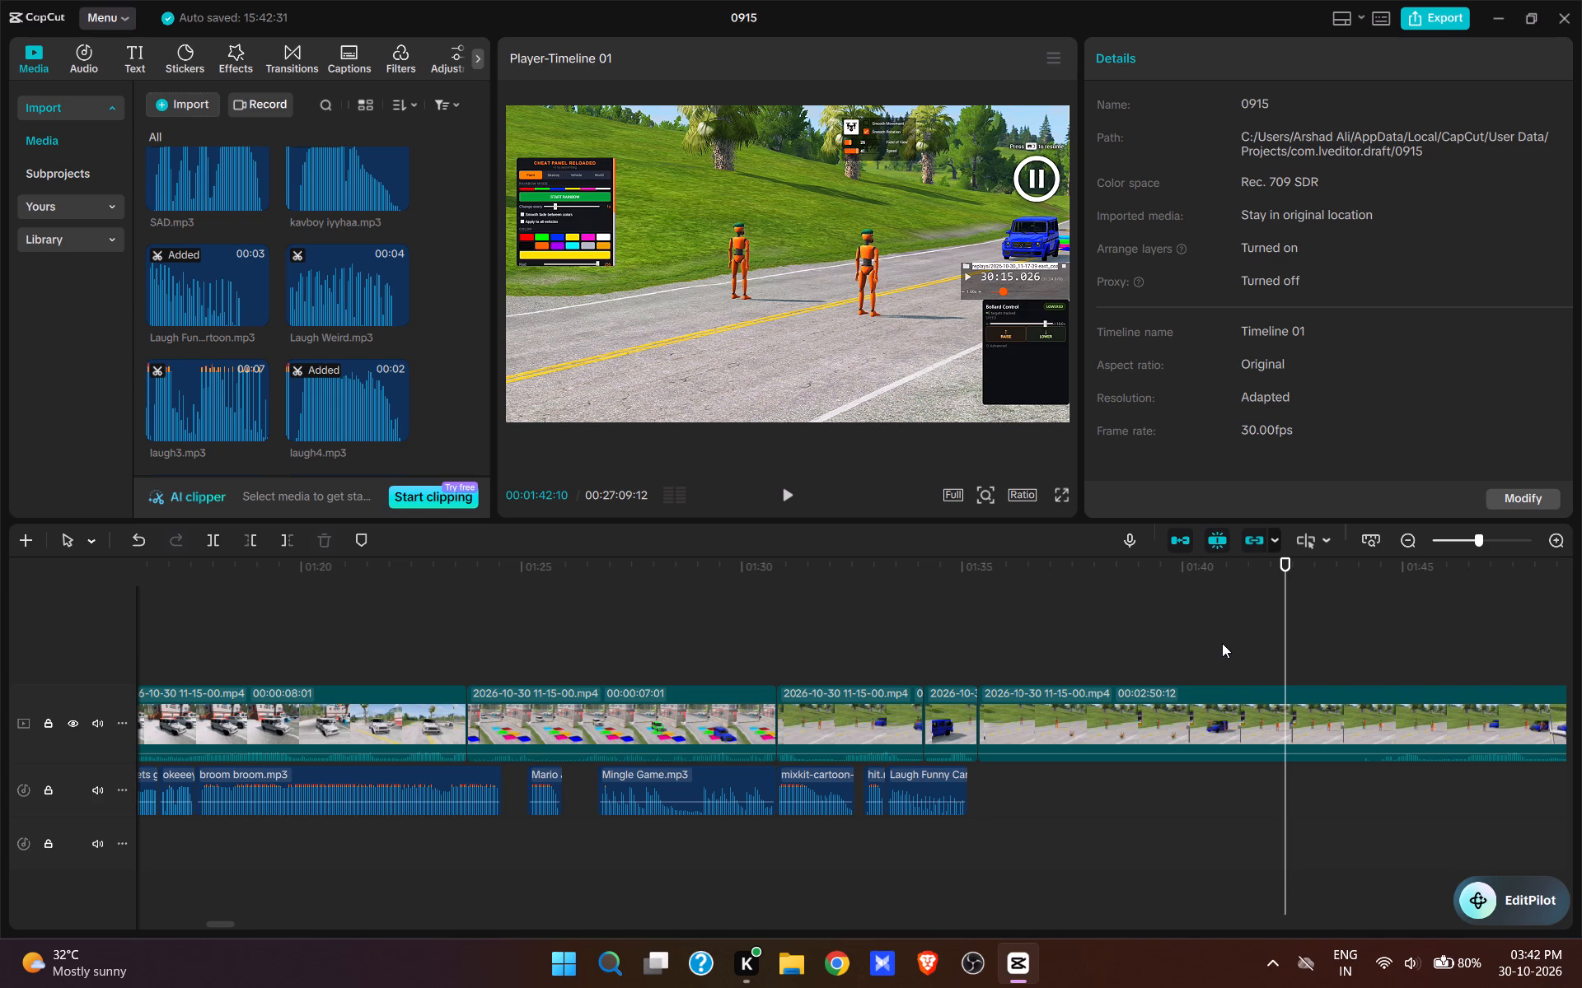
pyautogui.press('space')
pyautogui.moveTo(1239, 683); pyautogui.dragTo(1168, 832)
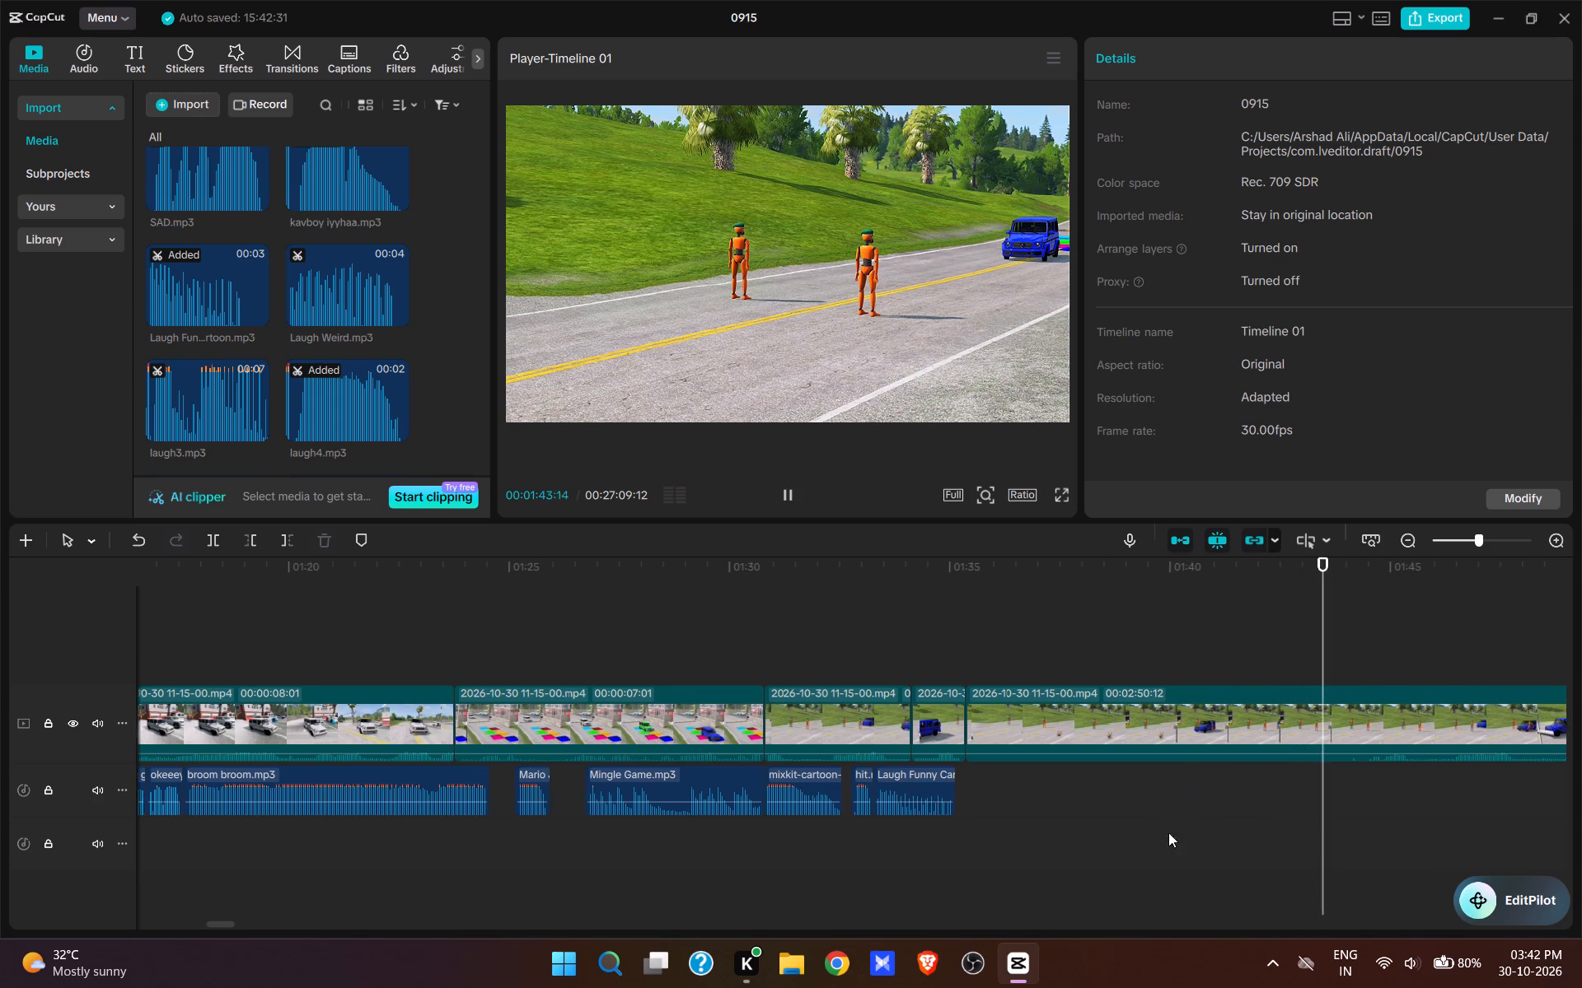
pyautogui.moveTo(1168, 832); pyautogui.dragTo(1168, 861)
pyautogui.press('space')
pyautogui.click(1310, 607)
pyautogui.moveTo(1308, 638); pyautogui.dragTo(1257, 809)
pyautogui.moveTo(1304, 689); pyautogui.dragTo(1231, 855)
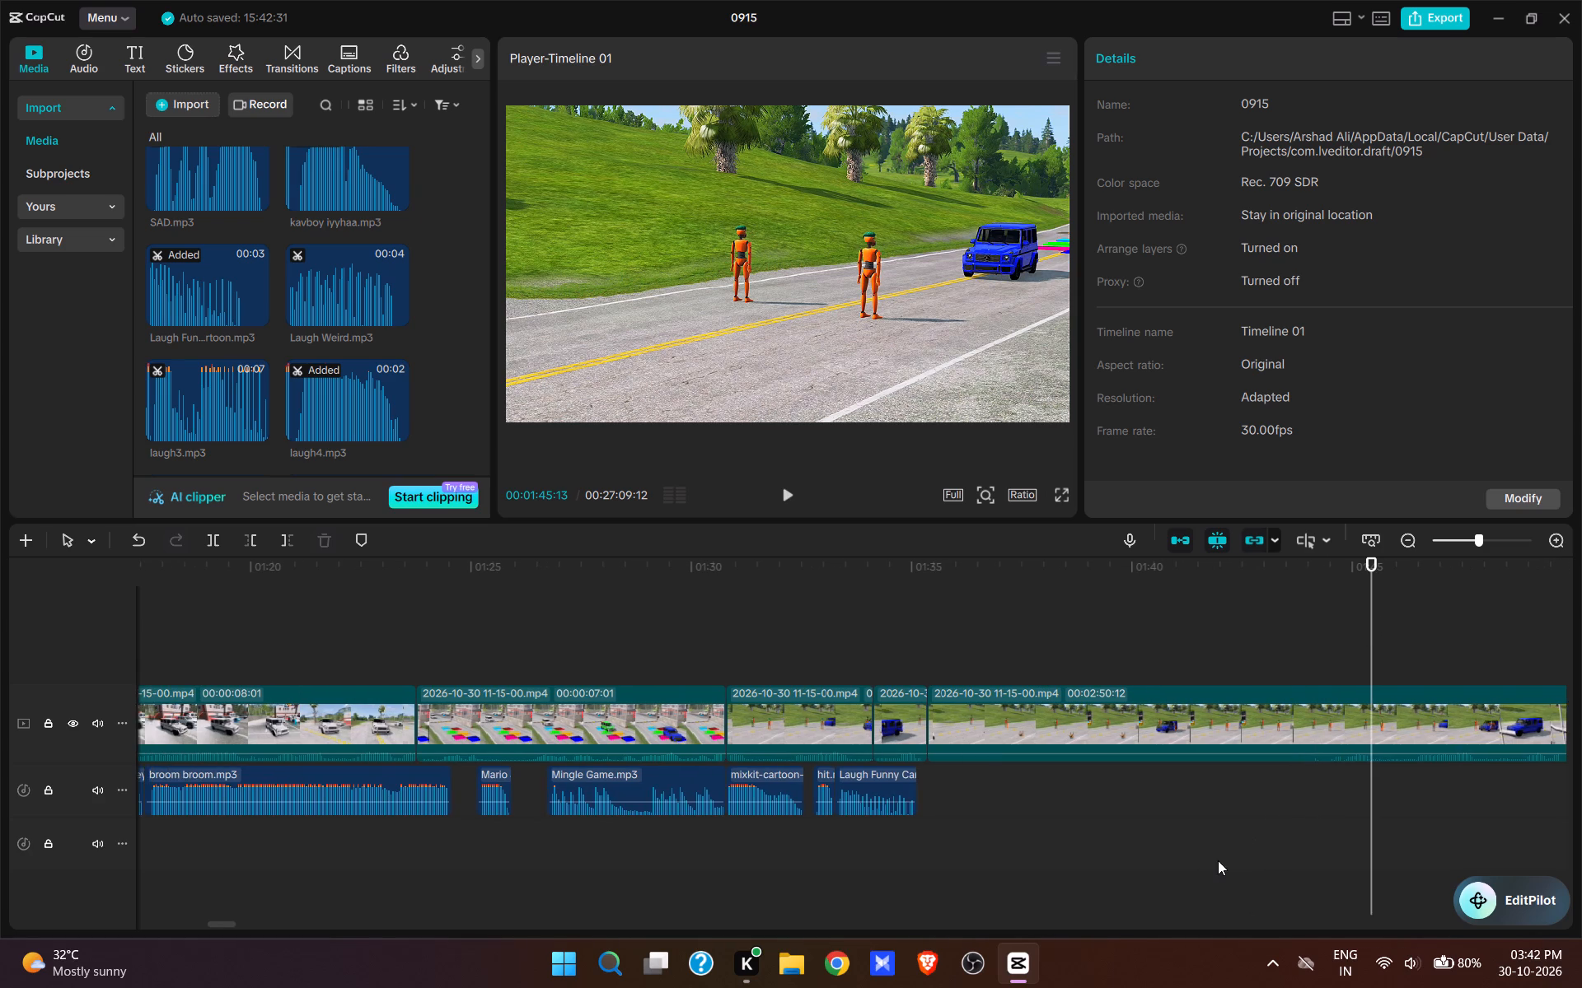
pyautogui.moveTo(1218, 860); pyautogui.dragTo(1090, 869)
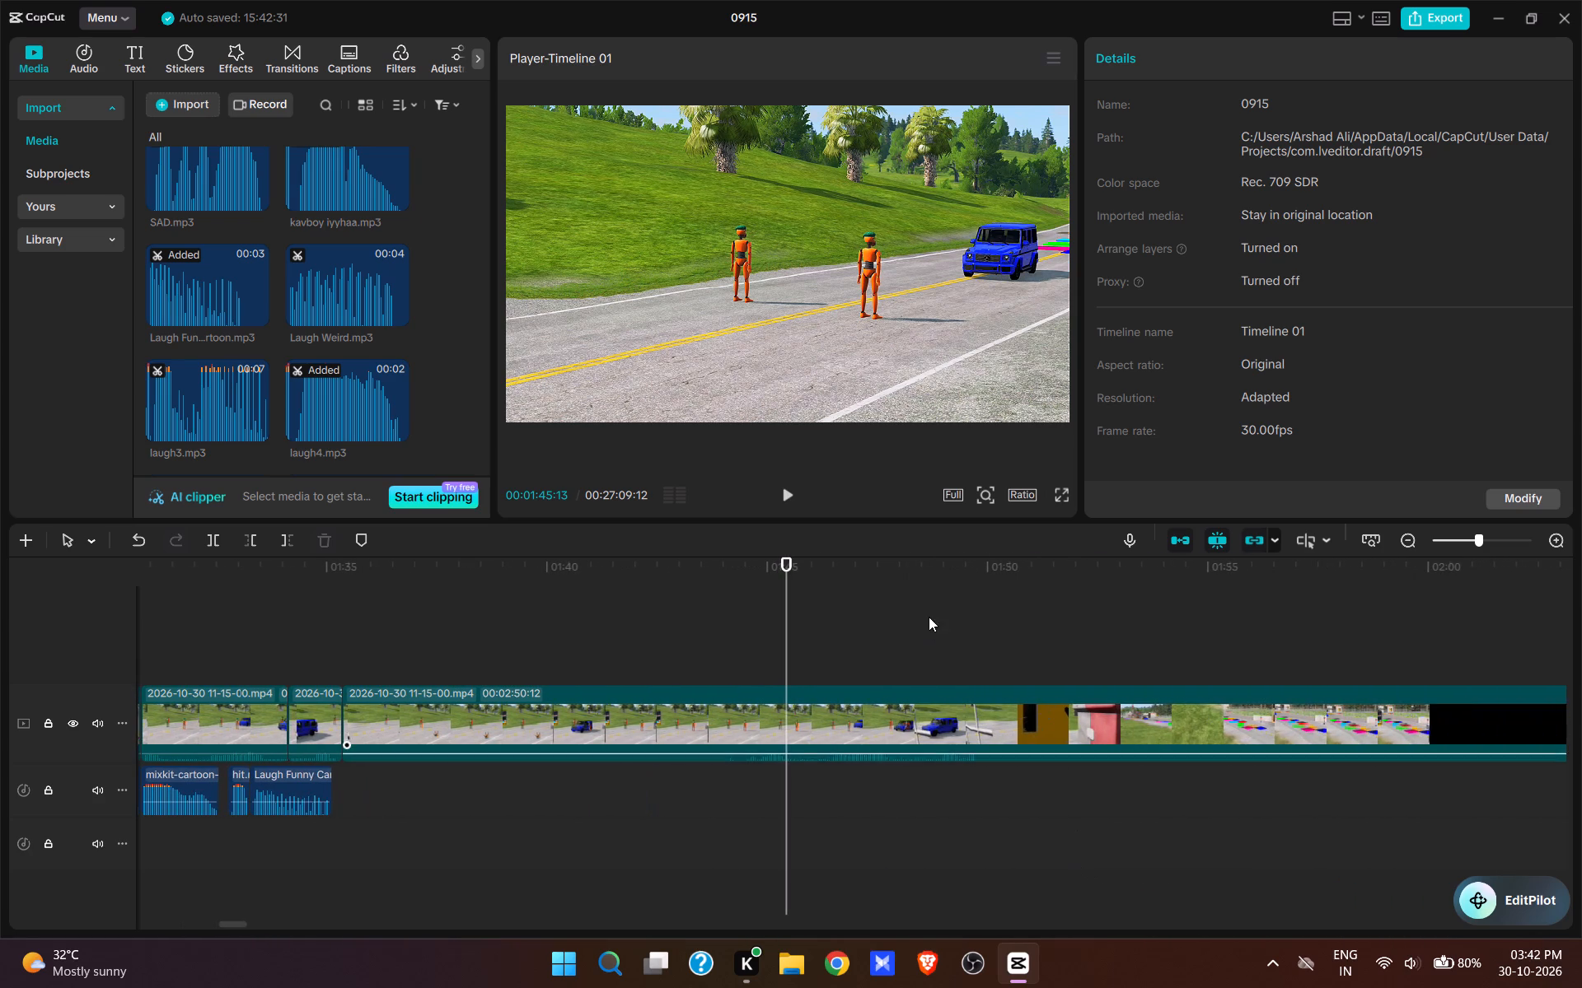
pyautogui.click(930, 631)
pyautogui.press('space')
pyautogui.press('space')
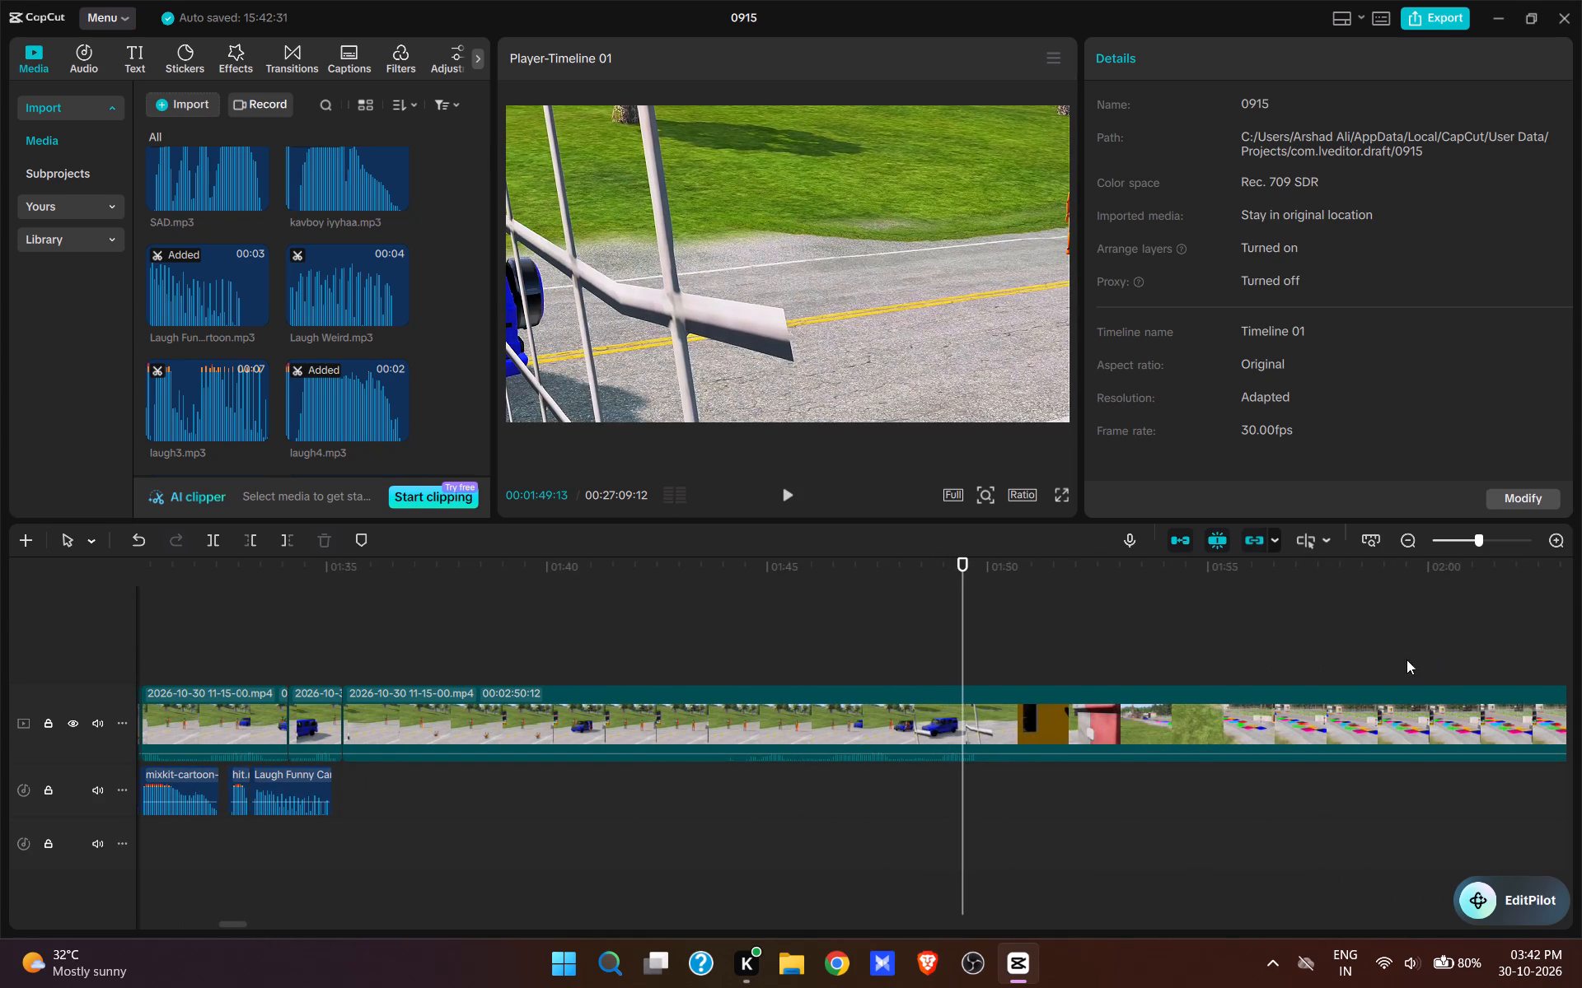
# Cut the footage from 00:01:35:11 up to 00:02:04:19, so the segment begins with the SUV approaching the coloured tiles.
pyautogui.click(1406, 659)
pyautogui.moveTo(1360, 742); pyautogui.dragTo(851, 877)
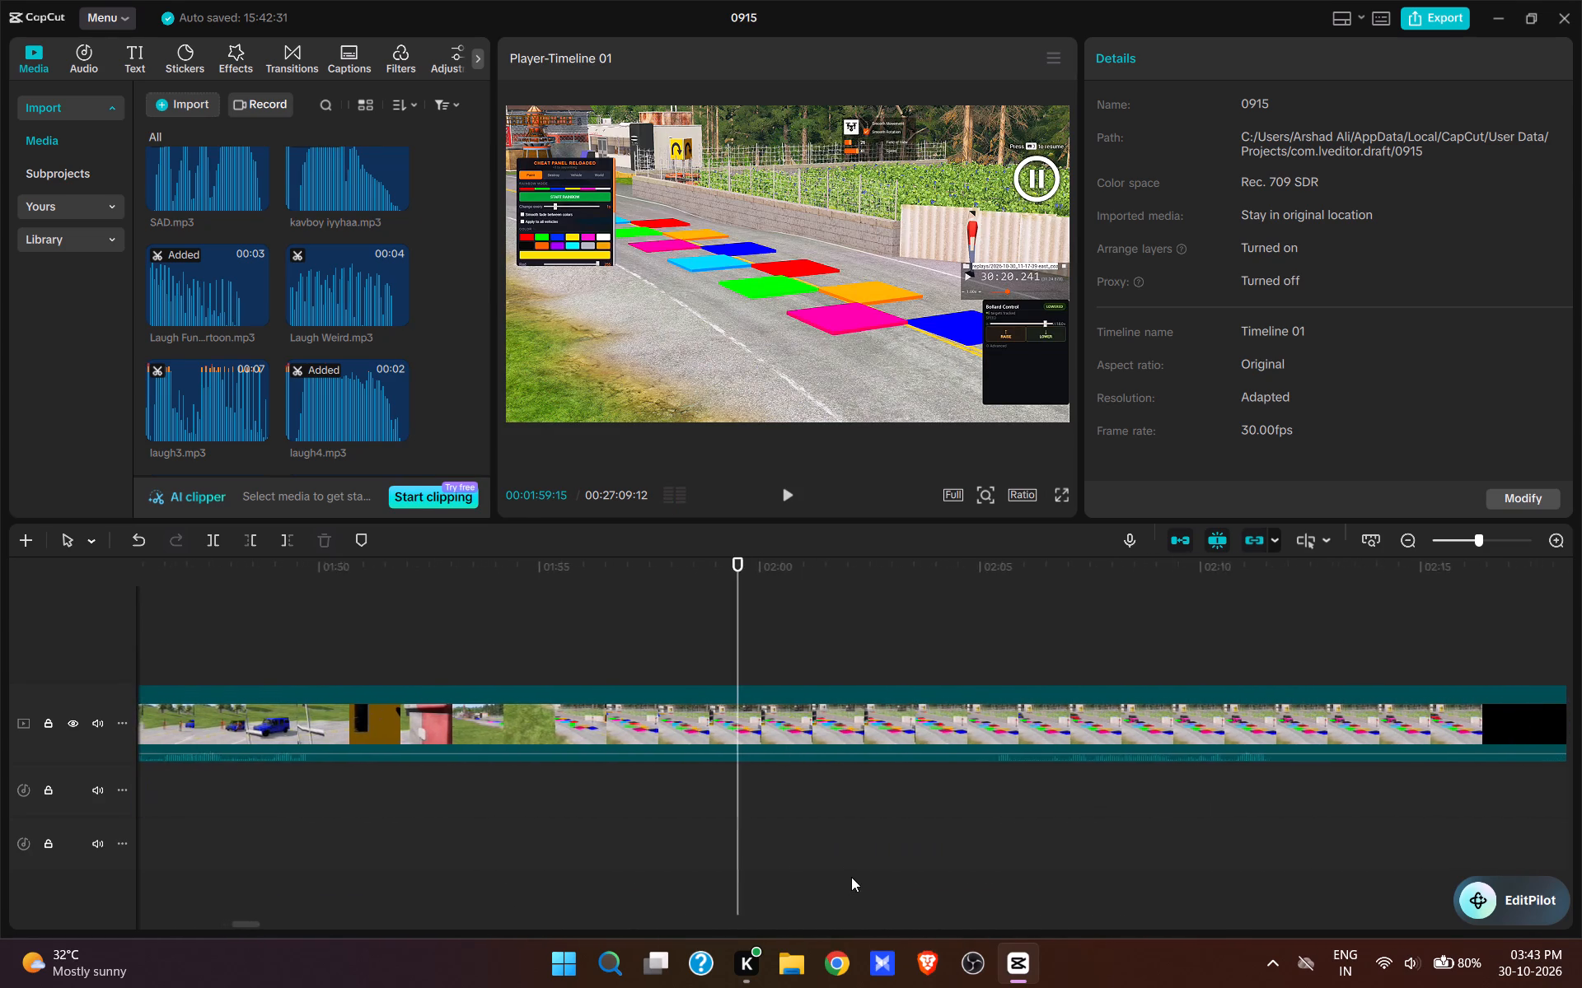
pyautogui.moveTo(851, 877); pyautogui.dragTo(840, 868)
pyautogui.click(895, 648)
pyautogui.press('space')
pyautogui.press('space')
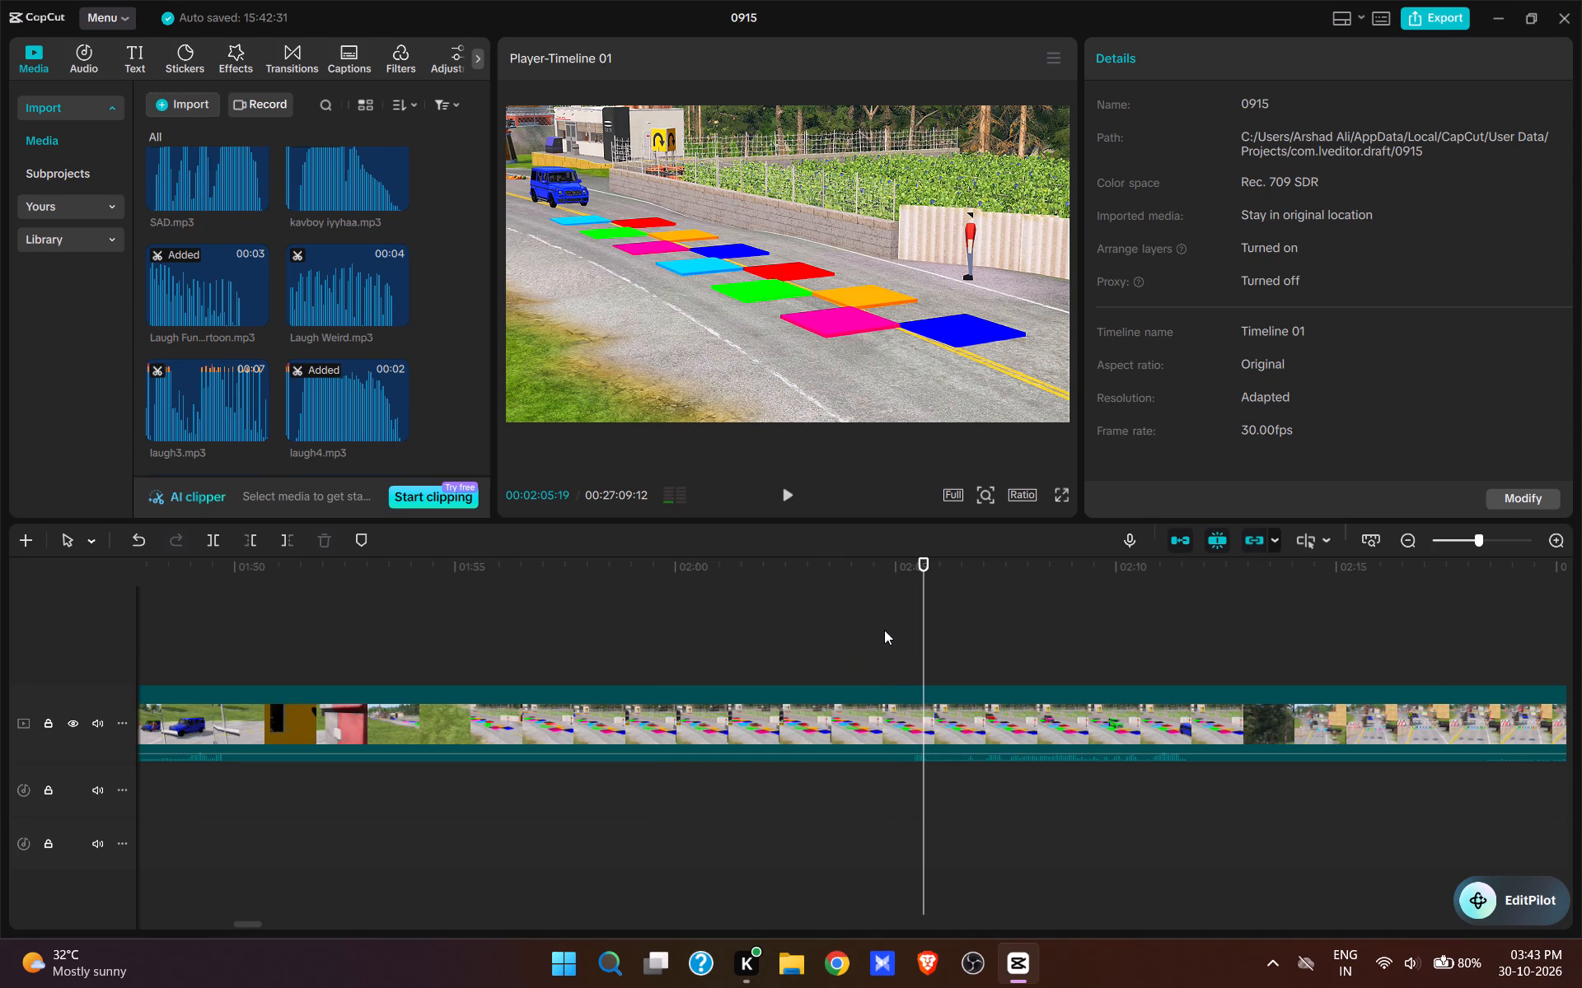
pyautogui.click(887, 646)
pyautogui.click(879, 648)
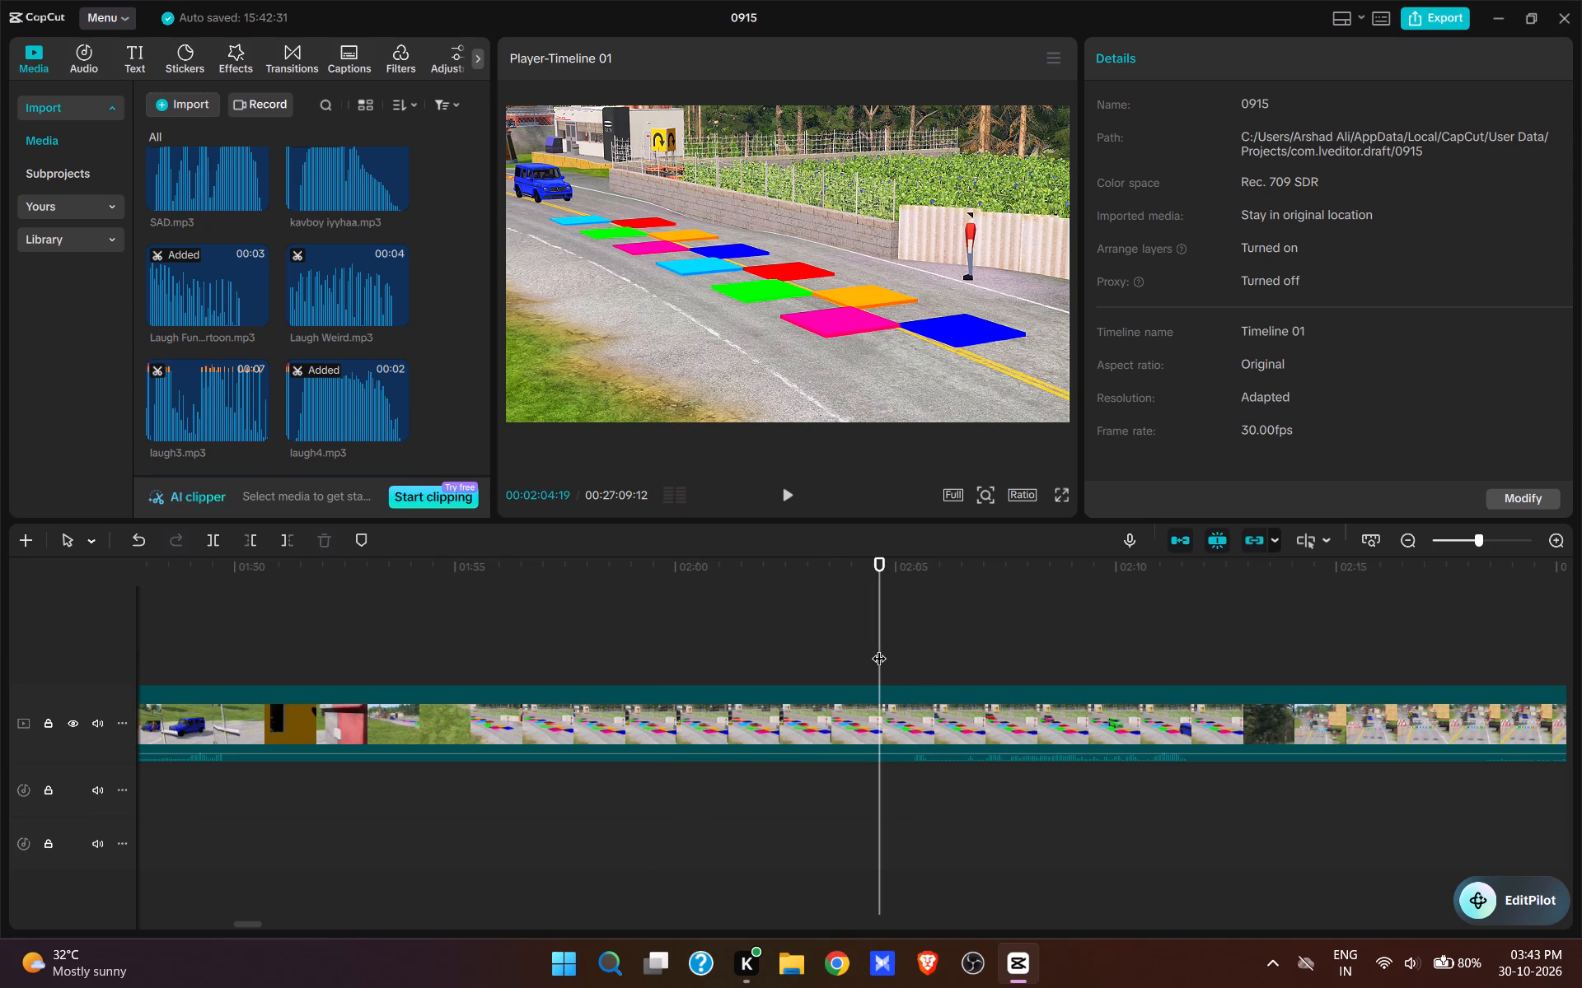
pyautogui.press('q')
pyautogui.click(879, 652)
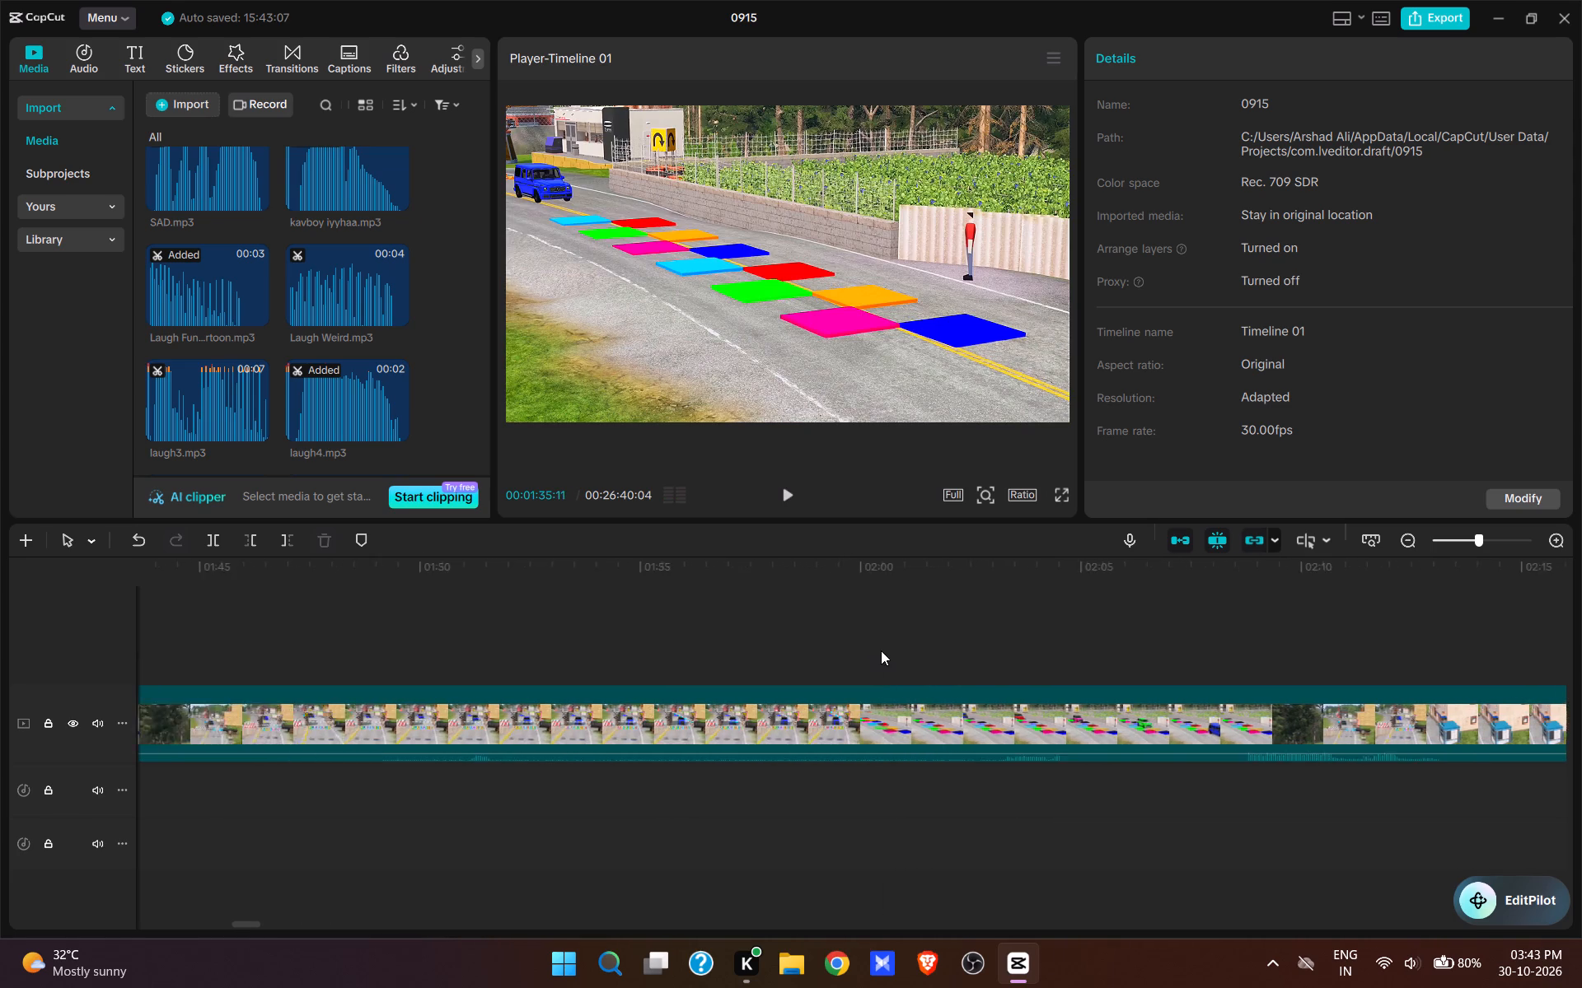
# Play across the cut at 00:01:35:11 and trim about 0.8 seconds more off the start of the coloured-tiles segment.
pyautogui.click(269, 636)
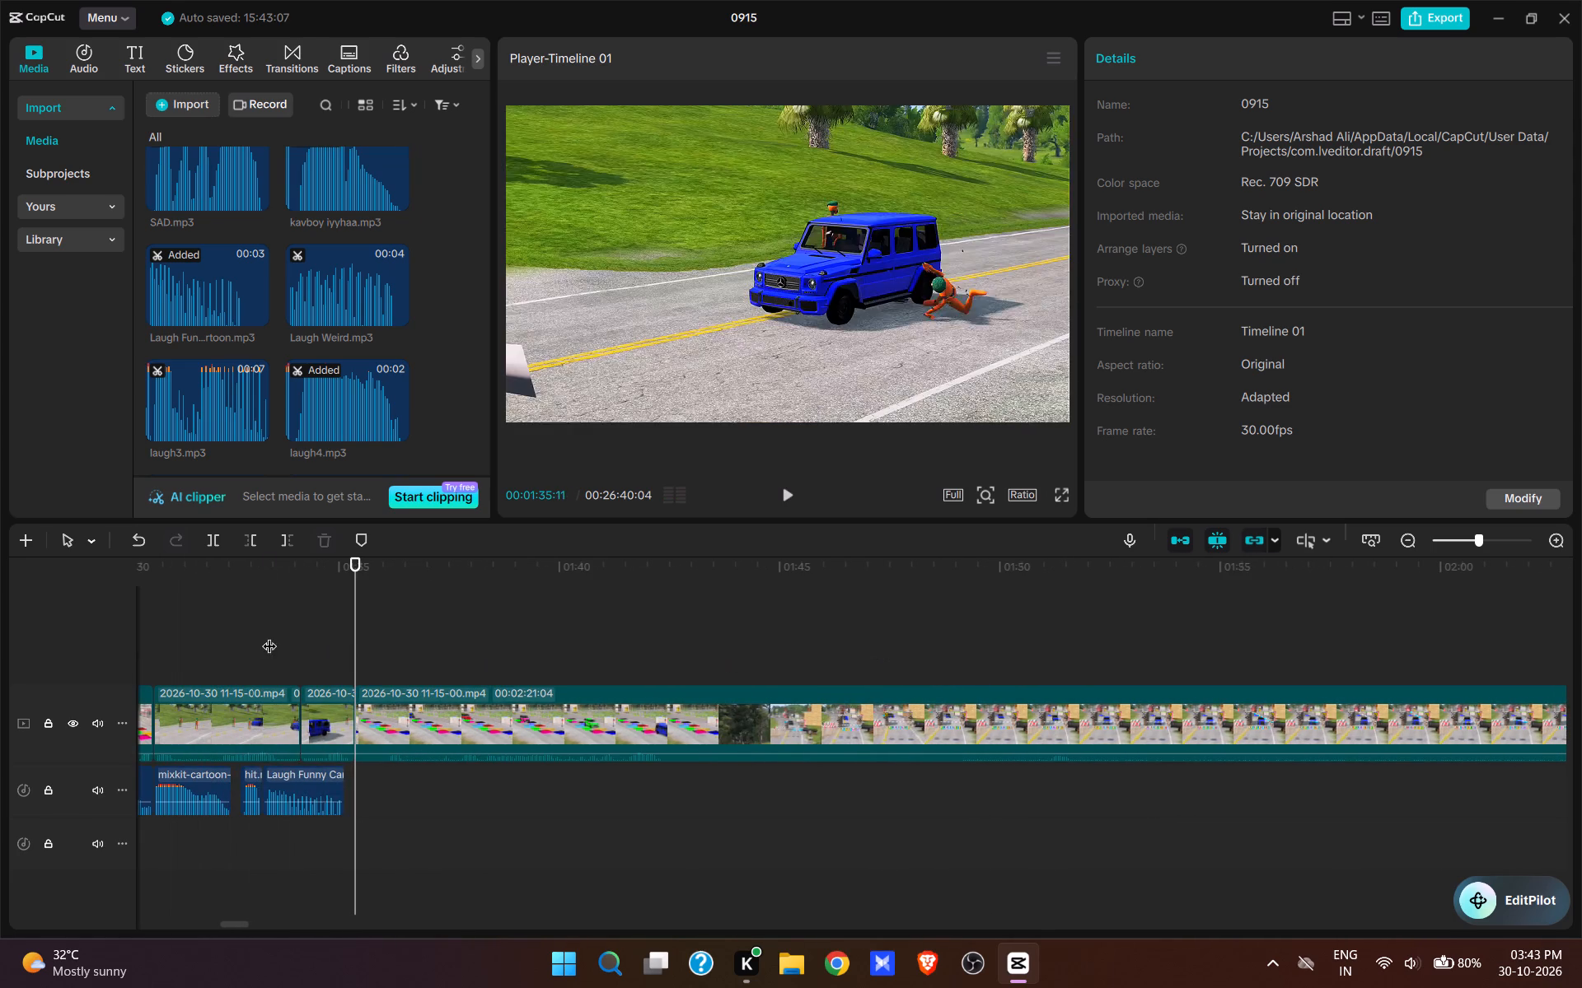
pyautogui.press('space')
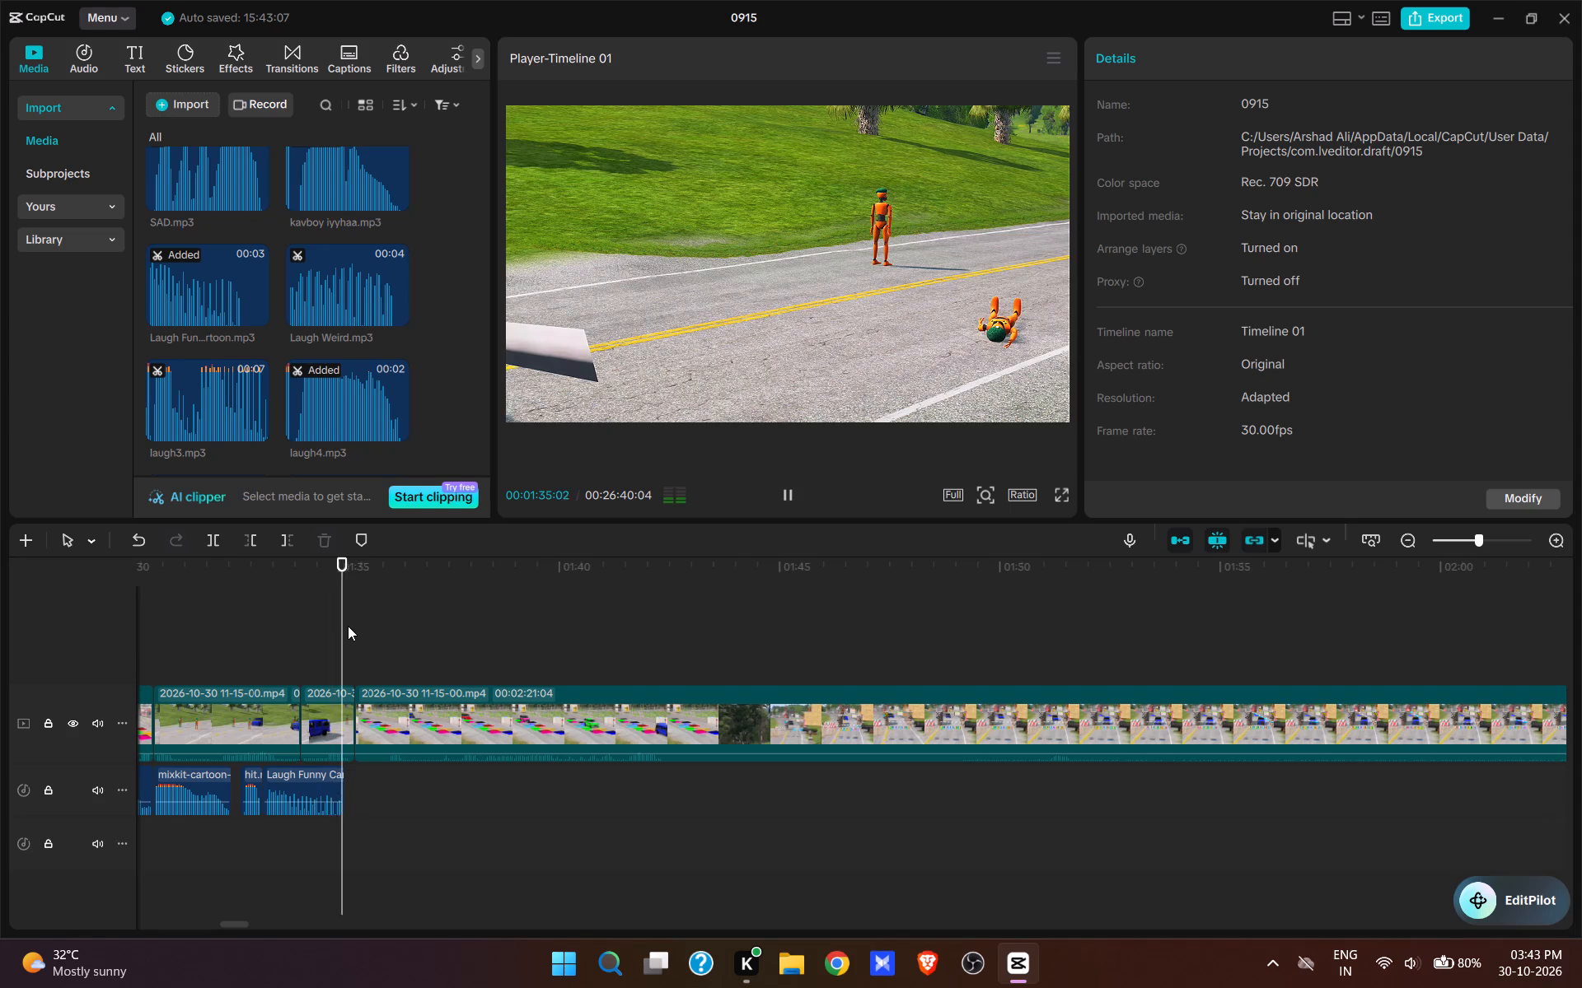
pyautogui.press('space')
pyautogui.press('q')
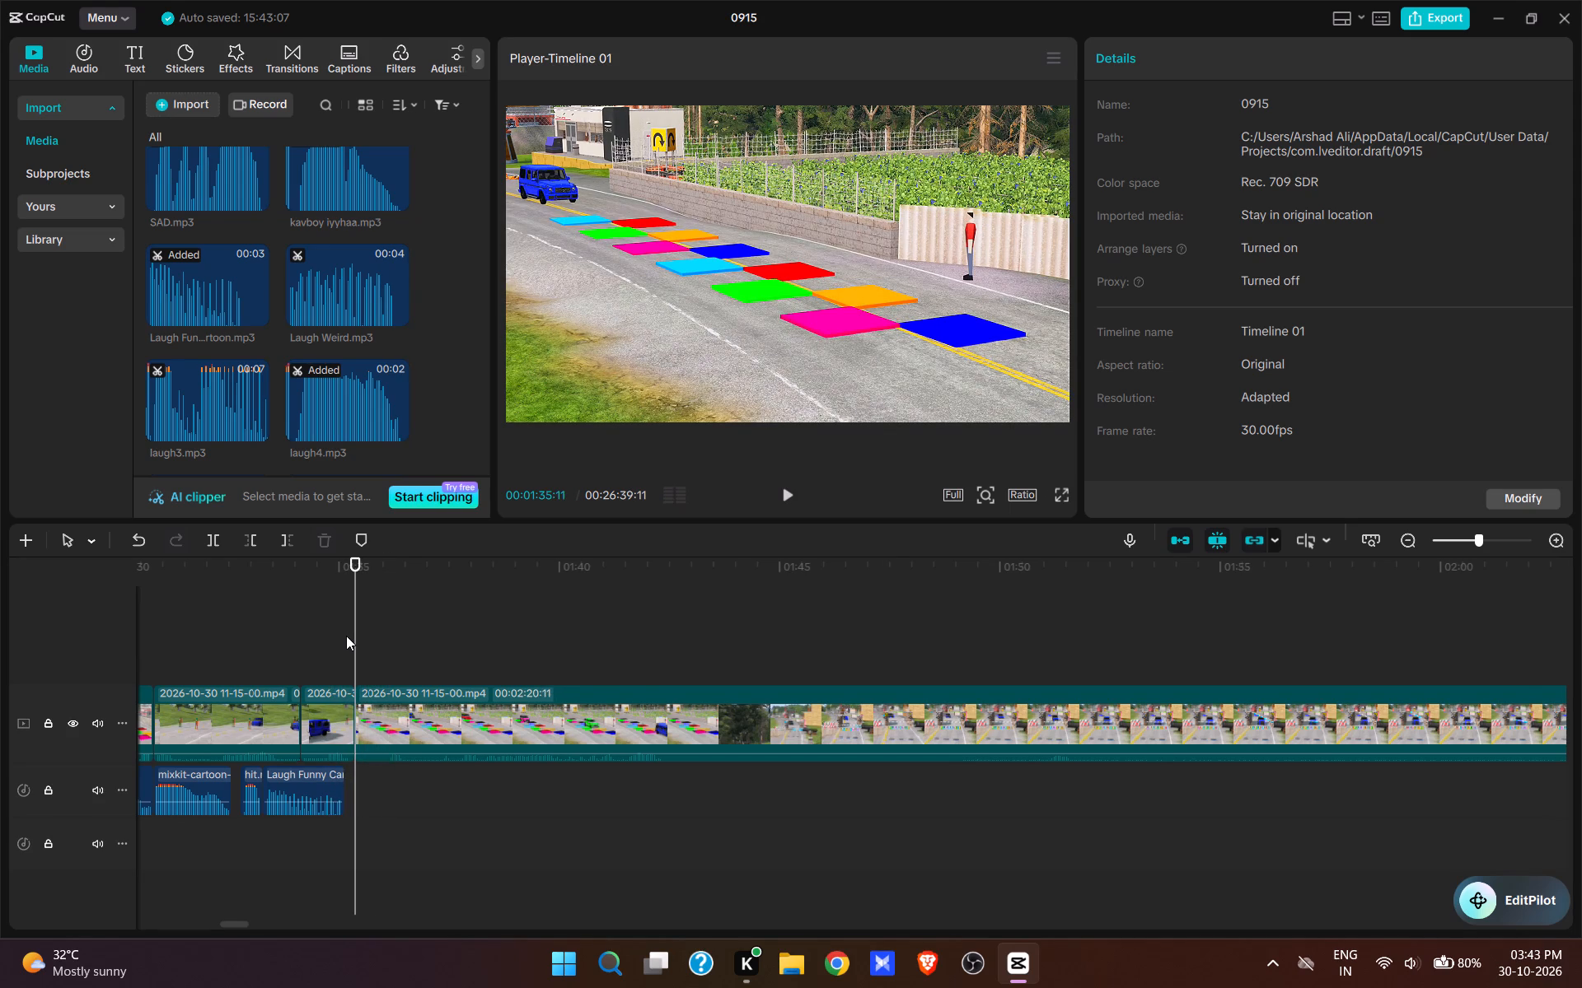
# Paste the copied Mingle Game.mp3 at 00:01:36:12, as the SUV reaches the coloured tiles, and play it back.
pyautogui.press('space')
pyautogui.press('space')
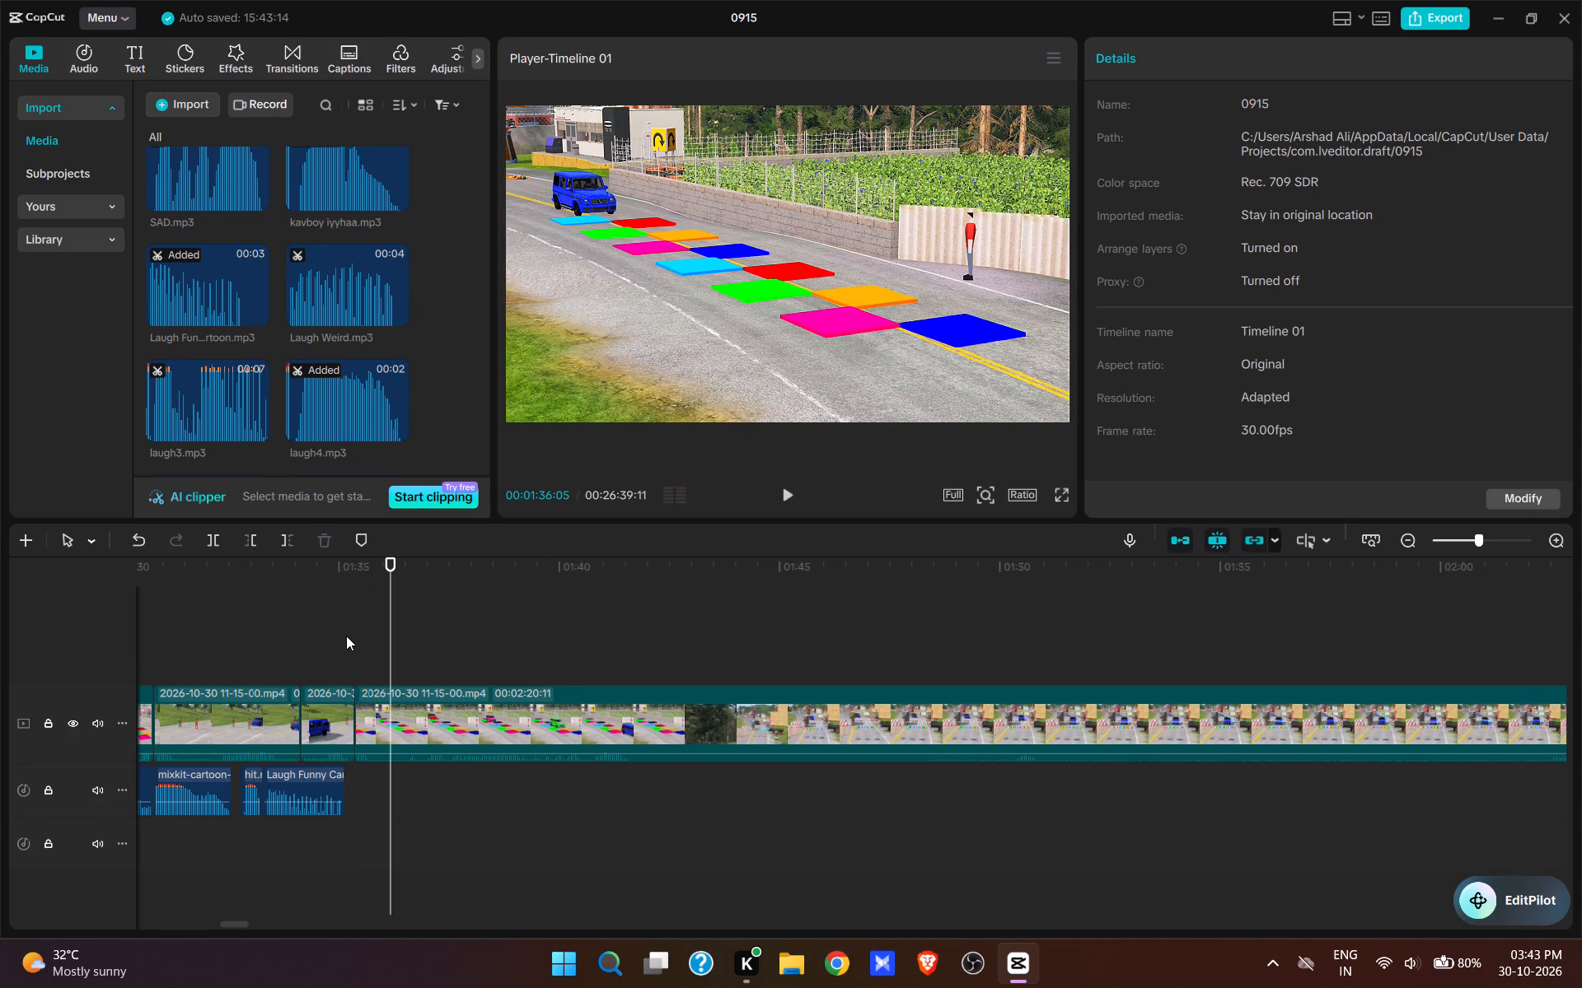
pyautogui.press('space')
pyautogui.press('space')
pyautogui.click(401, 668)
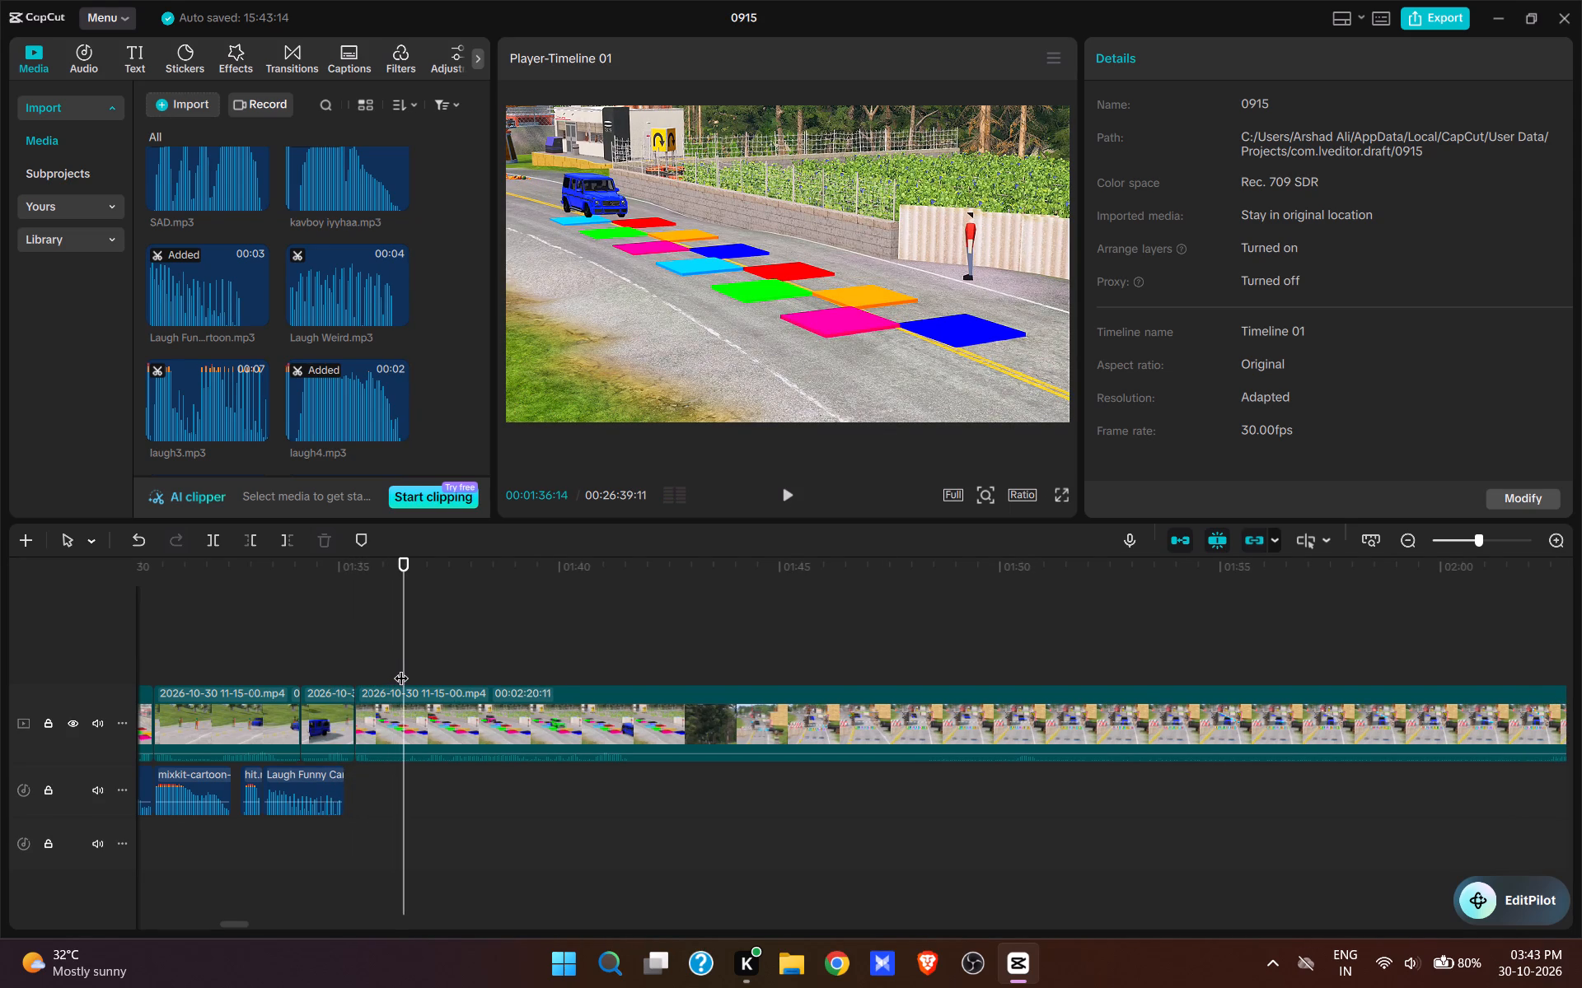
pyautogui.hotkey('ctrl', 'v')
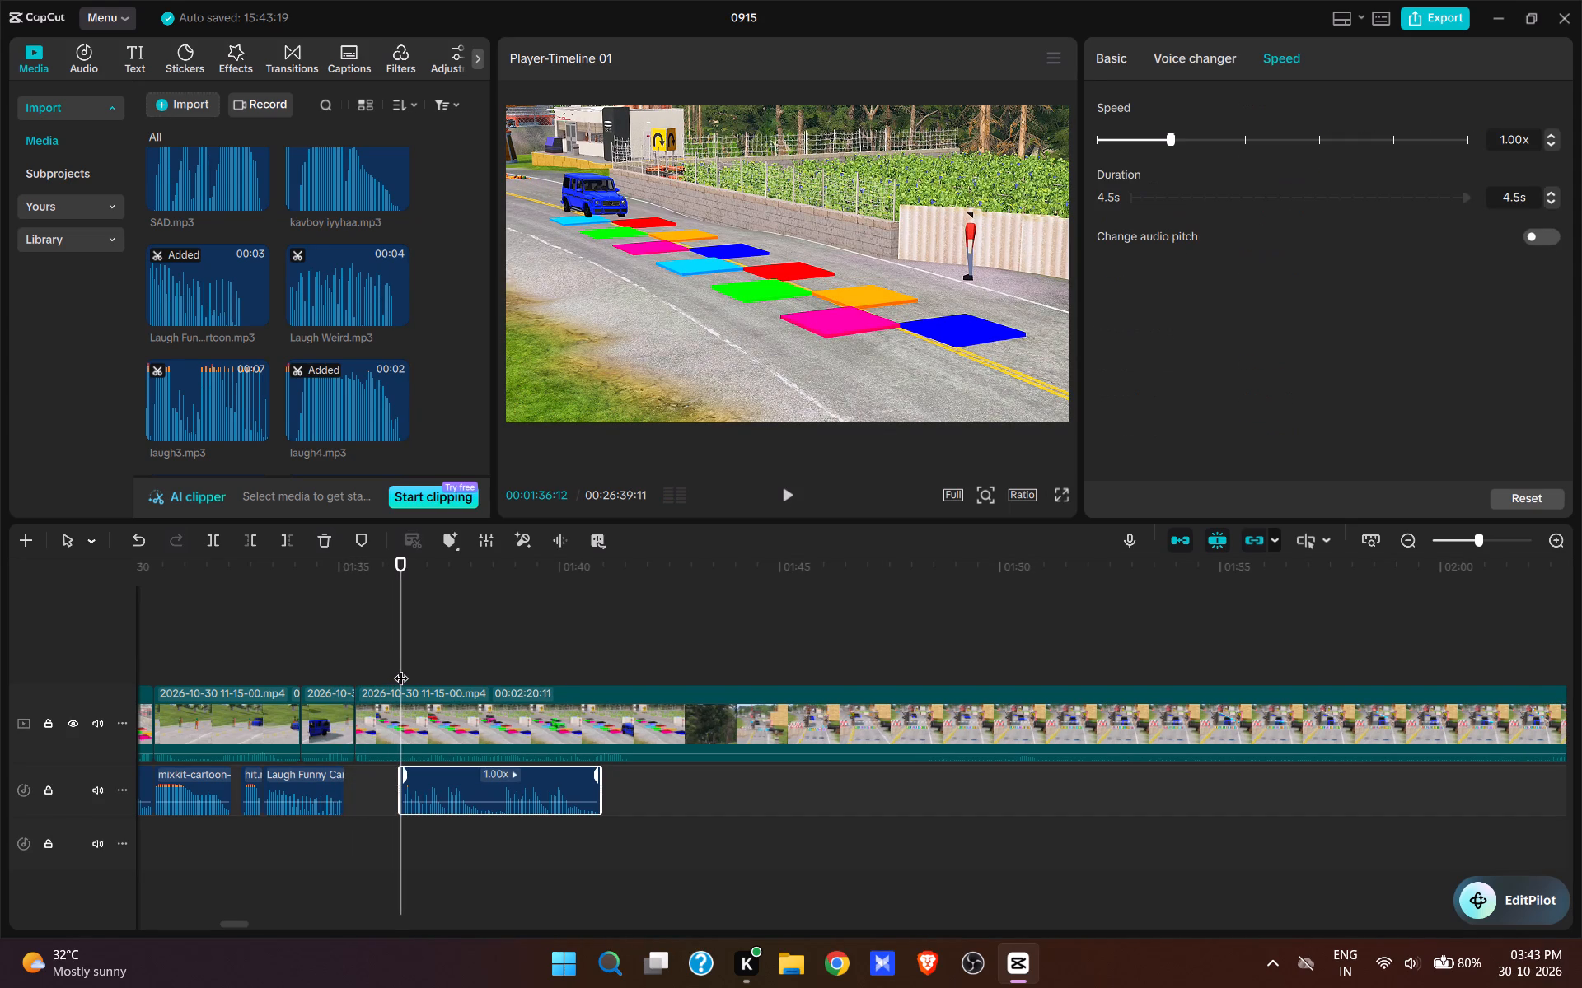
pyautogui.press('space')
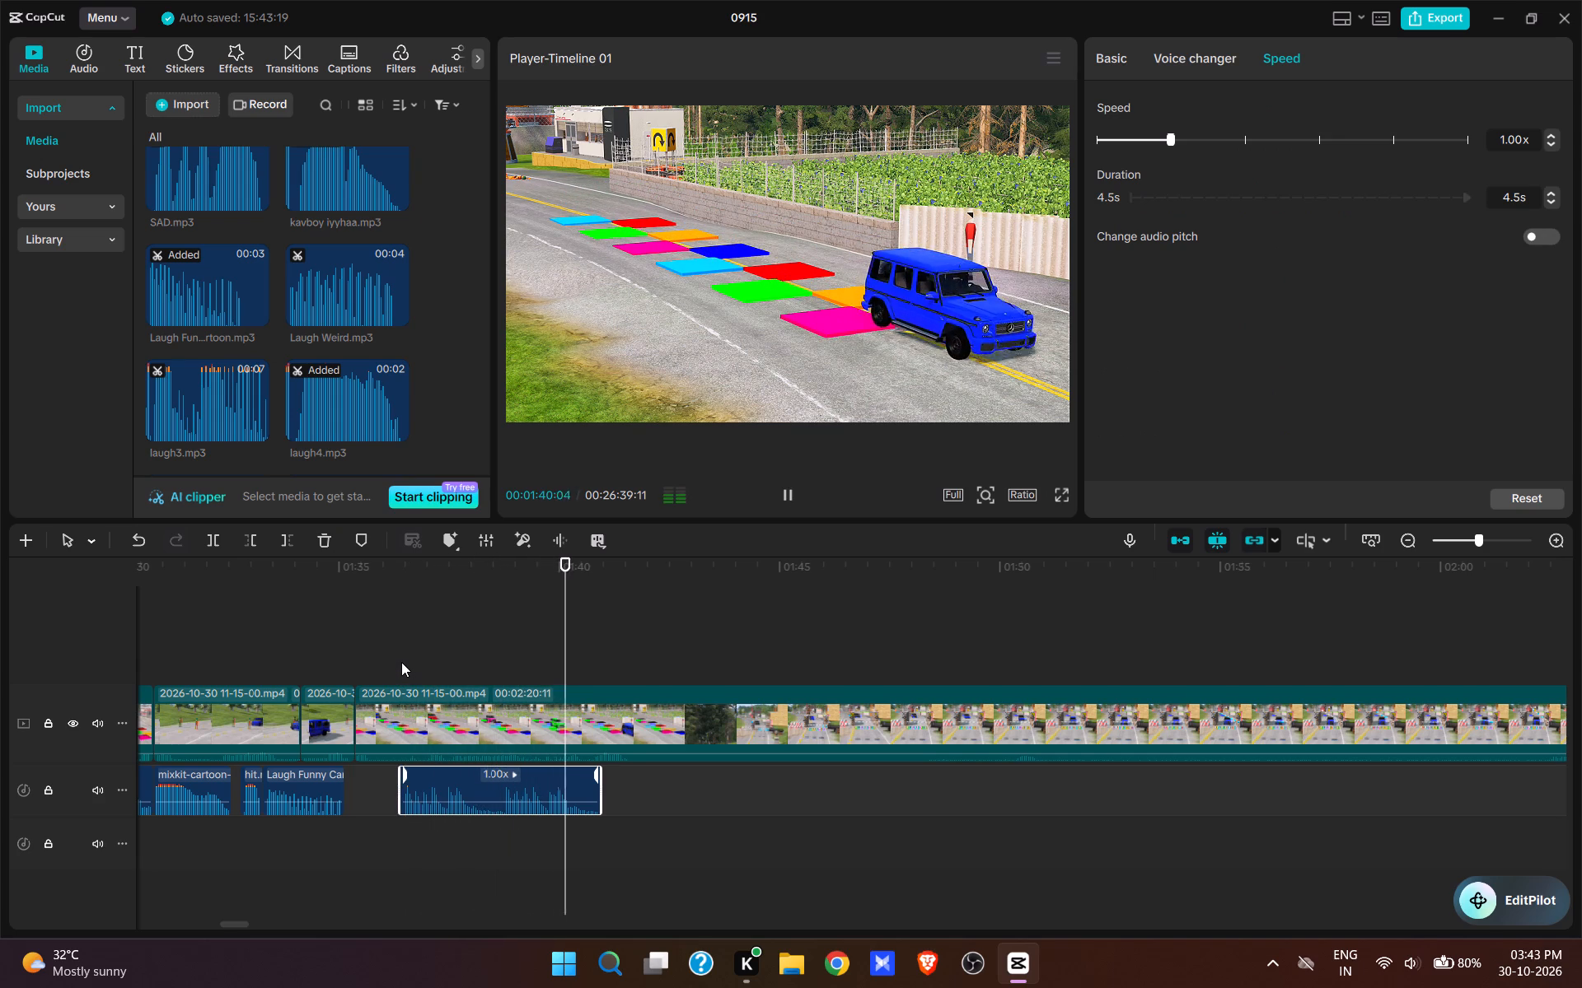
pyautogui.press('space')
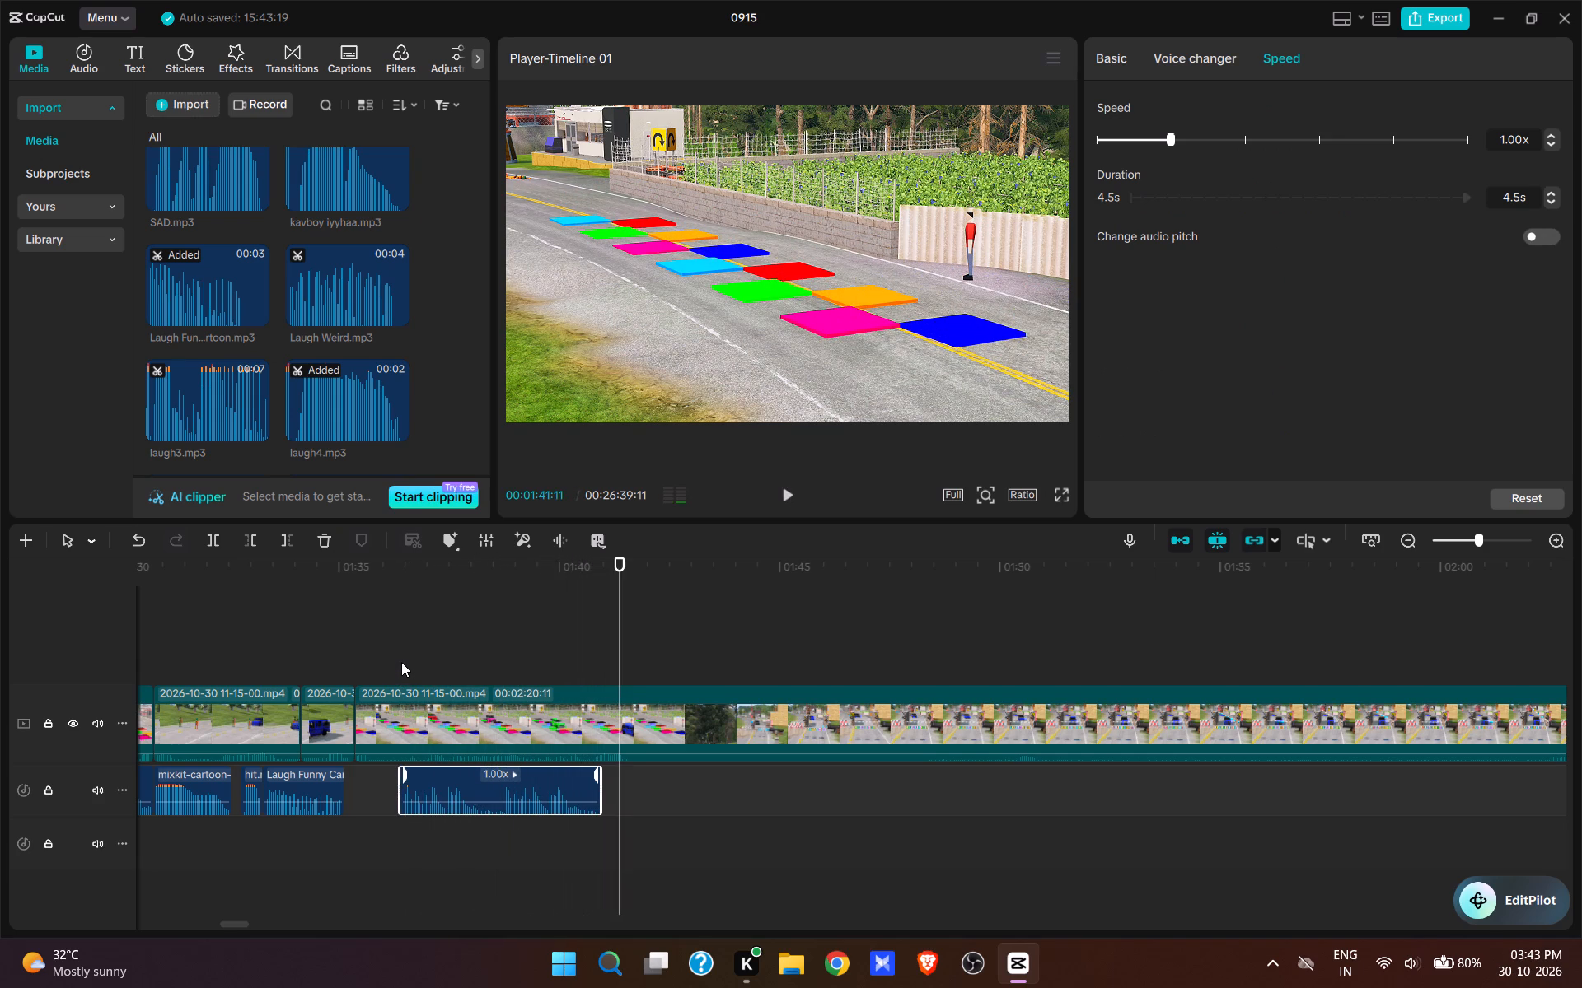
# Split the video at 00:01:41:18, after the SUV leaves the coloured tiles, and play back the tile segment with its sound.
pyautogui.press('space')
pyautogui.press('space')
pyautogui.write('w')
pyautogui.click(344, 660)
pyautogui.click(319, 655)
pyautogui.press('space')
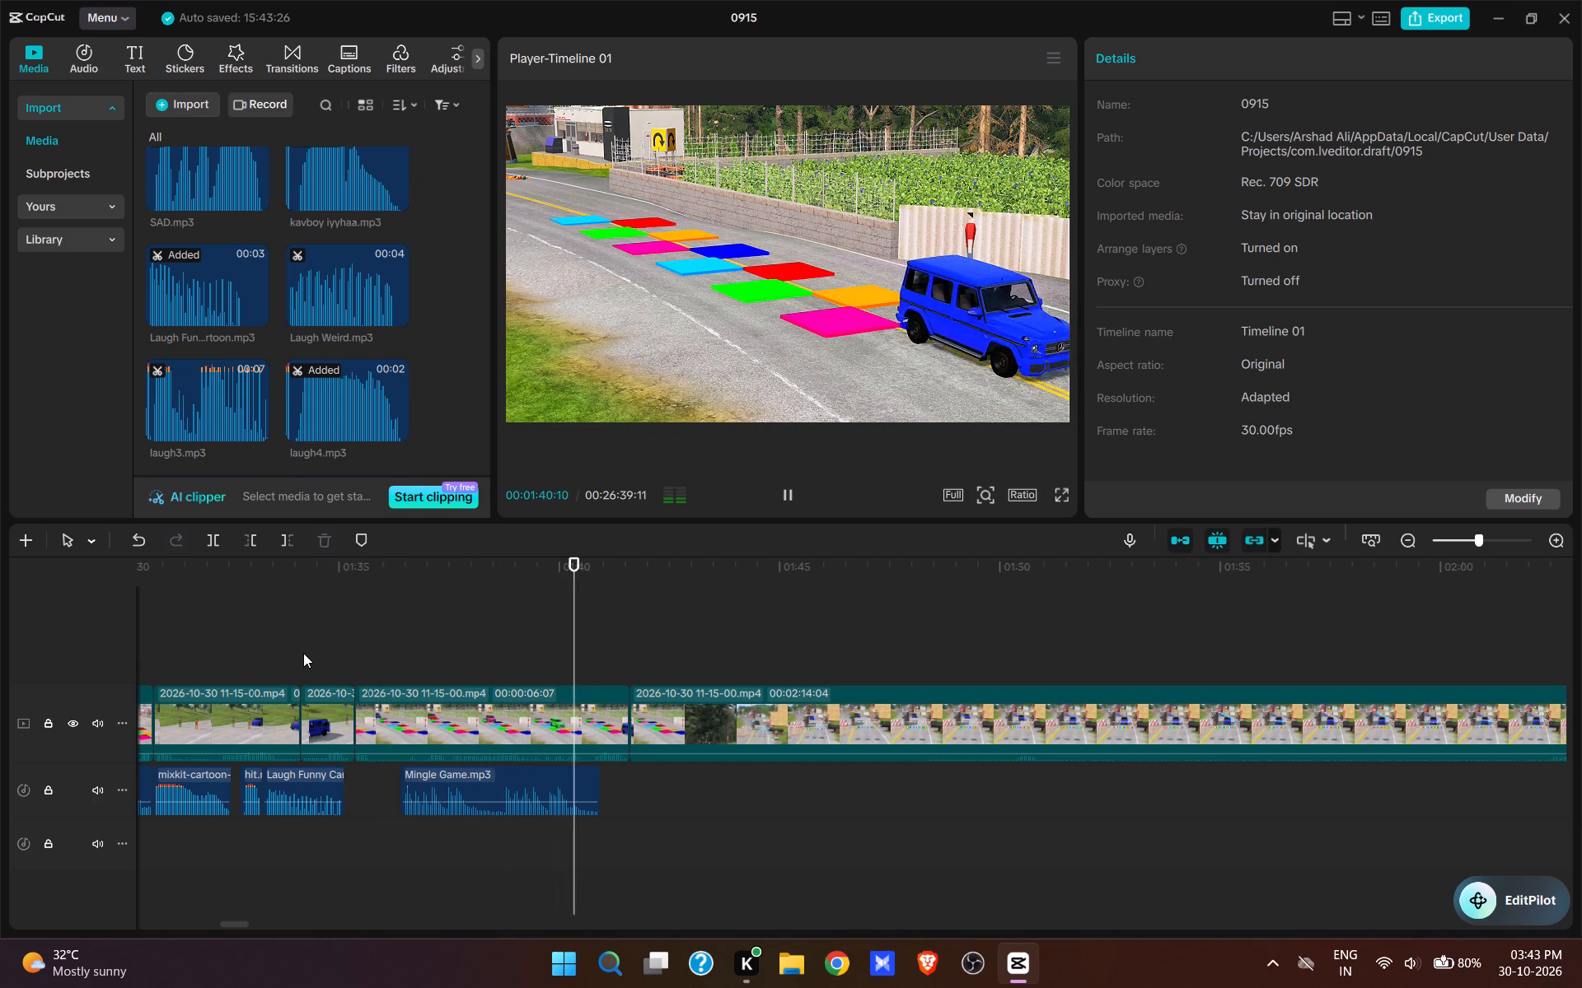
# Trim about 6.6 seconds off the start of the segment at 00:01:41:18, so it begins with the SUV approaching the striped barrier.
pyautogui.click(924, 640)
pyautogui.press('space')
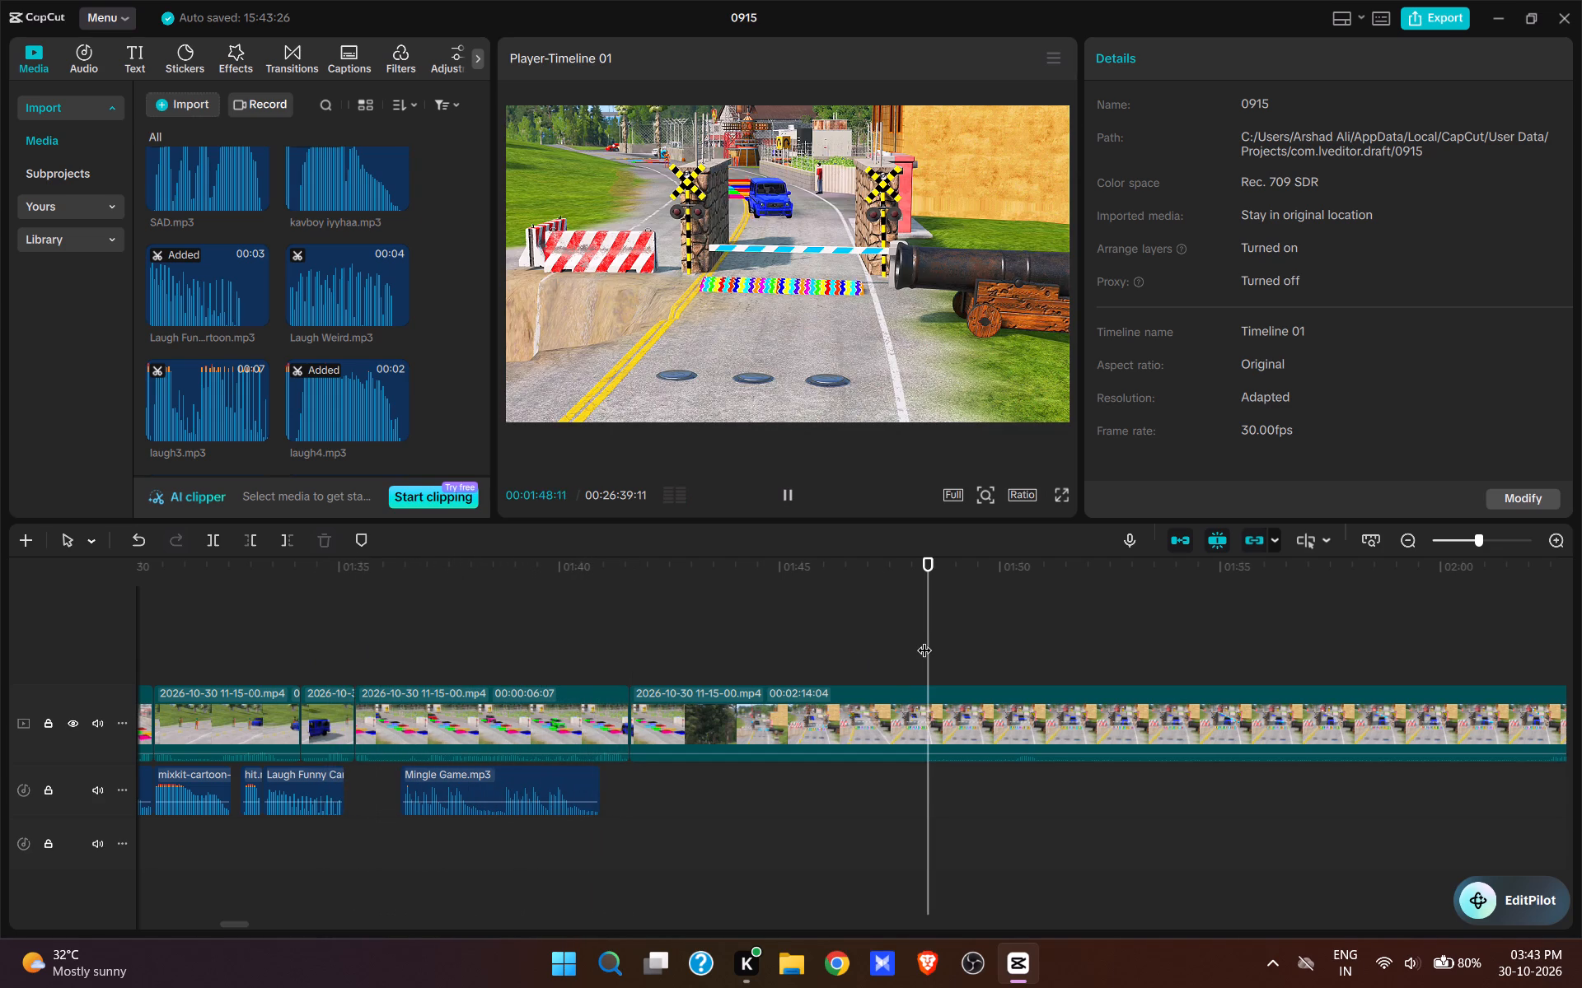
pyautogui.click(923, 640)
pyautogui.press('space')
pyautogui.press('space')
pyautogui.click(922, 640)
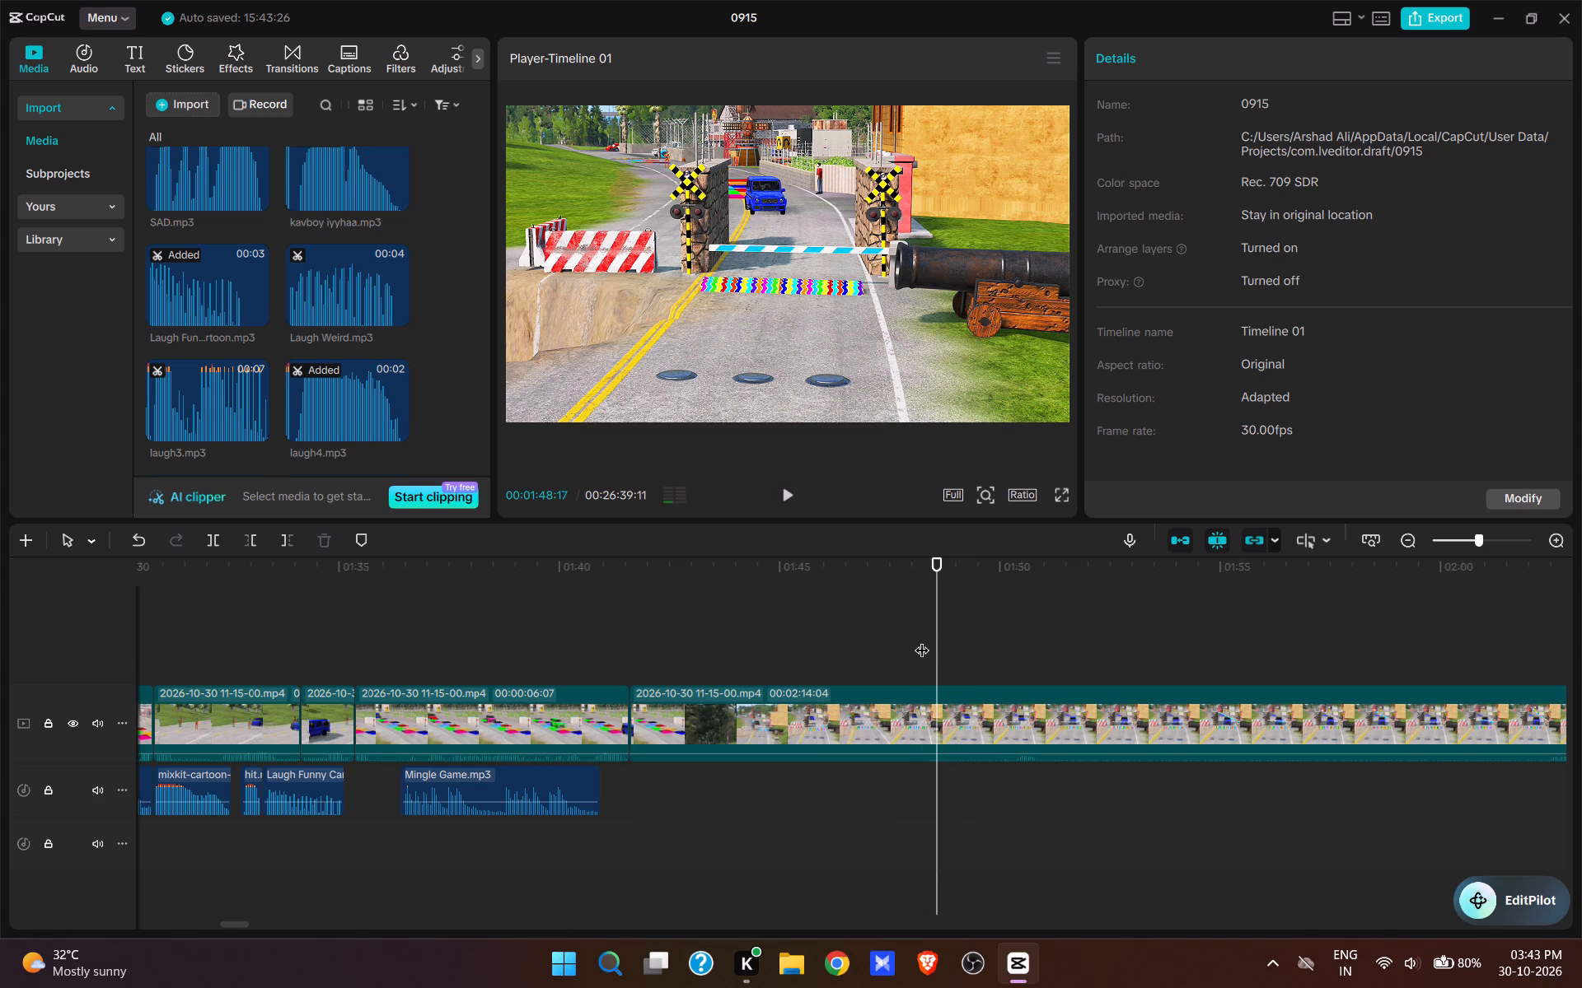
pyautogui.press('q')
# Add the Suspense - Sound Effect [HD] audio at 00:01:41:18 and play it back over the SUV stopping at the barrier.
pyautogui.scroll(-2, 269, 380)
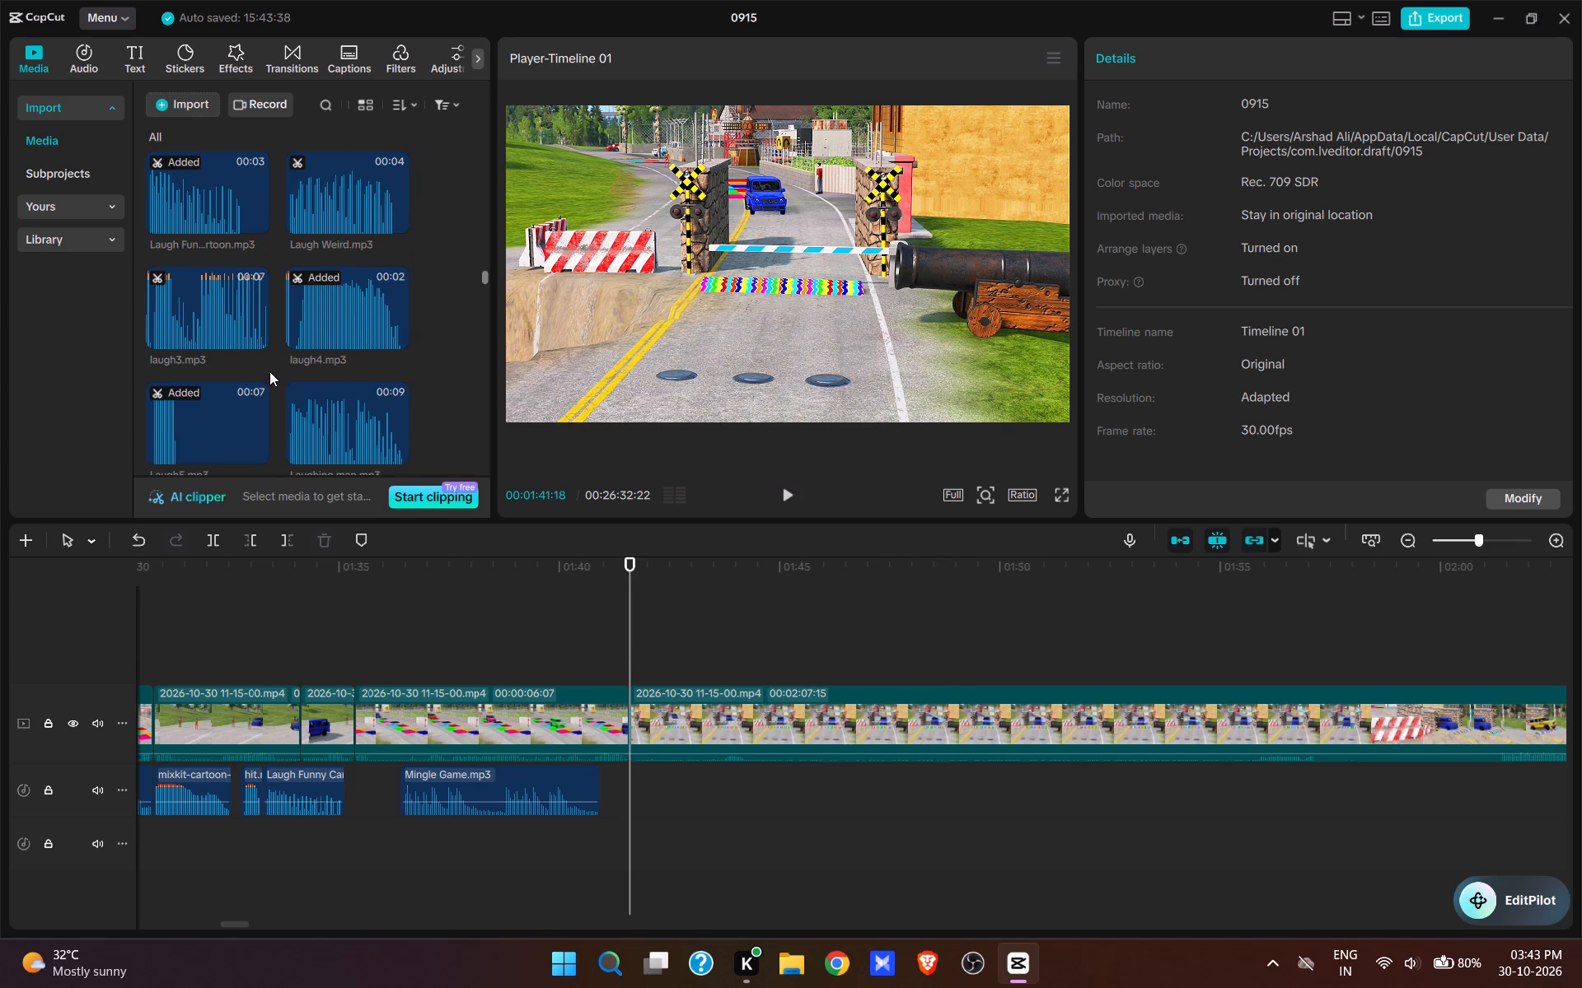
pyautogui.scroll(-9, 269, 371)
pyautogui.moveTo(485, 314); pyautogui.dragTo(486, 314)
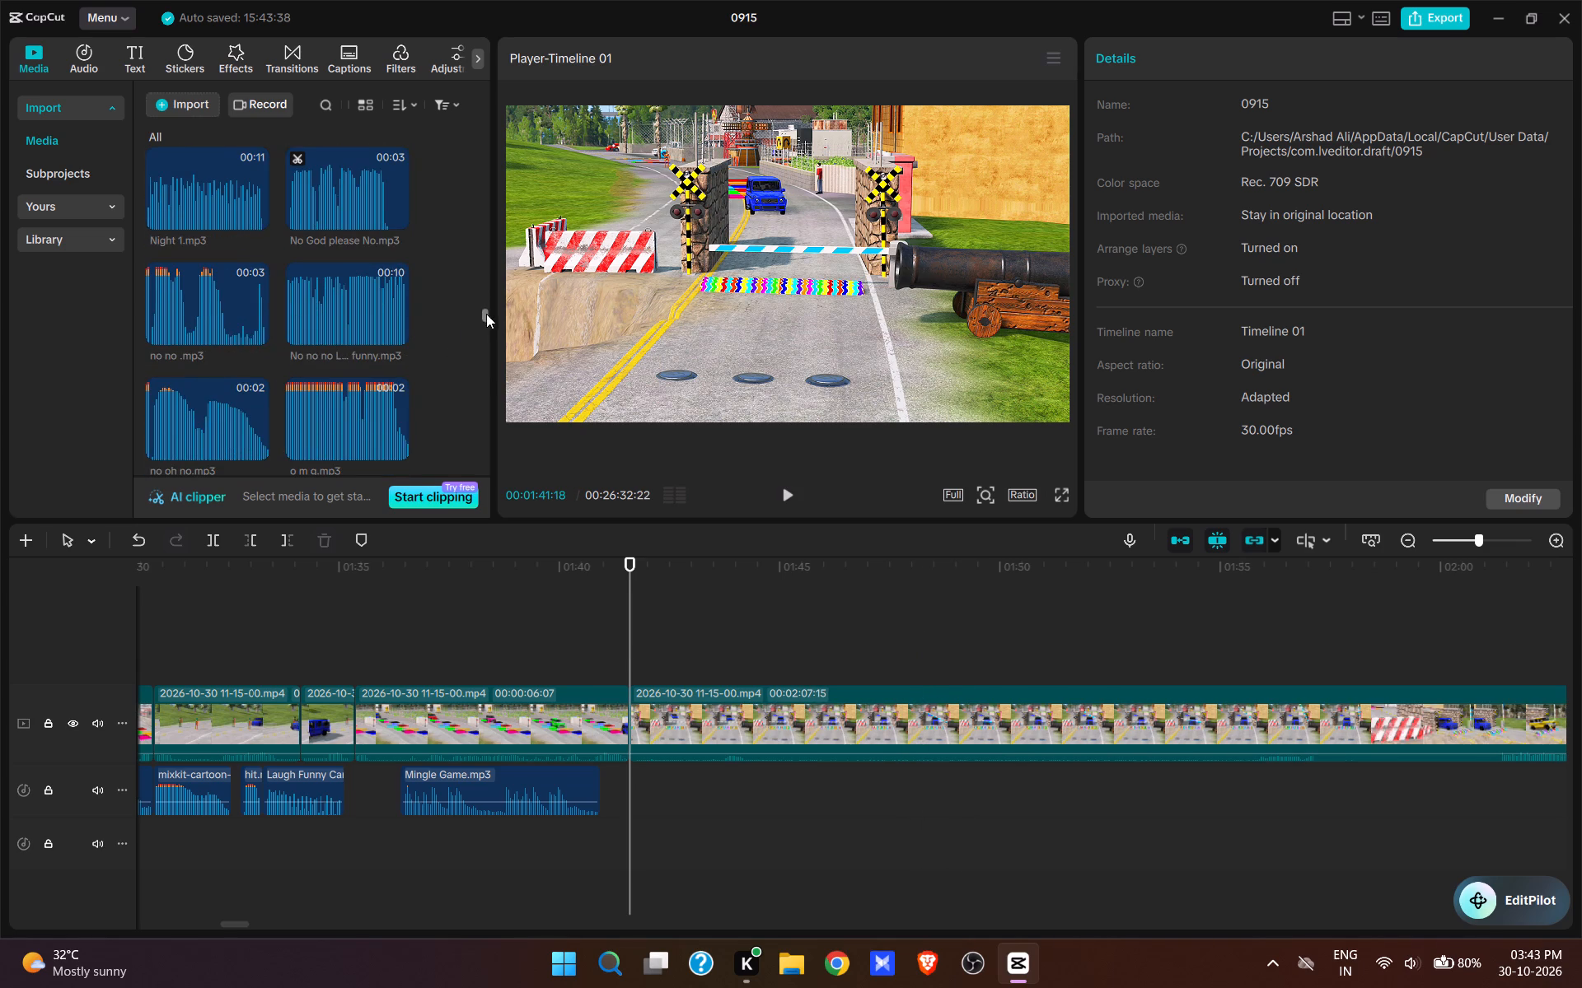
pyautogui.moveTo(486, 314); pyautogui.dragTo(489, 384)
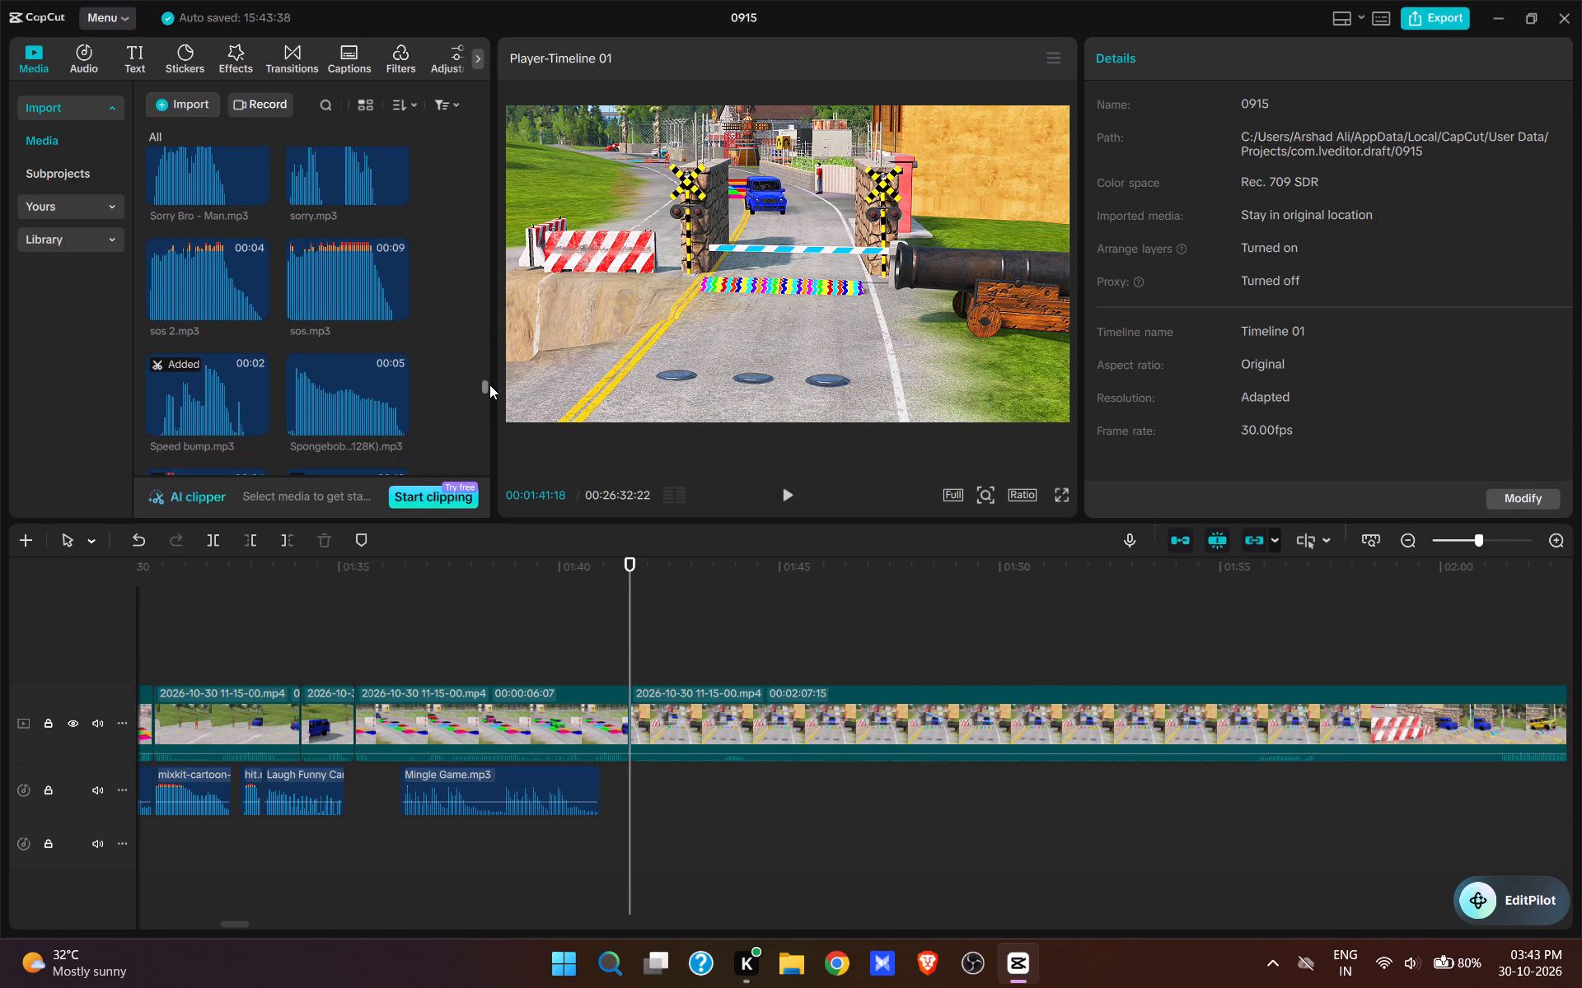
pyautogui.moveTo(489, 384); pyautogui.dragTo(489, 408)
pyautogui.scroll(1, 372, 372)
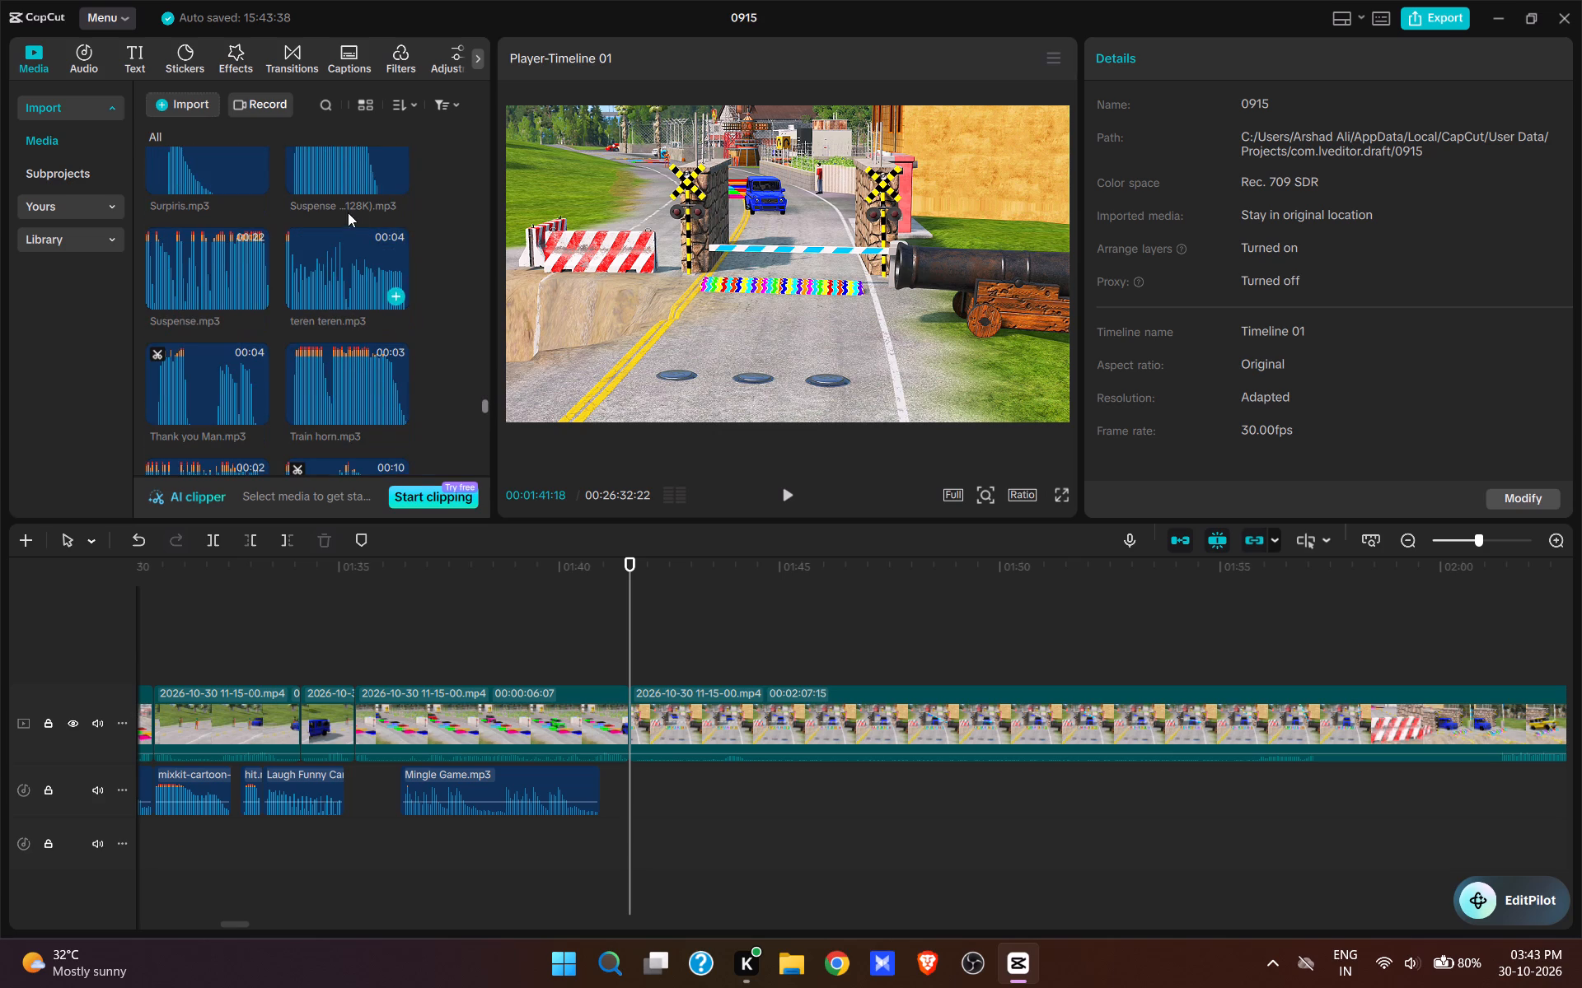
pyautogui.click(390, 184)
pyautogui.press('space')
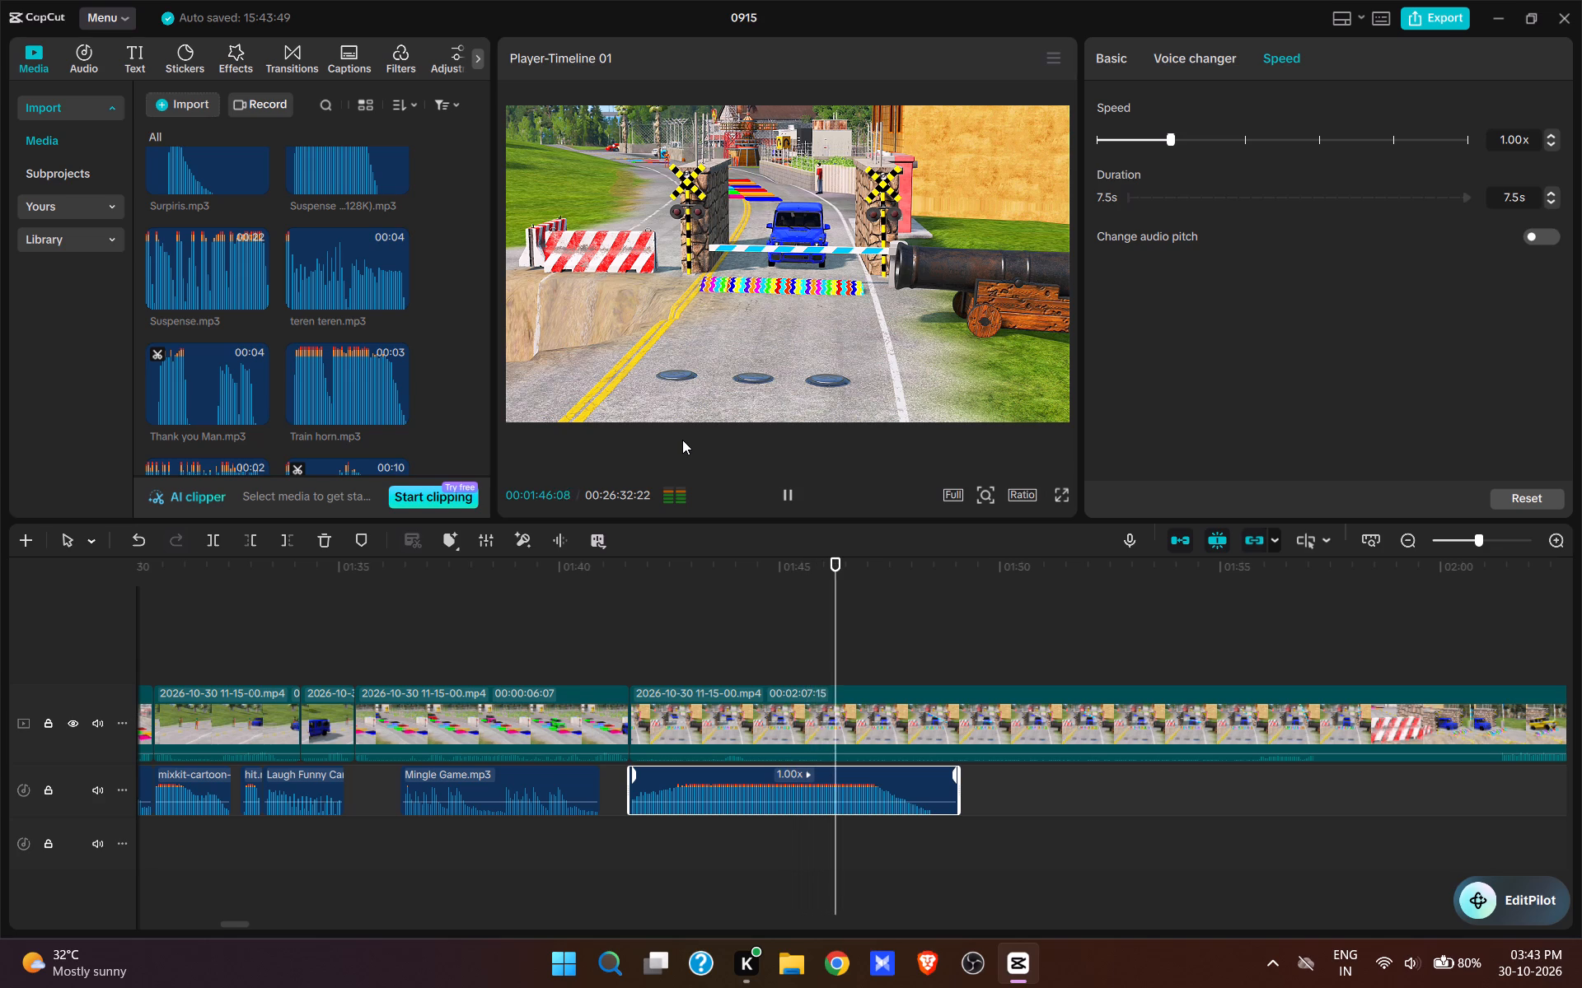
pyautogui.press('space')
pyautogui.press('space')
pyautogui.press('space')
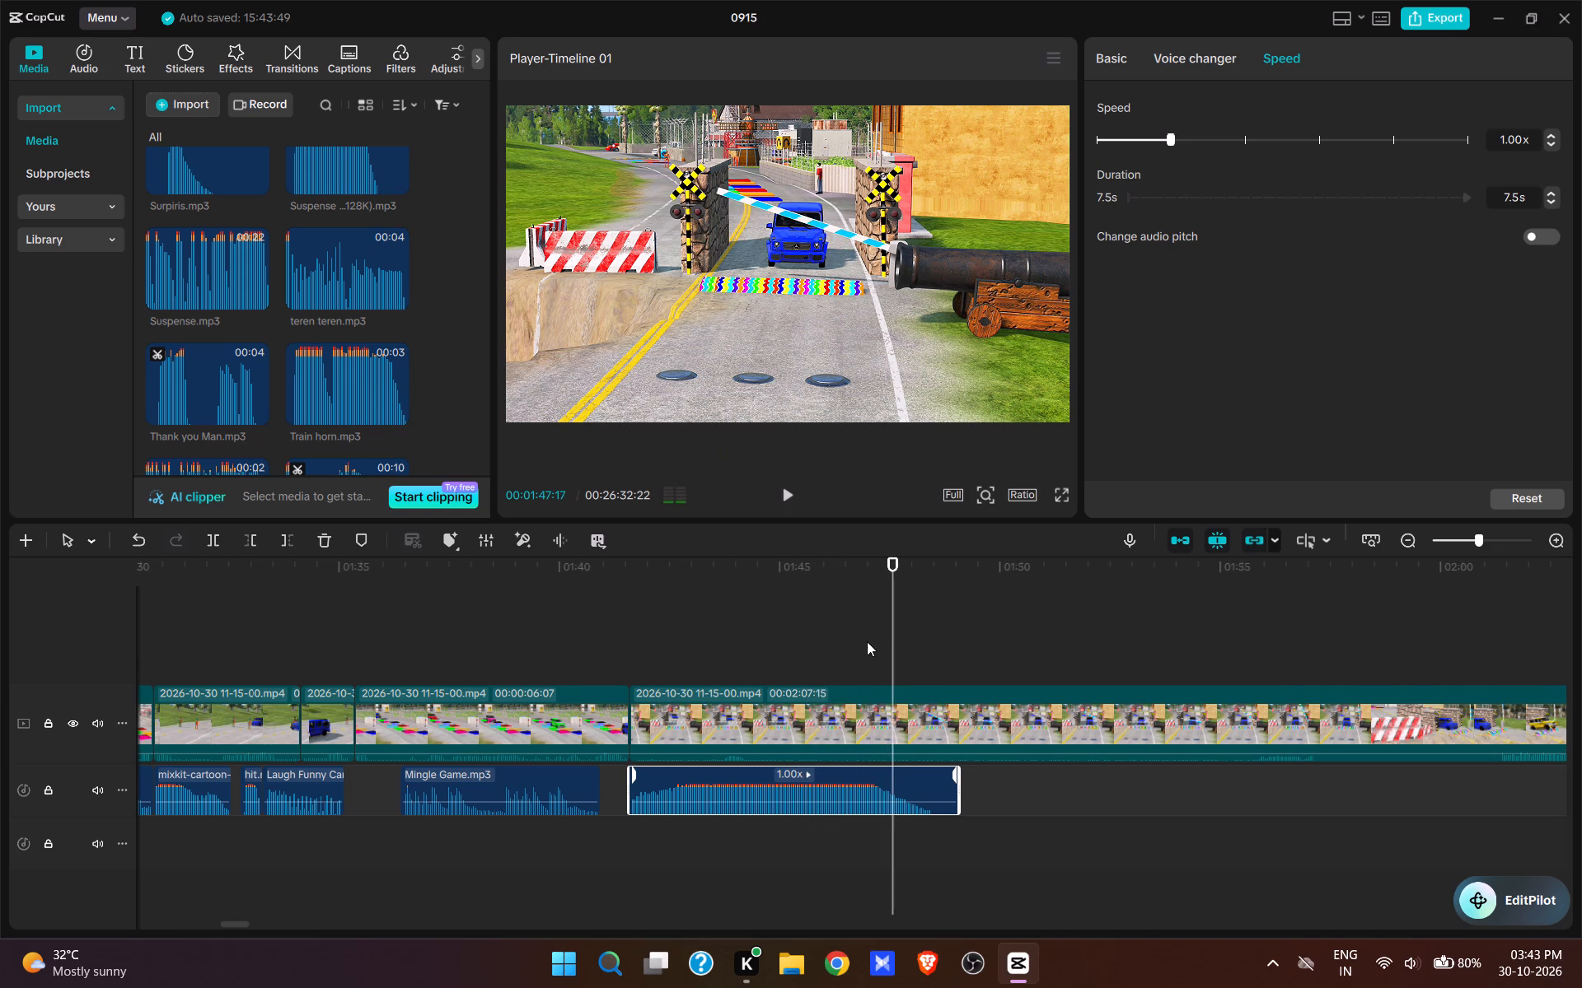
pyautogui.press('space')
# Cut off the end of the Suspense sound effect at 00:01:47:25, as the barrier rises, and play past the cut.
pyautogui.click(837, 643)
pyautogui.press('space')
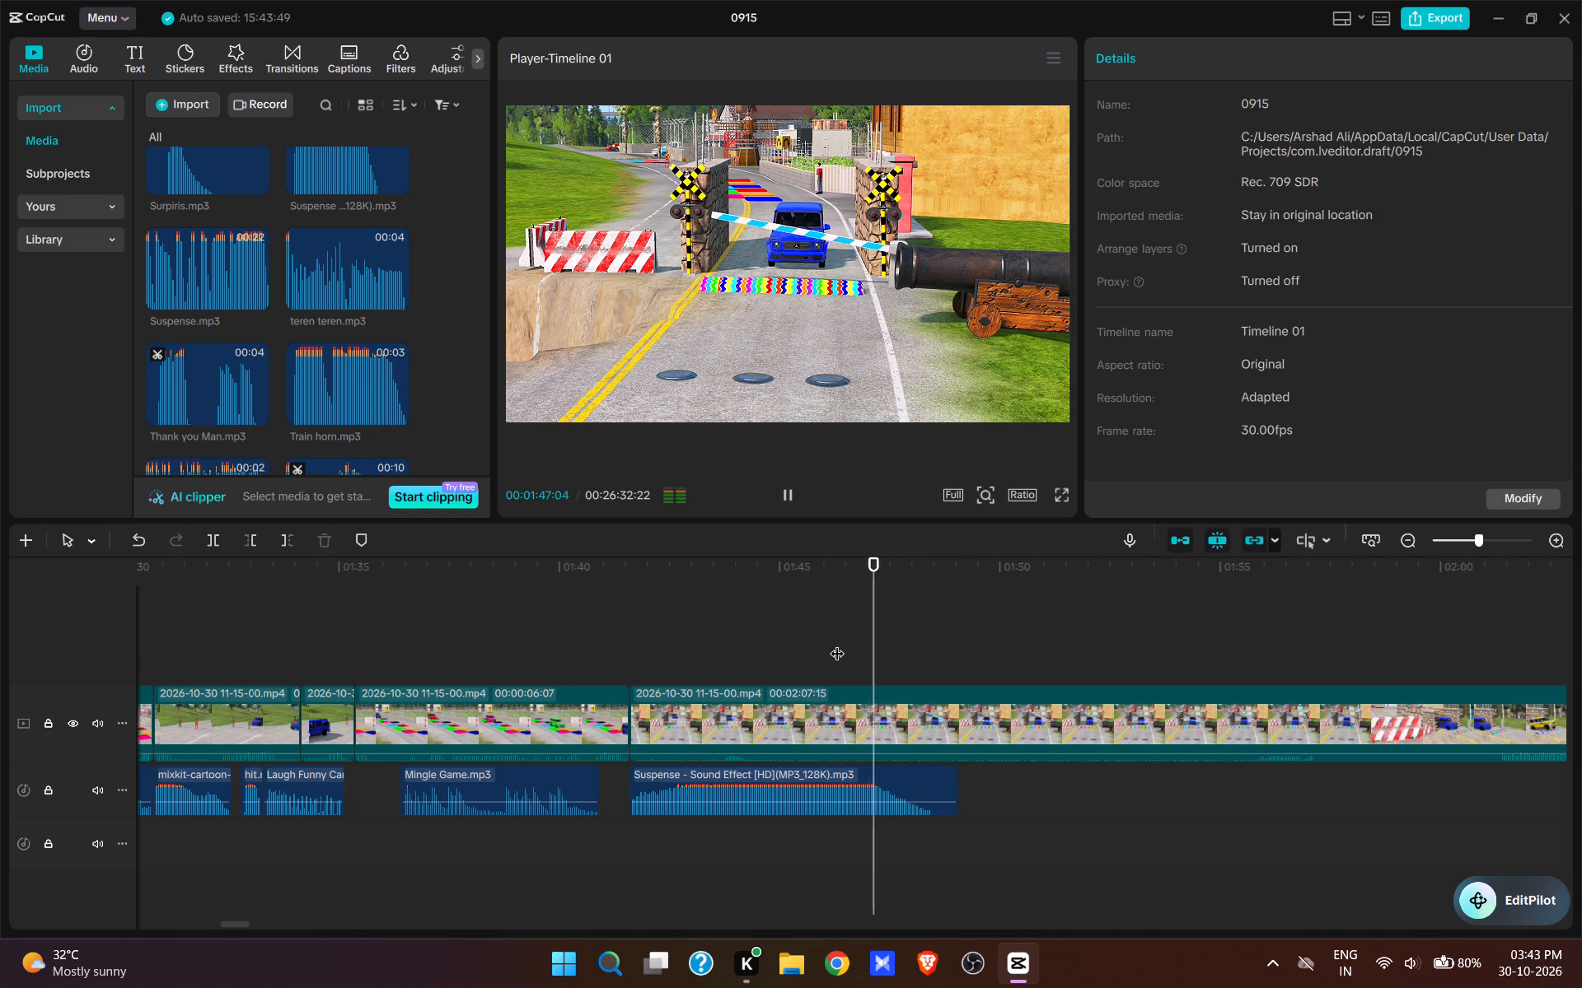
pyautogui.press('space')
pyautogui.press('space')
pyautogui.press('space')
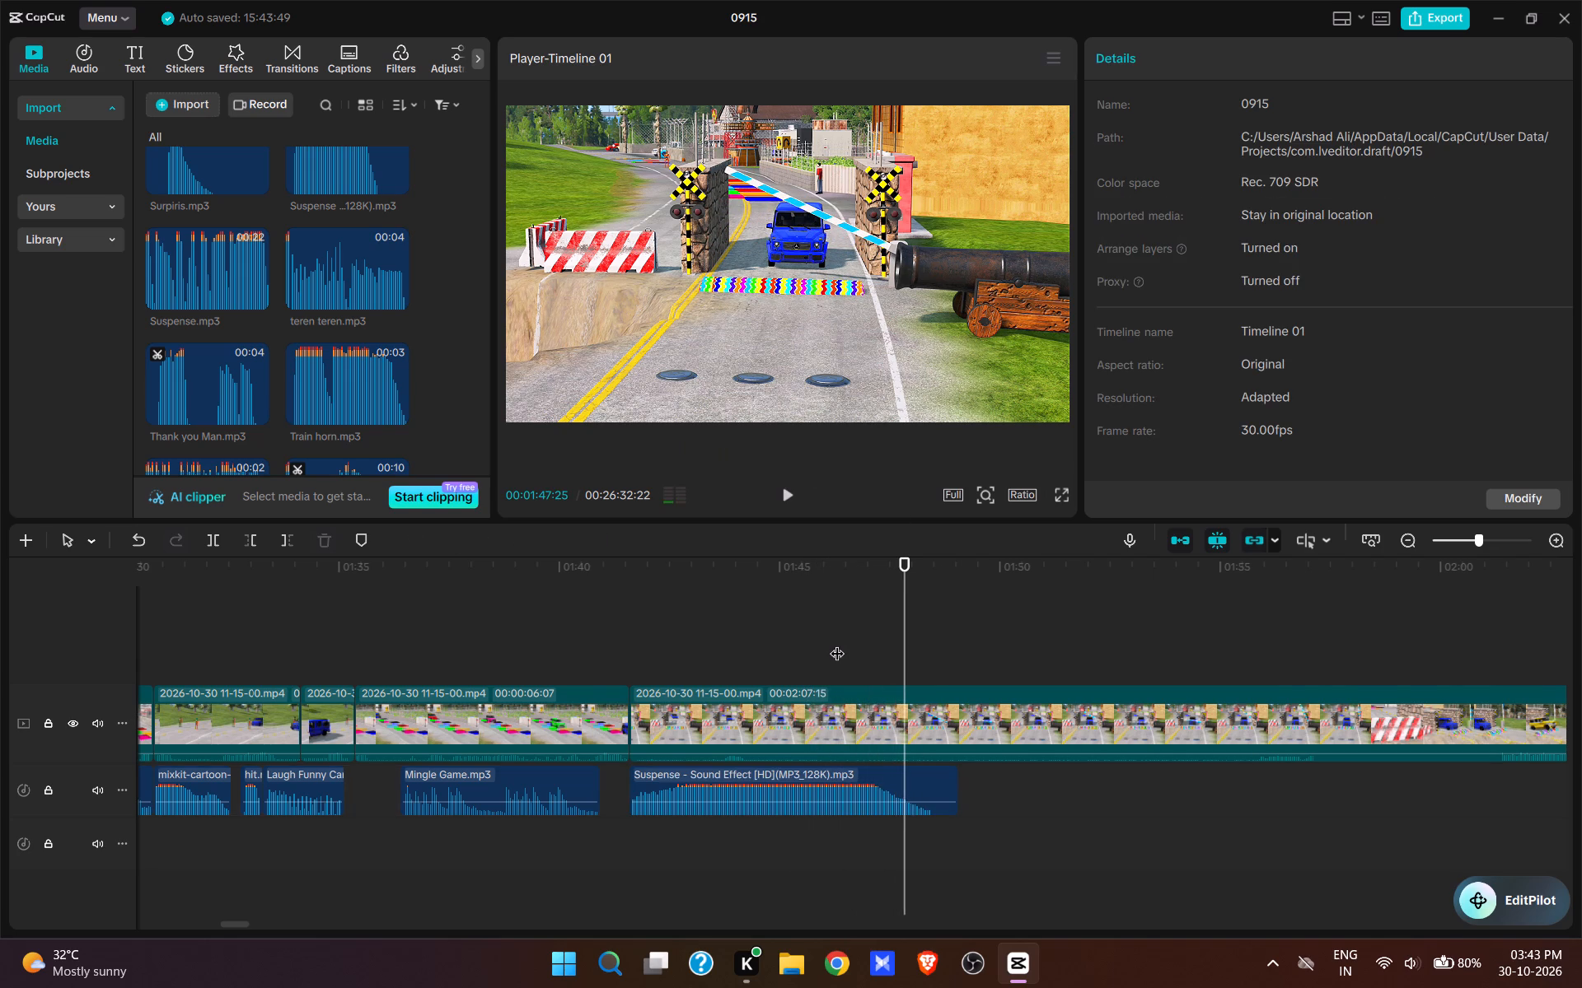
pyautogui.press('e')
pyautogui.hotkey('ctrl', 'z')
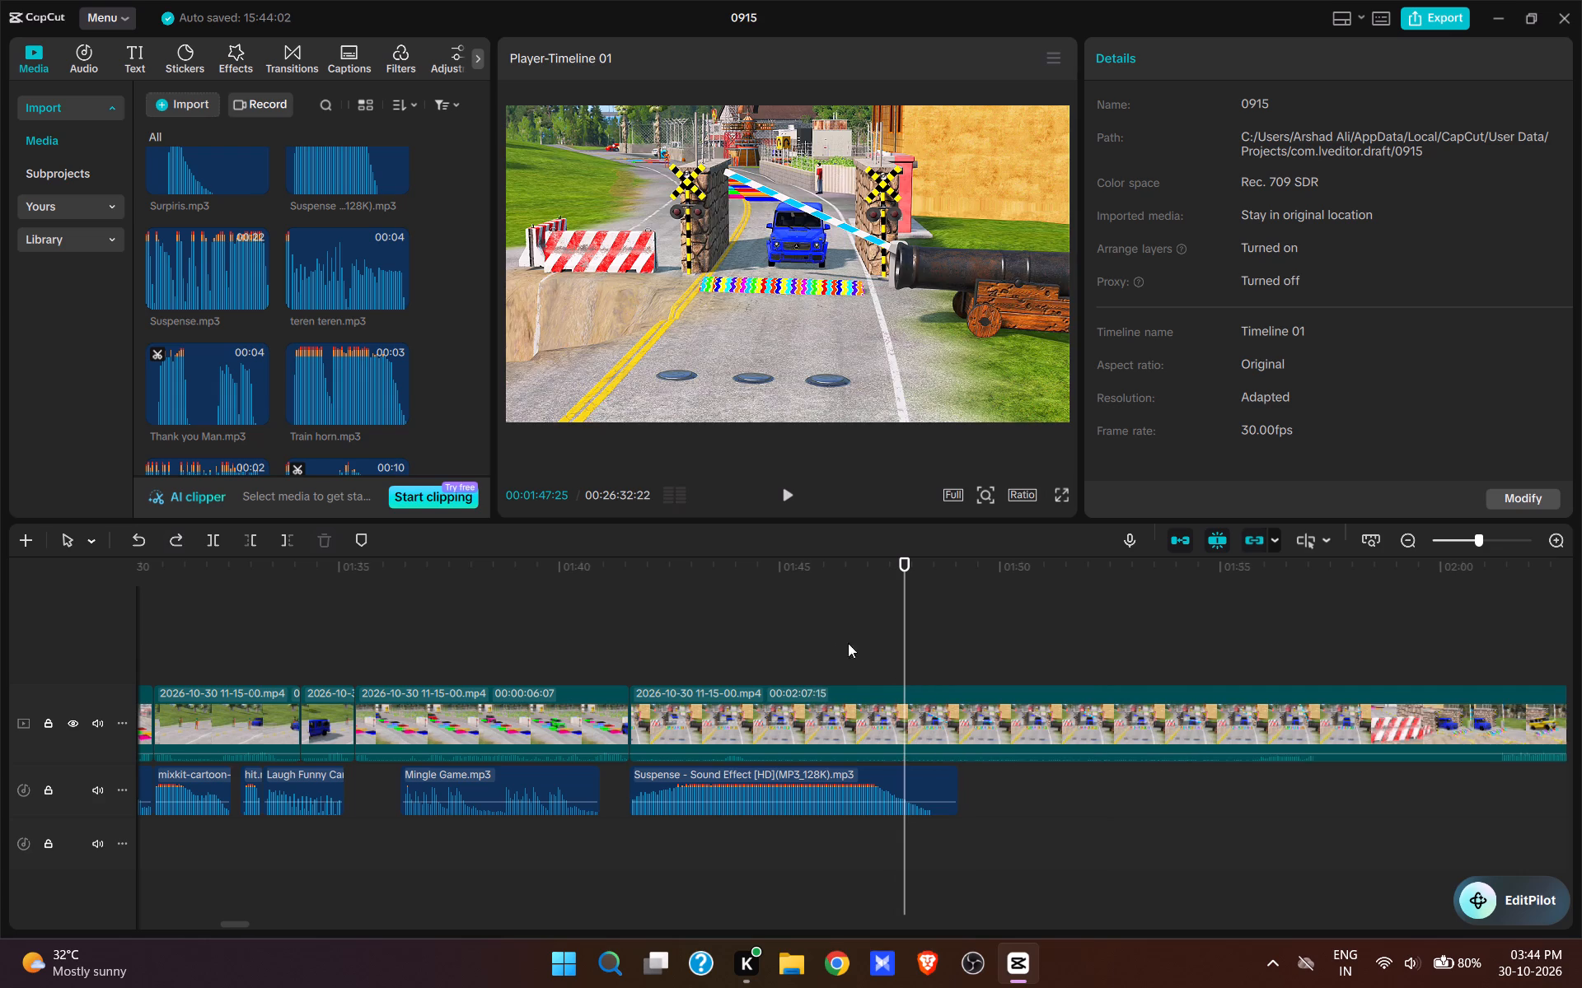
pyautogui.click(925, 795)
pyautogui.press('e')
pyautogui.press('space')
pyautogui.press('space')
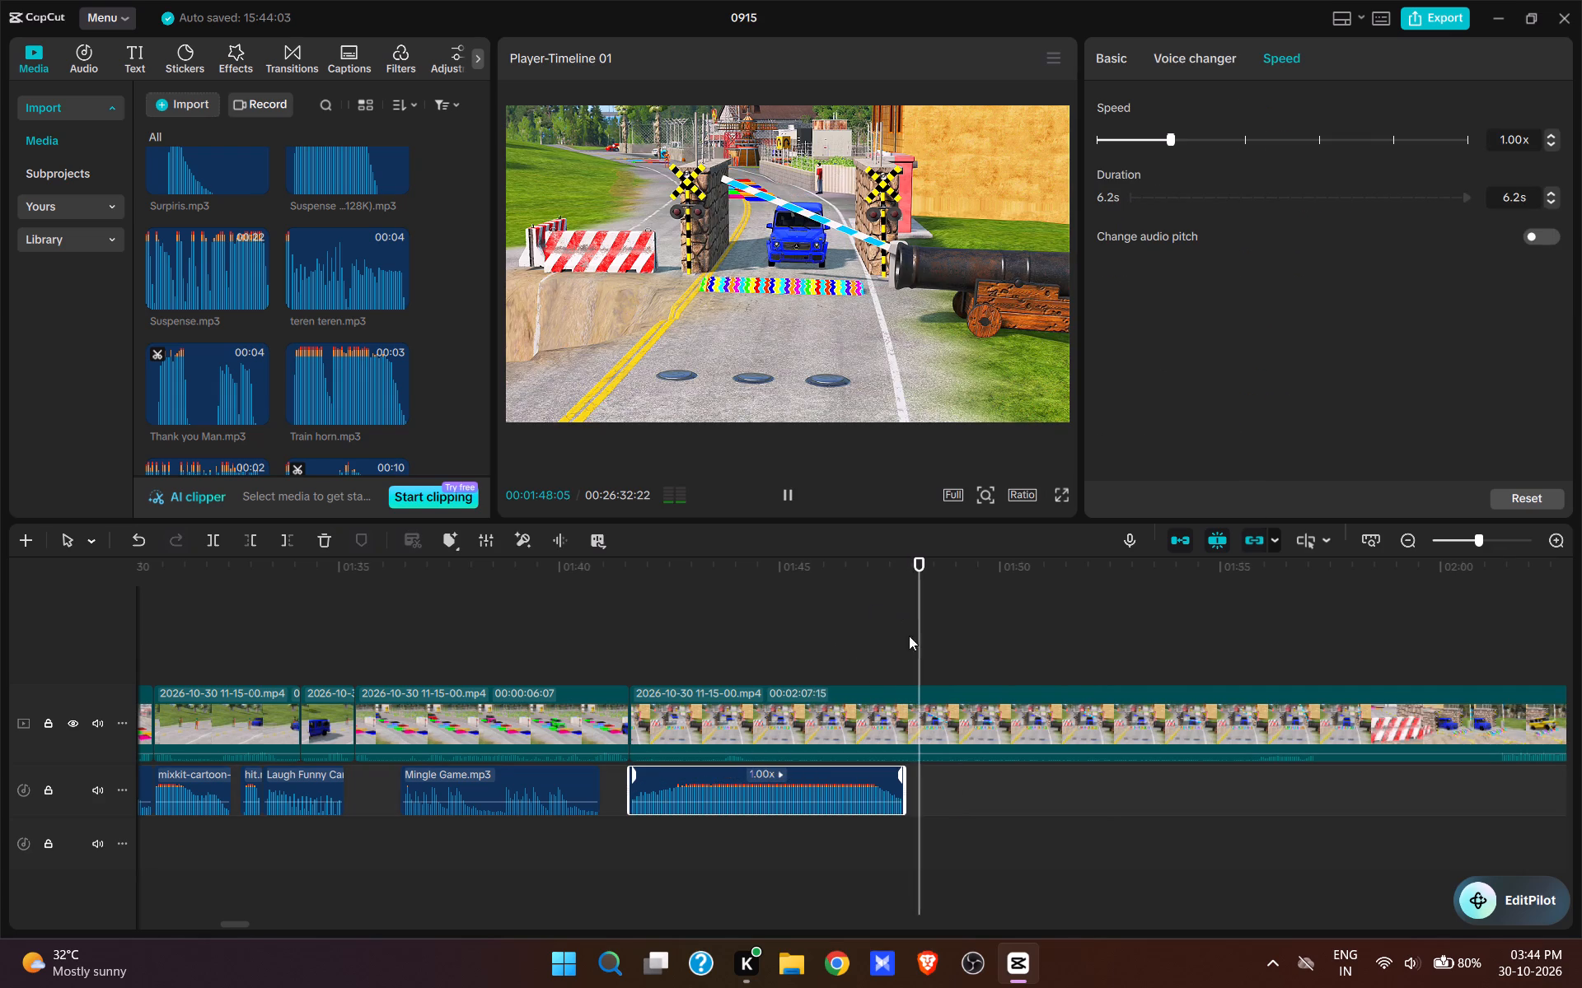
# Preview the Horn Start sound, and add the Horn (3).mp3 audio right after the Suspense effect at 00:01:47:25.
pyautogui.click(897, 652)
pyautogui.moveTo(897, 652); pyautogui.dragTo(906, 659)
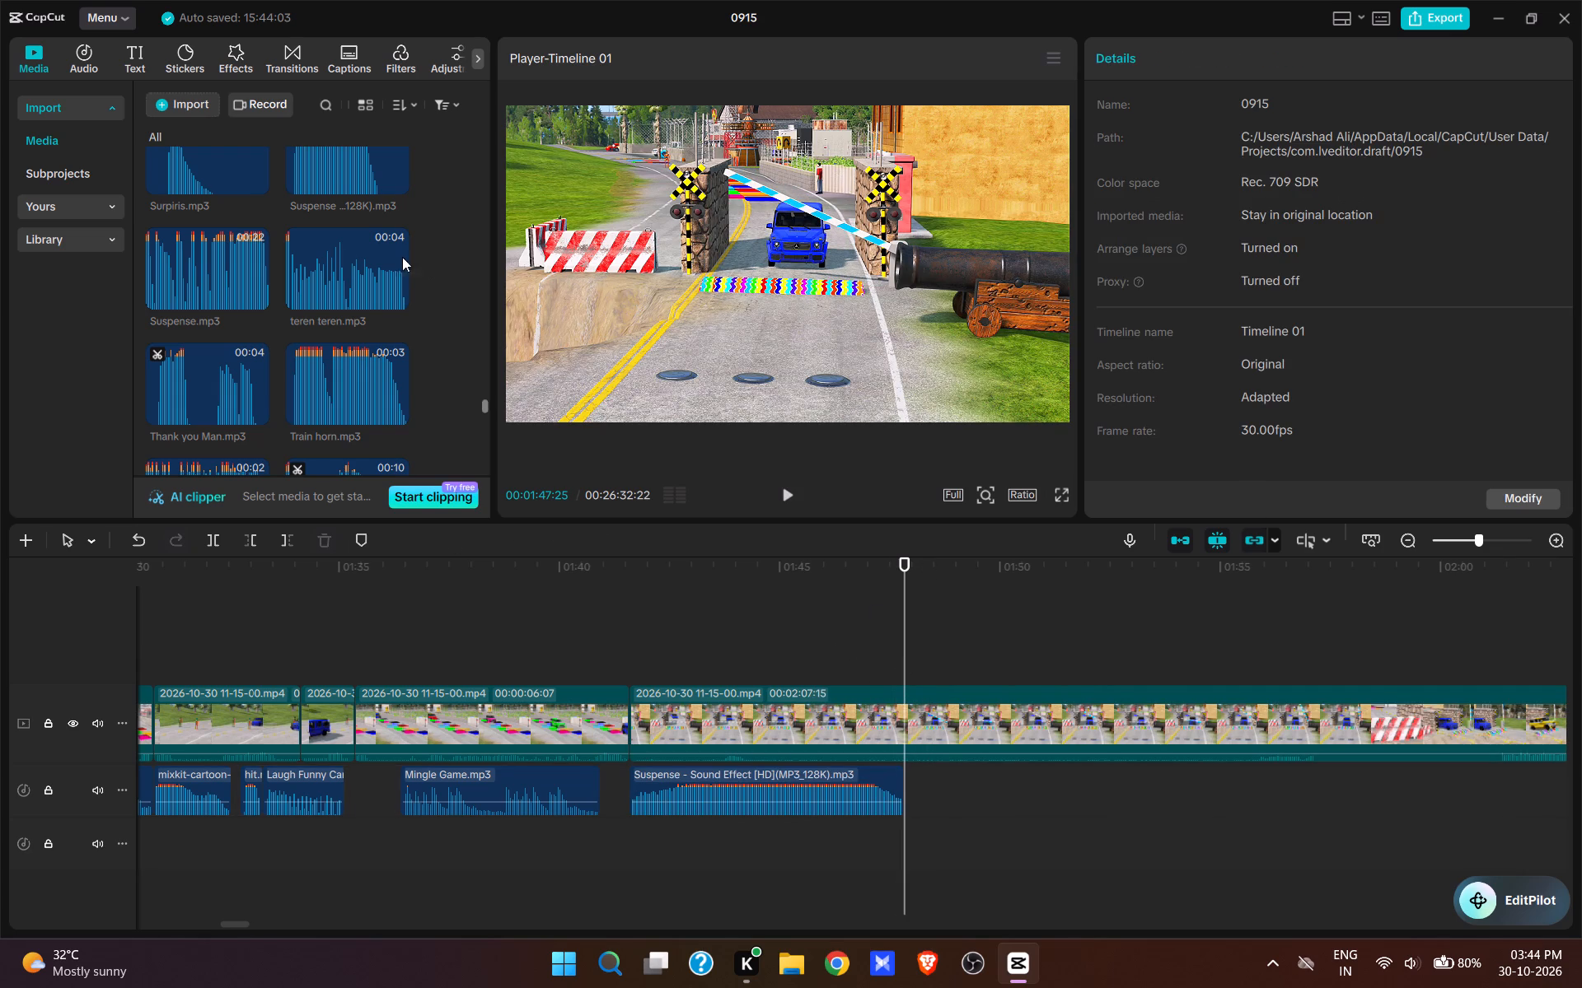
pyautogui.scroll(19, 335, 270)
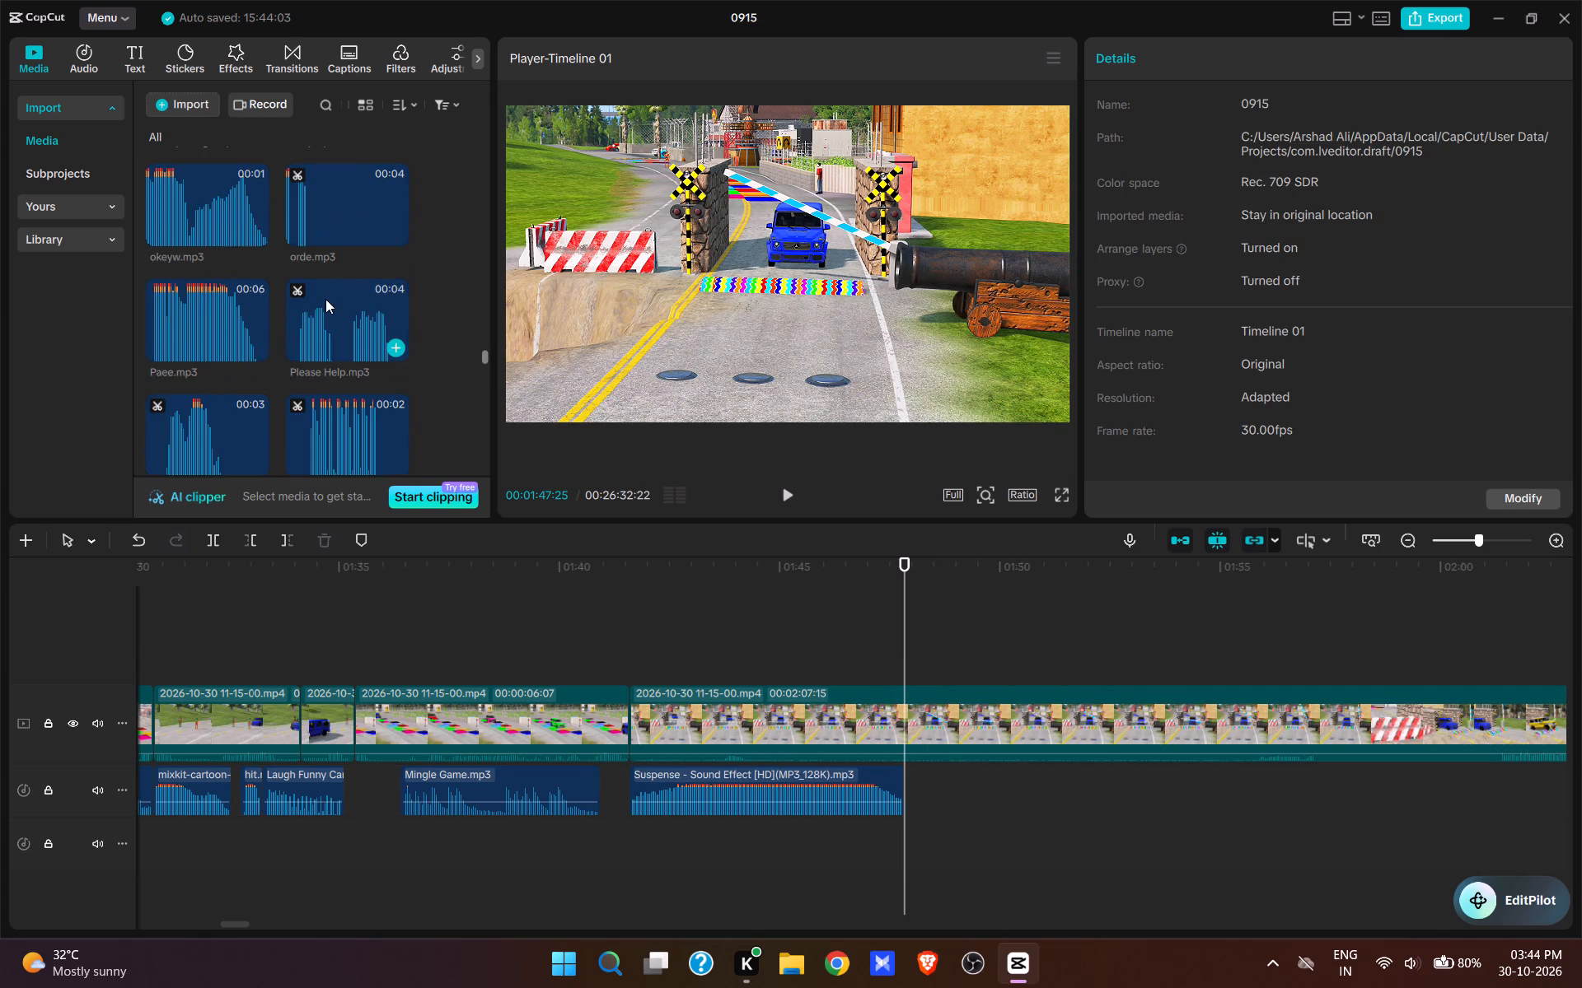
pyautogui.scroll(8, 326, 302)
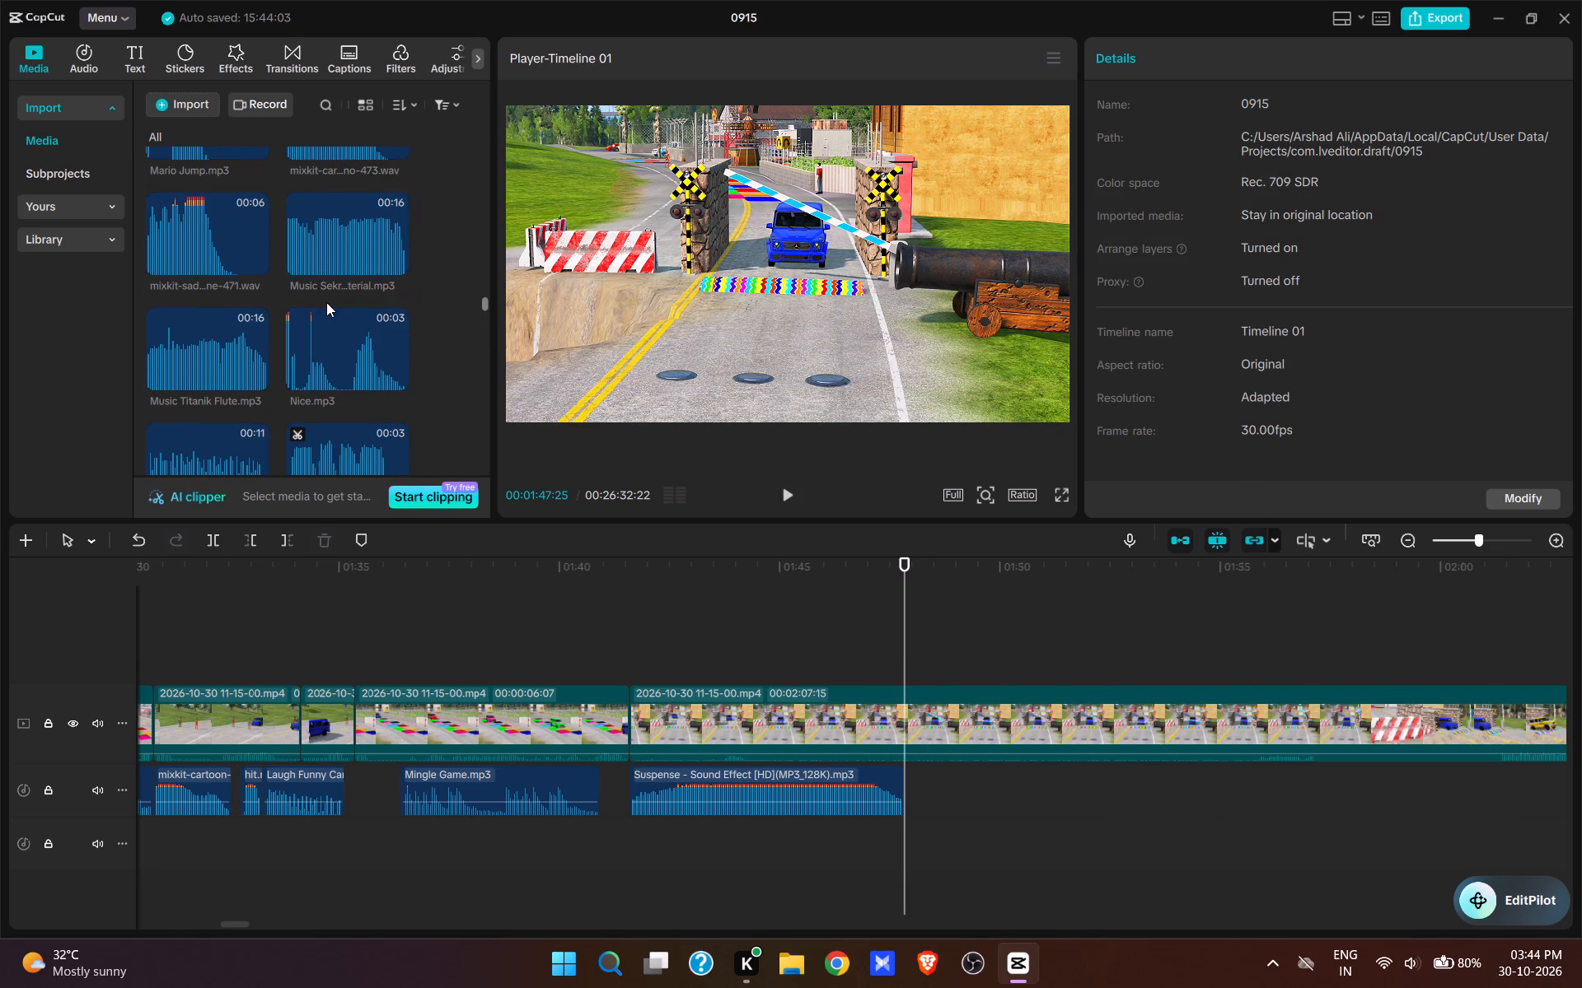
pyautogui.scroll(3, 326, 302)
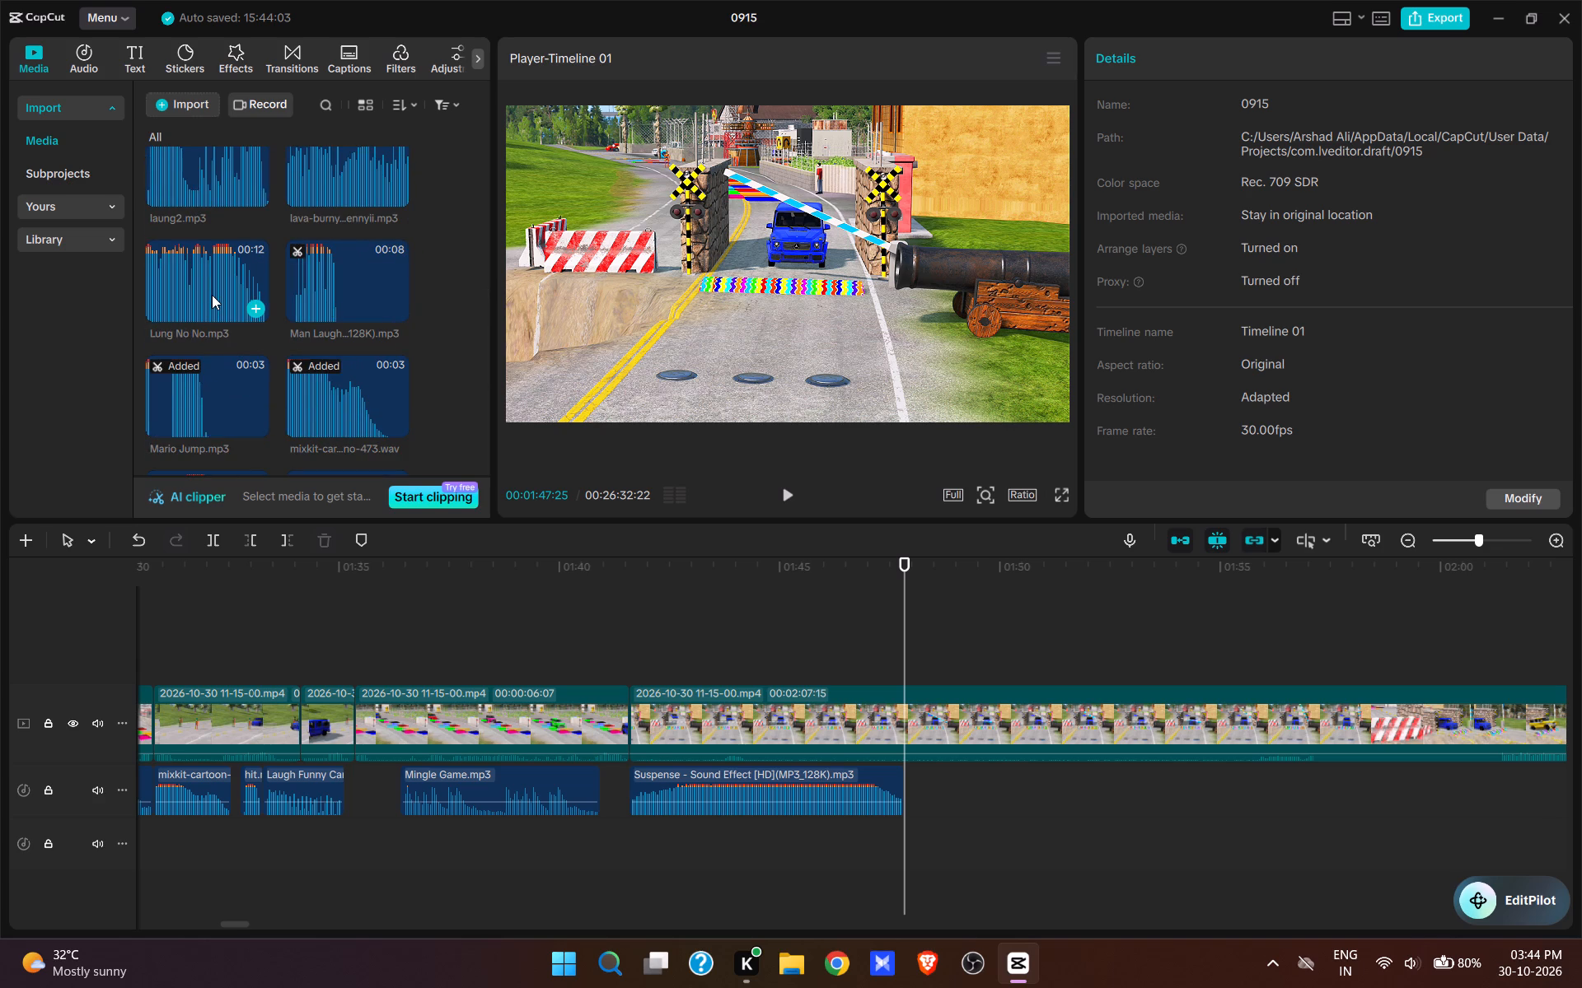
pyautogui.scroll(7, 212, 295)
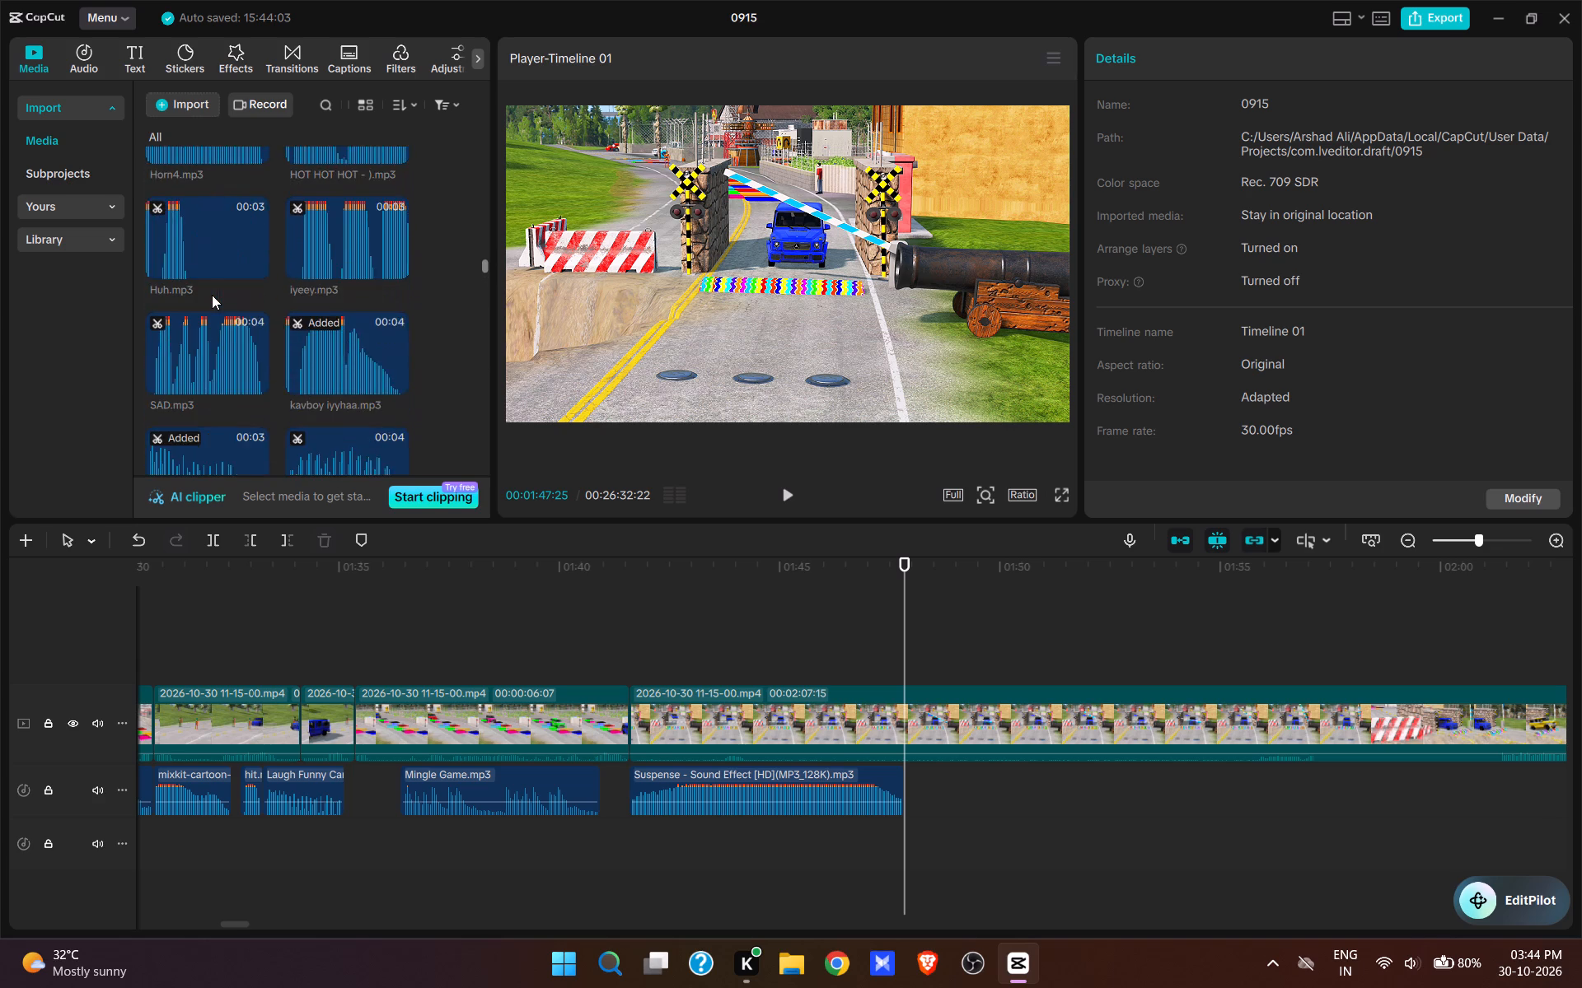
pyautogui.scroll(3, 212, 295)
pyautogui.click(196, 266)
pyautogui.click(199, 185)
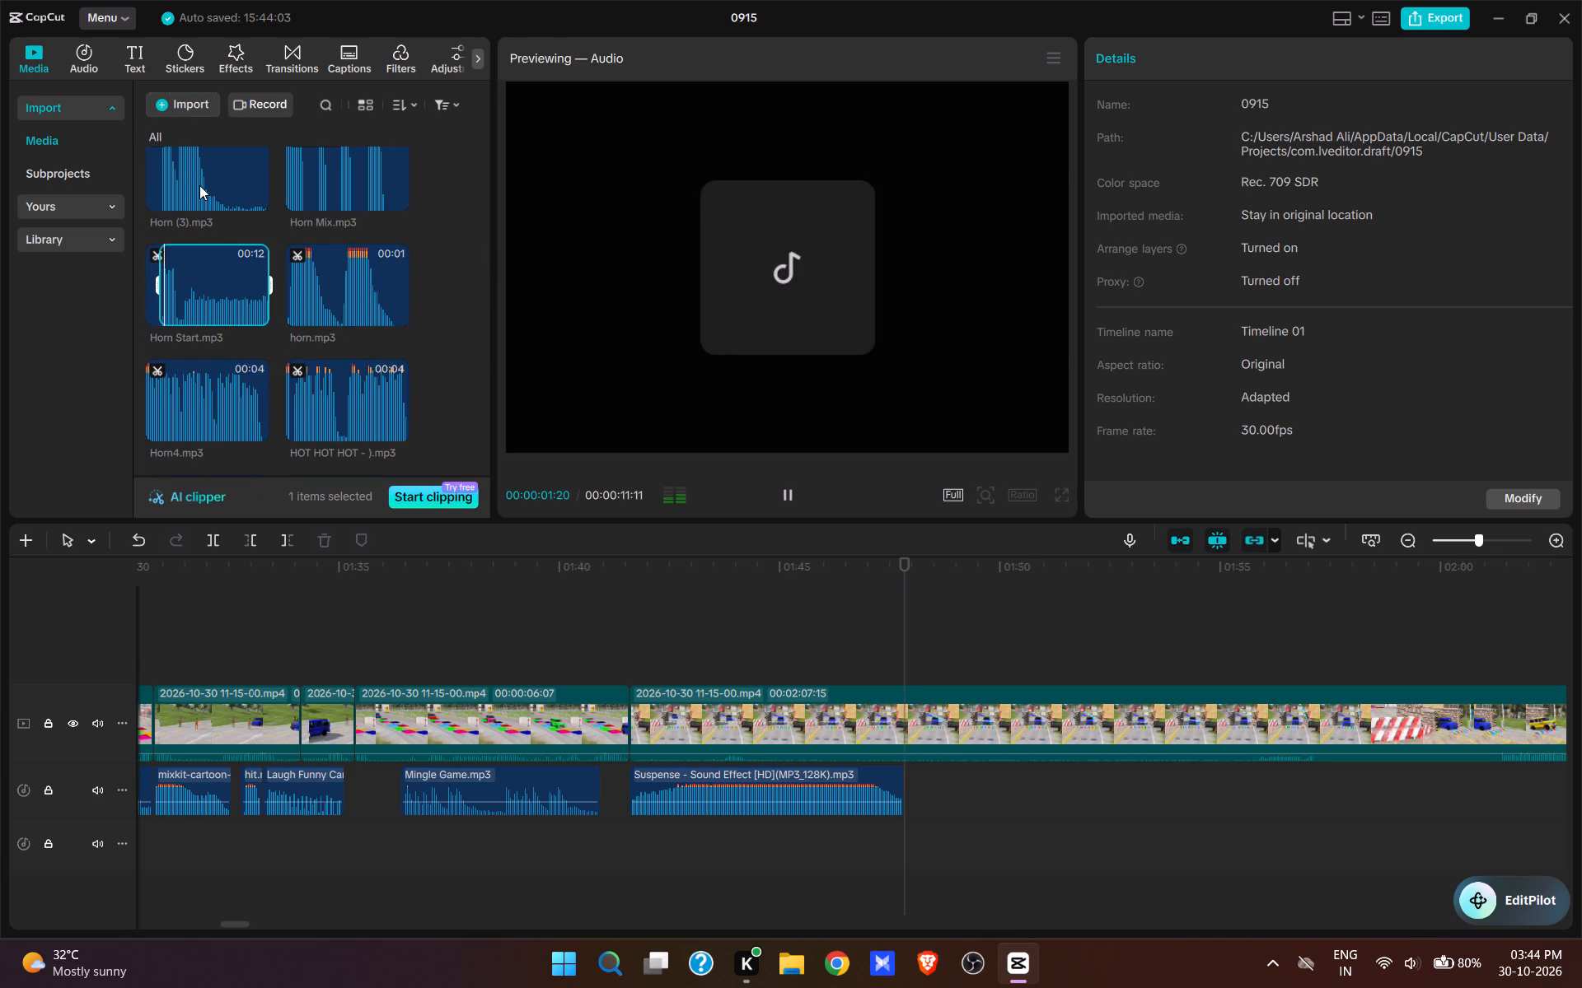
pyautogui.click(251, 198)
pyautogui.press('space')
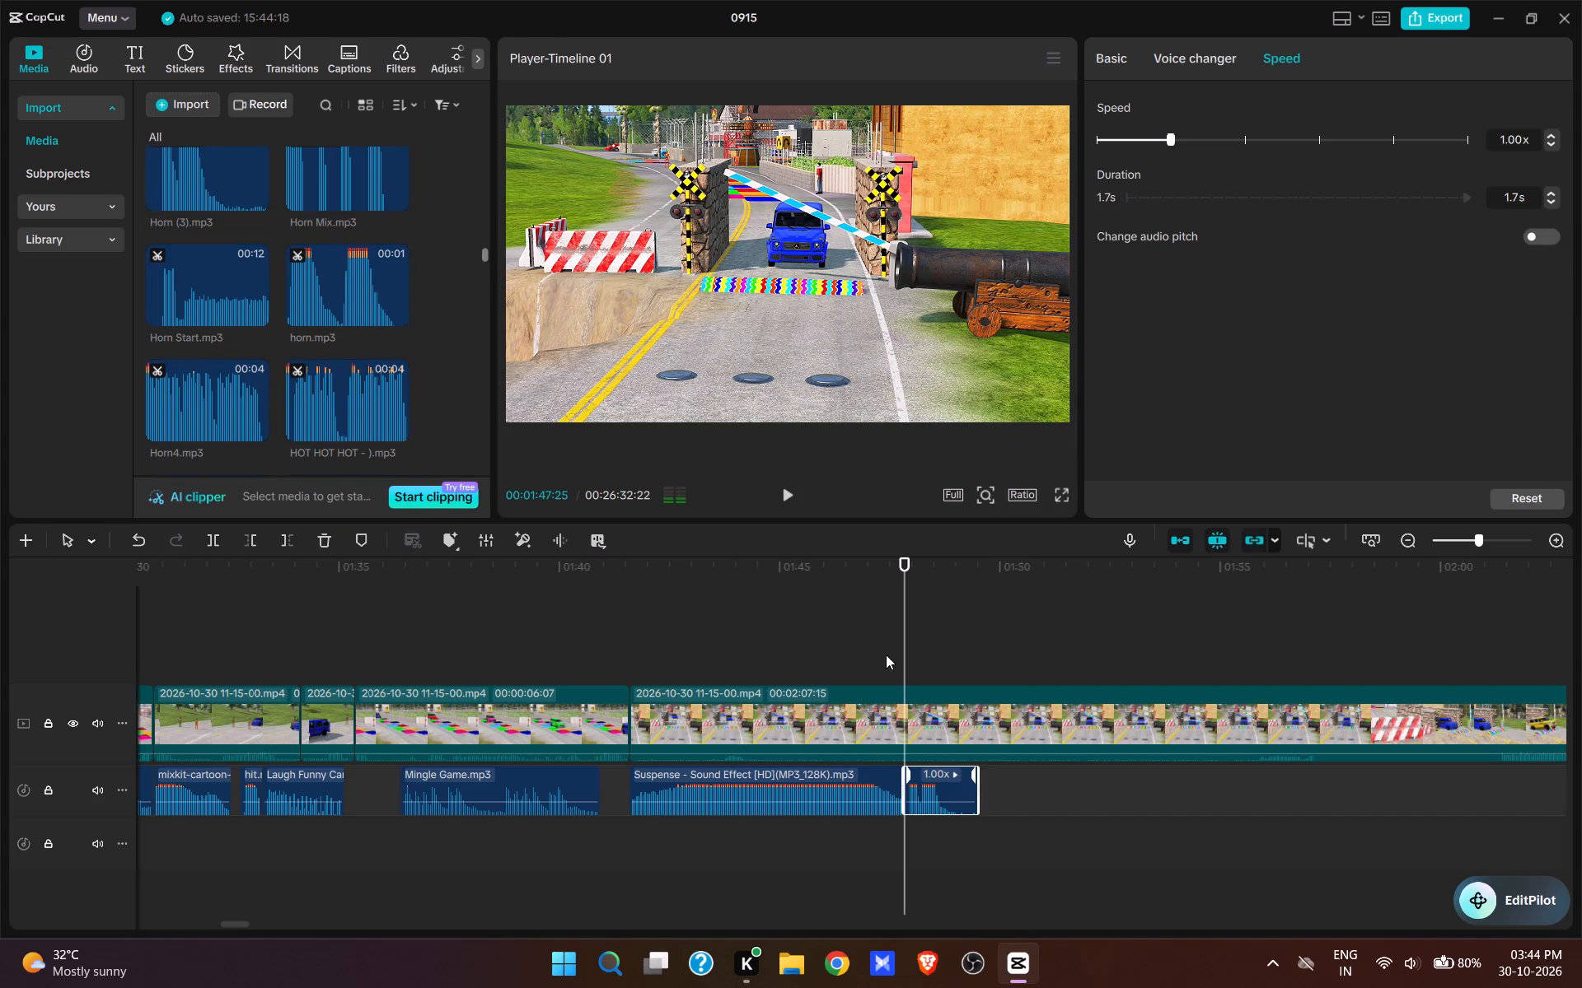
# Play back the Horn (3) sound and cut off its end at 00:01:49:04.
pyautogui.click(793, 492)
pyautogui.press('space')
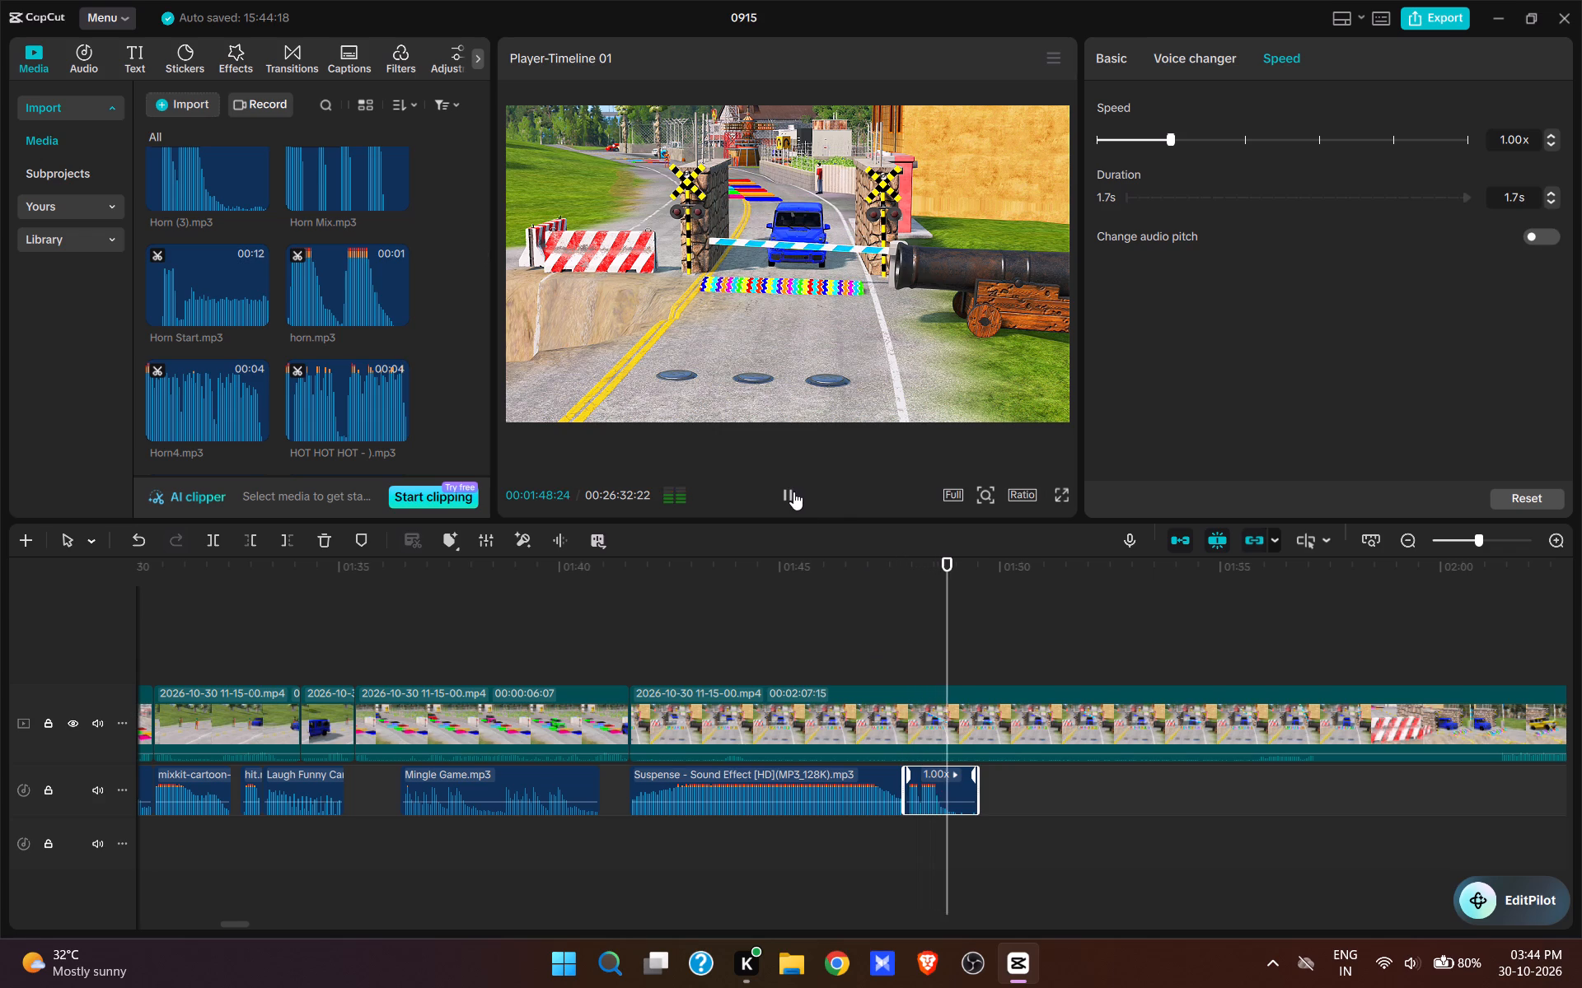
pyautogui.write('e')
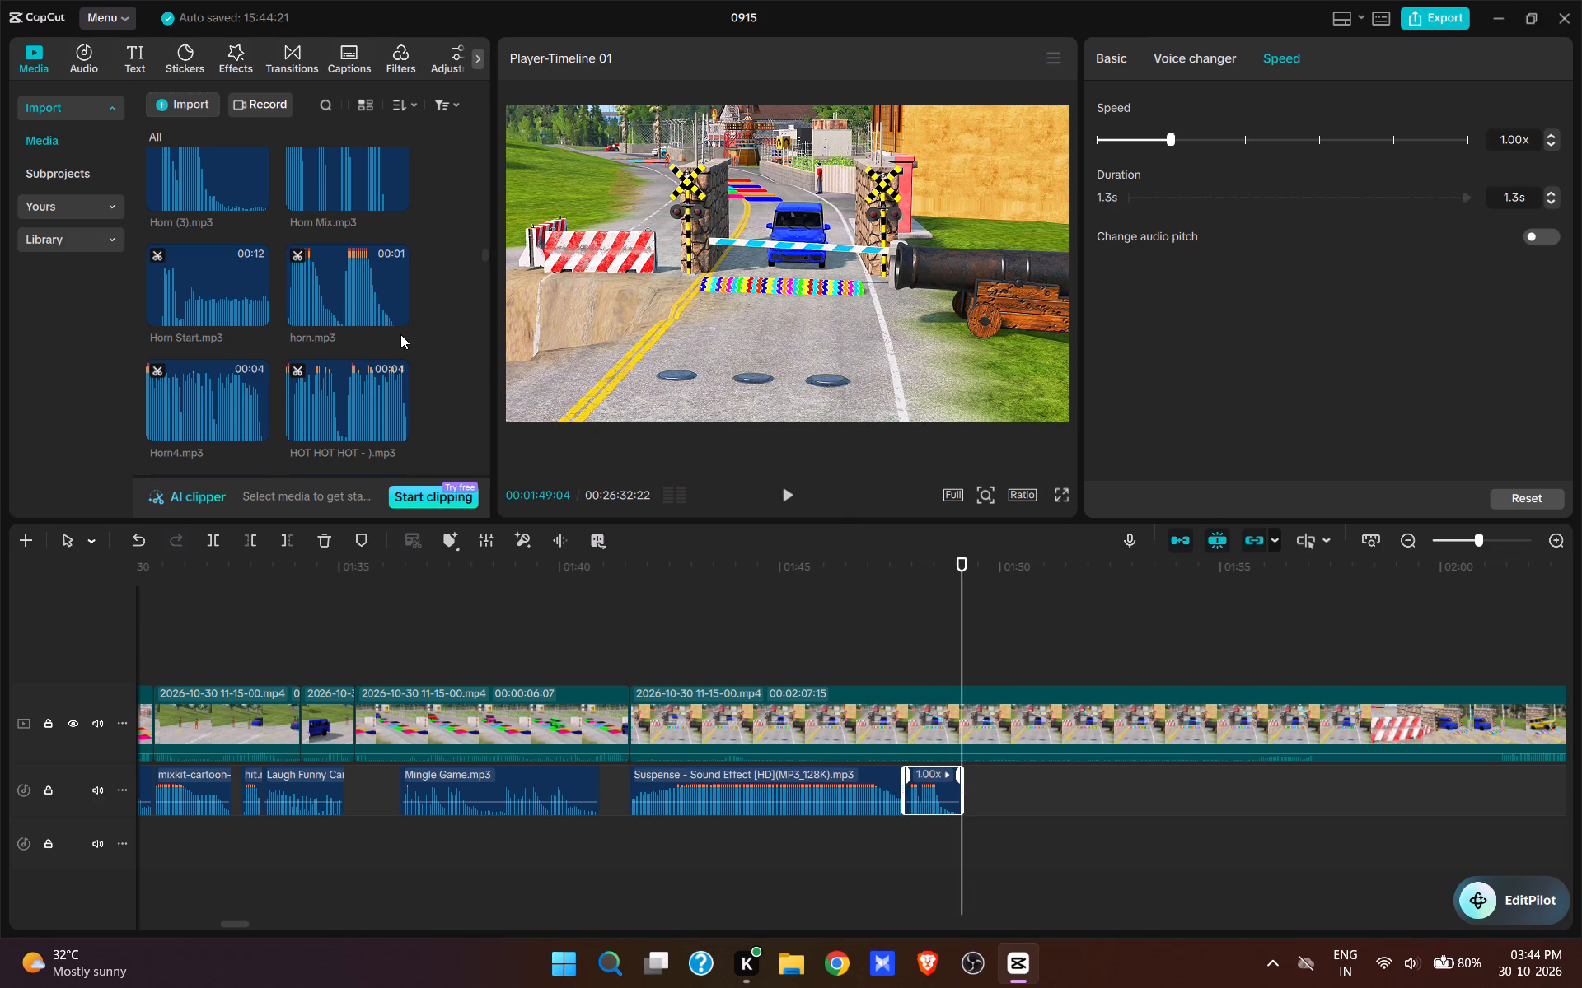
# Add the Help me 1.mp3 audio at 00:01:49:04 and play it back over the SUV waiting at the barrier.
pyautogui.scroll(5, 400, 334)
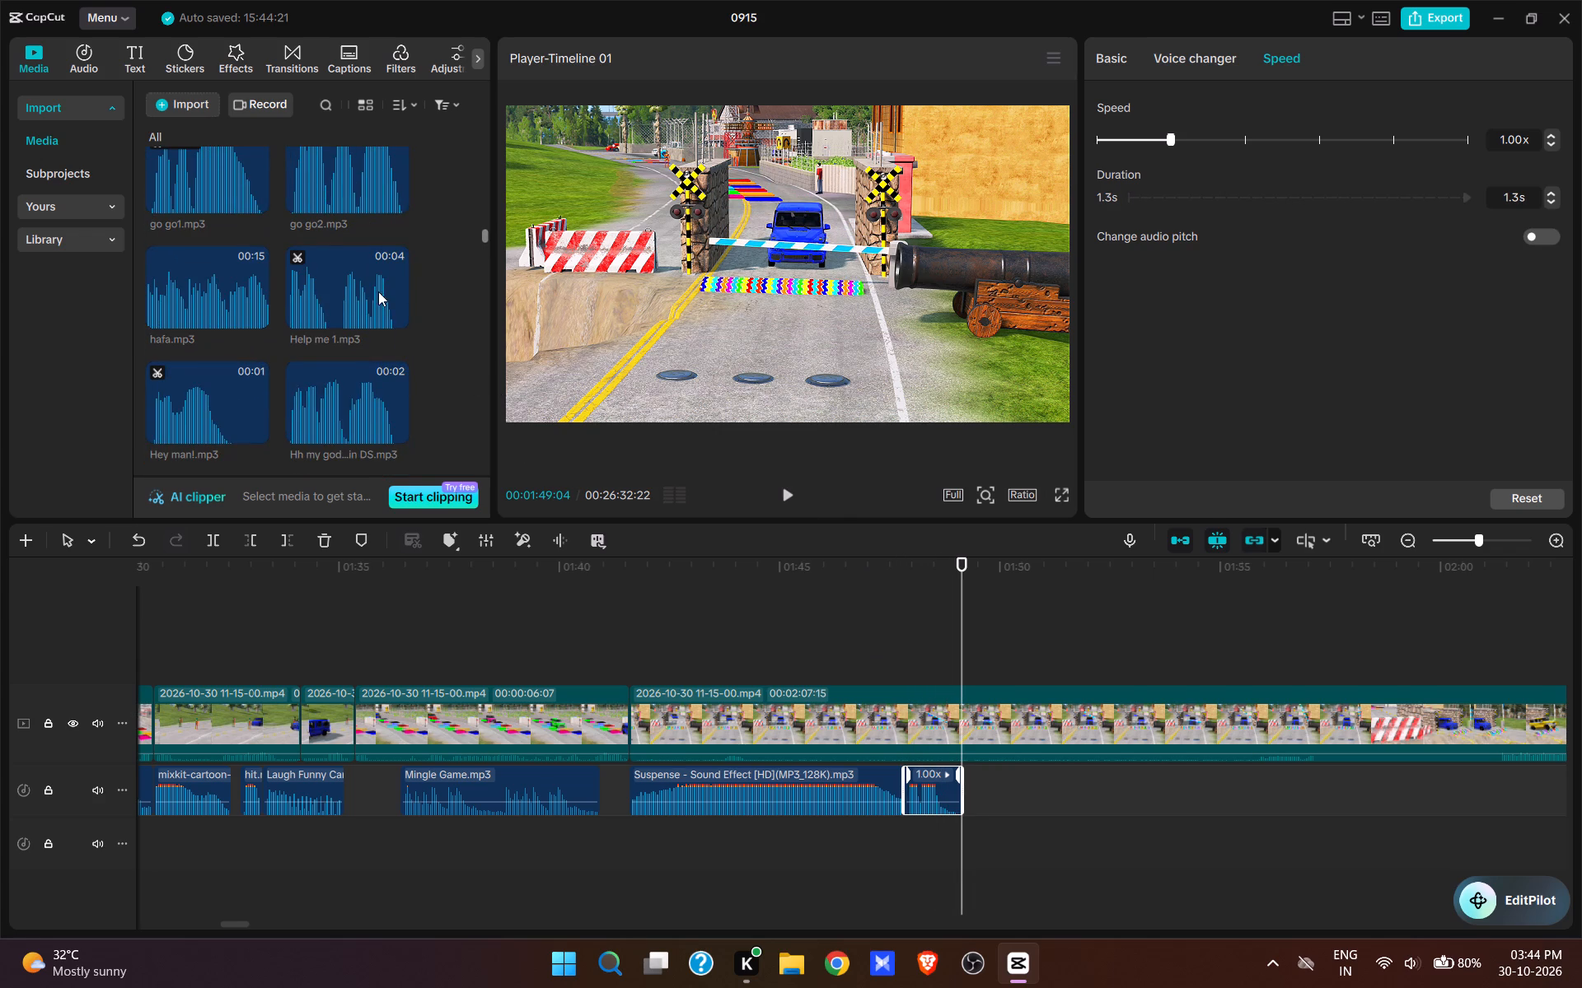
pyautogui.click(398, 311)
pyautogui.press('space')
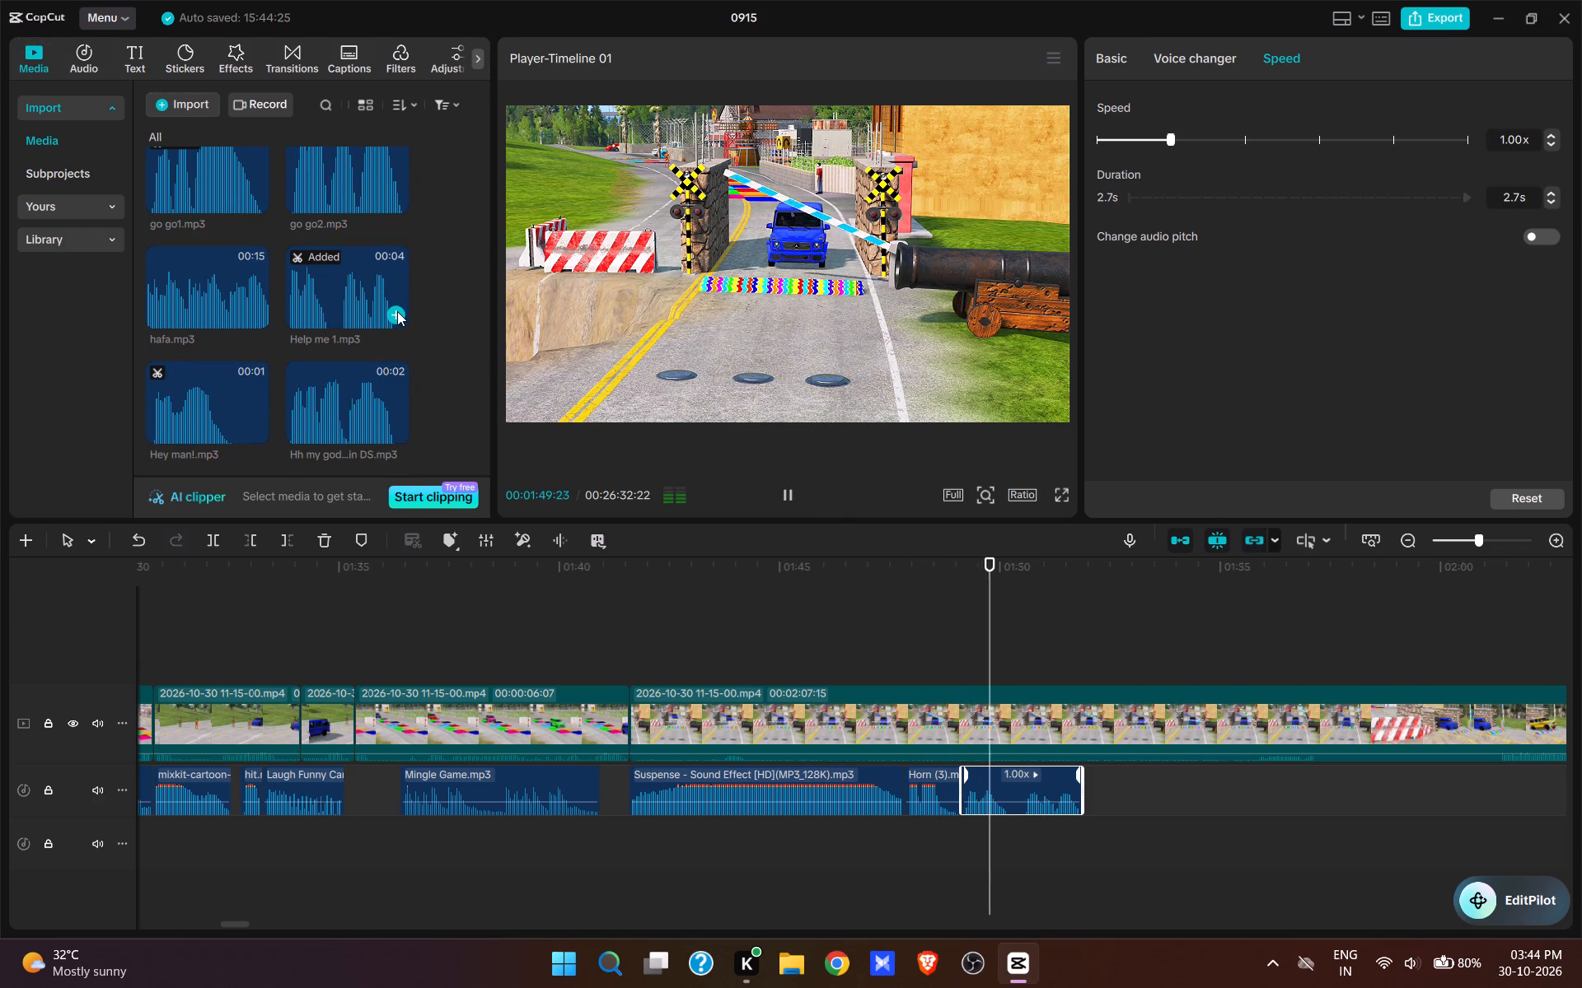
pyautogui.press('space')
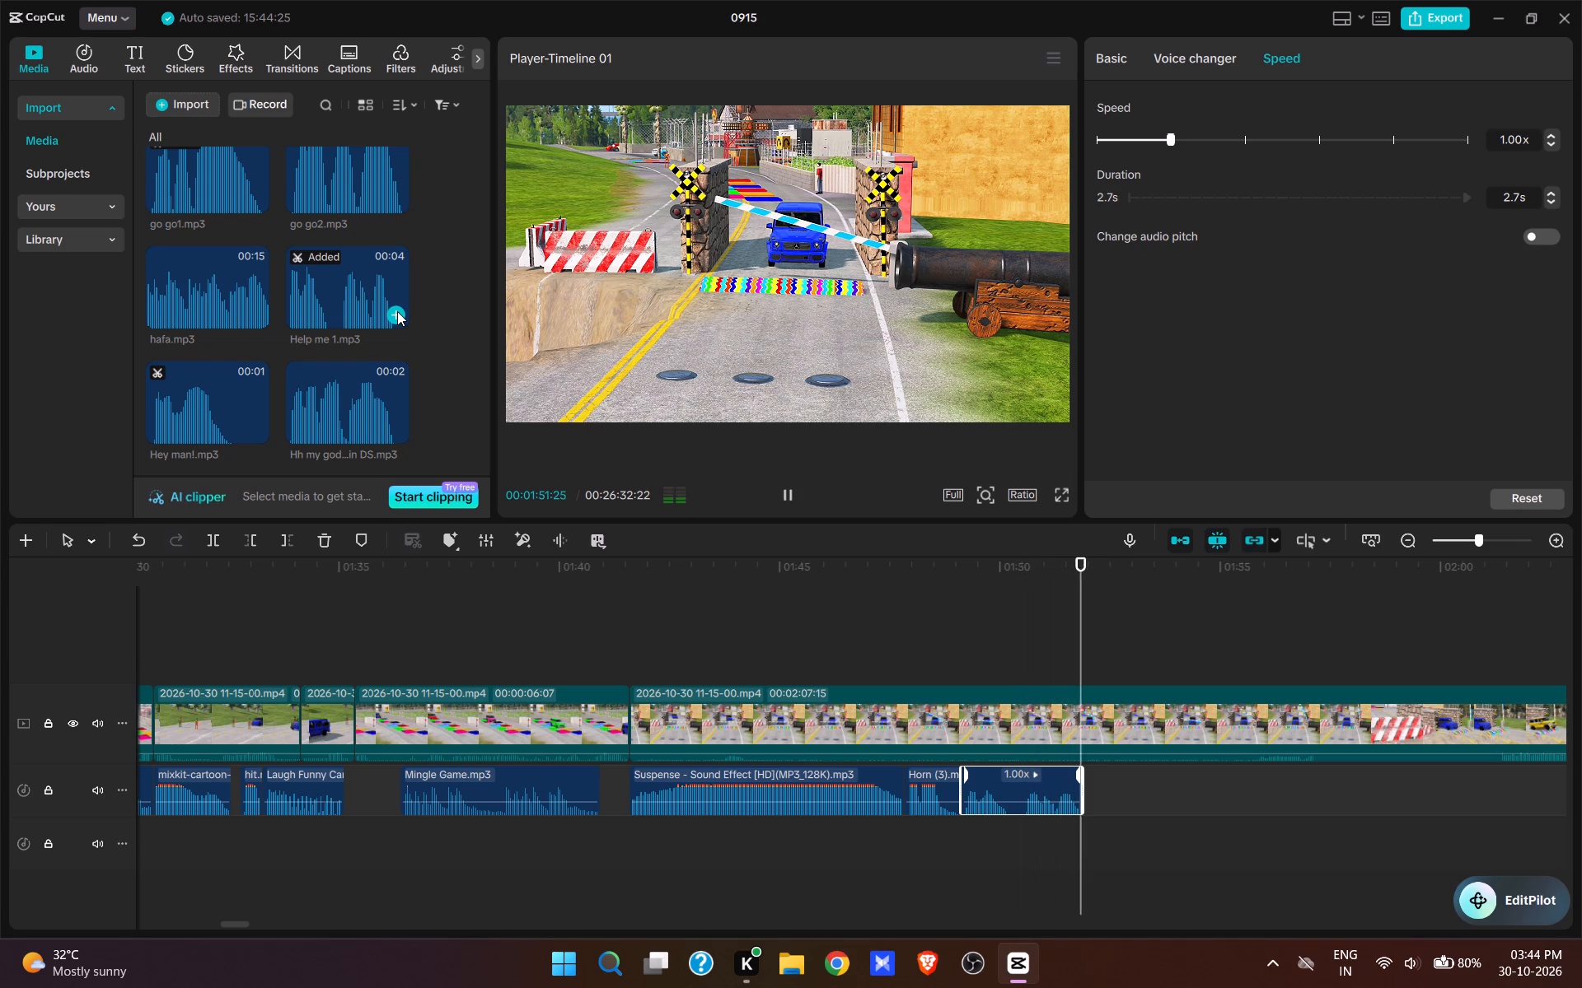
pyautogui.press('space')
pyautogui.press('space')
pyautogui.press('space')
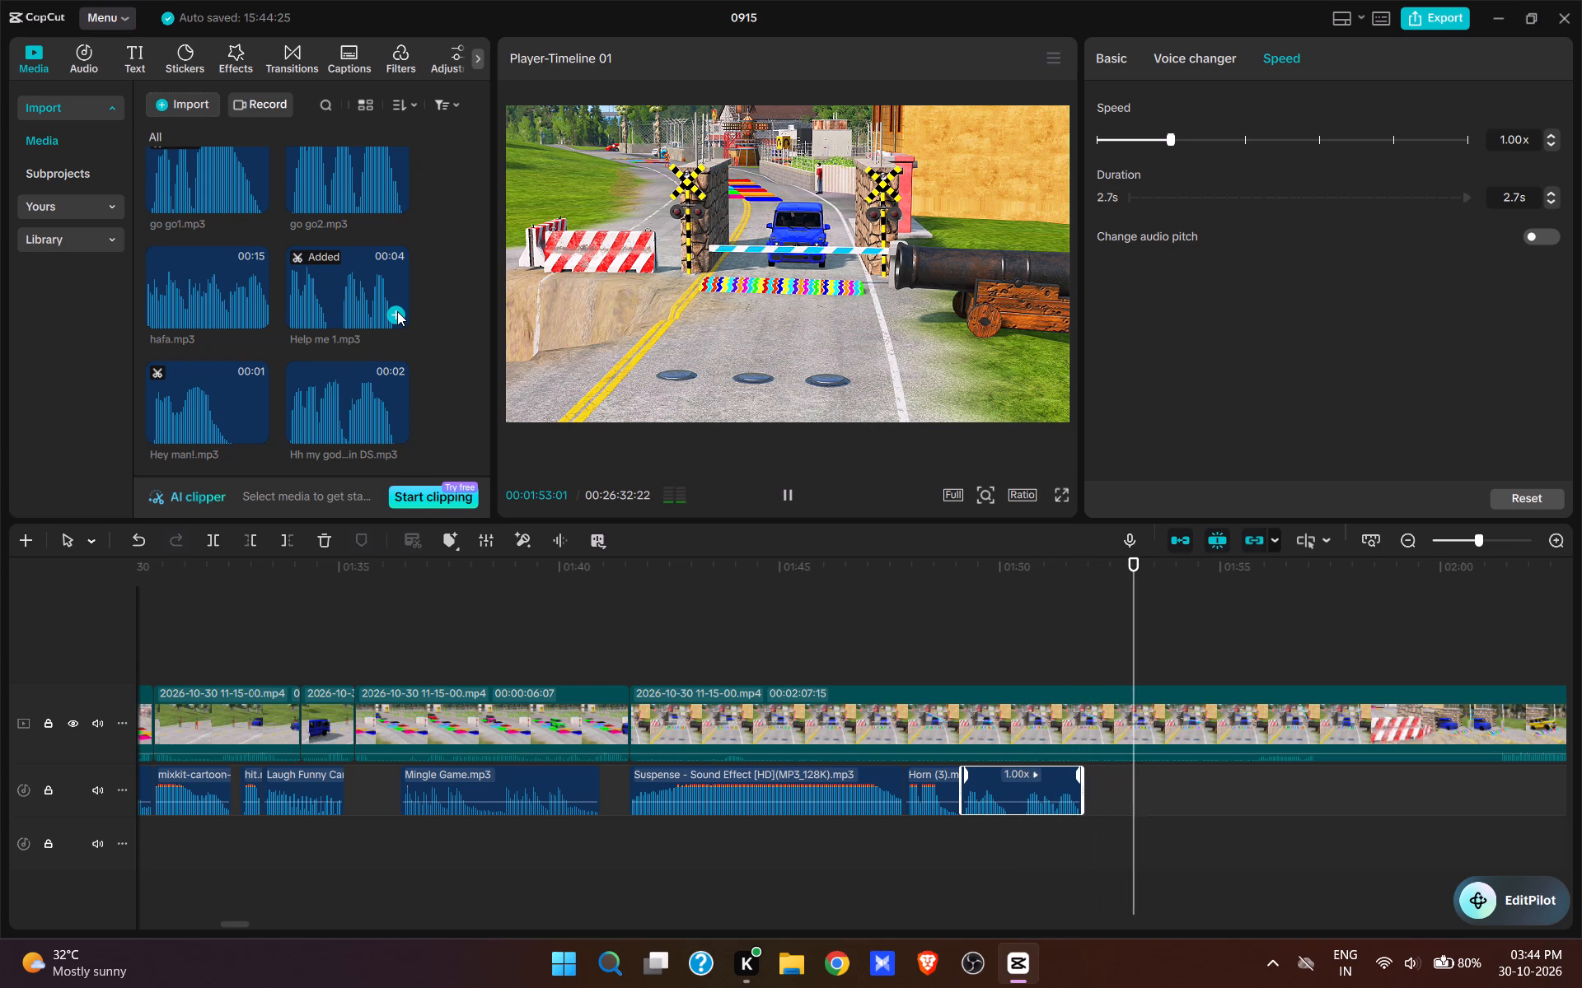
# Add the Ok You can go DS.mp3 audio at 00:01:51:26, right after the Help me 1 sound, and play it back.
pyautogui.click(1085, 648)
pyautogui.scroll(-7, 246, 289)
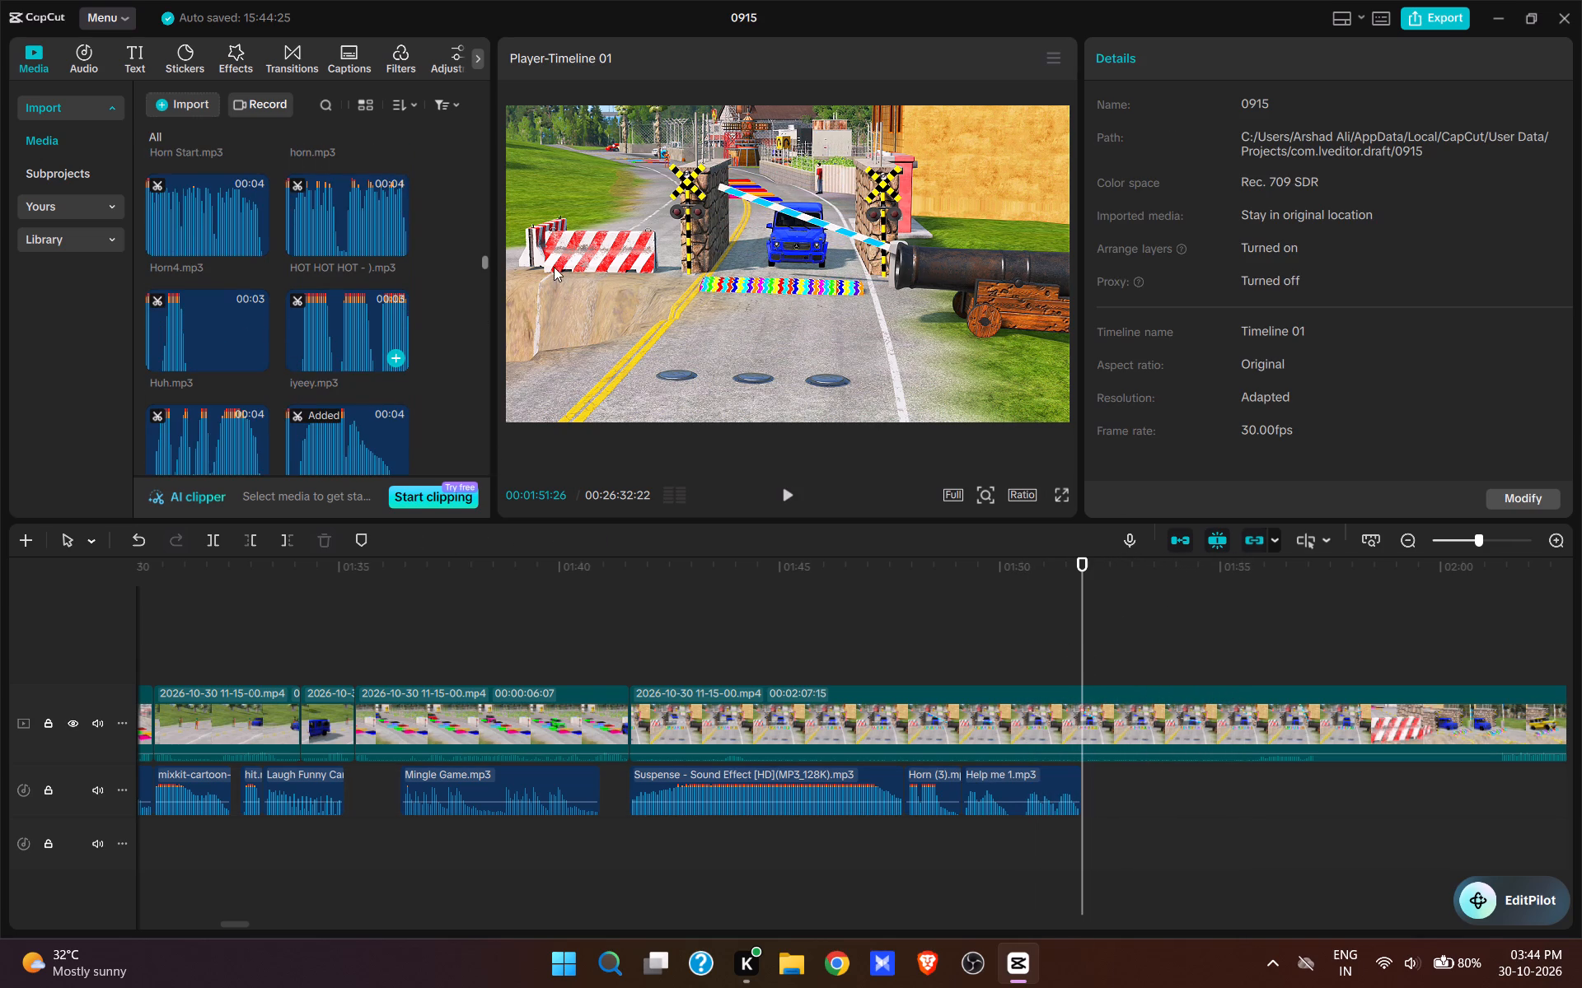
pyautogui.moveTo(484, 259); pyautogui.dragTo(485, 336)
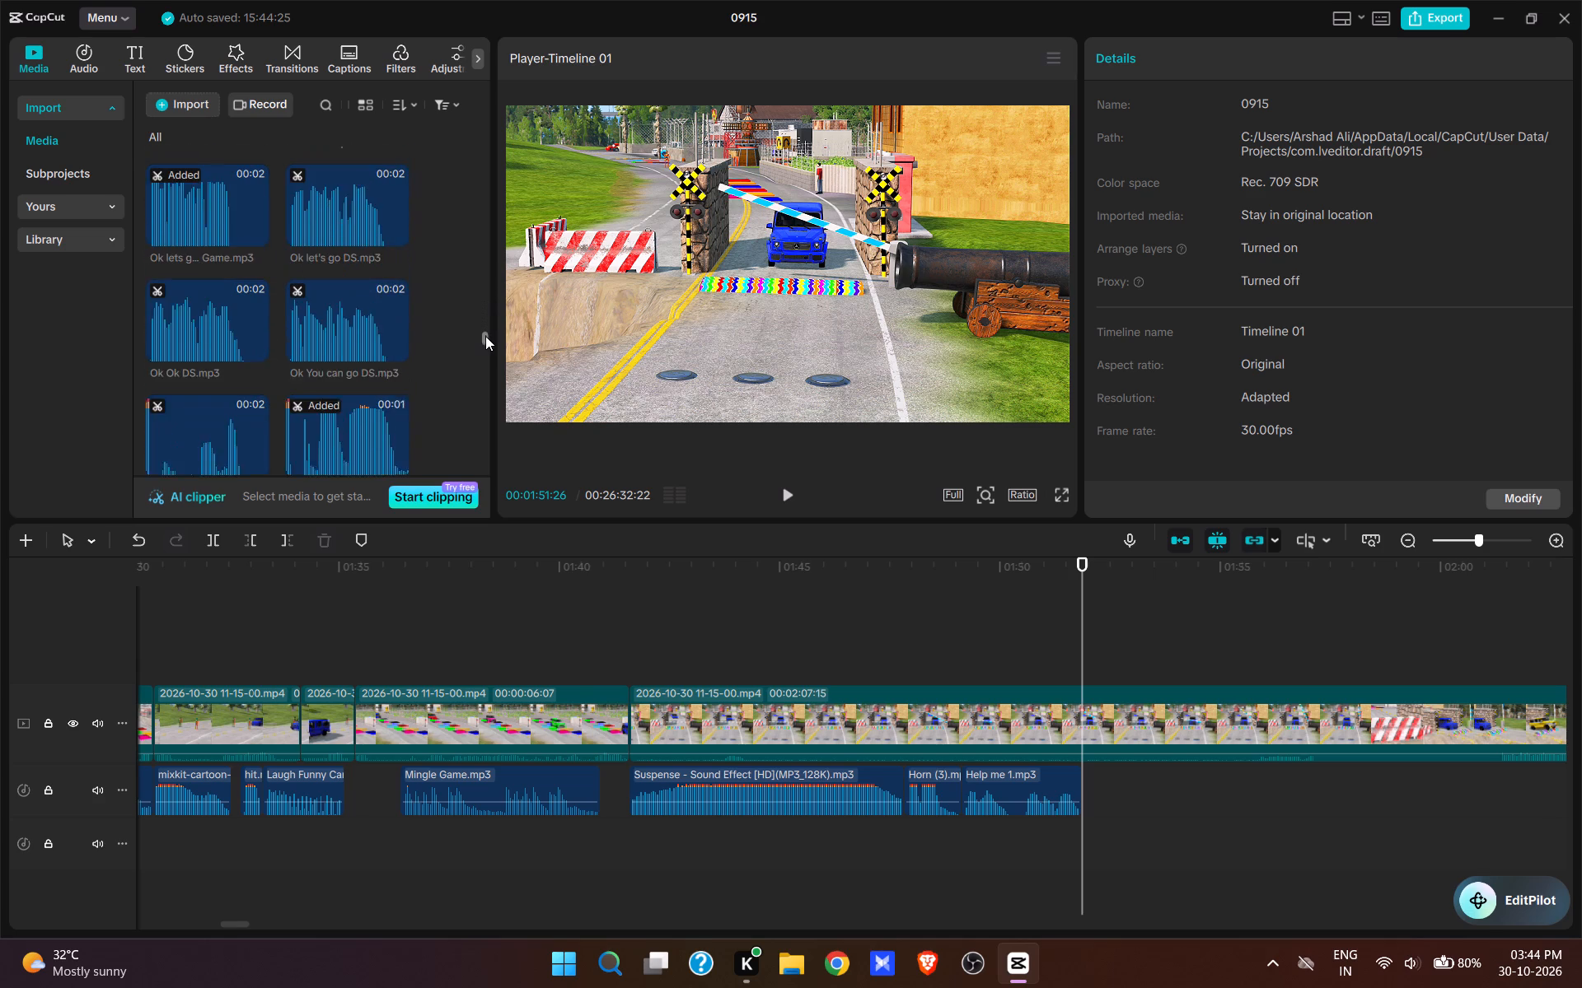
pyautogui.moveTo(485, 336); pyautogui.dragTo(485, 353)
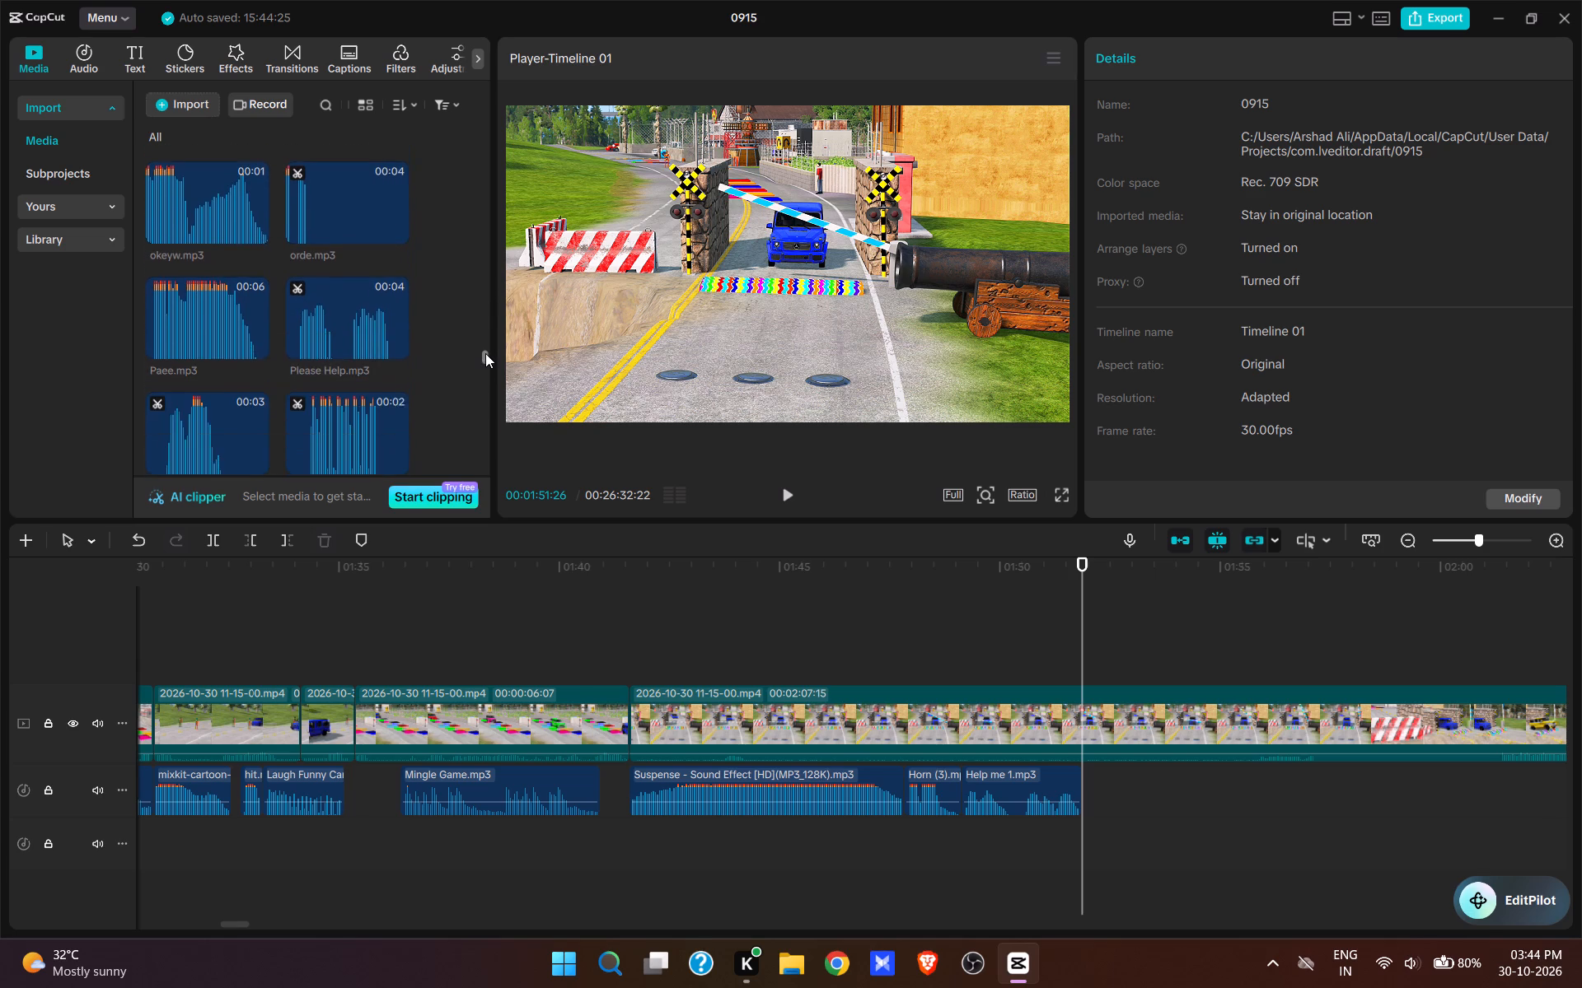
pyautogui.moveTo(485, 353); pyautogui.dragTo(485, 359)
pyautogui.scroll(1, 341, 323)
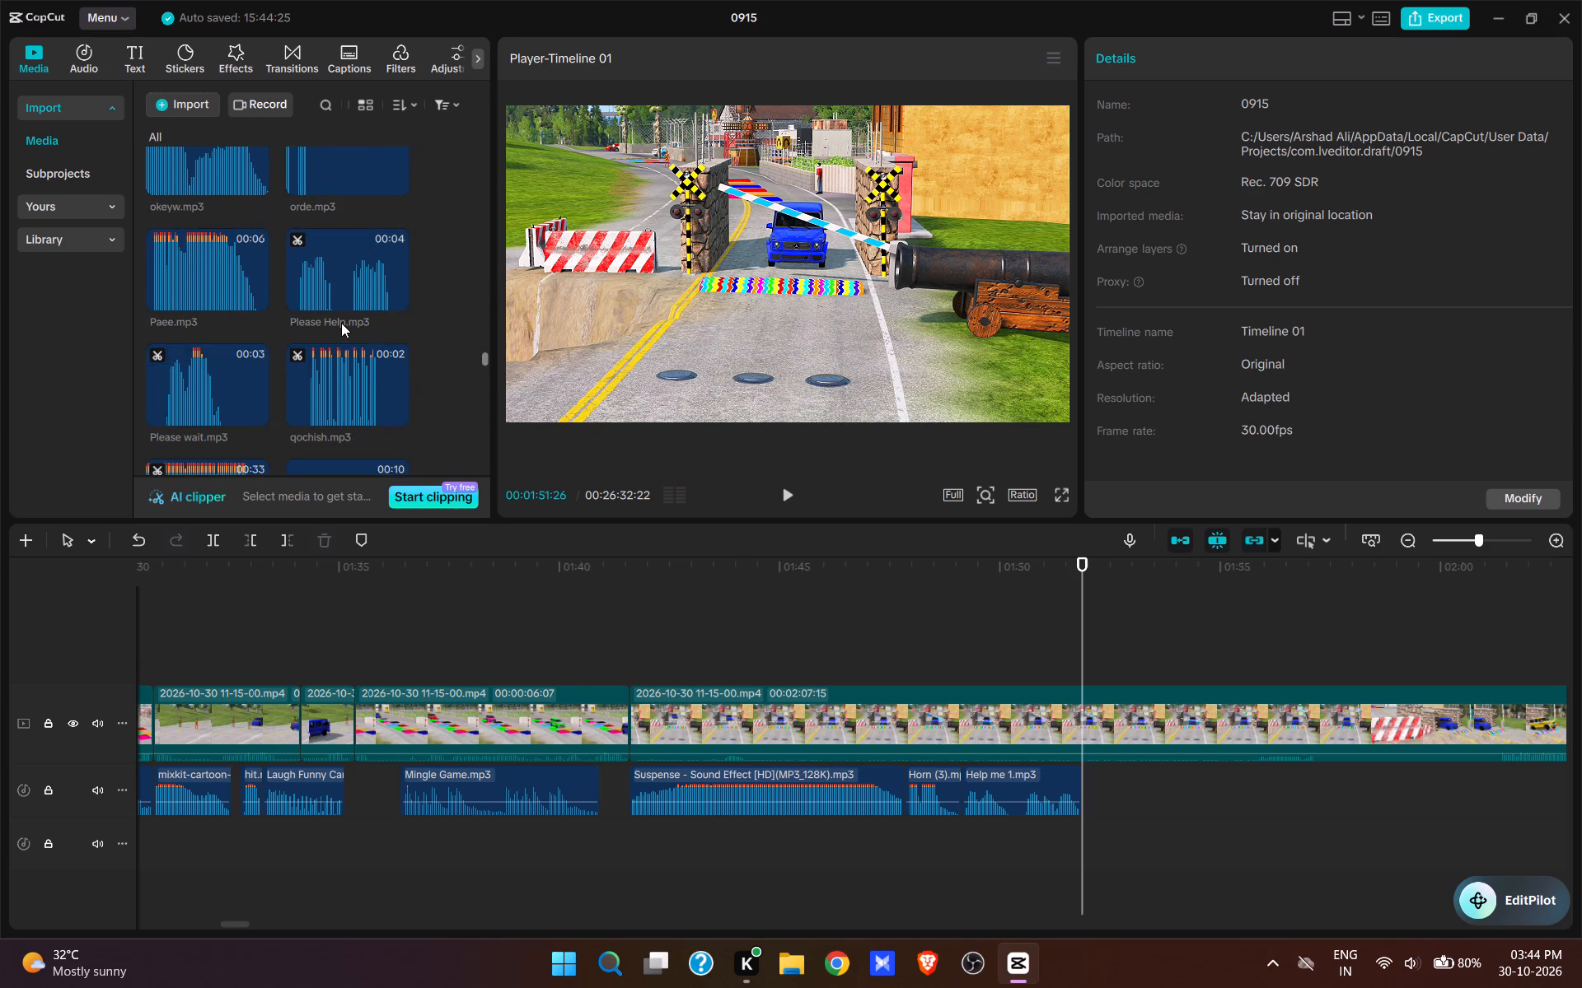
pyautogui.scroll(3, 341, 323)
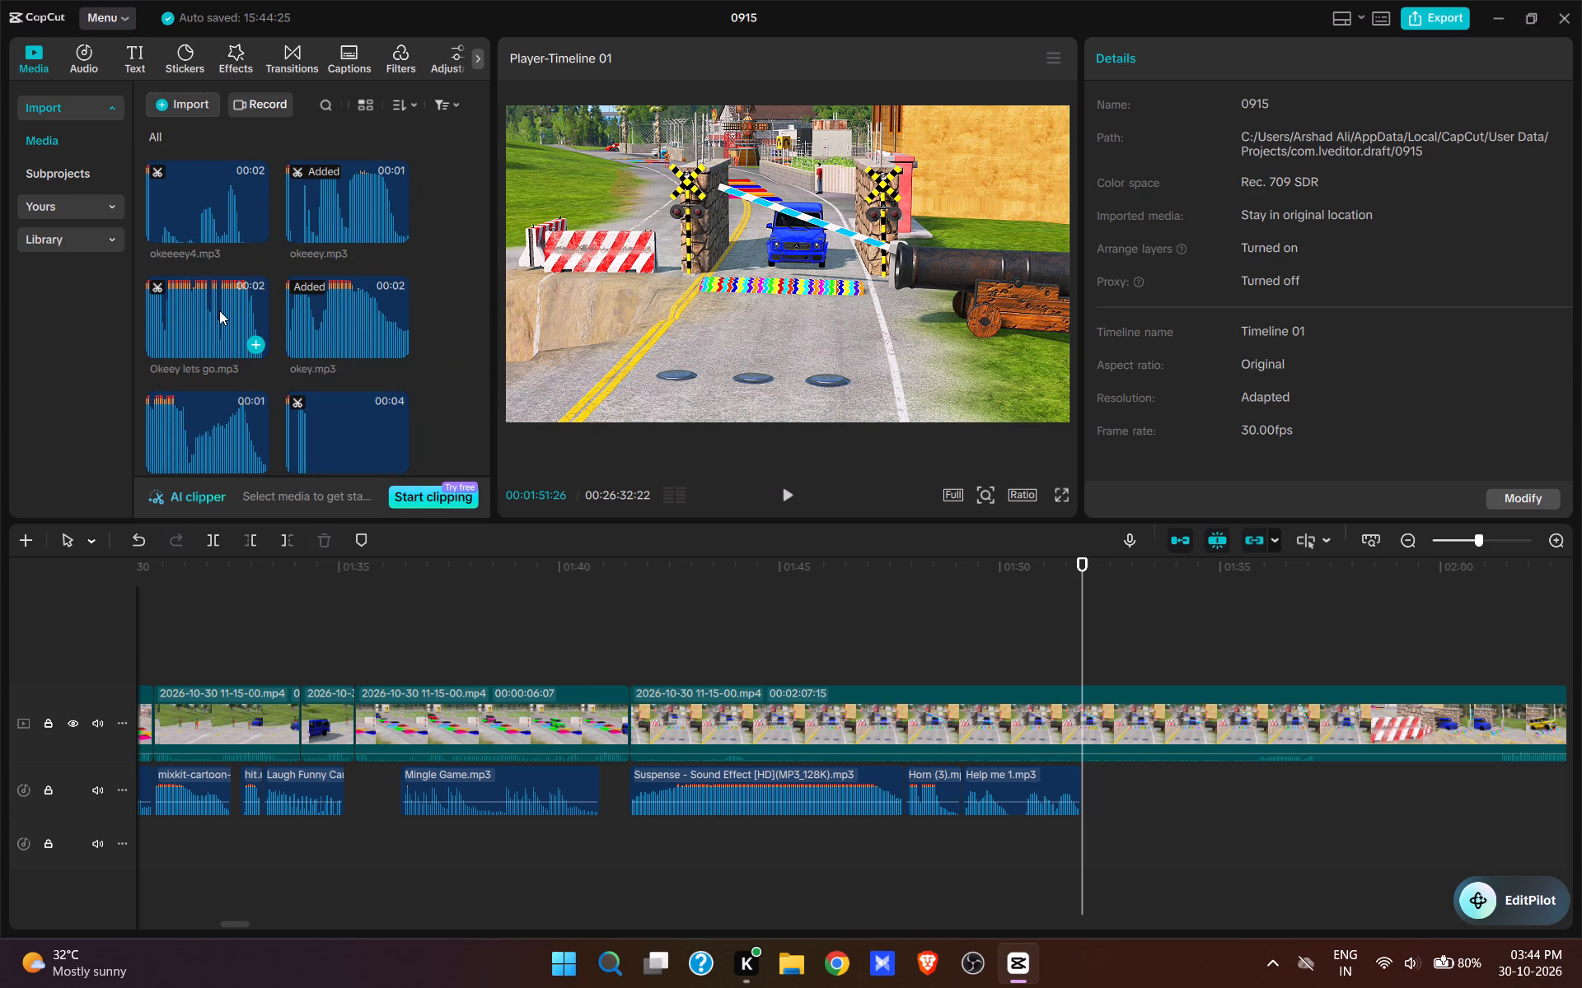
pyautogui.scroll(-3, 219, 311)
pyautogui.scroll(1, 219, 311)
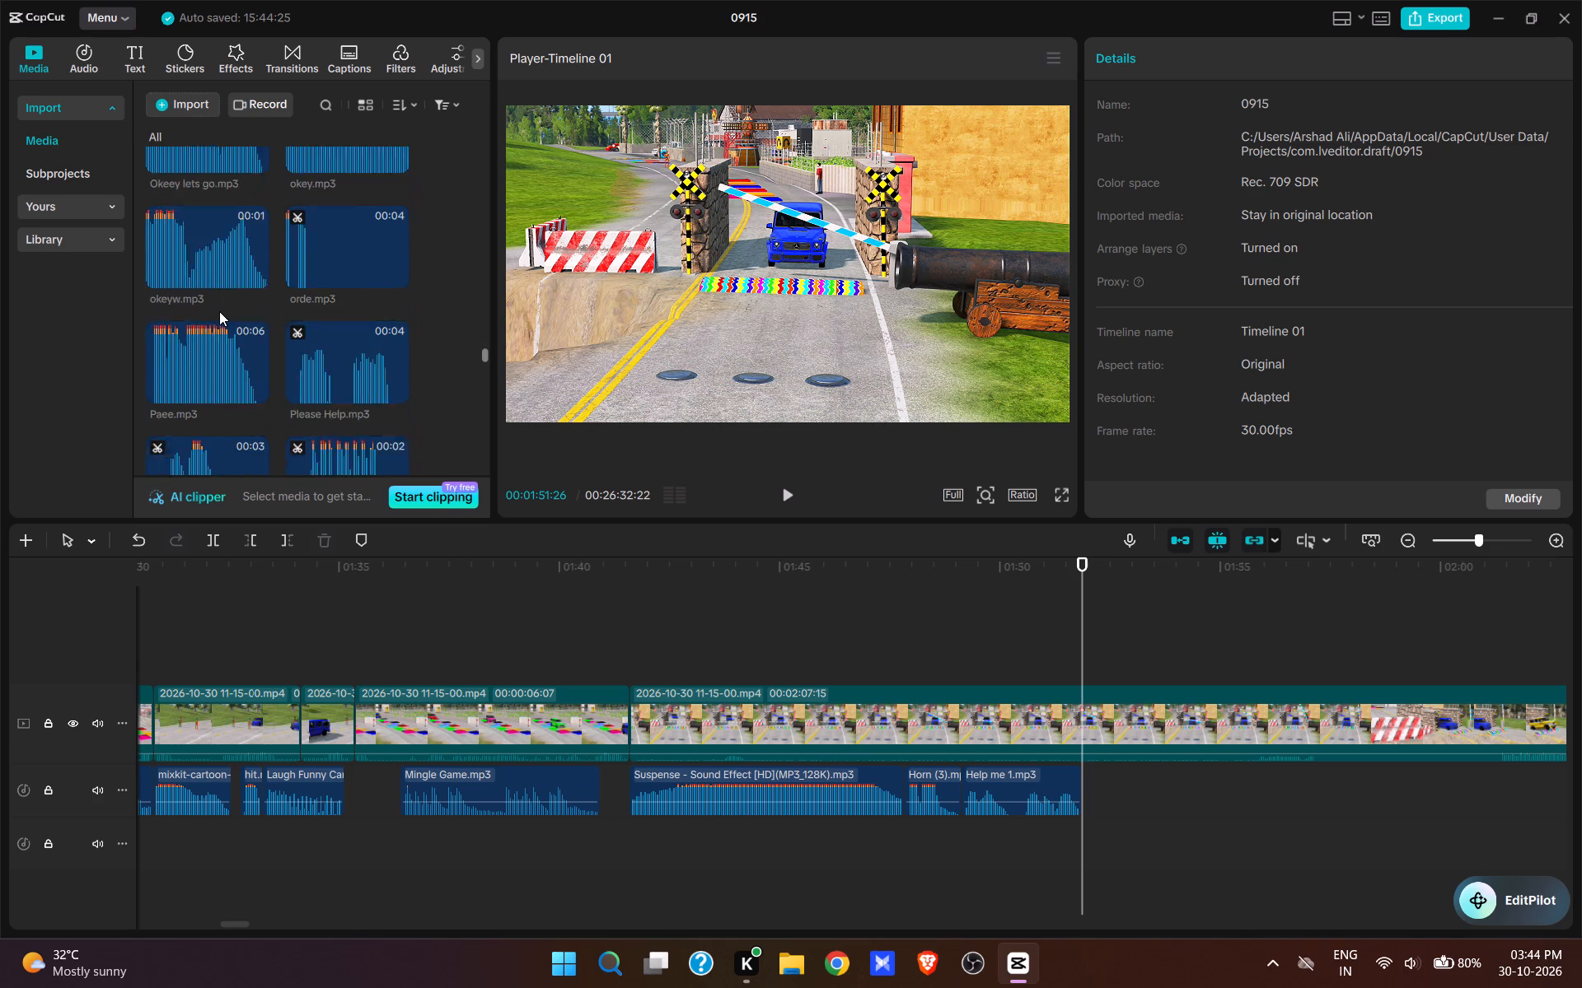
pyautogui.scroll(4, 219, 311)
pyautogui.click(332, 298)
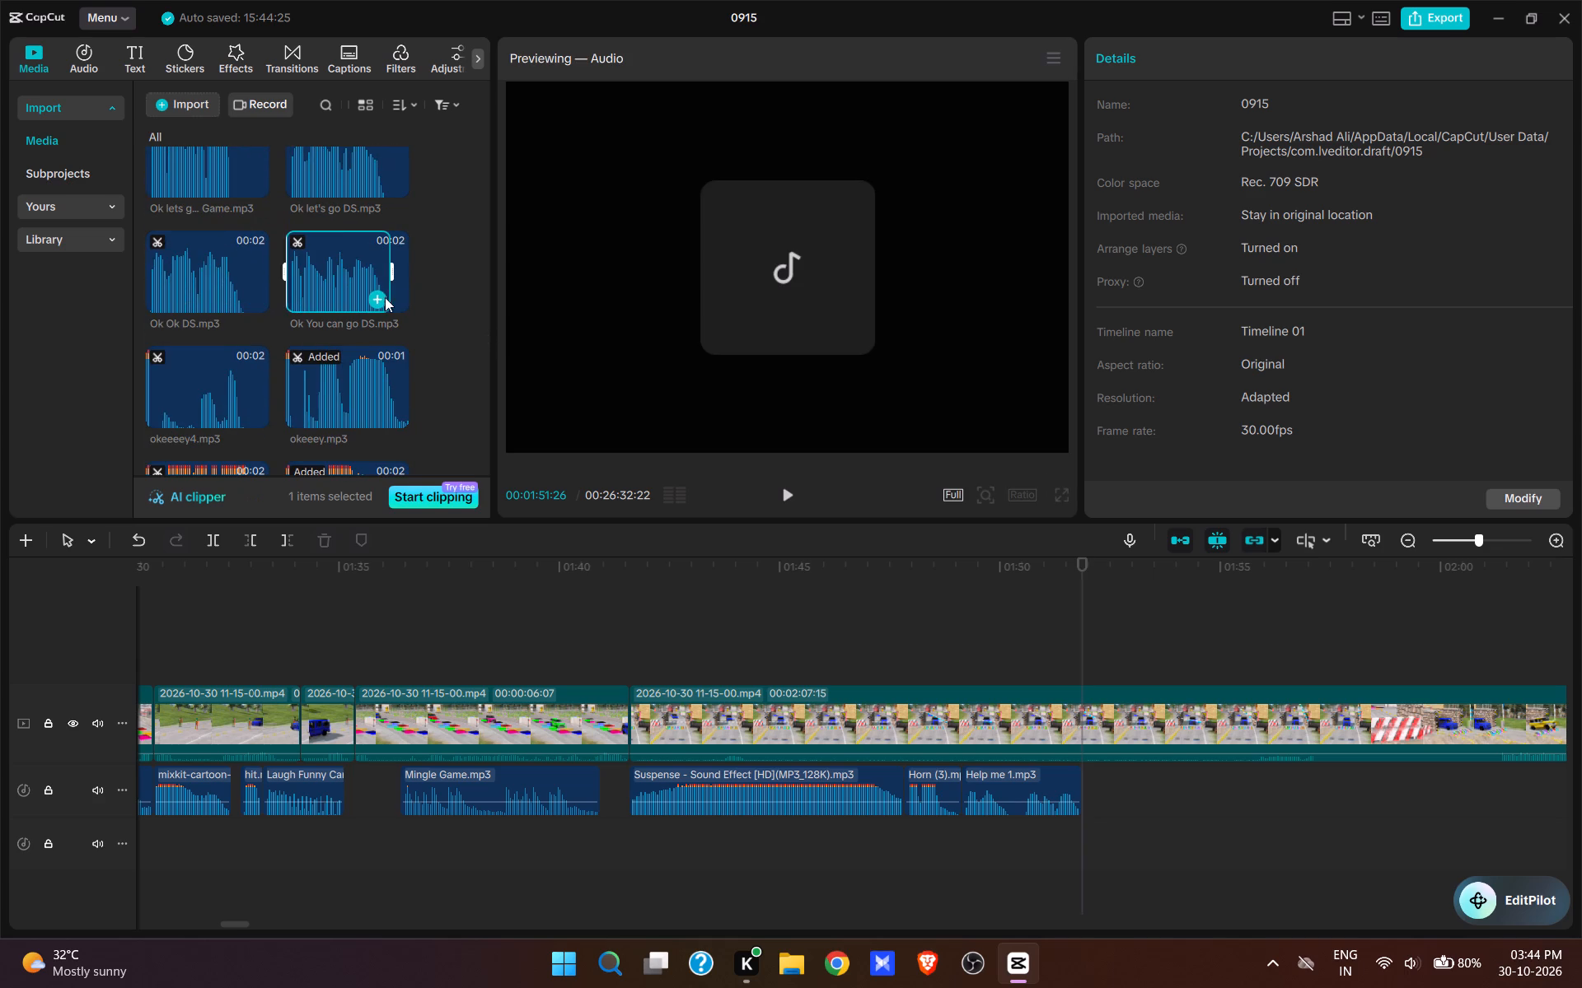
pyautogui.click(380, 302)
pyautogui.press('space')
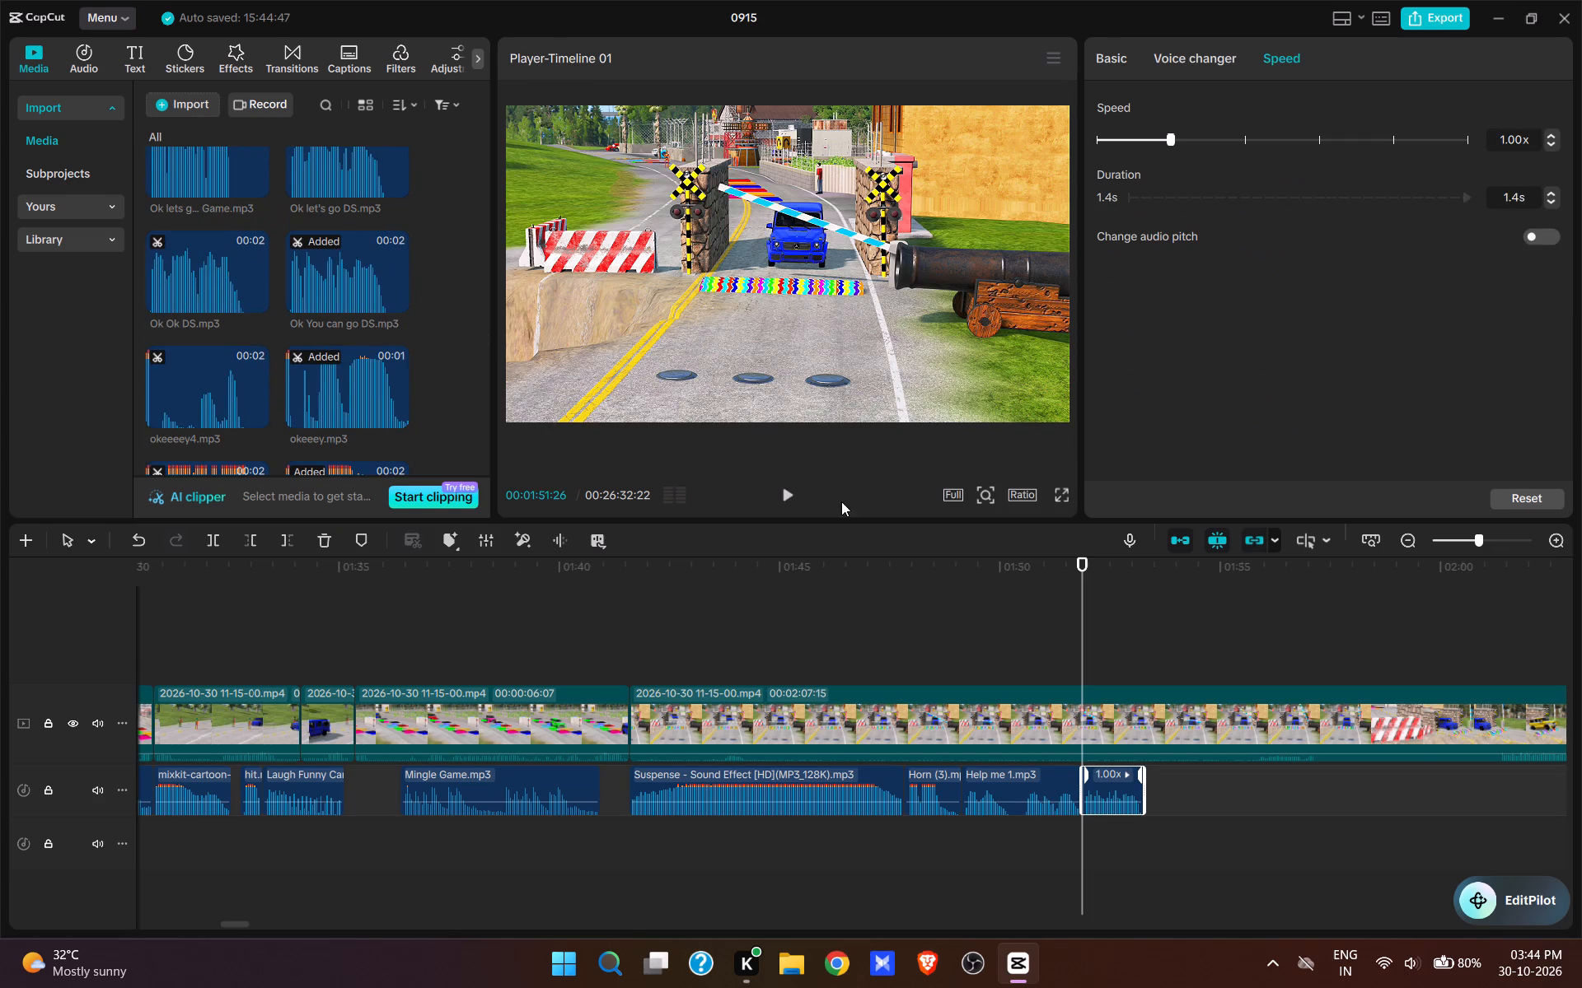
pyautogui.click(771, 495)
pyautogui.click(783, 492)
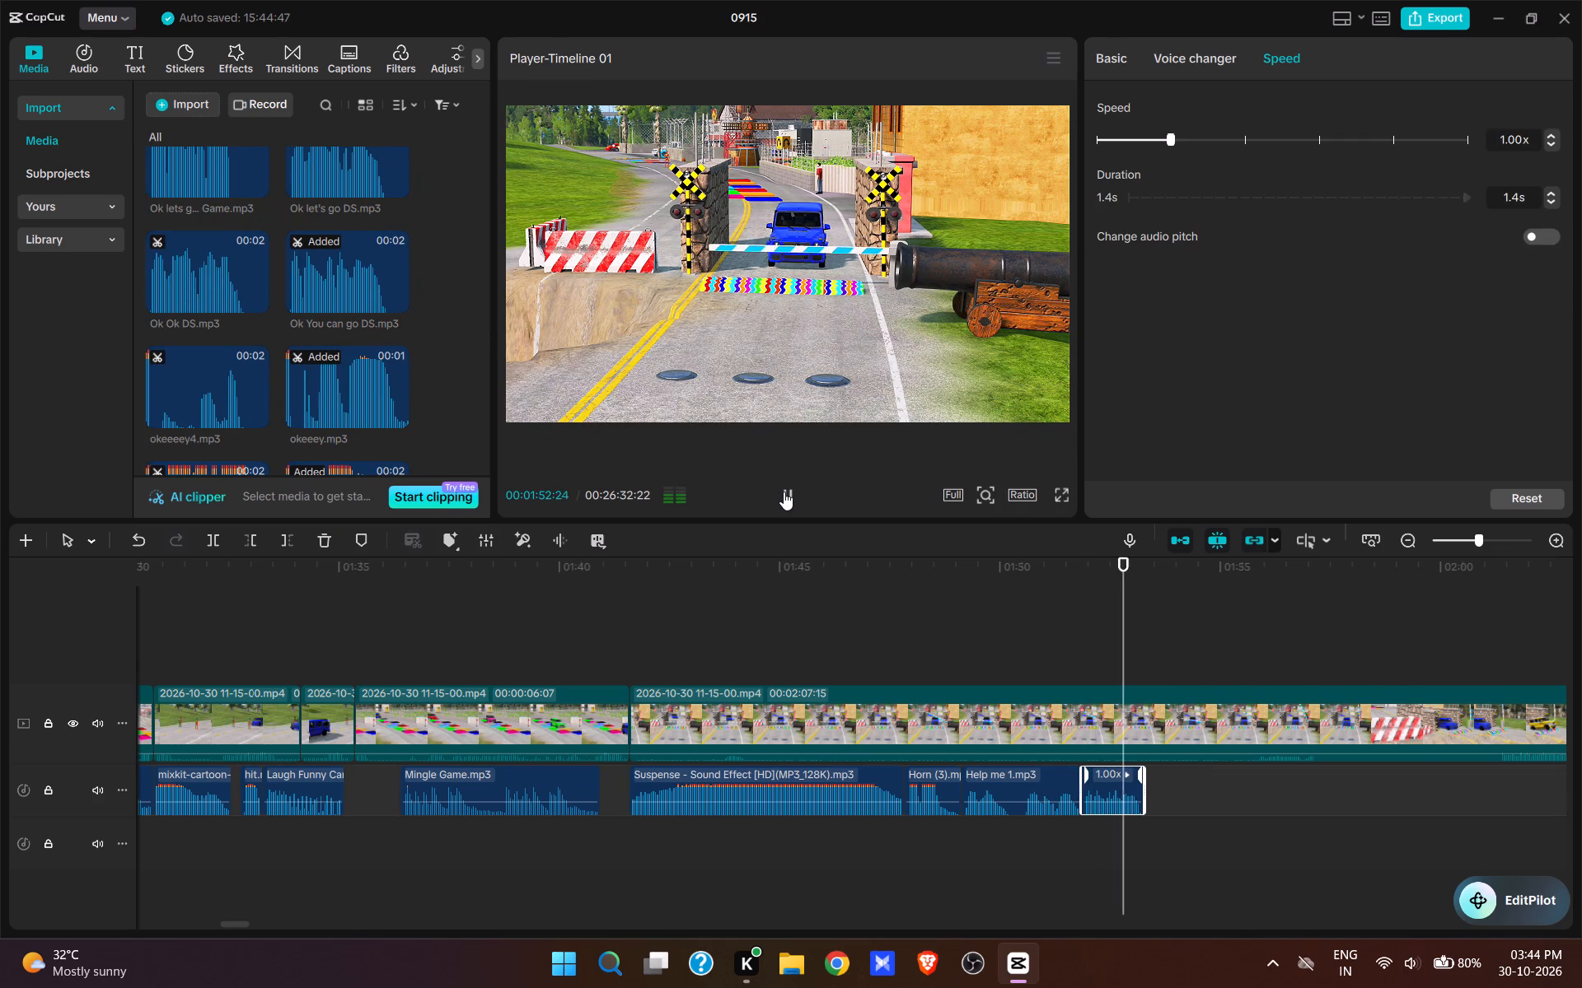
pyautogui.press('space')
# Add the Thank you Man.mp3 audio at 00:01:53:08 and play it back over the barrier rising and the SUV setting off.
pyautogui.click(1142, 673)
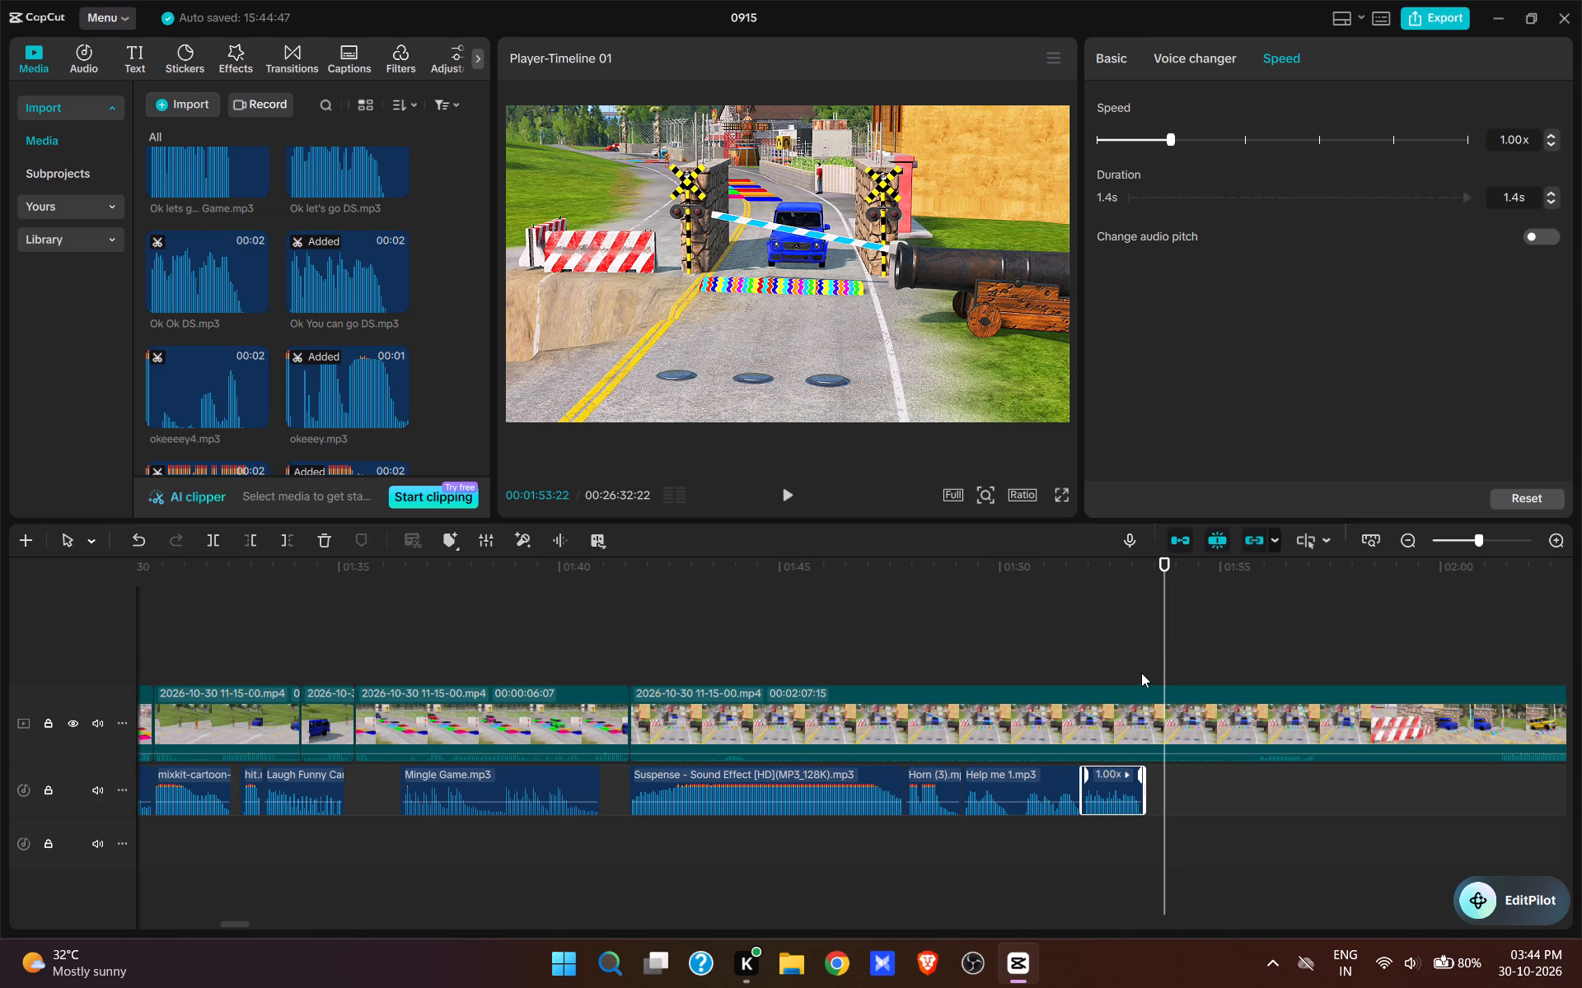
pyautogui.click(1135, 665)
pyautogui.click(1141, 655)
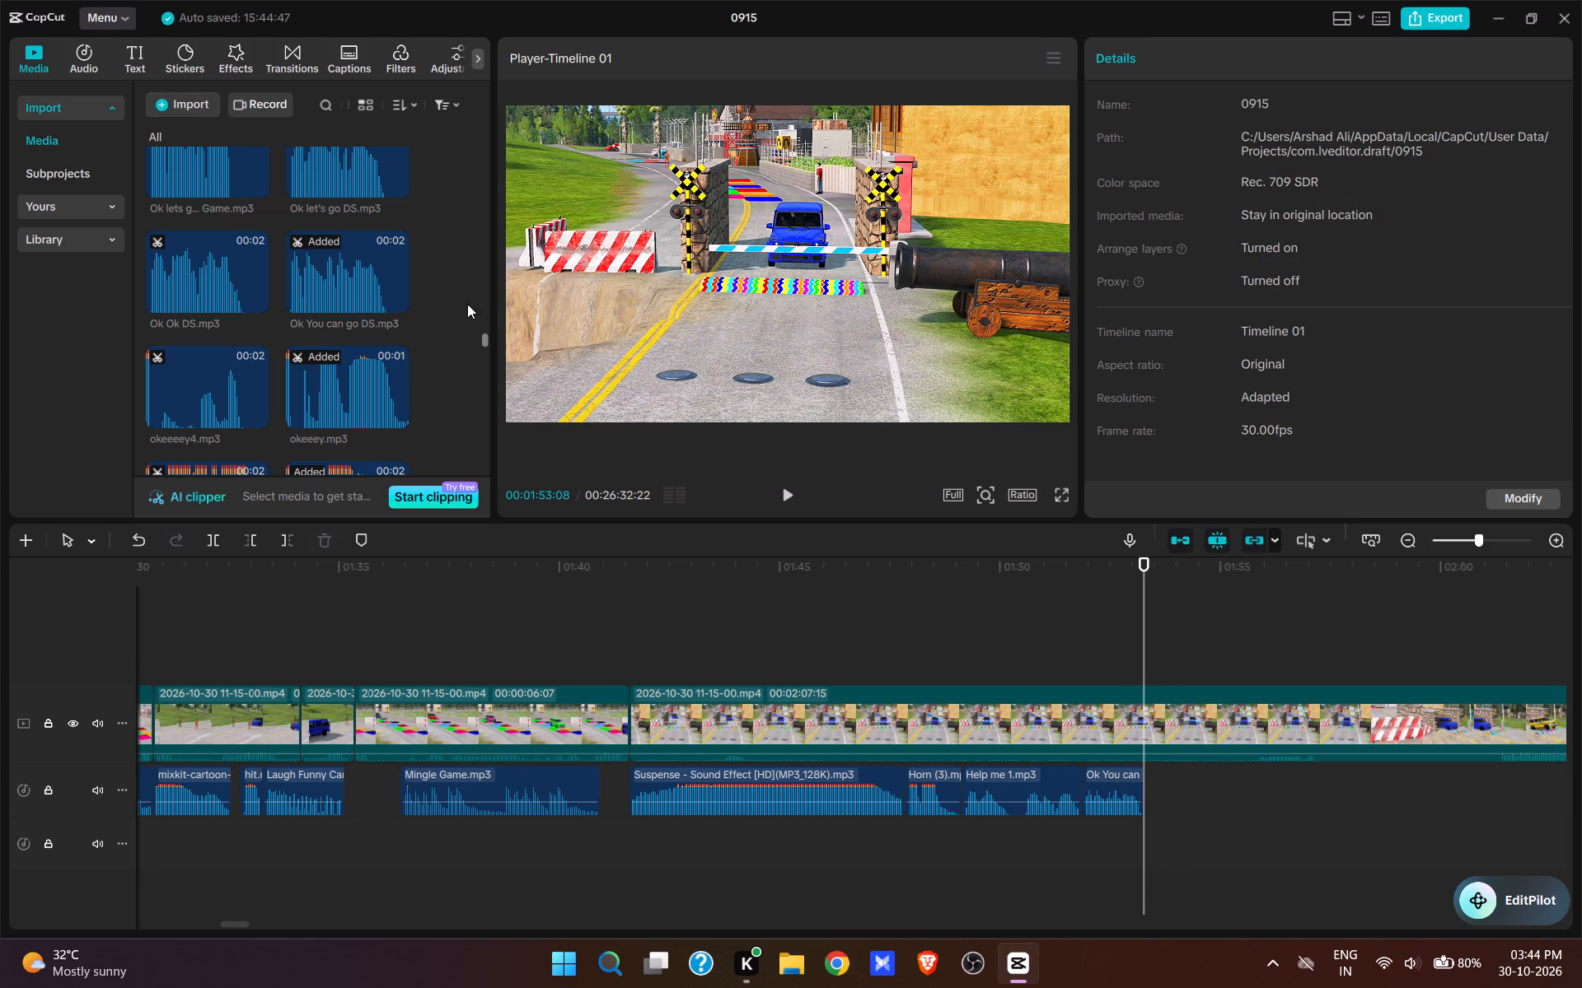
pyautogui.scroll(-14, 256, 277)
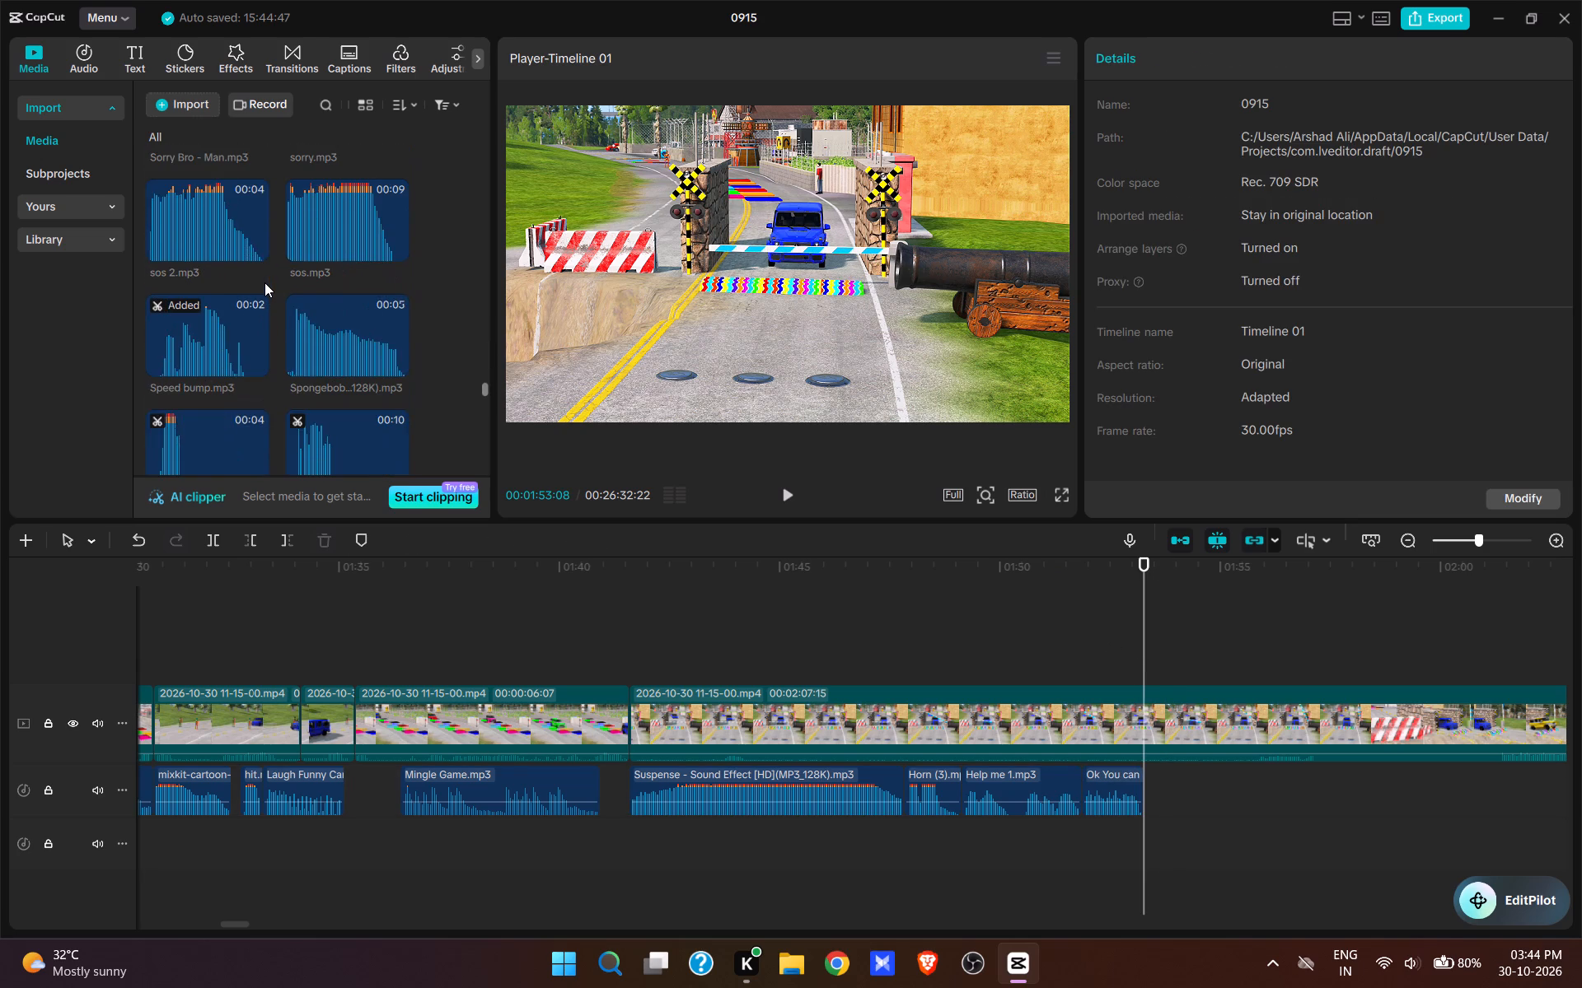
pyautogui.scroll(-6, 264, 282)
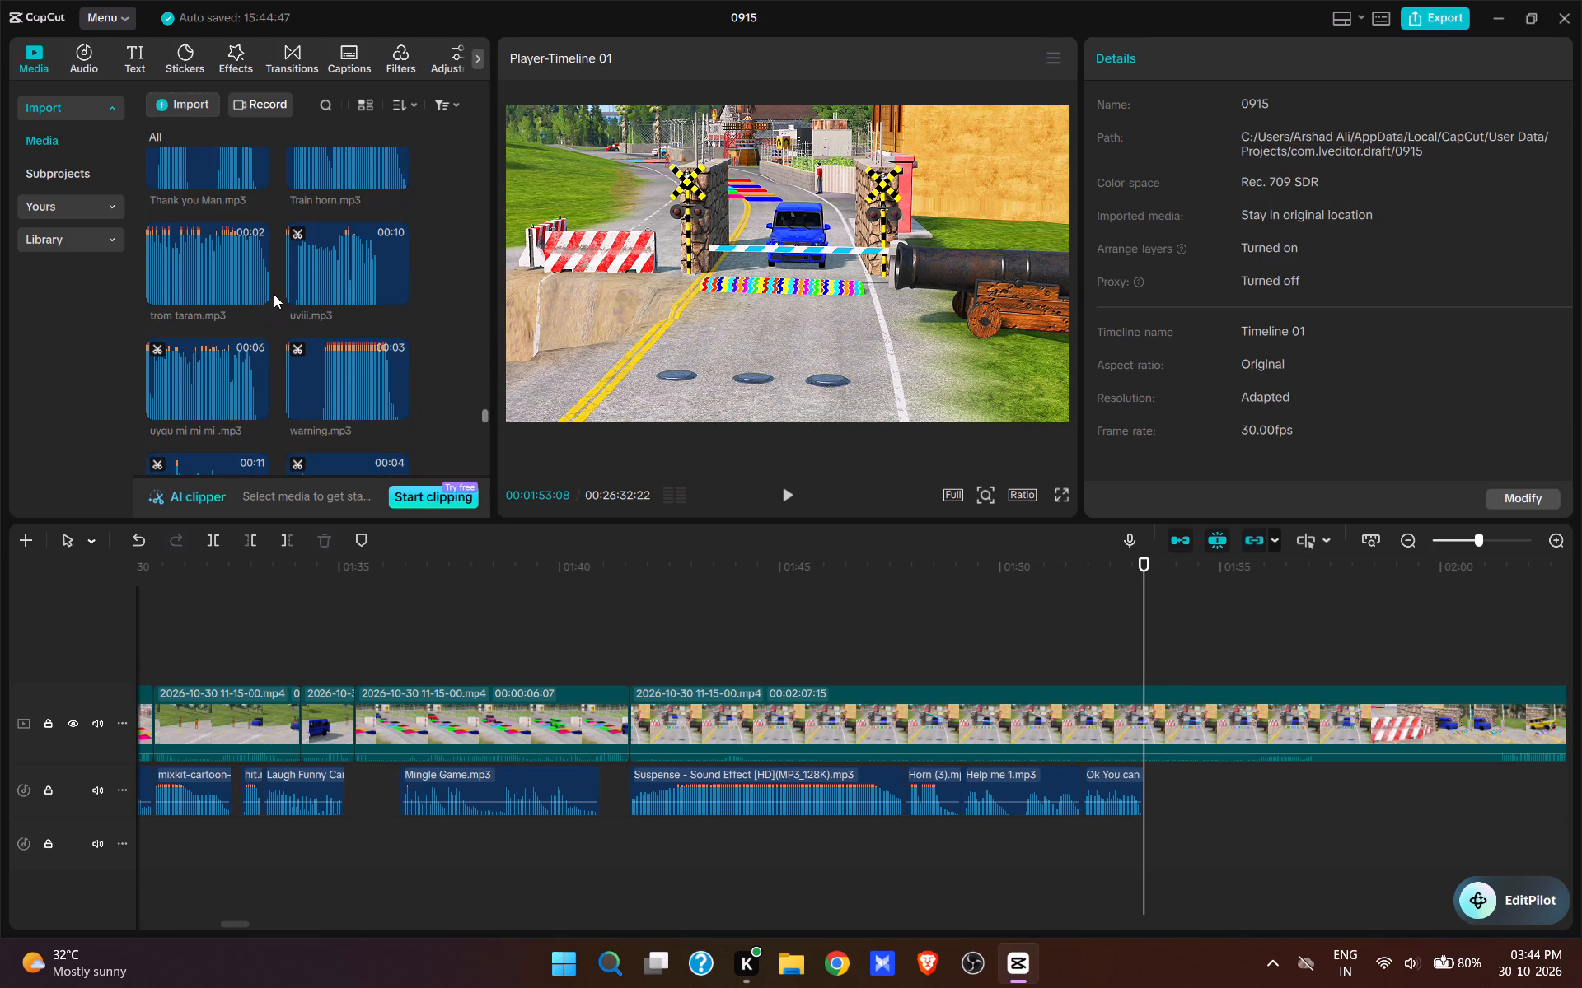
pyautogui.click(253, 174)
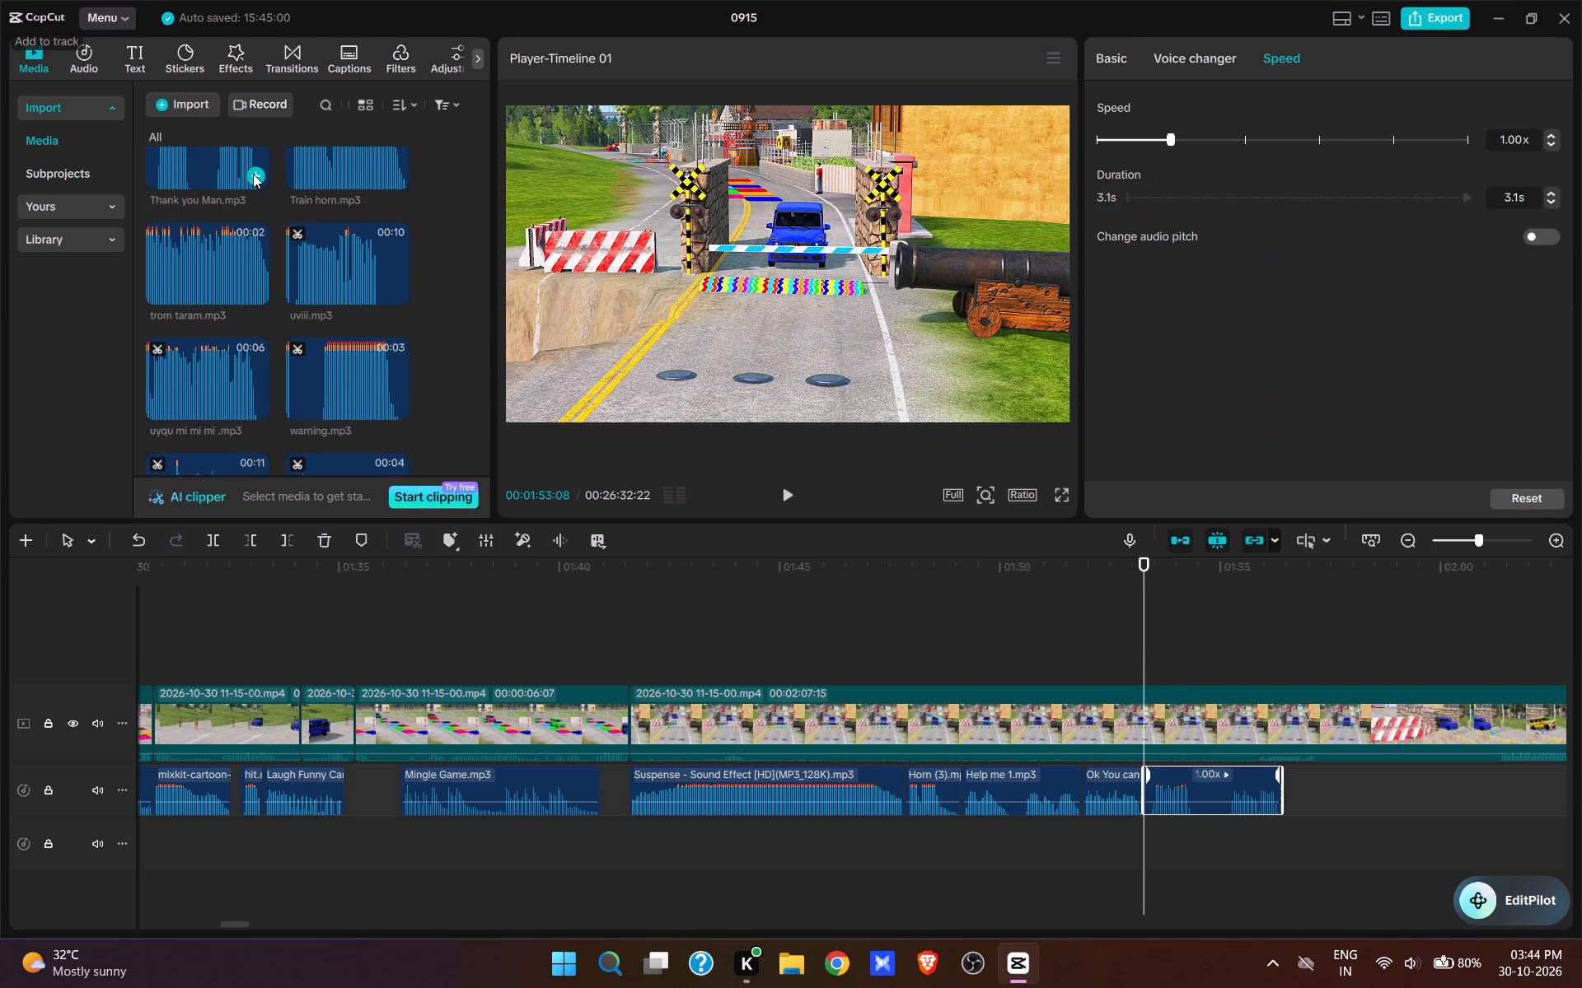
pyautogui.press('space')
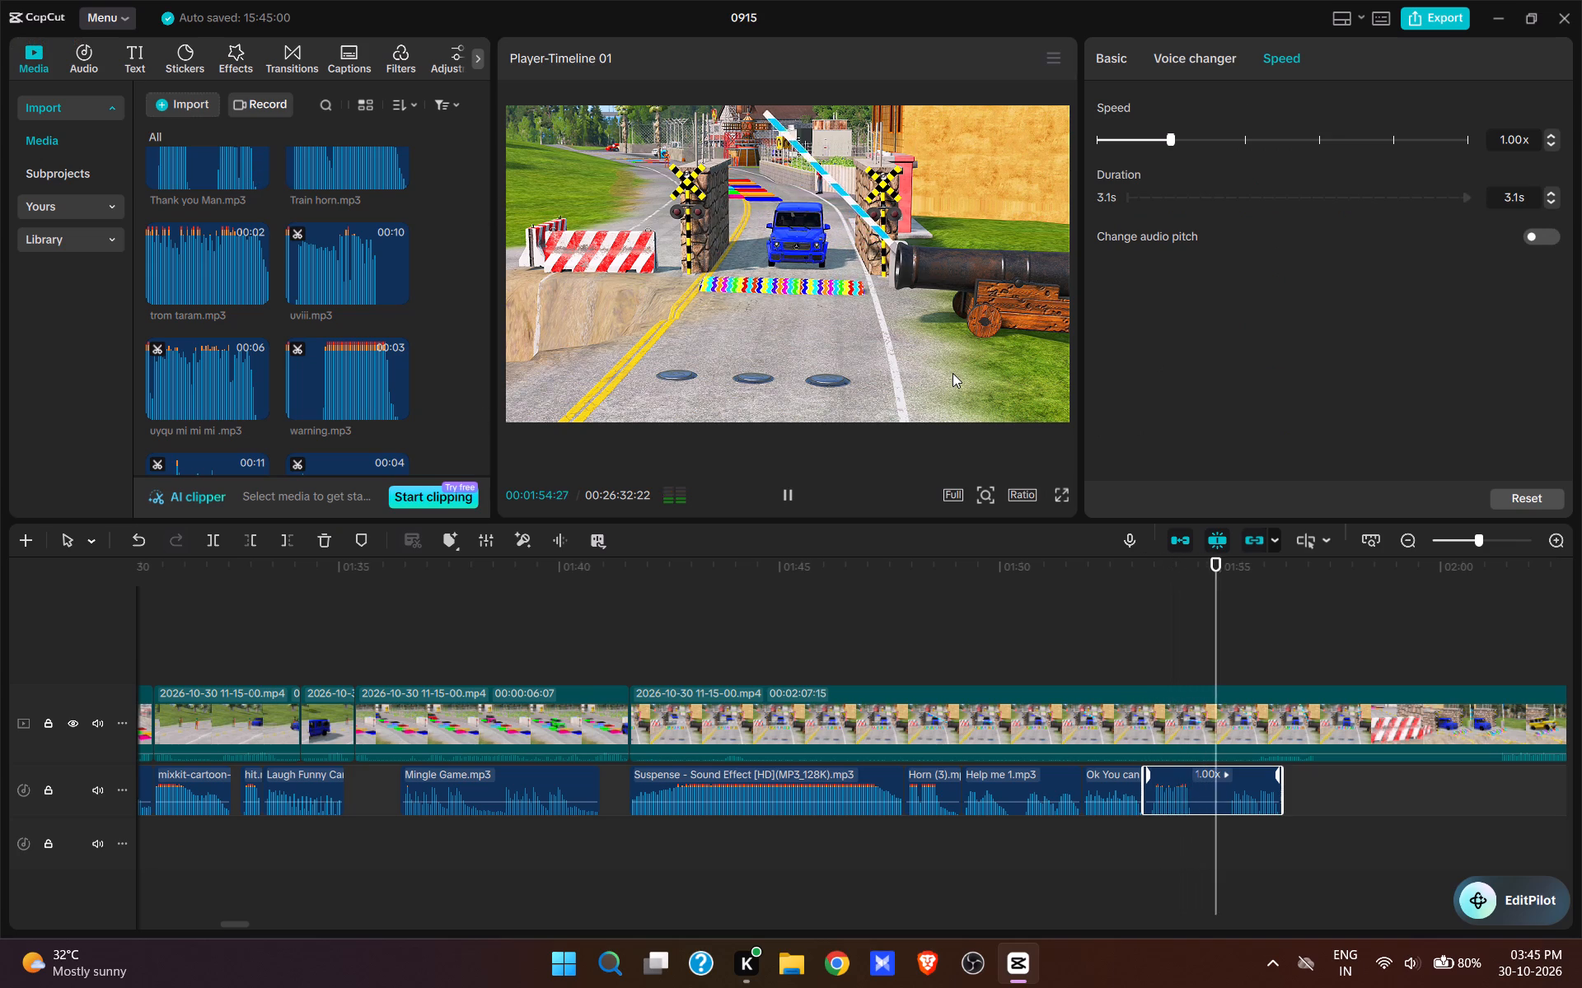
pyautogui.press('space')
pyautogui.press('space')
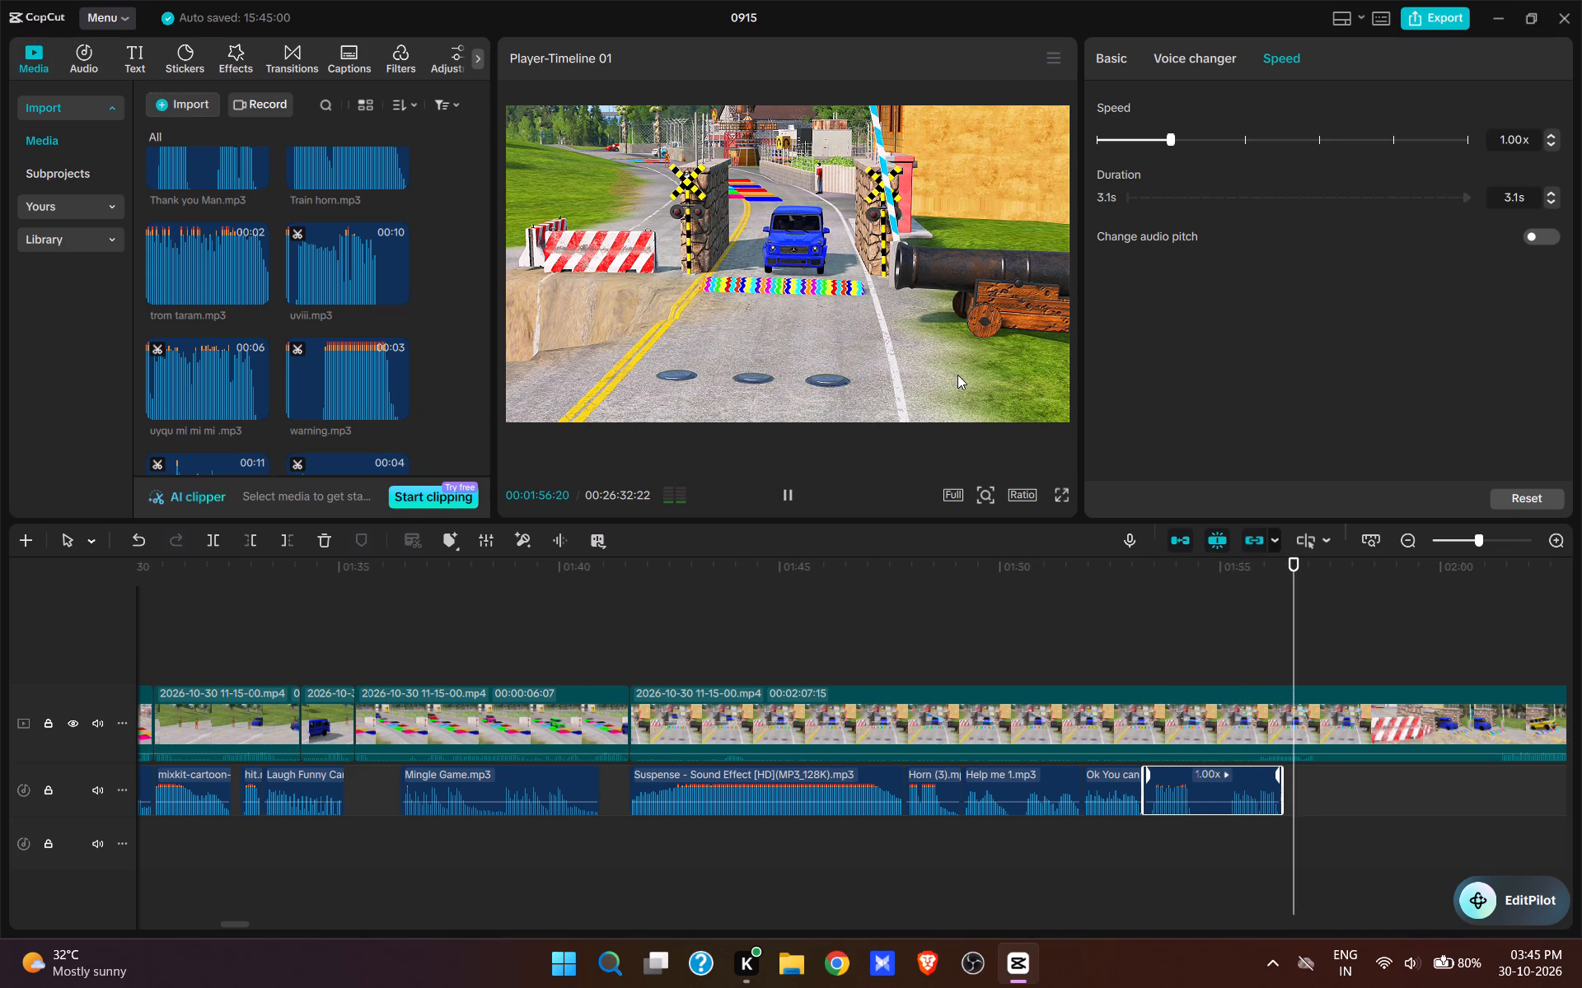
pyautogui.press('space')
pyautogui.press('space')
pyautogui.press('space')
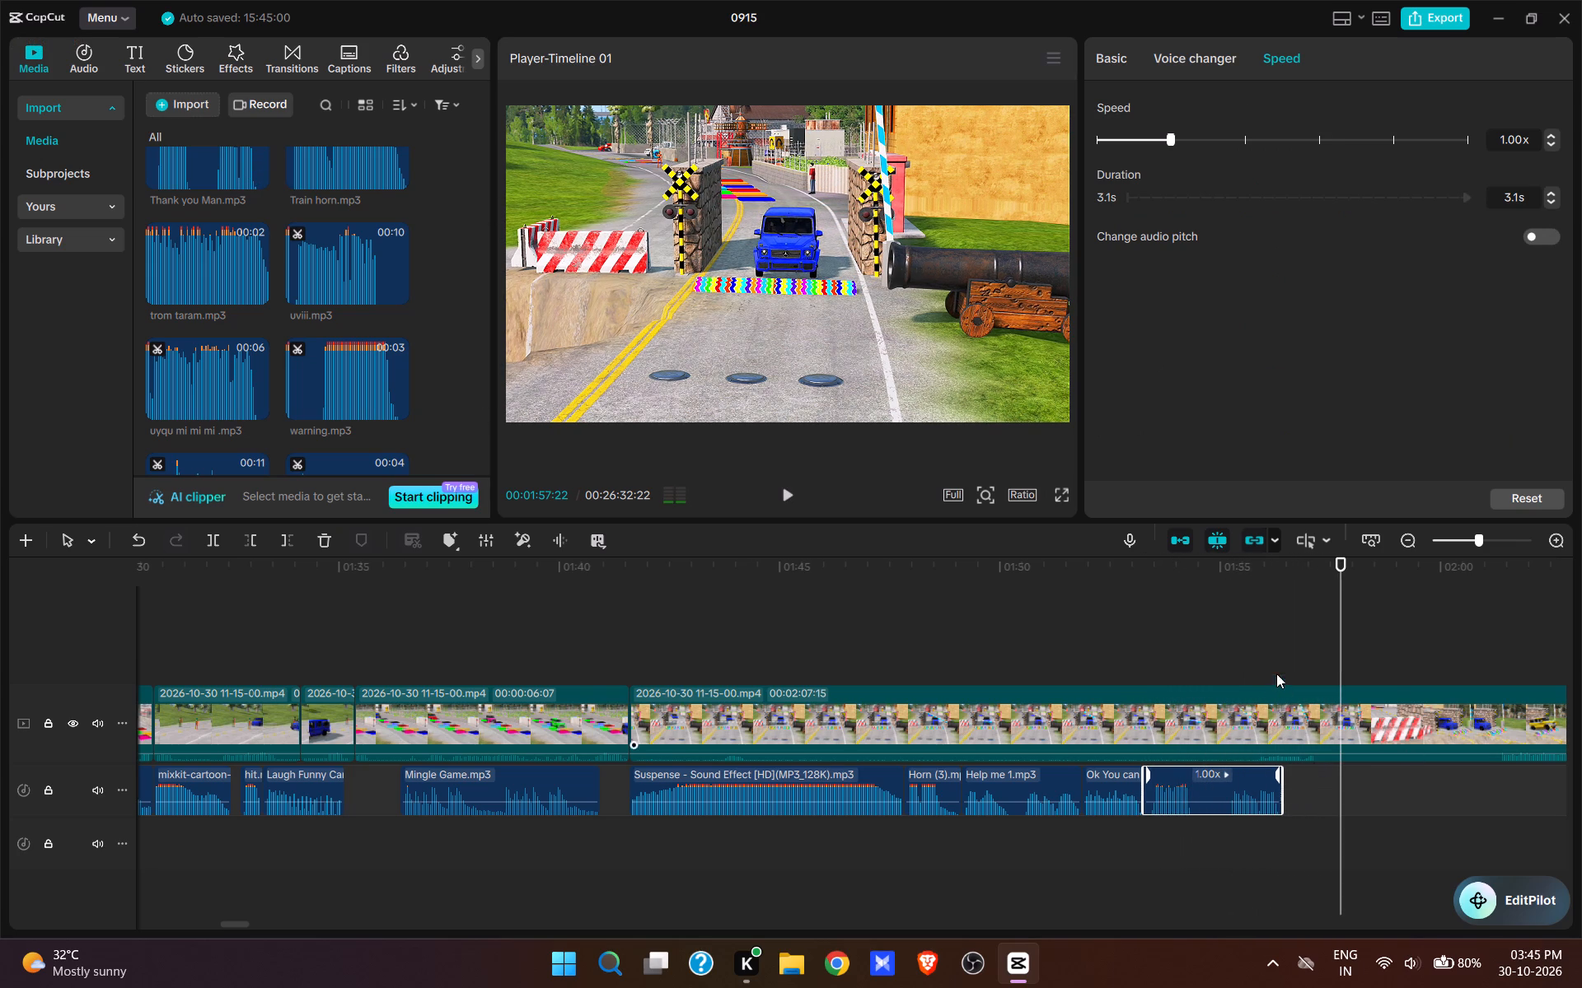
# Split the video at 00:01:56:28, as the blue SUV drives past the raised barrier.
pyautogui.click(1277, 652)
pyautogui.press('space')
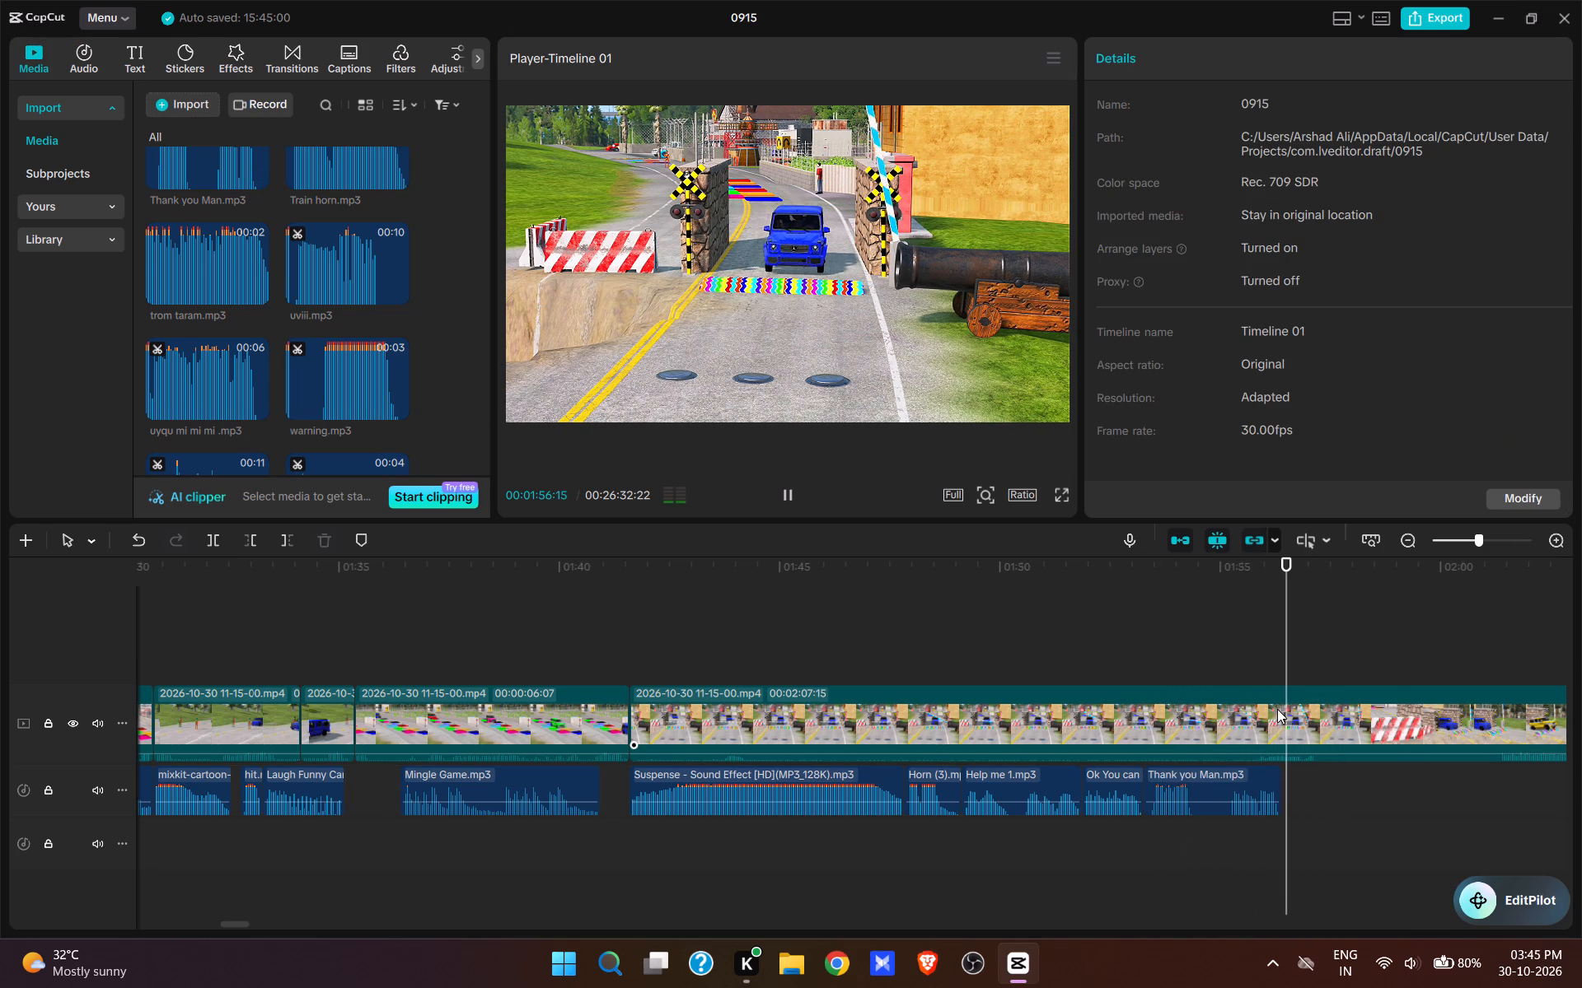
pyautogui.press('space')
pyautogui.press('w')
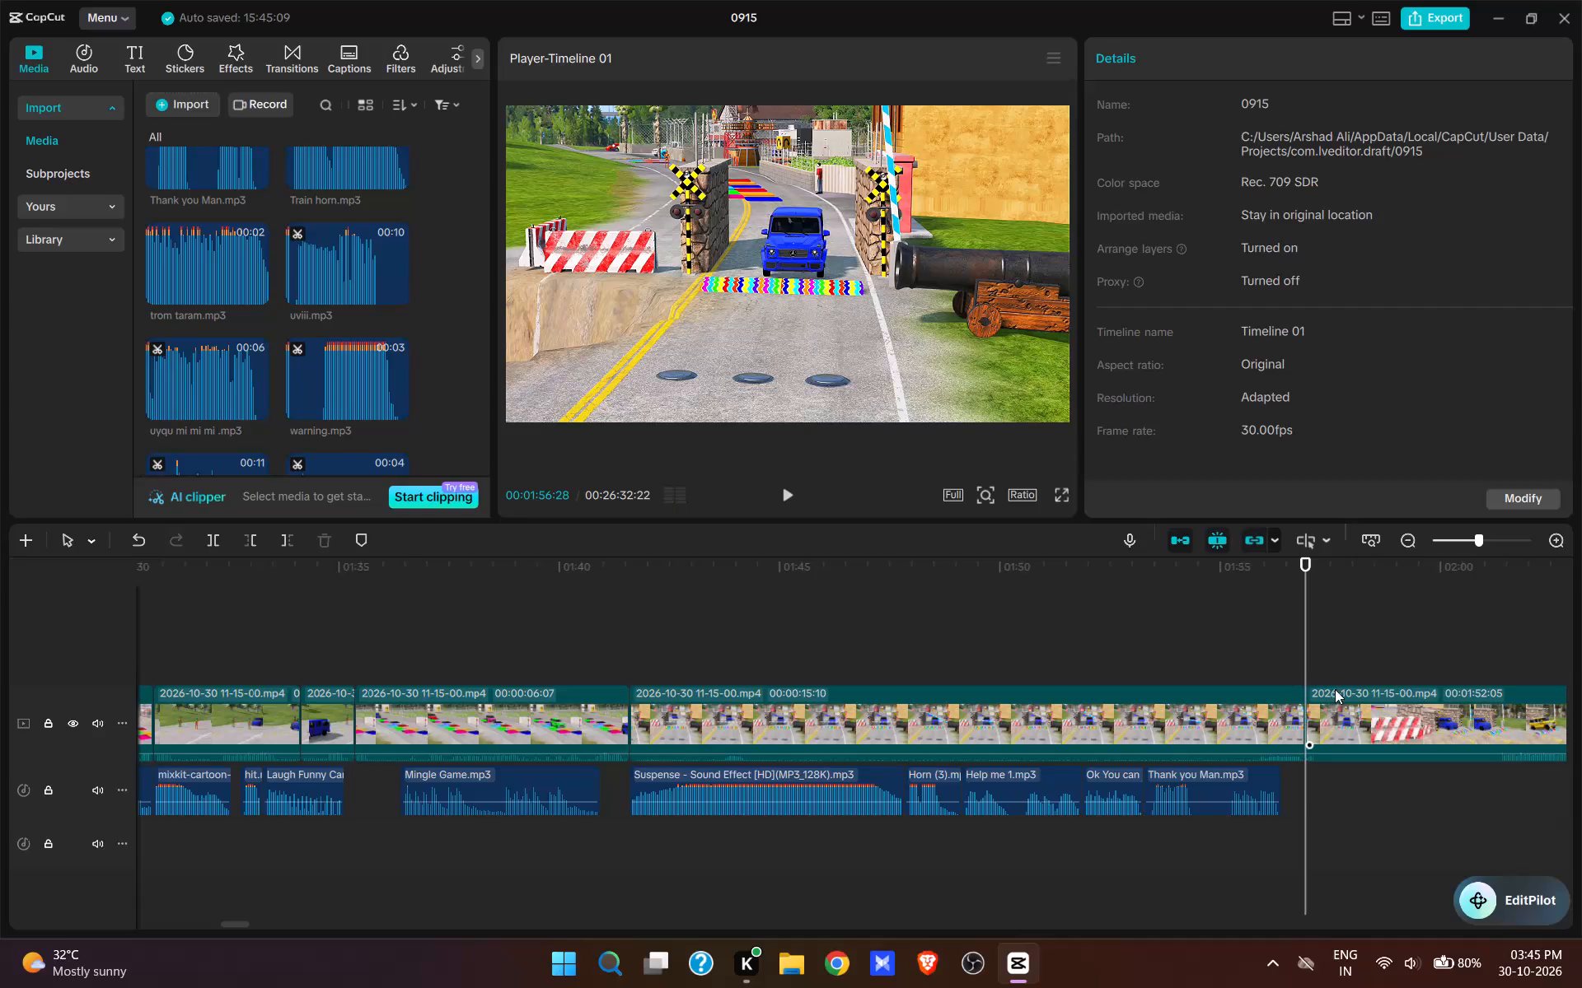
# Trim about 4.5 seconds off the start of the segment at 00:01:56:28, so it begins with the side view at the rainbow bump, and play it.
pyautogui.moveTo(1331, 715); pyautogui.dragTo(1166, 820)
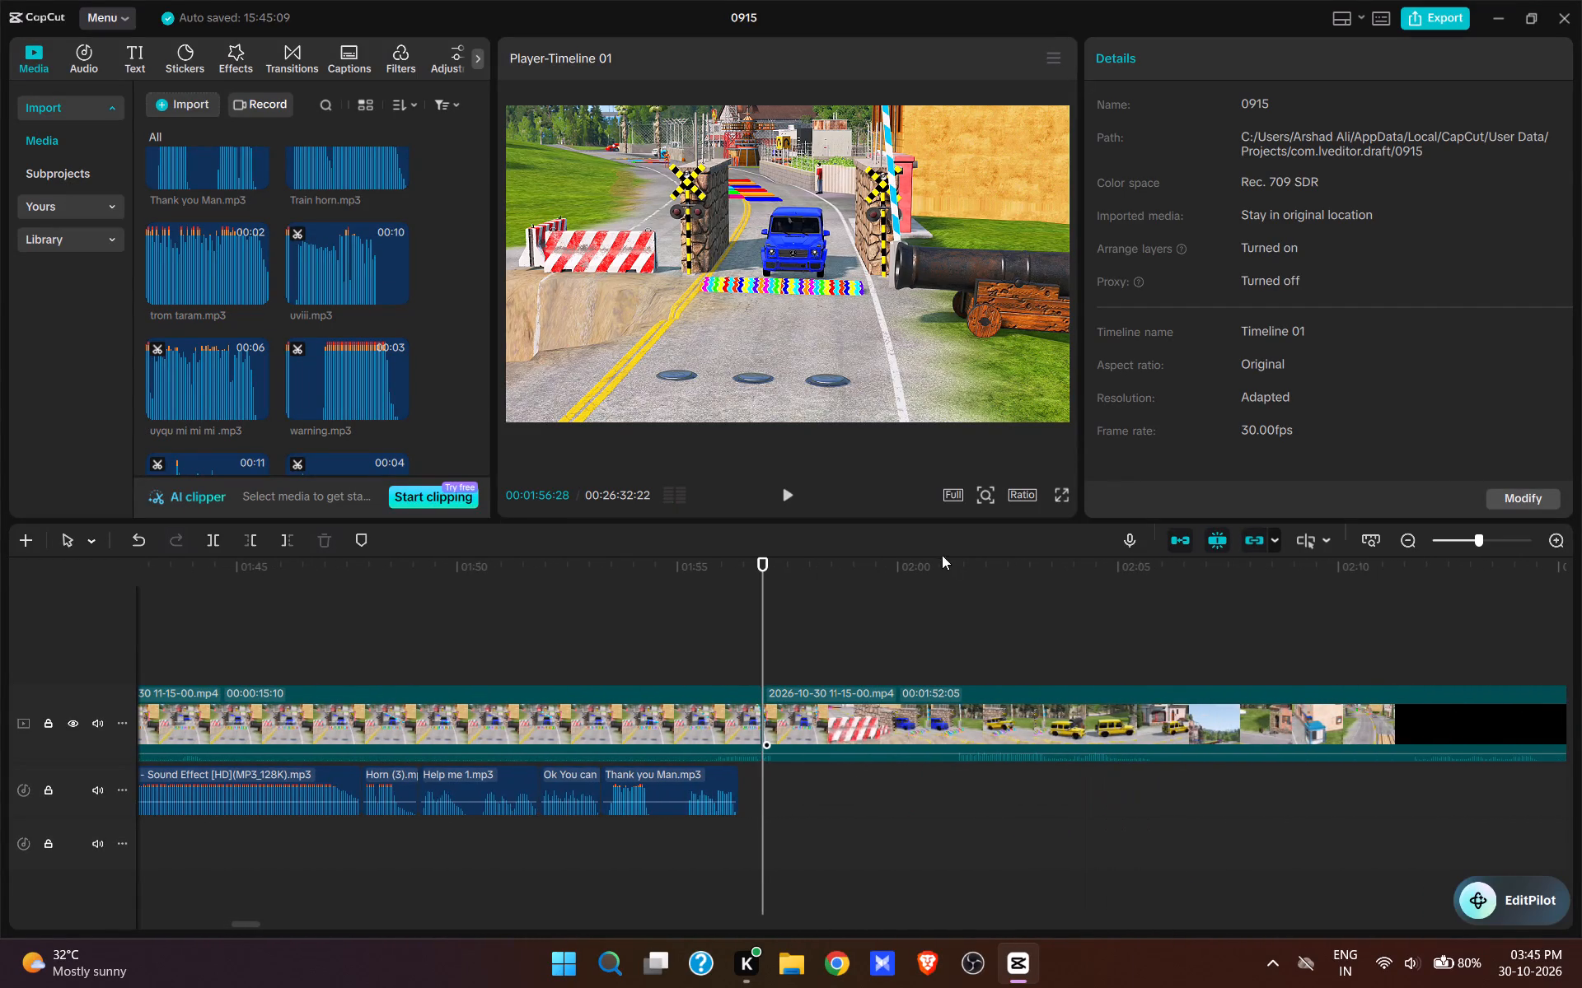
pyautogui.click(959, 607)
pyautogui.press('q')
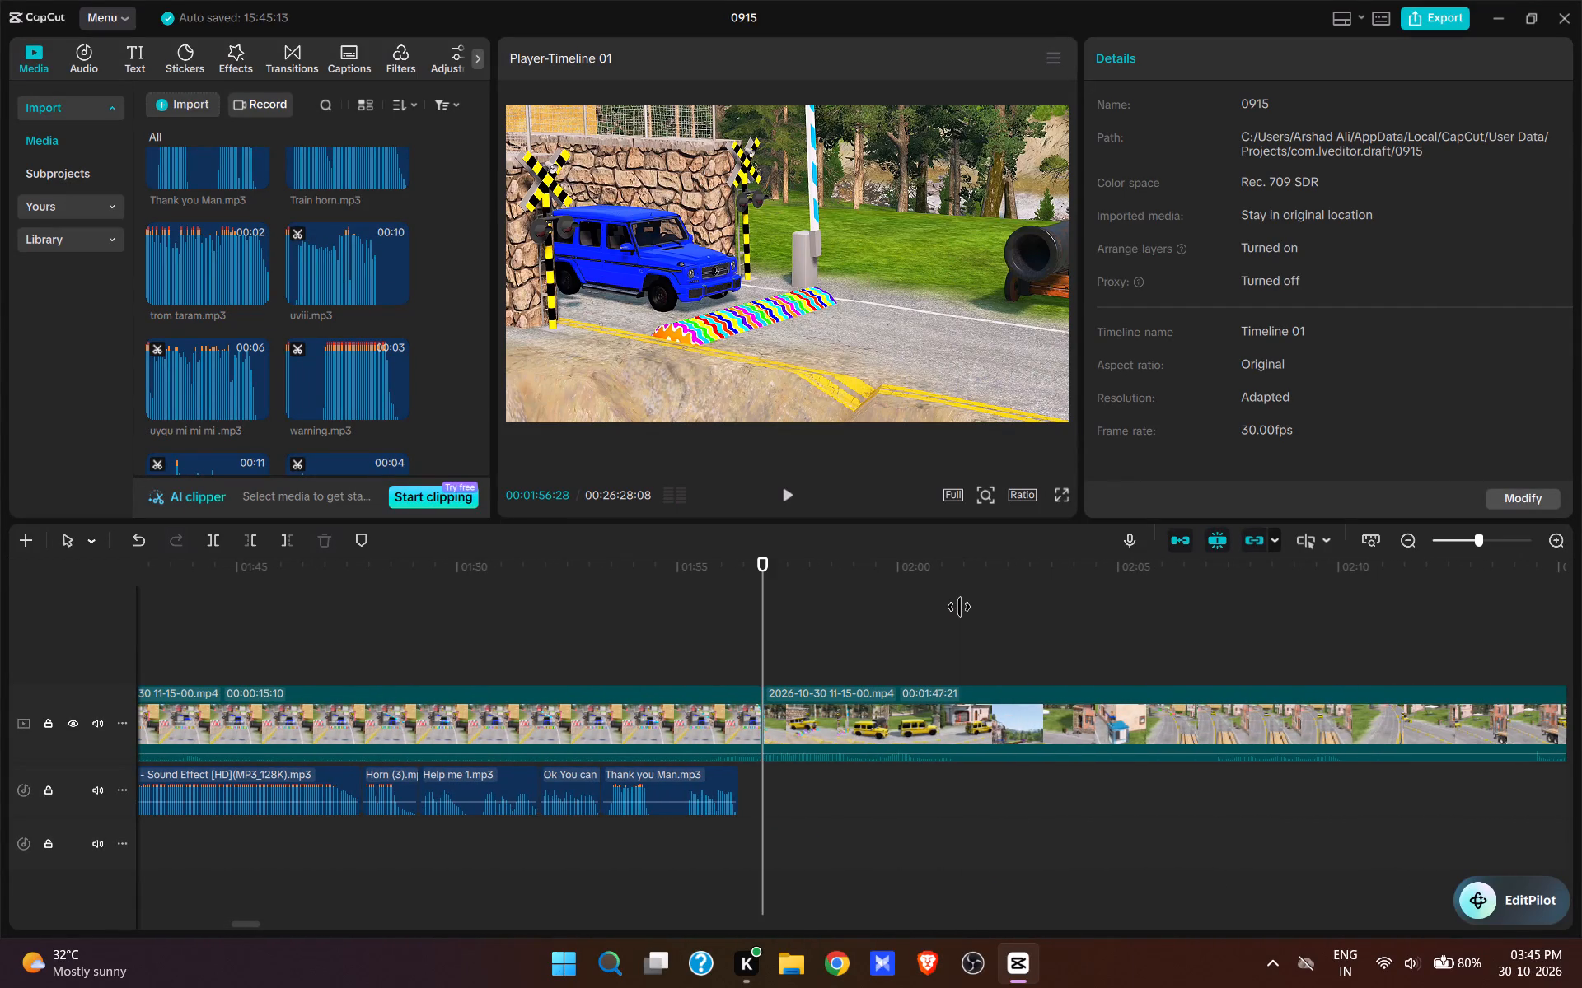
pyautogui.press('space')
pyautogui.press('space')
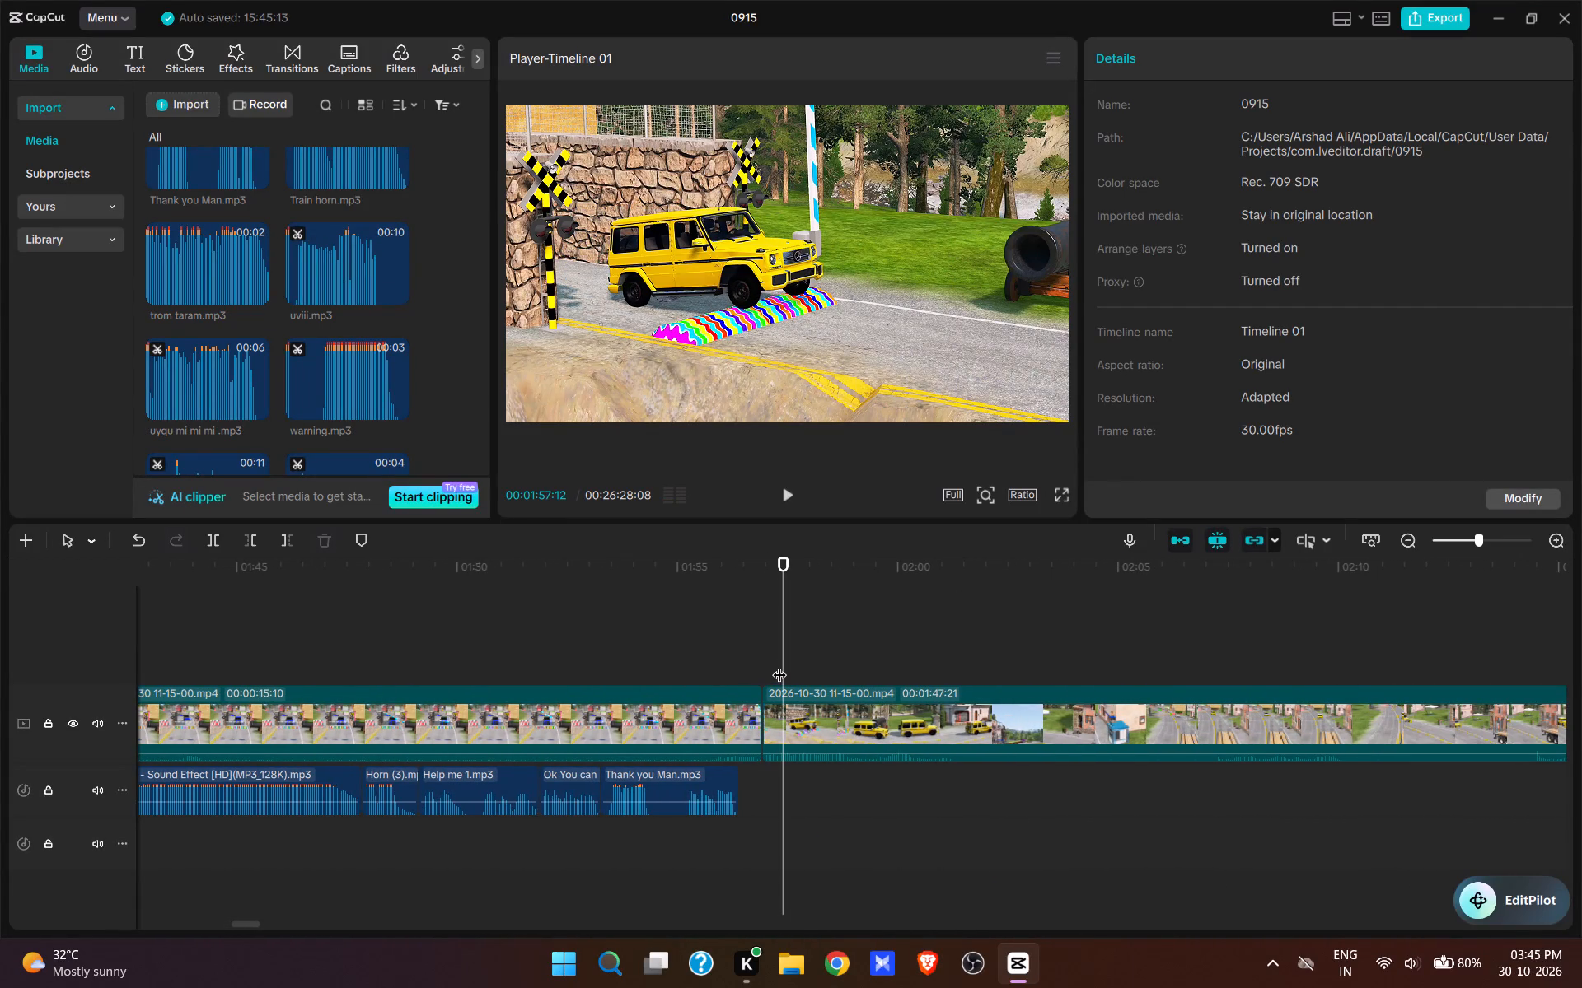
# Add the sexr.mp3 audio at 00:01:57:09, over the SUV passing the rainbow bump, and play it back.
pyautogui.click(779, 664)
pyautogui.scroll(-5, 274, 290)
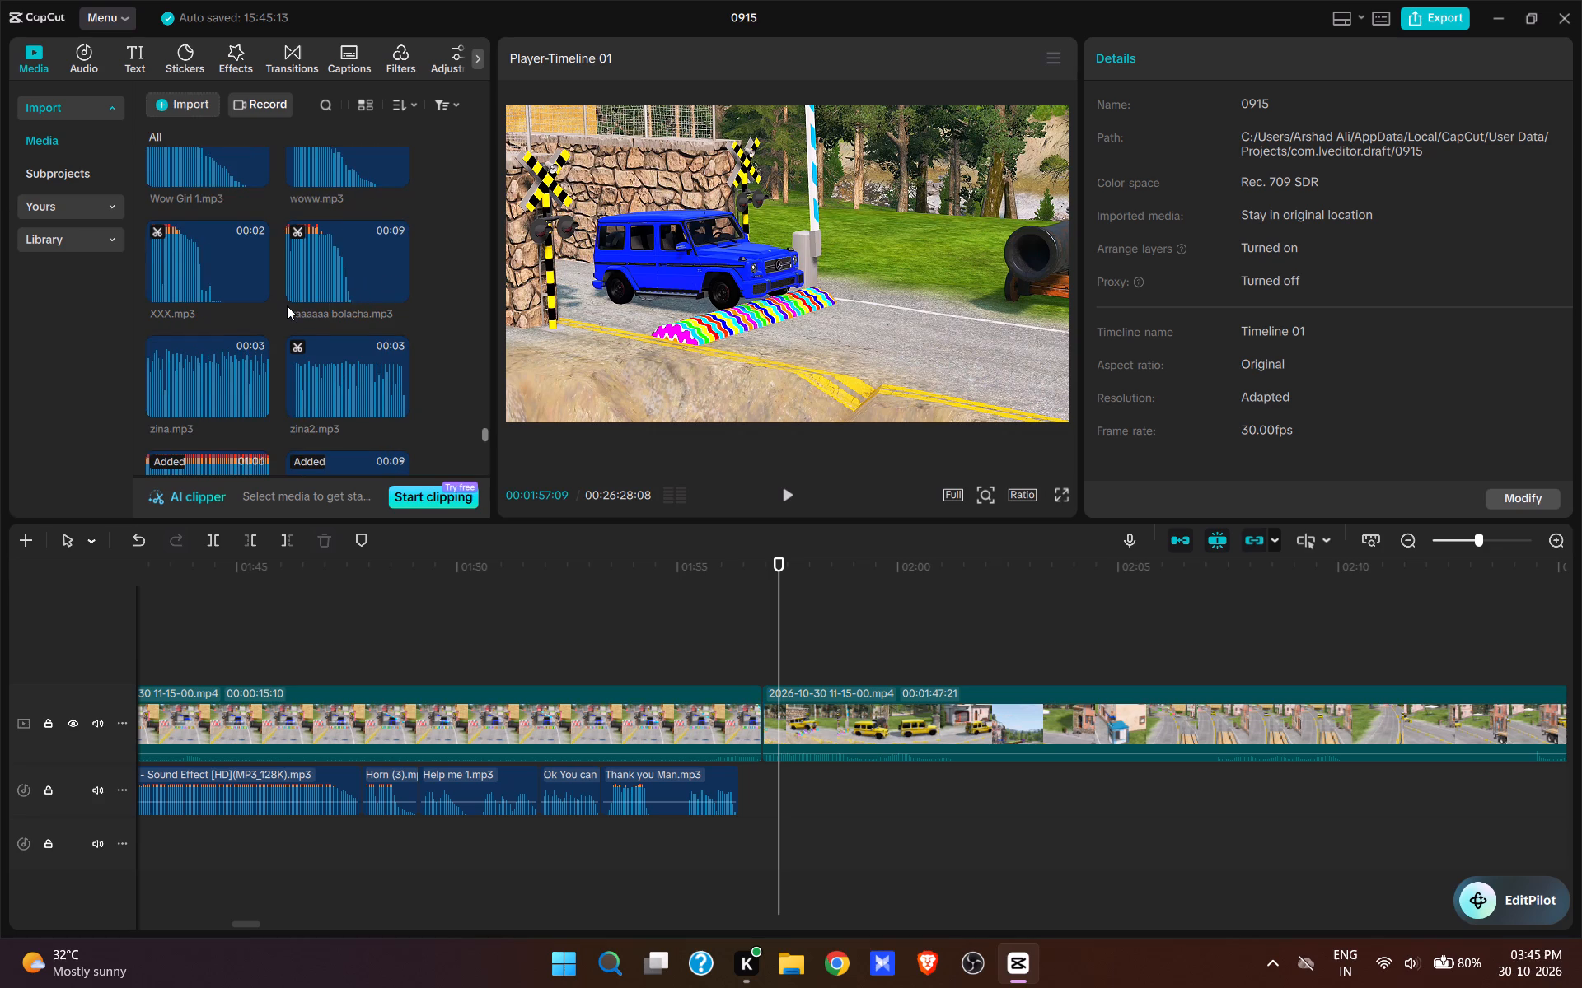
pyautogui.scroll(8, 286, 306)
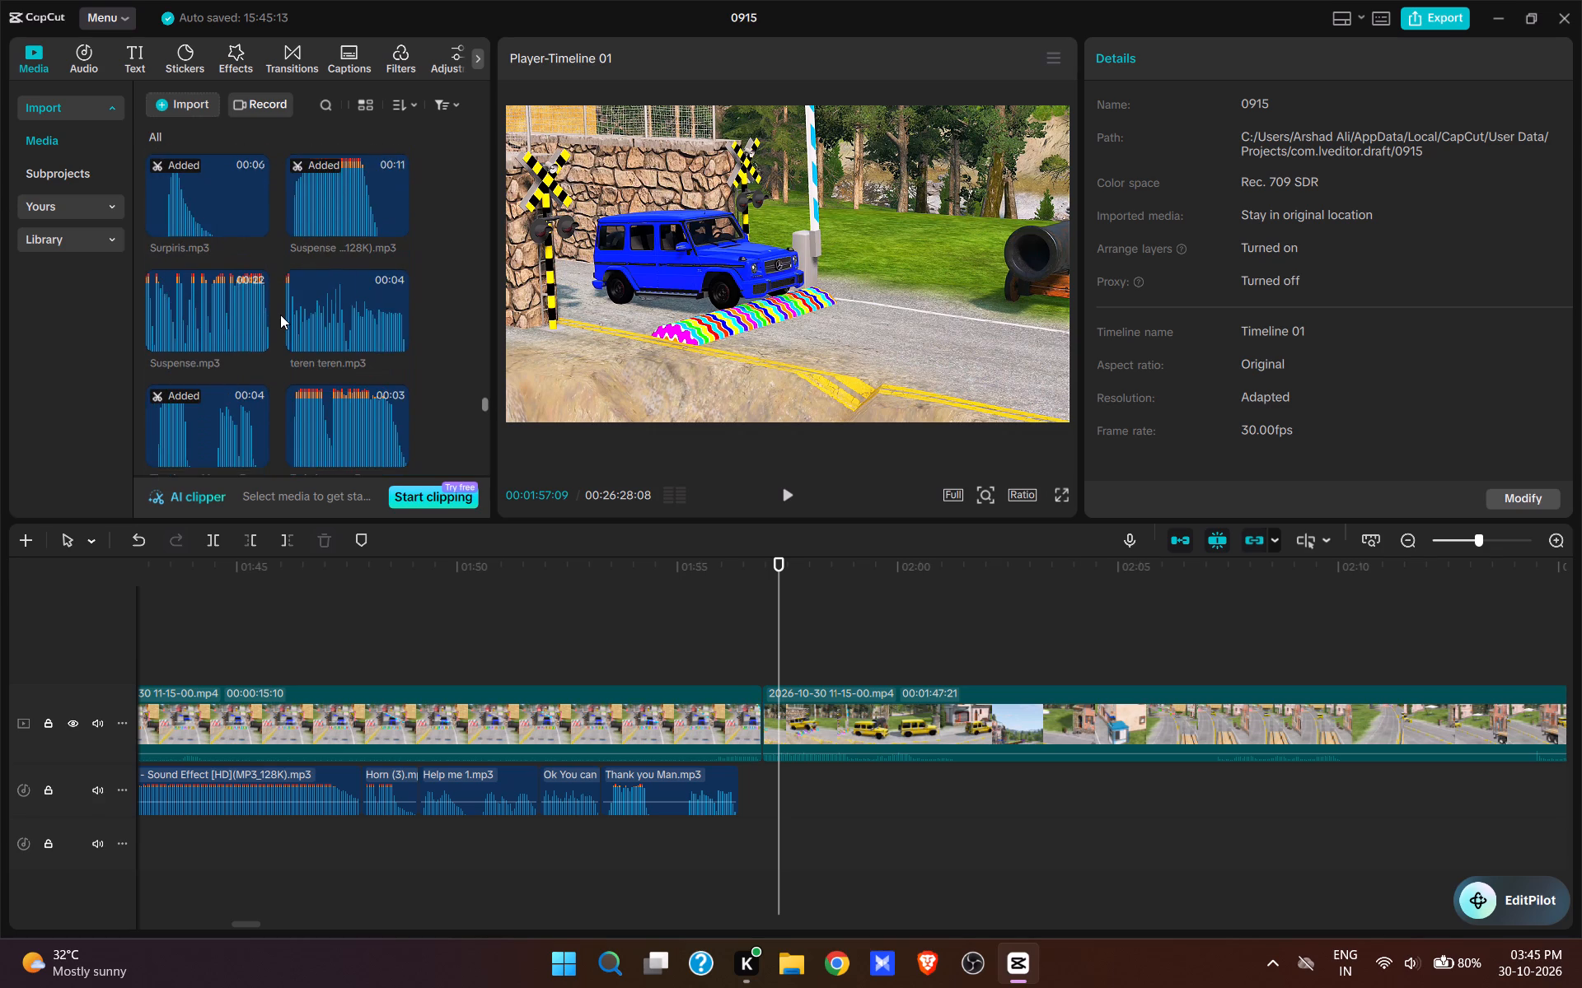
pyautogui.scroll(6, 280, 315)
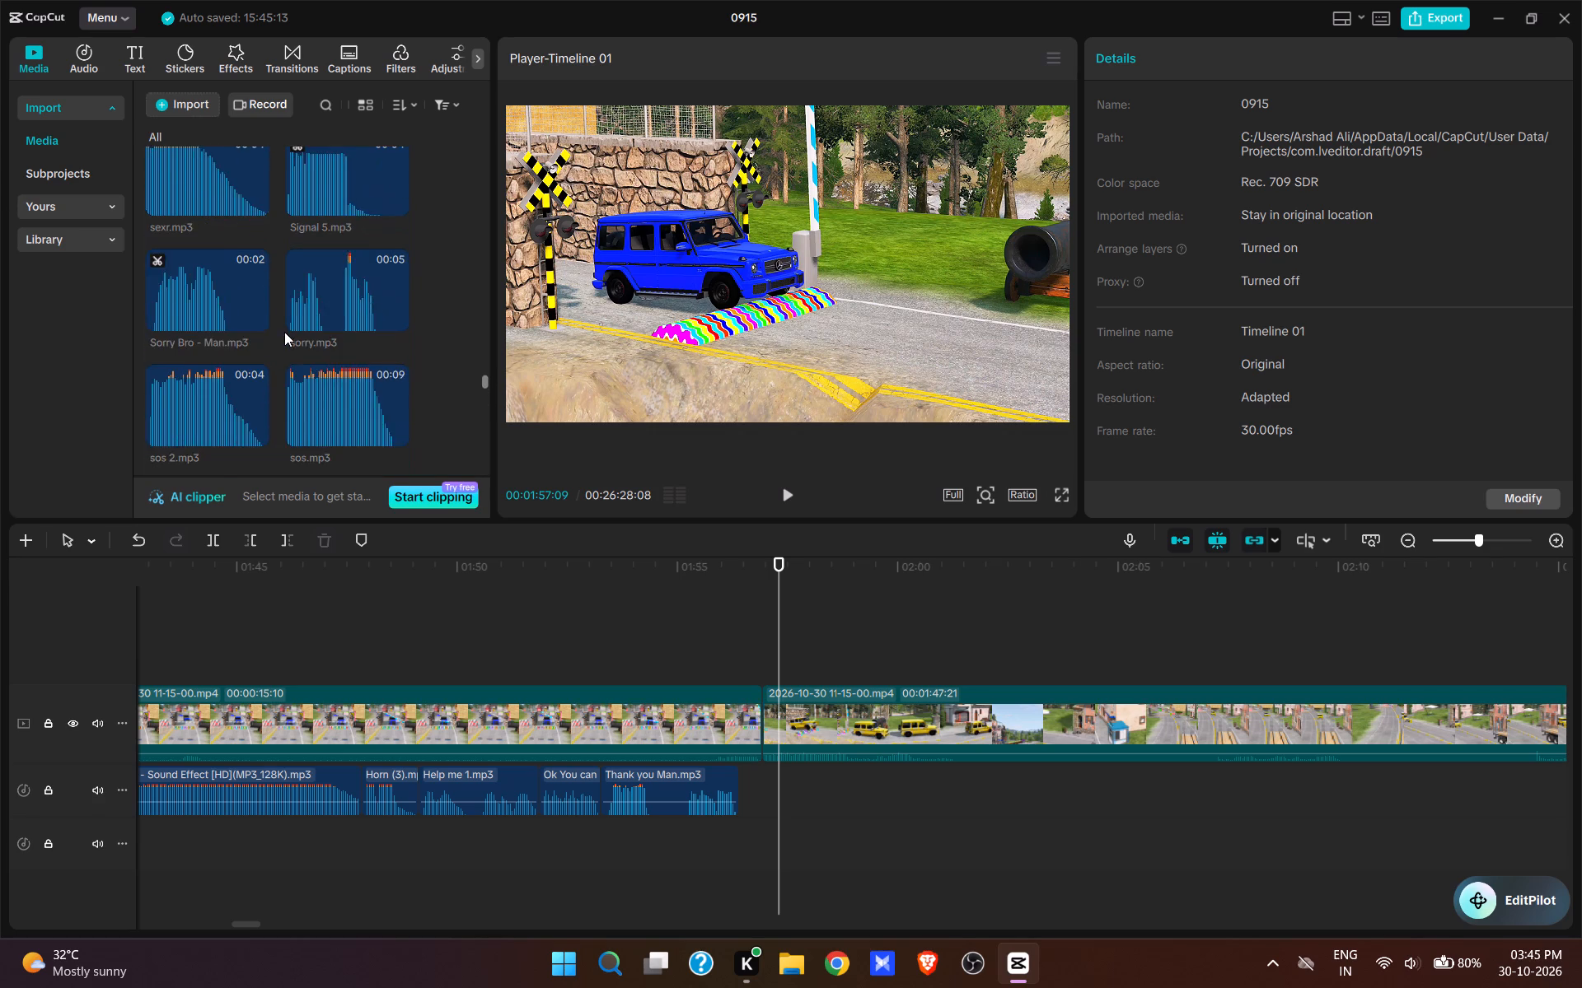
pyautogui.scroll(1, 284, 332)
pyautogui.click(258, 295)
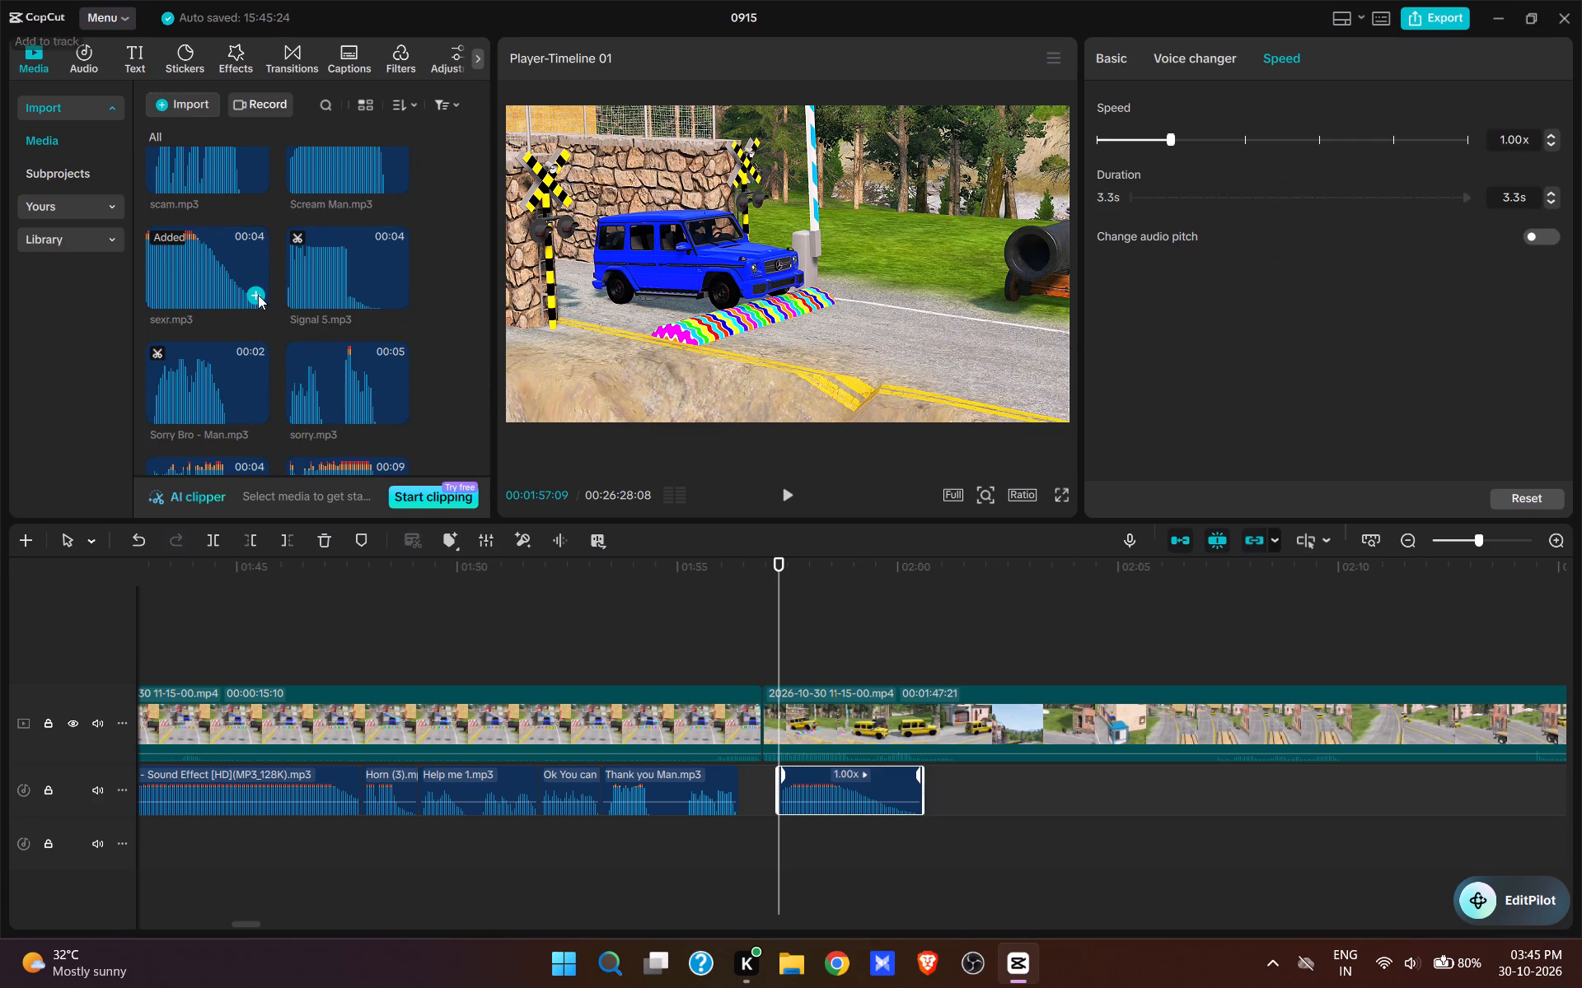
pyautogui.press('space')
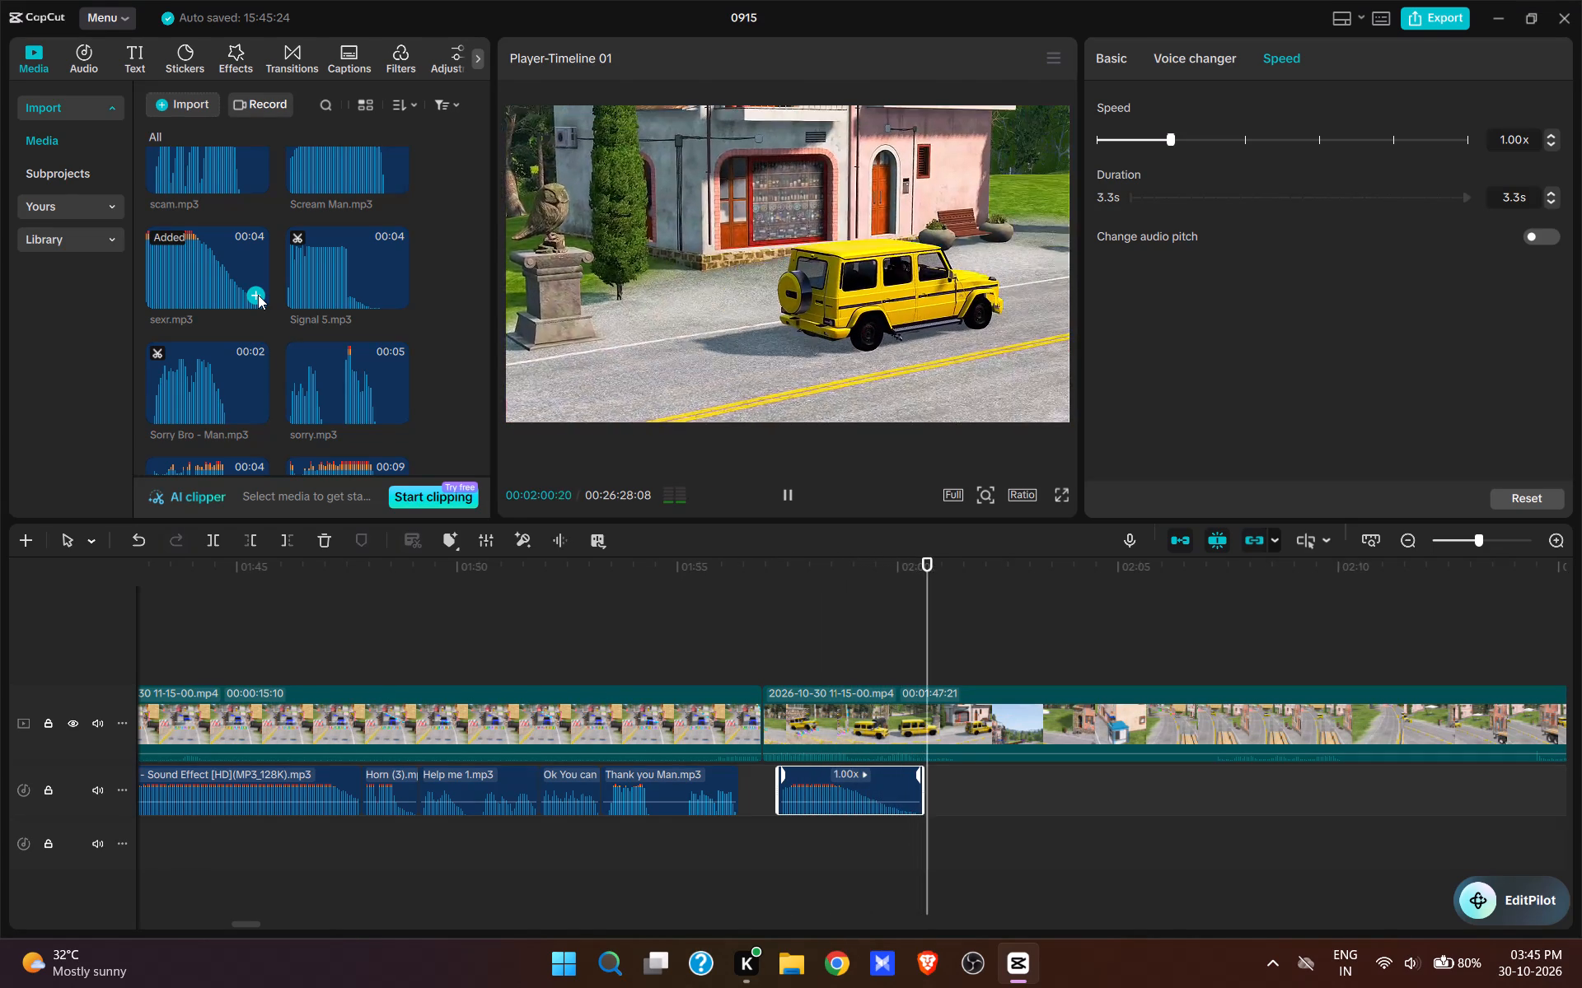
# Split the video at 00:02:01:05 and trim about 6 seconds off the following segment's start, so it begins with the view over the flatbed trailer.
pyautogui.press('space')
pyautogui.press('w')
pyautogui.moveTo(1183, 721); pyautogui.dragTo(1070, 771)
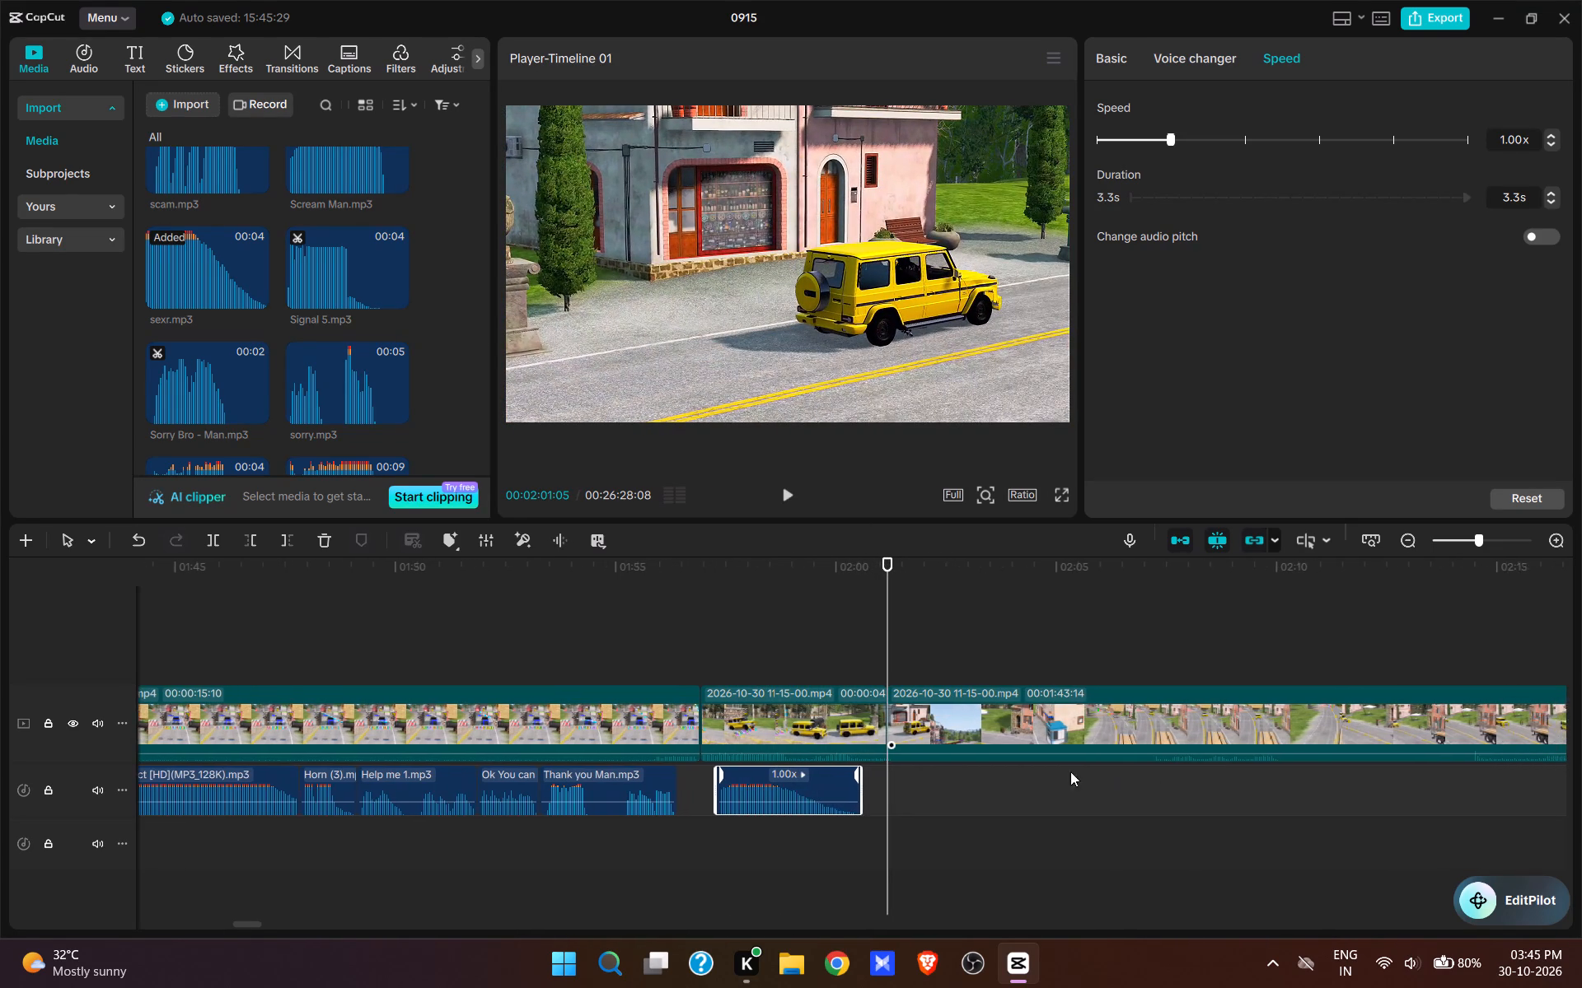
pyautogui.moveTo(1070, 771); pyautogui.dragTo(1041, 772)
pyautogui.click(922, 625)
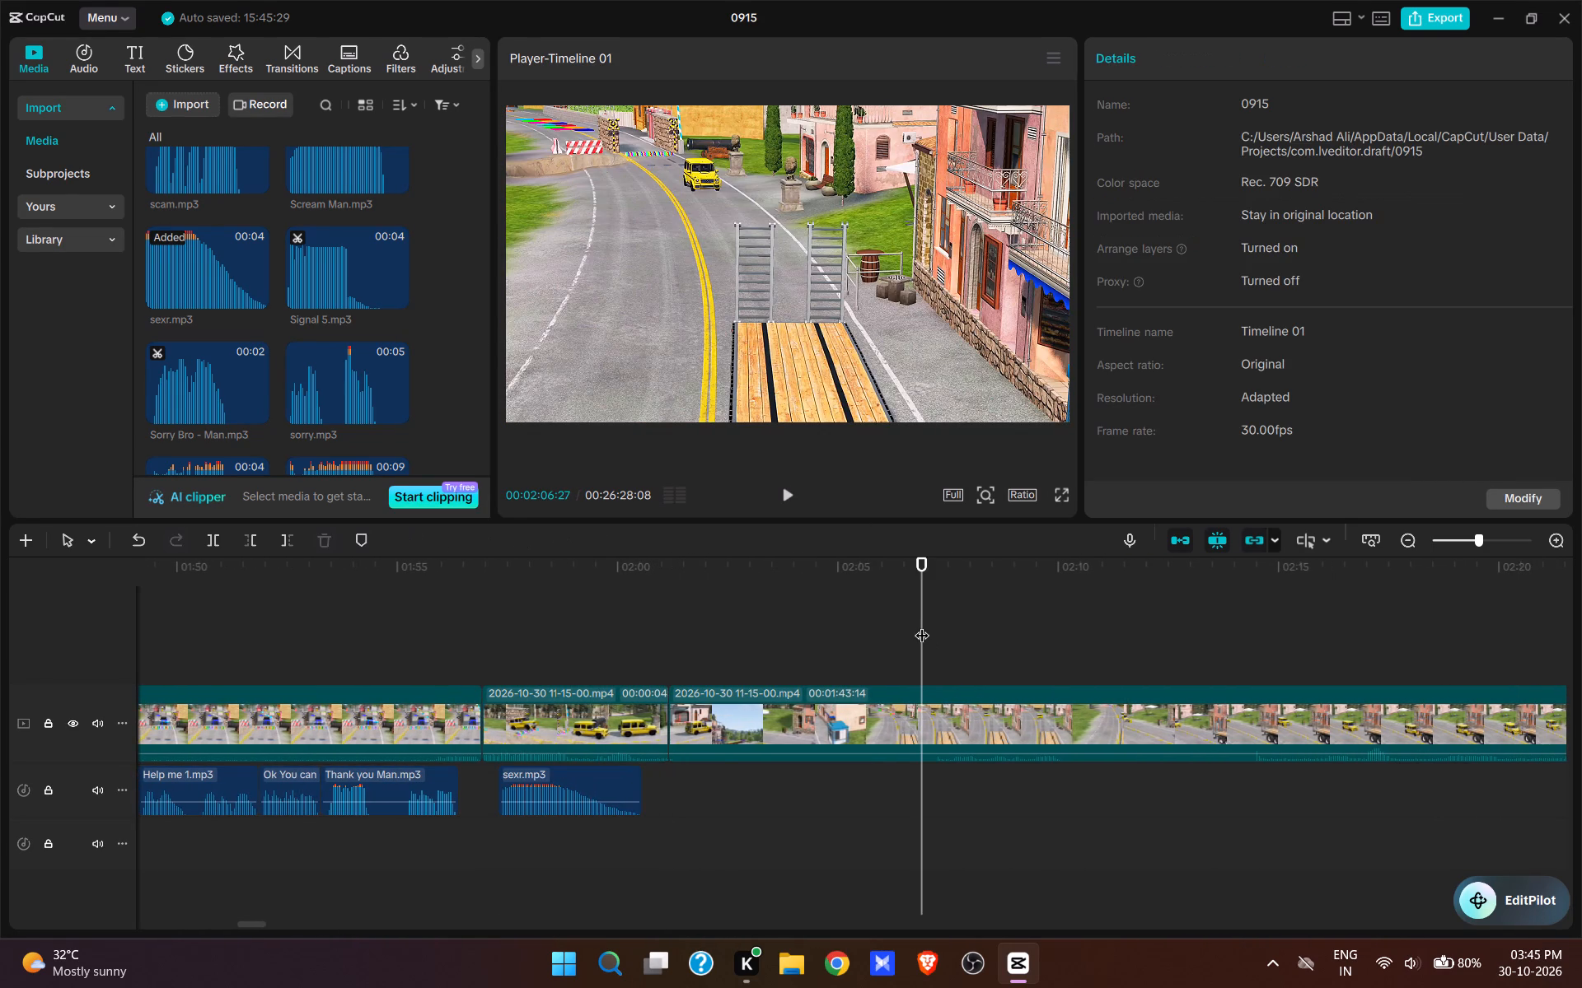
pyautogui.press('space')
pyautogui.press('space')
pyautogui.press('space')
pyautogui.press('space')
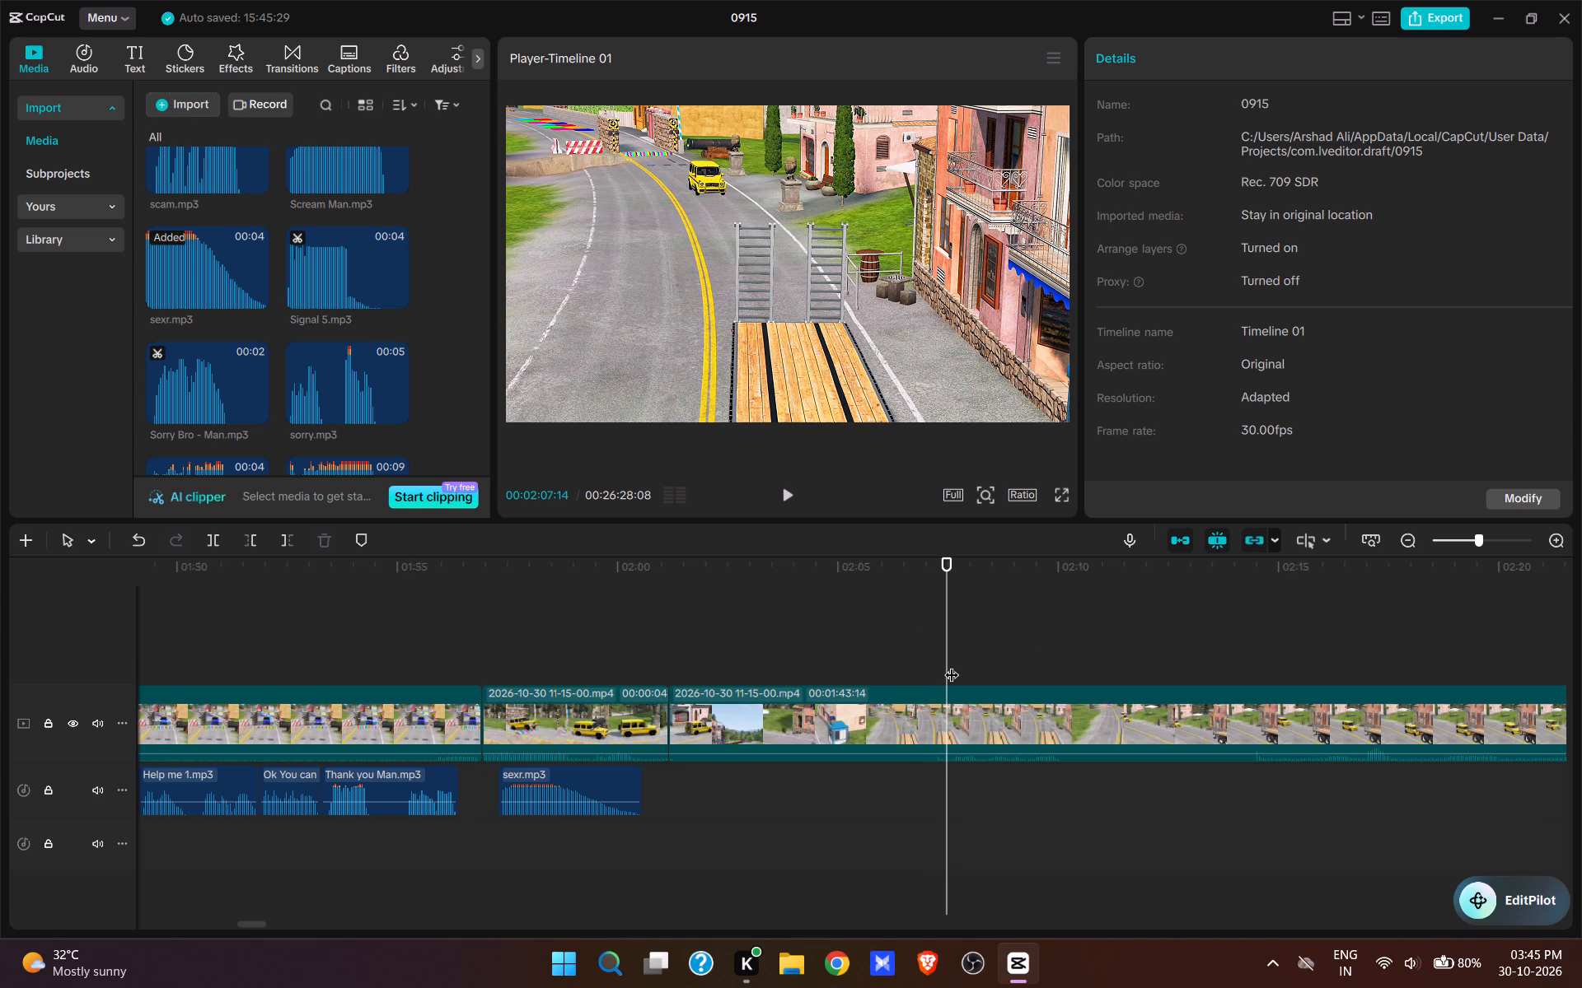
pyautogui.click(938, 658)
pyautogui.press('q')
# Add the zina2.mp3 audio at 00:02:01:05, over the yellow SUV approaching the trailer, and play it back.
pyautogui.scroll(-5, 251, 270)
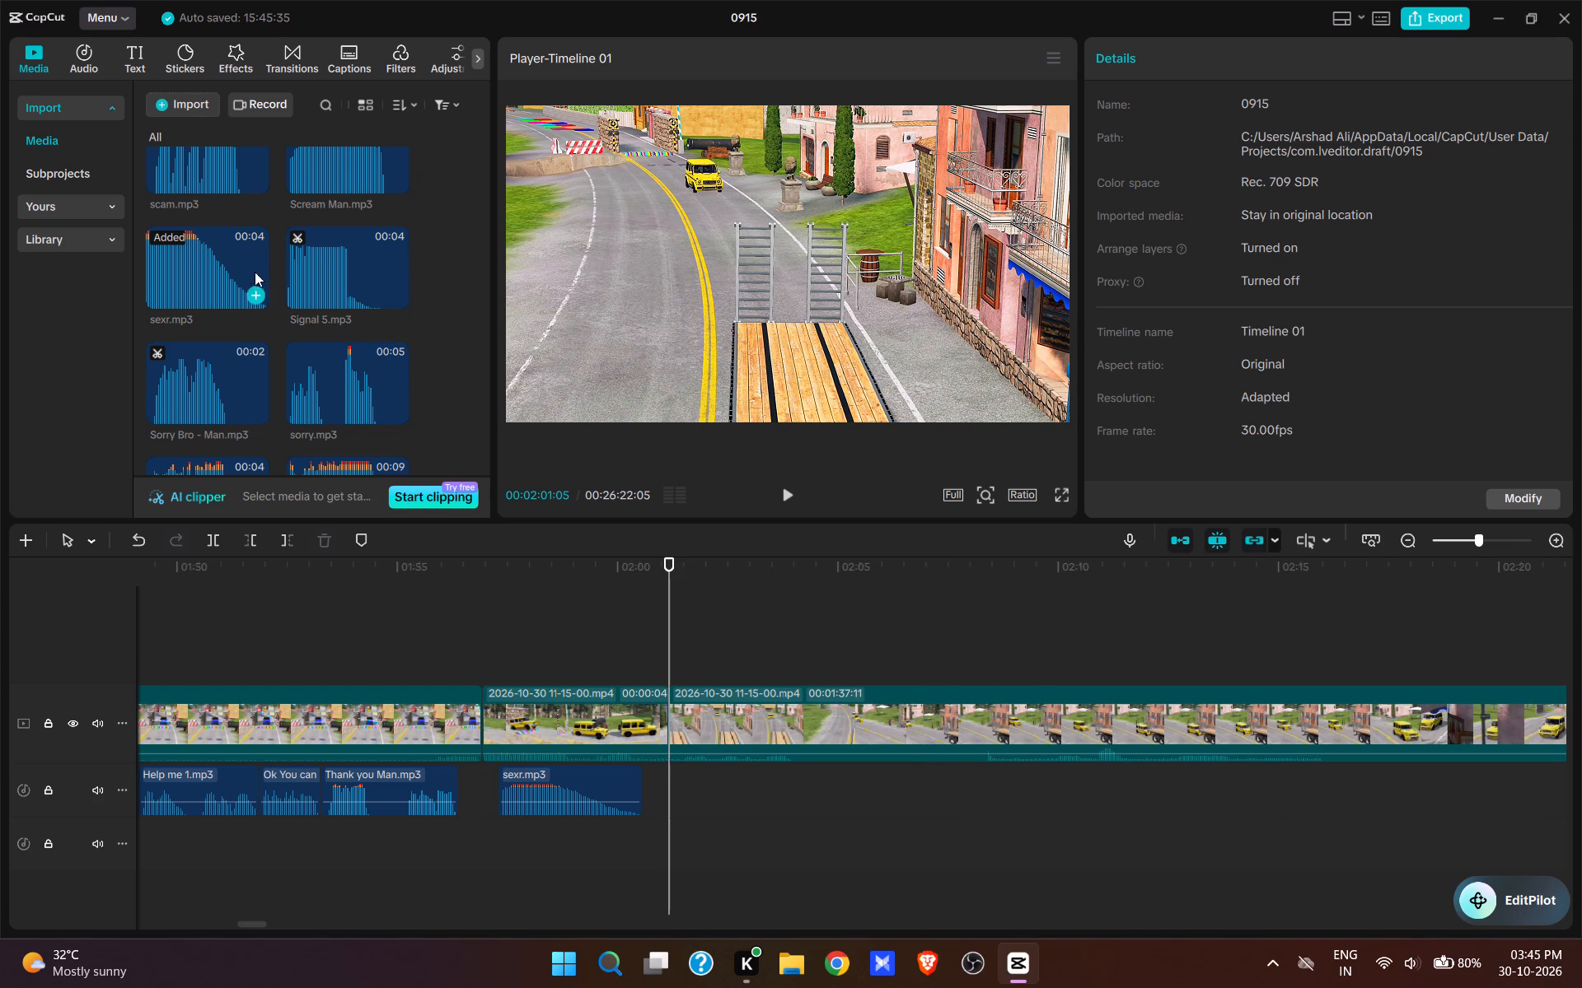
pyautogui.scroll(-6, 255, 272)
pyautogui.scroll(-20, 359, 336)
pyautogui.scroll(-6, 359, 336)
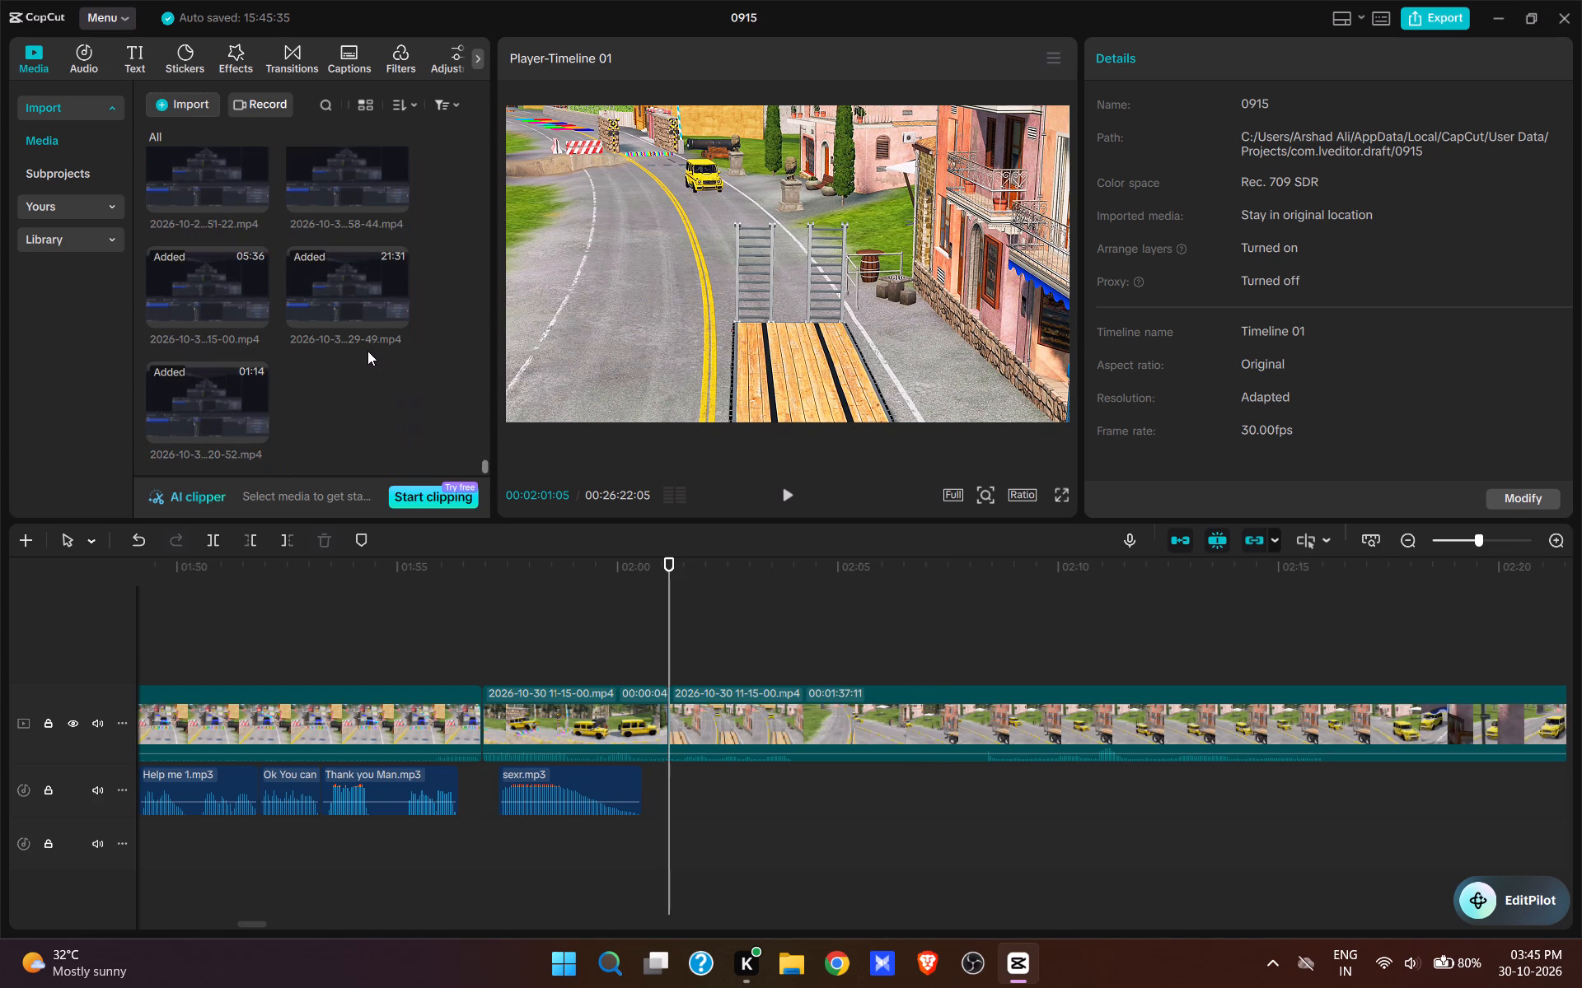
pyautogui.scroll(7, 367, 350)
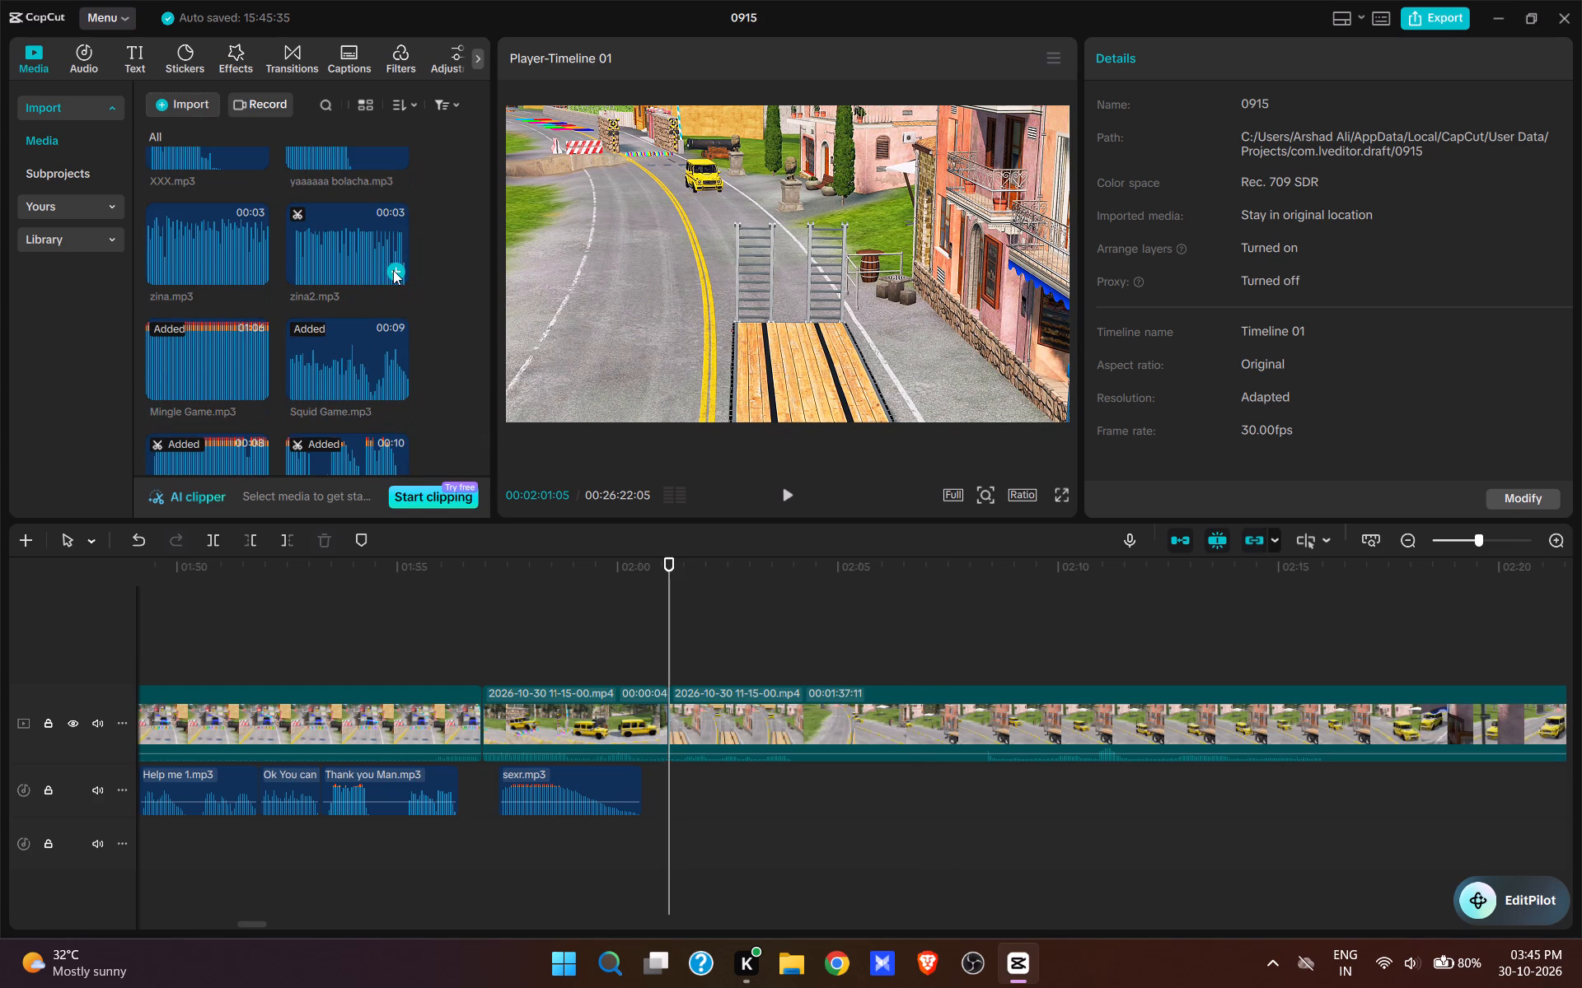
pyautogui.click(393, 271)
pyautogui.press('space')
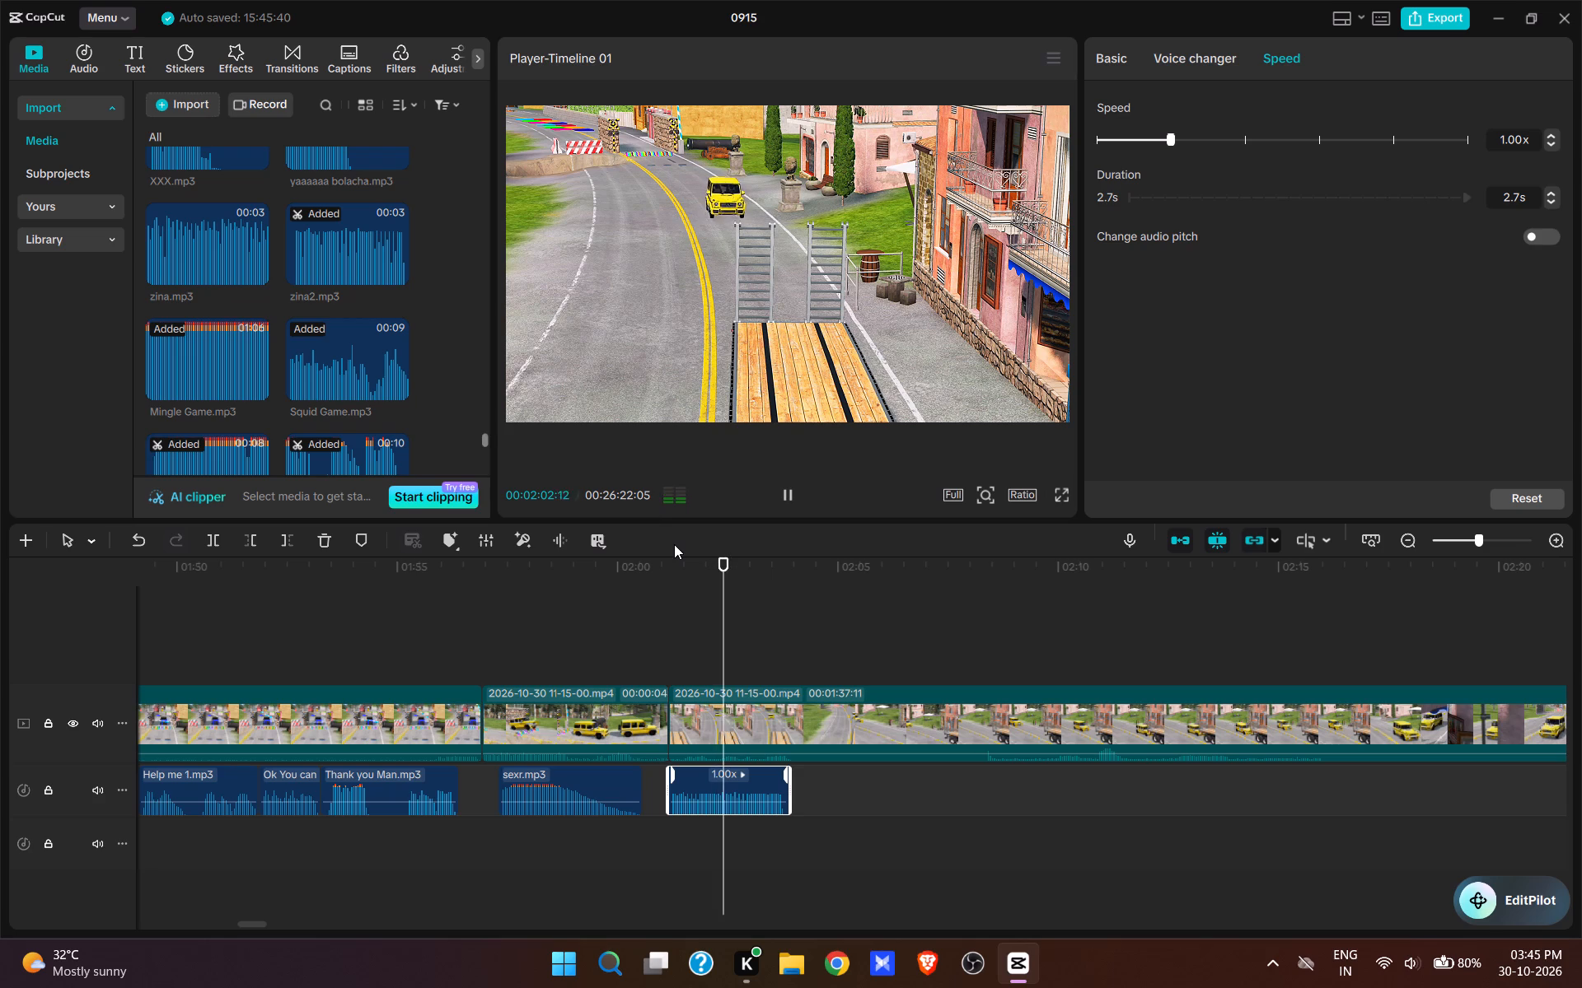
# Split the video at 00:02:03:19, as the yellow SUV nears the trailer's raised ramps.
pyautogui.click(784, 641)
pyautogui.press('space')
pyautogui.click(784, 641)
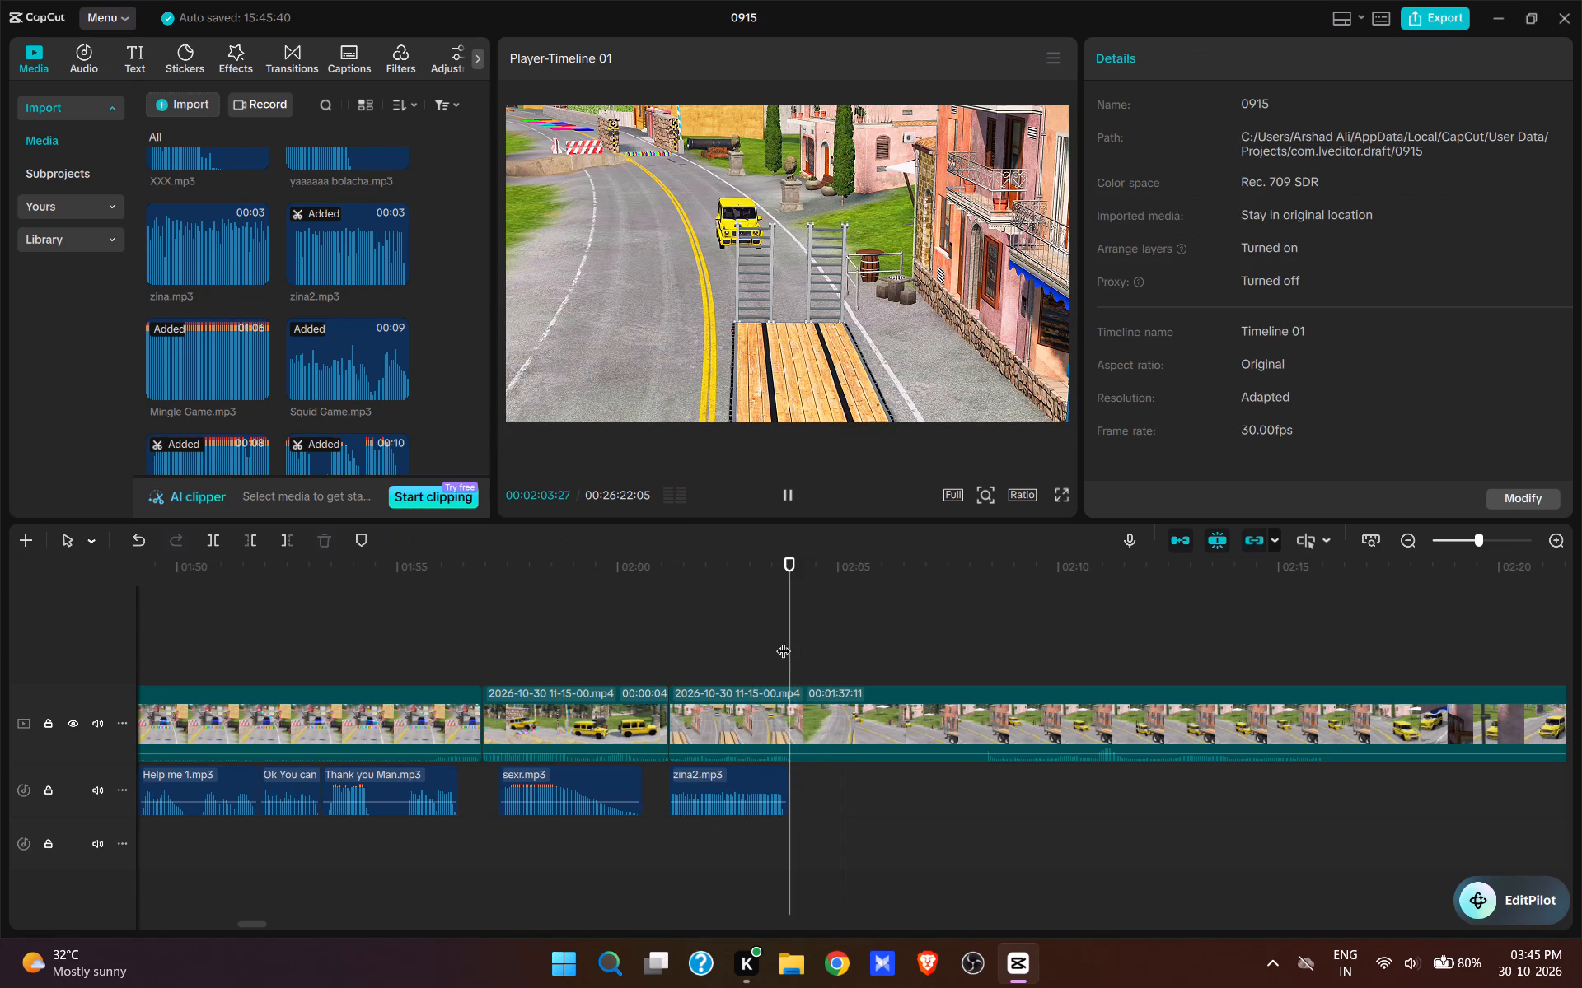
pyautogui.click(779, 641)
pyautogui.click(760, 715)
pyautogui.press('w')
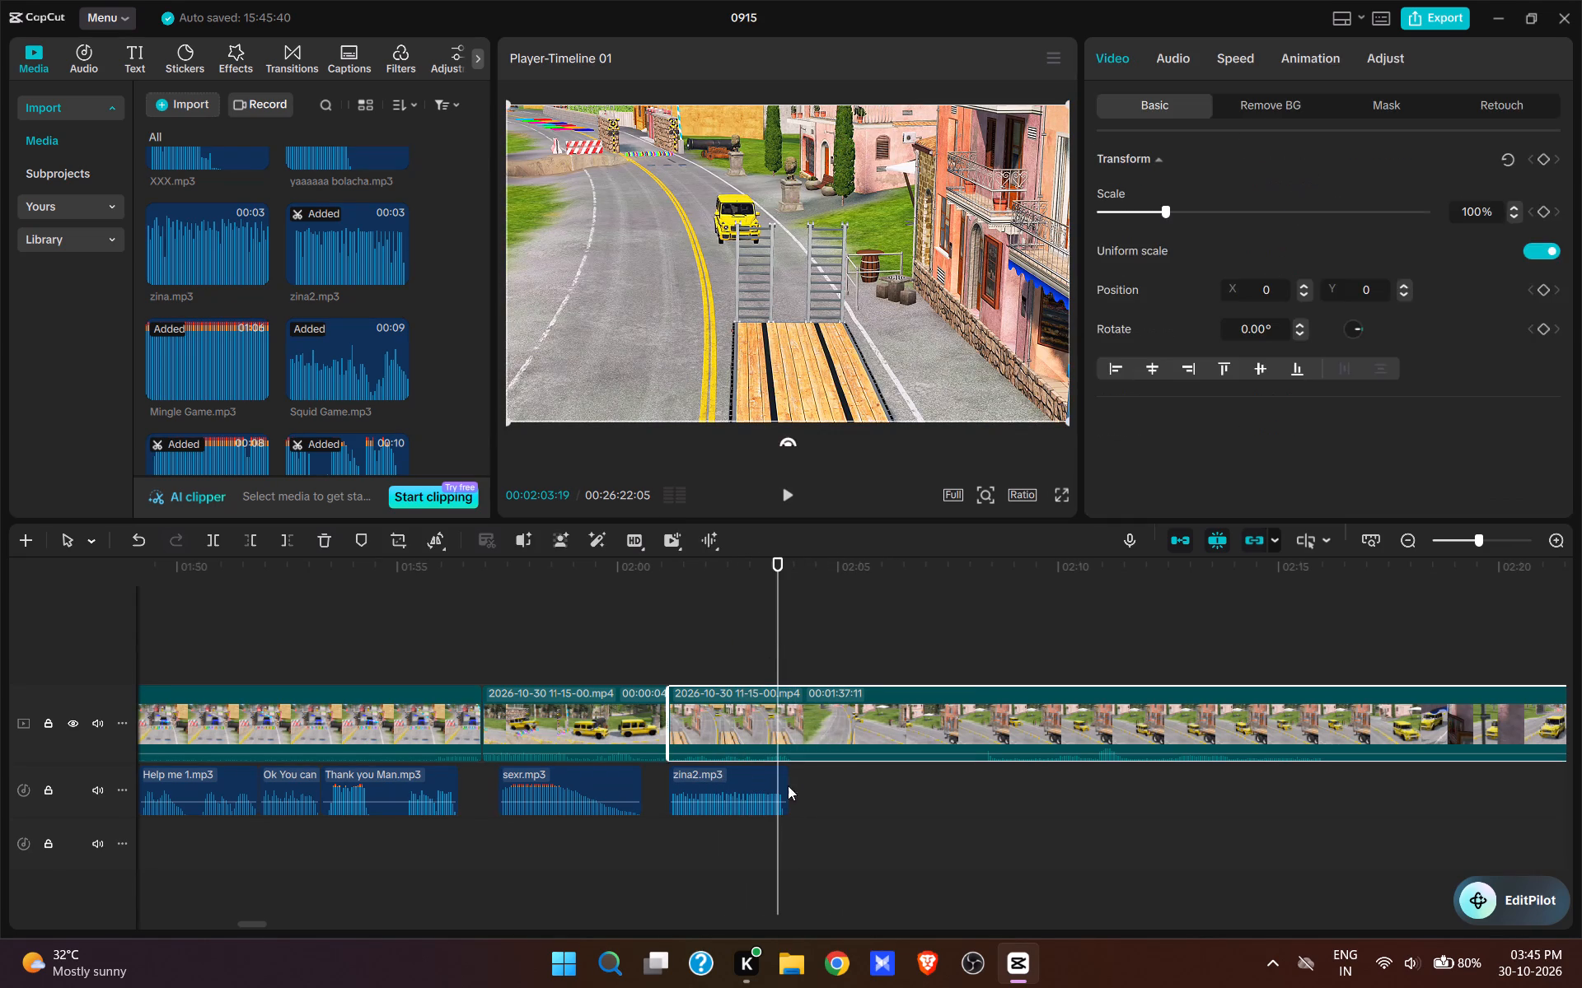
# Trim the end of the zina2.mp3 audio to the video cut at 00:02:03:19.
pyautogui.click(788, 785)
pyautogui.press('e')
# Trim about 5 seconds off the start of the segment at 00:02:03:19, so it begins with the side view of the SUV approaching the trailer.
pyautogui.click(976, 613)
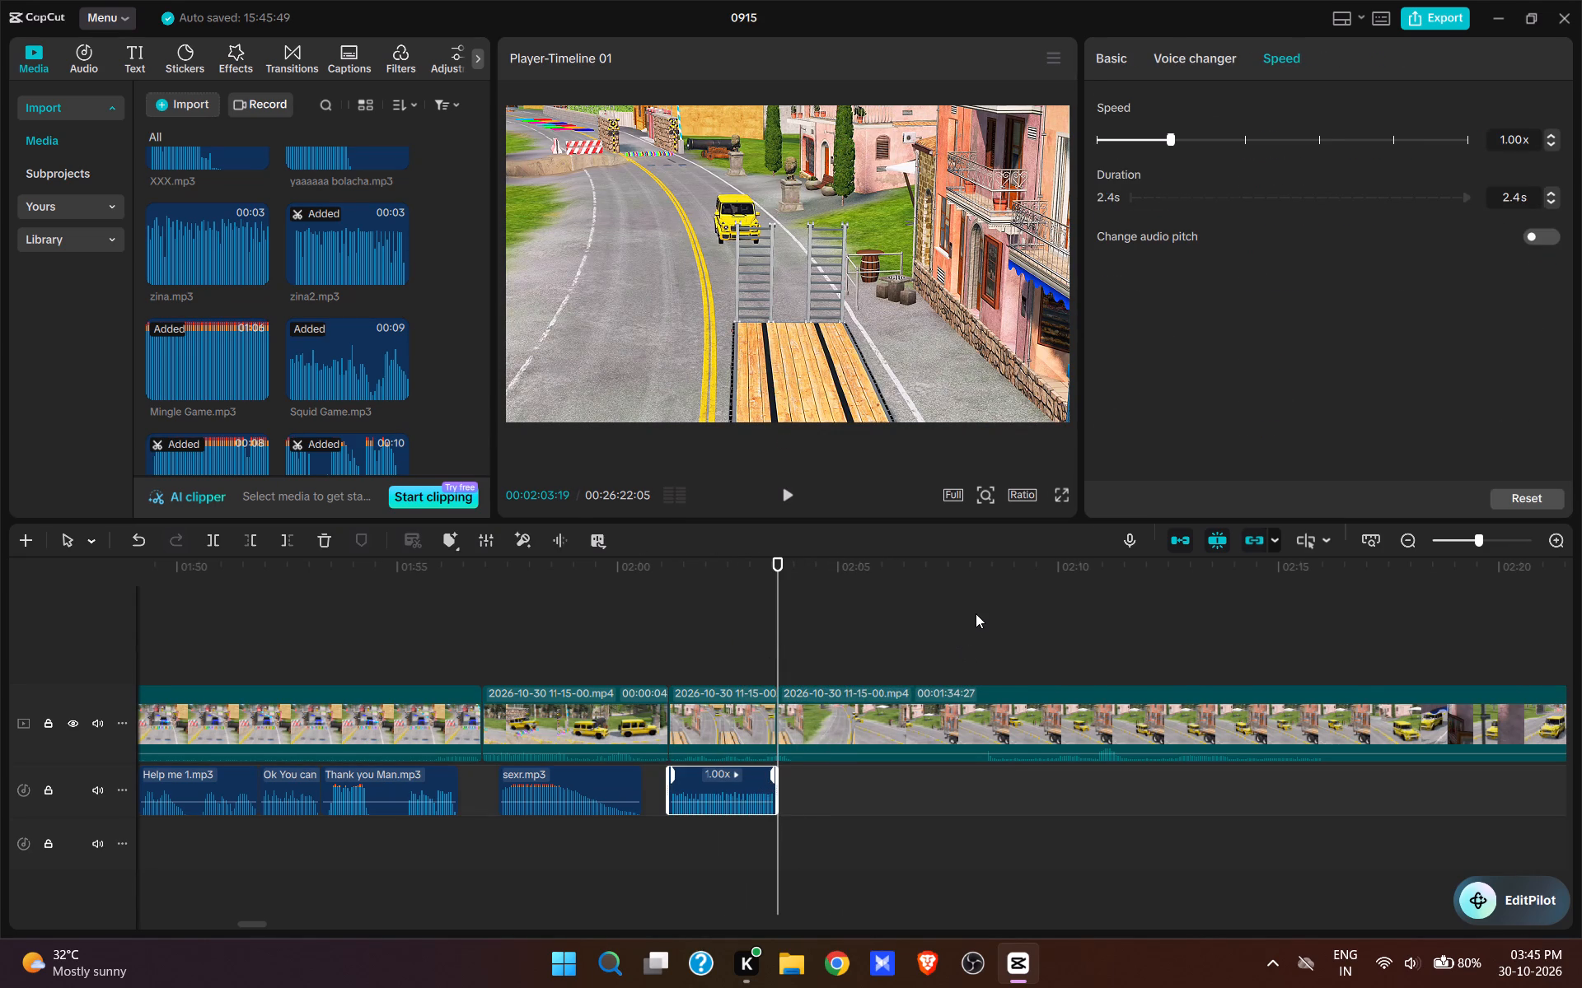
pyautogui.press('space')
pyautogui.press('space')
pyautogui.write('q')
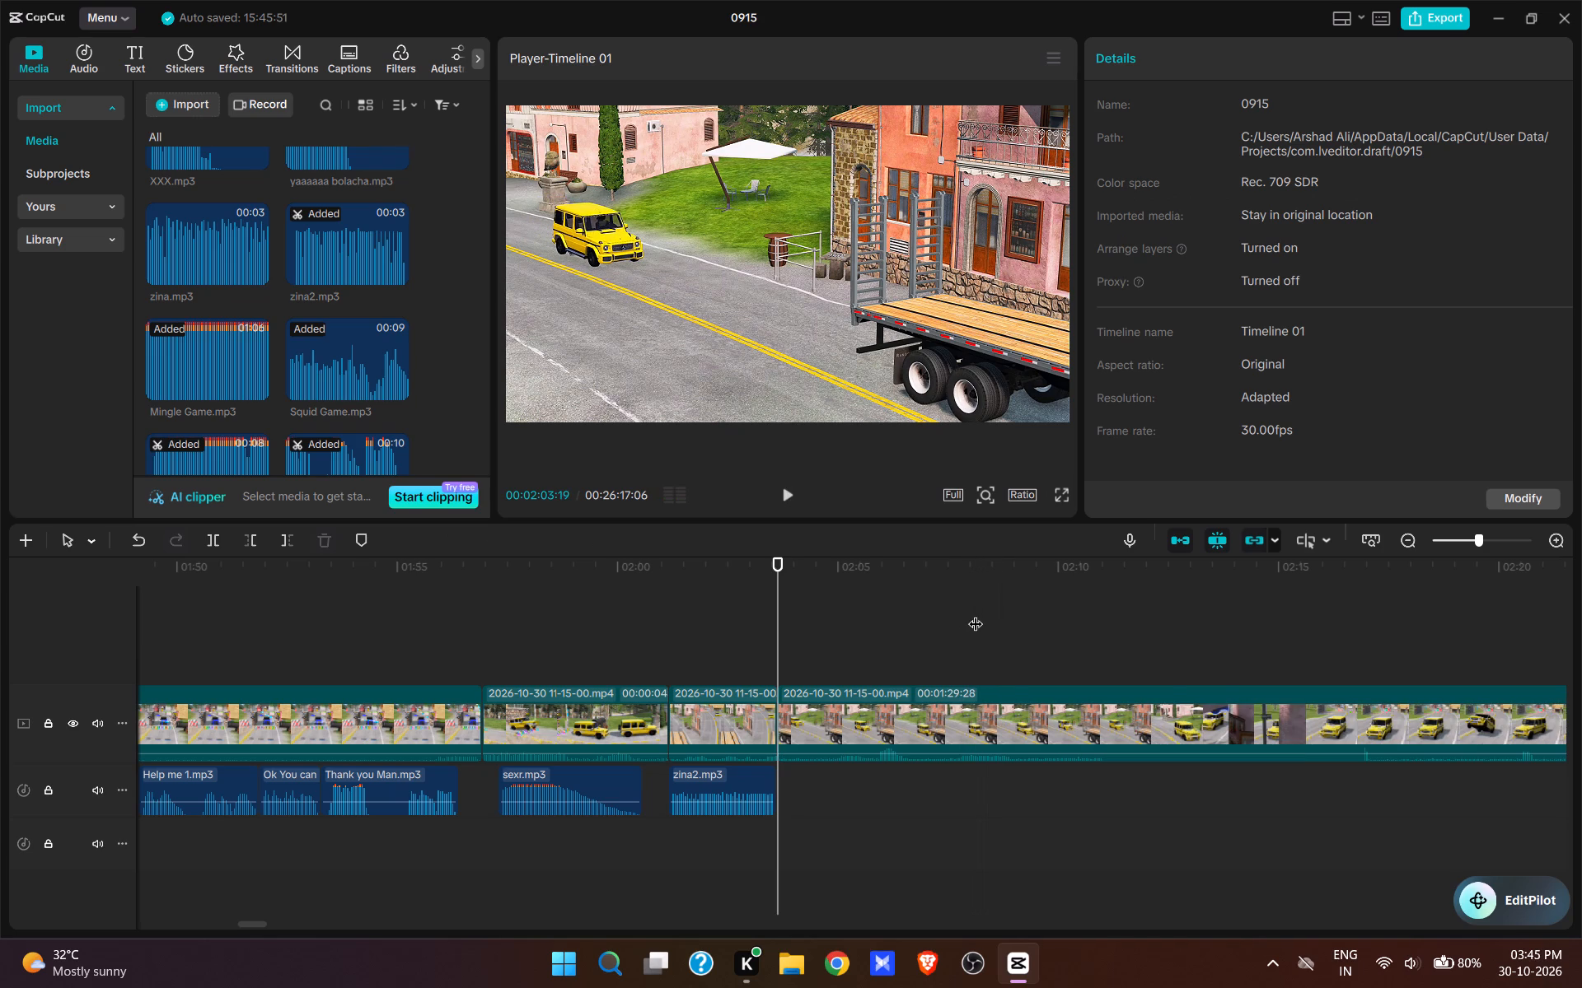
# Play the new segment, set the playhead at 00:02:05:28 where the SUV hits the trailer, and browse the imported audio for a sound.
pyautogui.press('space')
pyautogui.press('space')
pyautogui.press('space')
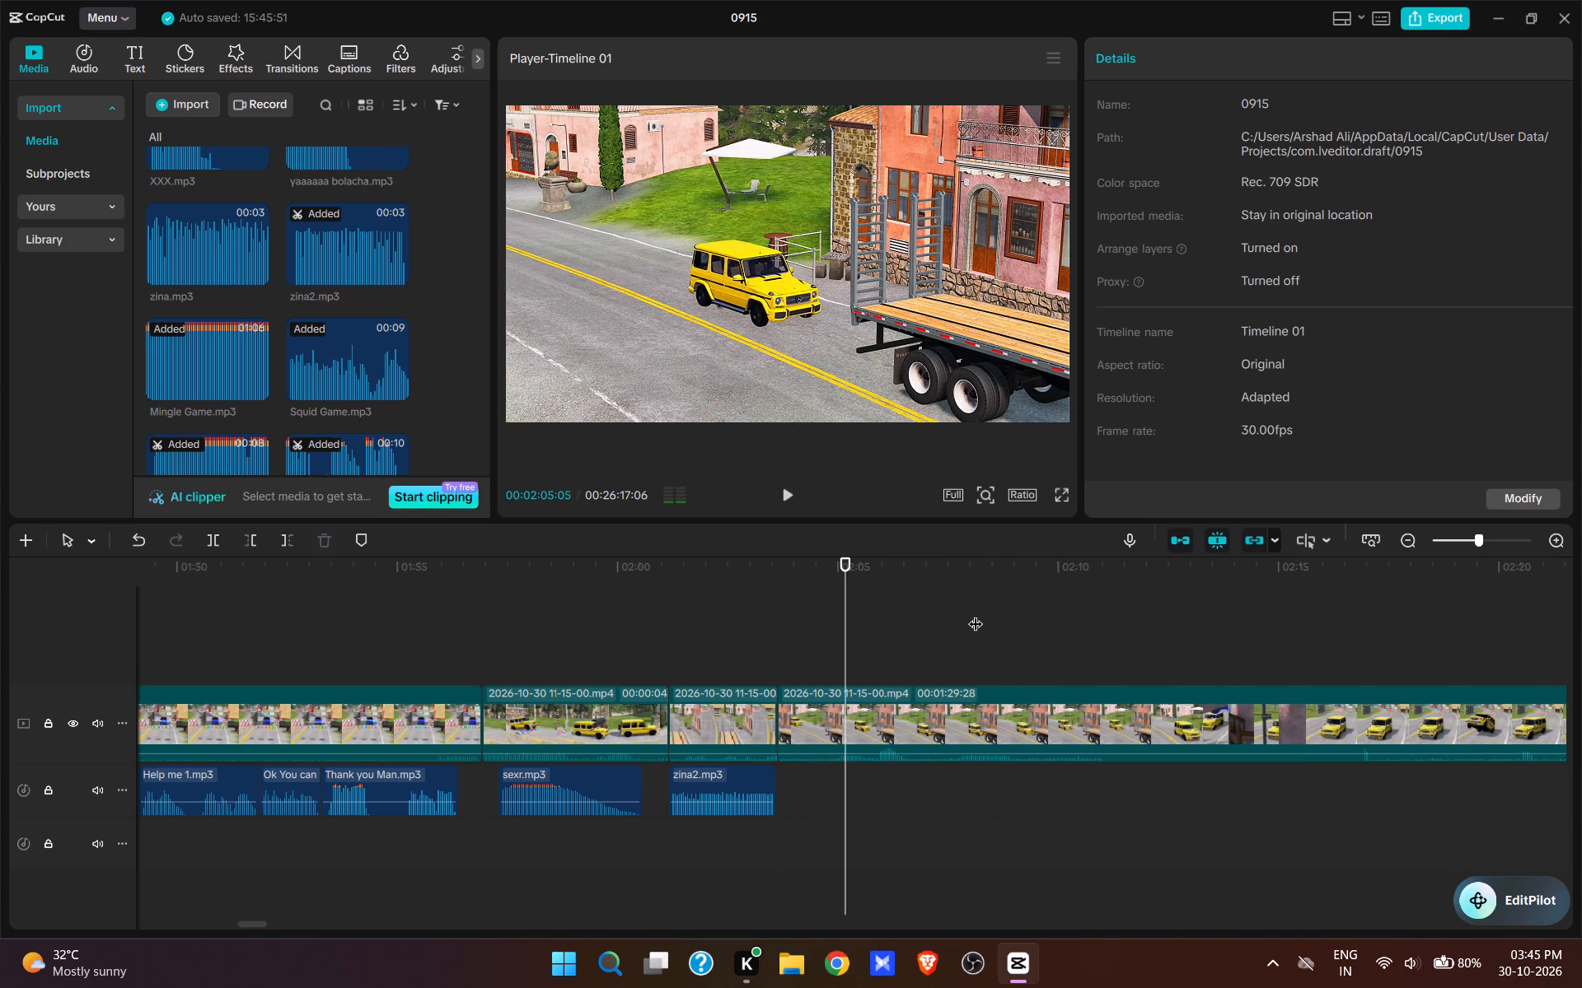
pyautogui.press('space')
pyautogui.press('space')
pyautogui.press('space')
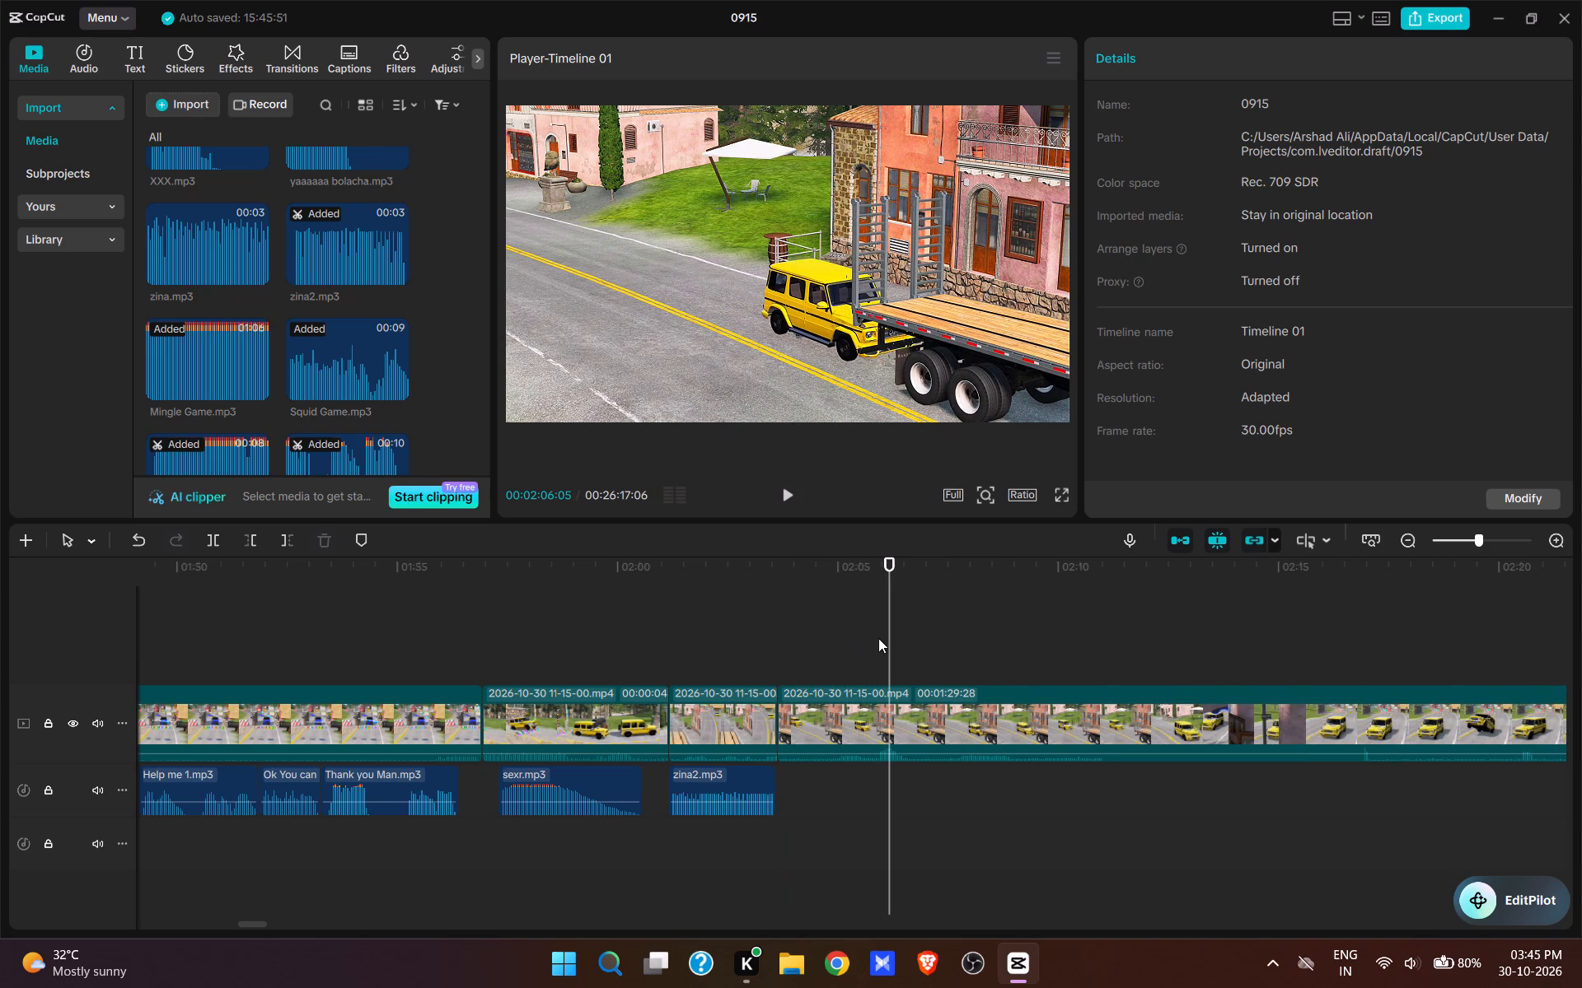
pyautogui.click(879, 639)
pyautogui.scroll(-5, 259, 266)
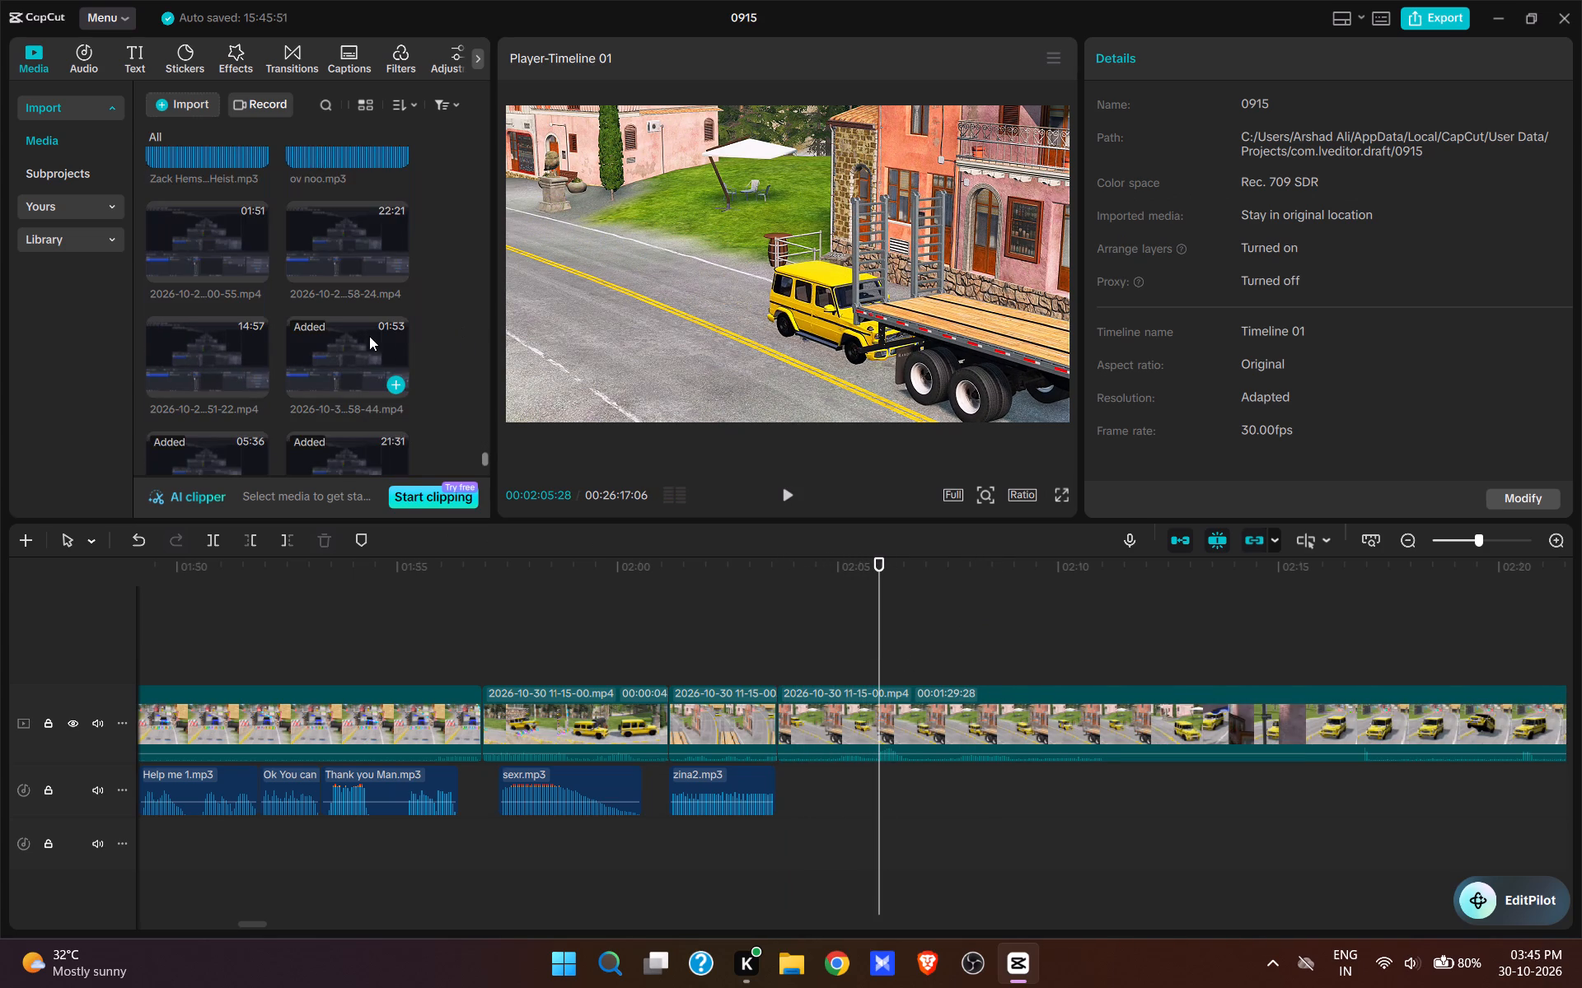
pyautogui.scroll(5, 369, 336)
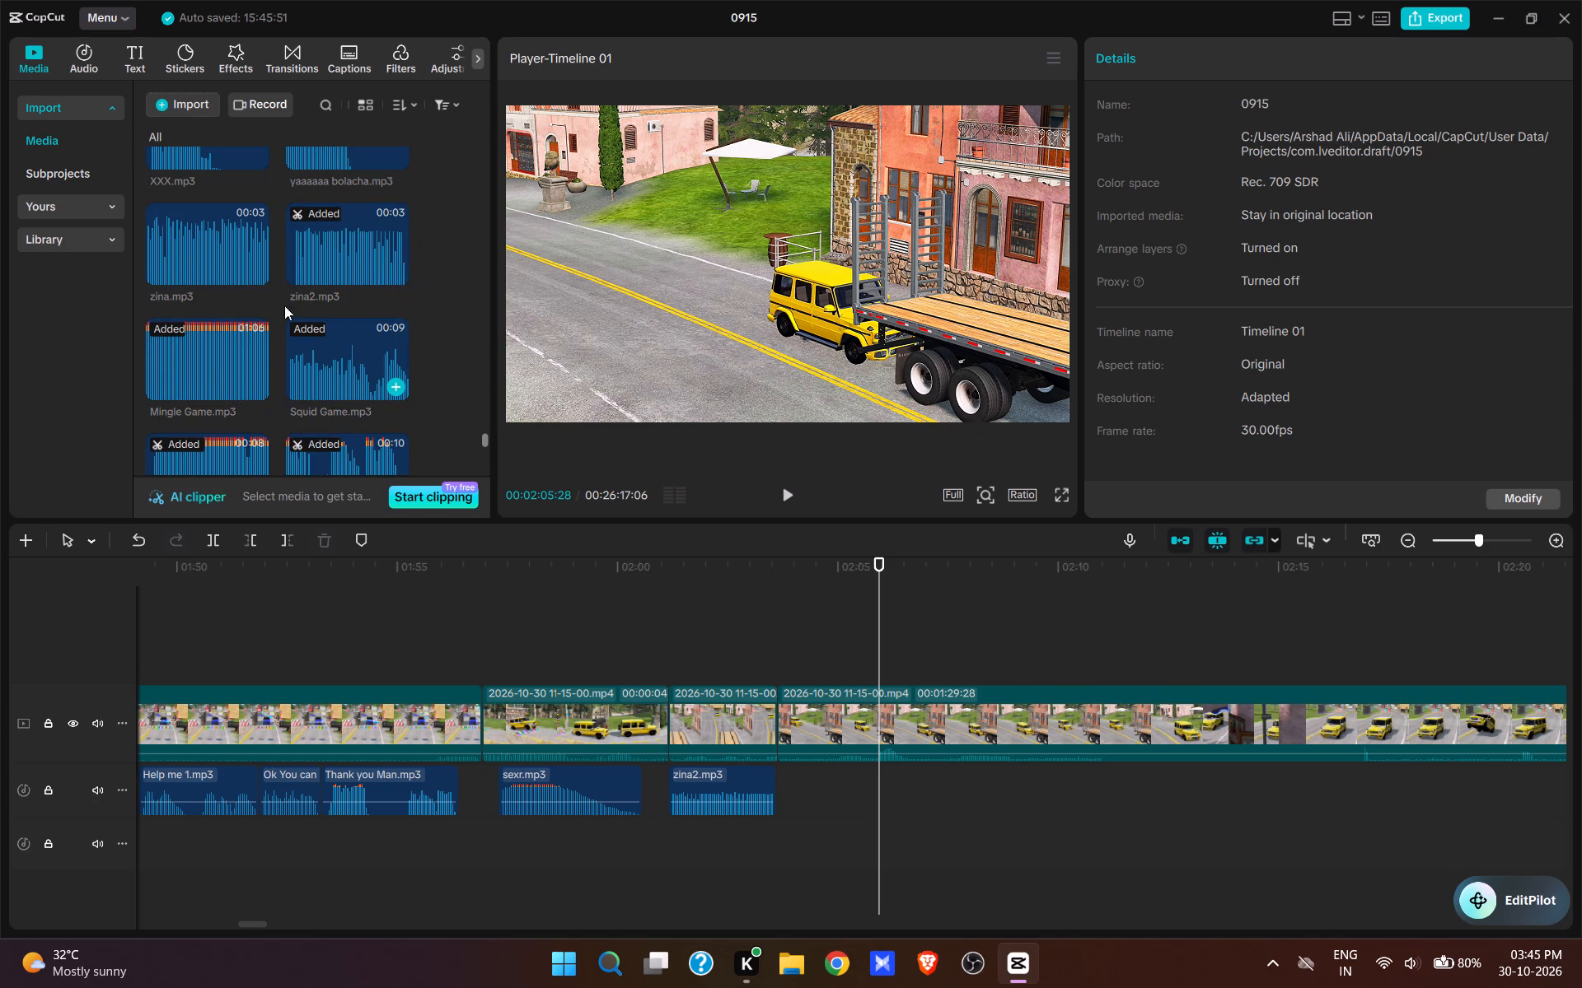
# Add the XXX.mp3 sound at 00:02:05:28, where the SUV hits the trailer, and play it back.
pyautogui.click(255, 160)
pyautogui.press('space')
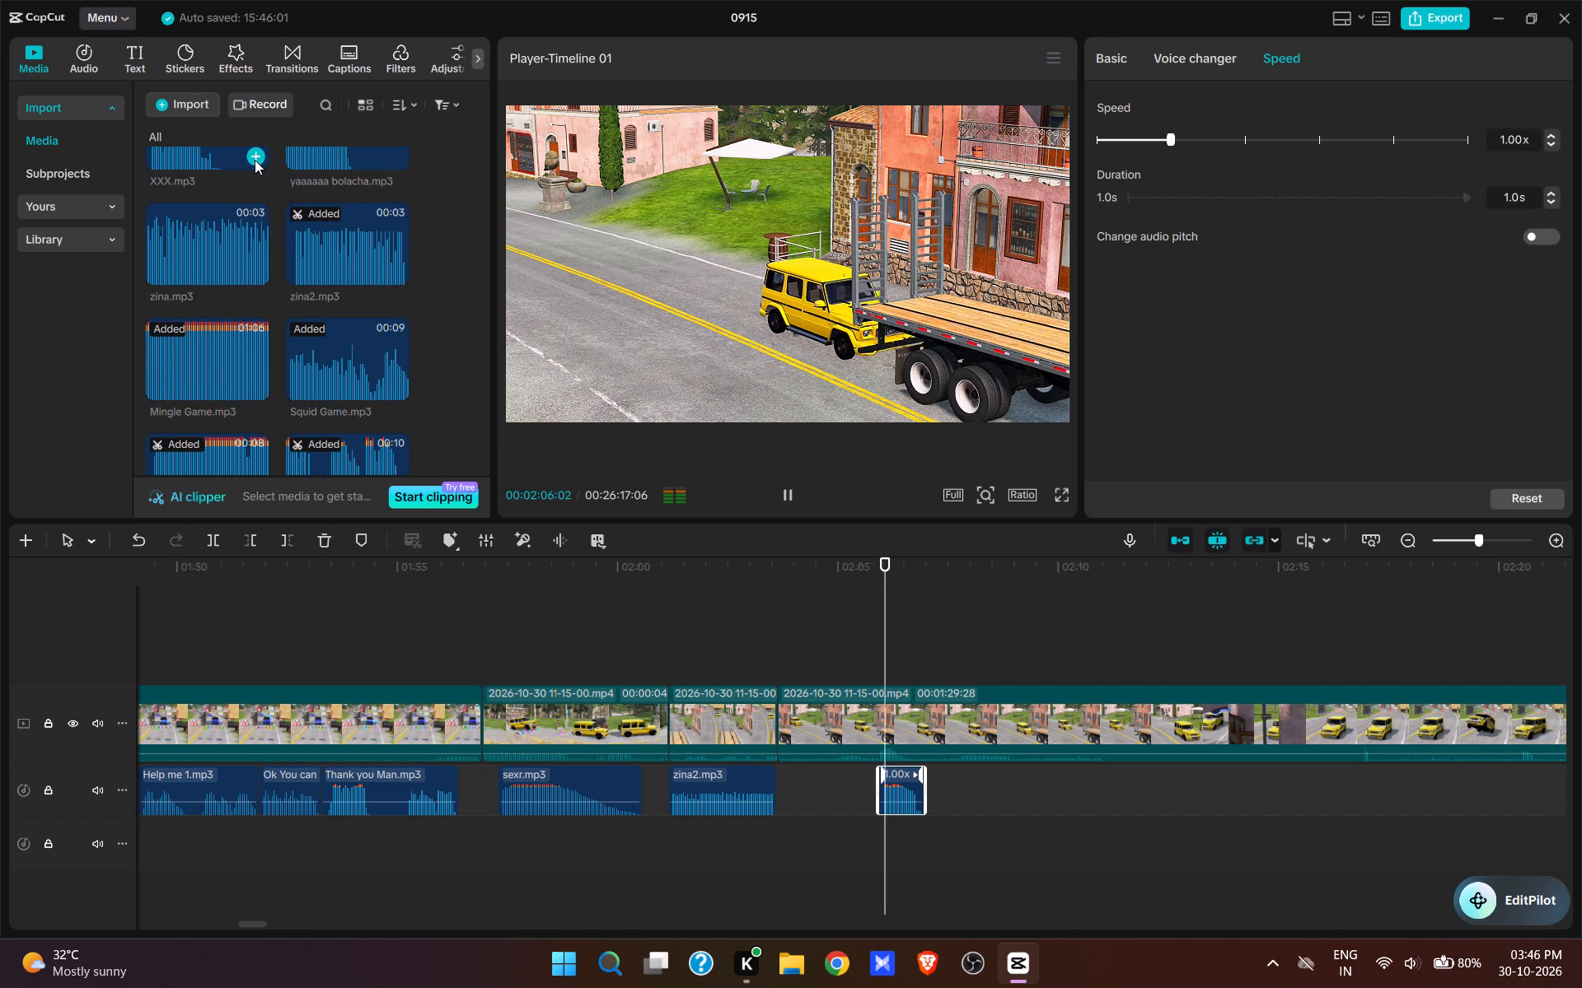
pyautogui.press('space')
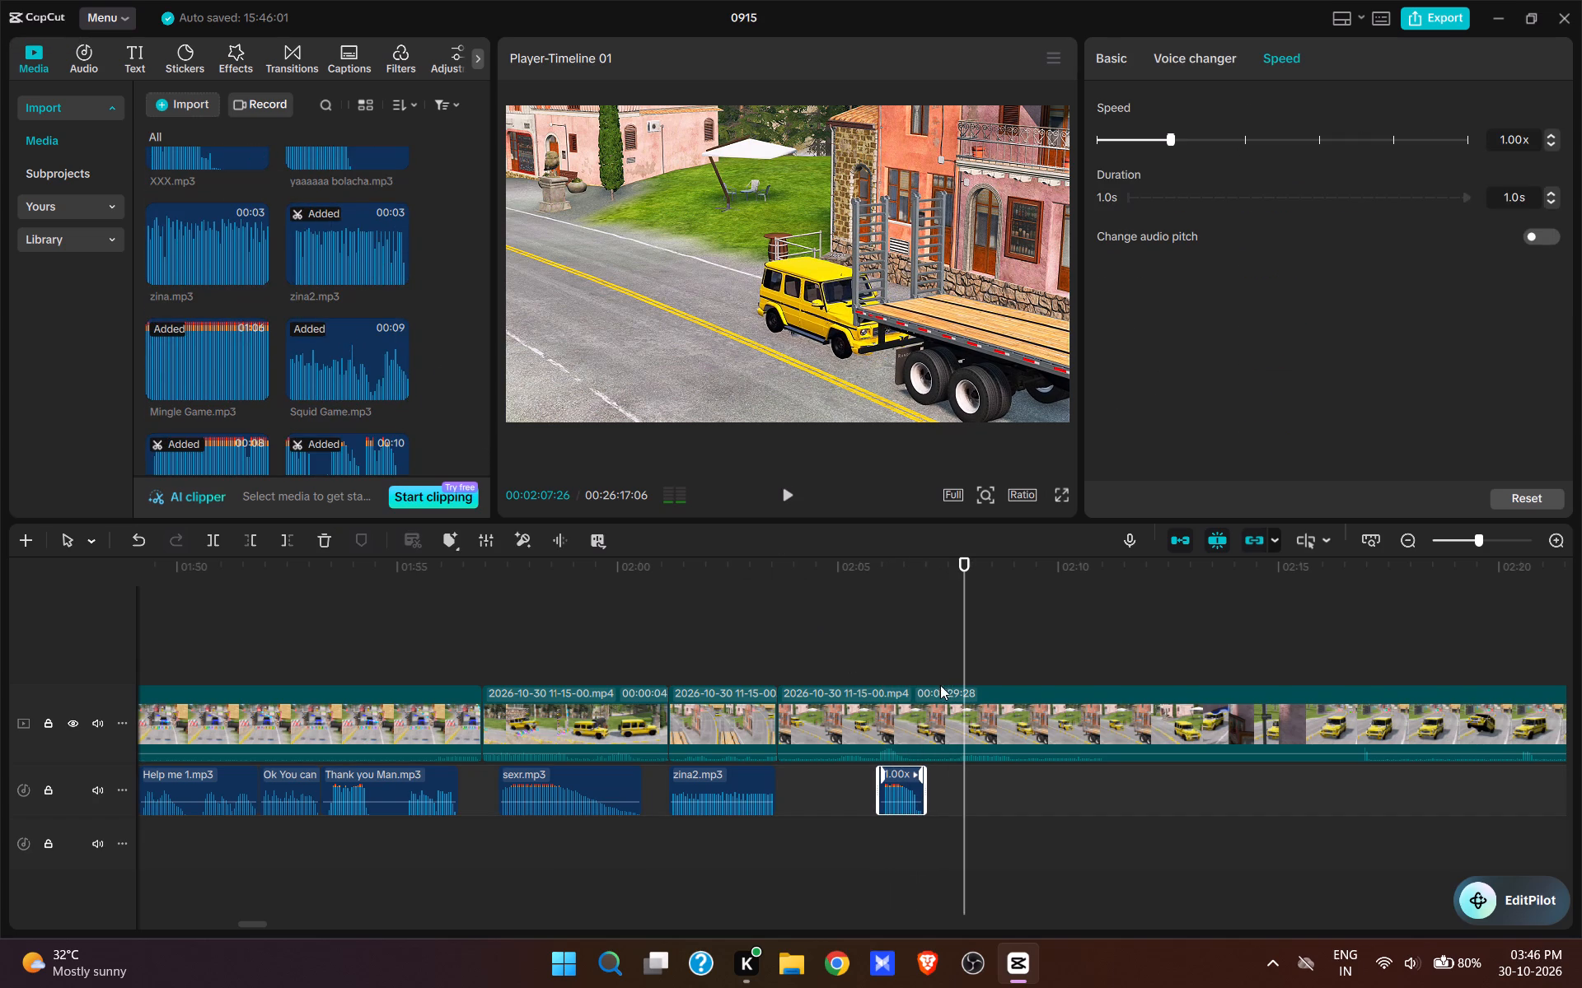
# Find the mixkit-cartoon sound ending in 473.wav in the imported audio and add it at 00:02:06:29, right after XXX.mp3.
pyautogui.click(929, 654)
pyautogui.scroll(5, 391, 329)
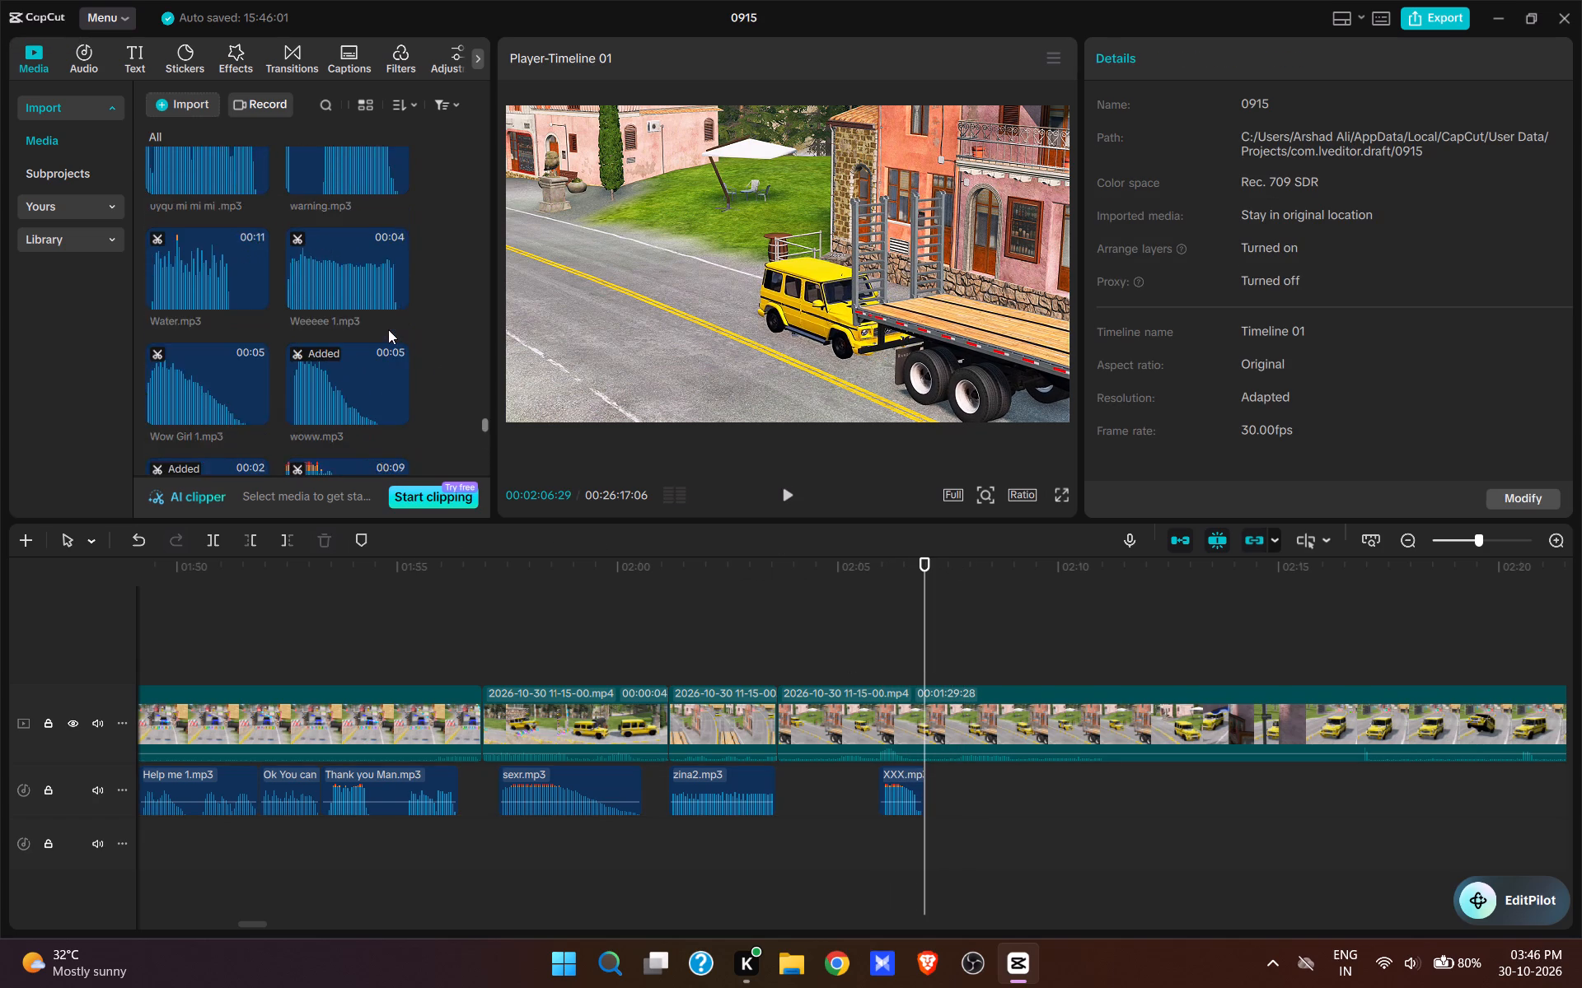
pyautogui.scroll(13, 388, 329)
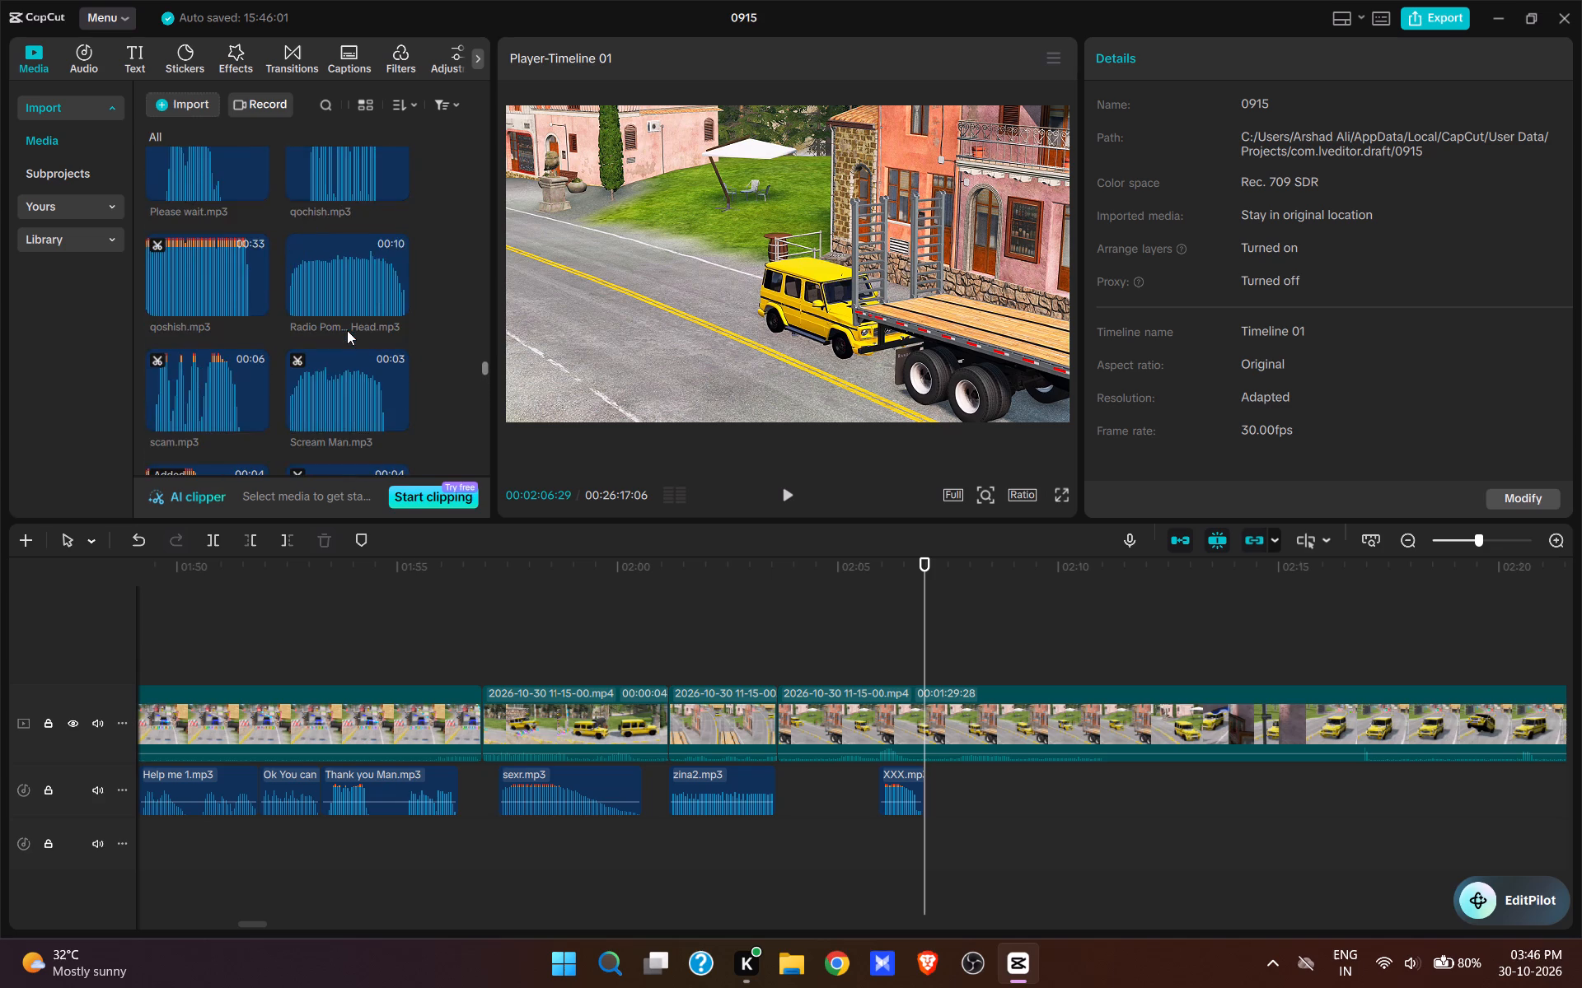
pyautogui.scroll(11, 347, 330)
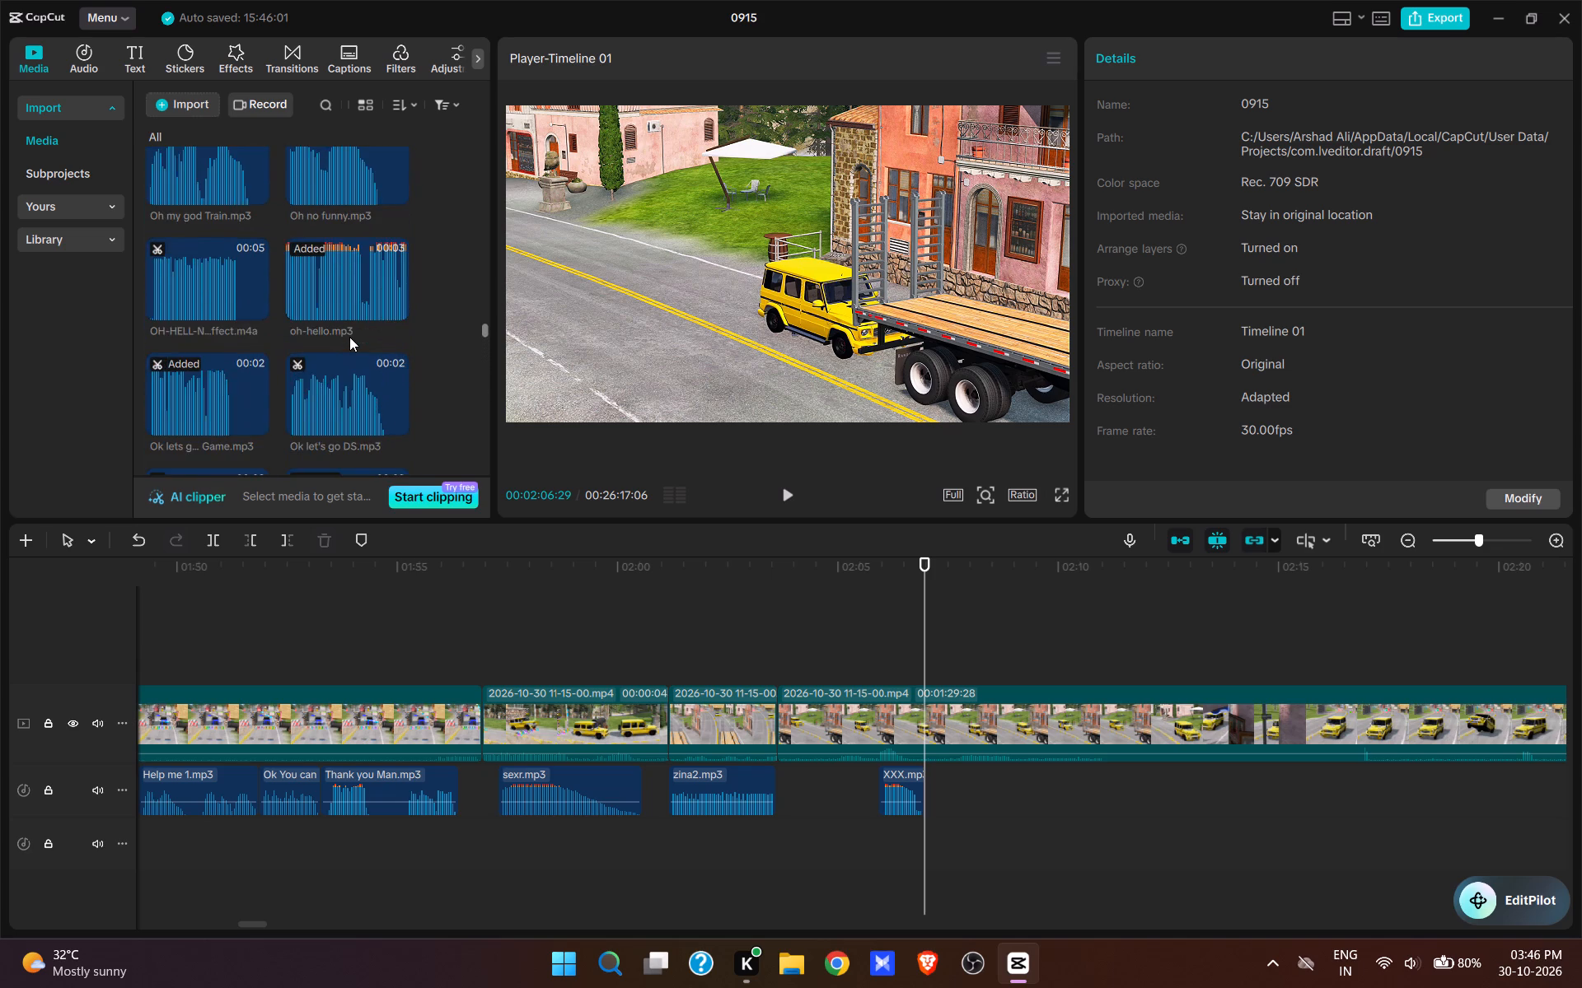
pyautogui.scroll(8, 349, 337)
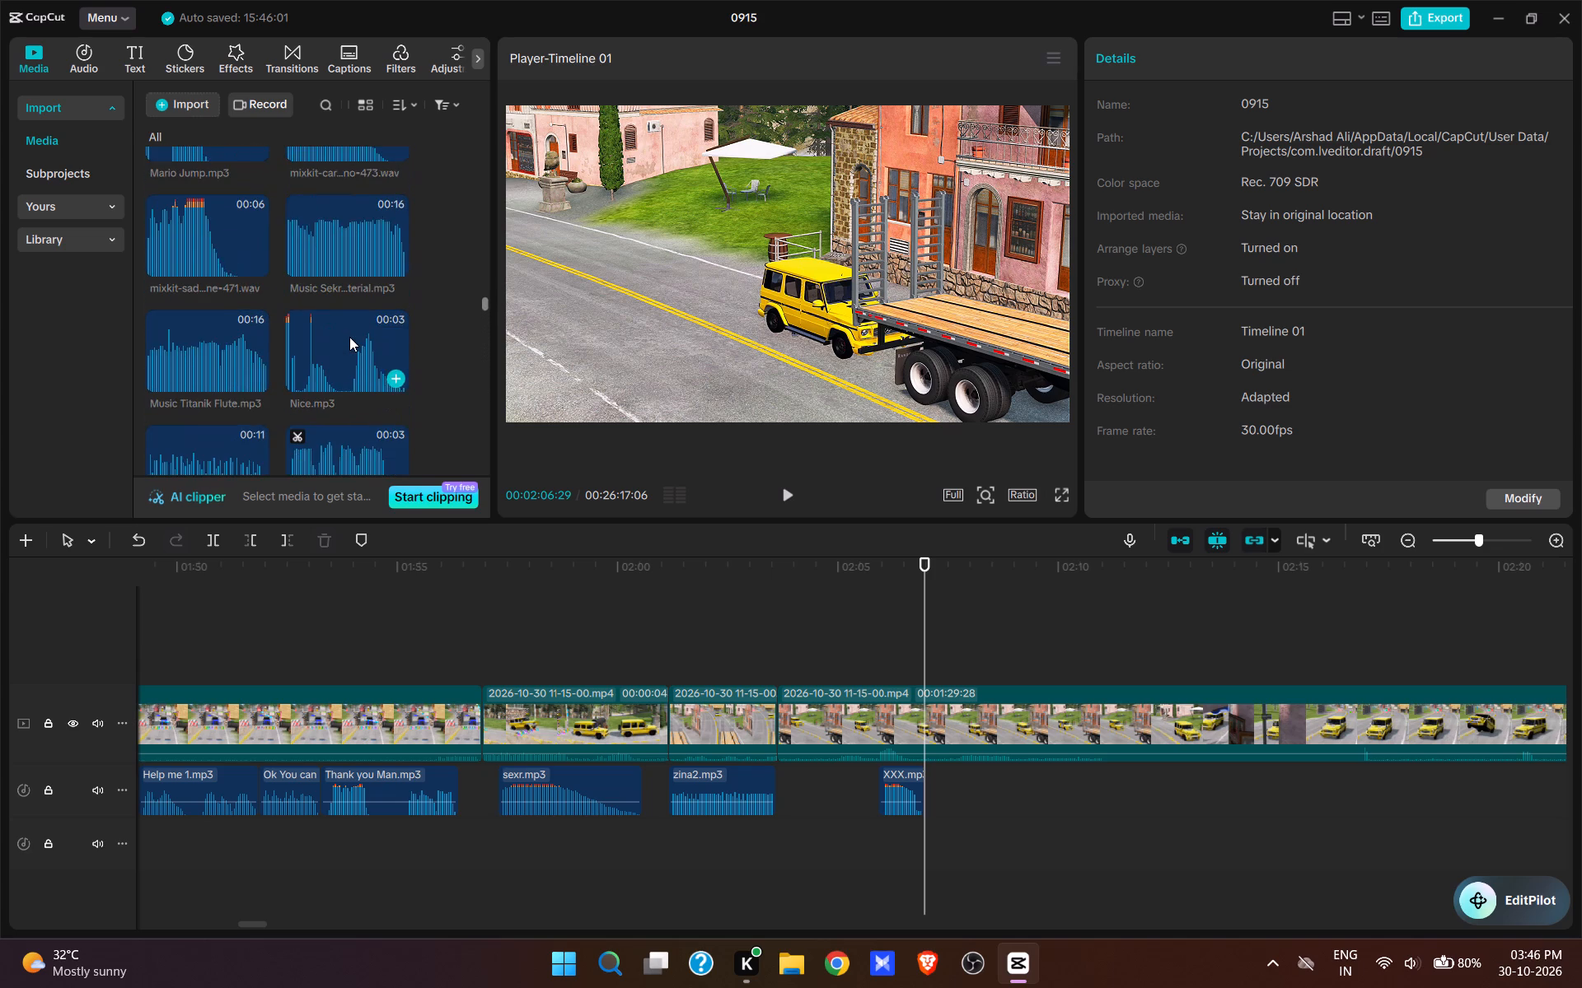
pyautogui.scroll(1, 349, 337)
pyautogui.click(342, 328)
pyautogui.click(372, 329)
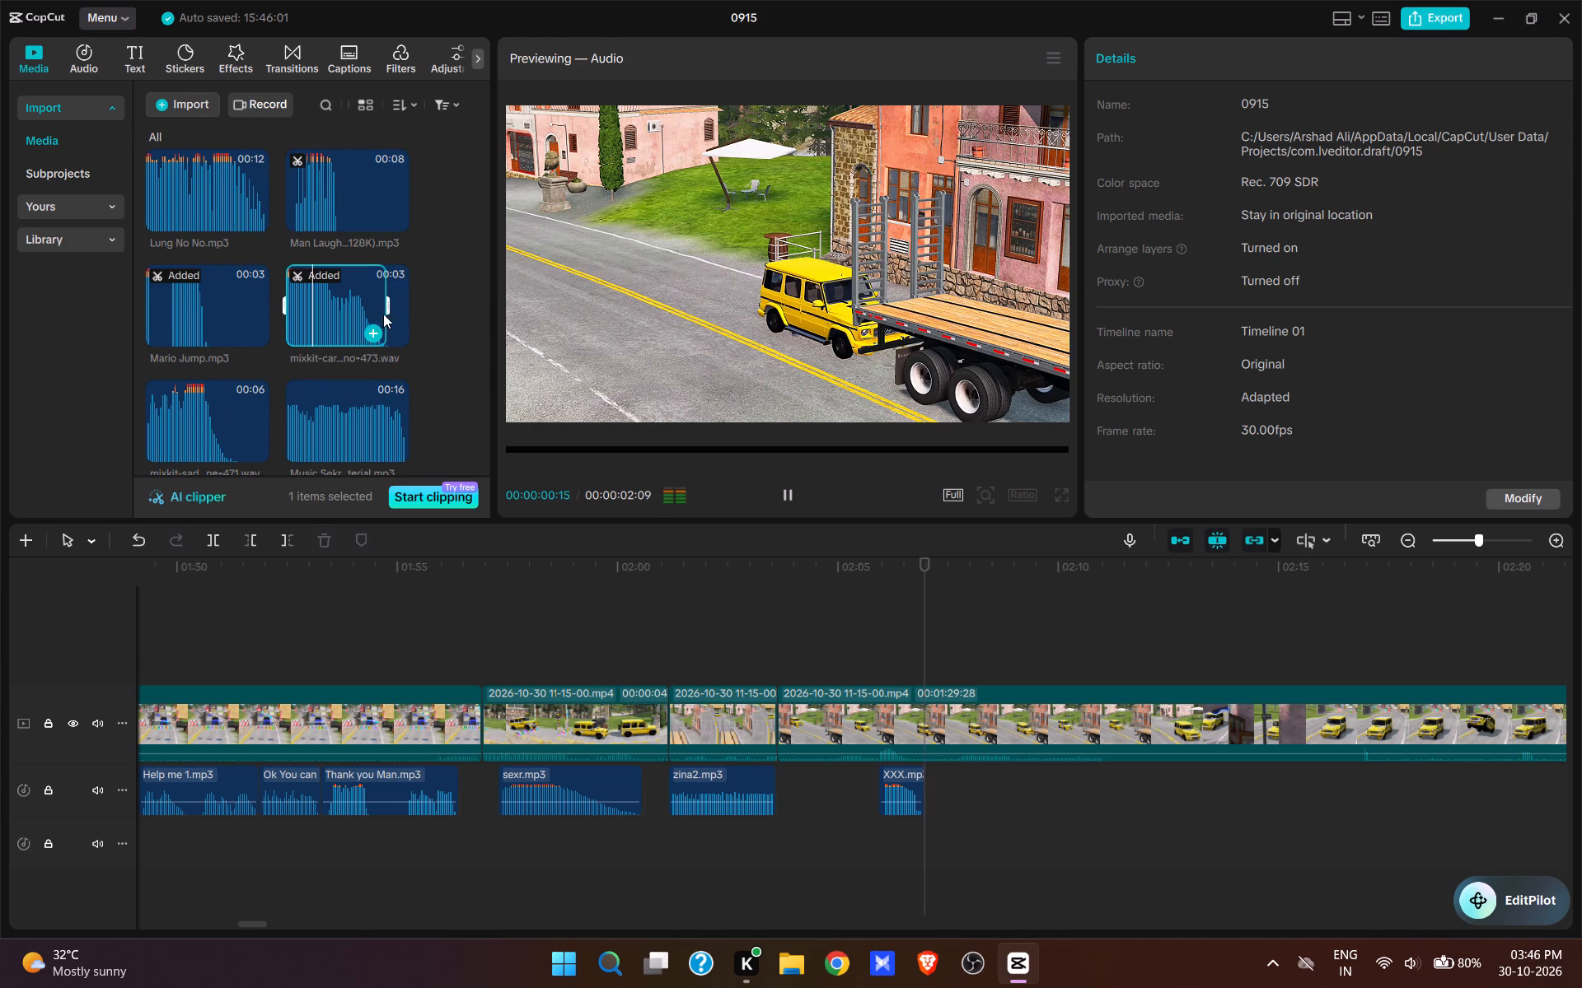
# Play on past the added sounds and split the video at 00:02:10:23.
pyautogui.click(782, 484)
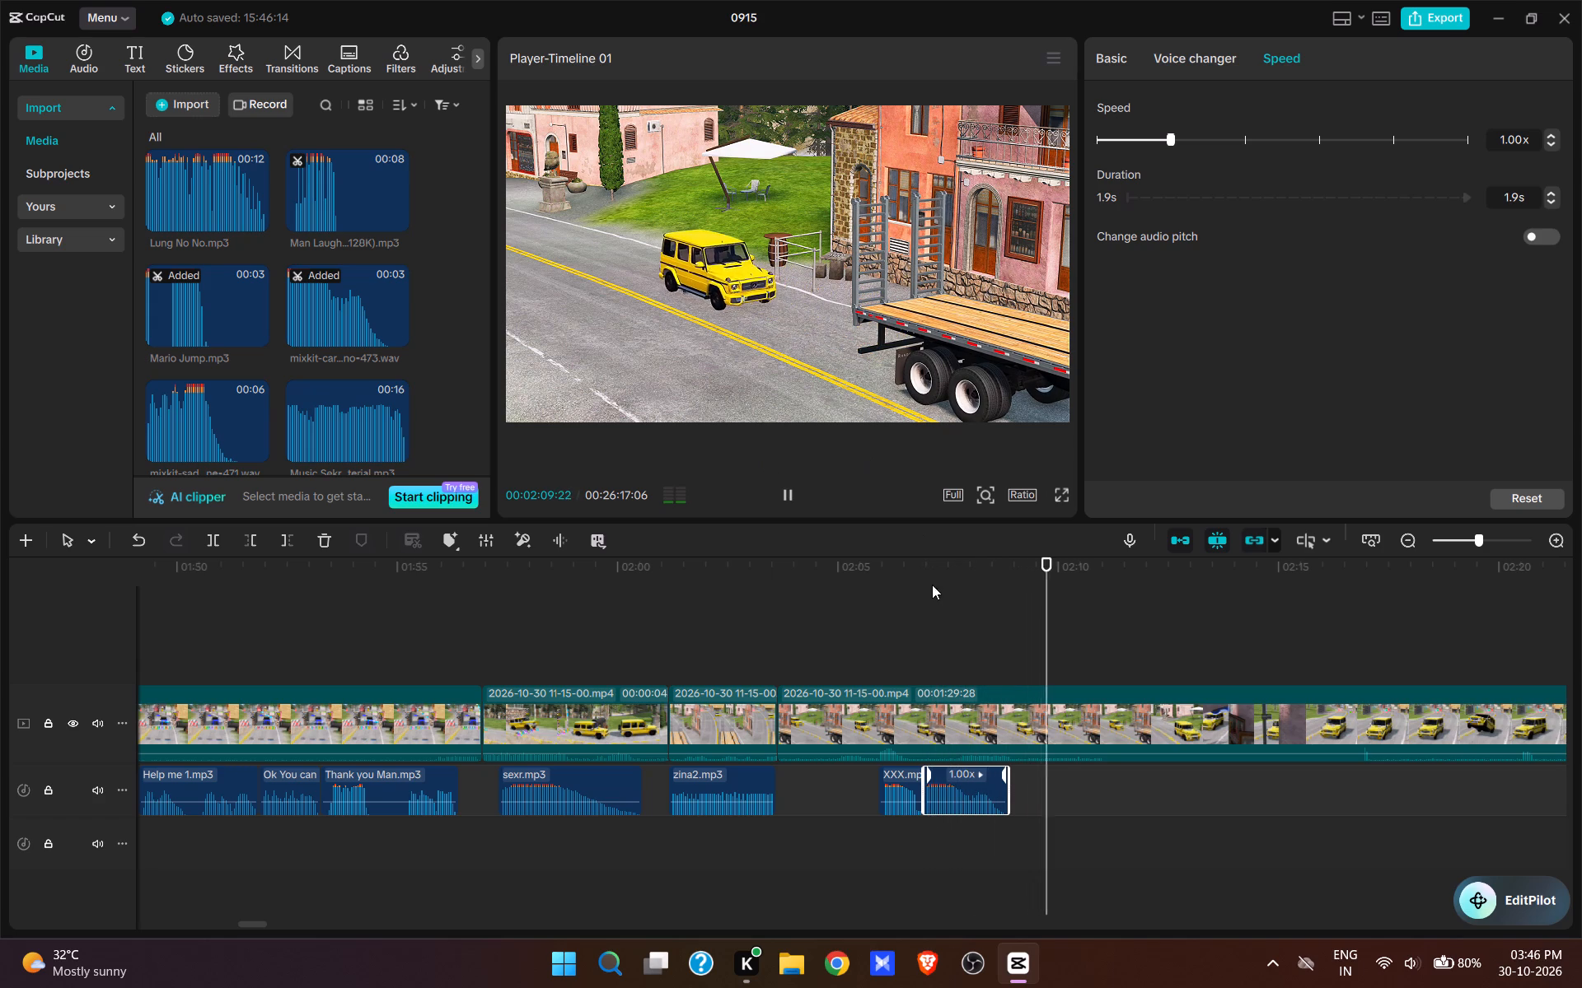
pyautogui.press('space')
pyautogui.press('w')
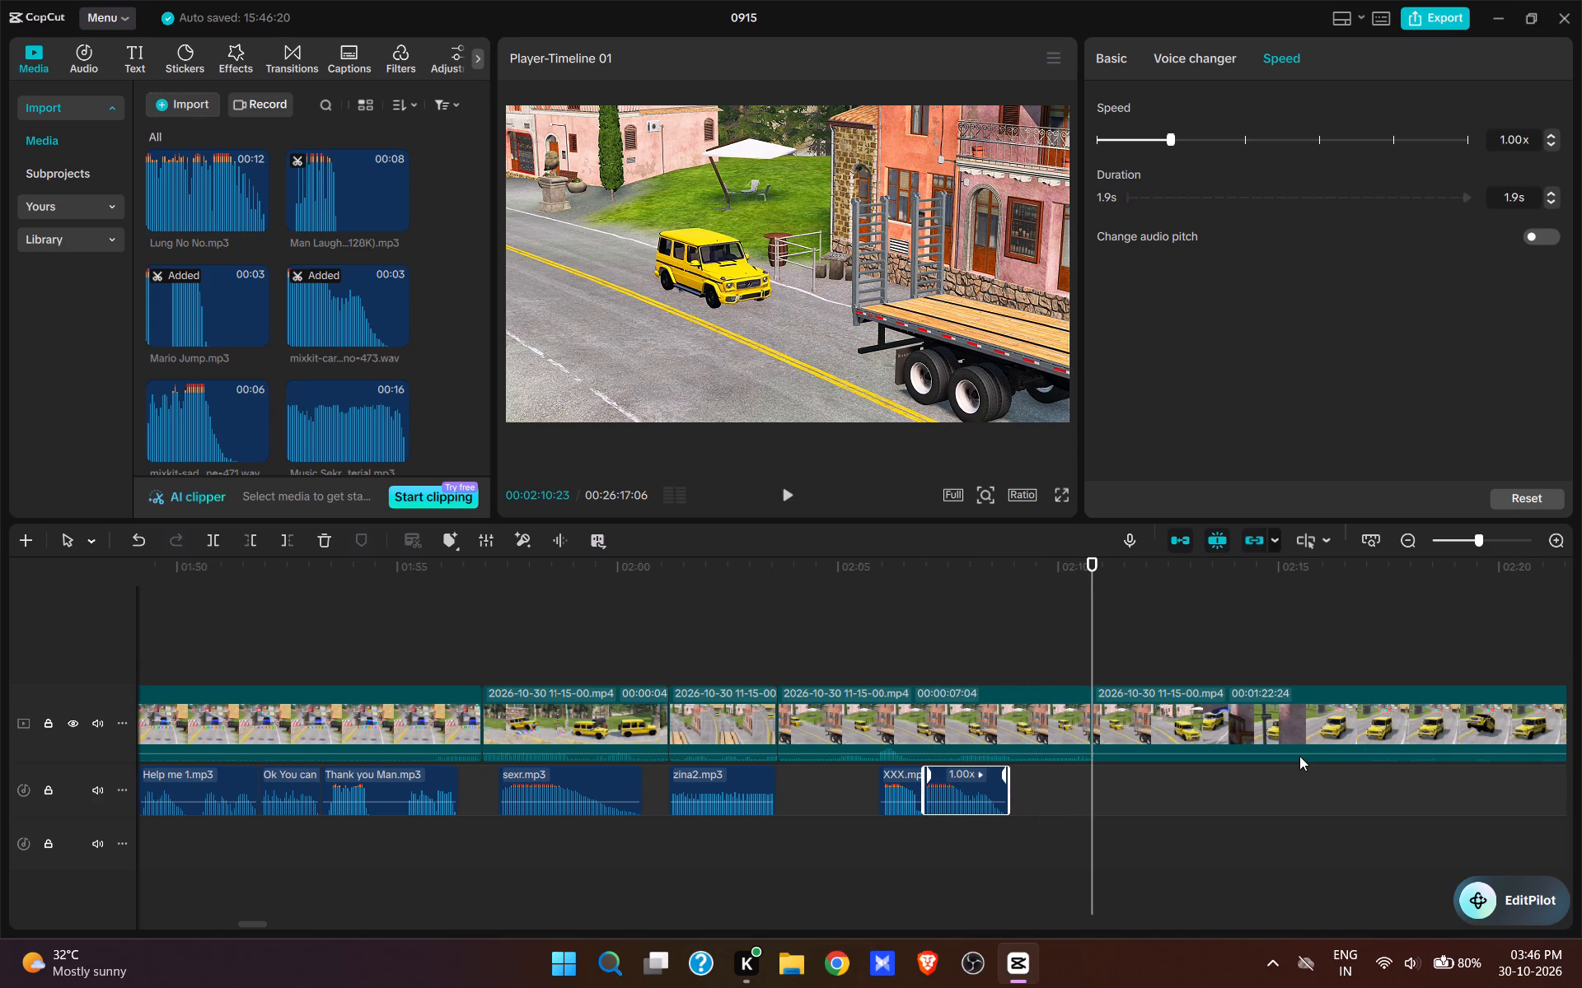
pyautogui.moveTo(1298, 761); pyautogui.dragTo(1294, 777)
# Play back the trailer hit with its sounds and shift the mixkit-cartoon sound about half a second later.
pyautogui.click(821, 645)
pyautogui.press('space')
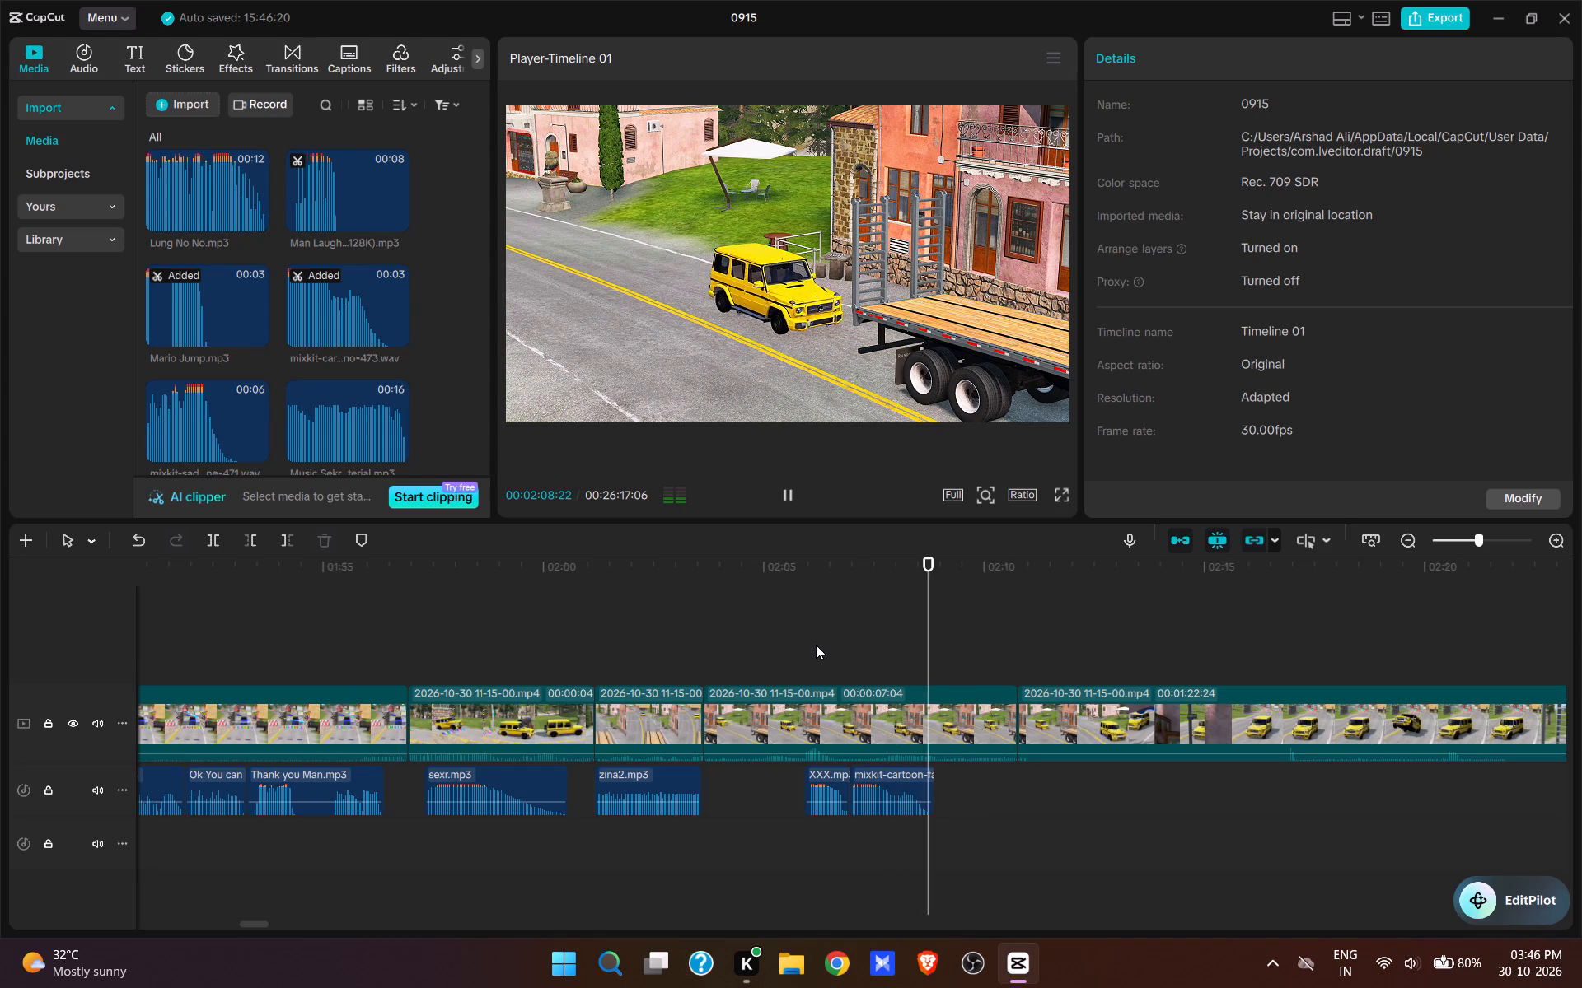
pyautogui.click(875, 636)
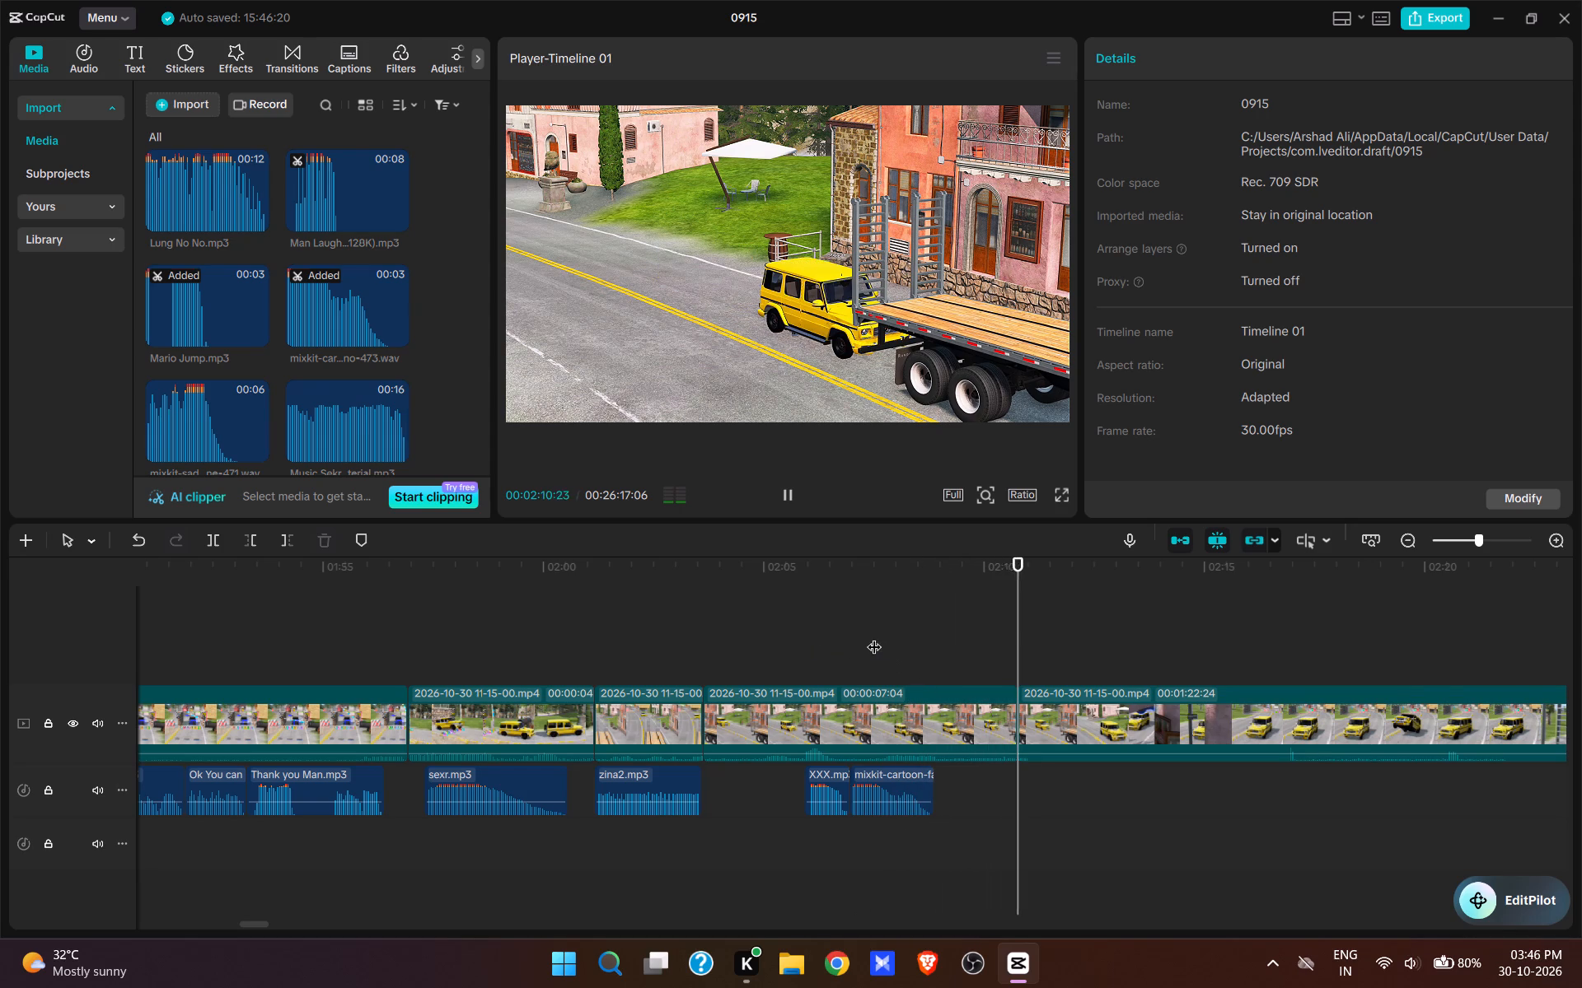
pyautogui.moveTo(885, 775); pyautogui.dragTo(912, 775)
pyautogui.press('space')
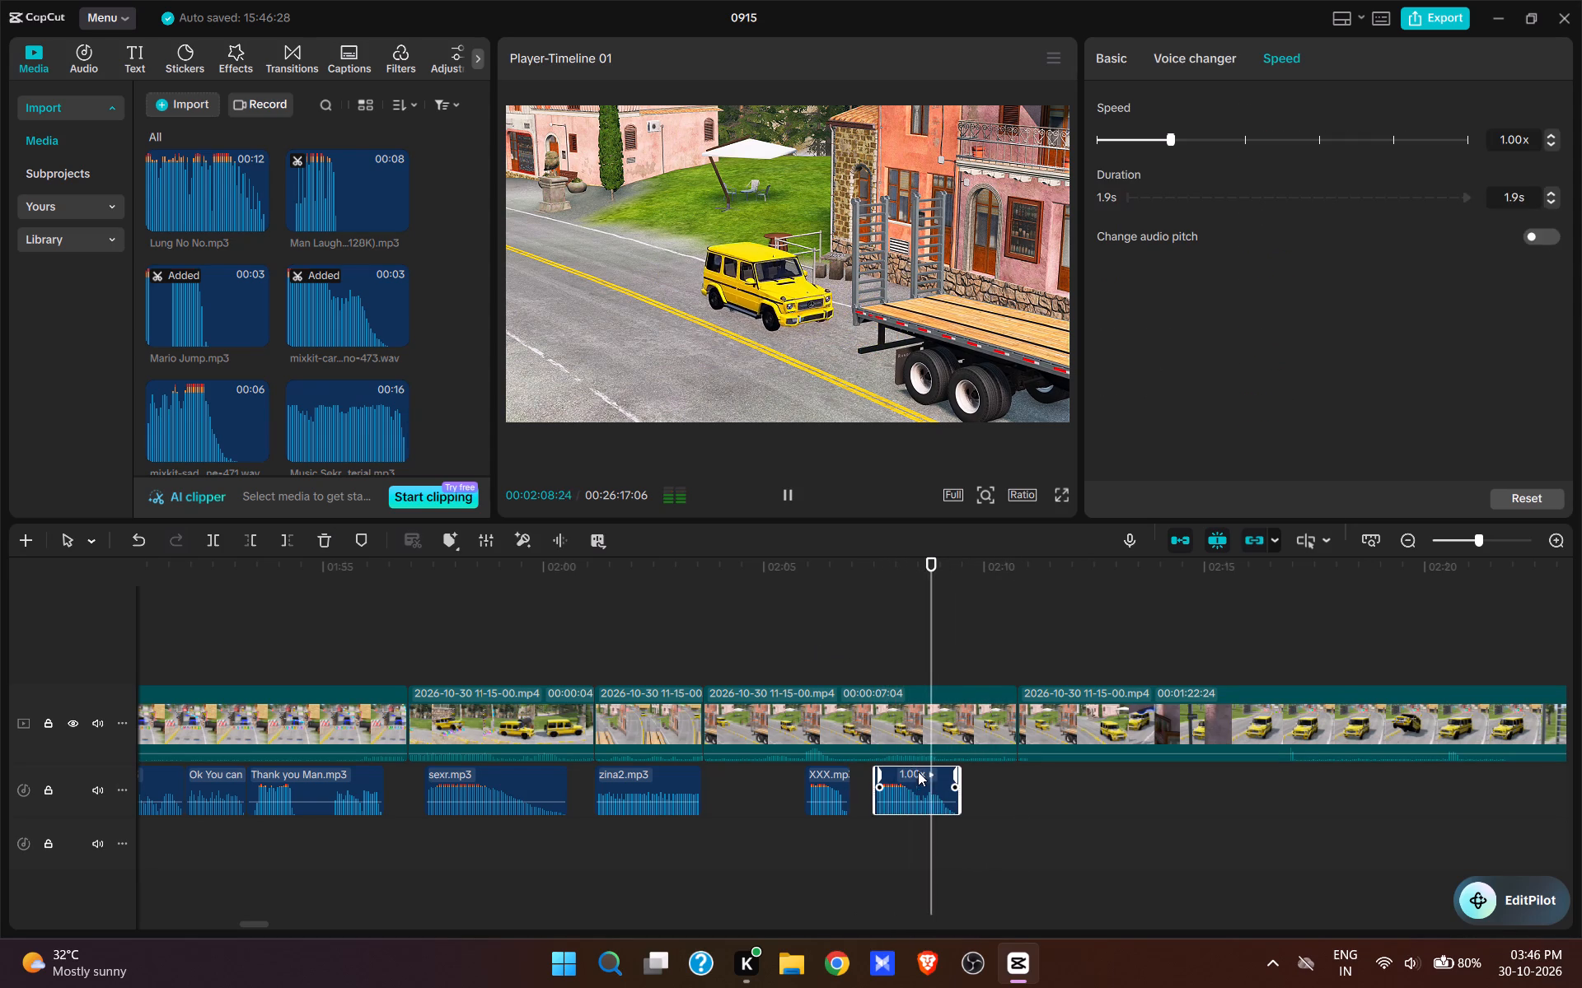
# Trim about 6.7 seconds in two cuts off the start of the segment at 00:02:10:23, so it begins with the SUV's front view.
pyautogui.click(1261, 639)
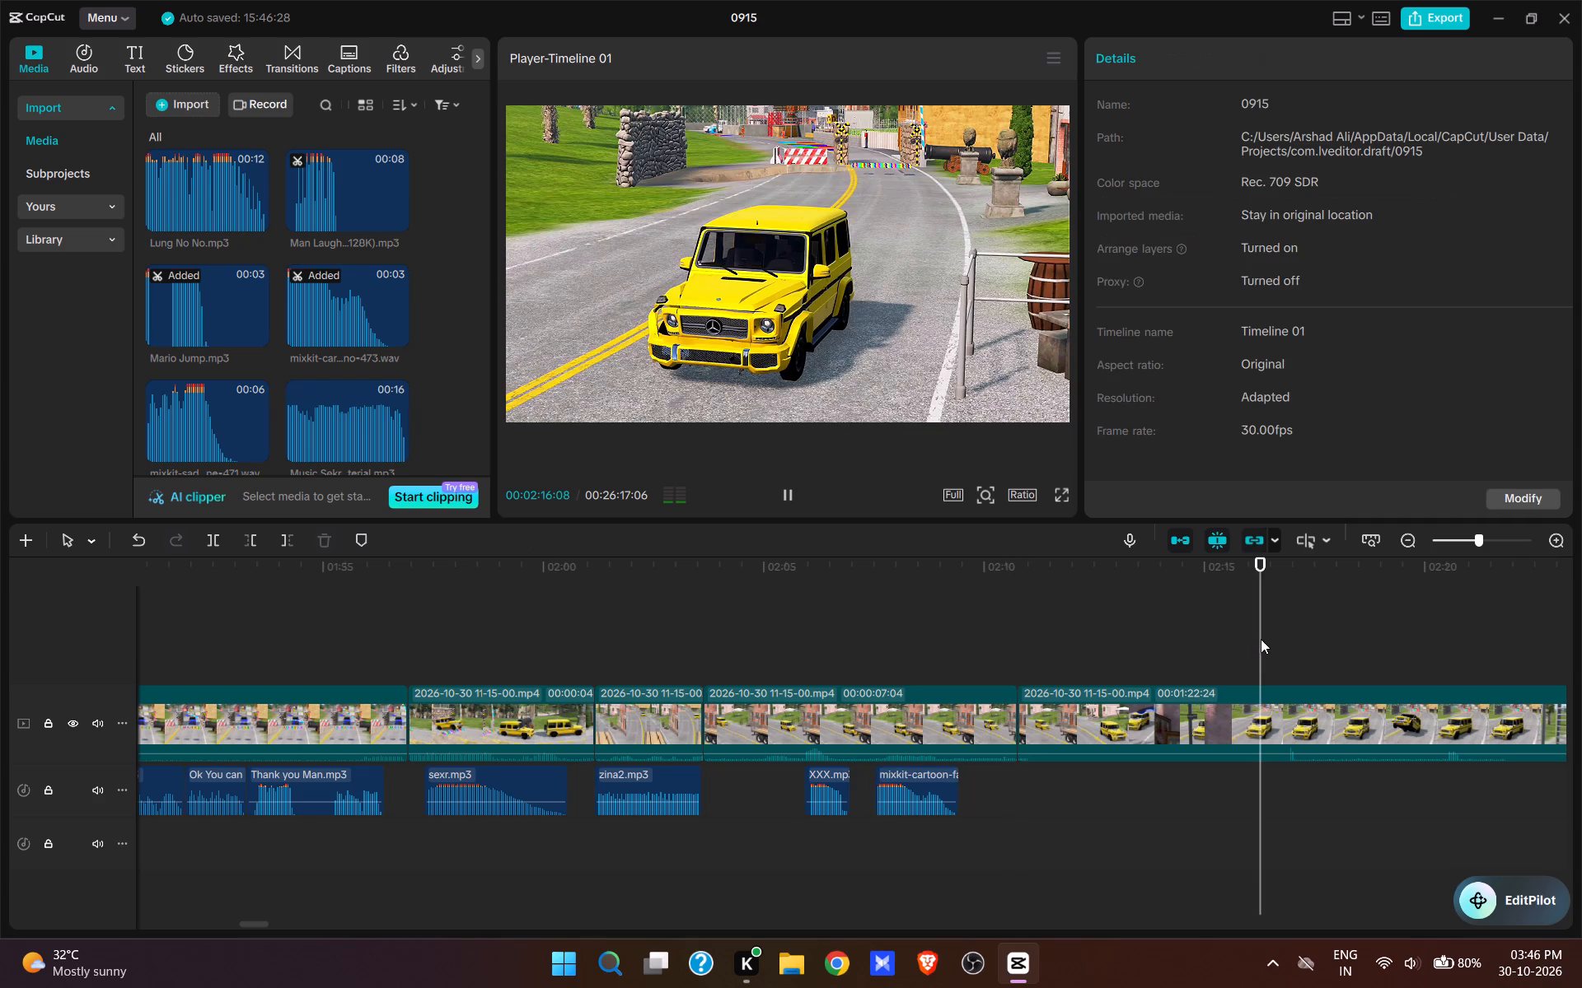
pyautogui.press('space')
pyautogui.press('space')
pyautogui.write('q')
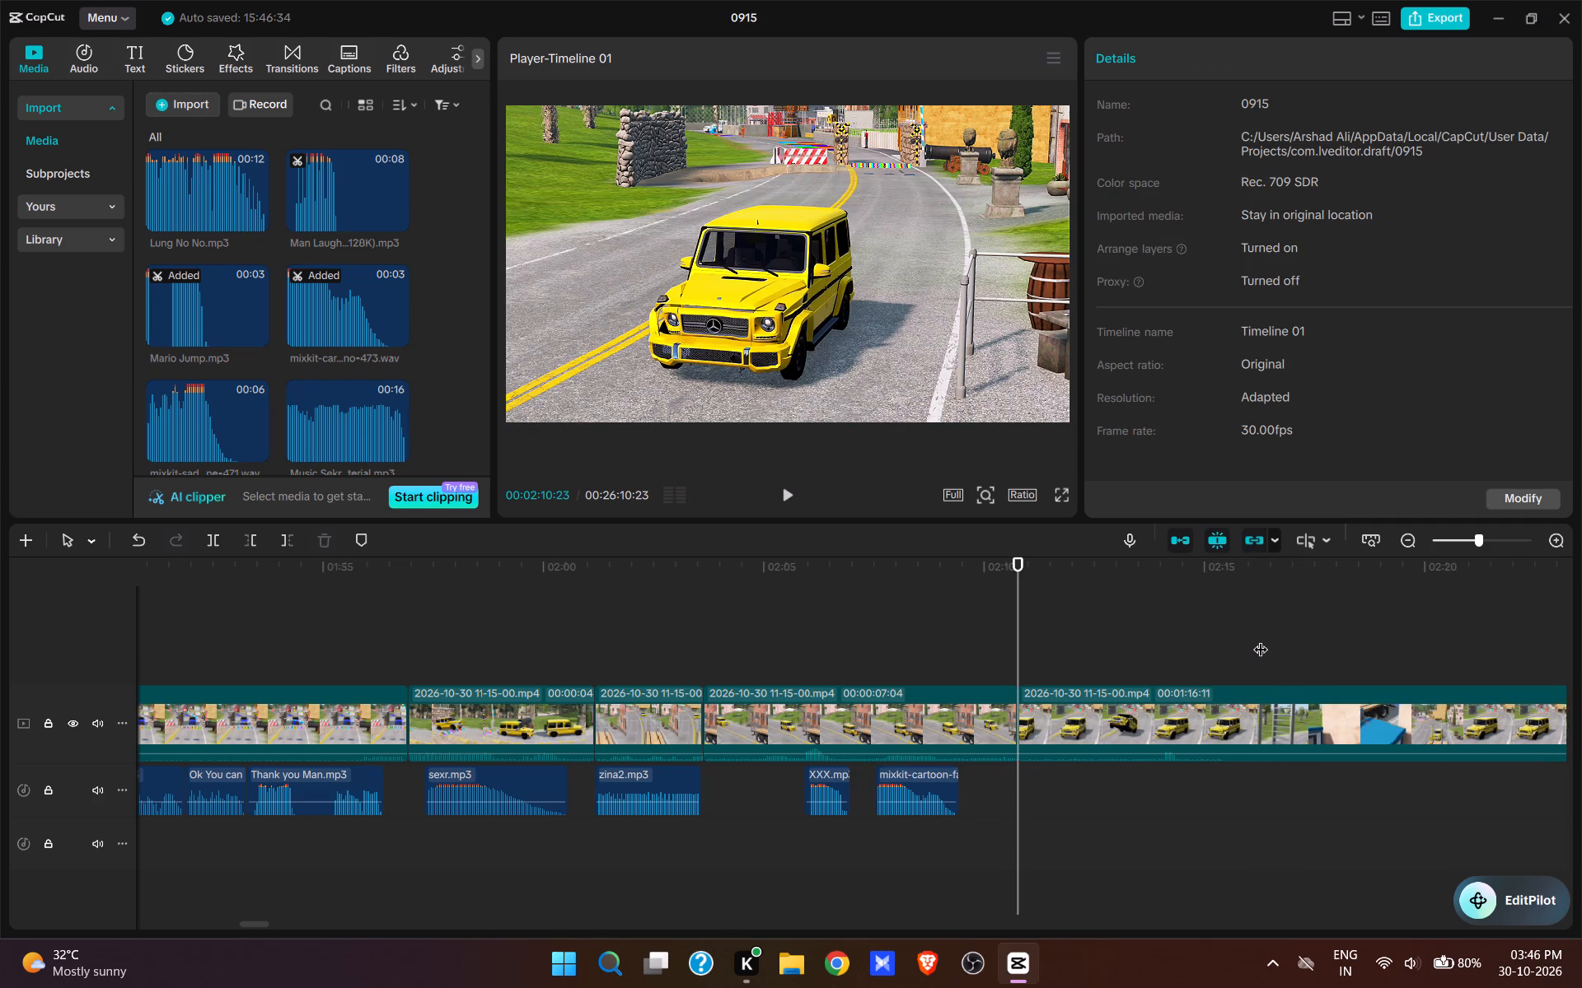
pyautogui.press('space')
pyautogui.press('space')
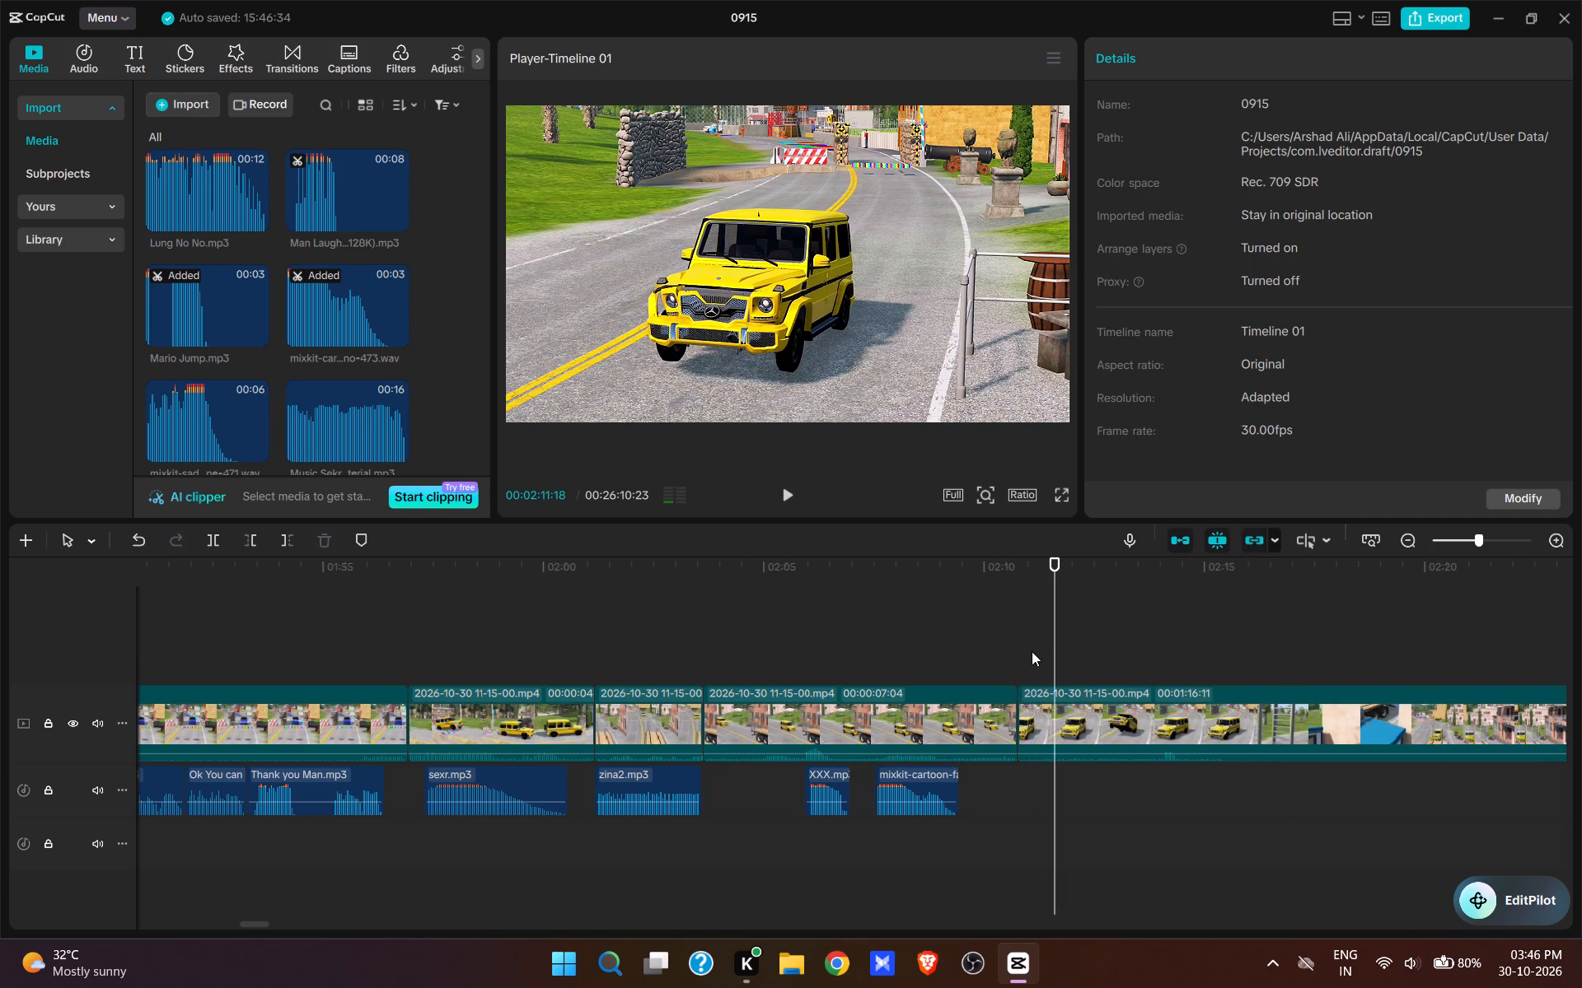
pyautogui.click(1032, 651)
pyautogui.write('q')
pyautogui.press('space')
pyautogui.press('space')
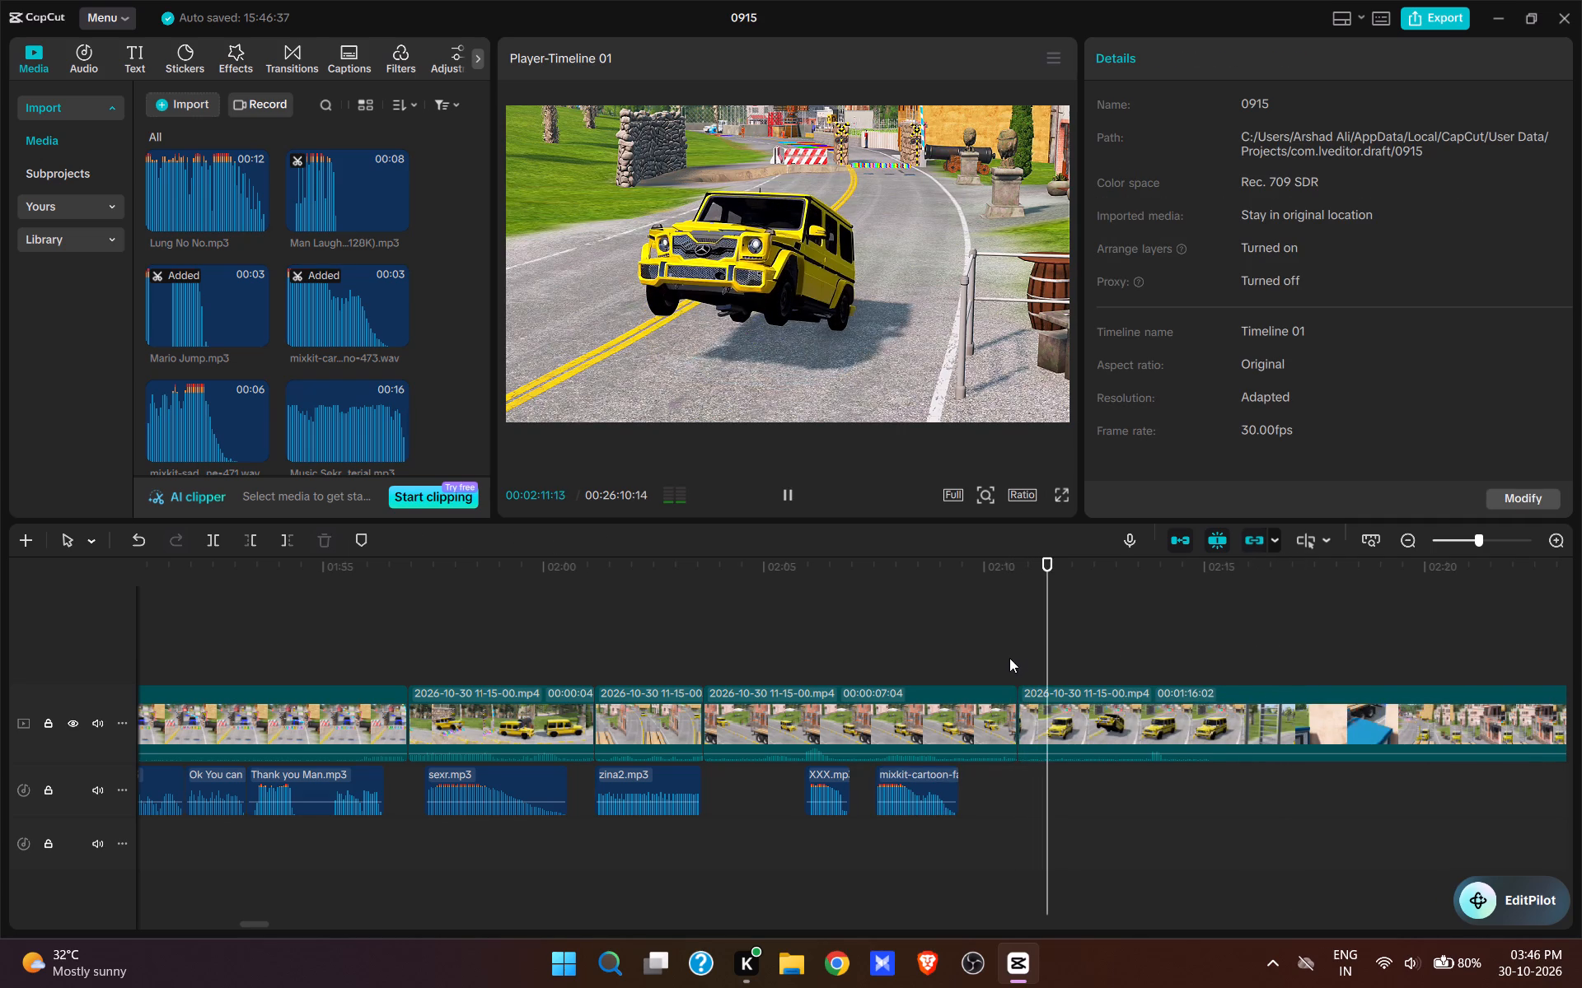
# Find Help me 1.mp3 in the imported audio and add it at 00:02:10:23, the start of the SUV's front view.
pyautogui.click(1014, 654)
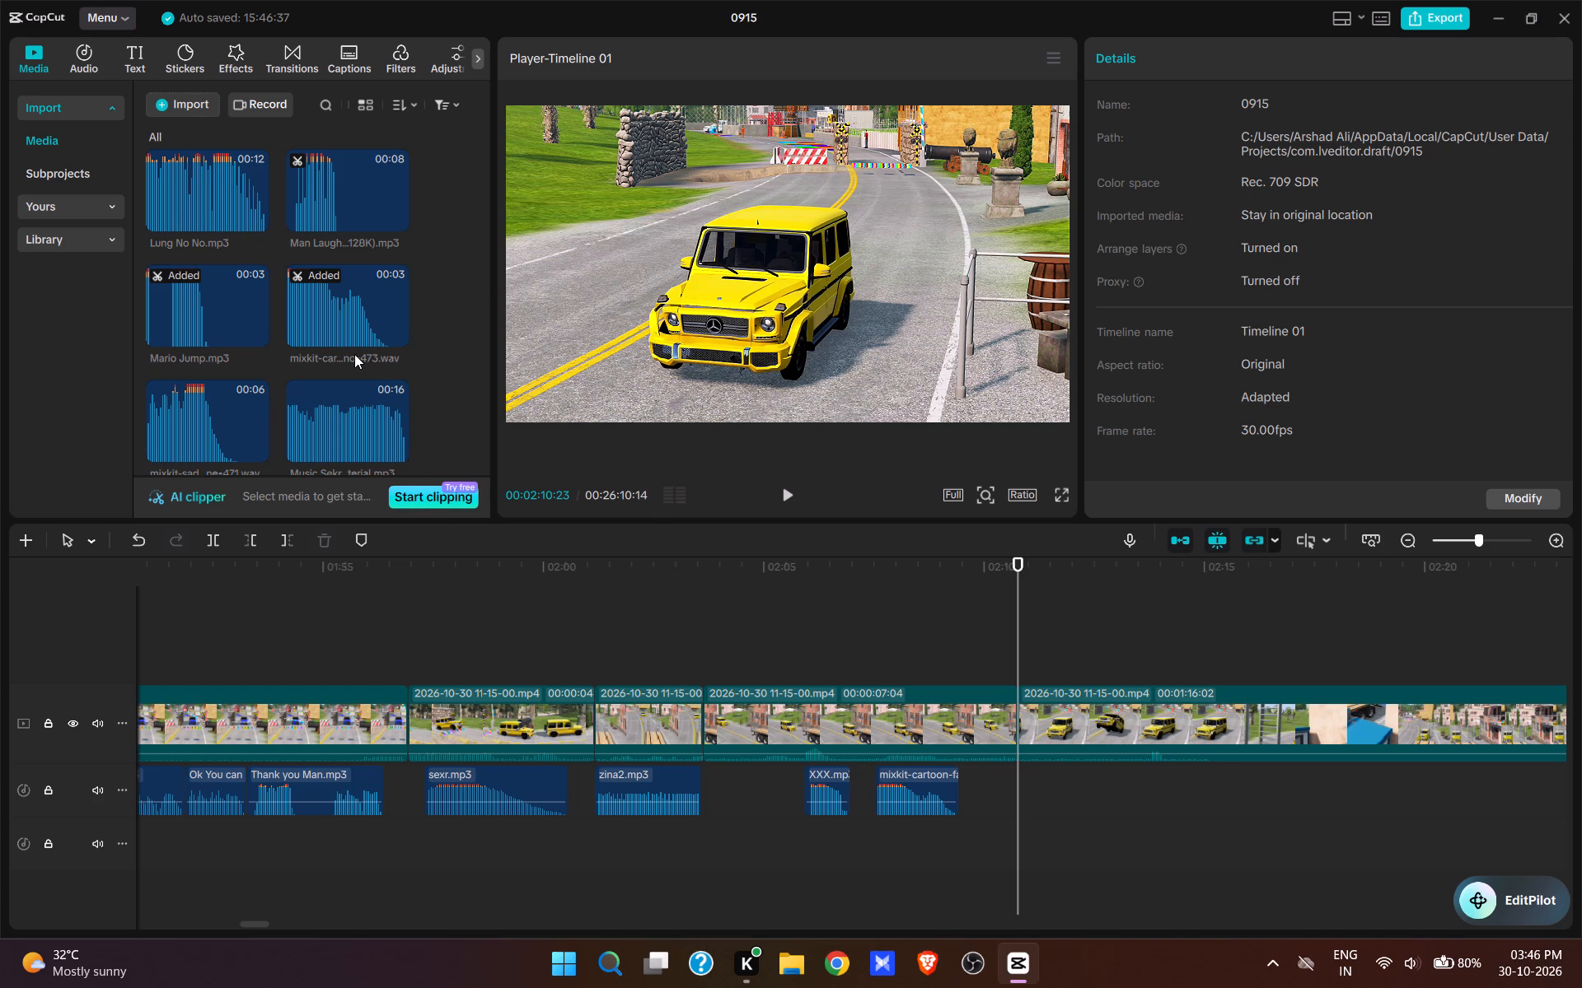
pyautogui.scroll(9, 354, 354)
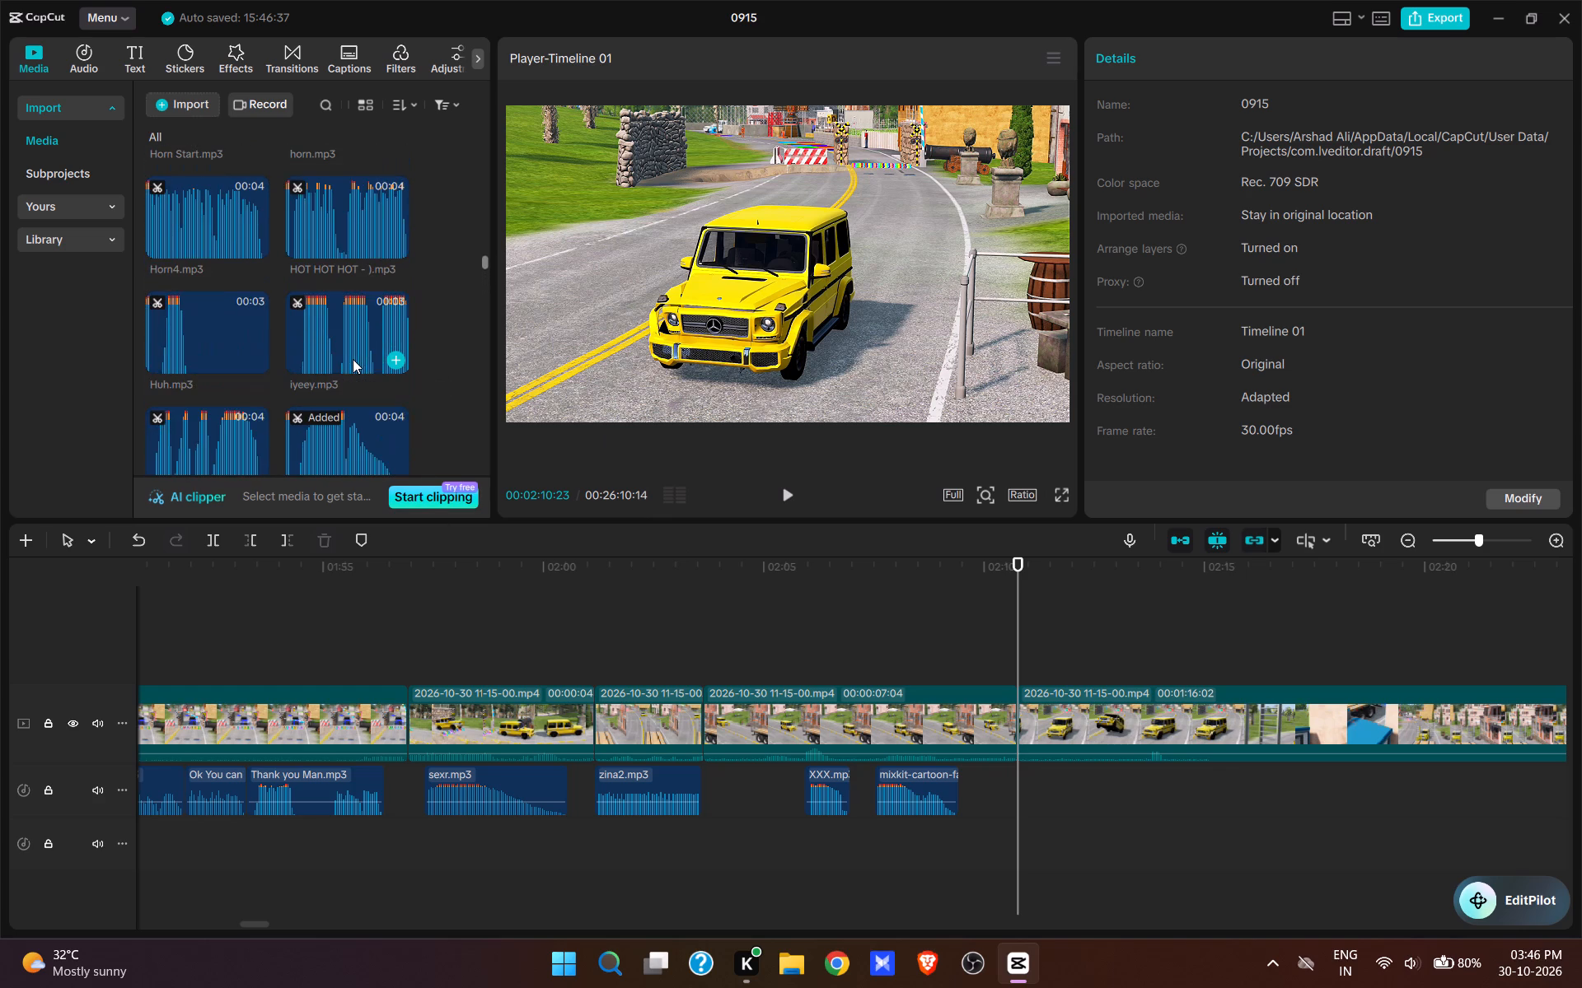
pyautogui.scroll(5, 353, 359)
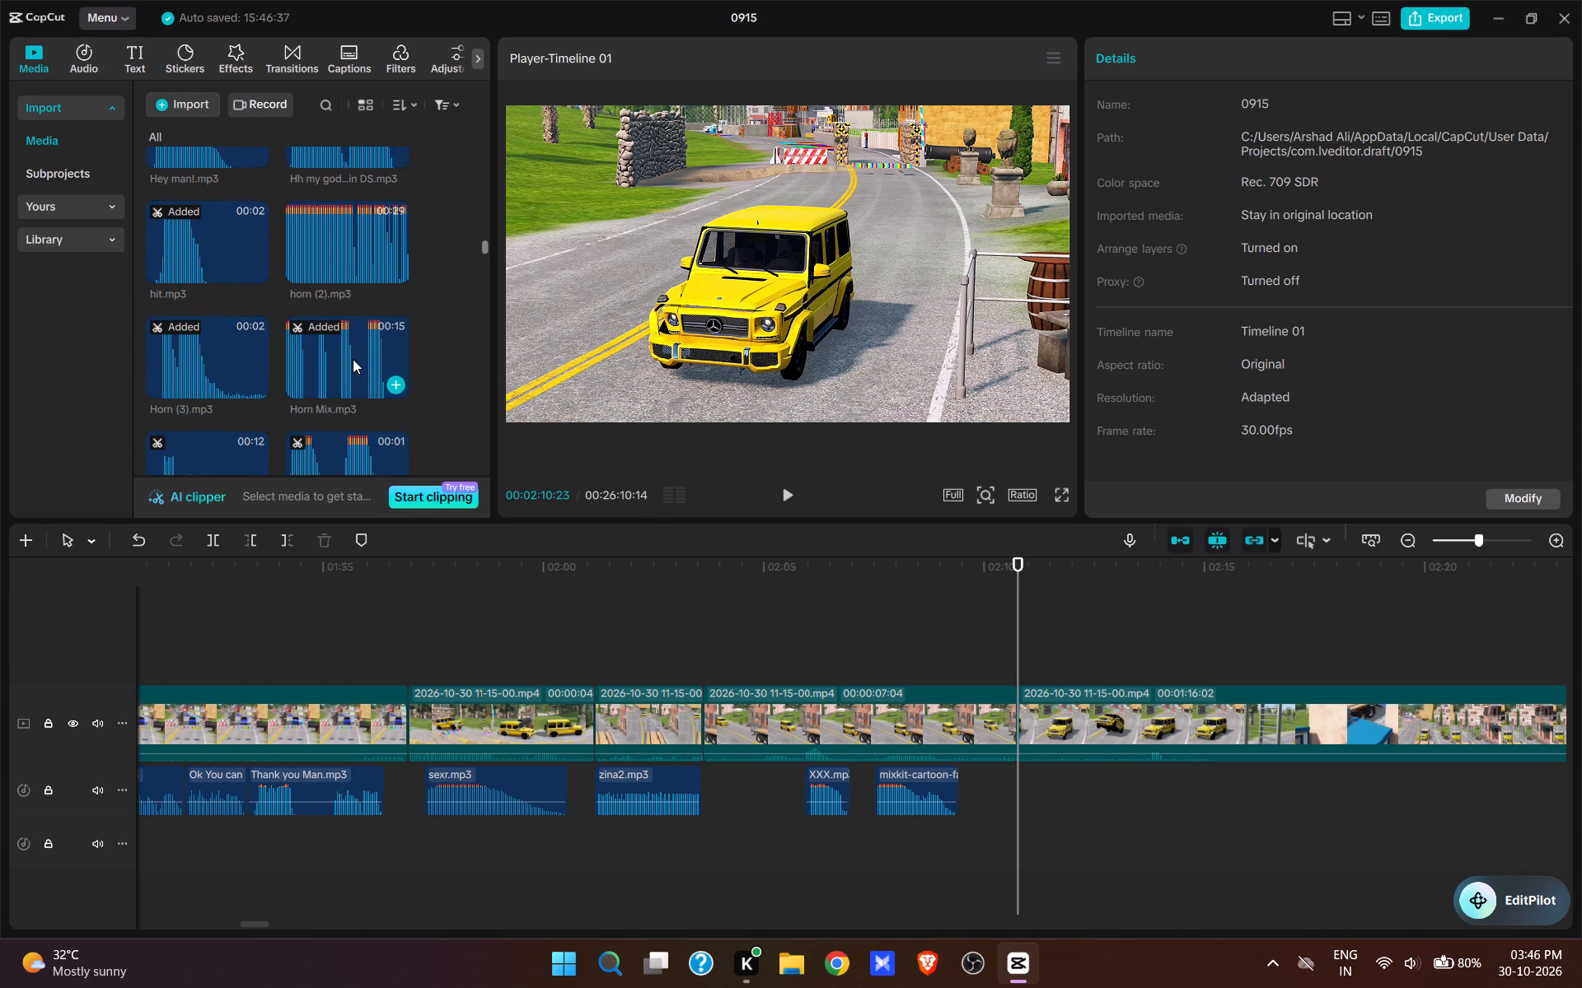
pyautogui.scroll(2, 280, 347)
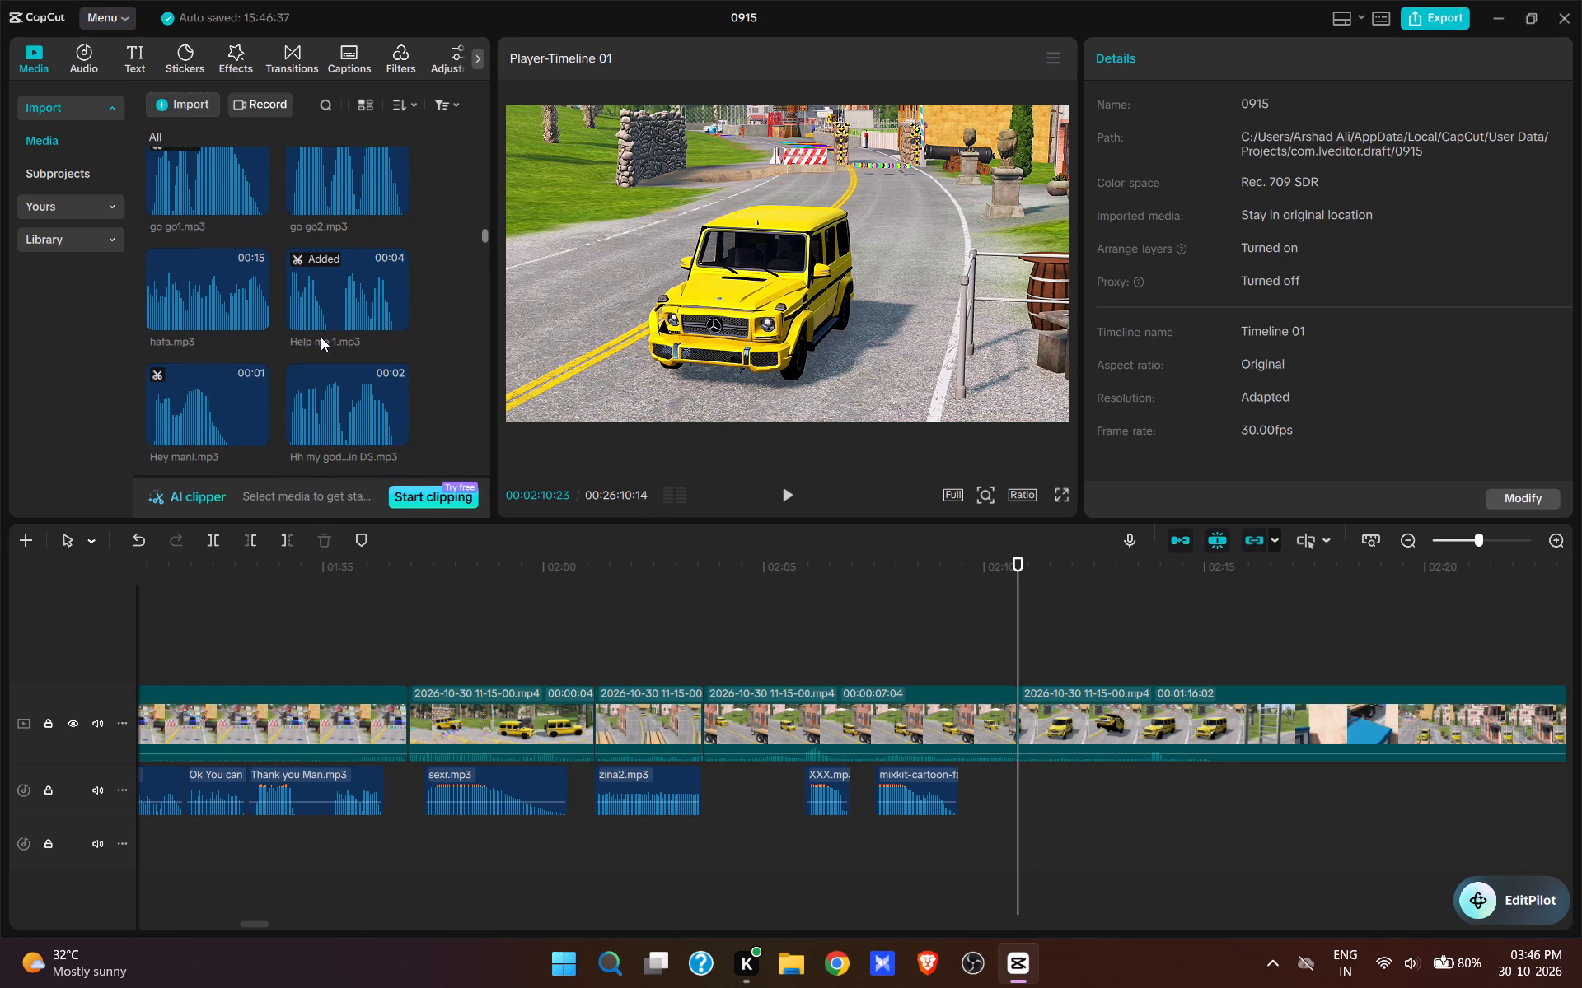
pyautogui.click(344, 312)
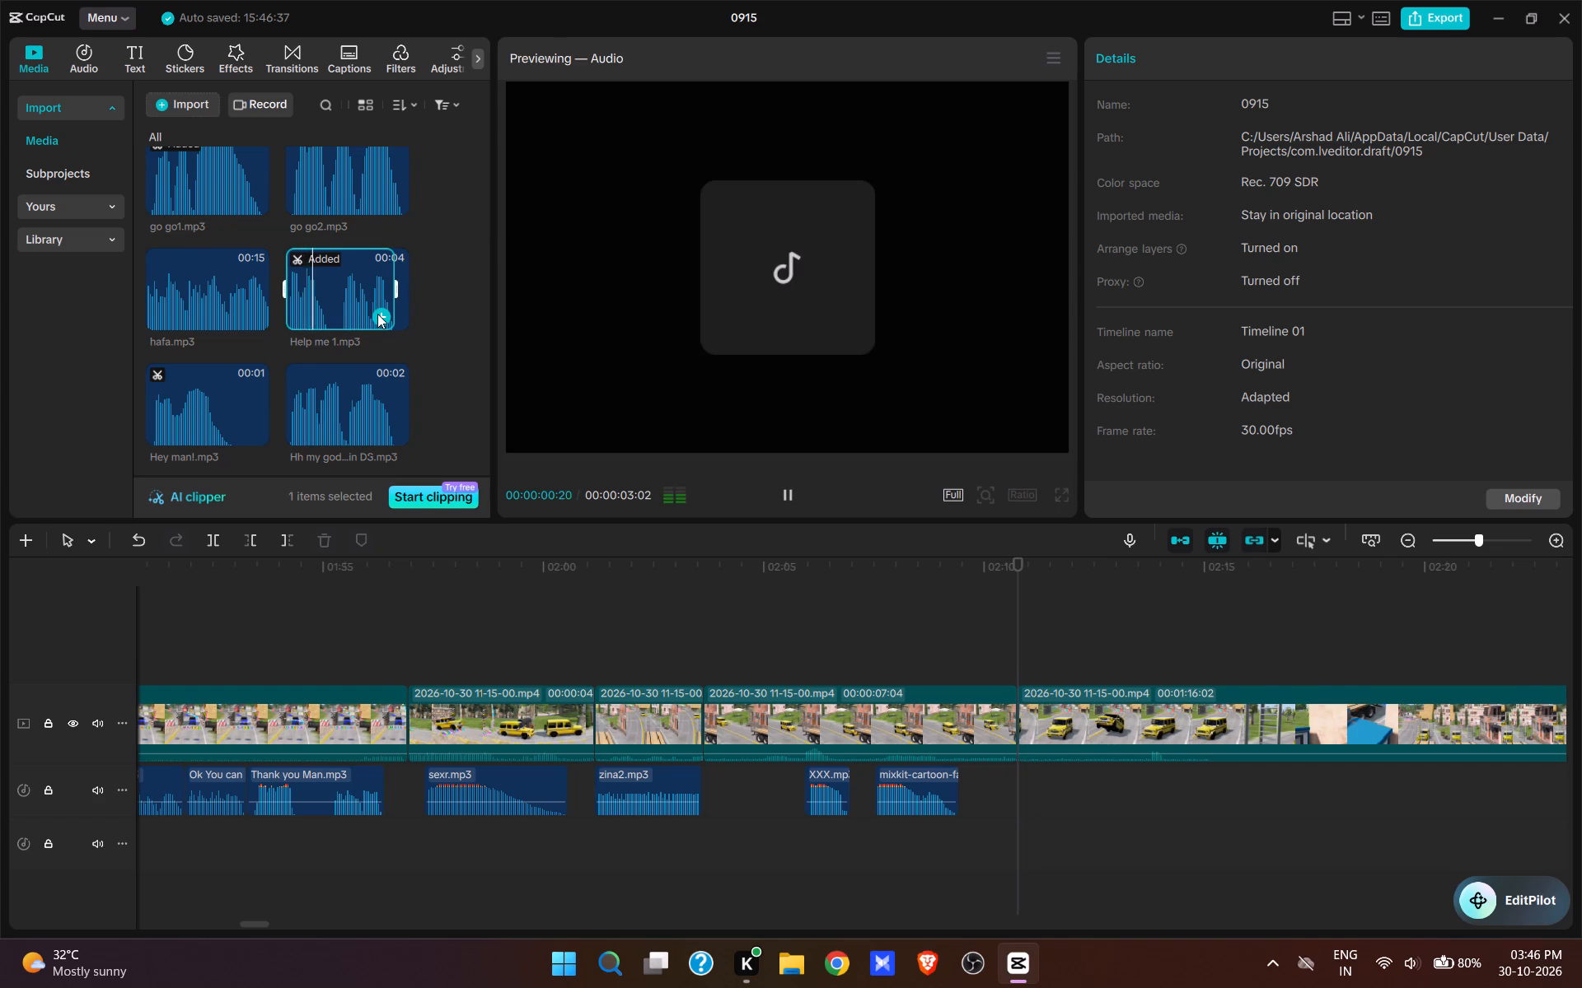
pyautogui.click(377, 314)
pyautogui.press('space')
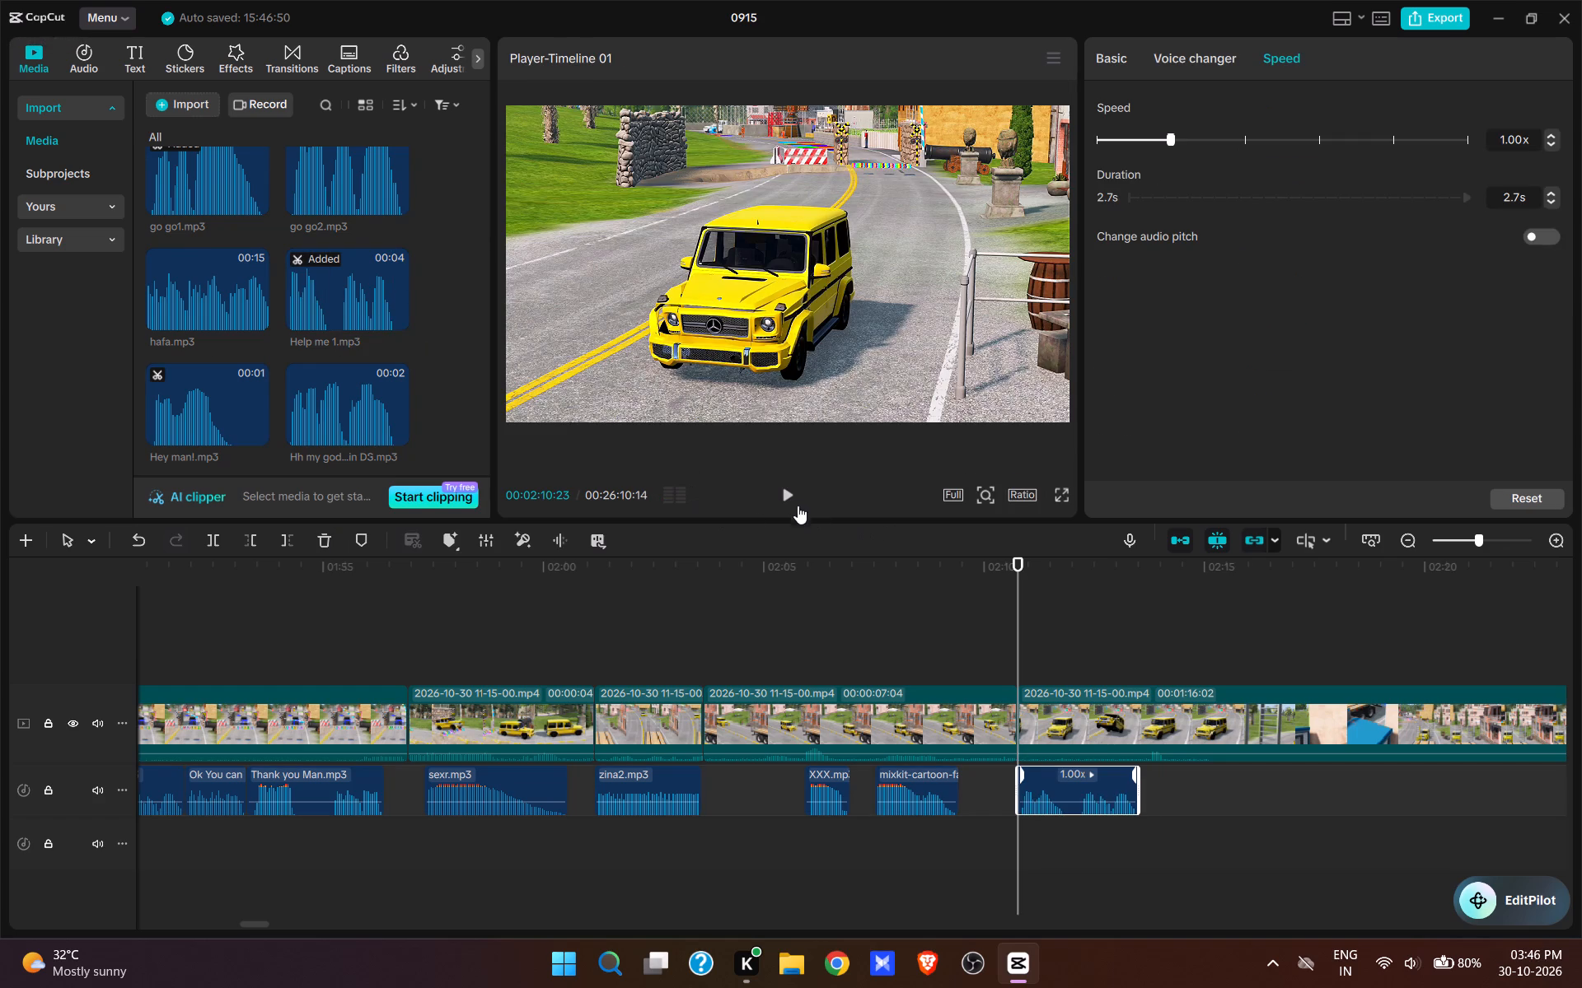
# Play the bouncing SUV shot with its sound and split the video at 00:02:14:22, after the SUV lands.
pyautogui.click(786, 492)
pyautogui.press('space')
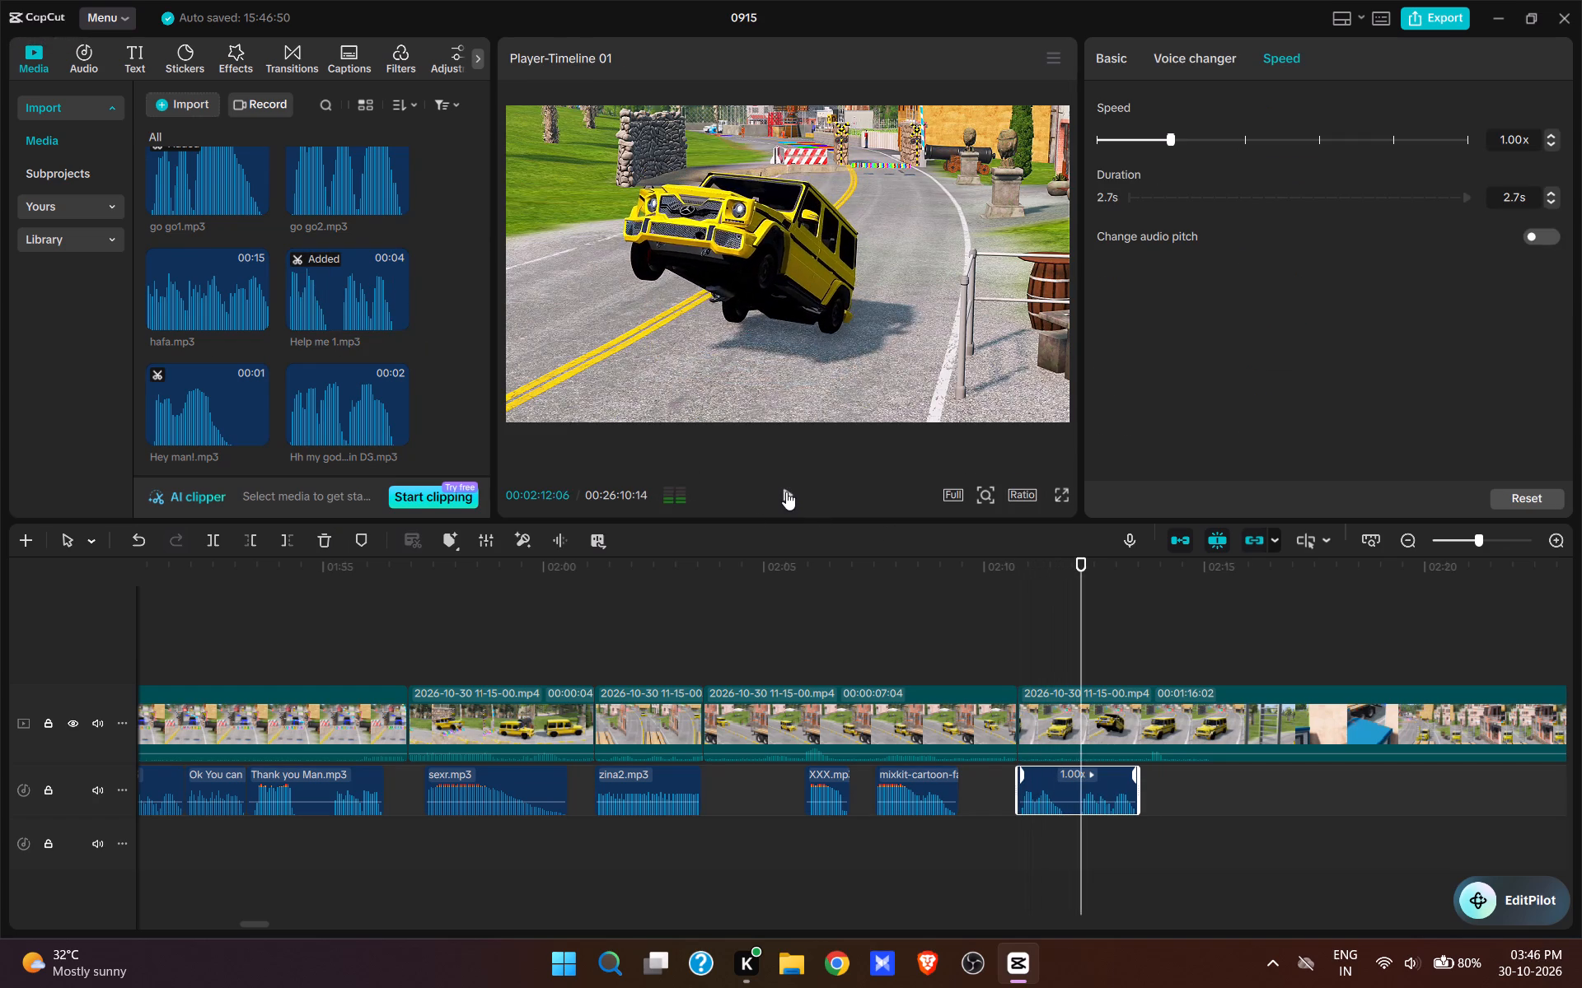
pyautogui.press('space')
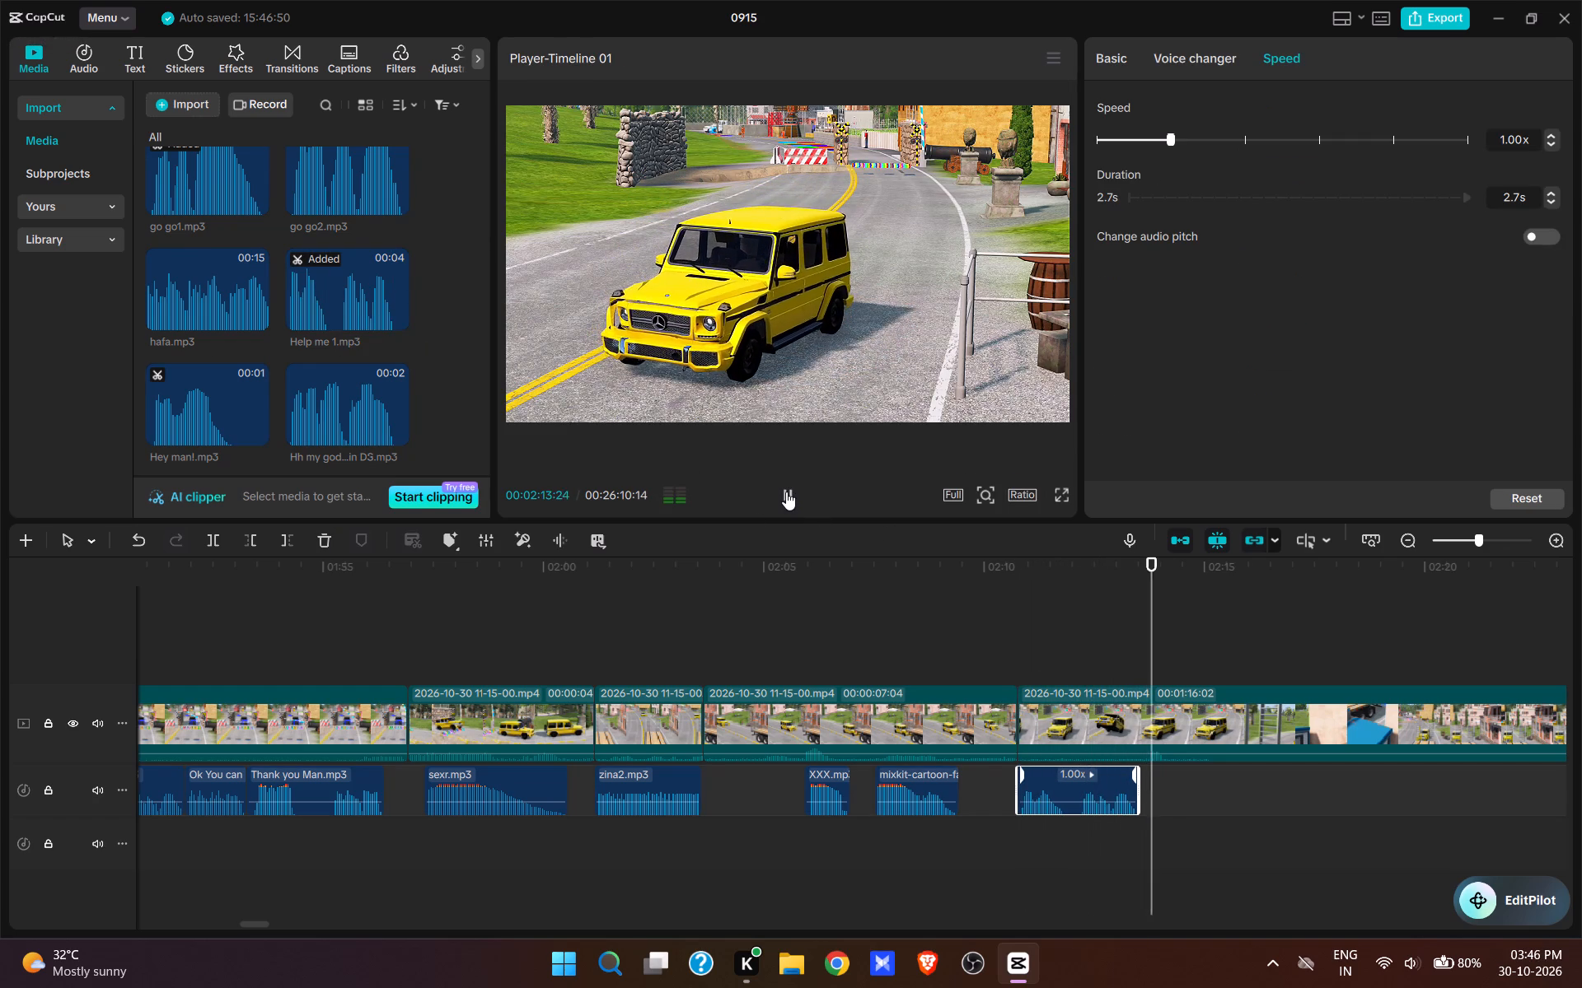
pyautogui.press('space')
pyautogui.write('w')
# Trim about 18.6 seconds off the start of the segment at 00:02:14:22, so it begins with the SUV facing the trailer's raised ramps.
pyautogui.moveTo(1416, 851); pyautogui.dragTo(1120, 830)
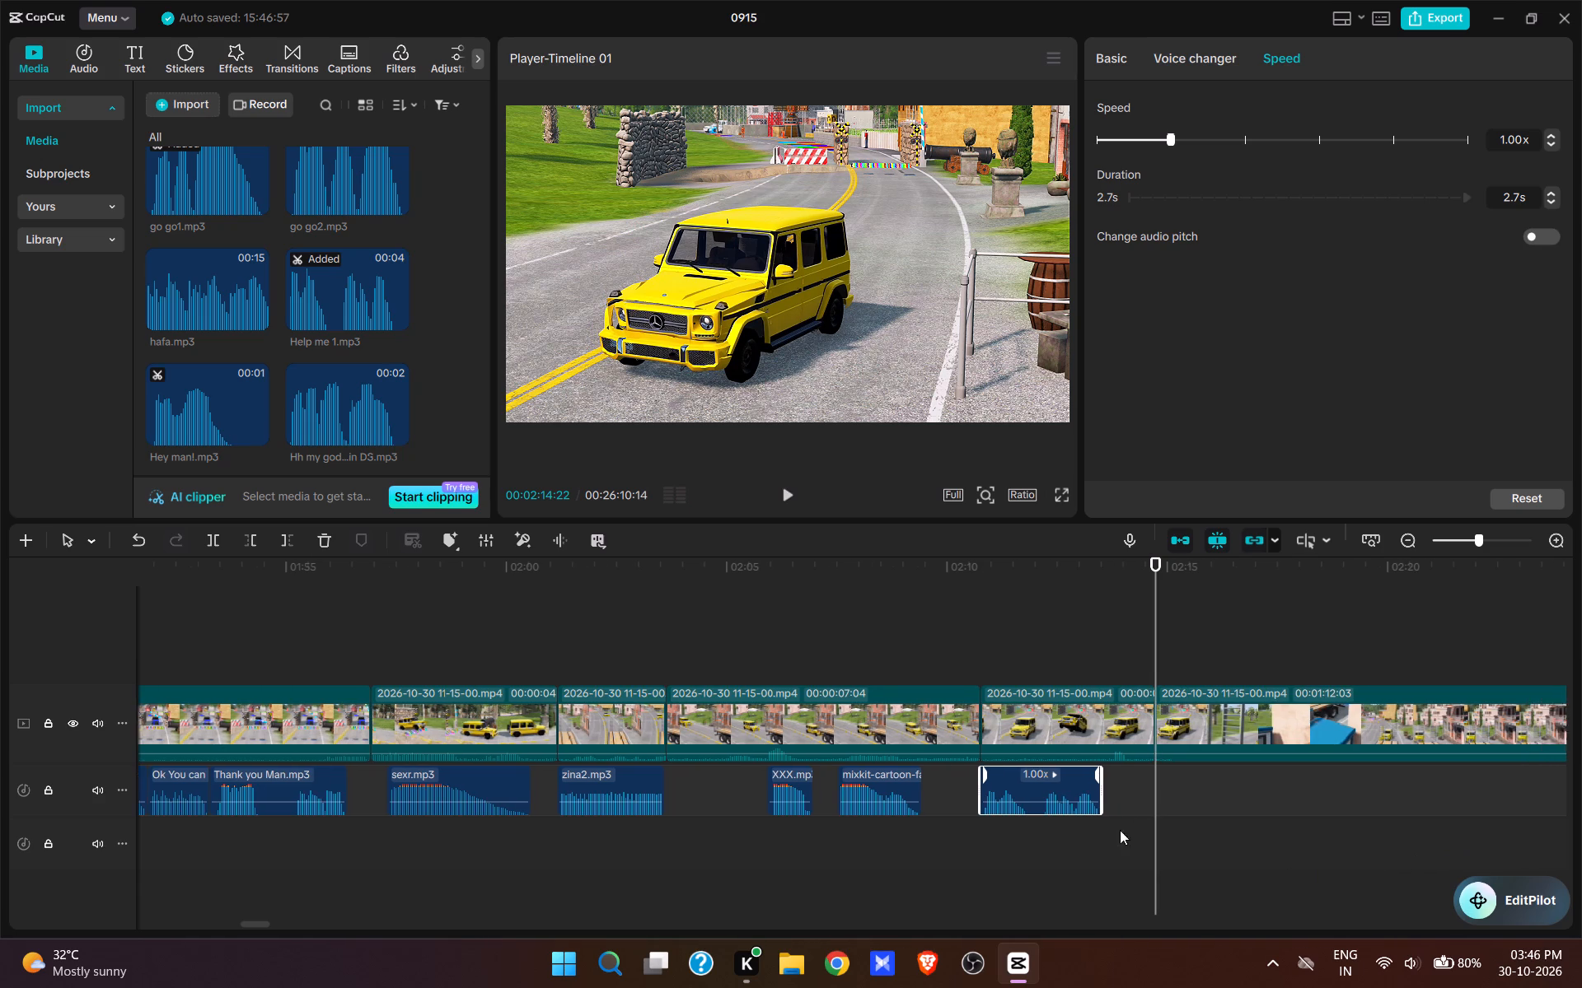
pyautogui.moveTo(1120, 830); pyautogui.dragTo(1005, 853)
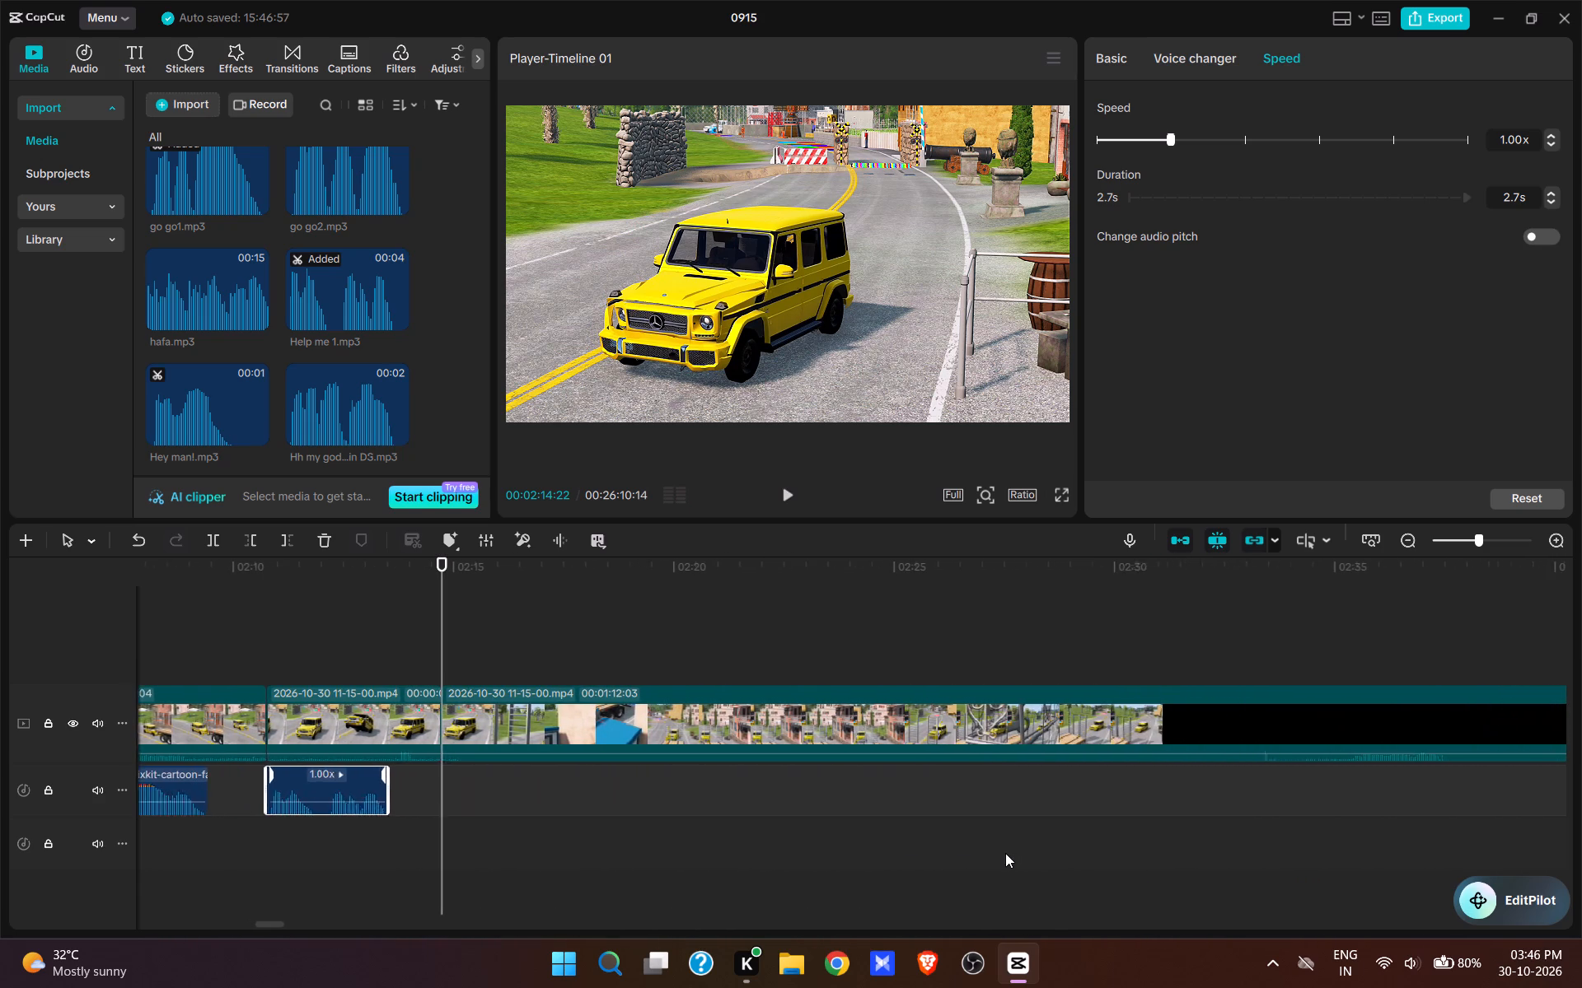
pyautogui.click(1205, 631)
pyautogui.press('space')
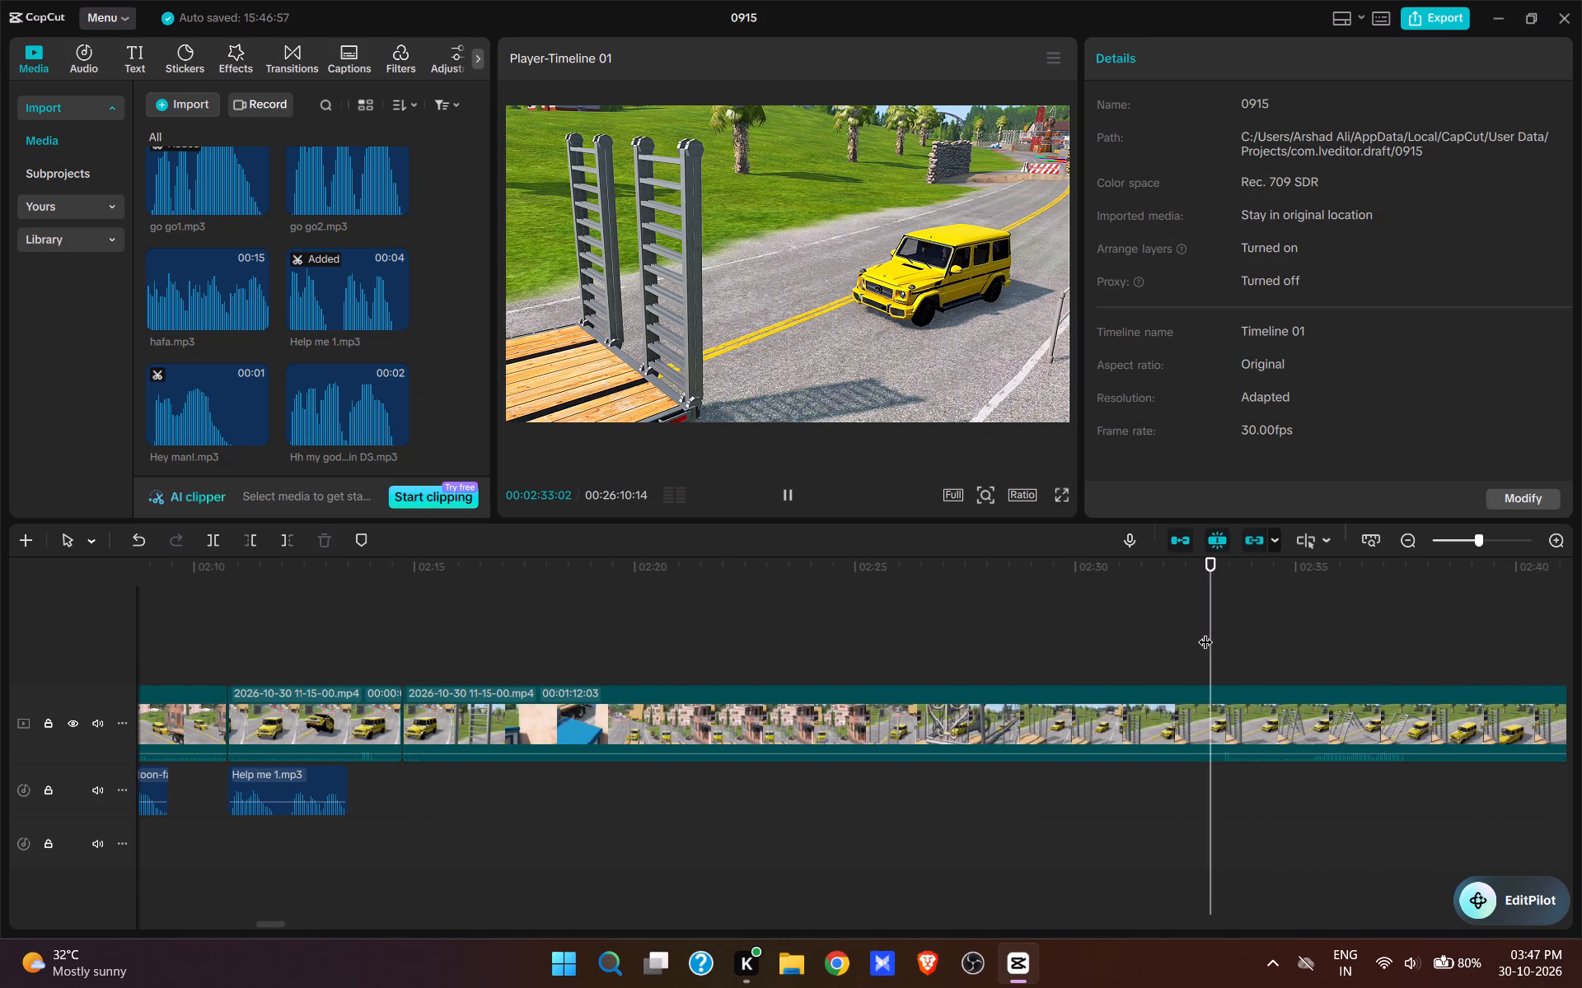
pyautogui.press('space')
pyautogui.click(1225, 641)
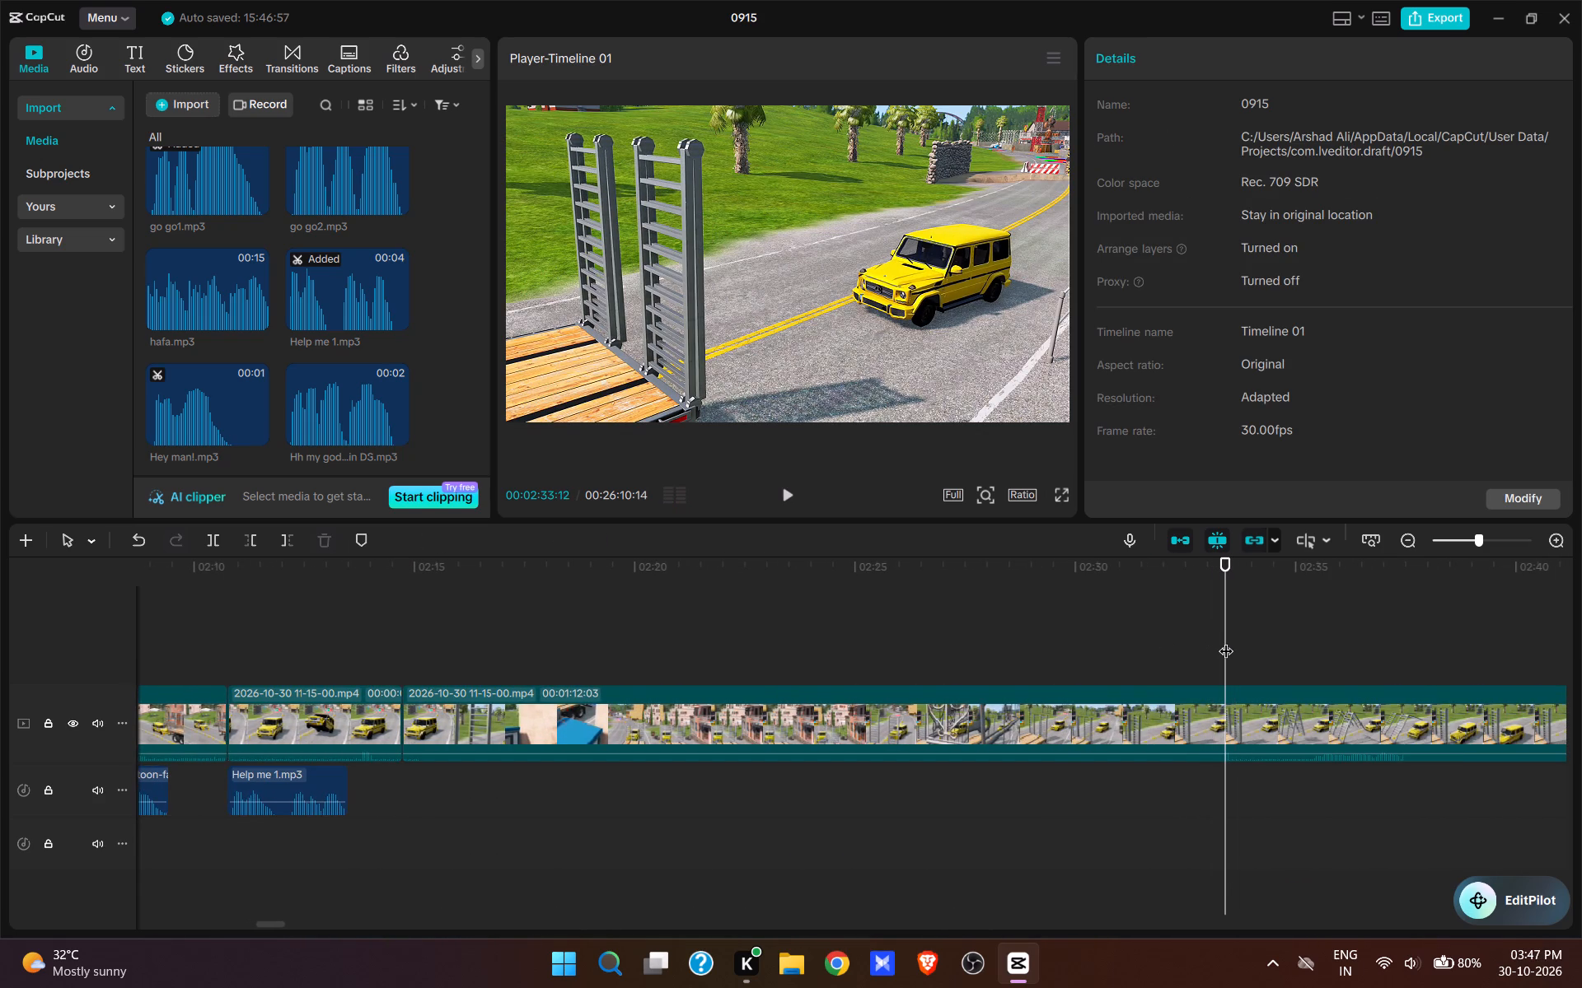
pyautogui.click(1224, 641)
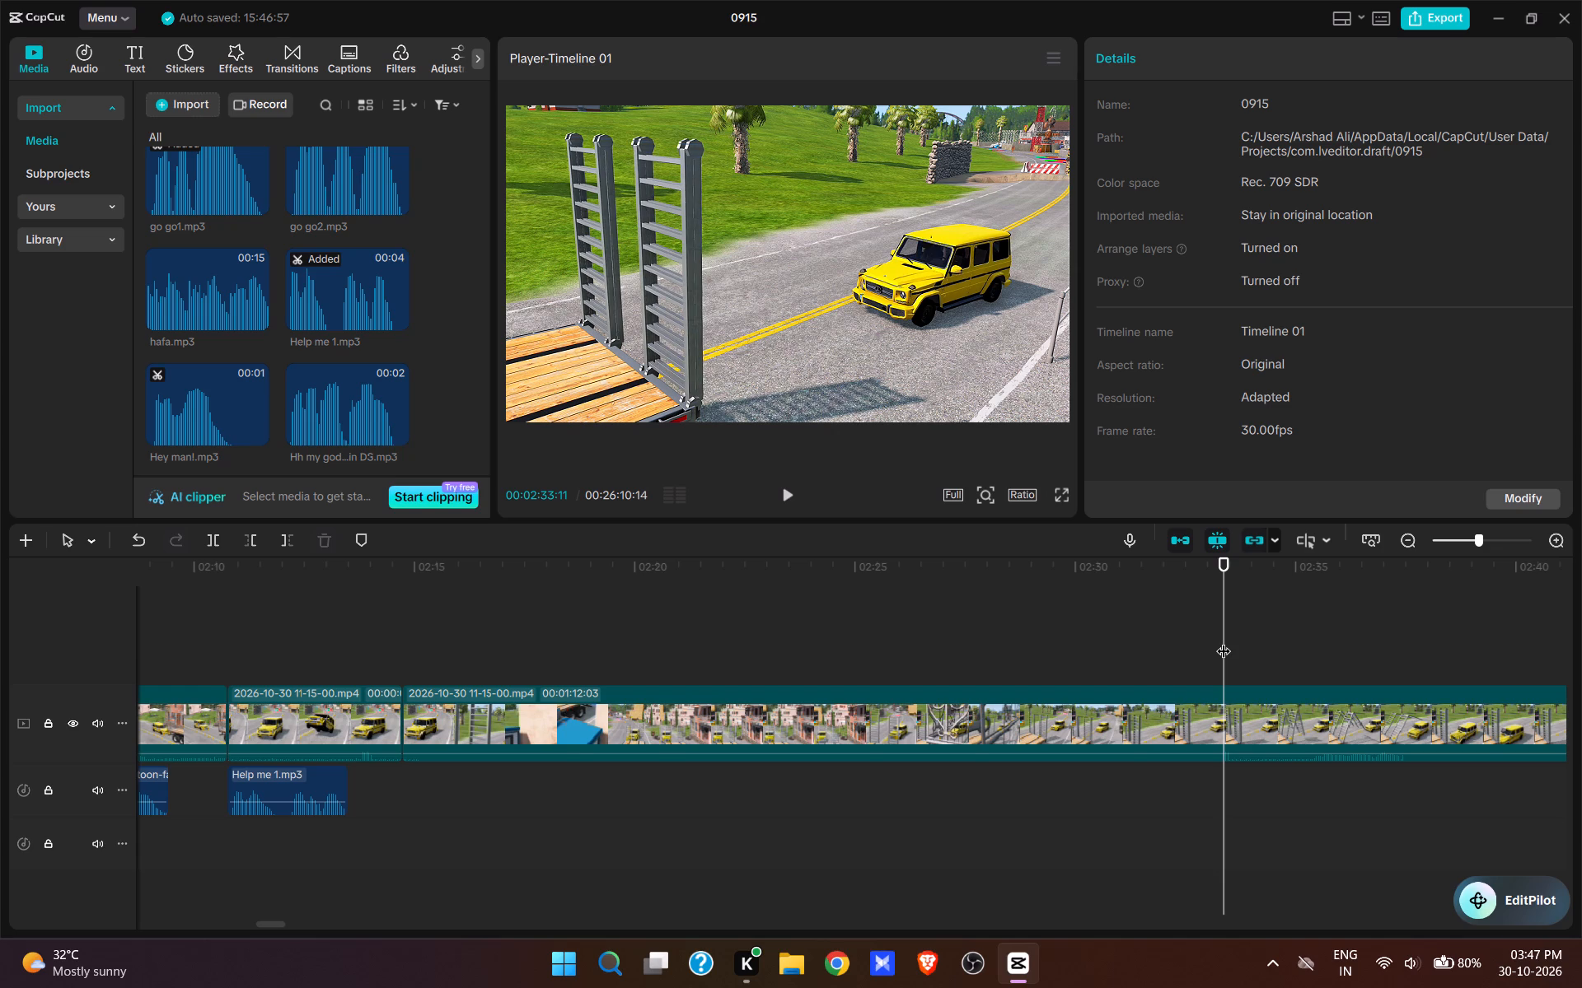
pyautogui.press('q')
pyautogui.press('space')
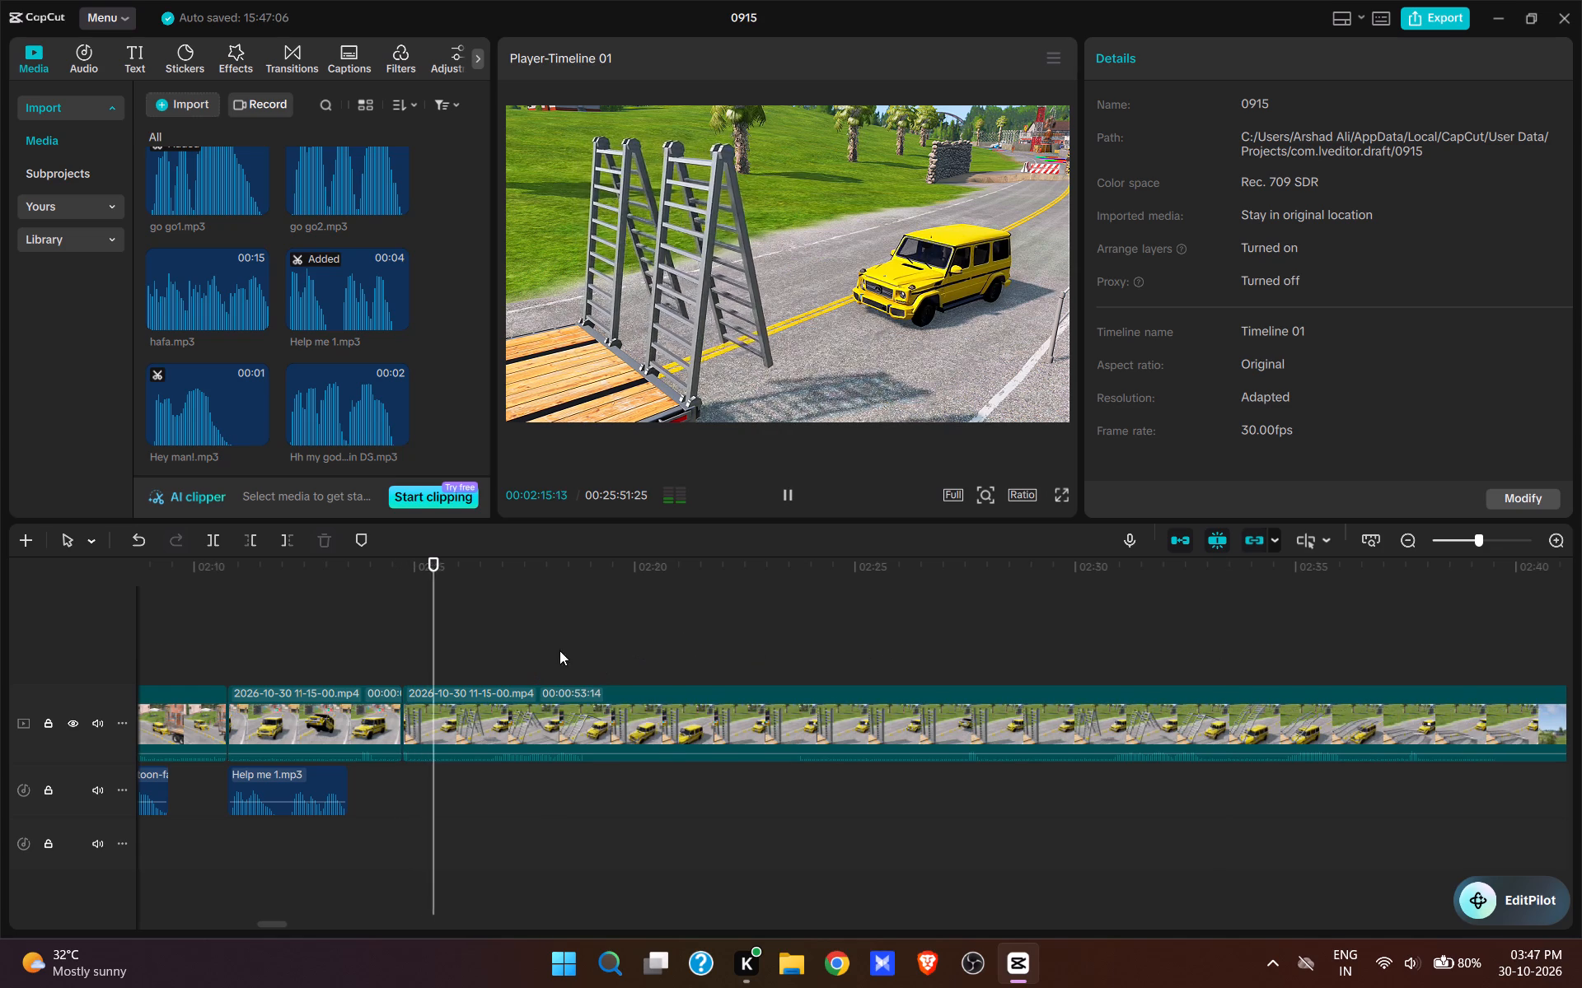
# Trim about 13.9 seconds off the start of the segment at 00:02:14:22, so it begins just before the raised ramps move.
pyautogui.click(559, 650)
pyautogui.press('space')
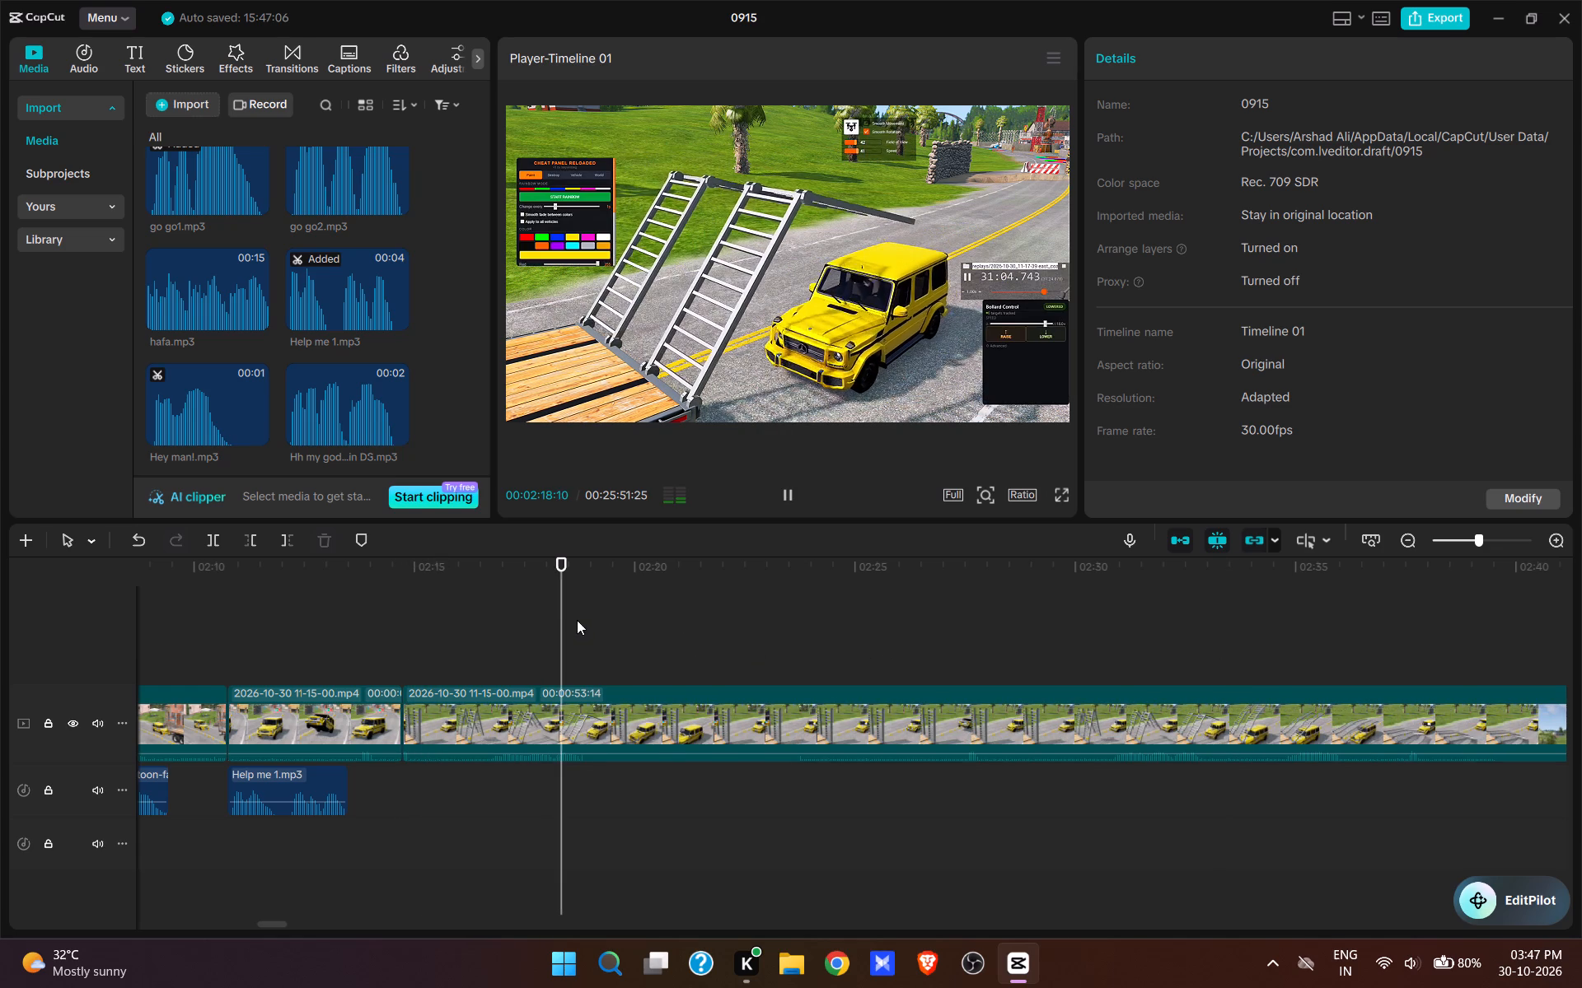
pyautogui.click(798, 640)
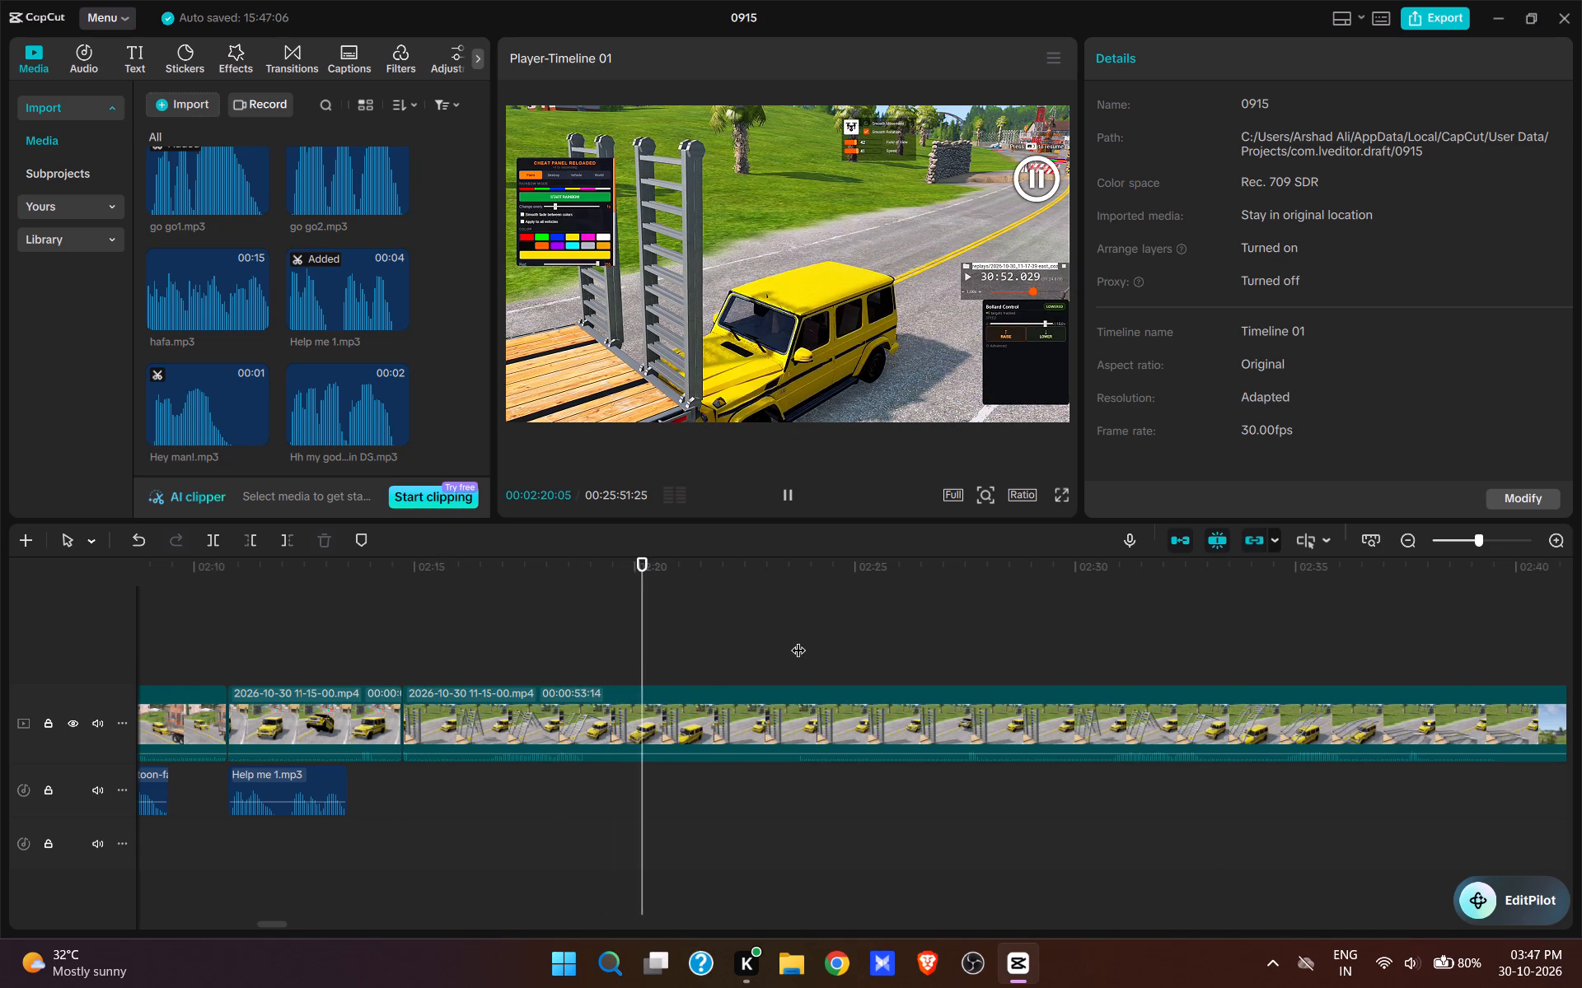
pyautogui.press('space')
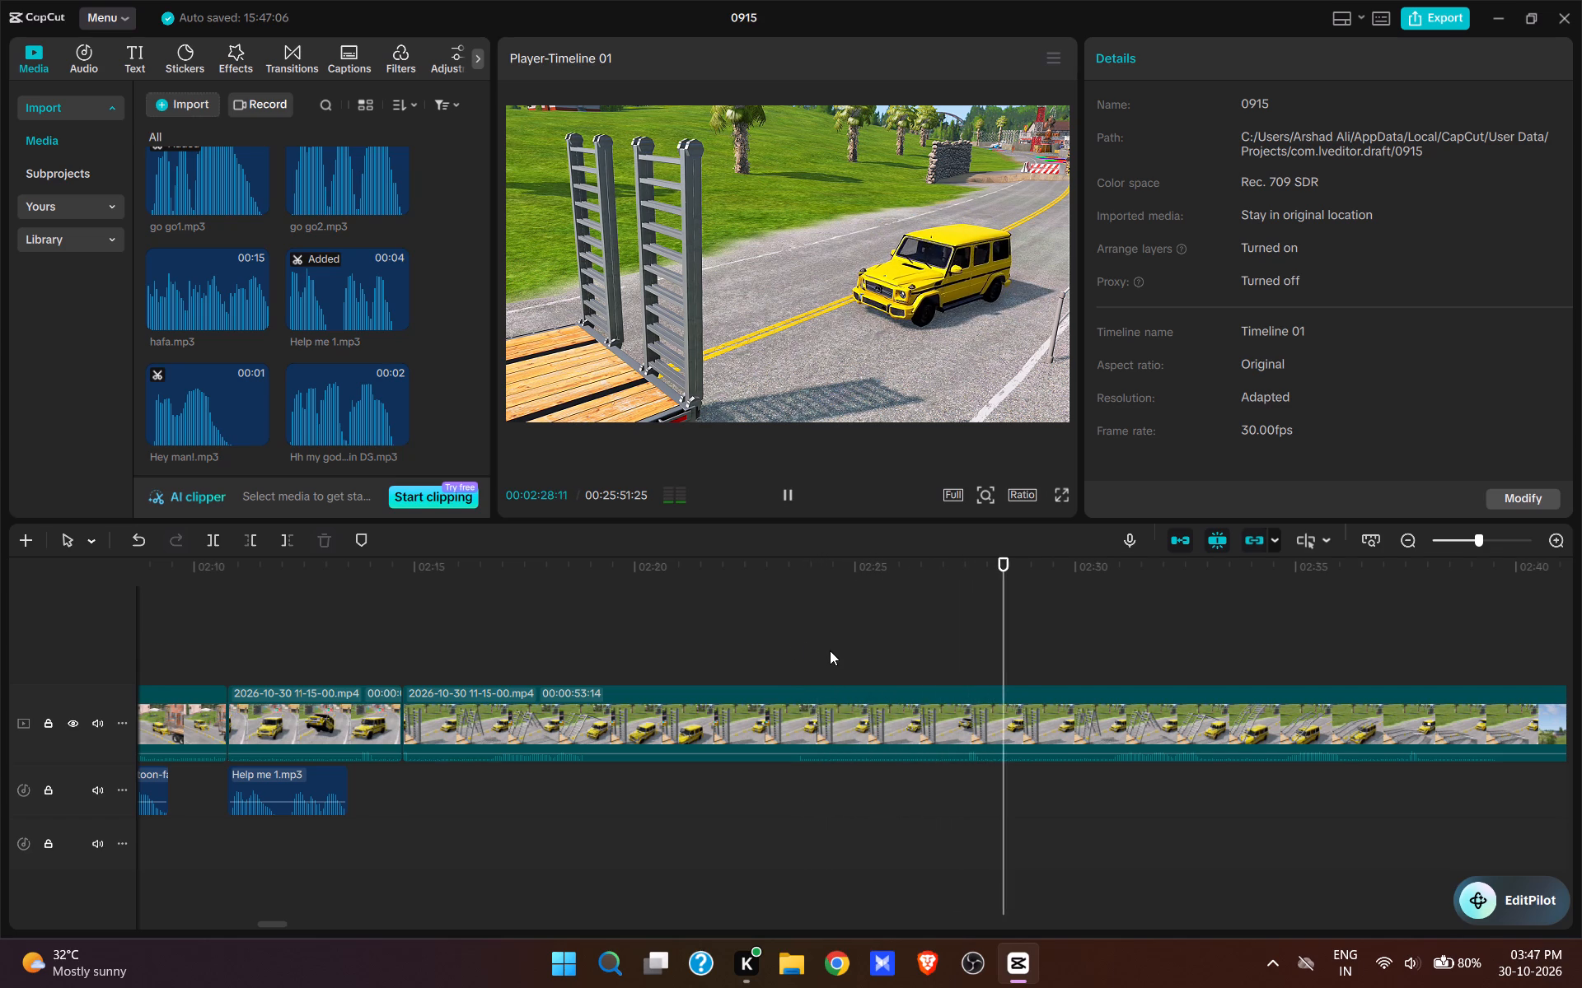
pyautogui.press('space')
pyautogui.click(1028, 664)
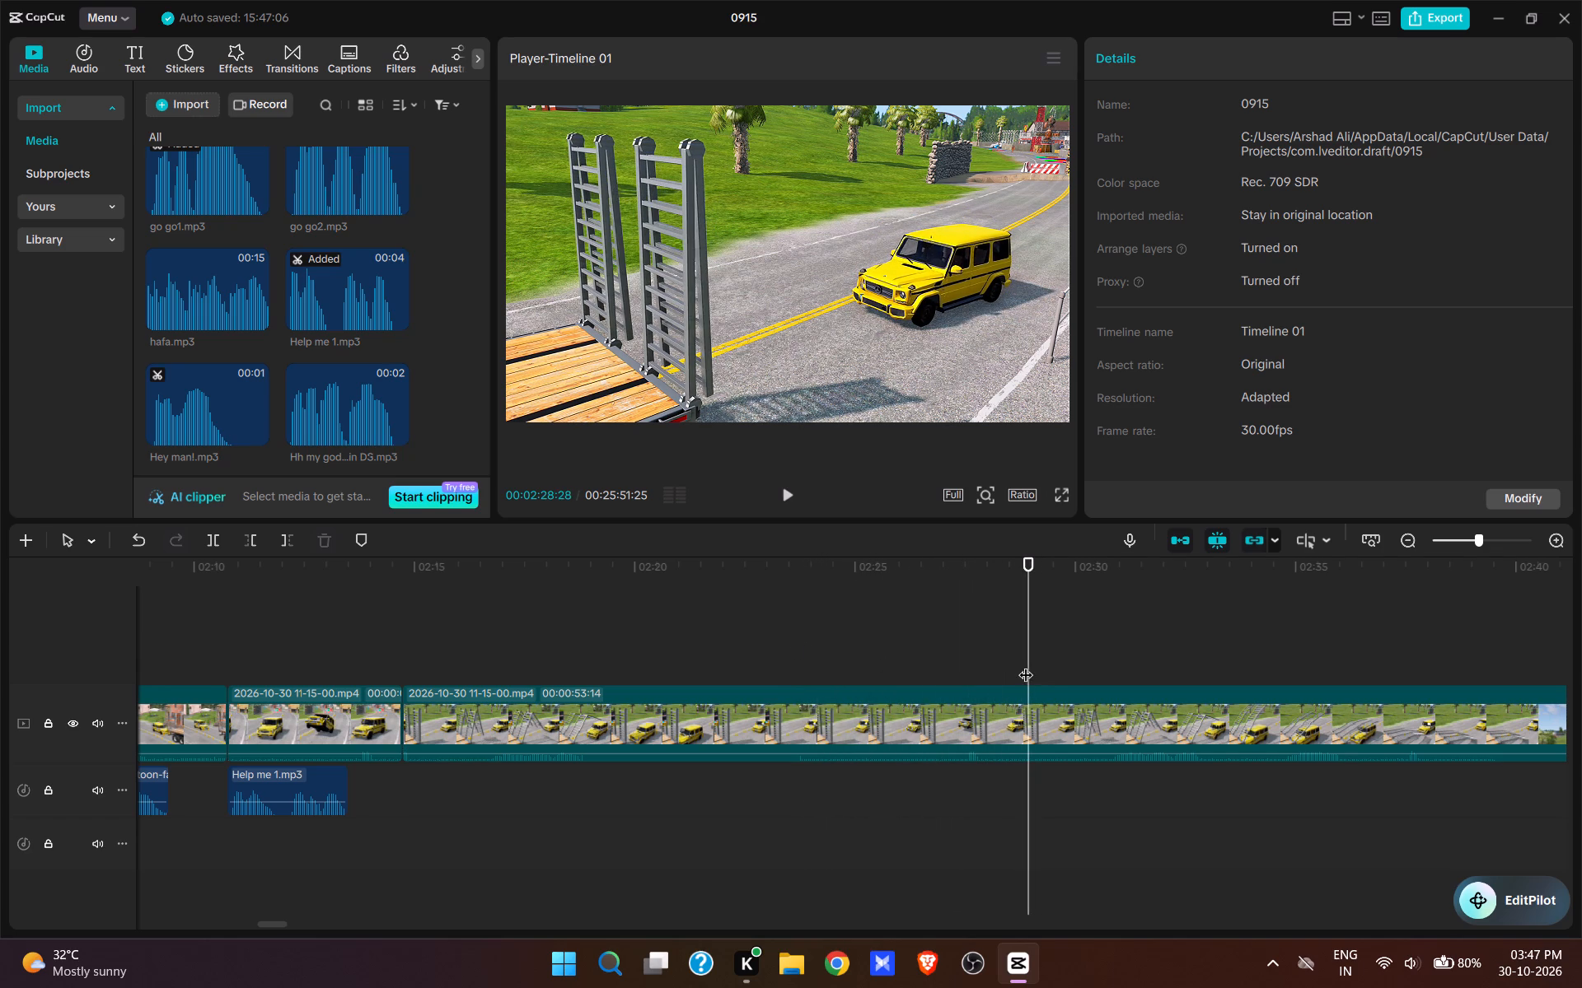
pyautogui.click(1018, 666)
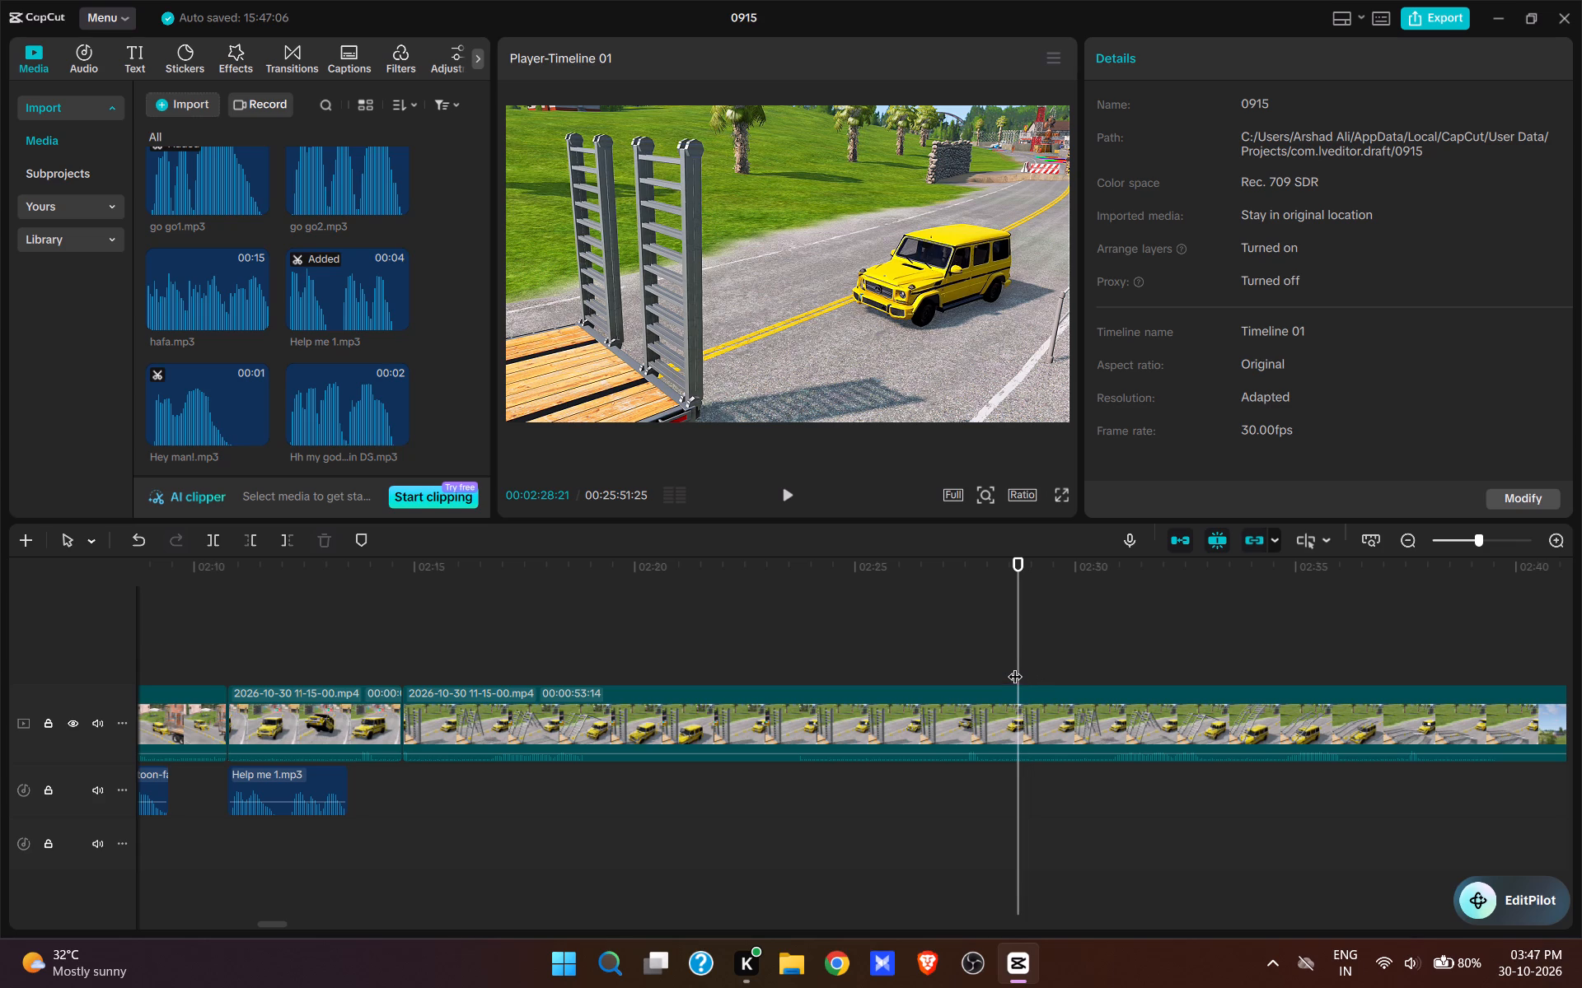
pyautogui.click(1015, 665)
pyautogui.press('q')
# Play the ramp-lowering shot and split the video about 10 seconds into the segment, once the SUV stands clear of the lowered ramps.
pyautogui.press('space')
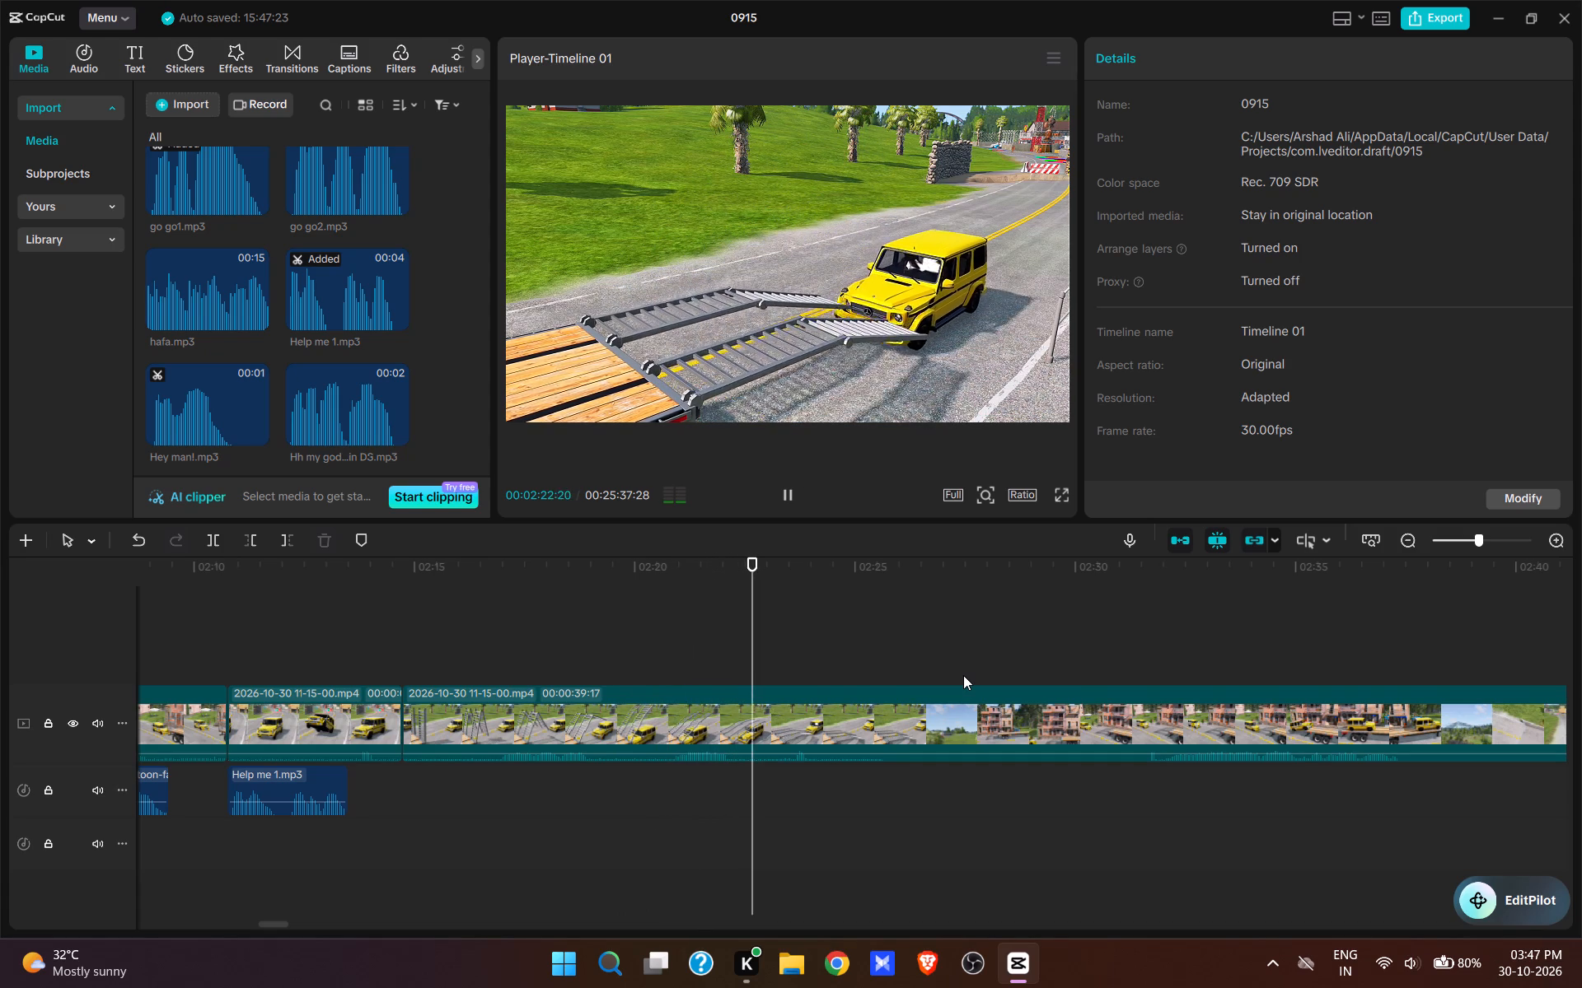
pyautogui.press('space')
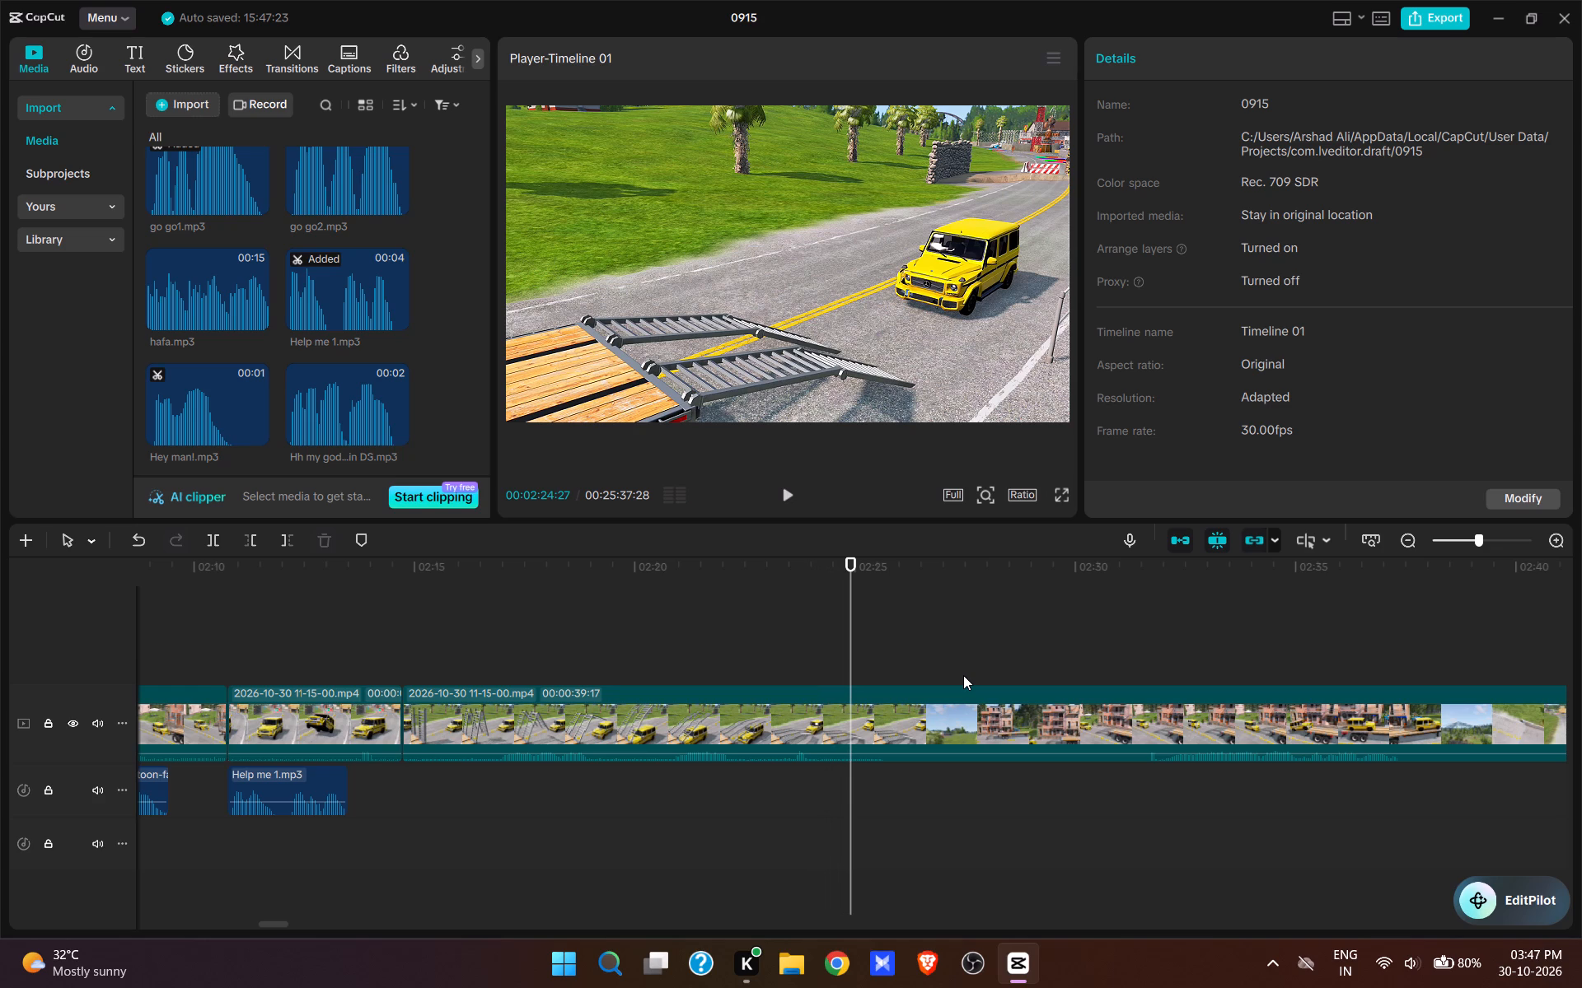
pyautogui.click(608, 569)
pyautogui.press('space')
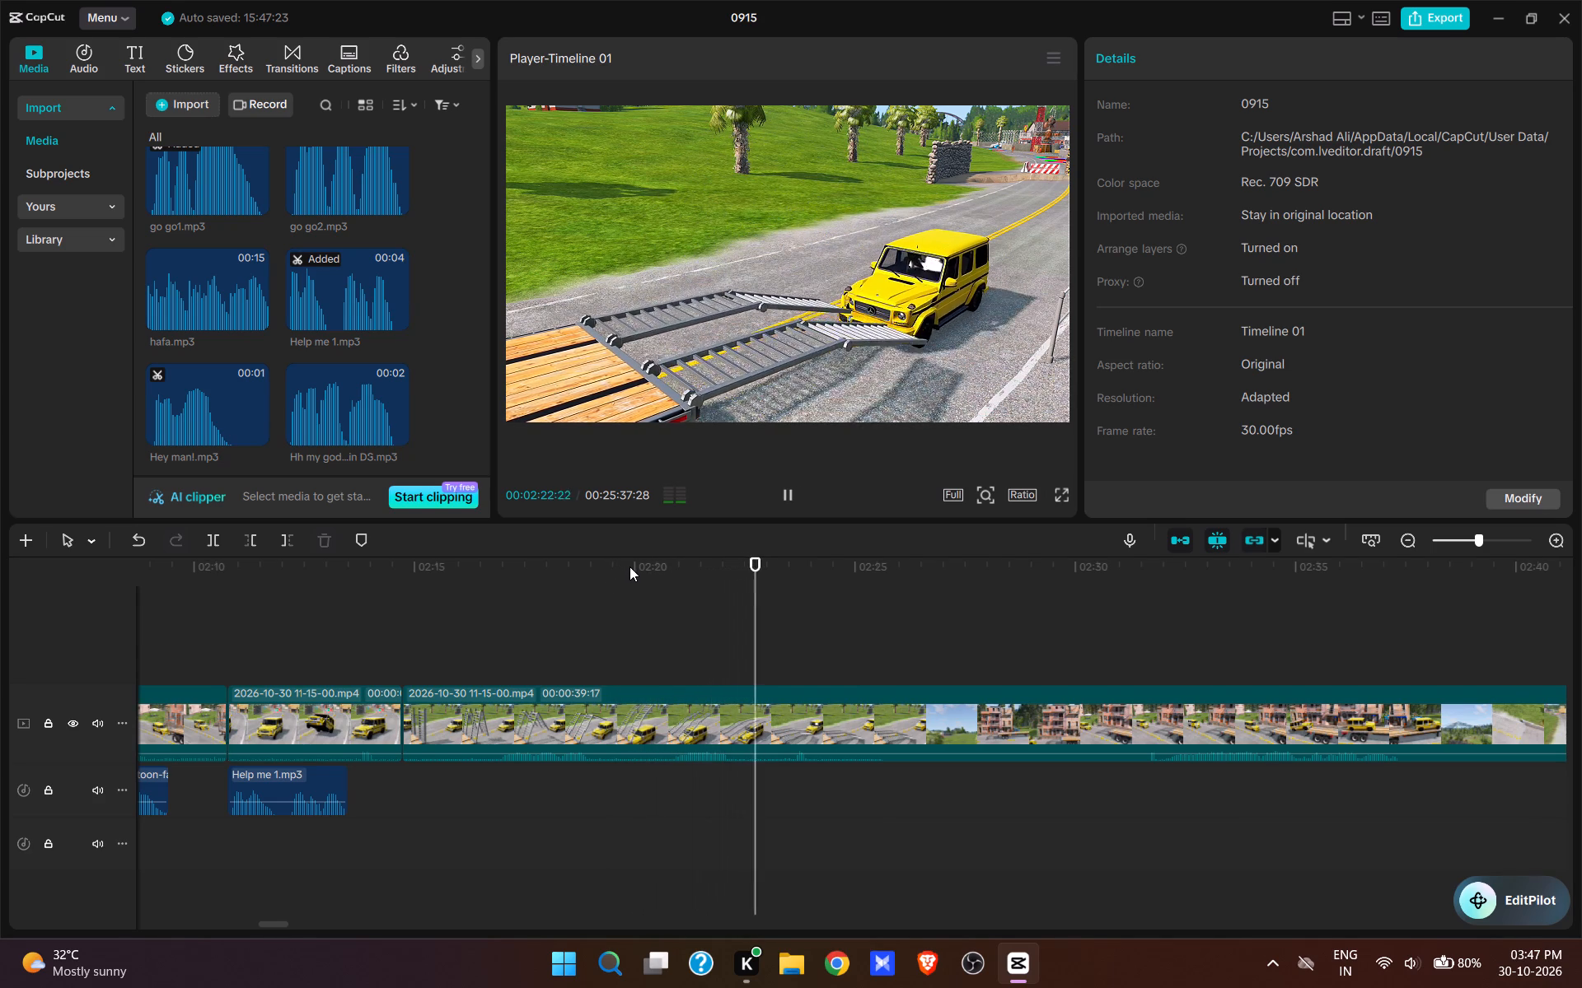
pyautogui.press('space')
pyautogui.press('space')
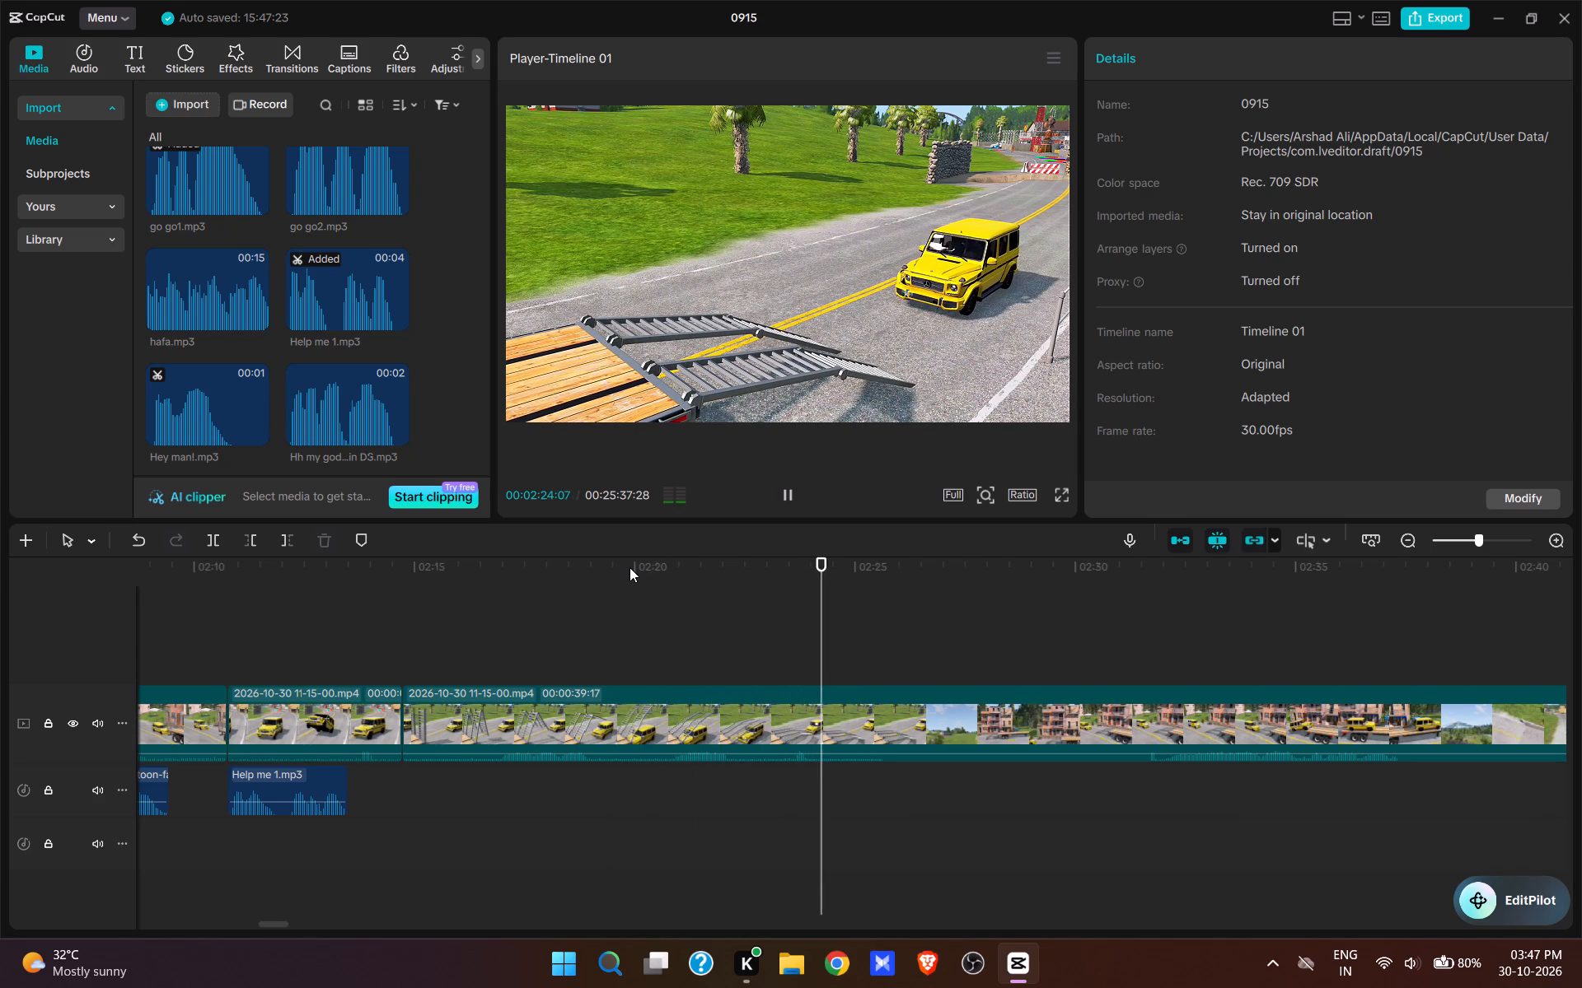
pyautogui.press('space')
pyautogui.press('w')
# Find Crane long.mp3 in the imported audio and add it at 00:02:14:22, the start of the ramp-lowering shot.
pyautogui.click(405, 645)
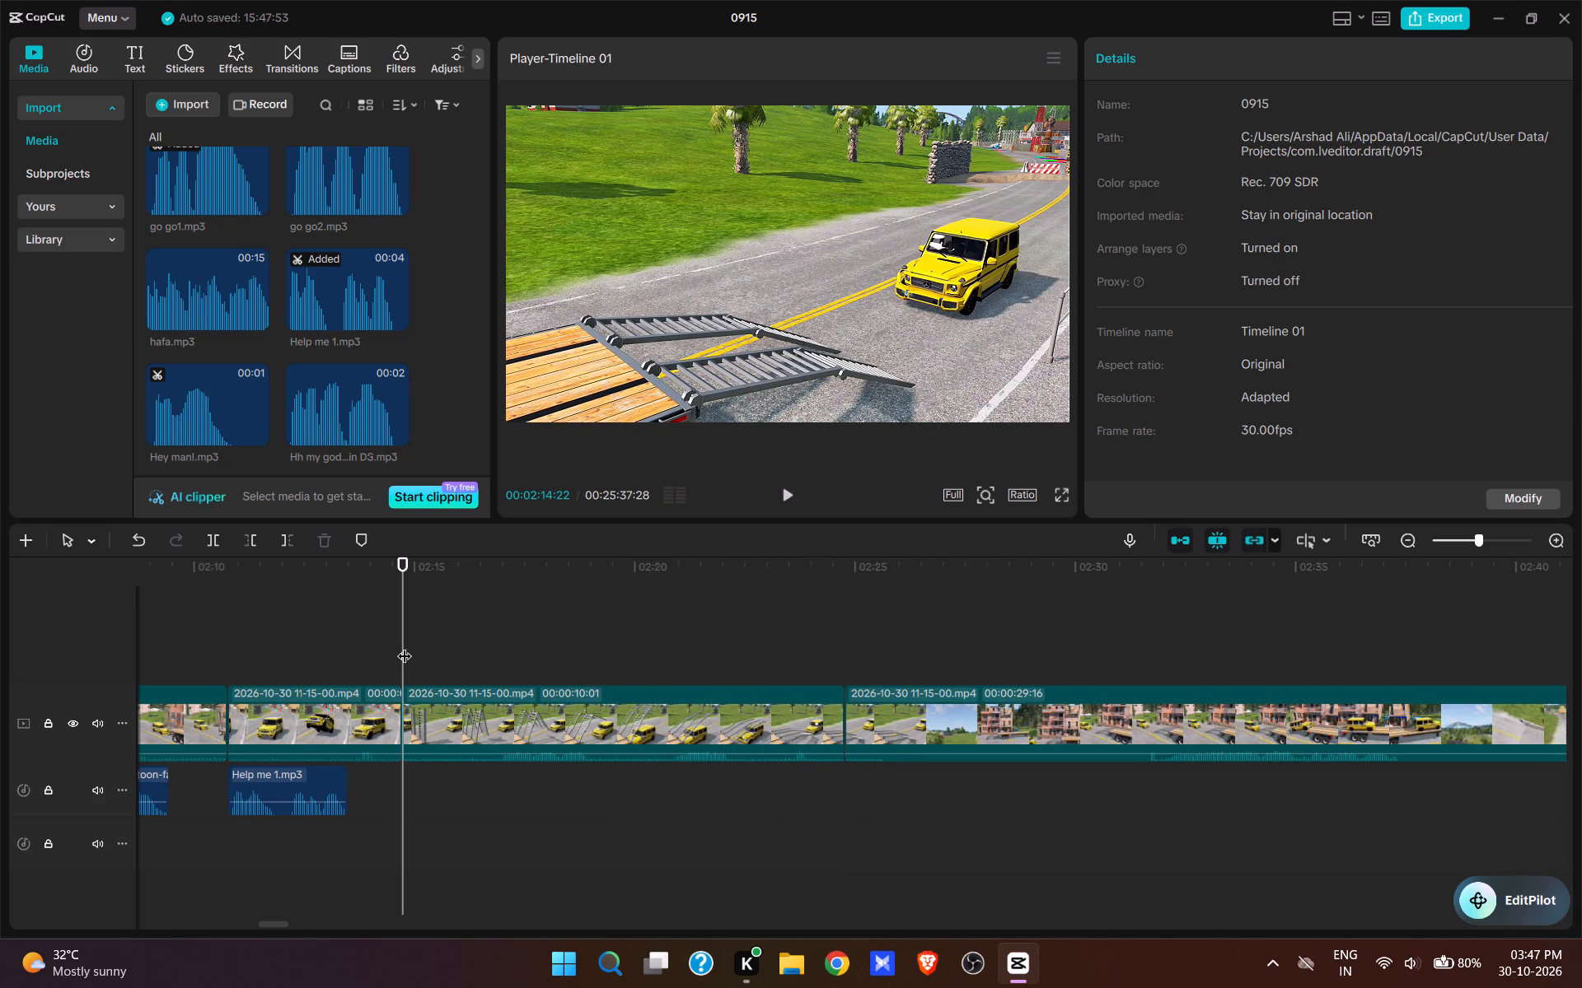
pyautogui.scroll(4, 305, 336)
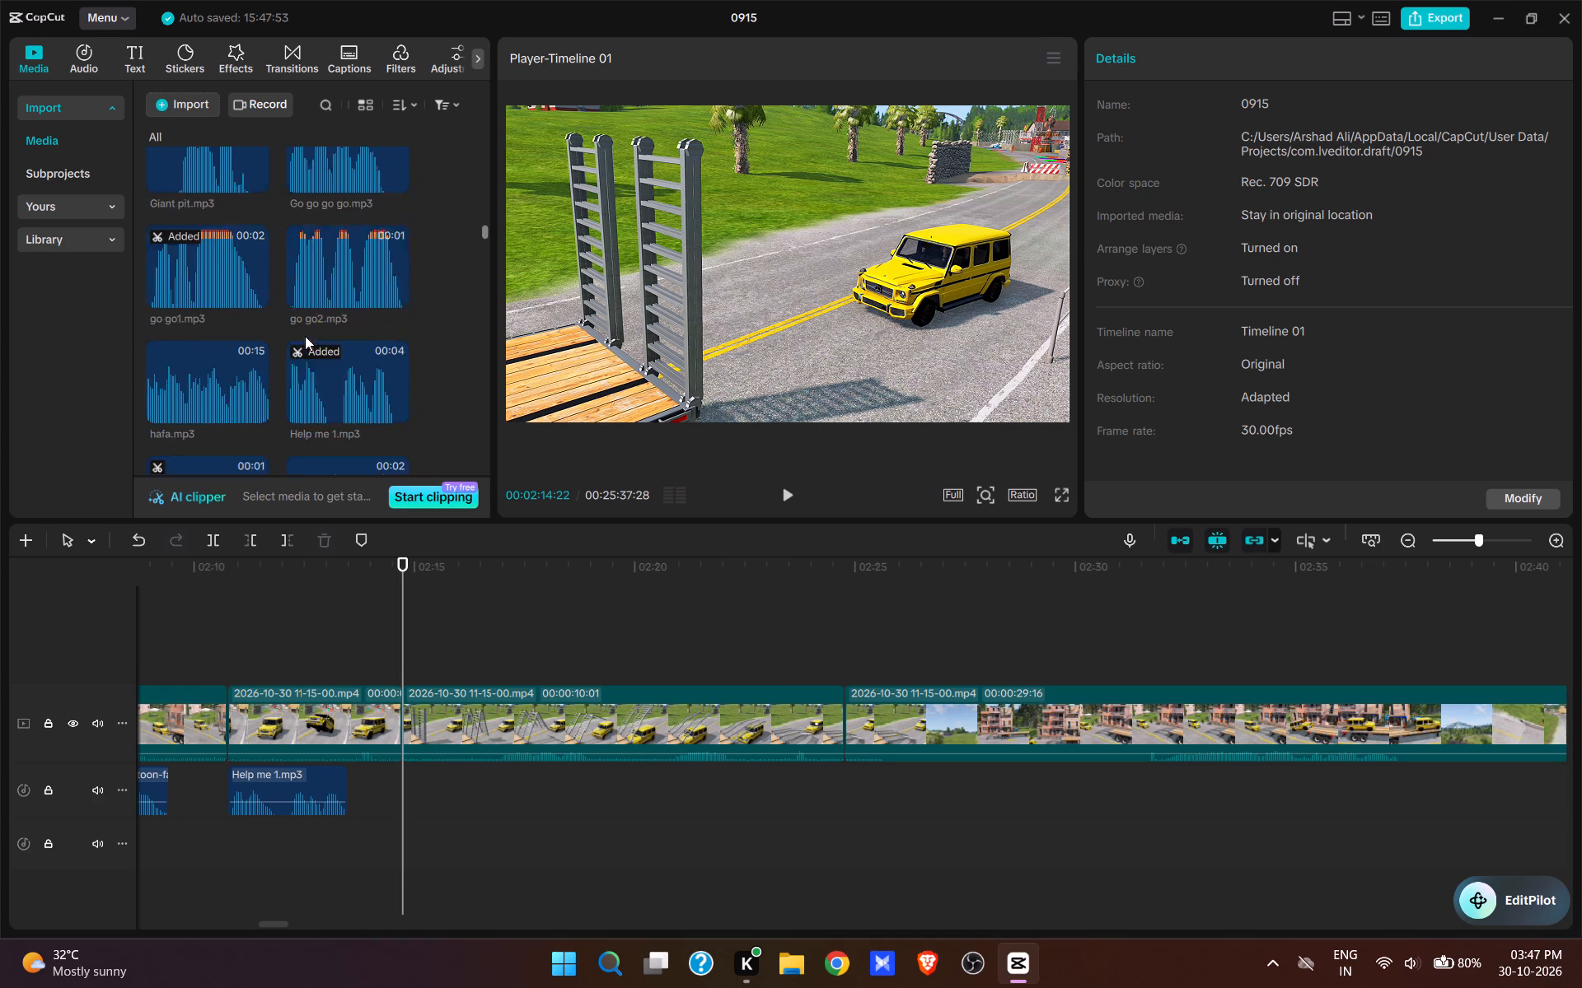
pyautogui.scroll(3, 305, 336)
pyautogui.moveTo(487, 208); pyautogui.dragTo(470, 3)
pyautogui.scroll(-4, 394, 272)
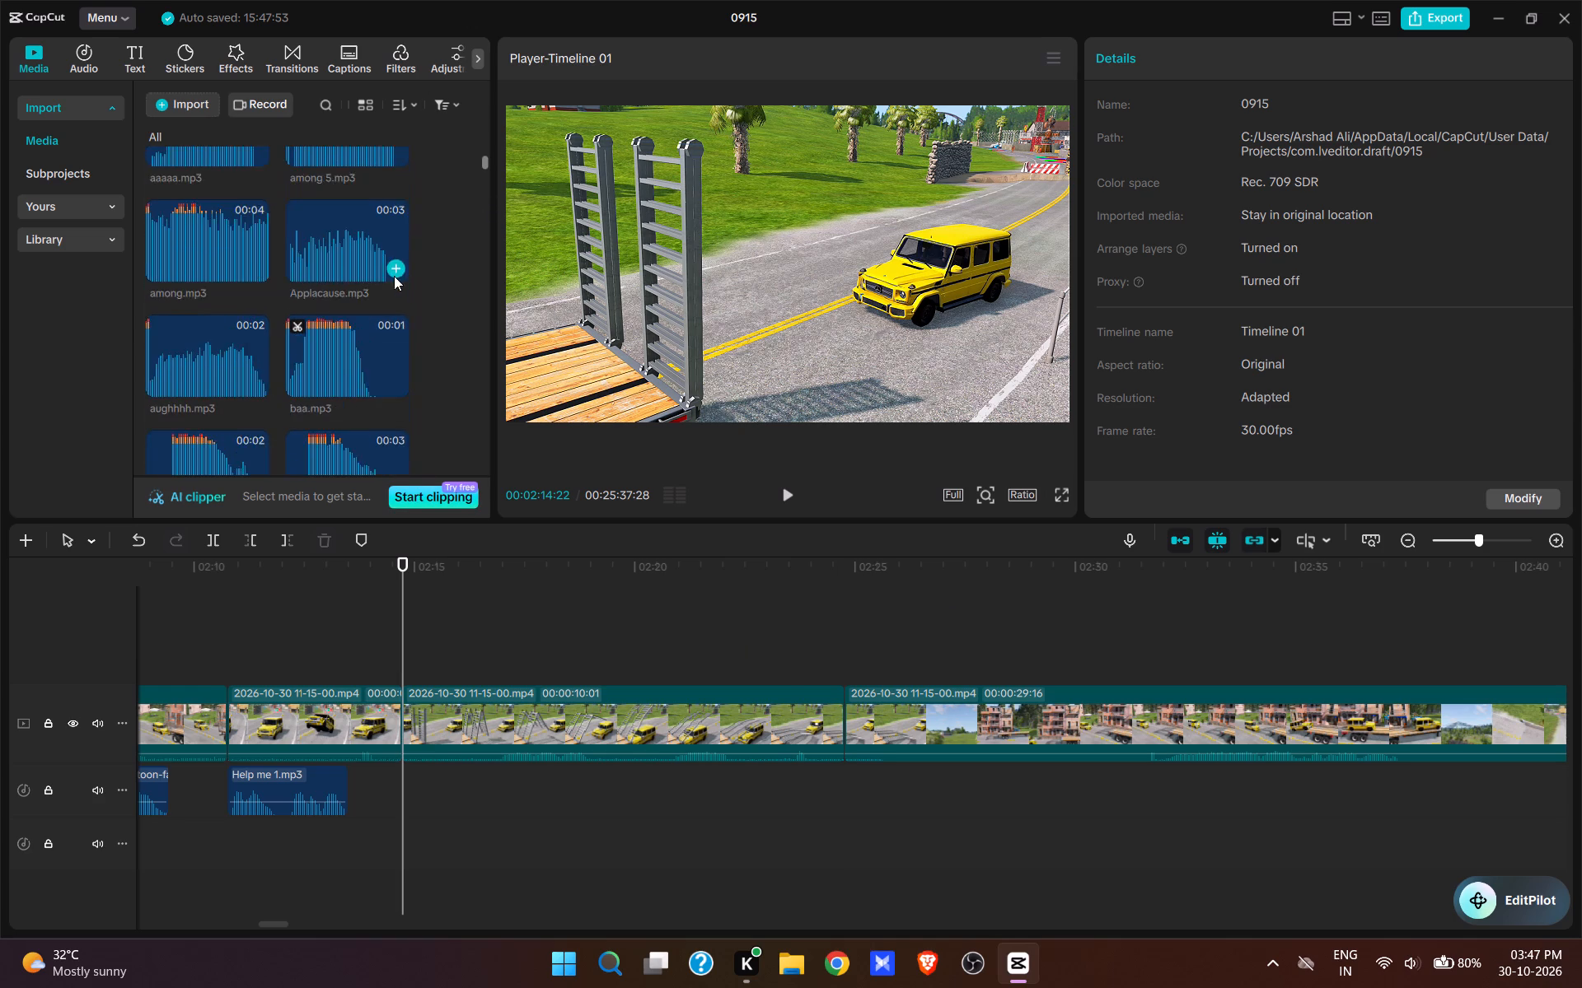
pyautogui.scroll(-6, 394, 276)
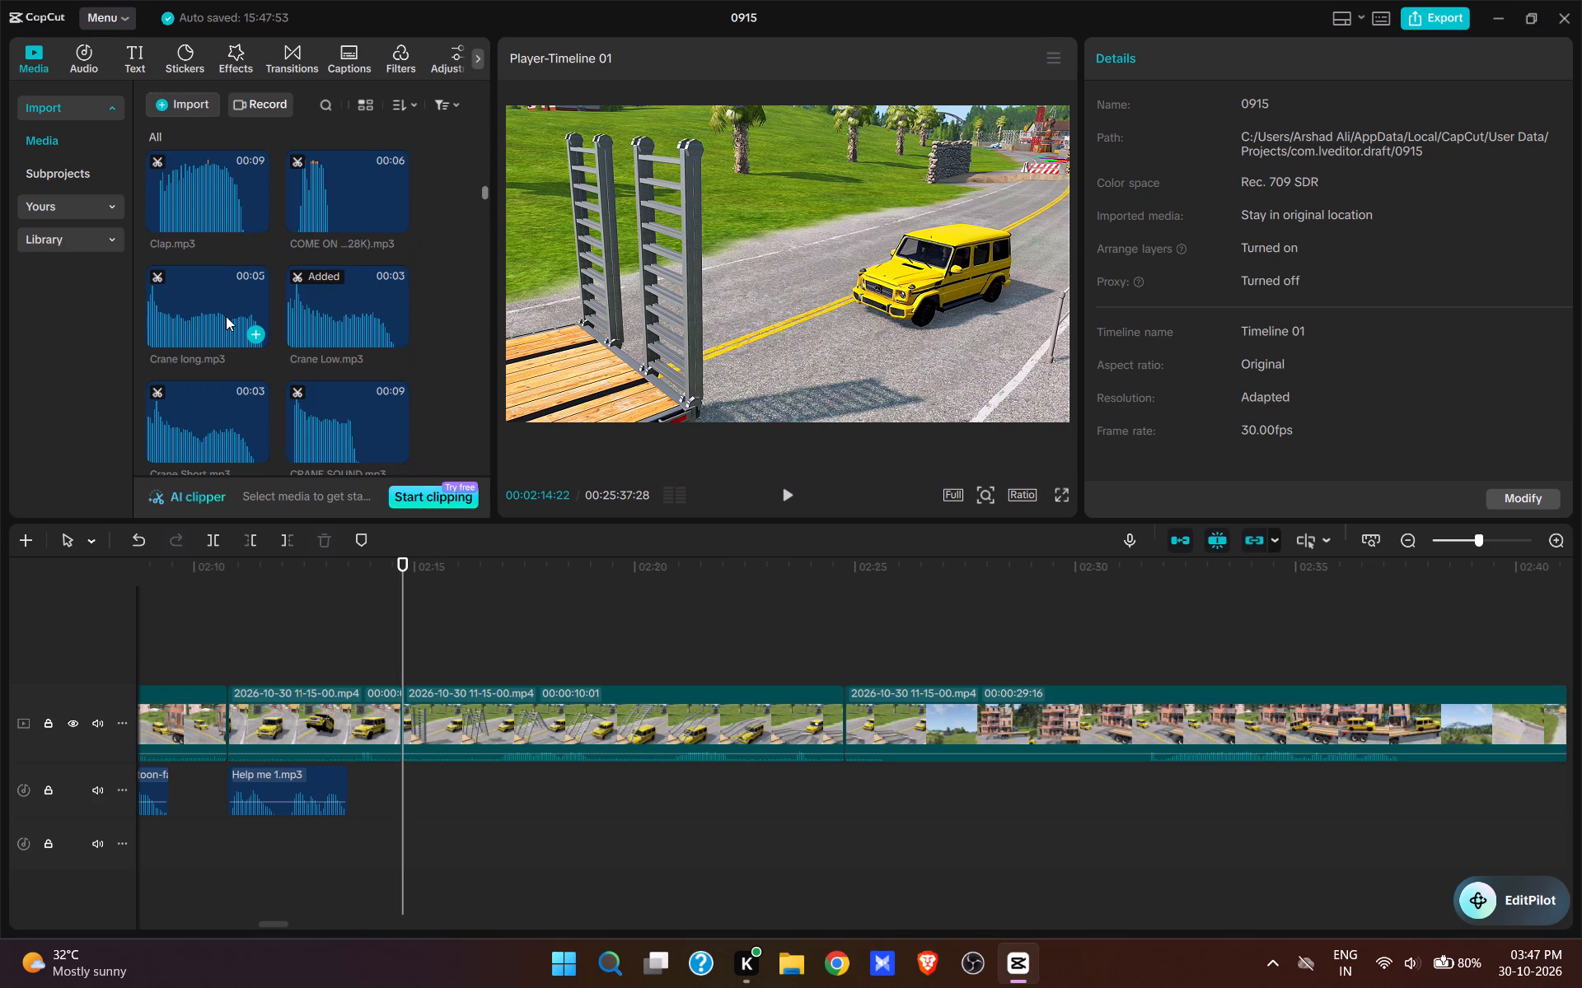
pyautogui.click(226, 316)
pyautogui.click(247, 334)
# Play the ramp-lowering shot with its crane sound and split the video at 00:02:23:09, as the SUV backs away from the ramps.
pyautogui.press('space')
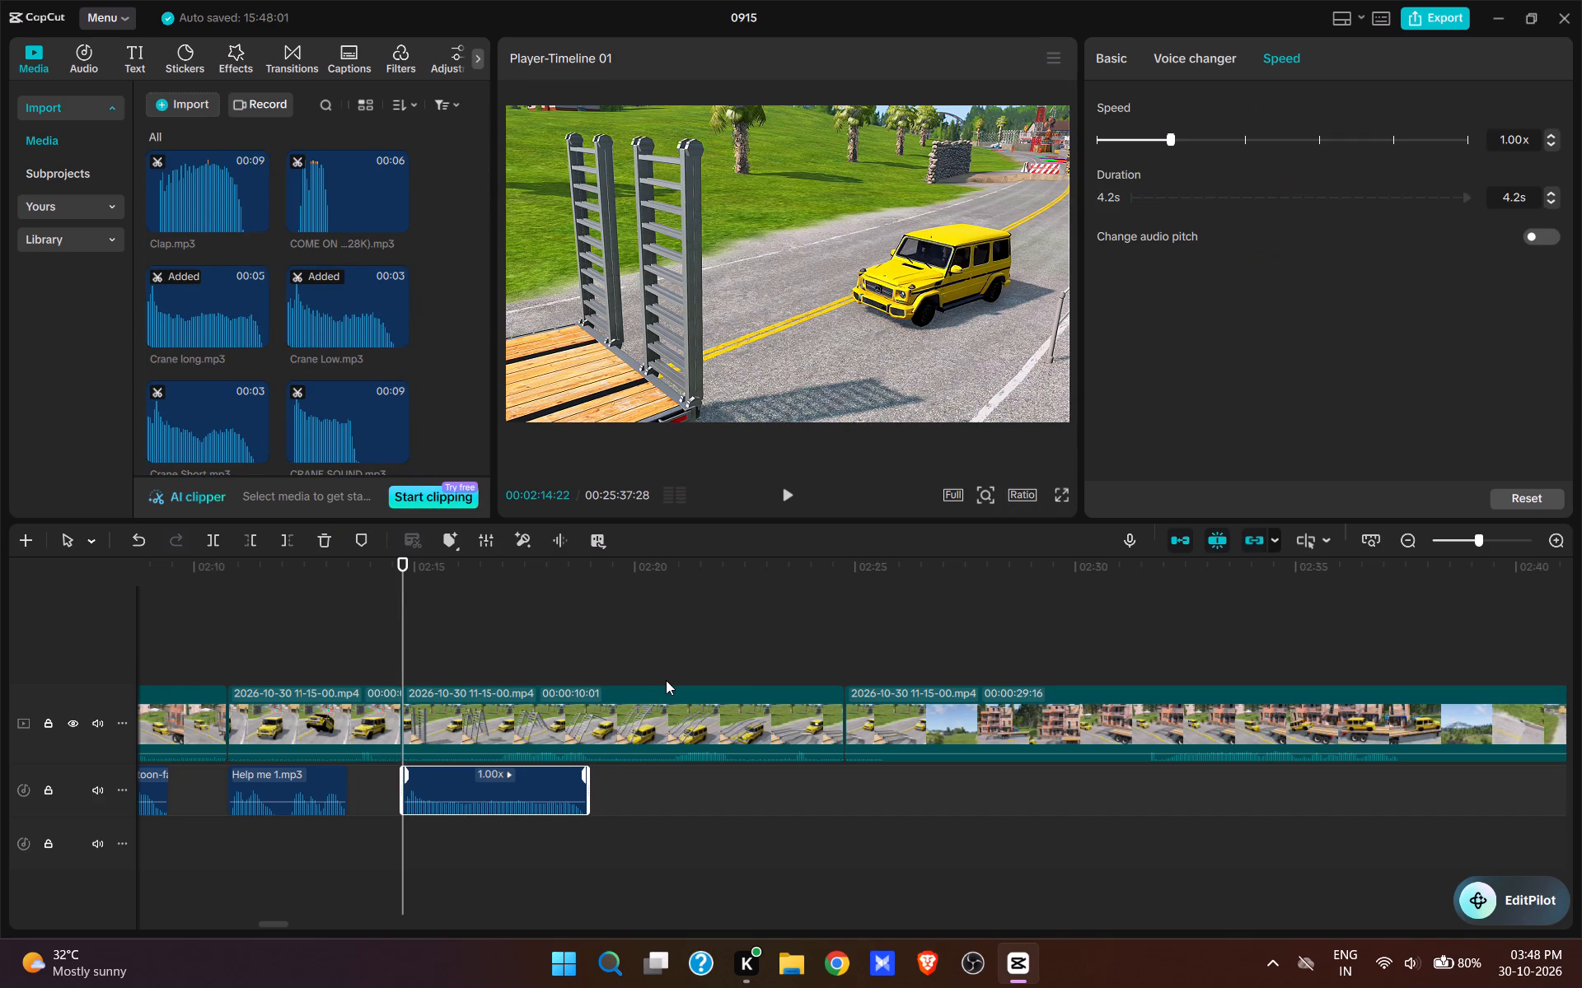
pyautogui.press('space')
pyautogui.click(780, 496)
pyautogui.click(627, 600)
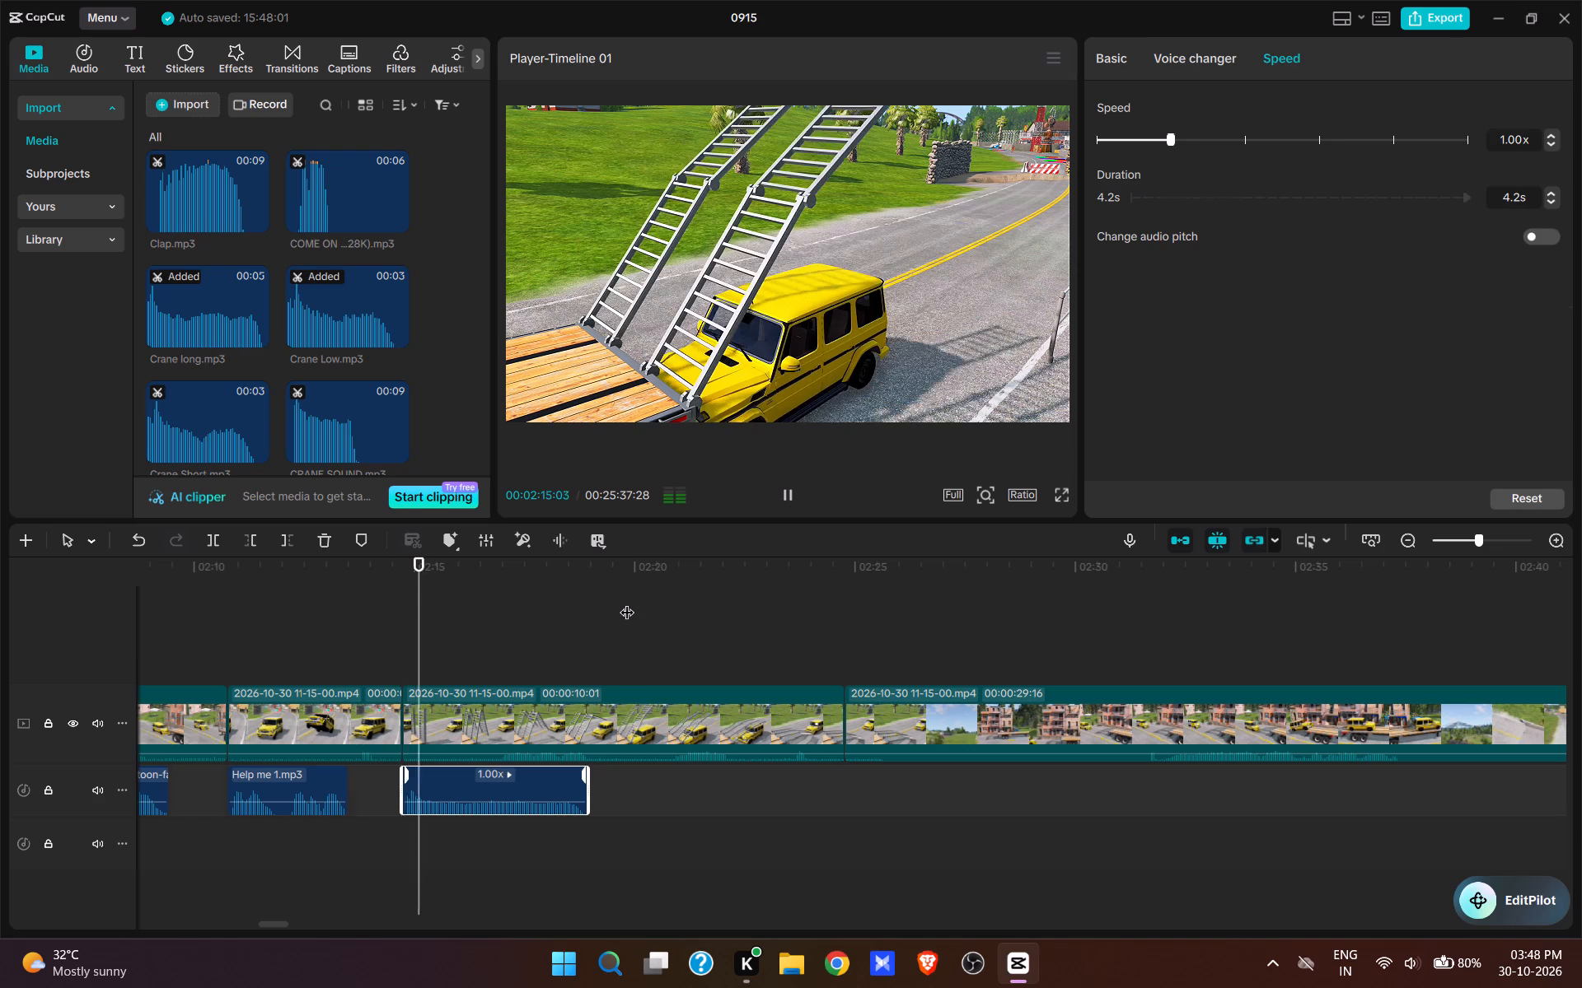
pyautogui.press('space')
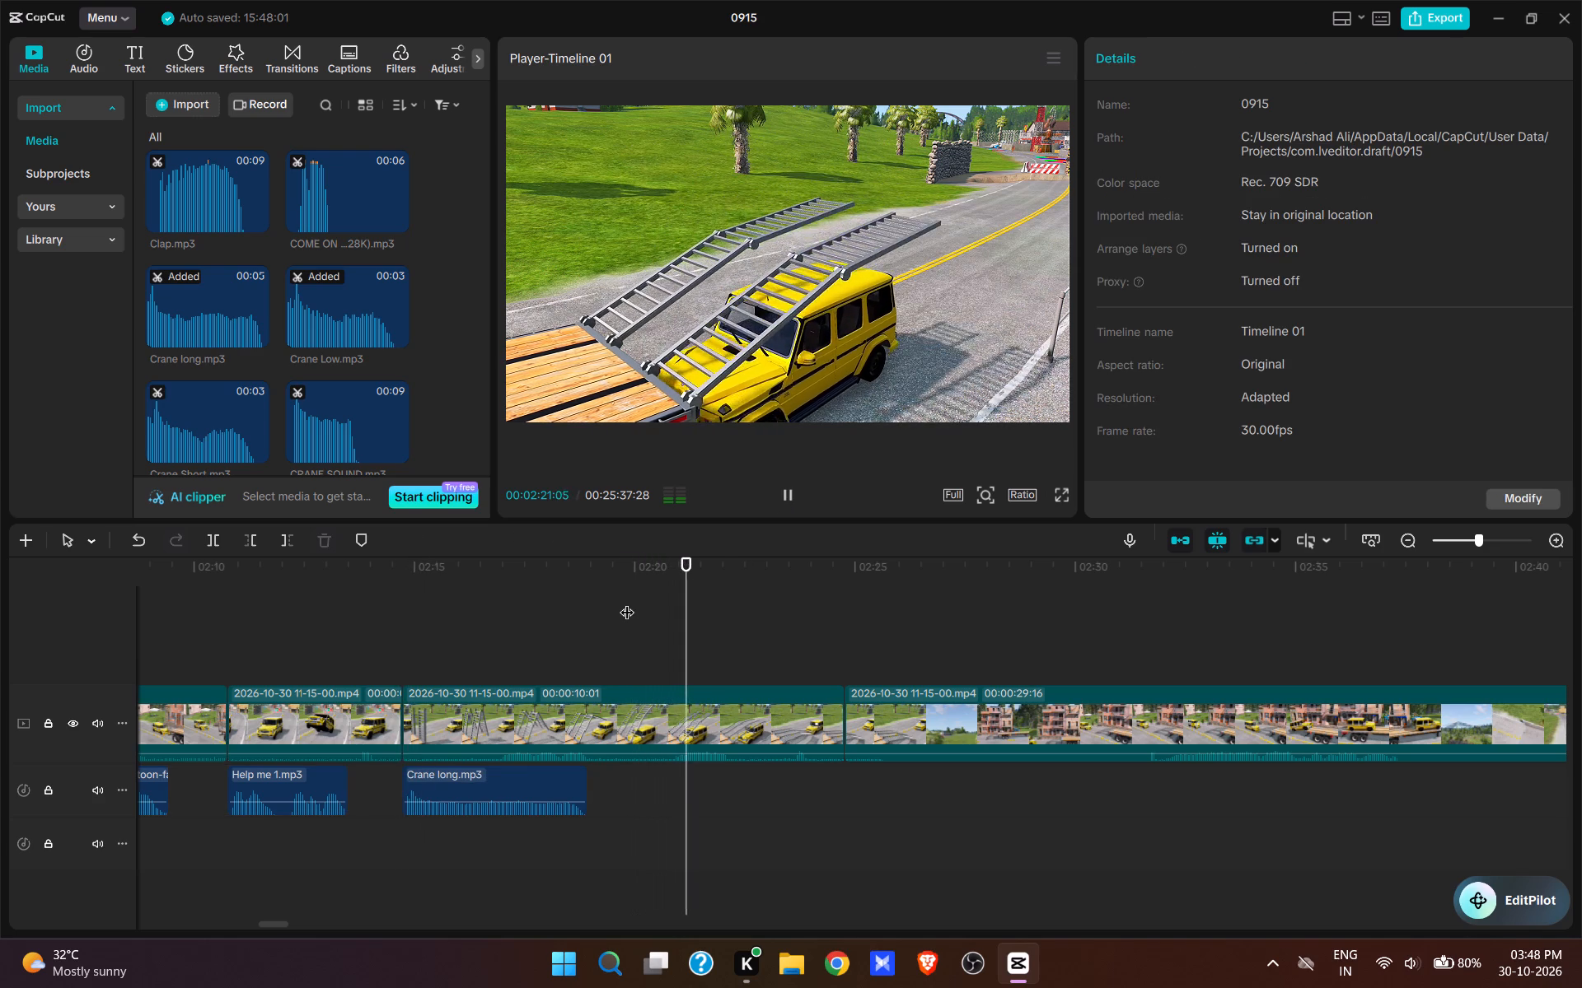
pyautogui.press('space')
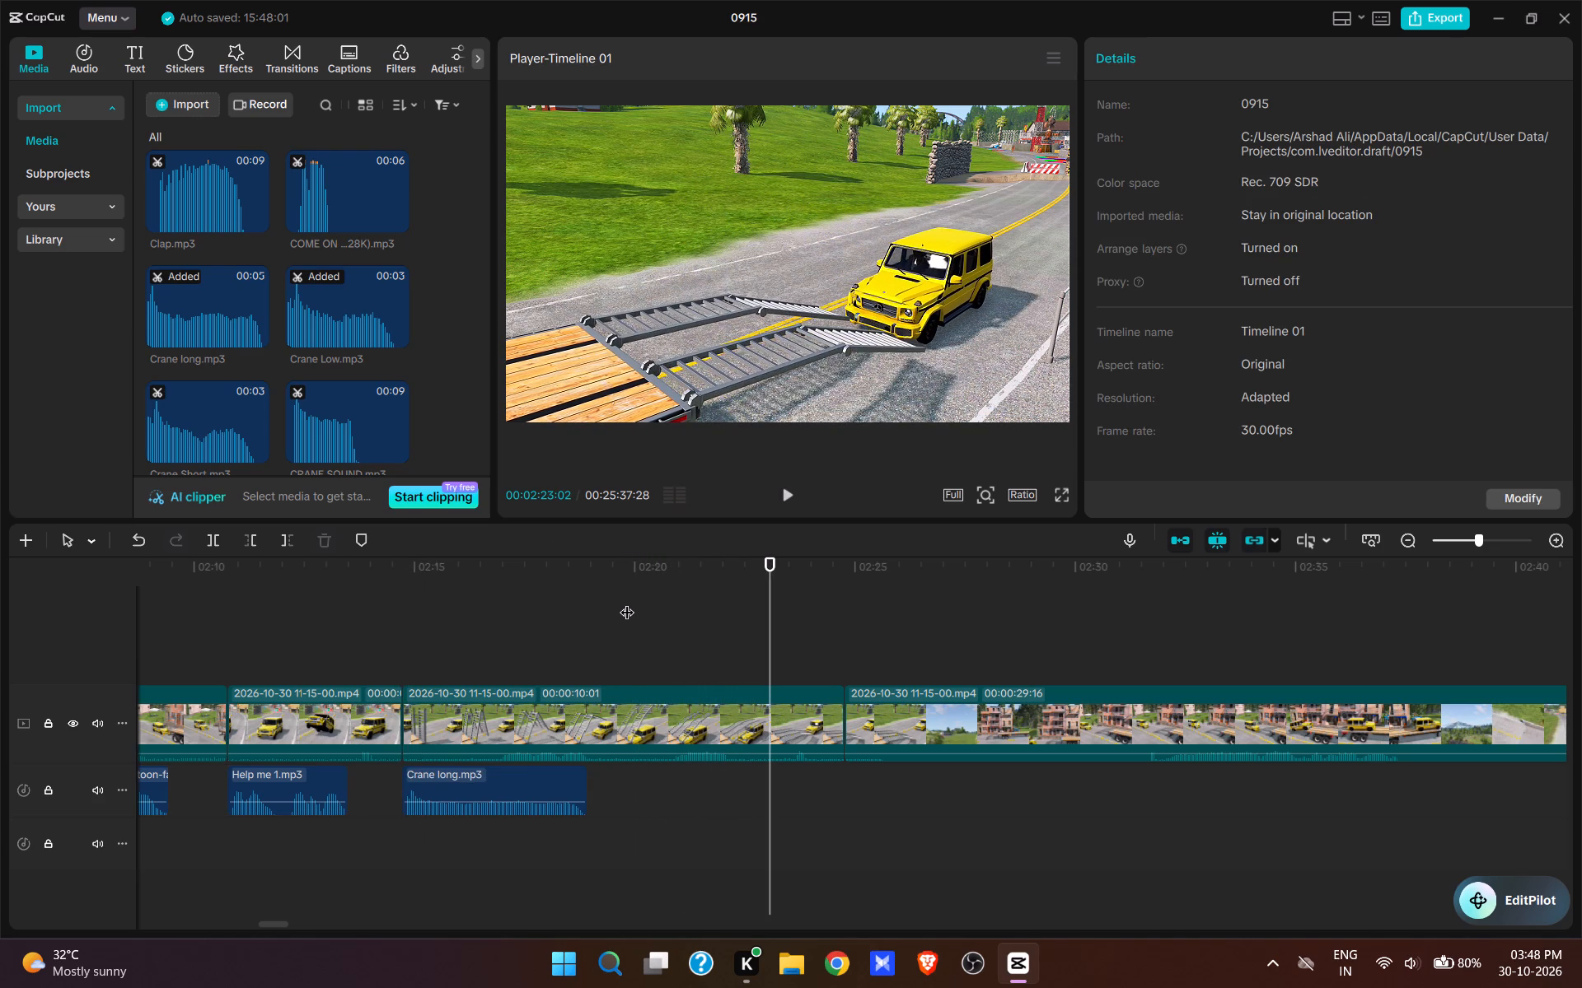
pyautogui.press('space')
pyautogui.press('space')
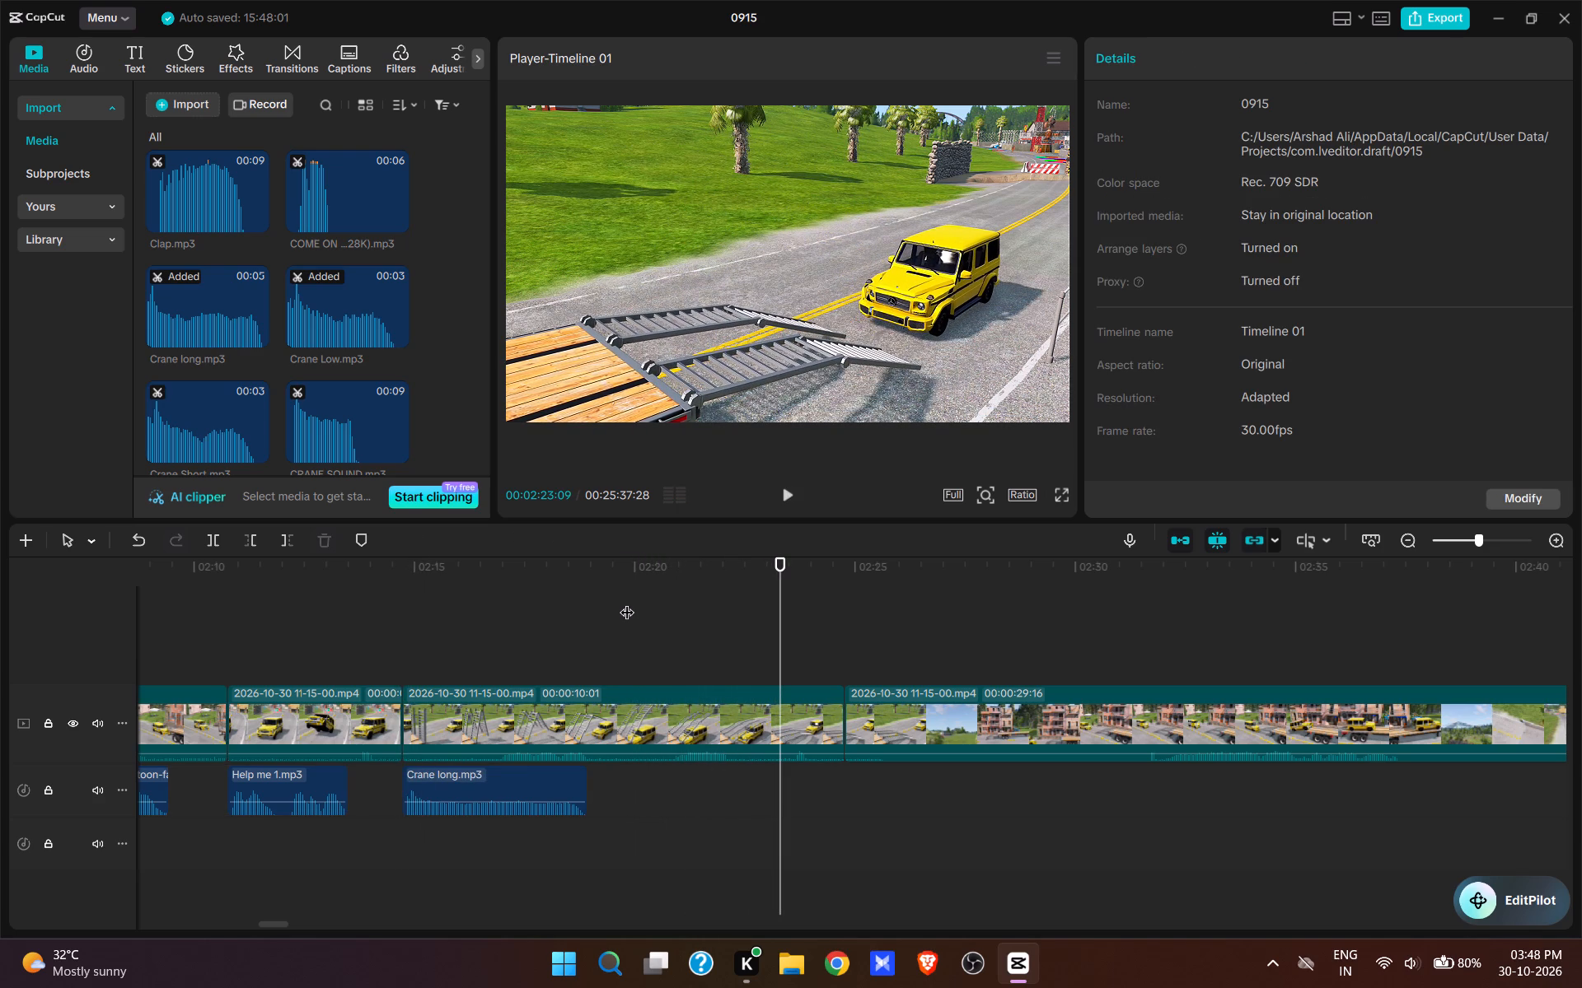
pyautogui.press('w')
# Speed up the ramp-lowering segment at 00:02:14:22 by setting its duration to 4.2 s, matching the Crane long.mp3 clip.
pyautogui.click(644, 706)
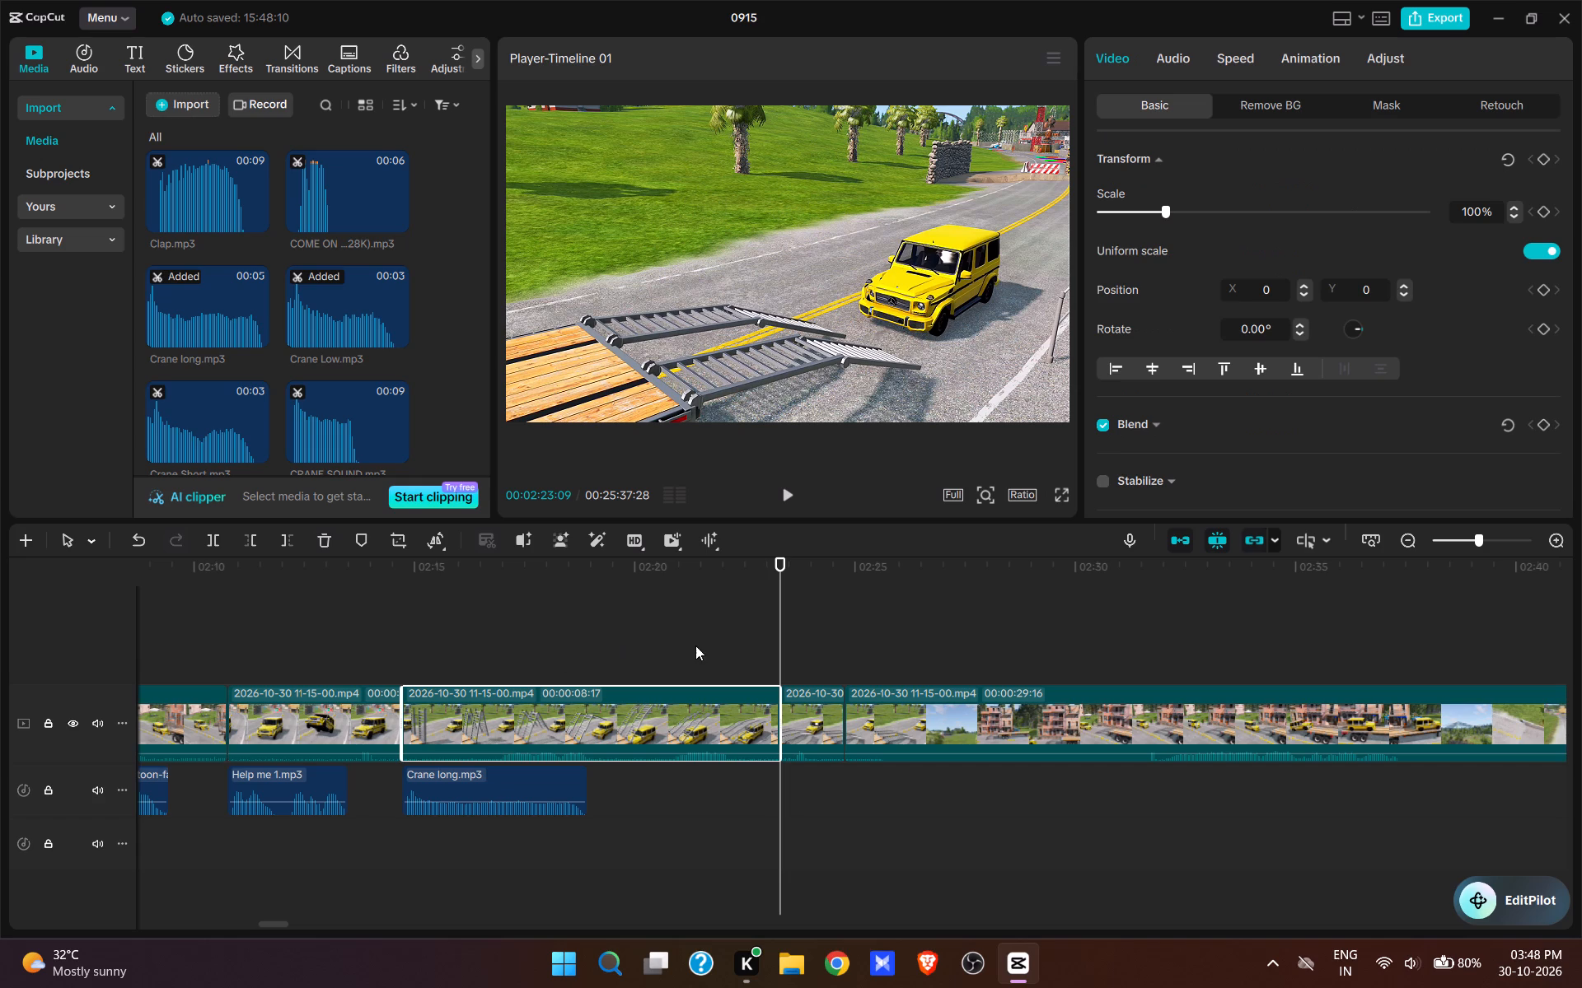
pyautogui.click(582, 772)
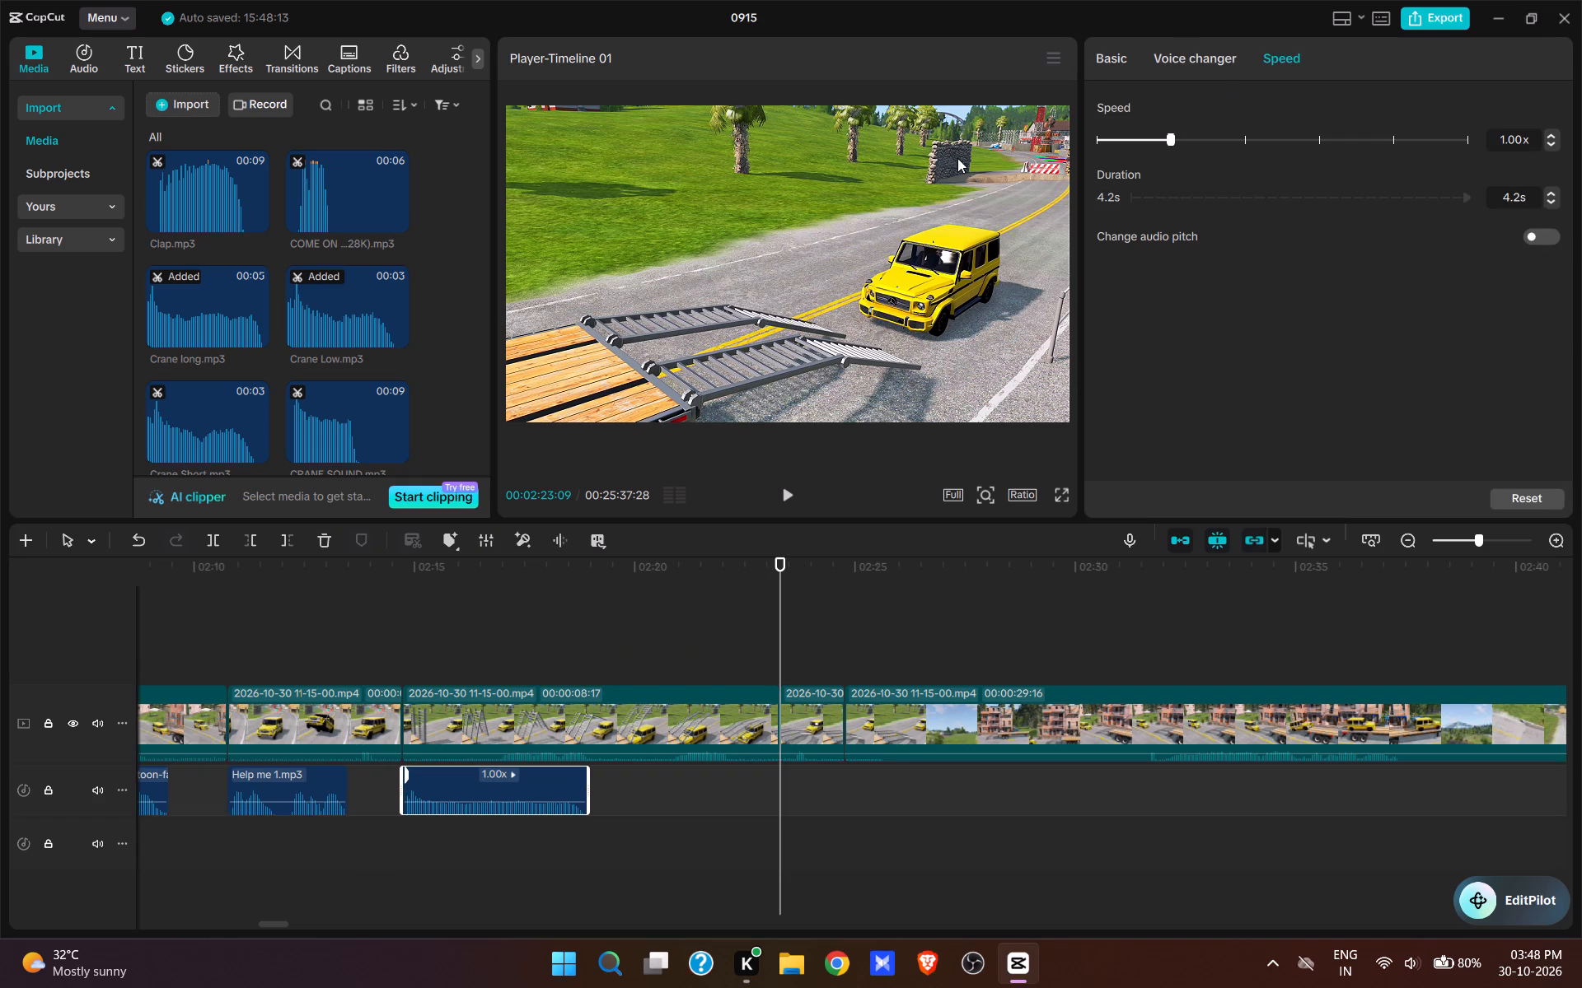
pyautogui.click(532, 708)
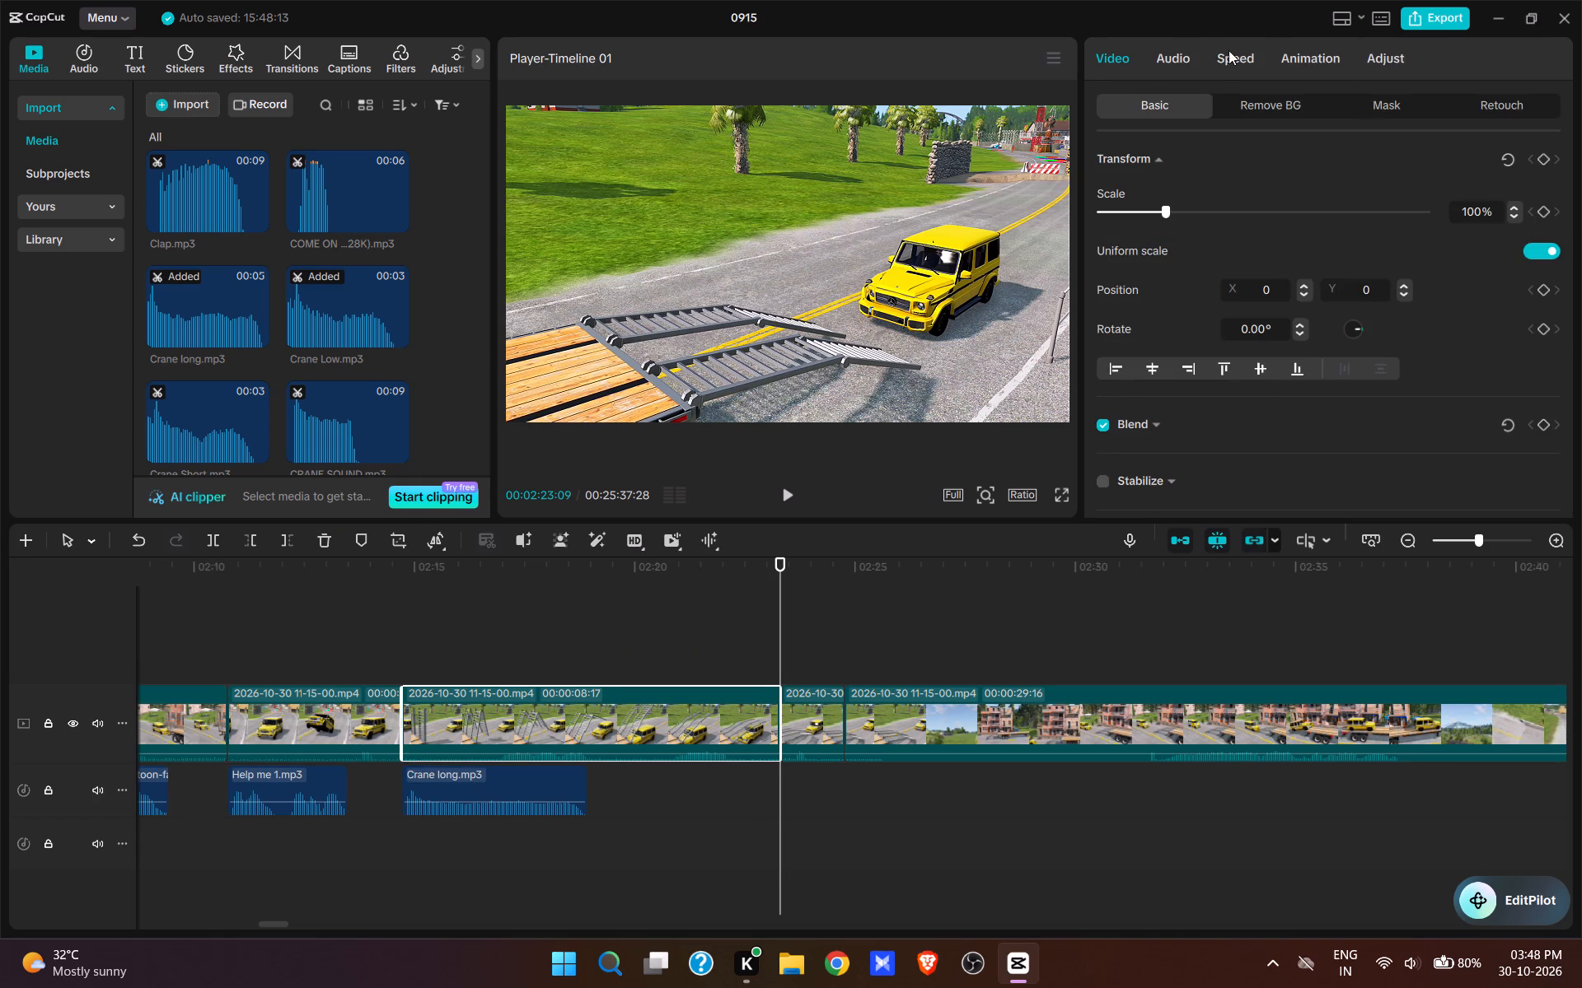
pyautogui.click(1232, 54)
pyautogui.scroll(-6, 1537, 256)
pyautogui.moveTo(1531, 249); pyautogui.dragTo(1229, 243)
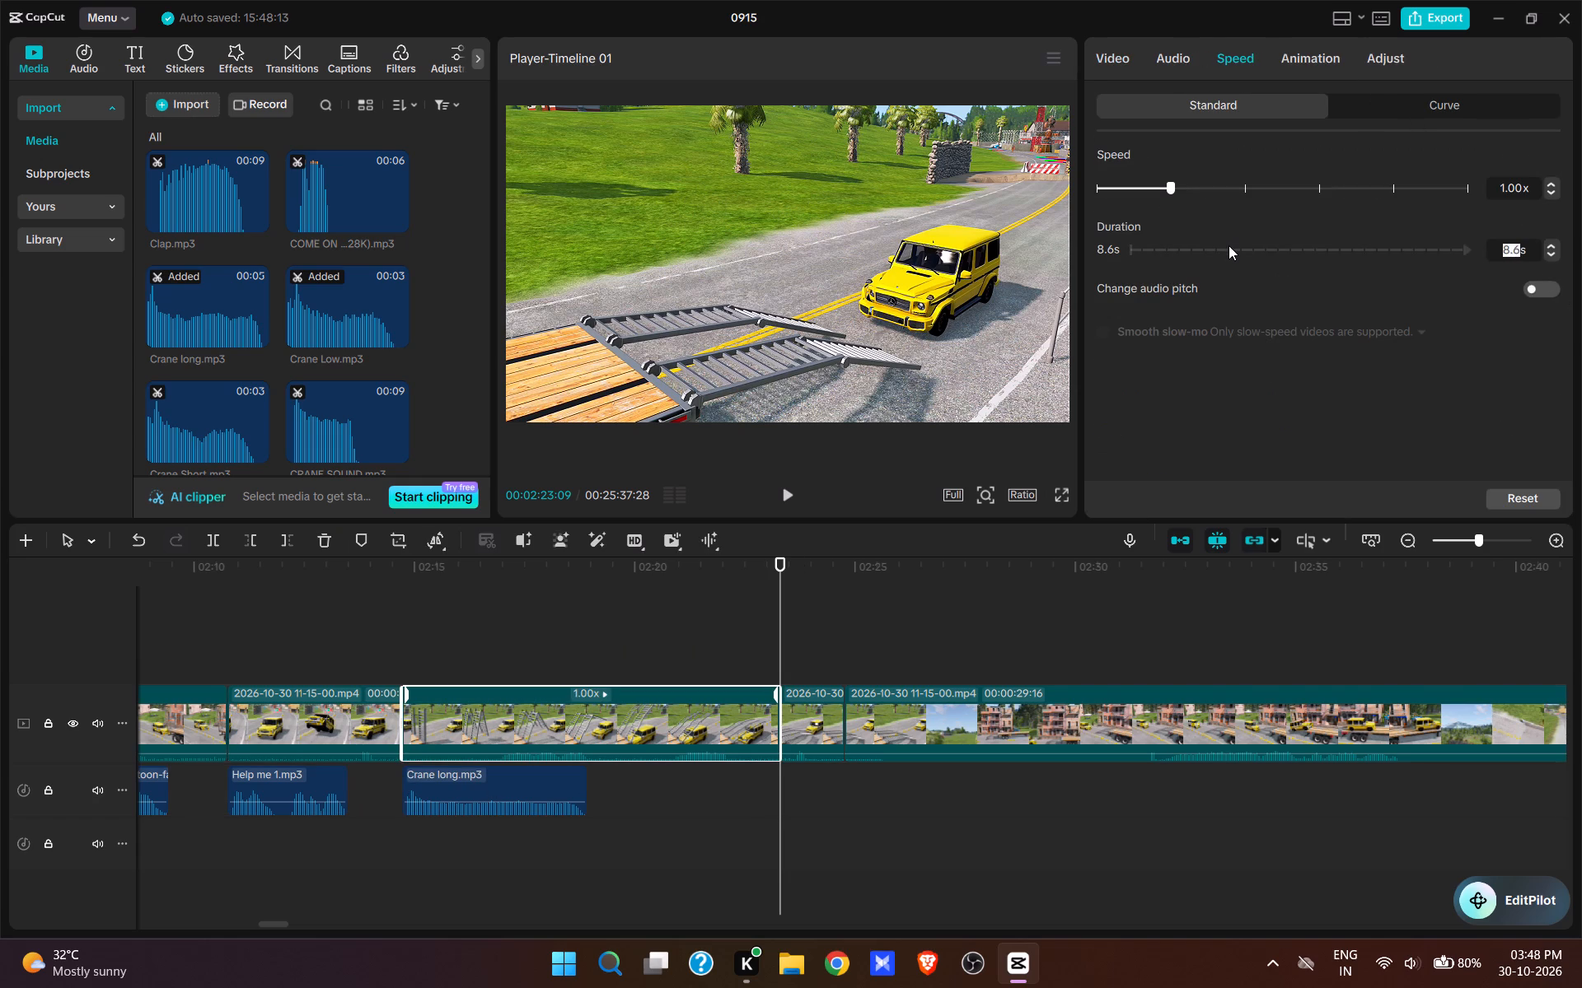
pyautogui.write('4.2')
pyautogui.press('Return')
# Preview the sped-up shot, add Laugh5.mp3 on the second audio track at 00:02:16:29 with the SUV under the ramps, and play it.
pyautogui.click(379, 655)
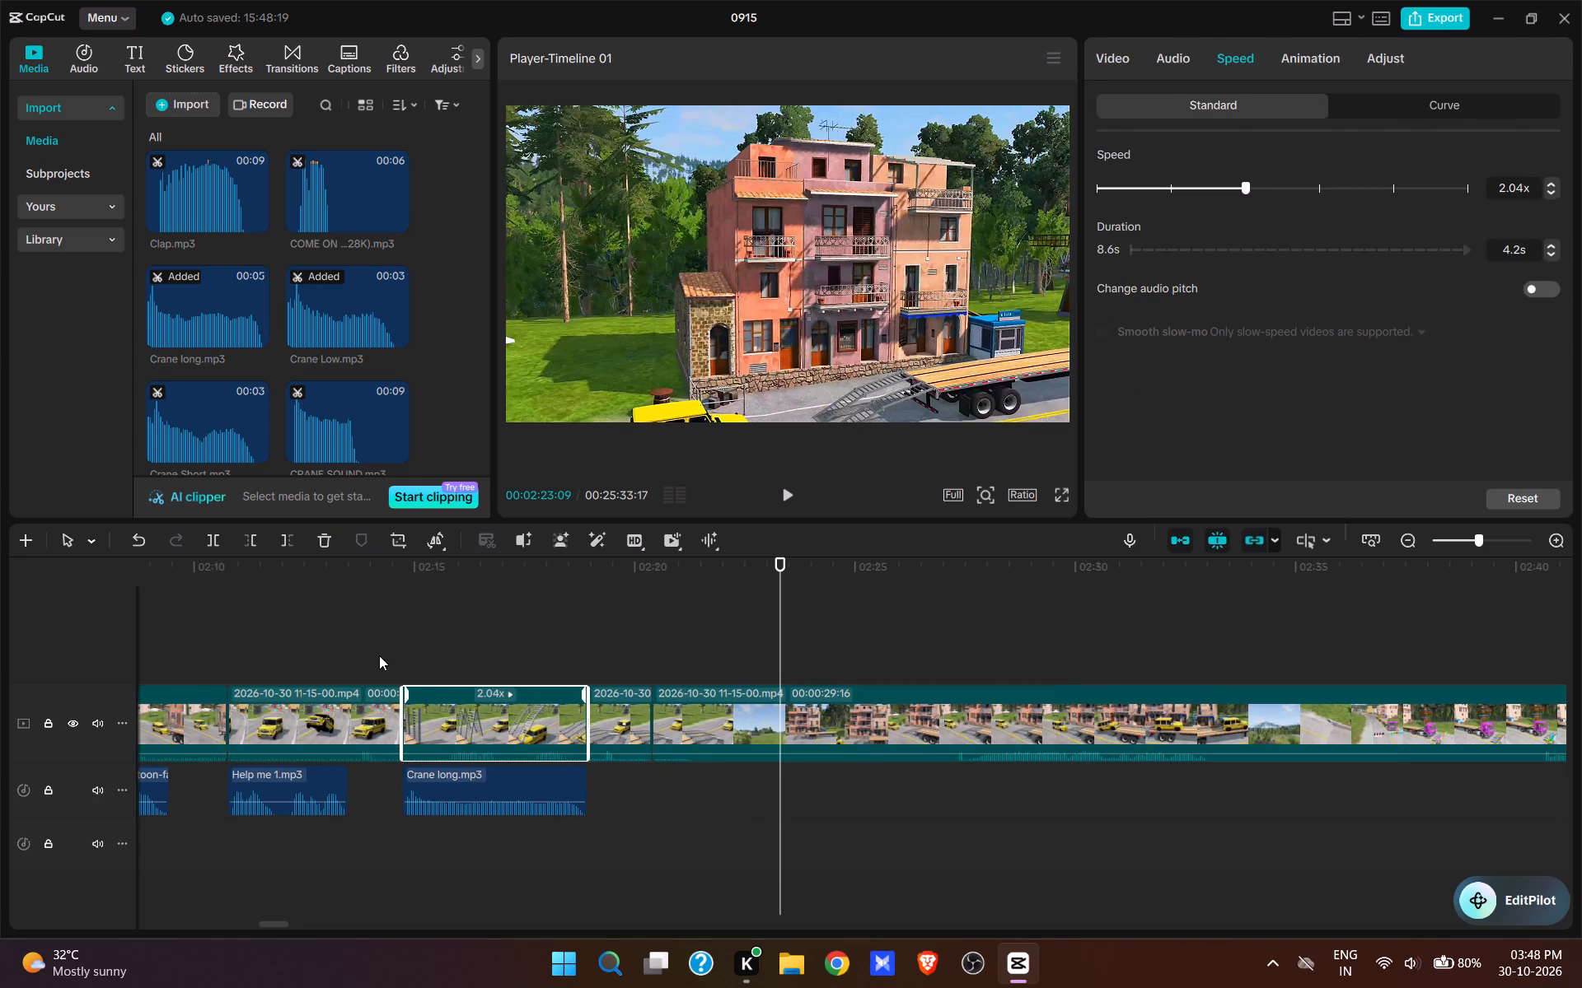
pyautogui.press('space')
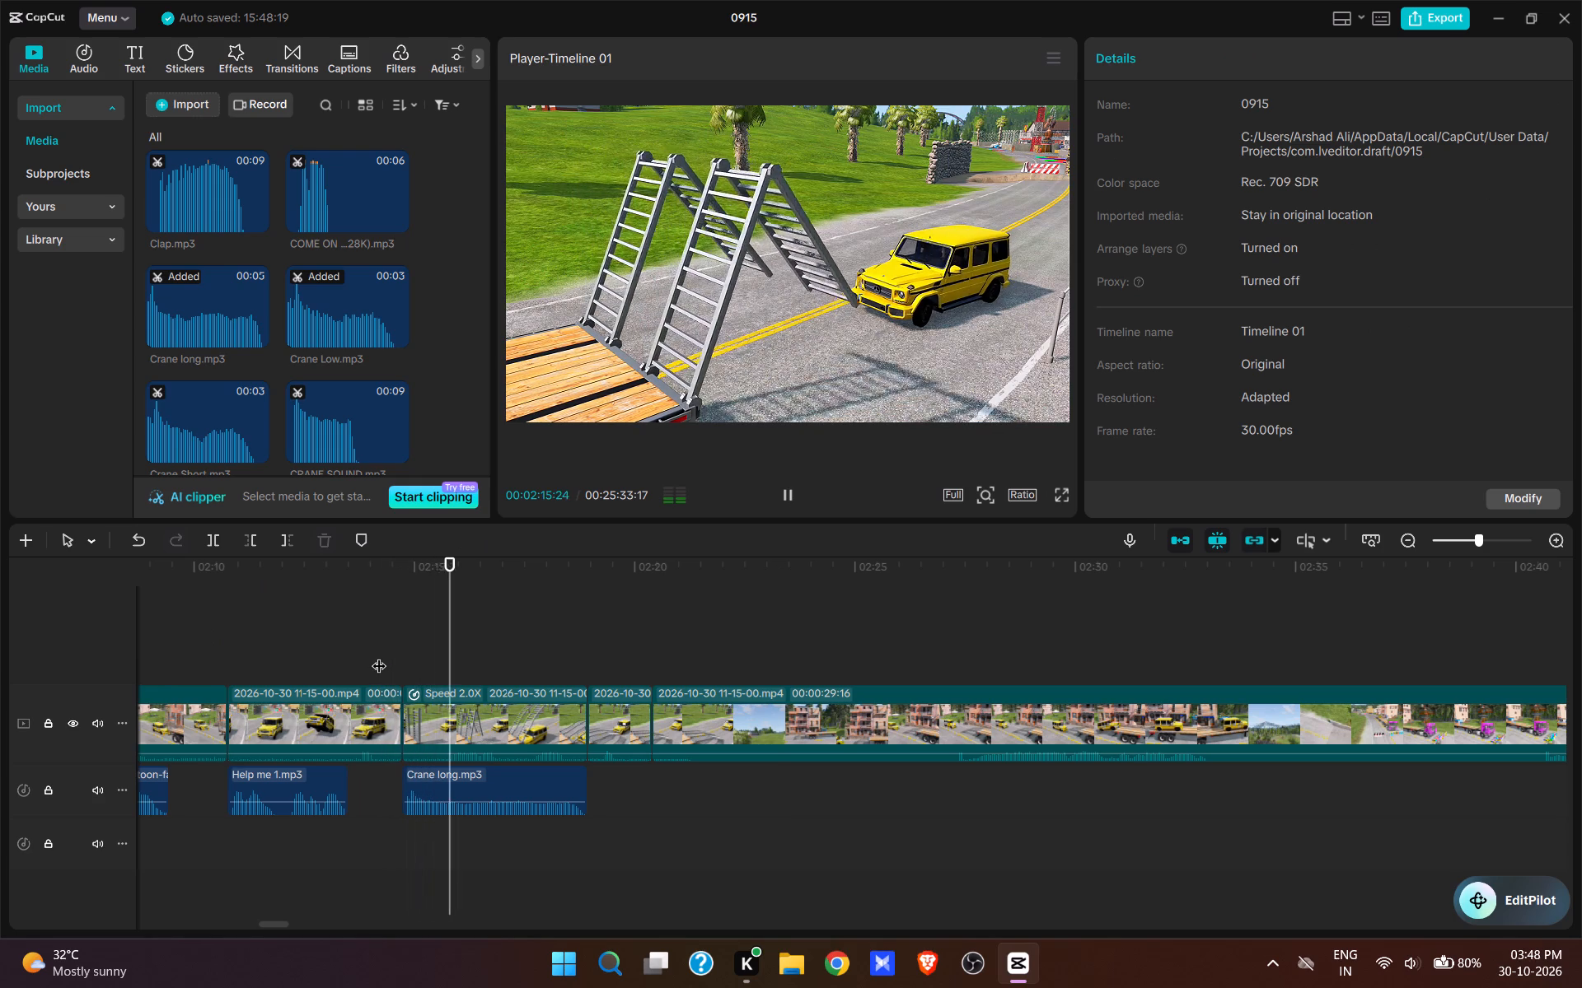
pyautogui.press('space')
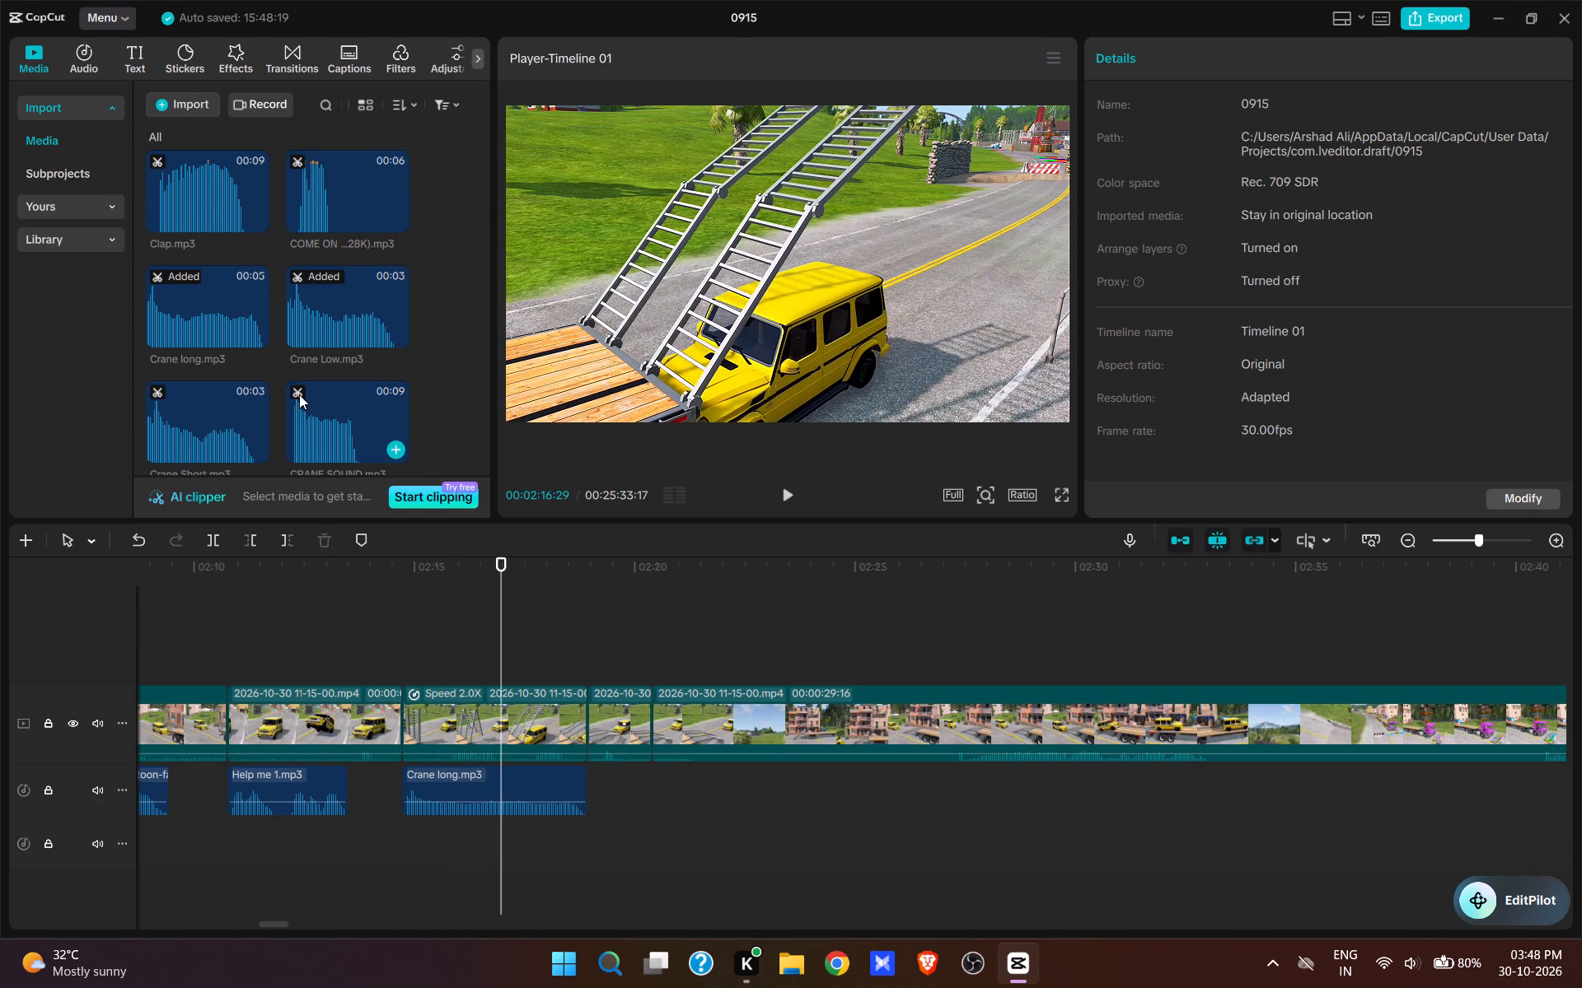
pyautogui.scroll(-16, 299, 394)
pyautogui.scroll(-7, 299, 395)
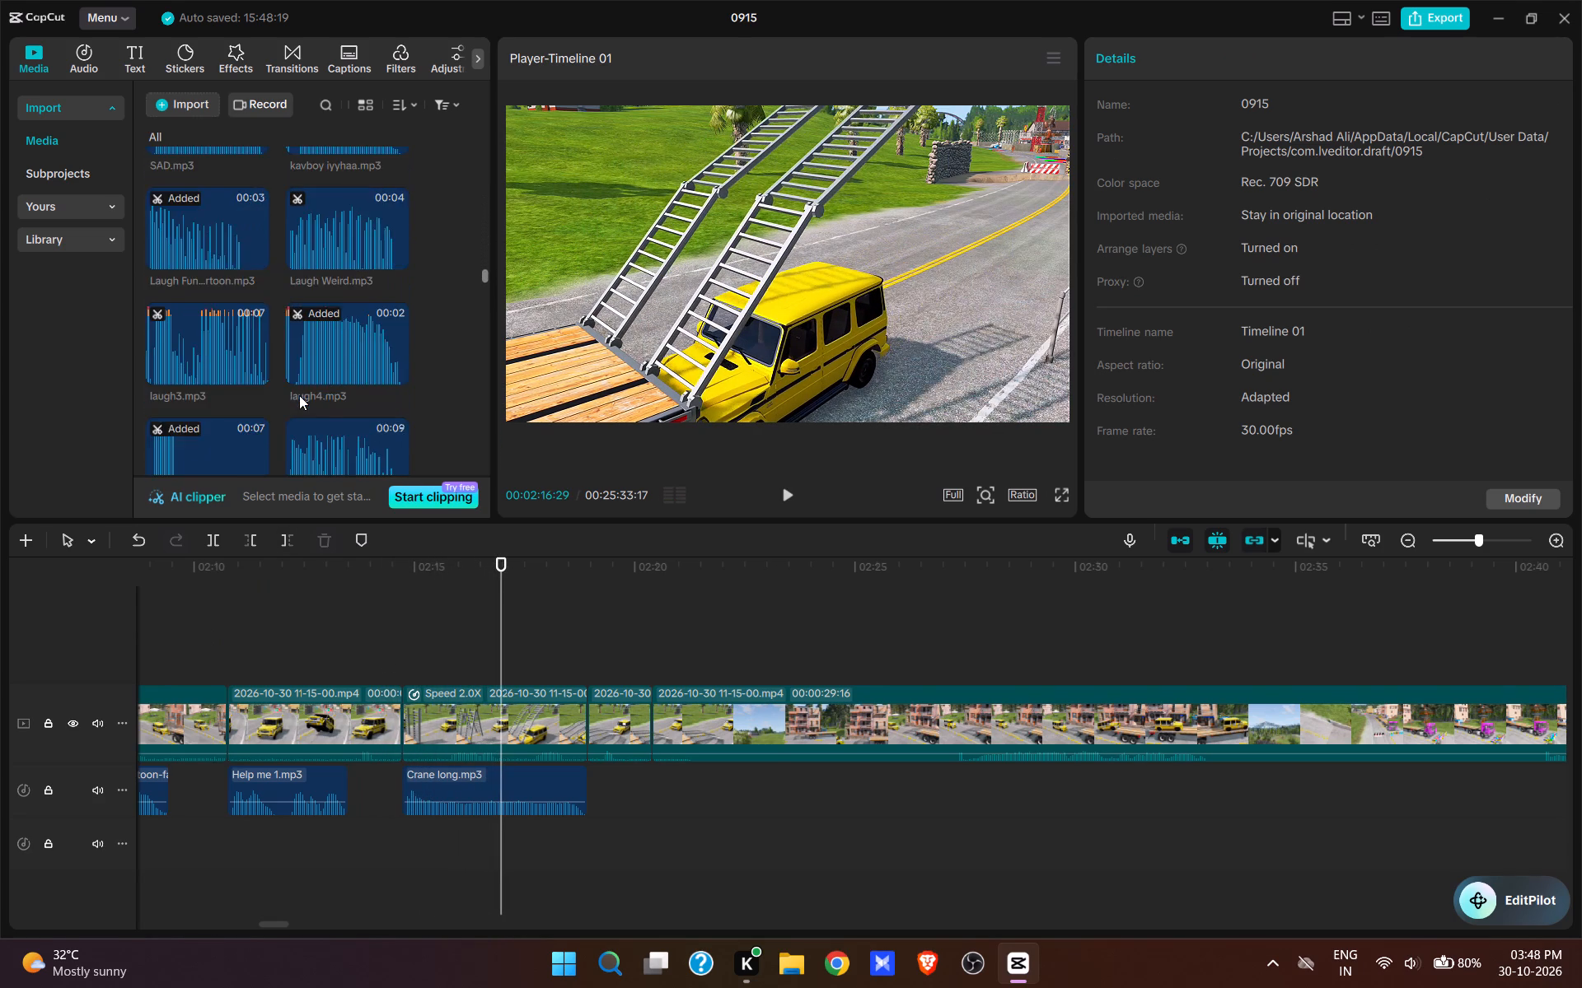
pyautogui.scroll(-1, 299, 395)
pyautogui.click(216, 317)
pyautogui.click(214, 297)
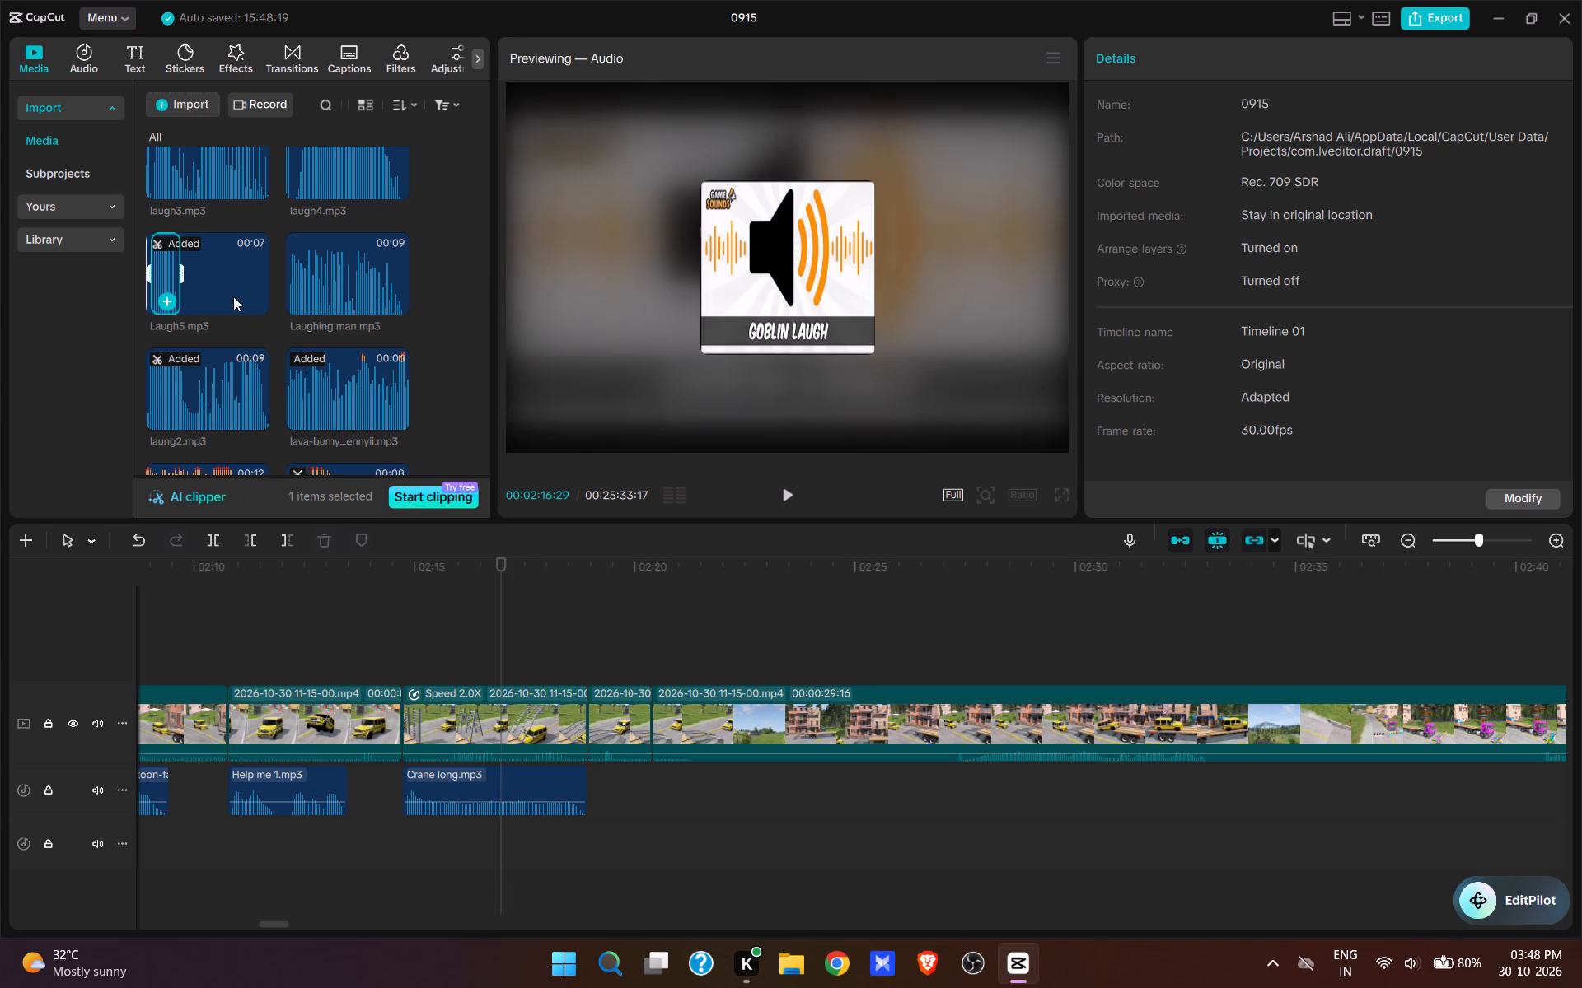
pyautogui.click(171, 300)
pyautogui.press('space')
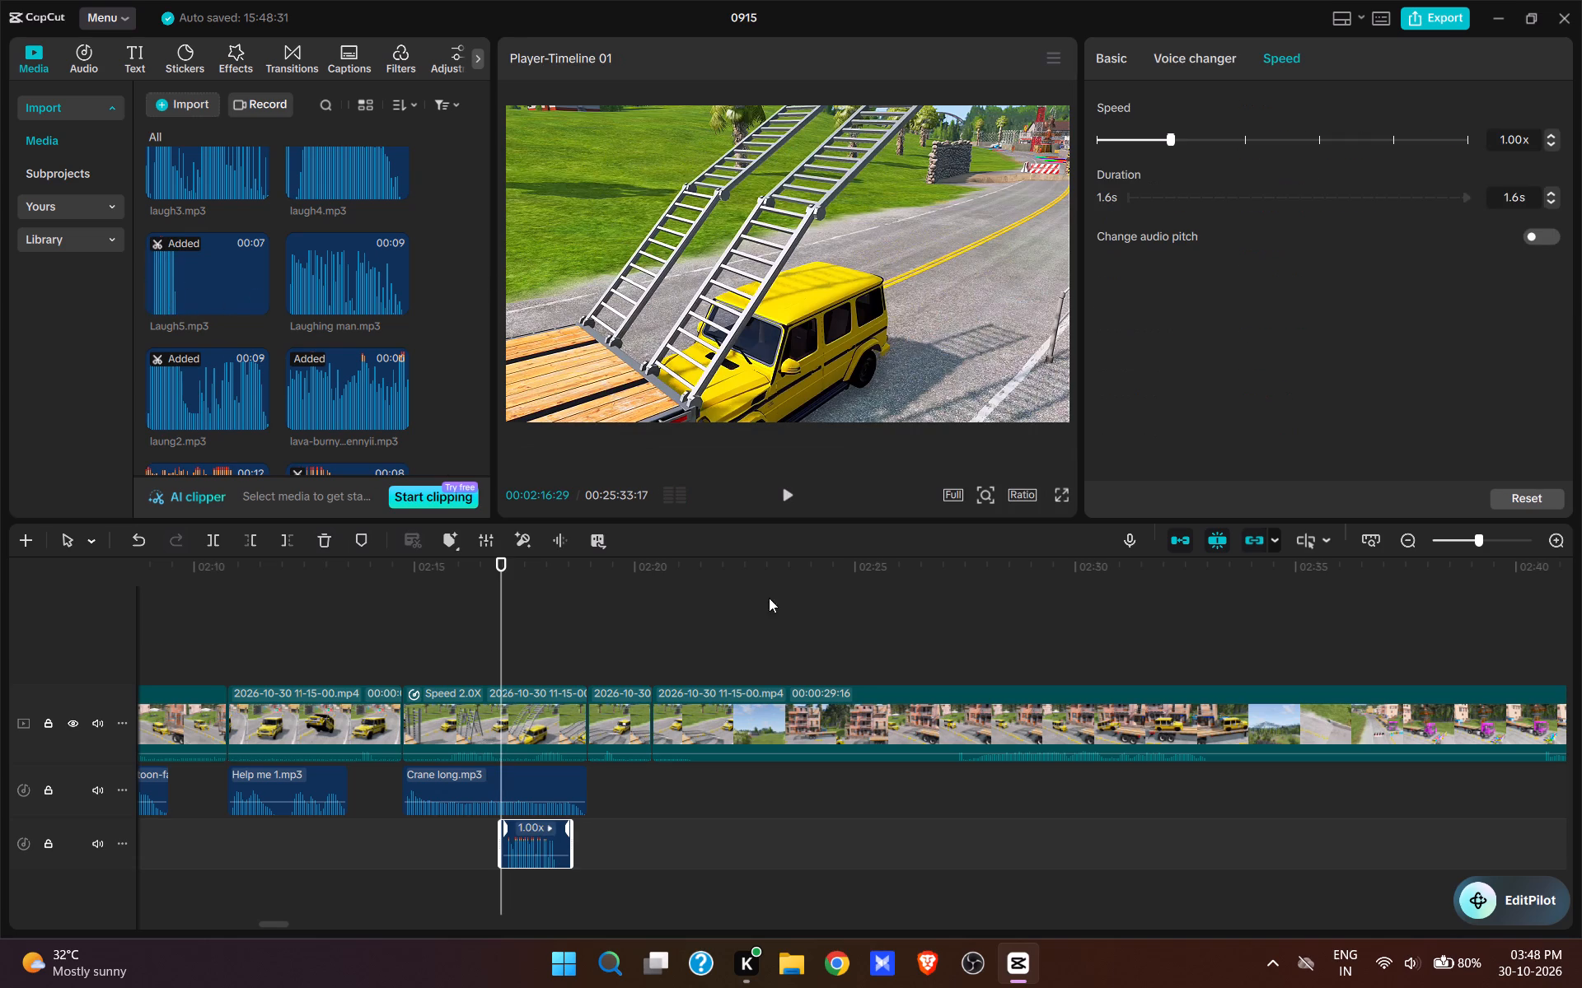
pyautogui.click(776, 504)
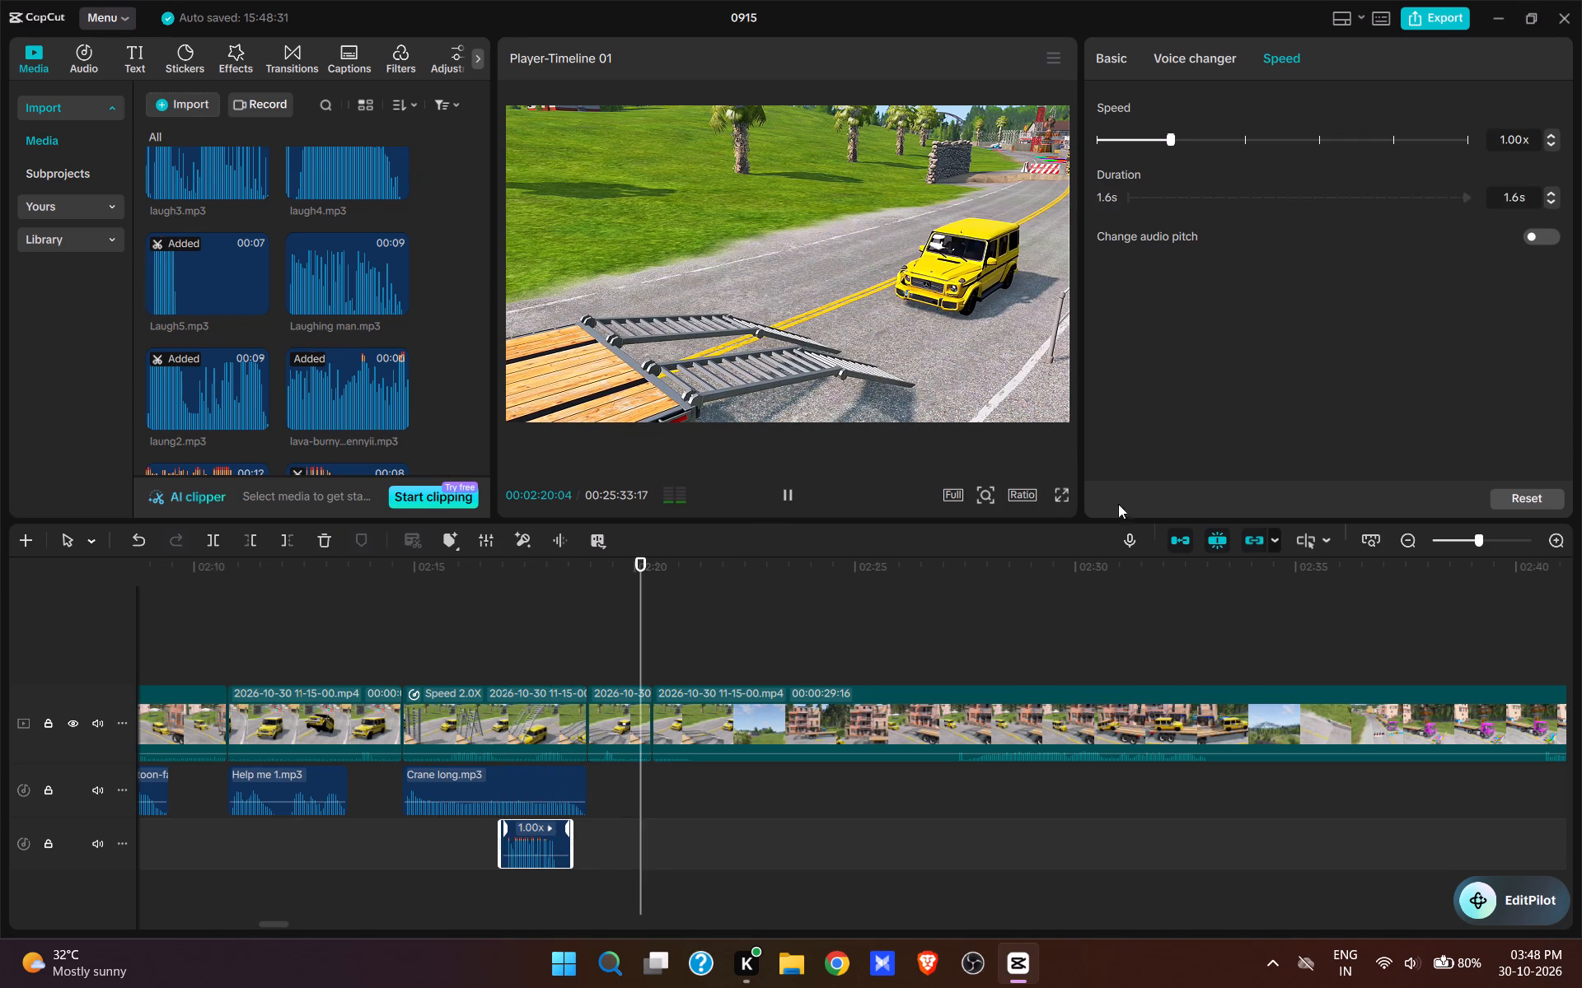
# Trim about 7.8 seconds off the start of the segment at 00:02:20:12, so it begins with the SUV approaching the flatbed trailer.
pyautogui.click(961, 636)
pyautogui.press('space')
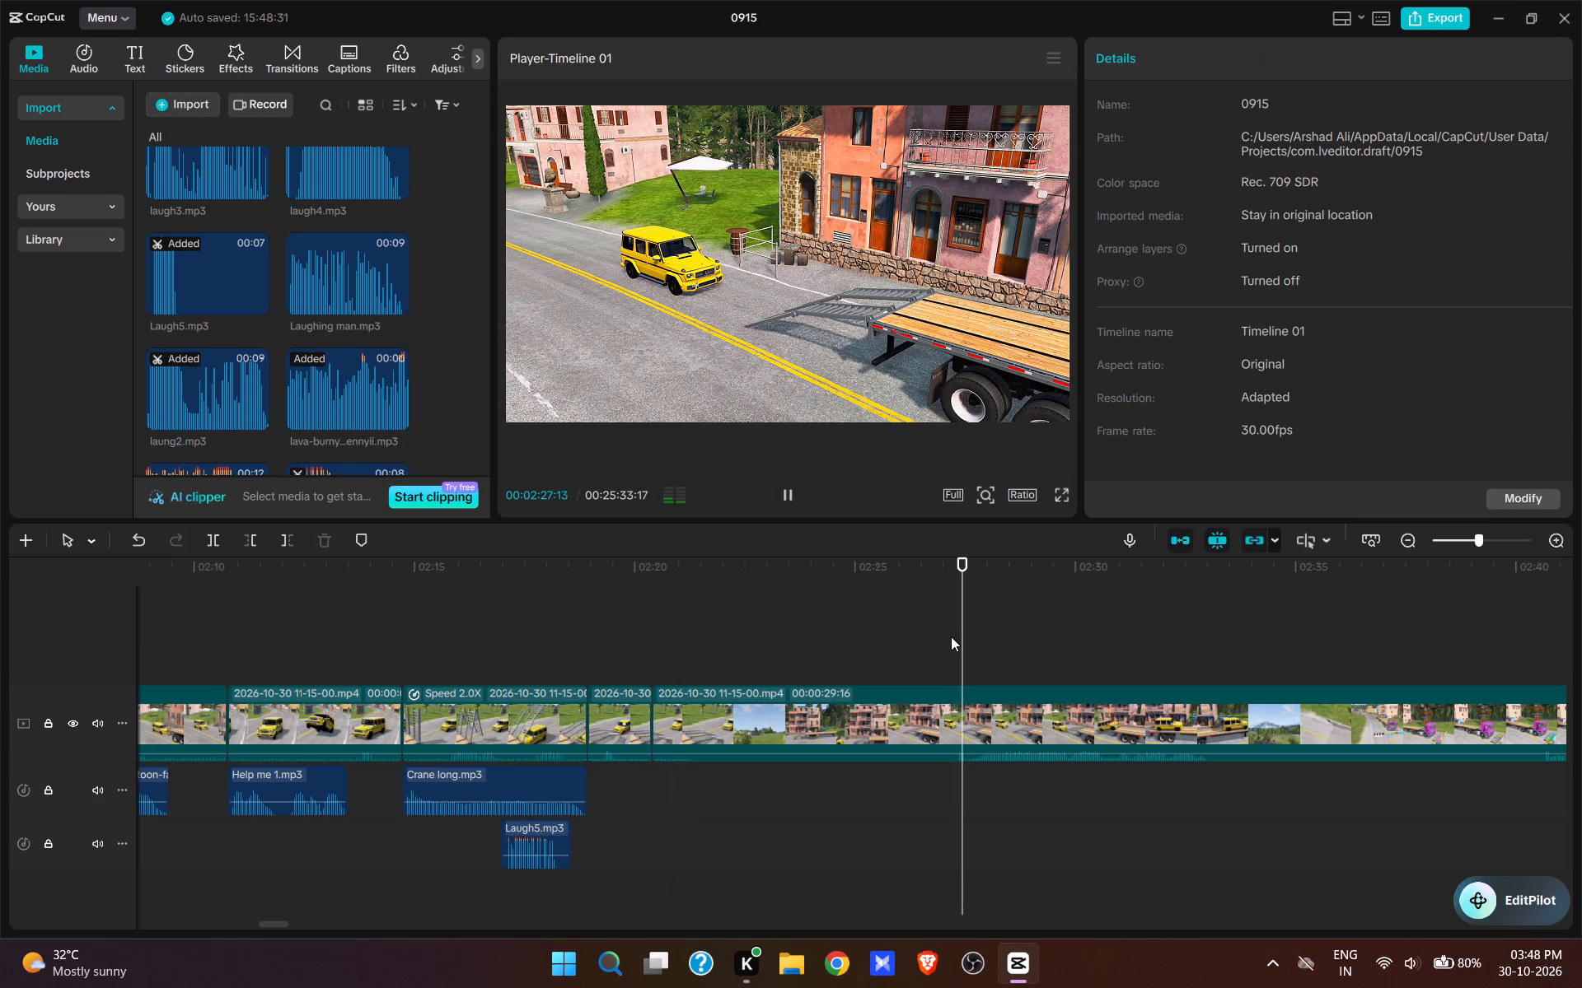
pyautogui.press('q')
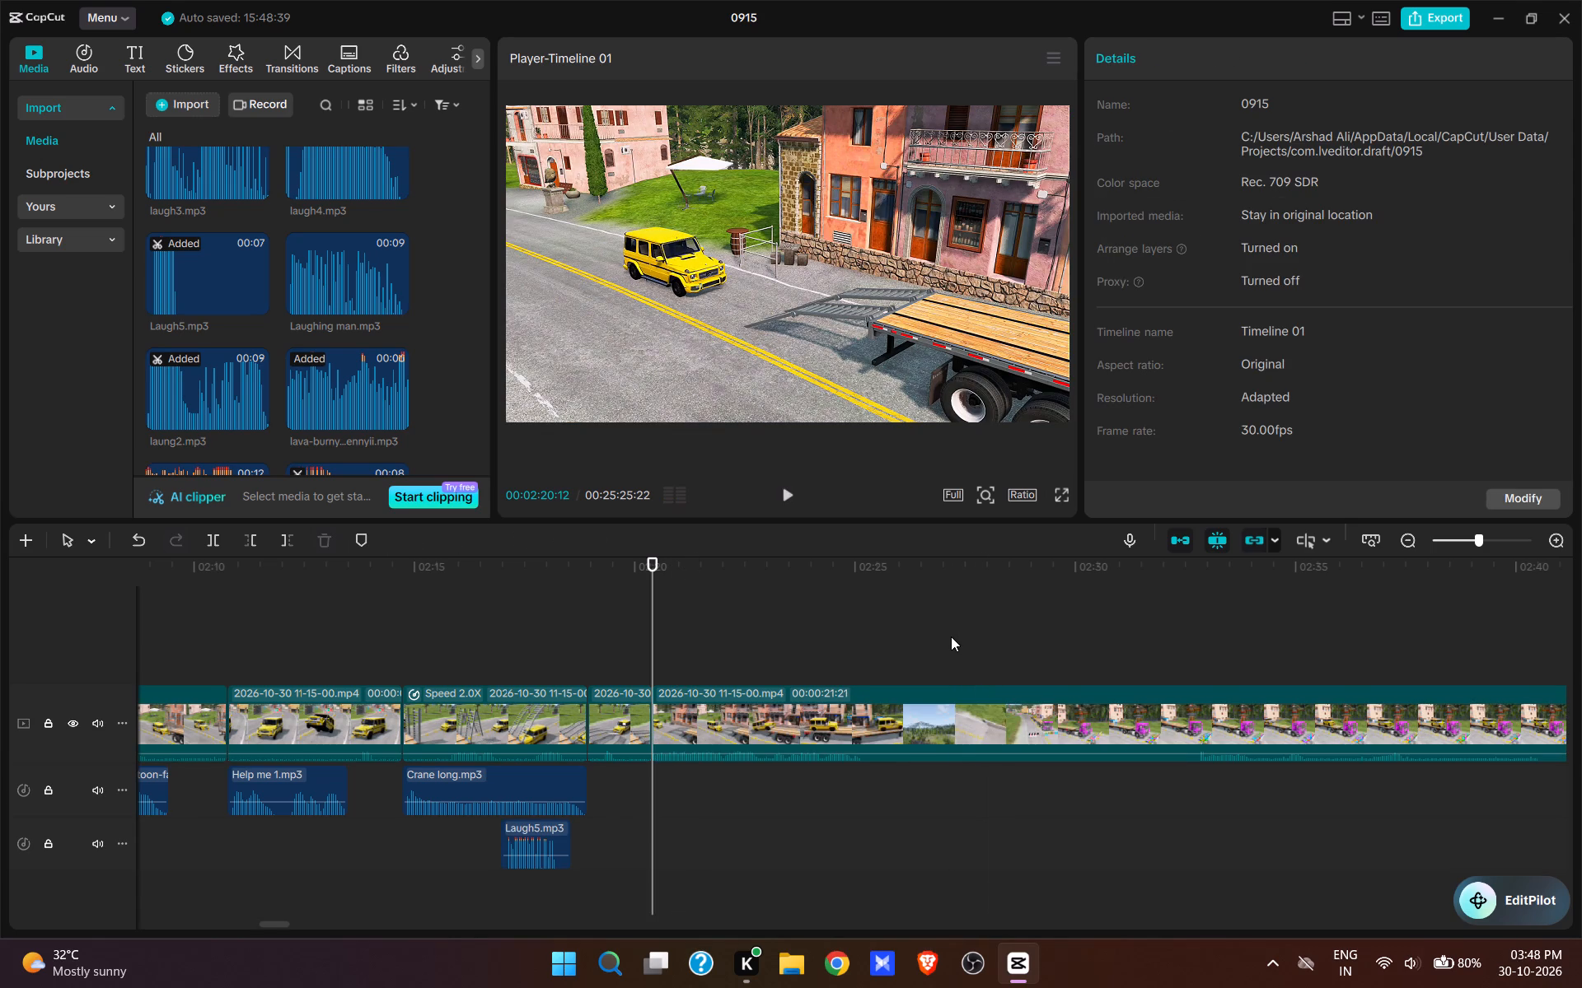
# Add Go go go go.mp3 on the first audio track at 00:02:20:12, as the SUV approaches the flatbed trailer, and play it.
pyautogui.press('space')
pyautogui.press('space')
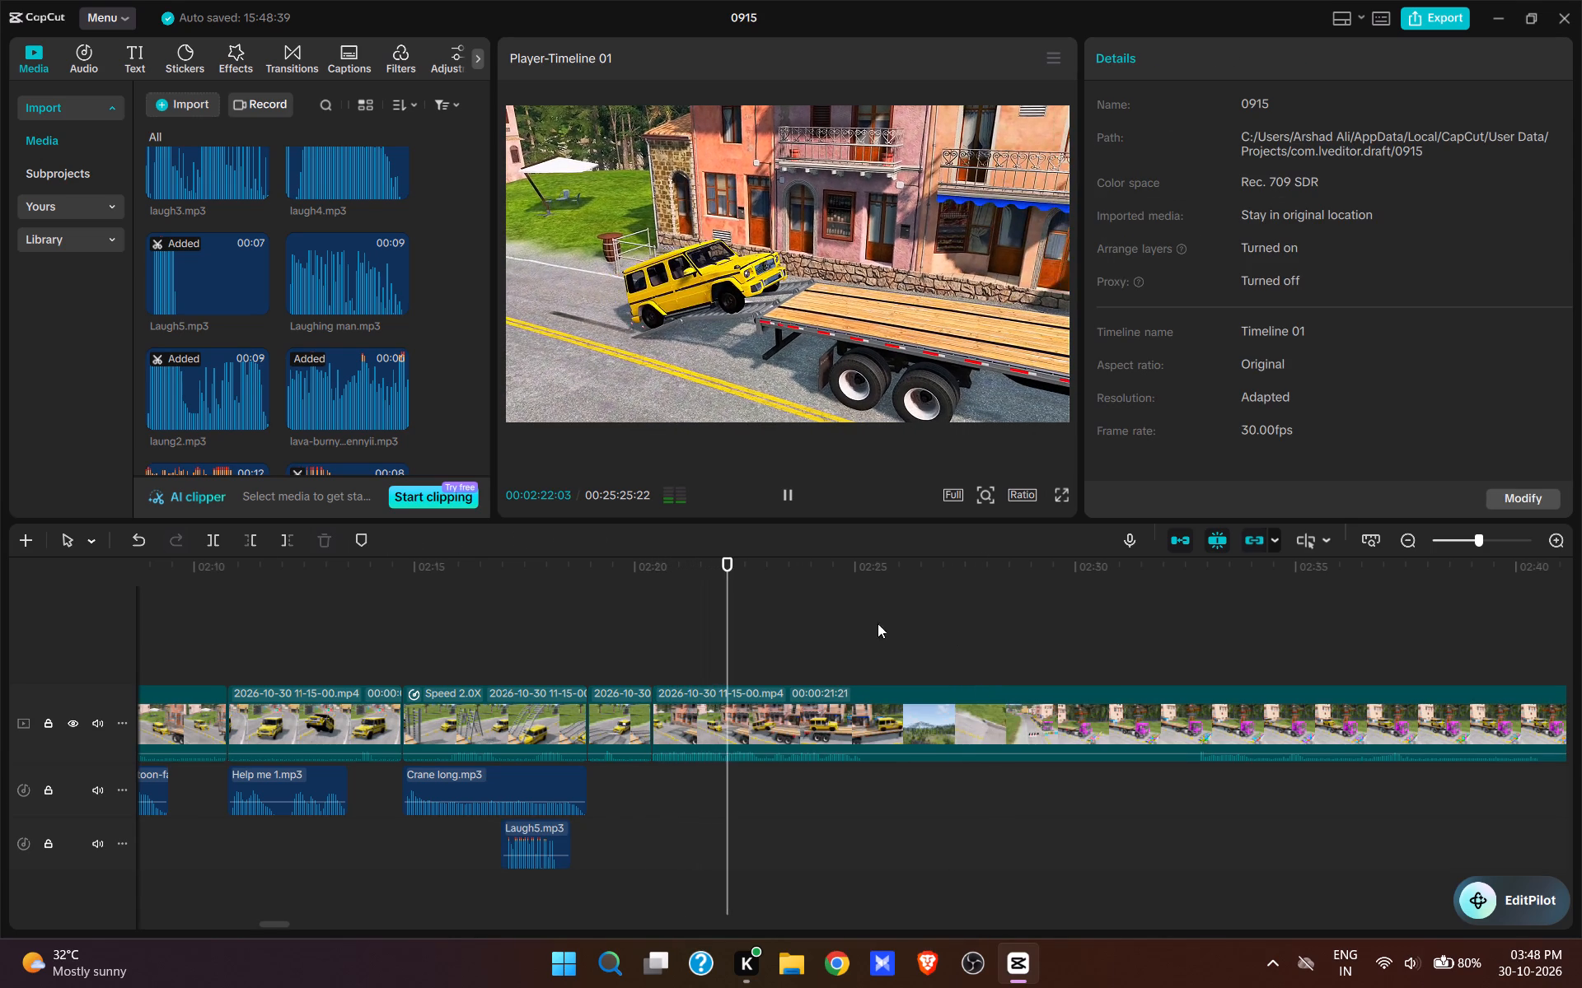
pyautogui.click(656, 650)
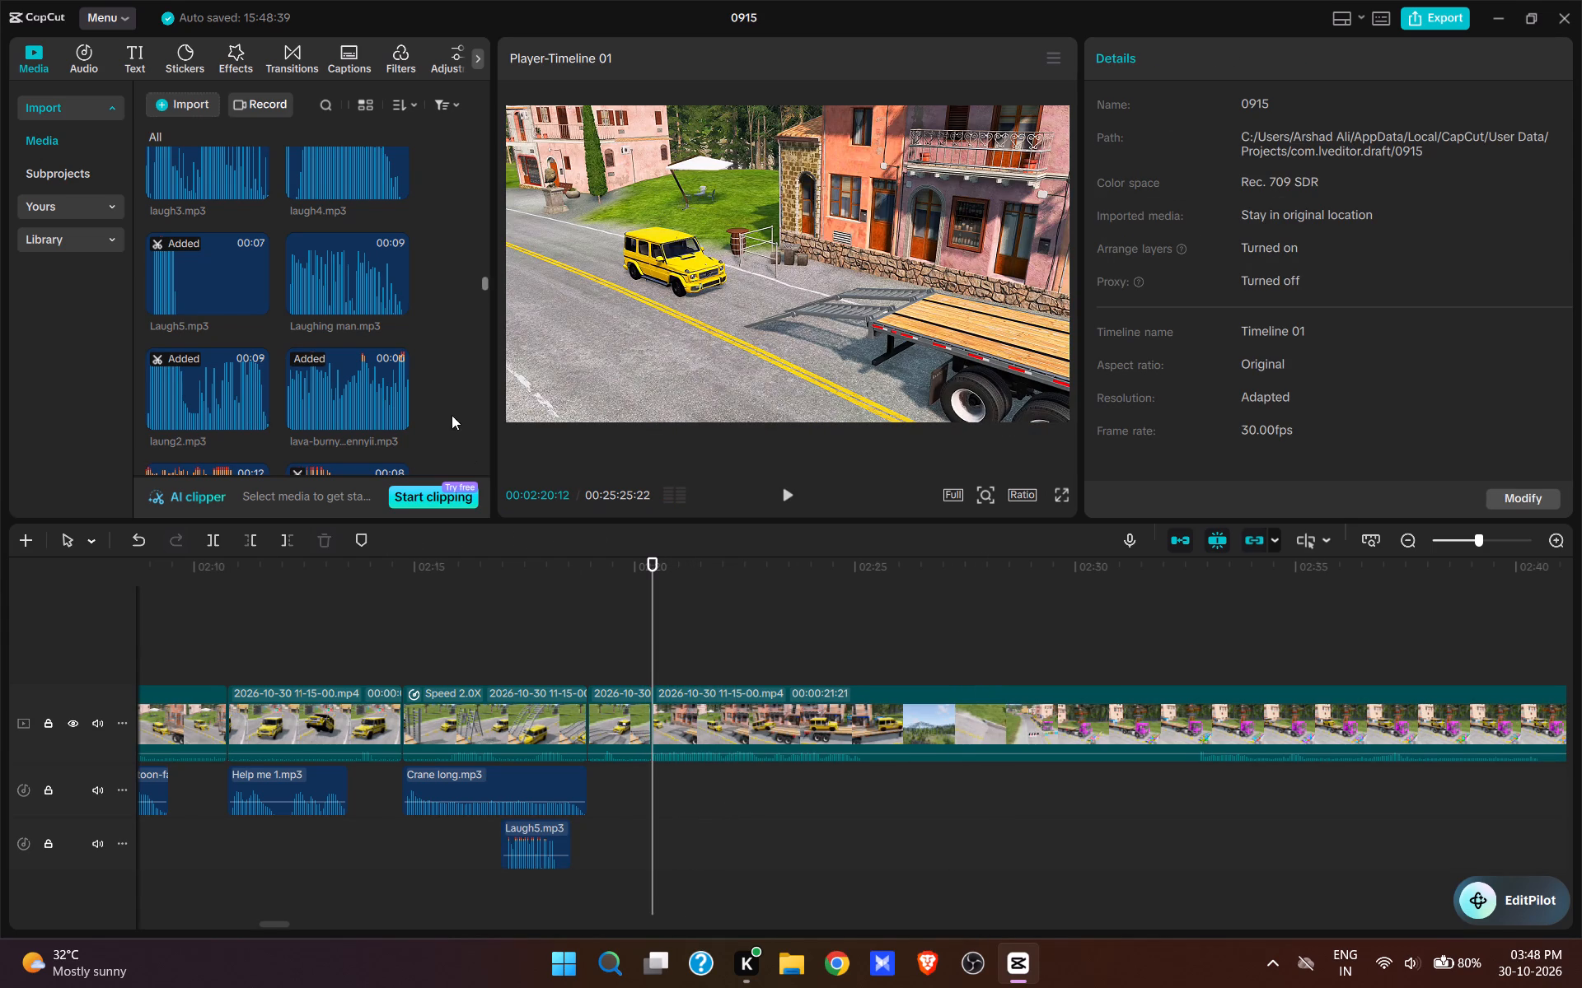
pyautogui.scroll(11, 331, 415)
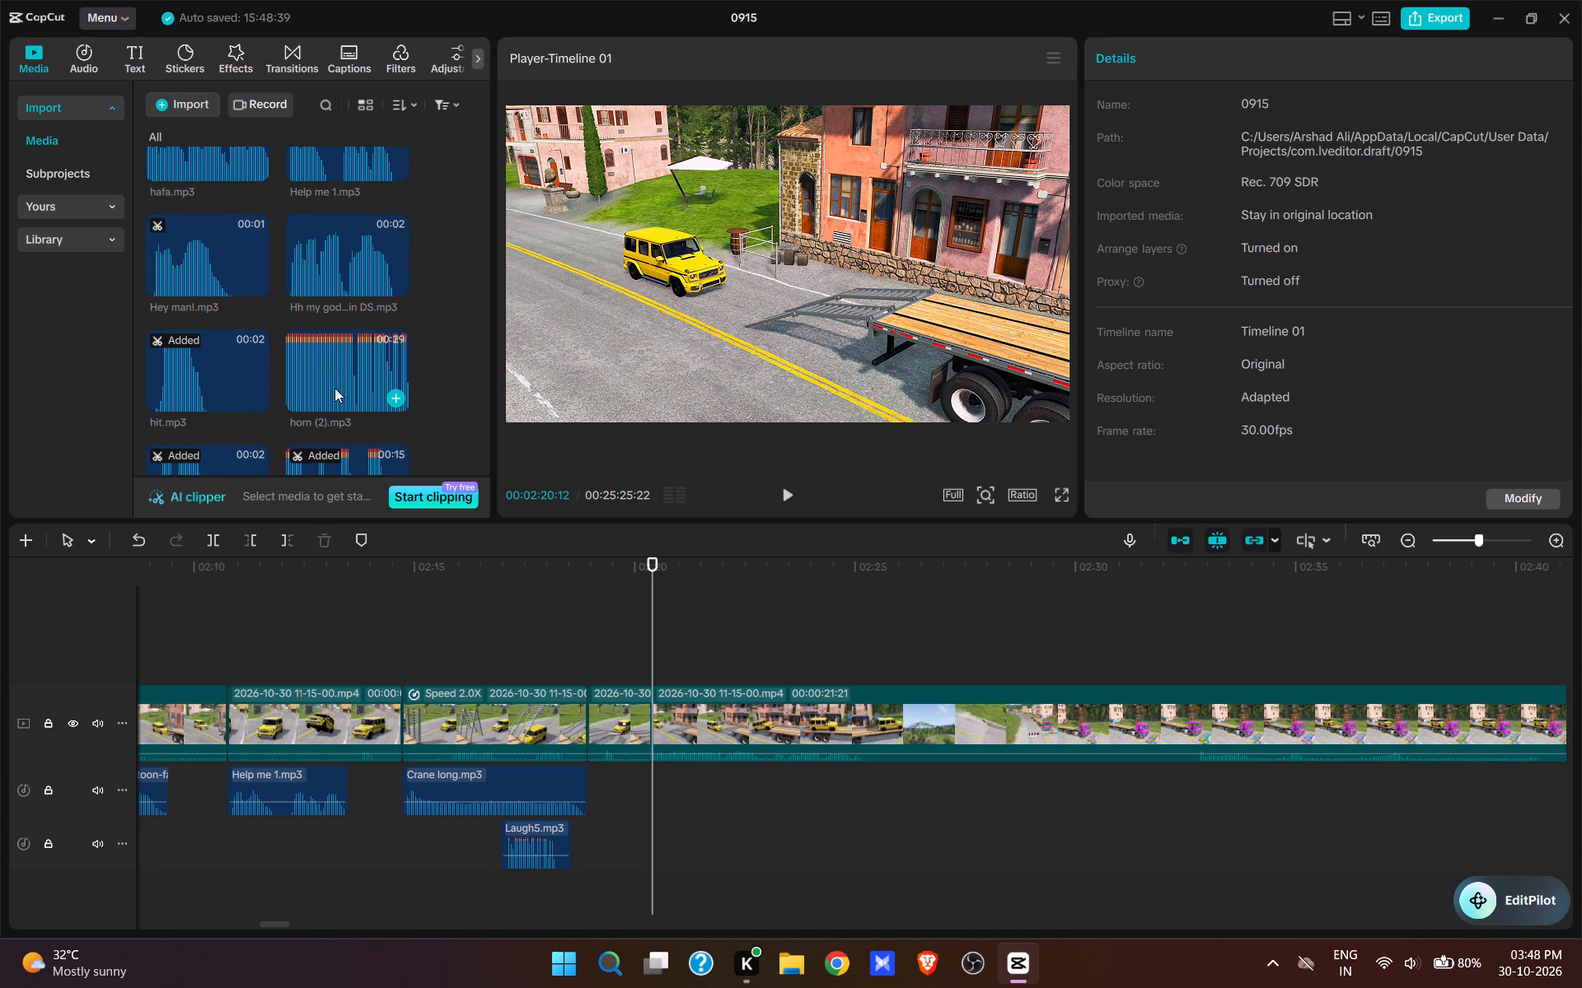
pyautogui.scroll(4, 335, 388)
pyautogui.click(332, 301)
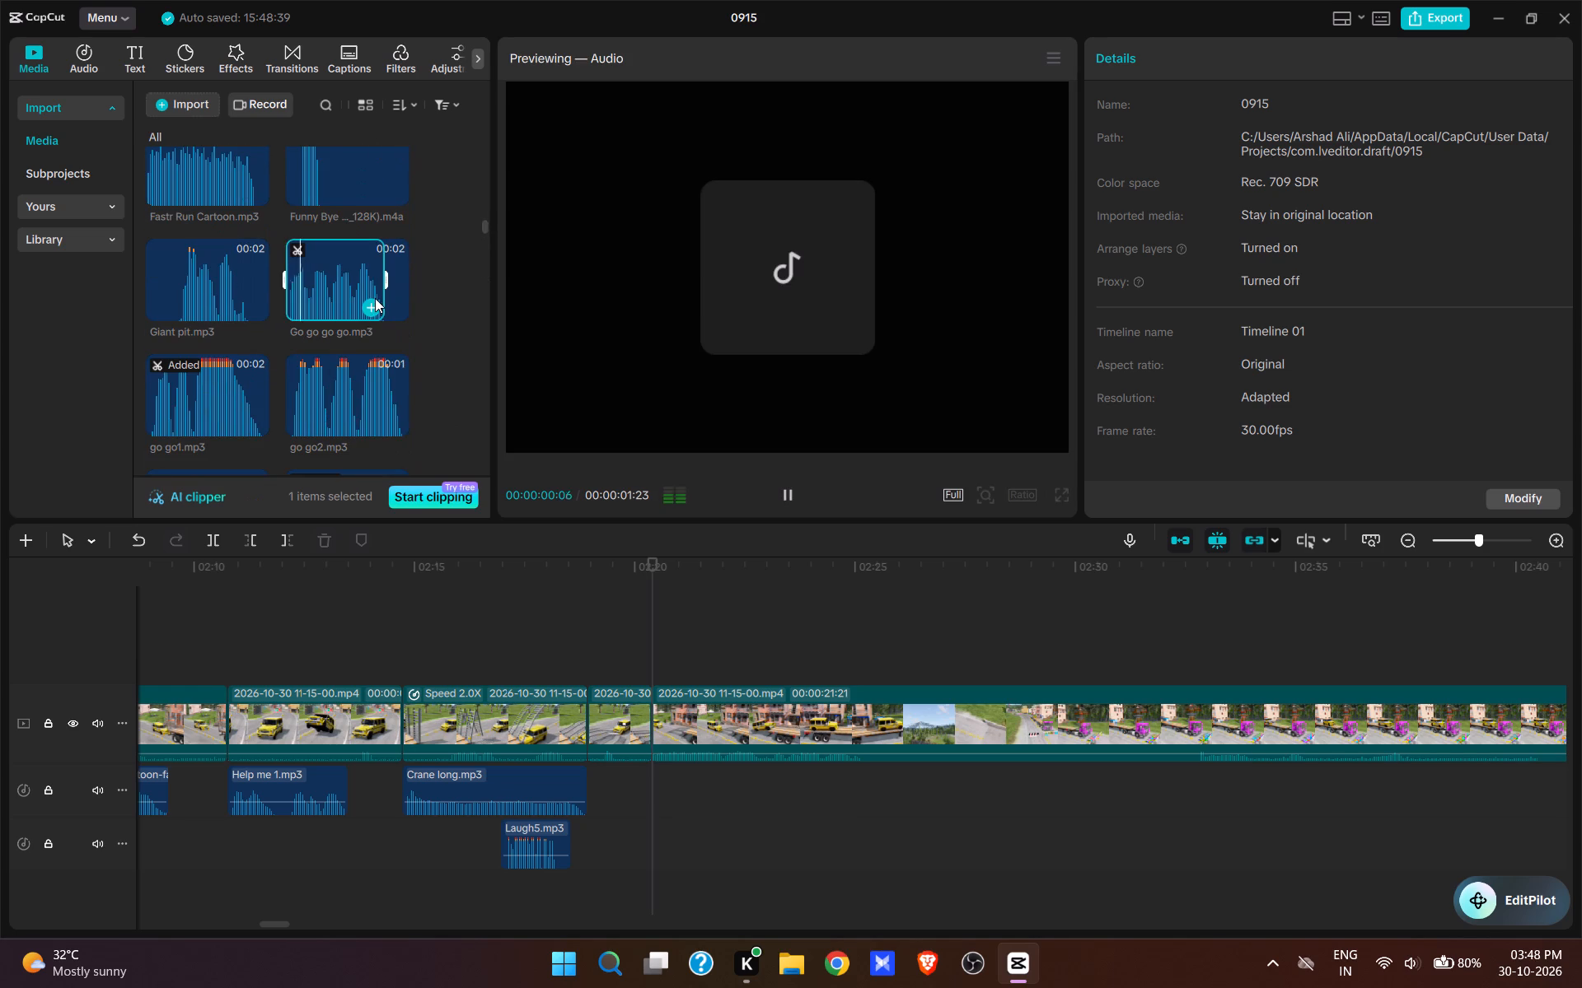
pyautogui.click(375, 298)
pyautogui.click(374, 309)
pyautogui.press('space')
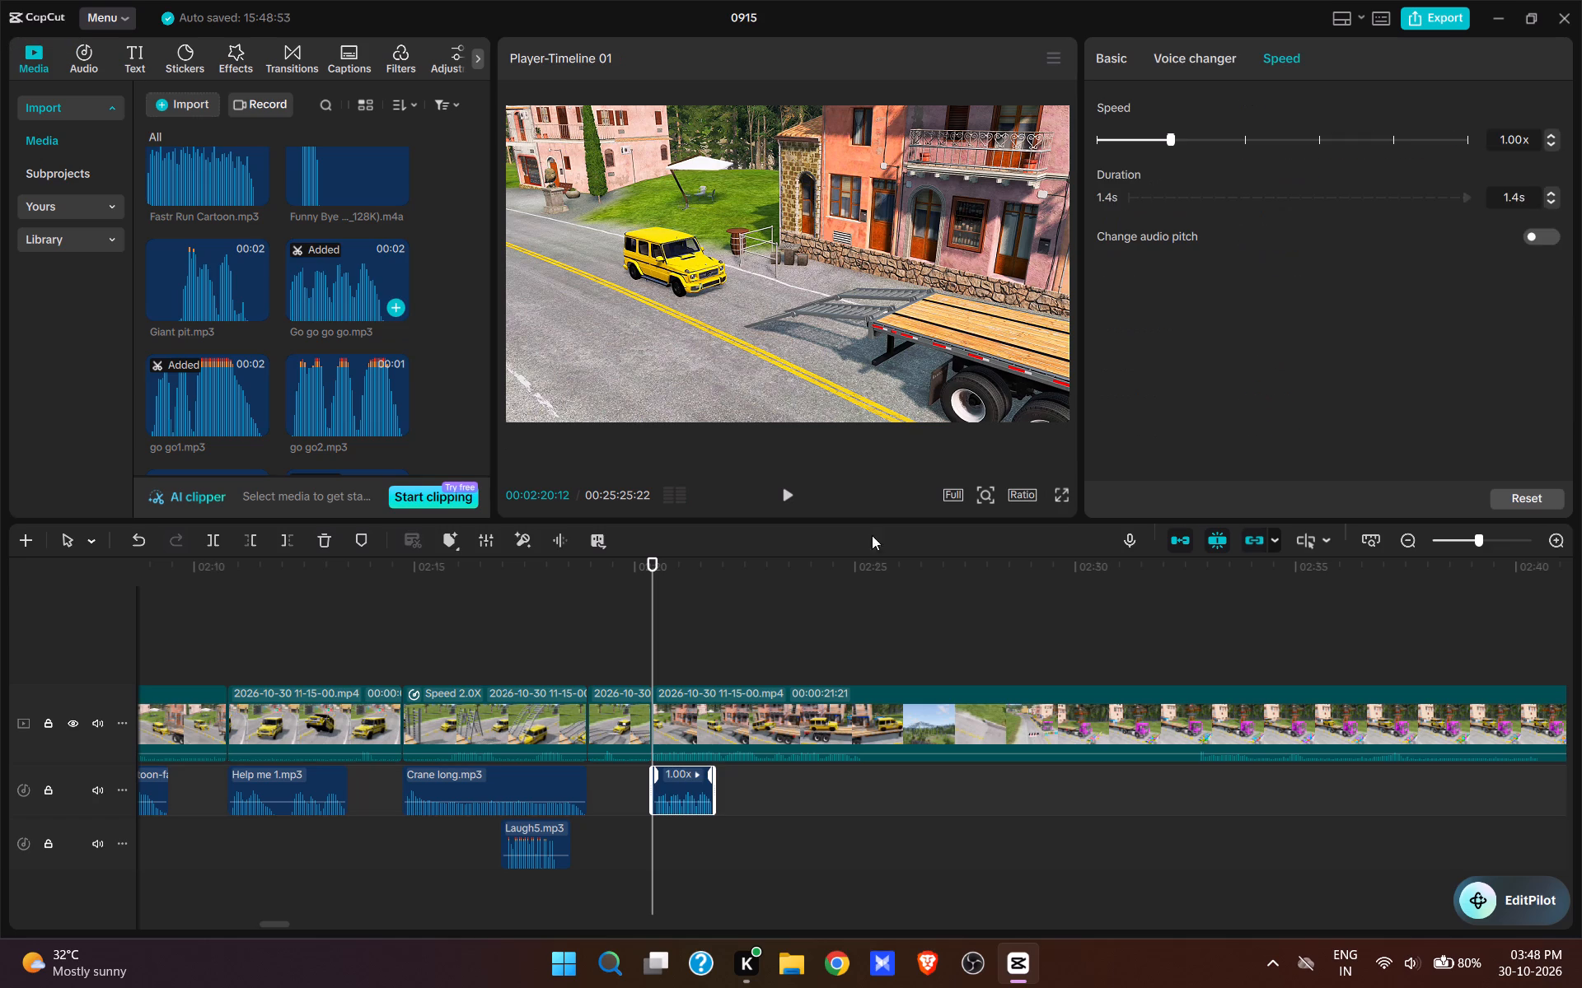
pyautogui.click(790, 491)
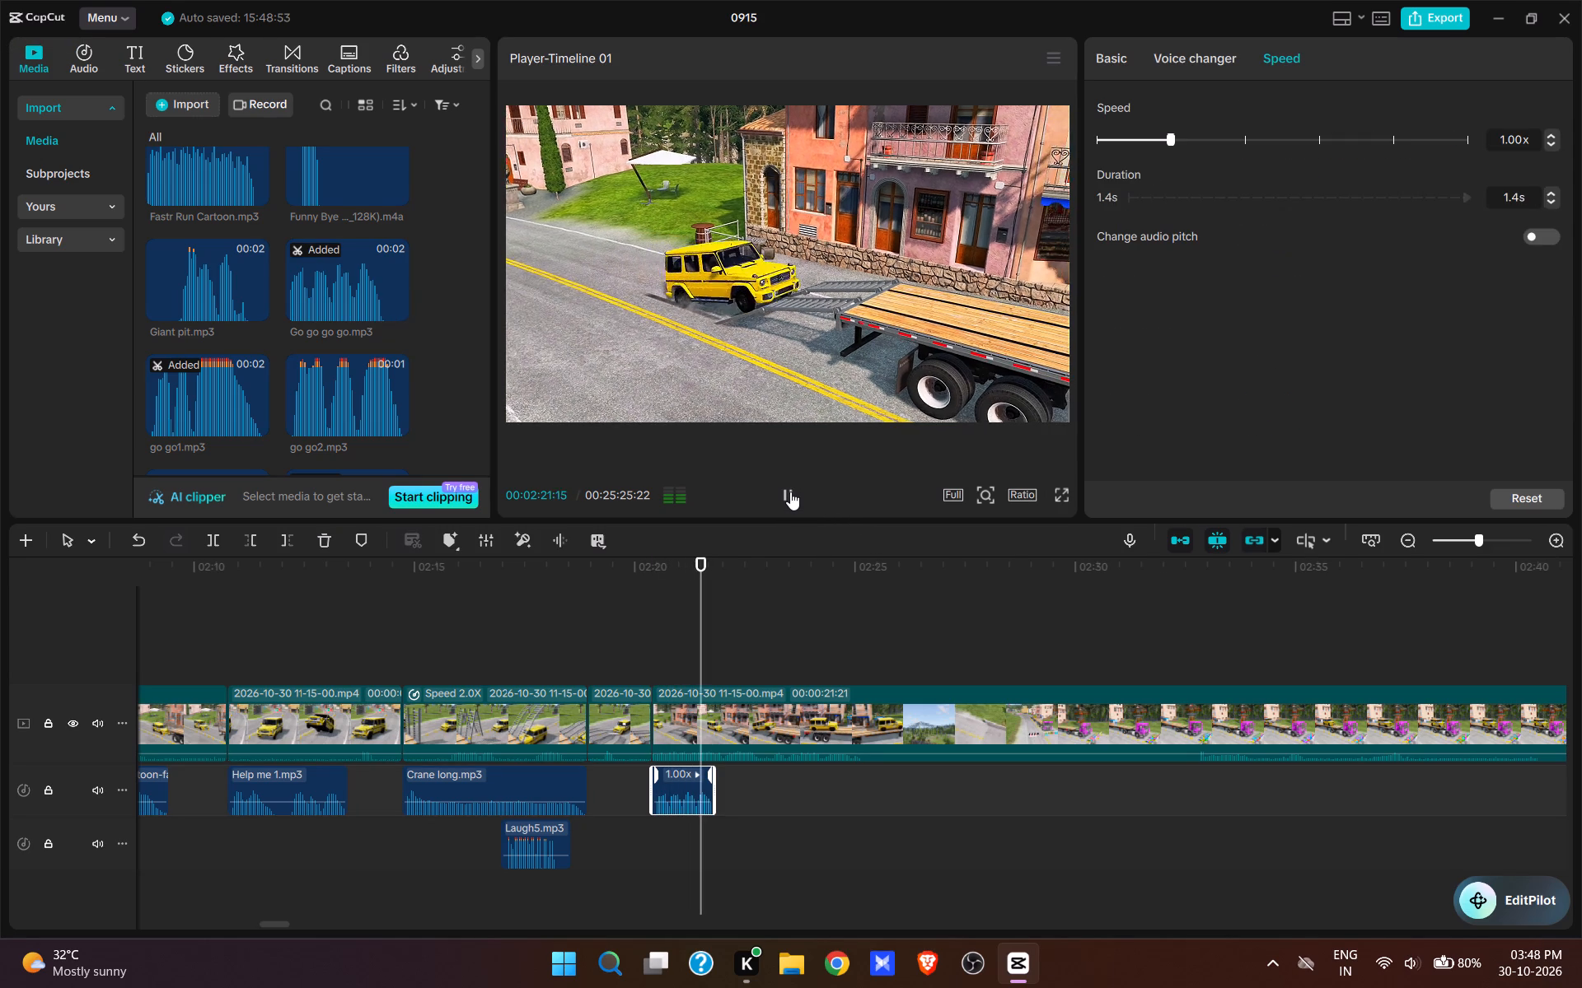
pyautogui.press('space')
# Add yaaaaaa bolacha.mp3 on the first audio track at 00:02:21:24, right after the Go go go go.mp3 clip, and play it.
pyautogui.click(715, 638)
pyautogui.scroll(-3, 330, 323)
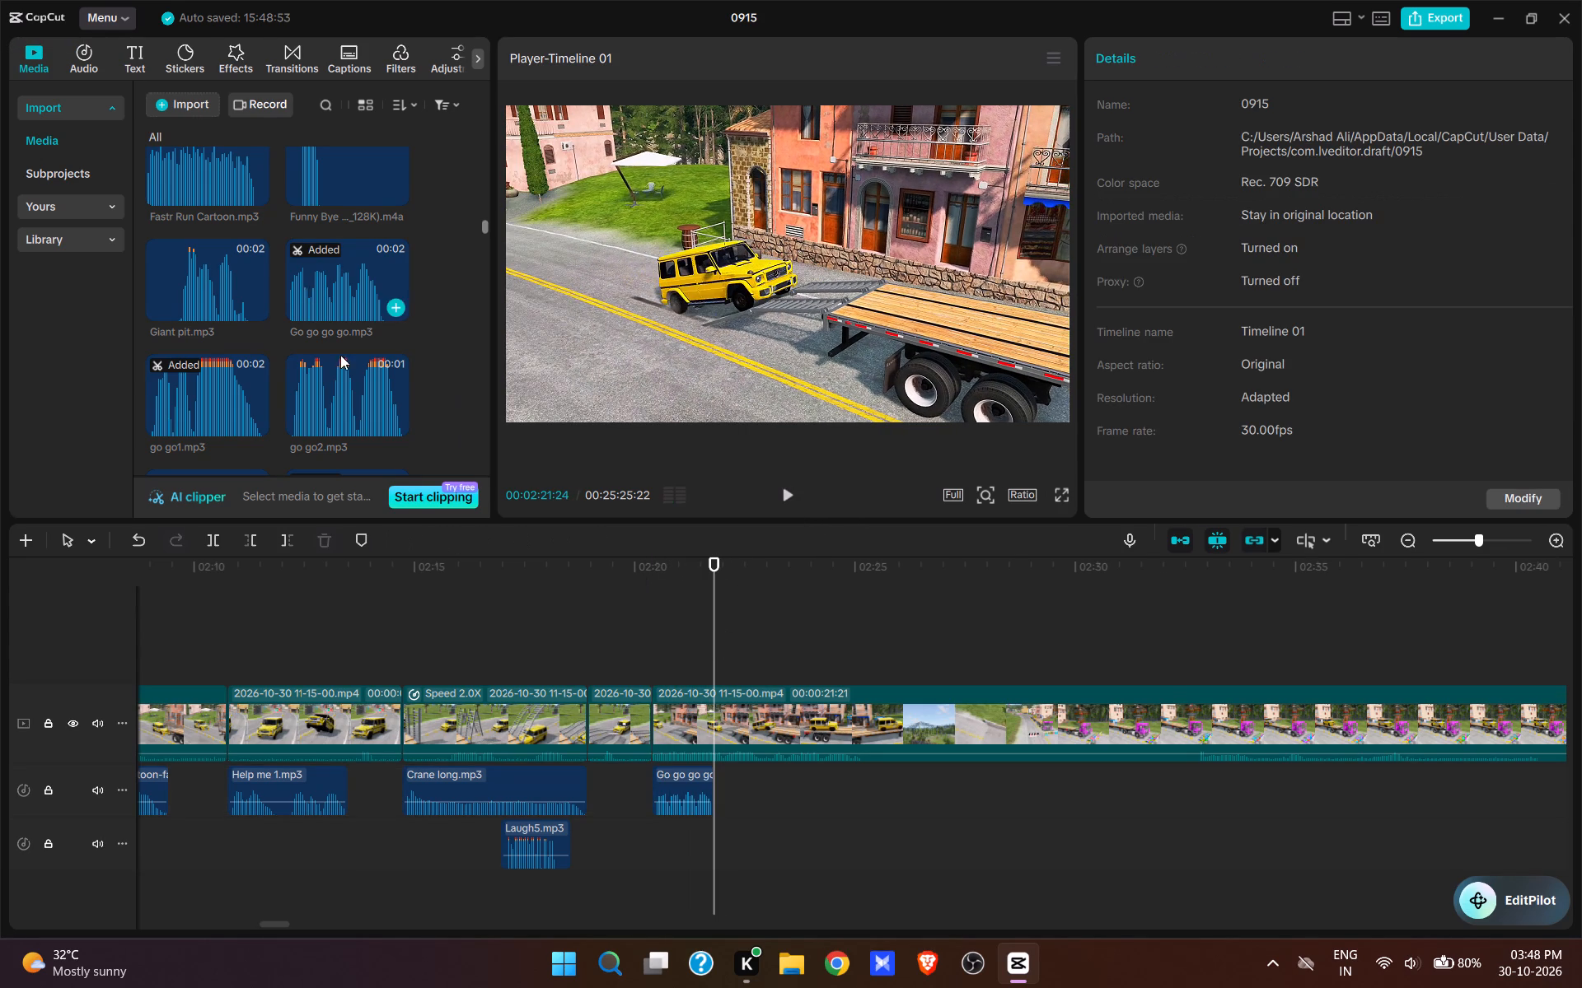
pyautogui.scroll(-2, 340, 355)
pyautogui.moveTo(483, 246); pyautogui.dragTo(461, 368)
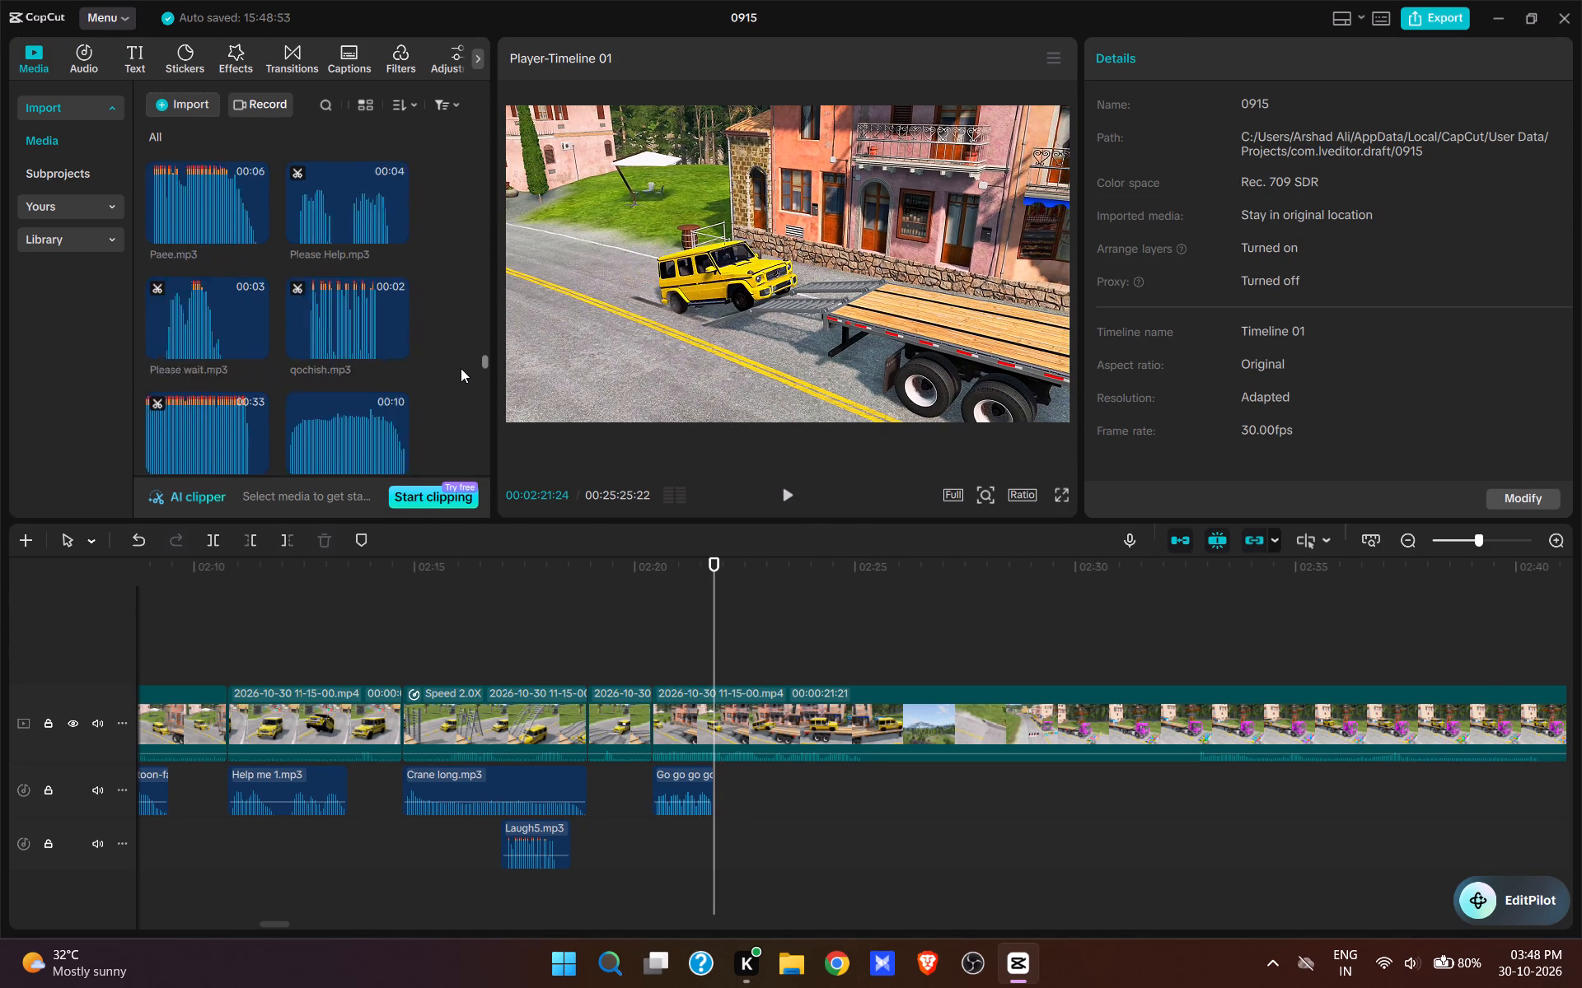
pyautogui.moveTo(461, 368); pyautogui.dragTo(469, 440)
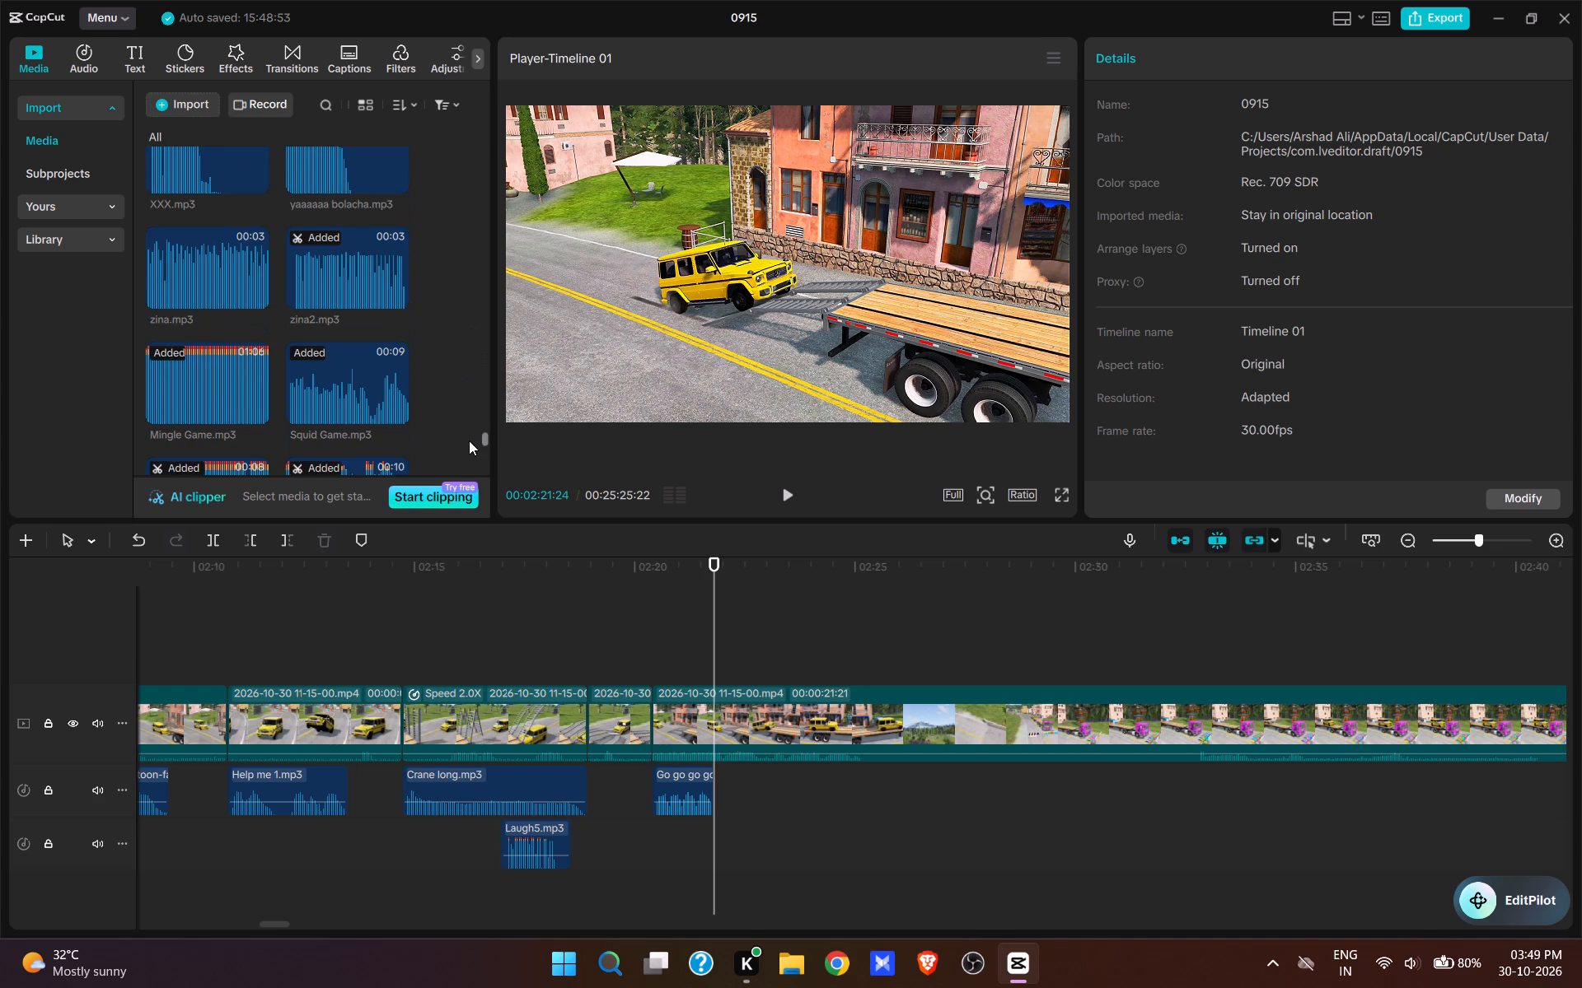
pyautogui.moveTo(469, 440); pyautogui.dragTo(452, 412)
pyautogui.doubleClick(452, 412)
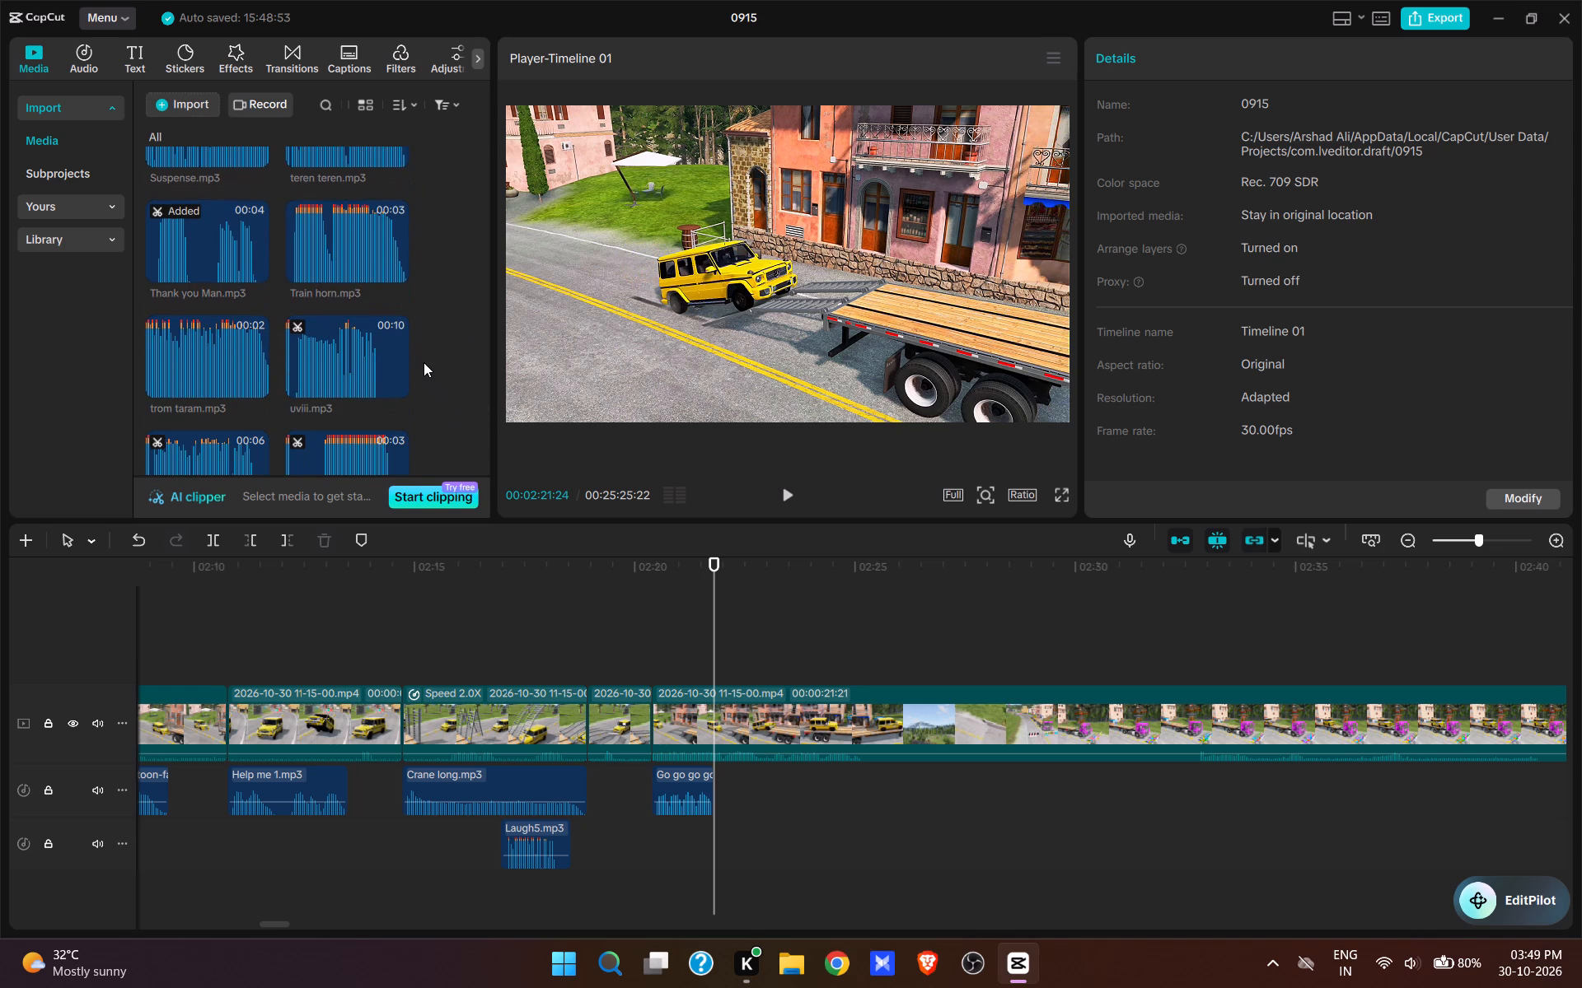
pyautogui.scroll(-9, 424, 362)
pyautogui.scroll(1, 410, 382)
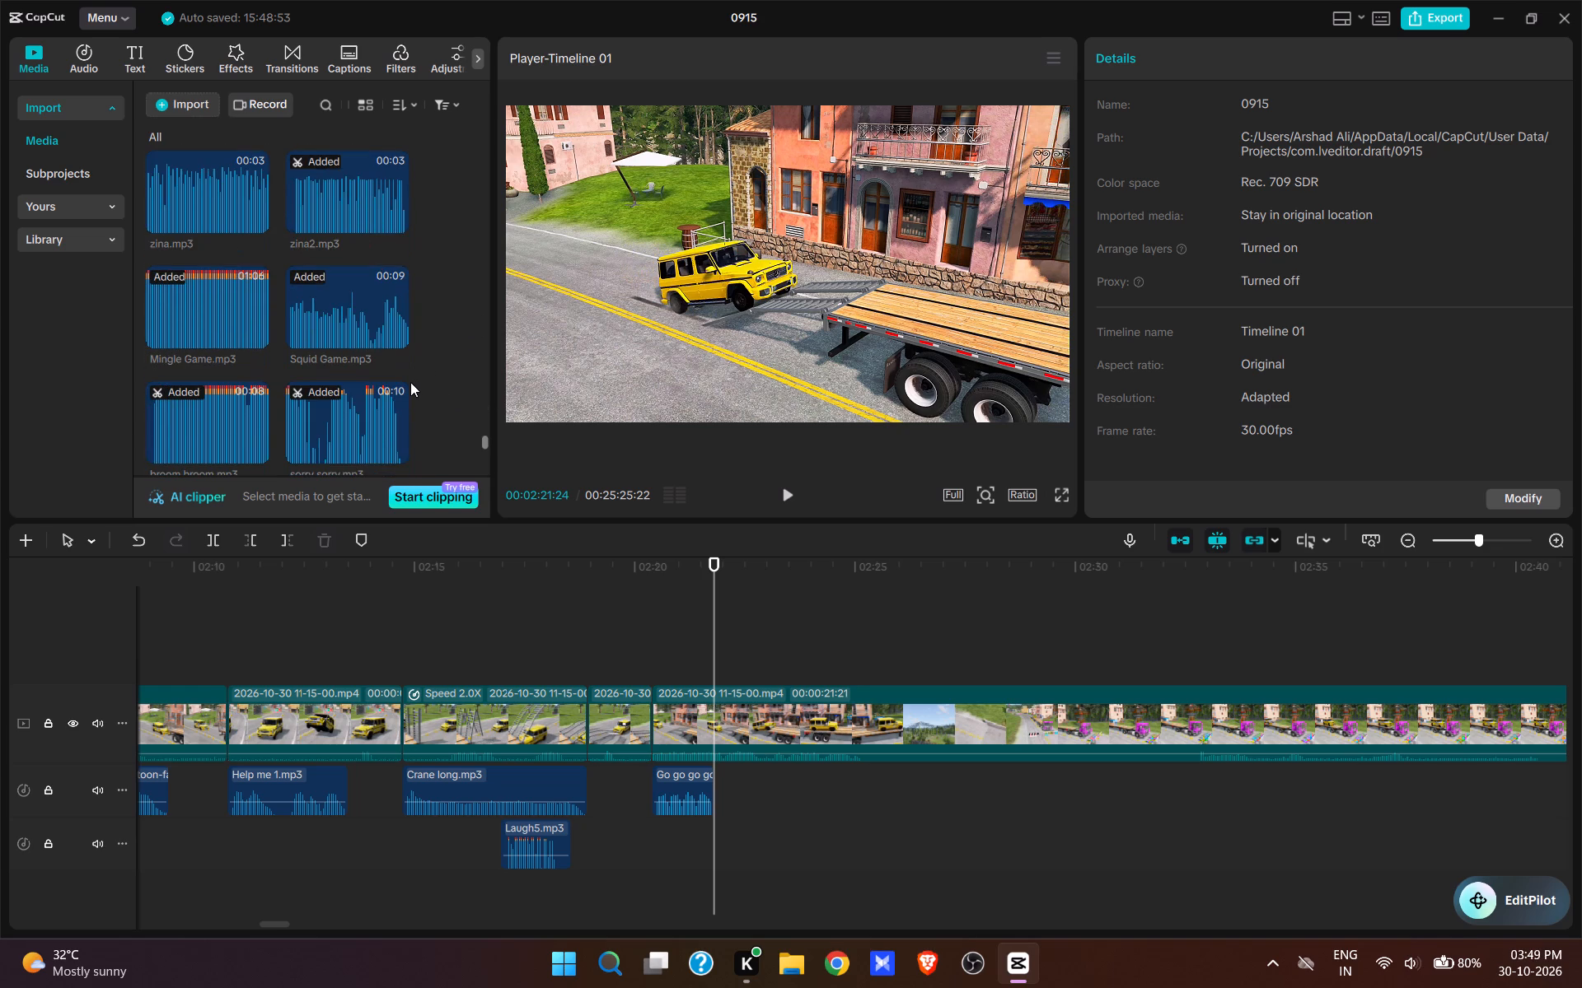
pyautogui.scroll(4, 410, 382)
pyautogui.scroll(1, 345, 408)
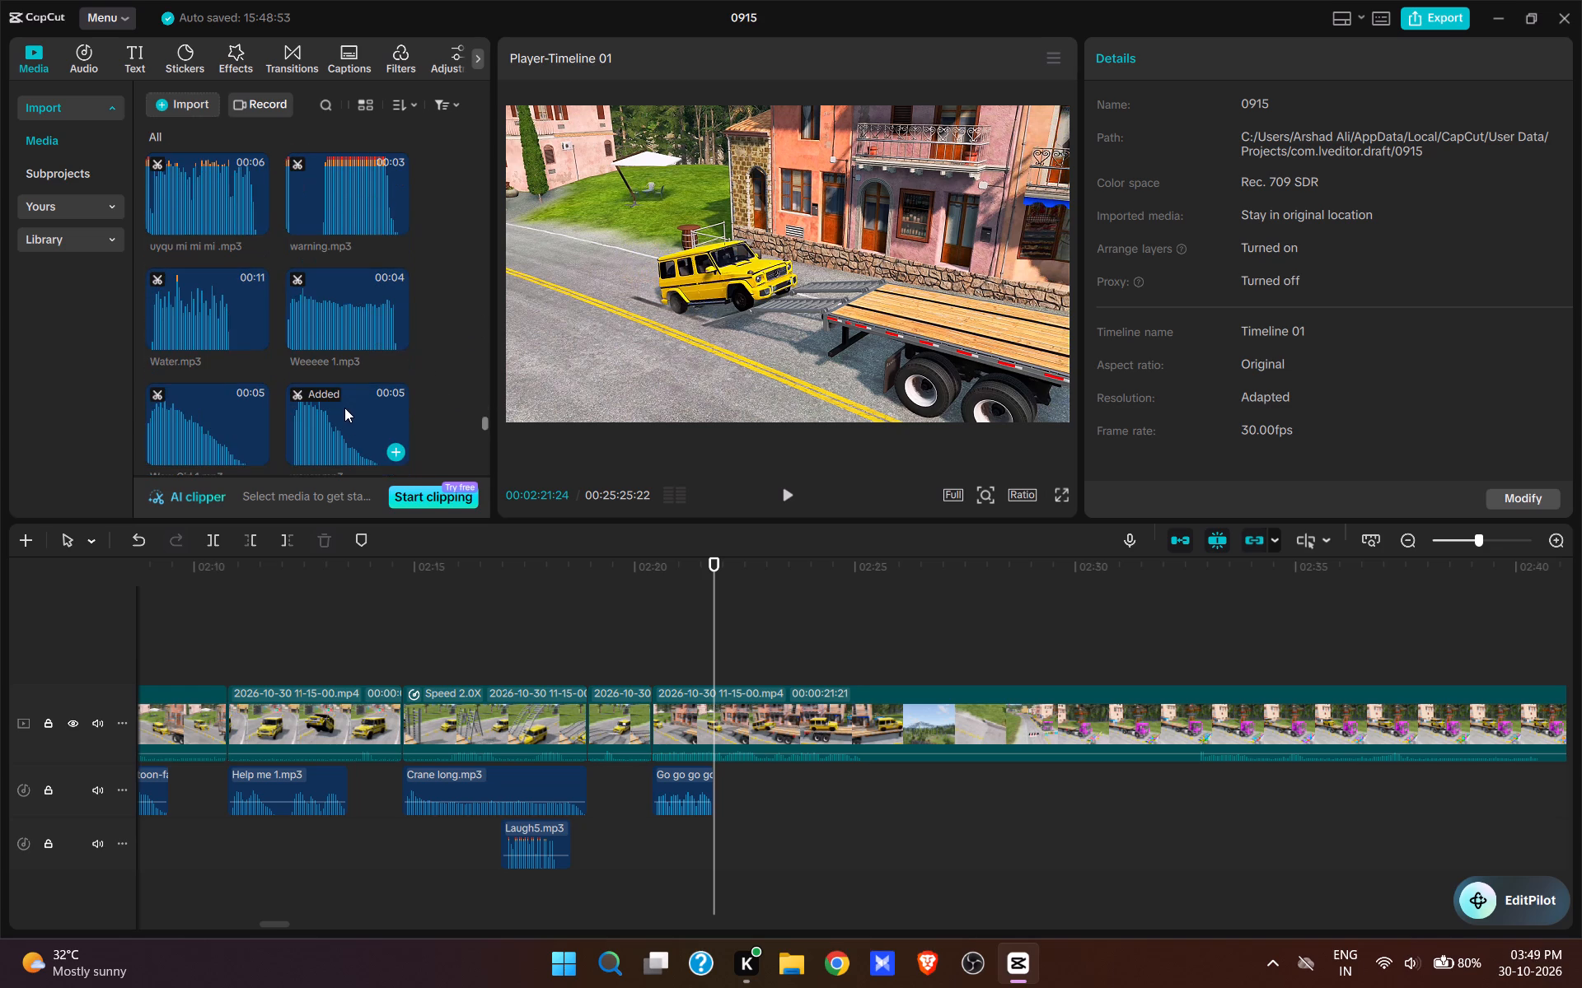
pyautogui.scroll(-2, 333, 362)
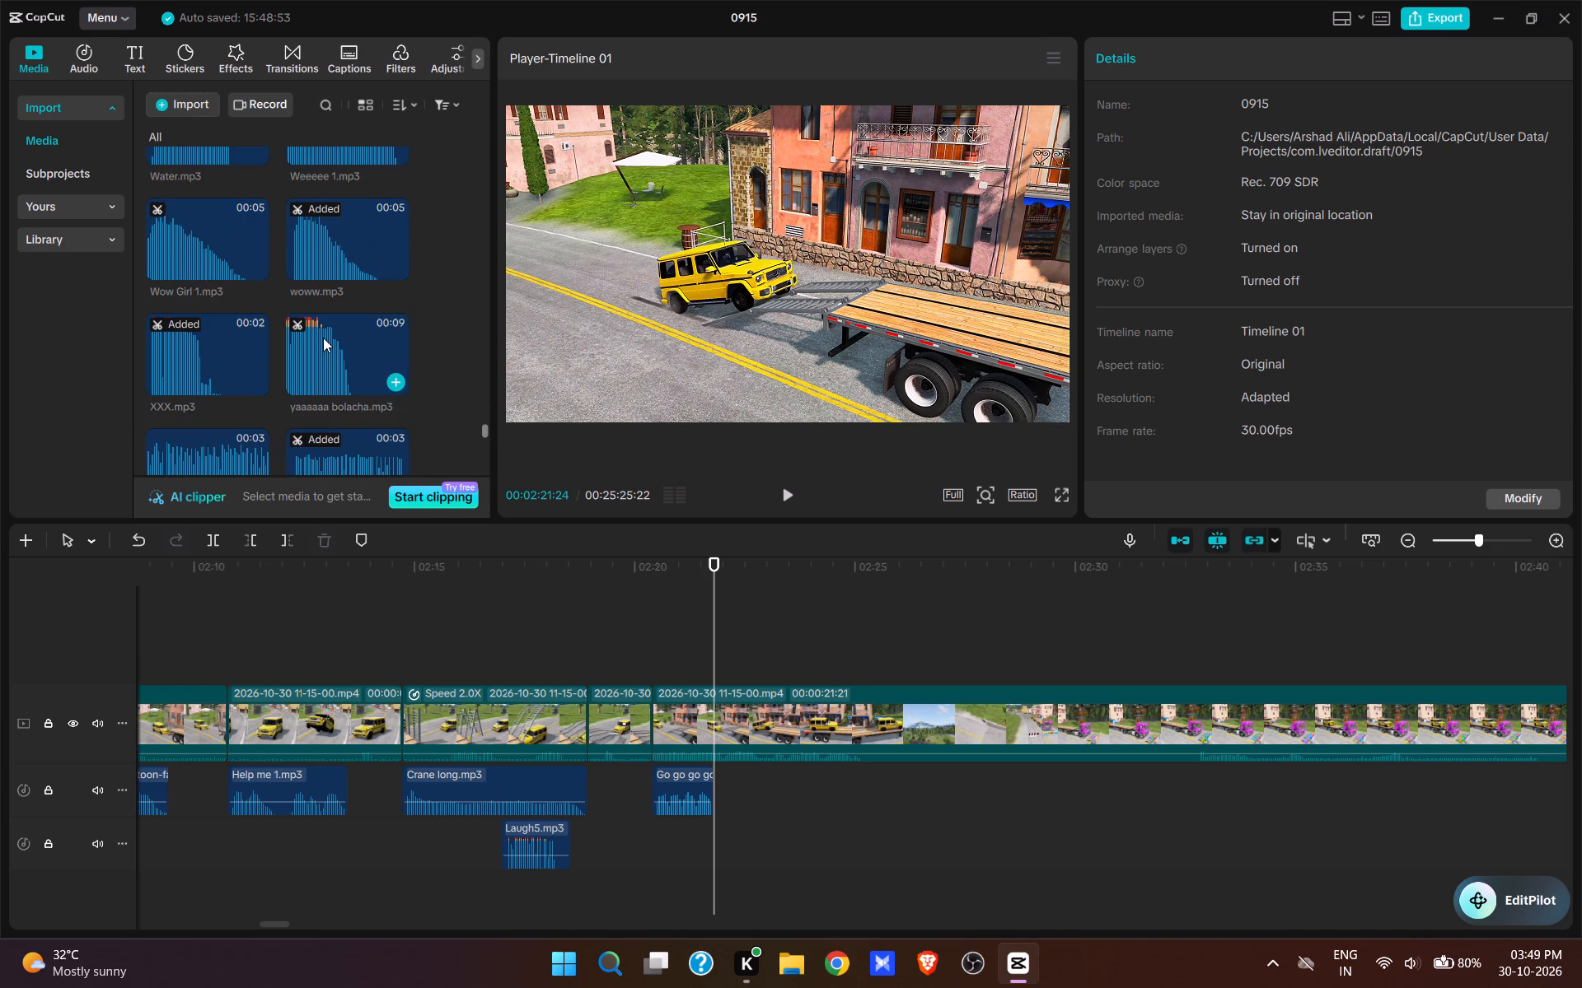
pyautogui.click(397, 382)
pyautogui.press('space')
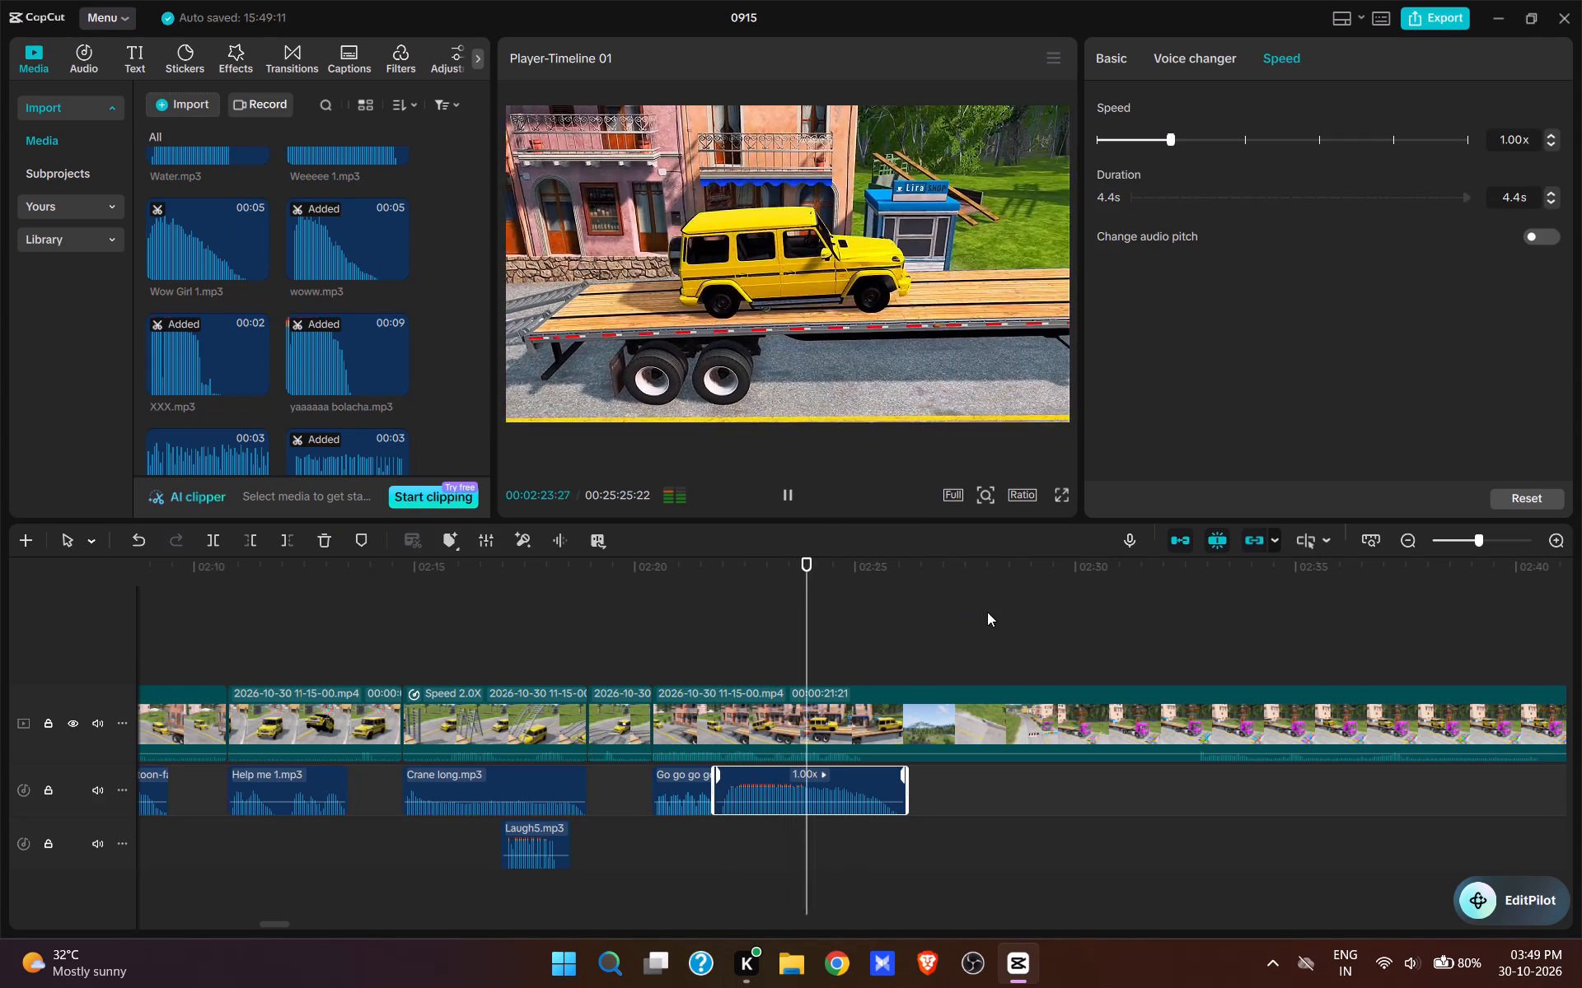
# Split the video, but not the audio, at 00:02:24:26, with the SUV on the flatbed trailer.
pyautogui.press('space')
pyautogui.press('w')
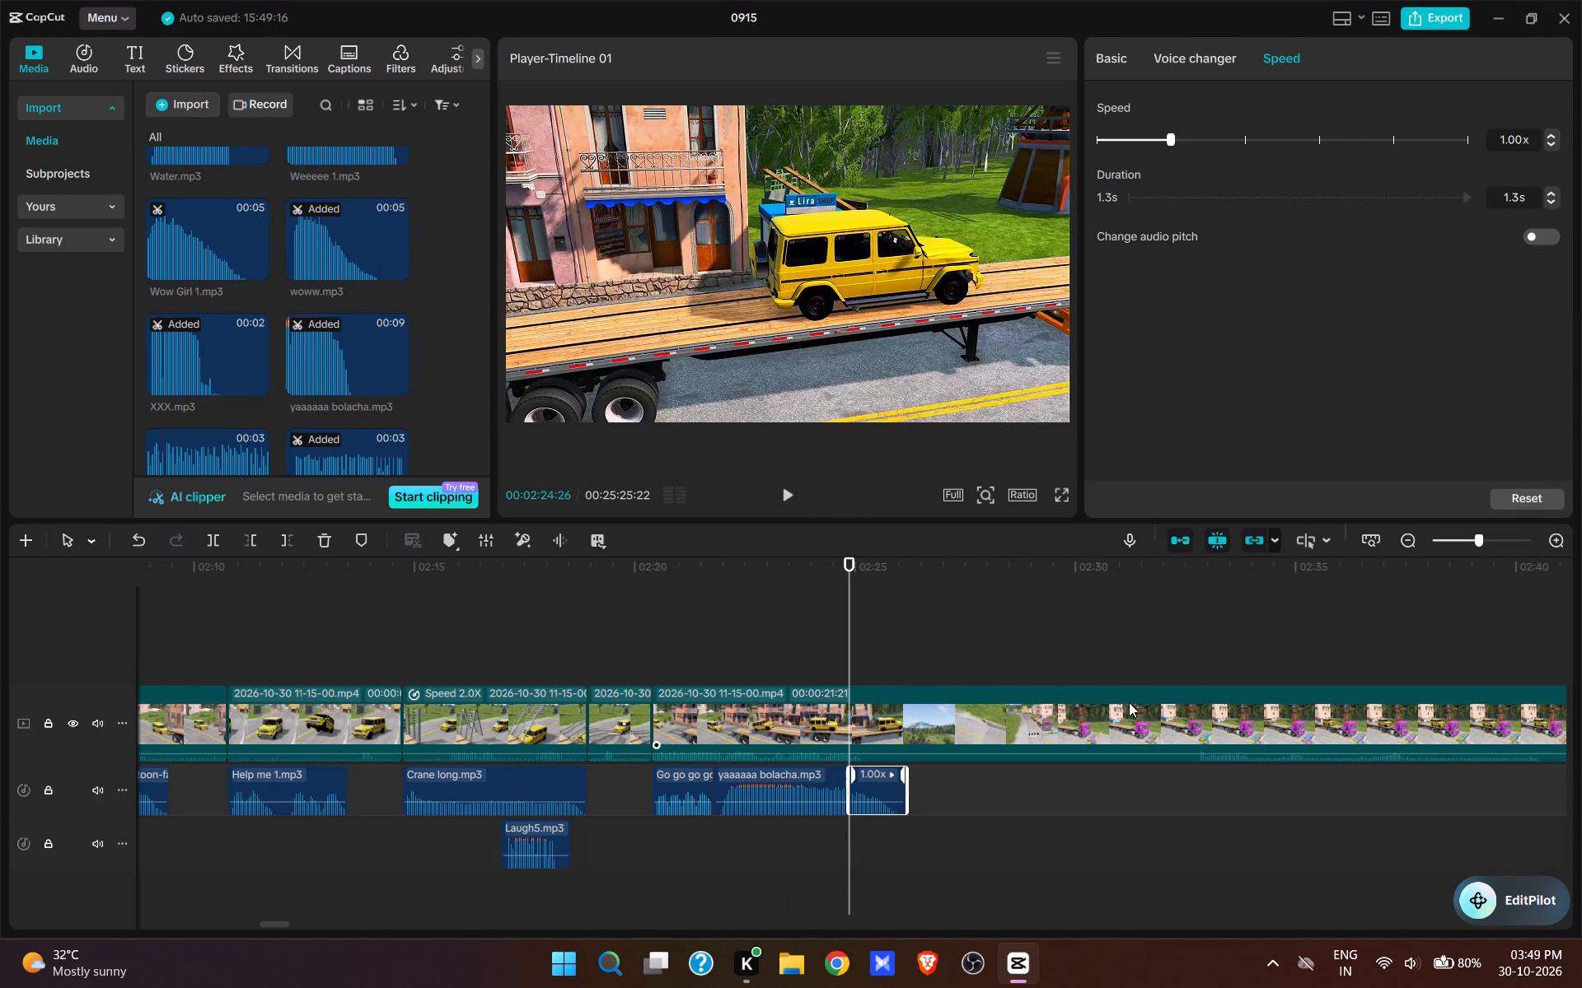
pyautogui.hotkey('ctrl', 'z')
pyautogui.click(922, 730)
pyautogui.press('w')
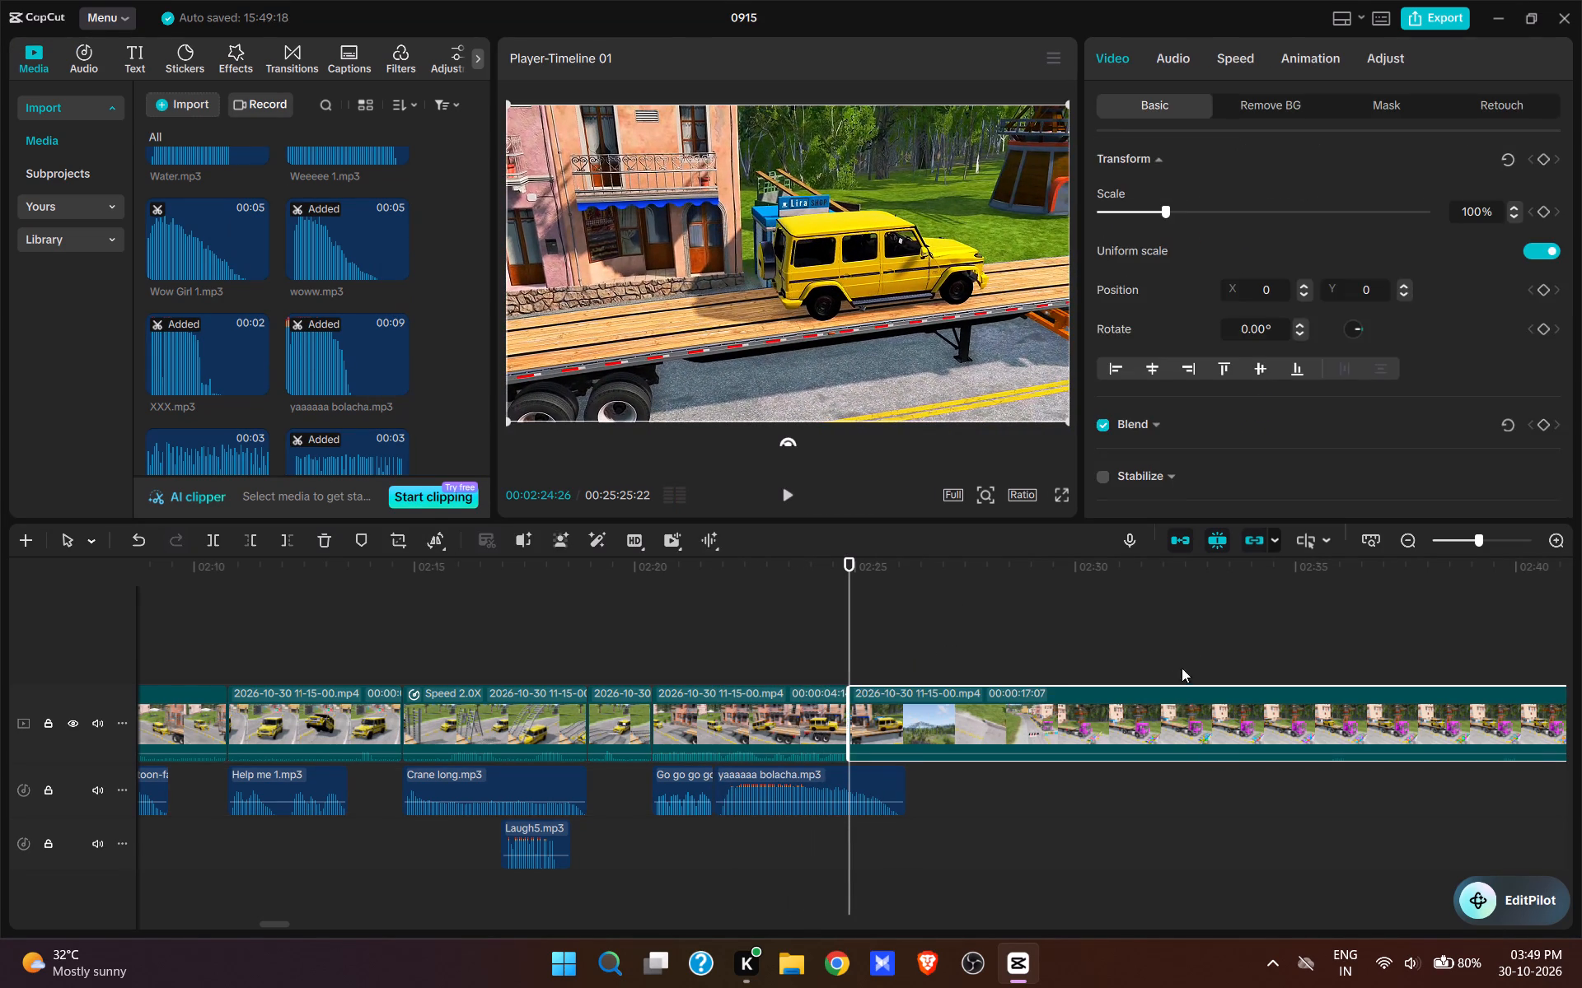
# Trim 8 seconds off the start of the segment at 00:02:24:26, so it begins with the purple truck carrying the SUV.
pyautogui.click(1168, 653)
pyautogui.press('space')
pyautogui.press('space')
pyautogui.write('q')
# Play the purple truck shot, split it at 00:02:29:06 and delete the rest of that segment.
pyautogui.press('space')
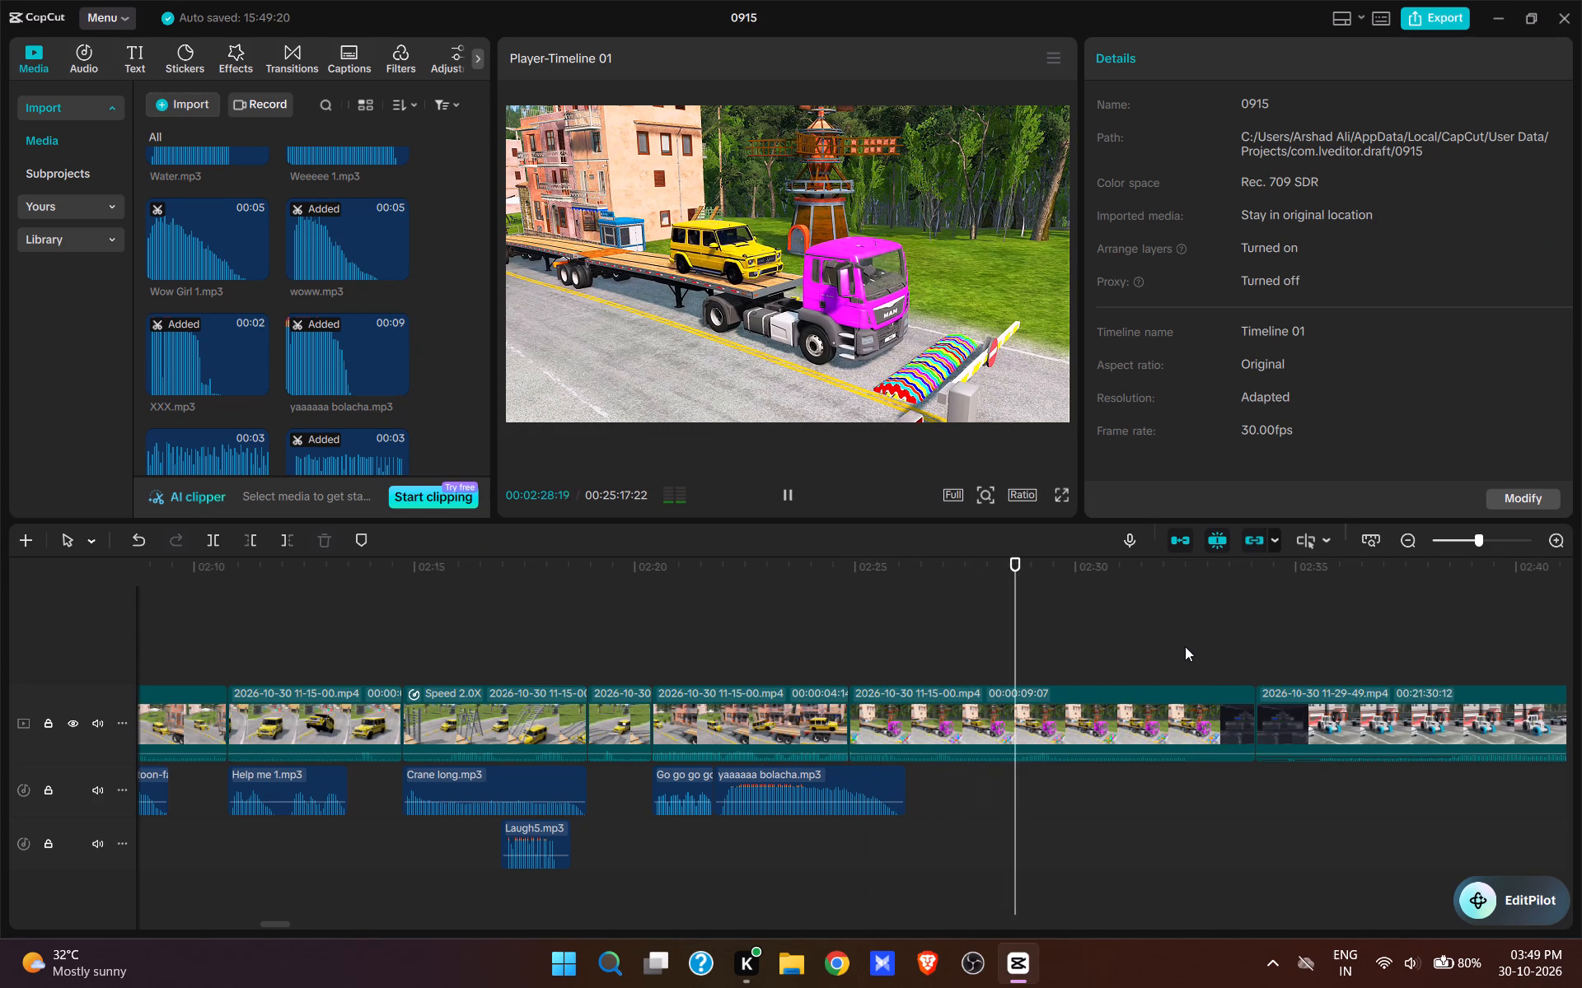
pyautogui.press('space')
pyautogui.write('w')
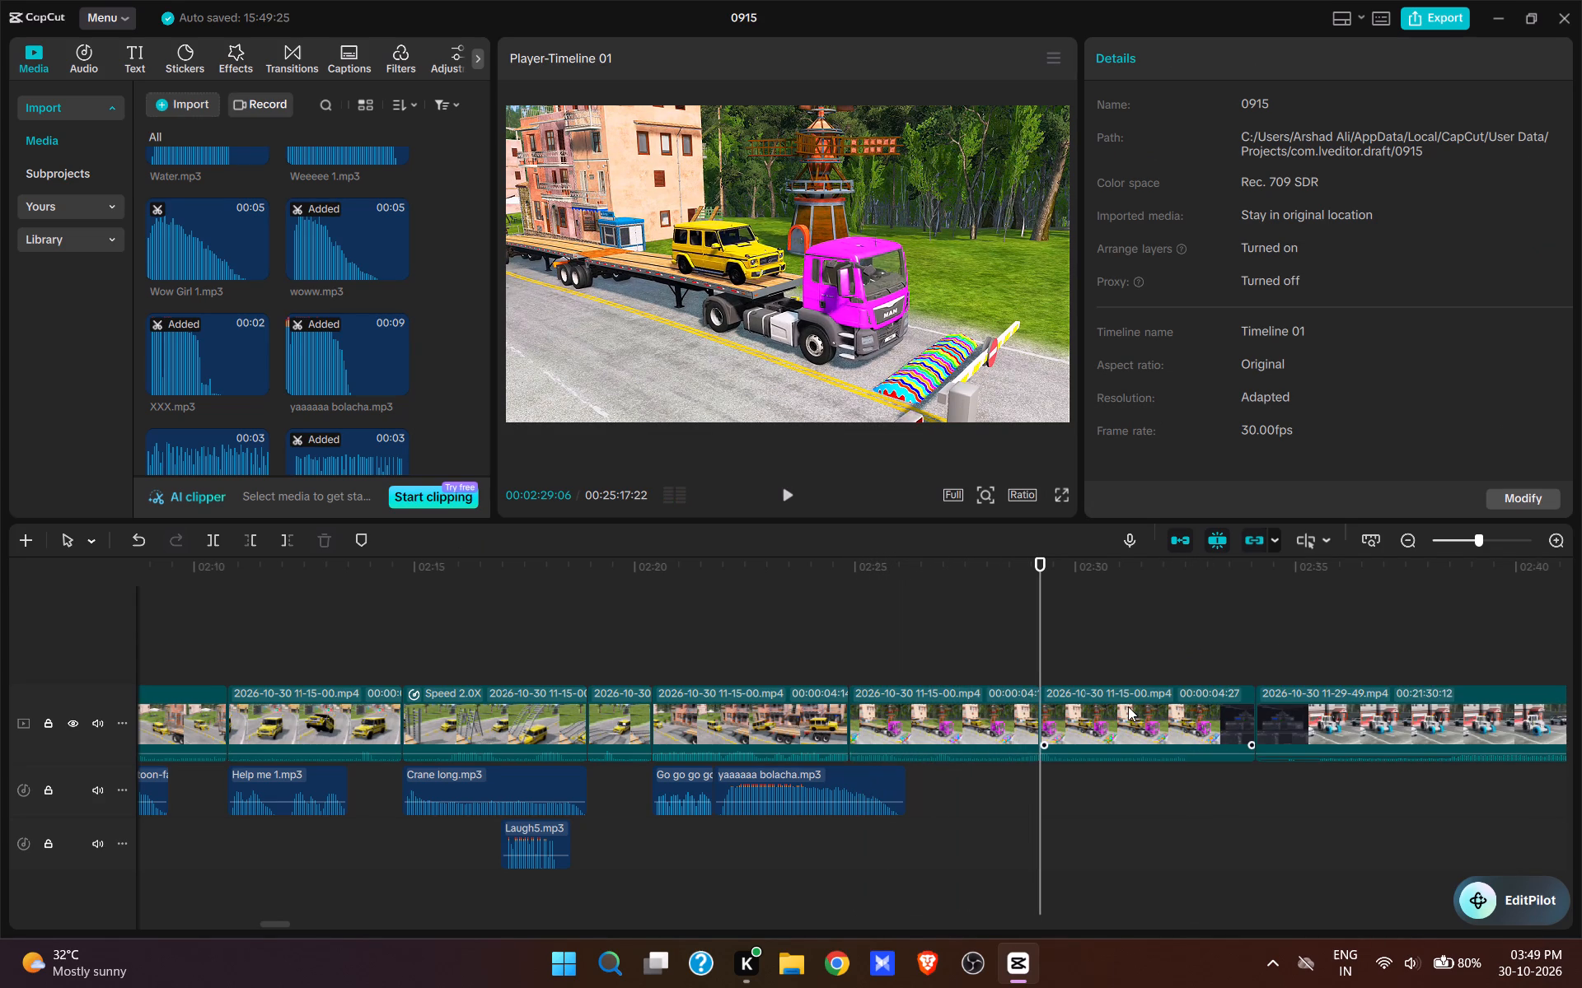
pyautogui.click(1128, 706)
pyautogui.press('d')
# Play back the SUV loading shot from 00:02:24:01 into the shortened purple truck shot.
pyautogui.click(946, 654)
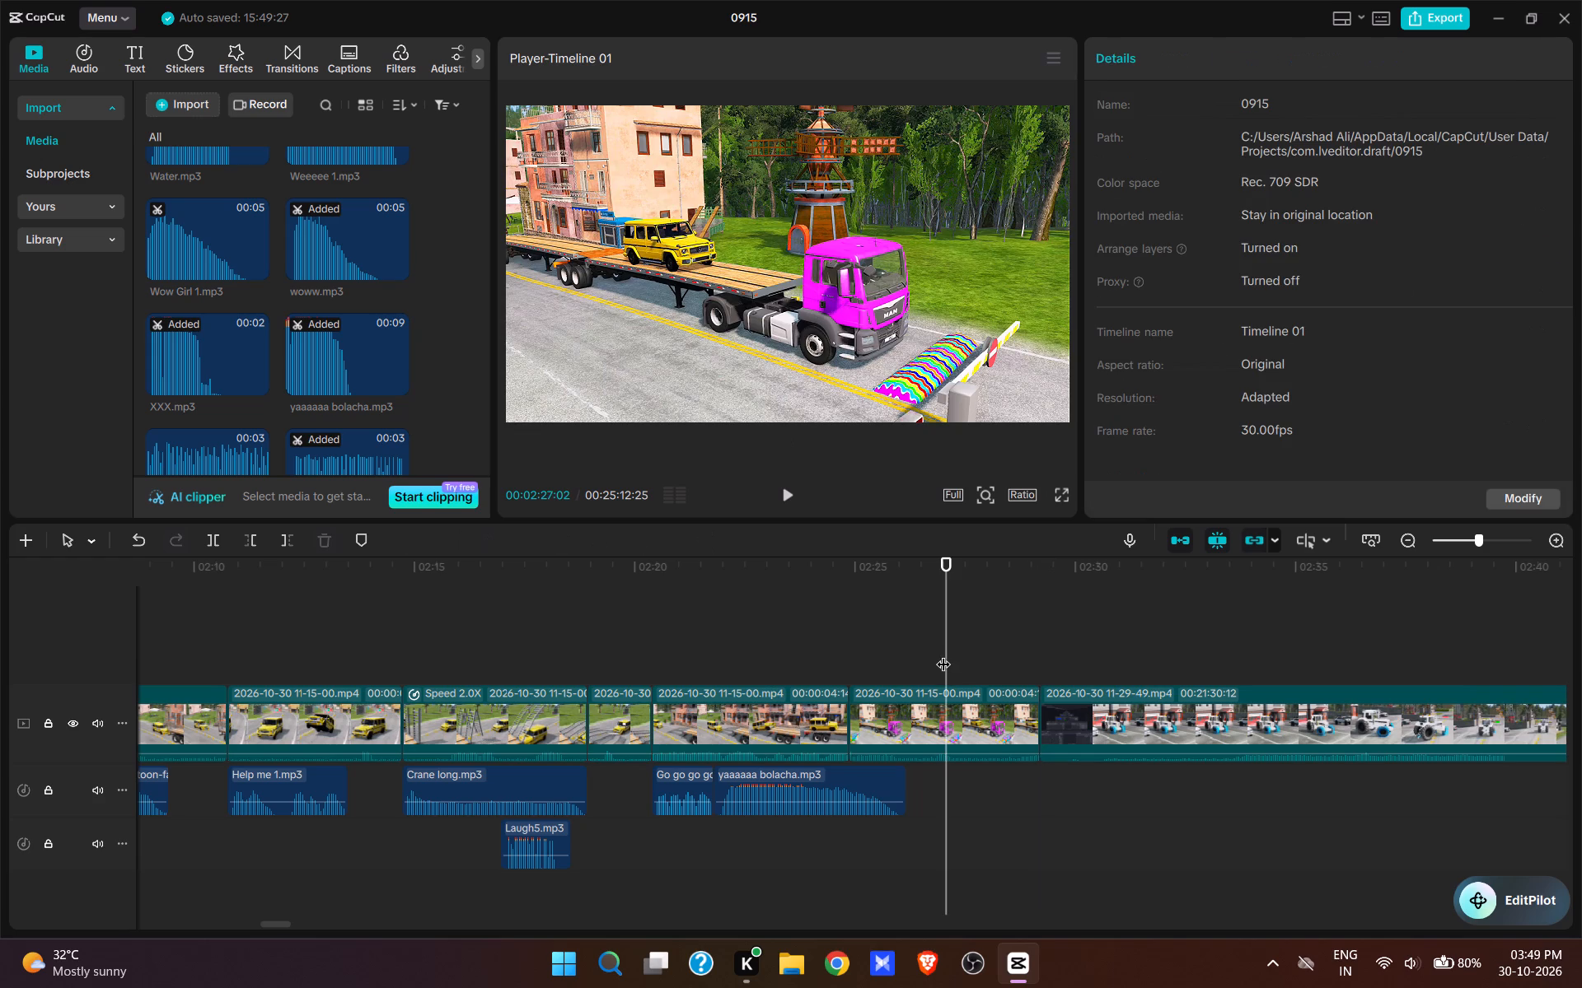
pyautogui.click(812, 650)
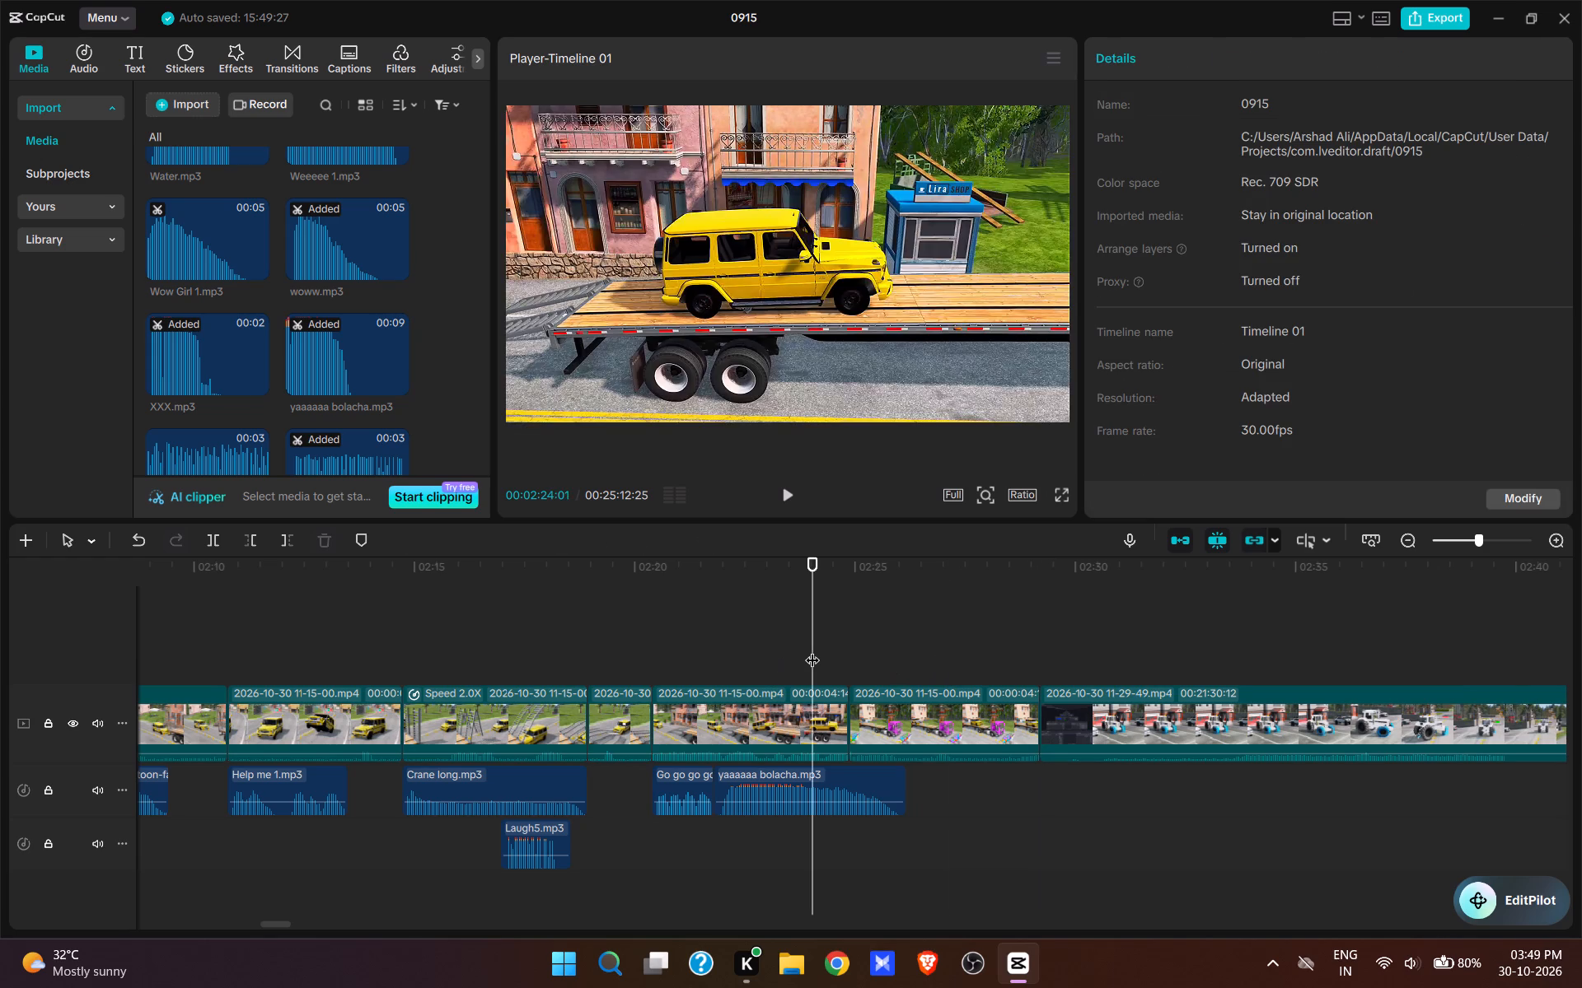
pyautogui.press('space')
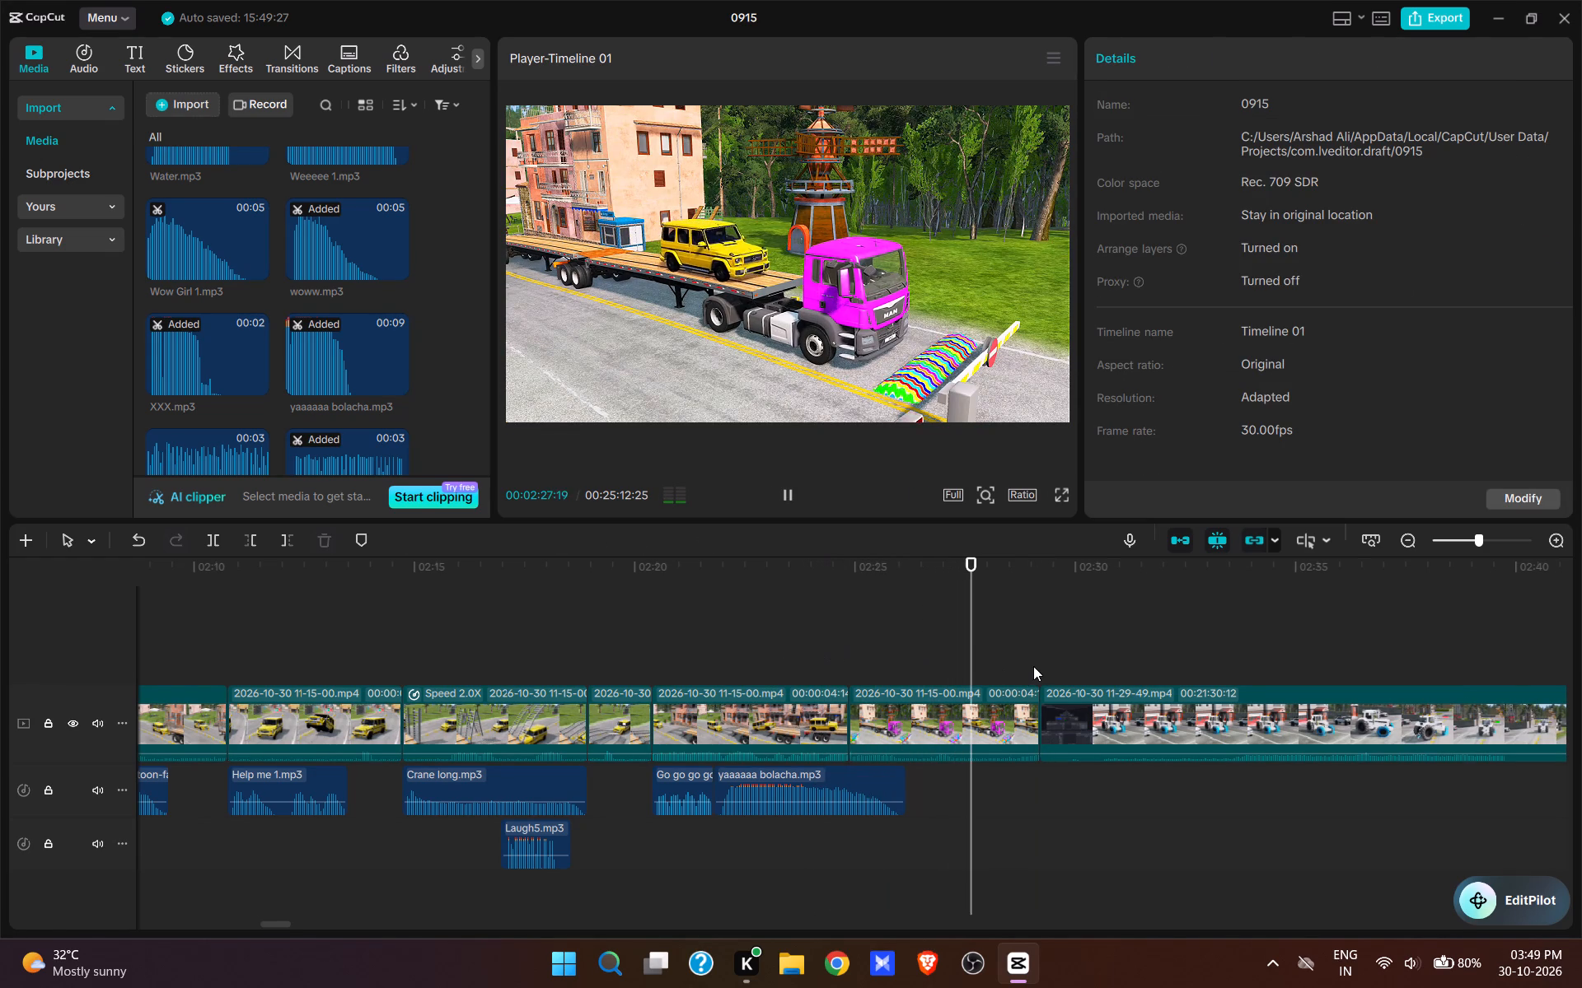
pyautogui.click(1095, 650)
pyautogui.press('space')
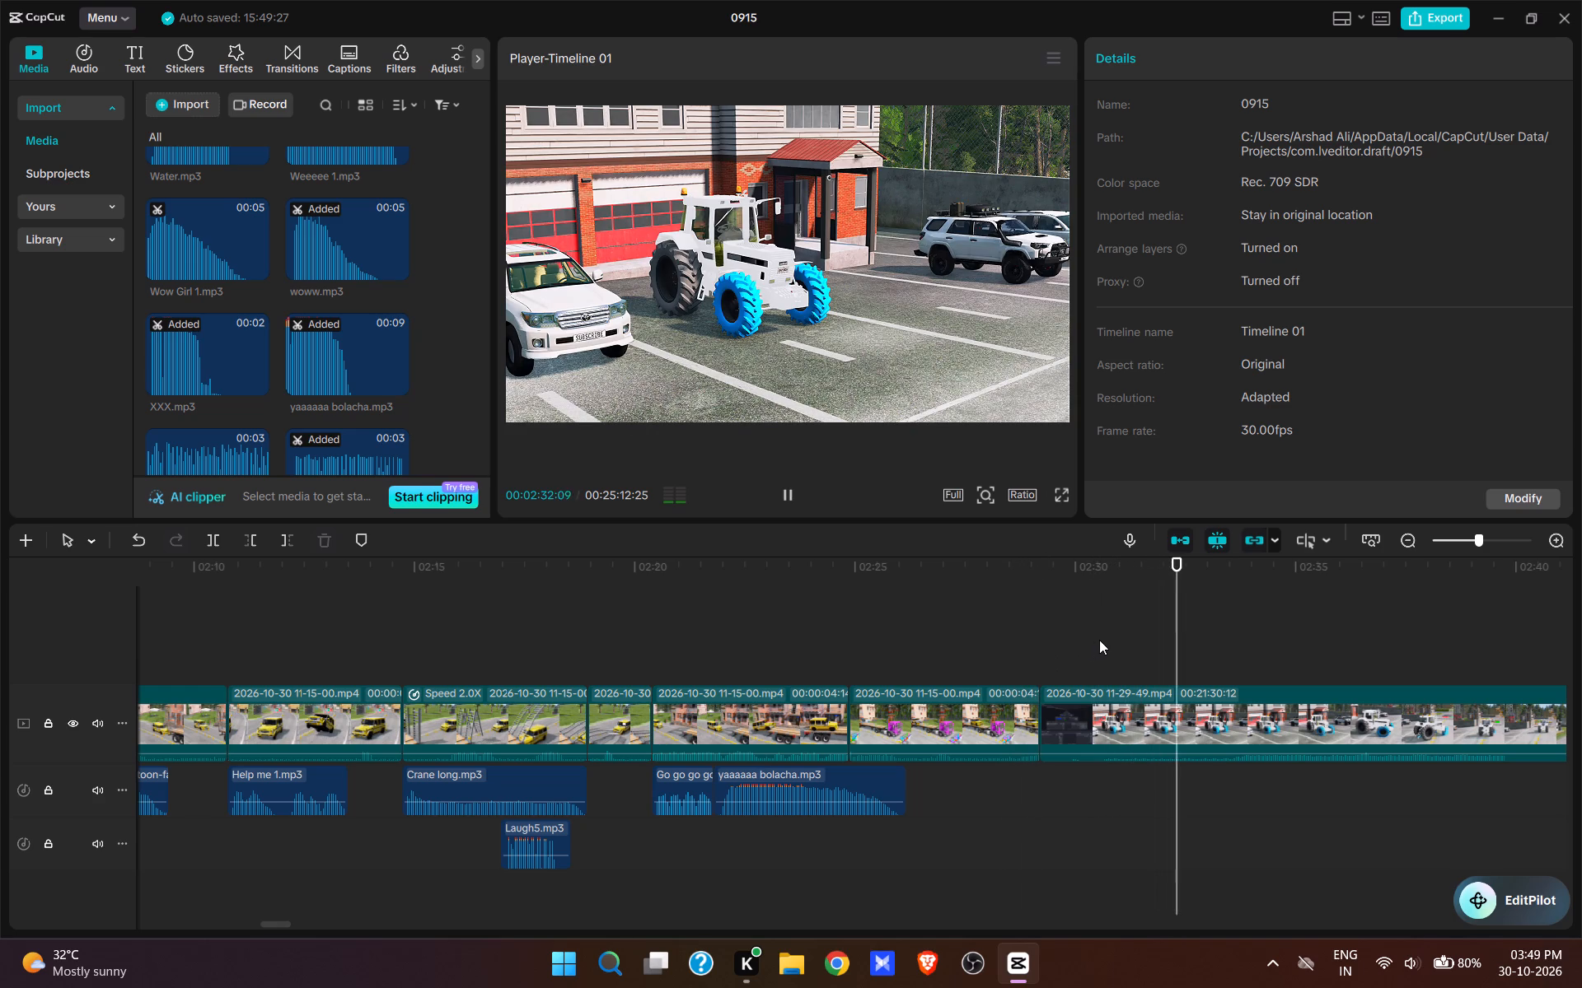
pyautogui.click(1116, 654)
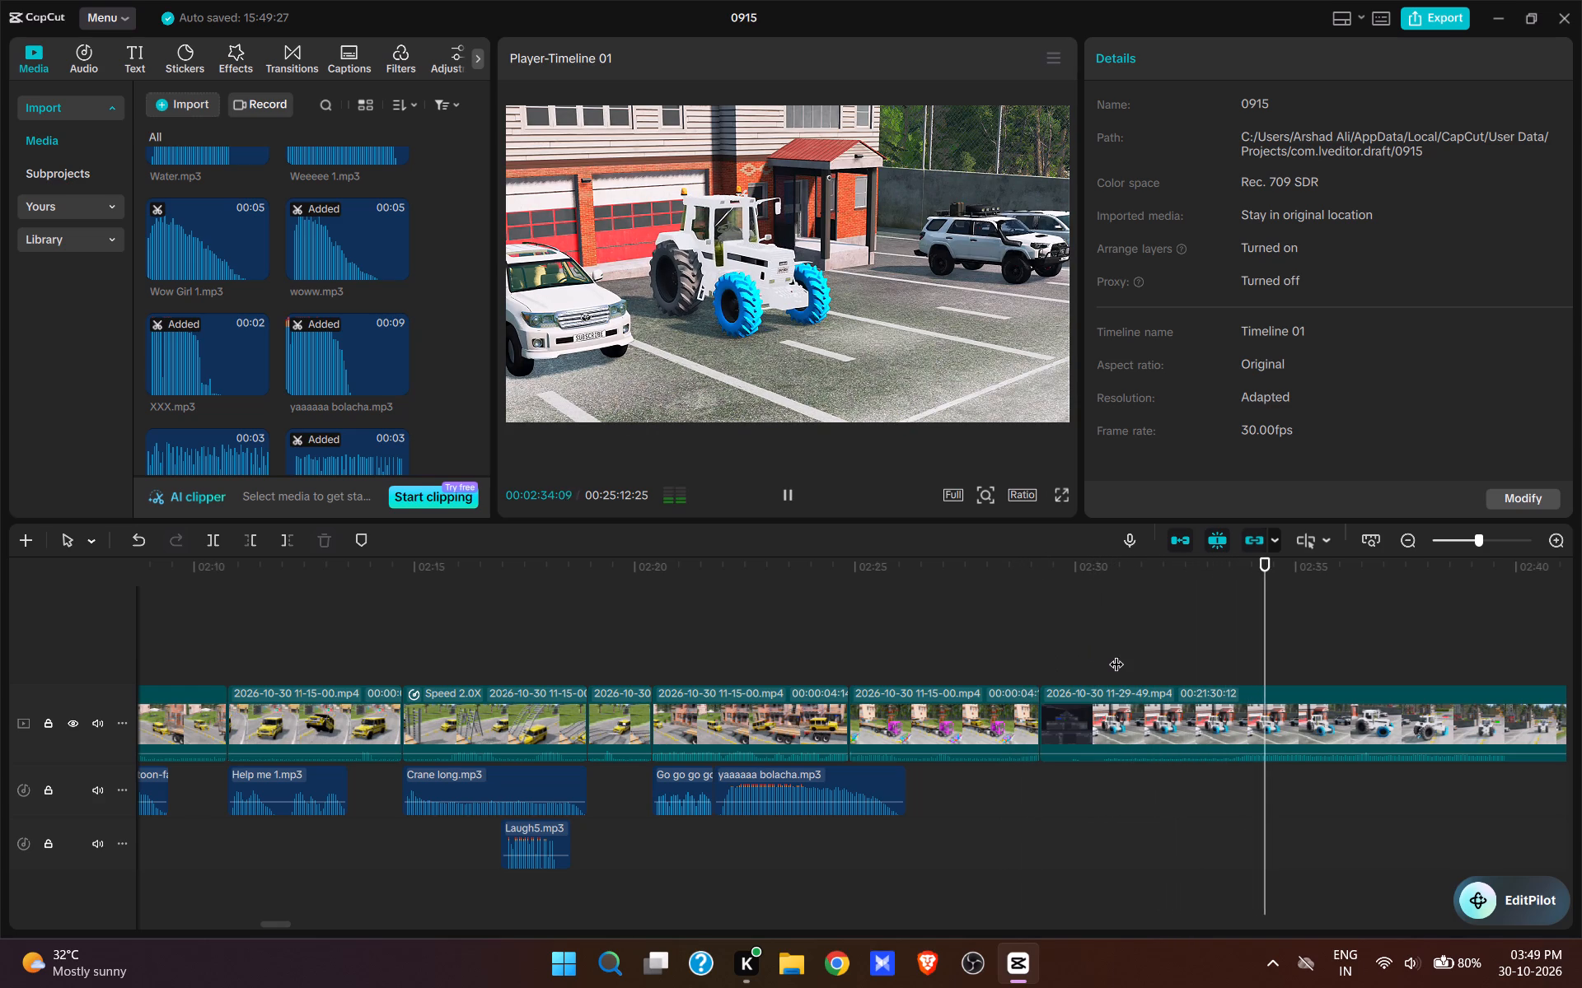
pyautogui.press('space')
pyautogui.press('space')
pyautogui.write('q')
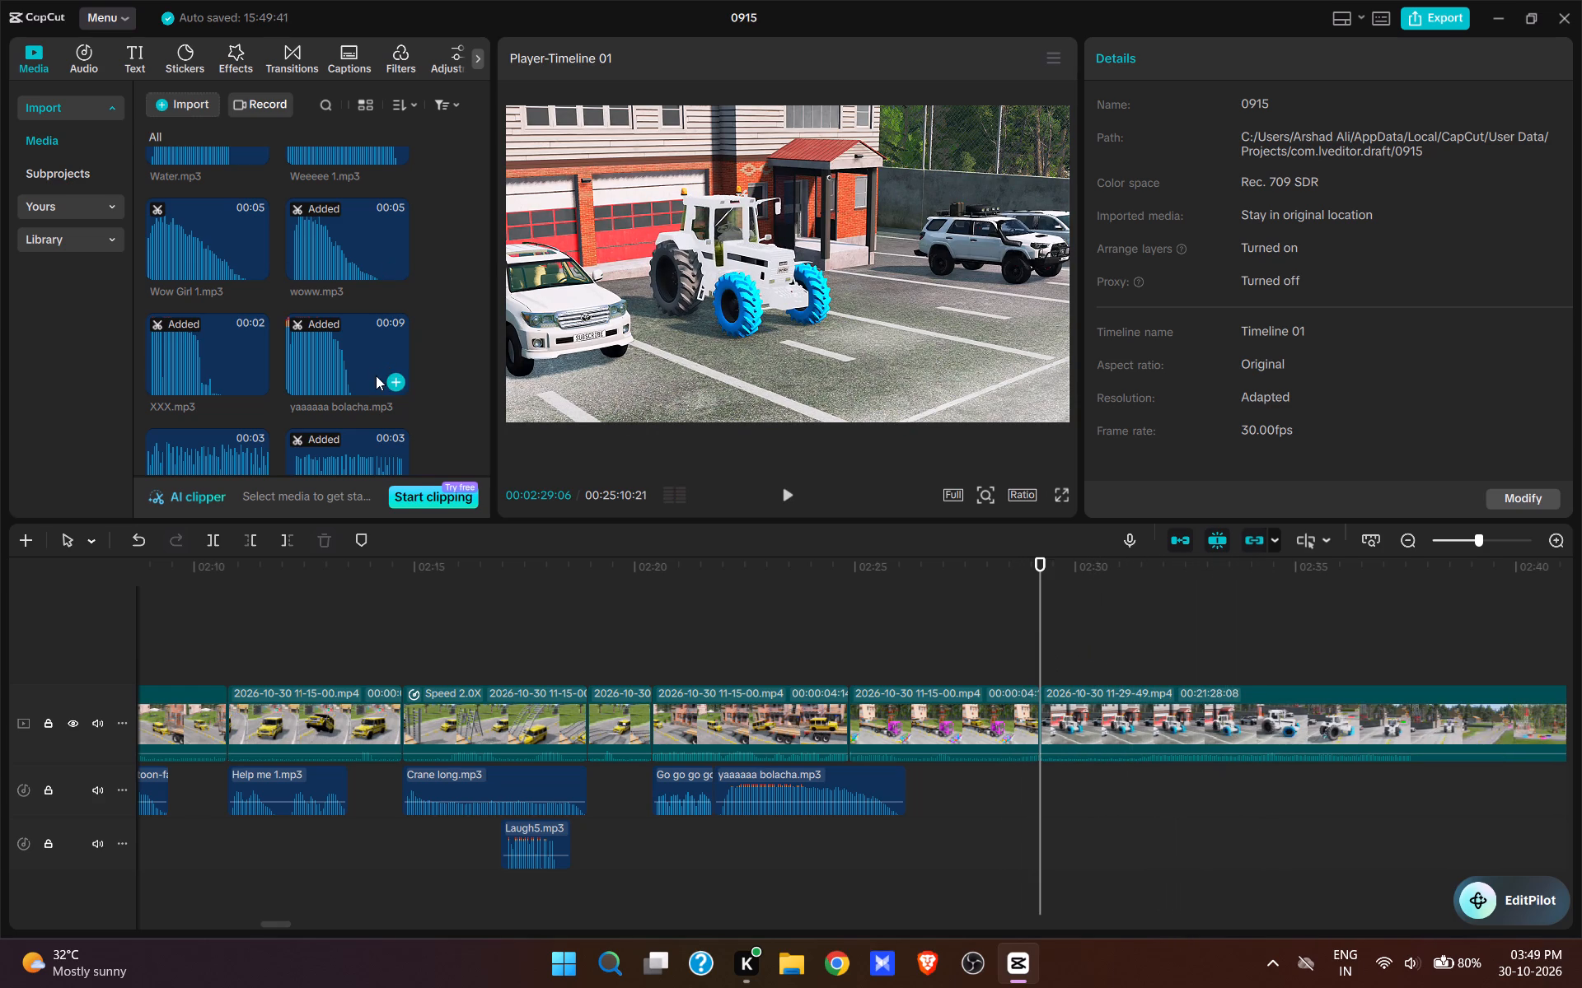
pyautogui.click(1103, 641)
pyautogui.write('q')
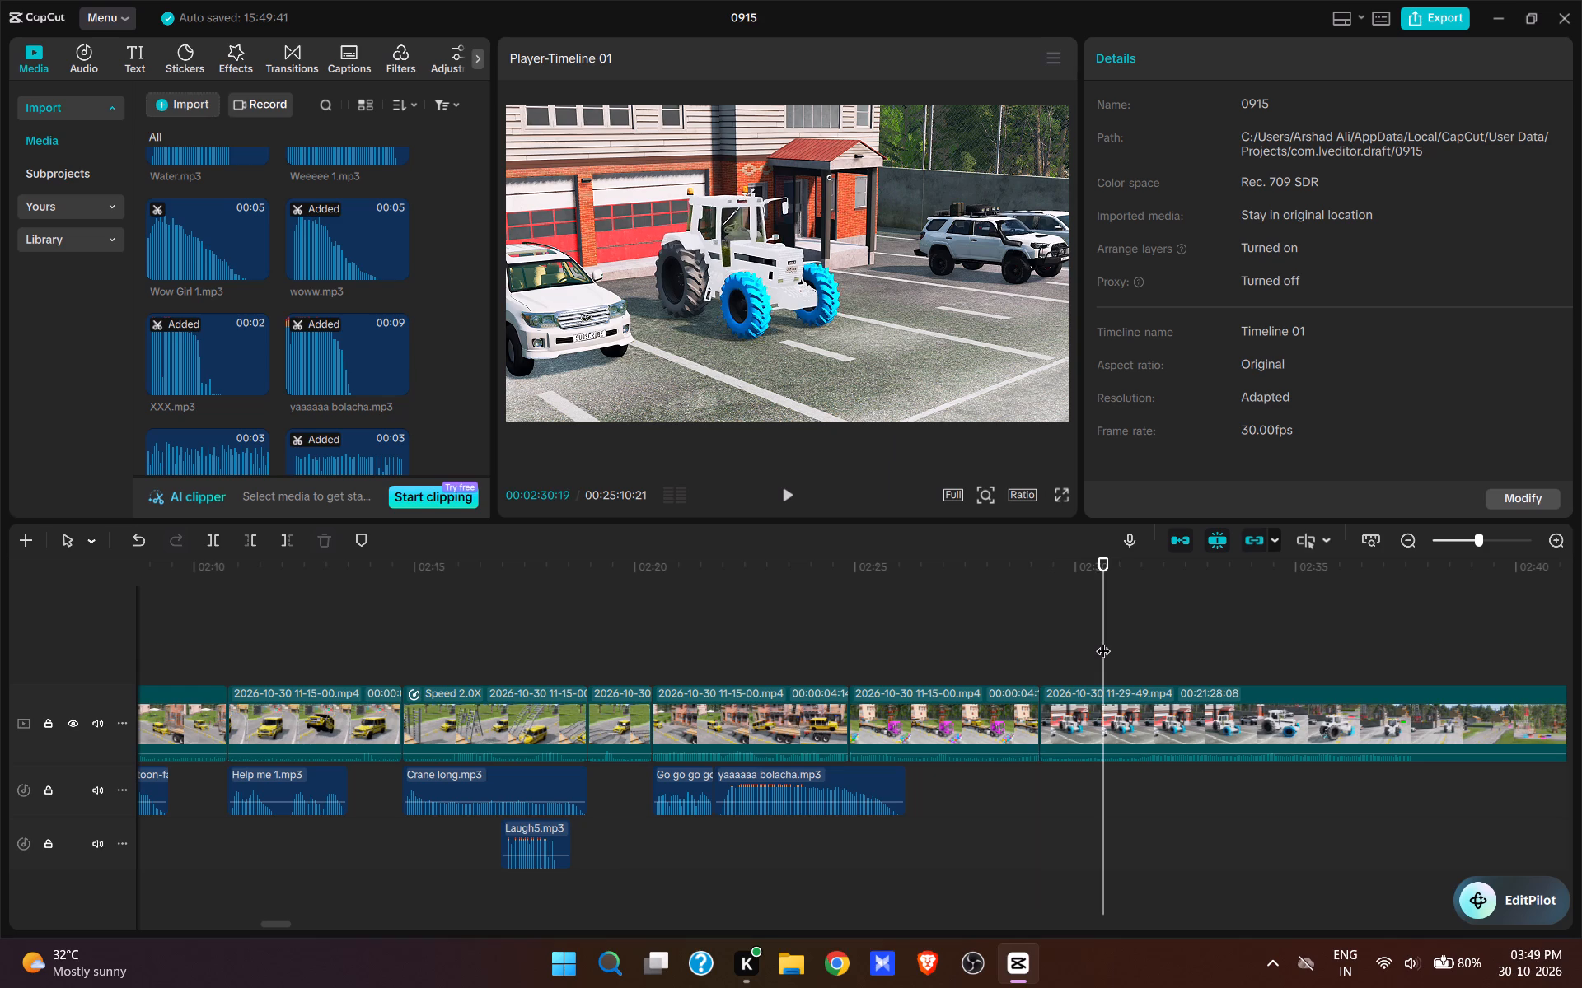
pyautogui.press('space')
# Audition voice clips and add Okeey lets go.mp3 on the first audio track at 00:02:29:06, where the tractor shot begins, and play it.
pyautogui.click(1039, 653)
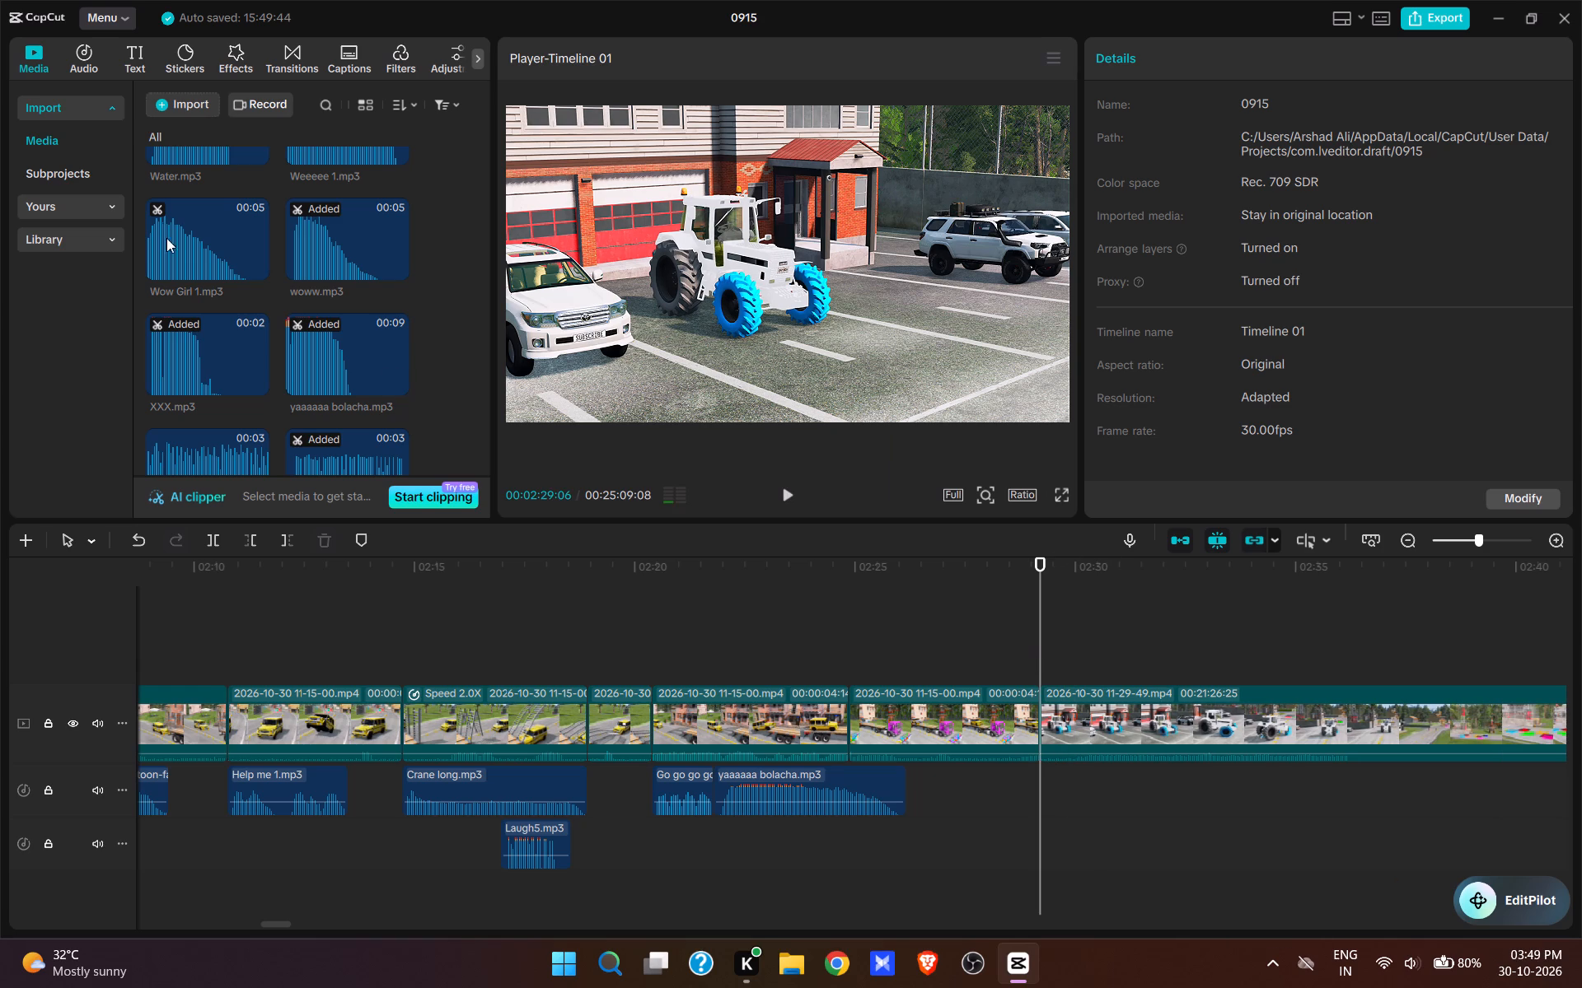
pyautogui.scroll(16, 274, 312)
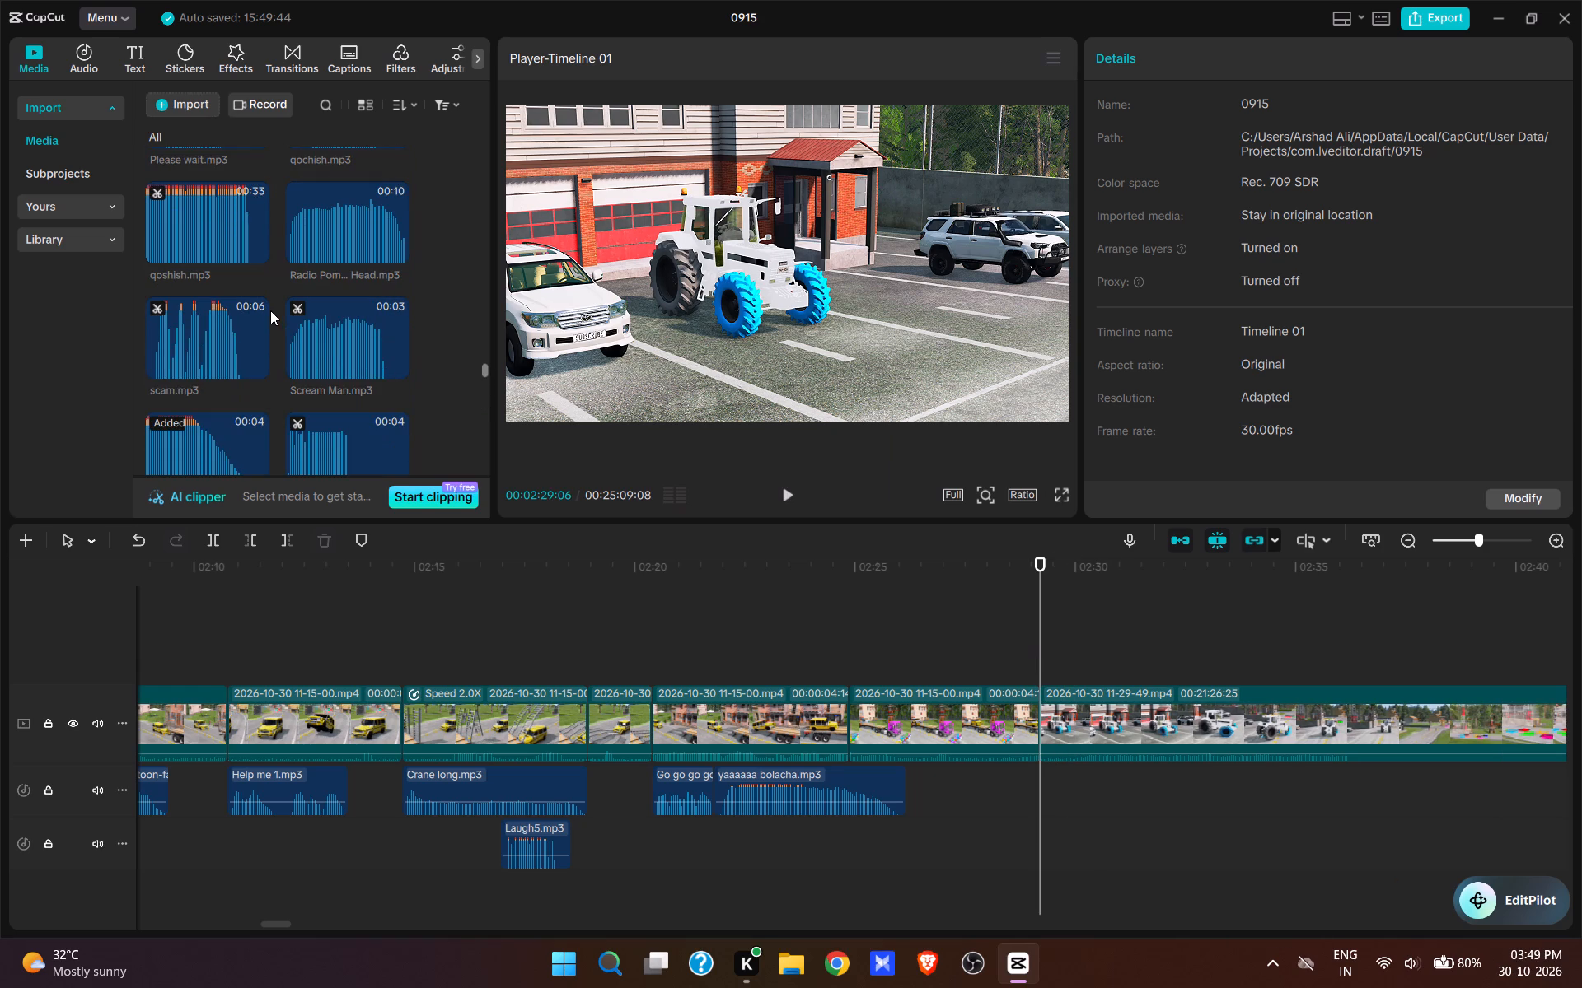
pyautogui.scroll(3, 266, 316)
pyautogui.moveTo(482, 353); pyautogui.dragTo(469, 270)
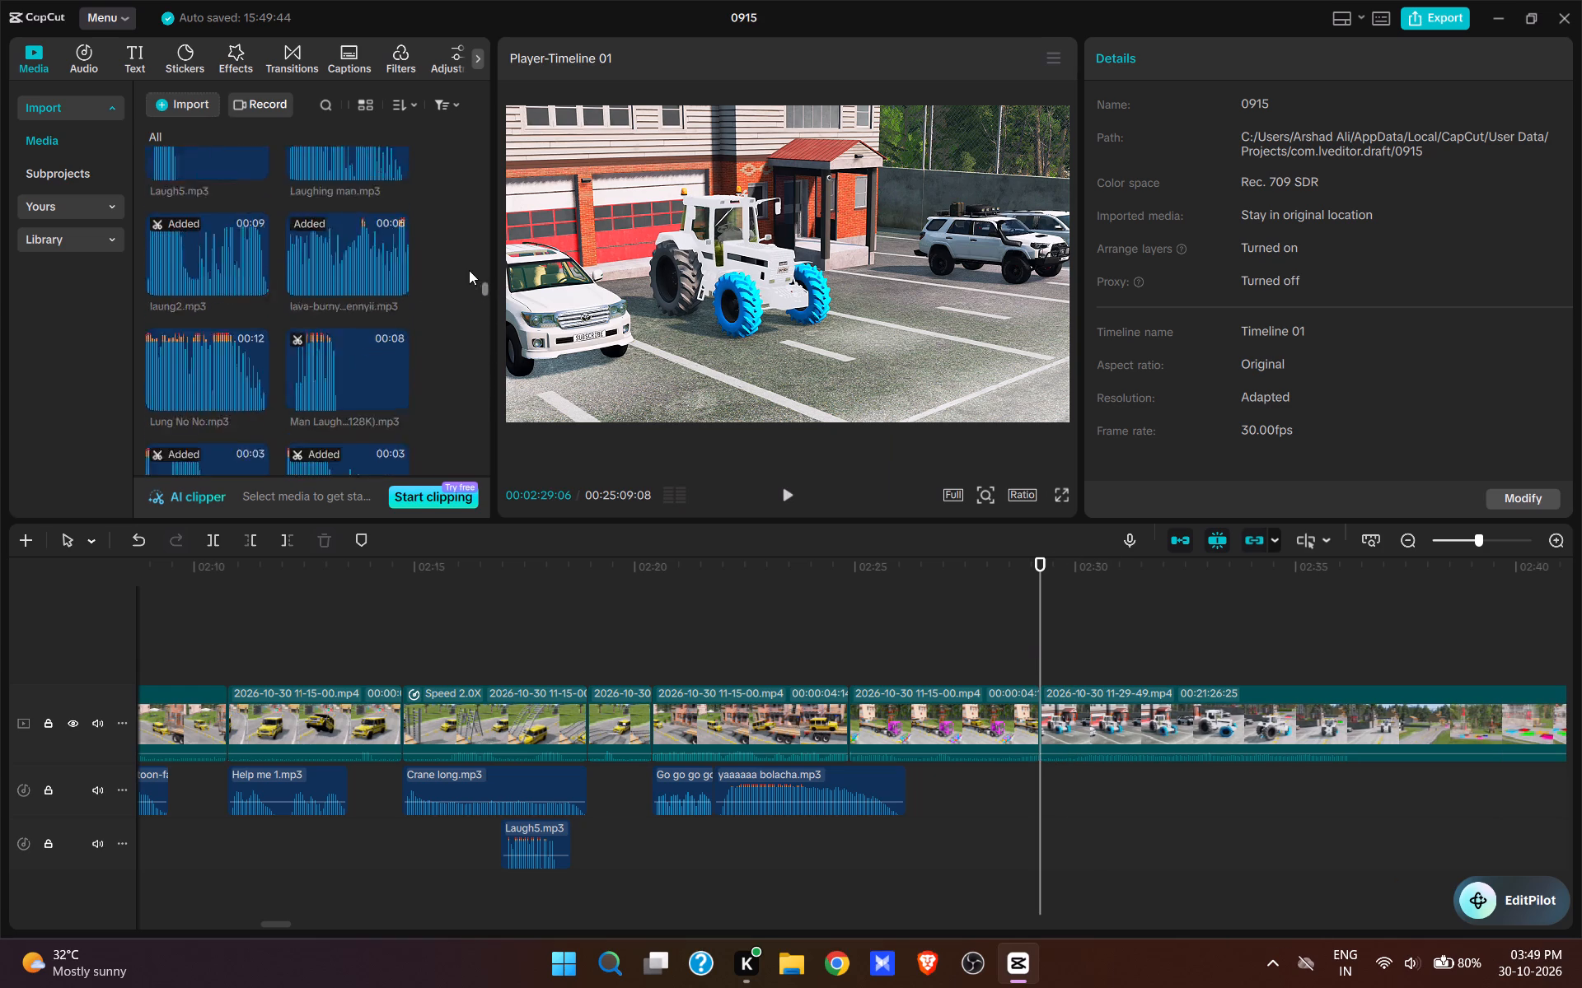
pyautogui.moveTo(469, 270); pyautogui.dragTo(443, 223)
pyautogui.scroll(-16, 265, 298)
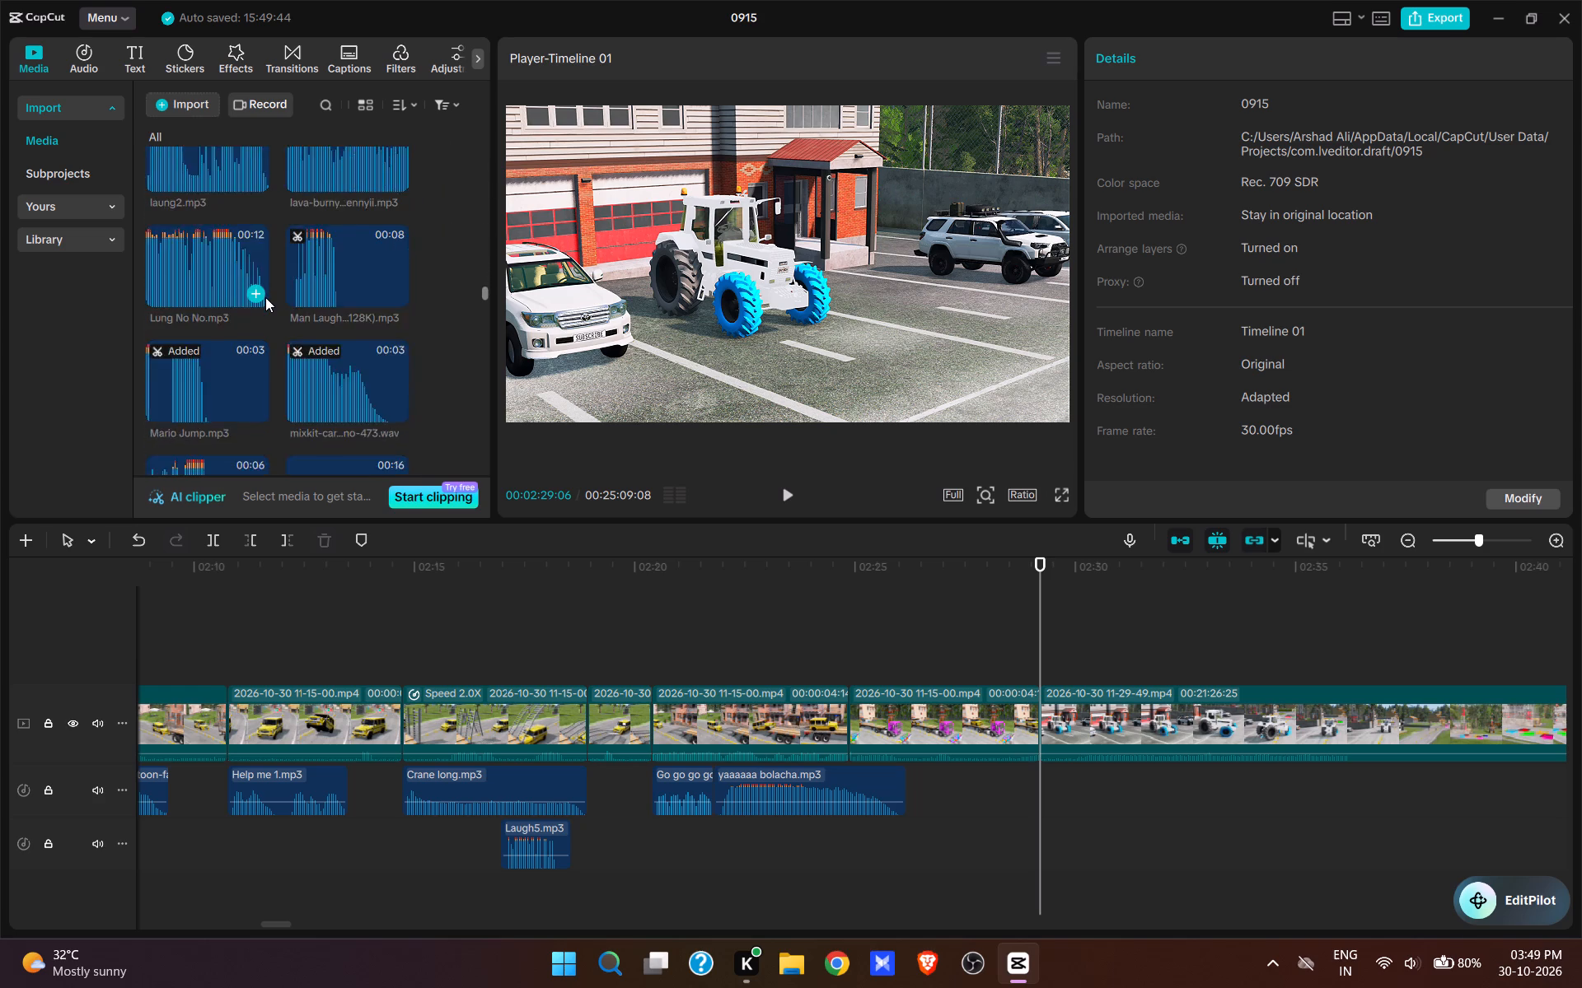
pyautogui.scroll(-9, 265, 297)
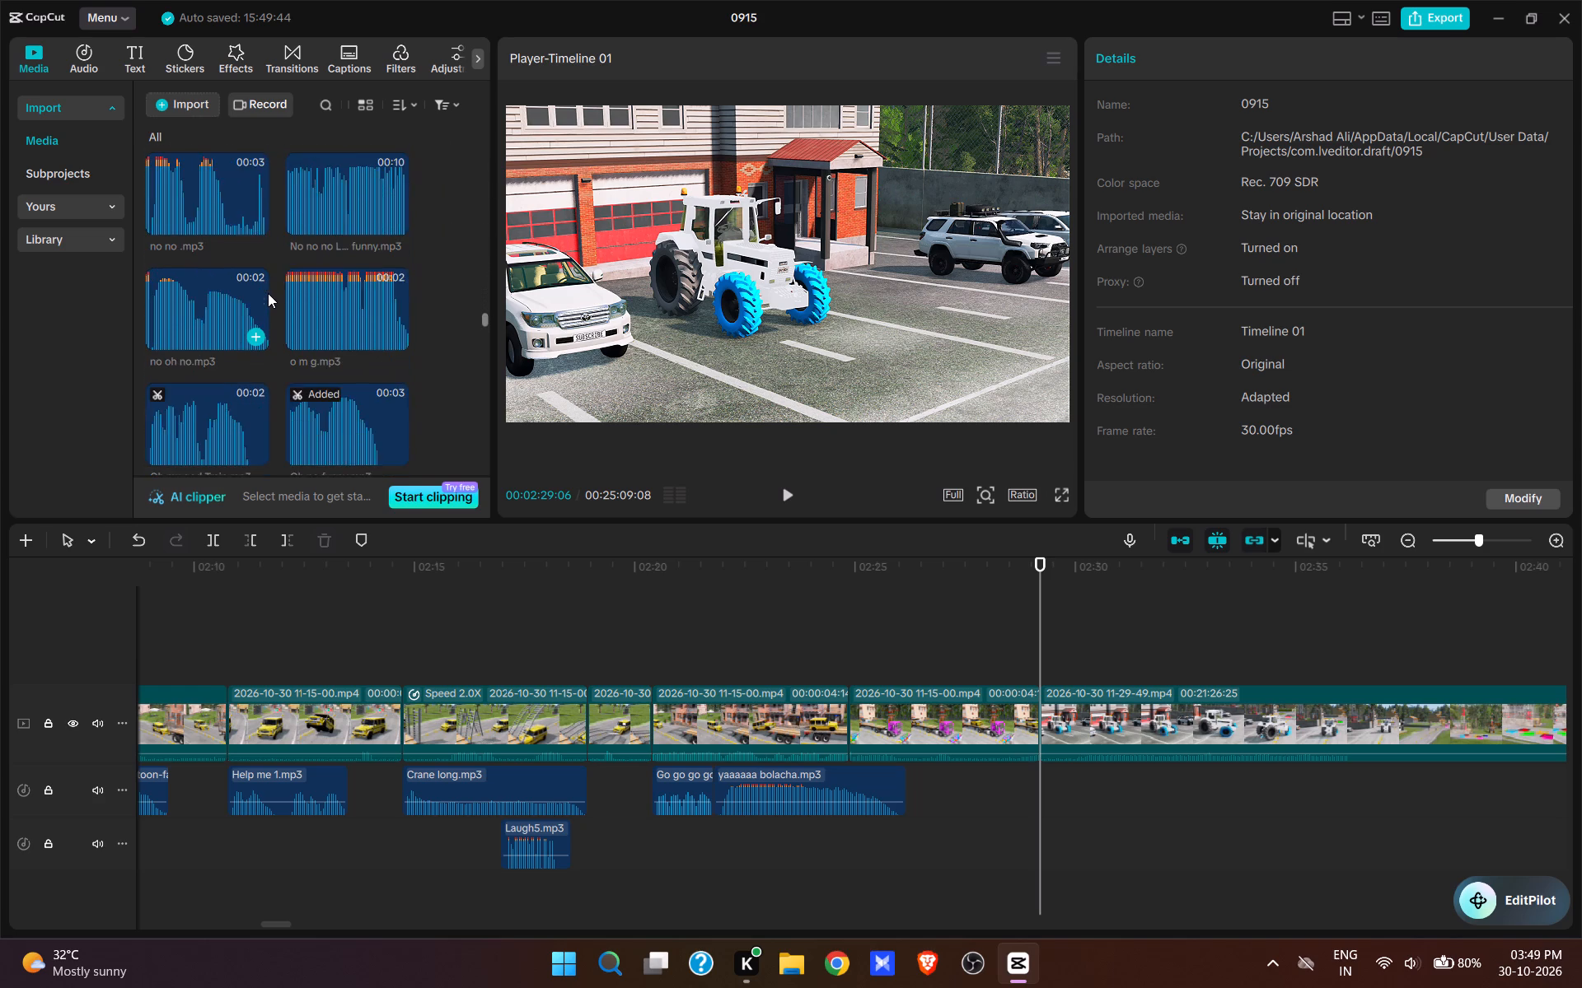
pyautogui.scroll(-2, 268, 293)
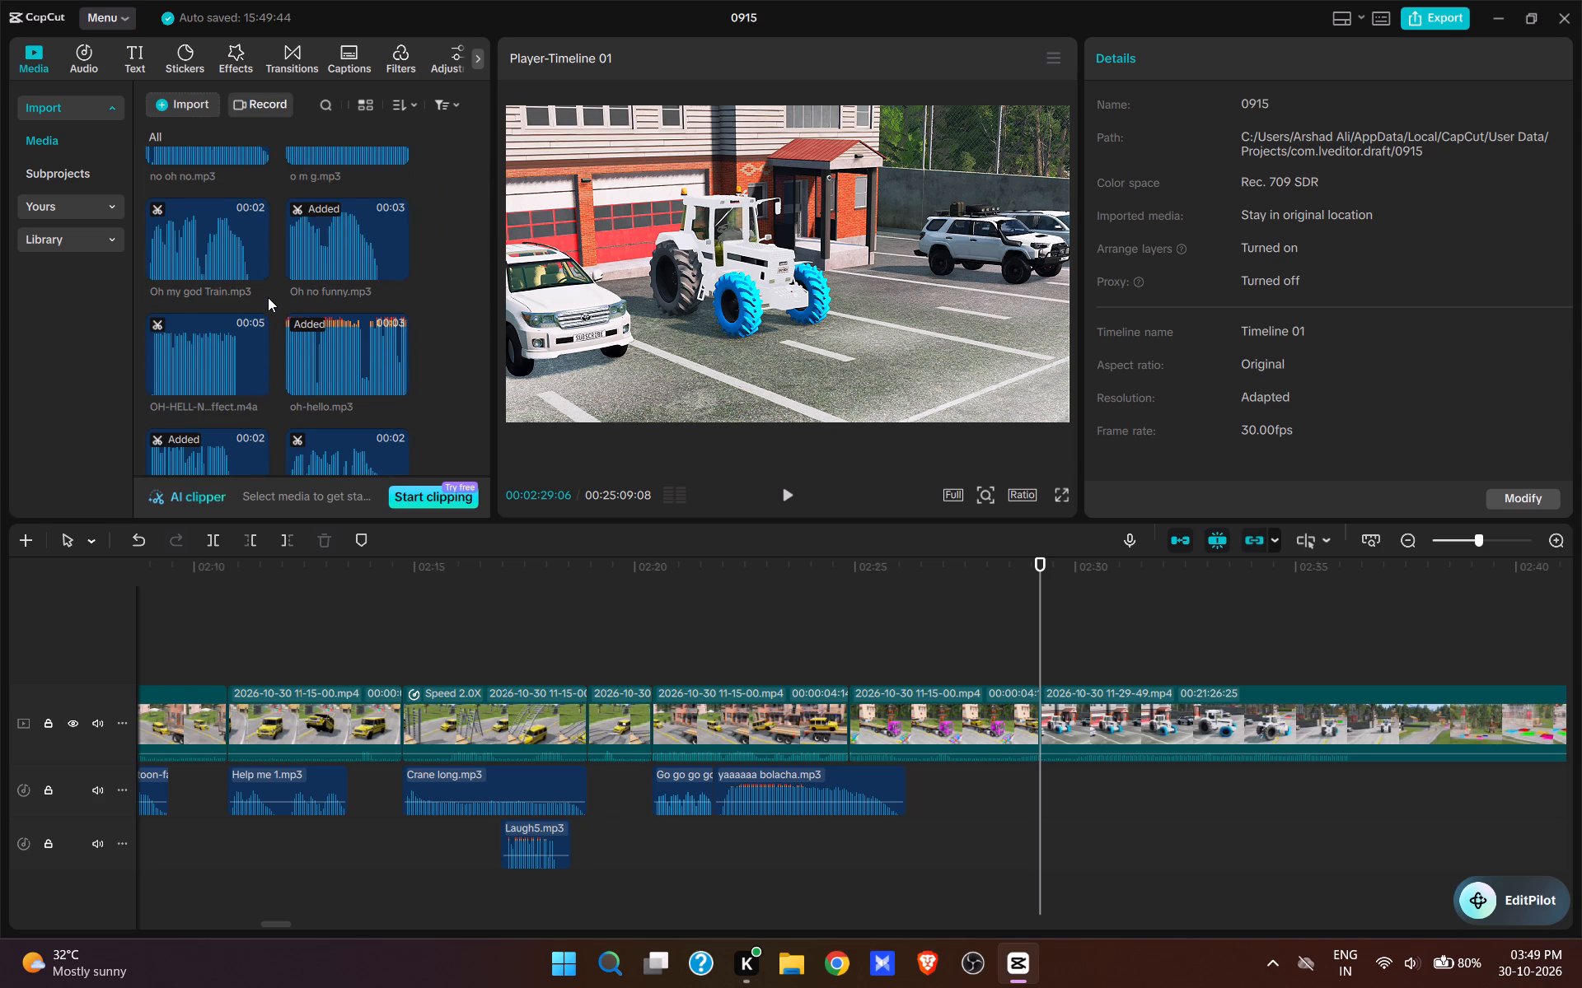
pyautogui.scroll(-1, 268, 297)
pyautogui.click(189, 303)
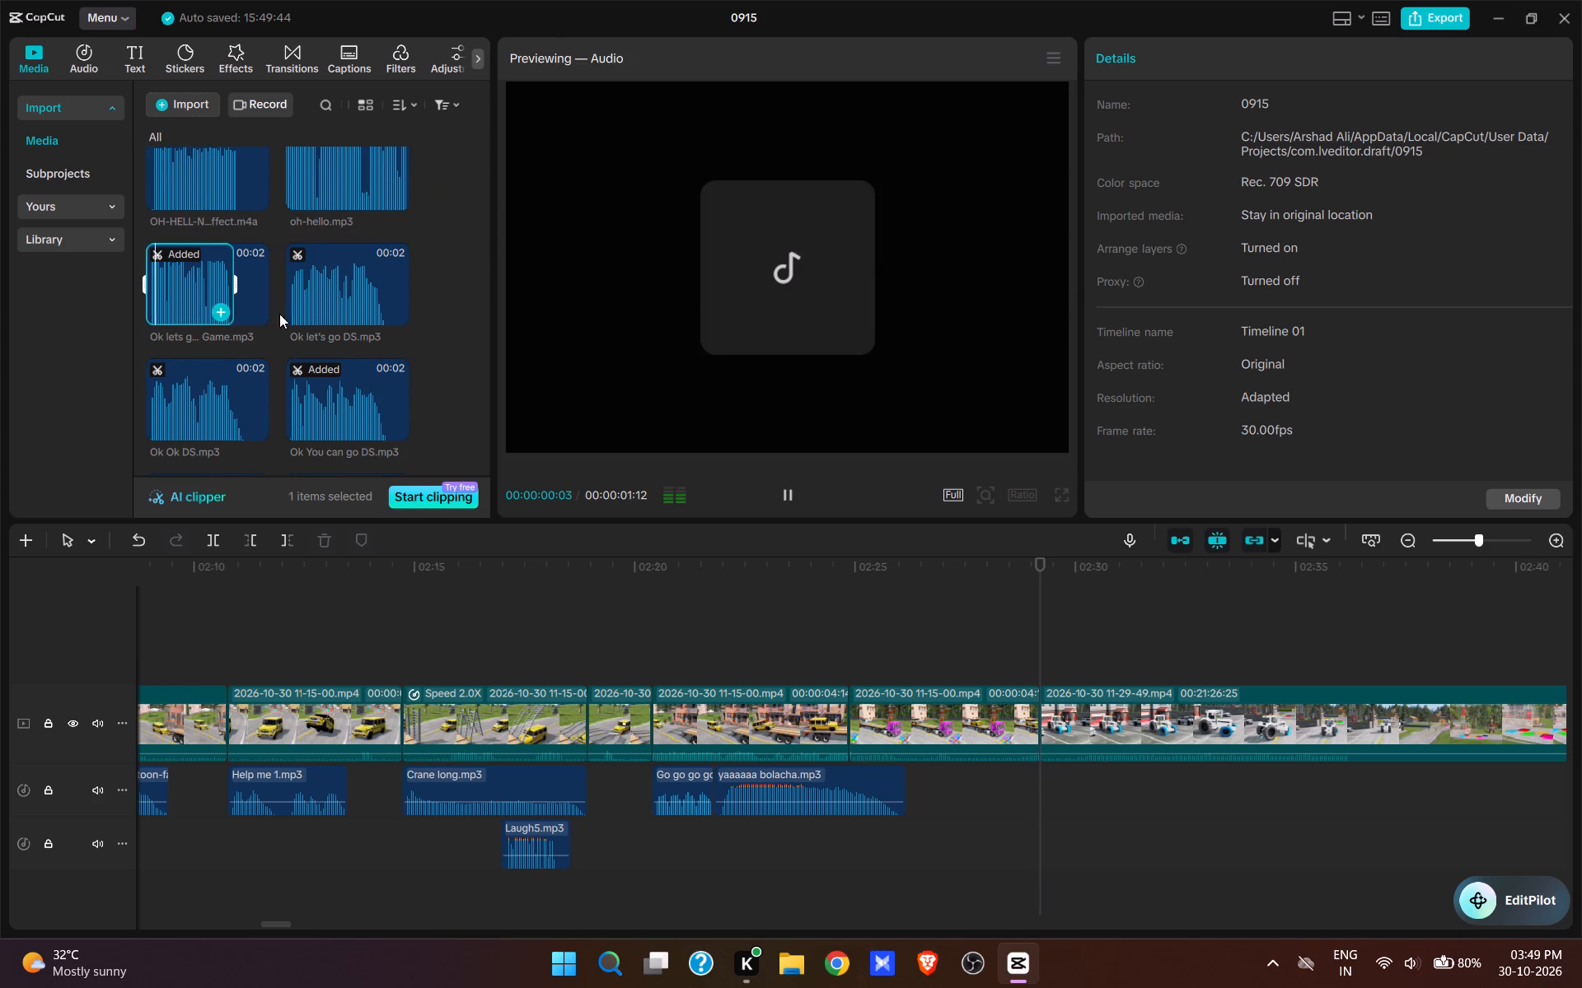
pyautogui.scroll(-1, 213, 384)
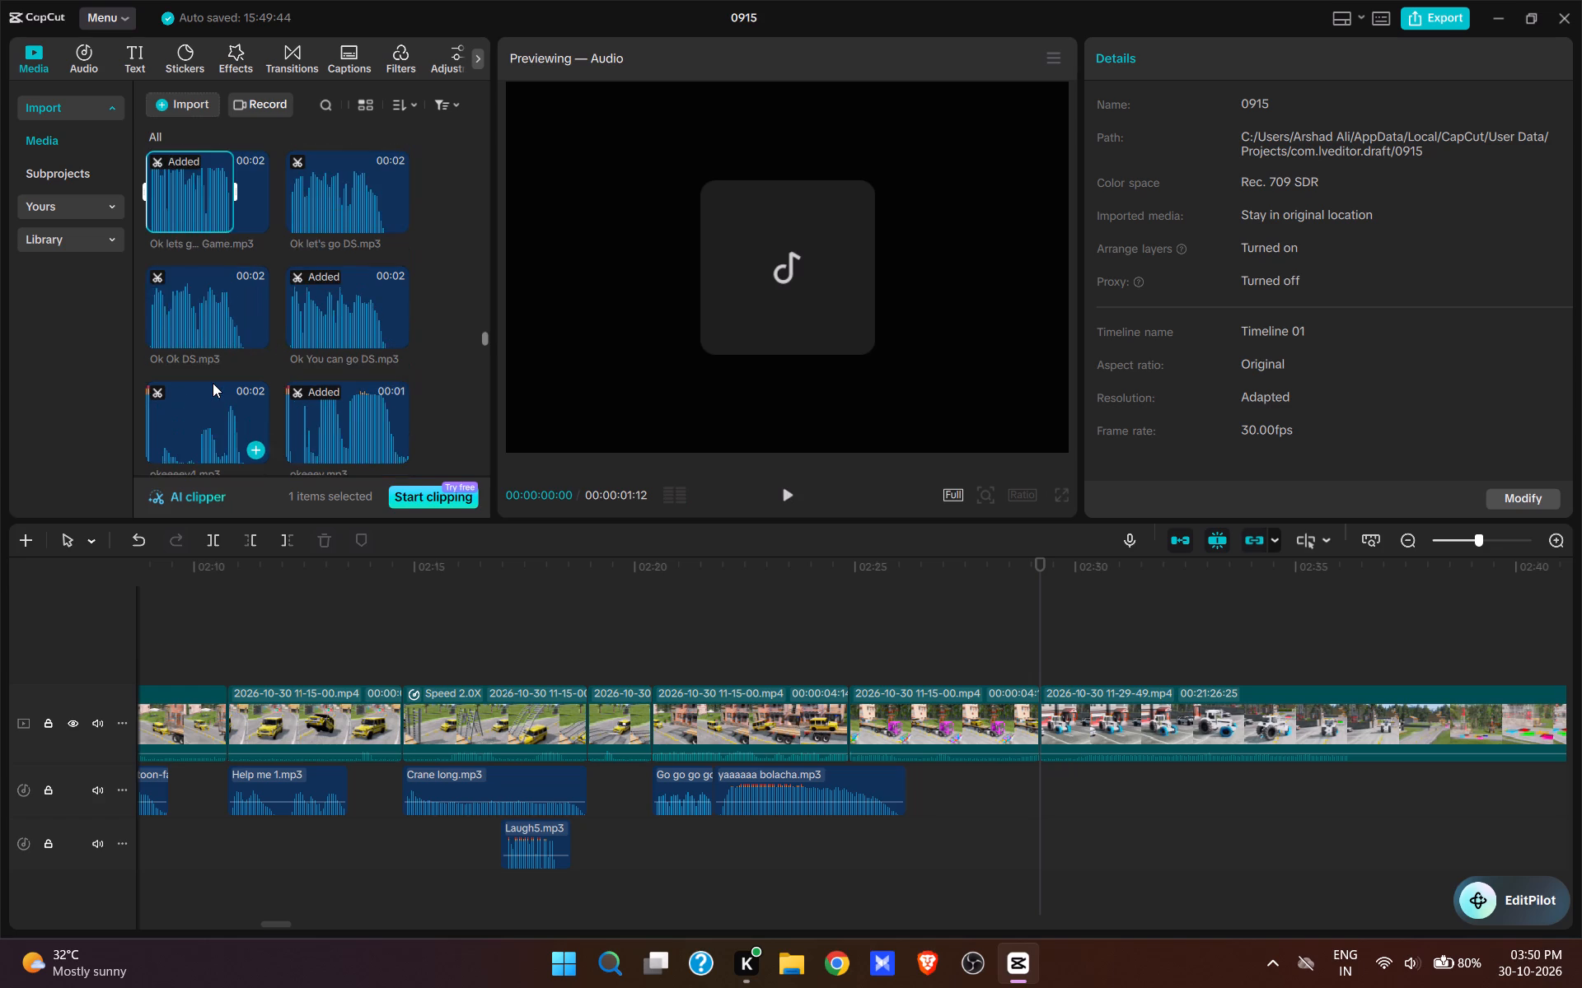
pyautogui.scroll(-2, 213, 381)
pyautogui.click(177, 363)
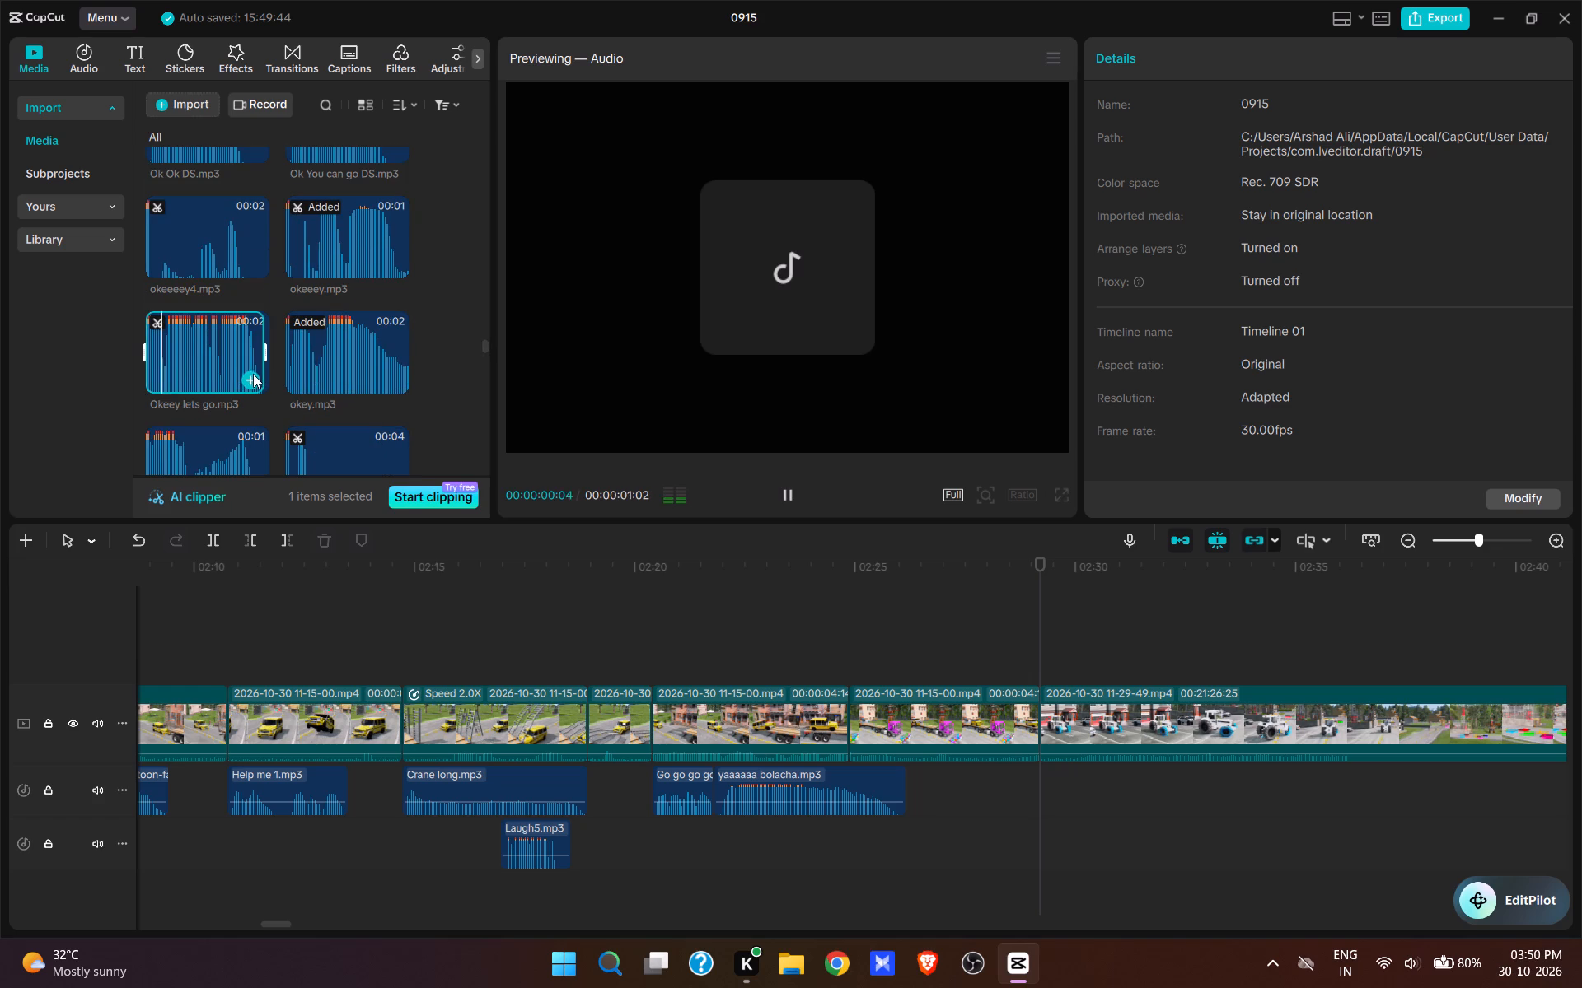
pyautogui.click(253, 376)
pyautogui.press('space')
pyautogui.click(789, 502)
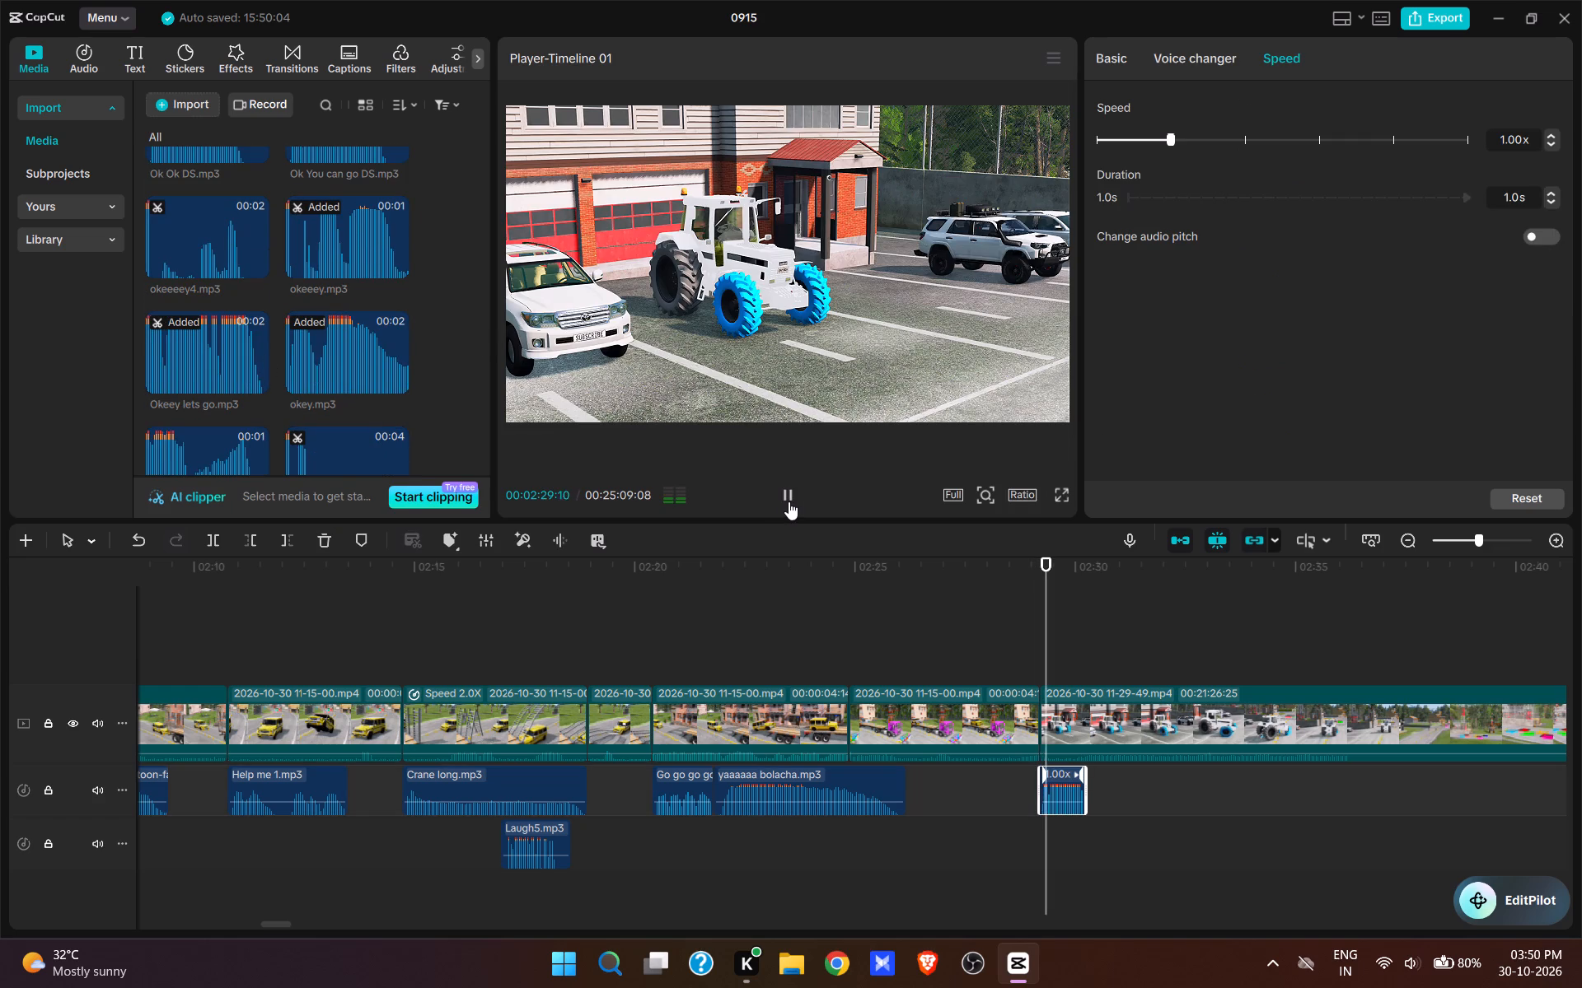
# Add kavboy iyyhaa.mp3 on the first audio track at 00:02:30:07, right after Okeey lets go.mp3, and play it.
pyautogui.press('space')
pyautogui.click(1090, 668)
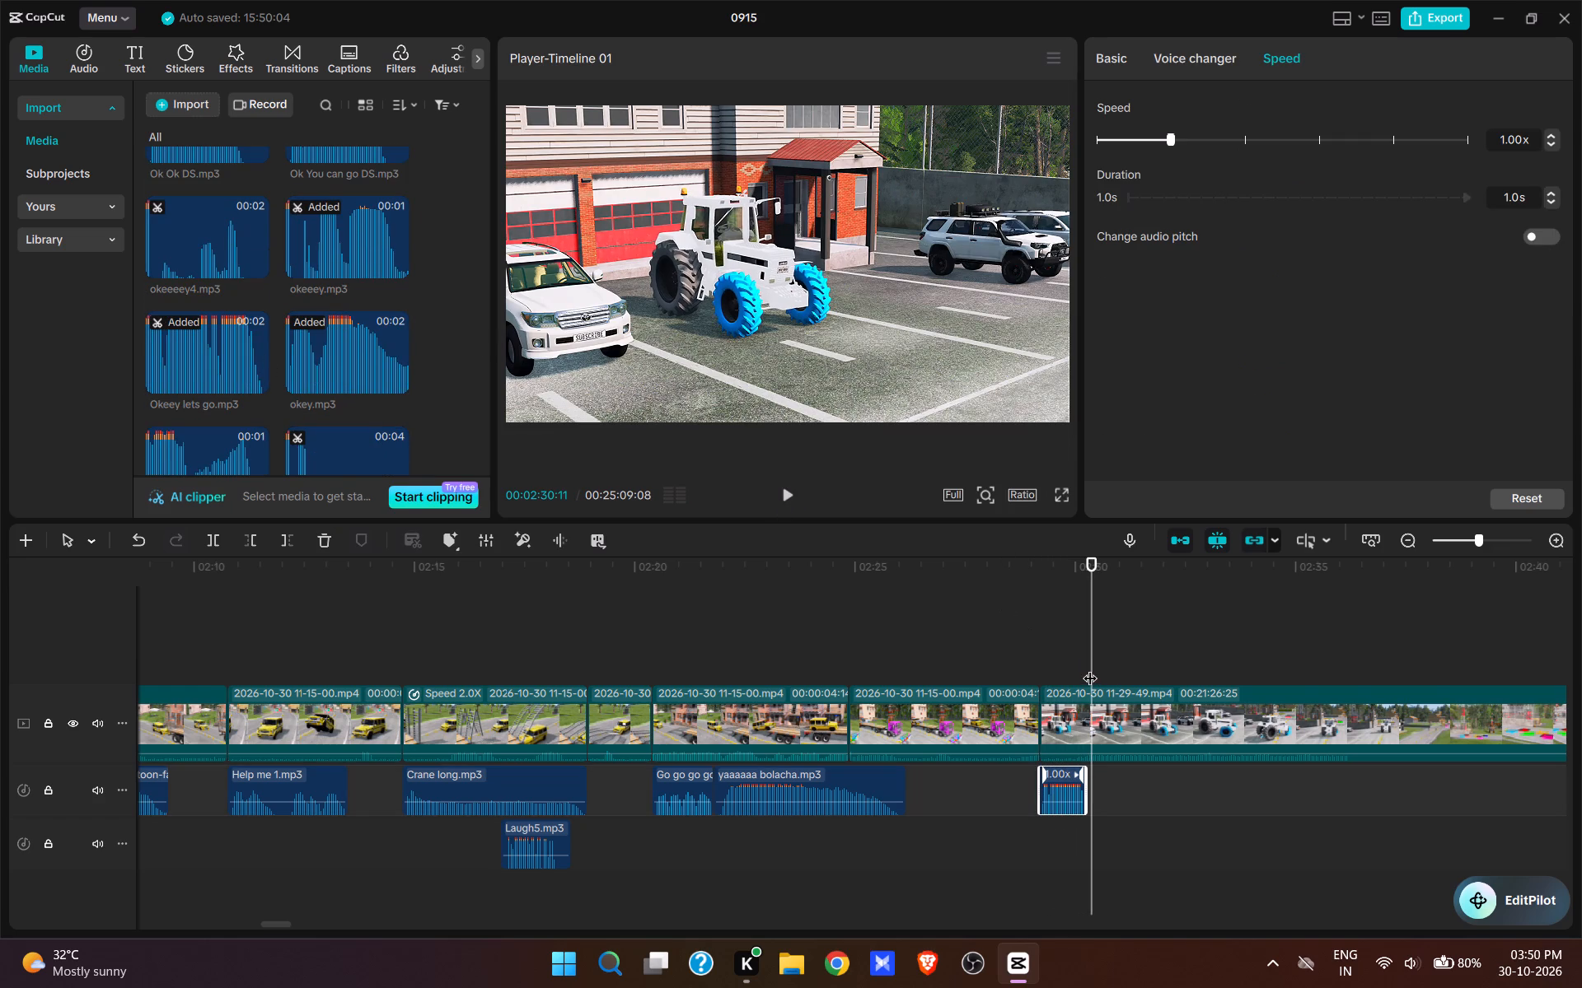
pyautogui.scroll(11, 366, 357)
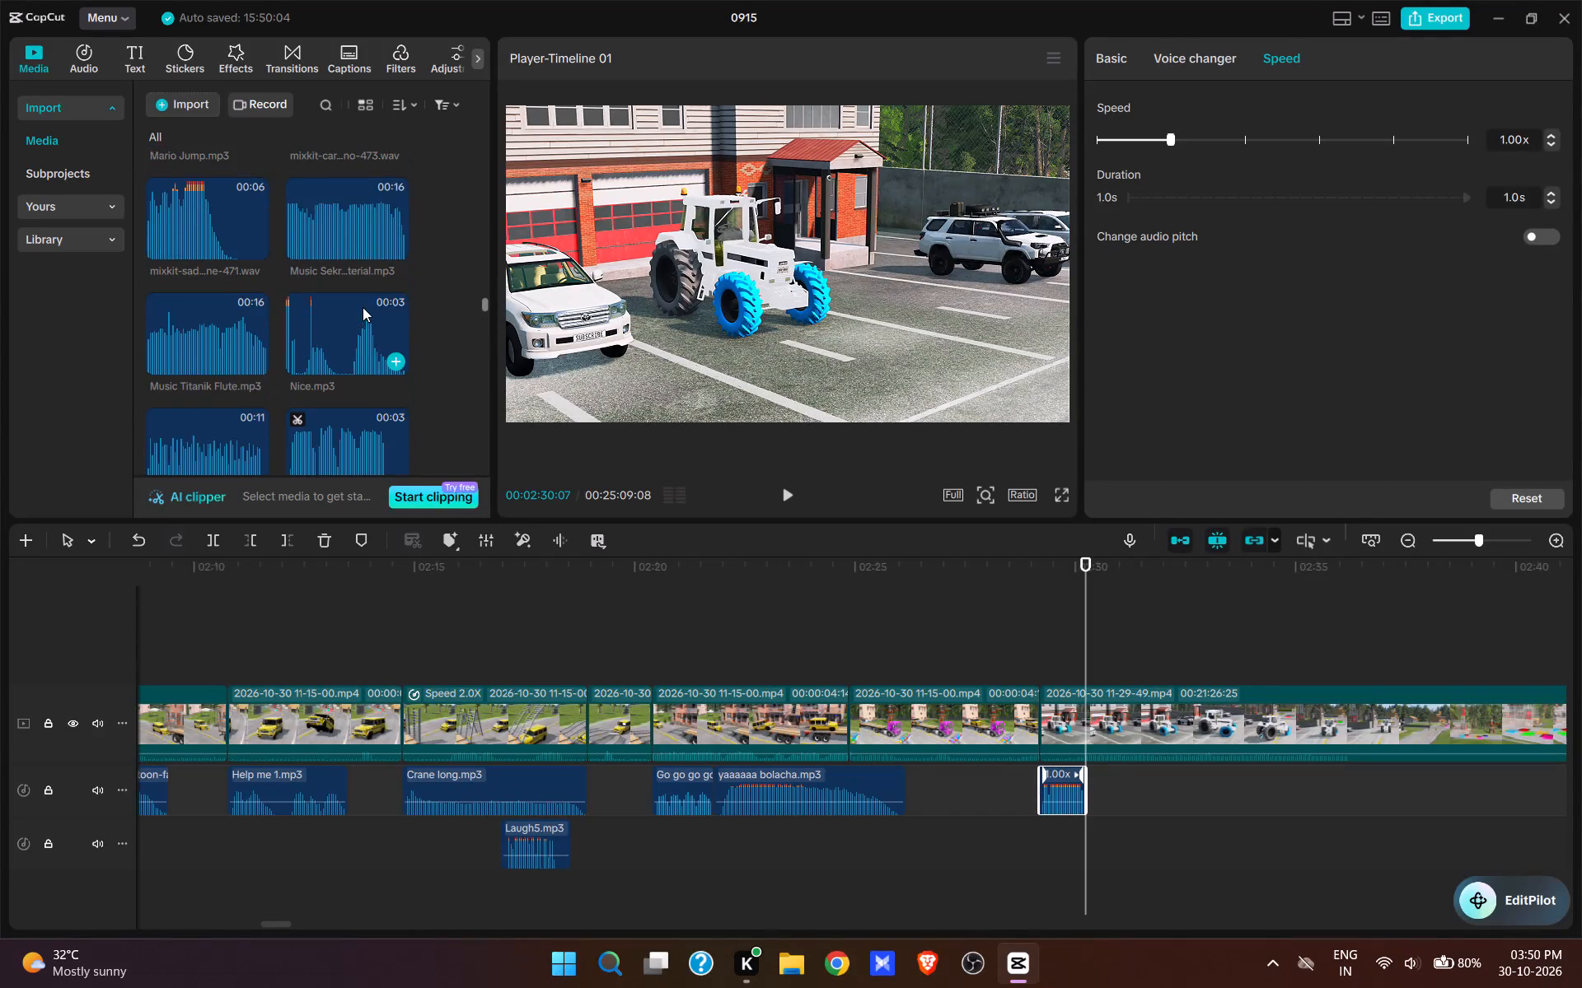
pyautogui.scroll(7, 363, 307)
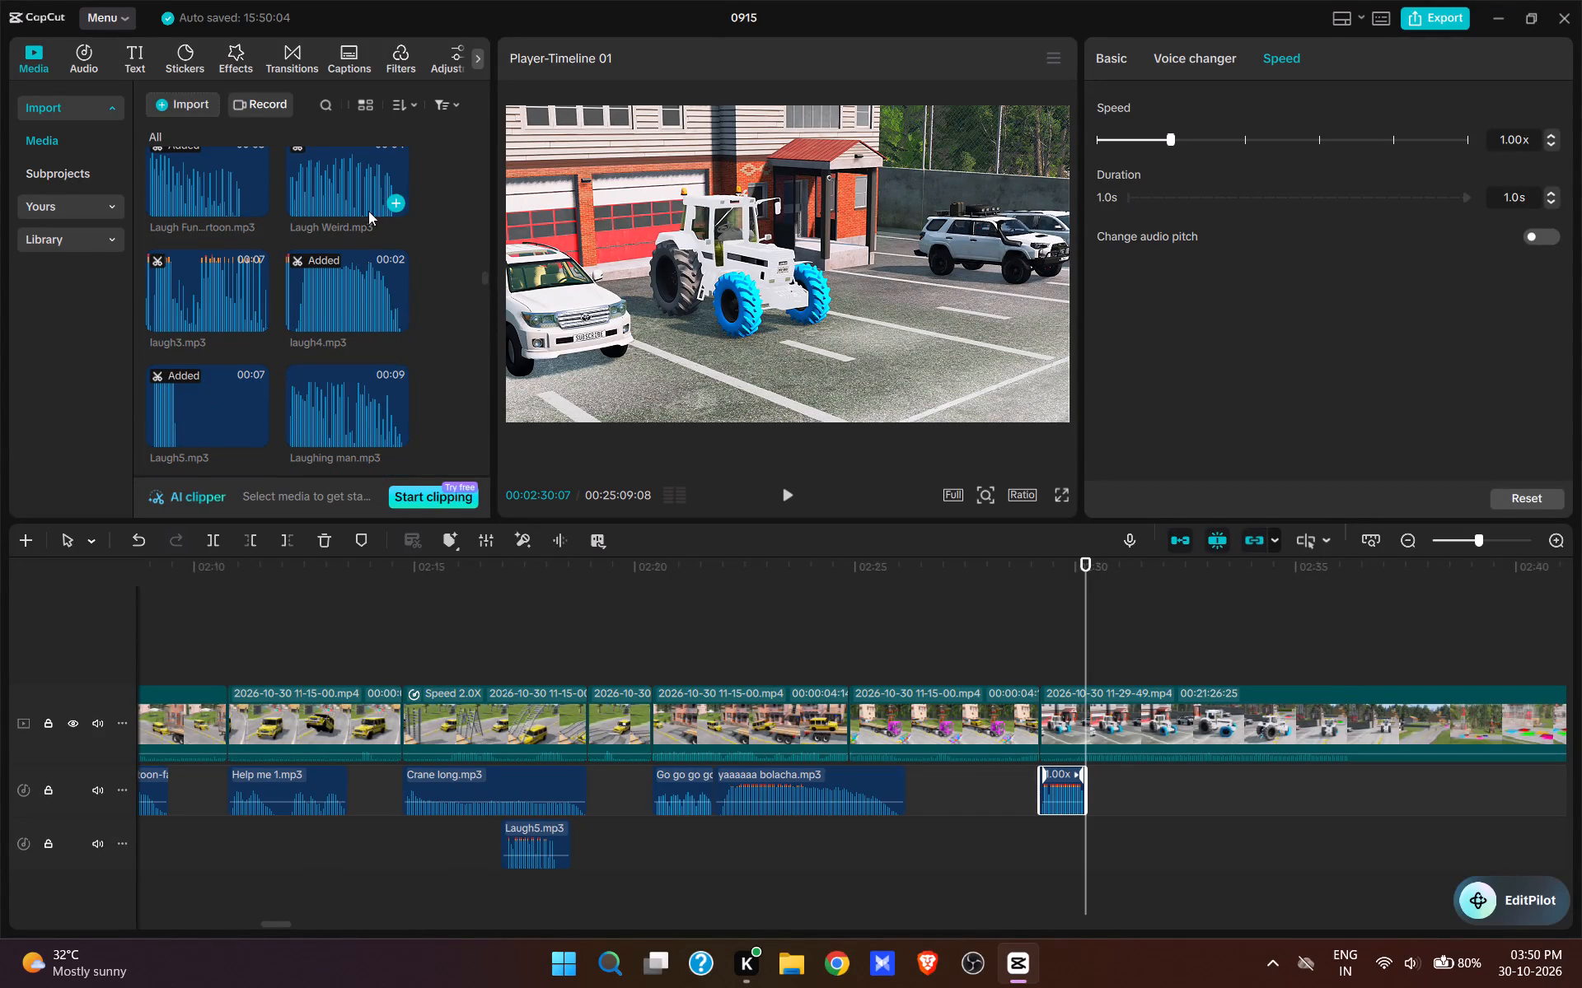
pyautogui.scroll(1, 361, 249)
pyautogui.click(401, 182)
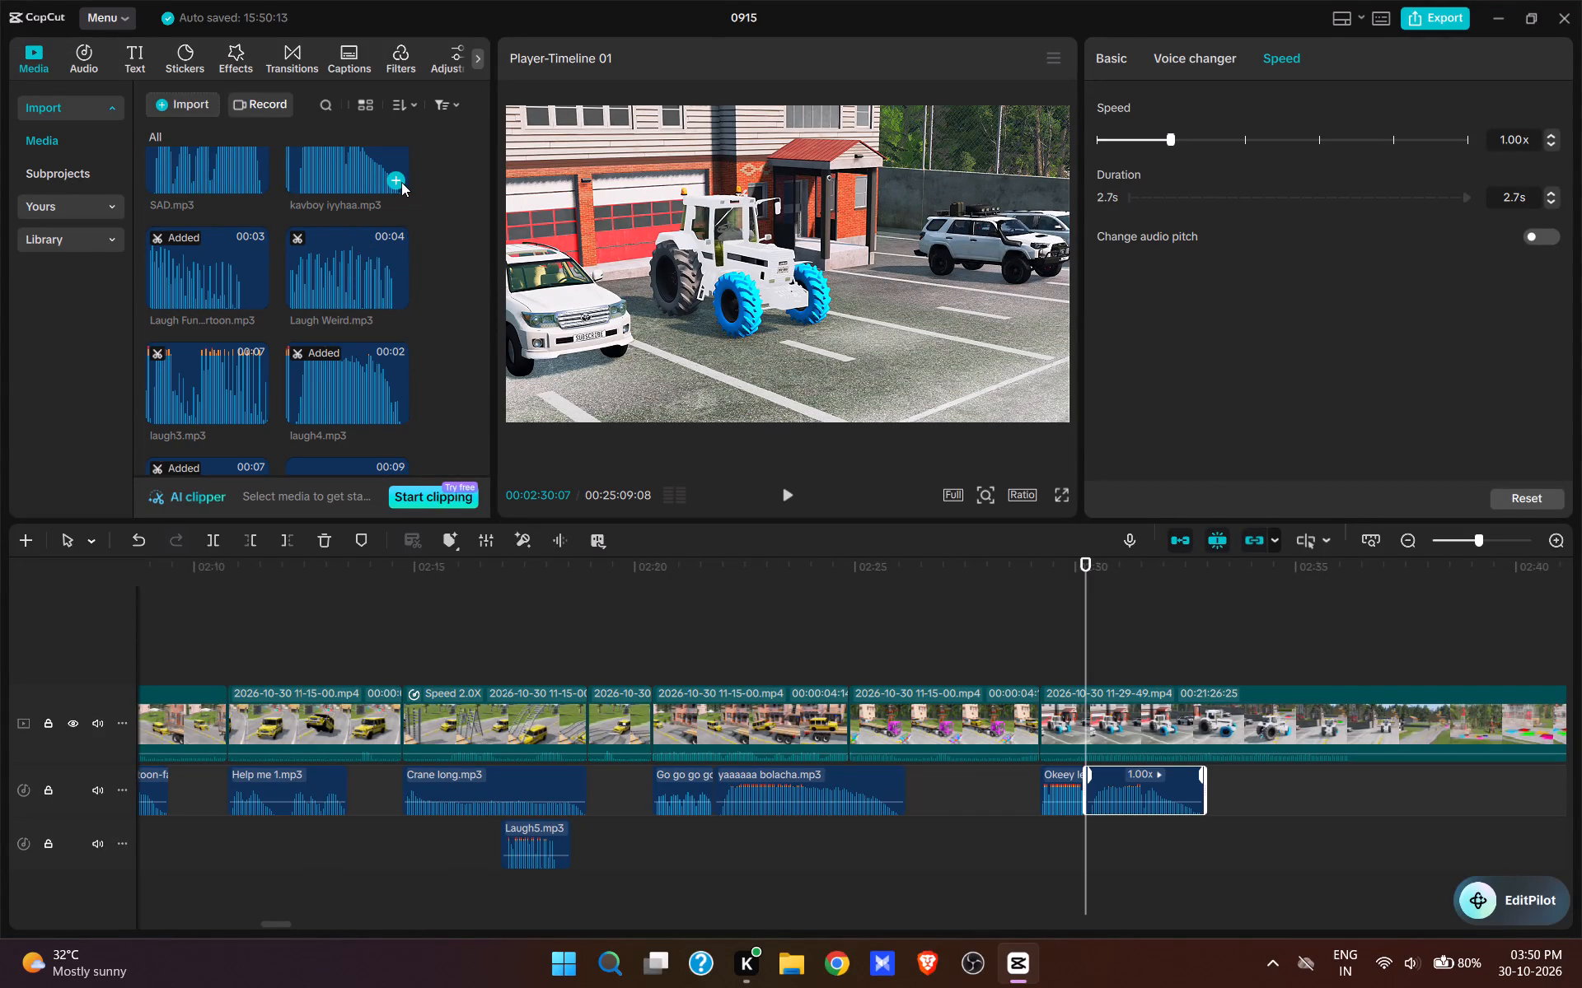
pyautogui.press('space')
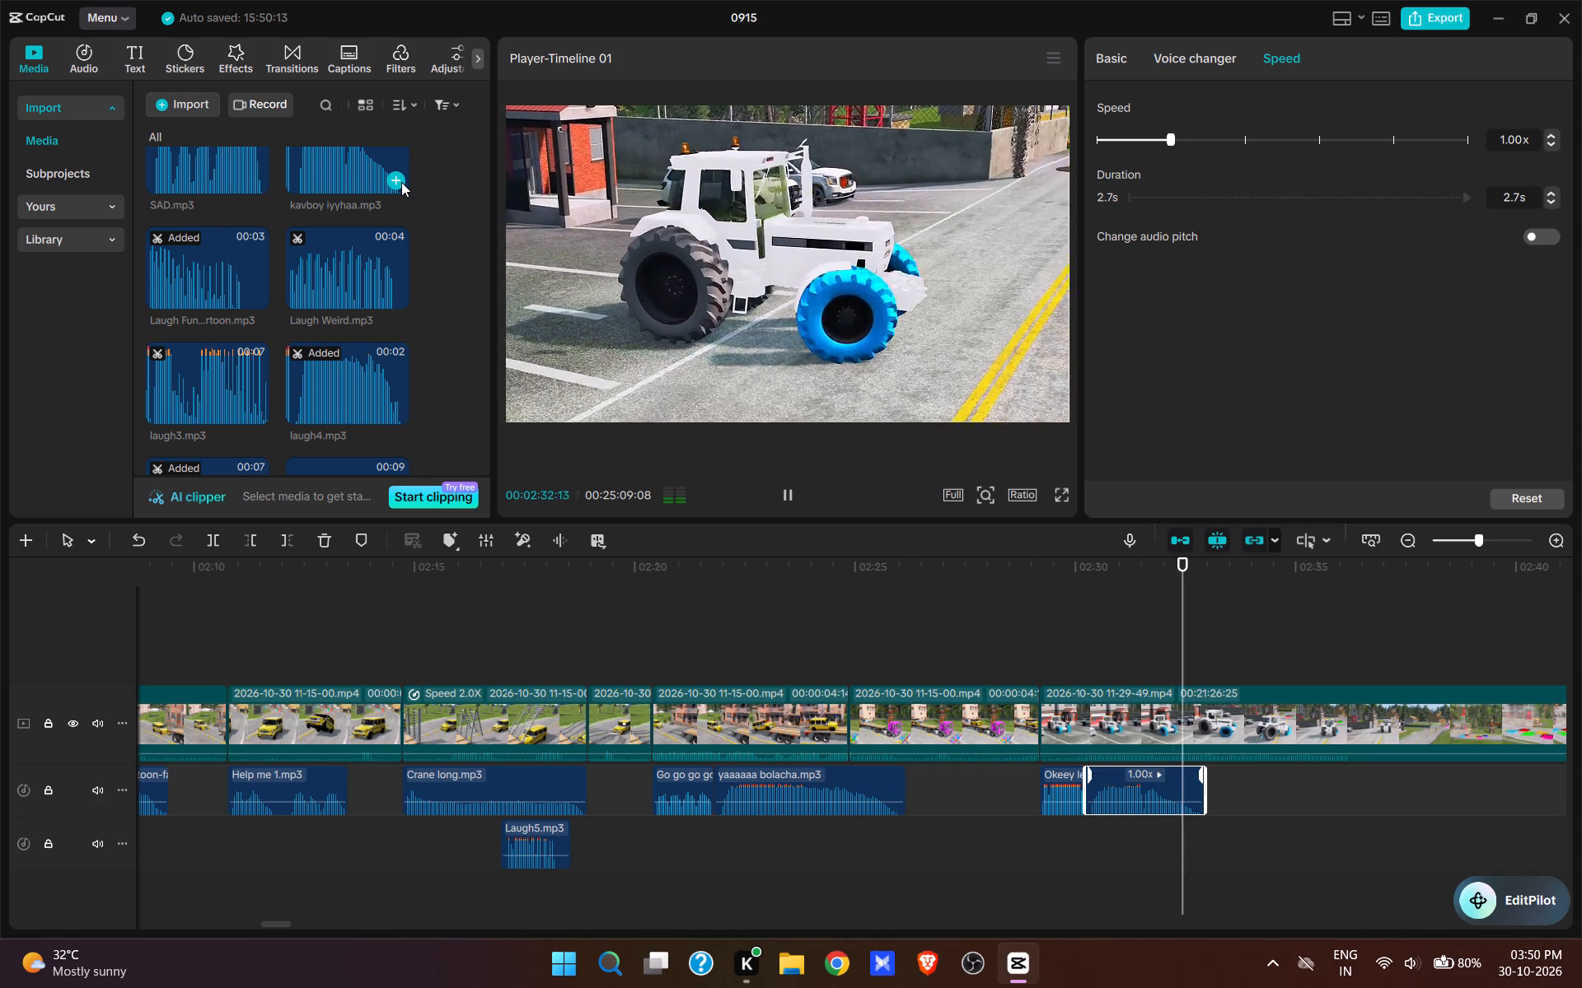
pyautogui.press('space')
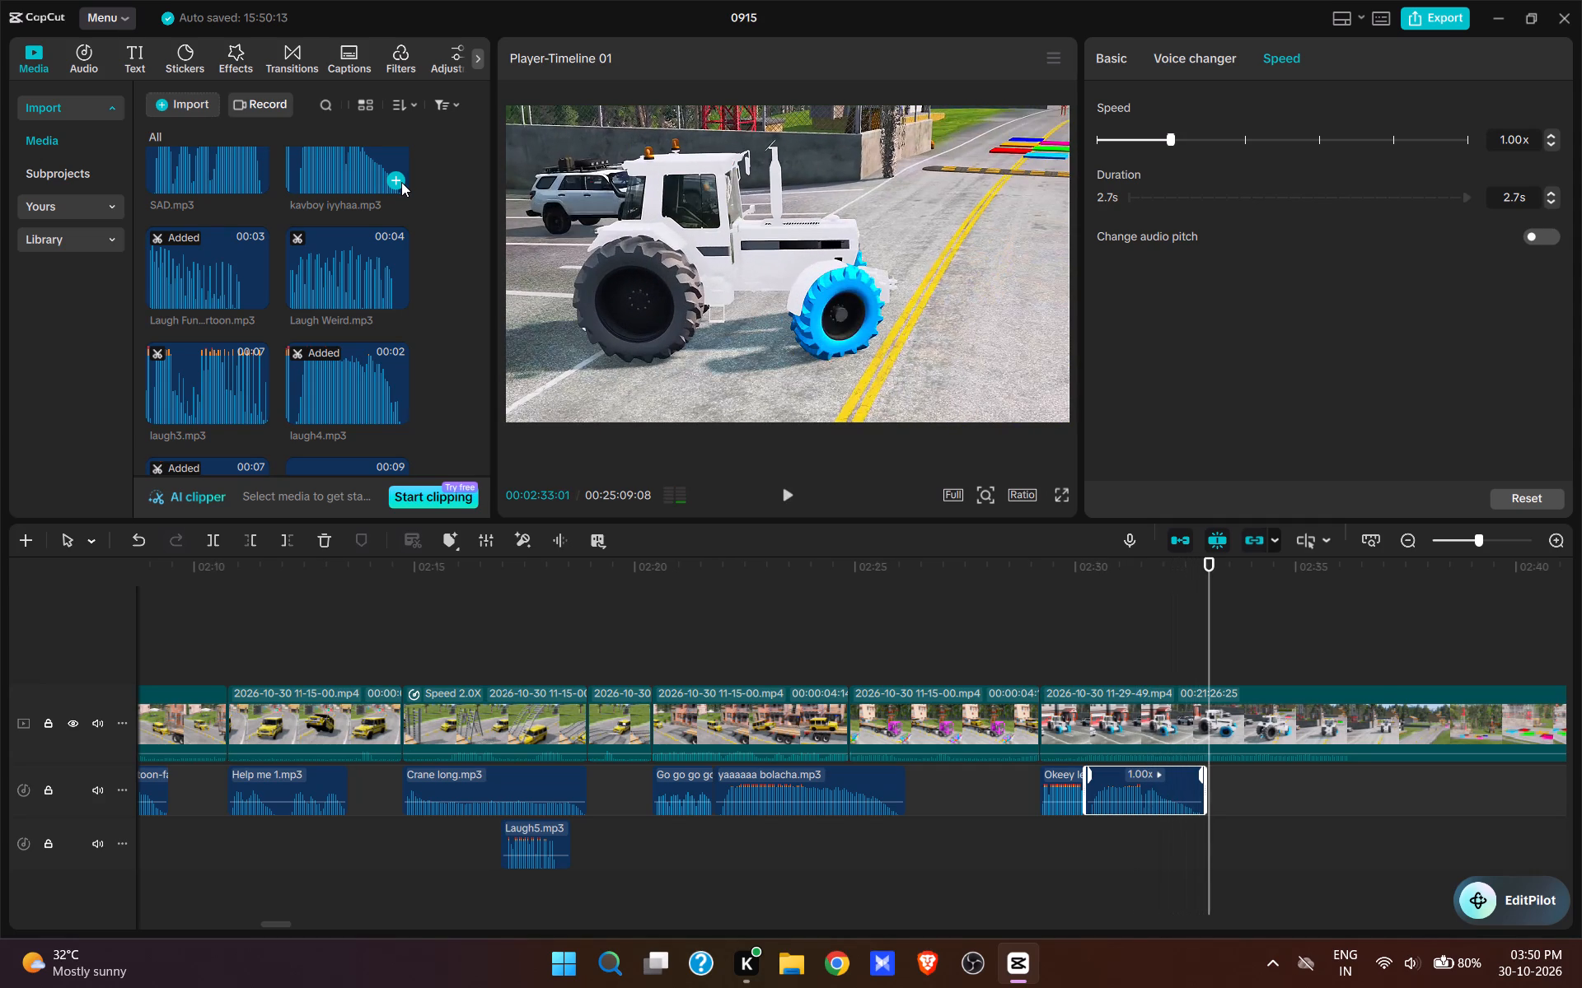
# Add zina2.mp3 on the first audio track at 00:02:32:28, directly after kavboy iyyhaa.mp3.
pyautogui.click(1205, 666)
pyautogui.scroll(-5, 360, 349)
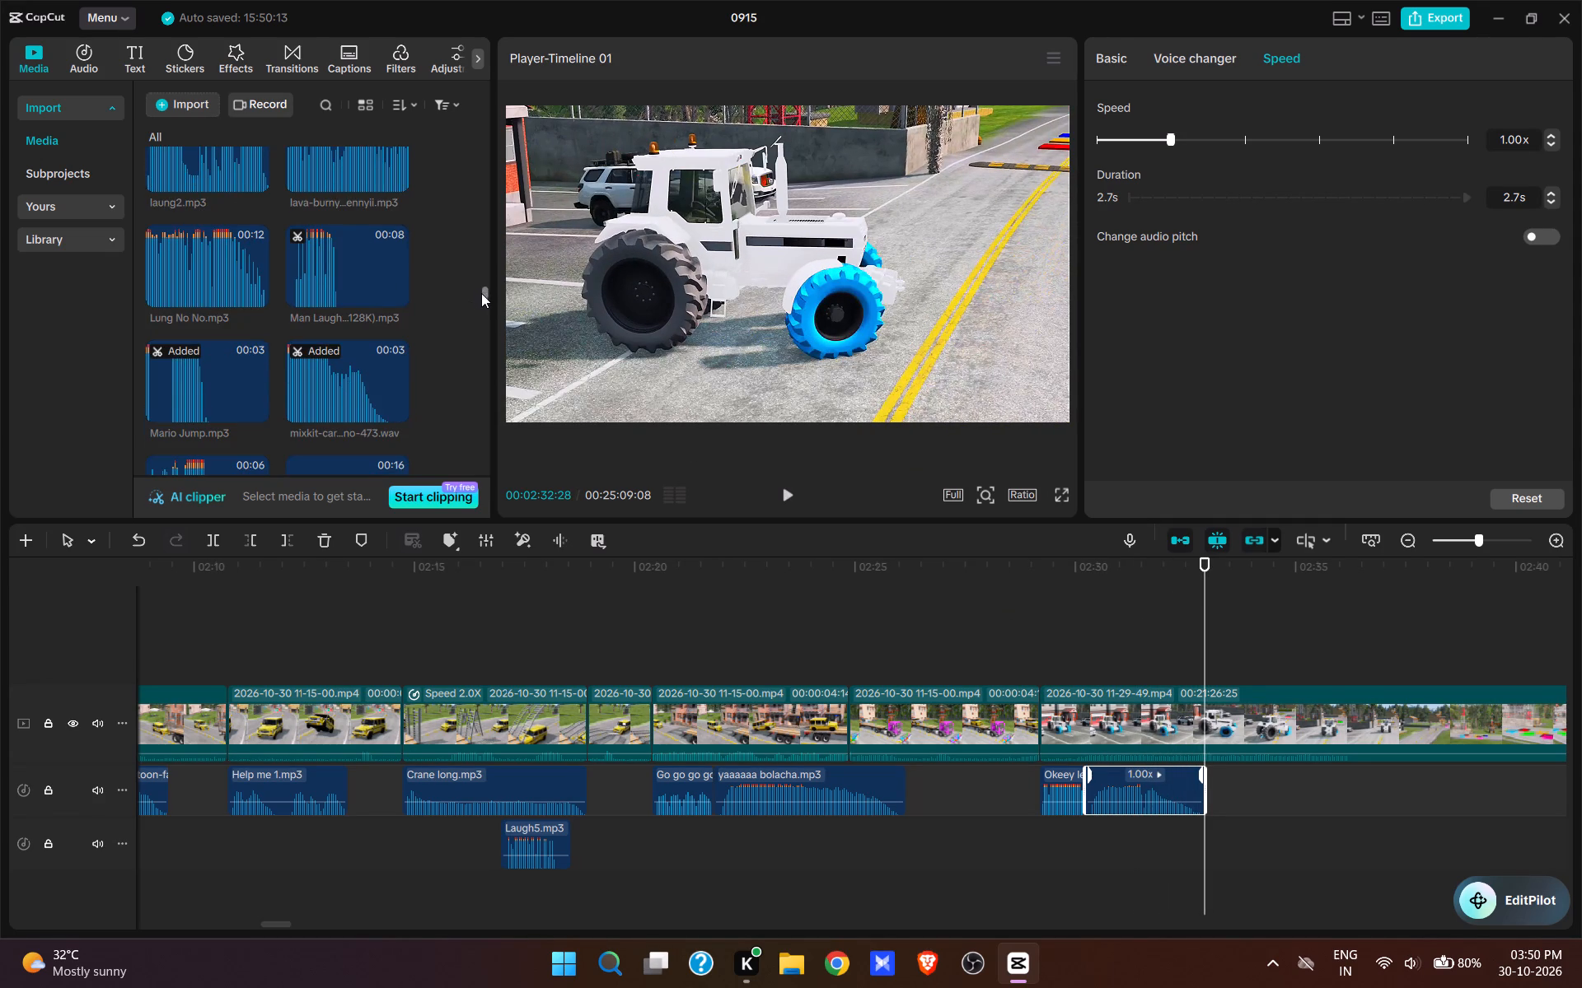
pyautogui.moveTo(482, 294); pyautogui.dragTo(494, 584)
pyautogui.scroll(4, 262, 319)
pyautogui.scroll(1, 343, 334)
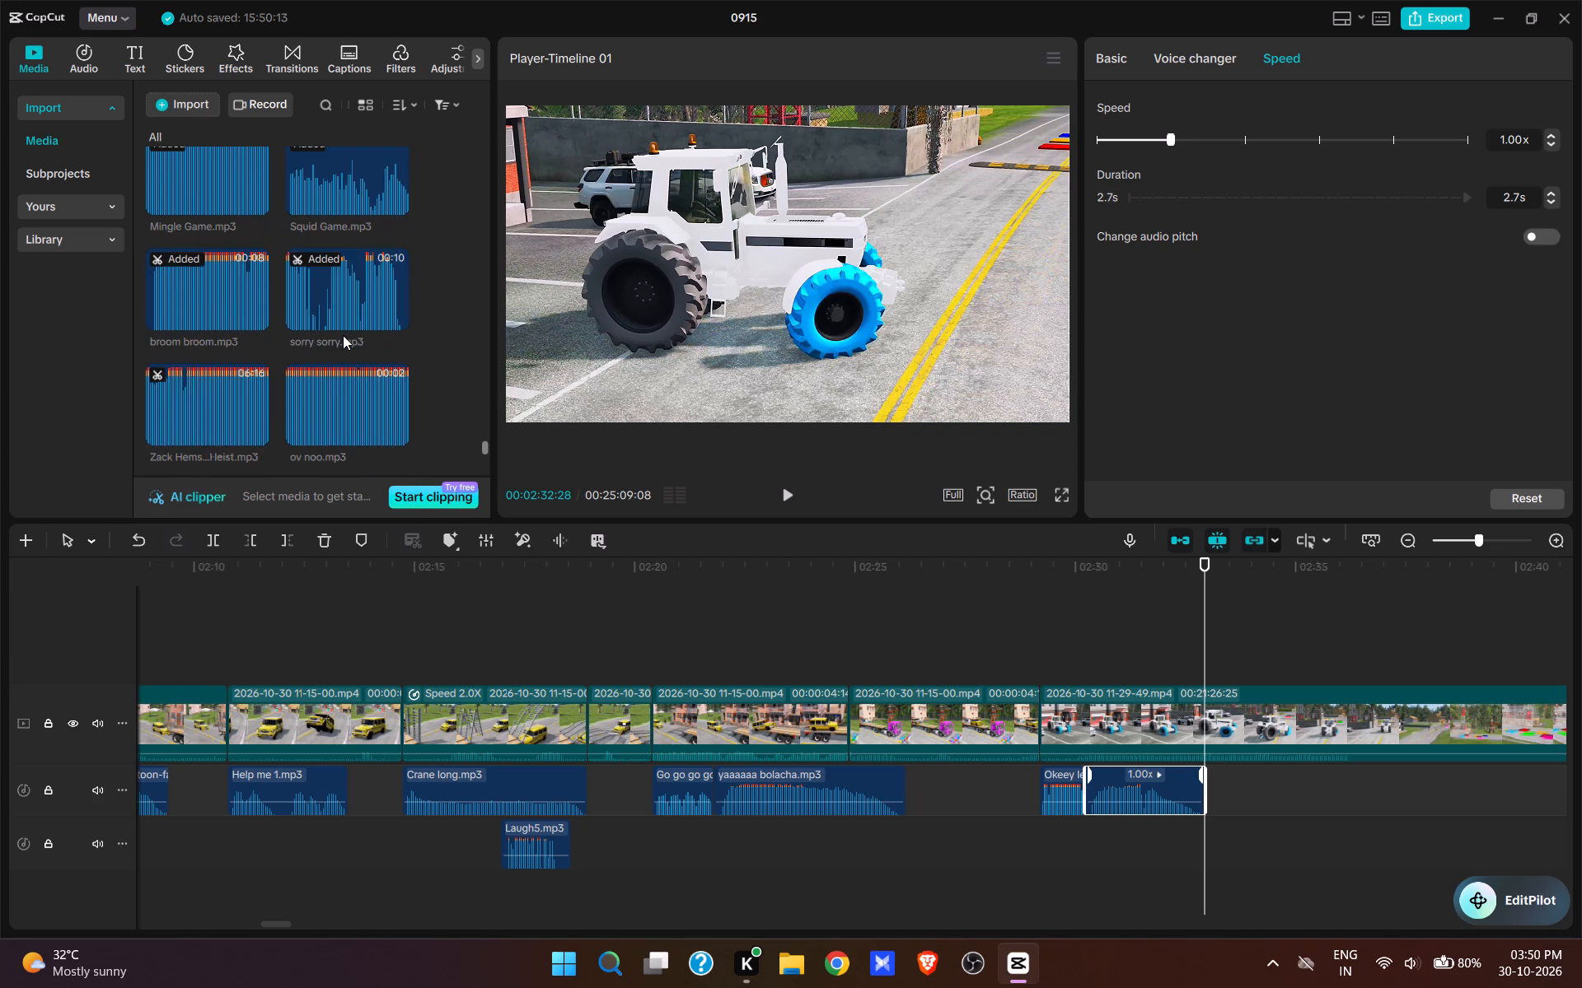
pyautogui.scroll(3, 343, 335)
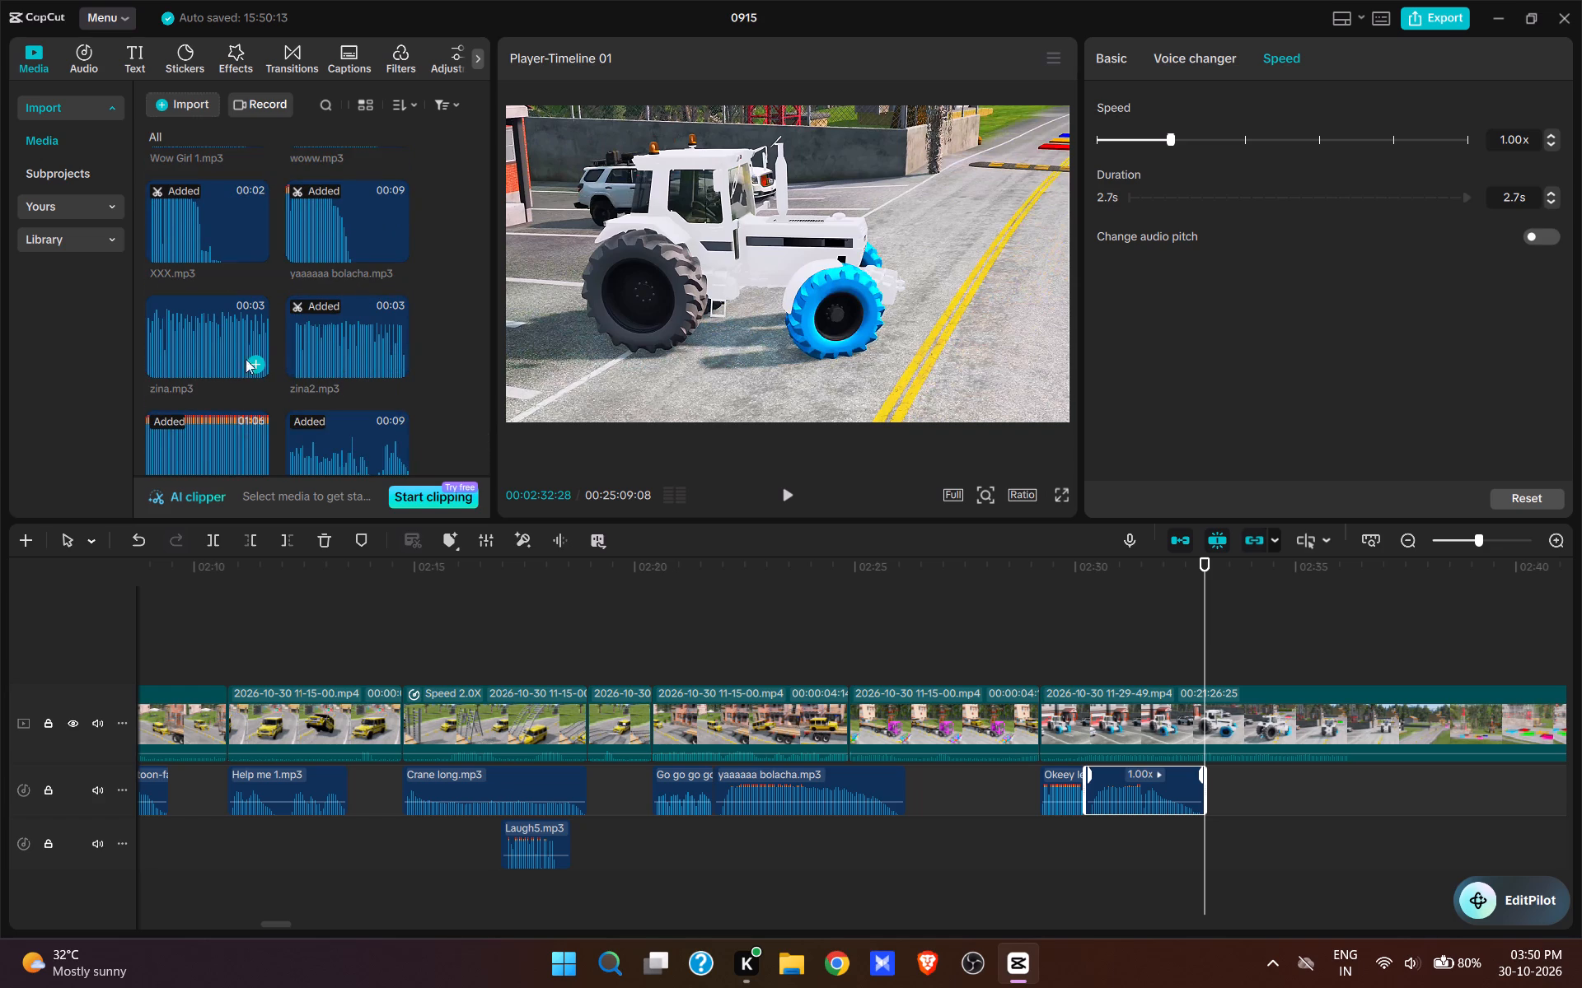
pyautogui.click(398, 365)
pyautogui.moveTo(893, 642); pyautogui.dragTo(906, 676)
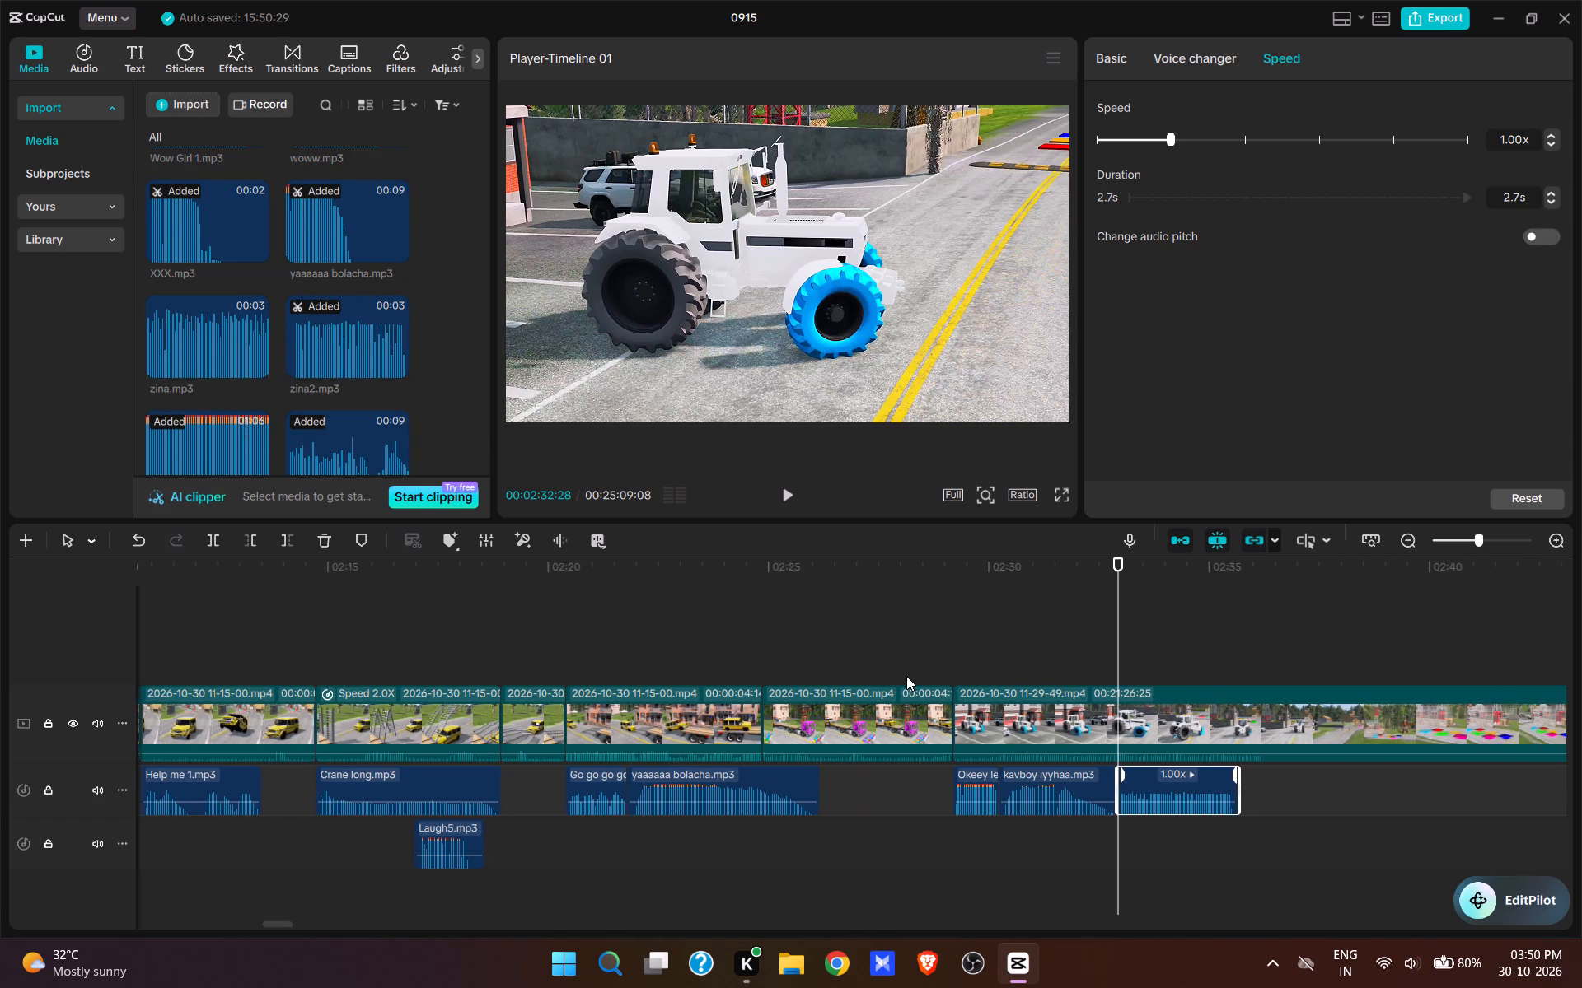
pyautogui.moveTo(906, 676); pyautogui.dragTo(815, 676)
pyautogui.press('space')
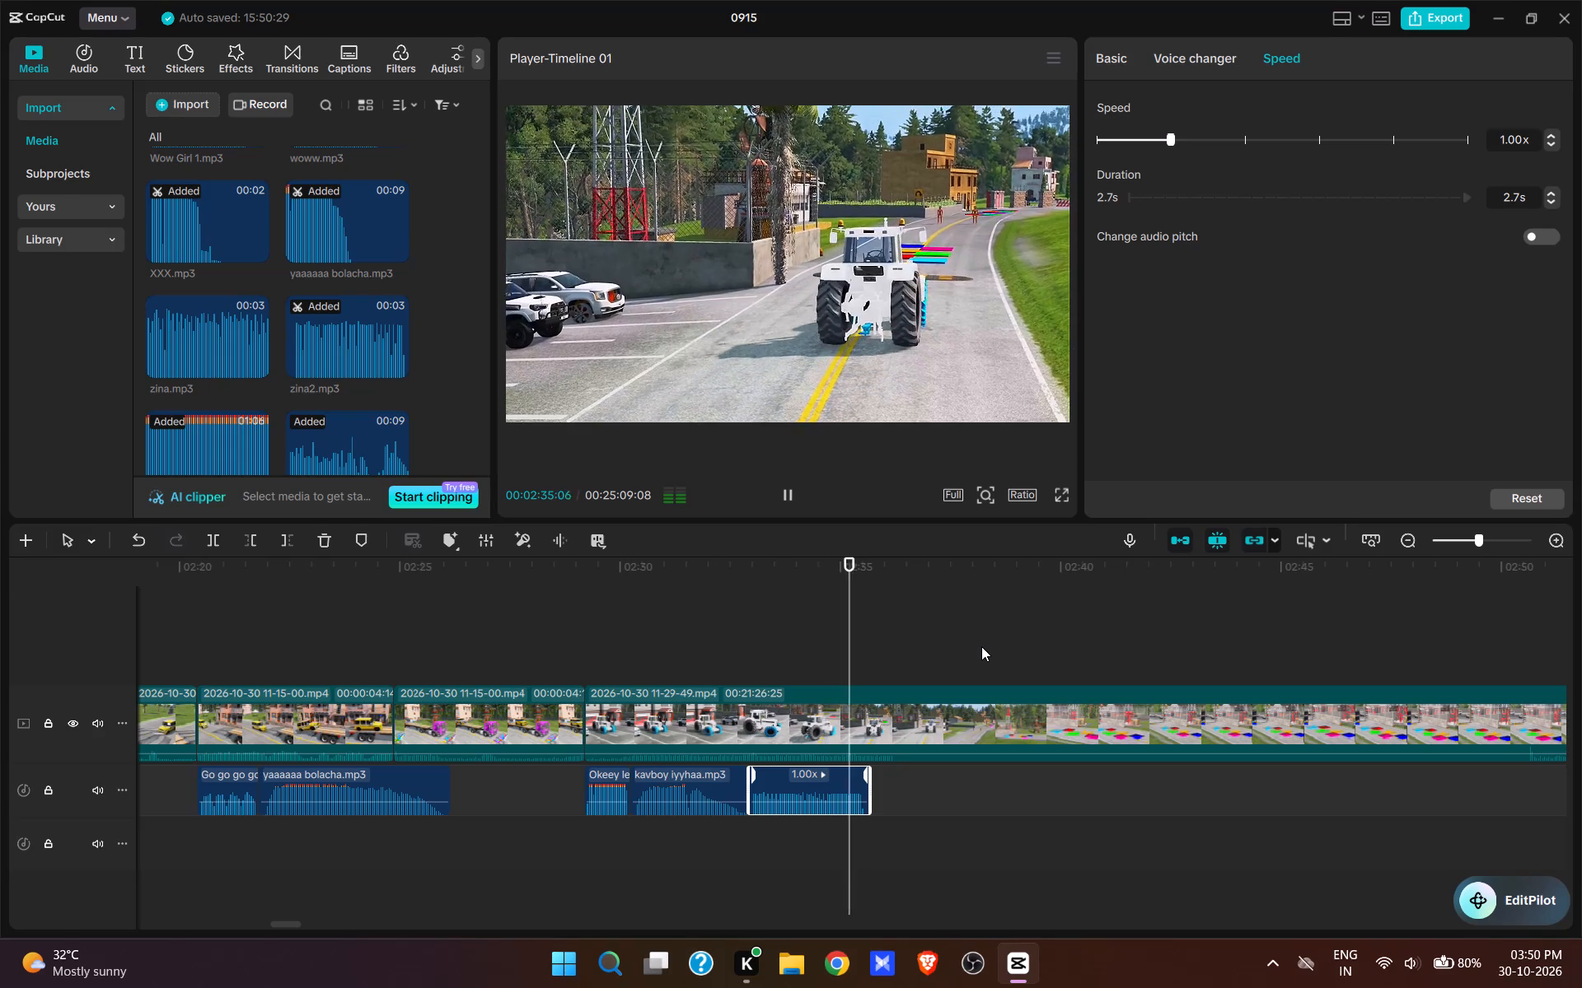
pyautogui.press('space')
pyautogui.click(886, 657)
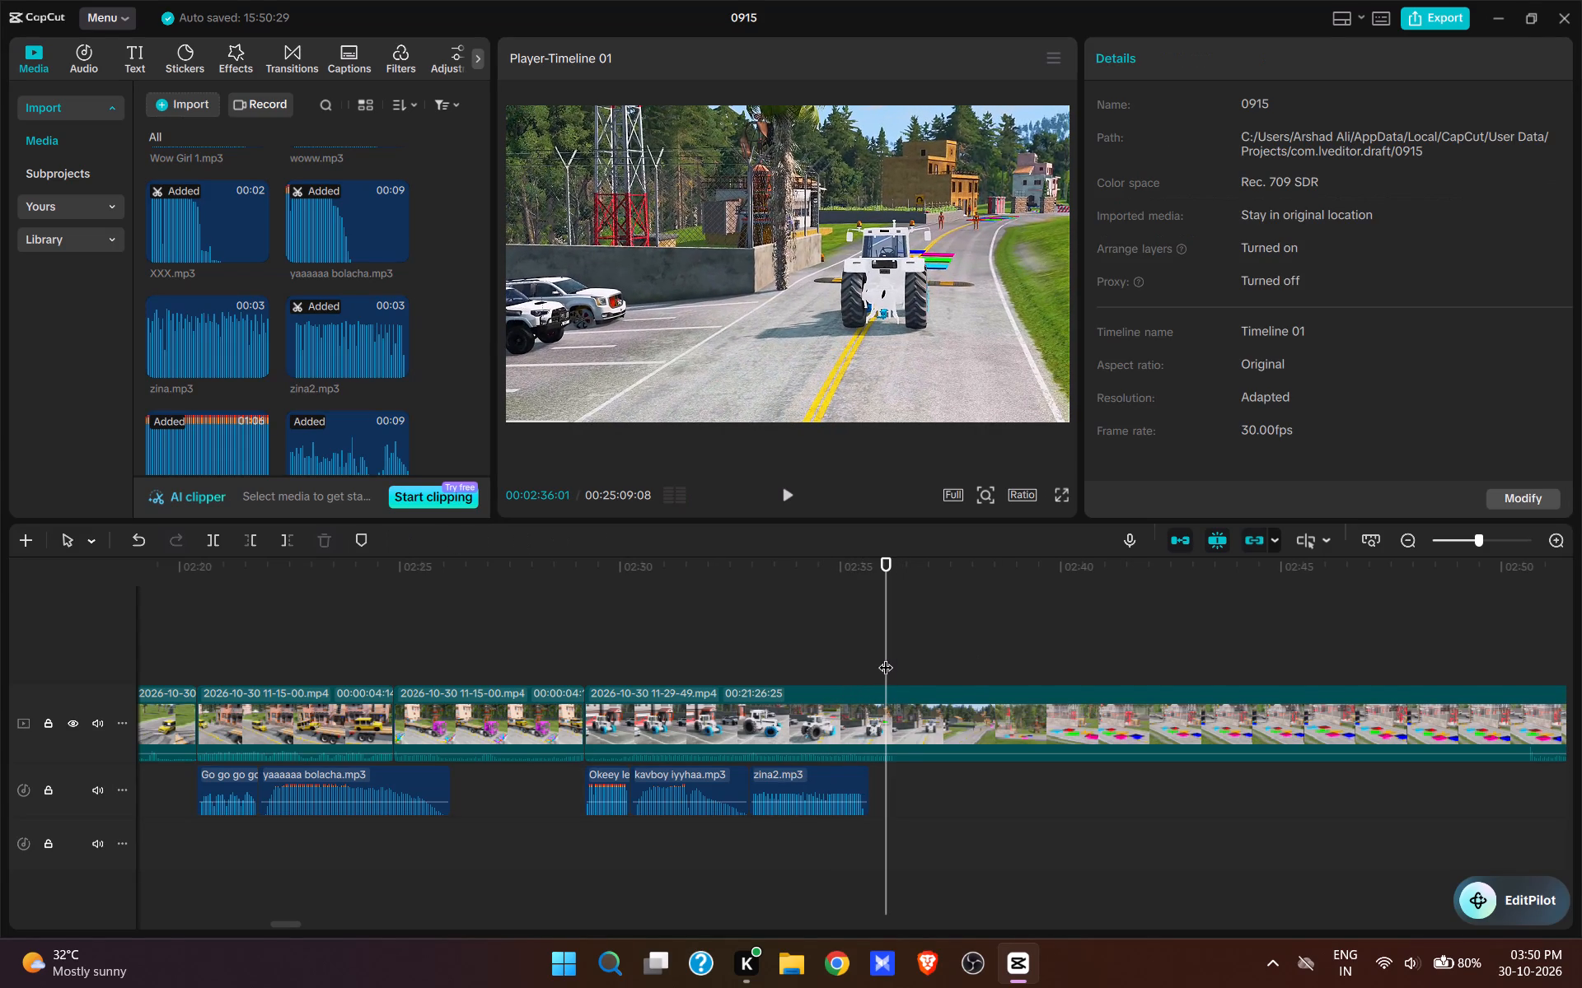
pyautogui.press('w')
# Trim about 14.8 seconds off the start of the segment after the split, so it begins as the tractor enters the coloured tiles view.
pyautogui.click(846, 671)
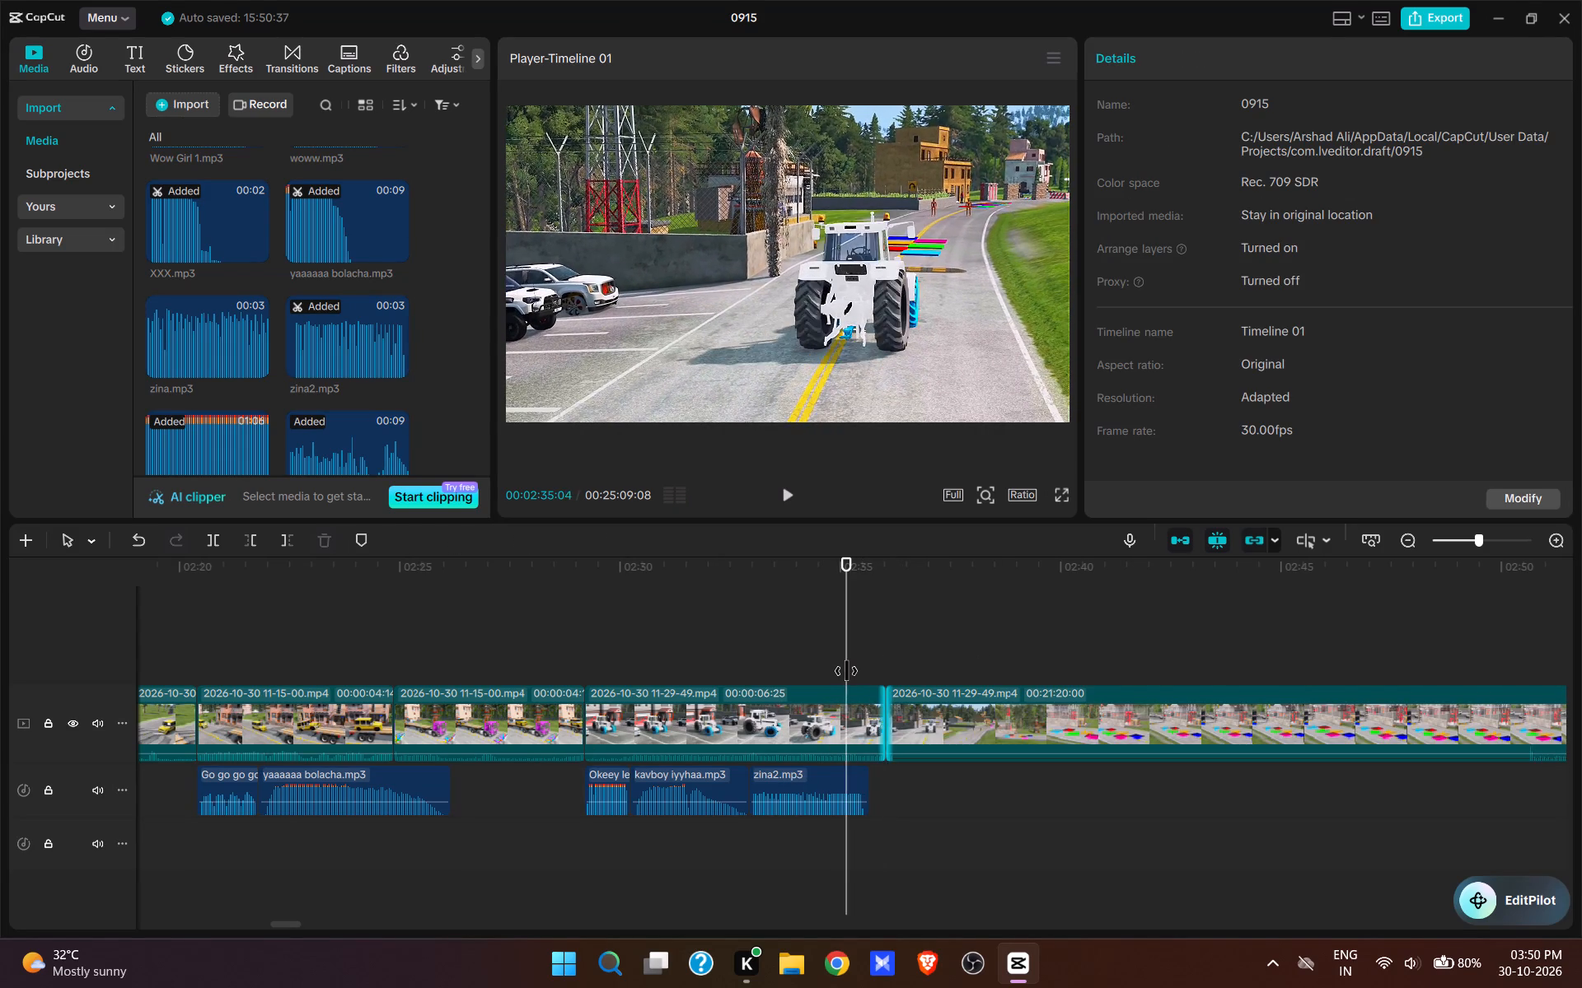
pyautogui.press('space')
pyautogui.click(1232, 661)
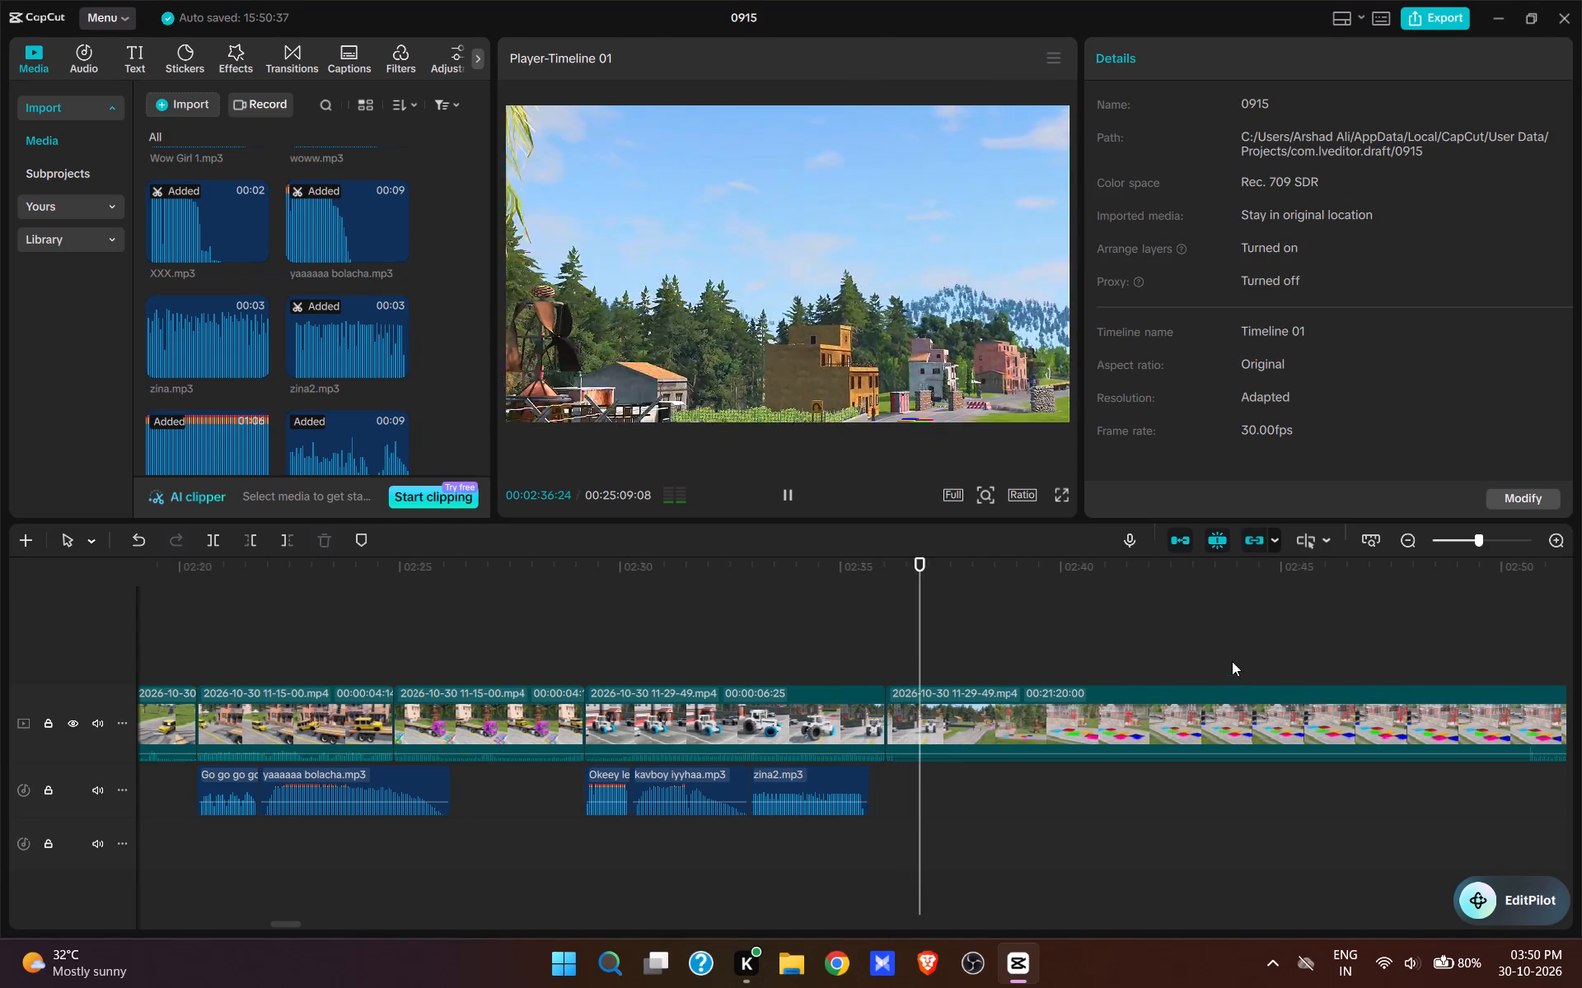
pyautogui.moveTo(1199, 654); pyautogui.dragTo(1108, 811)
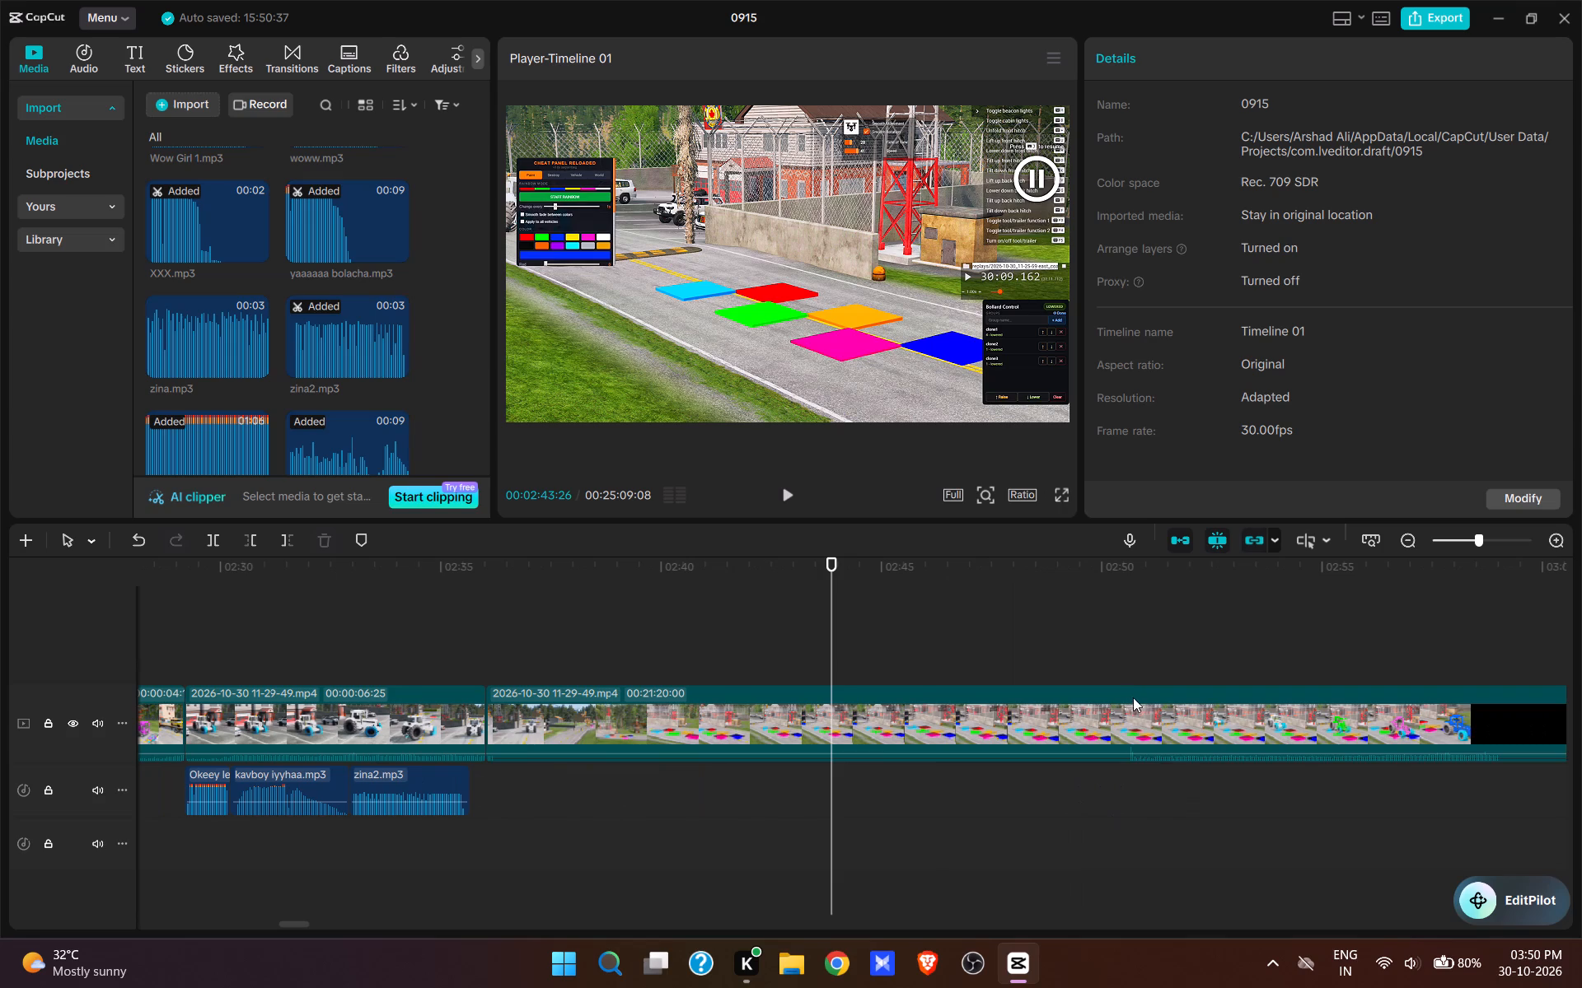
pyautogui.click(1107, 643)
pyautogui.press('space')
pyautogui.press('space')
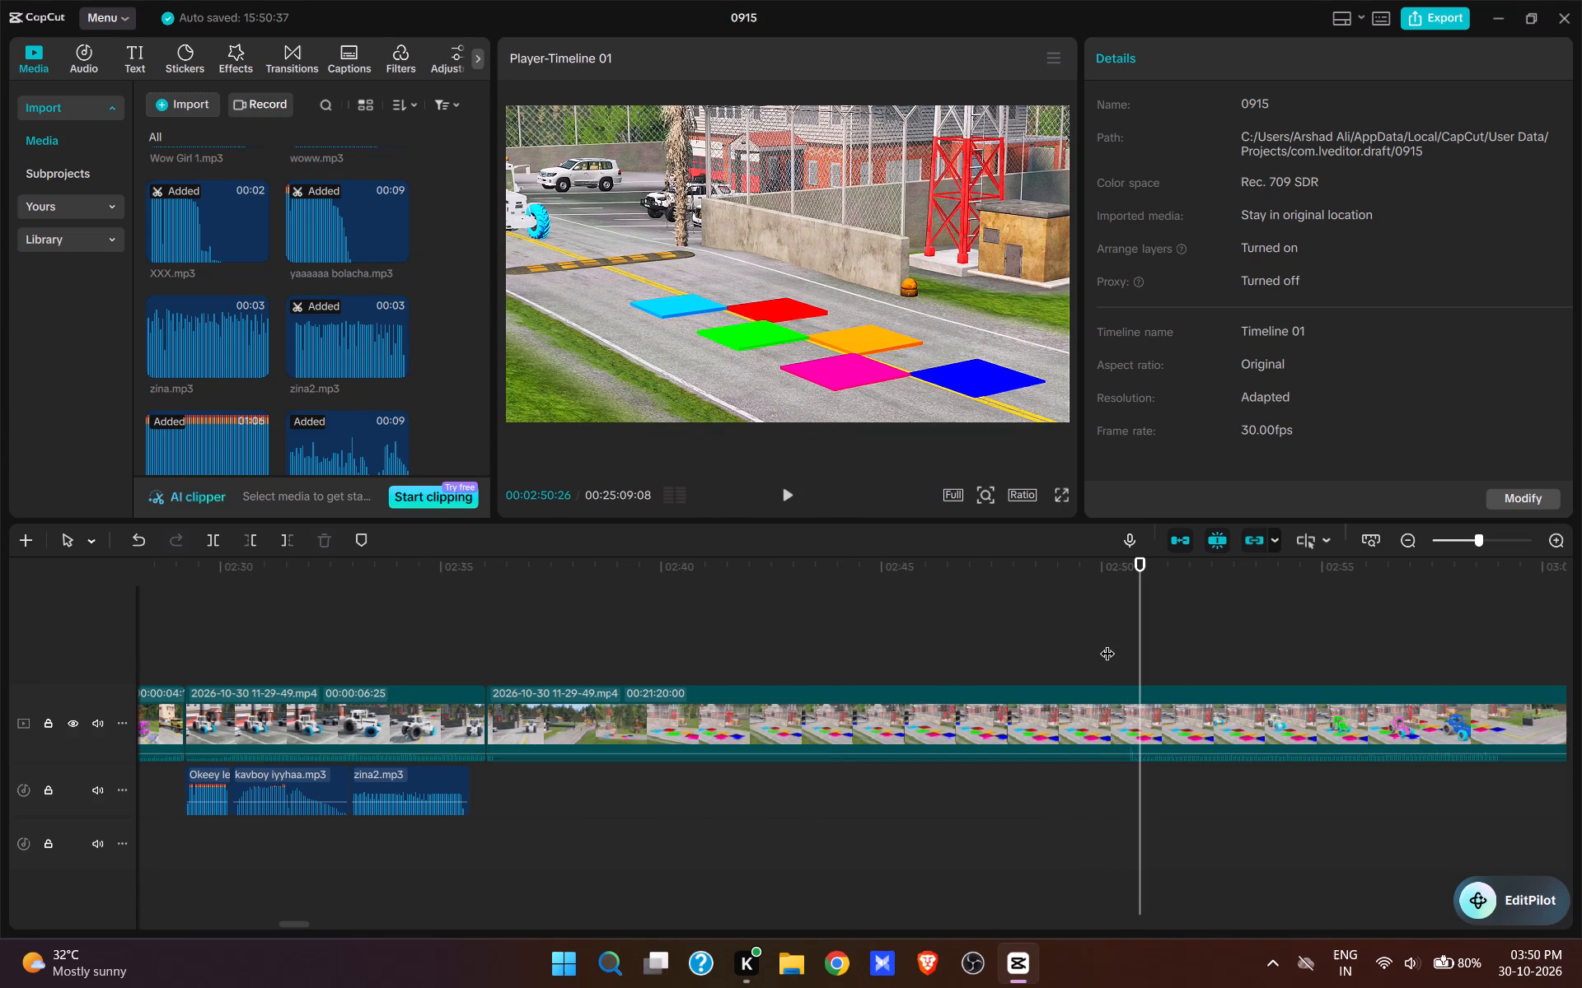
pyautogui.press('q')
pyautogui.press('space')
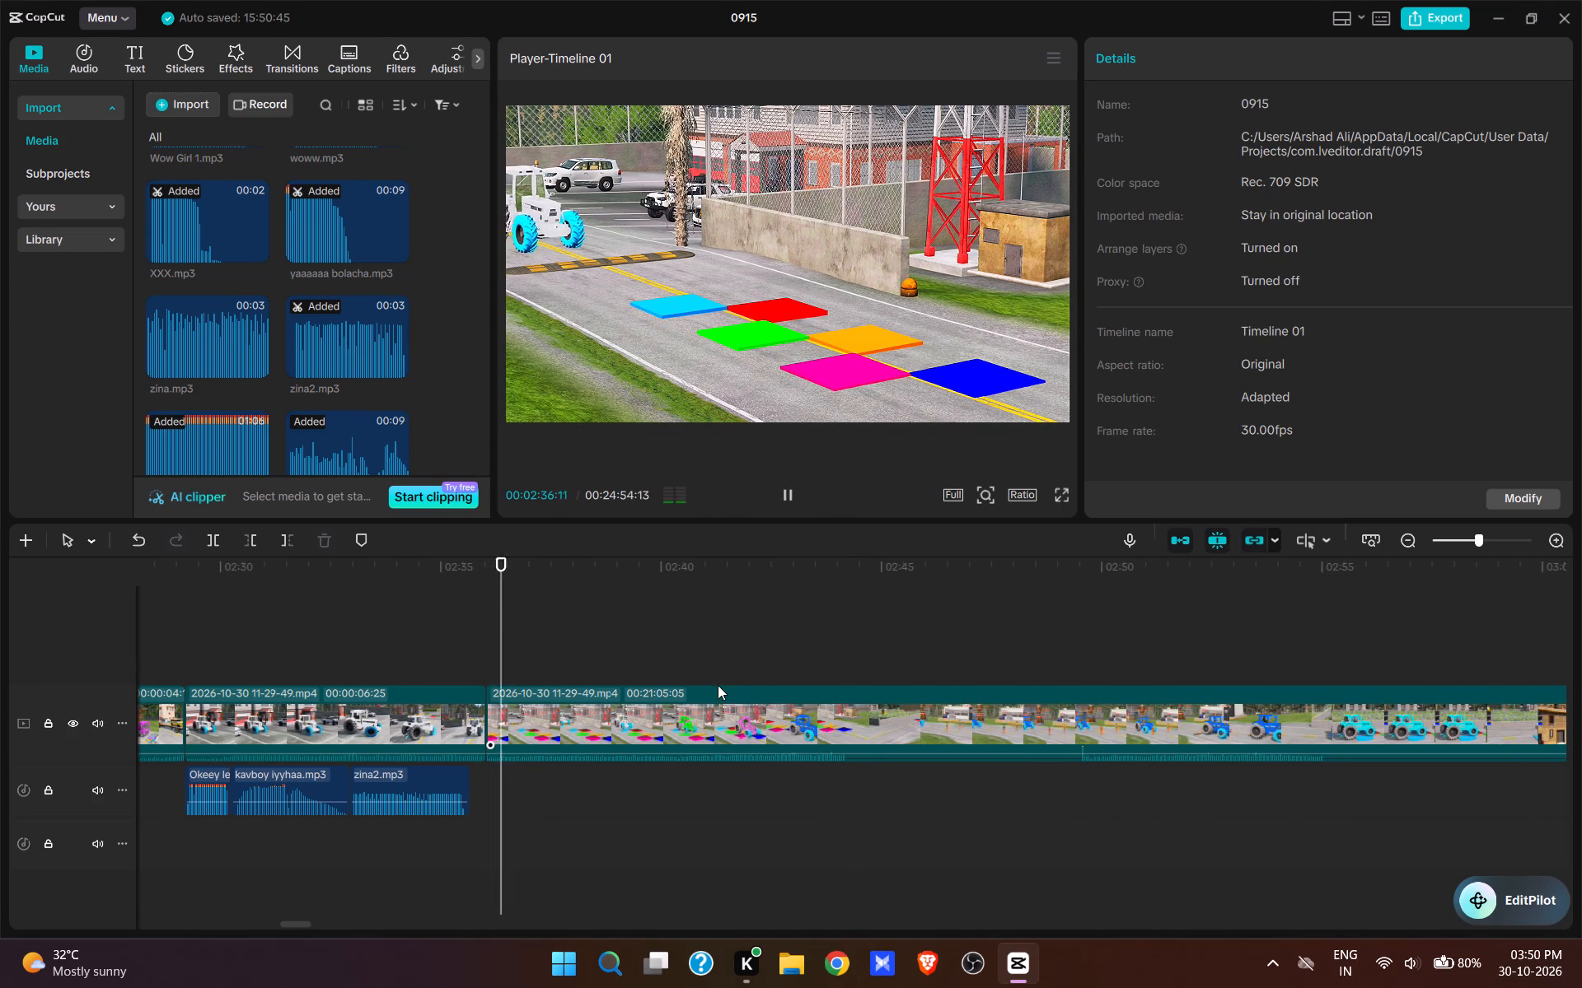
# Play the tiles shot to 00:02:37:07, browse the sound clips, audition laugh4.mp3 and add it there on the first audio track.
pyautogui.press('space')
pyautogui.press('space')
pyautogui.press('space')
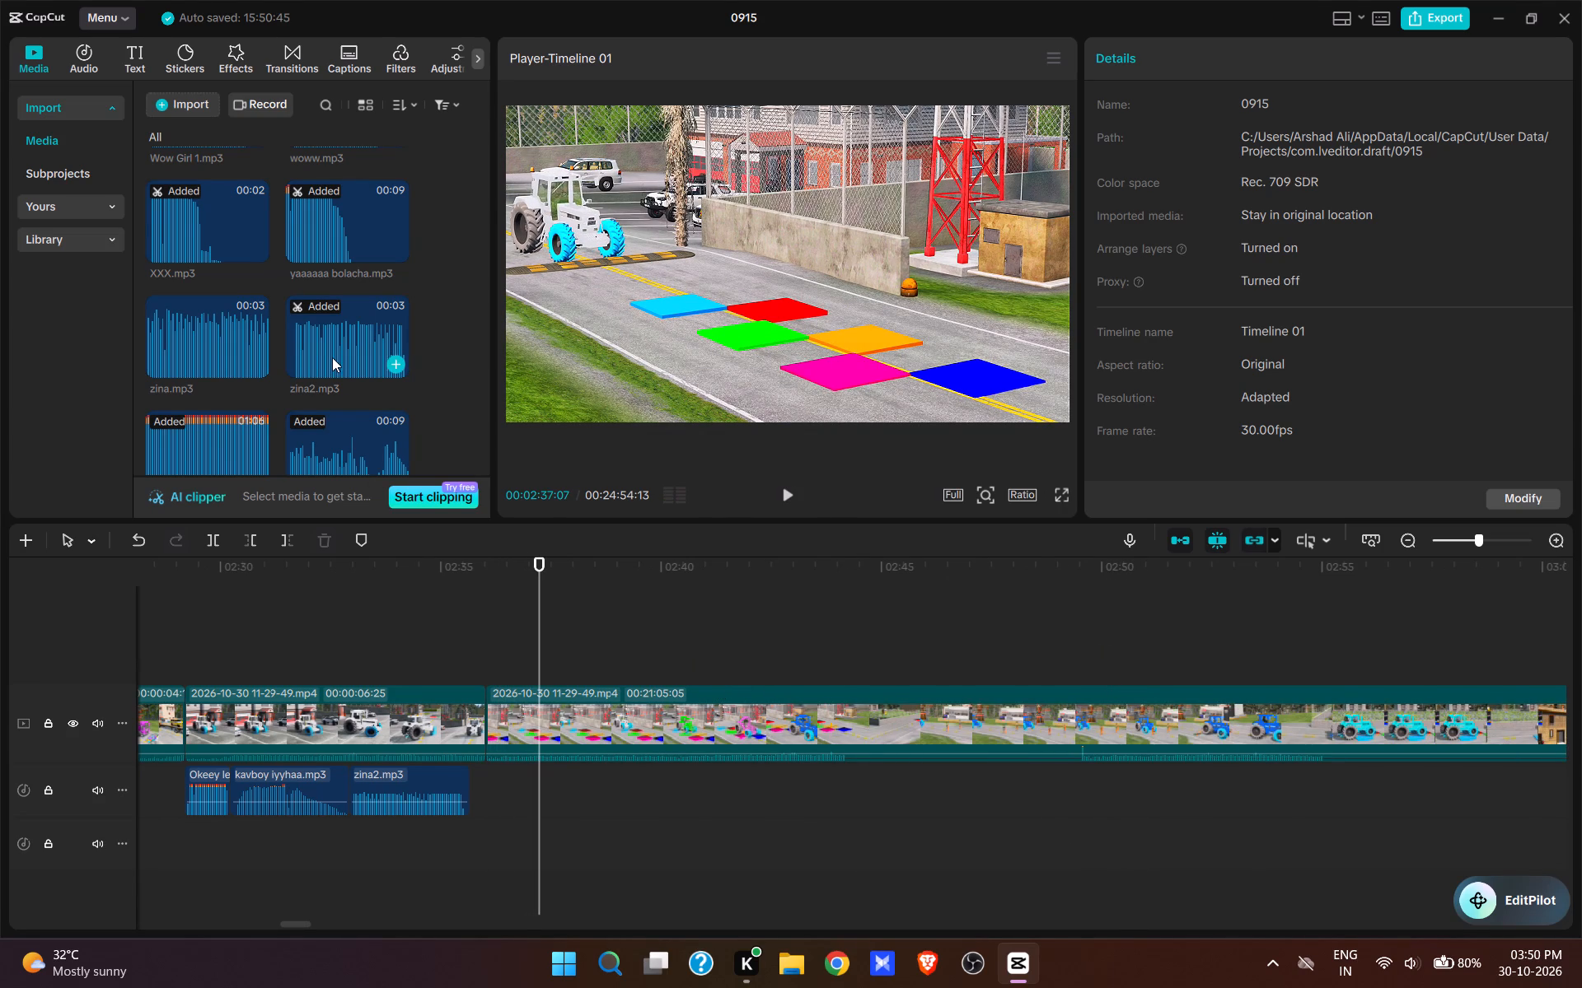
pyautogui.scroll(12, 332, 357)
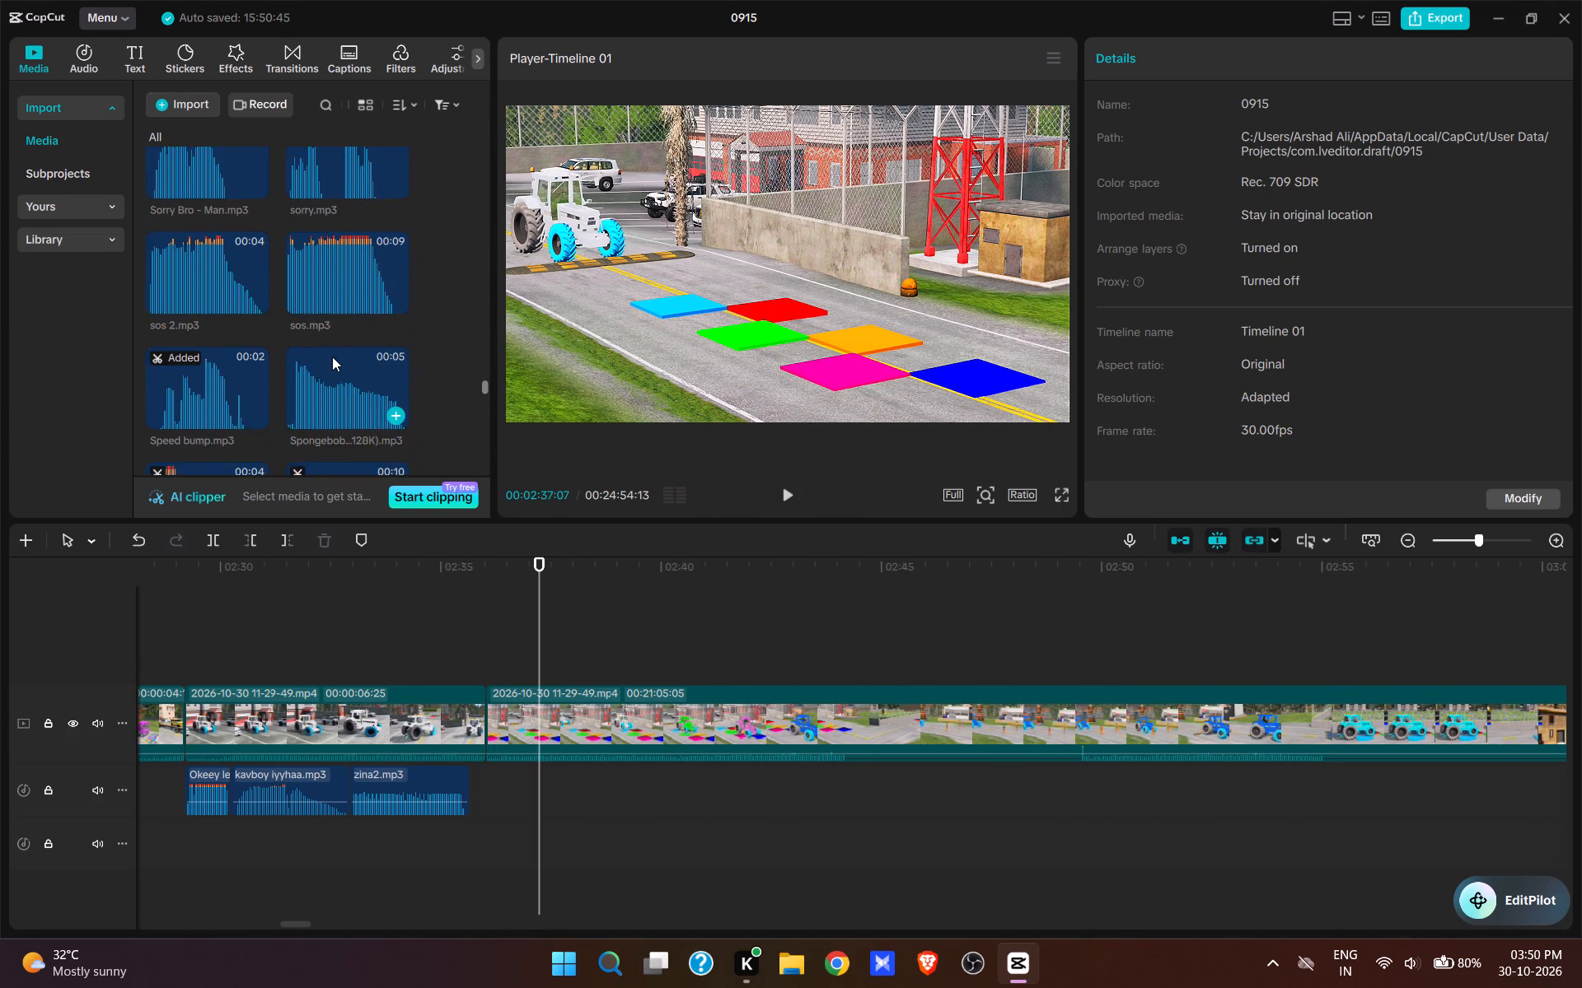
pyautogui.scroll(20, 332, 357)
pyautogui.scroll(13, 332, 357)
pyautogui.scroll(-1, 365, 361)
pyautogui.scroll(2, 344, 303)
pyautogui.scroll(-1, 344, 306)
pyautogui.scroll(1, 344, 302)
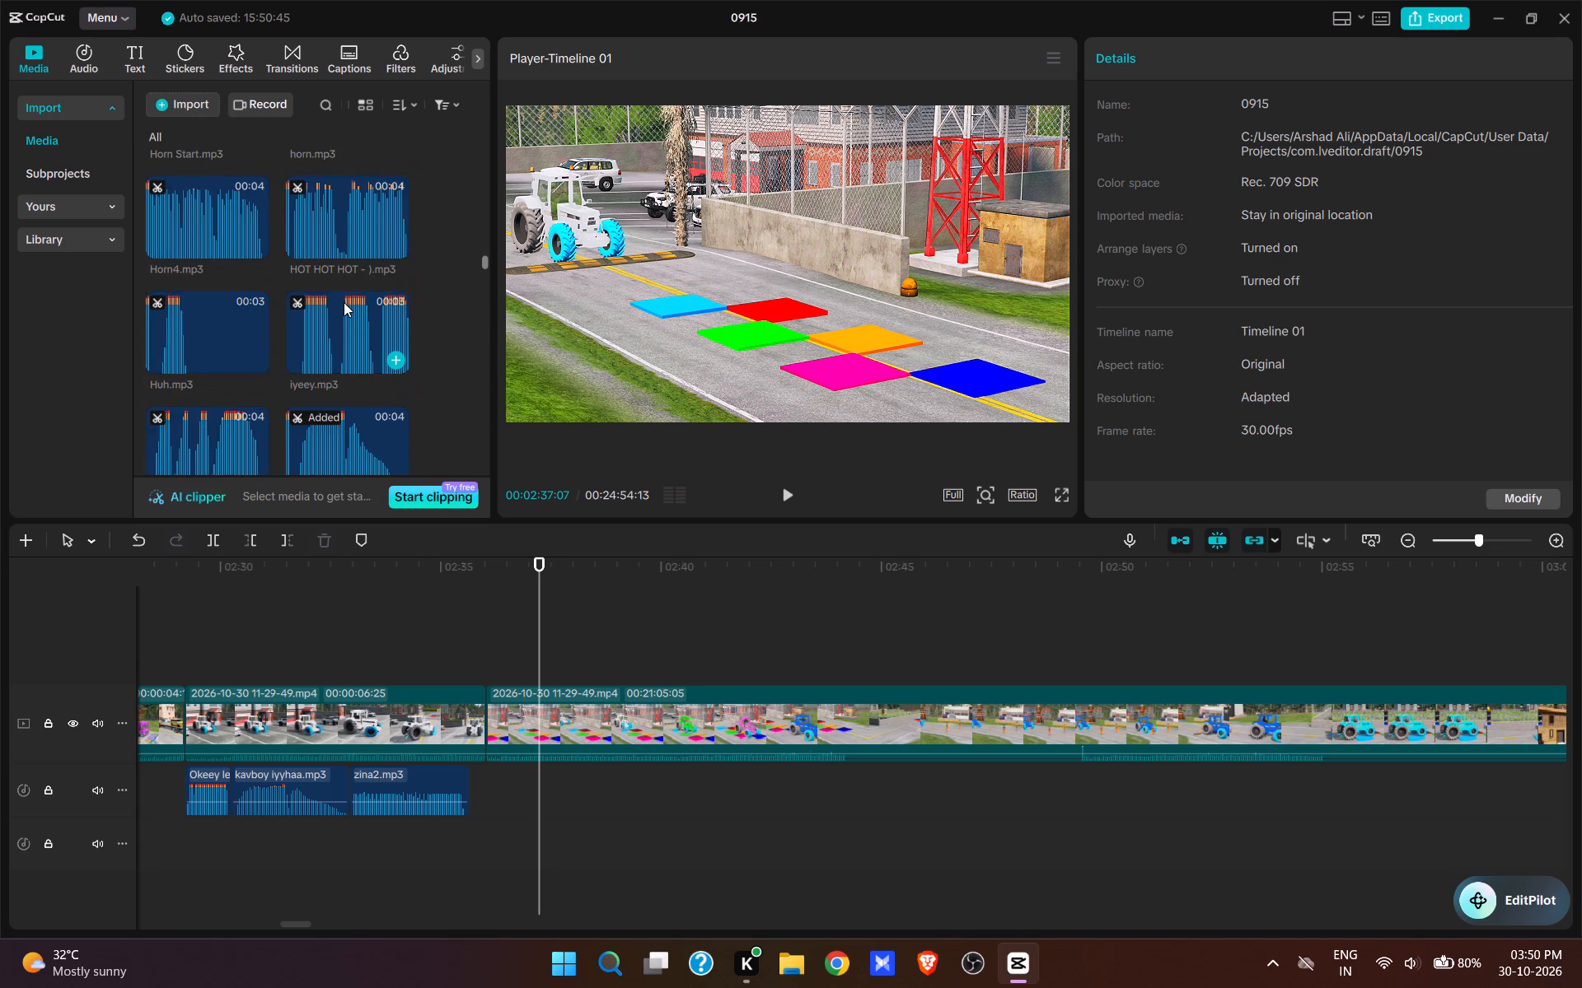
pyautogui.scroll(1, 344, 302)
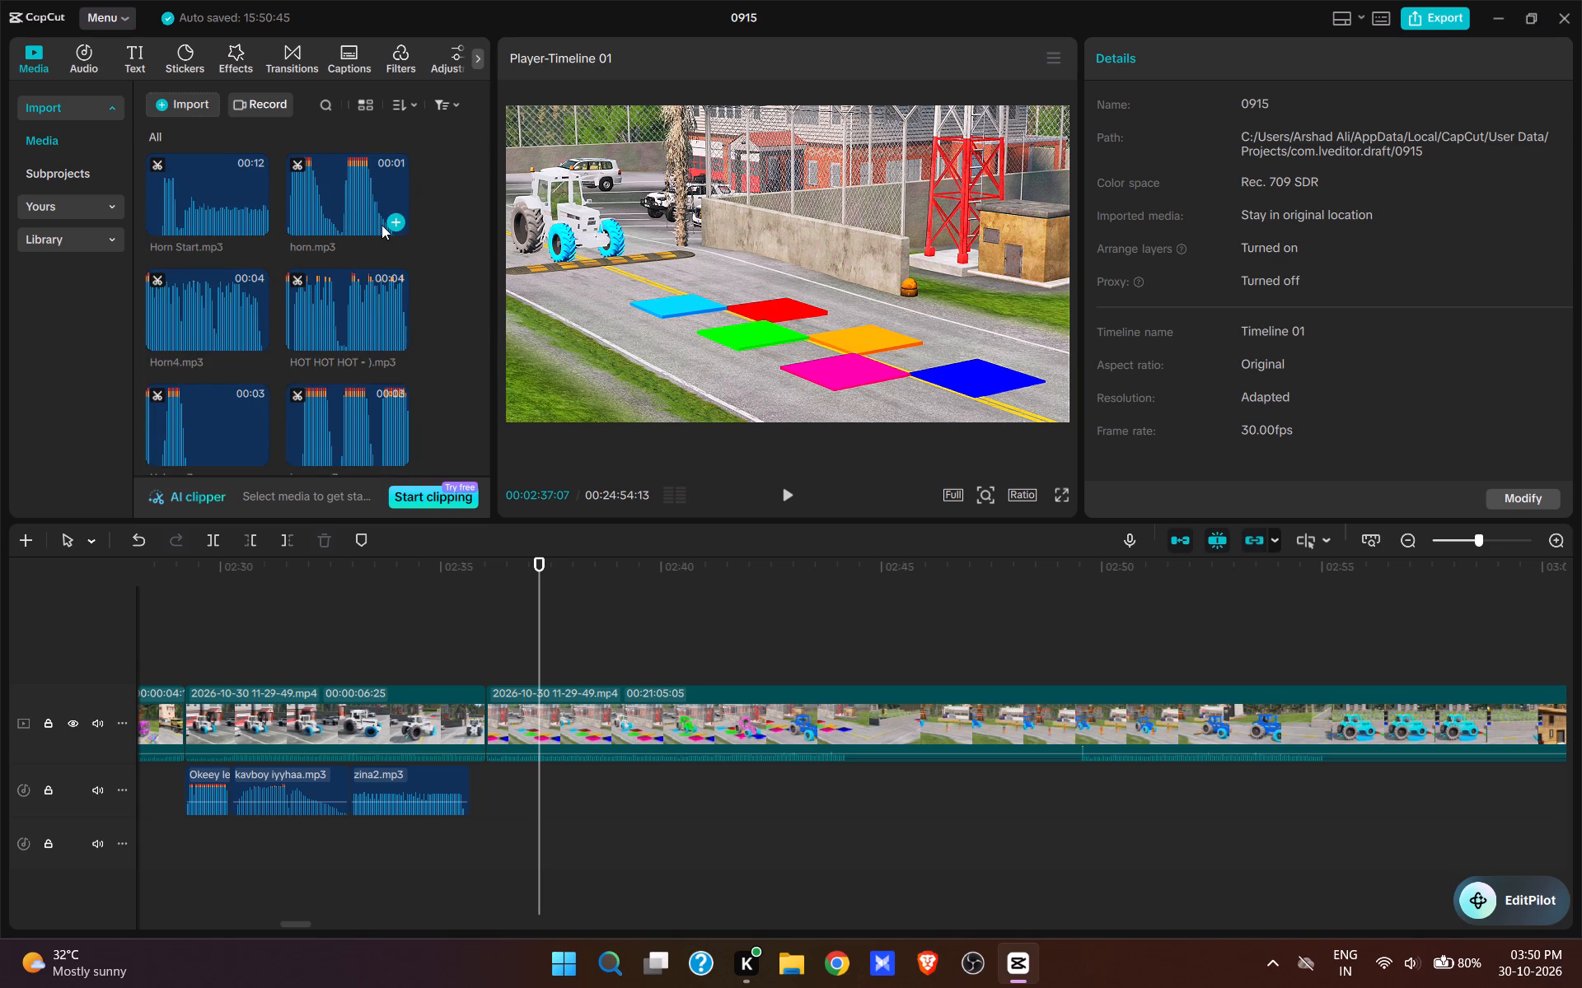
pyautogui.scroll(-3, 381, 225)
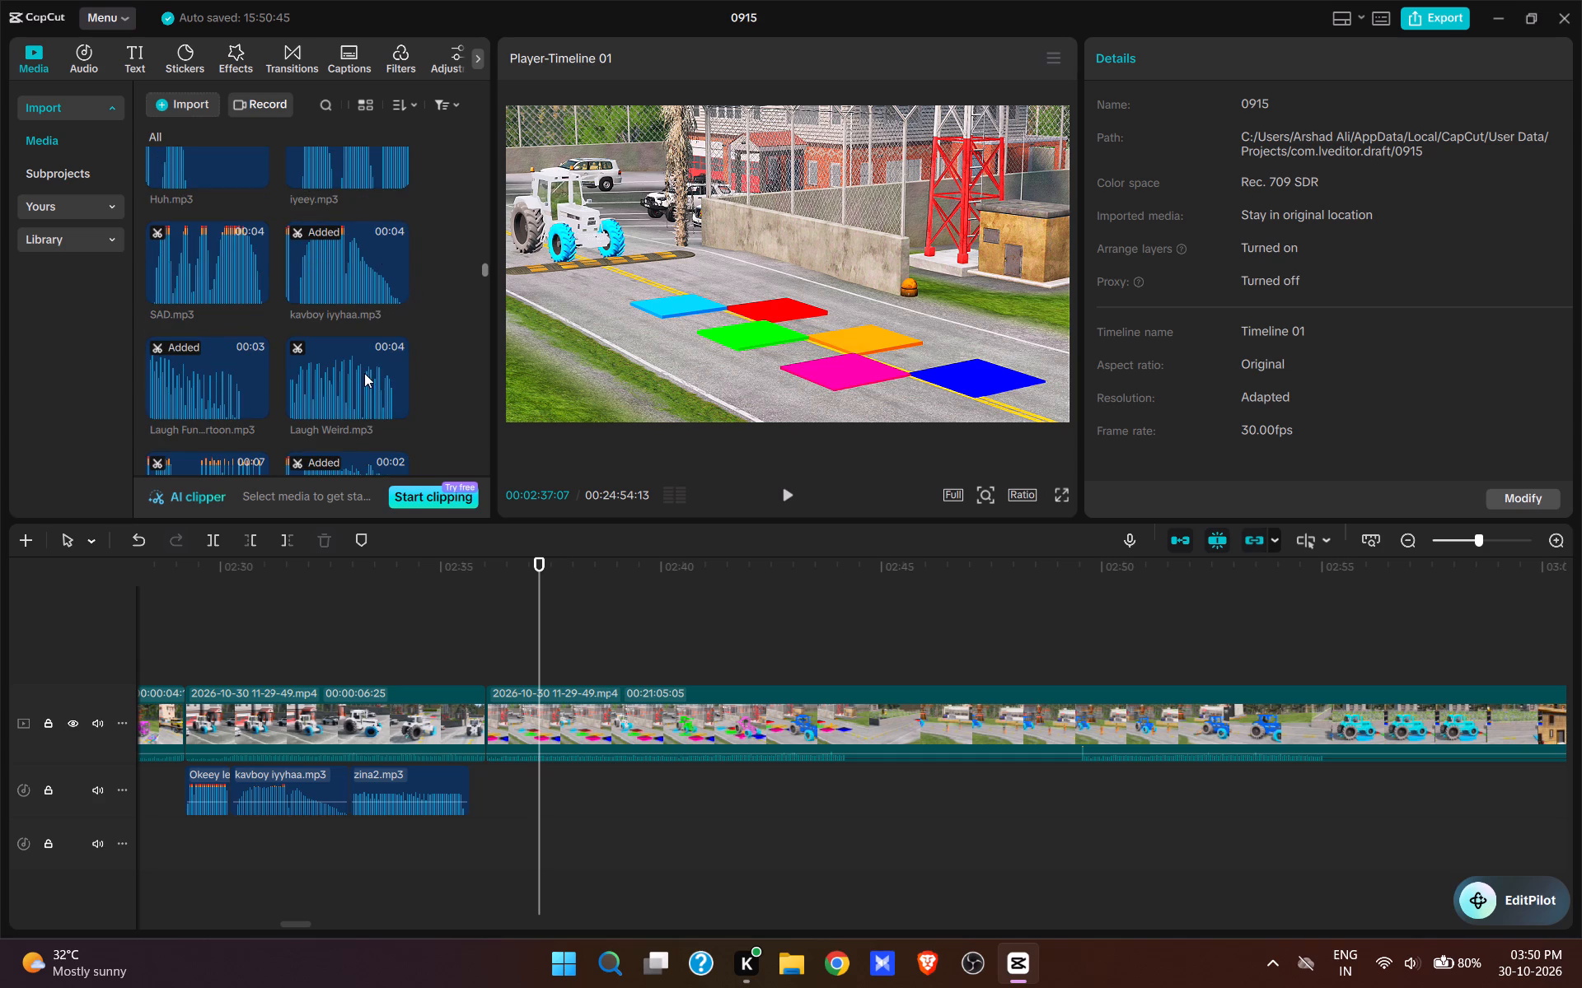
pyautogui.scroll(-2, 363, 368)
pyautogui.click(349, 332)
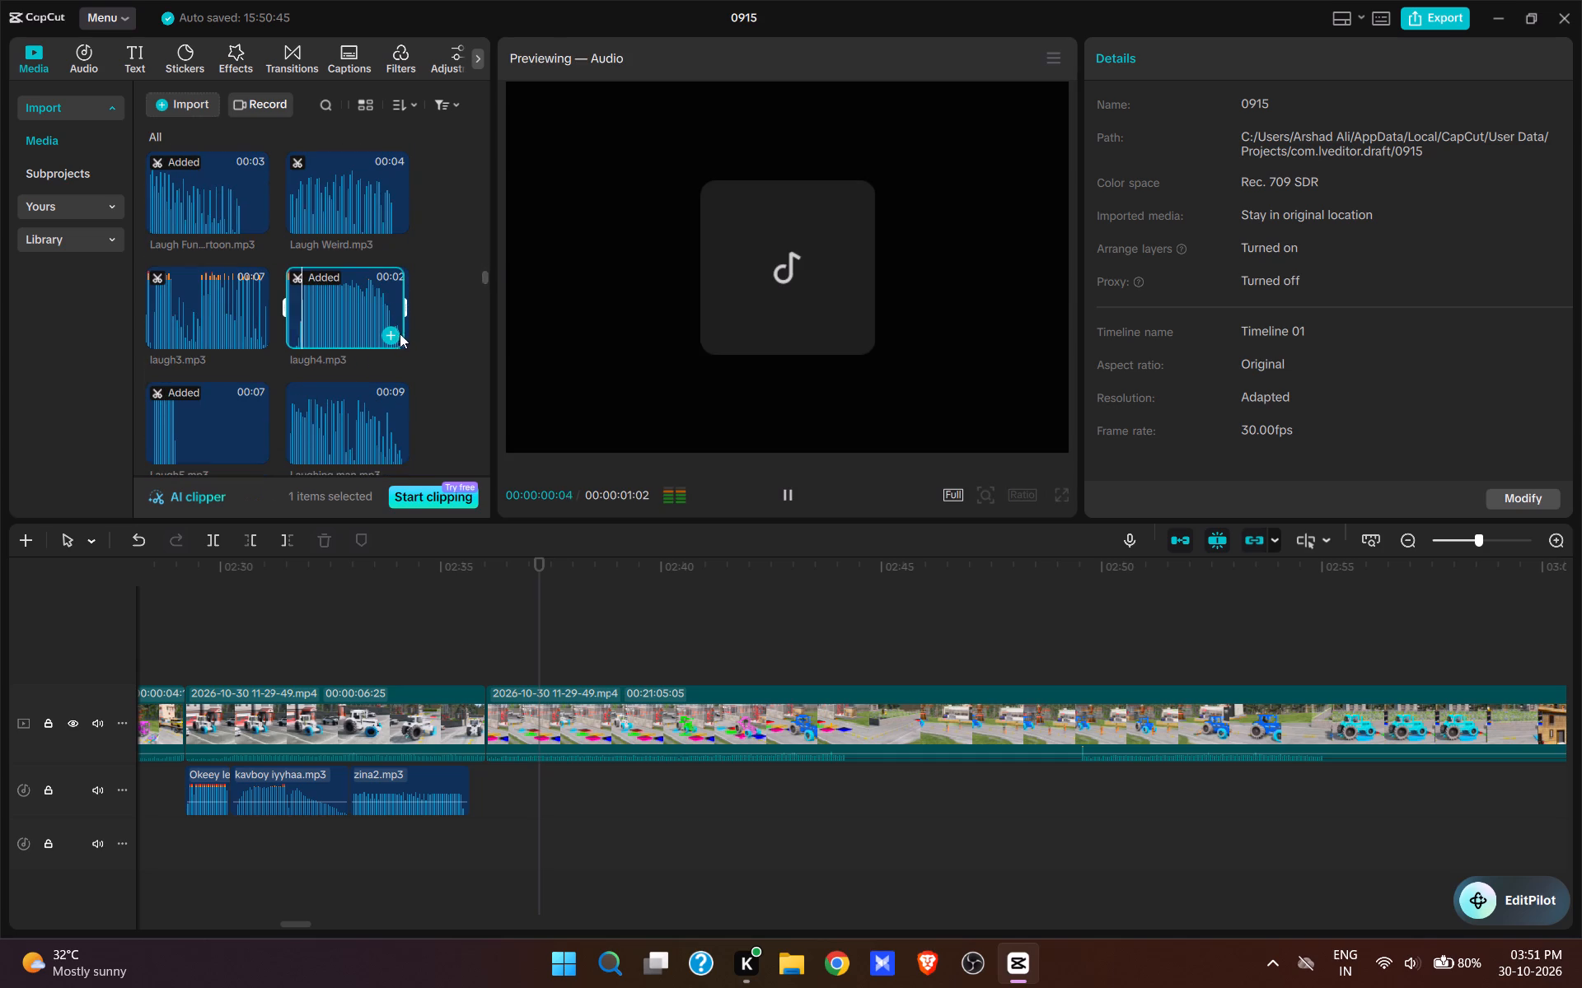
pyautogui.click(386, 329)
# Paste Mingle Game.mp3 at about 00:02:39, as the tractor reaches the first coloured tile, and shorten its end to 4.2 seconds, undoing any stray video cut.
pyautogui.press('space')
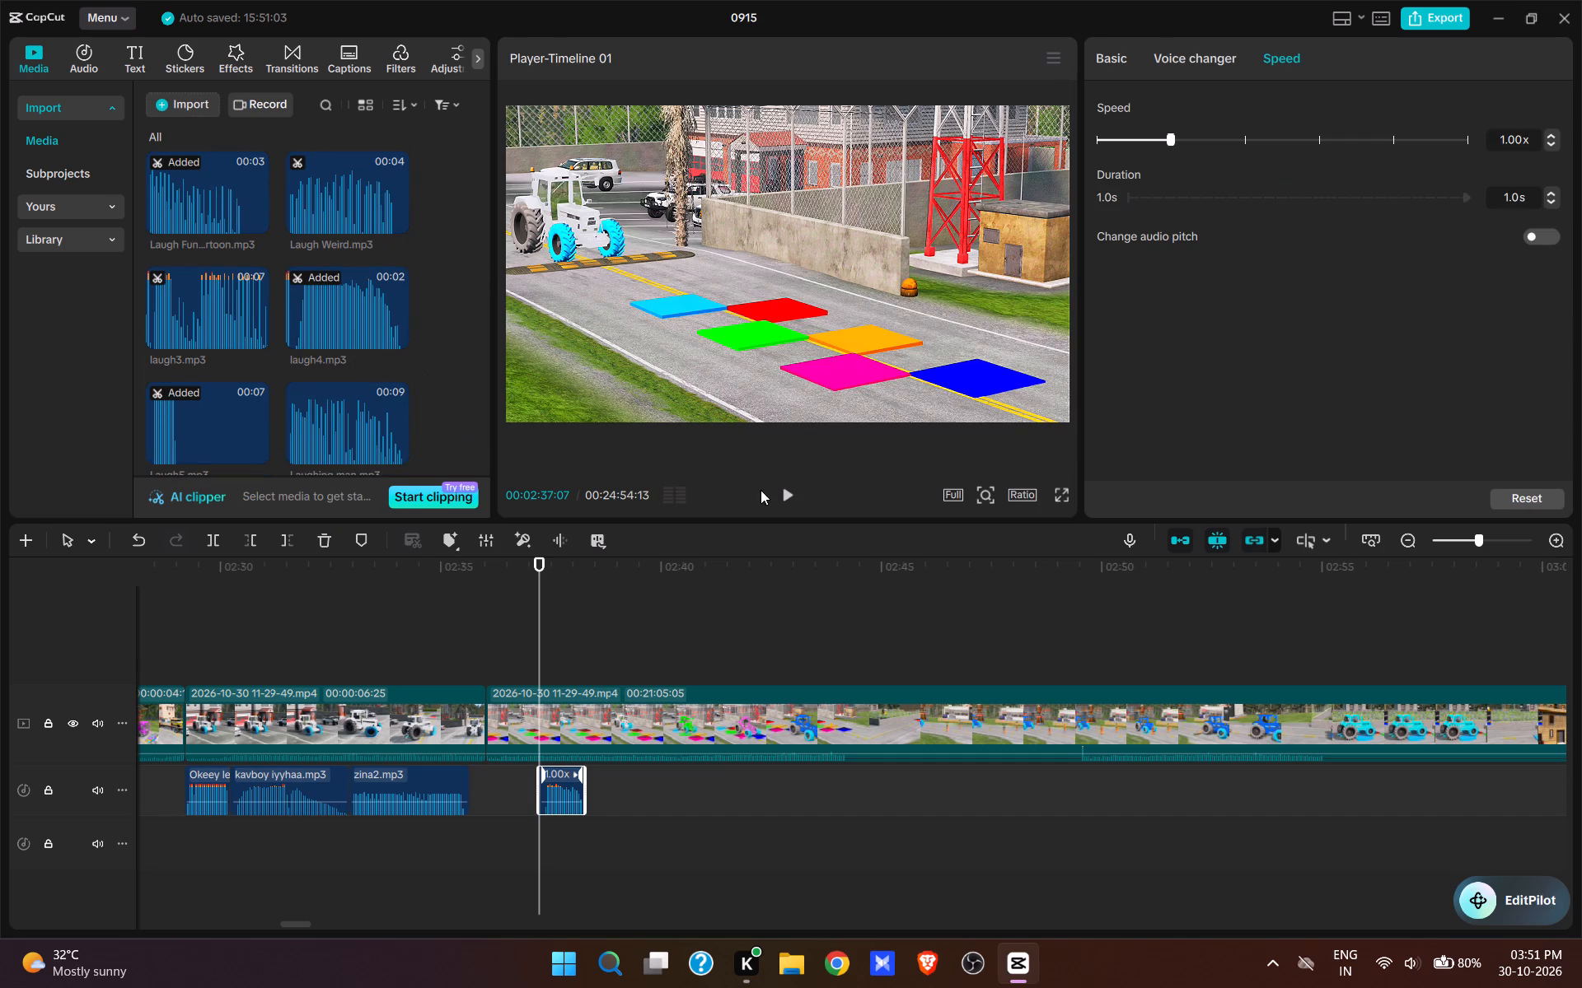
pyautogui.click(777, 494)
pyautogui.press('space')
pyautogui.press('space')
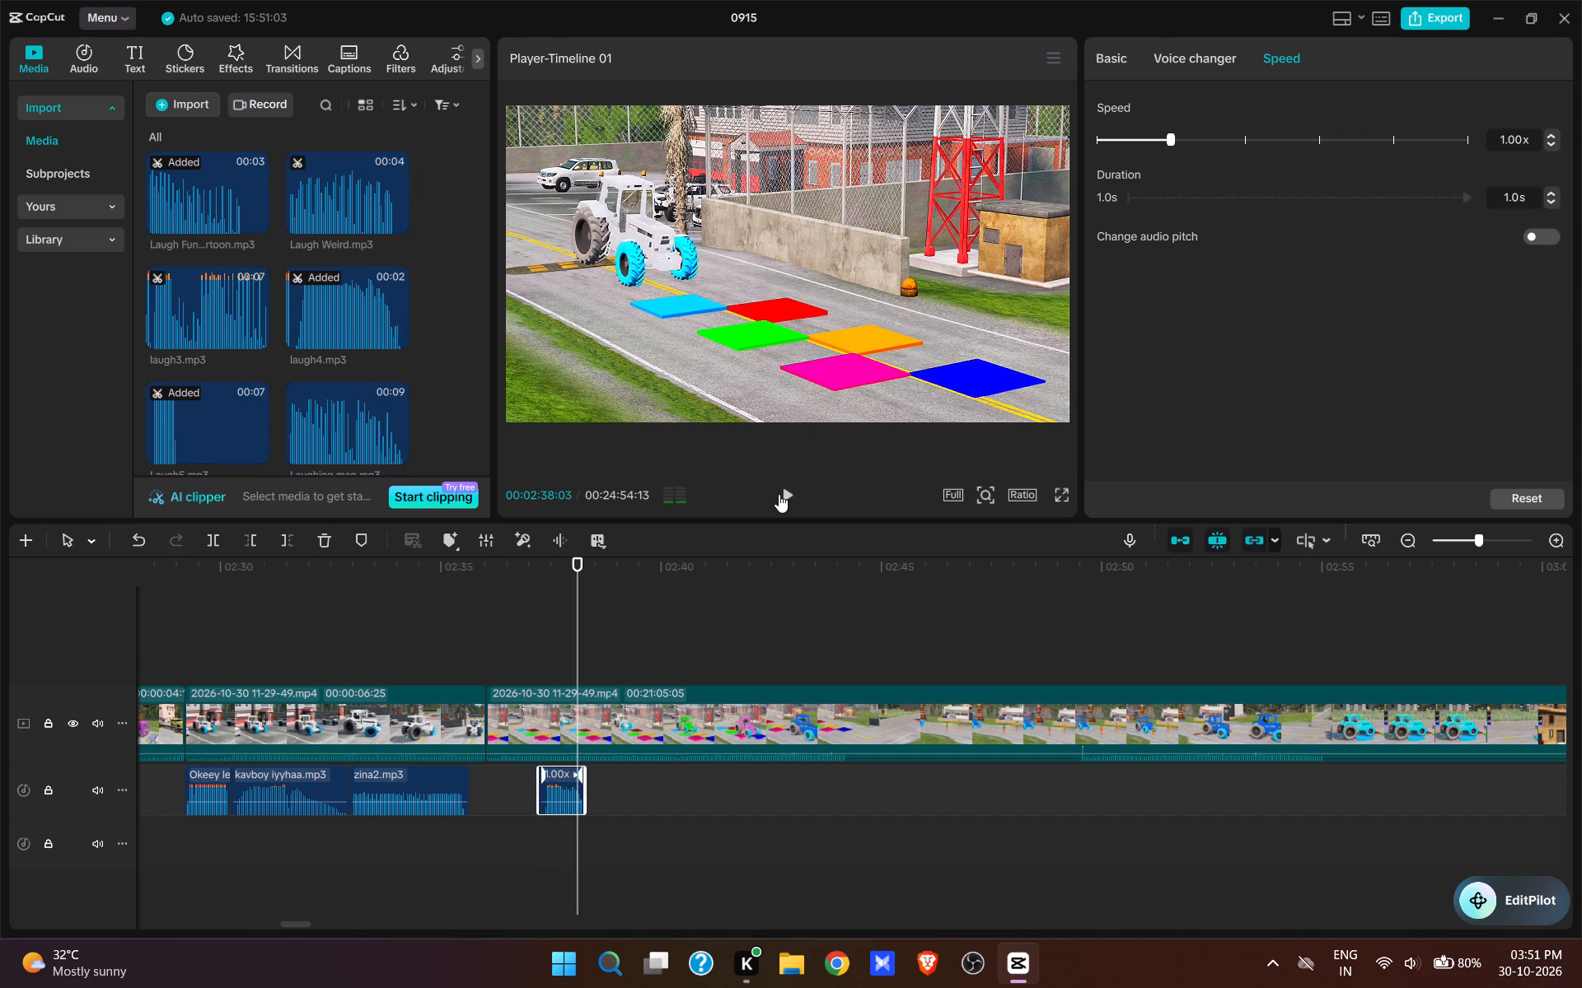
pyautogui.press('space')
pyautogui.press('space')
pyautogui.press('space')
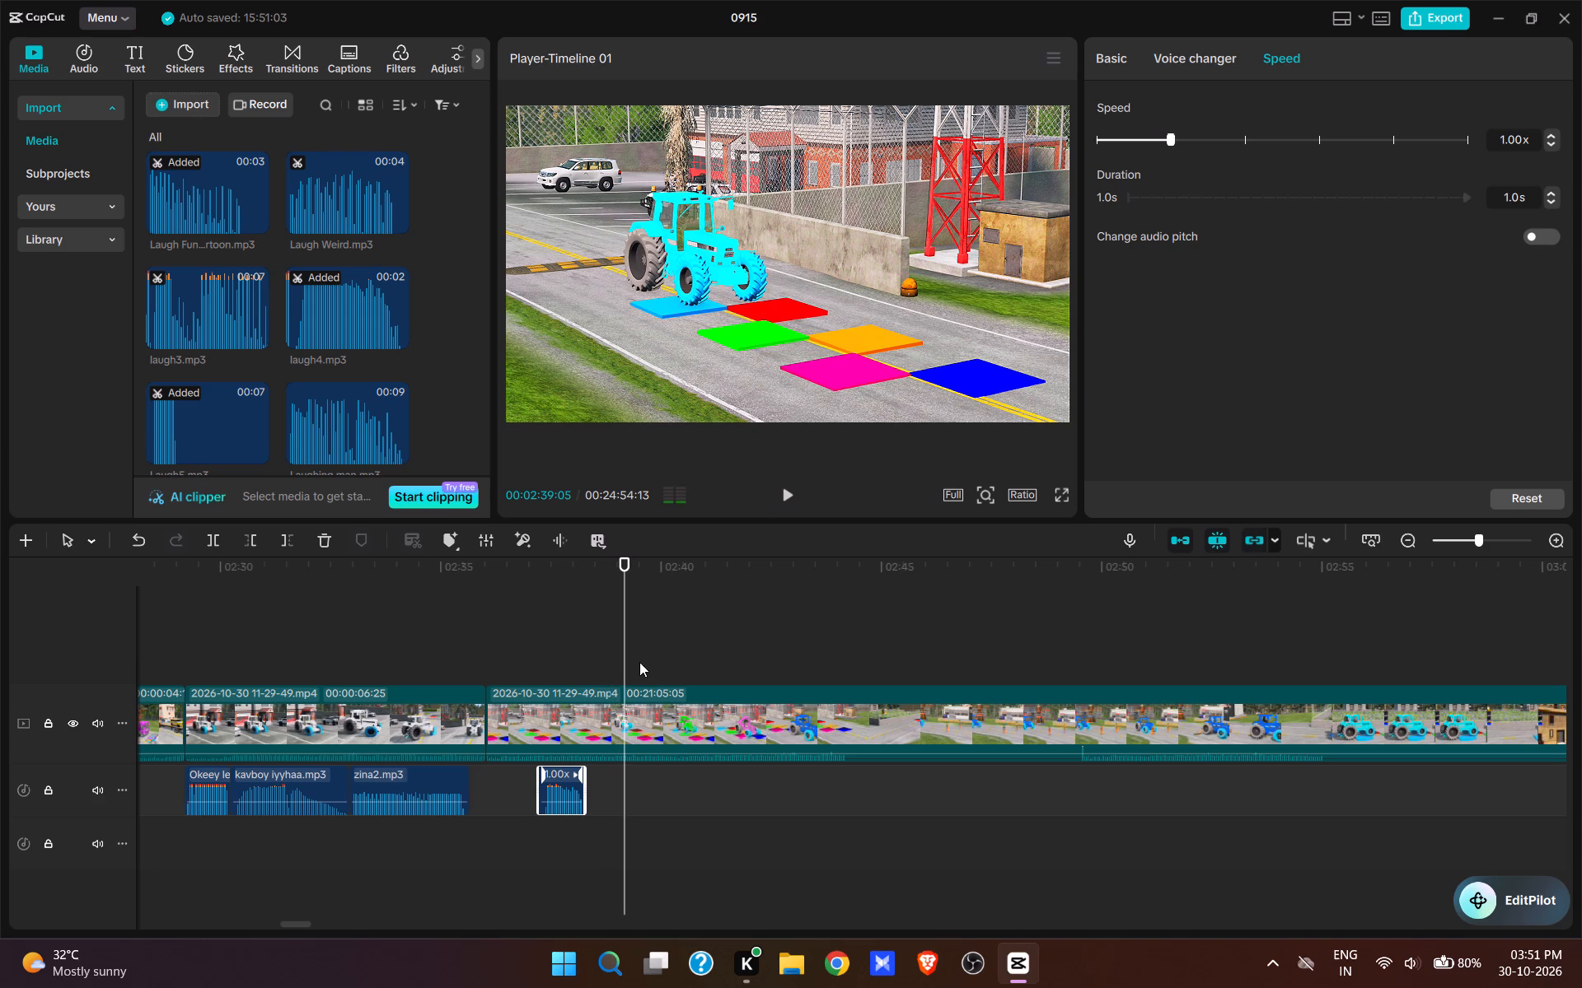
pyautogui.click(620, 668)
pyautogui.click(615, 665)
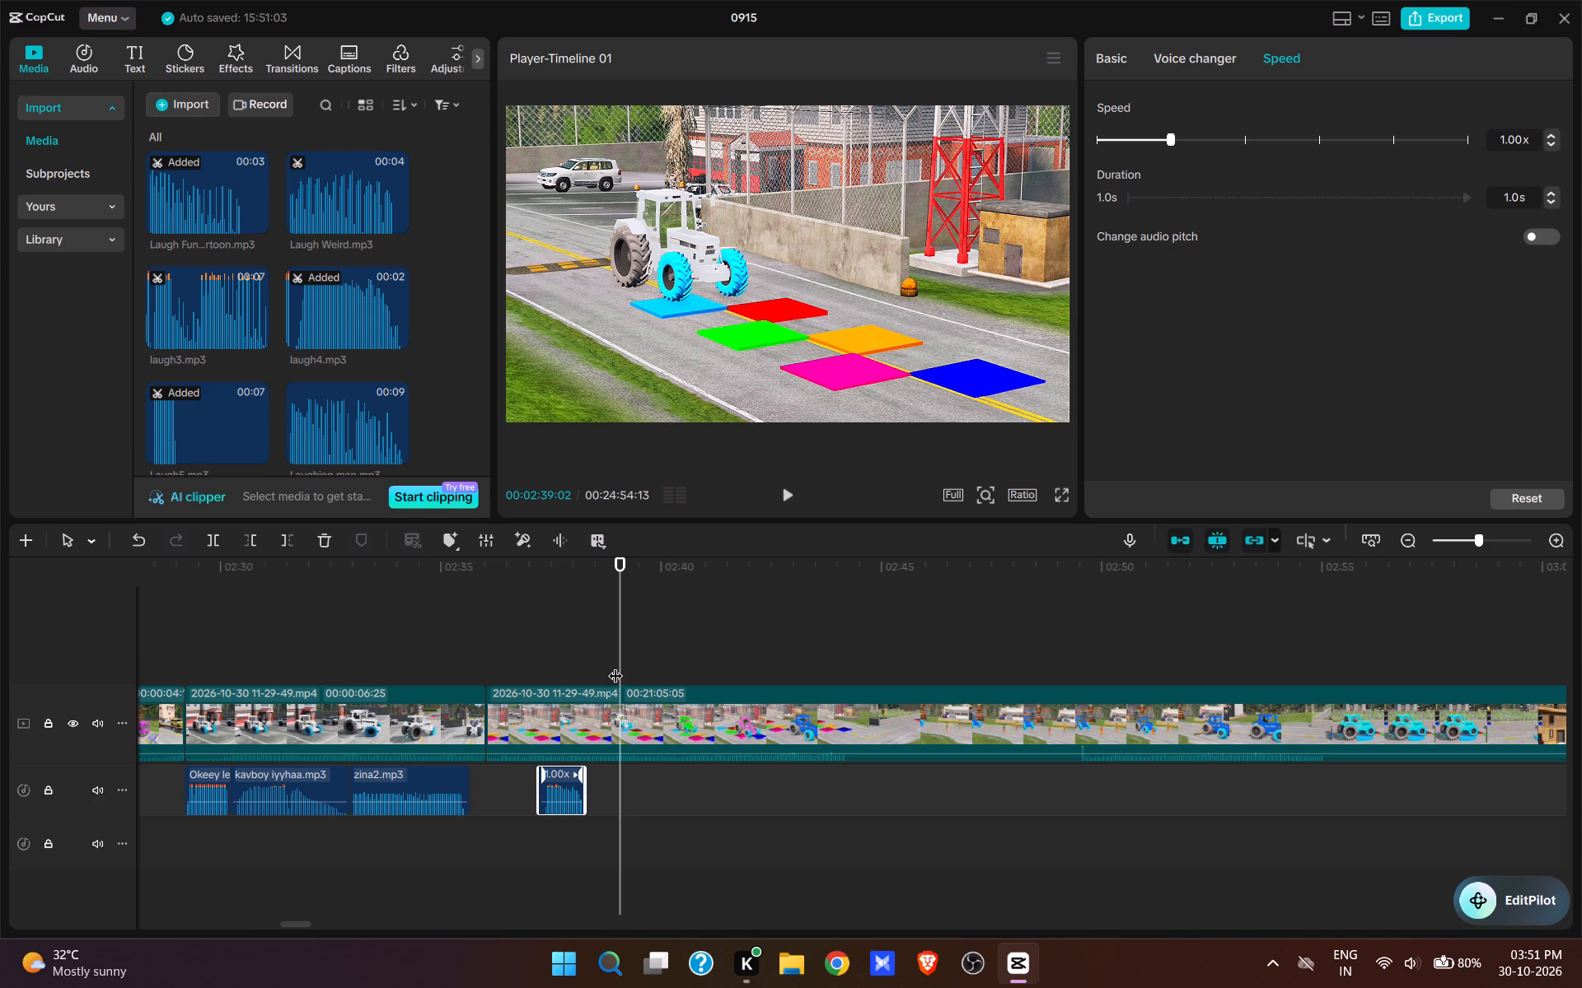
pyautogui.hotkey('ctrl', 'v')
pyautogui.press('space')
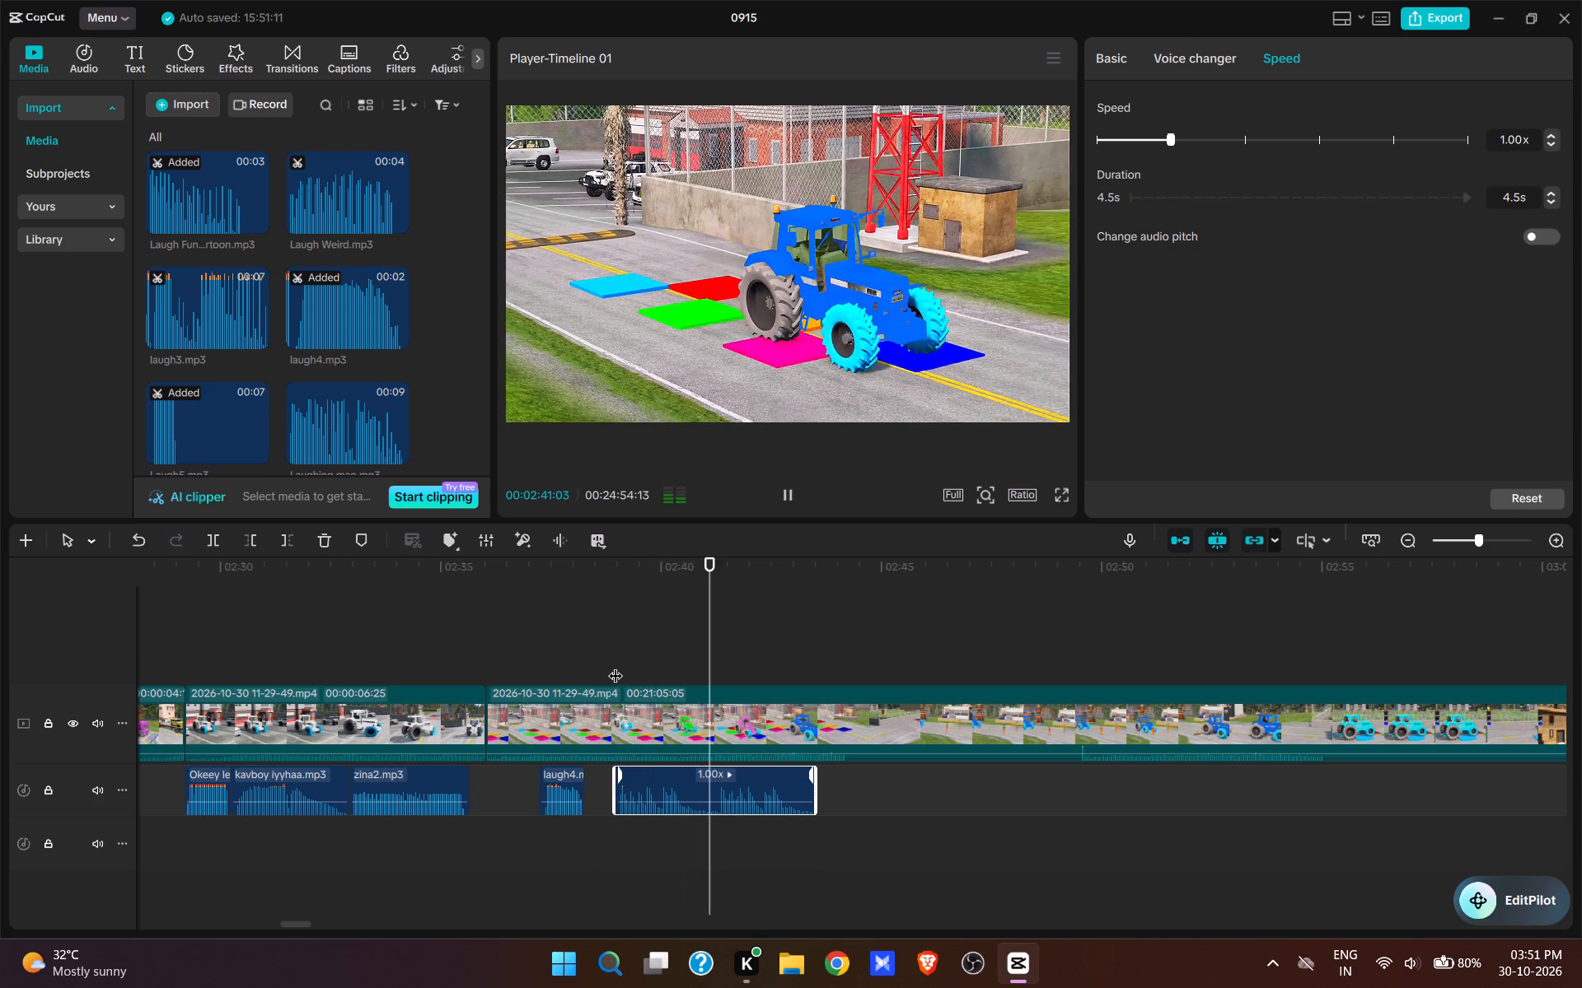
pyautogui.press('space')
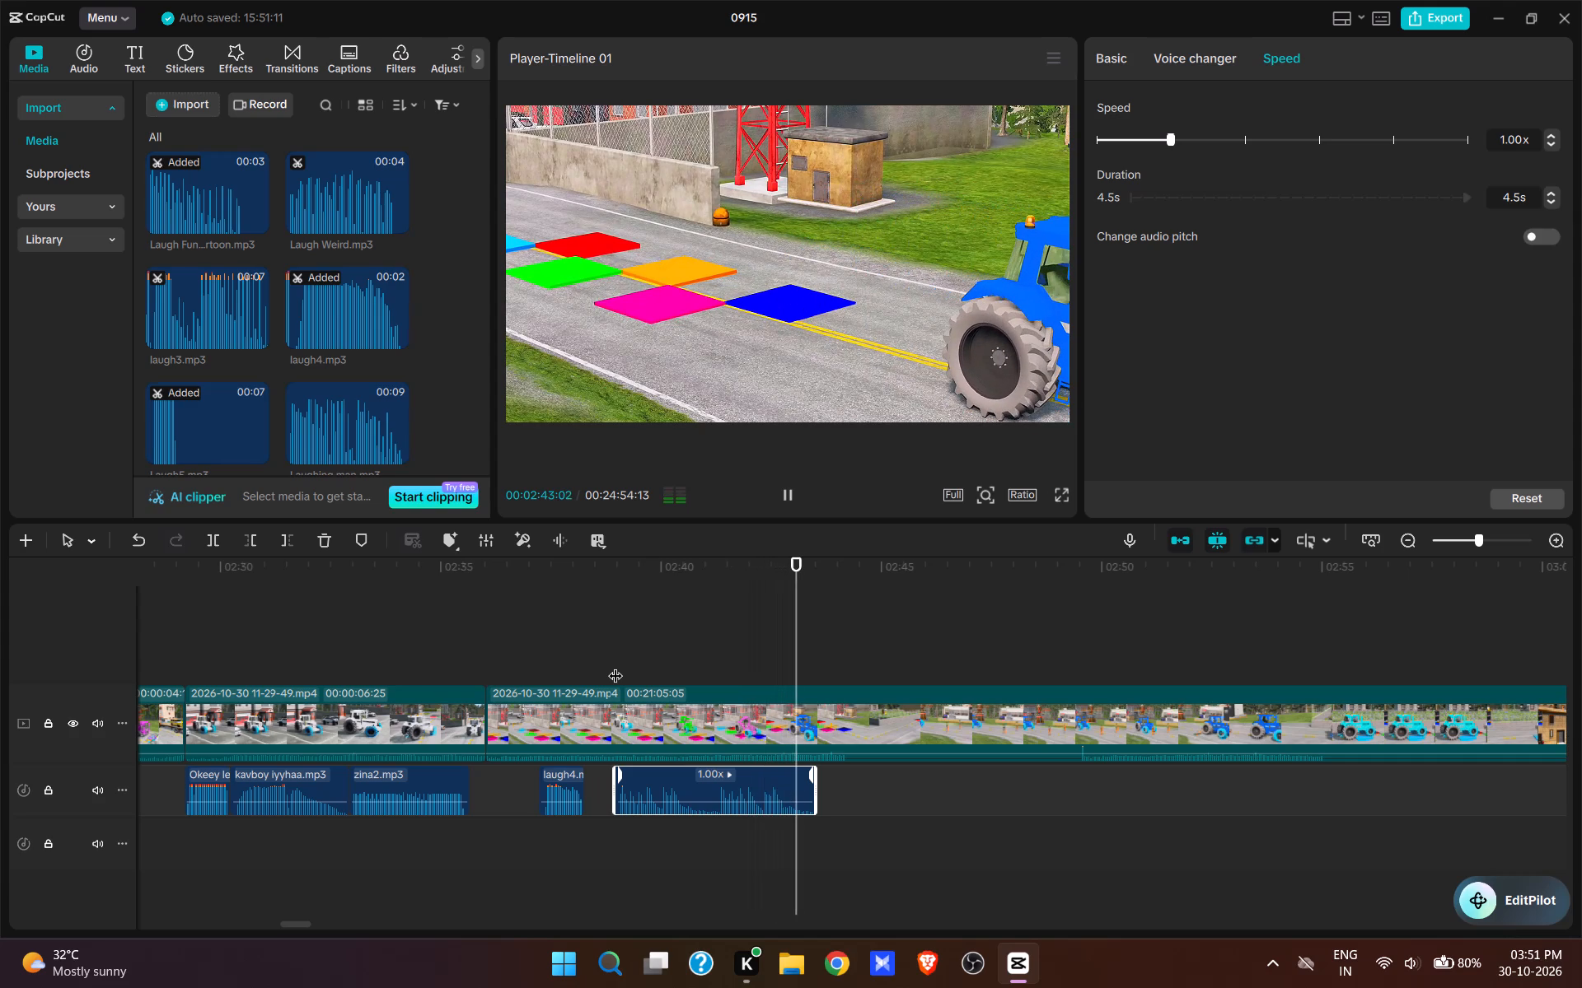
pyautogui.write('e qw')
pyautogui.hotkey('ctrl', 'z')
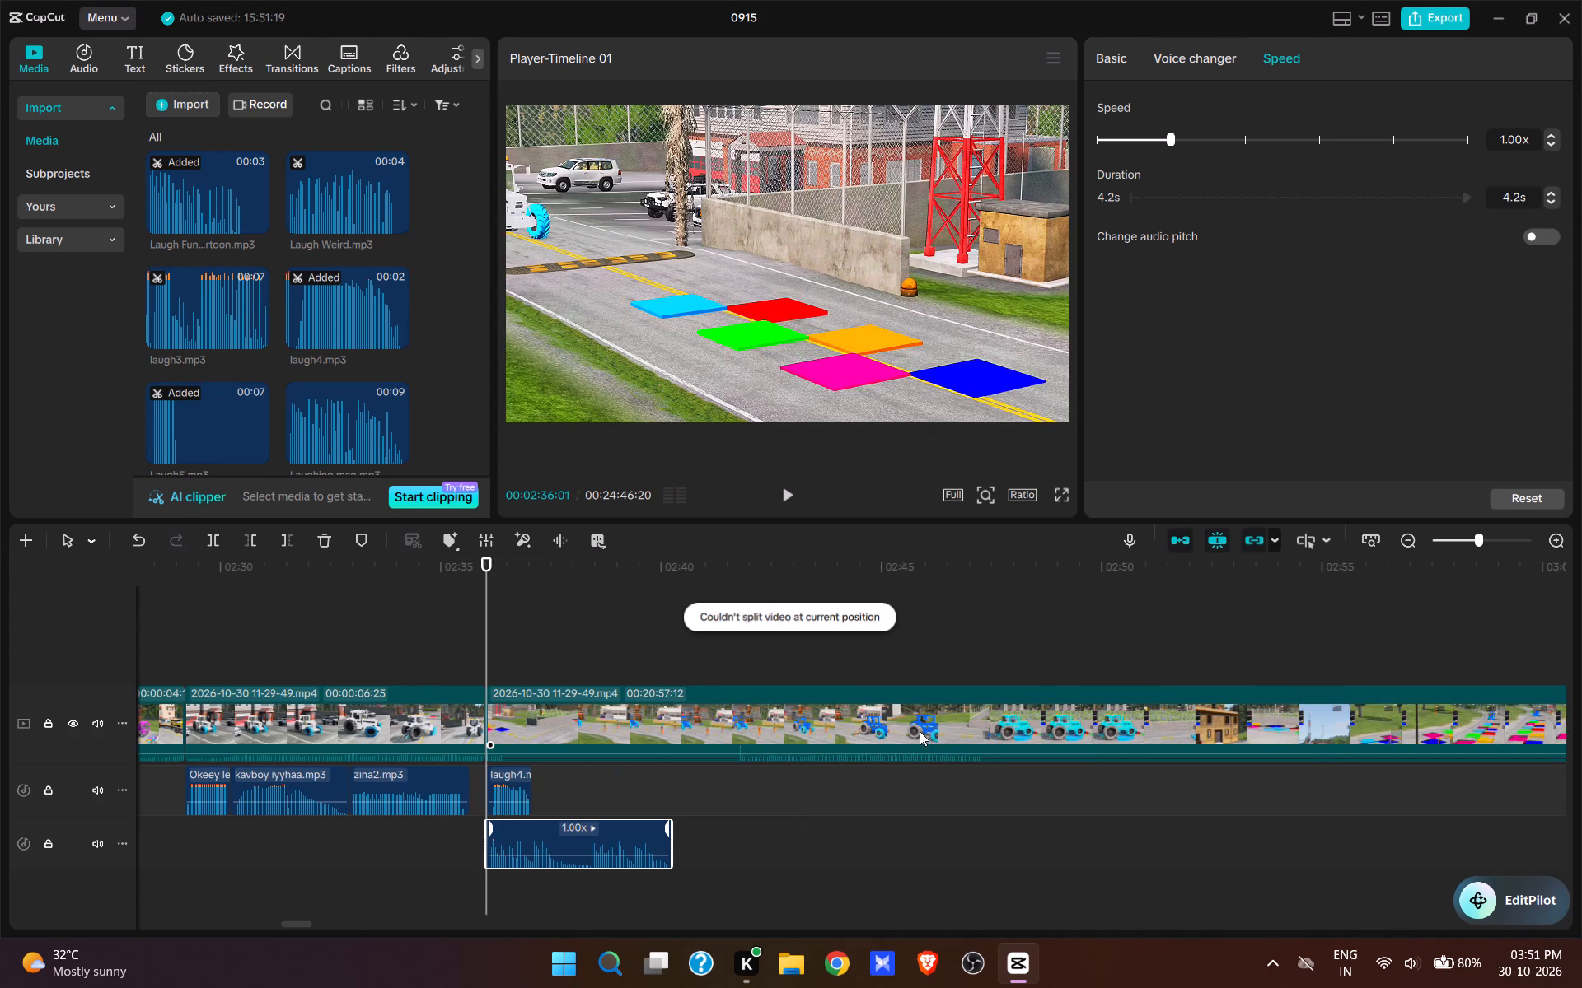
# Play the tiles shot and split it at 00:02:43:23, once the blue tractor has left the frame.
pyautogui.press('space')
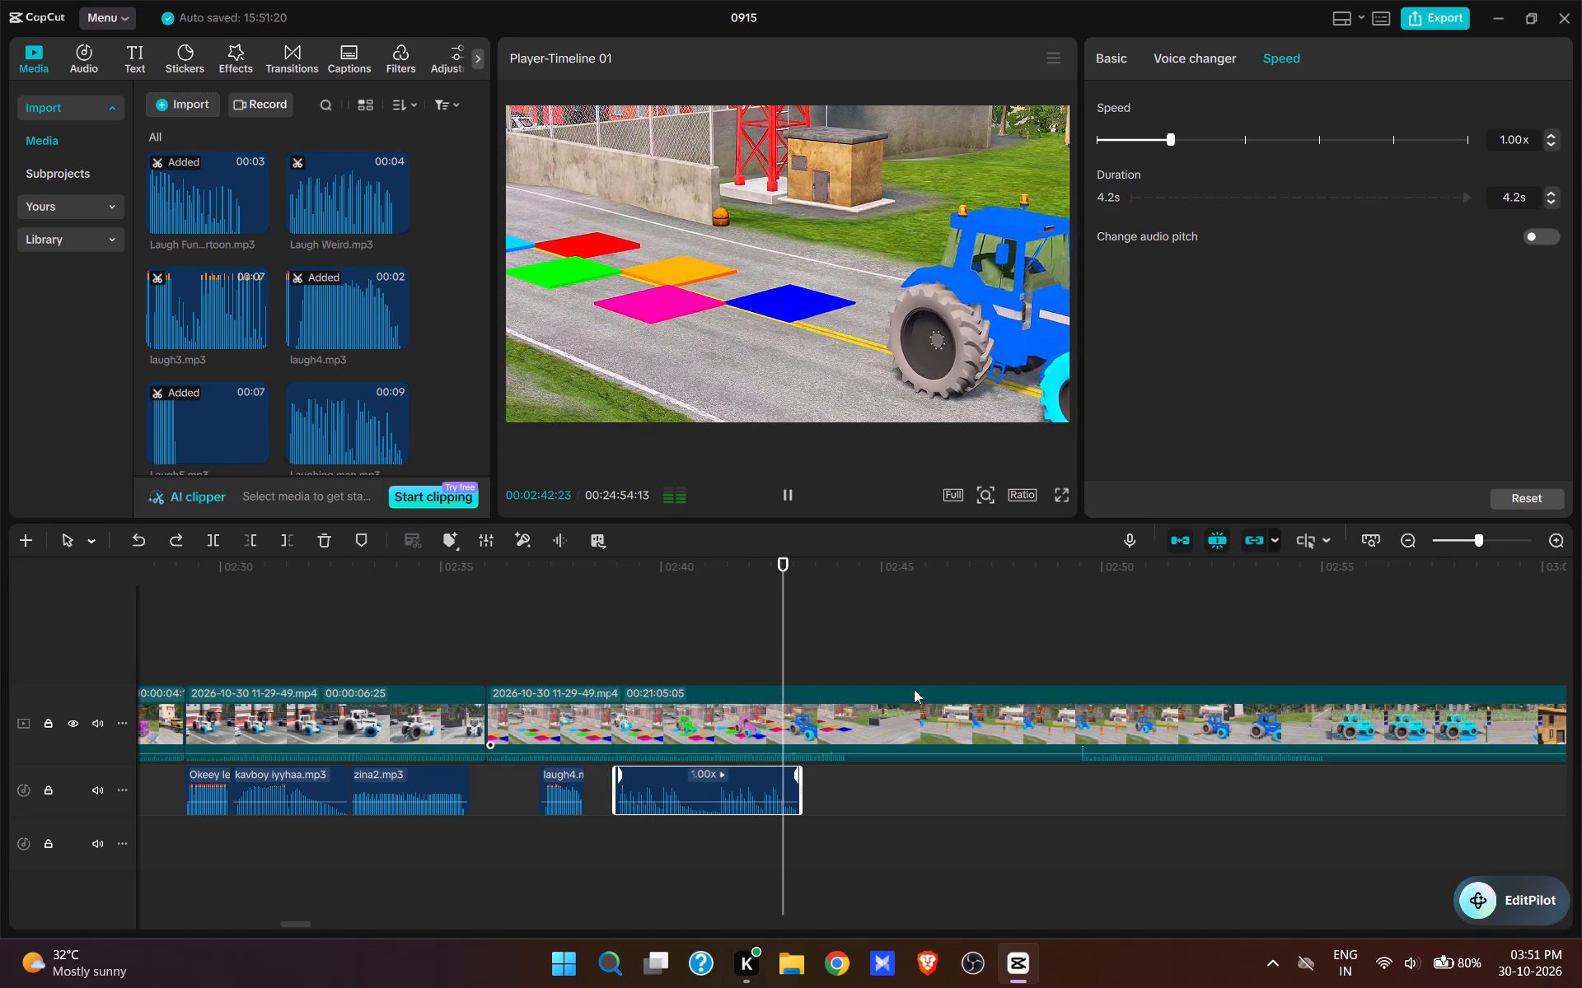
pyautogui.click(848, 716)
pyautogui.press('space')
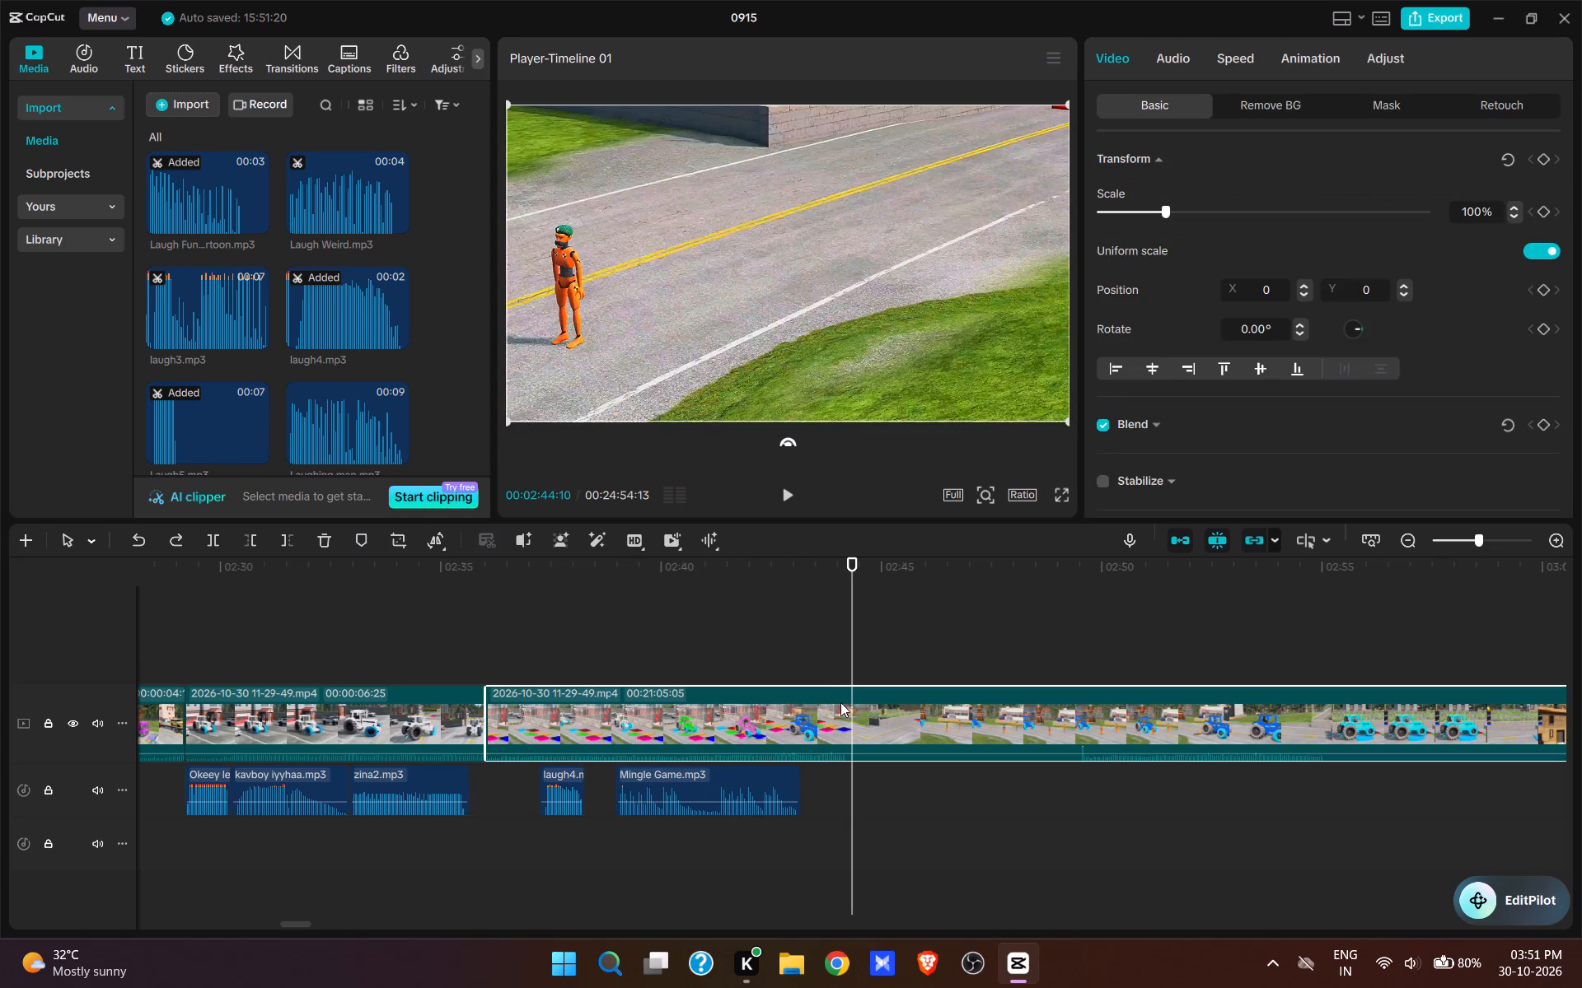
pyautogui.click(826, 657)
pyautogui.press('w')
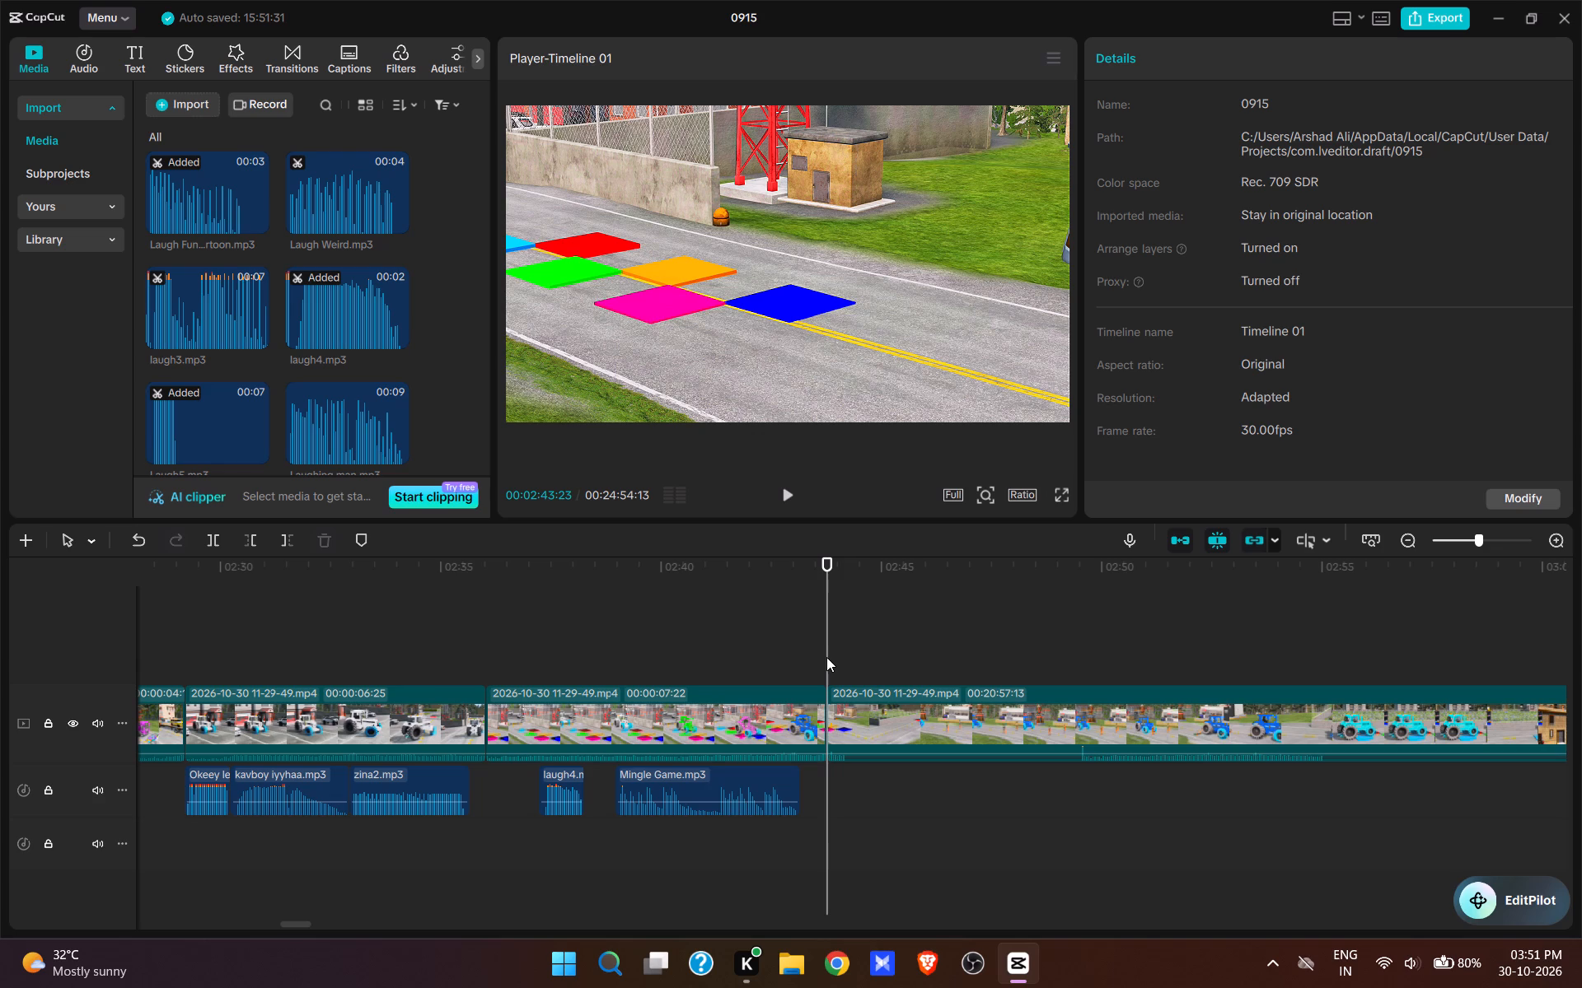
# Trim about 5.8 seconds off the start of the following segment, so it begins with the blue tractor approaching the two orange dummies.
pyautogui.click(1059, 644)
pyautogui.press('space')
pyautogui.press('space')
pyautogui.write('q')
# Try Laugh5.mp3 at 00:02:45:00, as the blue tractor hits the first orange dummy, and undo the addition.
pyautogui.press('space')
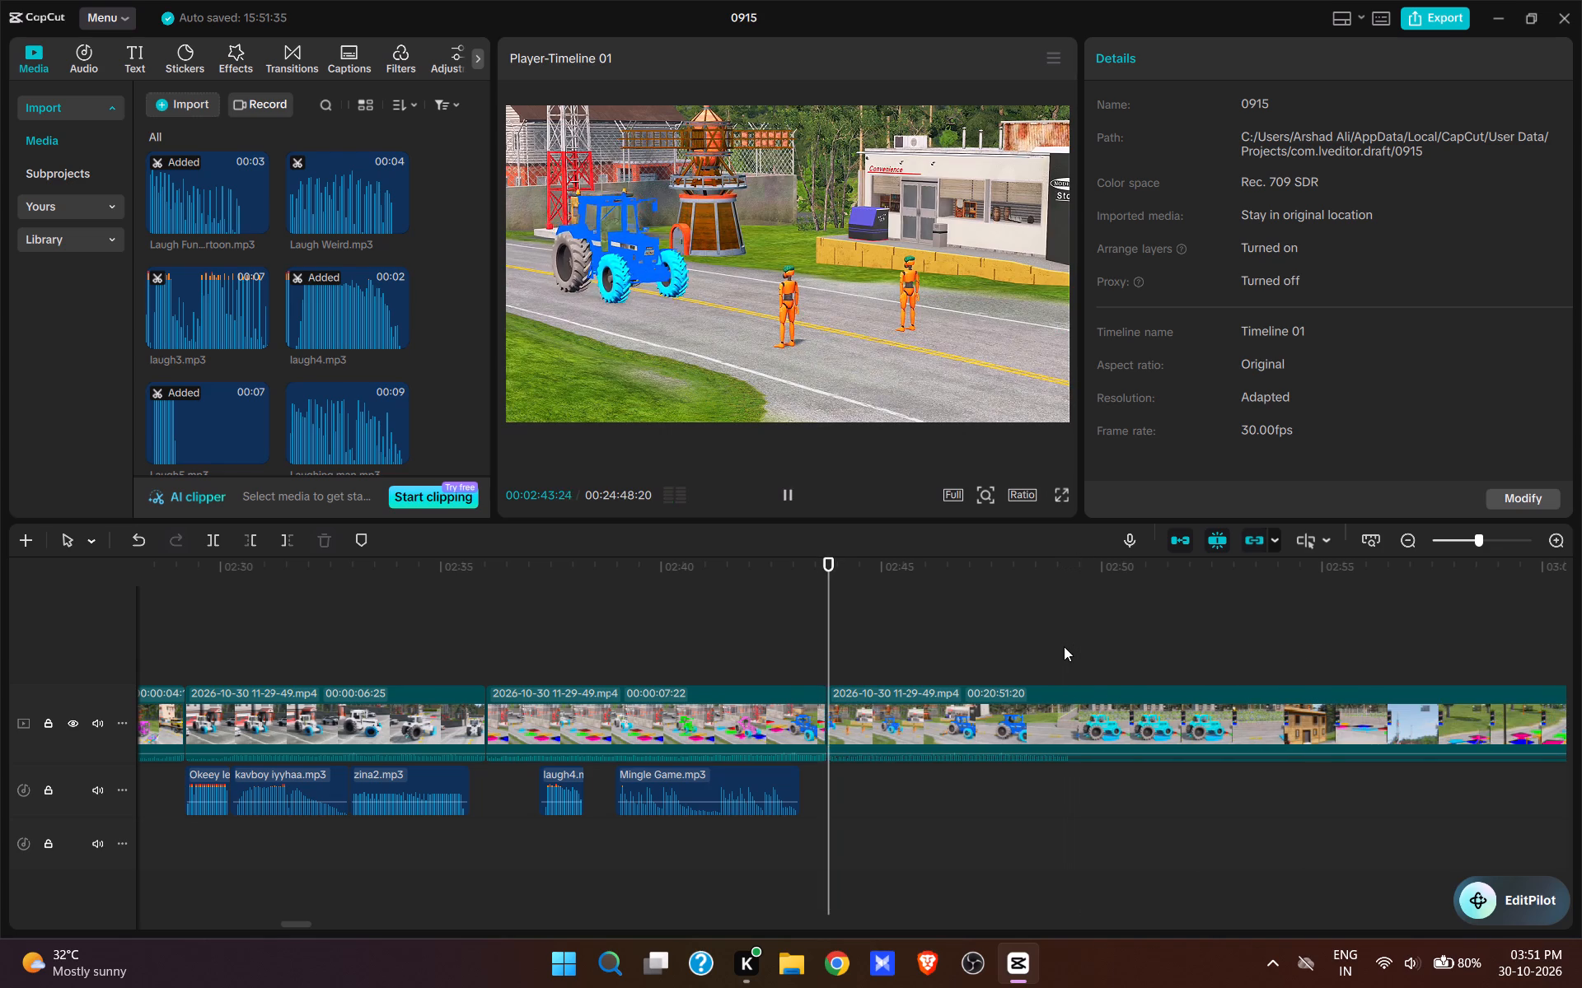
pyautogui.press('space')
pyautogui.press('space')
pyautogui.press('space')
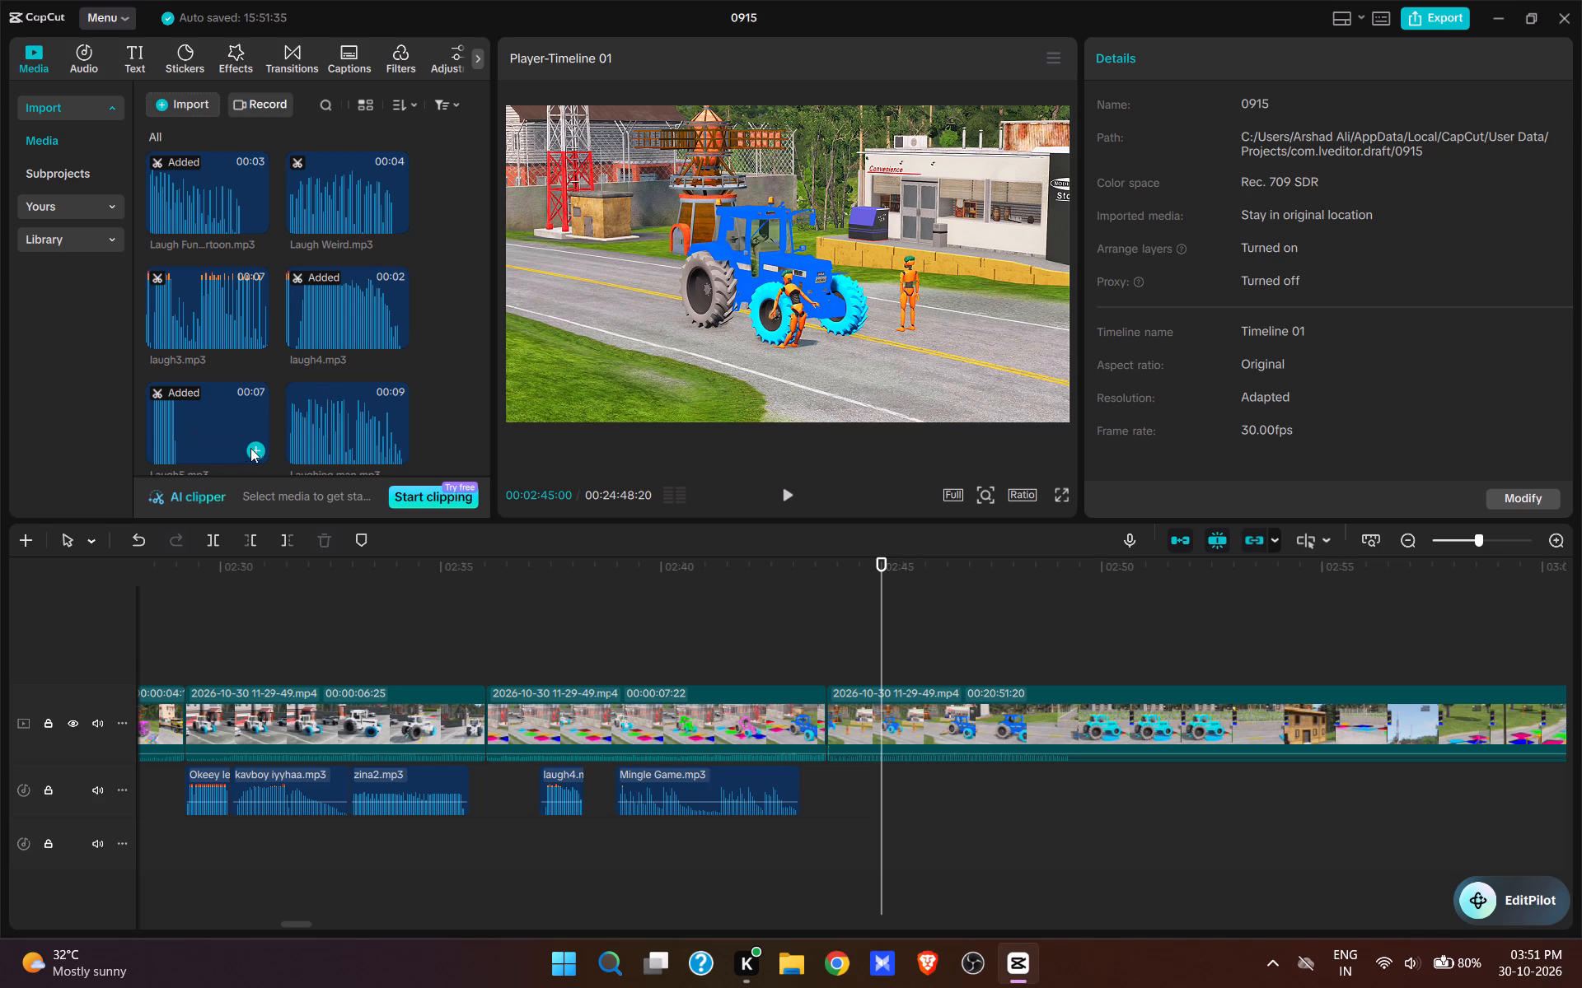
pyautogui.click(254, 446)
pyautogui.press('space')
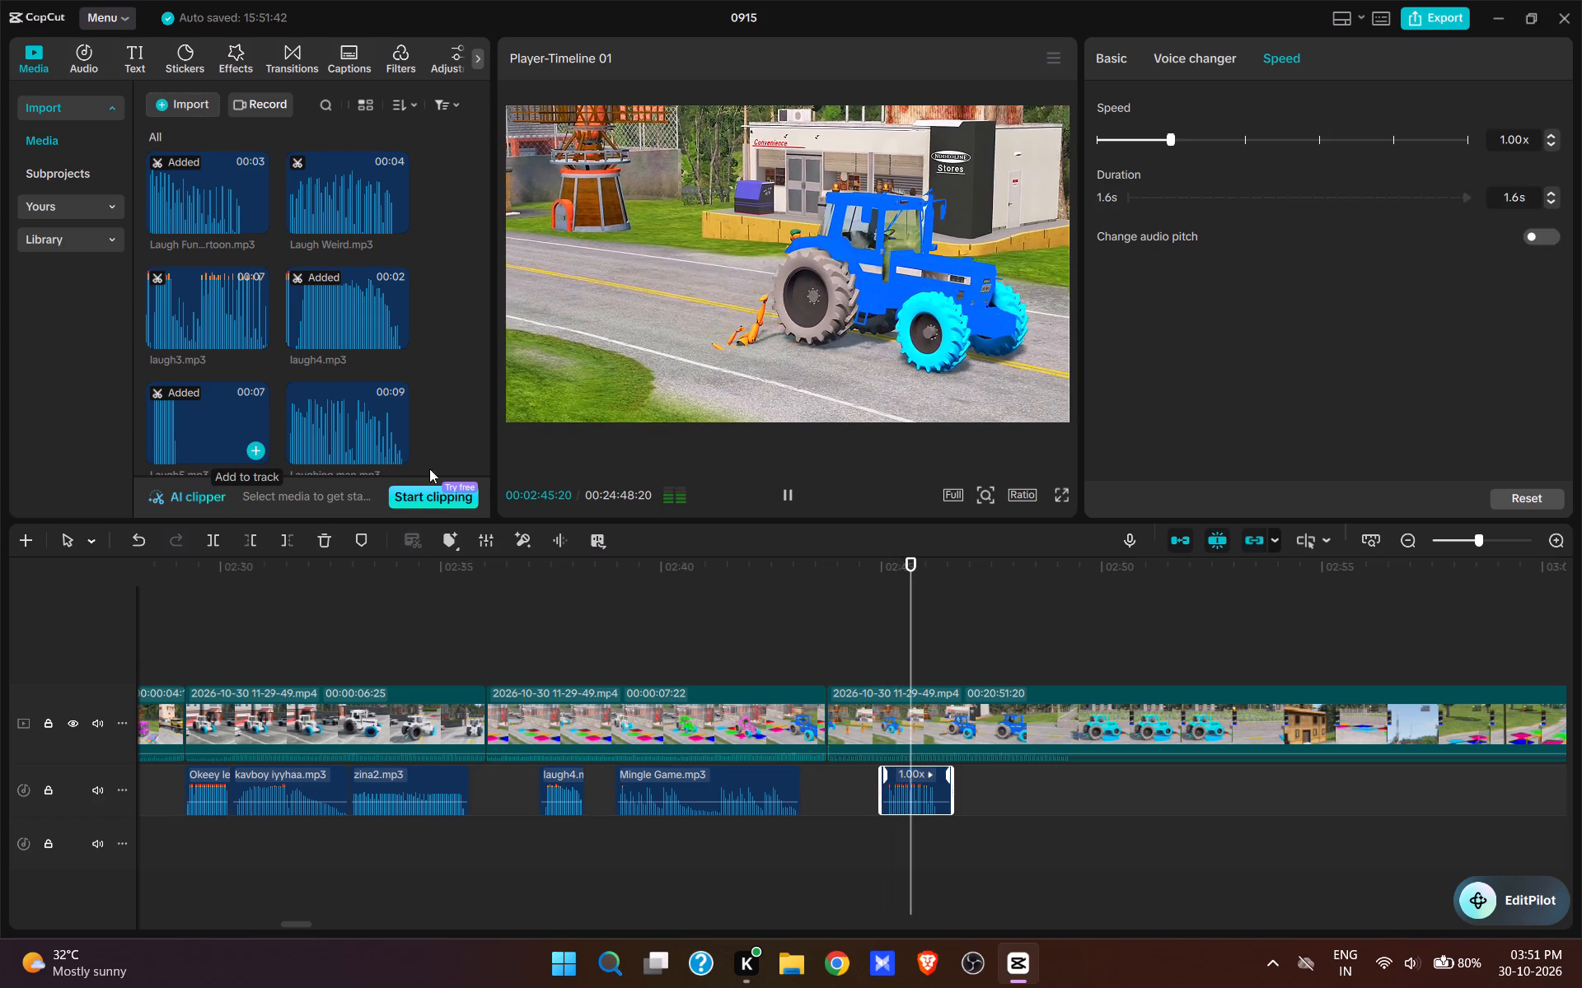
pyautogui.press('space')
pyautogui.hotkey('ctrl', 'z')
# Add hit.mp3 on the first audio track at 00:02:45:03, where the blue tractor runs over the first orange dummy, and play it back.
pyautogui.click(868, 654)
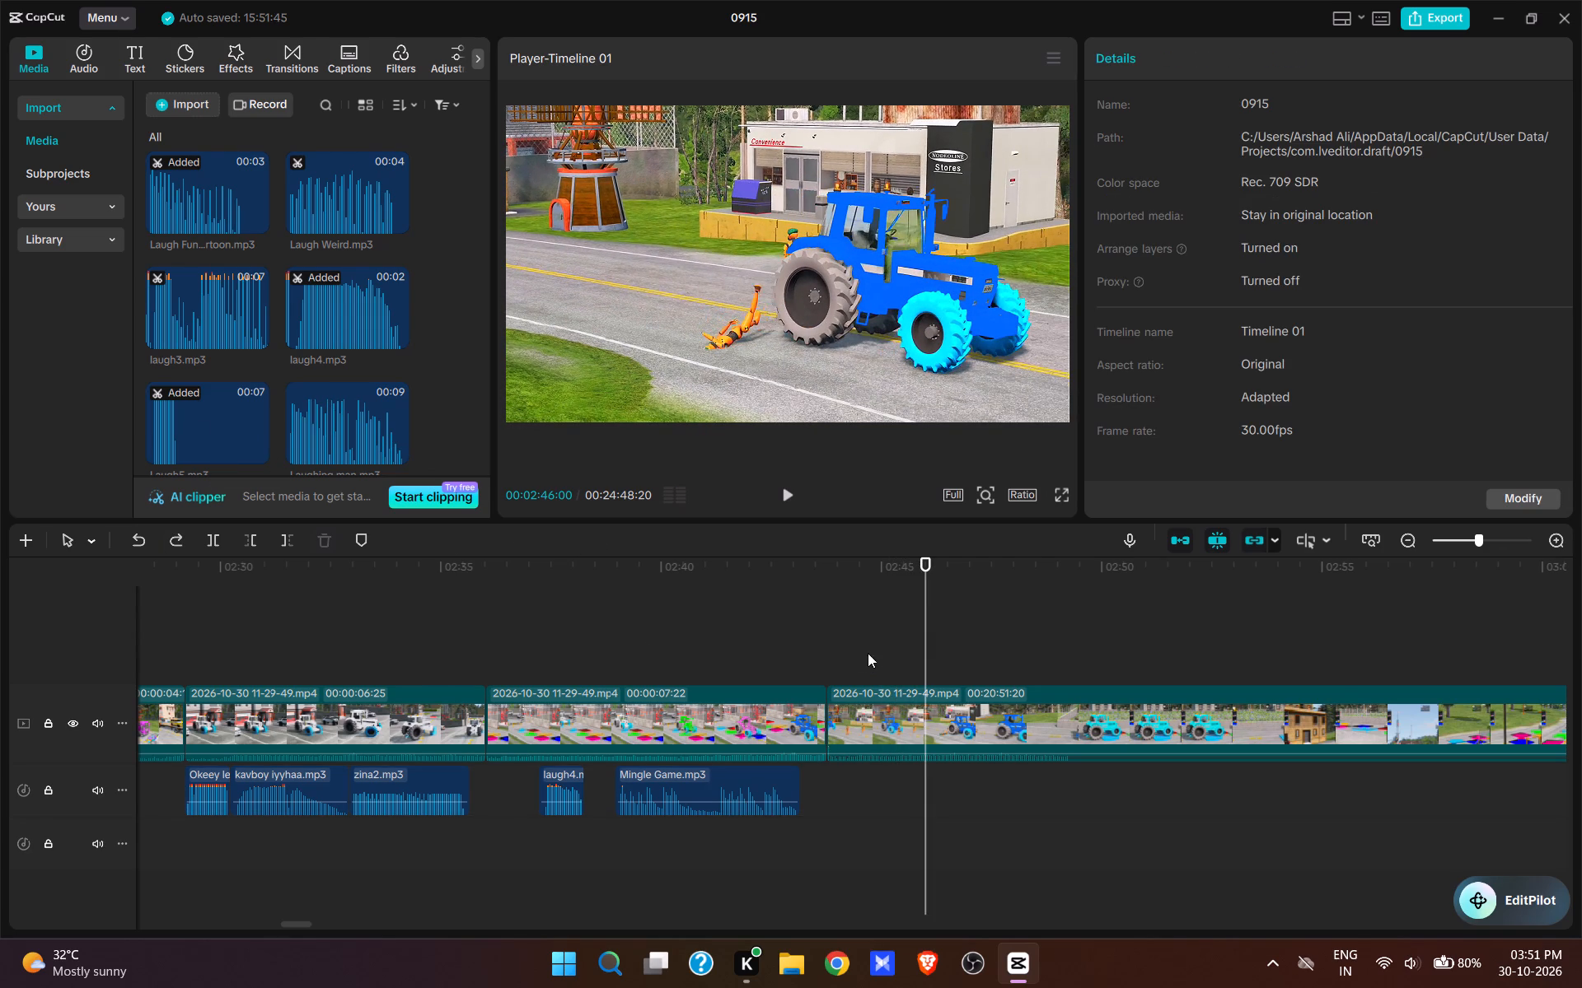
pyautogui.press('space')
pyautogui.press('space')
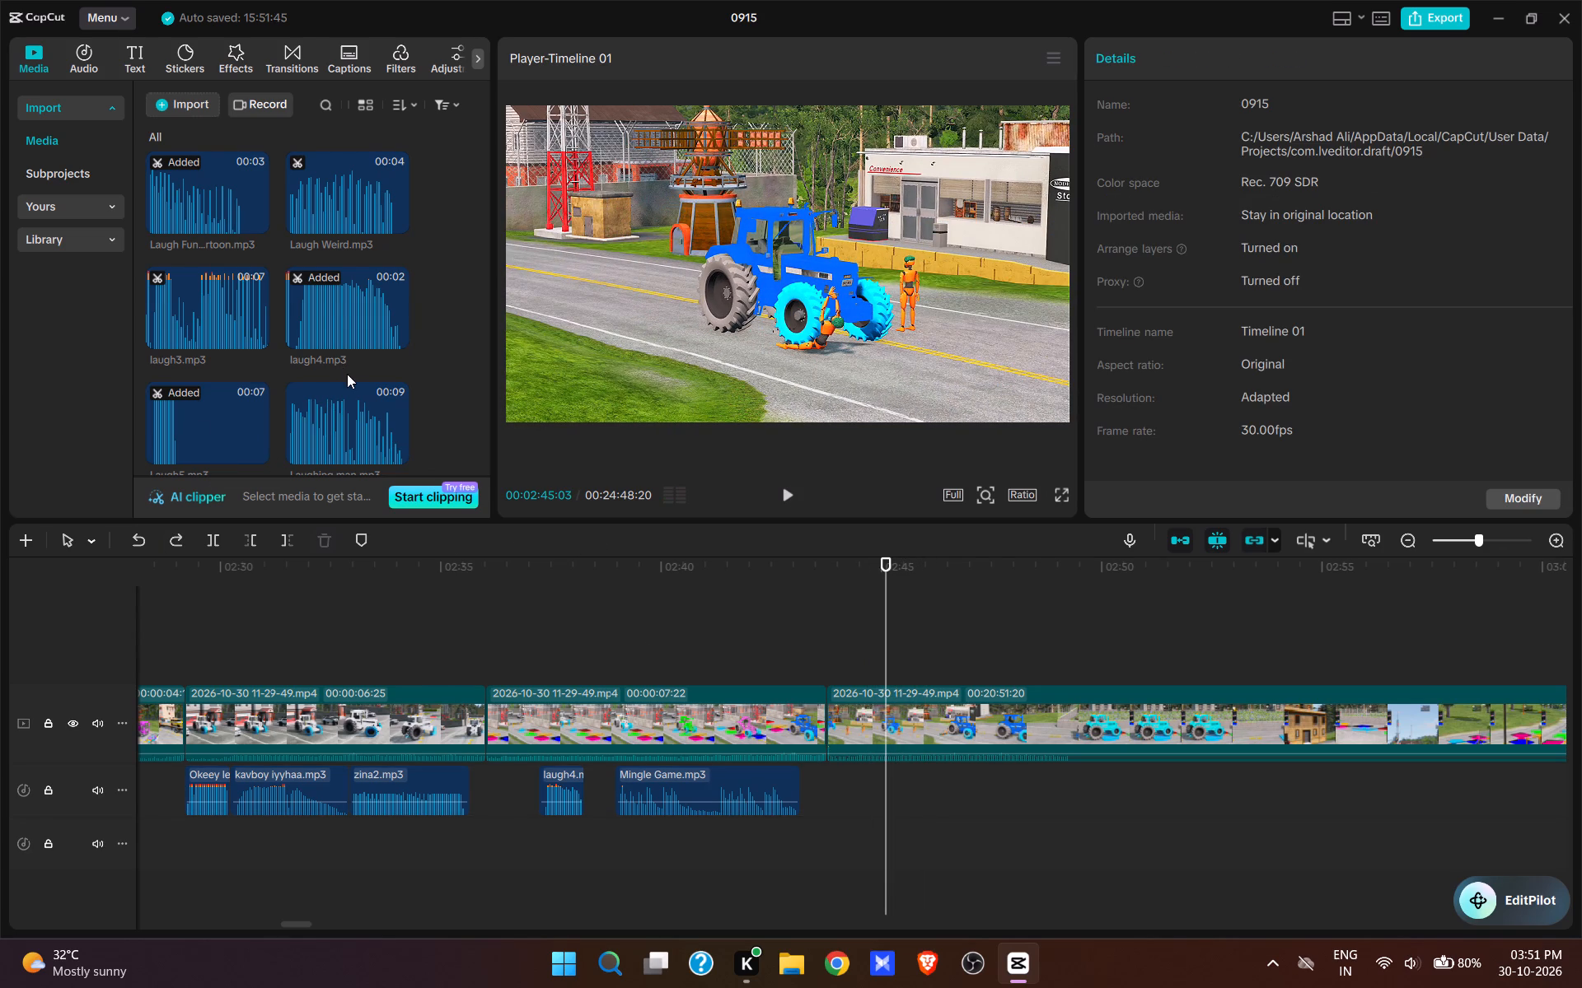
pyautogui.scroll(9, 347, 374)
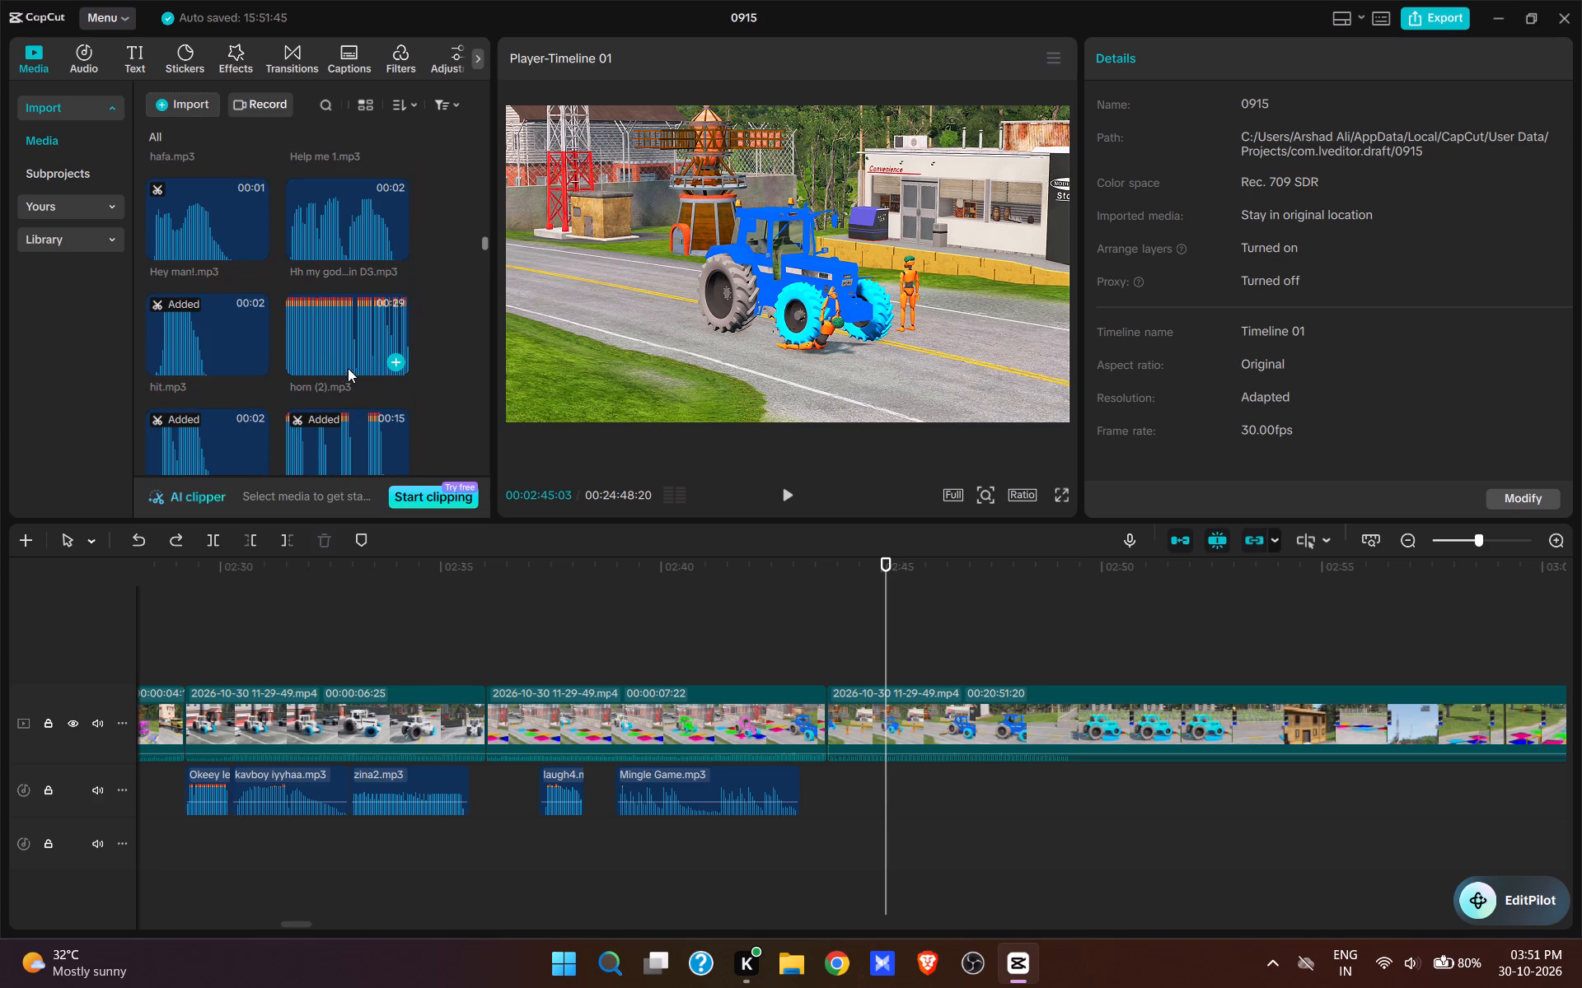
pyautogui.click(256, 362)
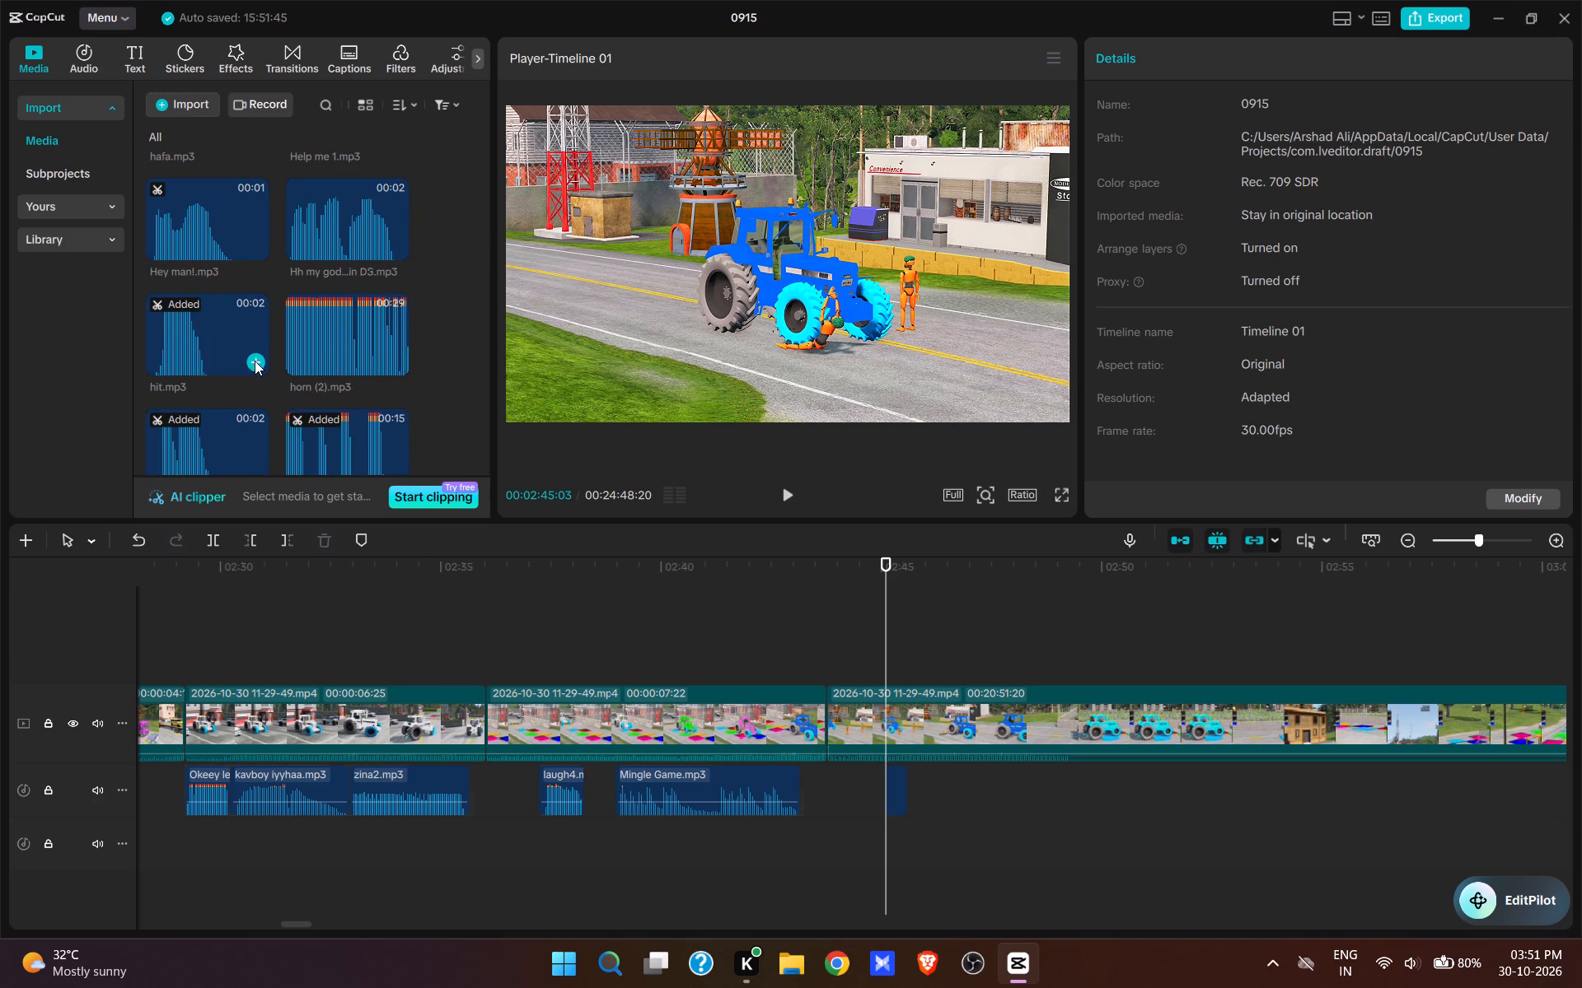
pyautogui.press('space')
pyautogui.press('space')
pyautogui.press('space')
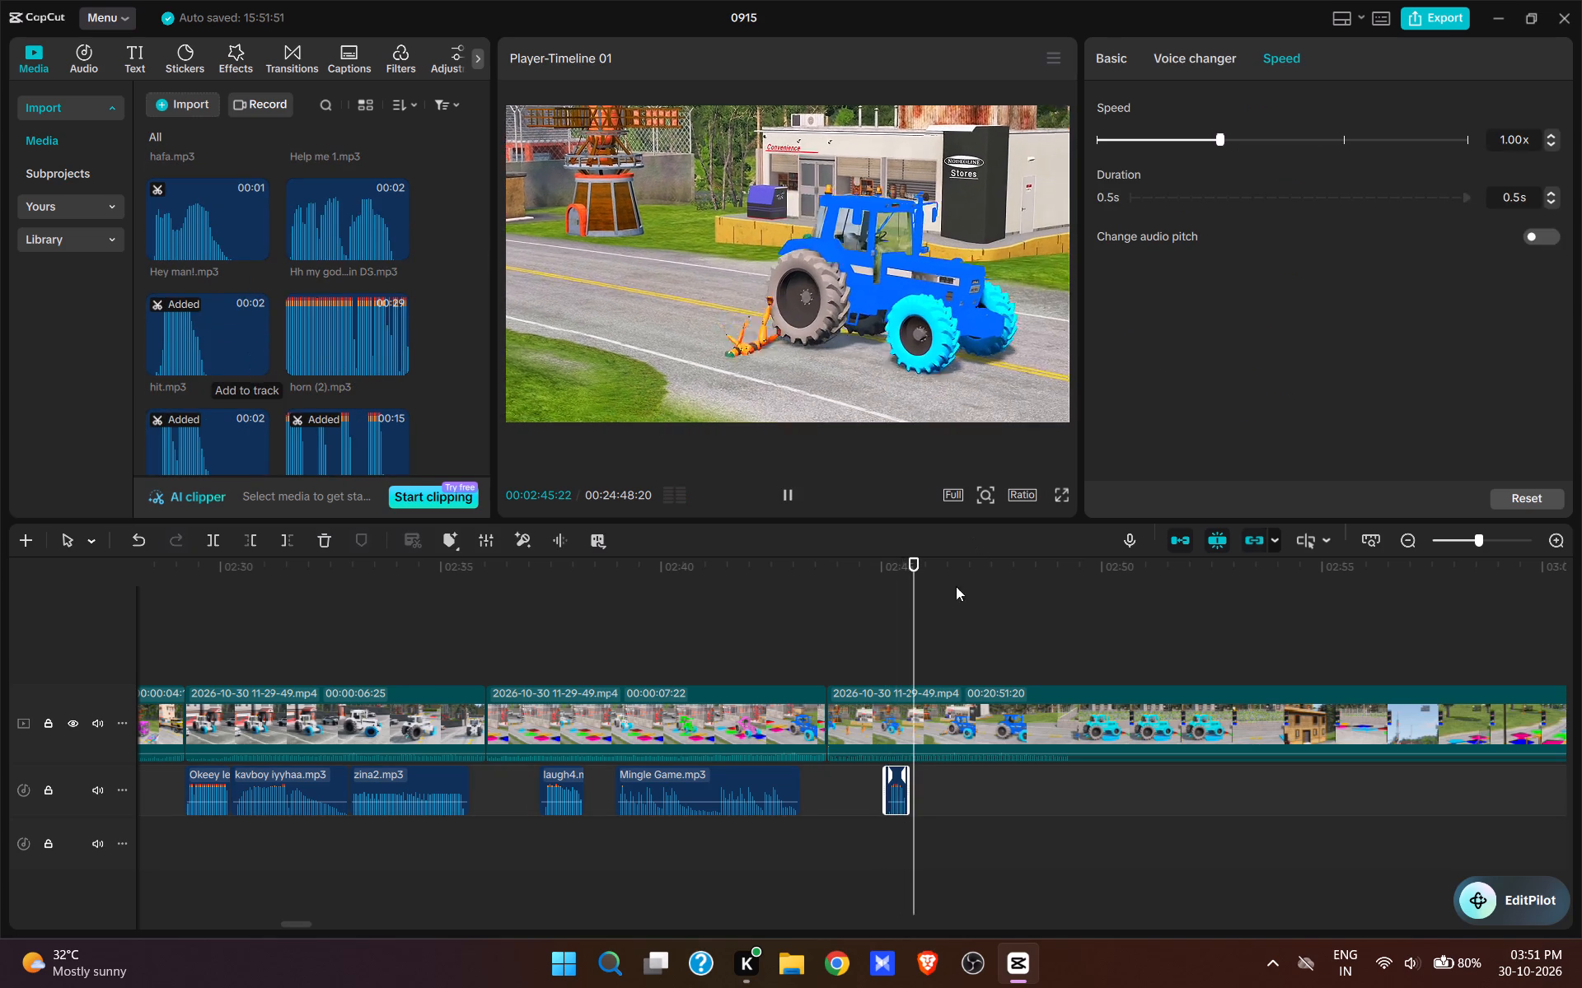
pyautogui.press('space')
pyautogui.click(875, 654)
pyautogui.press('space')
pyautogui.press('space')
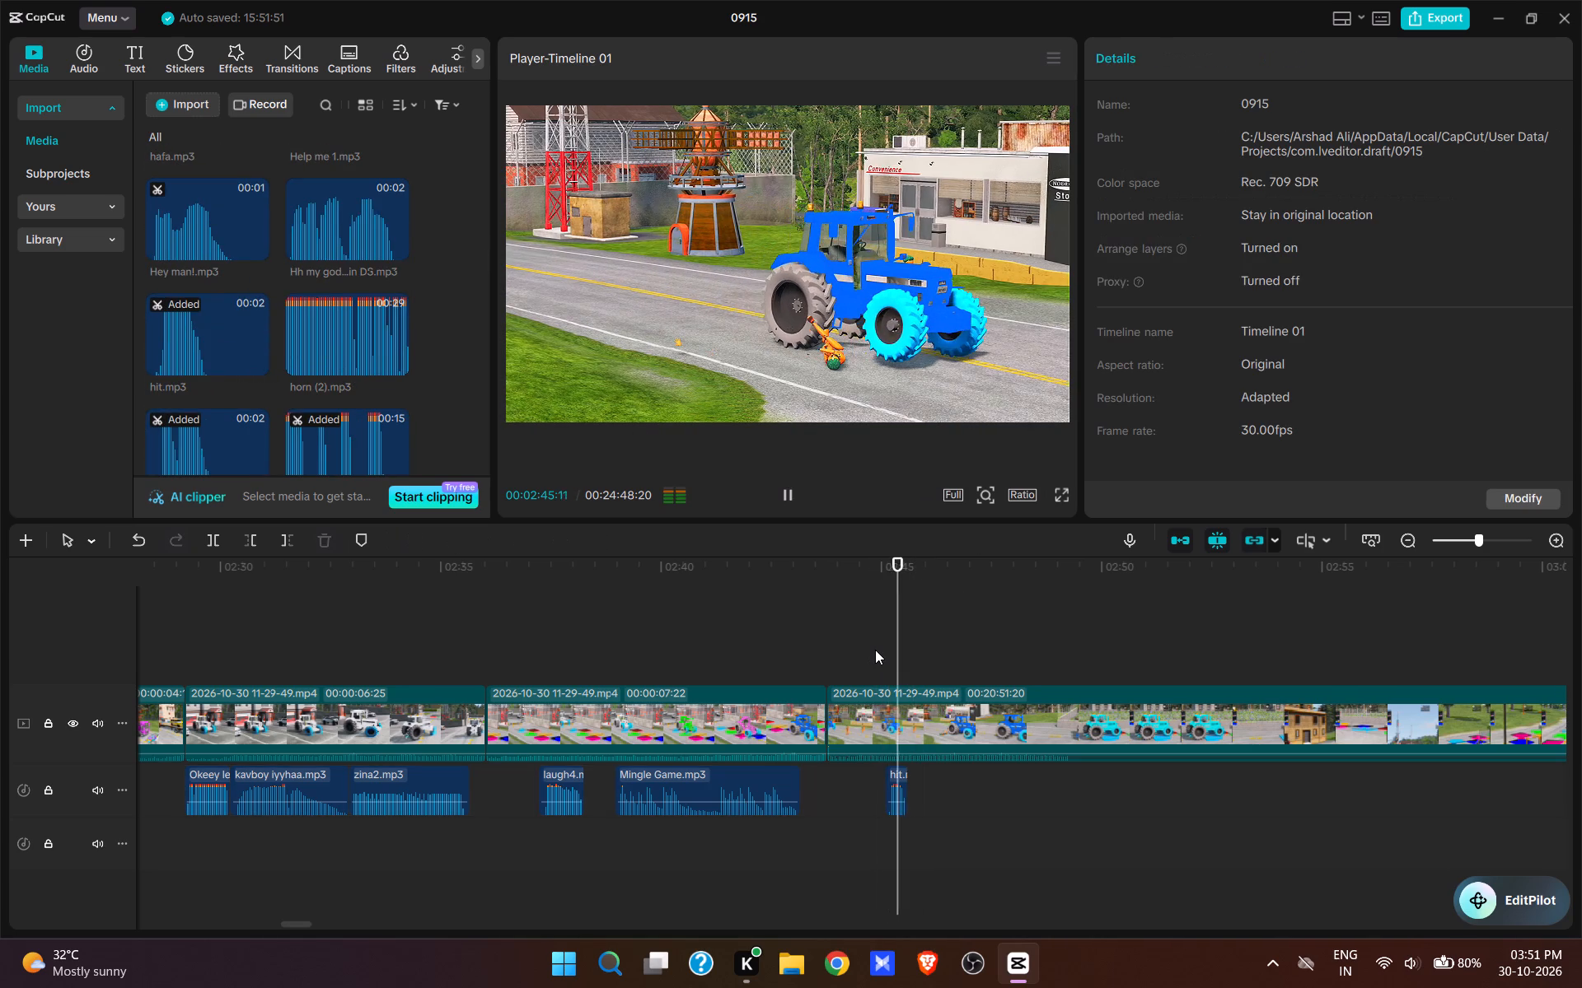
pyautogui.press('space')
pyautogui.press('space')
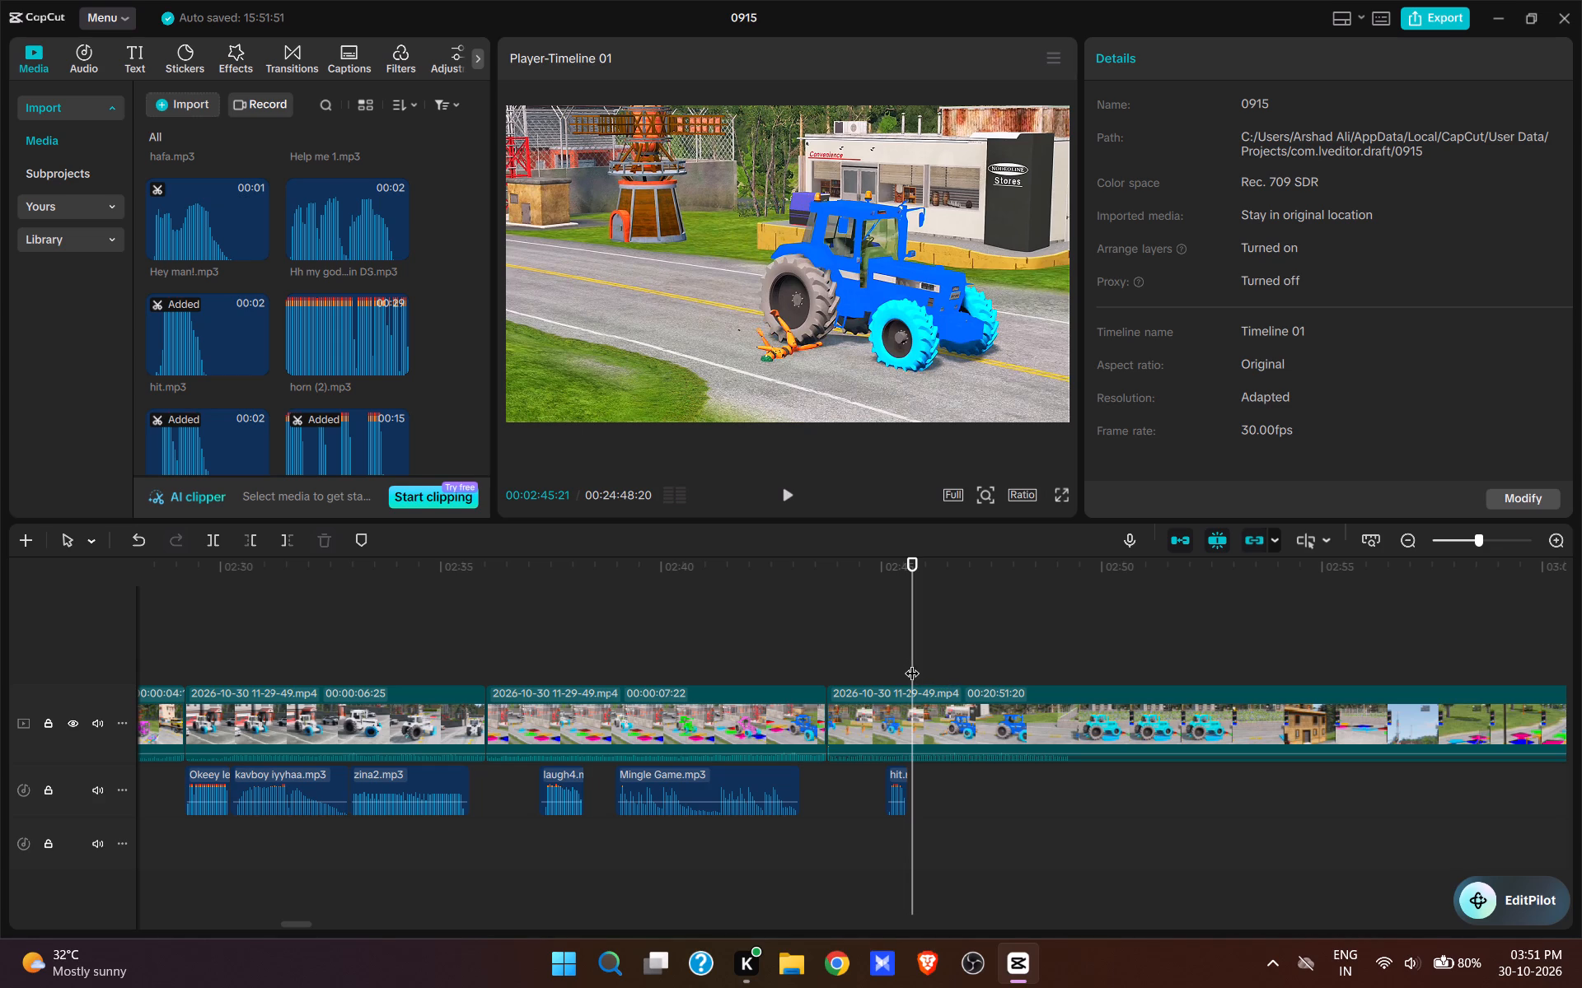
# Browse the sound clips, audition Laugh5.mp3 and add it at 00:02:45:18, right after hit.mp3.
pyautogui.click(911, 663)
pyautogui.scroll(-5, 198, 337)
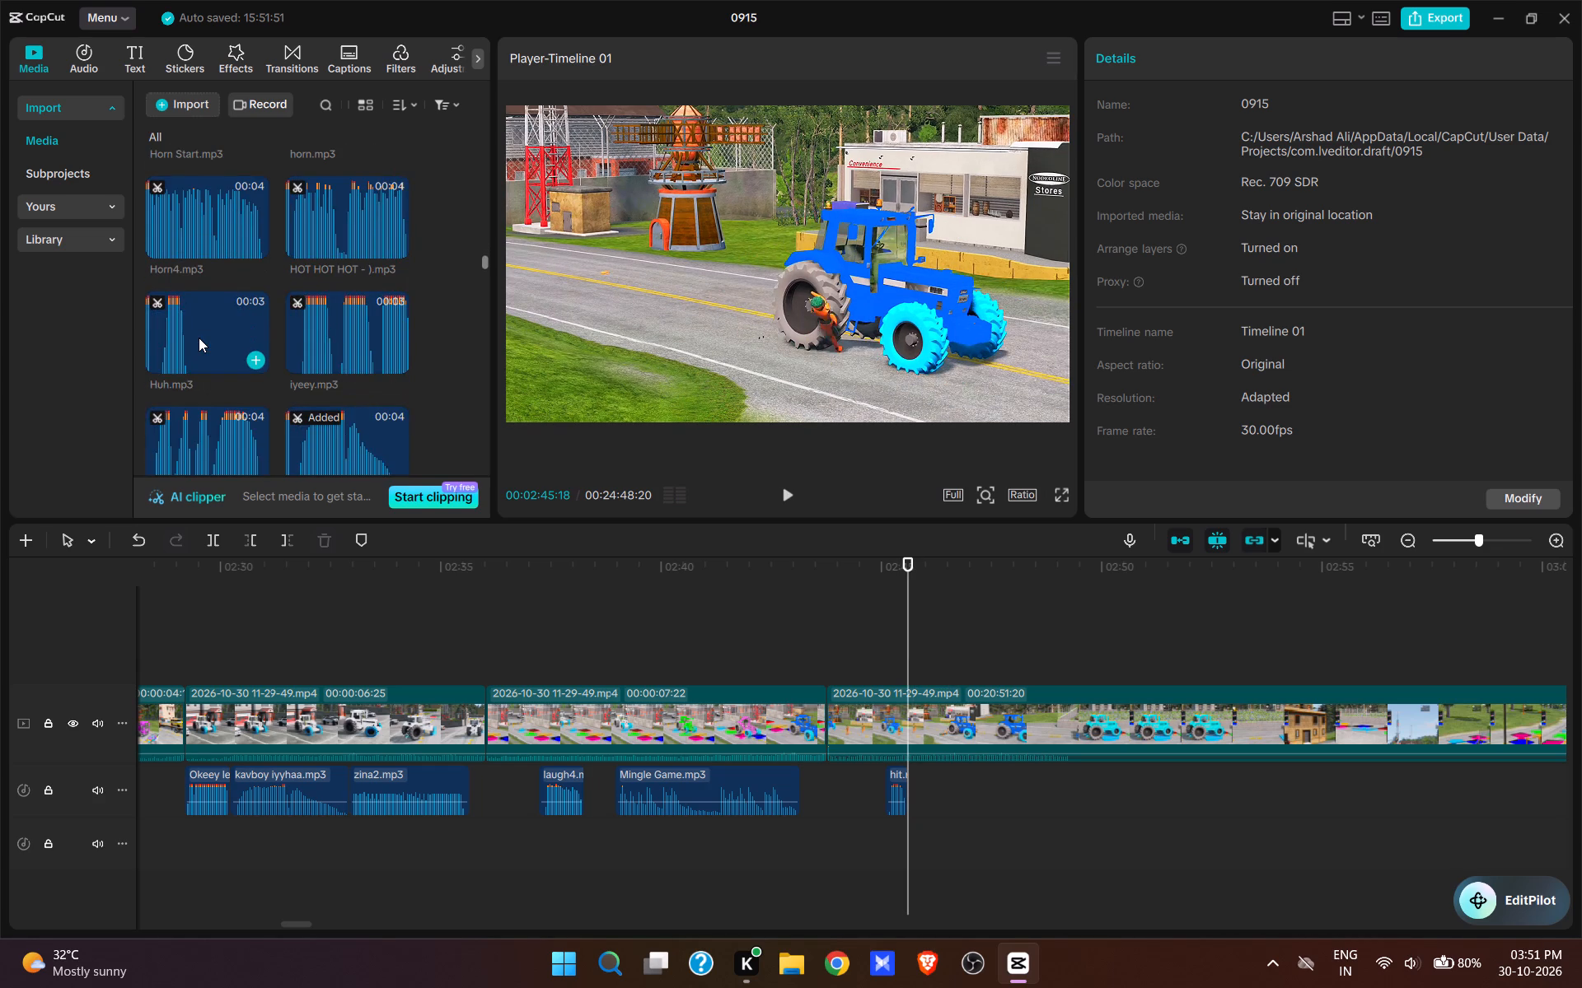
pyautogui.scroll(10, 199, 338)
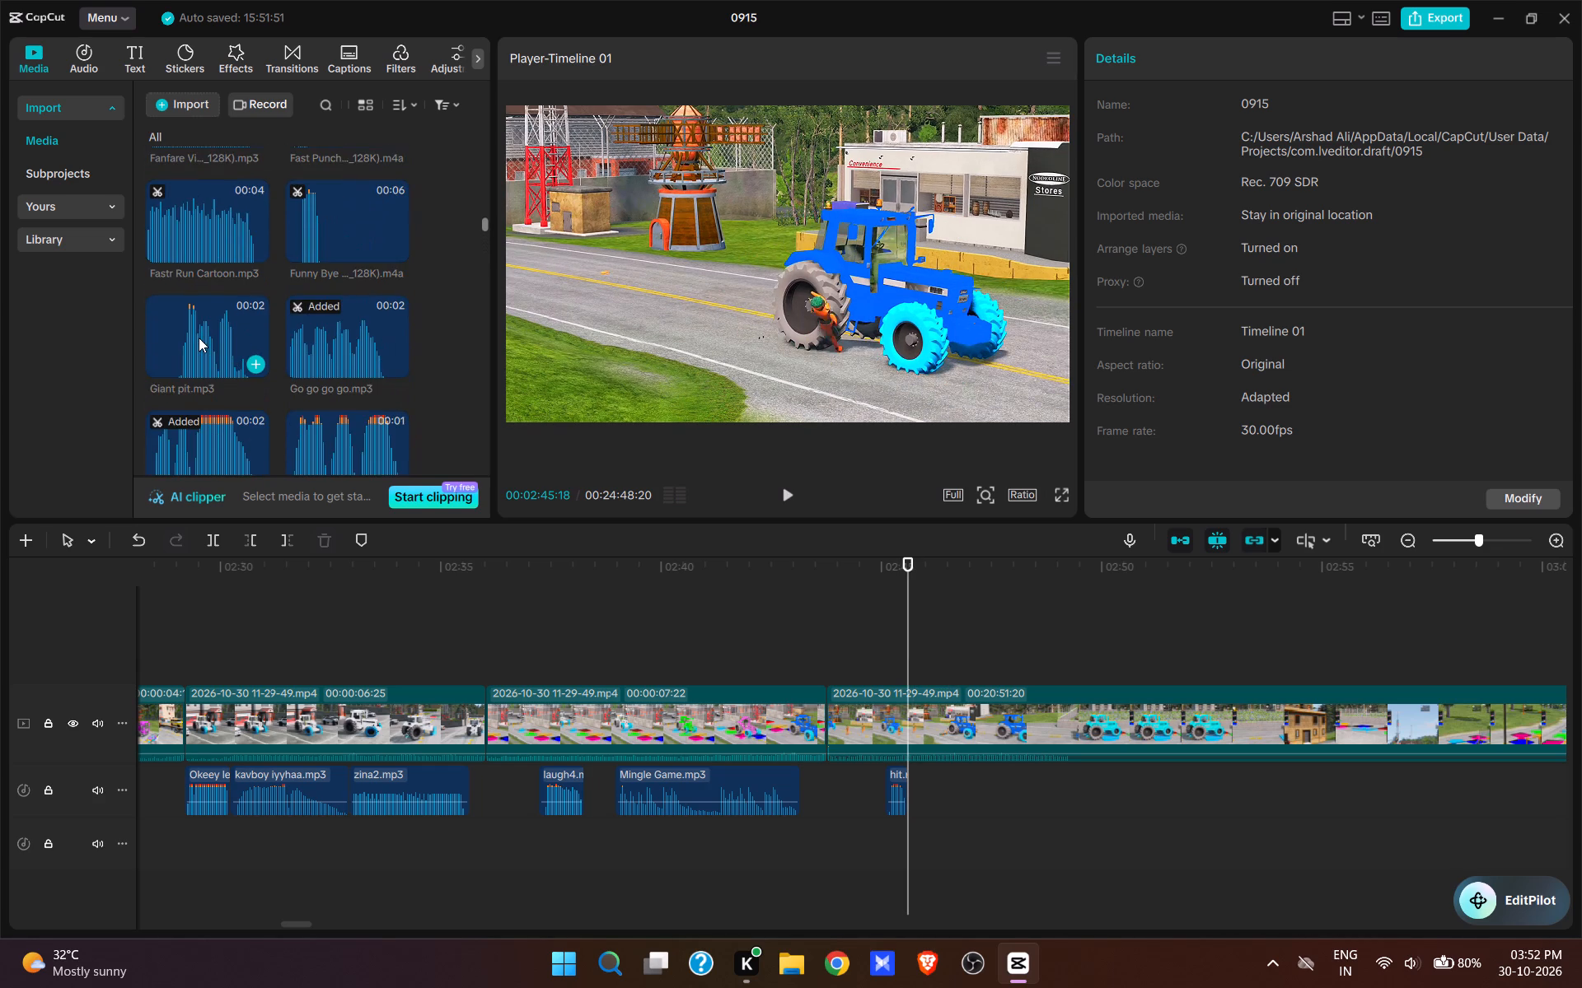
pyautogui.scroll(8, 199, 338)
pyautogui.scroll(-12, 199, 334)
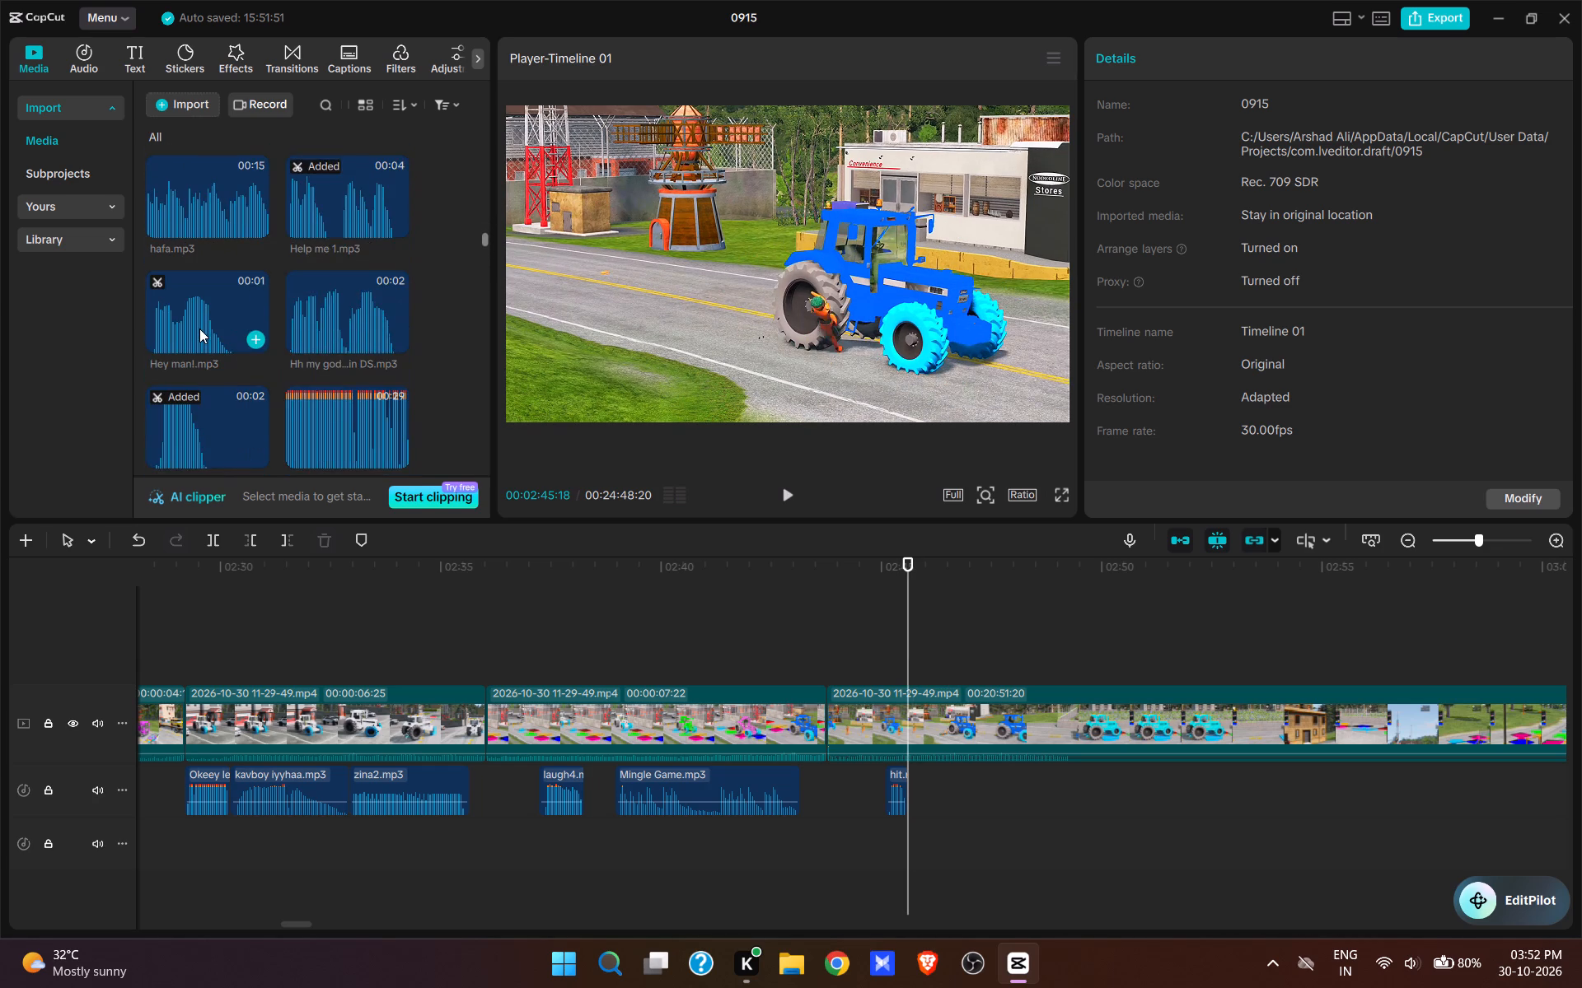
pyautogui.scroll(-8, 199, 328)
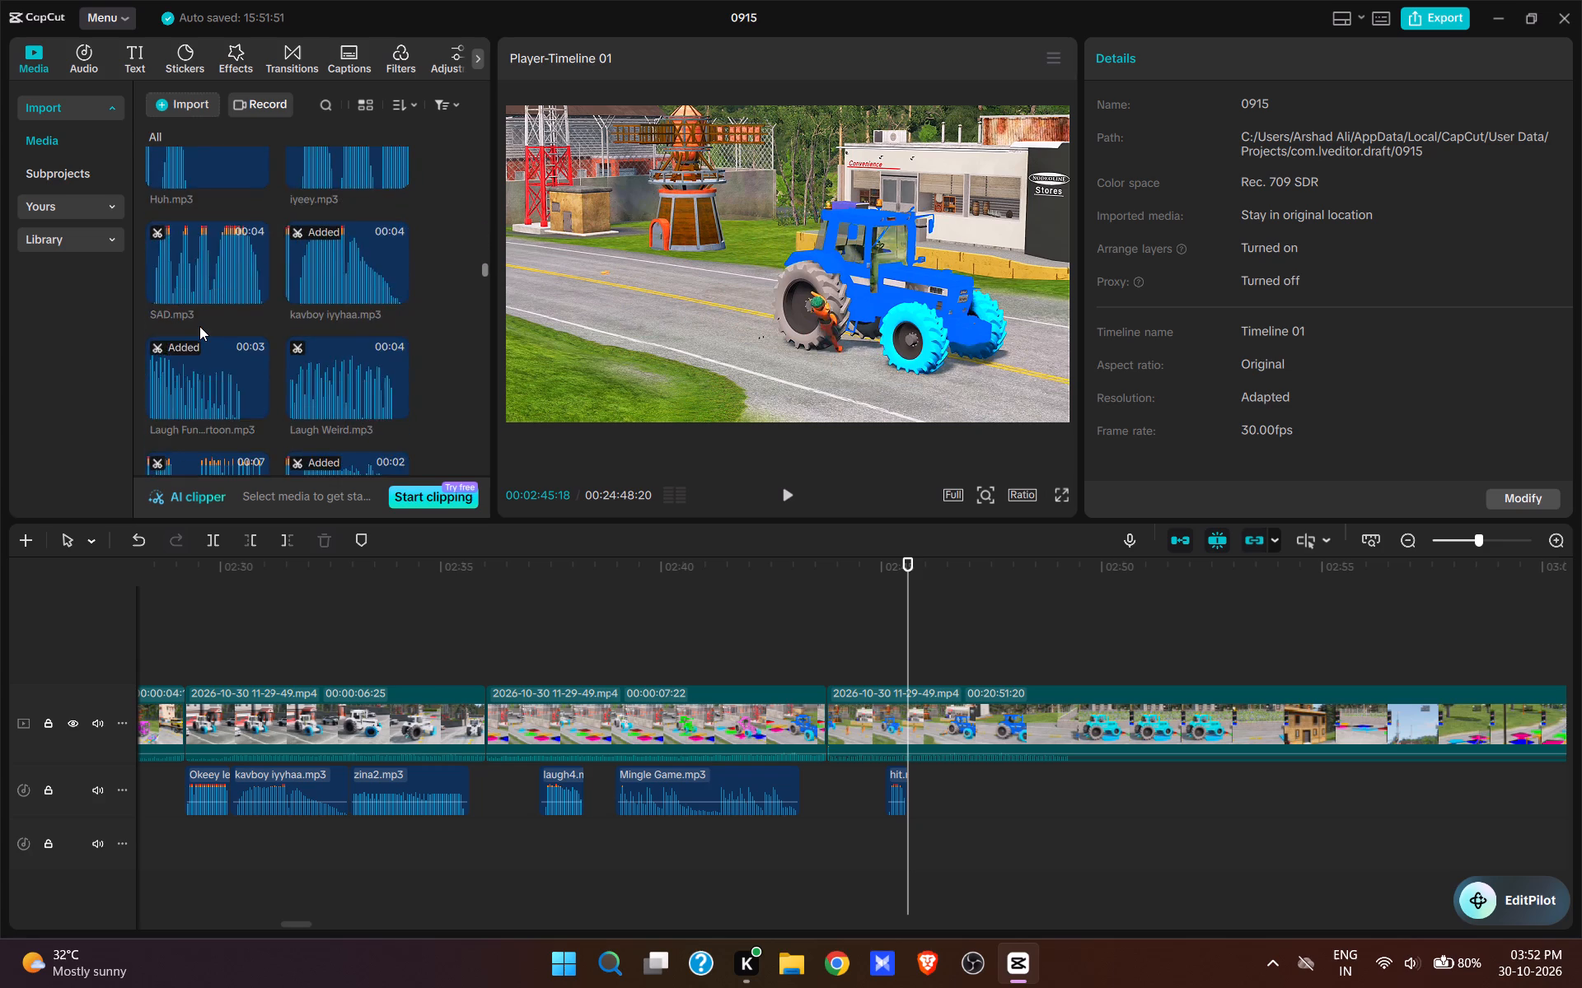
pyautogui.scroll(-2, 199, 326)
pyautogui.click(176, 424)
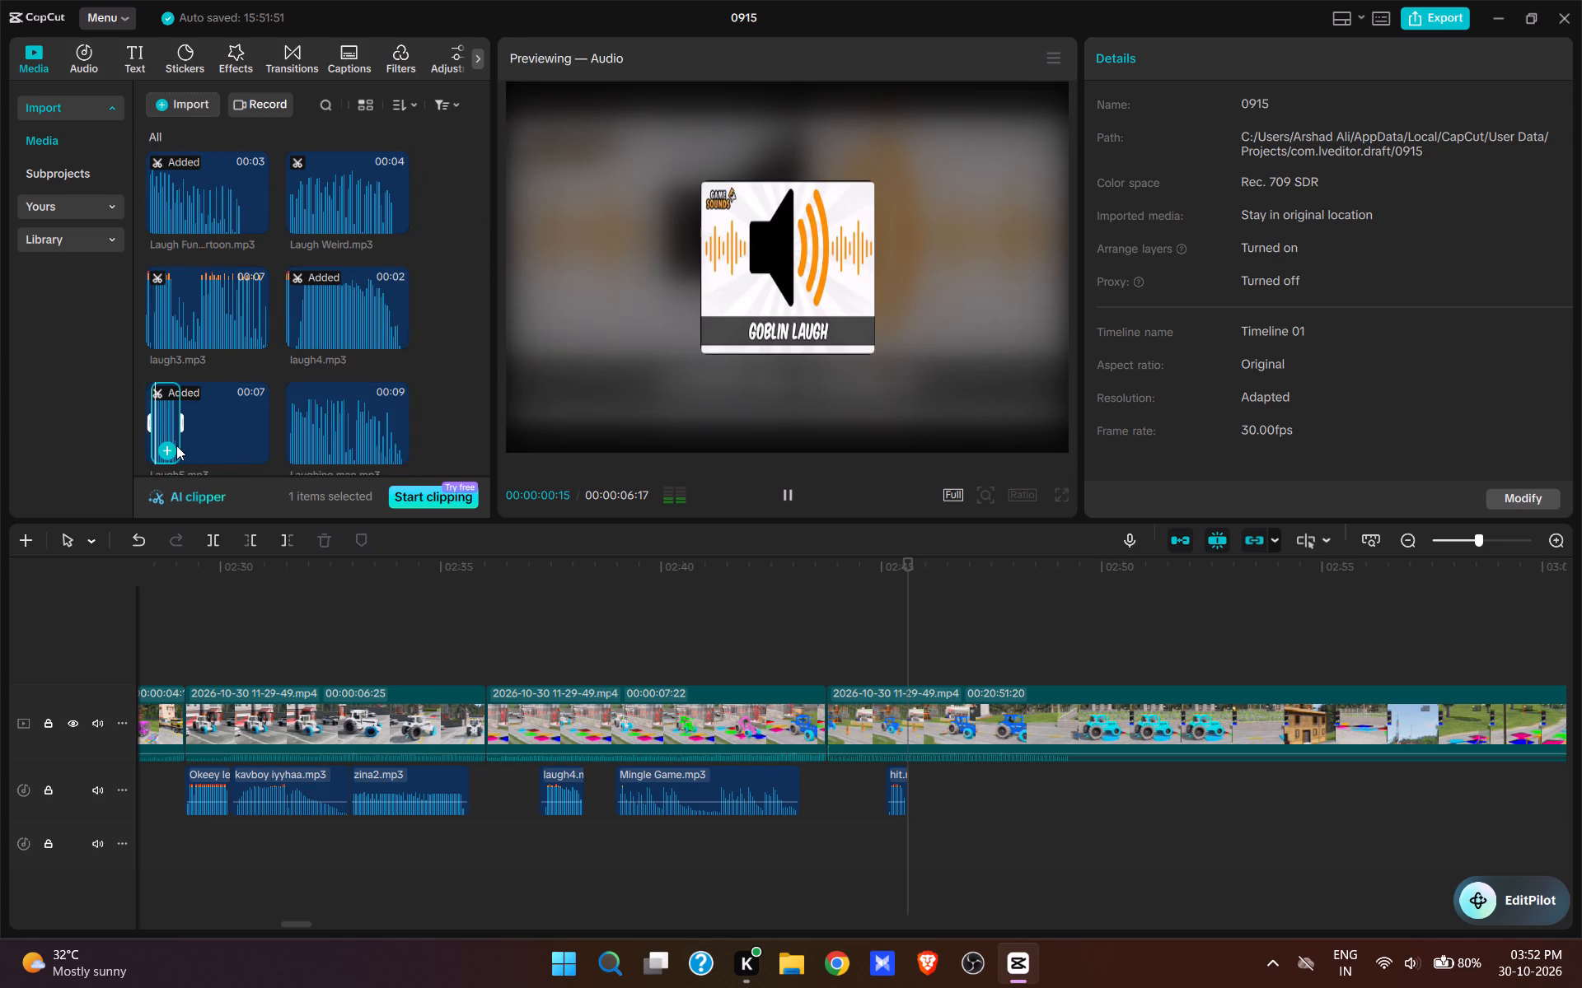
pyautogui.click(171, 449)
# Play on through the dummies shot and split the video at 00:02:47:26, after the laugh ends.
pyautogui.click(786, 492)
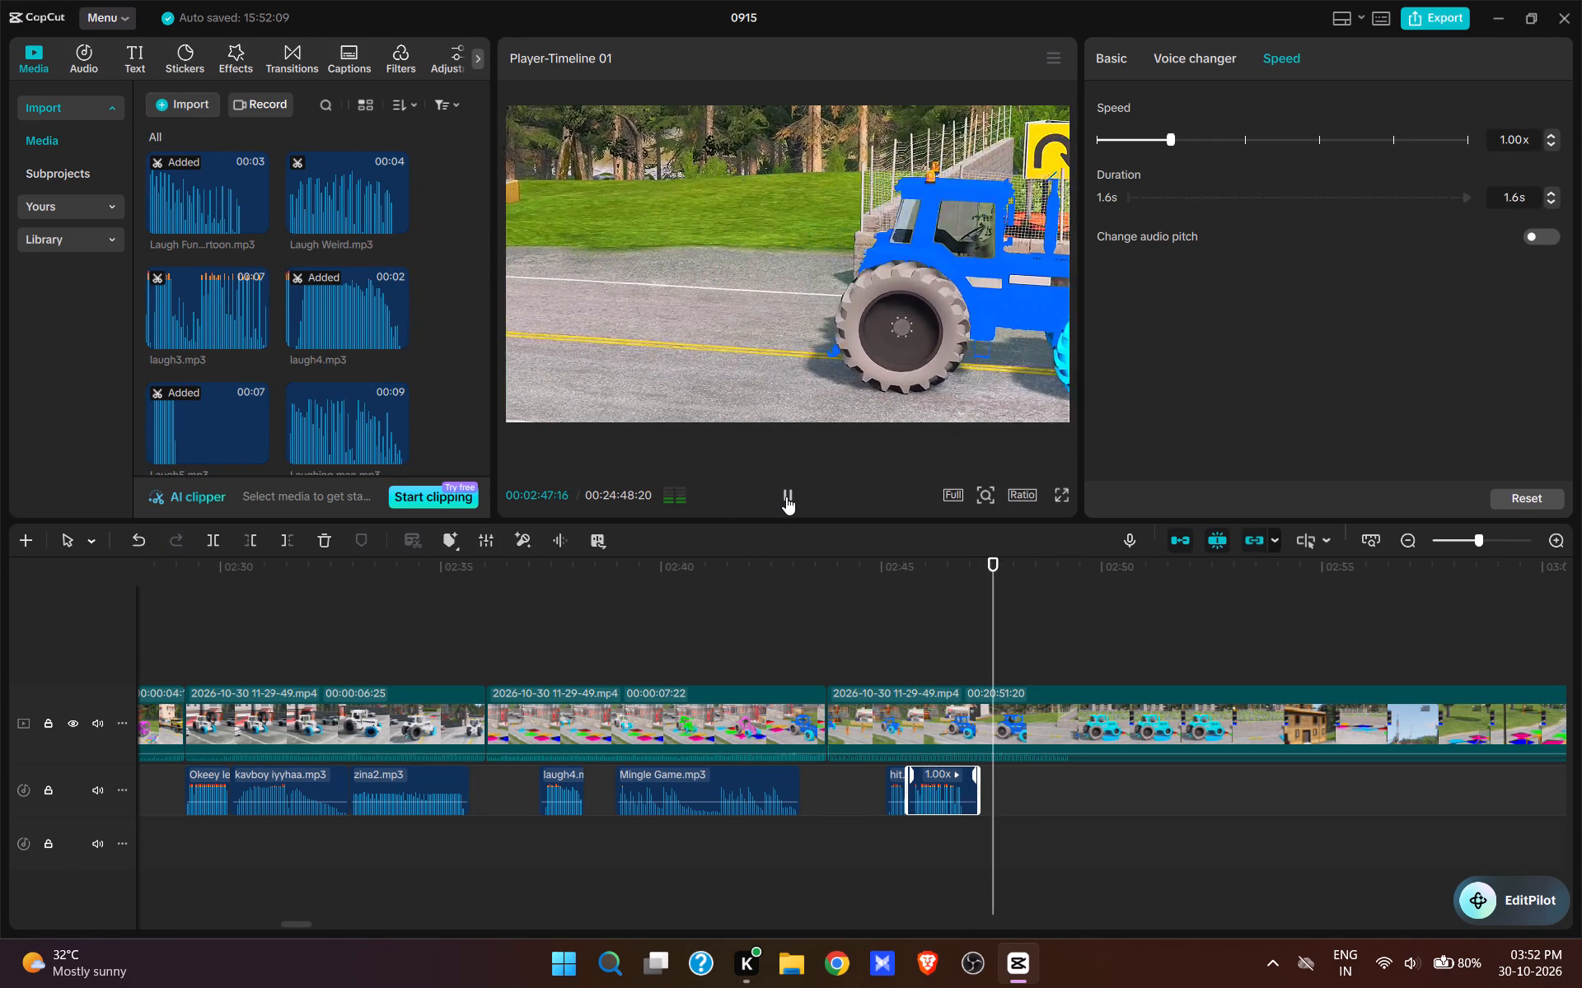
pyautogui.press('space')
pyautogui.click(962, 636)
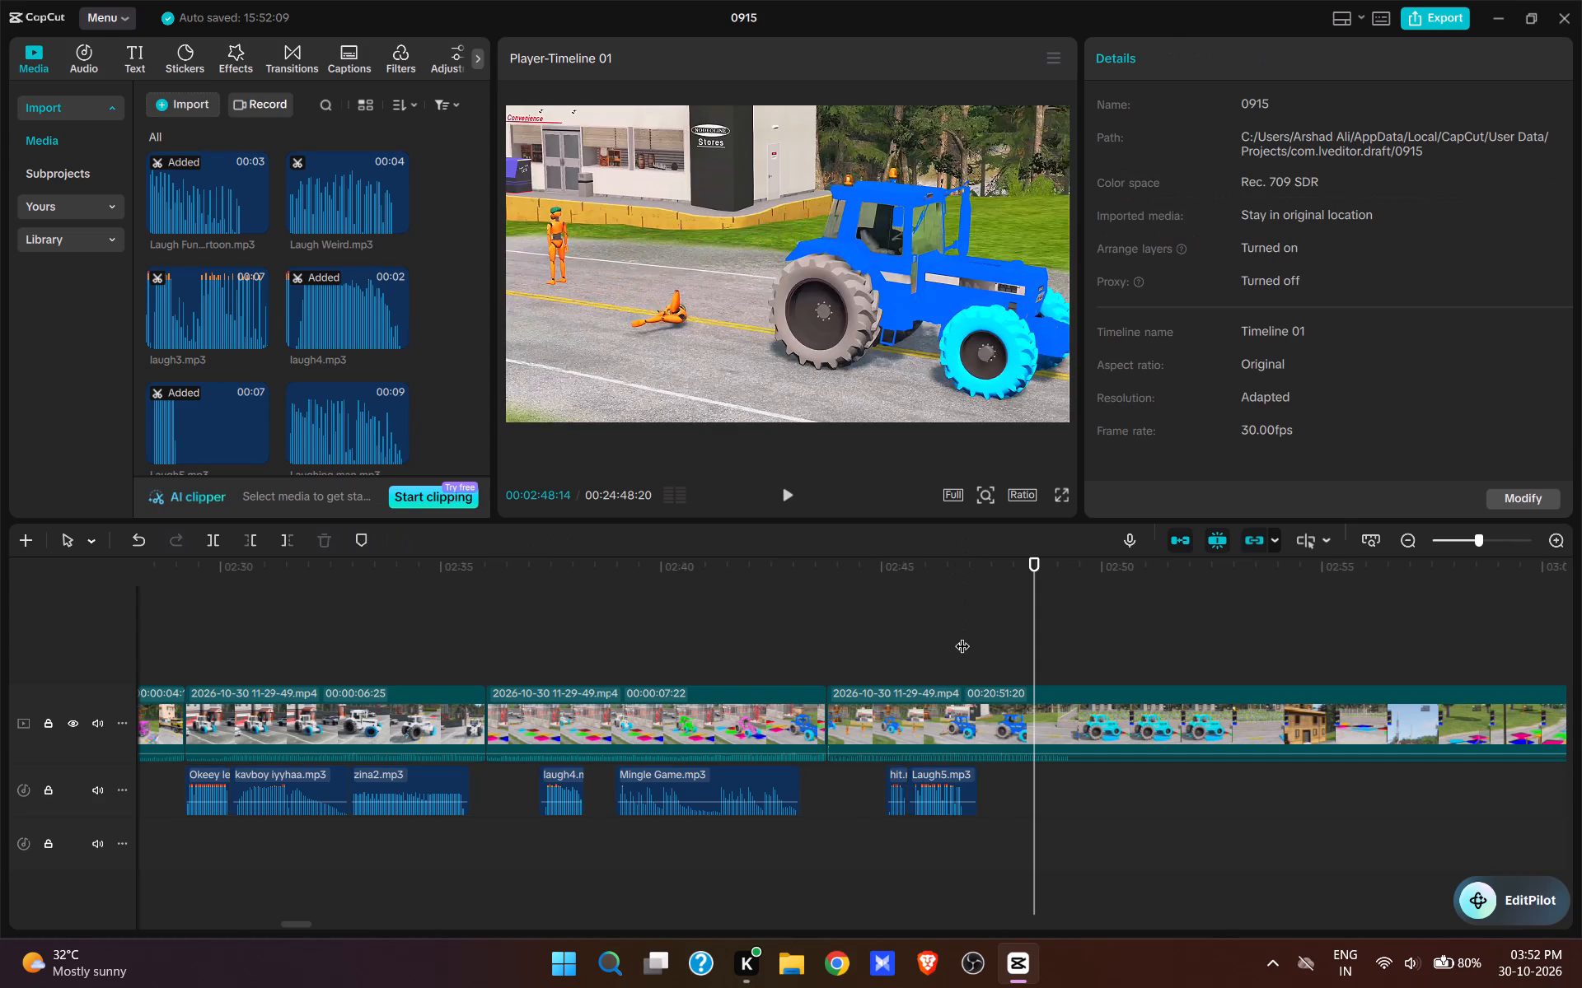
pyautogui.press('space')
pyautogui.press('space')
pyautogui.write('w')
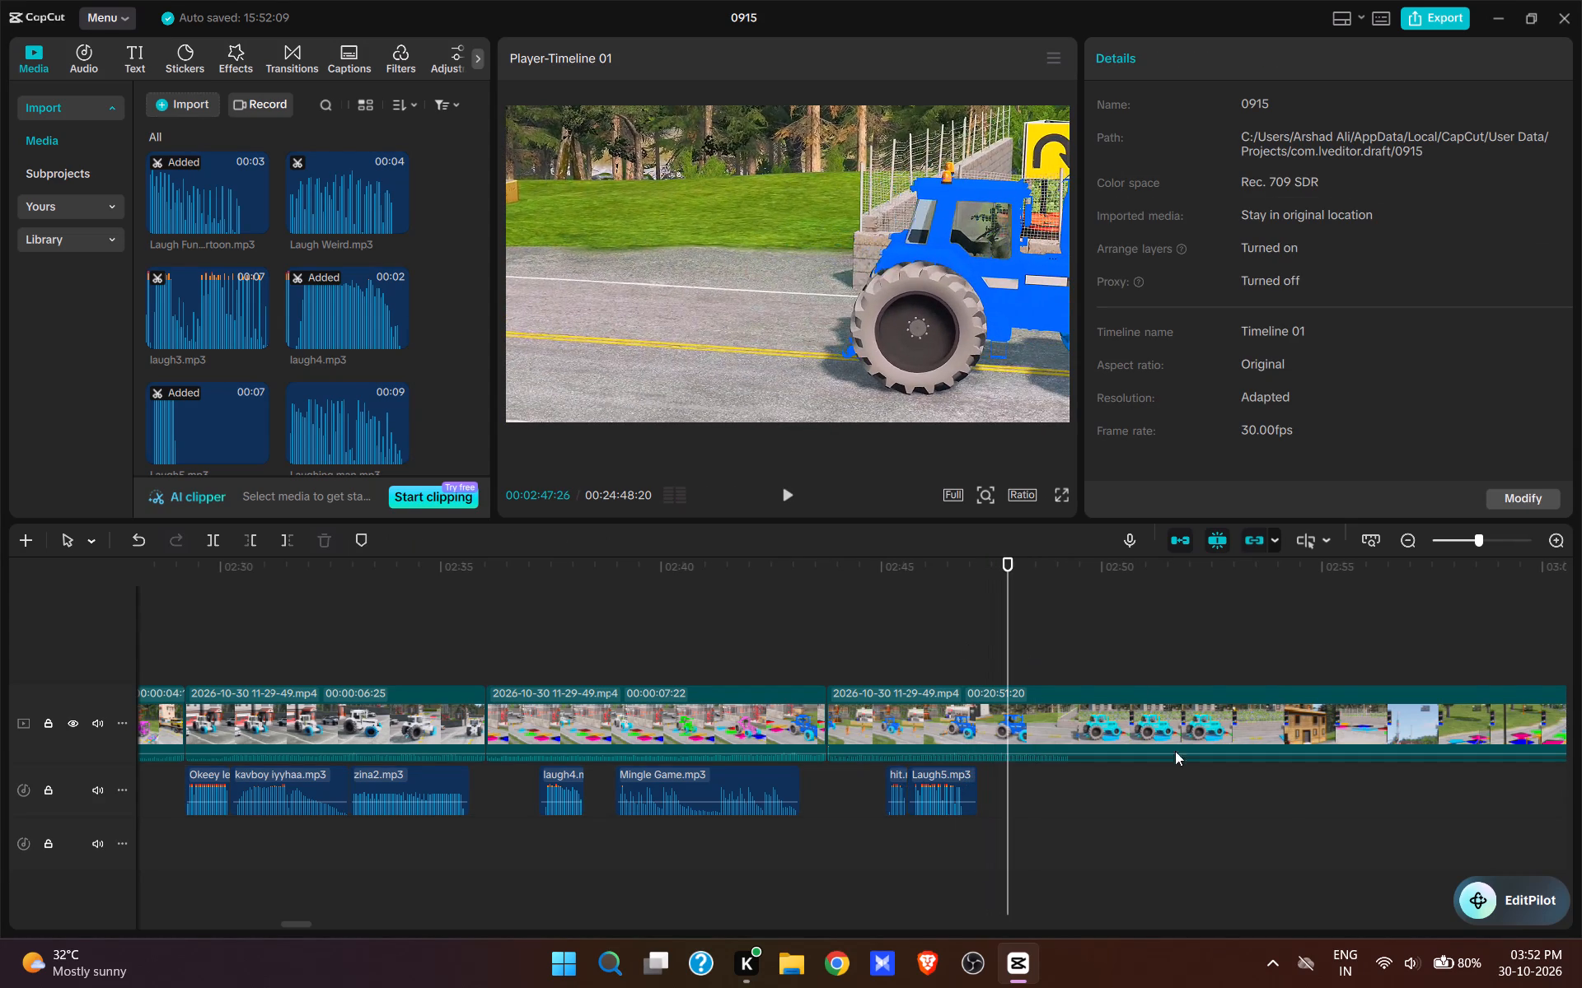
# Trim about 23.9 seconds off the start of the following segment, so it begins with the blue tractor approaching the long double row of coloured tiles.
pyautogui.click(1277, 660)
pyautogui.moveTo(1284, 654); pyautogui.dragTo(1096, 823)
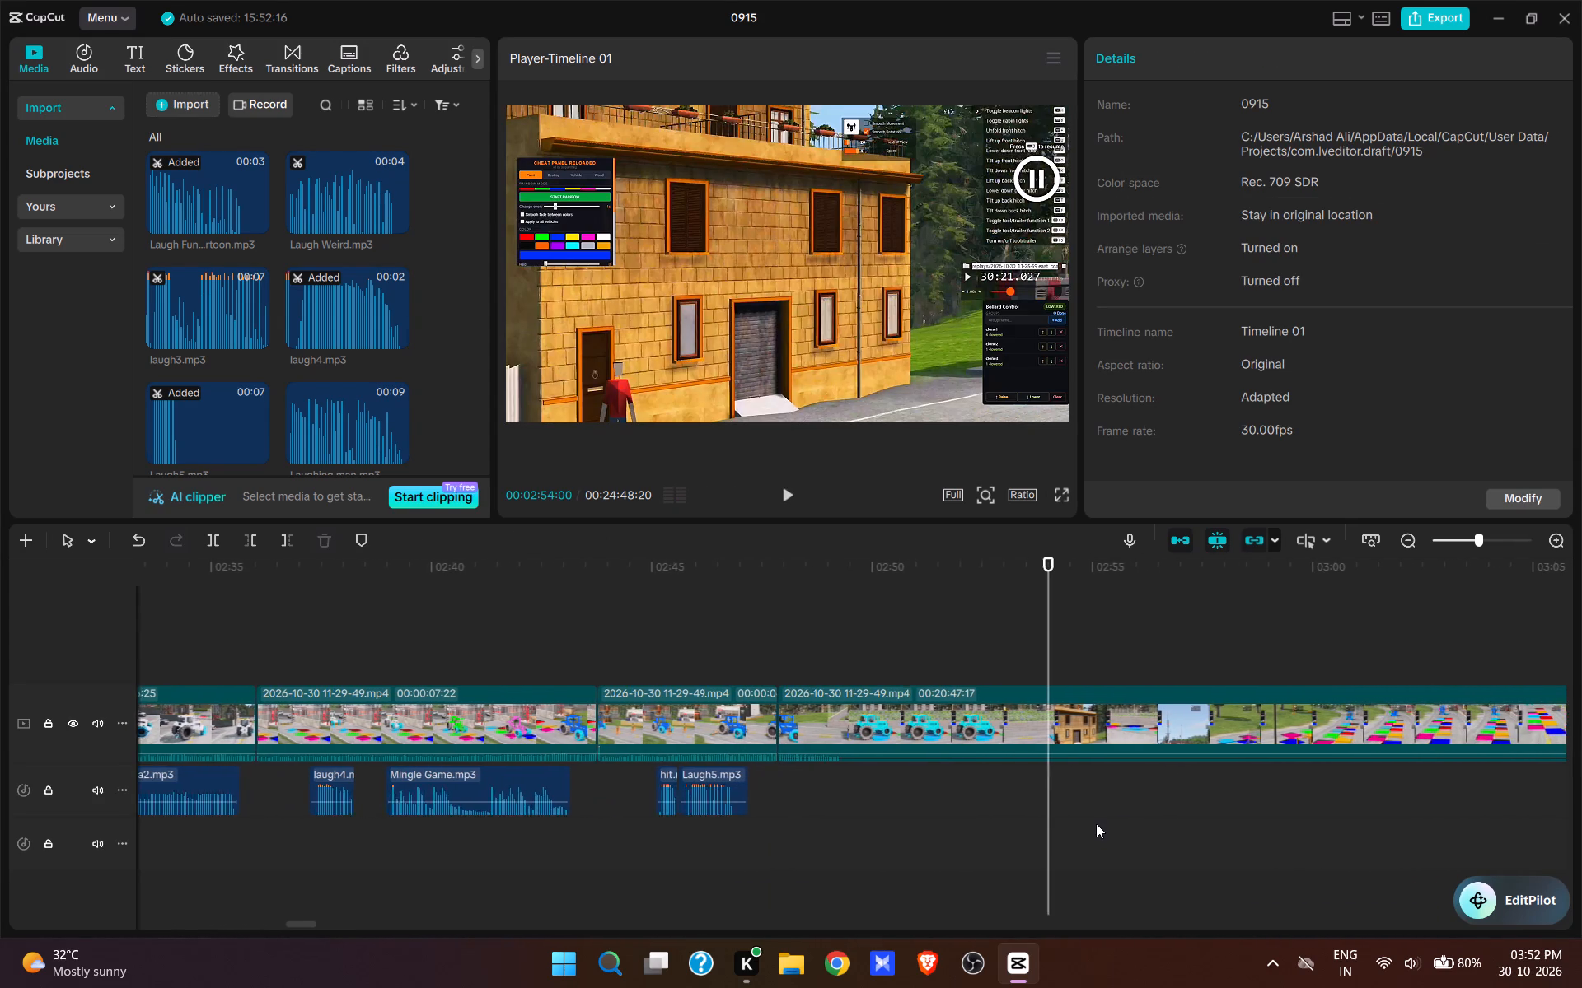
pyautogui.moveTo(1096, 823); pyautogui.dragTo(1098, 809)
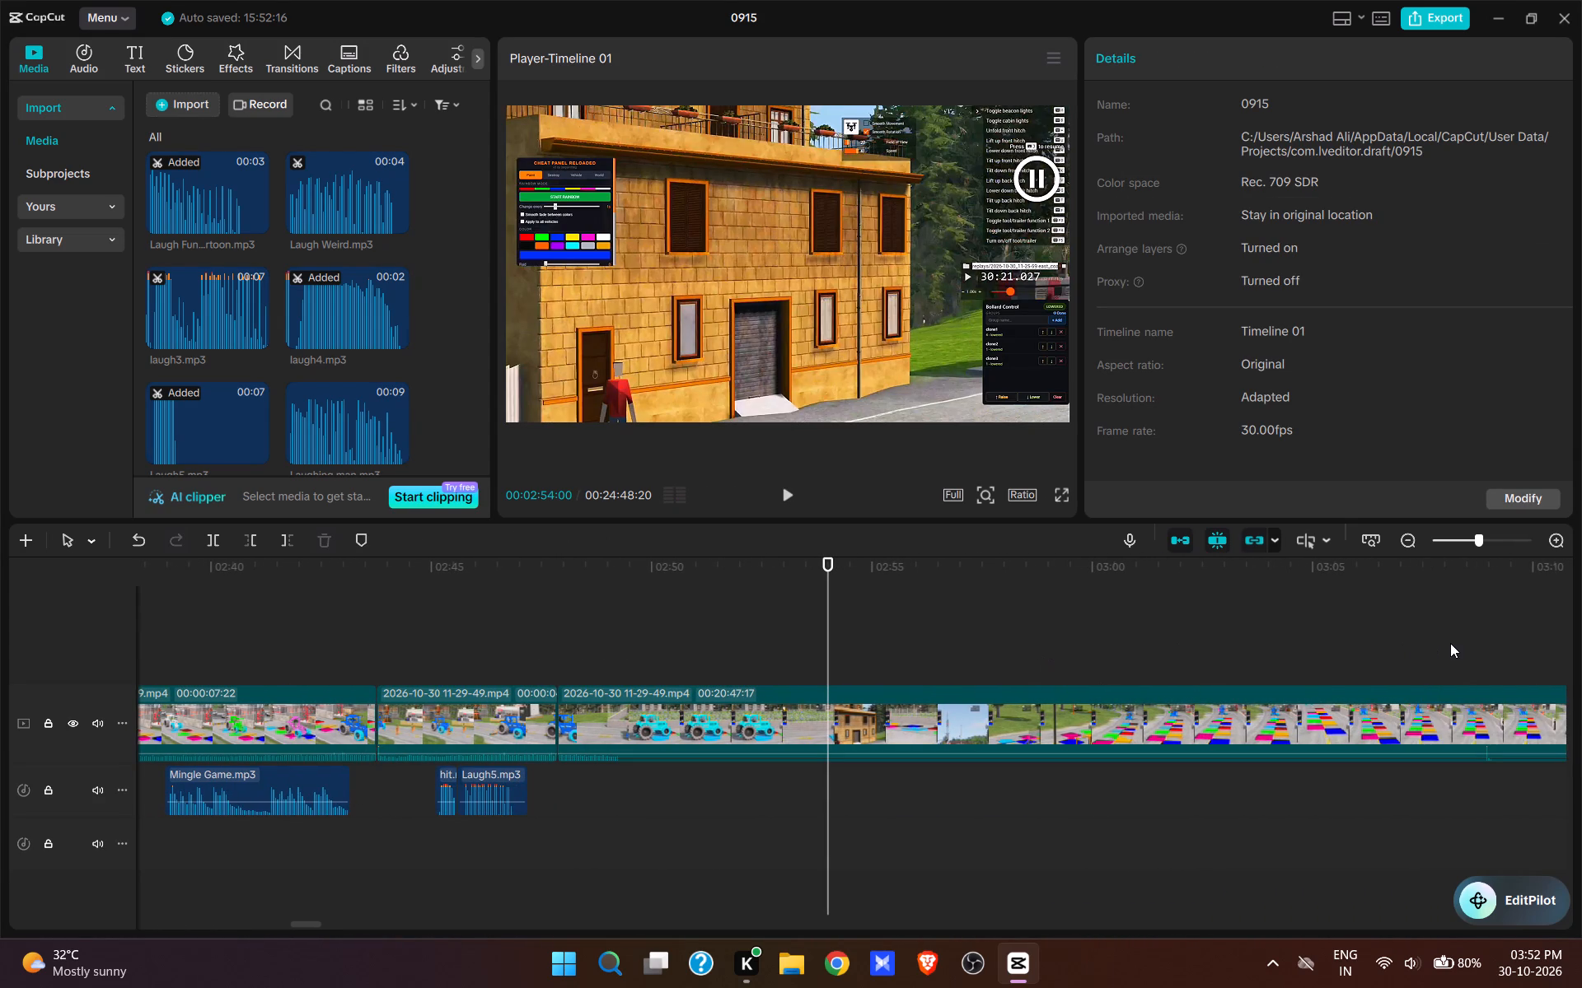
pyautogui.click(1450, 643)
pyautogui.press('space')
pyautogui.moveTo(1472, 653); pyautogui.dragTo(1139, 752)
pyautogui.press('space')
pyautogui.write('q')
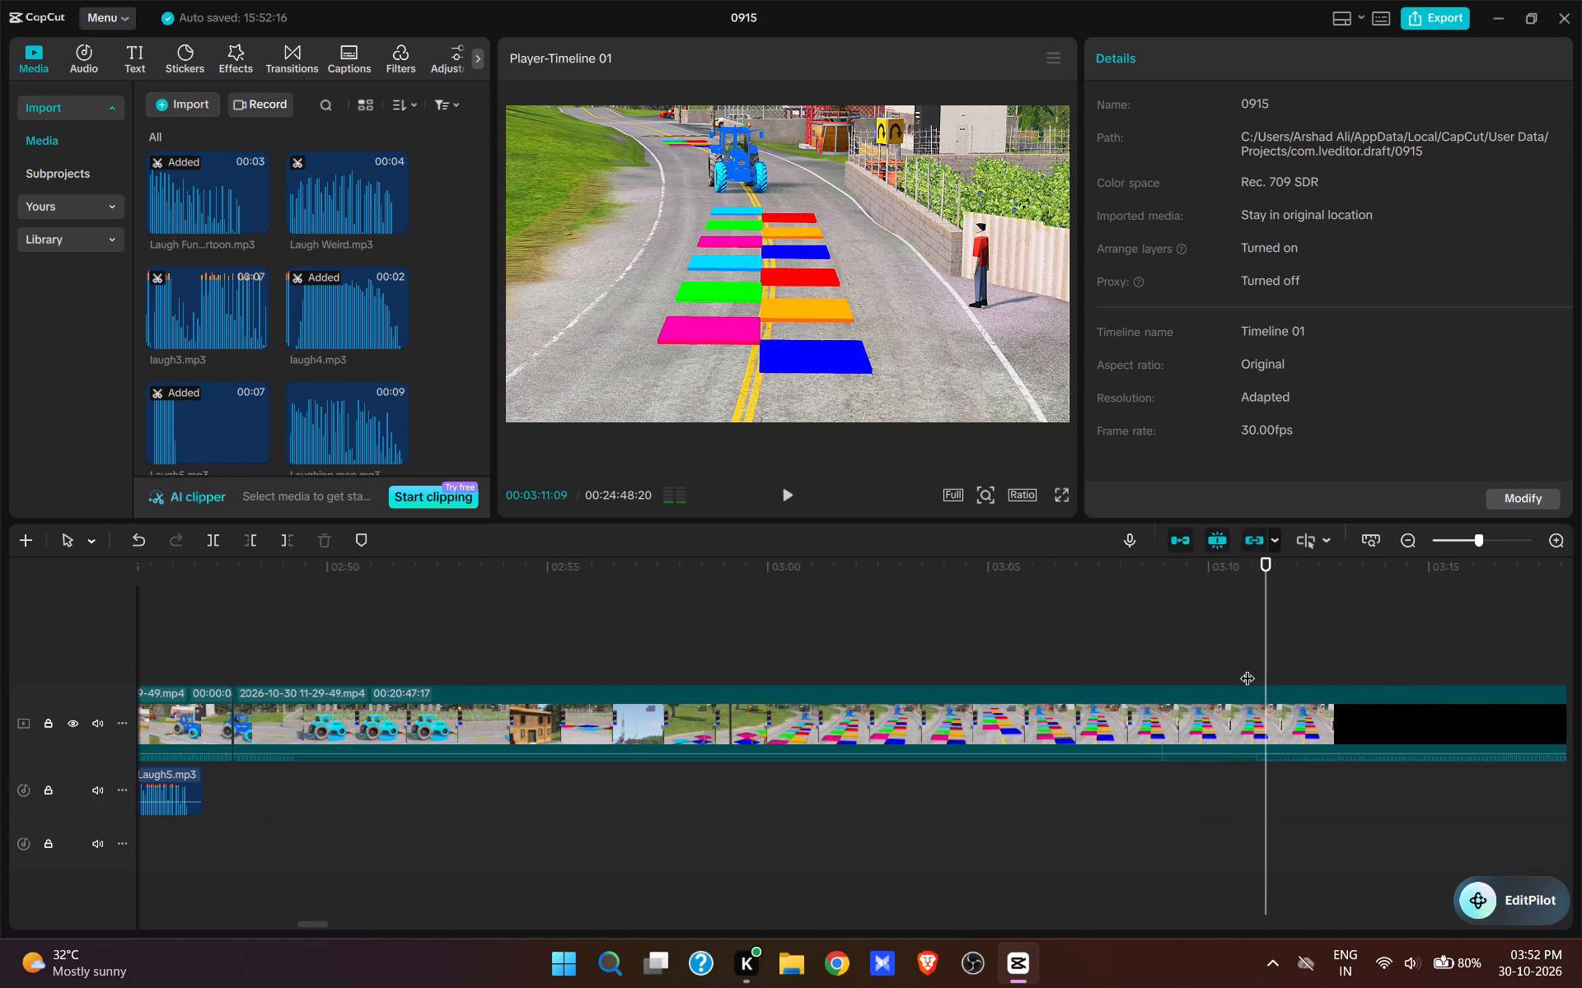
pyautogui.press('space')
pyautogui.press('space')
pyautogui.write('q')
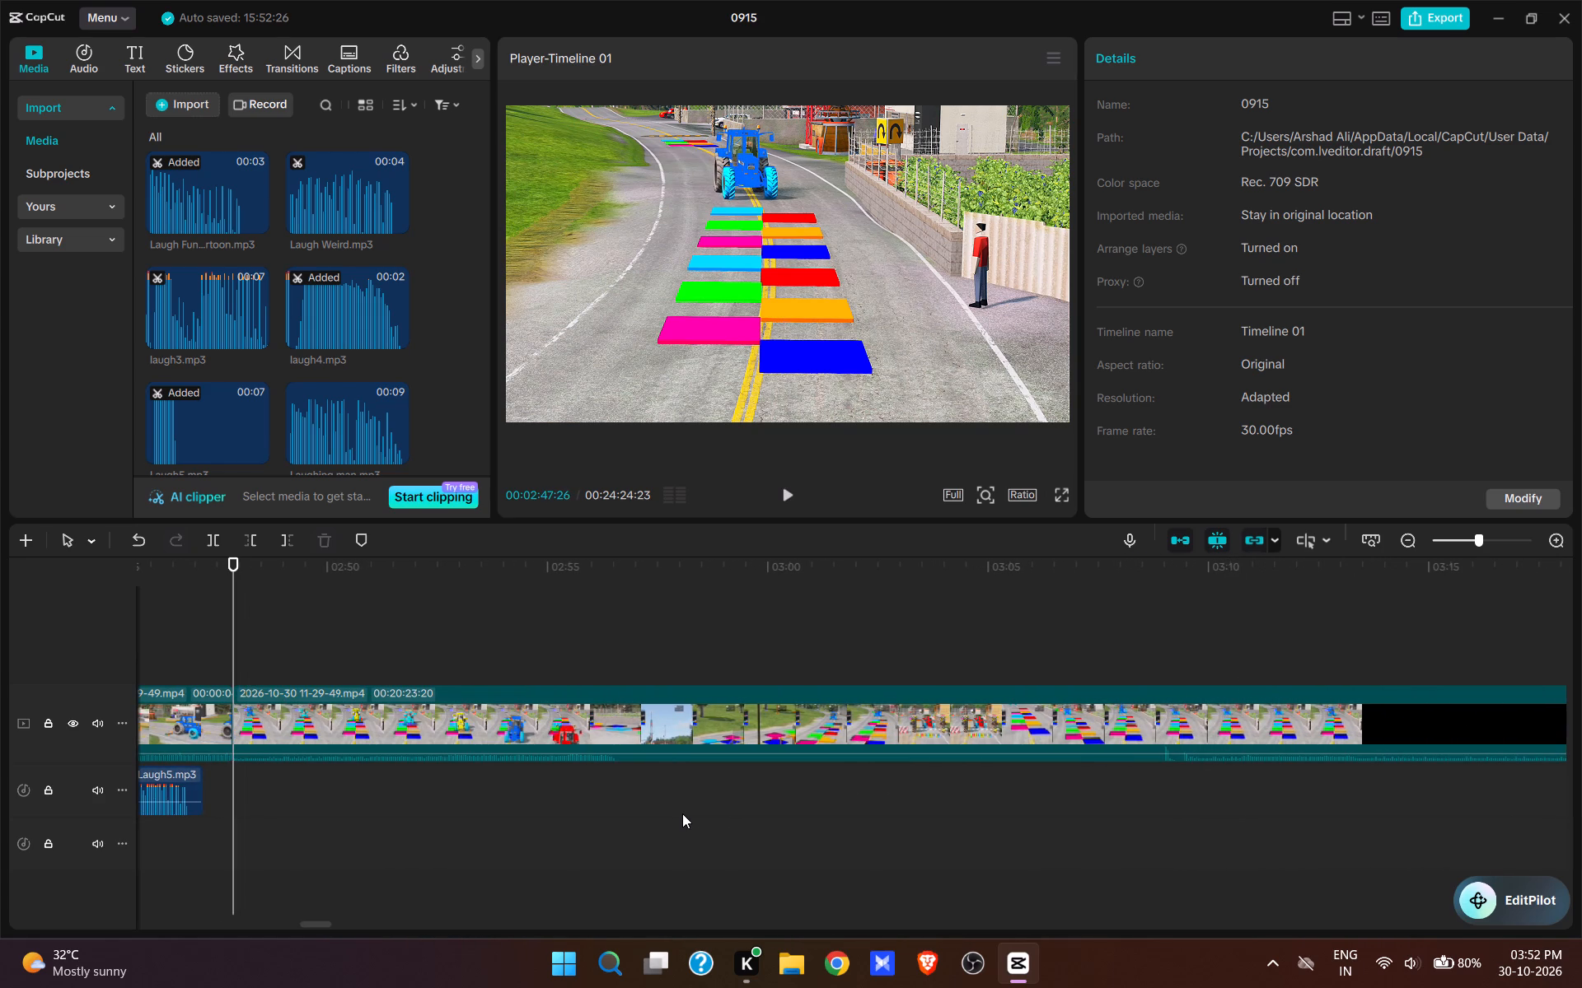
# Paste Mingle Game.mp3 at about 00:02:48:16 on the first audio track, under the tiles shot, and play it back.
pyautogui.press('space')
pyautogui.press('space')
pyautogui.hotkey('ctrl', 'v')
pyautogui.keyDown('ctrl'); pyautogui.click(682, 813); pyautogui.keyUp('ctrl')
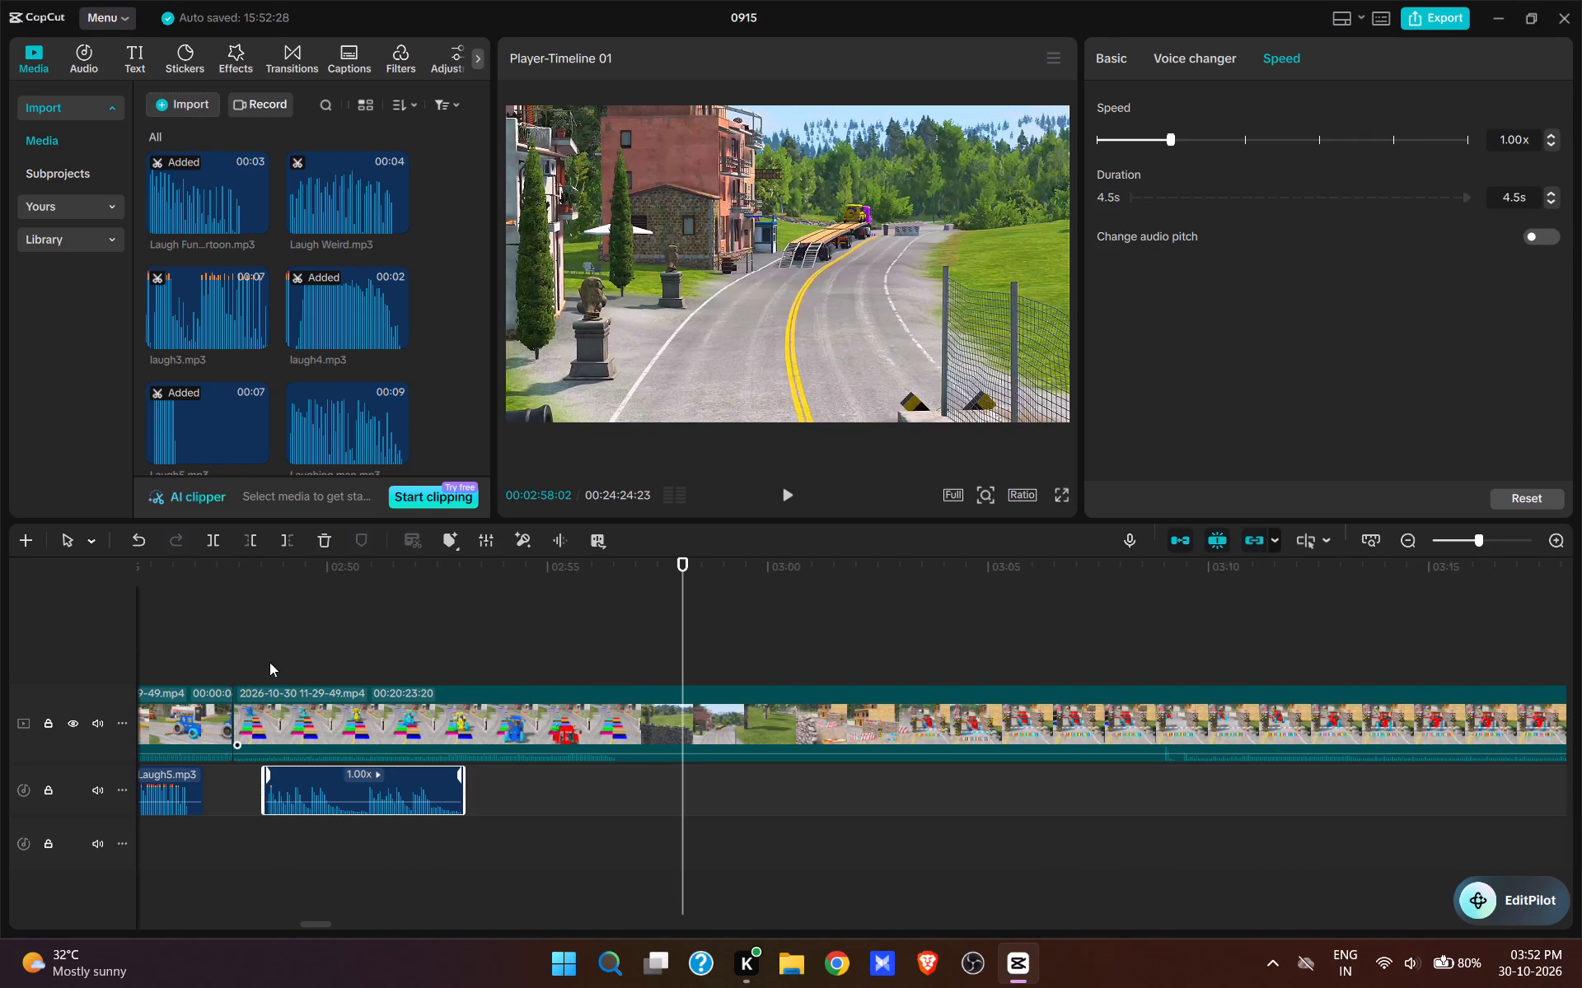
pyautogui.click(257, 655)
pyautogui.press('space')
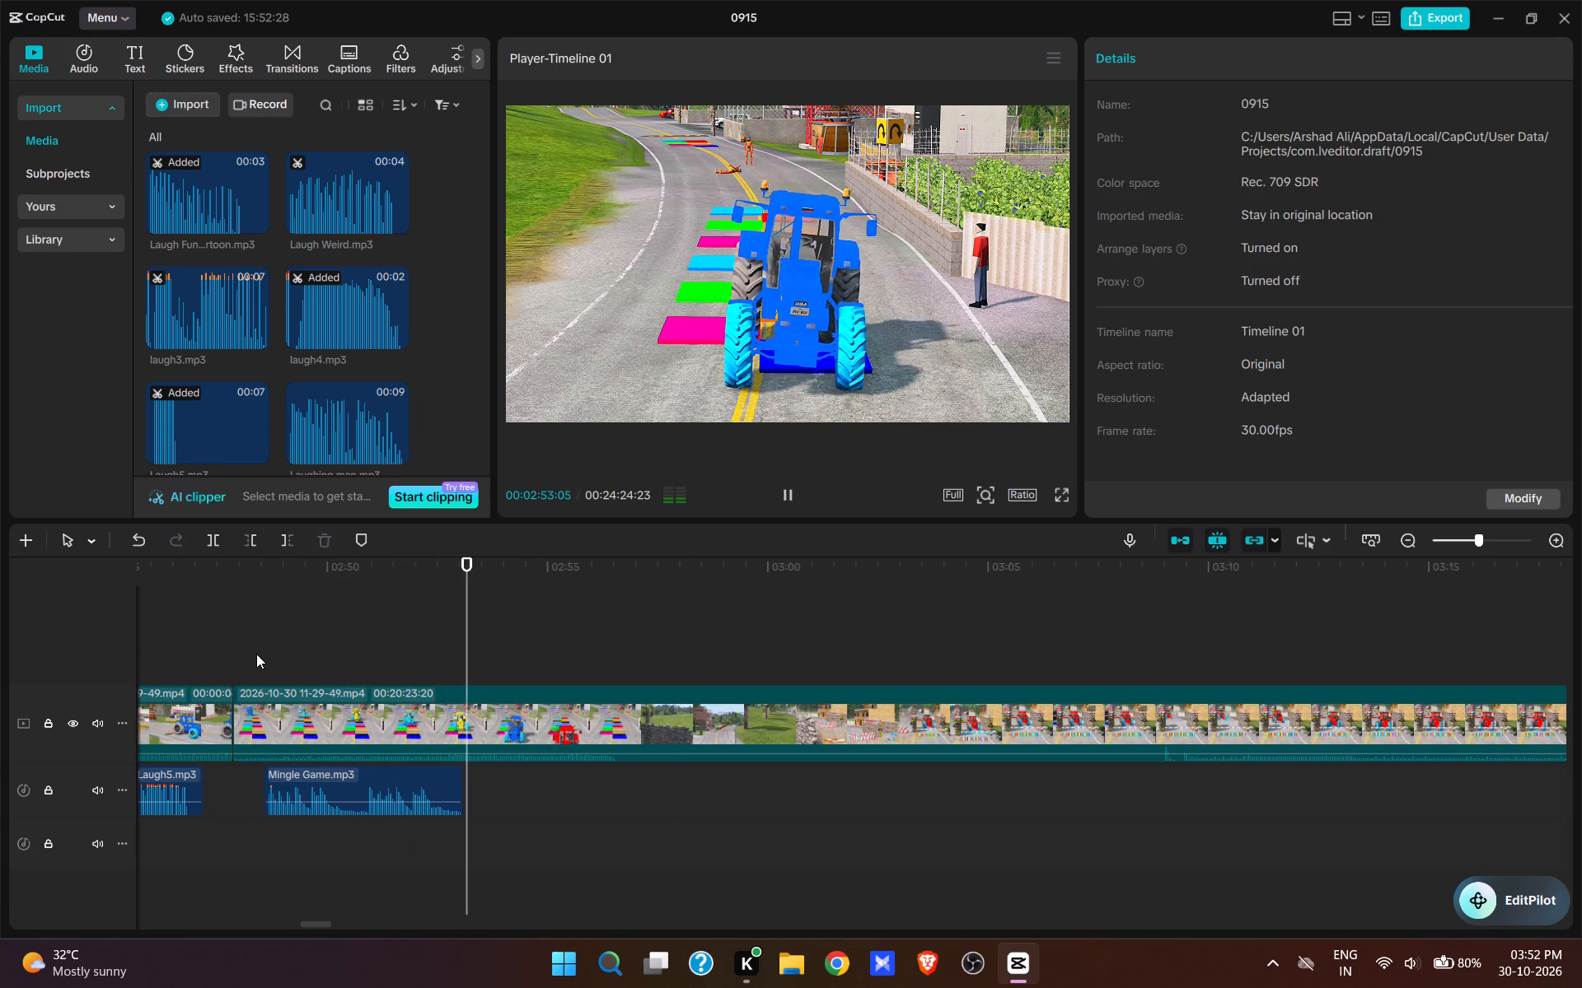
pyautogui.press('space')
# Extend the end of the pasted Mingle Game.mp3 to a duration of 7.1 seconds.
pyautogui.click(431, 787)
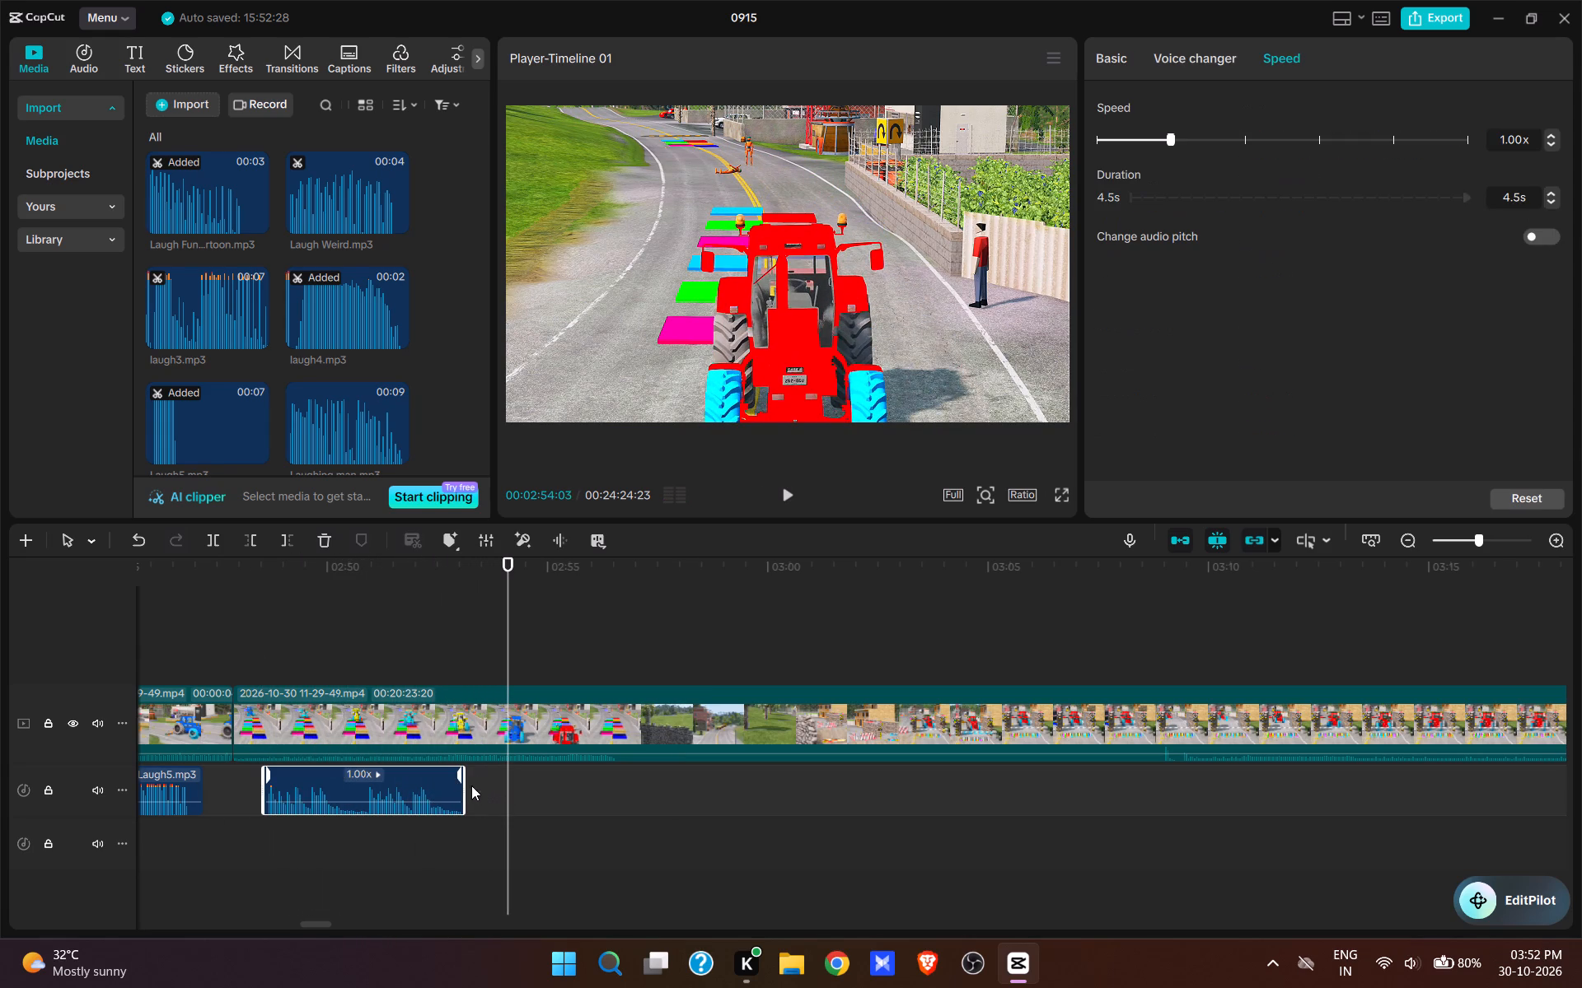
pyautogui.moveTo(464, 785); pyautogui.dragTo(488, 787)
pyautogui.click(436, 785)
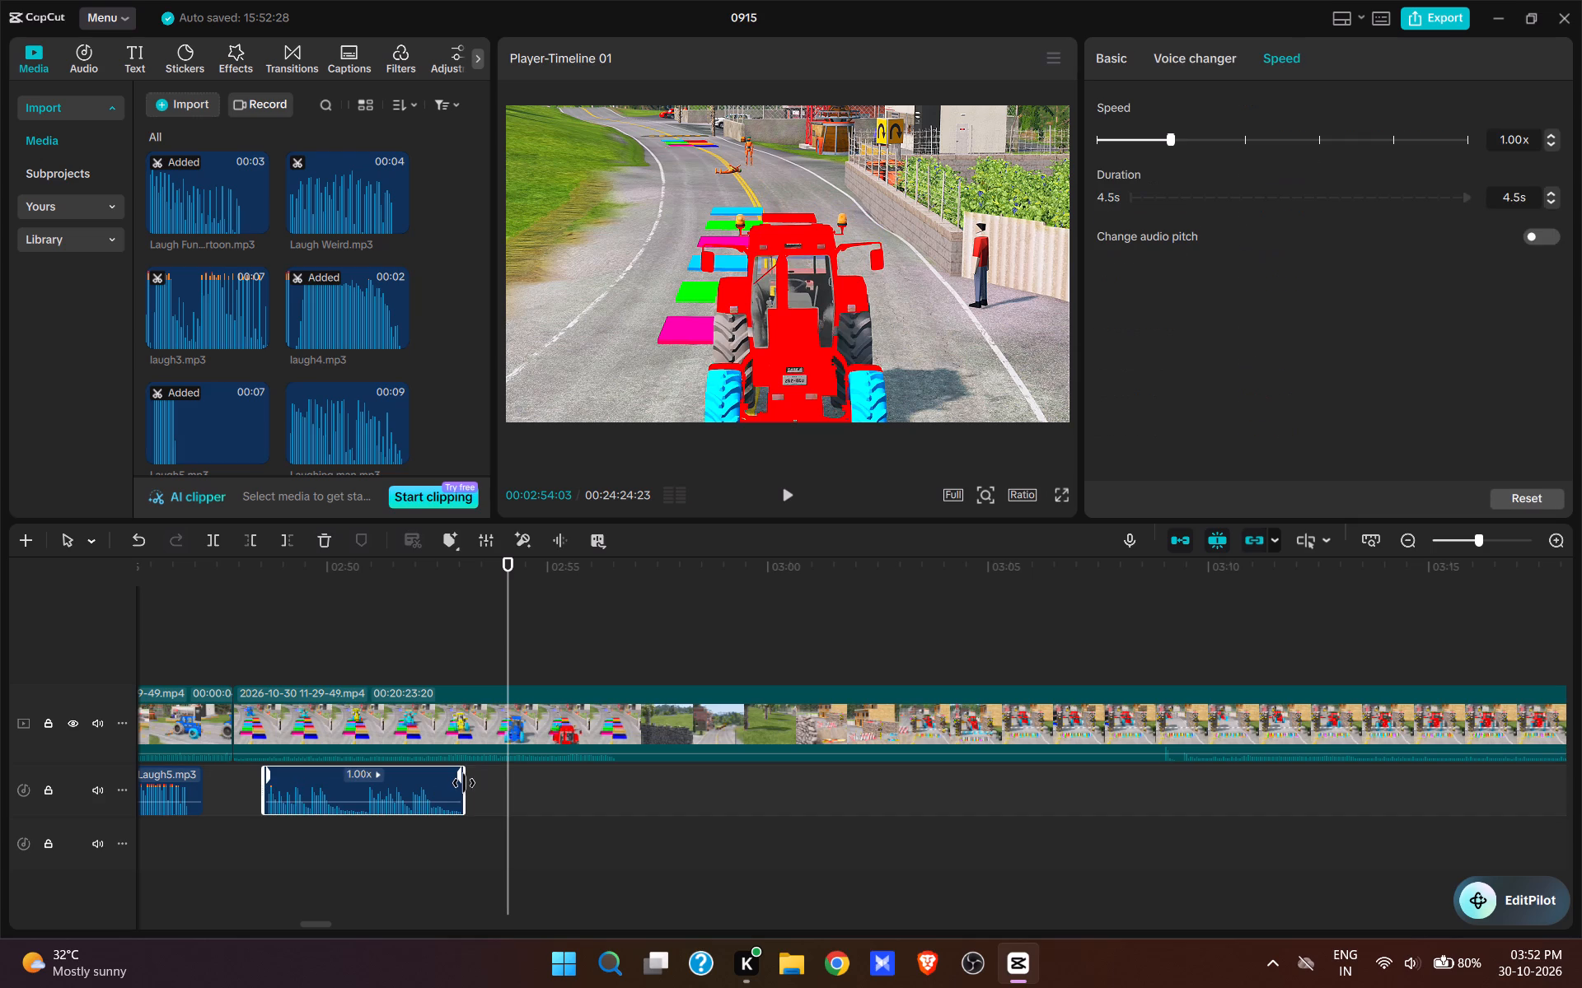
pyautogui.click(466, 783)
pyautogui.click(454, 784)
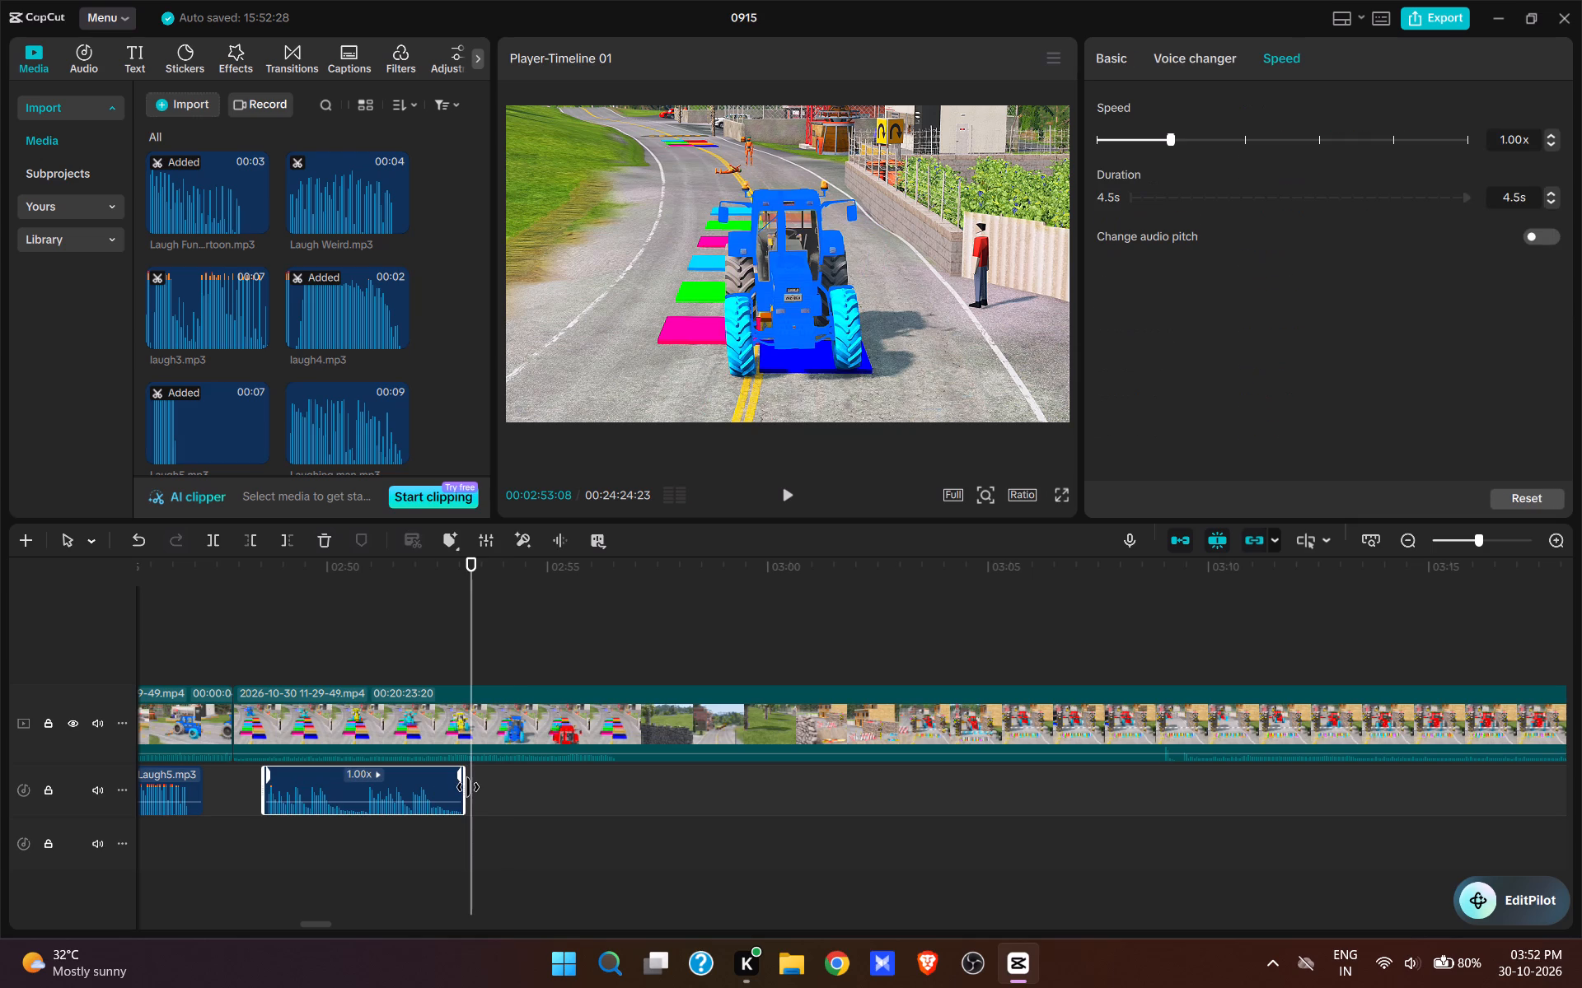
pyautogui.moveTo(468, 787); pyautogui.dragTo(578, 792)
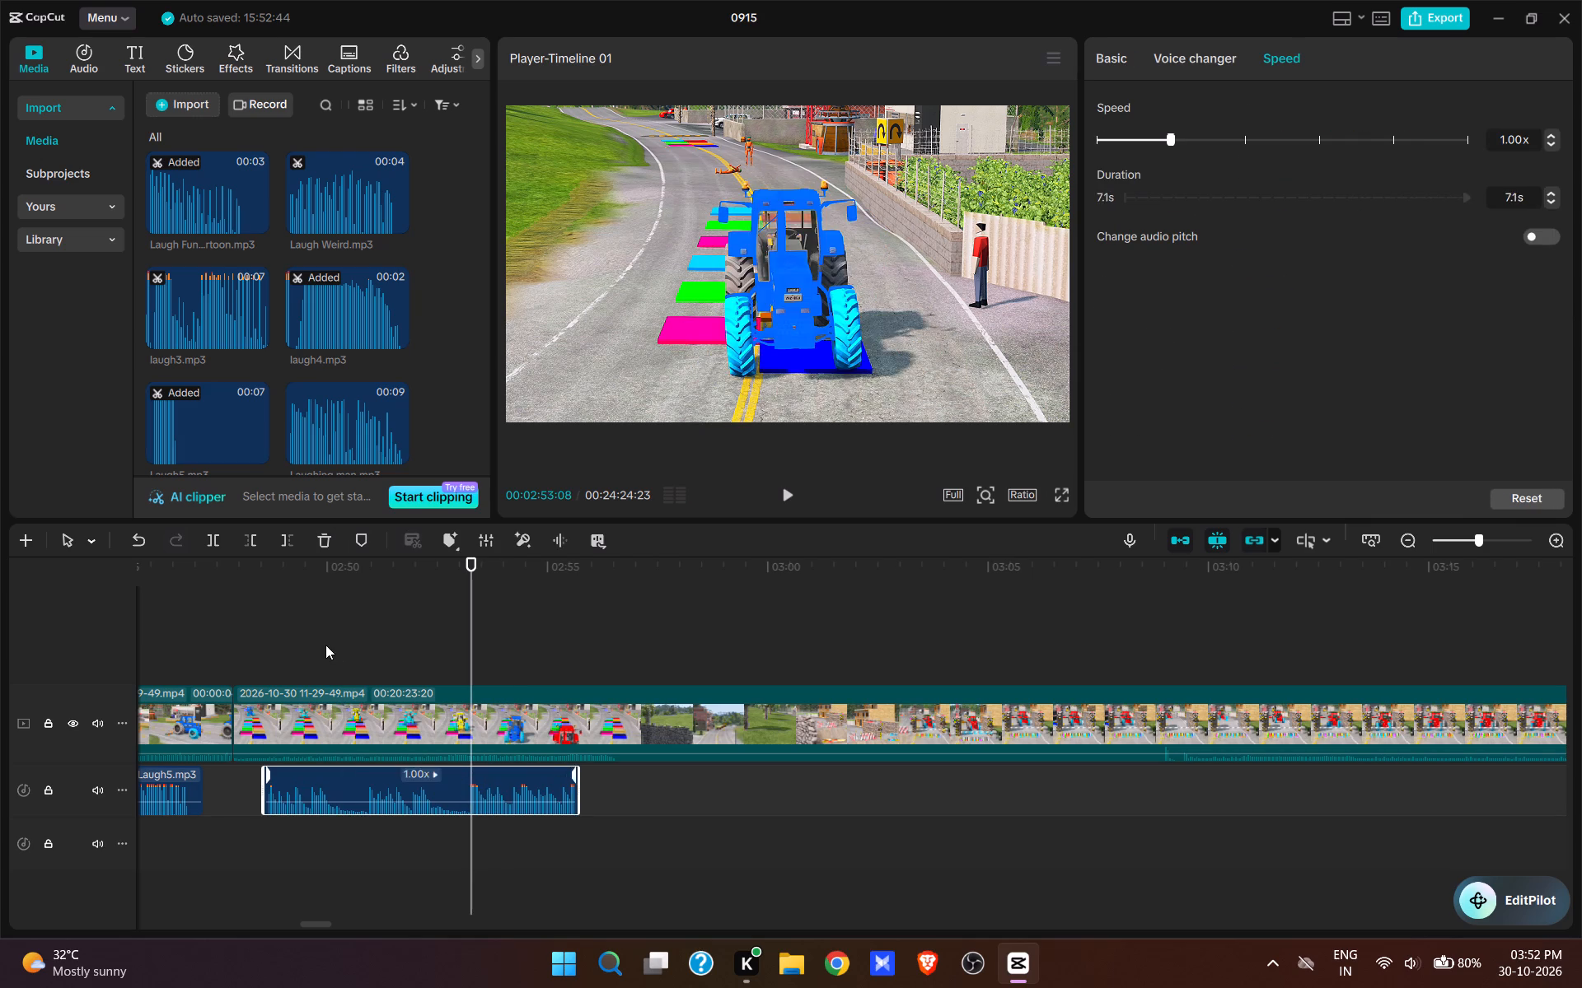
# Play the tiles shot and split the video at 00:02:55:21, once the red tractor has left the frame.
pyautogui.click(325, 645)
pyautogui.press('space')
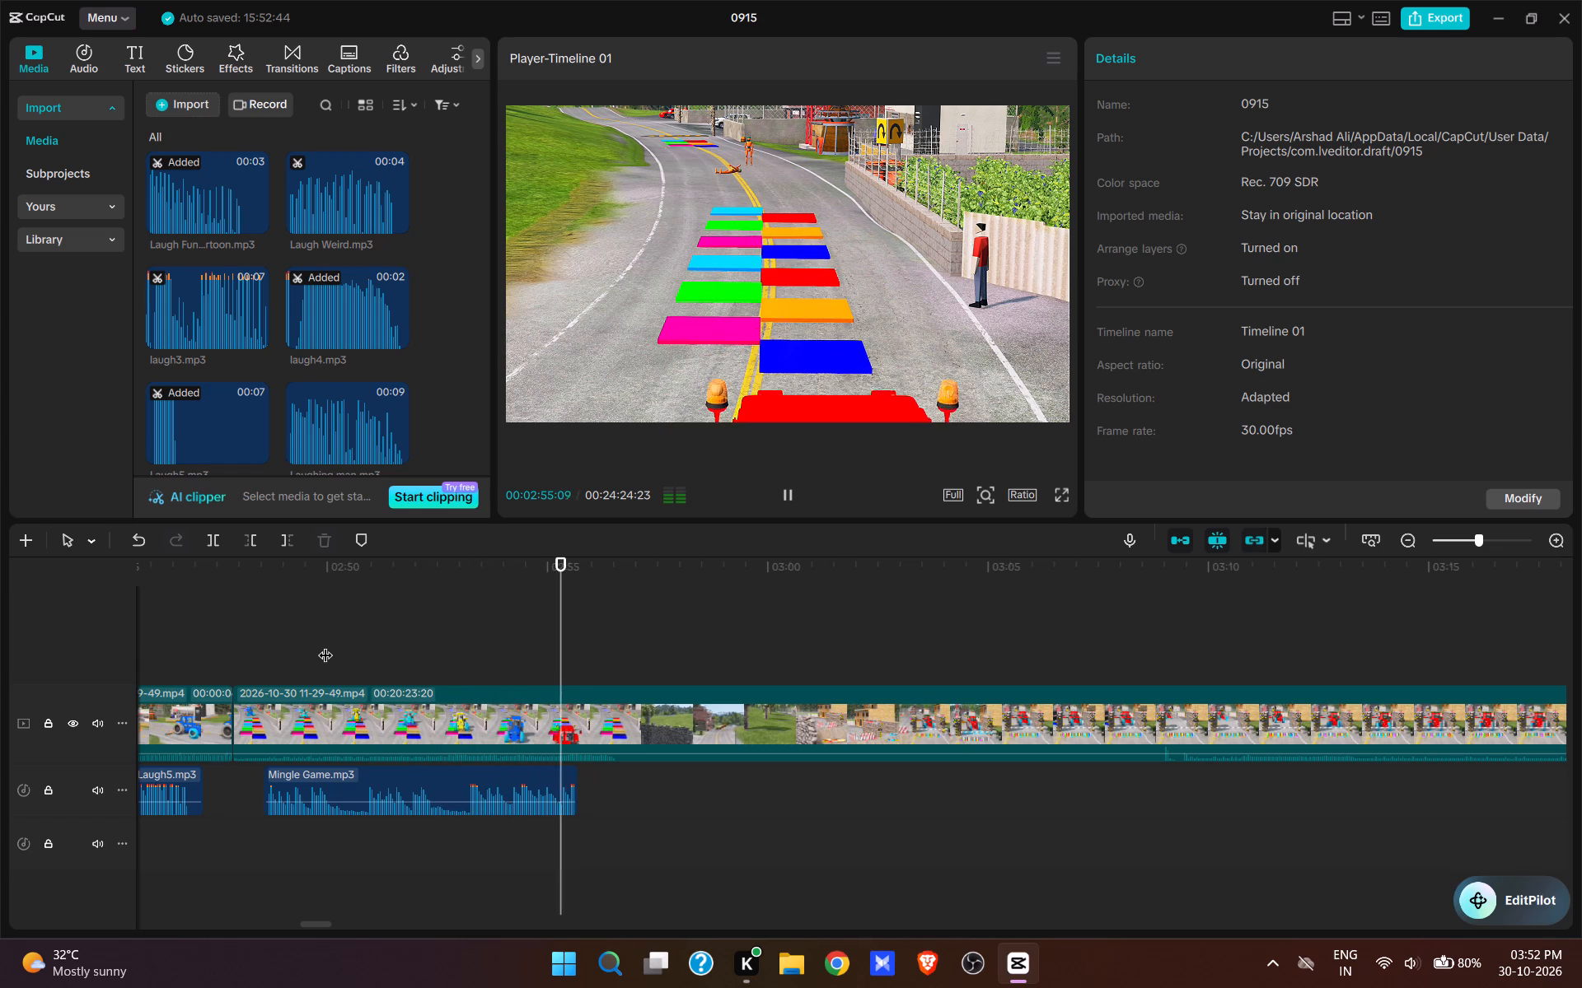
pyautogui.press('space')
pyautogui.press('space')
pyautogui.press('space')
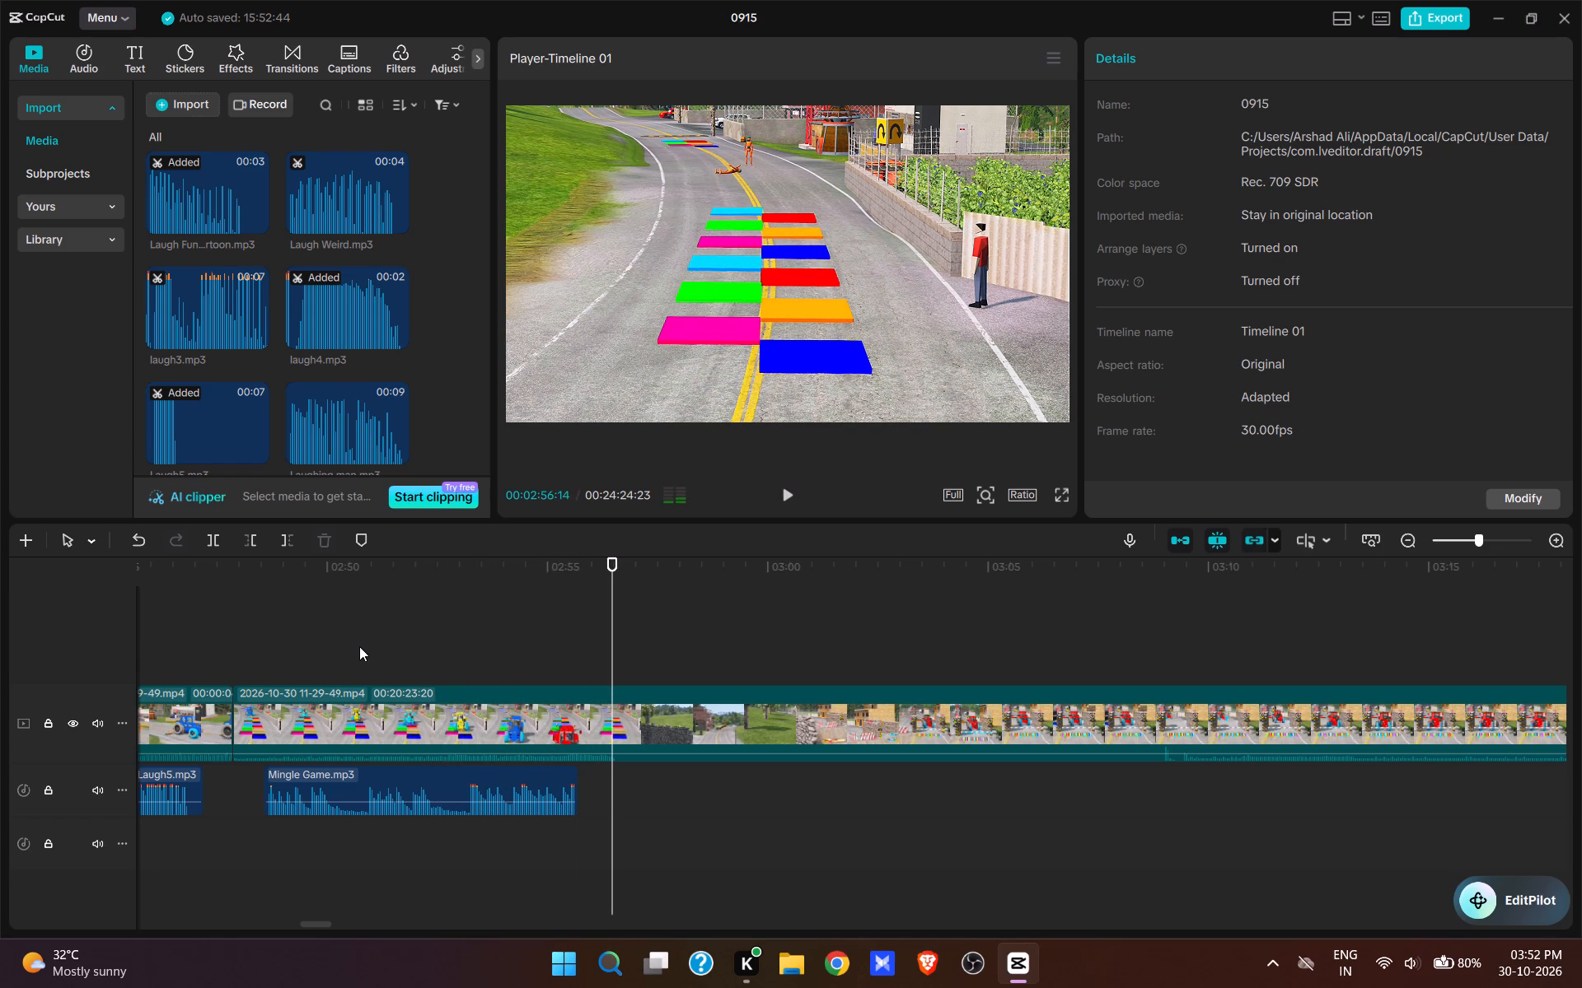
pyautogui.click(595, 663)
pyautogui.click(579, 660)
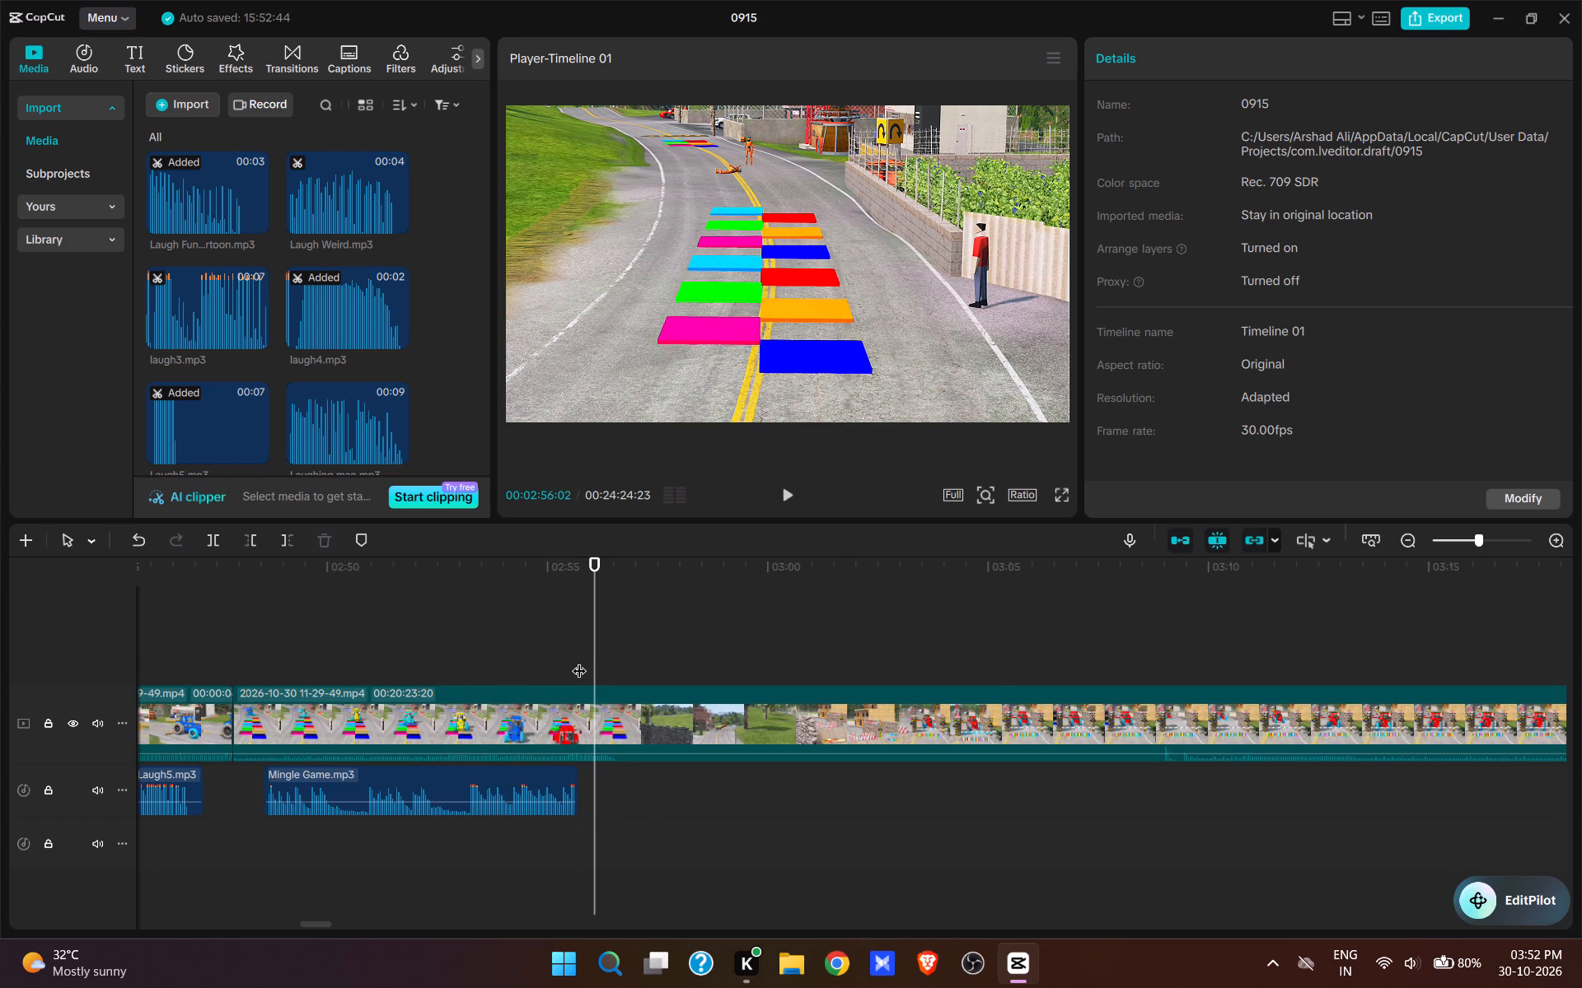
pyautogui.press('w')
# Trim about 13.5 seconds off the start of the following segment, so it begins with the red tractor approaching the striped barrier, and return to its start.
pyautogui.click(1024, 651)
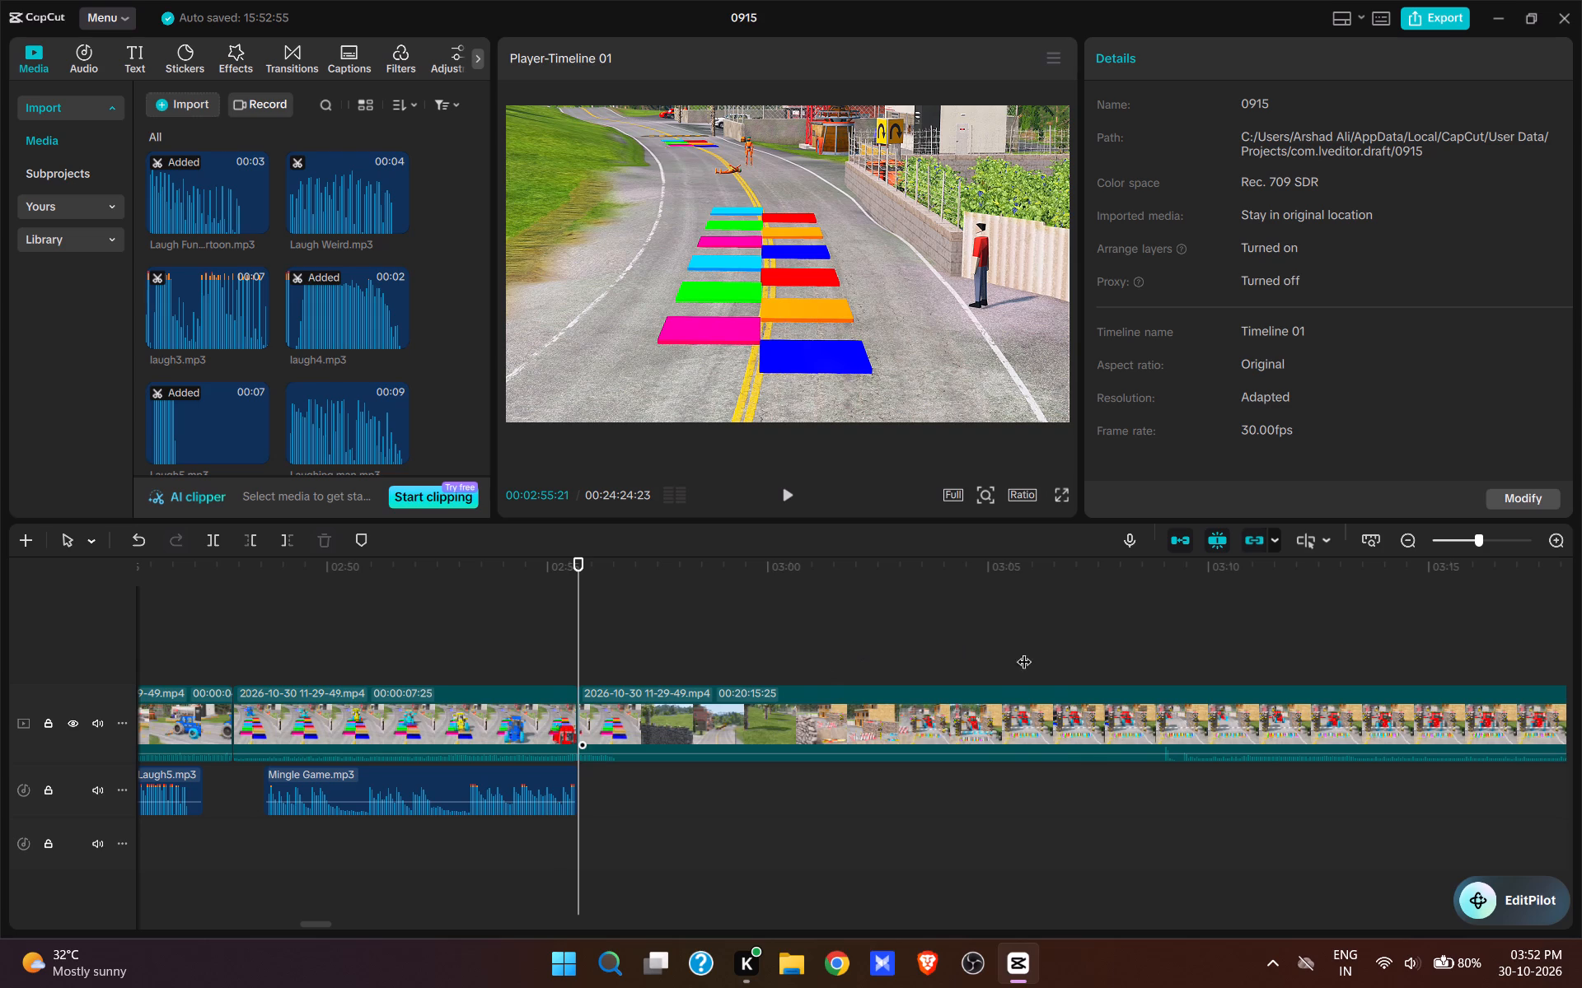
pyautogui.moveTo(1036, 697); pyautogui.dragTo(927, 814)
pyautogui.press('space')
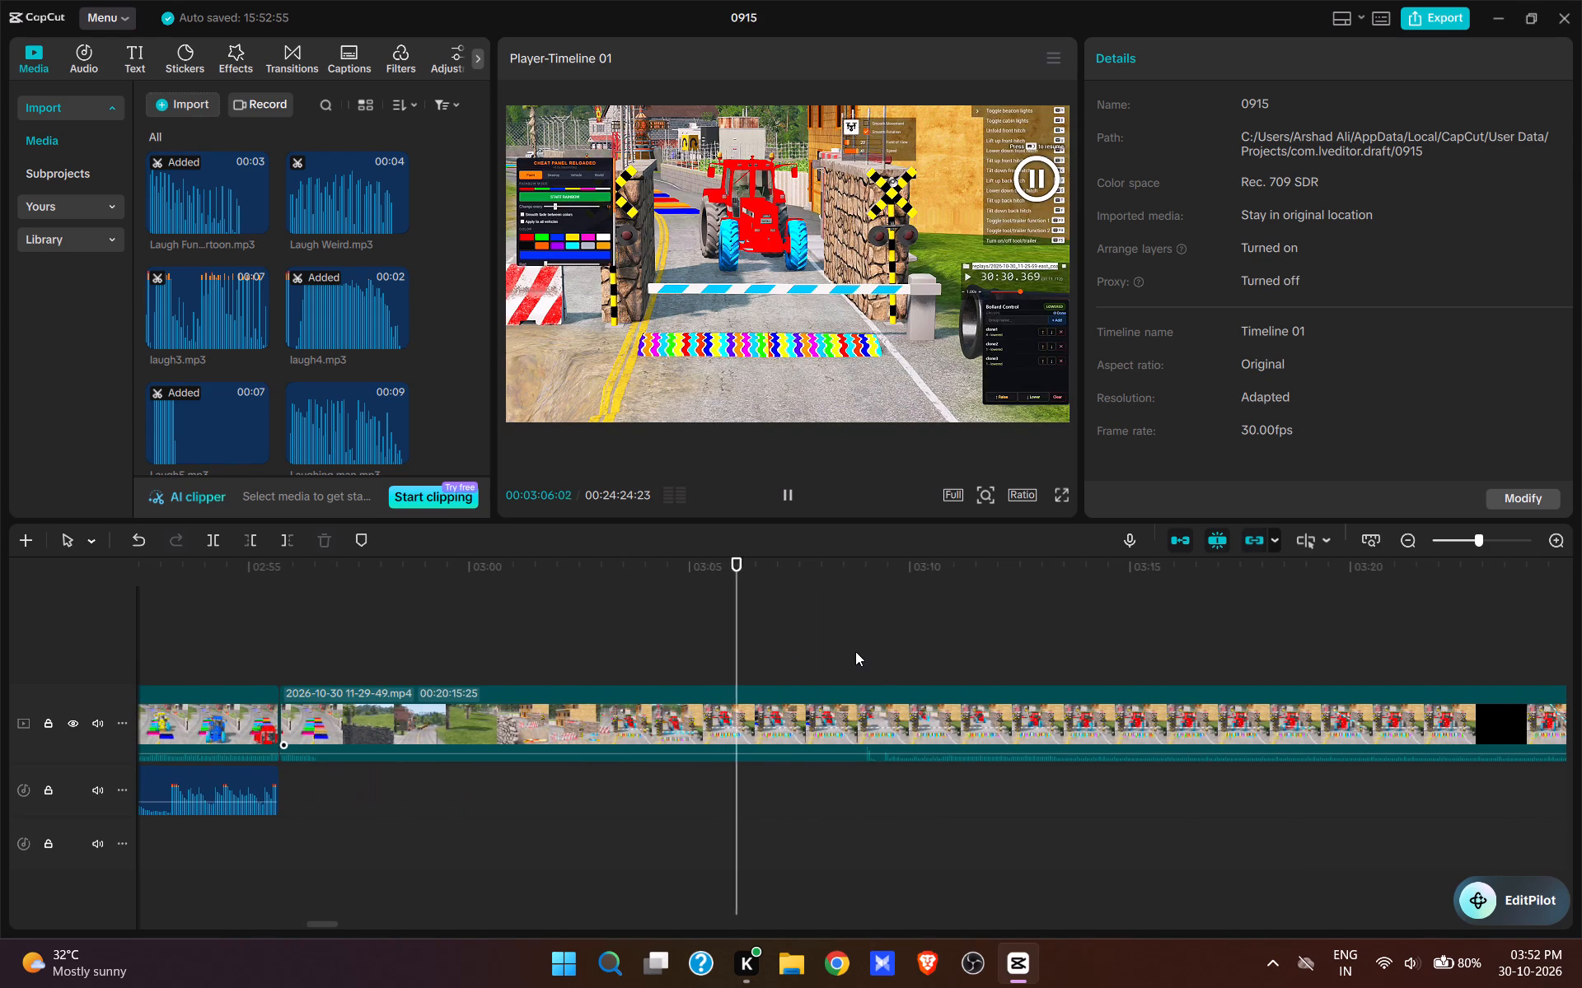
pyautogui.click(855, 651)
pyautogui.press('space')
pyautogui.press('space')
pyautogui.write('q')
pyautogui.press('space')
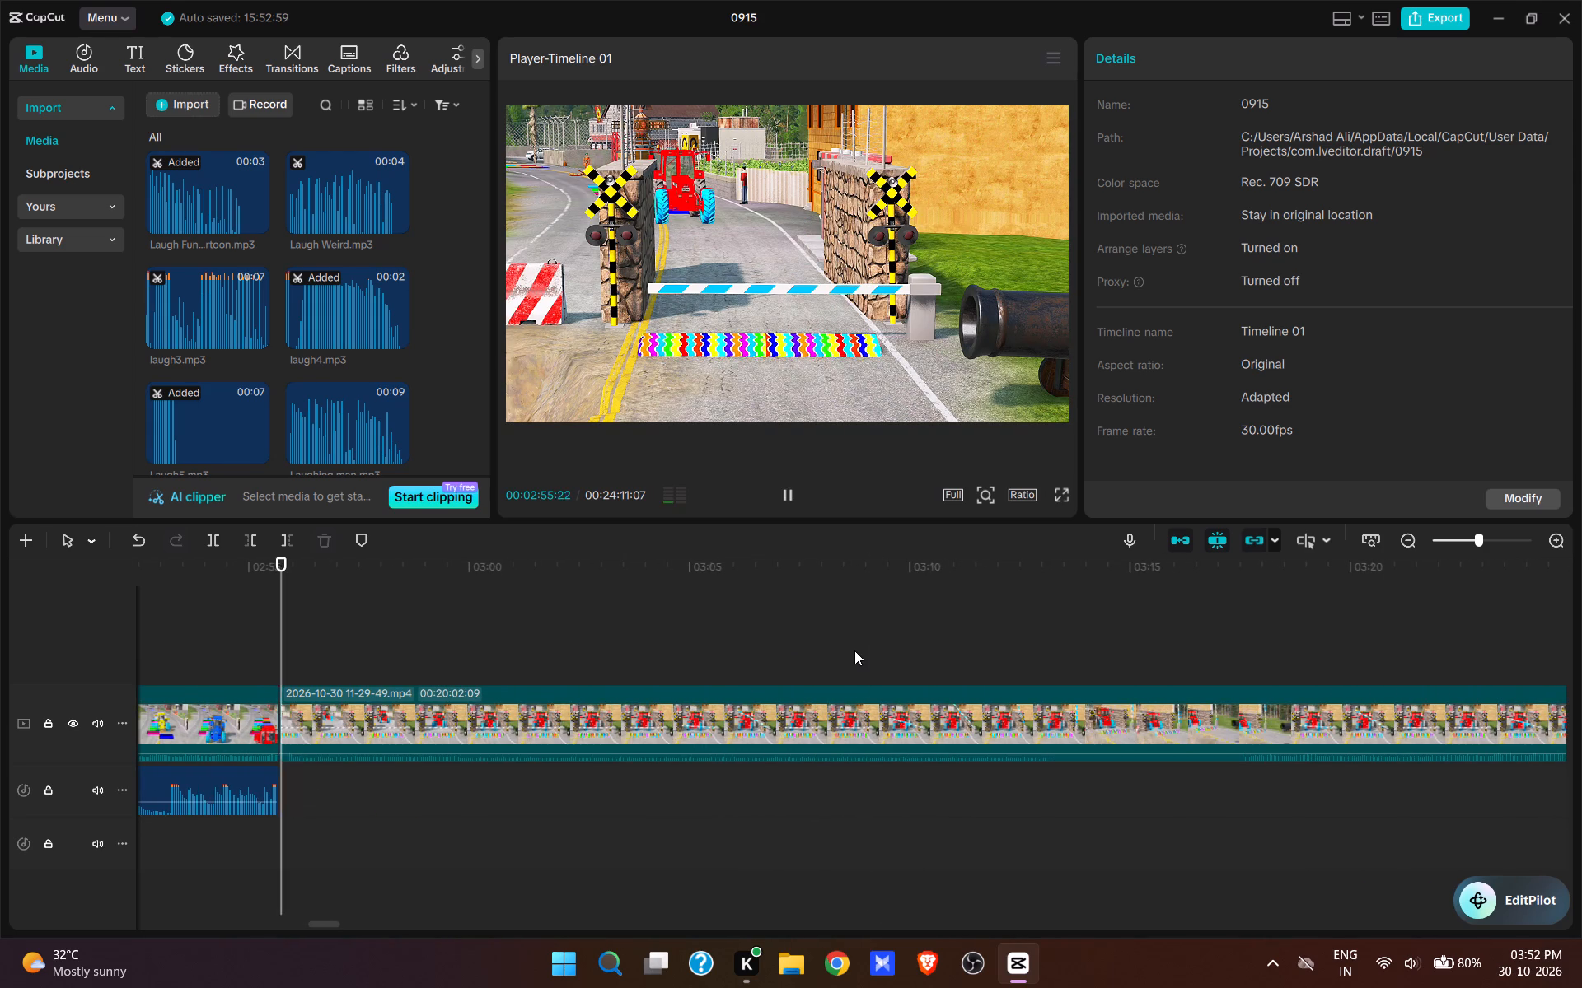
pyautogui.press('space')
pyautogui.click(278, 647)
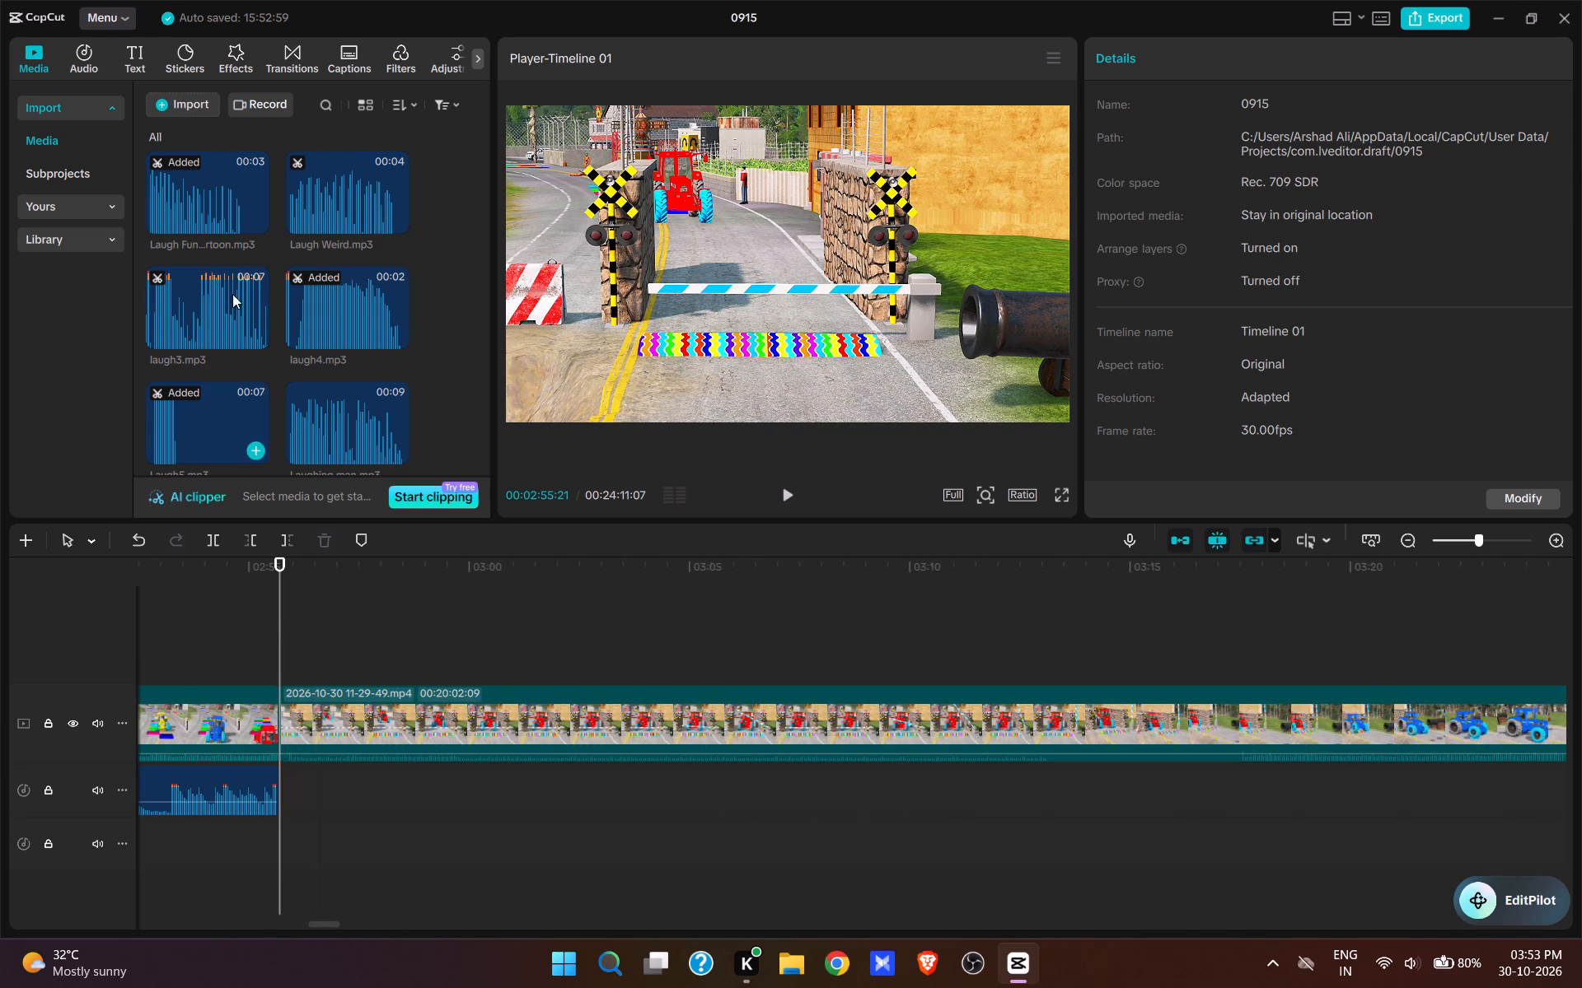
# Add Suspense.mp3 to the first audio track at 00:02:55:21, under the red tractor's approach to the barrier, and play it.
pyautogui.scroll(-19, 238, 292)
pyautogui.moveTo(486, 349); pyautogui.dragTo(492, 384)
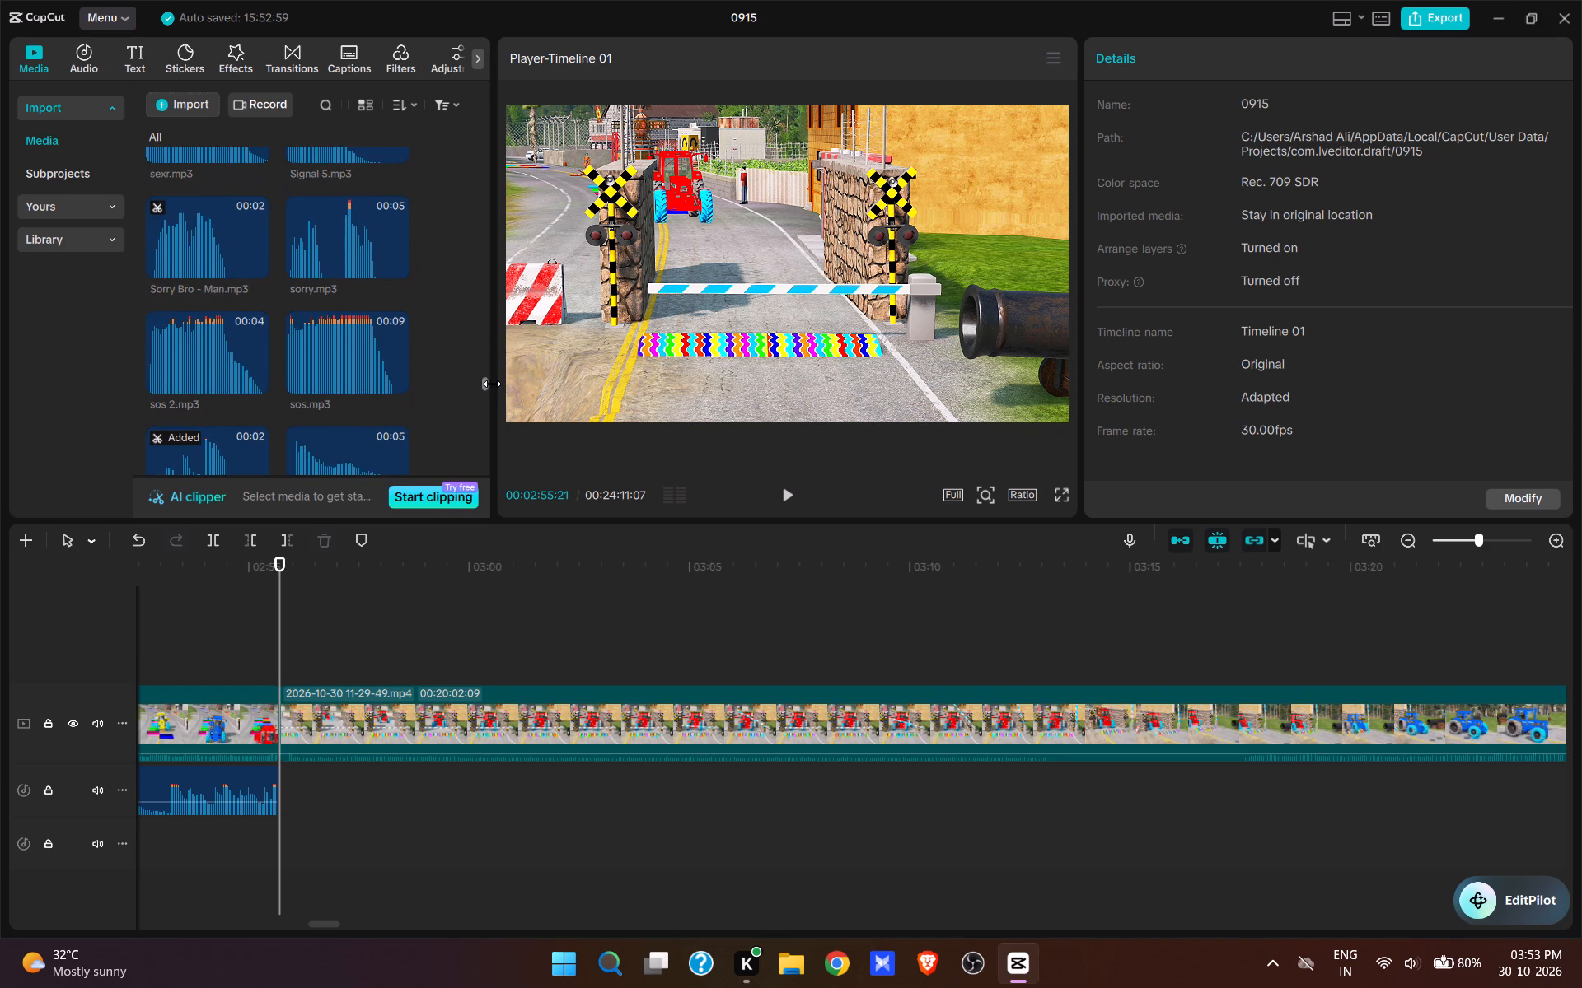
pyautogui.moveTo(492, 384); pyautogui.dragTo(494, 402)
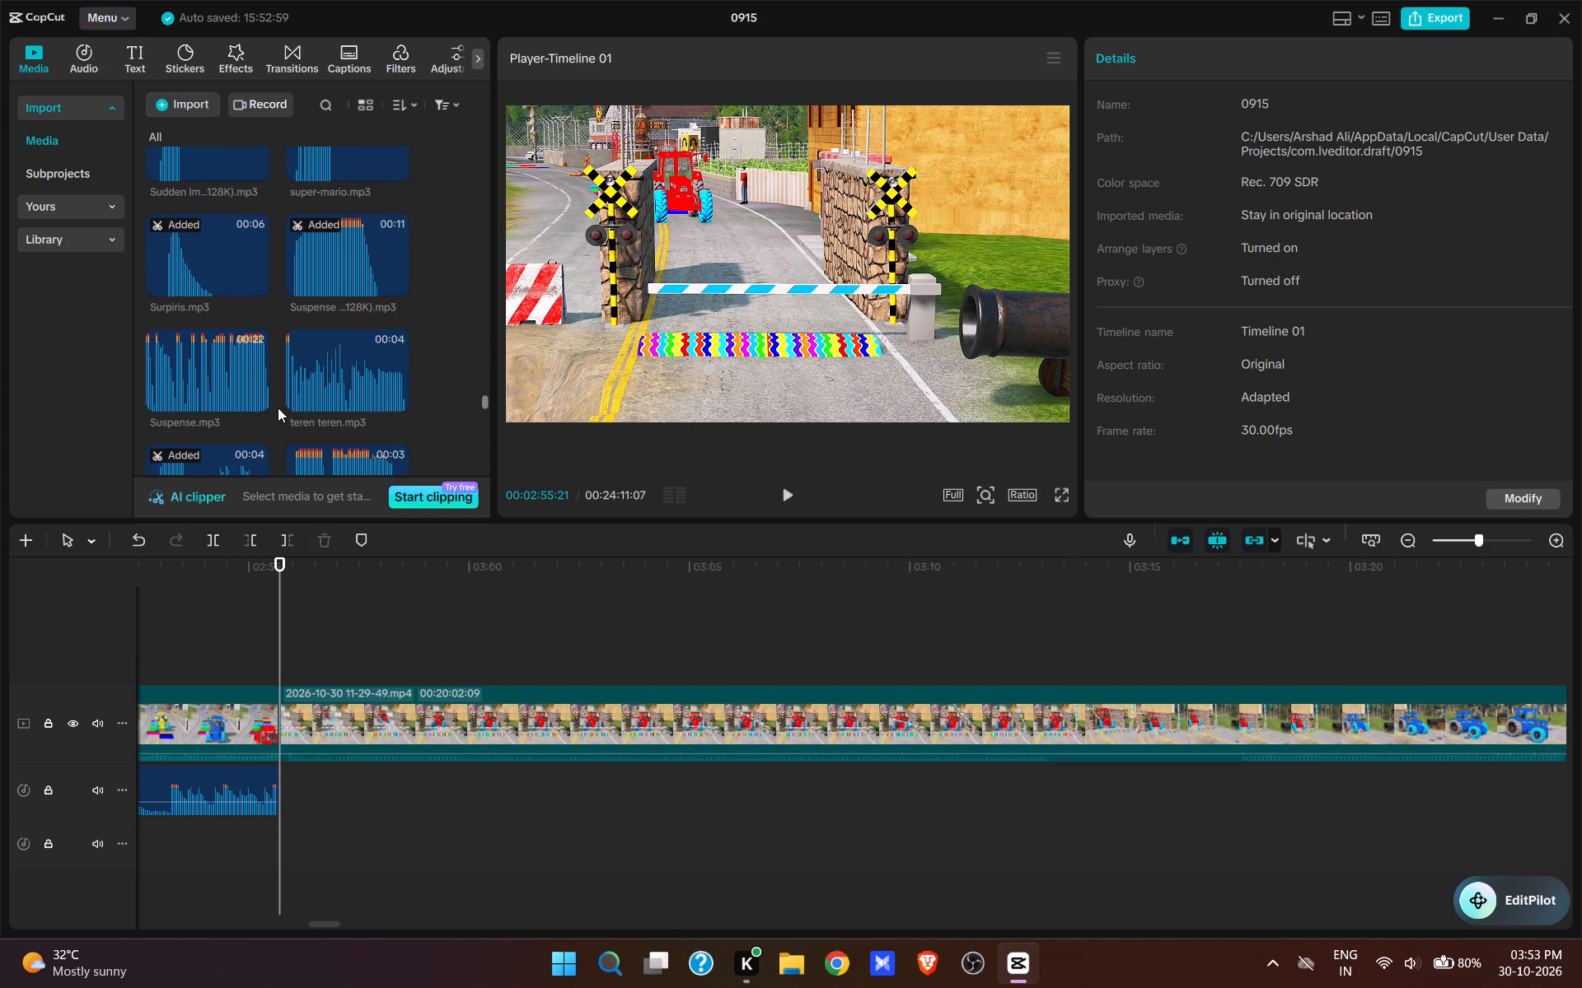
pyautogui.click(258, 396)
pyautogui.press('space')
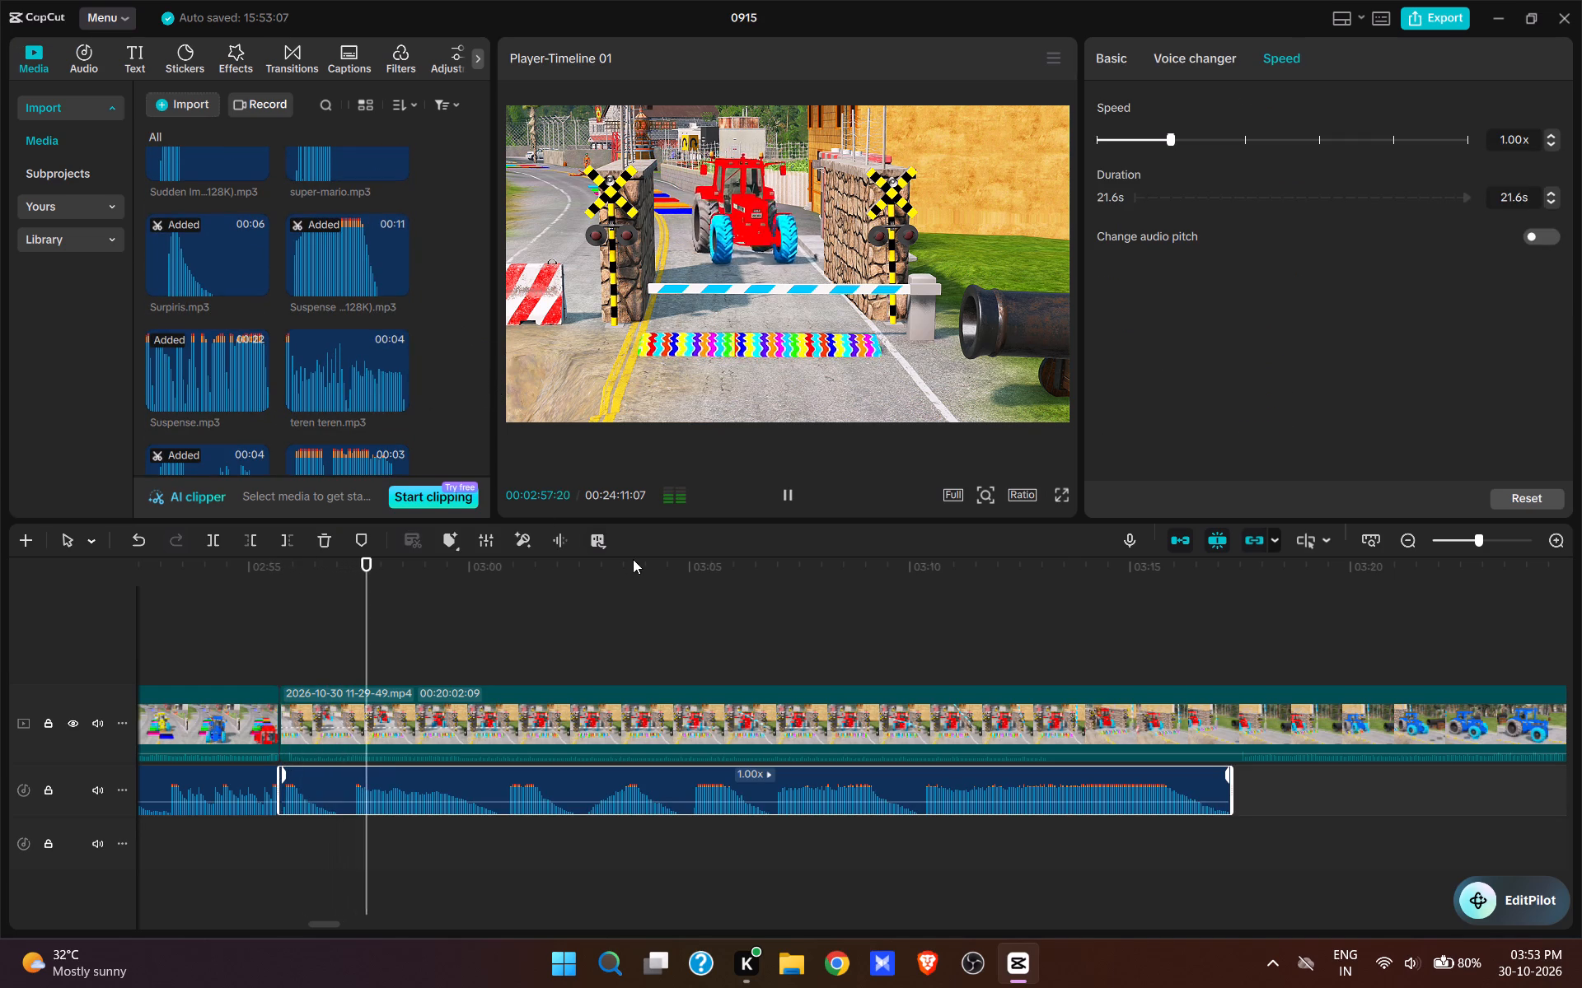
pyautogui.press('space')
# Split Suspense.mp3 at 00:02:57:03, trim the second piece's start up to 00:02:57:10, and move it against the first piece.
pyautogui.click(347, 602)
pyautogui.click(347, 839)
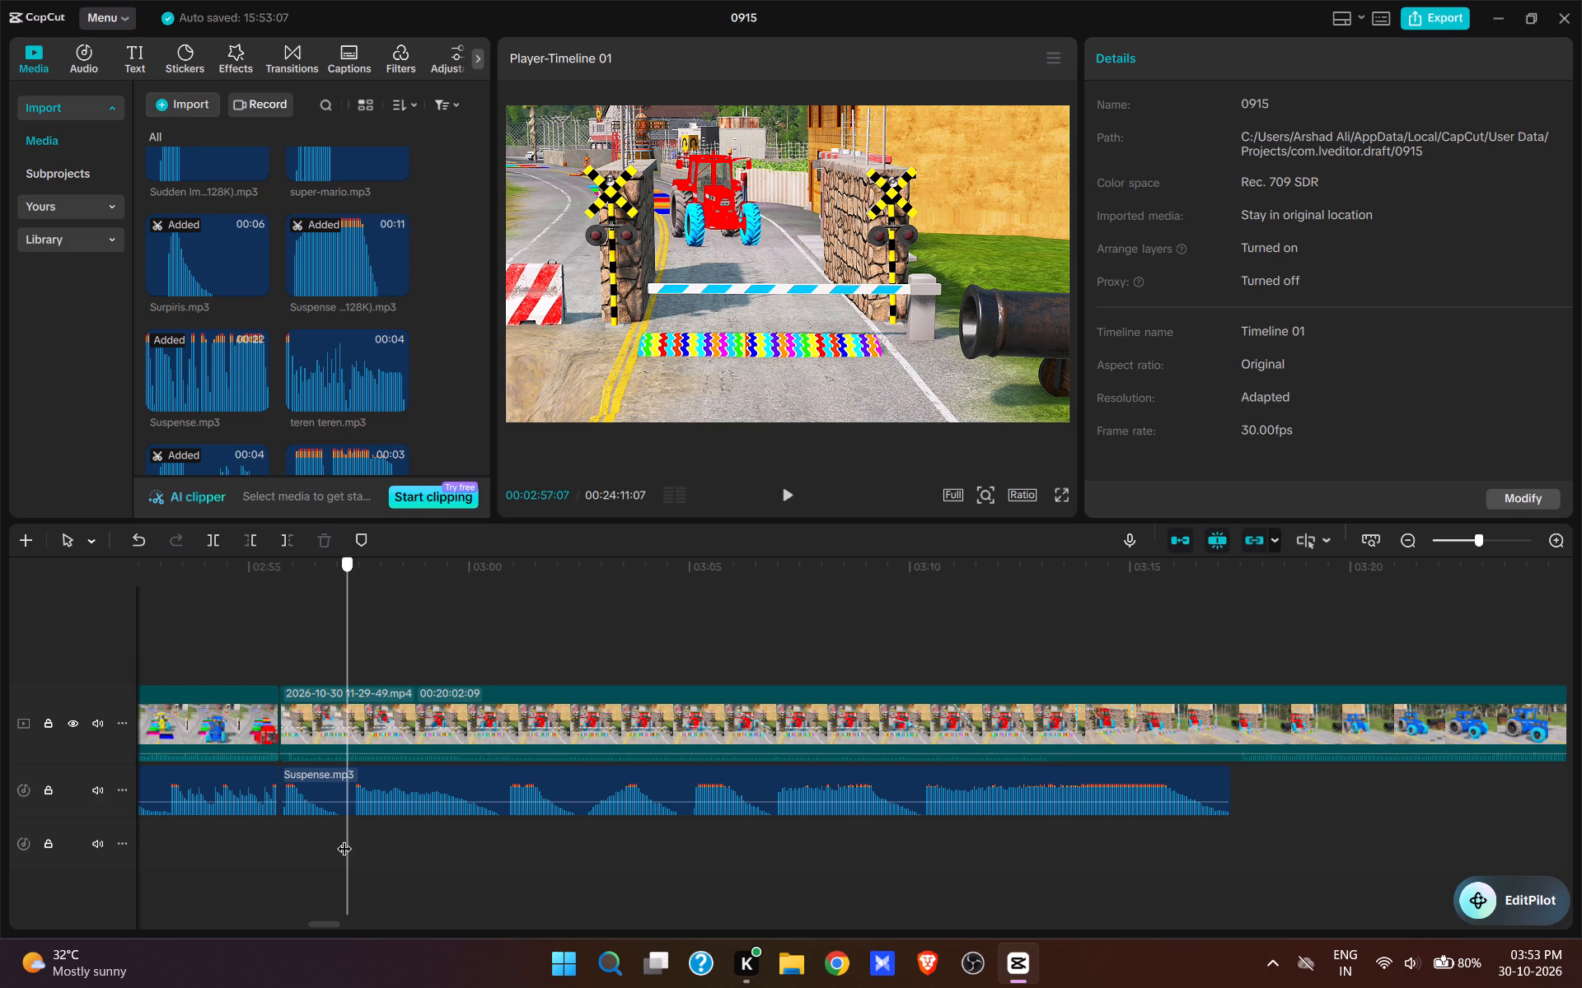
pyautogui.click(329, 804)
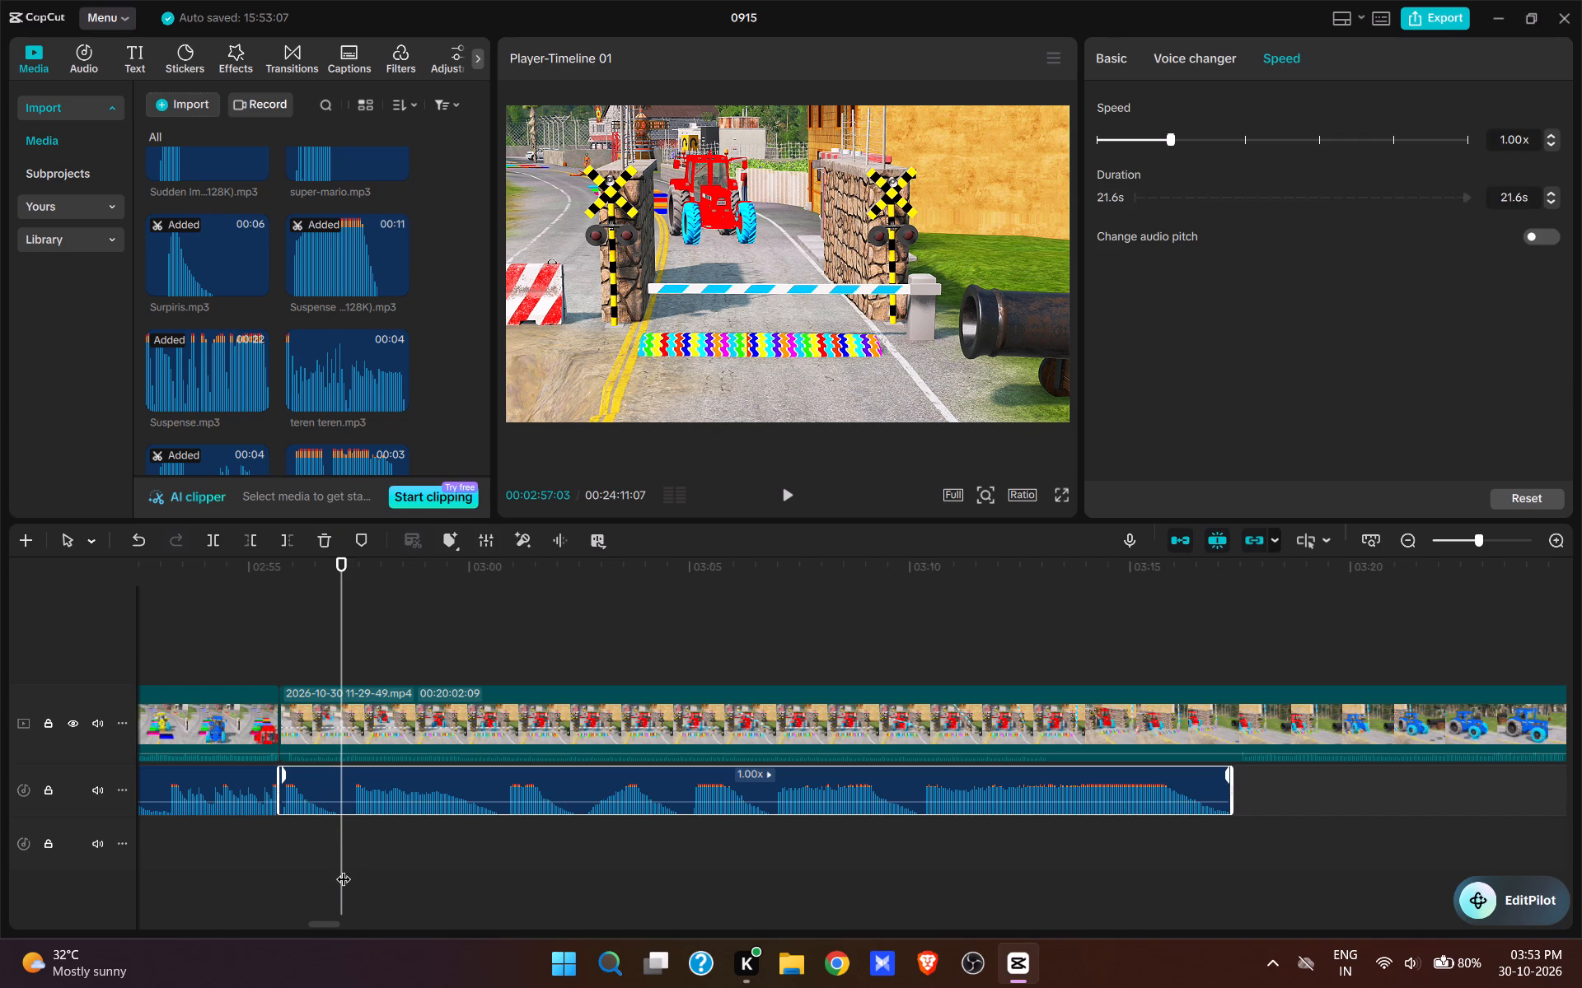
pyautogui.press('w')
pyautogui.moveTo(344, 869); pyautogui.dragTo(352, 869)
pyautogui.press('q')
pyautogui.moveTo(394, 781); pyautogui.dragTo(379, 779)
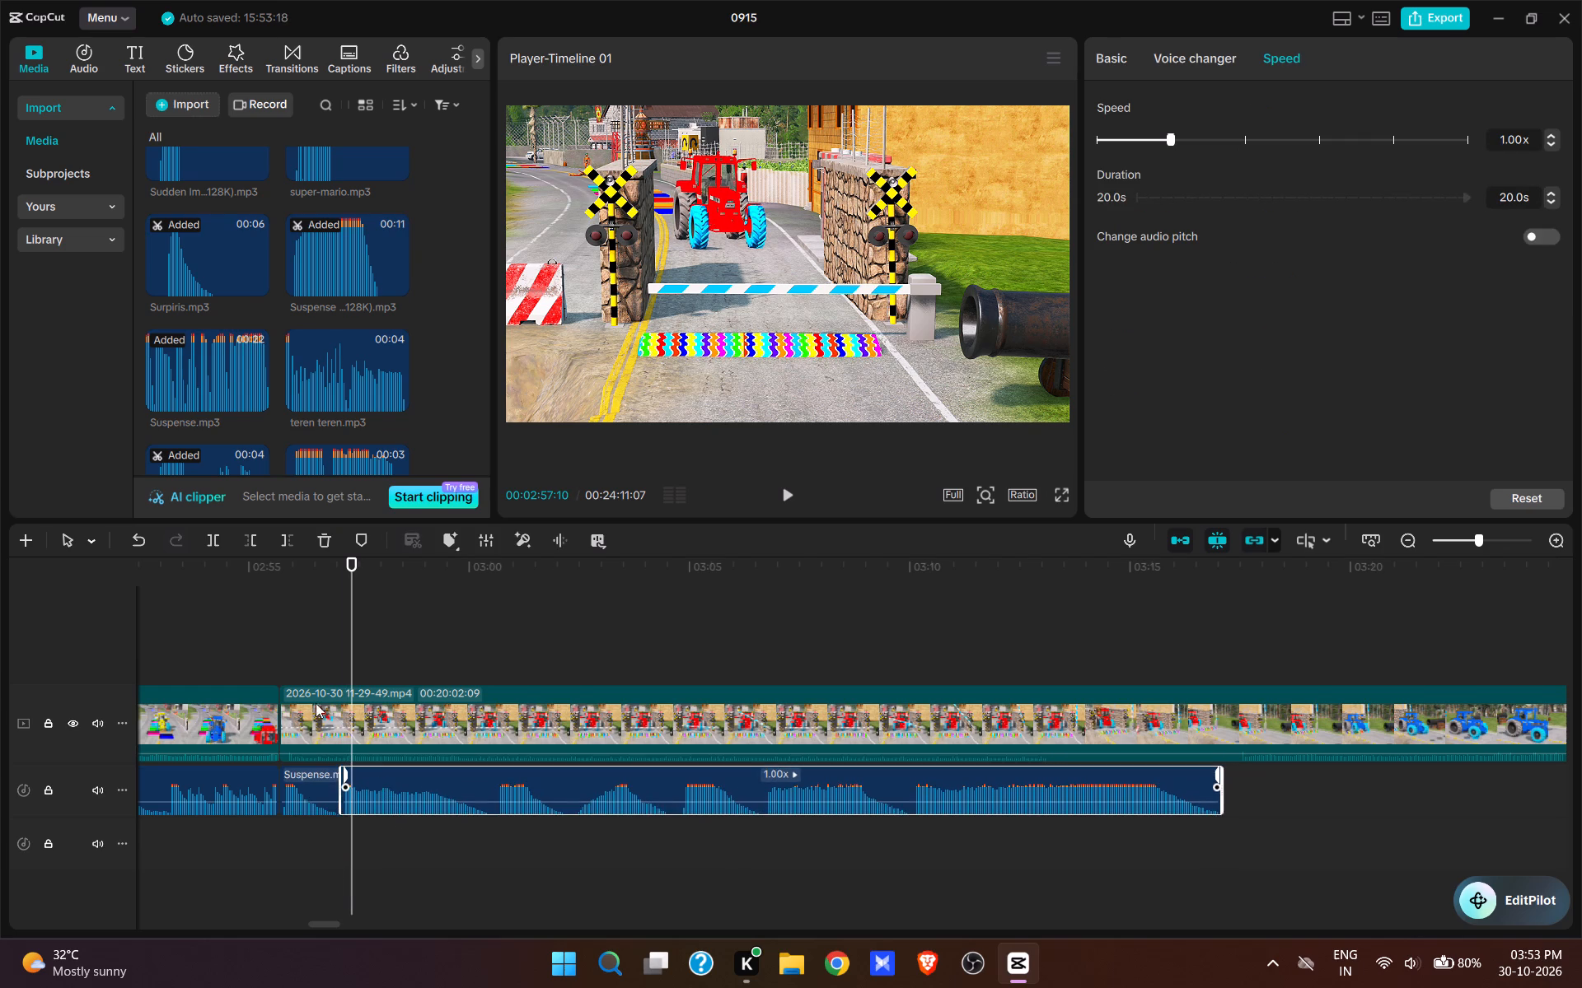
# Play the barrier shot and trim the end of the second Suspense.mp3 piece at 00:03:04:13, just before the barrier starts rising.
pyautogui.click(292, 607)
pyautogui.press('space')
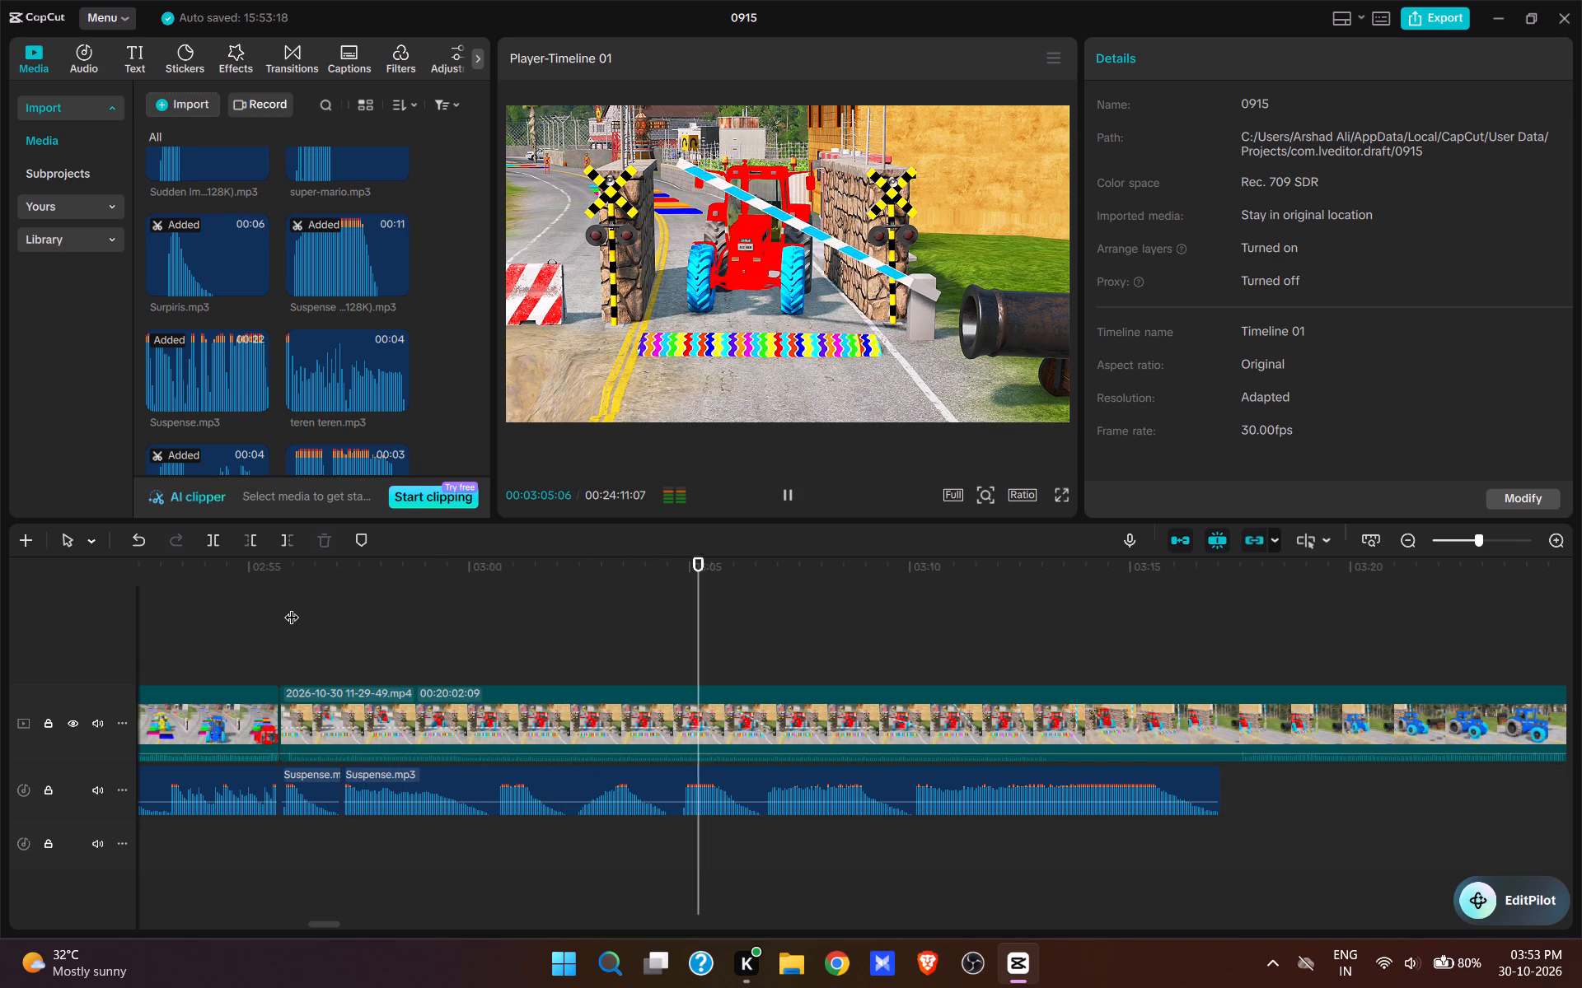
pyautogui.press('space')
pyautogui.click(618, 604)
pyautogui.press('space')
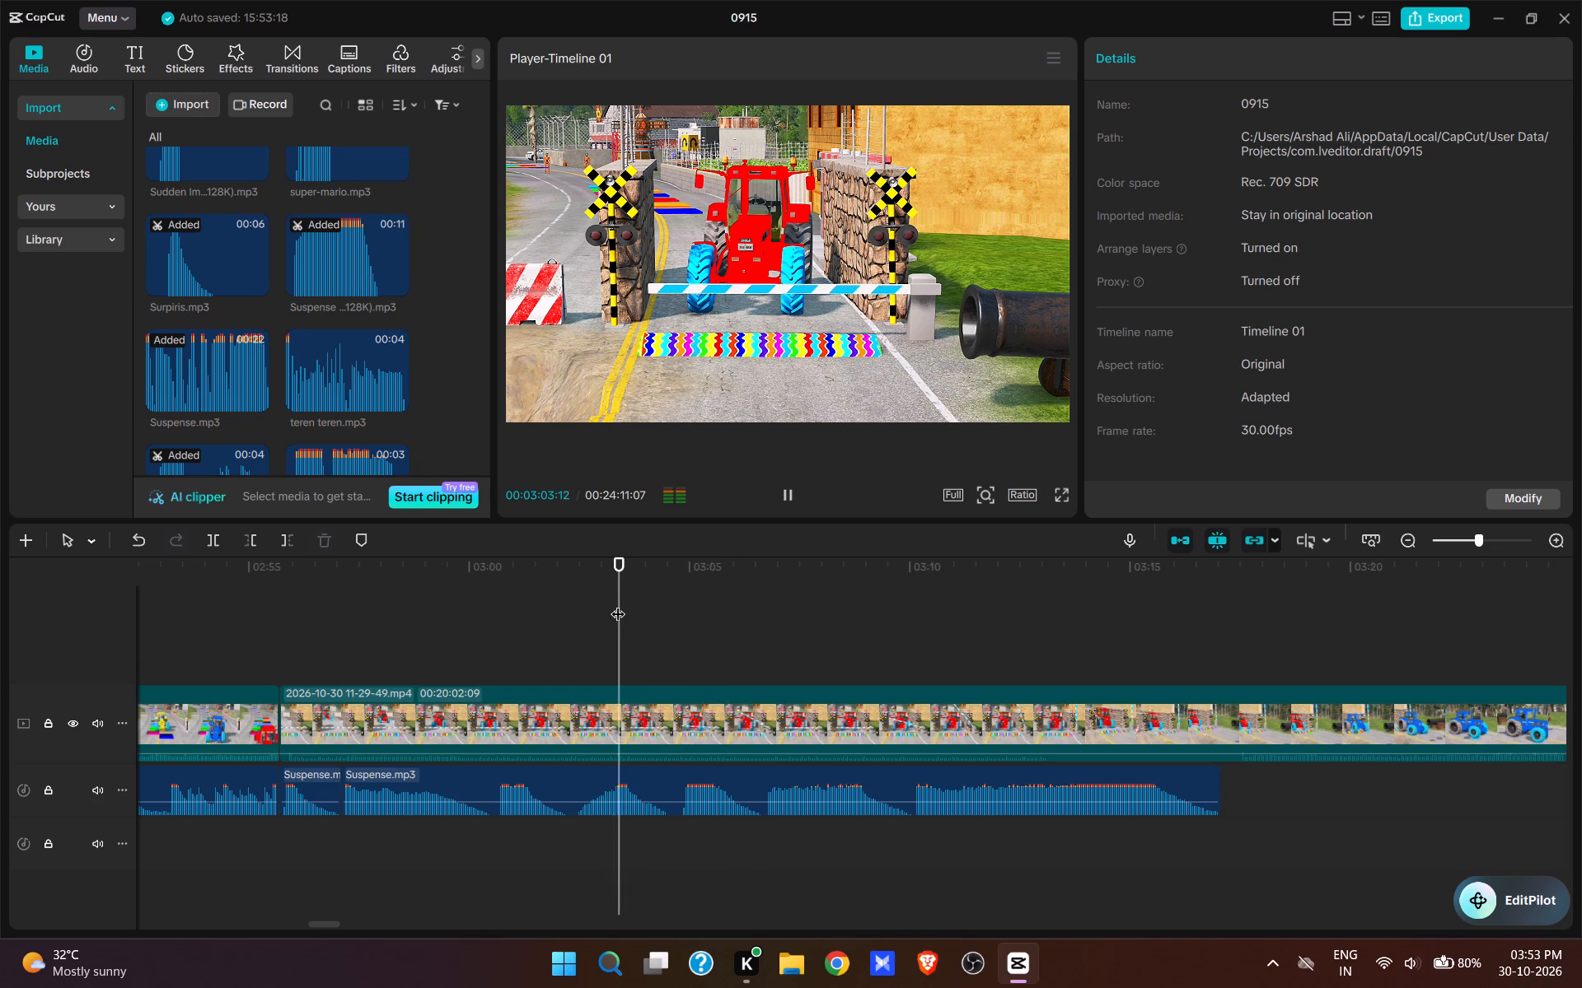
pyautogui.press('space')
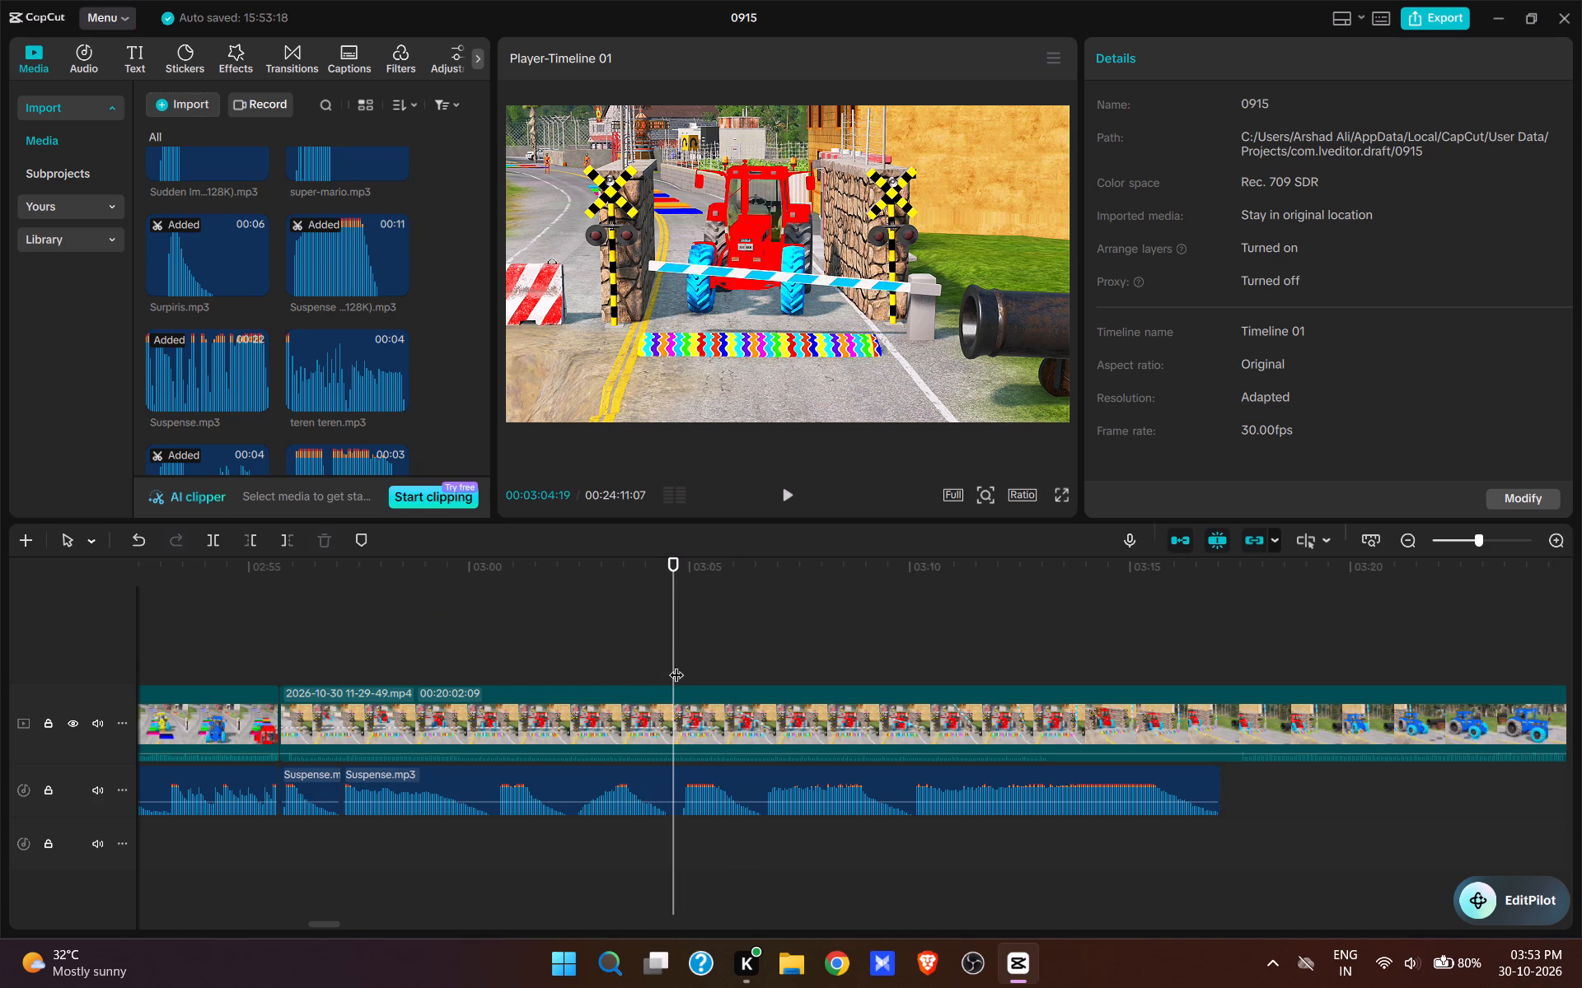
pyautogui.click(664, 655)
pyautogui.click(681, 786)
pyautogui.press('e')
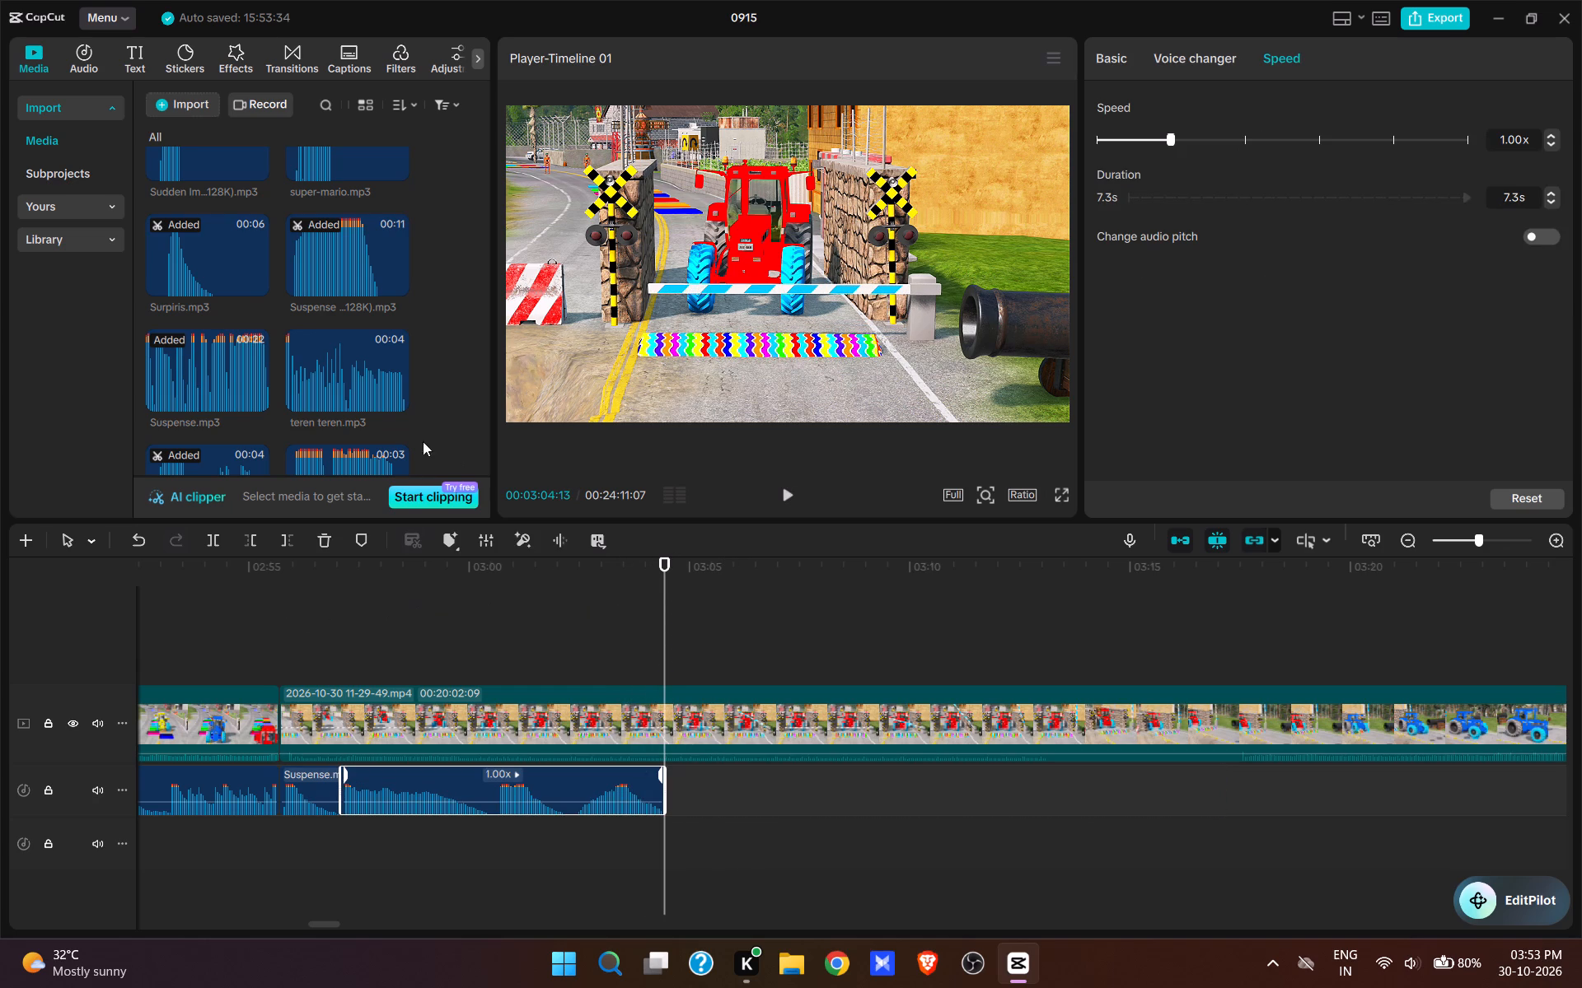
# Add Please Help.mp3 at 00:03:04:13 on the first audio track, play it, and set the playhead at its end.
pyautogui.scroll(-8, 345, 347)
pyautogui.scroll(12, 356, 384)
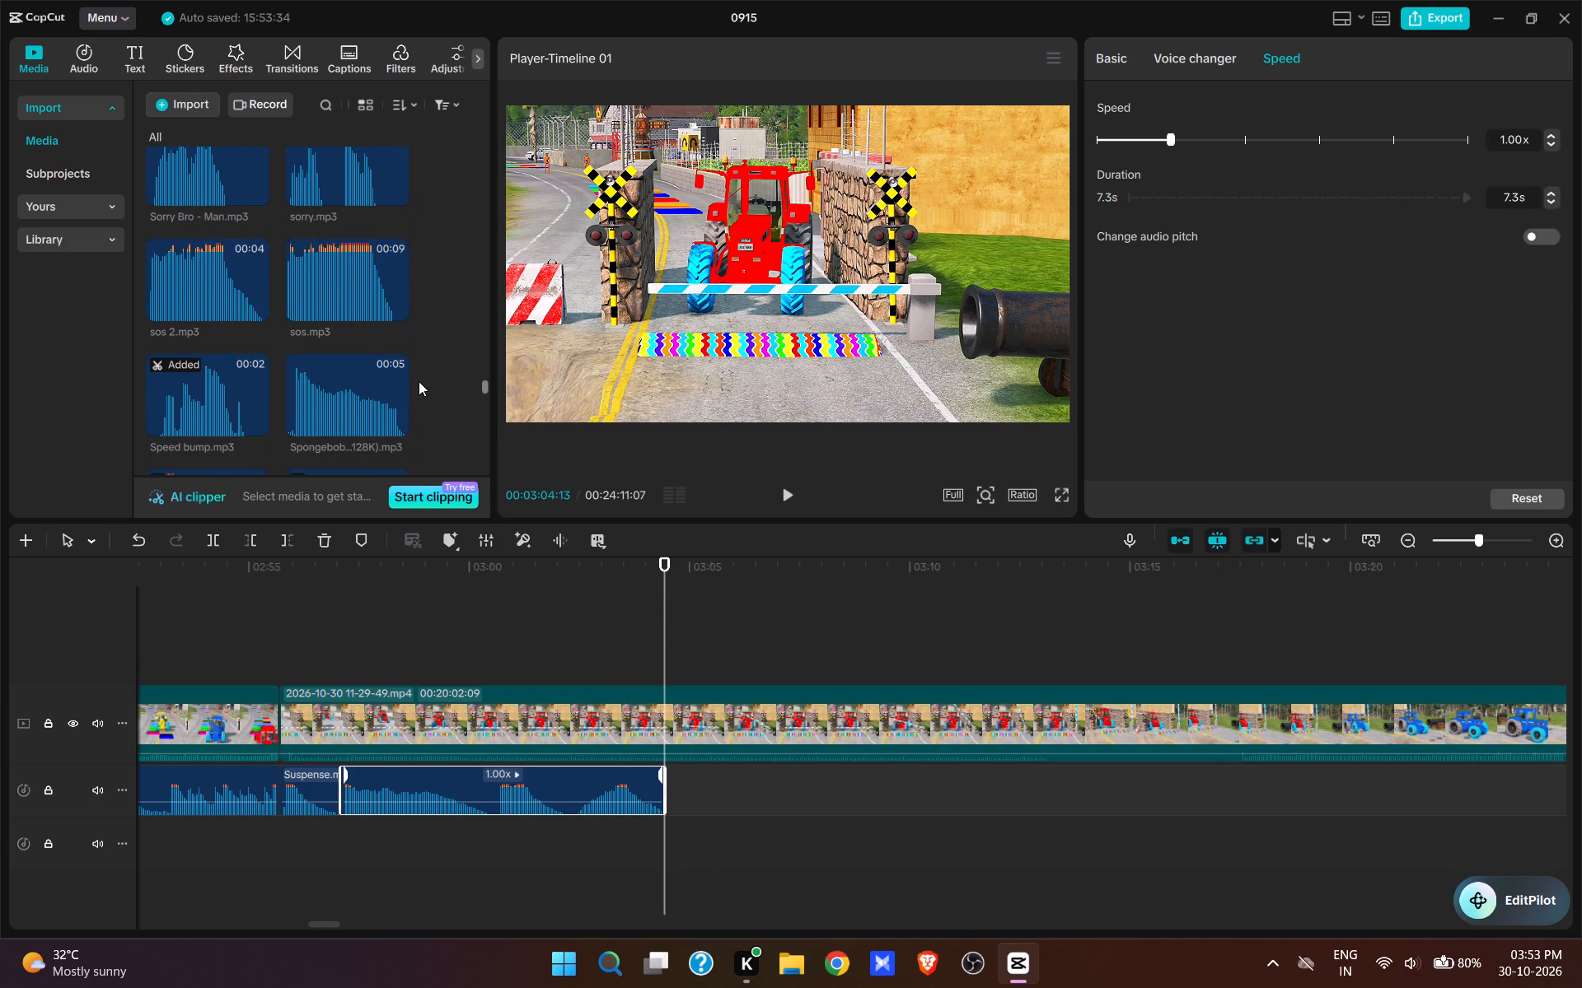
pyautogui.scroll(7, 327, 362)
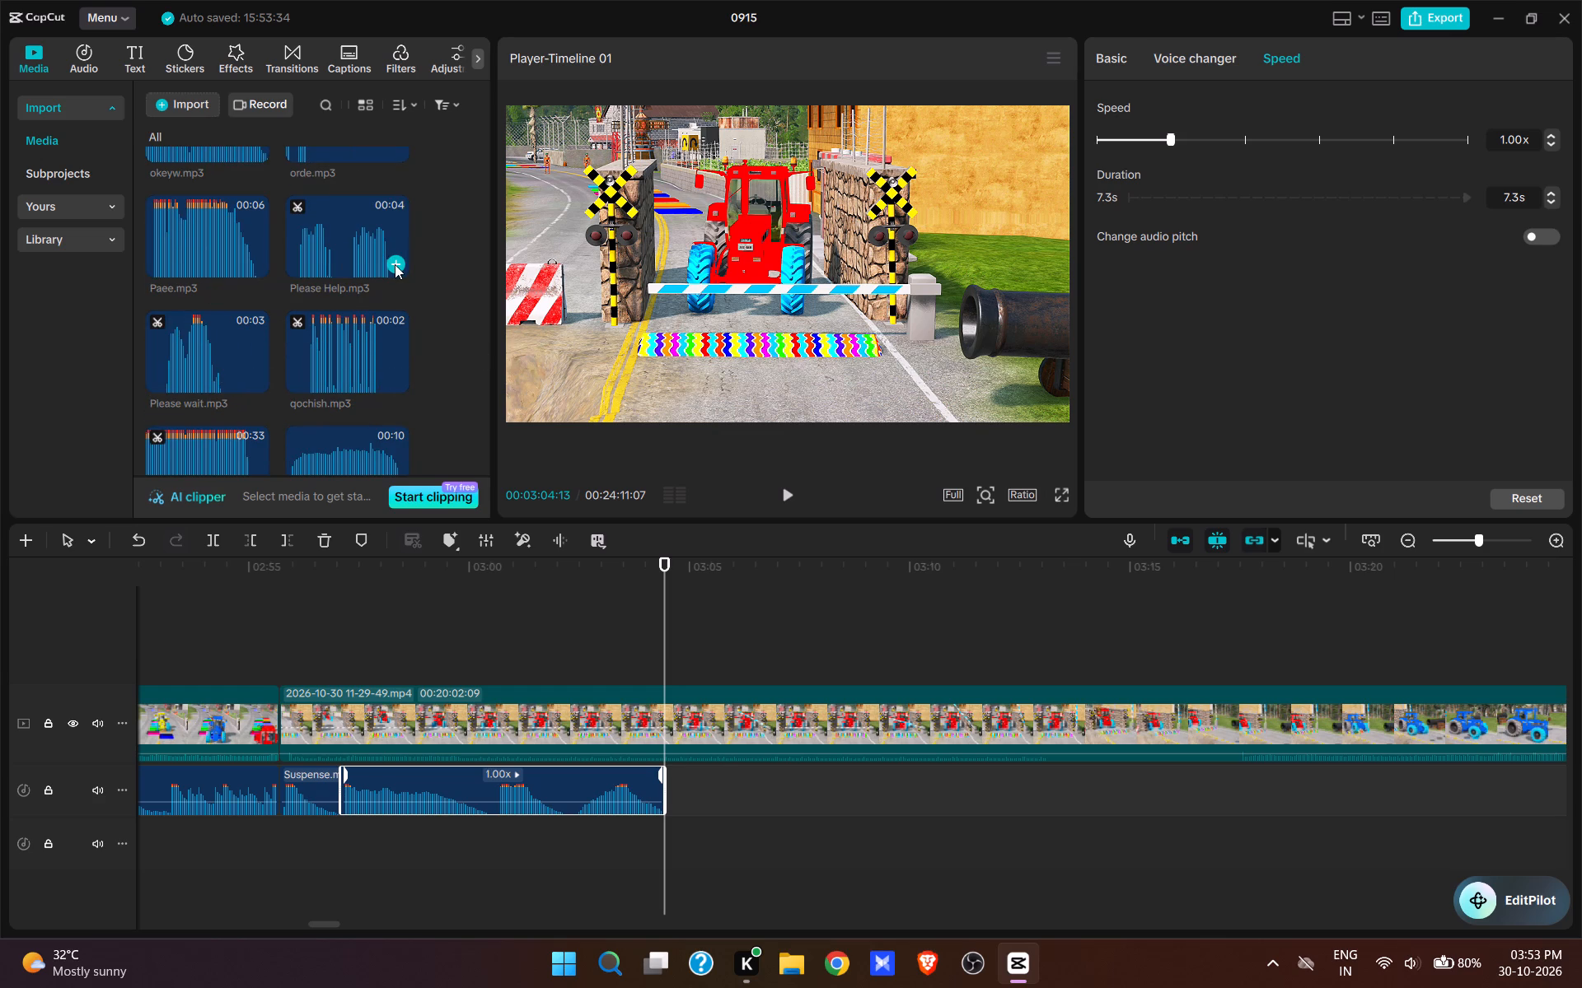
pyautogui.click(395, 264)
pyautogui.press('space')
pyautogui.press('space')
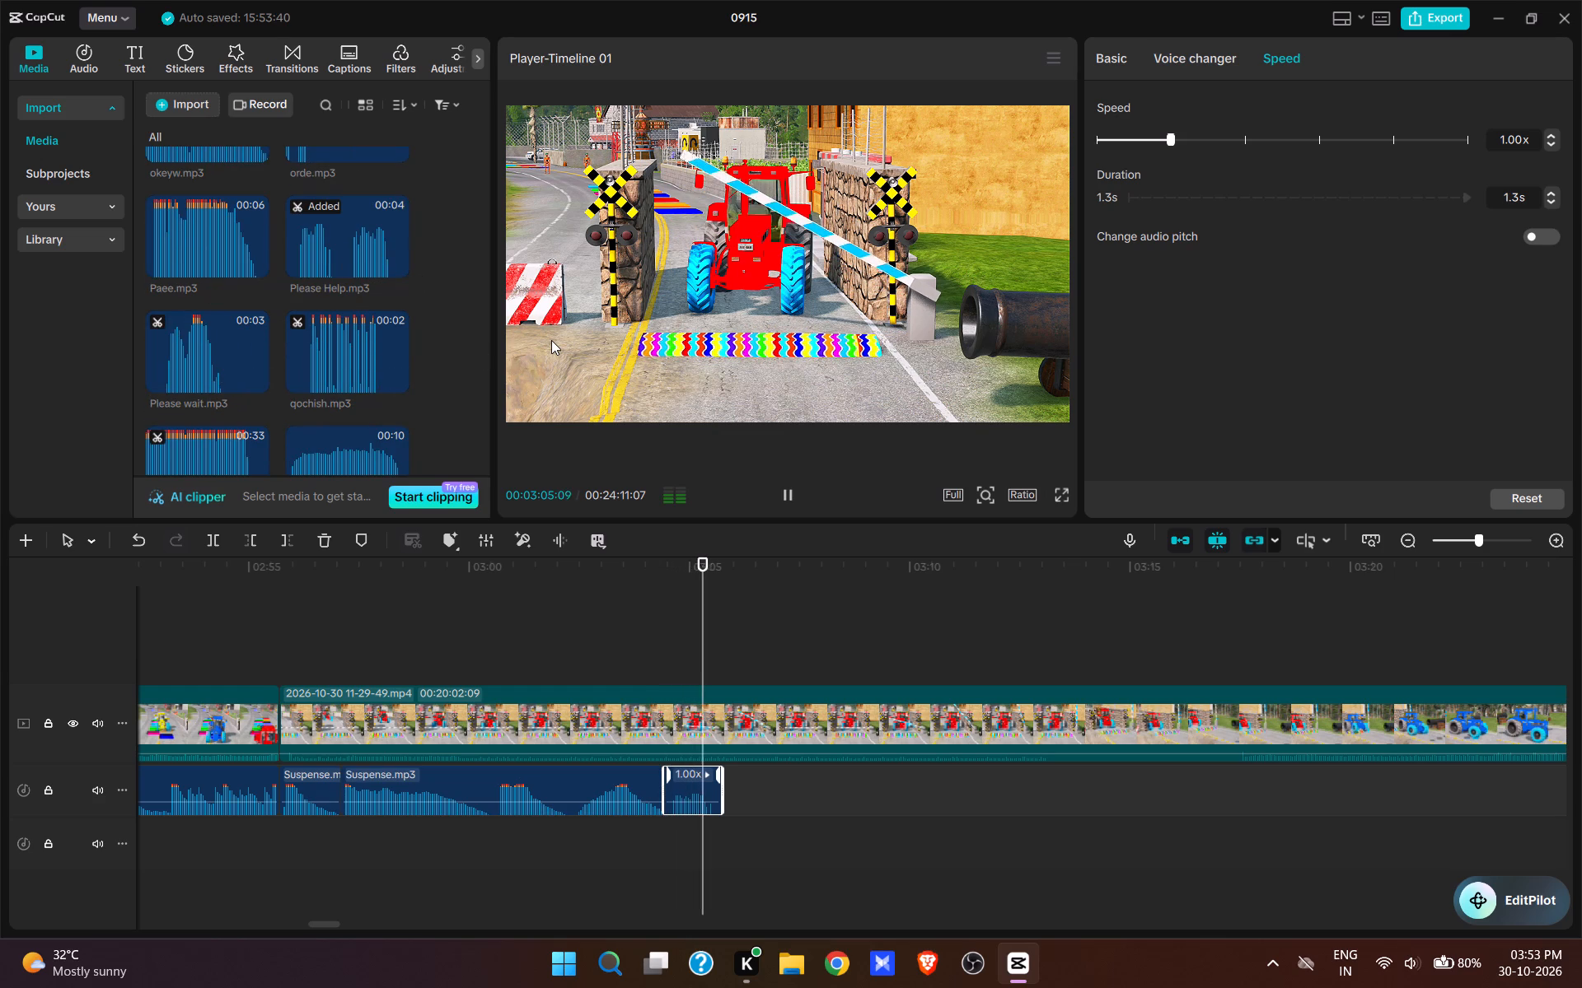
pyautogui.press('space')
pyautogui.press('space')
pyautogui.click(721, 667)
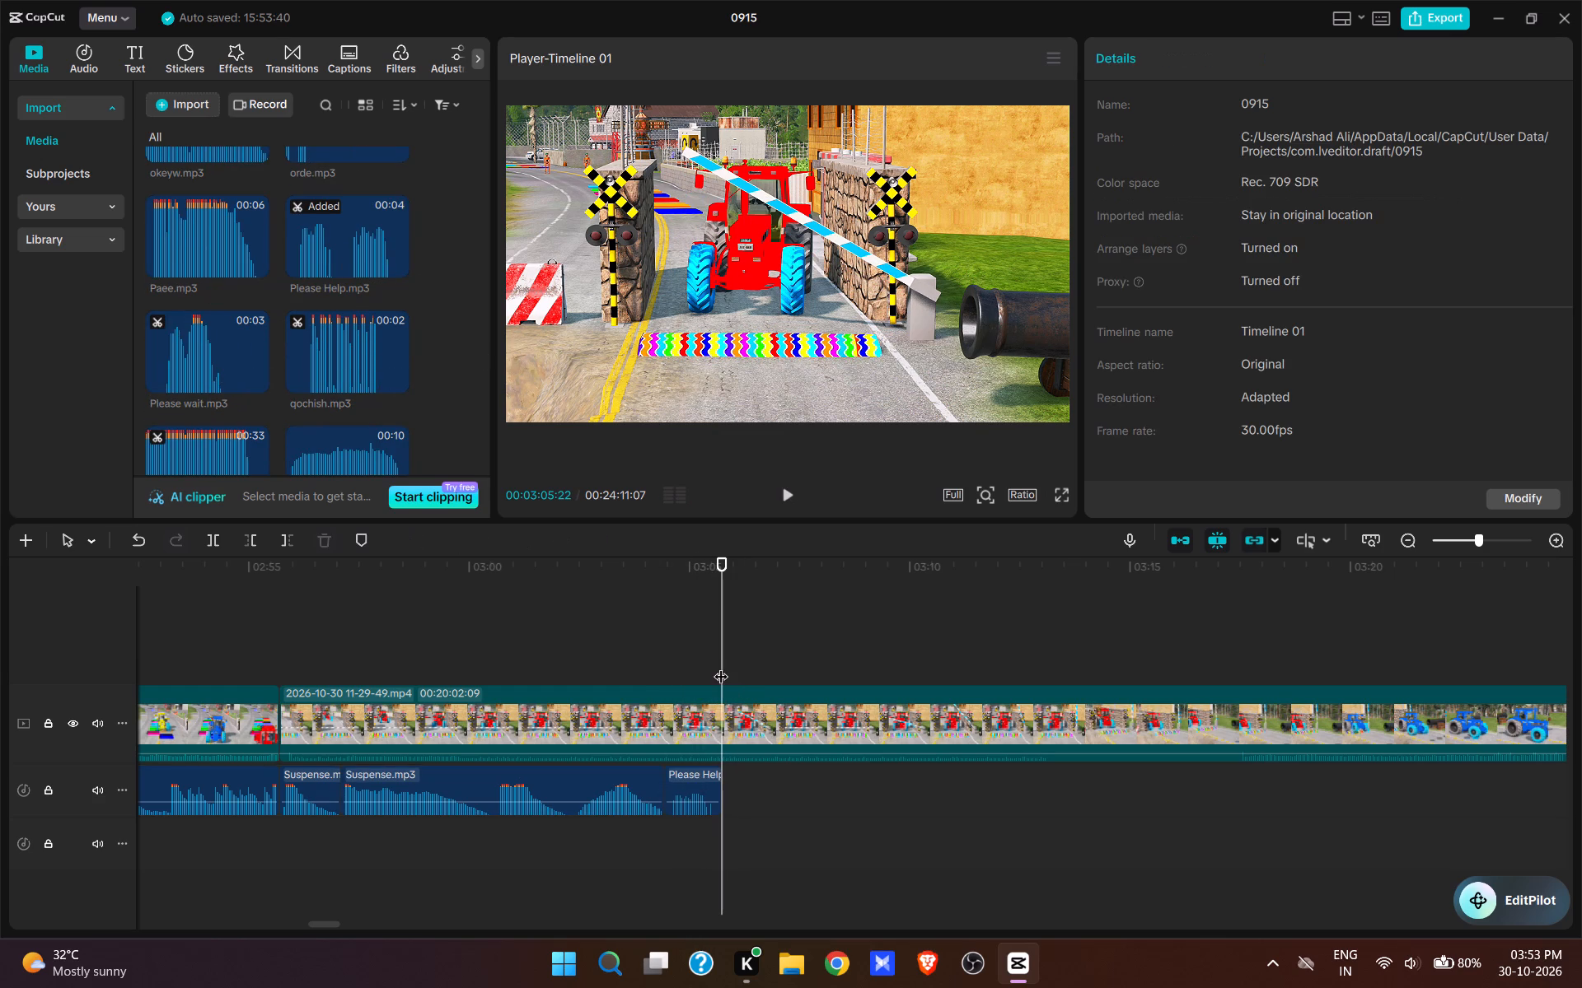
# Add Please wait.mp3 directly after Please Help.mp3 at 00:03:05:22, play it, and return the playhead to its end.
pyautogui.click(222, 348)
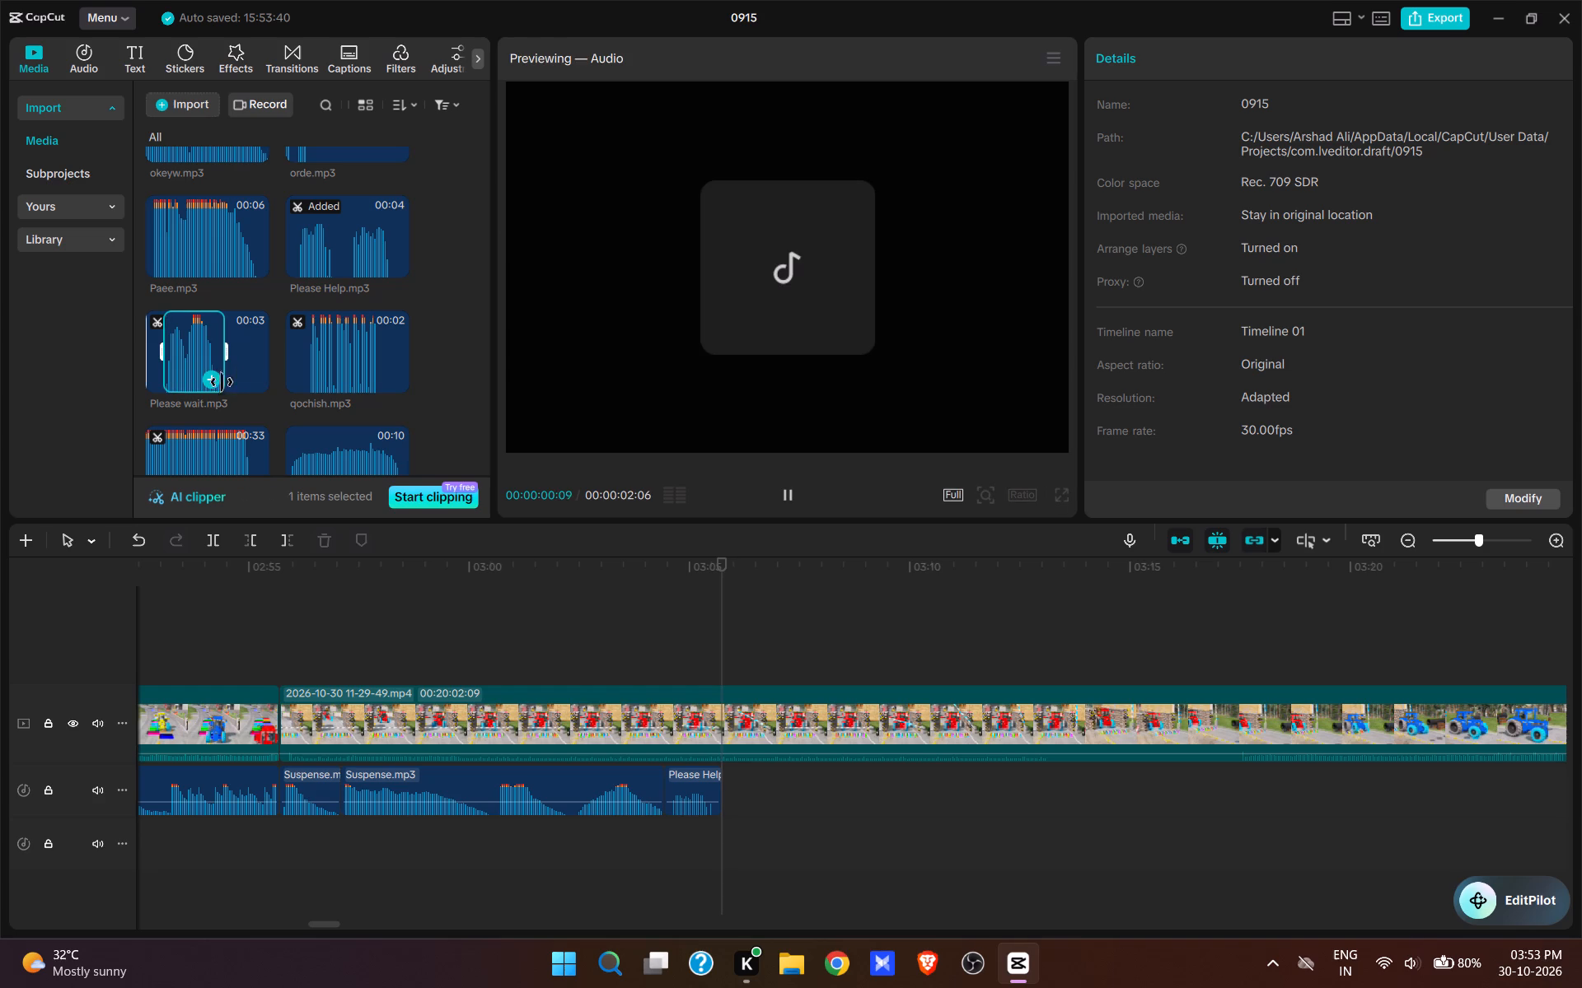
pyautogui.click(212, 378)
pyautogui.press('space')
pyautogui.click(780, 491)
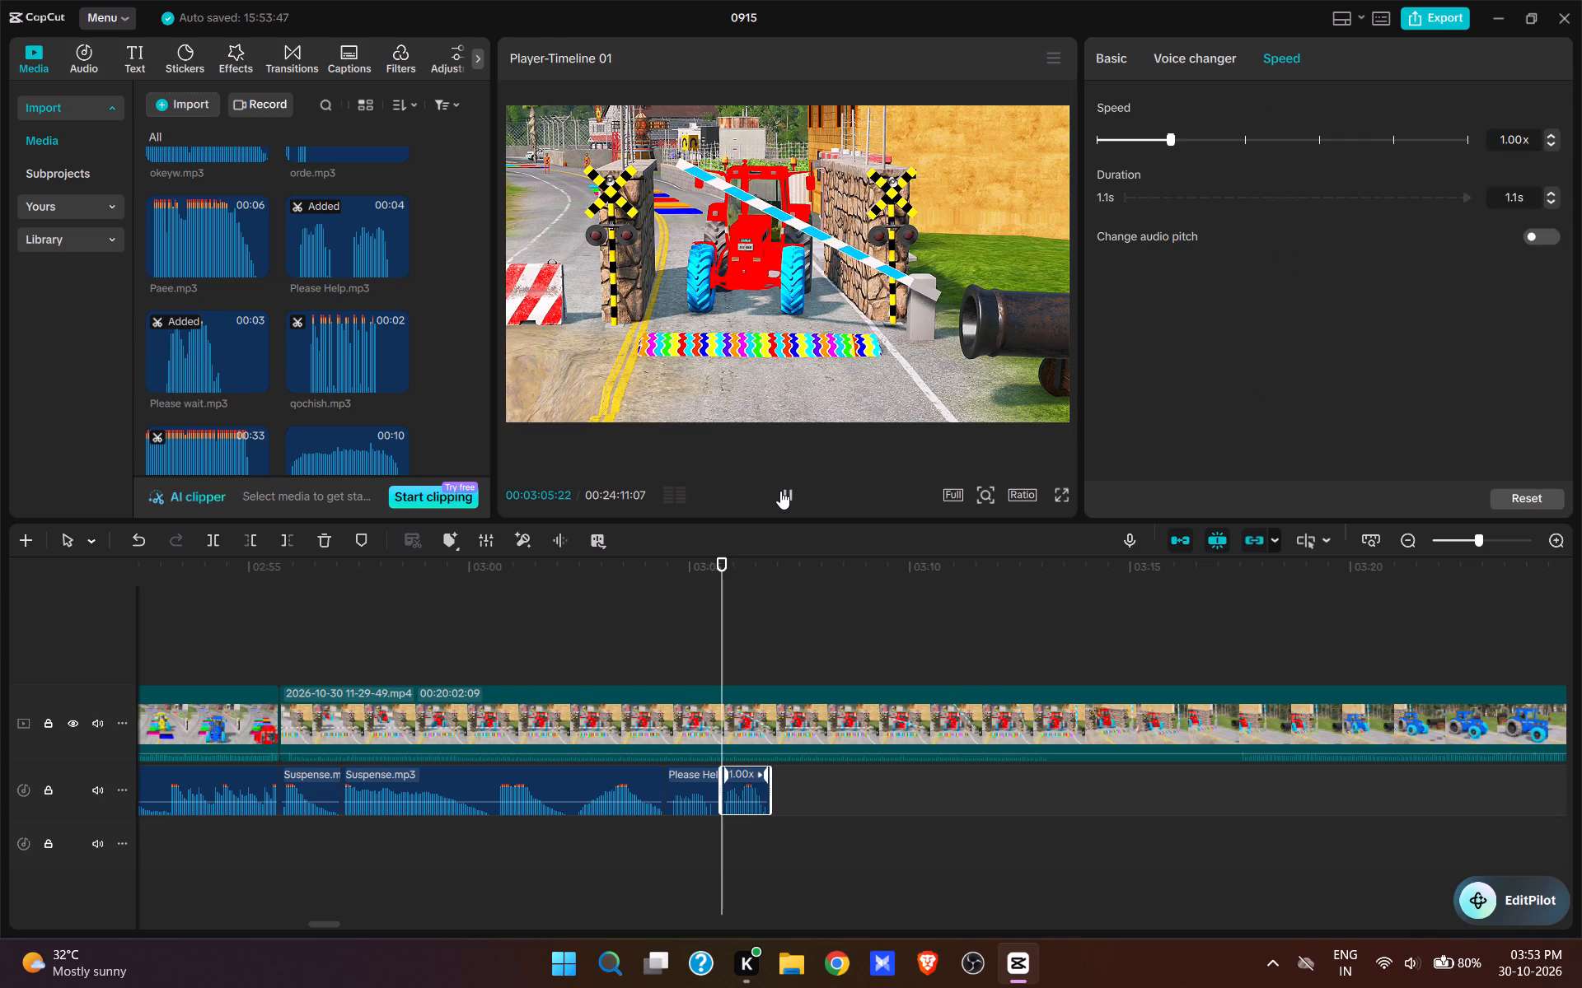
pyautogui.press('space')
pyautogui.press('space')
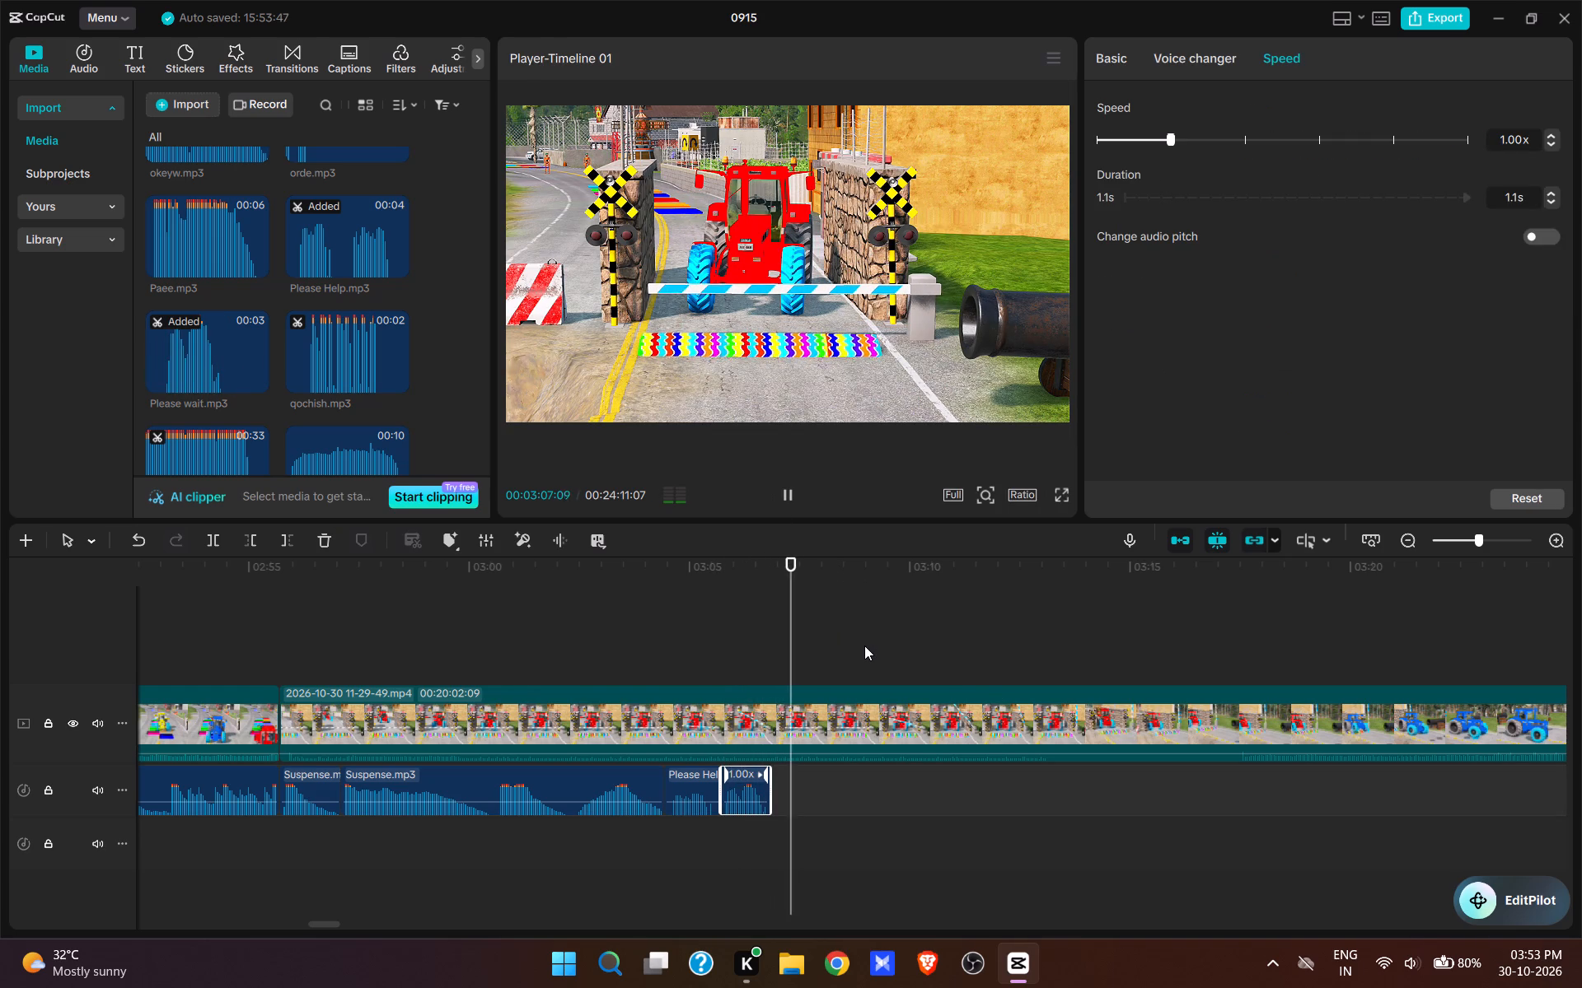
pyautogui.click(772, 649)
# Add the COME ON MAN sound directly after Please wait.mp3 at 00:03:06:25, play it, and return the playhead to its end.
pyautogui.scroll(6, 377, 343)
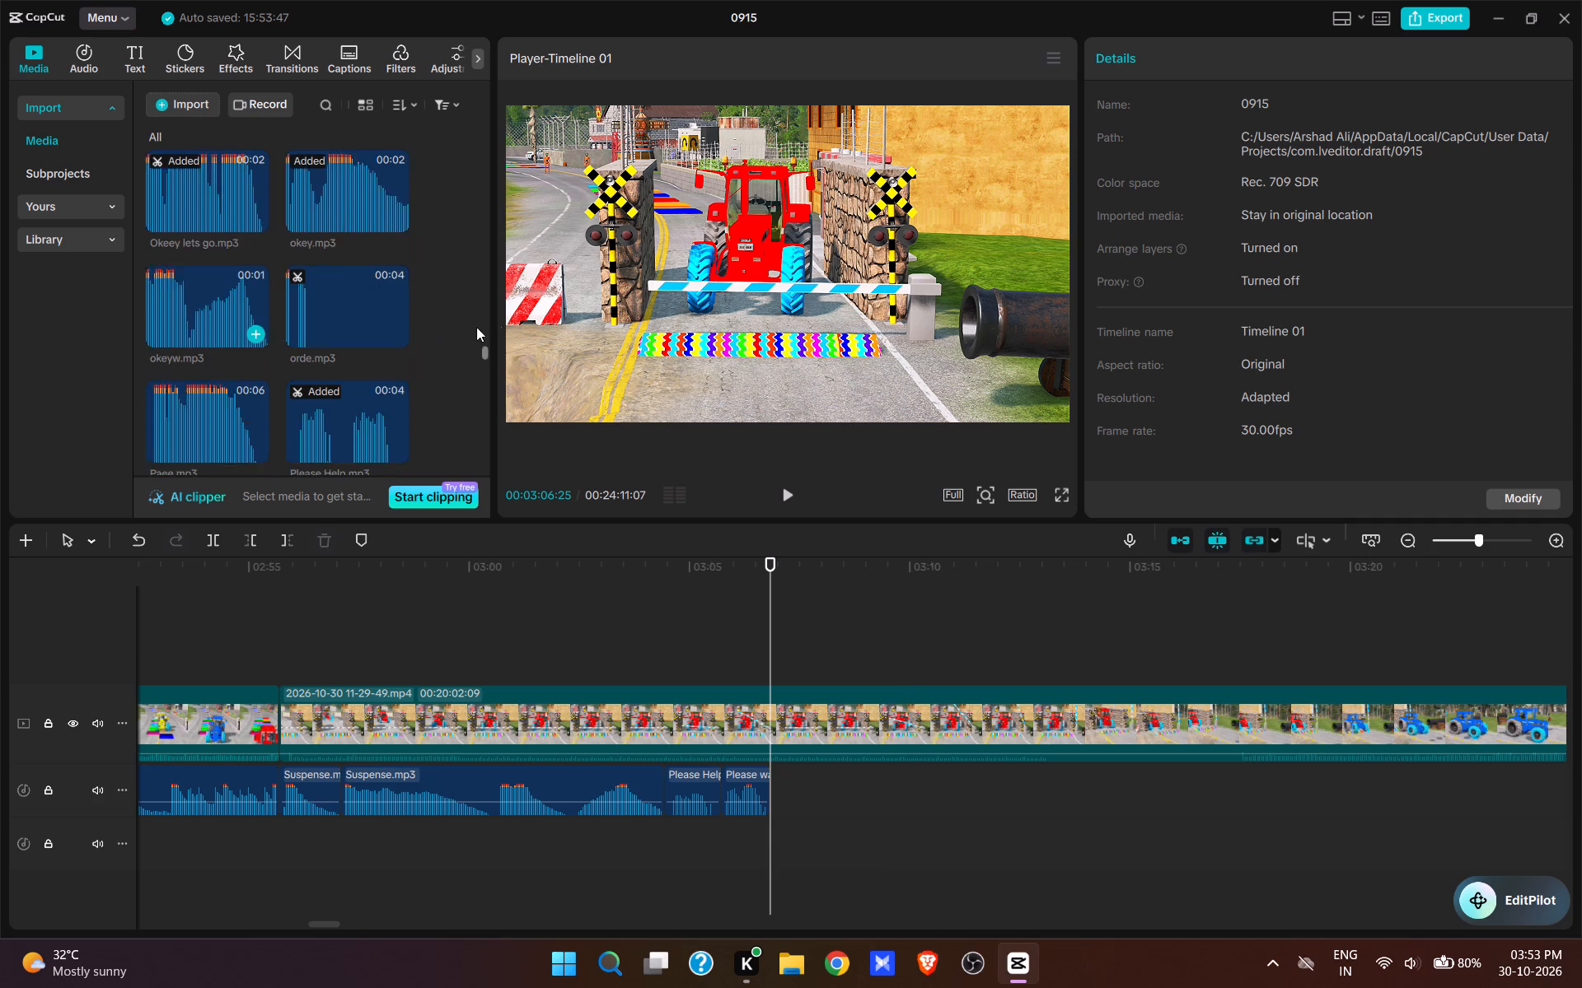
pyautogui.moveTo(490, 337); pyautogui.dragTo(484, 235)
pyautogui.click(405, 345)
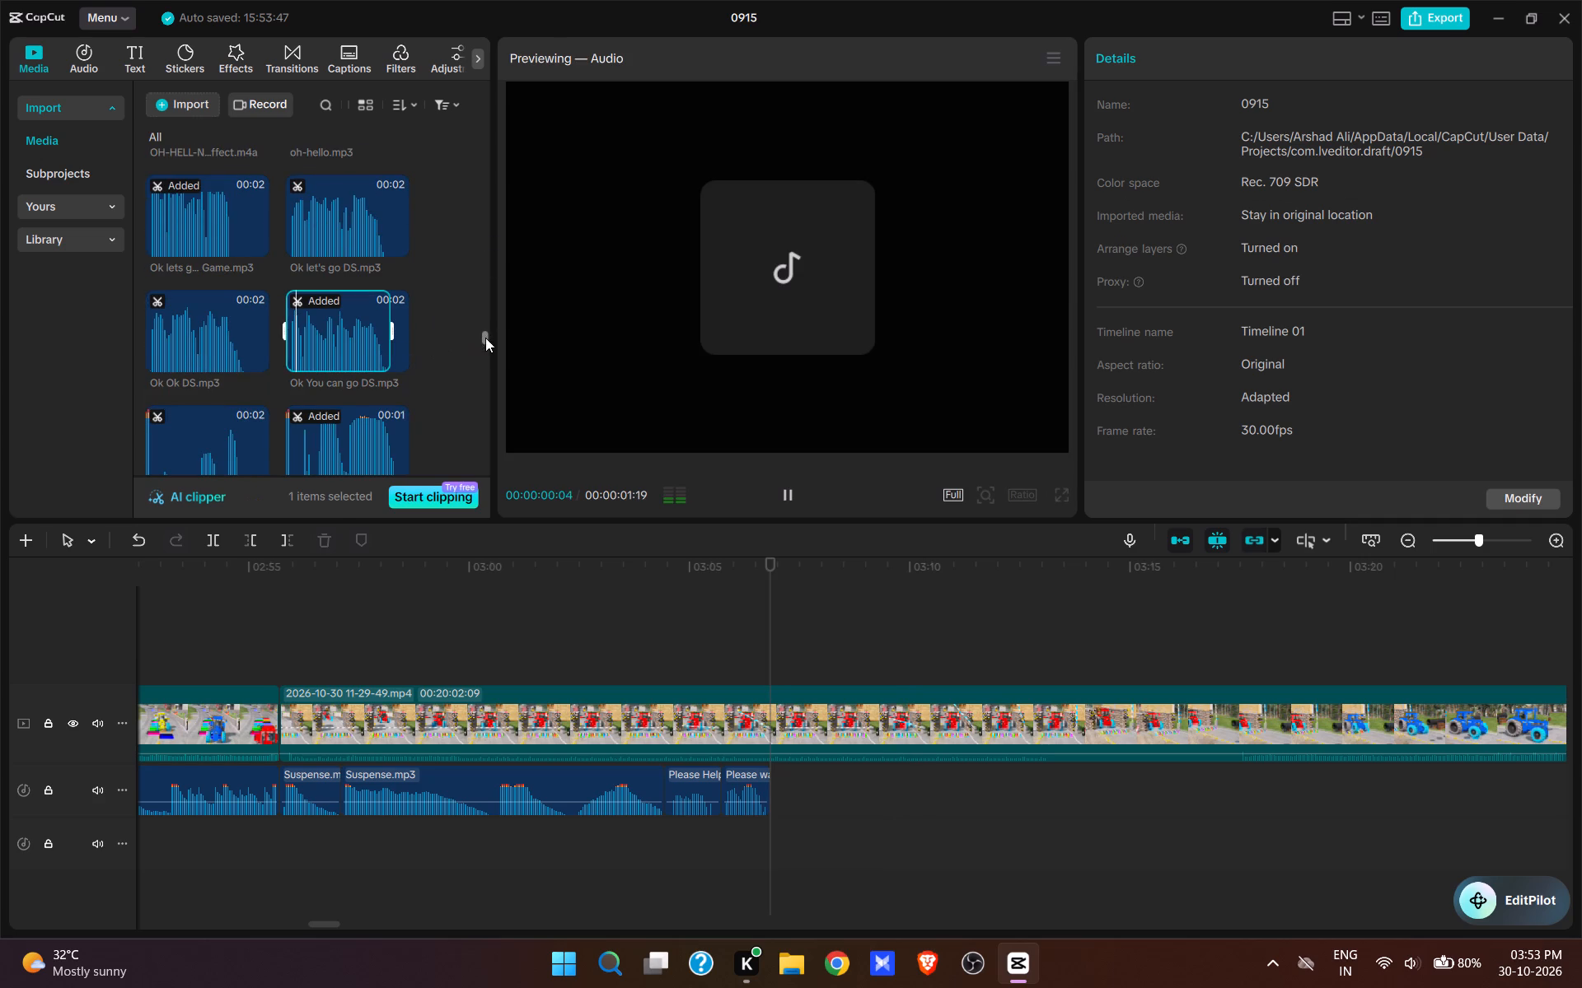
pyautogui.moveTo(485, 338); pyautogui.dragTo(493, 194)
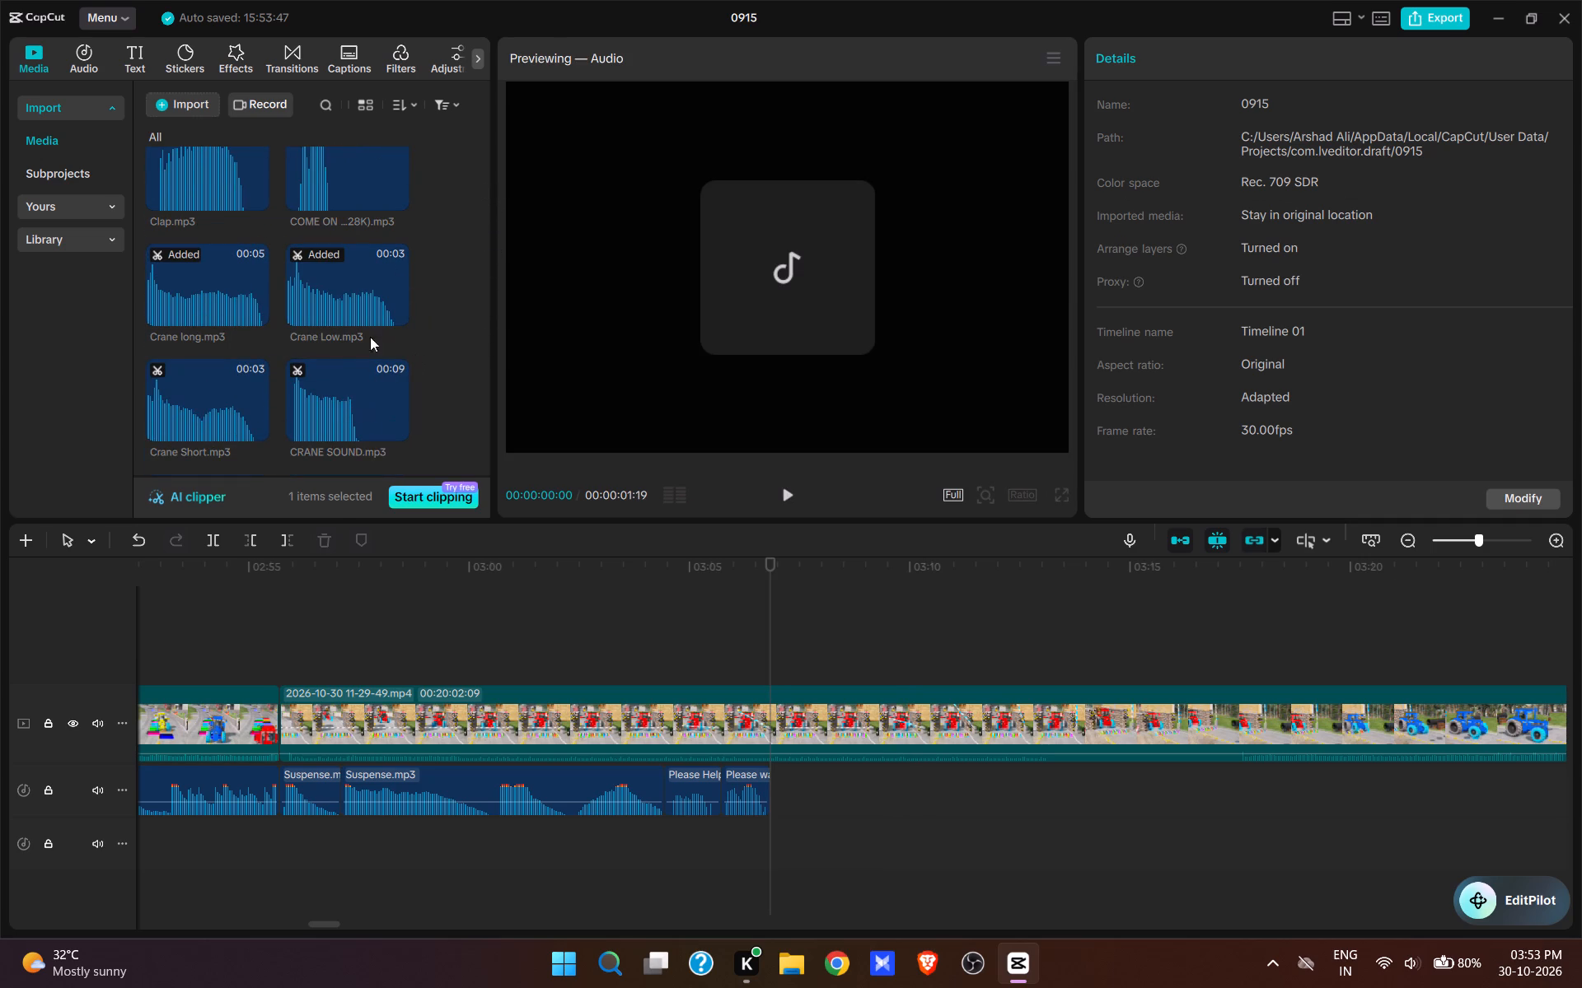
pyautogui.click(397, 199)
pyautogui.press('space')
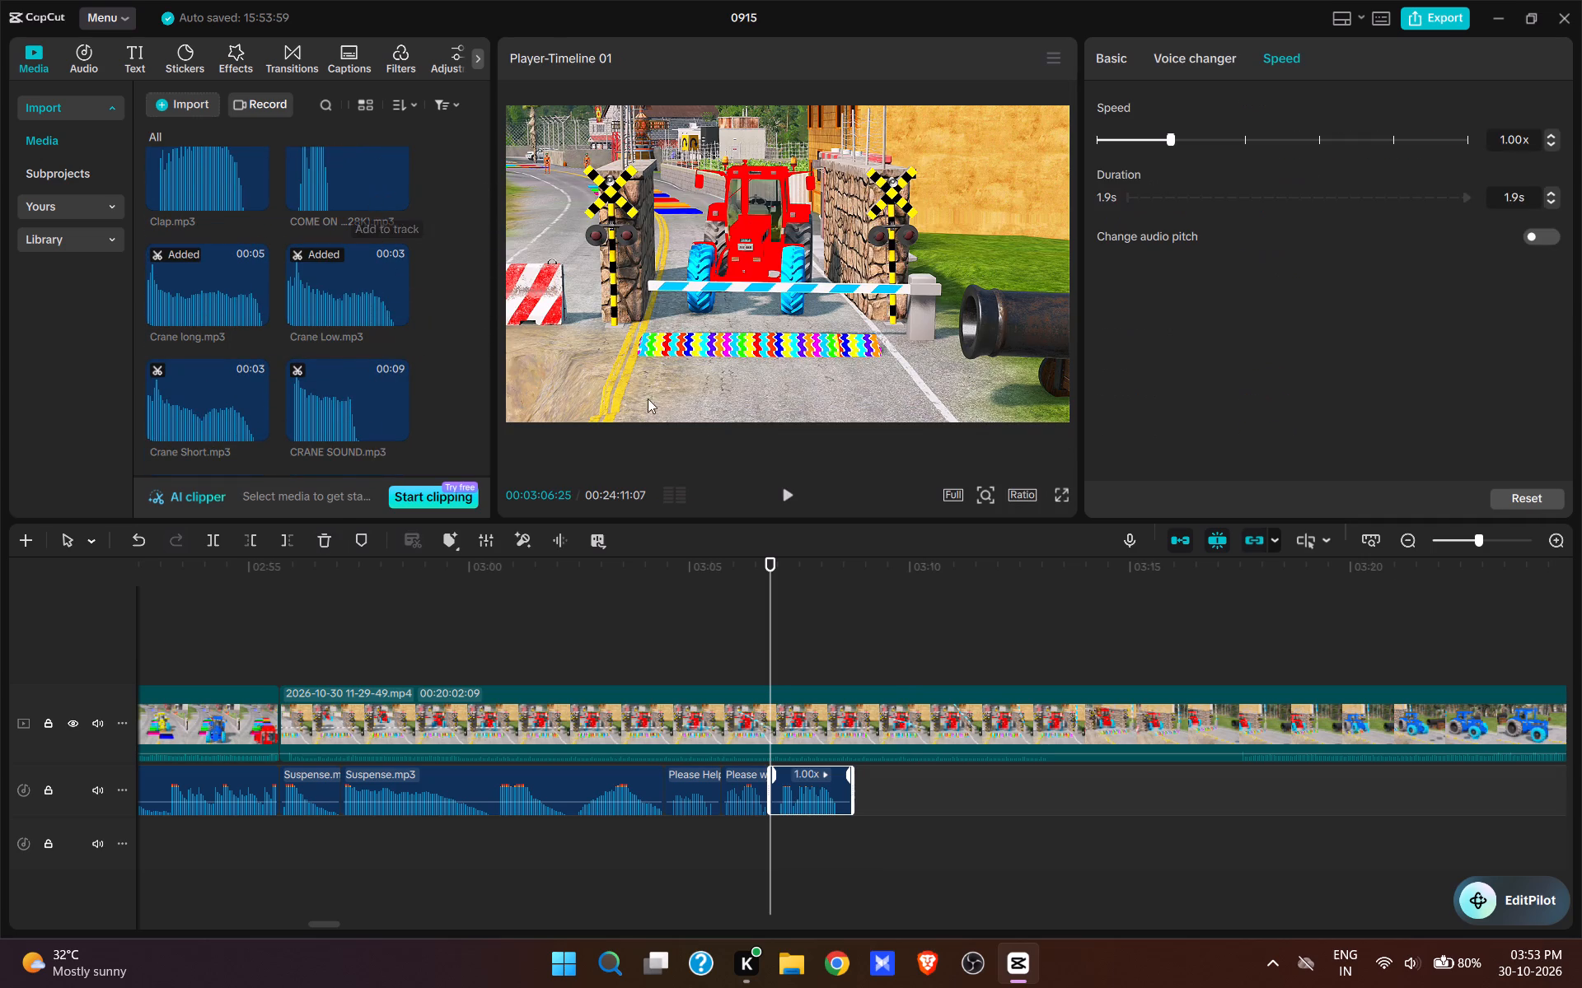
pyautogui.click(789, 487)
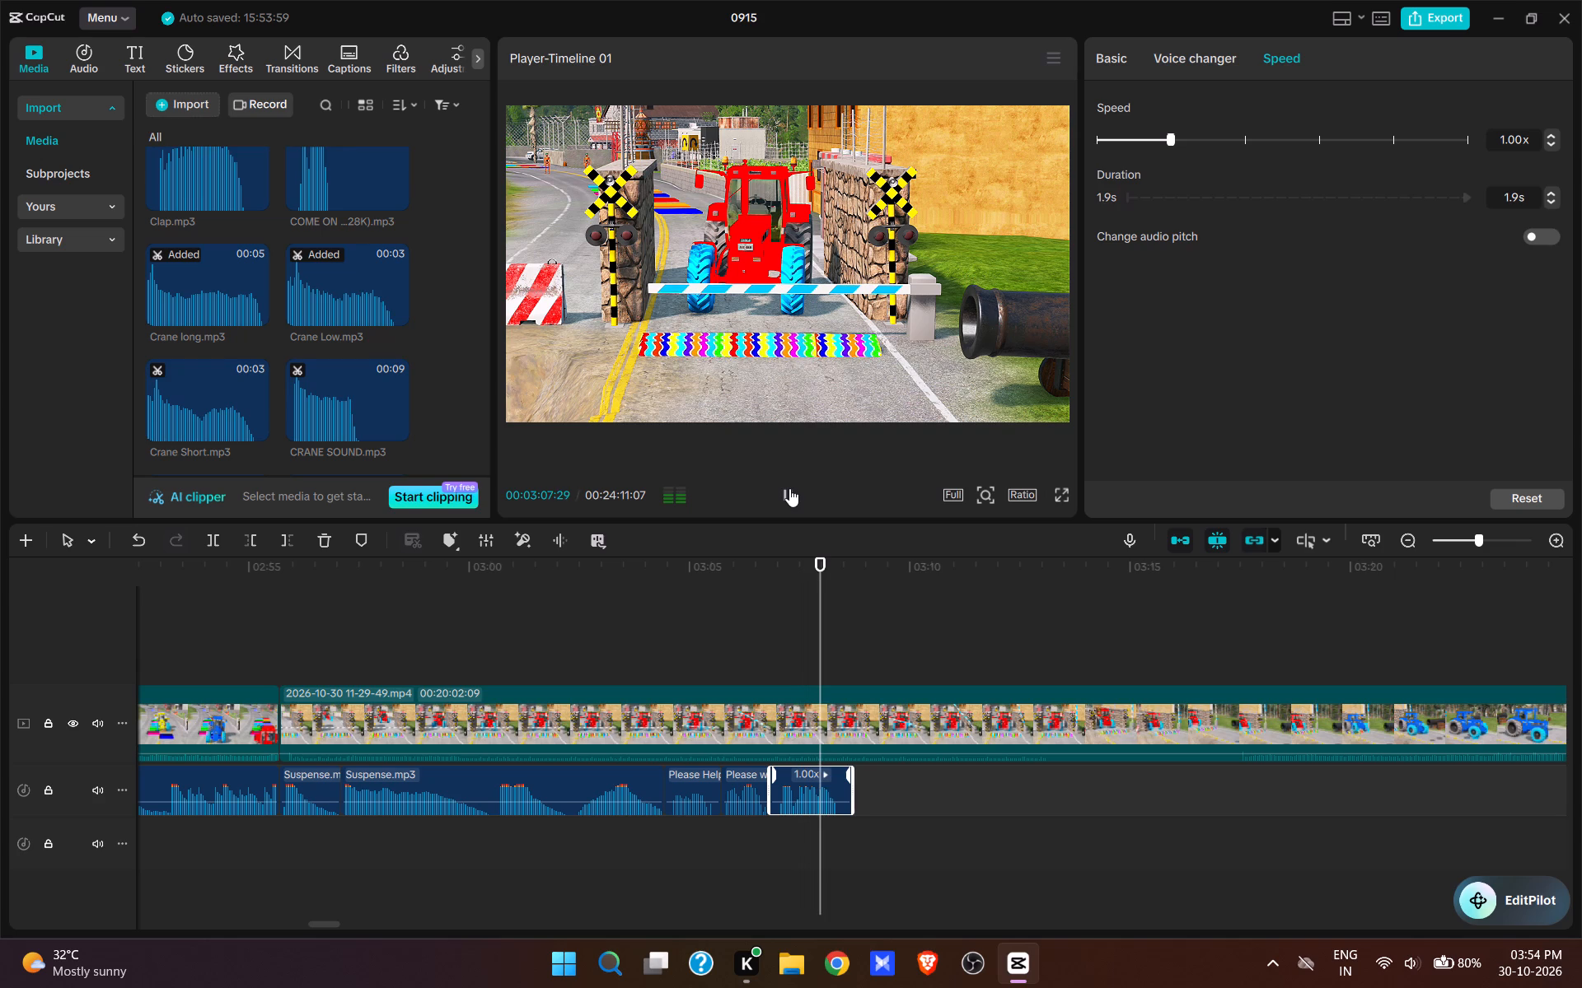
pyautogui.press('space')
pyautogui.press('space')
pyautogui.press('space')
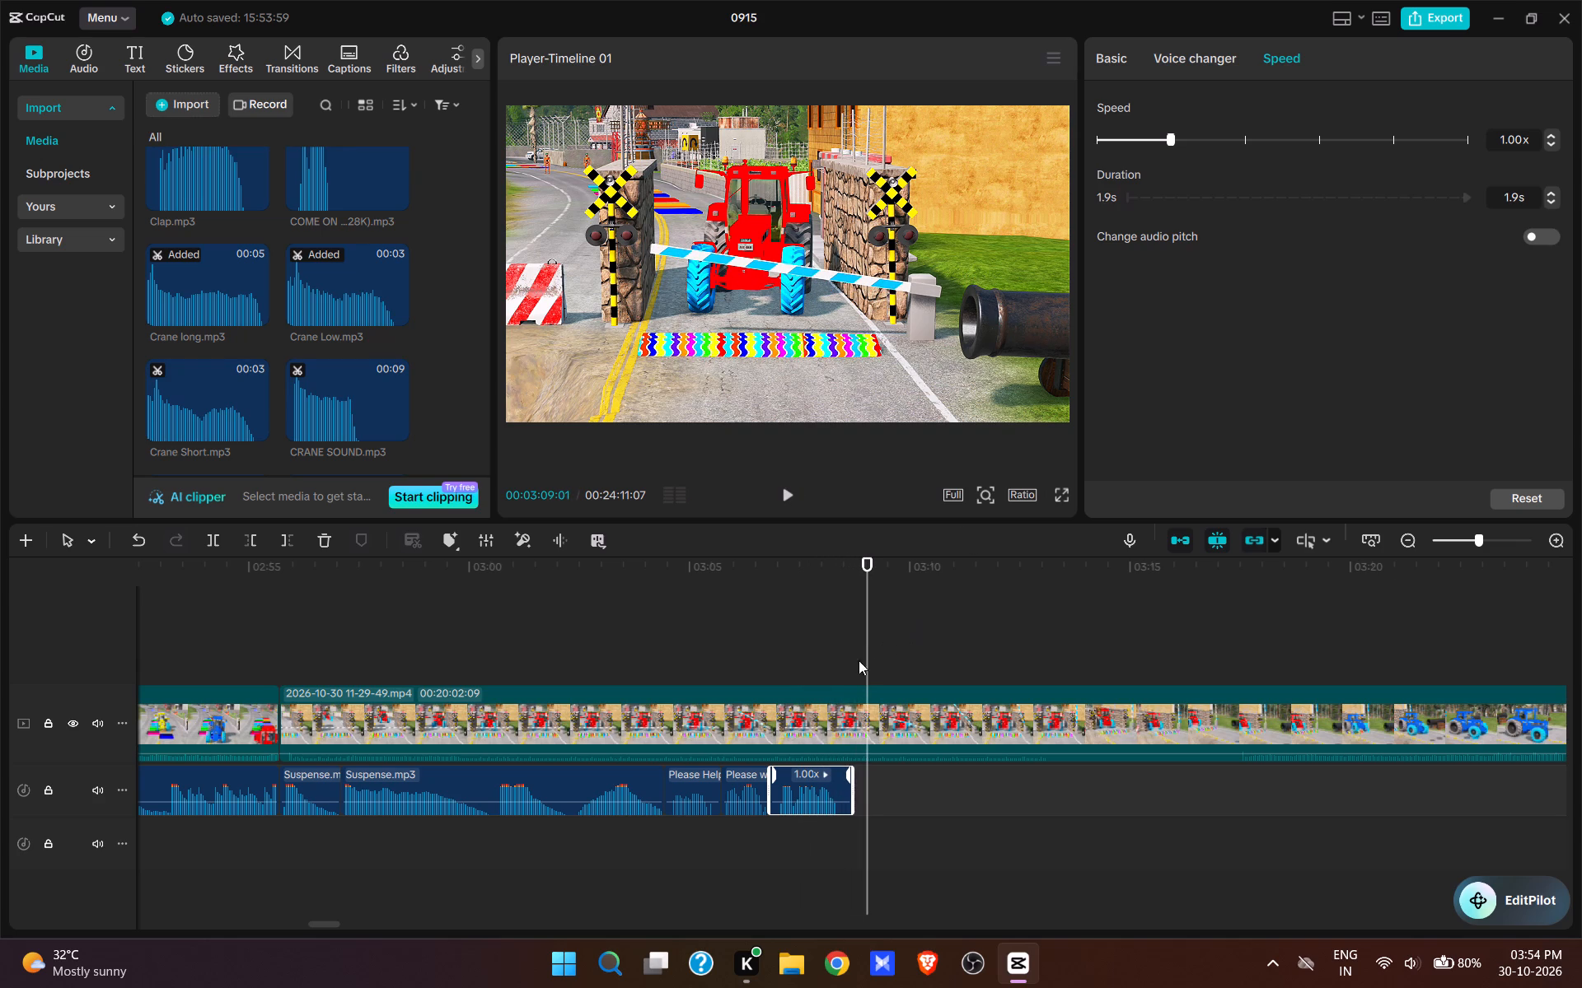
pyautogui.click(851, 655)
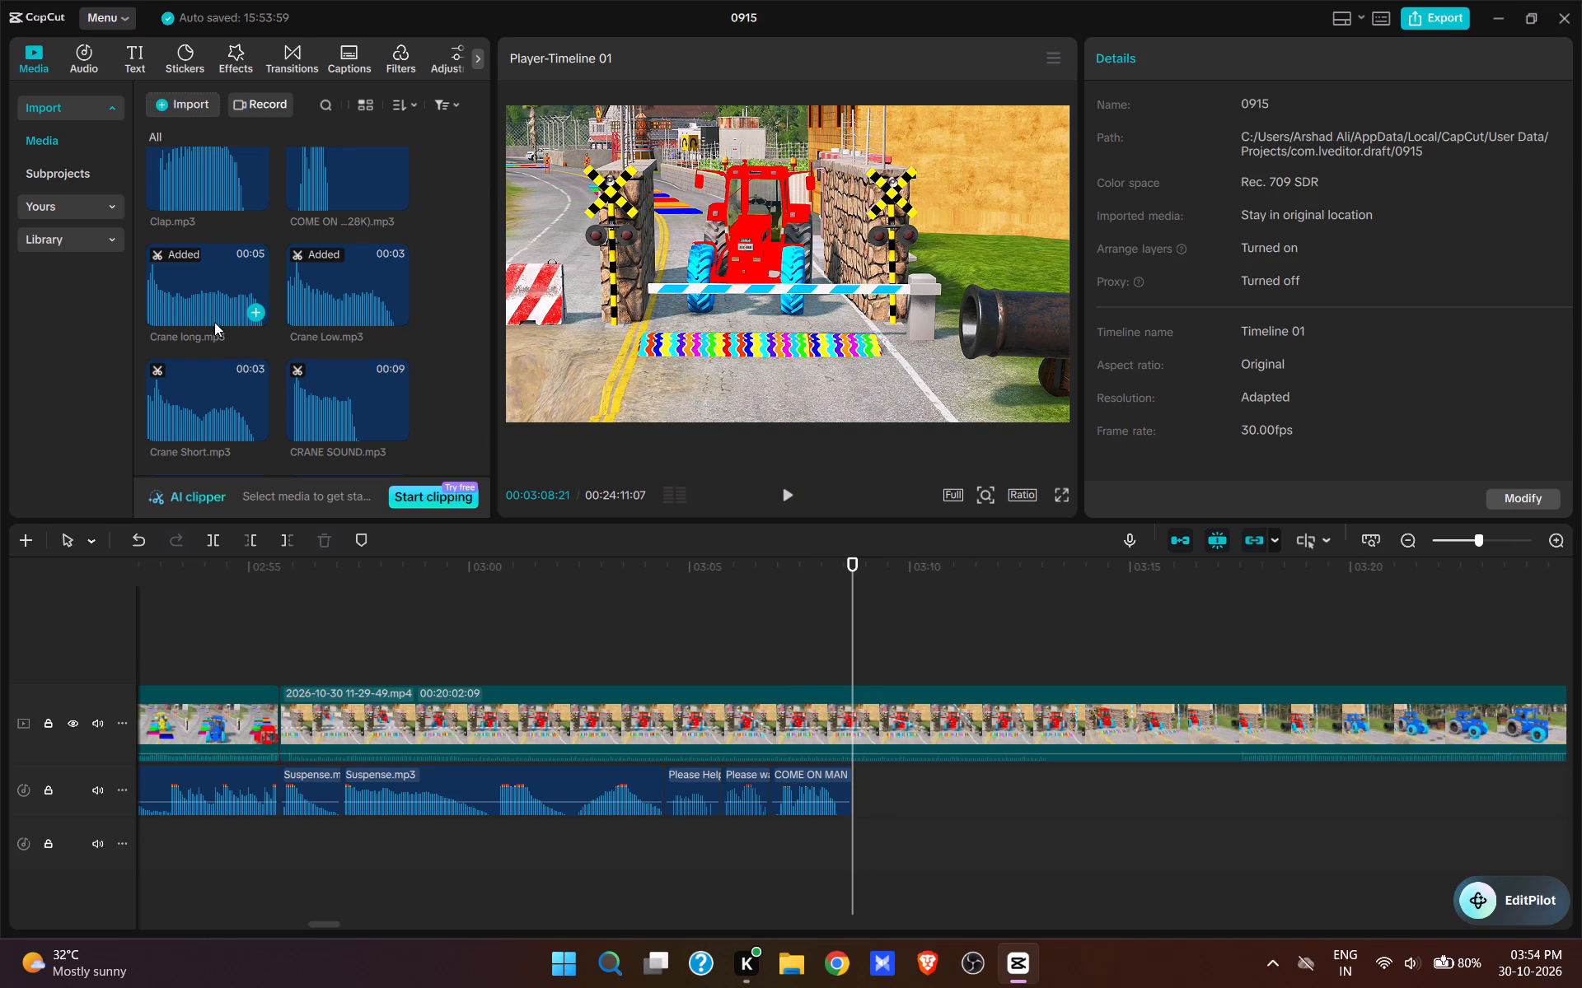
# Audition voice and horn effects, add Horn (3).mp3 at 00:03:08:21 after COME ON MAN, play it, and return to its end.
pyautogui.scroll(-11, 247, 357)
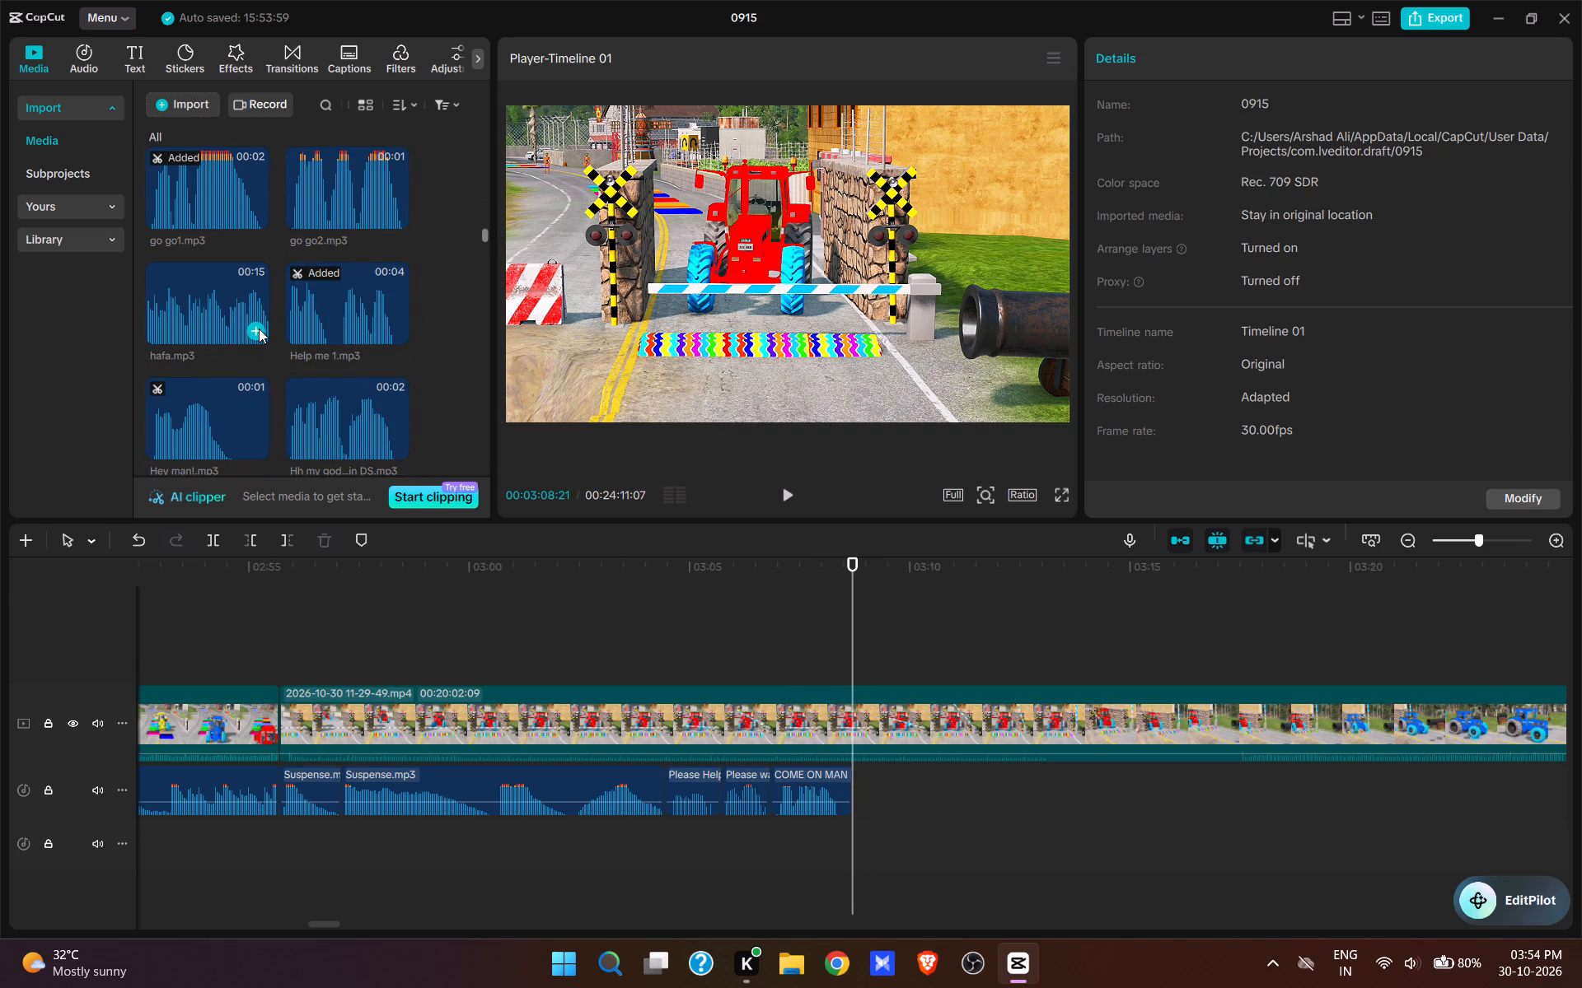
pyautogui.click(191, 436)
pyautogui.scroll(-2, 227, 403)
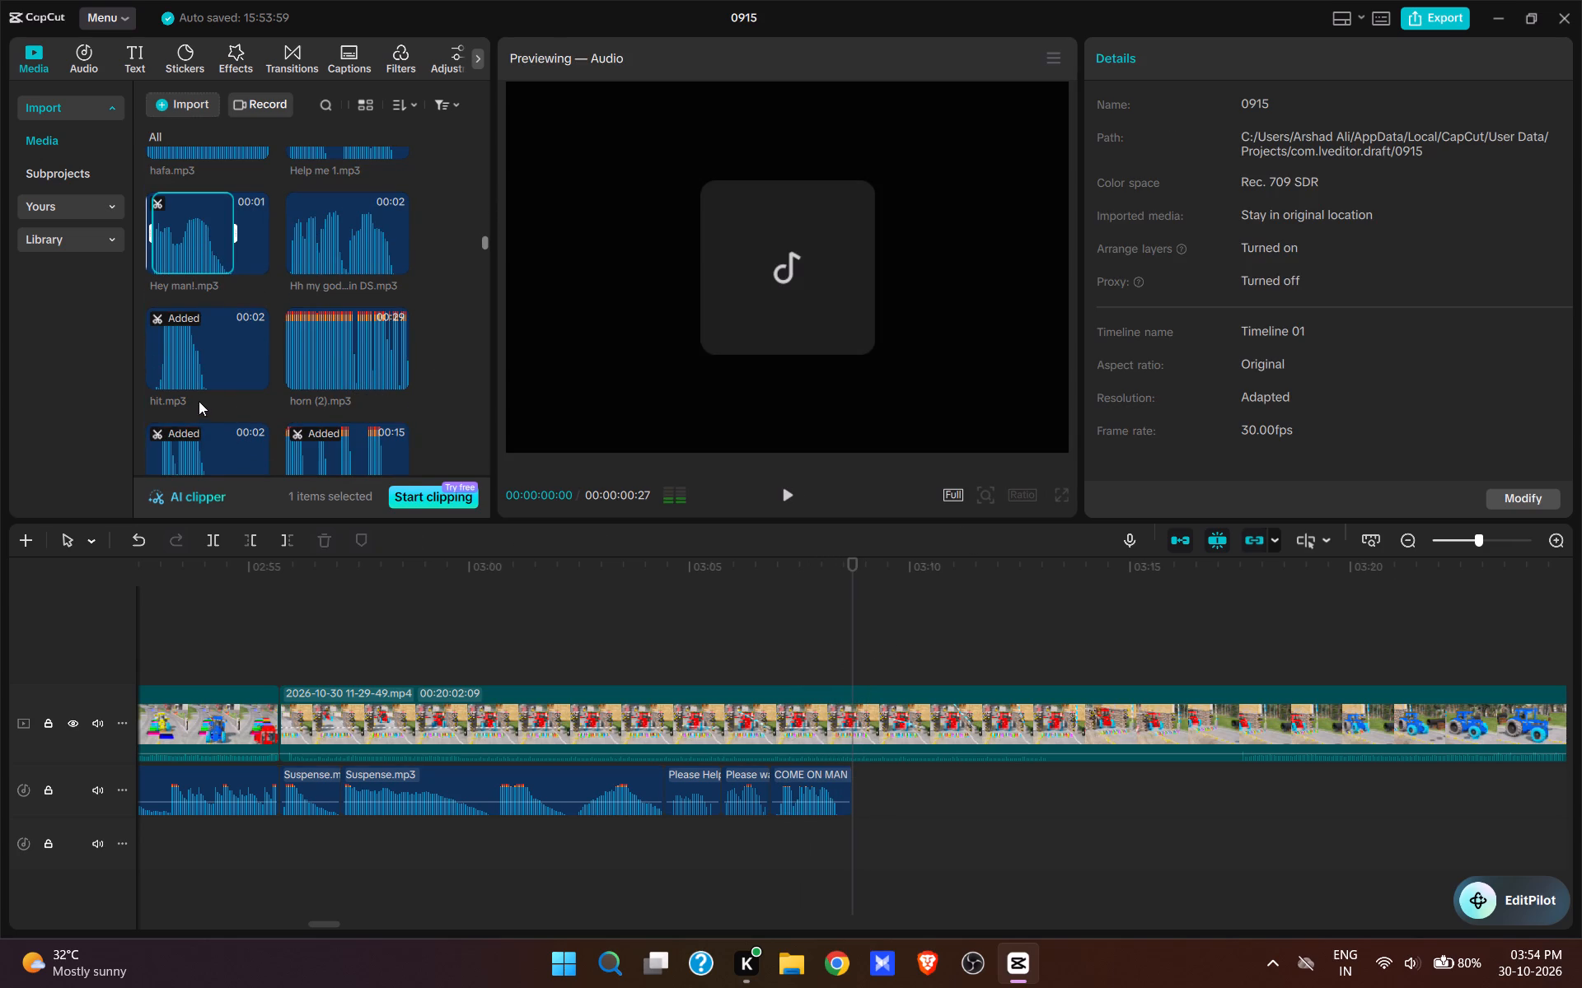
pyautogui.click(199, 357)
pyautogui.scroll(-2, 201, 353)
pyautogui.click(186, 278)
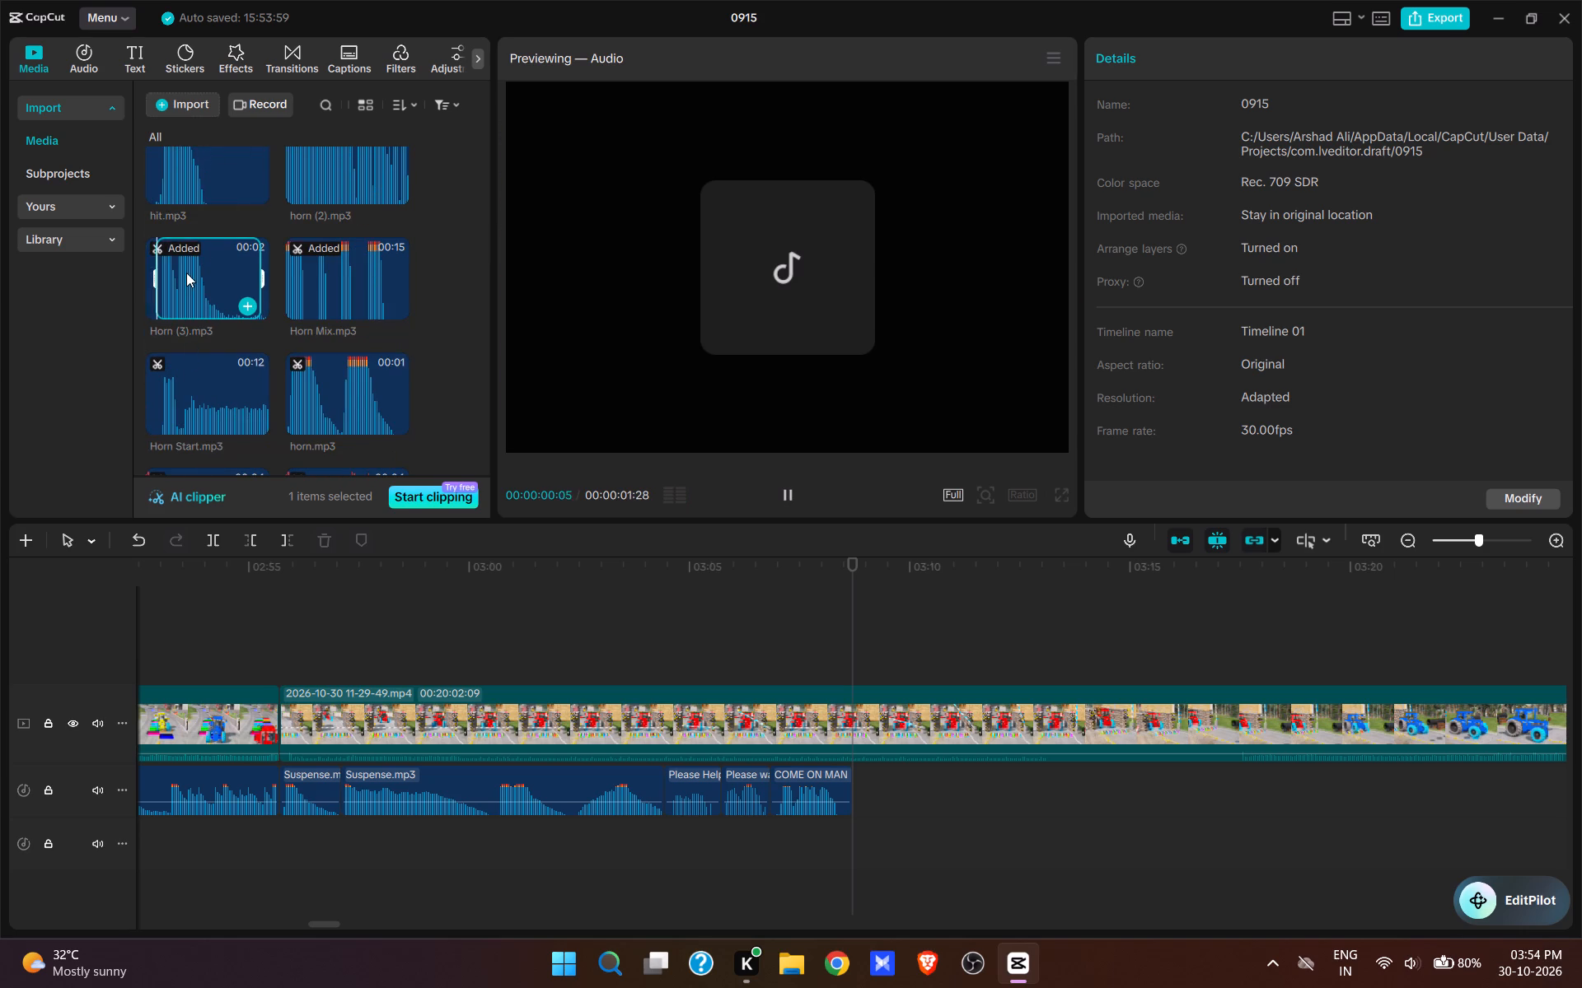
pyautogui.click(362, 403)
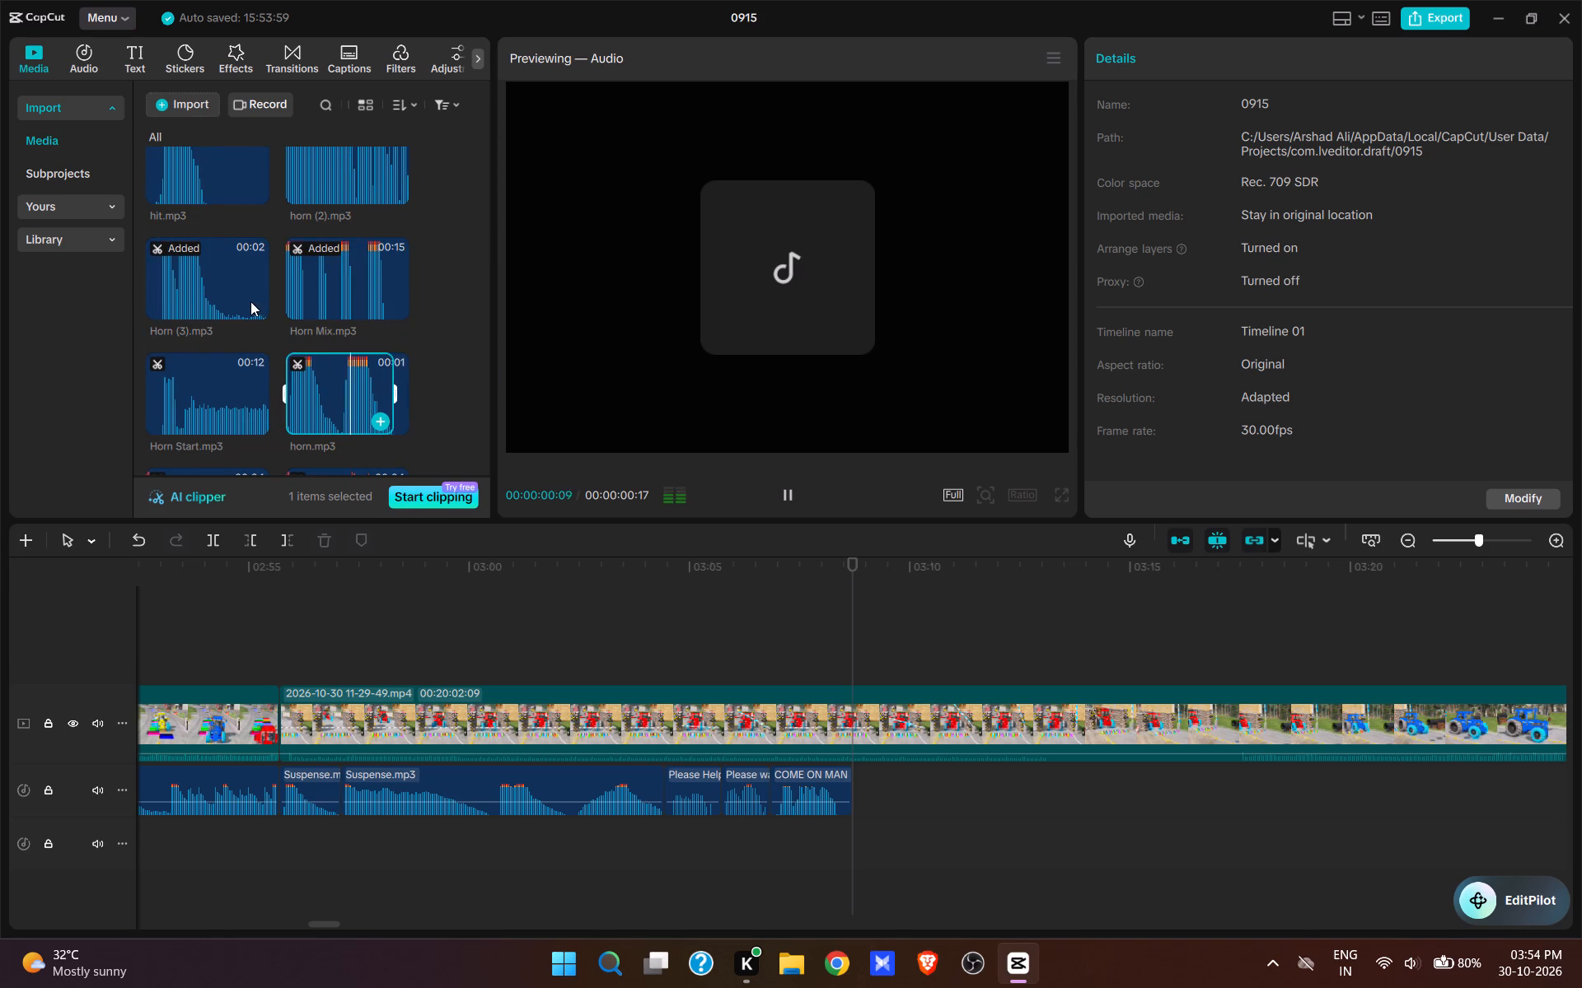
pyautogui.click(254, 307)
pyautogui.press('space')
pyautogui.click(788, 492)
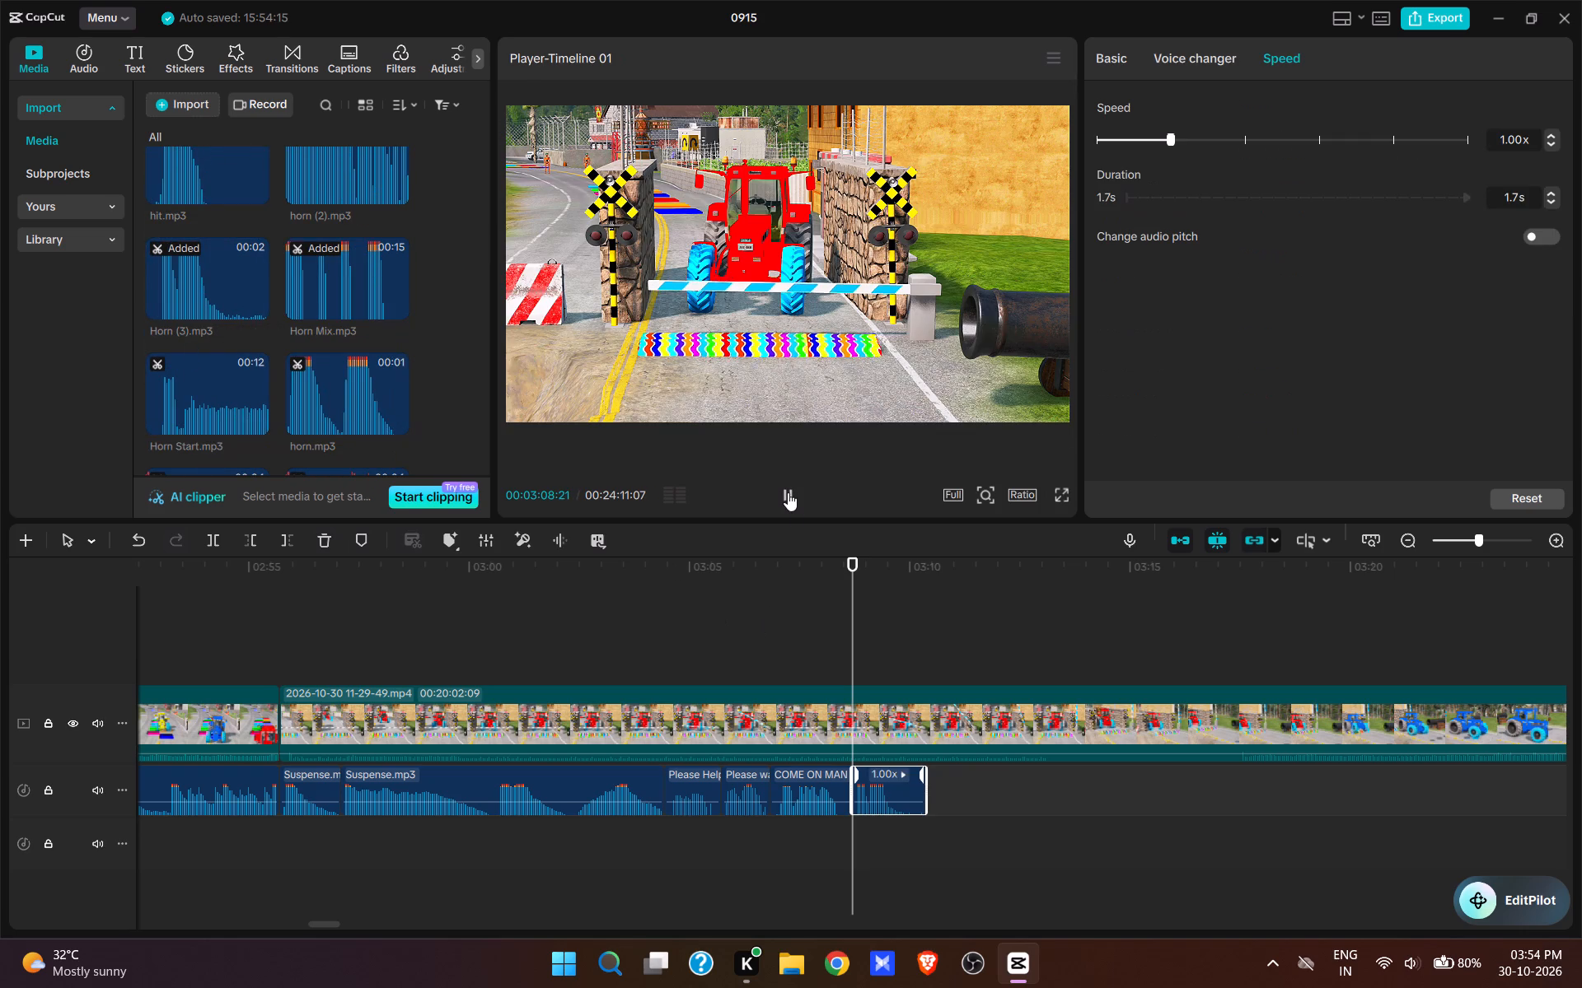
pyautogui.press('space')
pyautogui.press('space')
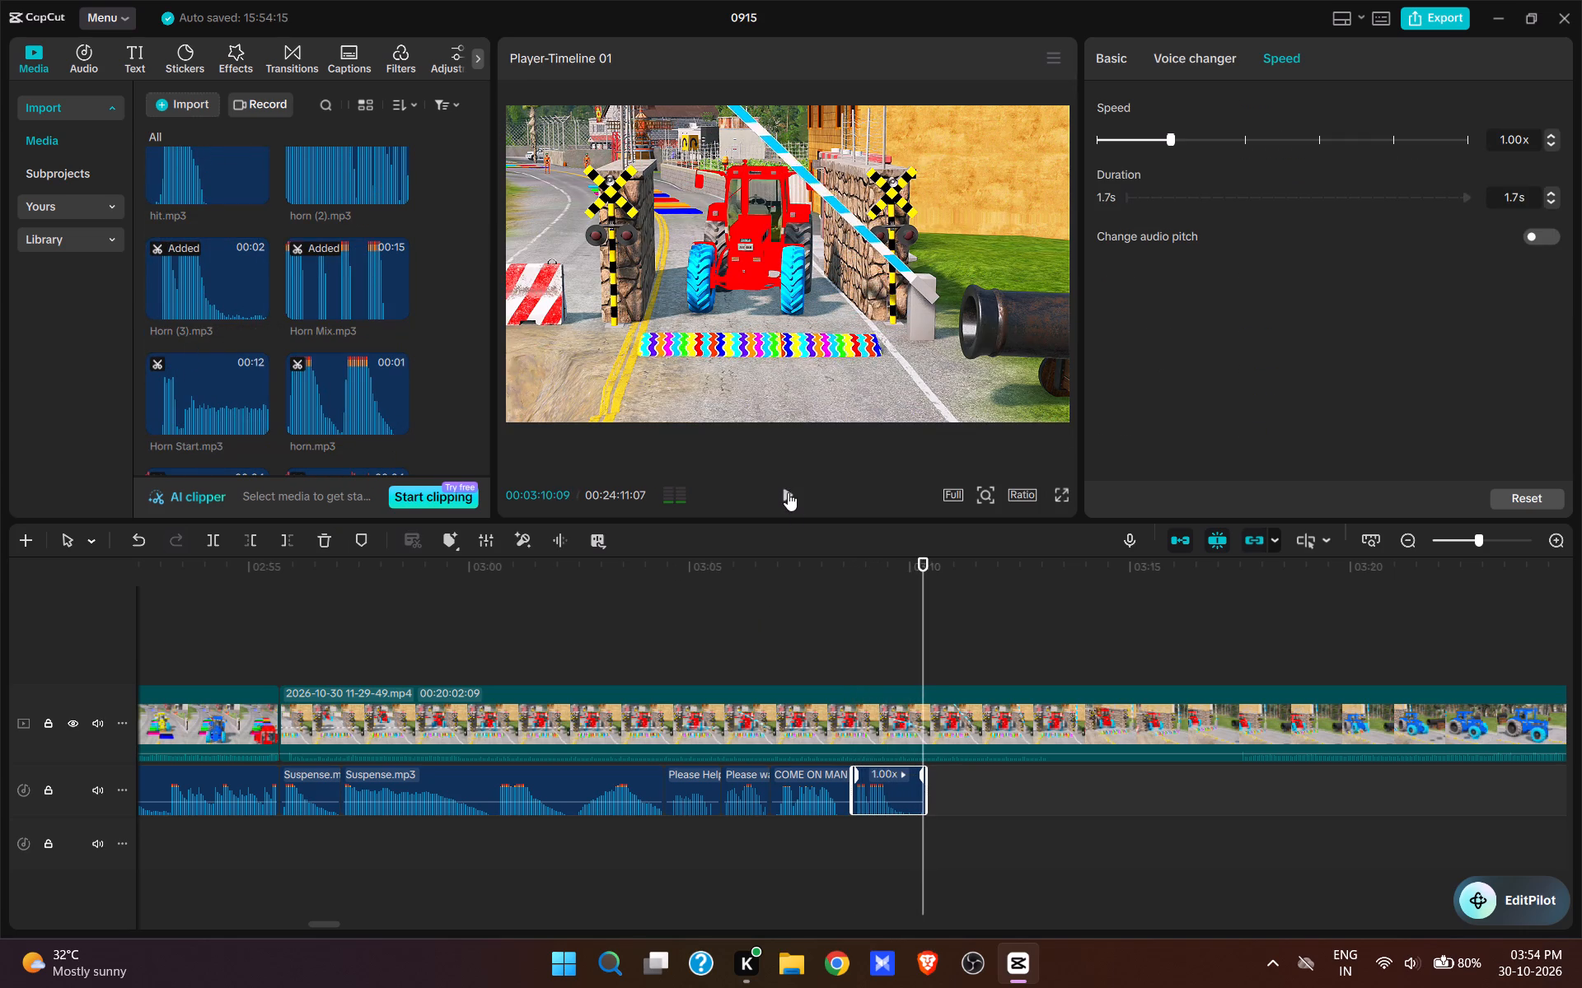
pyautogui.press('space')
pyautogui.press('space')
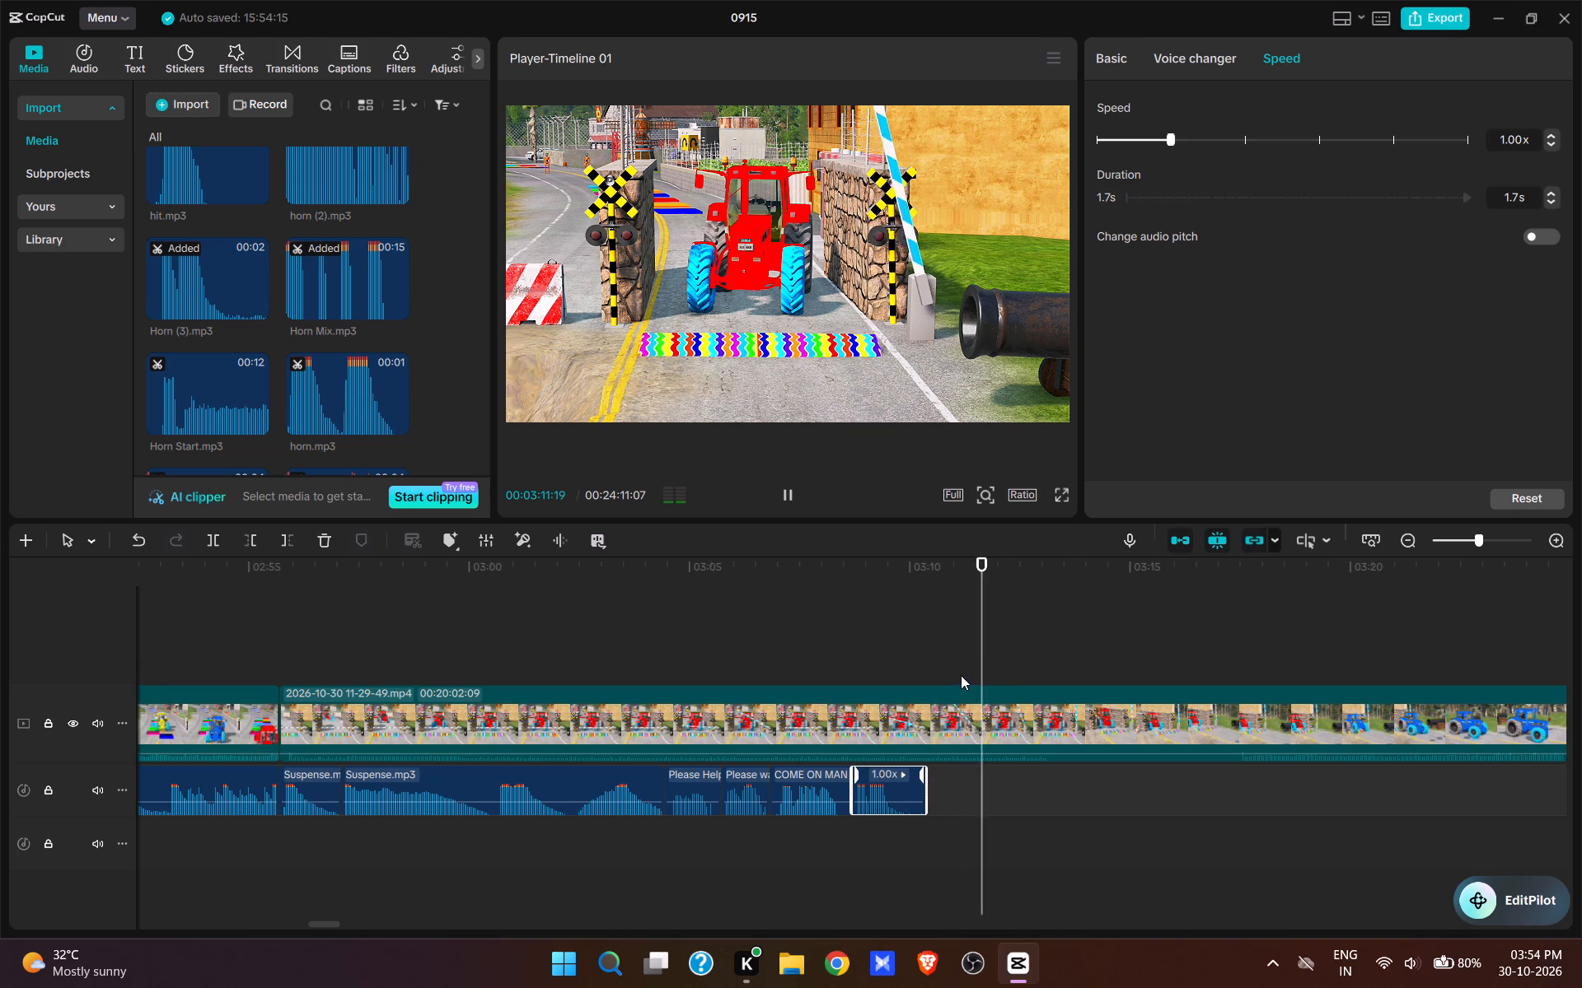
pyautogui.press('space')
pyautogui.click(927, 662)
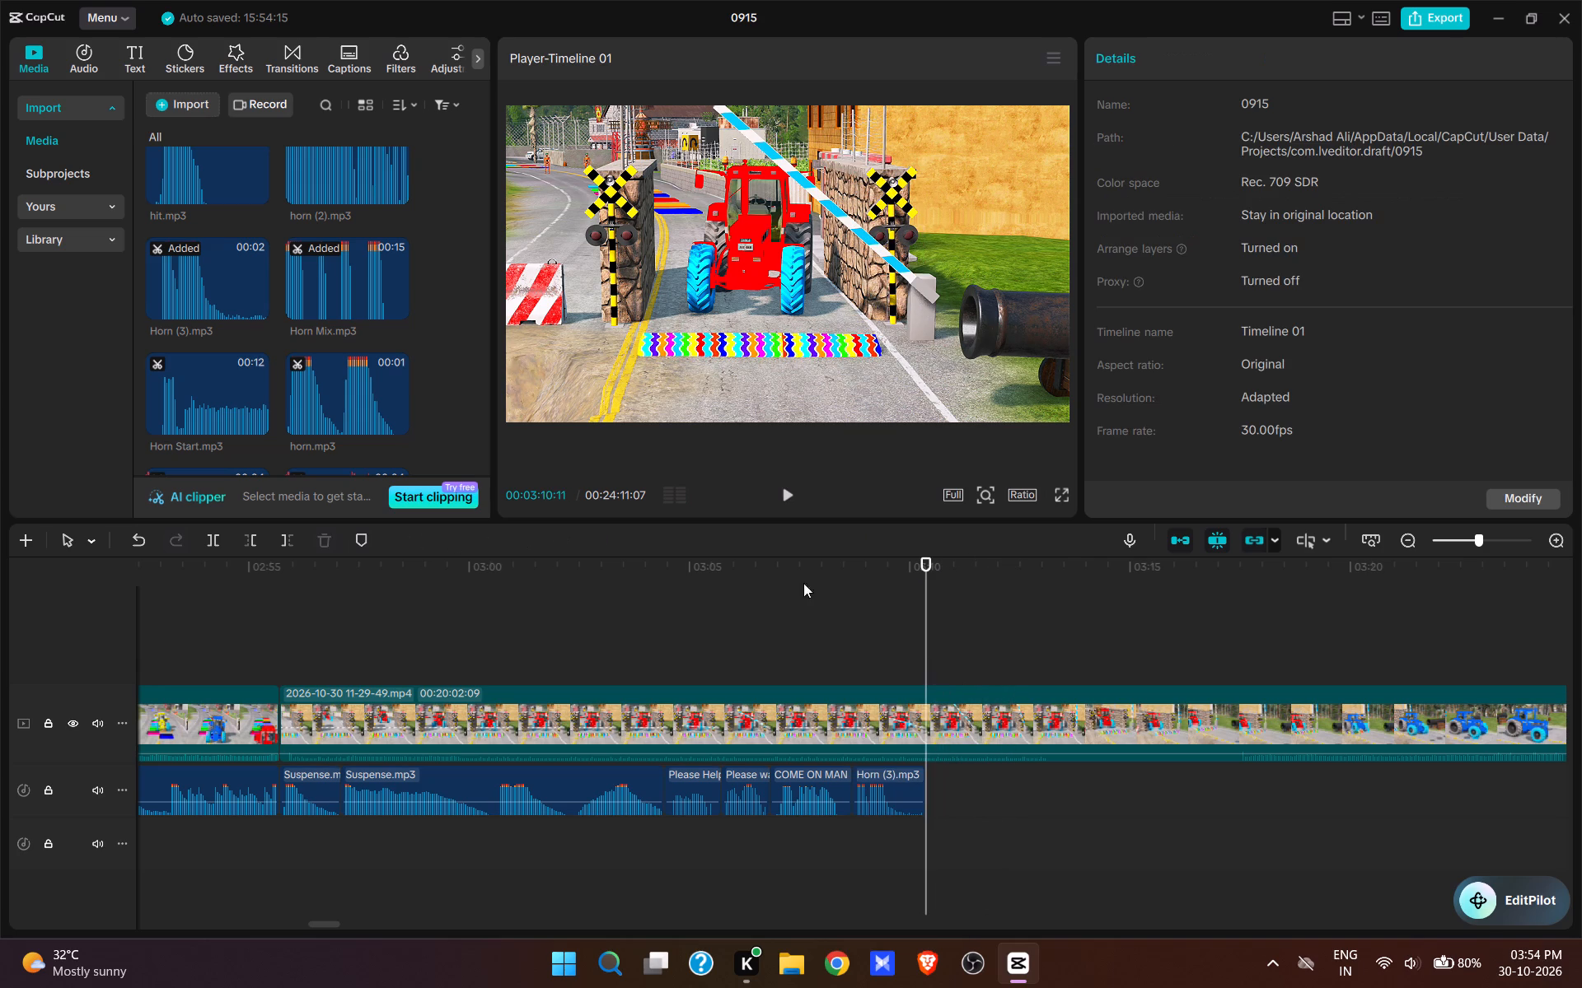
# Add go go2.mp3 directly after Horn (3).mp3 at 00:03:10:11 on the first audio track.
pyautogui.scroll(-2, 246, 281)
pyautogui.scroll(-3, 316, 302)
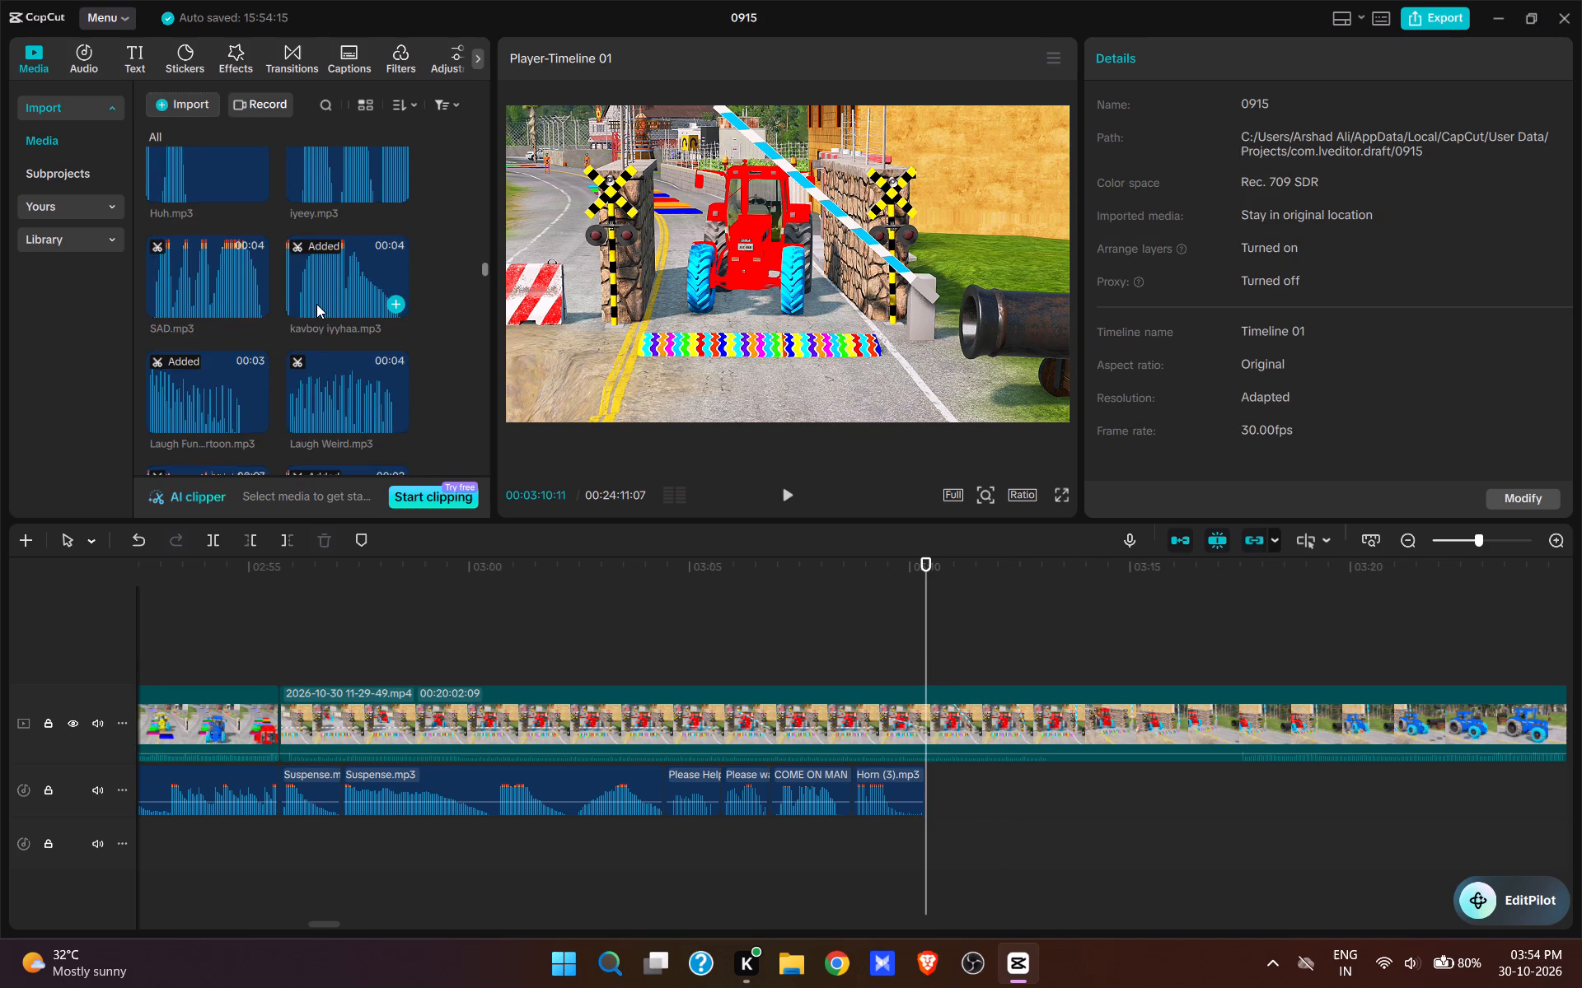
pyautogui.scroll(10, 316, 304)
pyautogui.click(344, 249)
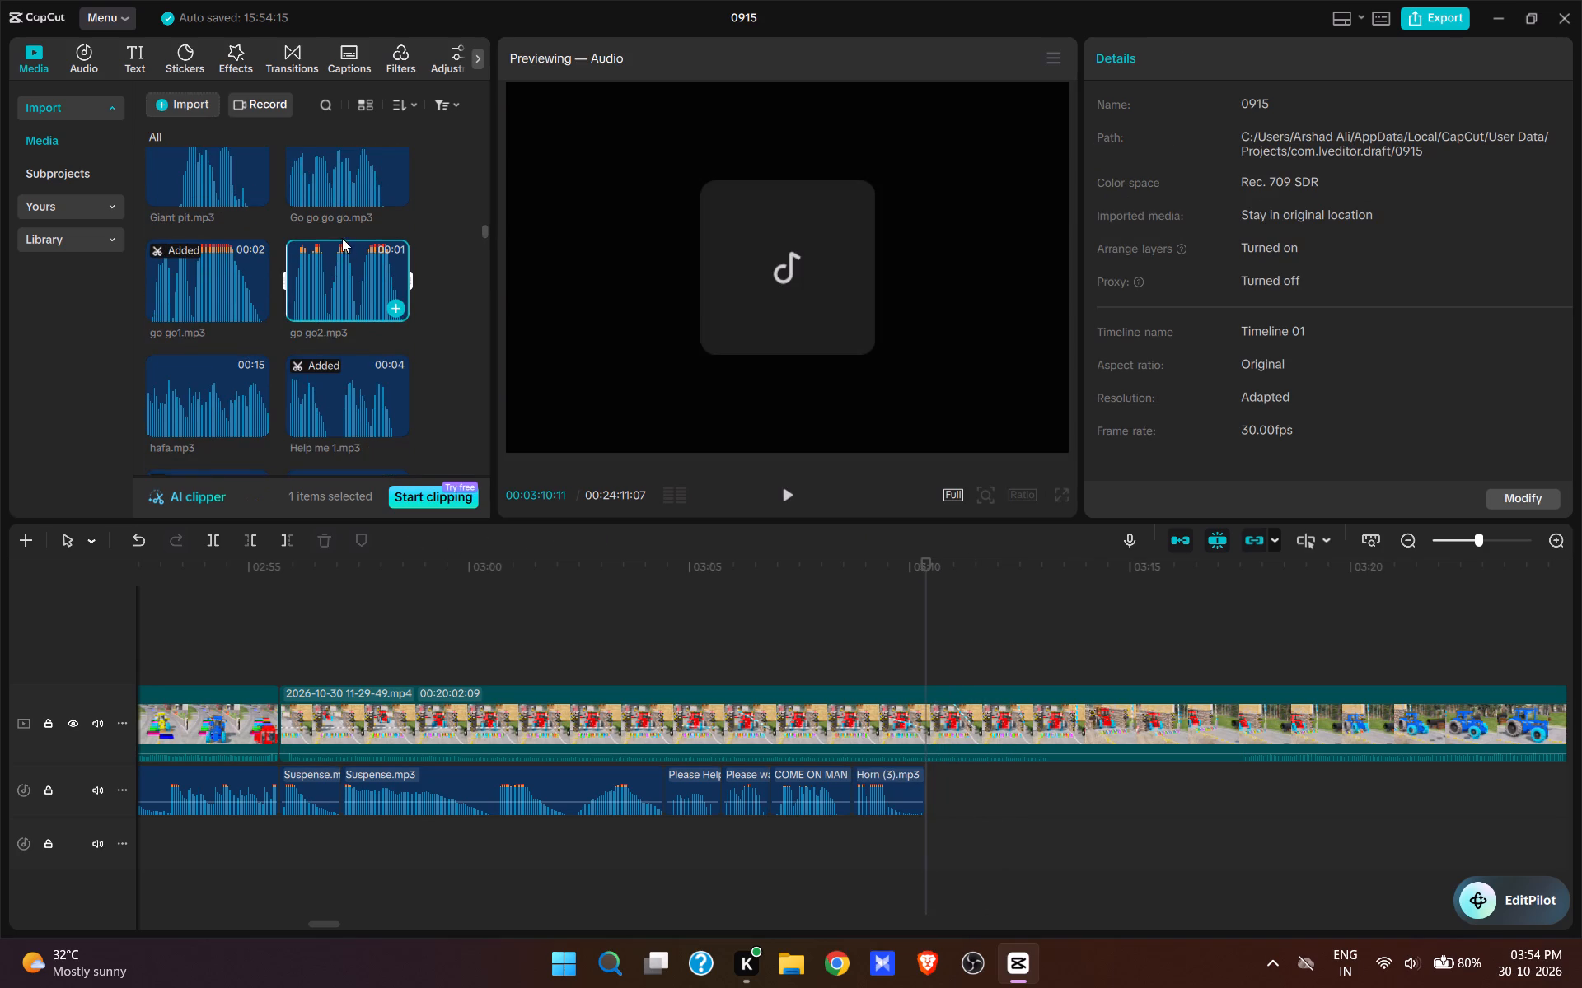
pyautogui.click(395, 306)
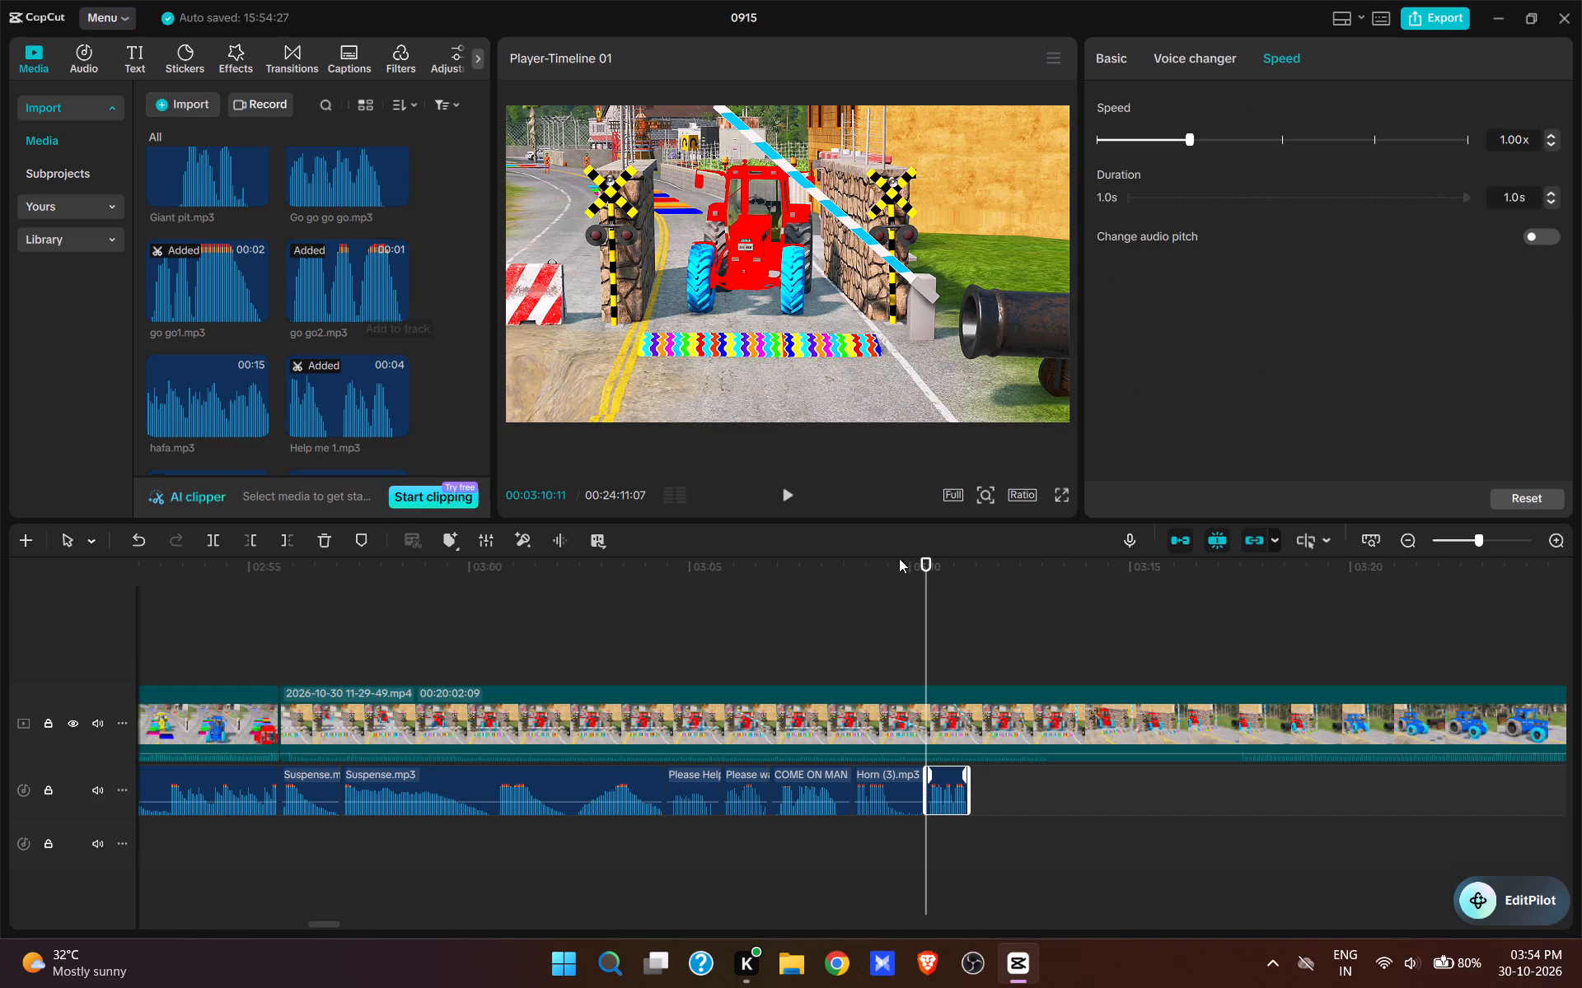
# Play past go go2.mp3 and split the main video clip at 00:03:12:14.
pyautogui.click(790, 491)
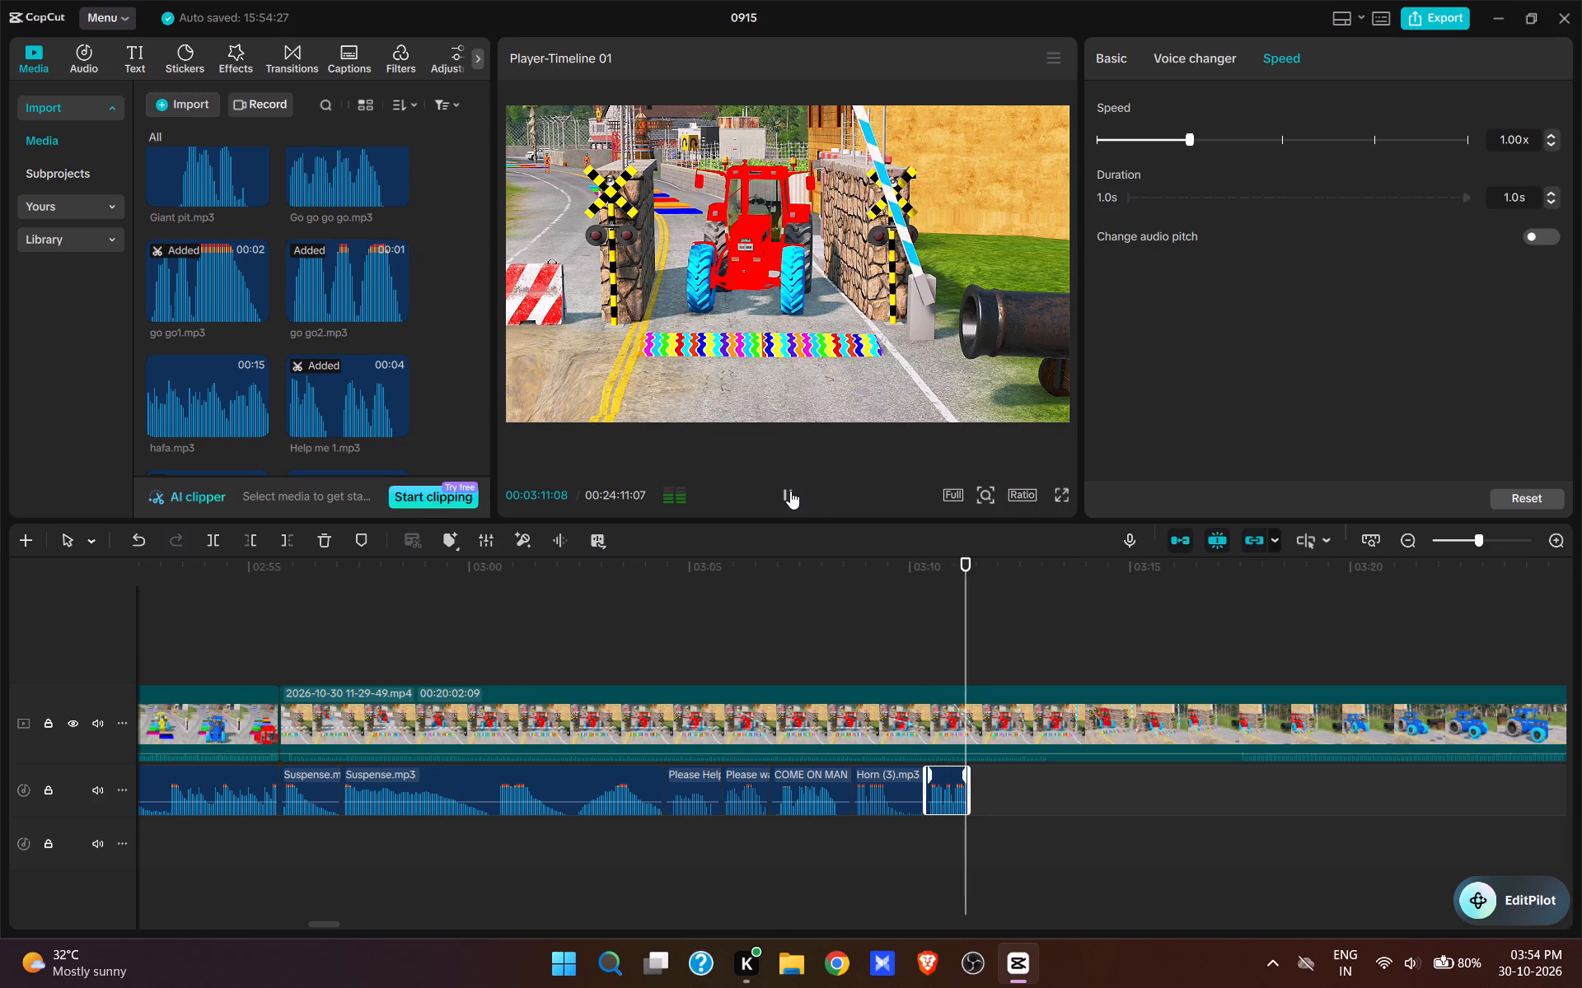
pyautogui.press('space')
pyautogui.press('space')
pyautogui.press('space')
pyautogui.write('w')
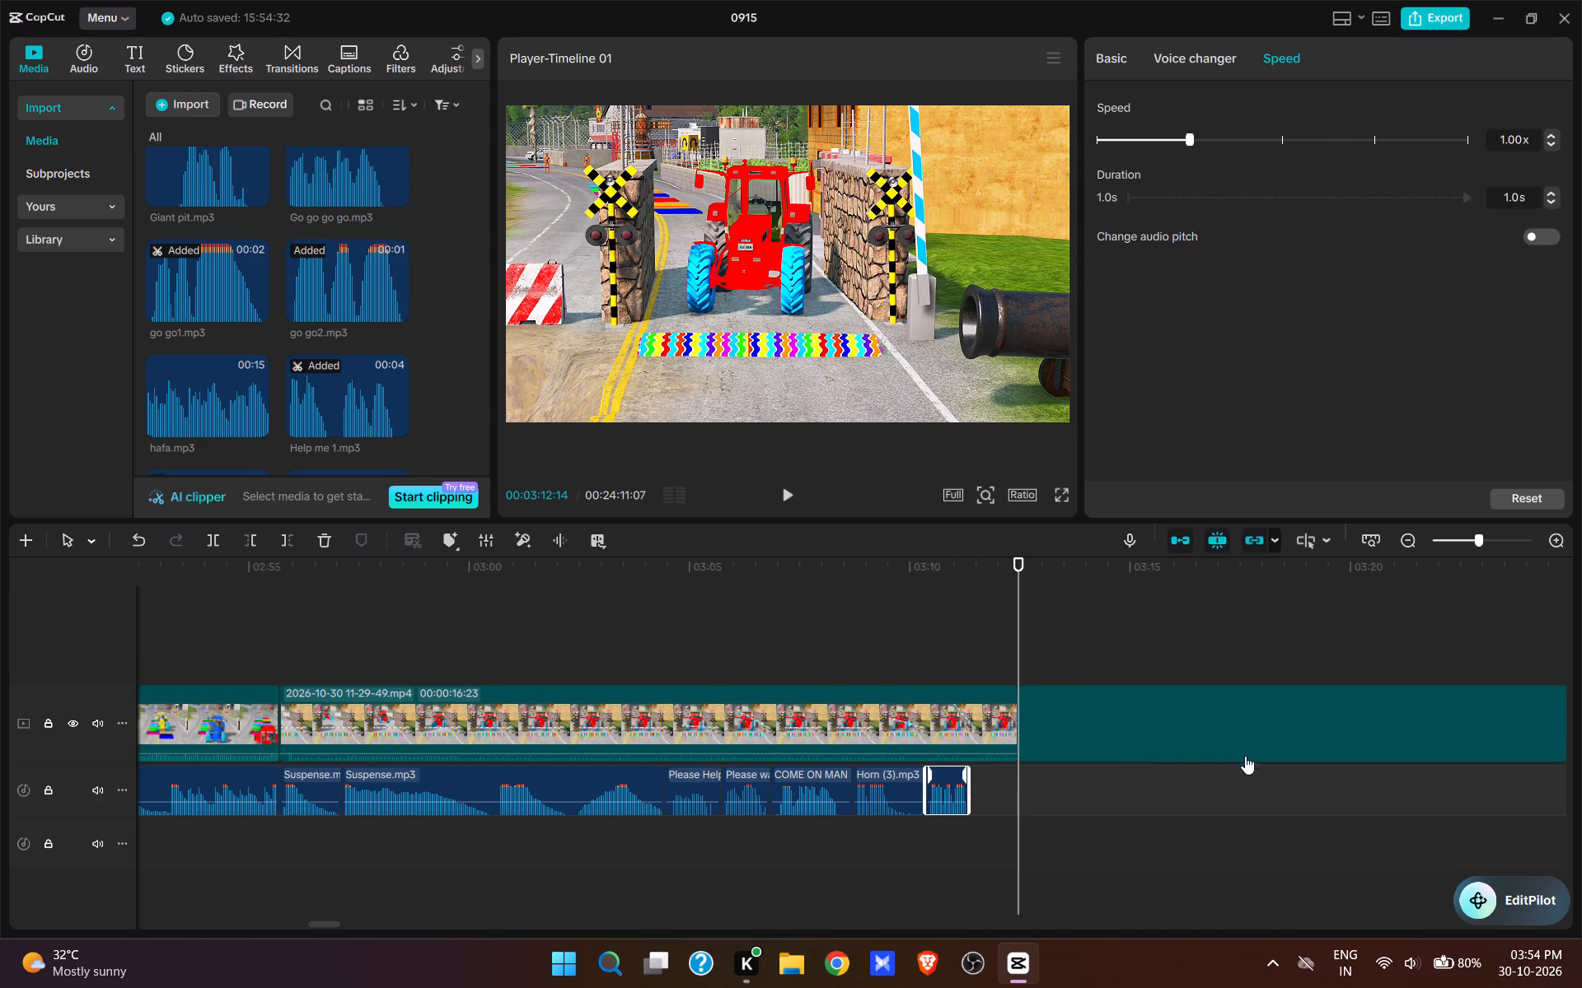
# Trim about five seconds off the start of the video clip following the 00:03:12:14 split, closing the gap.
pyautogui.click(1273, 666)
pyautogui.click(1248, 660)
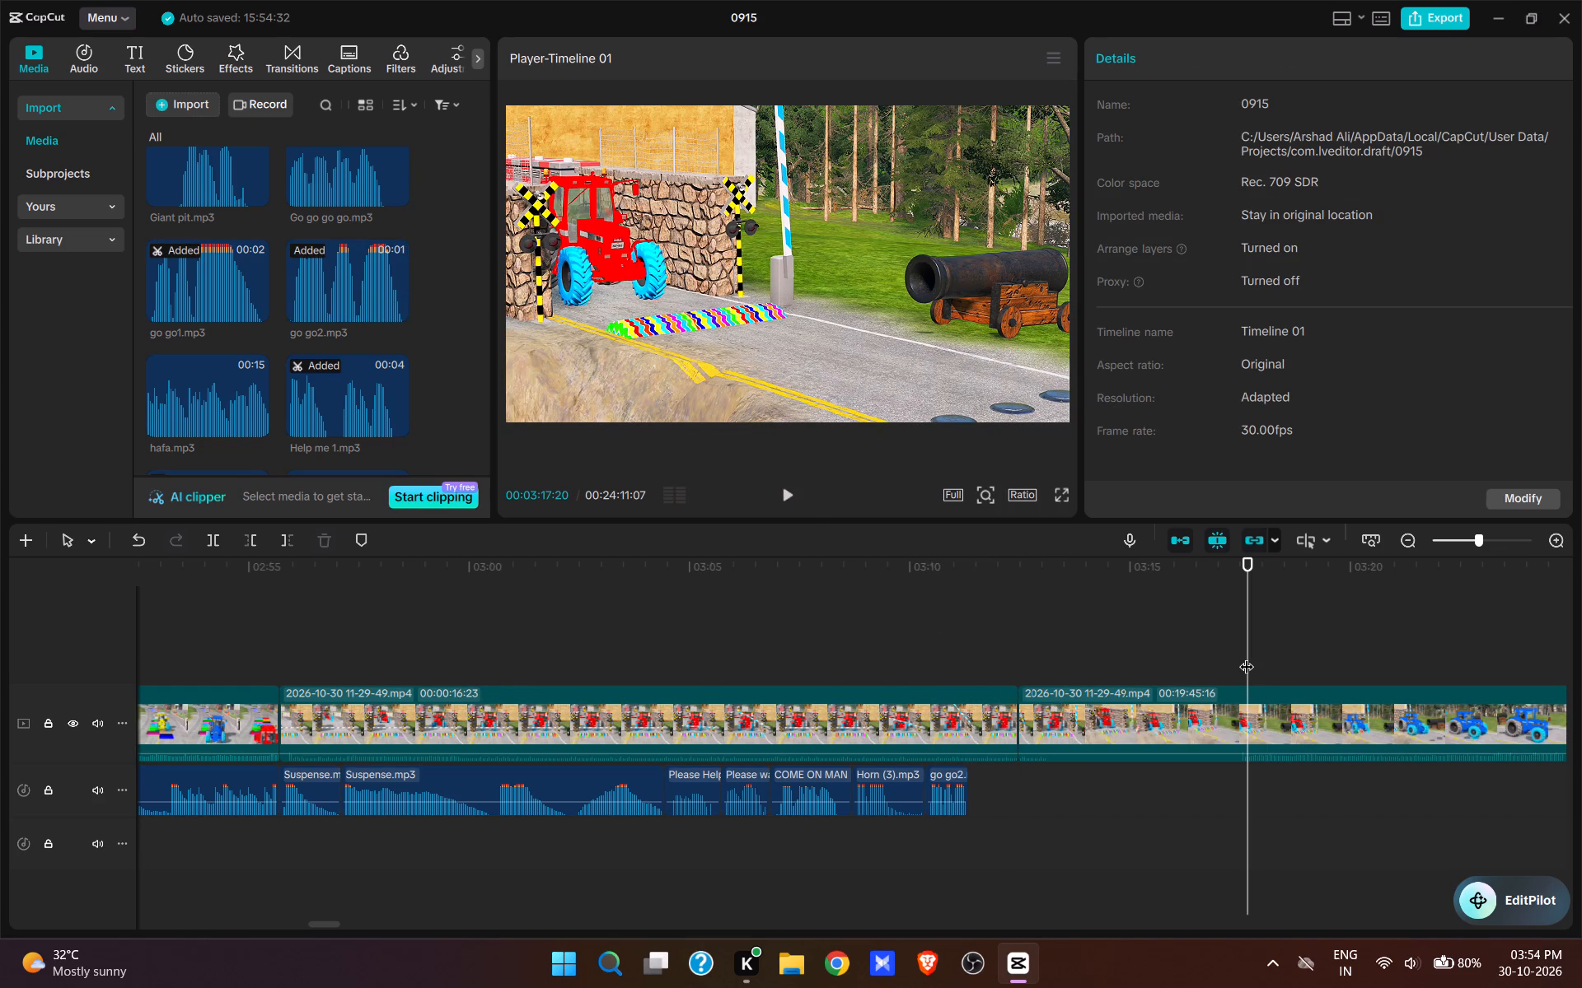
pyautogui.click(1247, 656)
pyautogui.click(1241, 650)
pyautogui.write('q')
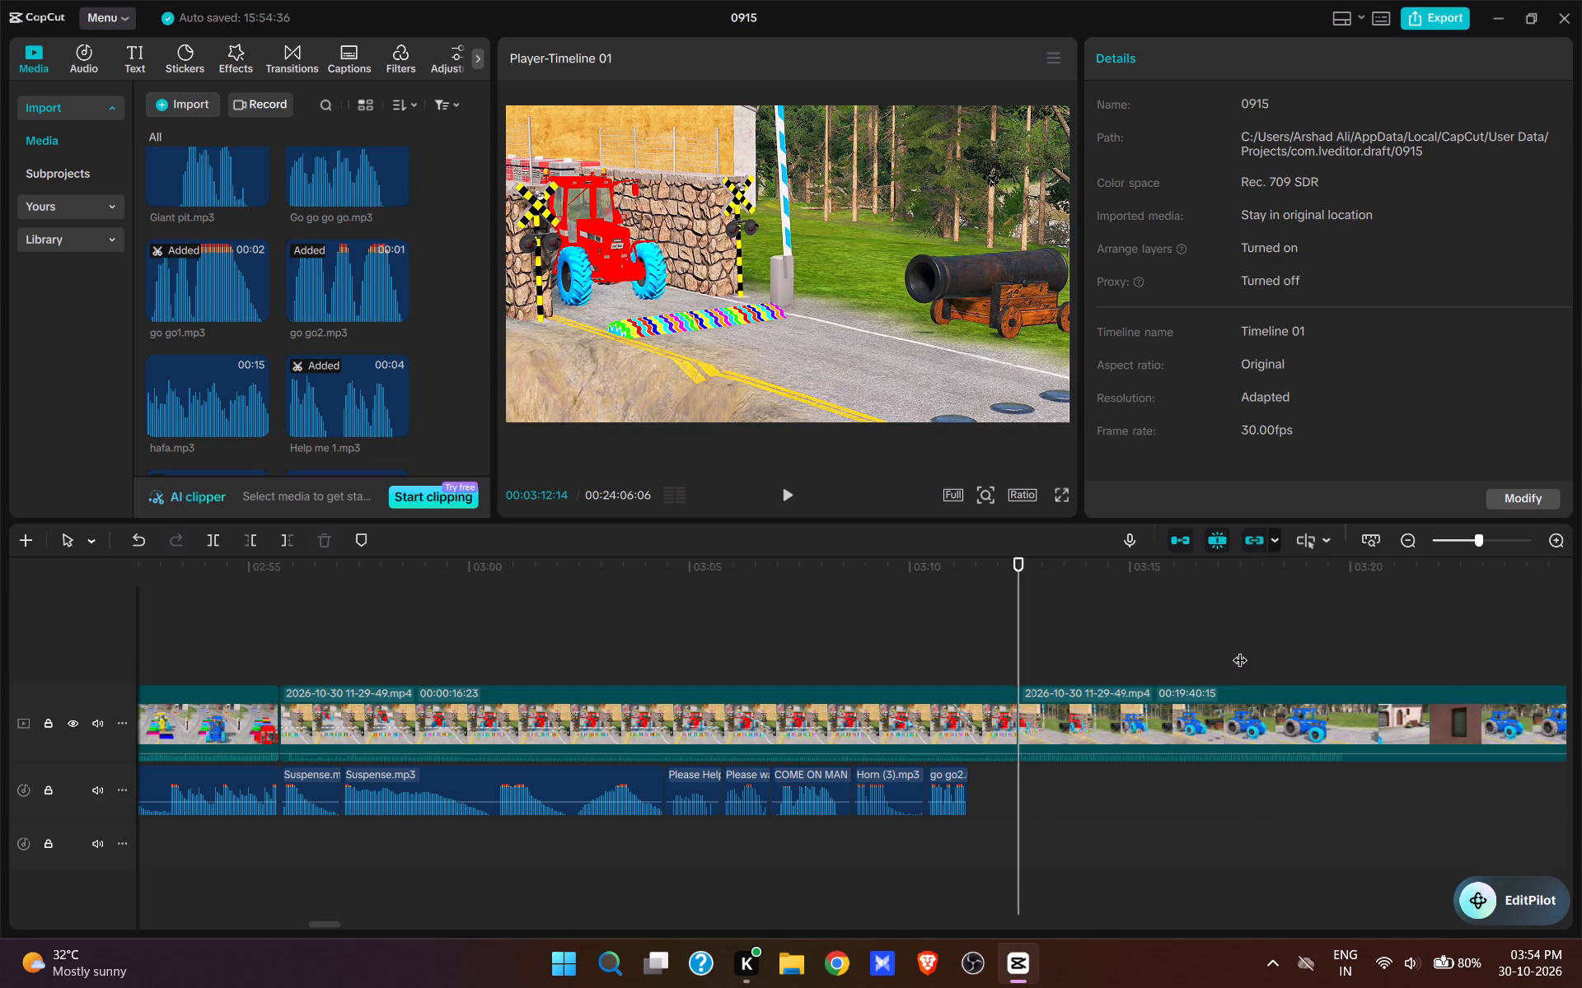
# Preview the new cut, audition sound effects, add the Funny Bye sound at 00:03:12:14 on the first audio track, and play it.
pyautogui.press('space')
pyautogui.press('space')
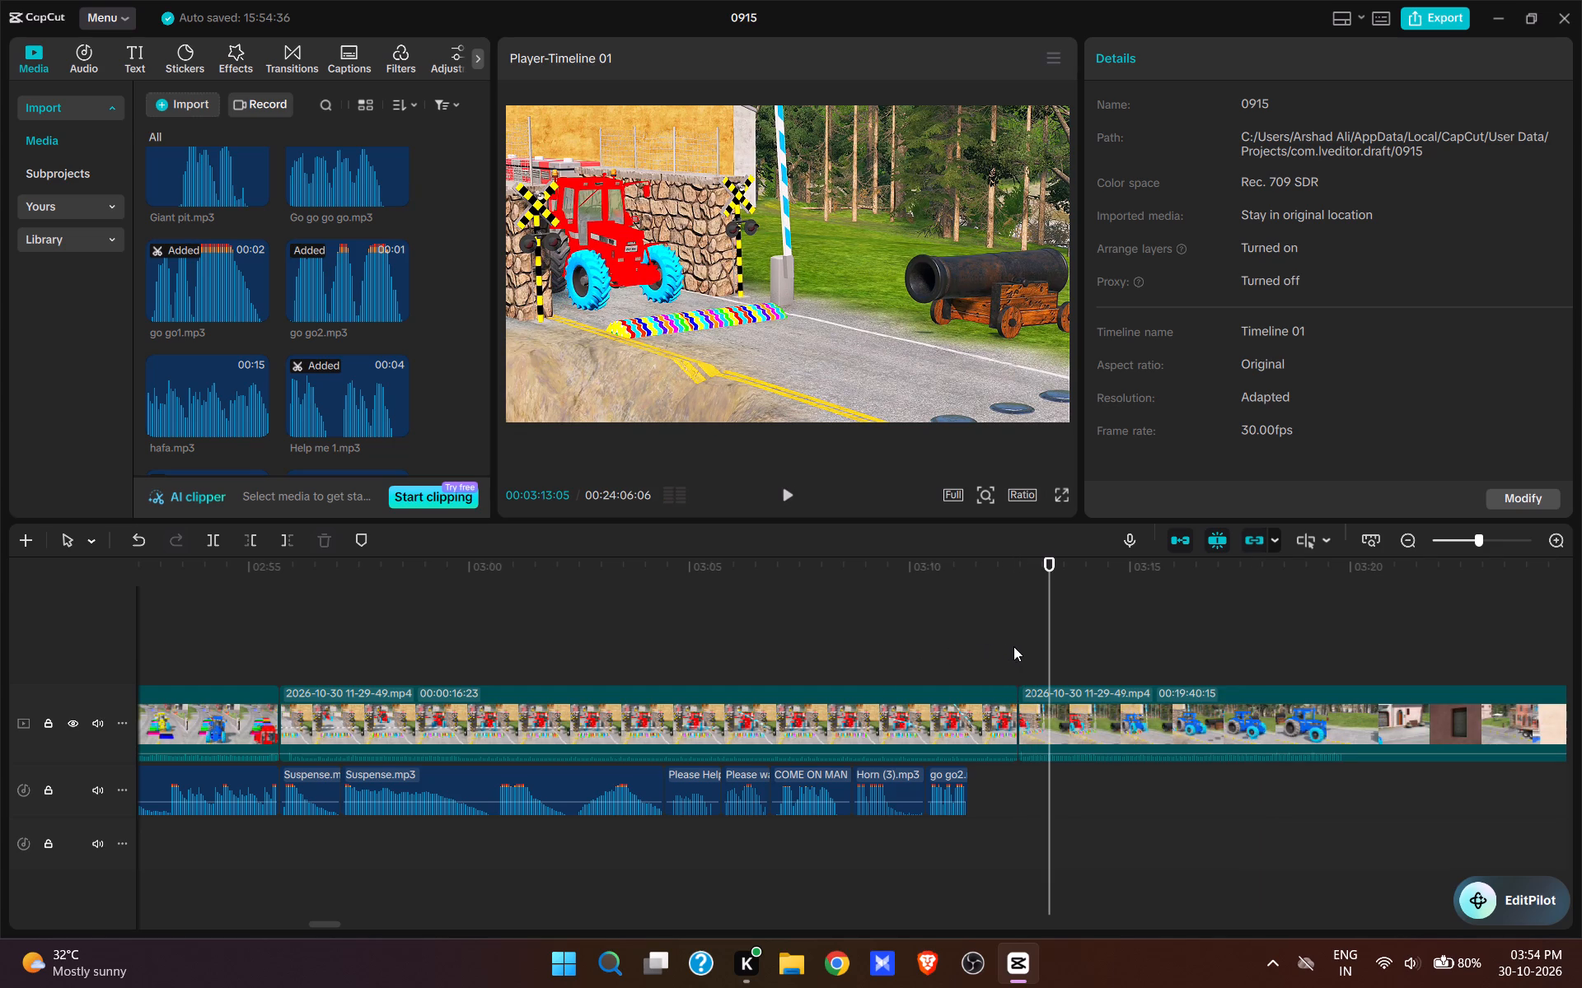
pyautogui.click(1014, 647)
pyautogui.scroll(6, 331, 309)
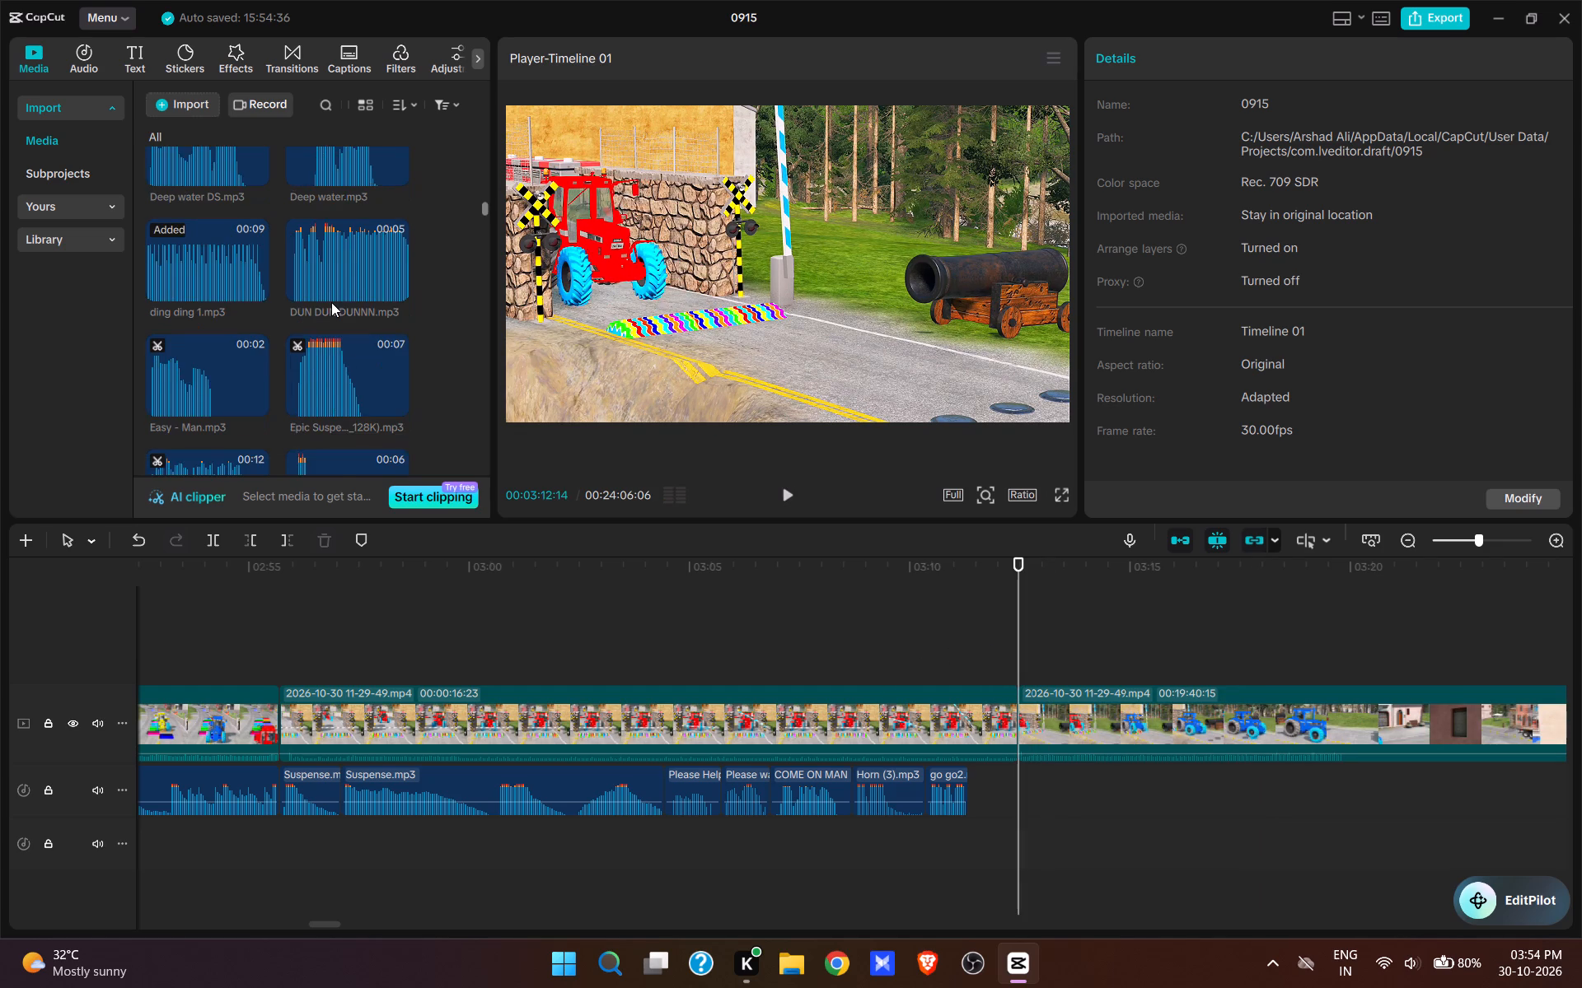
pyautogui.scroll(3, 331, 302)
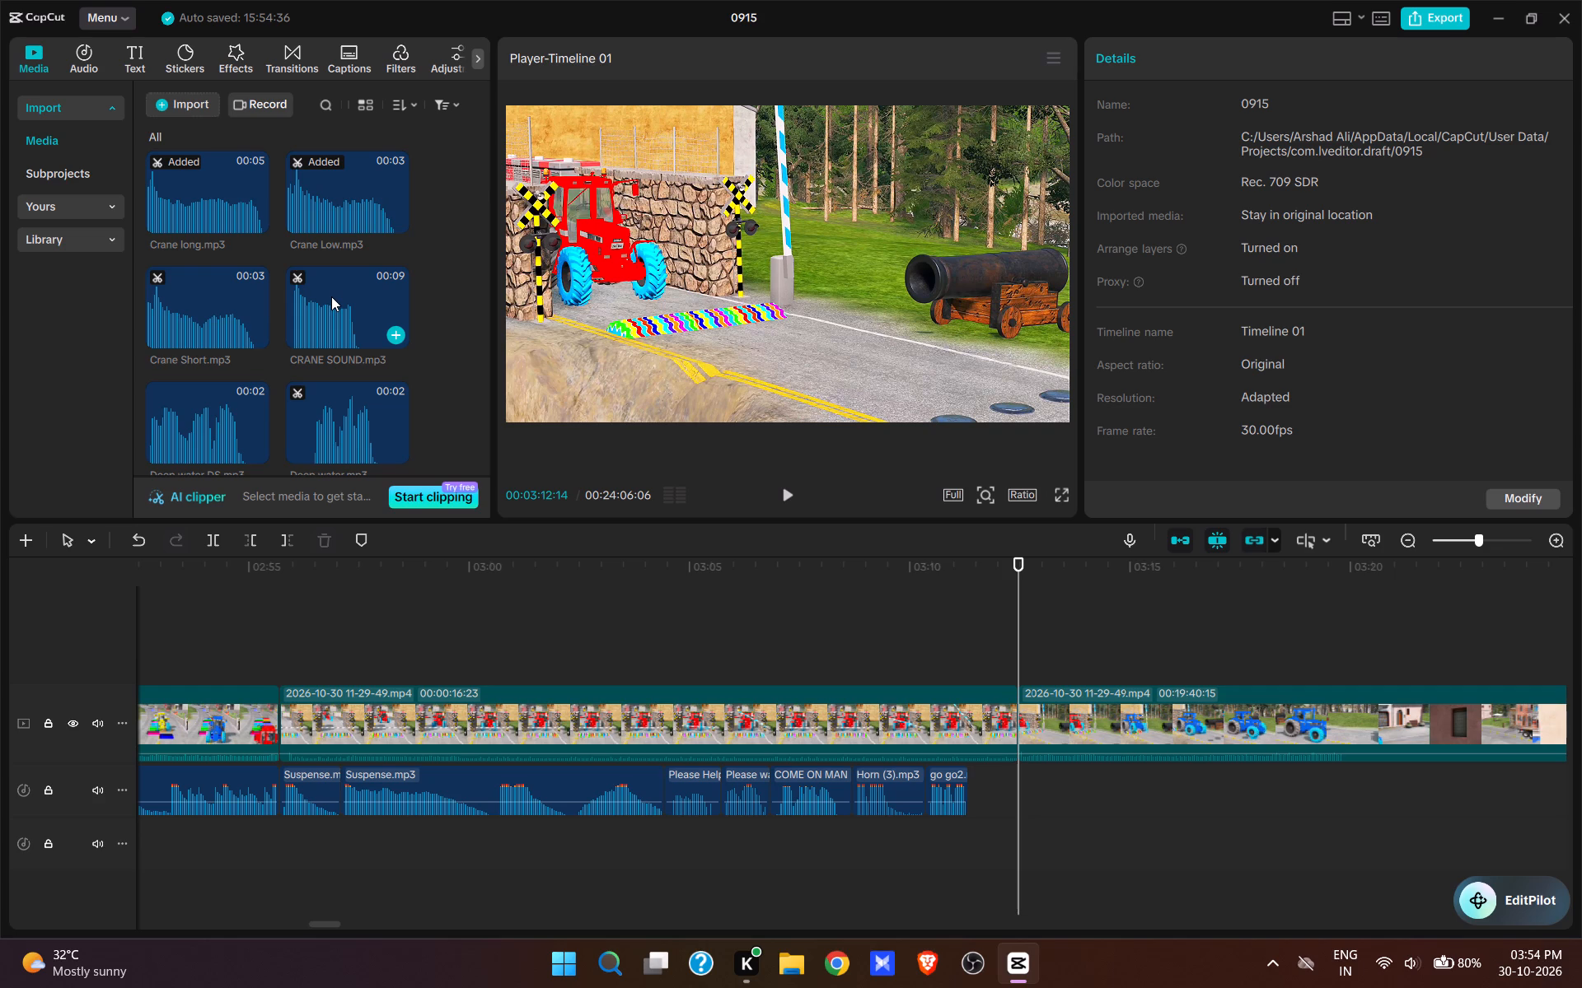
pyautogui.scroll(-5, 363, 265)
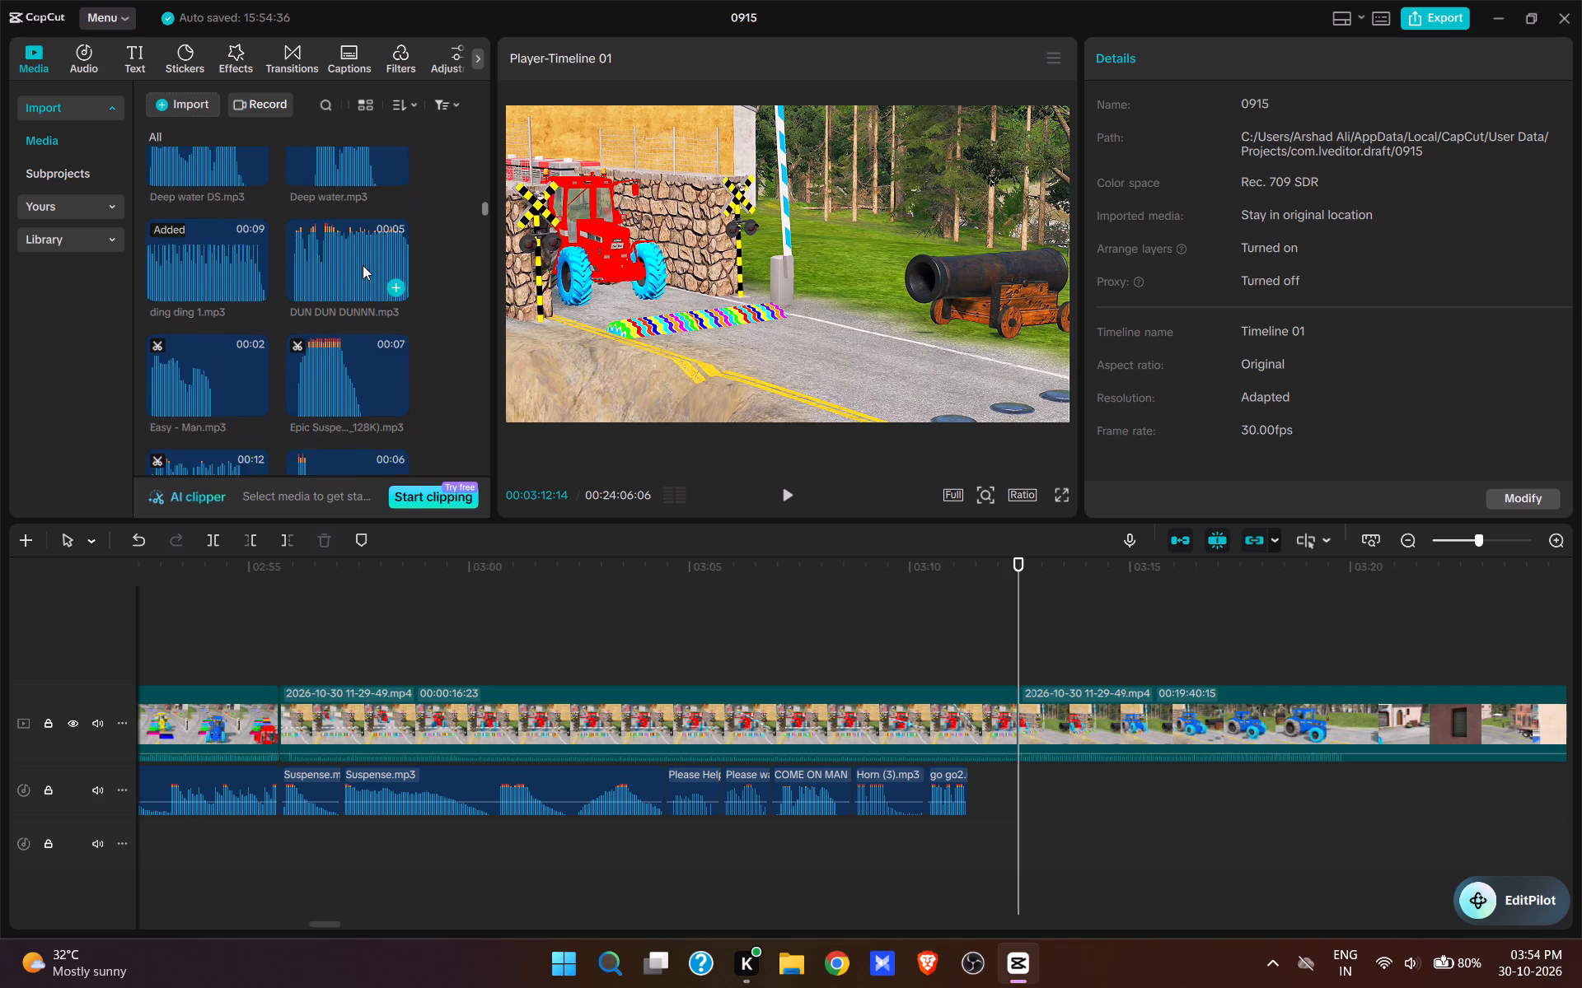
pyautogui.scroll(-2, 363, 264)
pyautogui.scroll(-1, 346, 338)
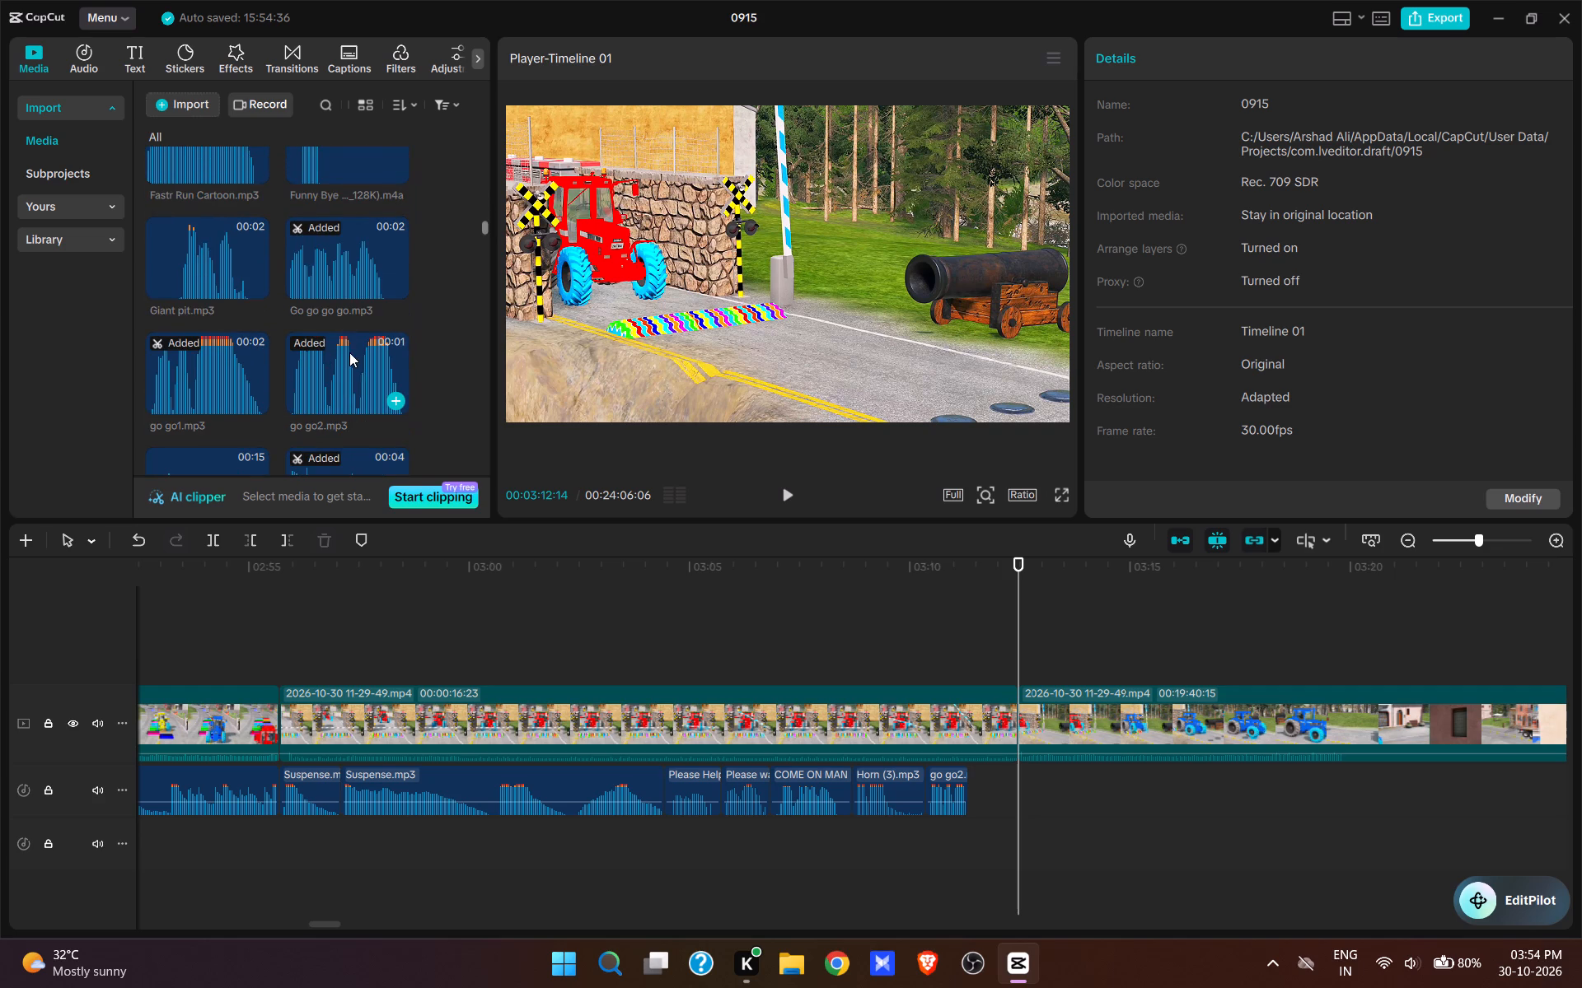
pyautogui.click(327, 375)
pyautogui.scroll(-1, 330, 373)
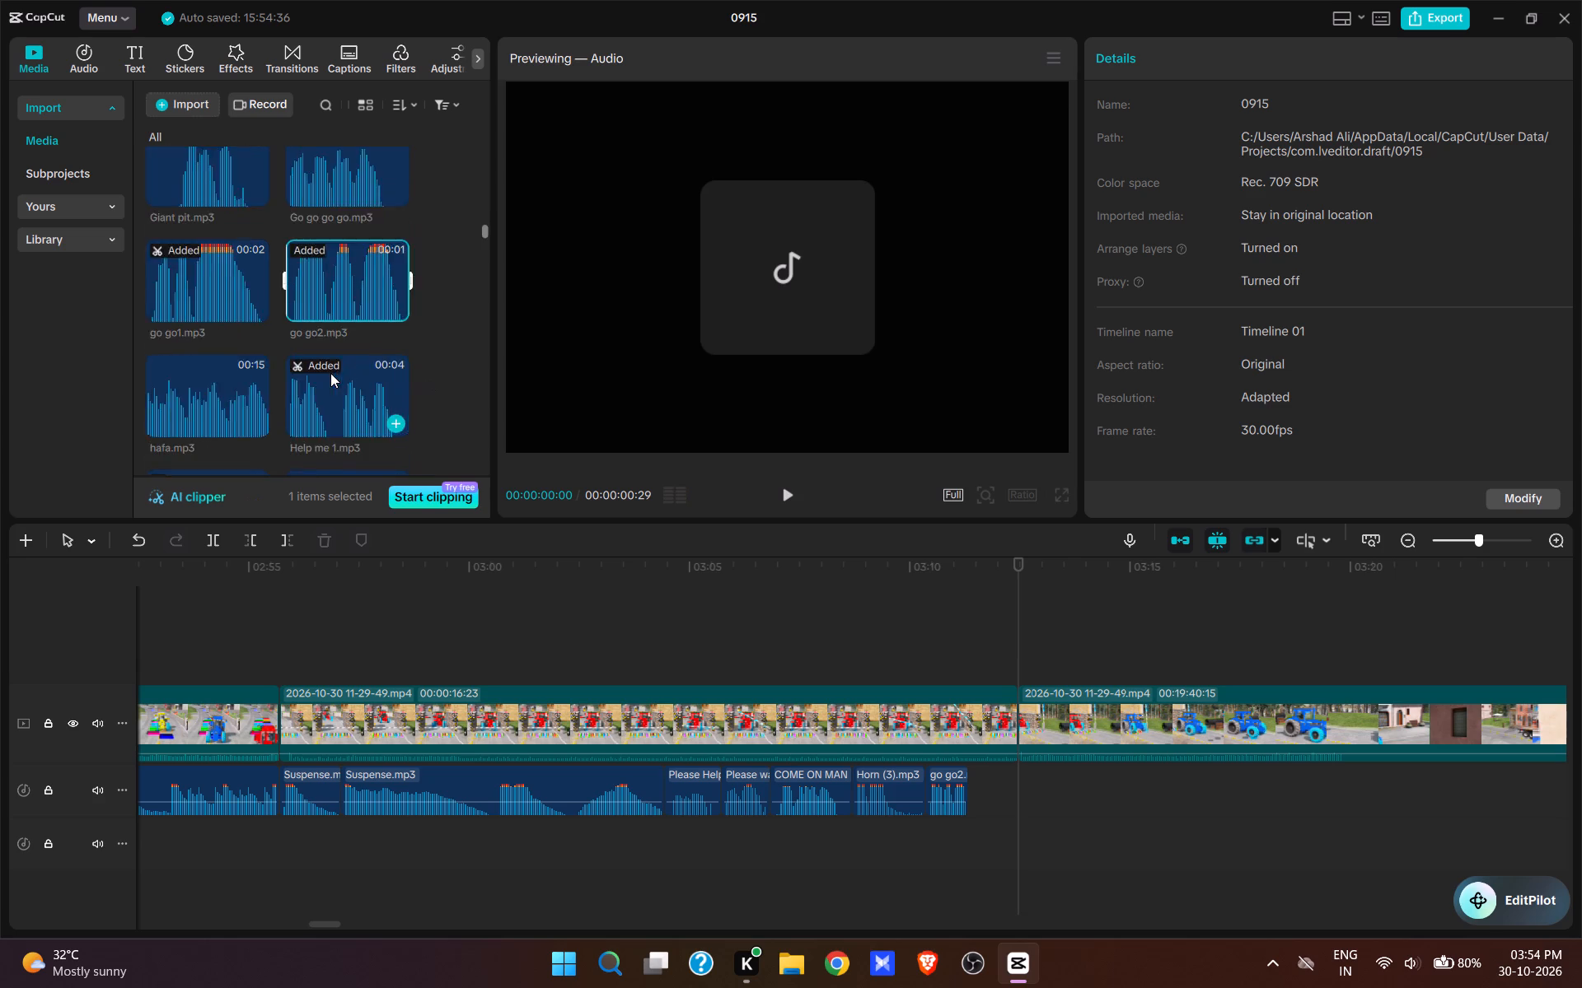
pyautogui.scroll(10, 330, 373)
pyautogui.scroll(-2, 335, 366)
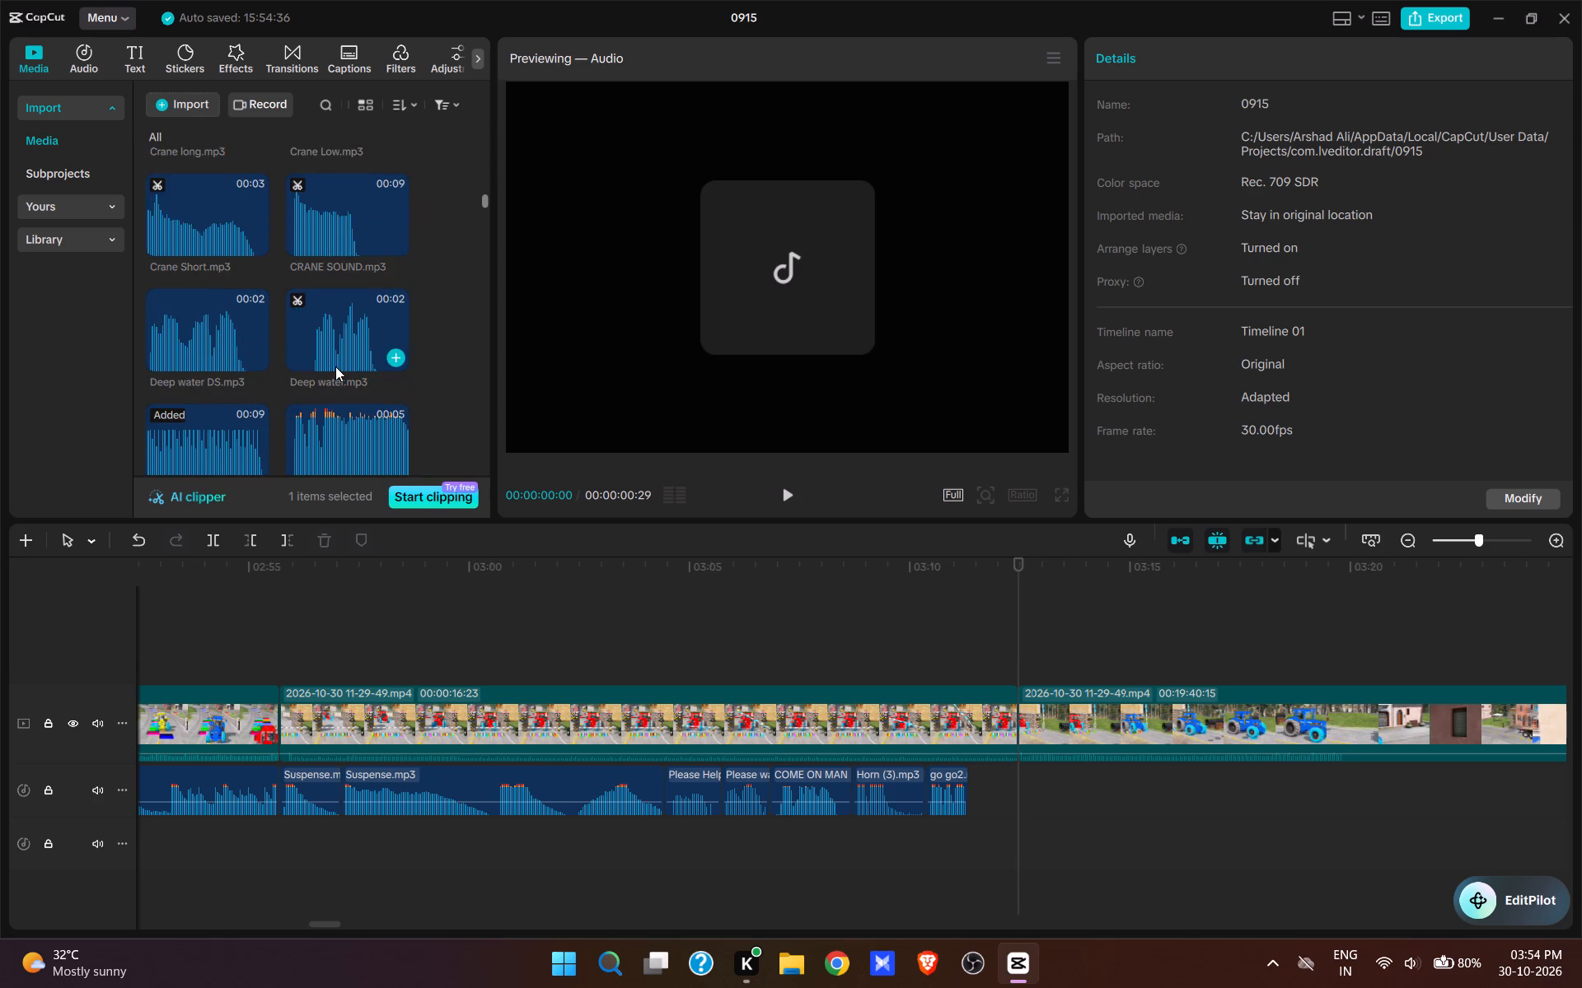
pyautogui.scroll(-4, 336, 366)
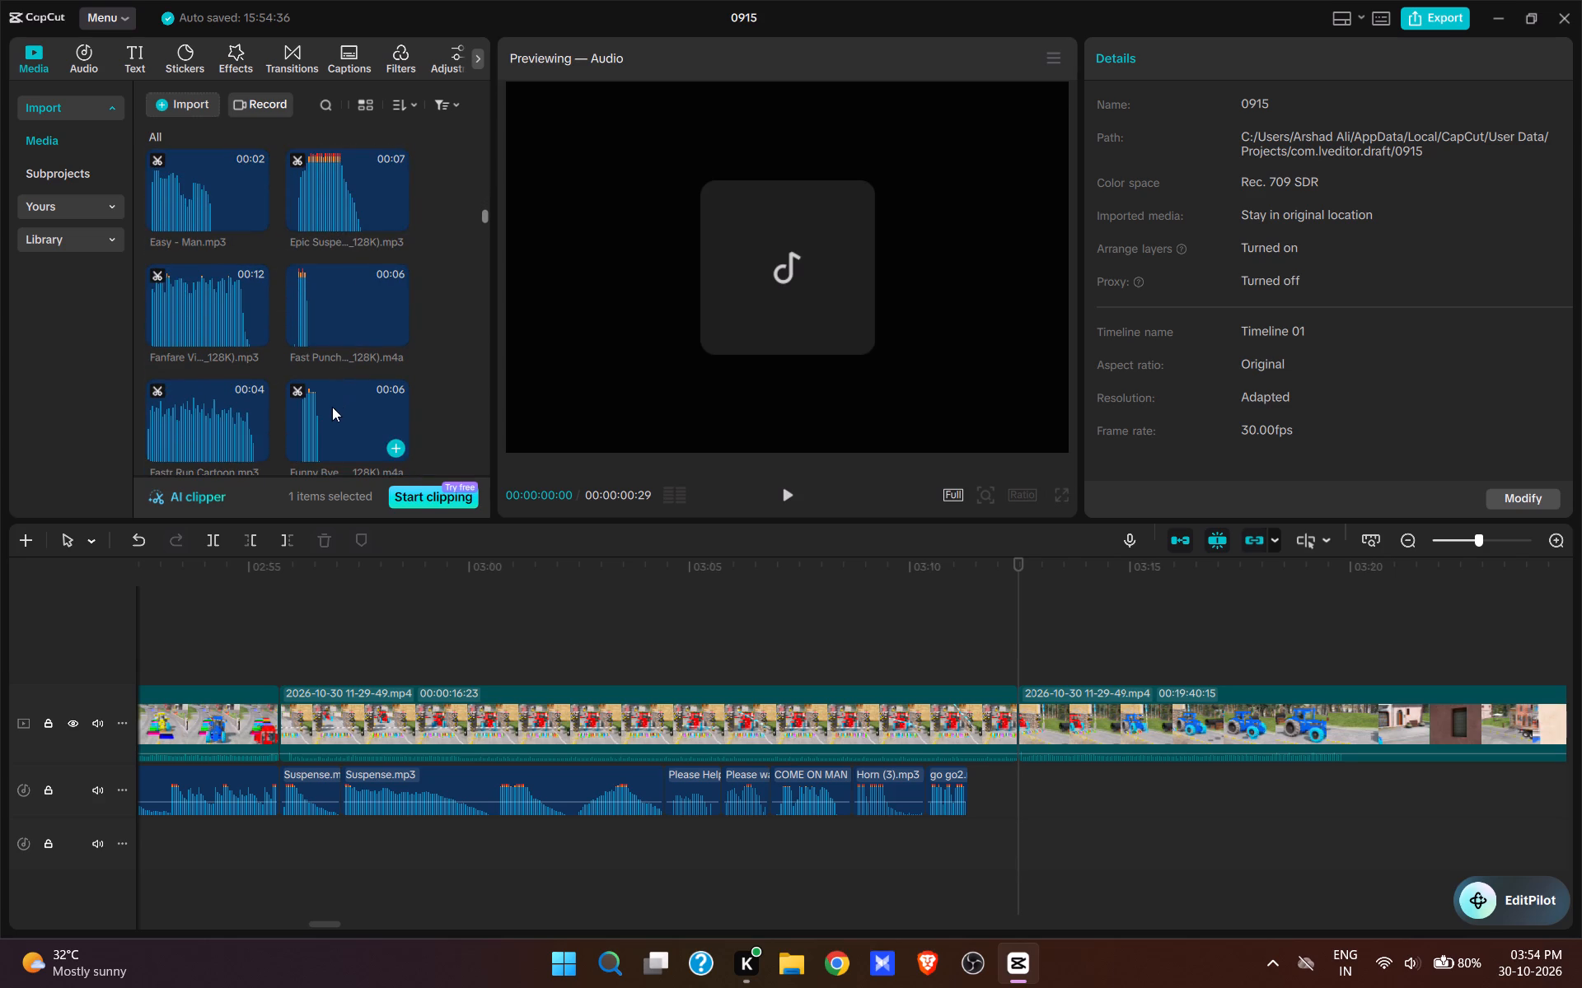
pyautogui.click(332, 407)
pyautogui.scroll(-1, 336, 402)
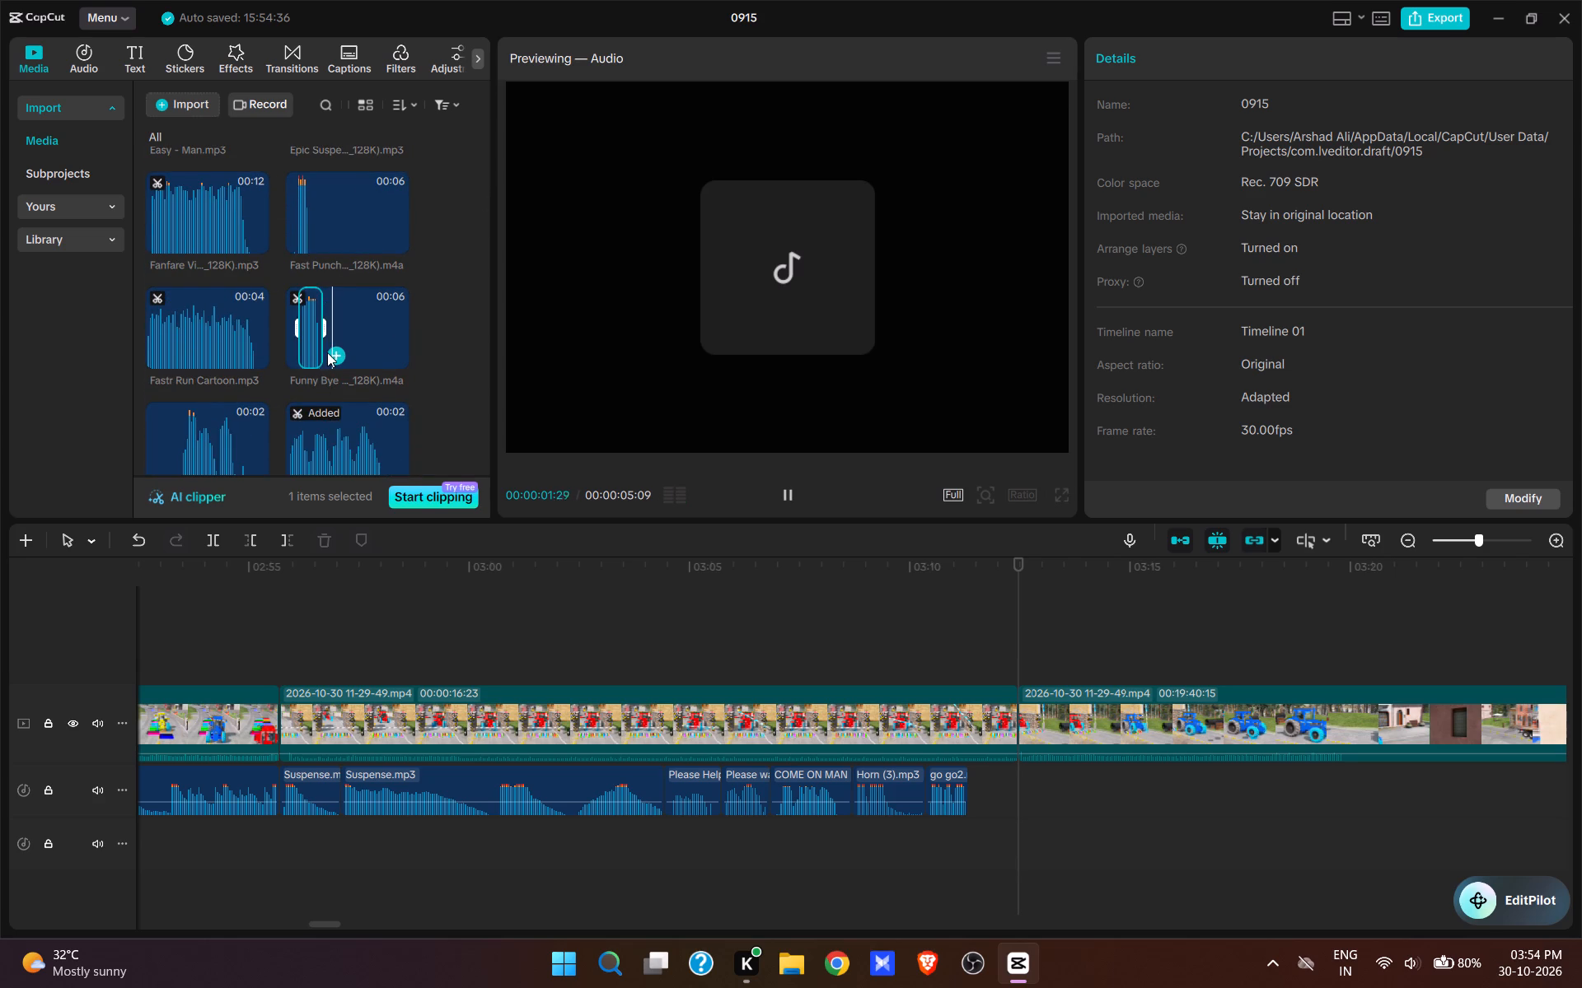
pyautogui.click(327, 352)
pyautogui.press('space')
pyautogui.click(786, 495)
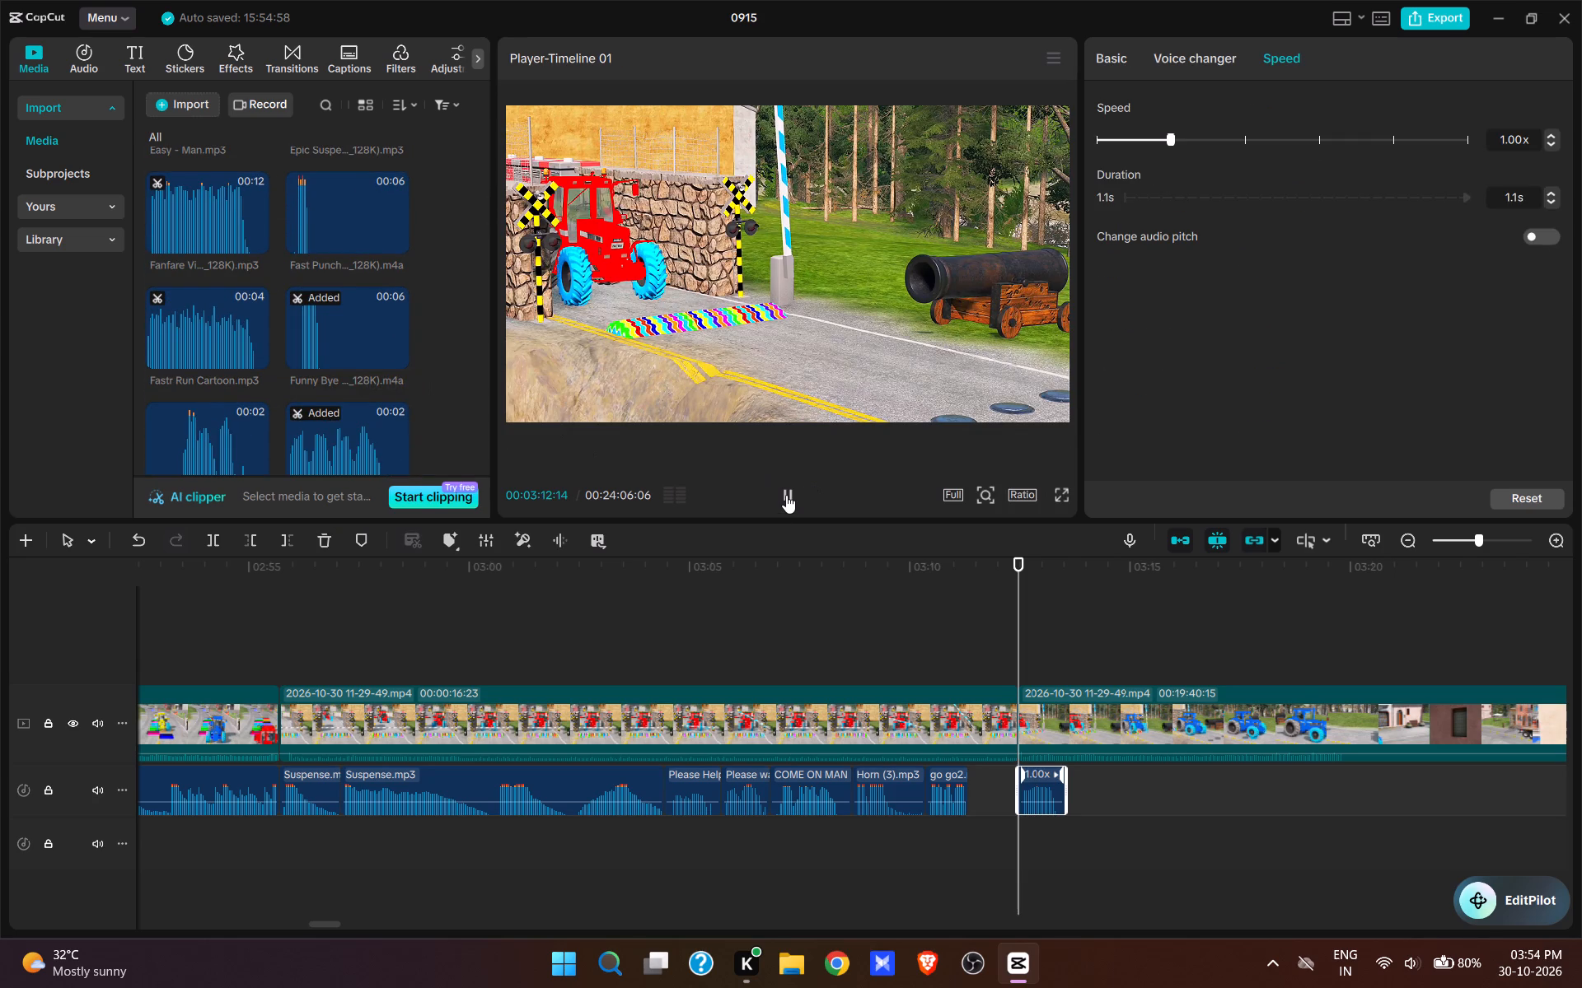
pyautogui.press('space')
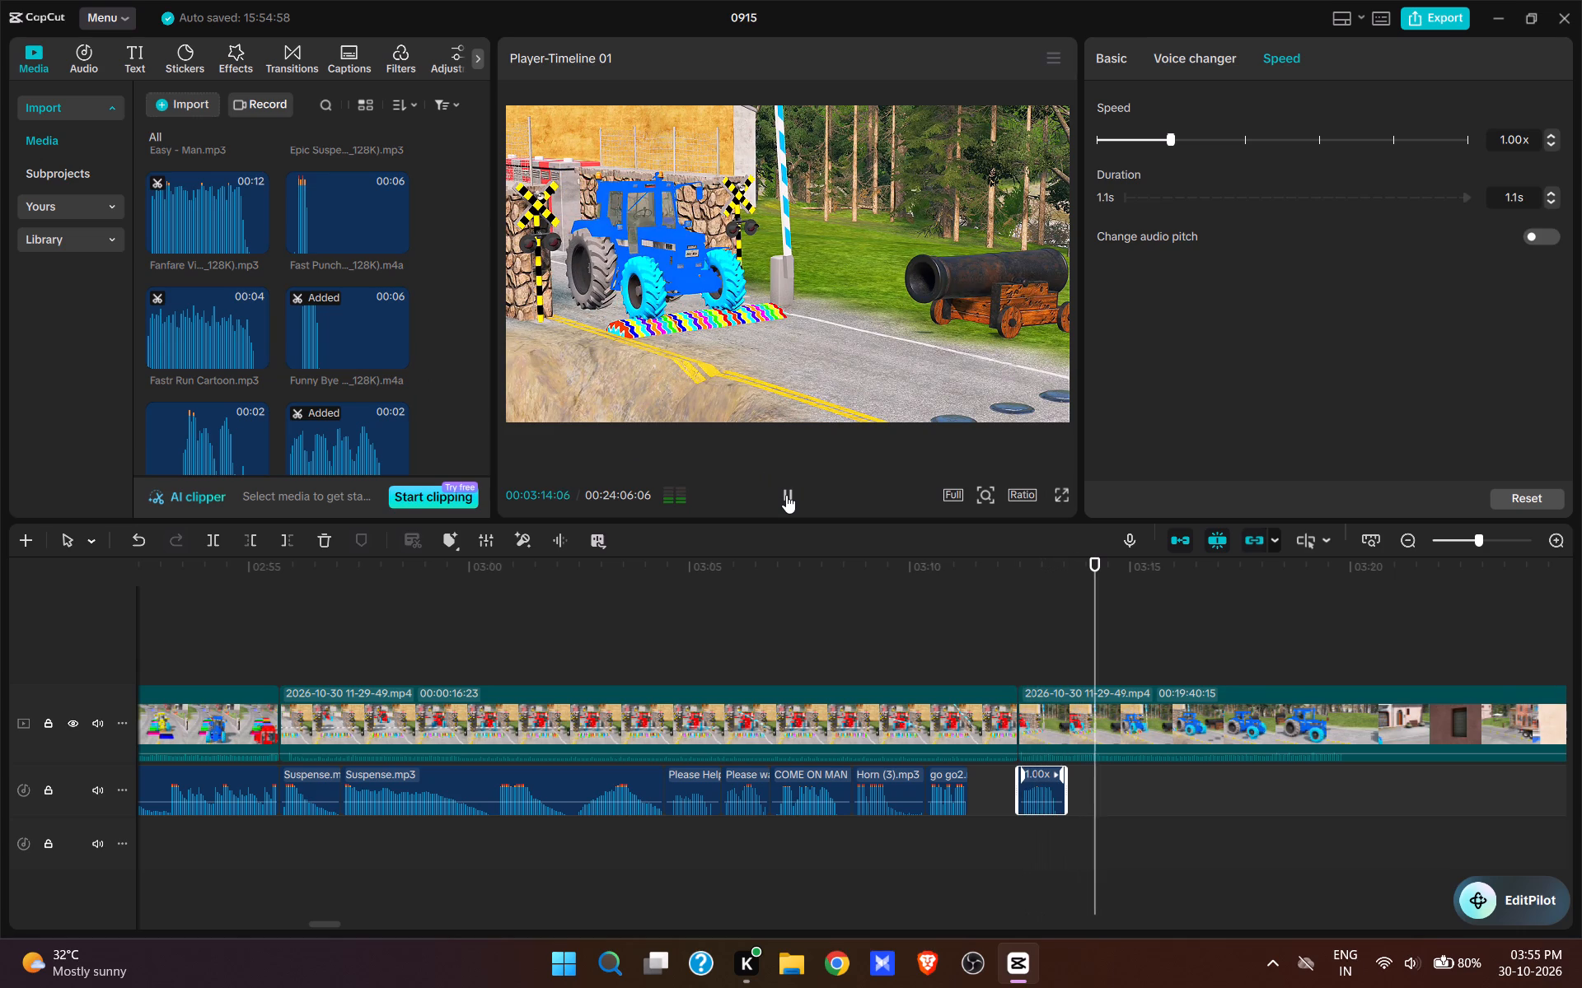
# Find sexr.mp3 among the imported sounds and add it at 00:03:14:07 on the first audio track.
pyautogui.click(1096, 663)
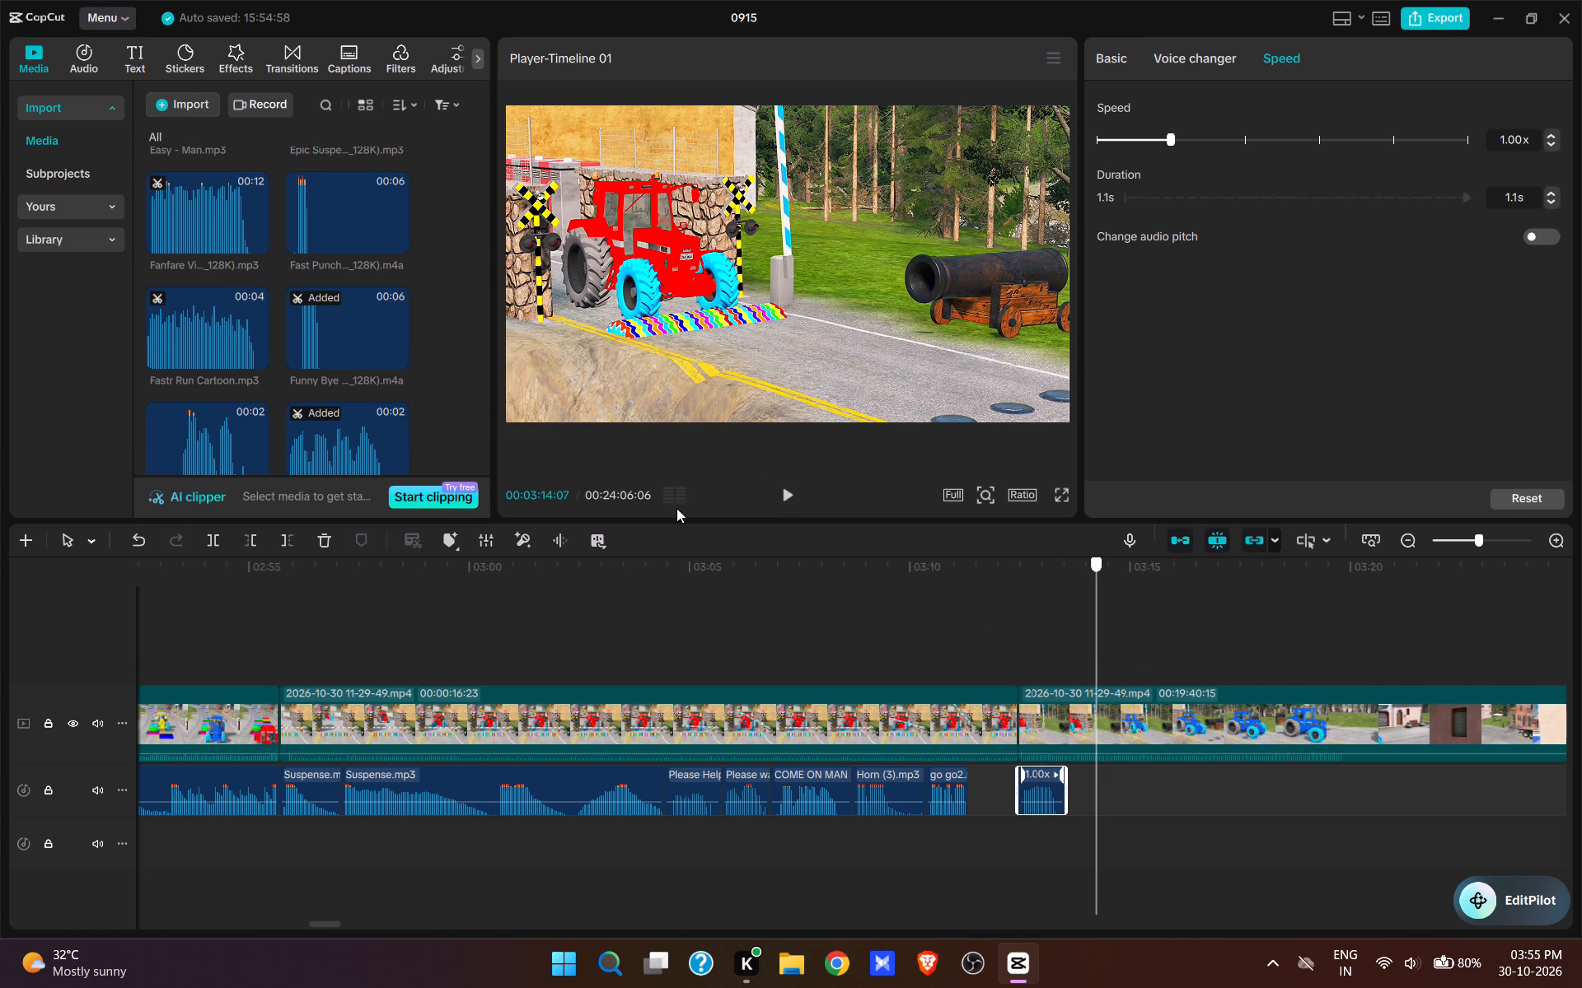
pyautogui.scroll(-6, 283, 362)
pyautogui.moveTo(480, 240); pyautogui.dragTo(493, 458)
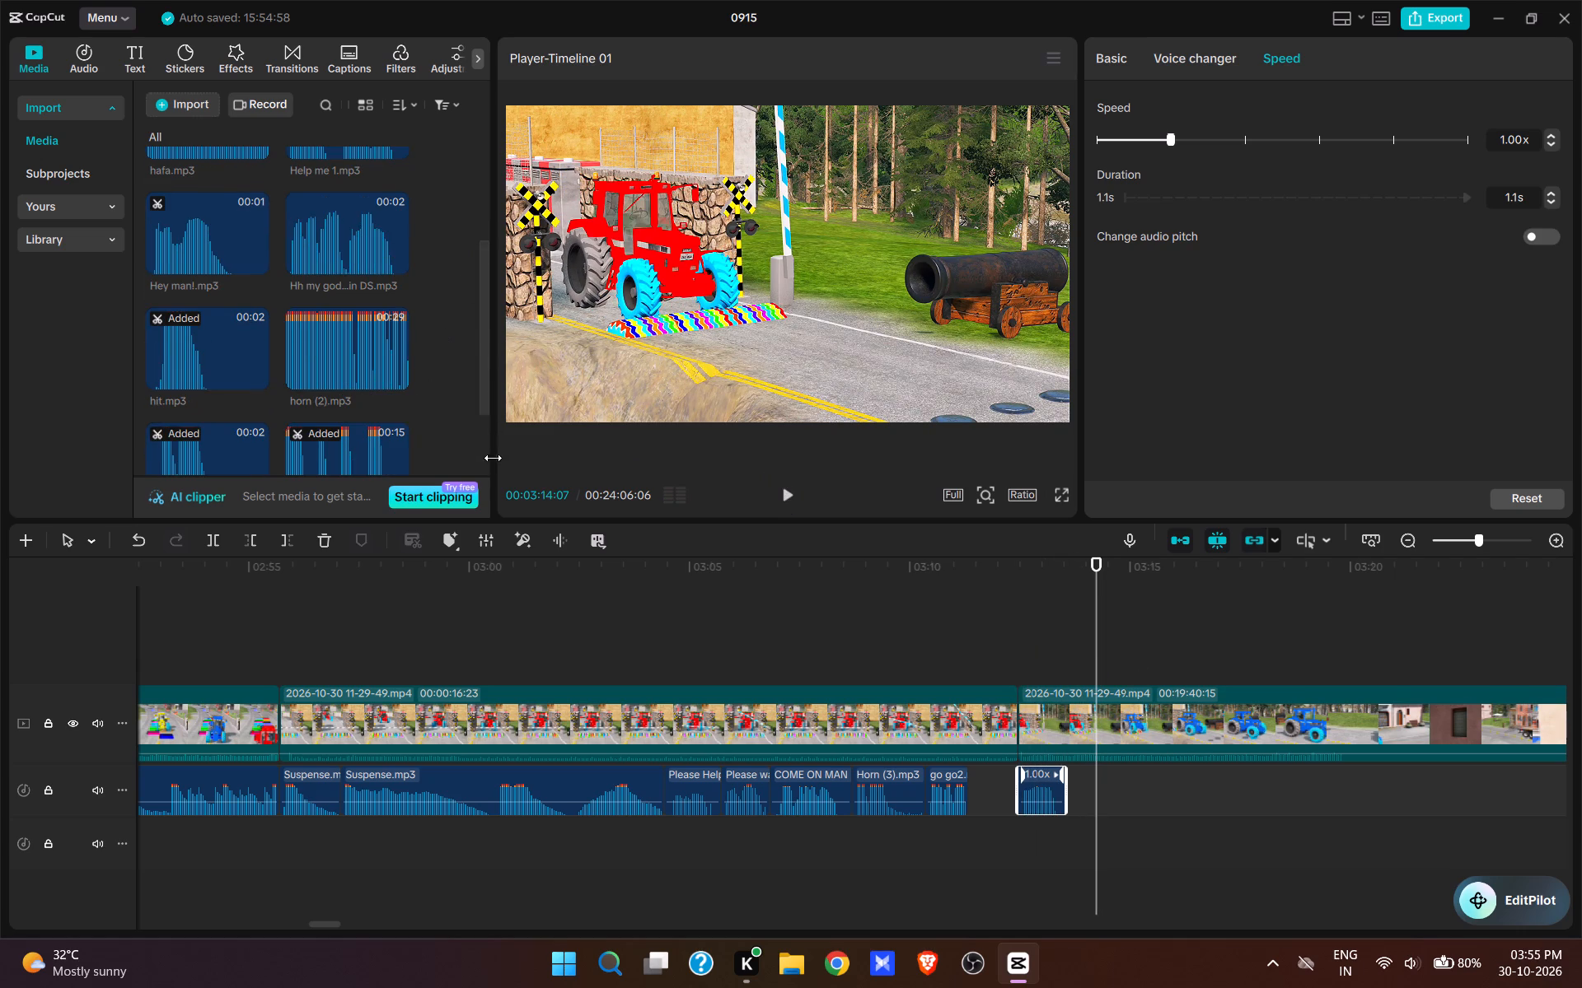
pyautogui.moveTo(493, 458); pyautogui.dragTo(494, 464)
pyautogui.scroll(-3, 451, 269)
pyautogui.moveTo(485, 254); pyautogui.dragTo(539, 573)
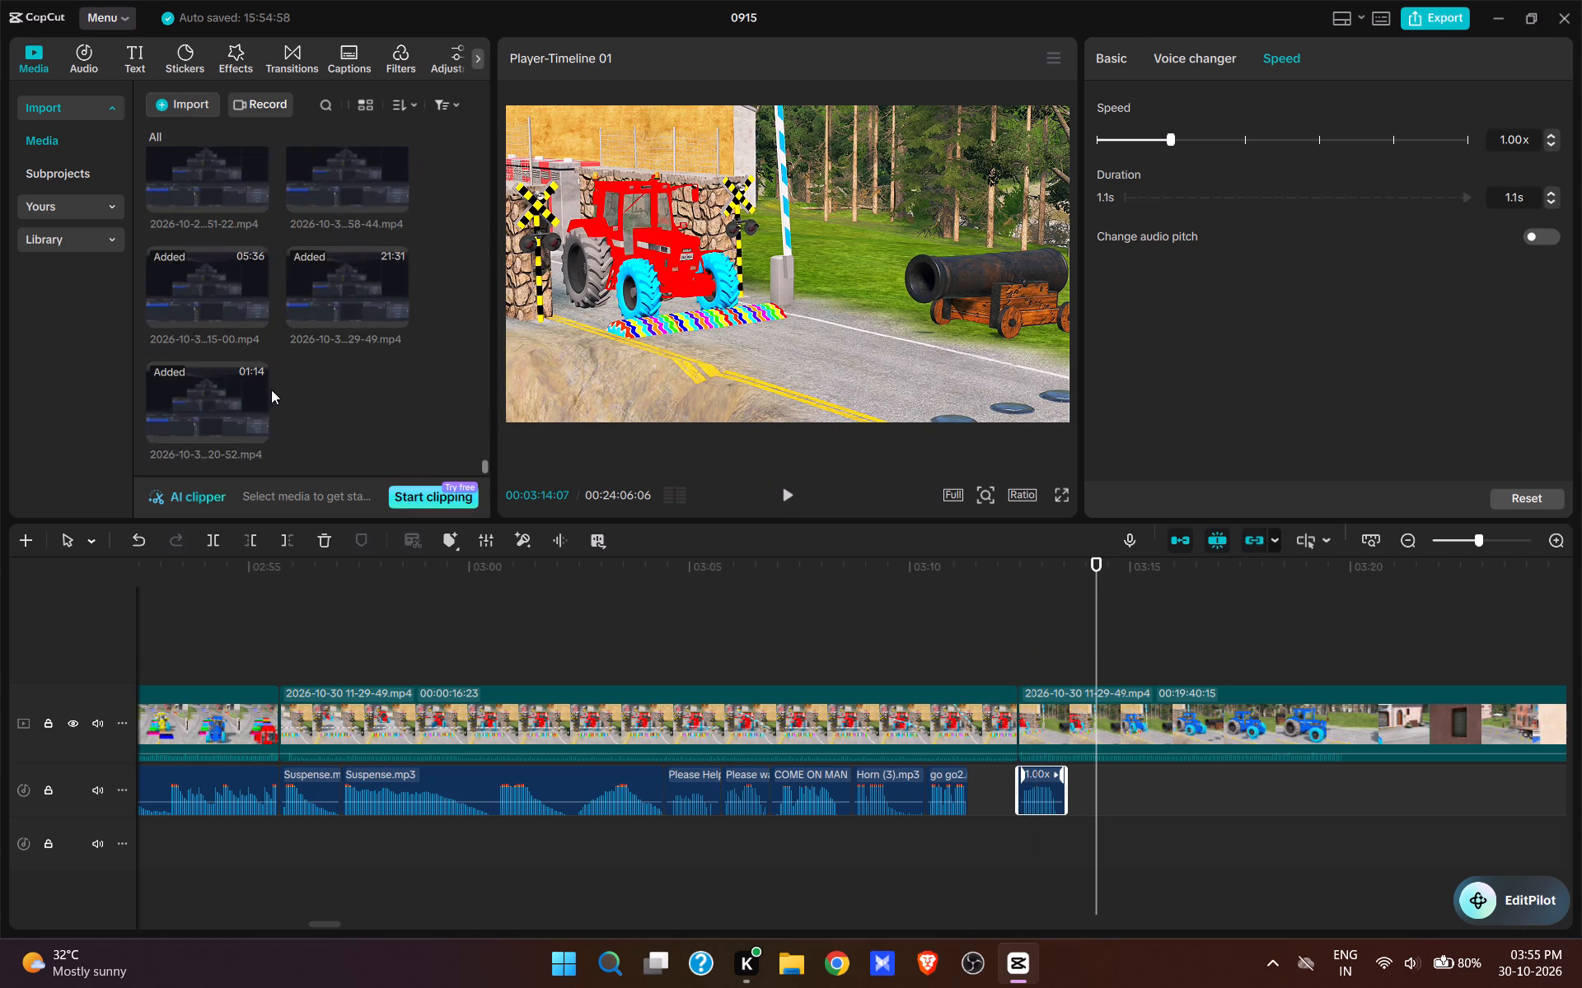
pyautogui.scroll(9, 305, 386)
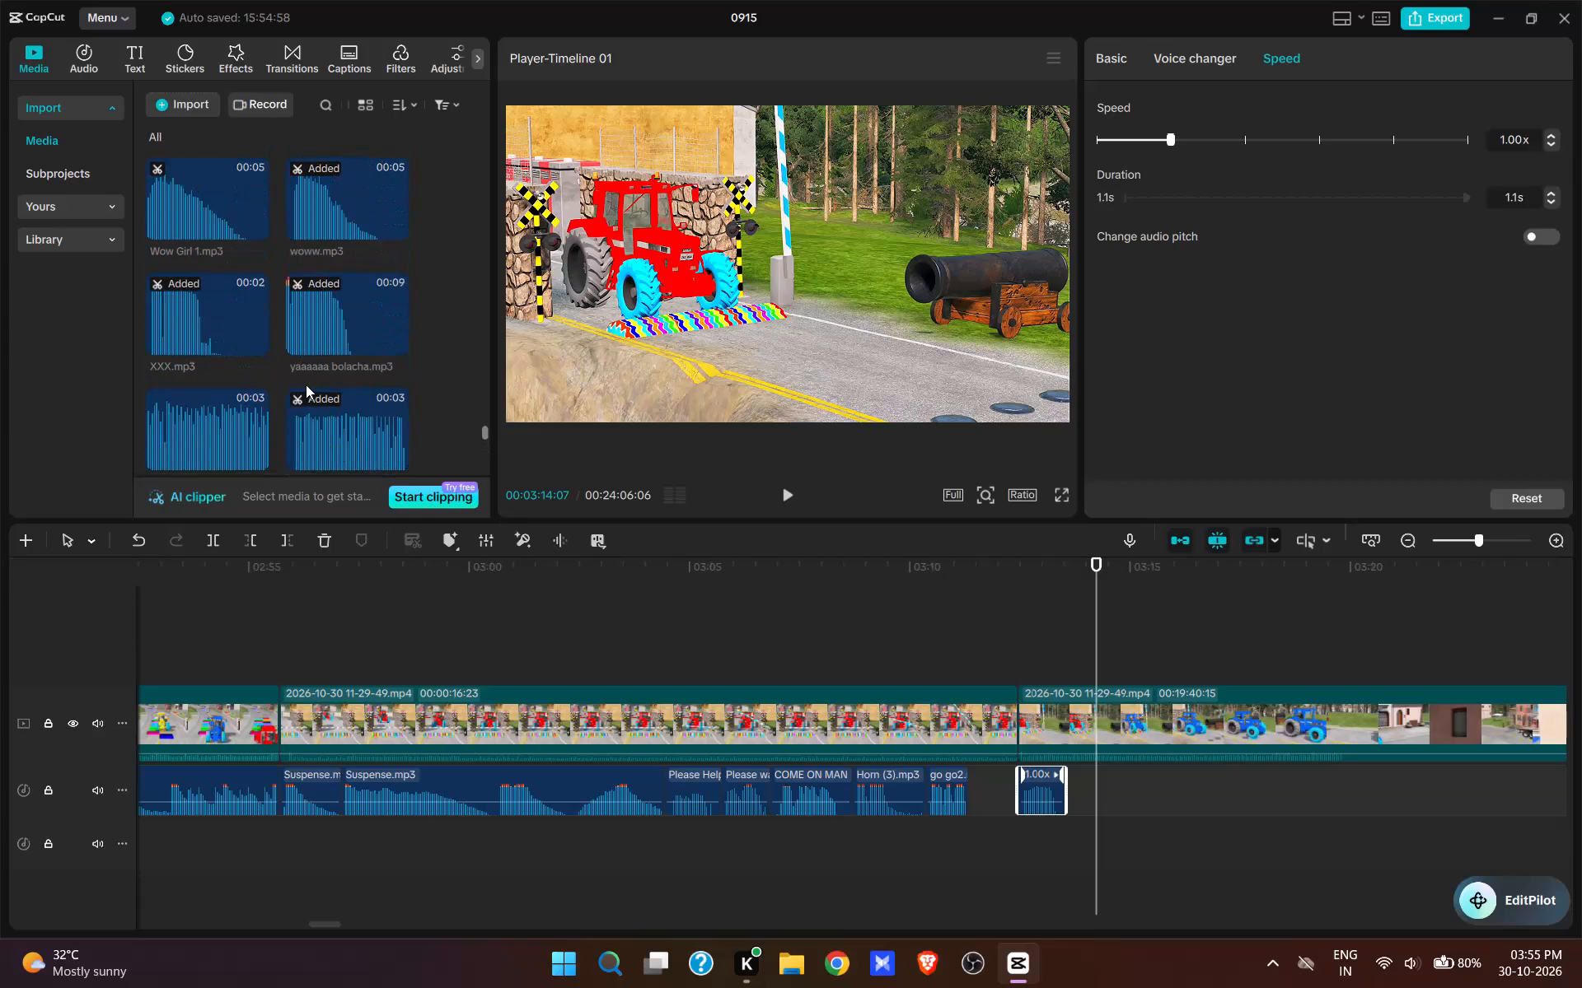
pyautogui.scroll(6, 306, 384)
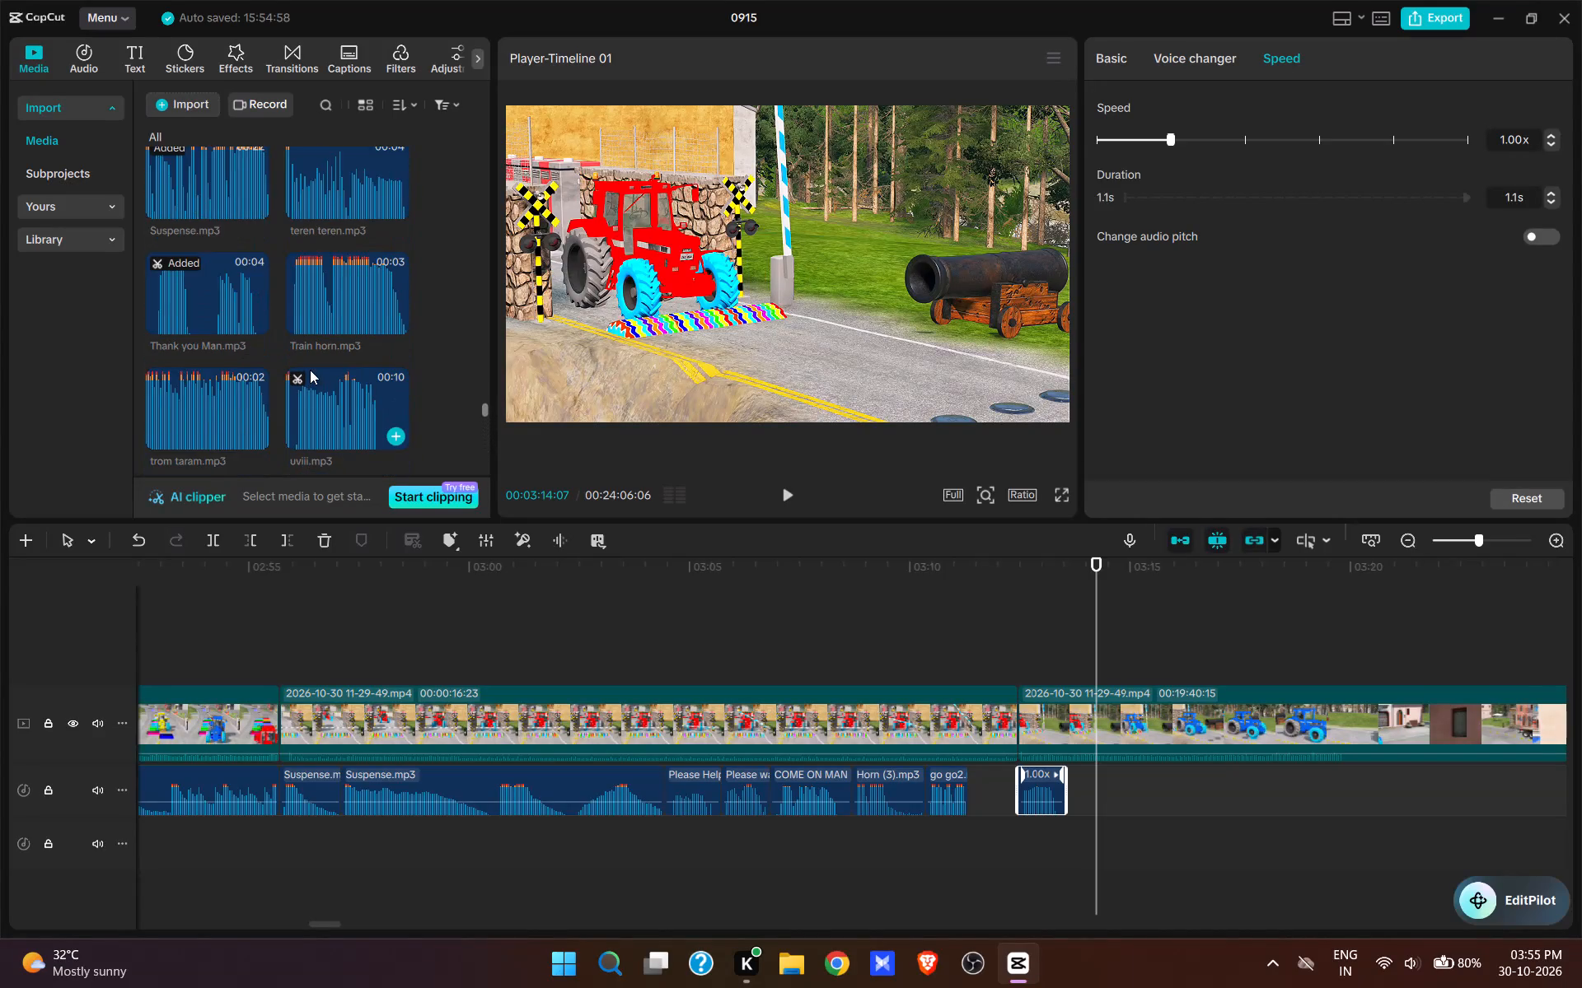
pyautogui.scroll(6, 310, 370)
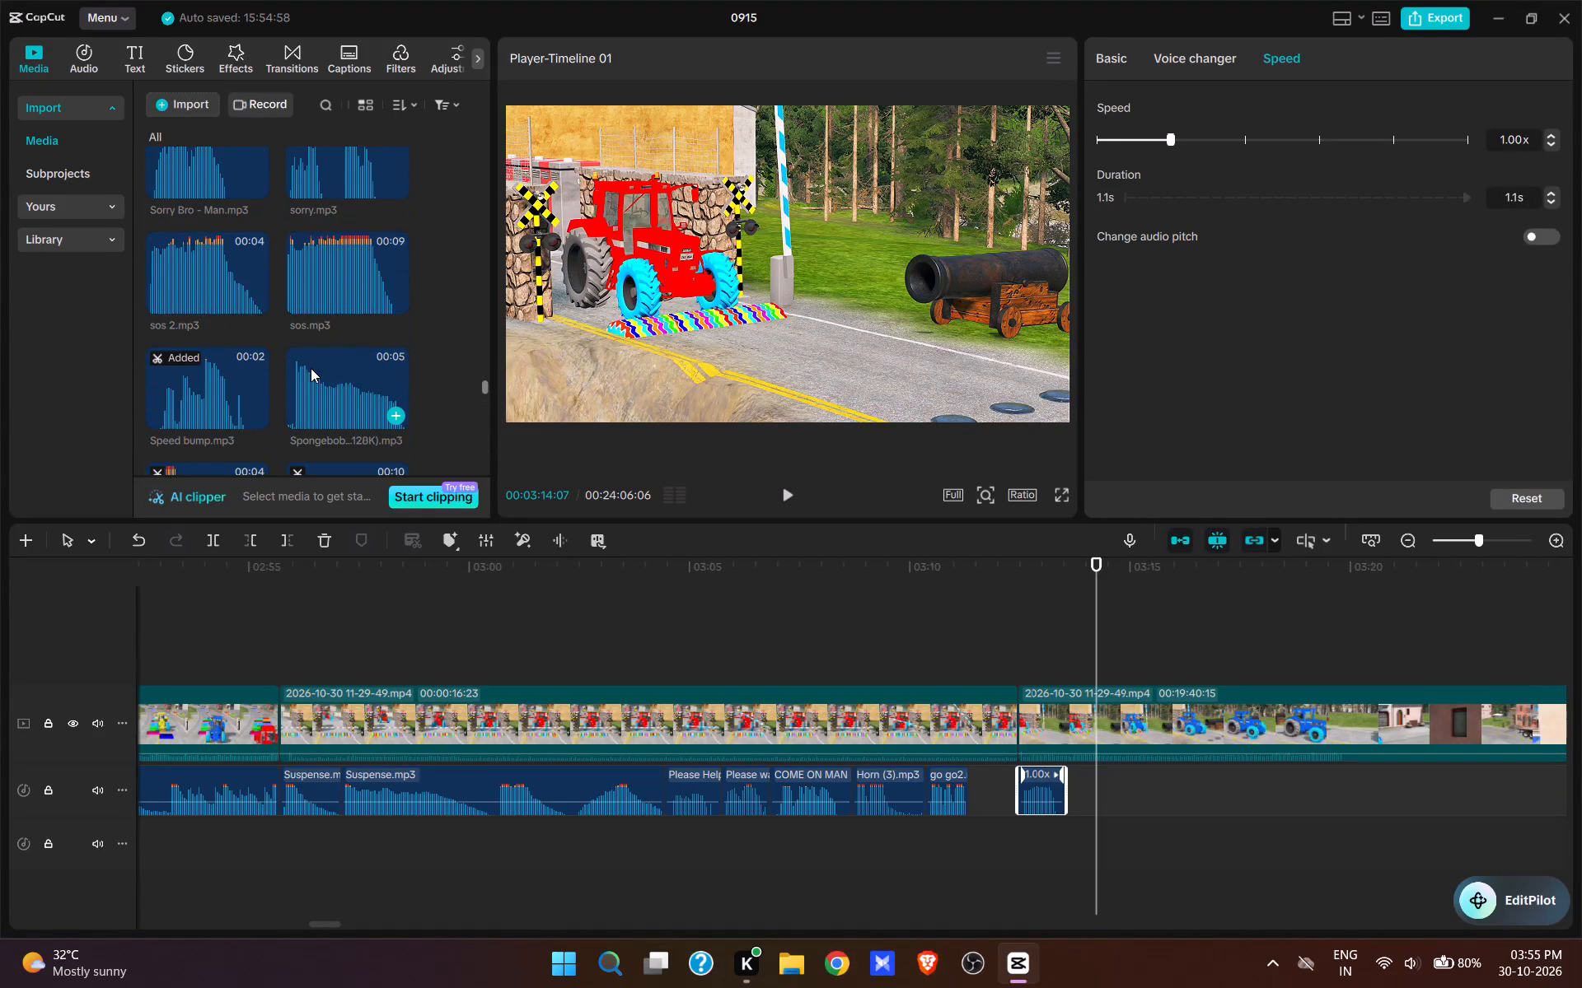
pyautogui.scroll(2, 311, 368)
pyautogui.click(257, 259)
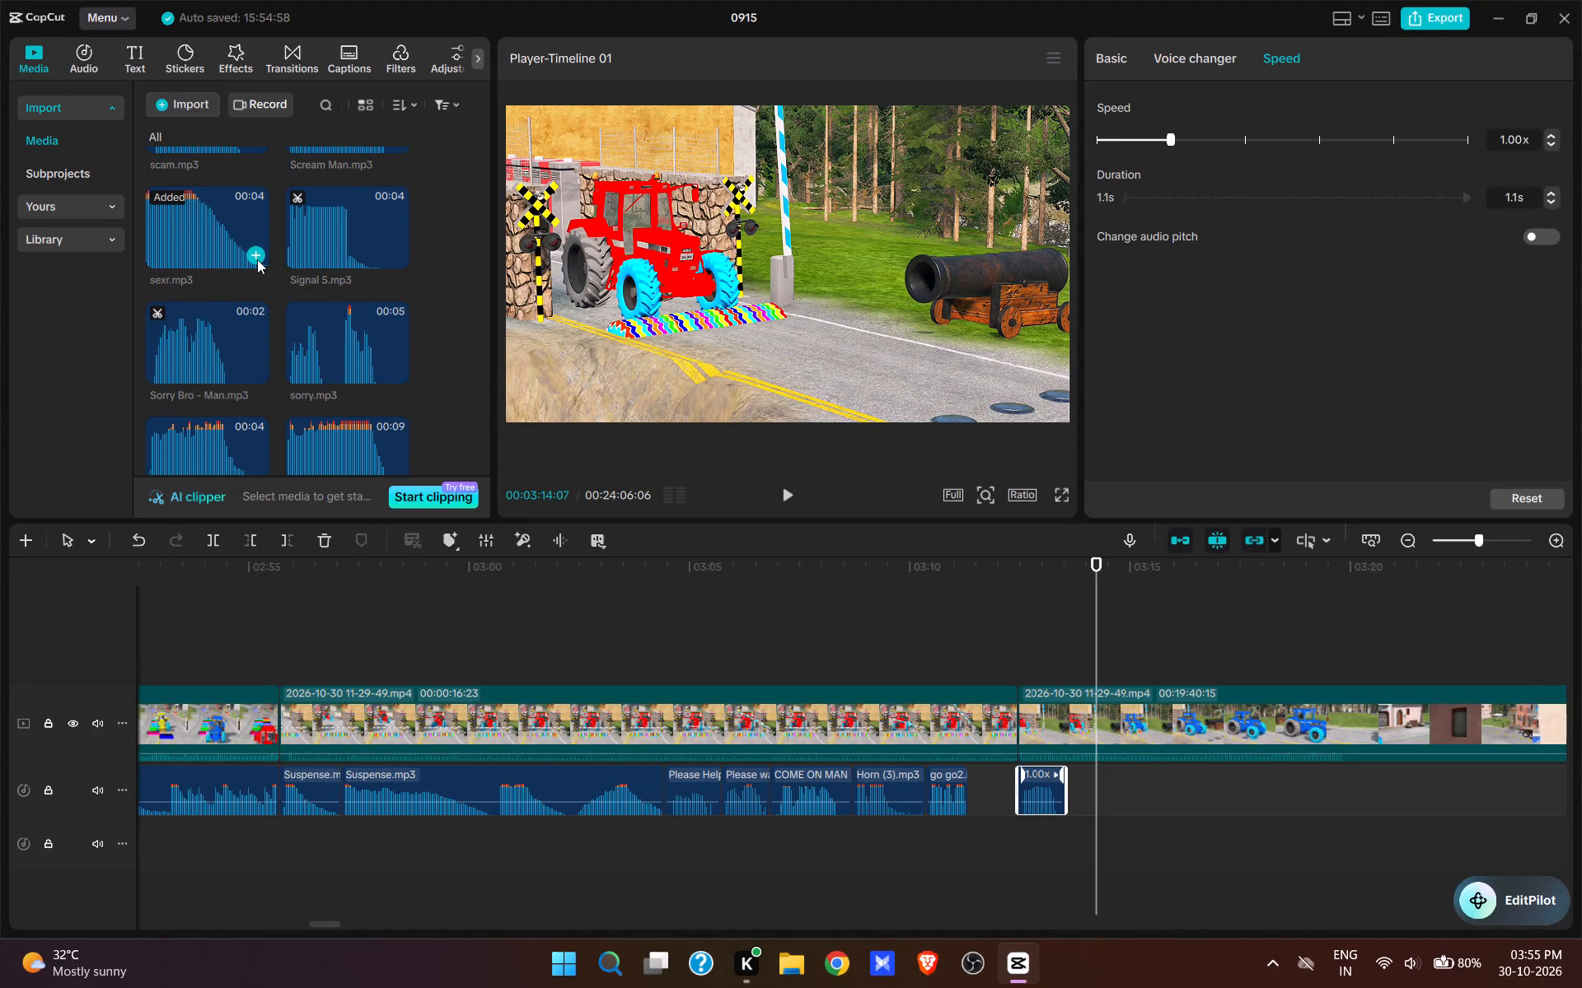
# Play the sexr.mp3 section and trim the end of that sound to 00:03:16:25.
pyautogui.press('space')
pyautogui.press('space')
pyautogui.press('space')
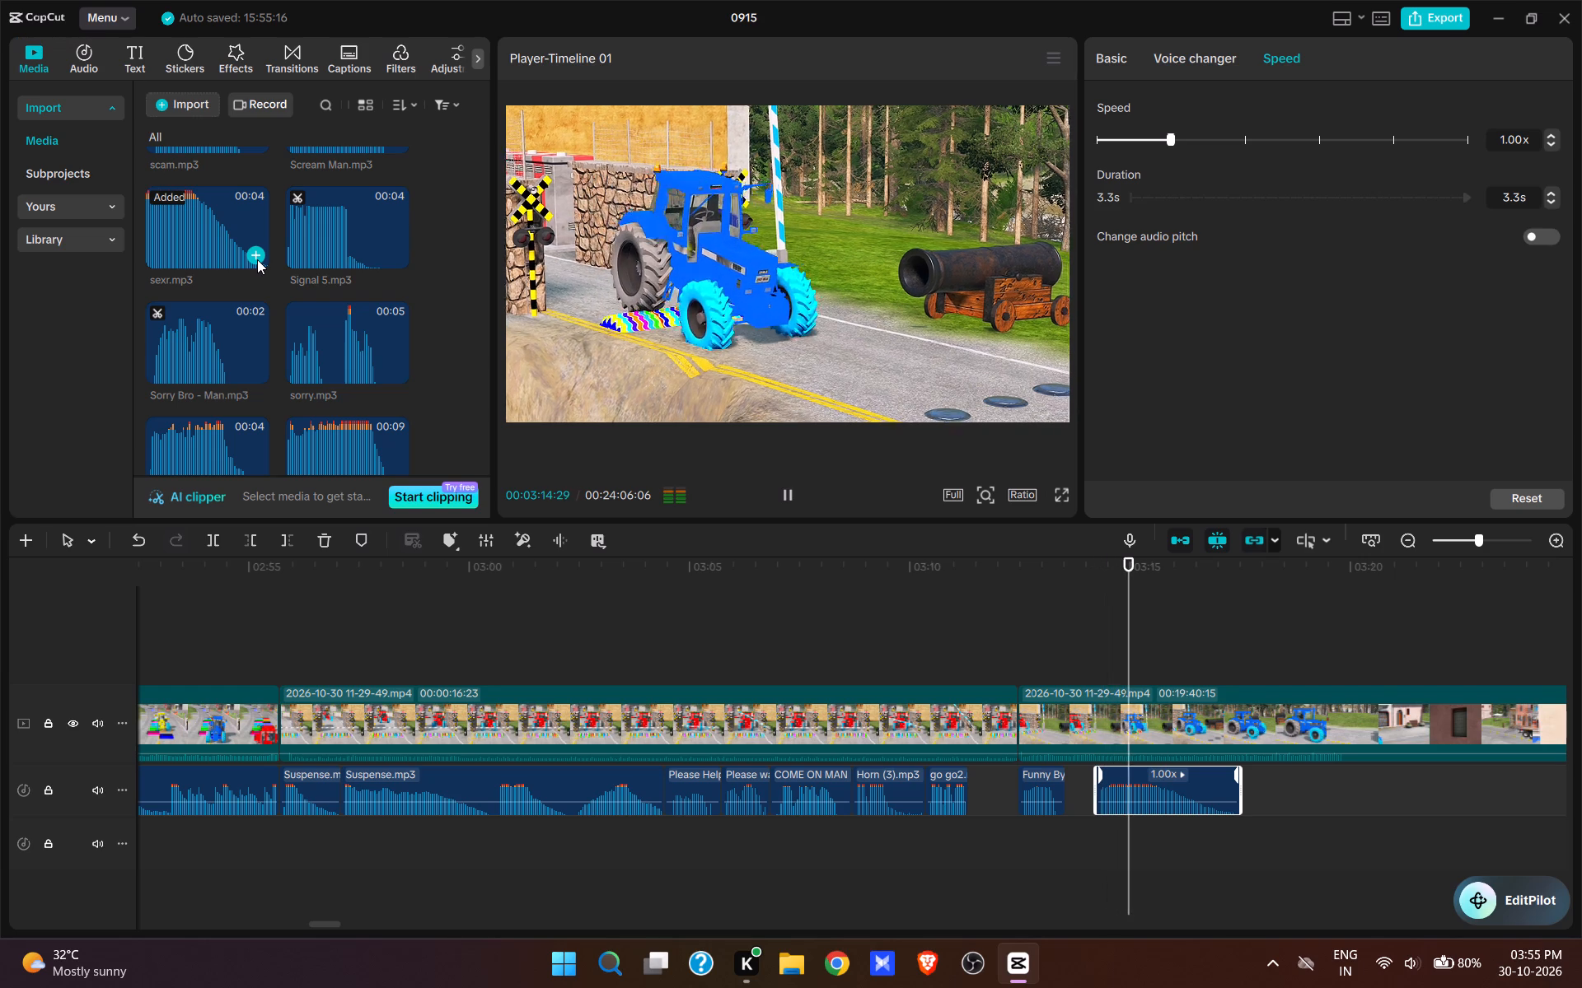
pyautogui.press('space')
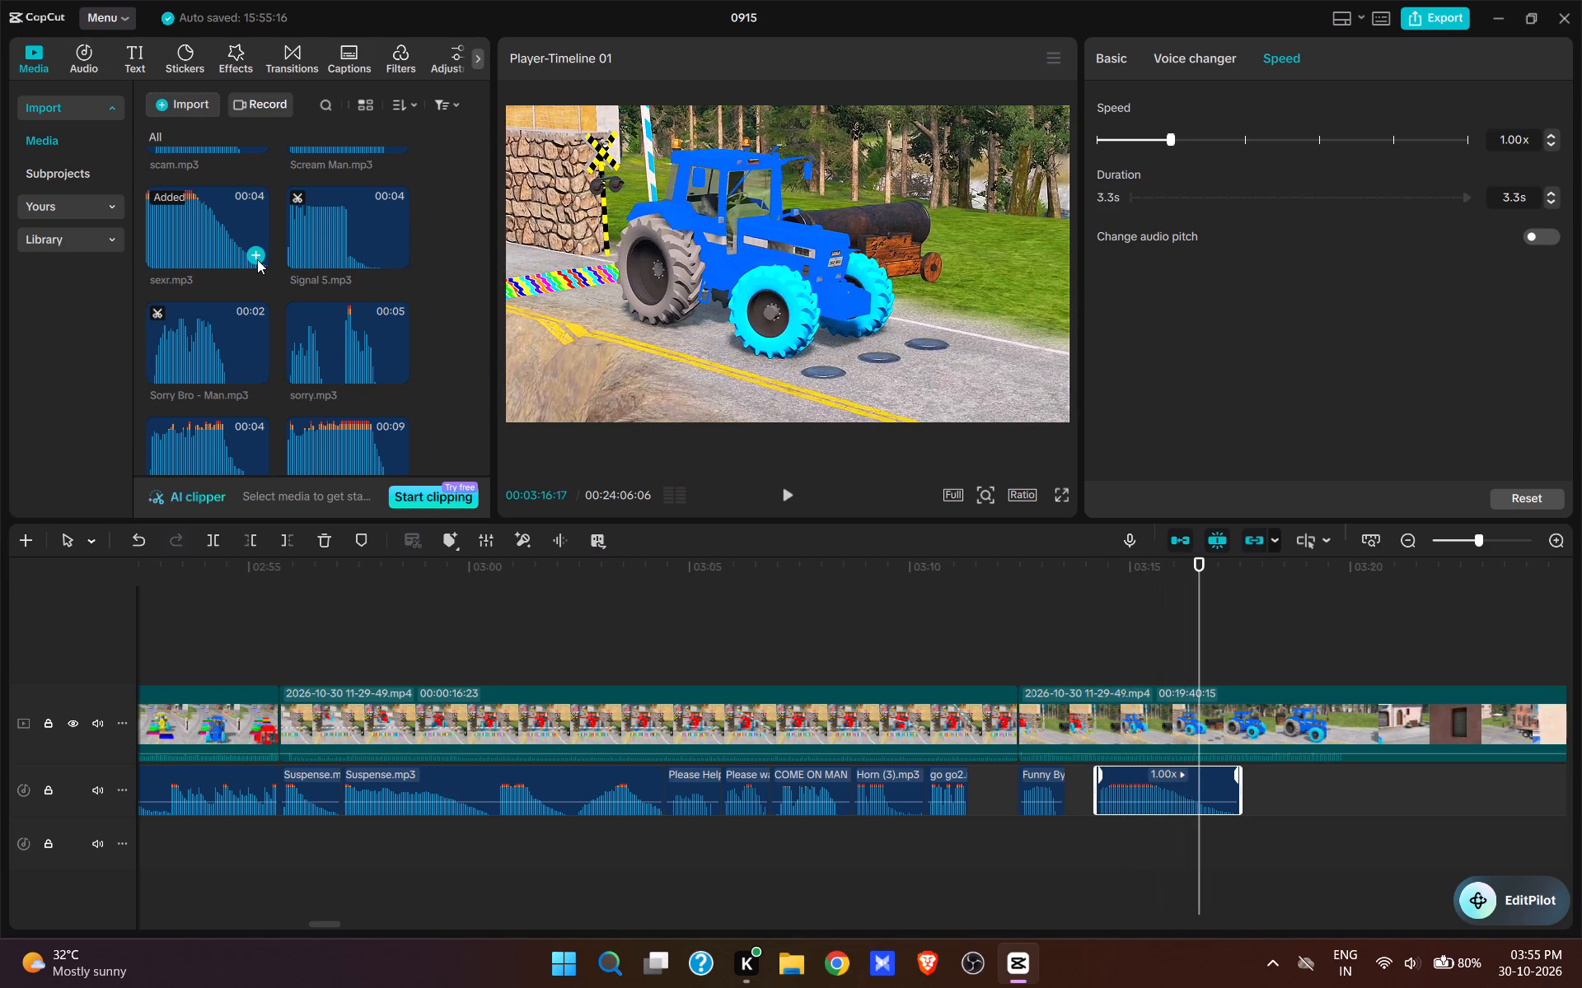
pyautogui.press('space')
pyautogui.press('space')
pyautogui.press('e')
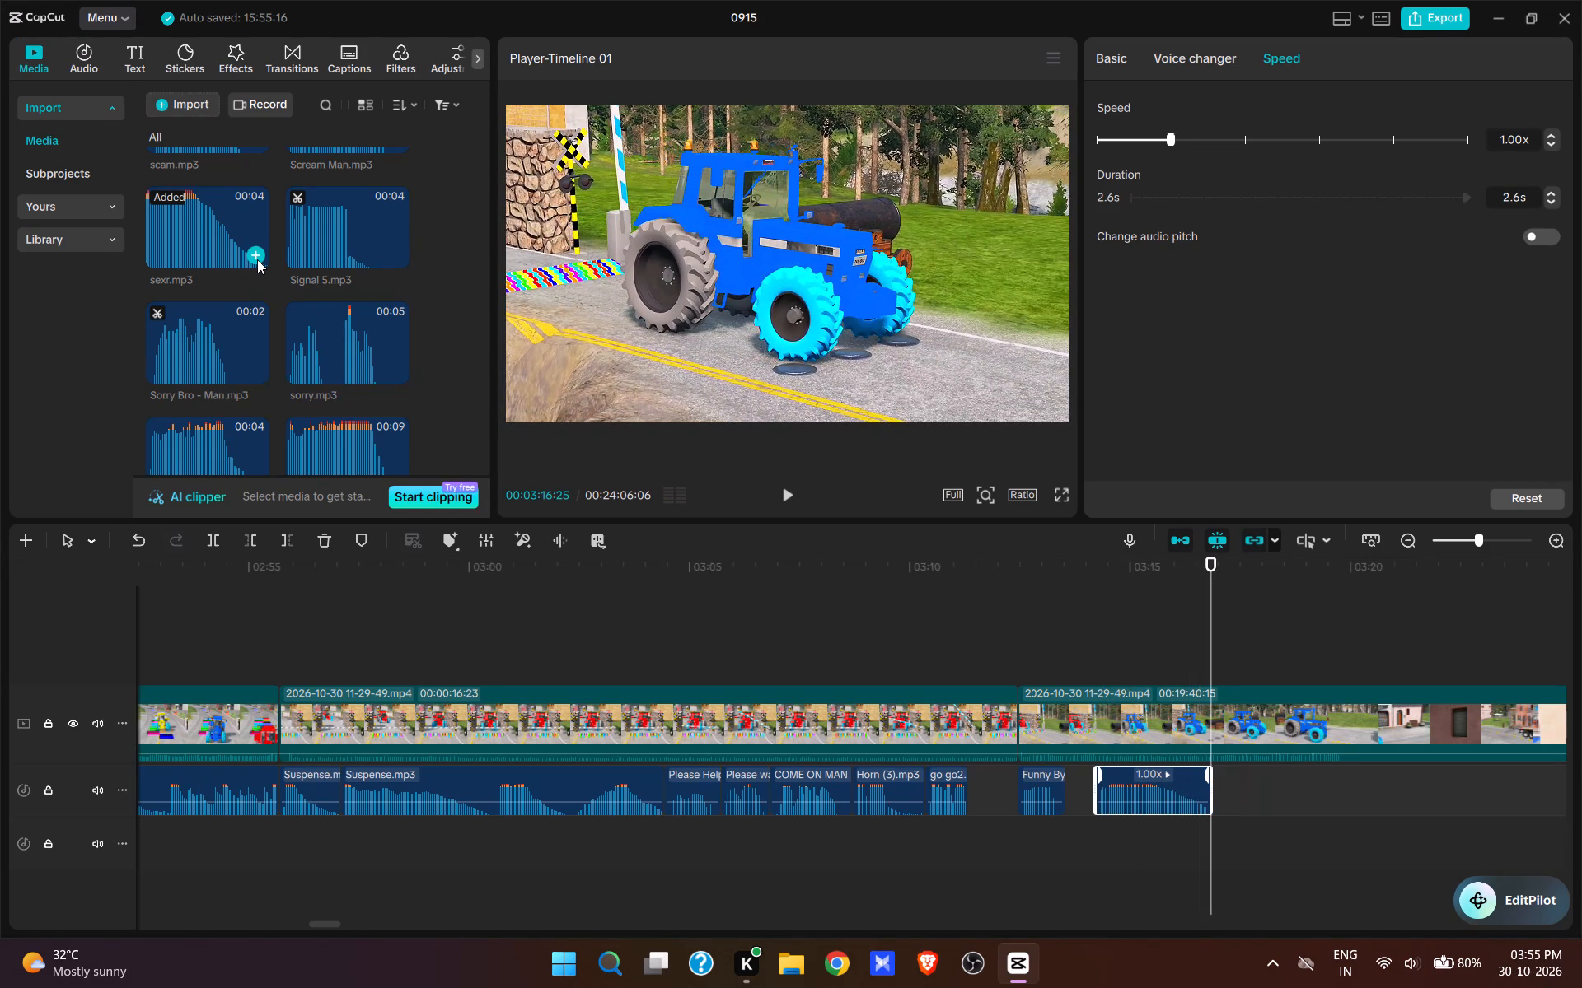
# Find zina.mp3 among the imported sounds and add it directly after sexr.mp3 at 00:03:16:25.
pyautogui.scroll(-6, 276, 271)
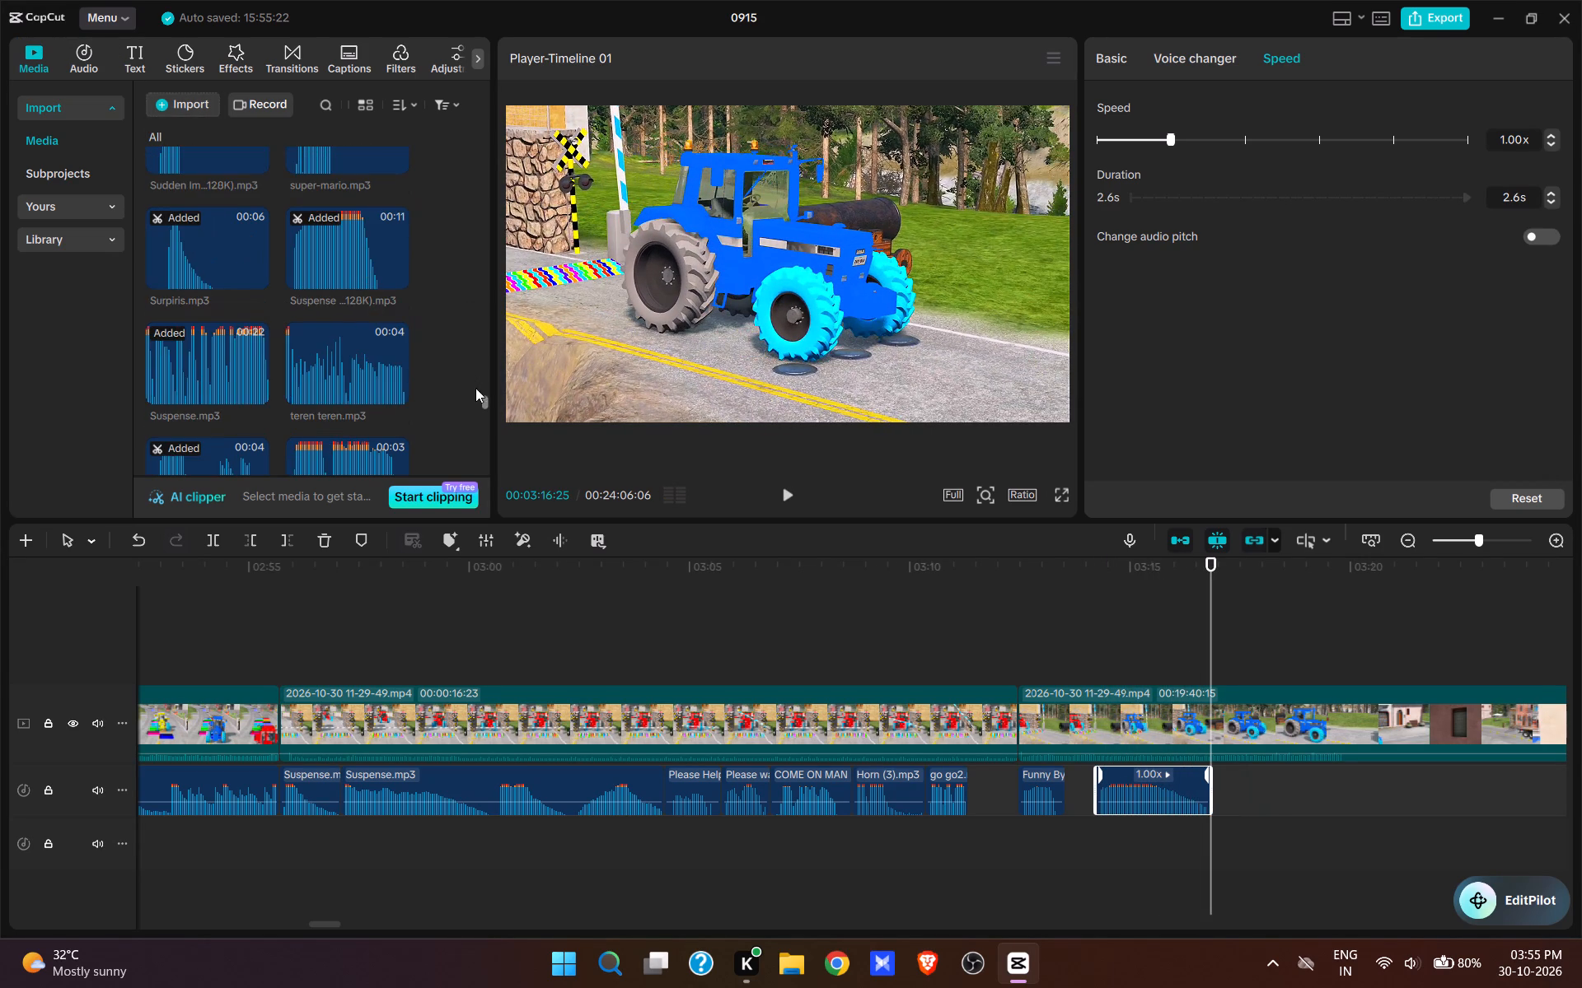
pyautogui.moveTo(489, 399); pyautogui.dragTo(503, 553)
pyautogui.scroll(4, 313, 364)
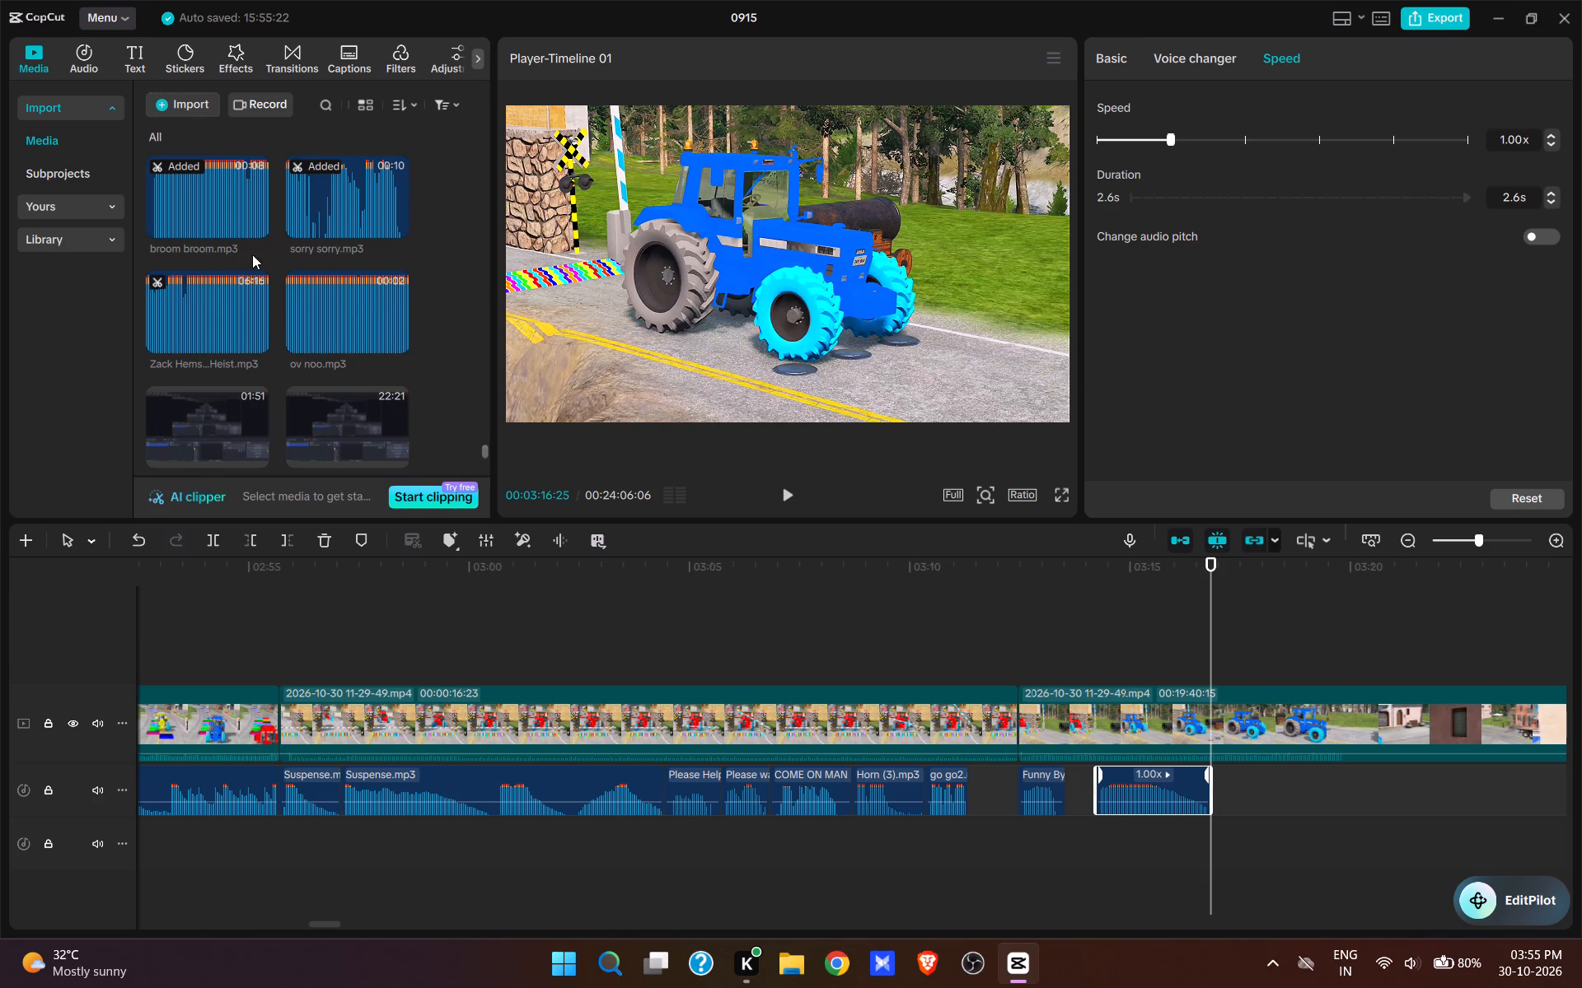
pyautogui.scroll(2, 252, 254)
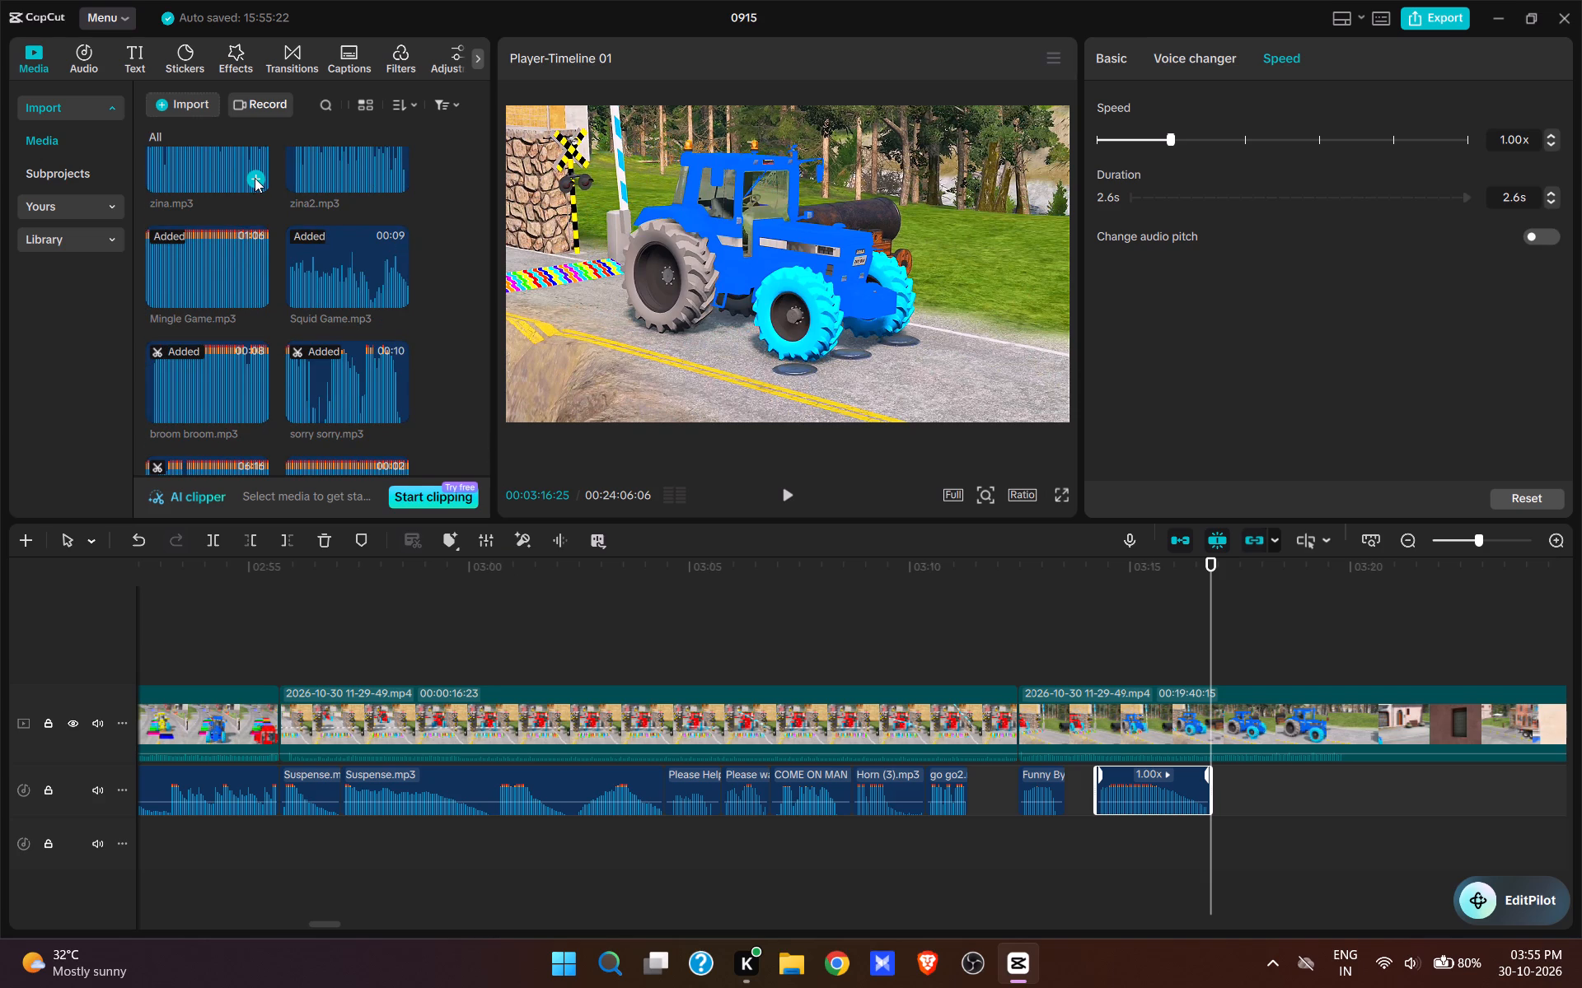
pyautogui.click(255, 178)
# Play through zina.mp3 and split the main video clip at 00:03:19:16, just after the blue tractor leaves the frame.
pyautogui.press('space')
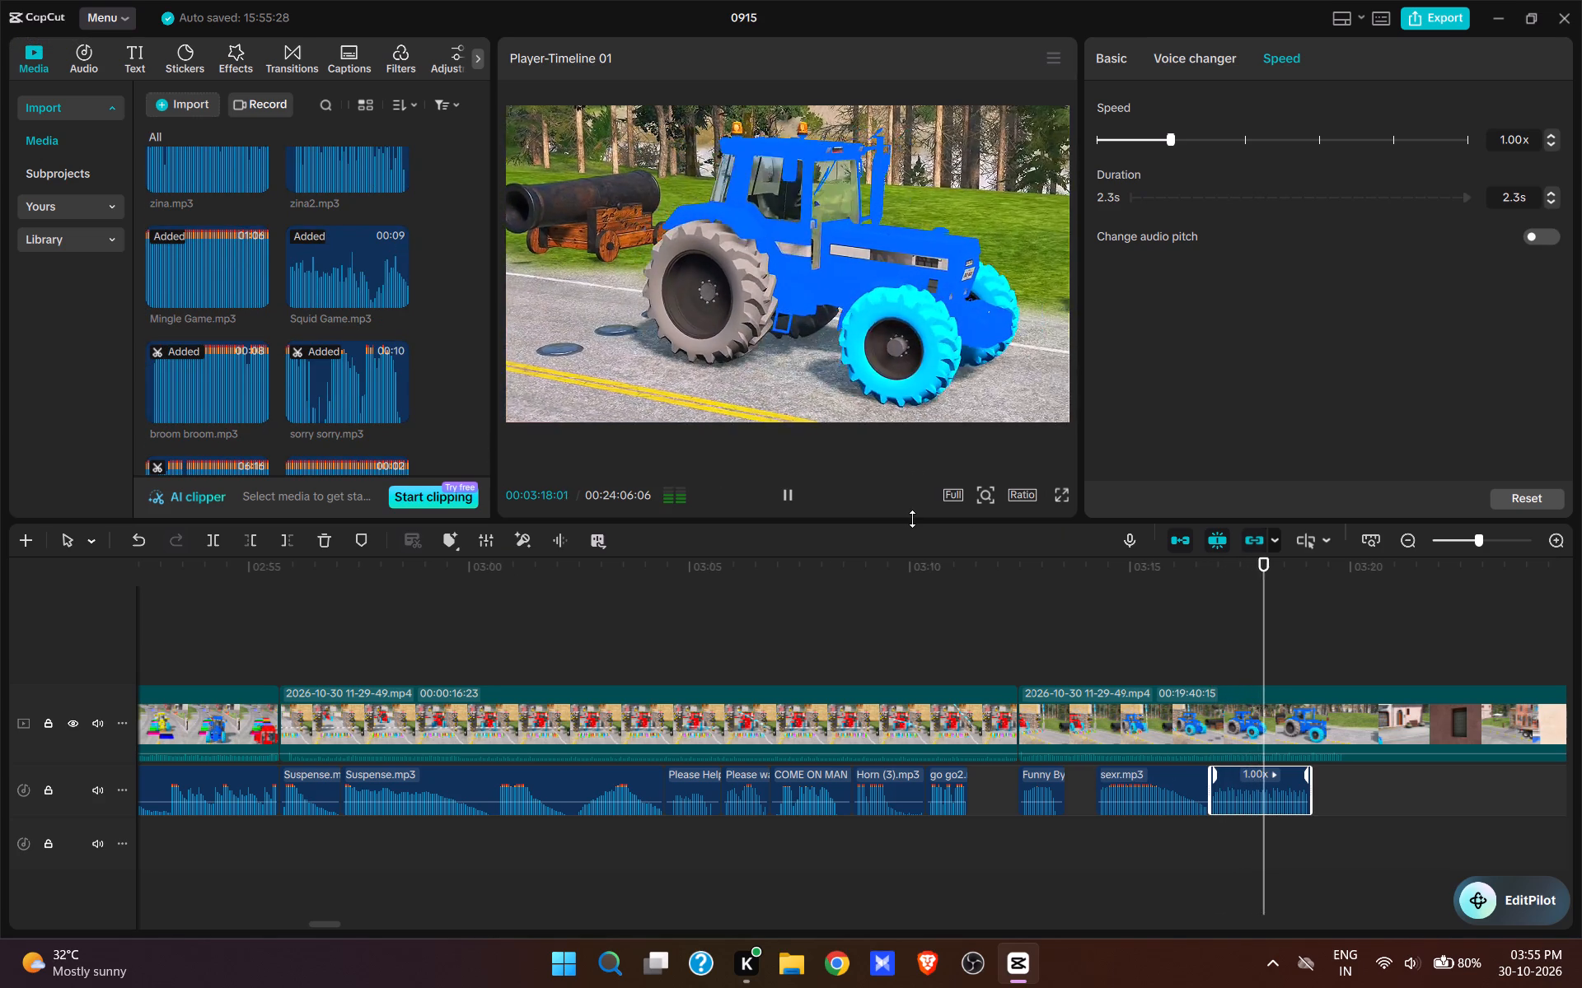
pyautogui.press('space')
pyautogui.press('w')
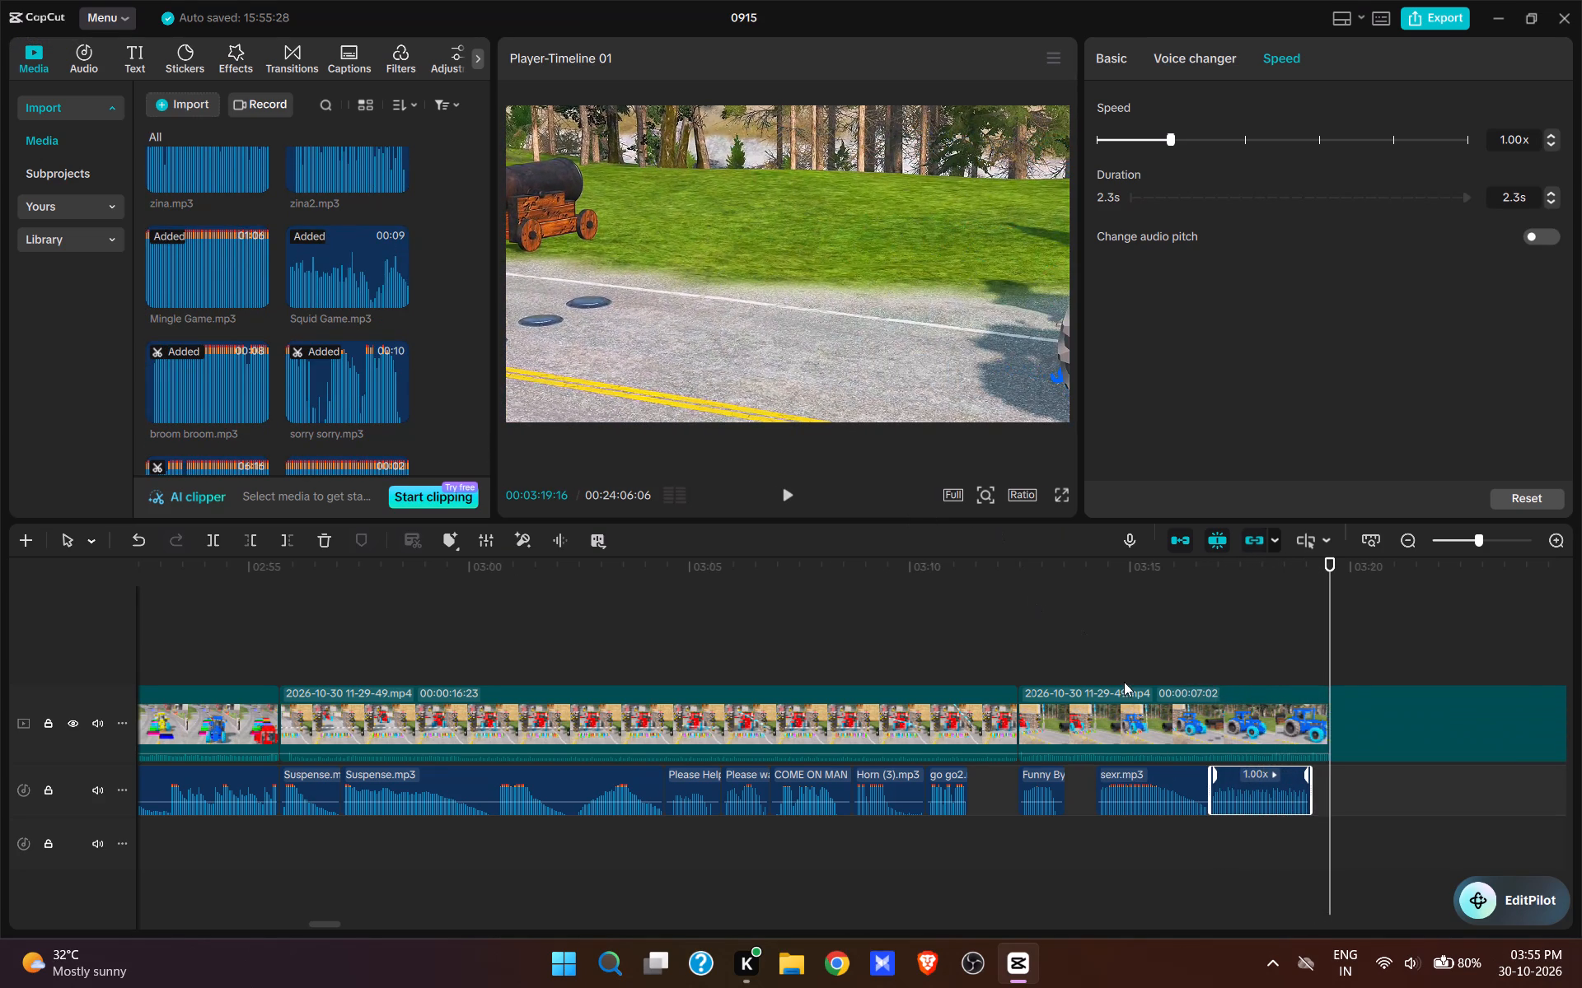
# Trim nearly nine seconds off the start of the video clip following the 00:03:19:16 split, so it opens on the trailer road scene.
pyautogui.moveTo(1174, 791); pyautogui.dragTo(1103, 878)
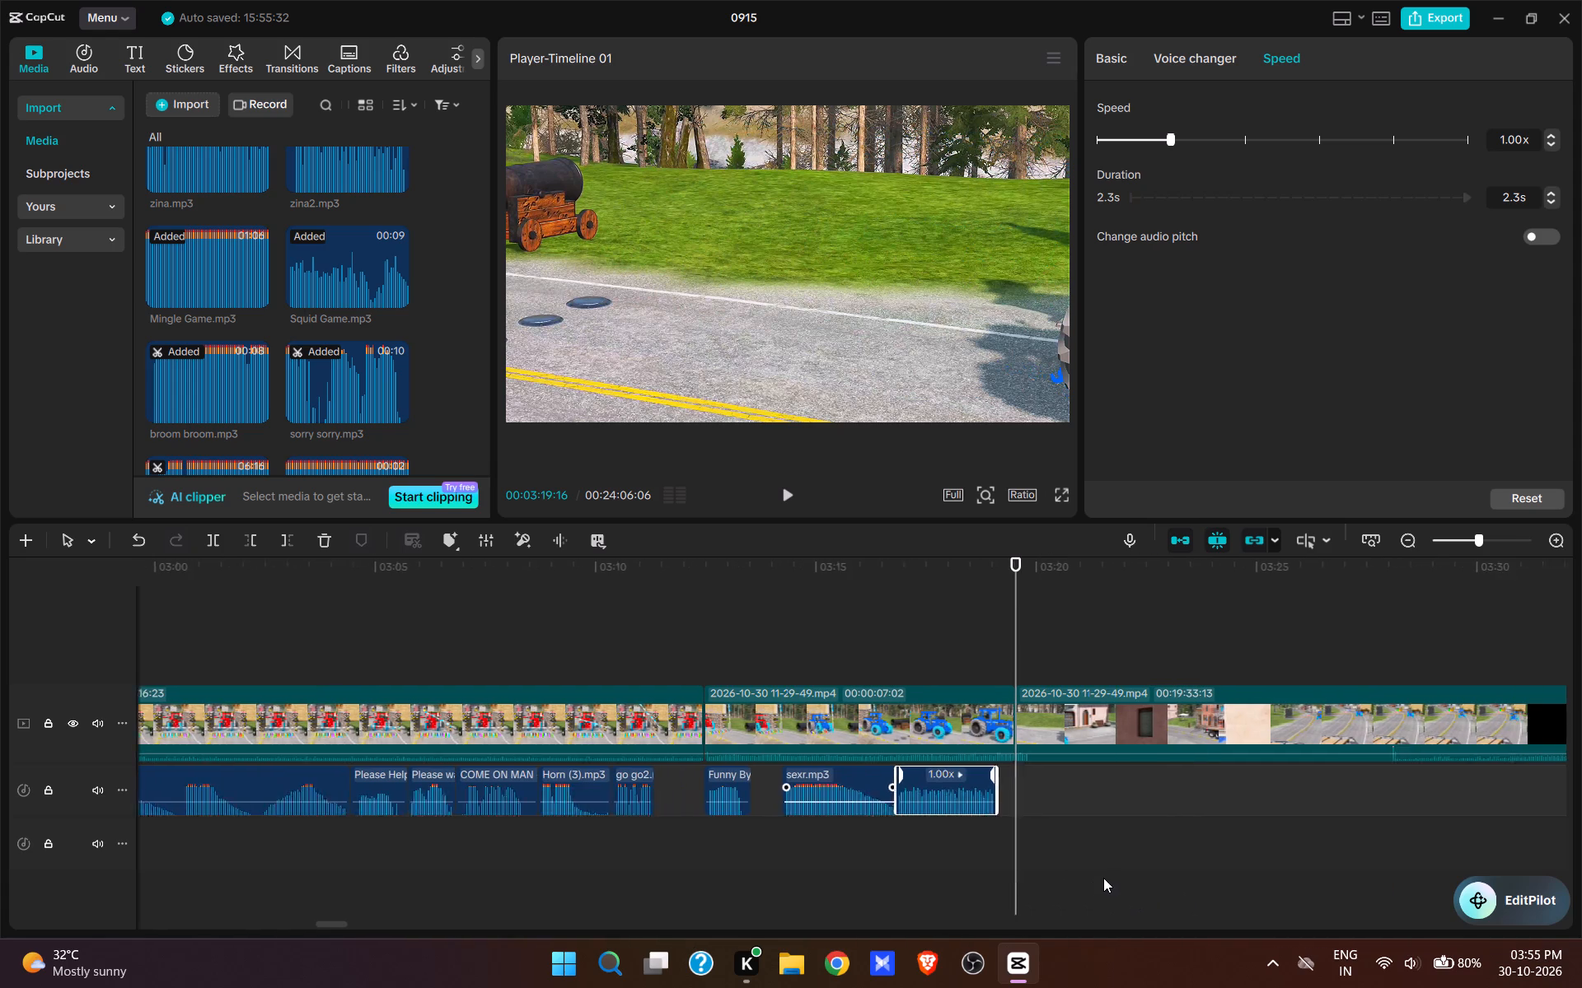
pyautogui.moveTo(1103, 878); pyautogui.dragTo(1092, 854)
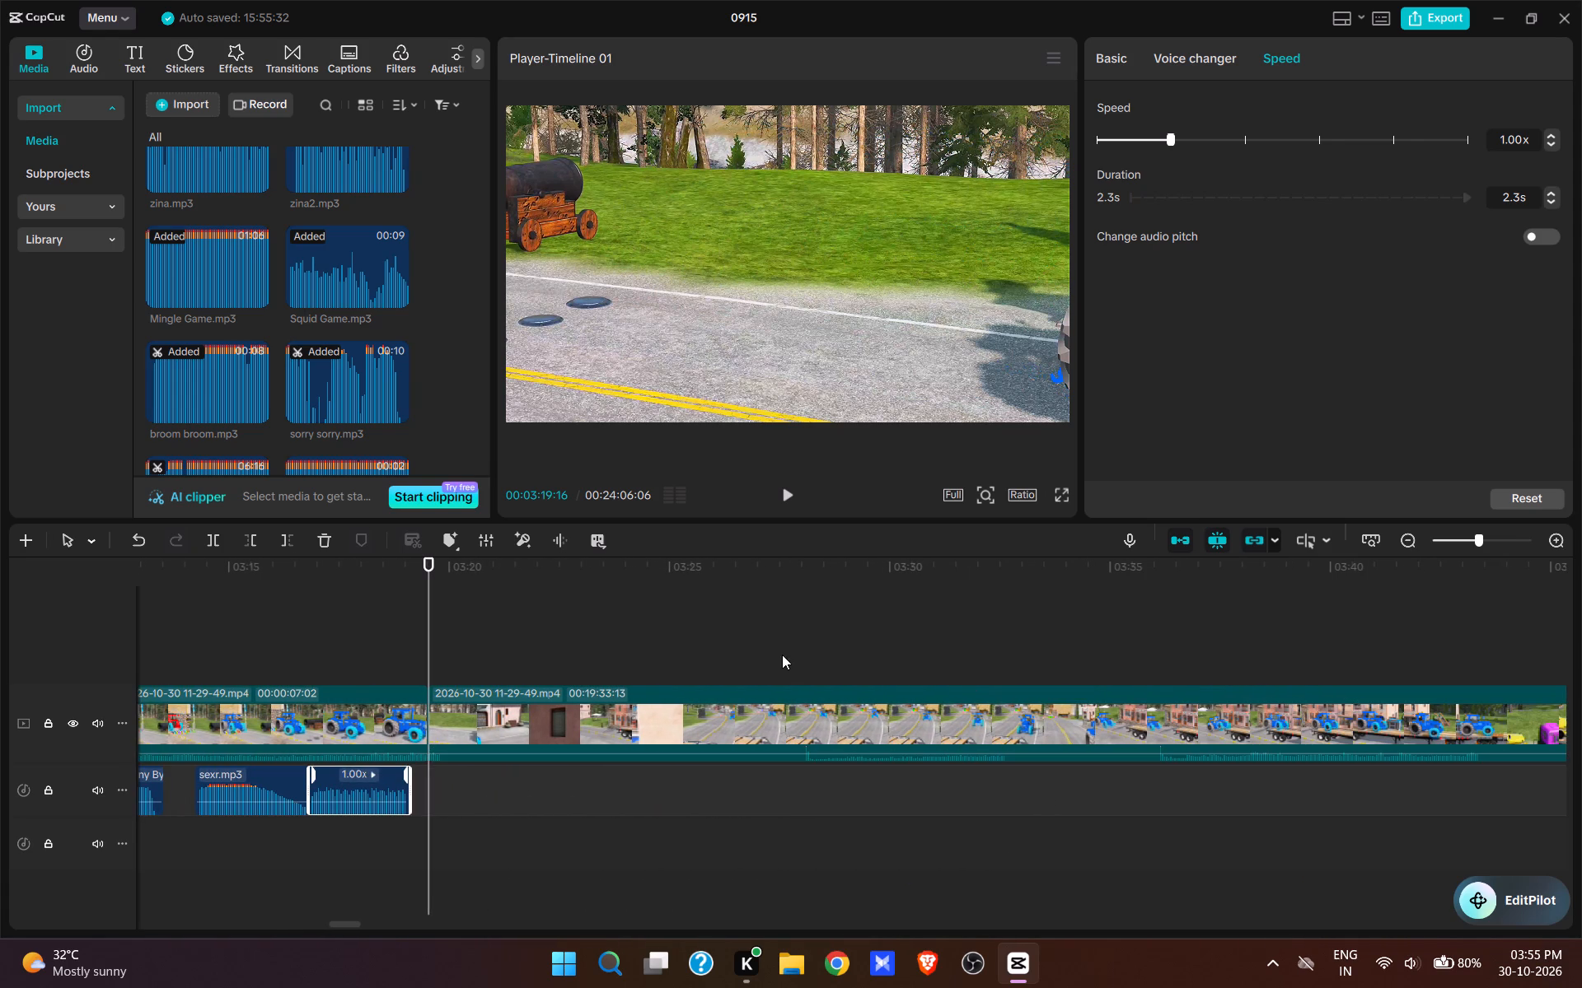
pyautogui.click(782, 650)
pyautogui.press('space')
pyautogui.press('space')
pyautogui.write('q')
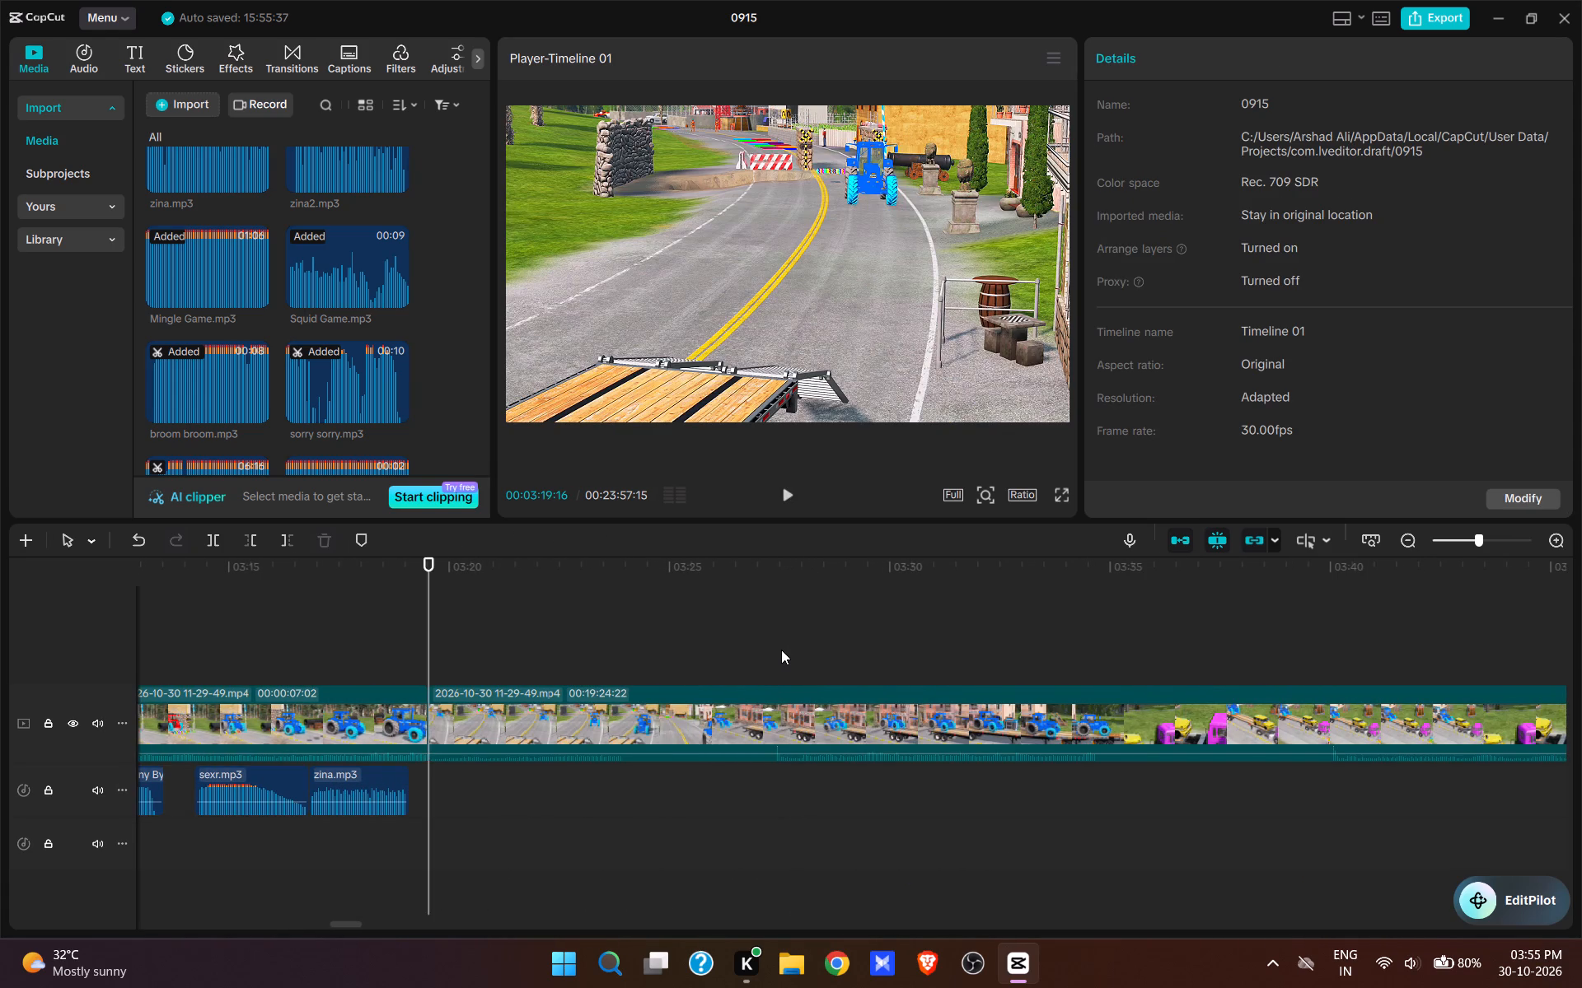
# Preview the new cut, add zina2.mp3 at 00:03:19:16 on the first audio track, and play it.
pyautogui.press('space')
pyautogui.press('space')
pyautogui.click(426, 645)
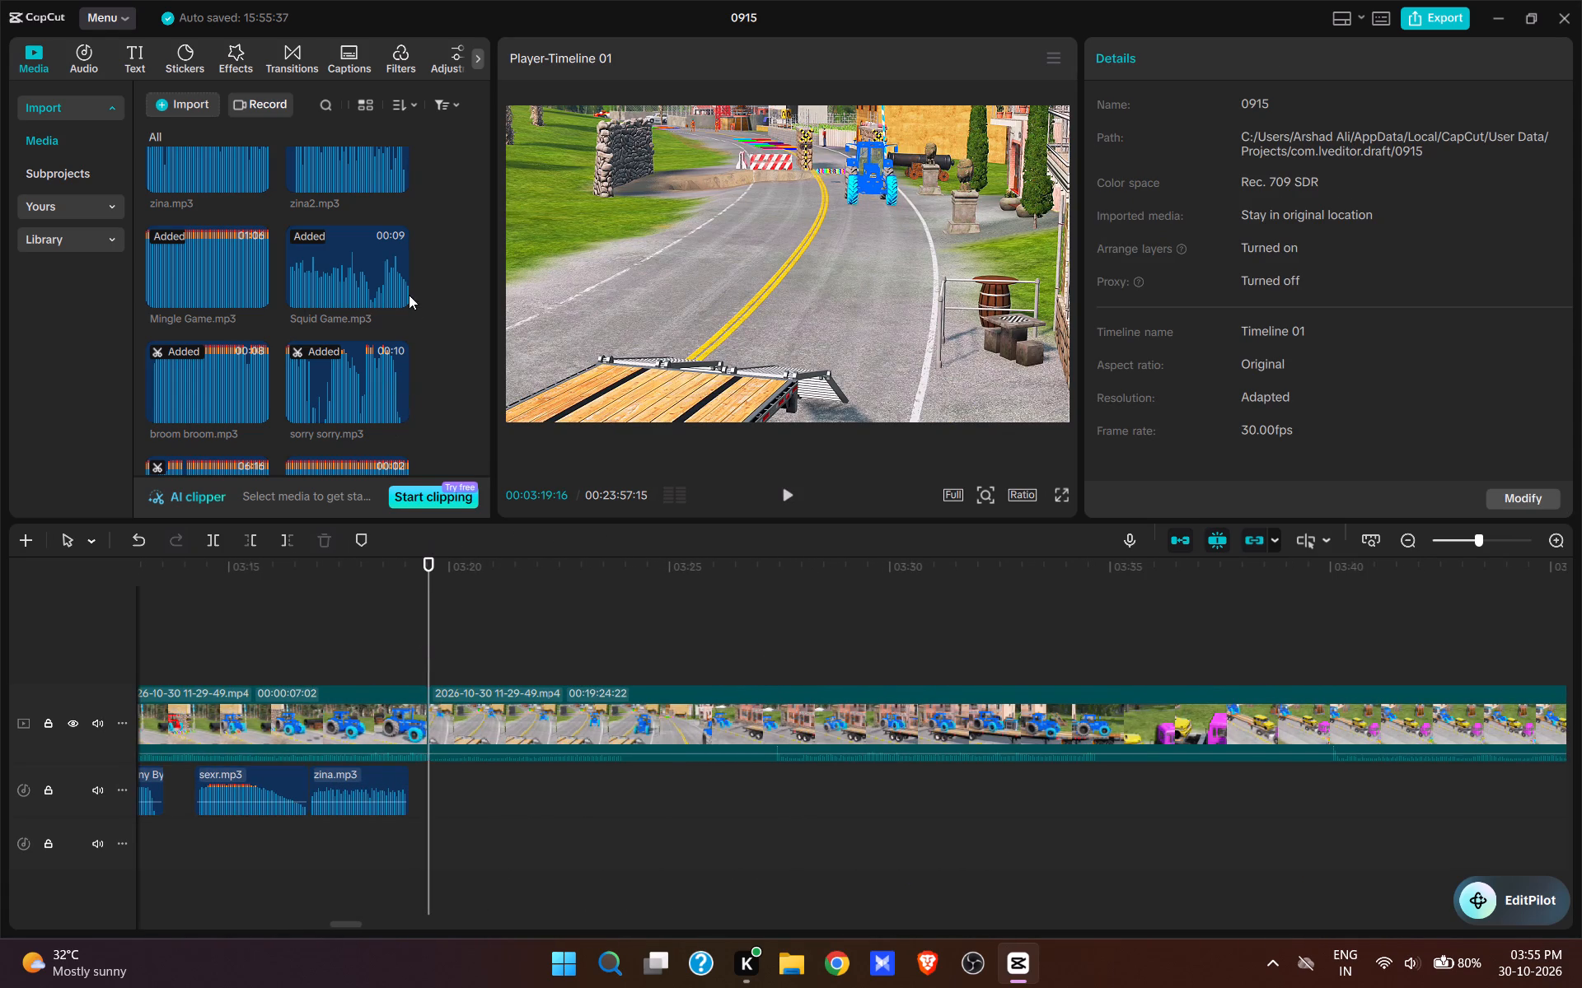
pyautogui.click(400, 173)
pyautogui.press('space')
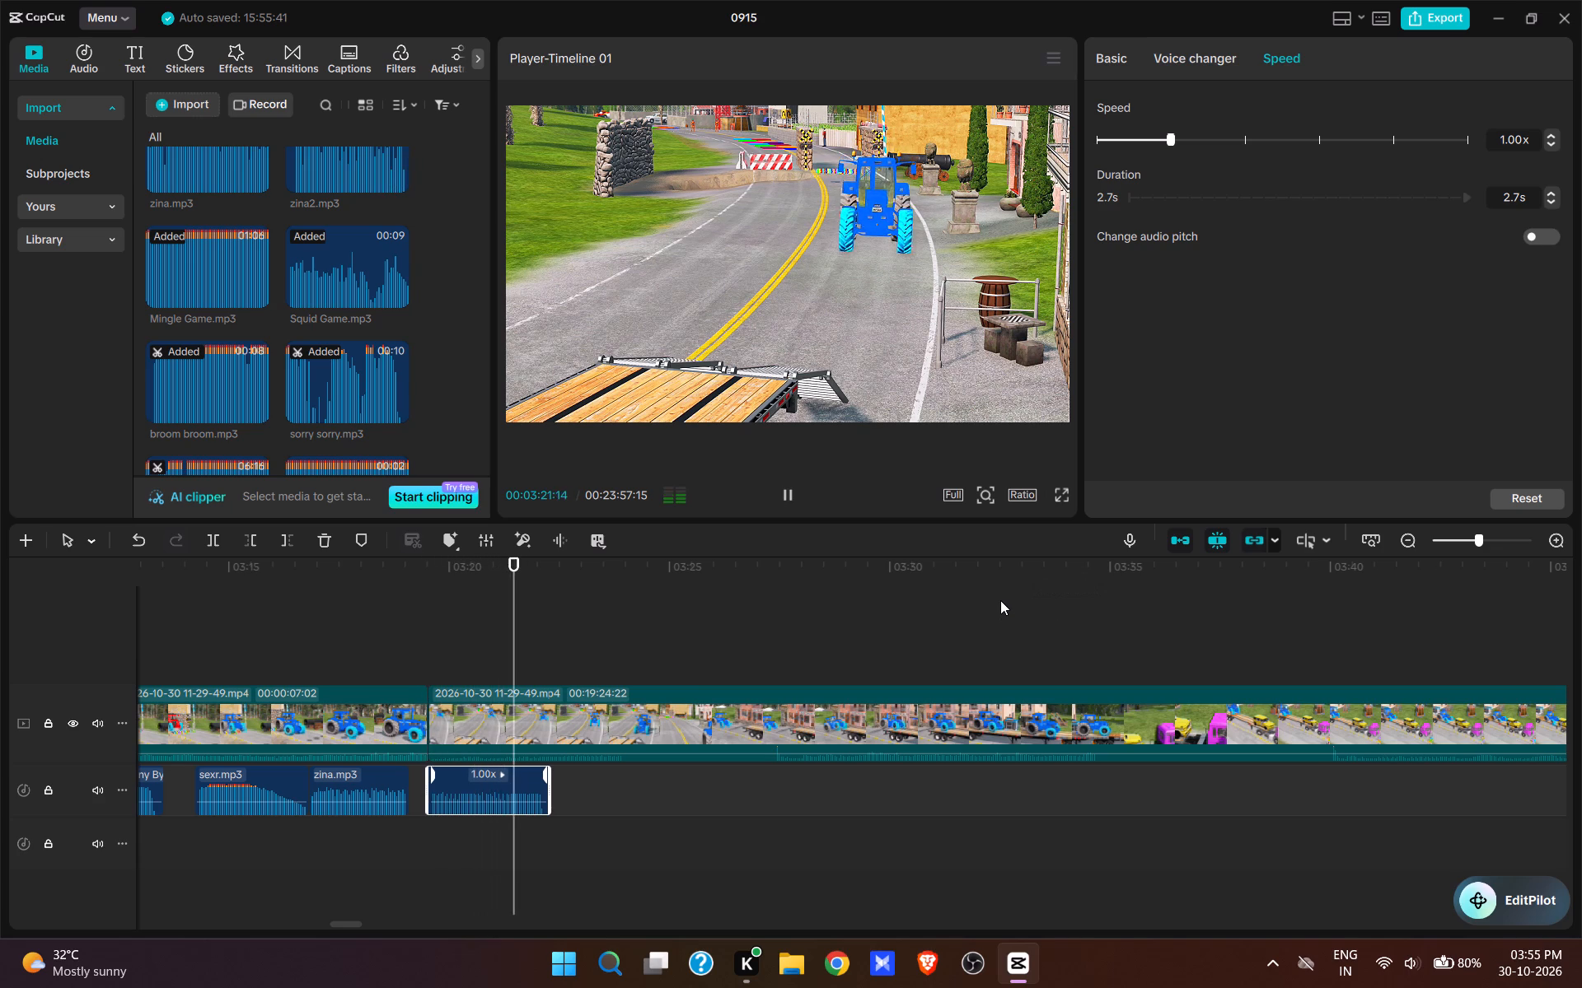
# Play past zina2.mp3 and split the main video clip at 00:03:23:18, as the blue tractor approaches the trailer.
pyautogui.press('space')
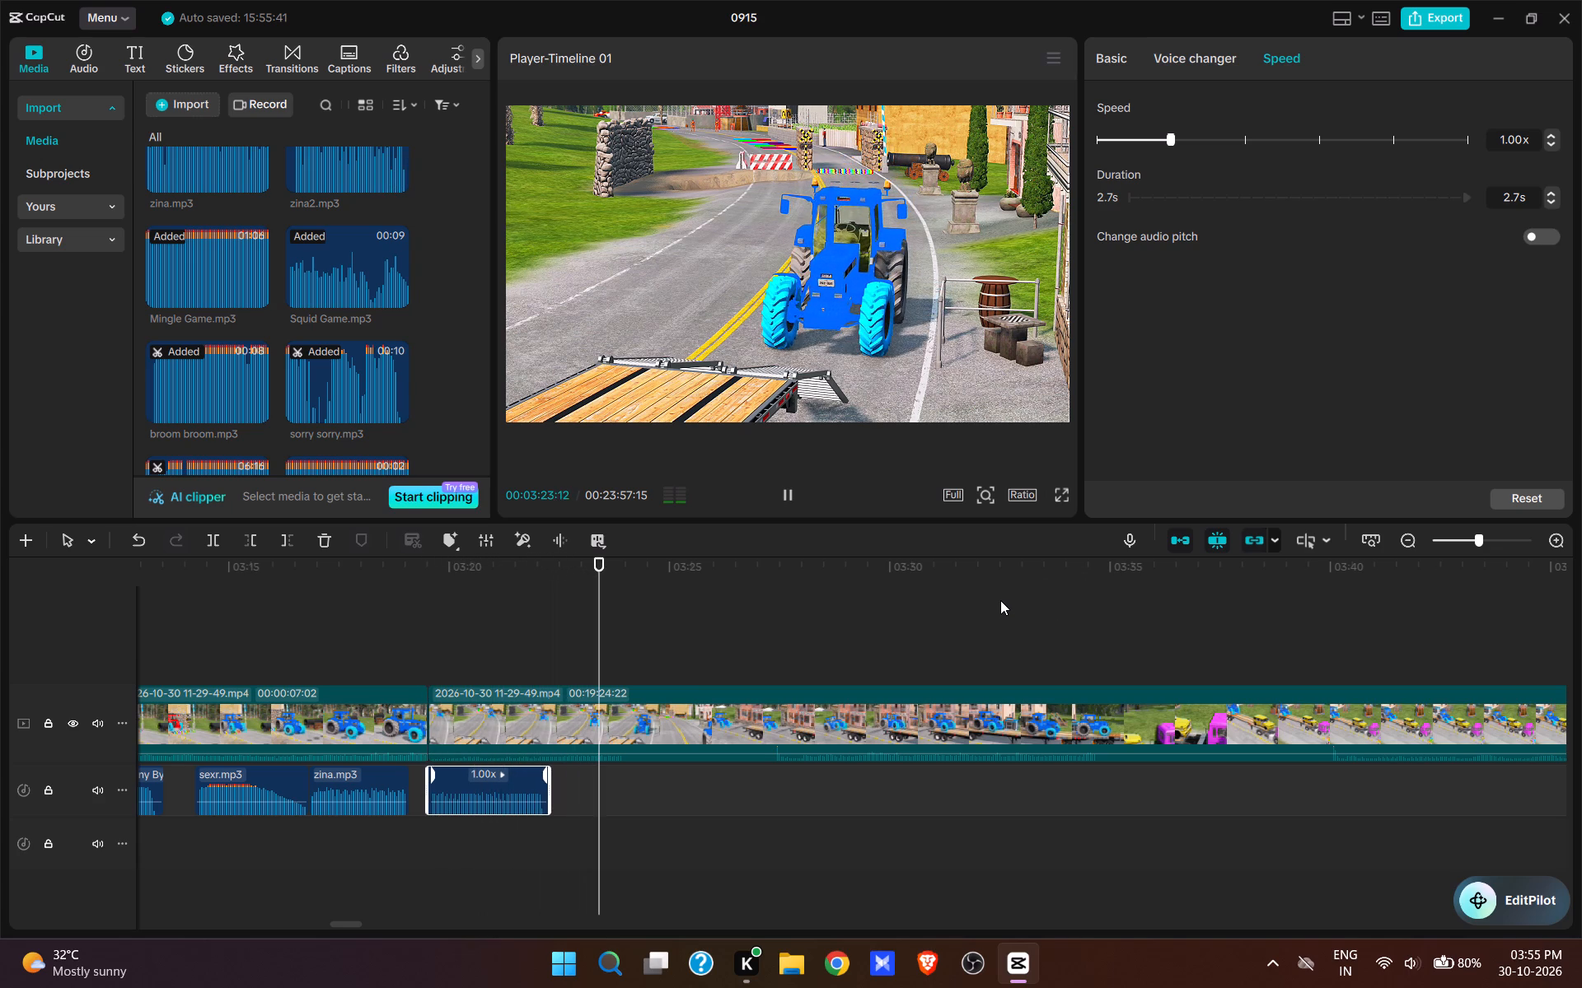
pyautogui.press('space')
pyautogui.press('space')
pyautogui.press('space')
pyautogui.click(611, 644)
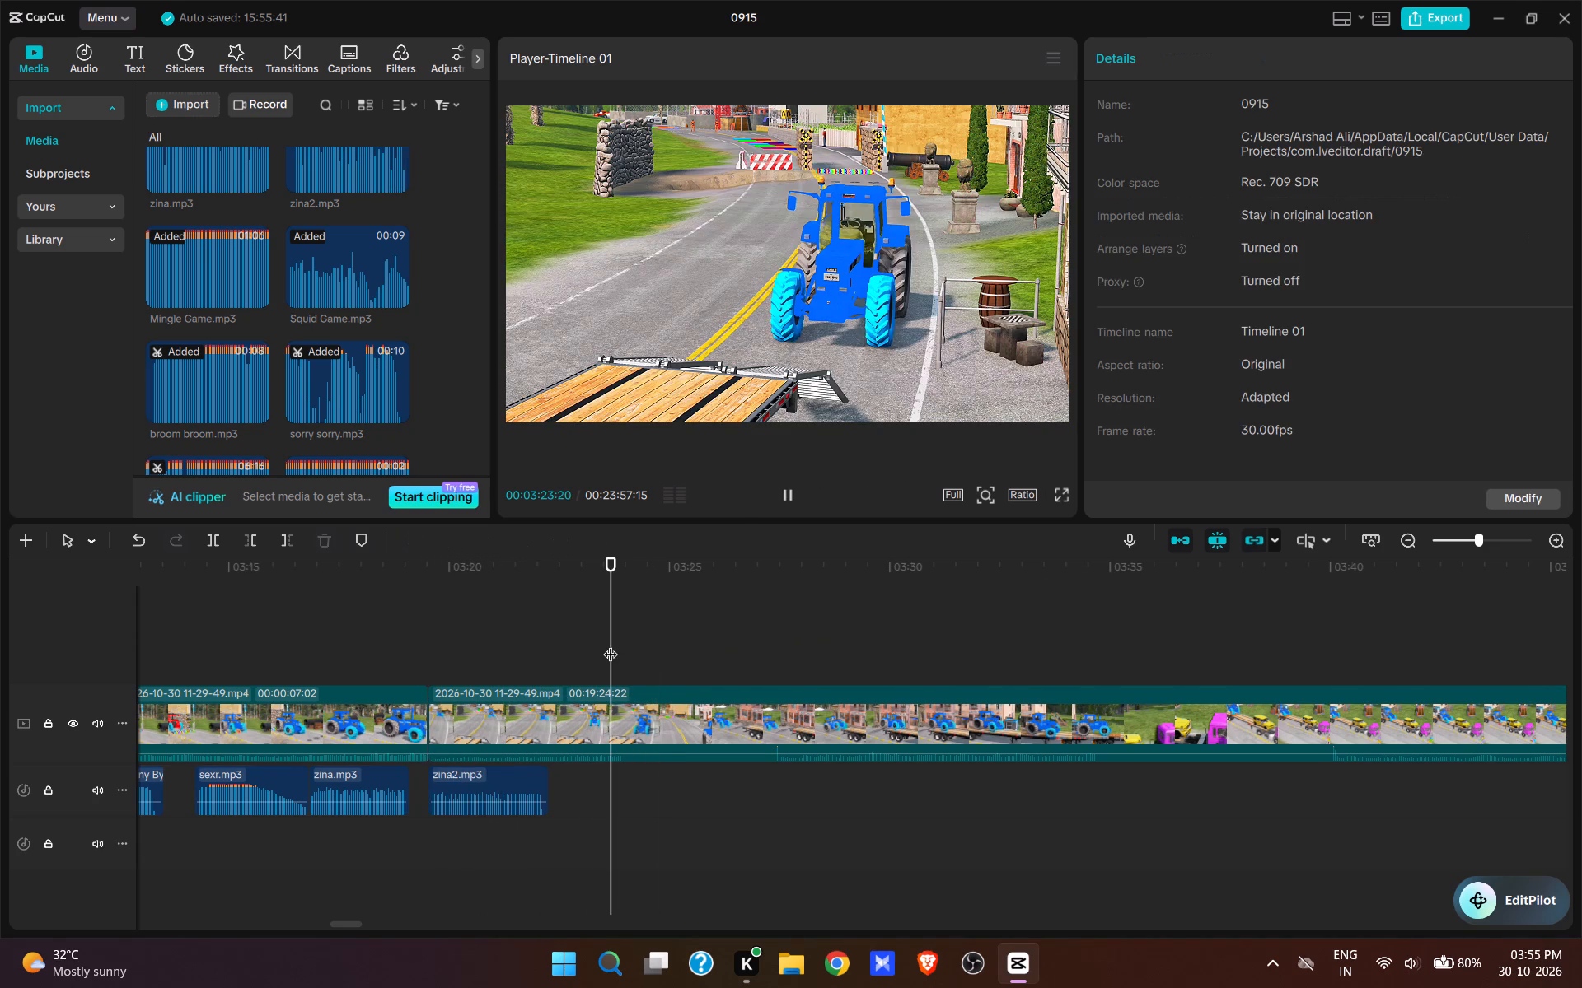
pyautogui.press('space')
pyautogui.press('space')
pyautogui.click(608, 644)
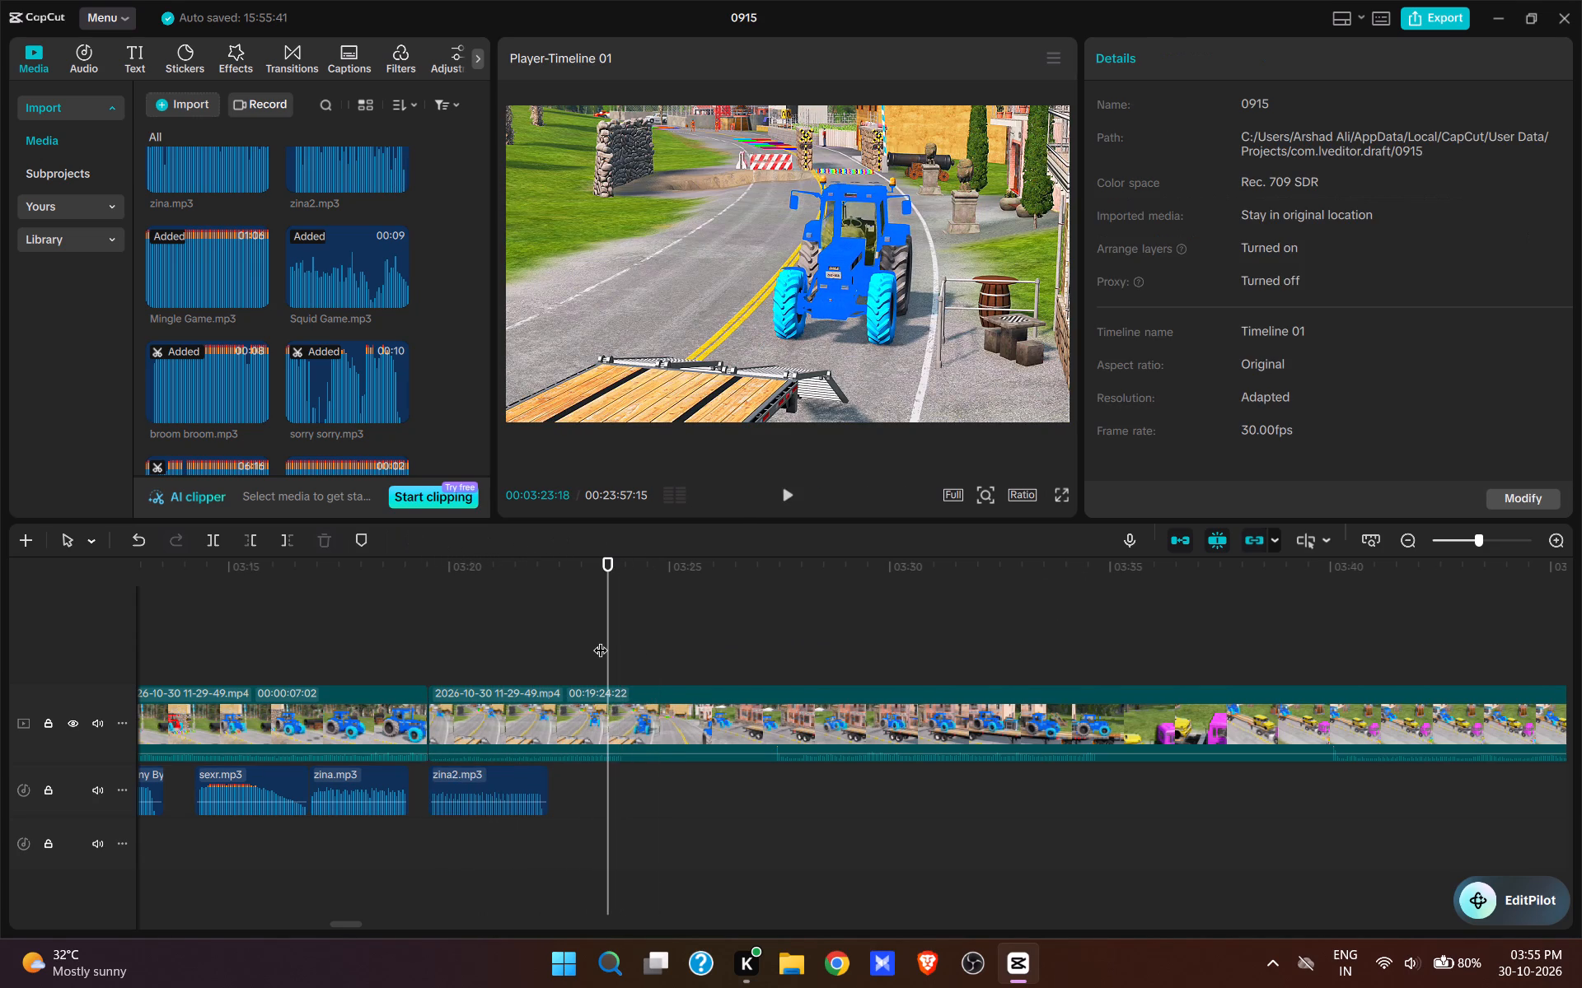
pyautogui.press('w')
# Trim about four seconds off the start of the clip following the 00:03:23:18 split, so it opens on the side view of the trailer.
pyautogui.click(762, 641)
pyautogui.press('space')
pyautogui.press('space')
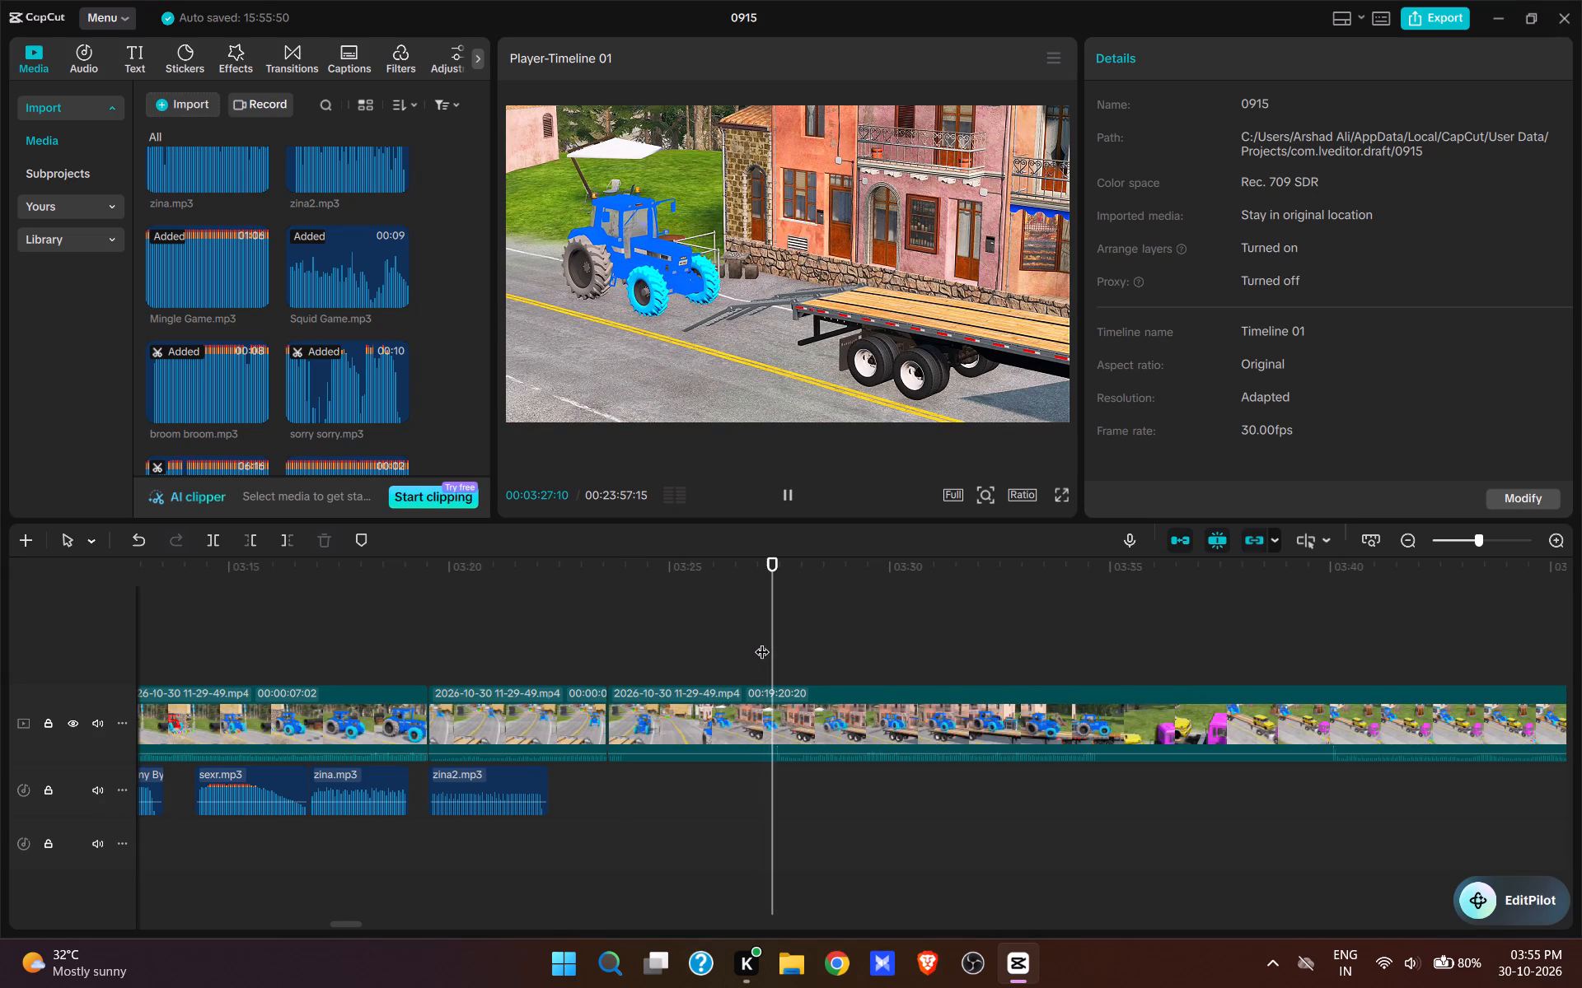
pyautogui.press('q')
# Find yaaaaaa bolacha.mp3 among the imported sounds and add it at 00:03:24:07 on the first audio track.
pyautogui.press('space')
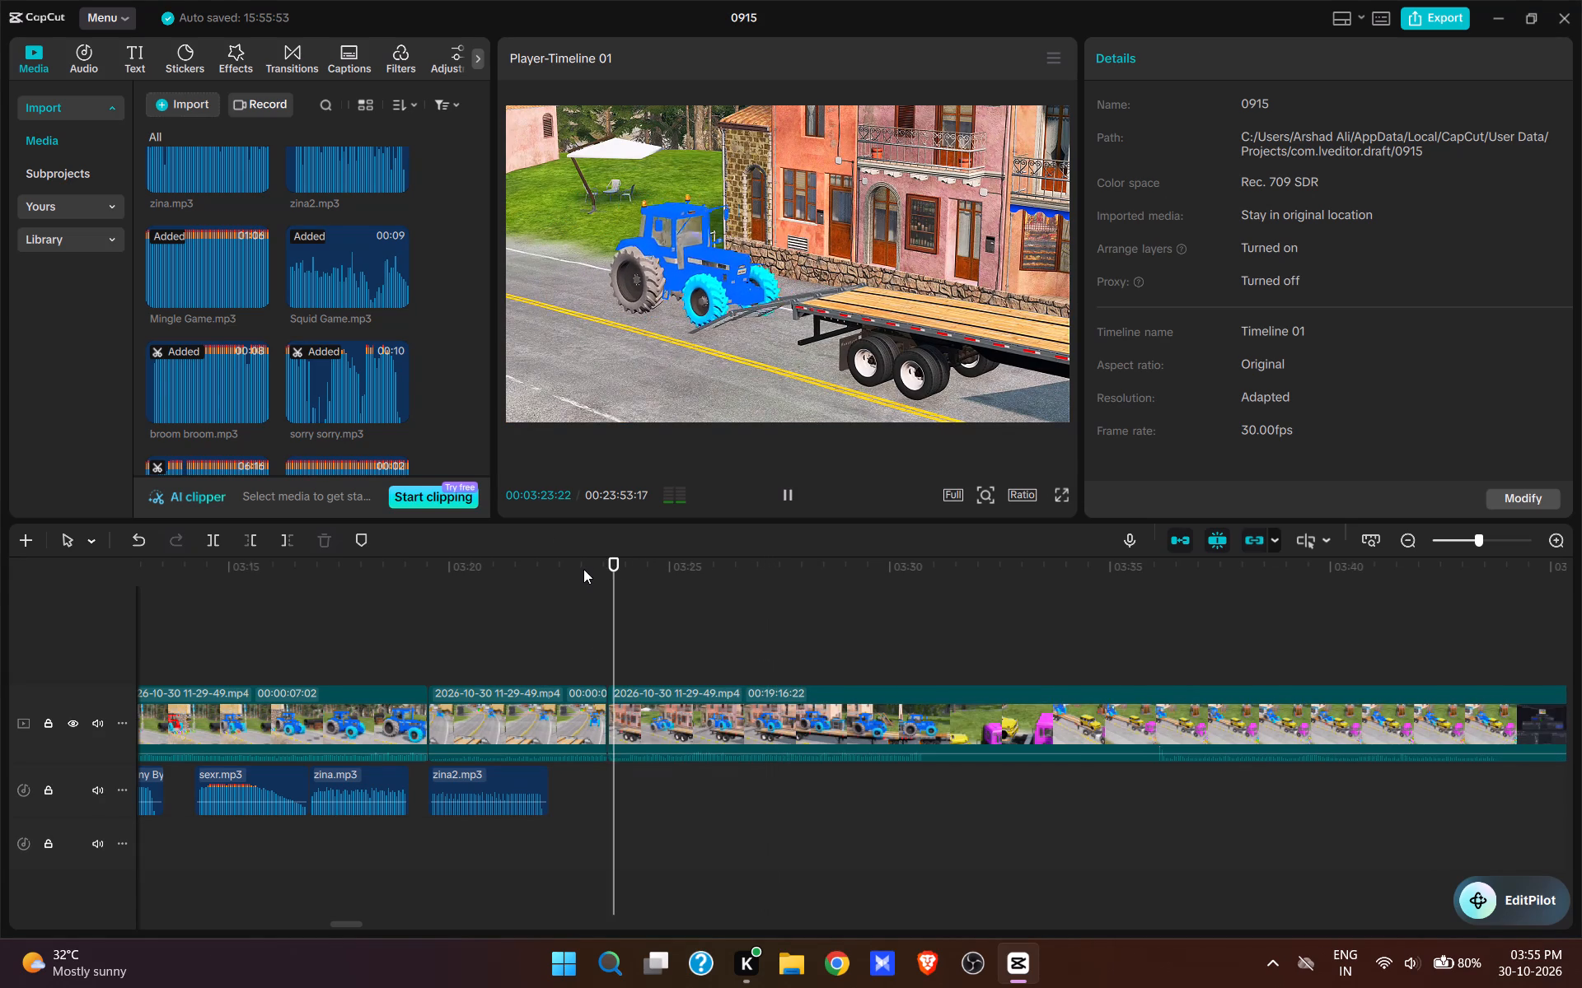
pyautogui.press('space')
pyautogui.scroll(-6, 301, 356)
pyautogui.scroll(4, 385, 357)
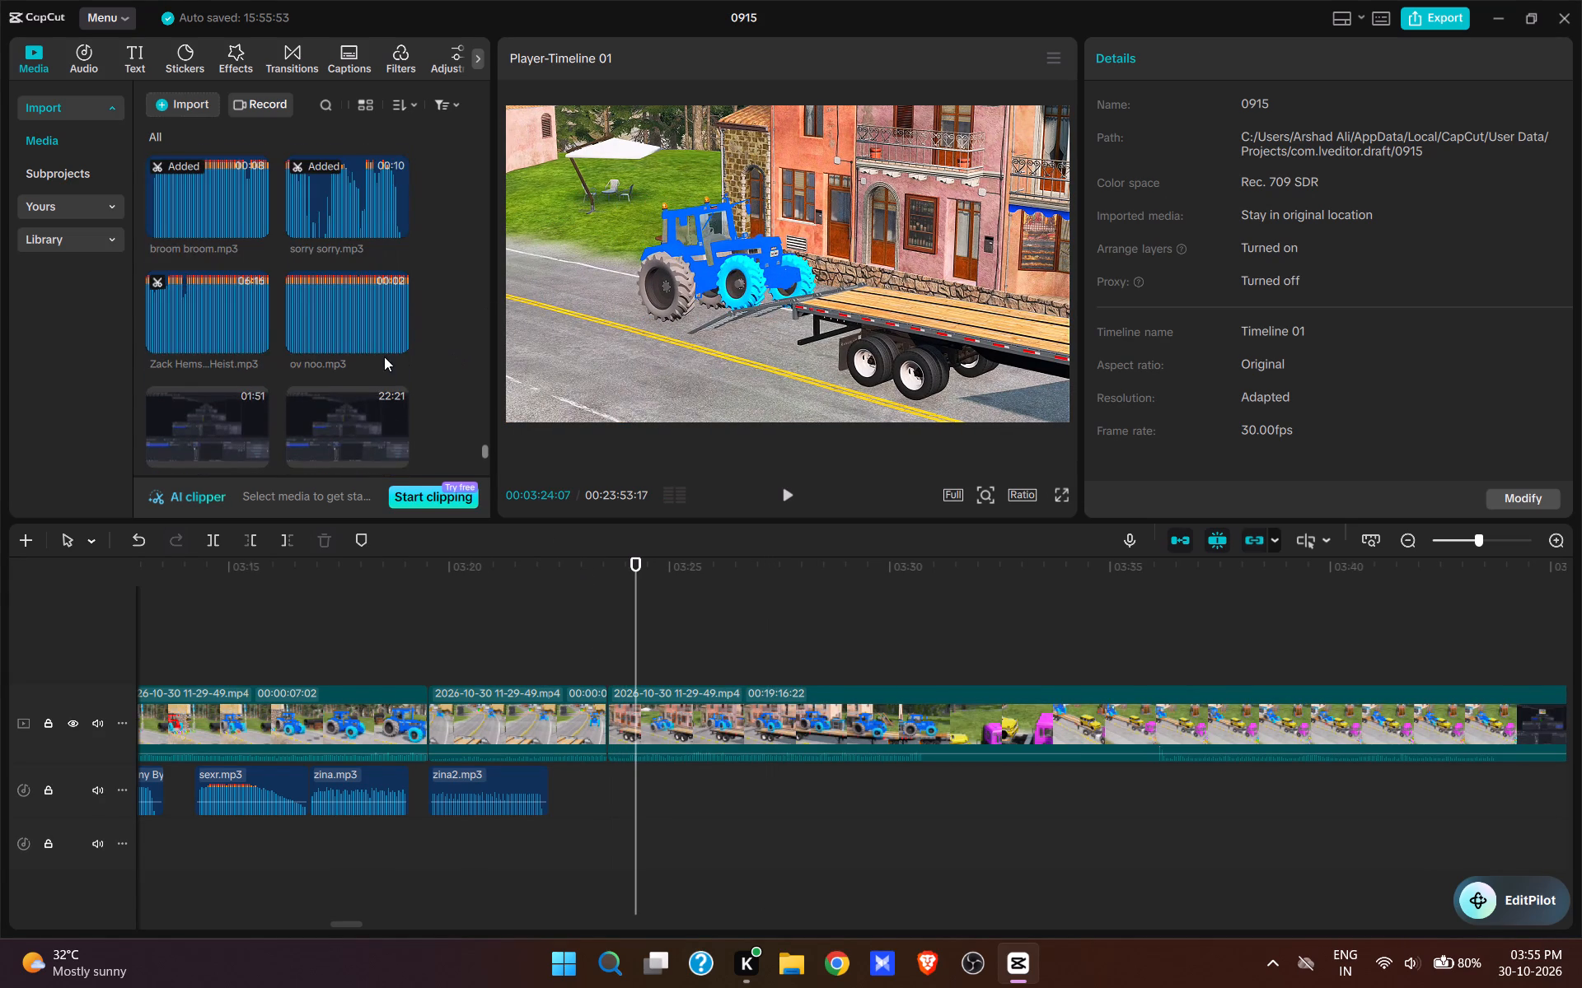
pyautogui.scroll(1, 384, 357)
pyautogui.scroll(2, 336, 277)
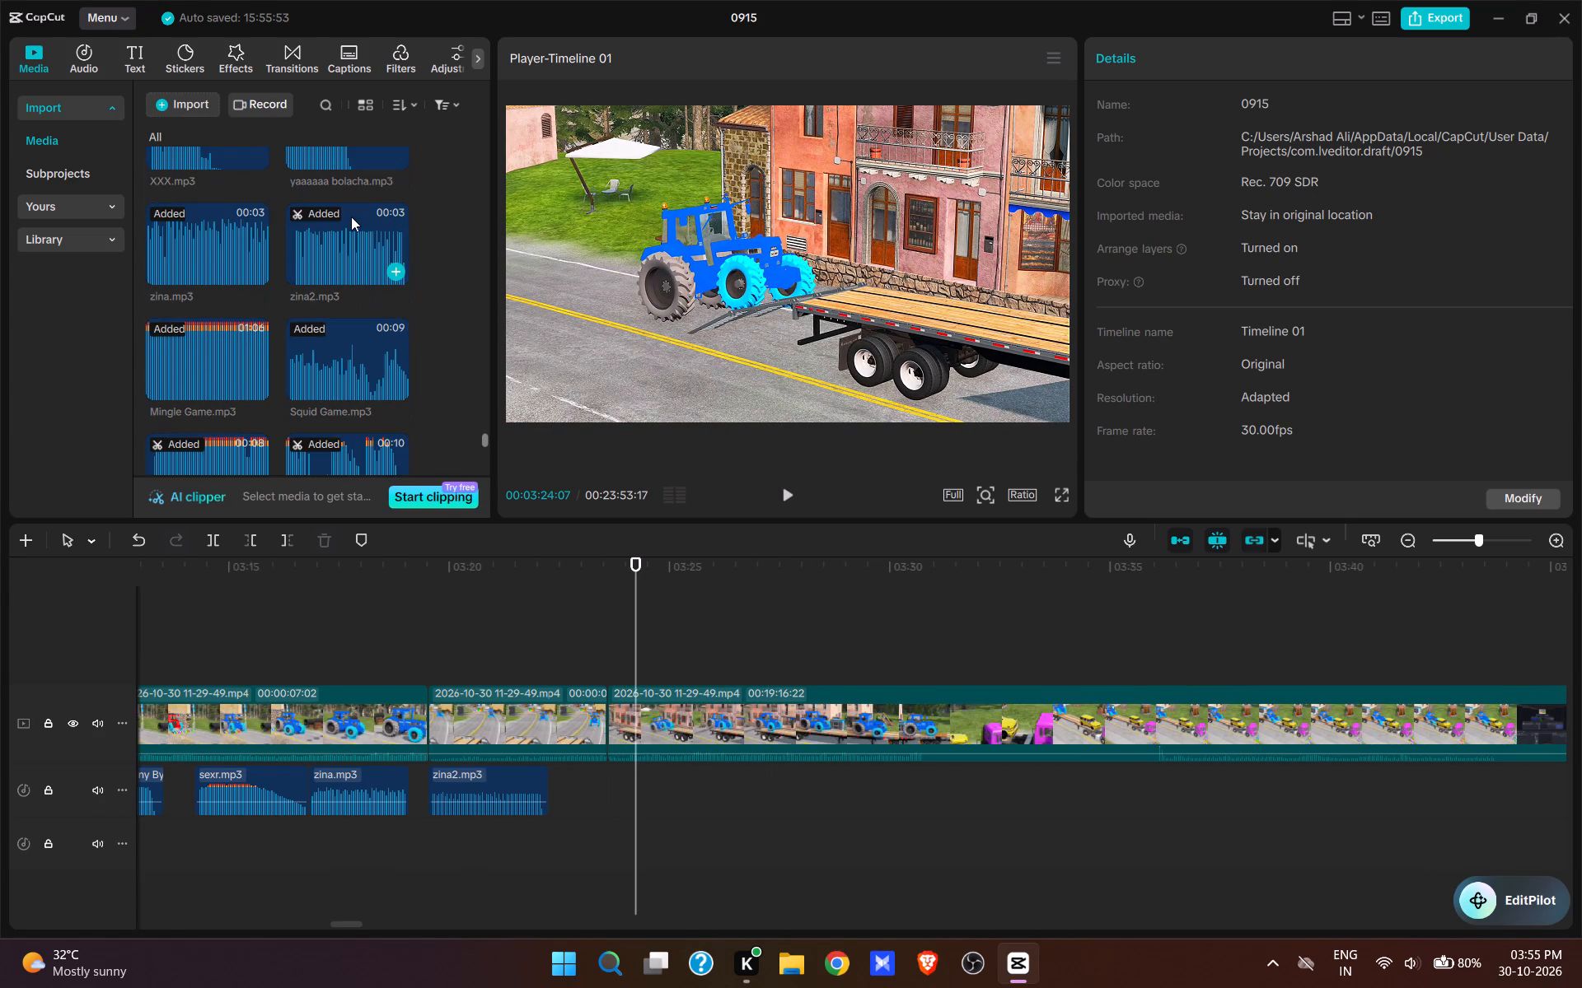
pyautogui.click(396, 160)
# Play through yaaaaaa bolacha.mp3 and split the main video clip at 00:03:27:01, with the blue tractor up on the trailer.
pyautogui.press('space')
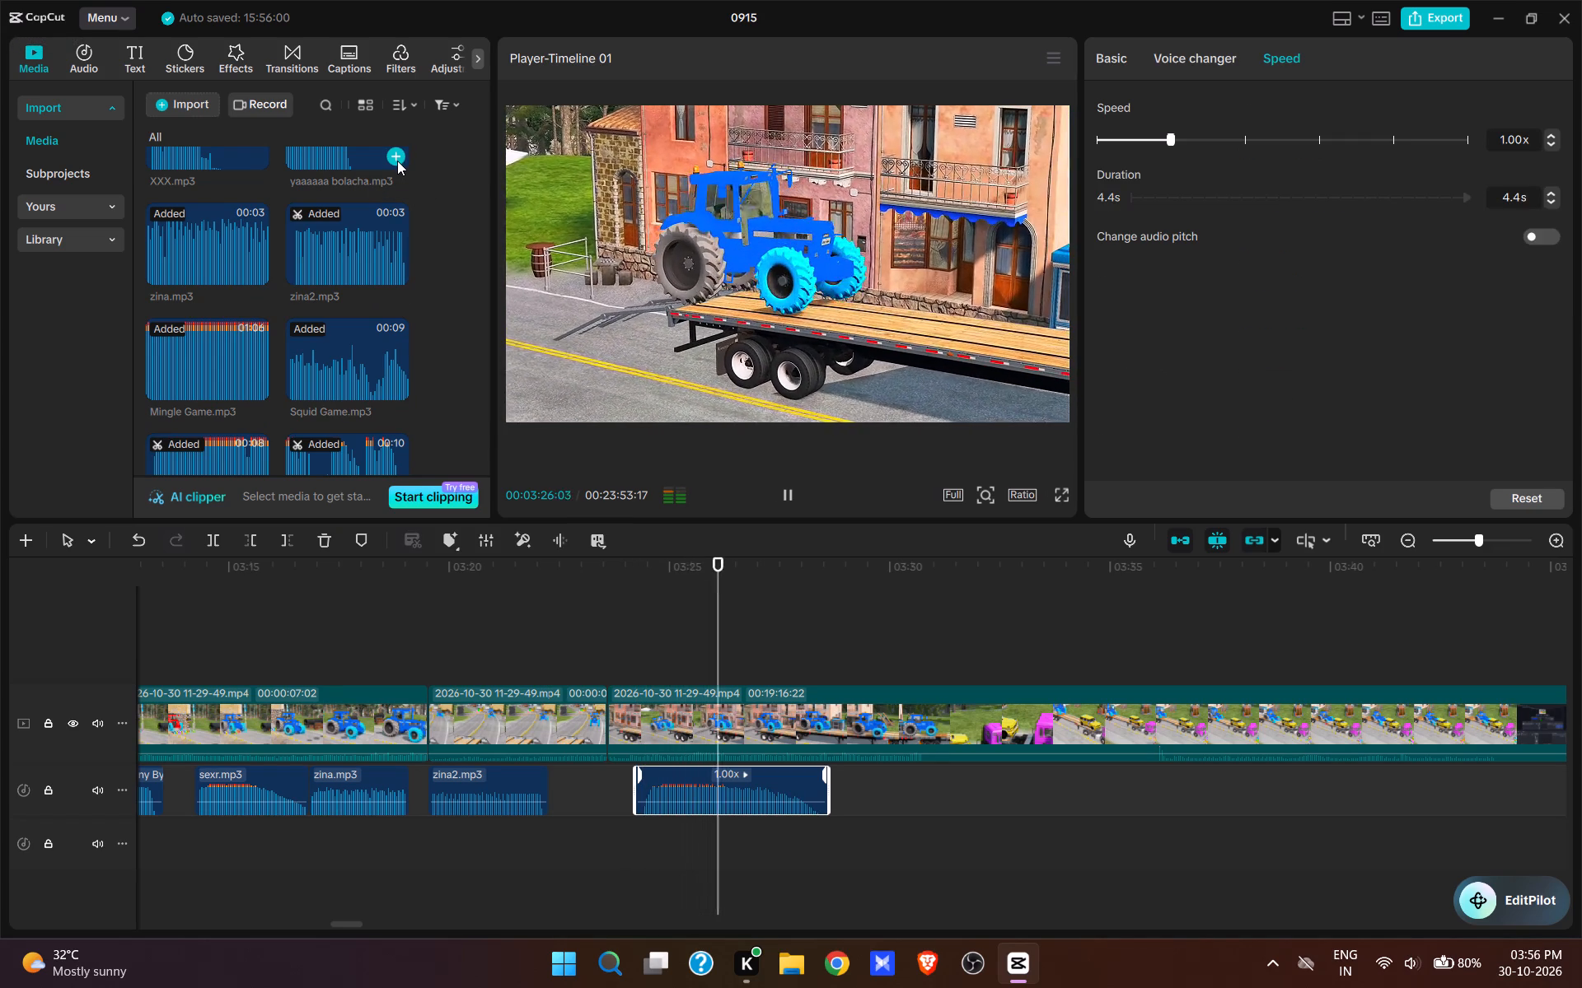
pyautogui.press('space')
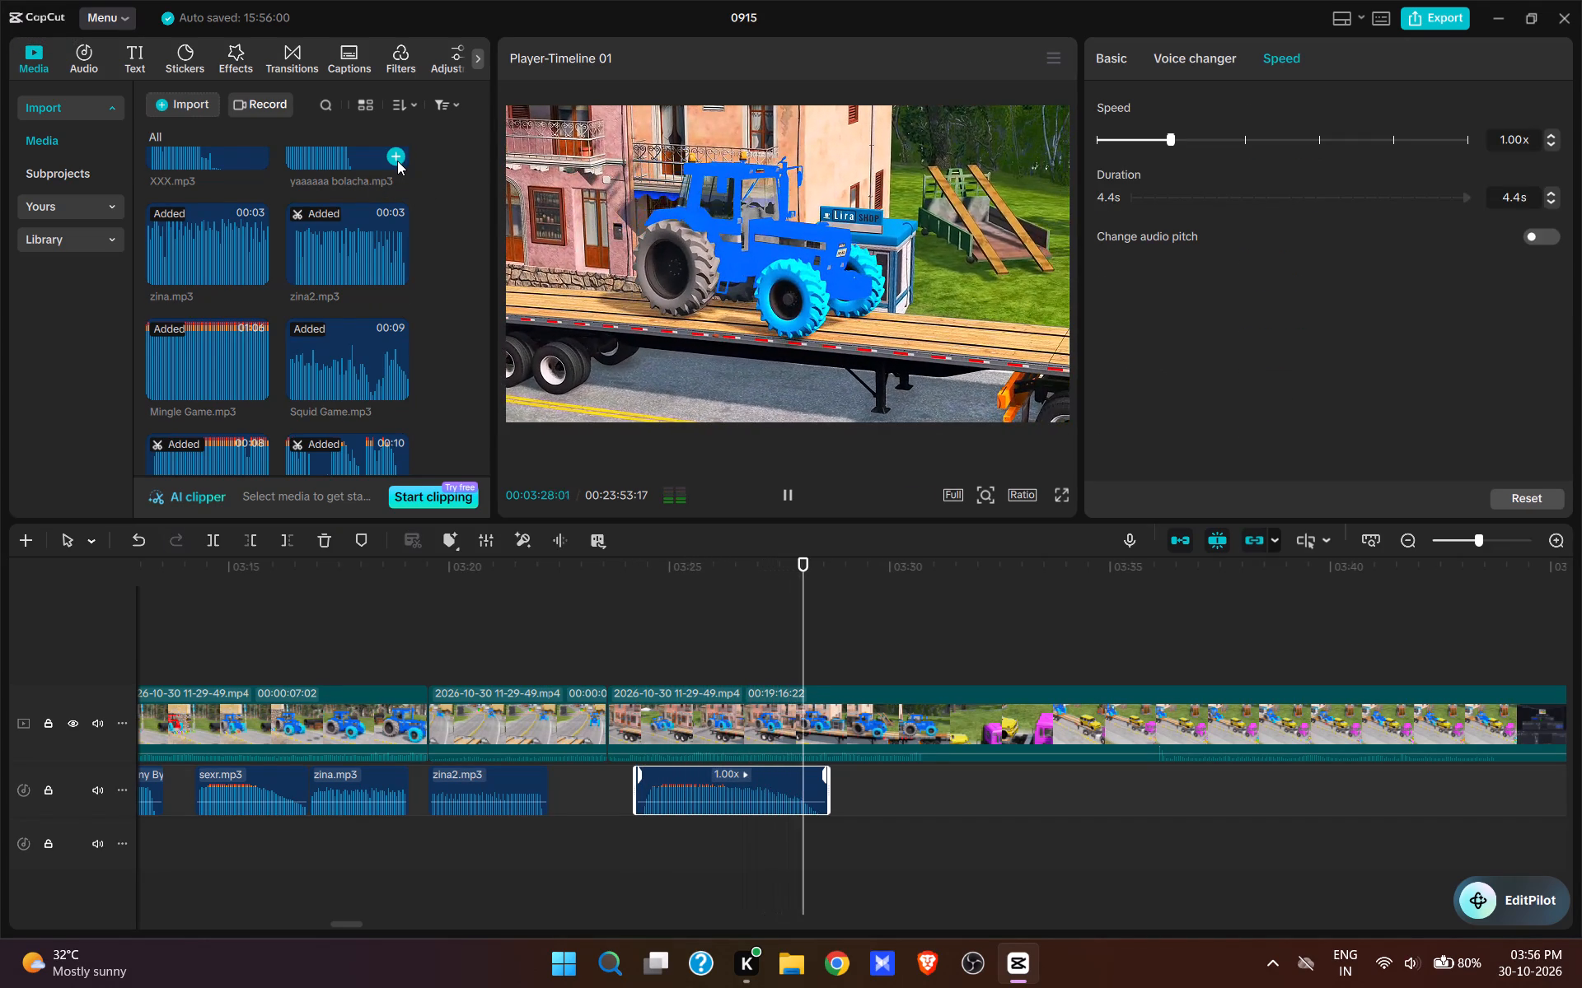
pyautogui.click(639, 635)
pyautogui.press('space')
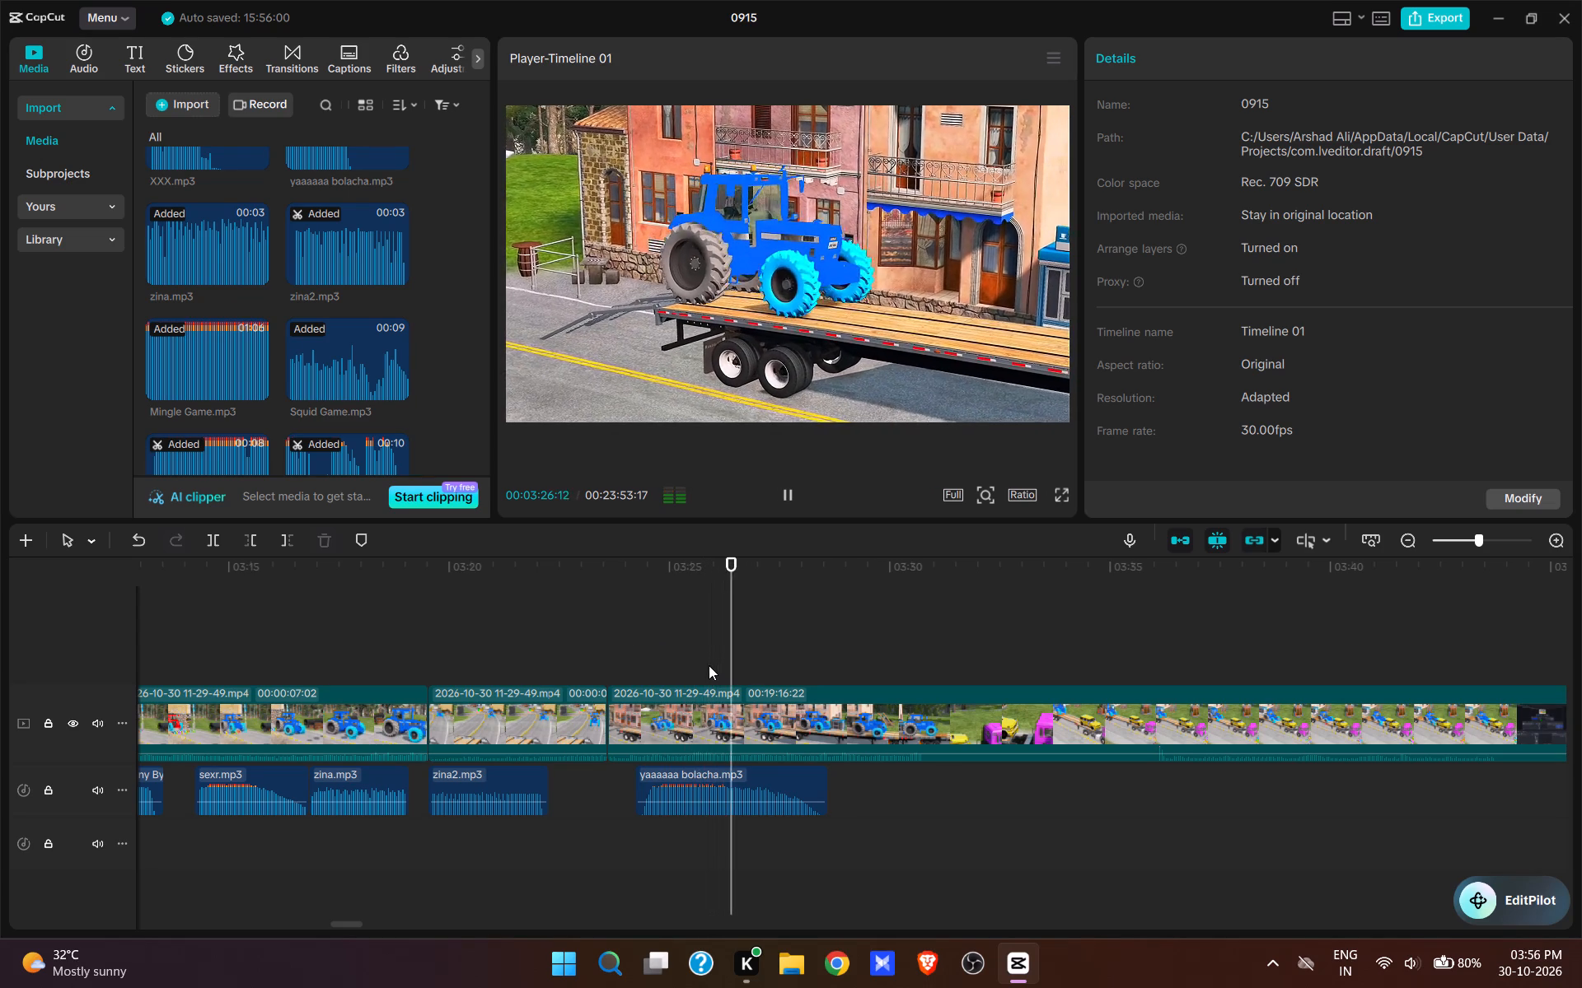
pyautogui.press('space')
pyautogui.click(778, 728)
pyautogui.press('w')
# Trim nearly ten seconds off the start of the clip following the 00:03:27:01 split, so it opens on the pink truck scene.
pyautogui.click(1170, 662)
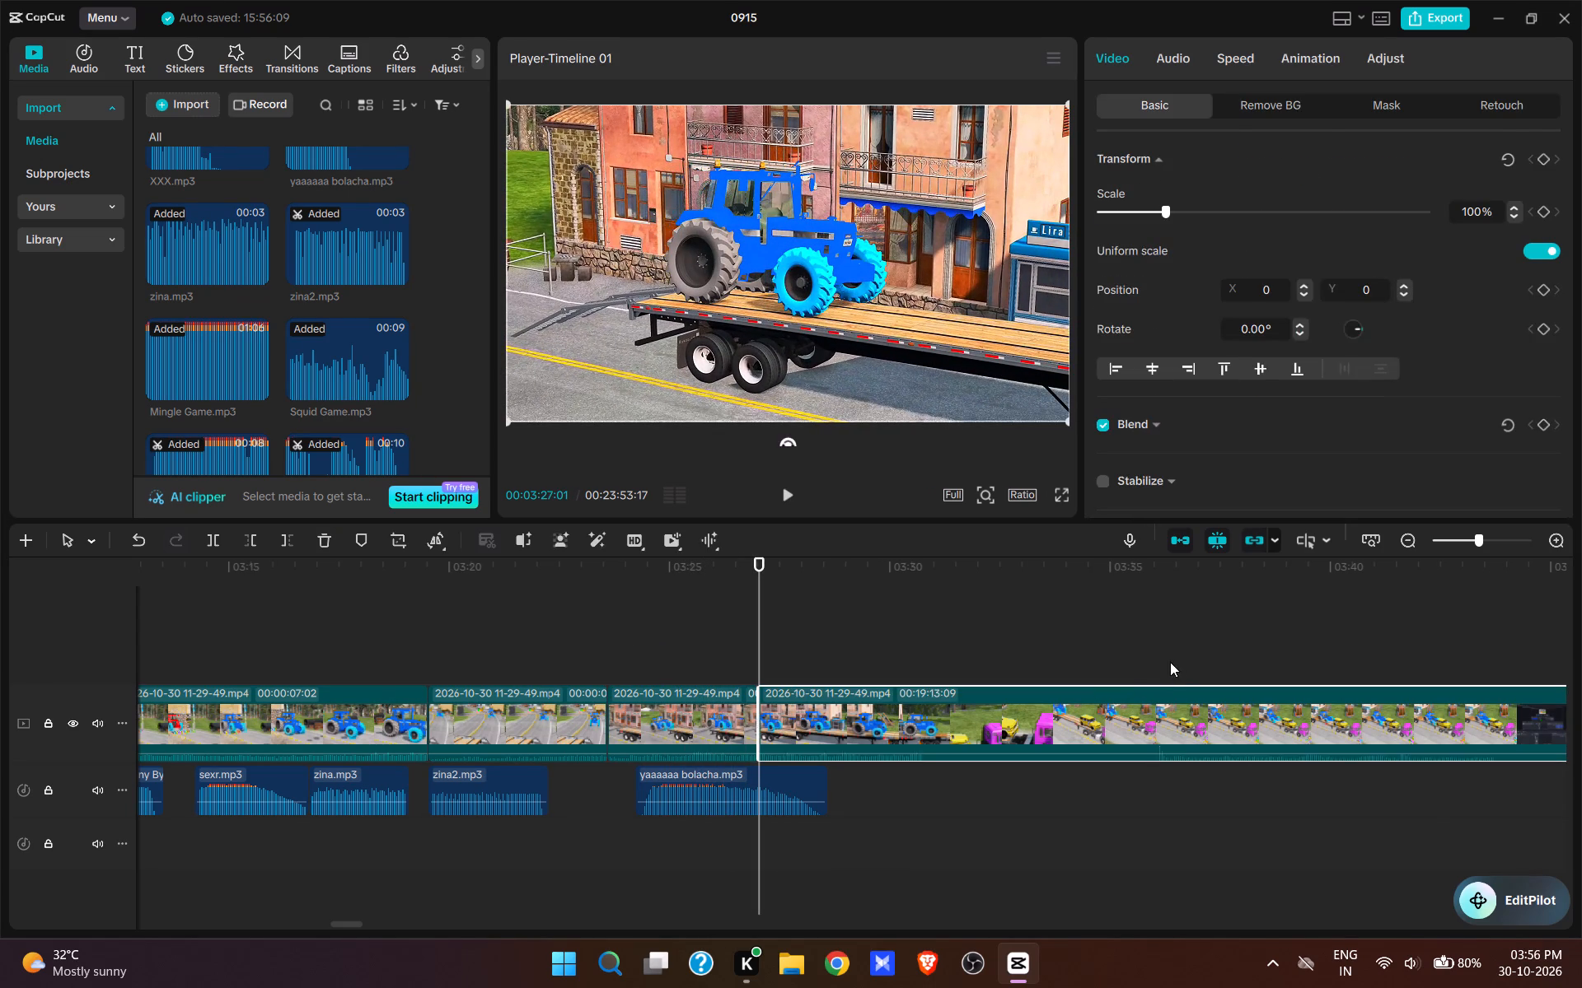
pyautogui.press('space')
pyautogui.press('space')
pyautogui.write('q')
# Preview the pink truck scene and split the main video clip at 00:03:32:15.
pyautogui.click(724, 661)
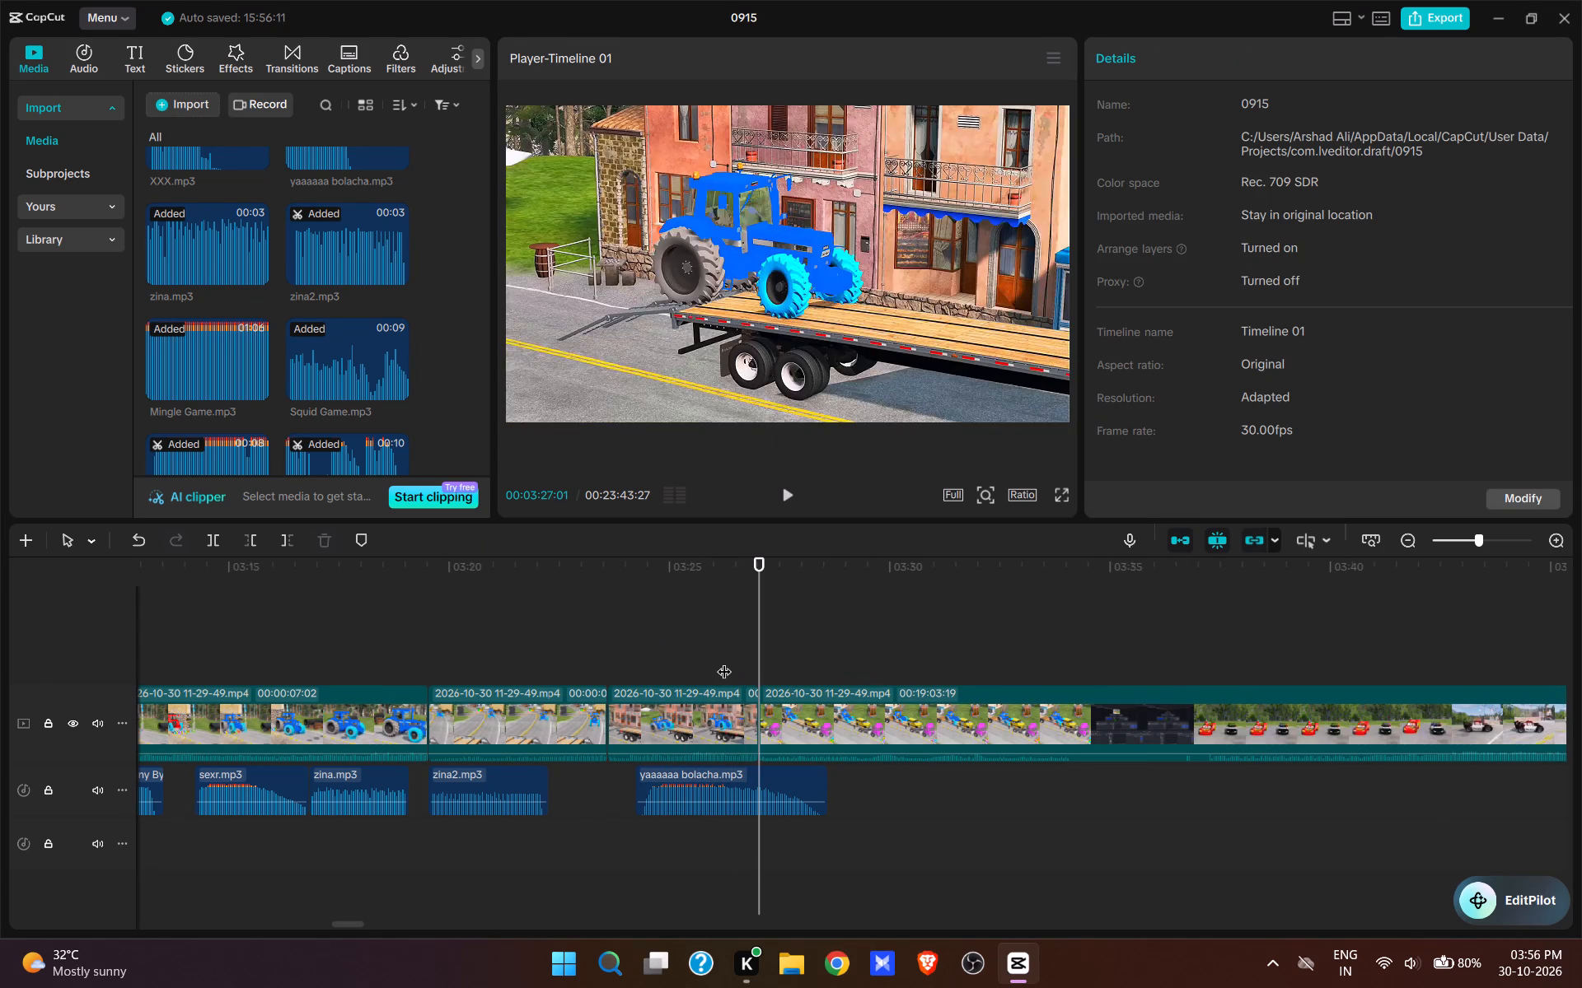
pyautogui.press('space')
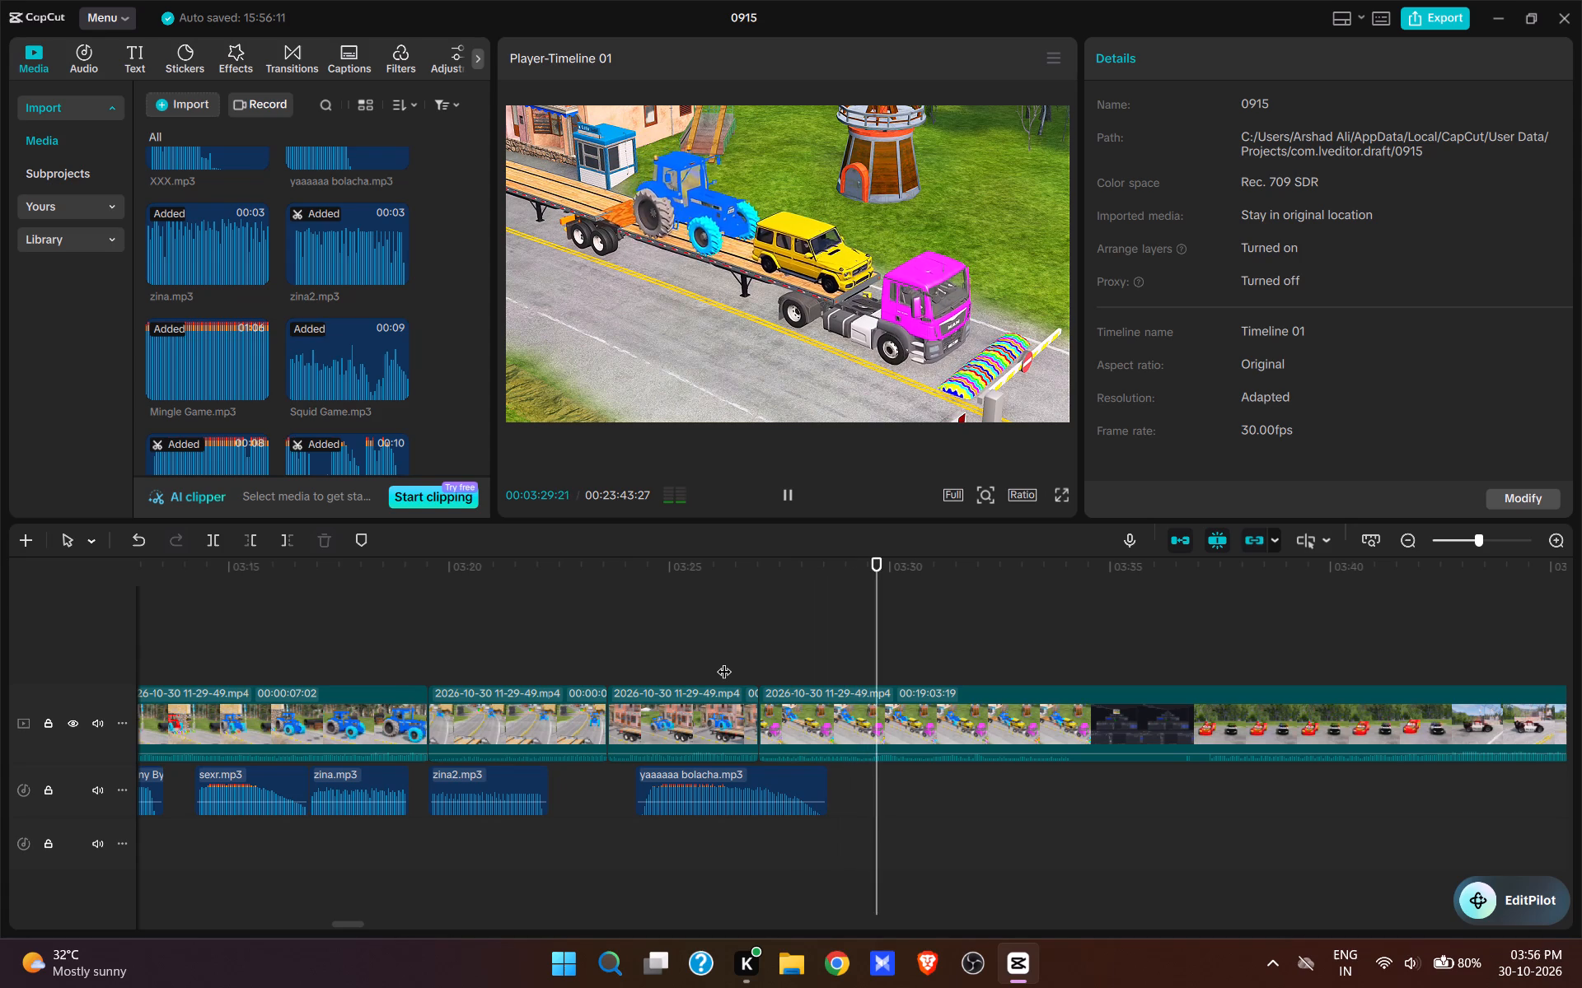
pyautogui.press('space')
pyautogui.press('space')
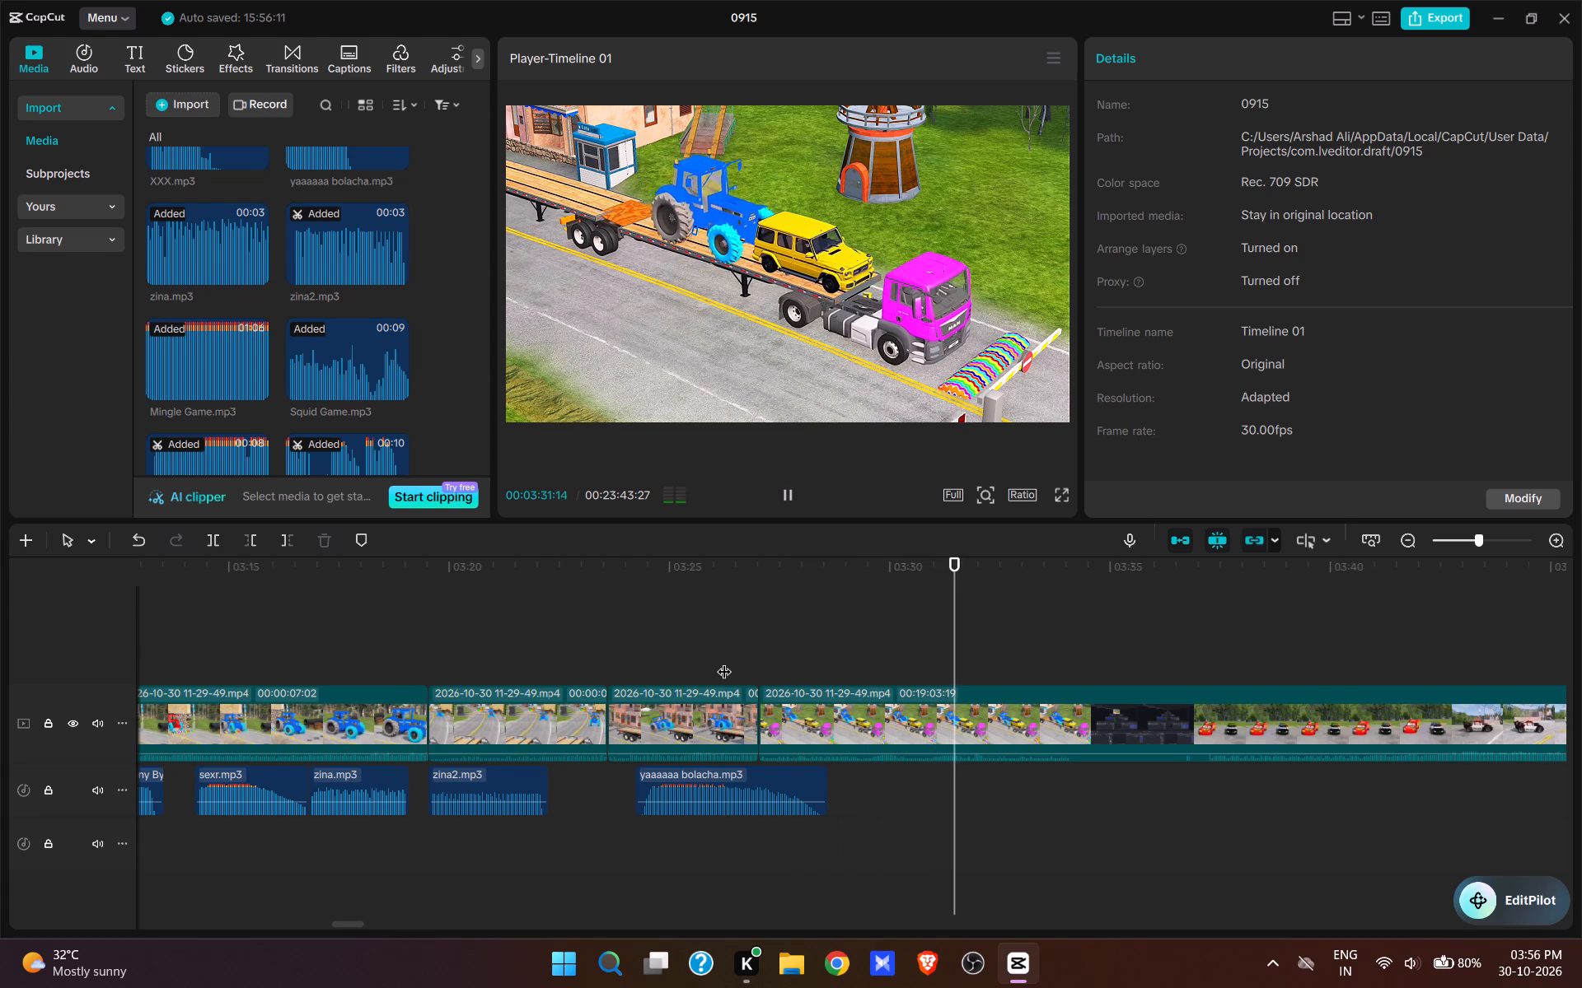
pyautogui.press('space')
pyautogui.write('w')
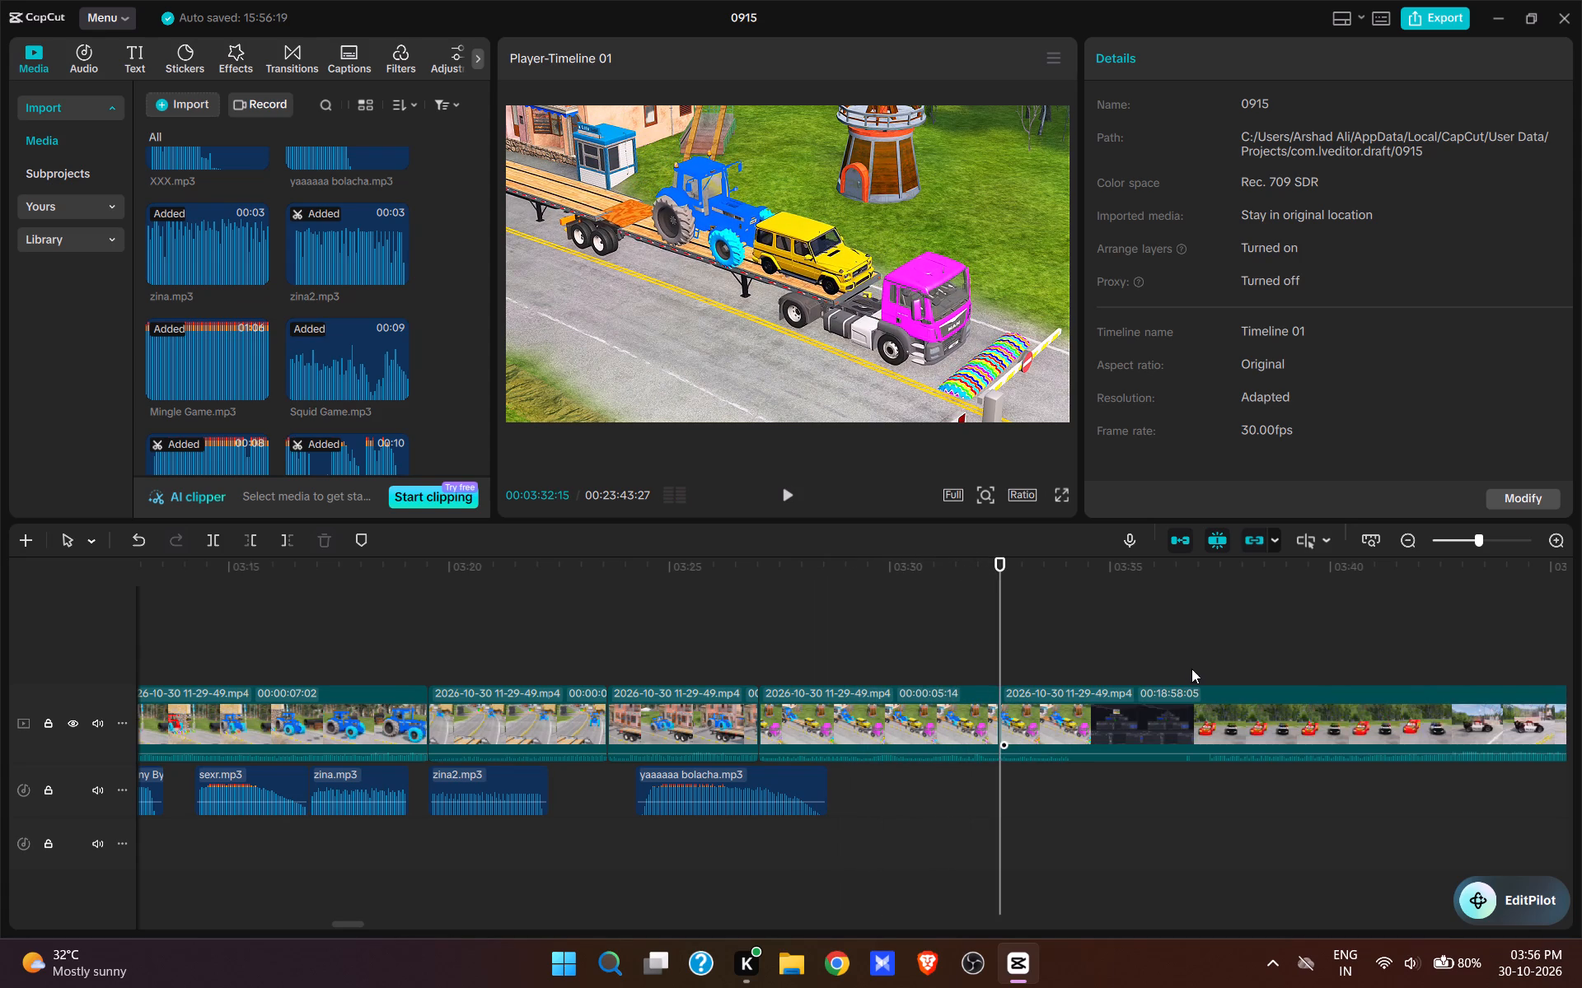
# Trim nearly five seconds off the start of the clip following the 00:03:32:15 split, so it opens on the red and police cars.
pyautogui.click(1187, 664)
pyautogui.press('space')
pyautogui.press('space')
pyautogui.write('q')
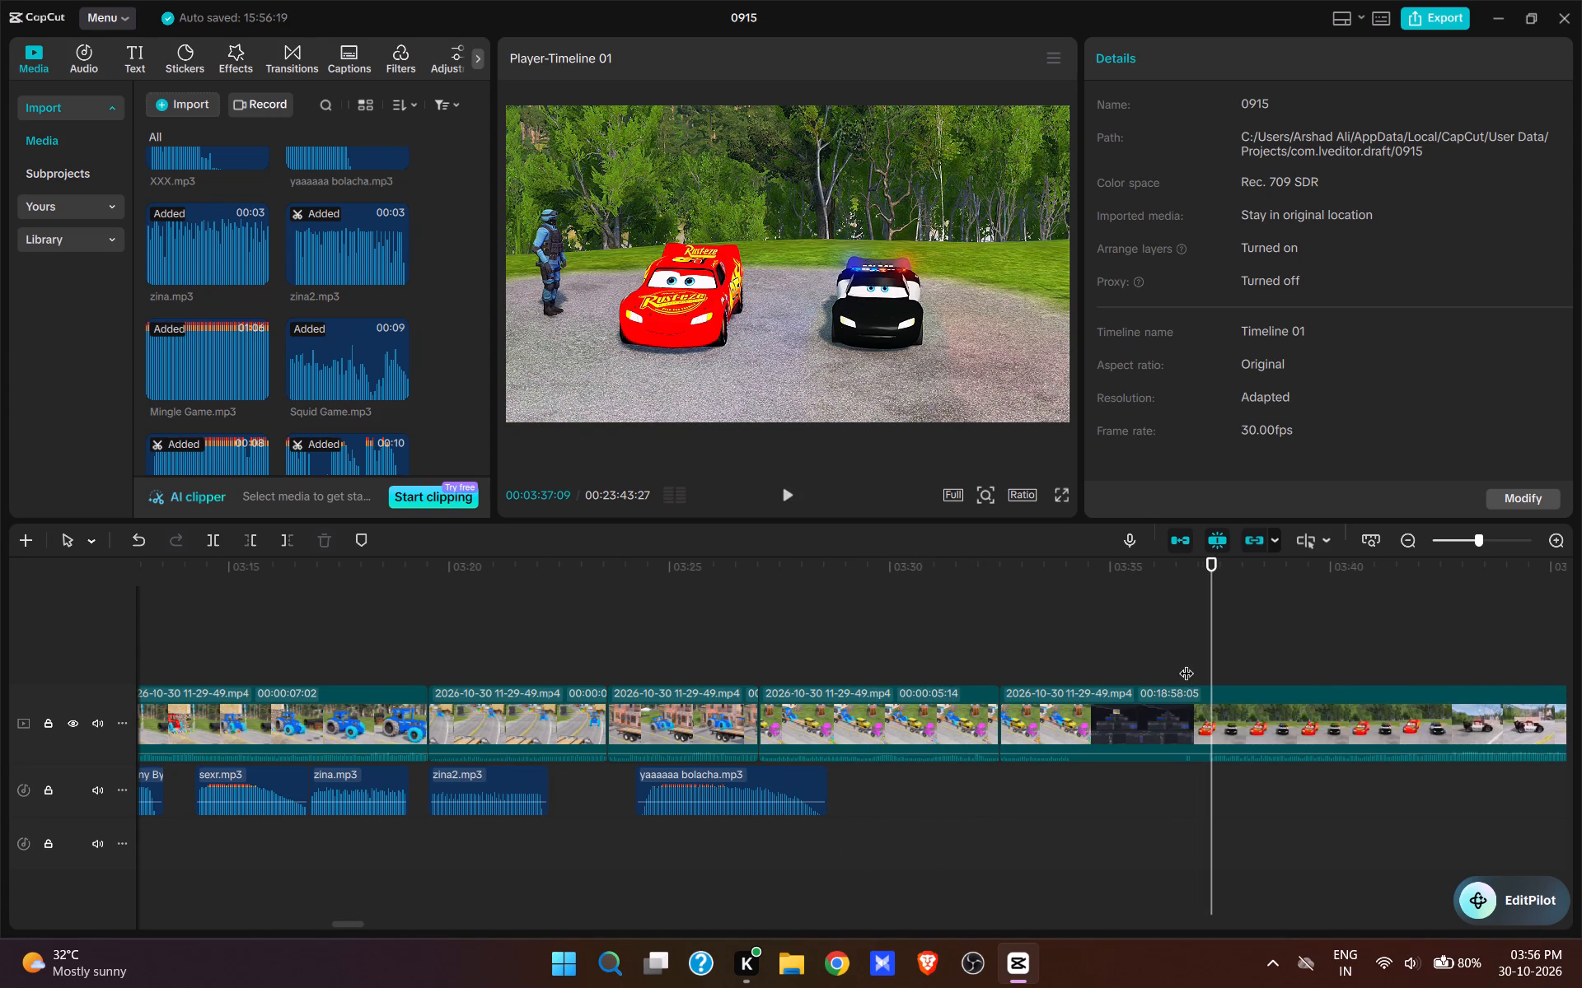
# Preview the red and police cars scene and trim about 1.6 more seconds off its start.
pyautogui.press('space')
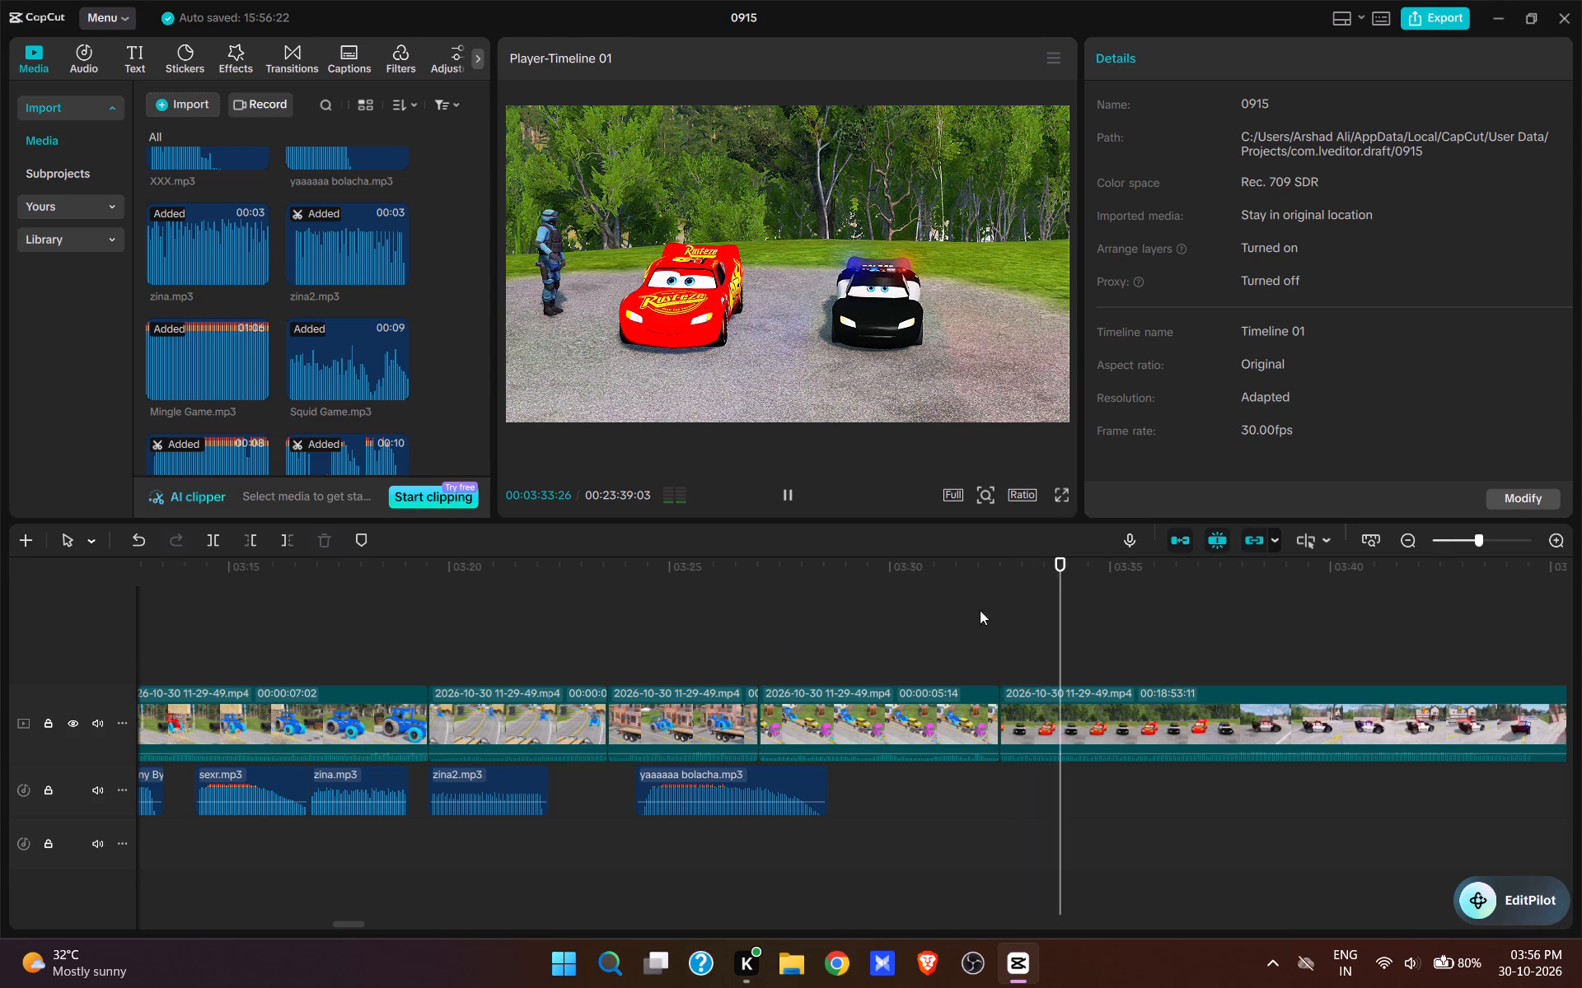
pyautogui.click(1002, 647)
pyautogui.press('space')
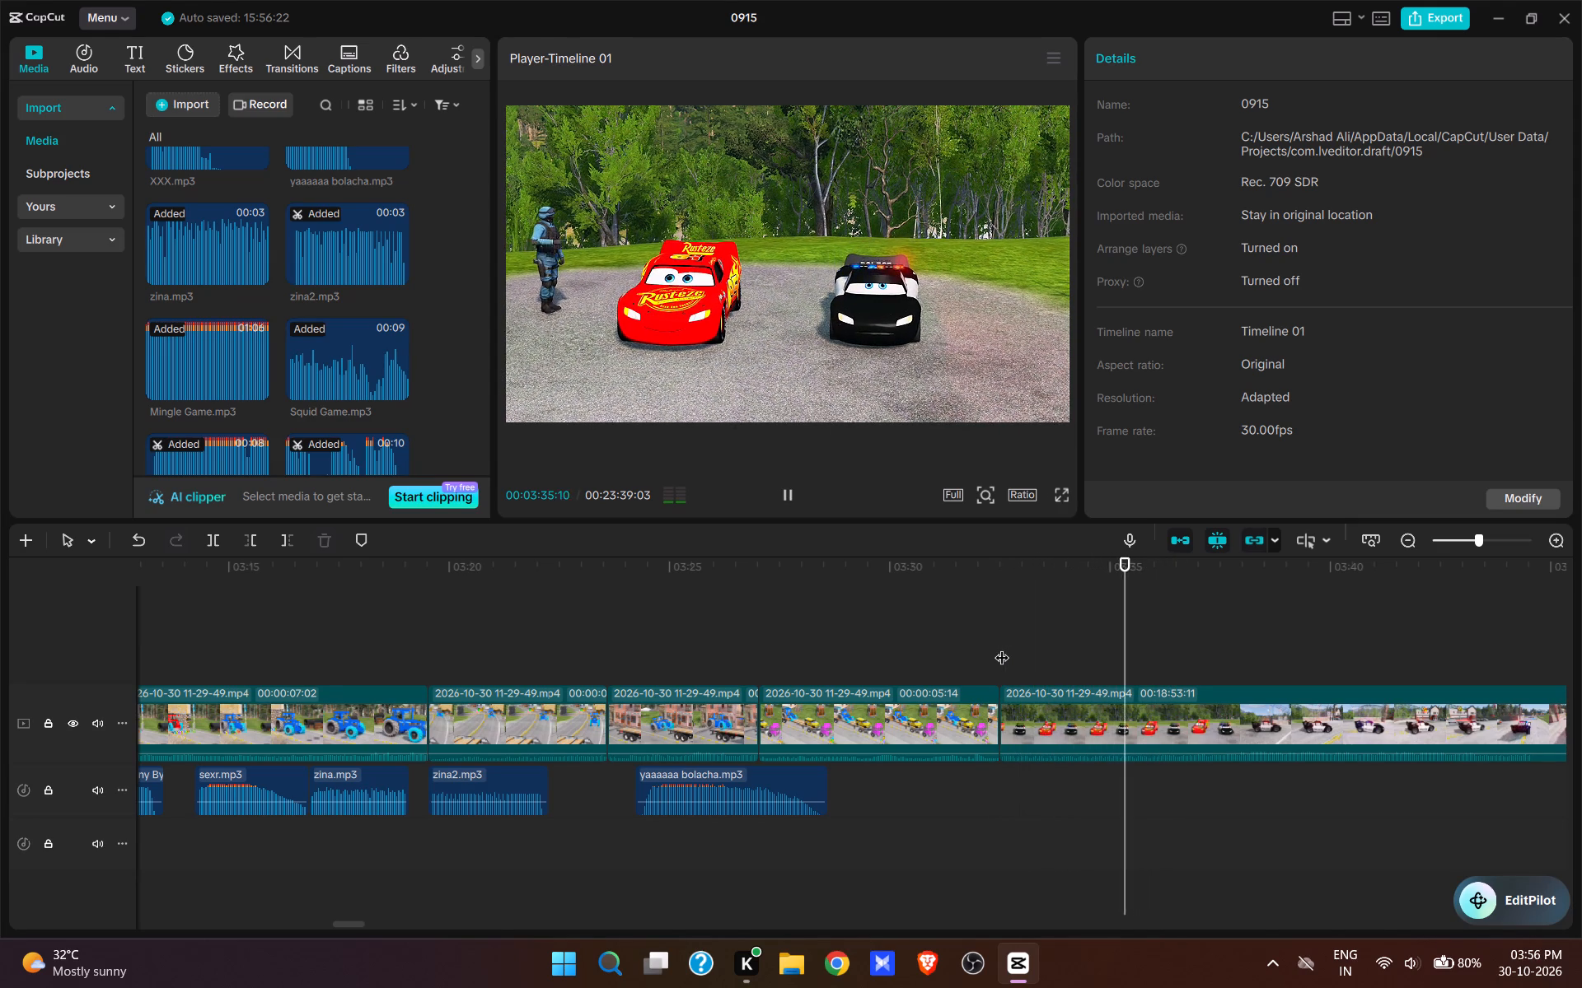
pyautogui.press('space')
pyautogui.click(1070, 646)
pyautogui.press('q')
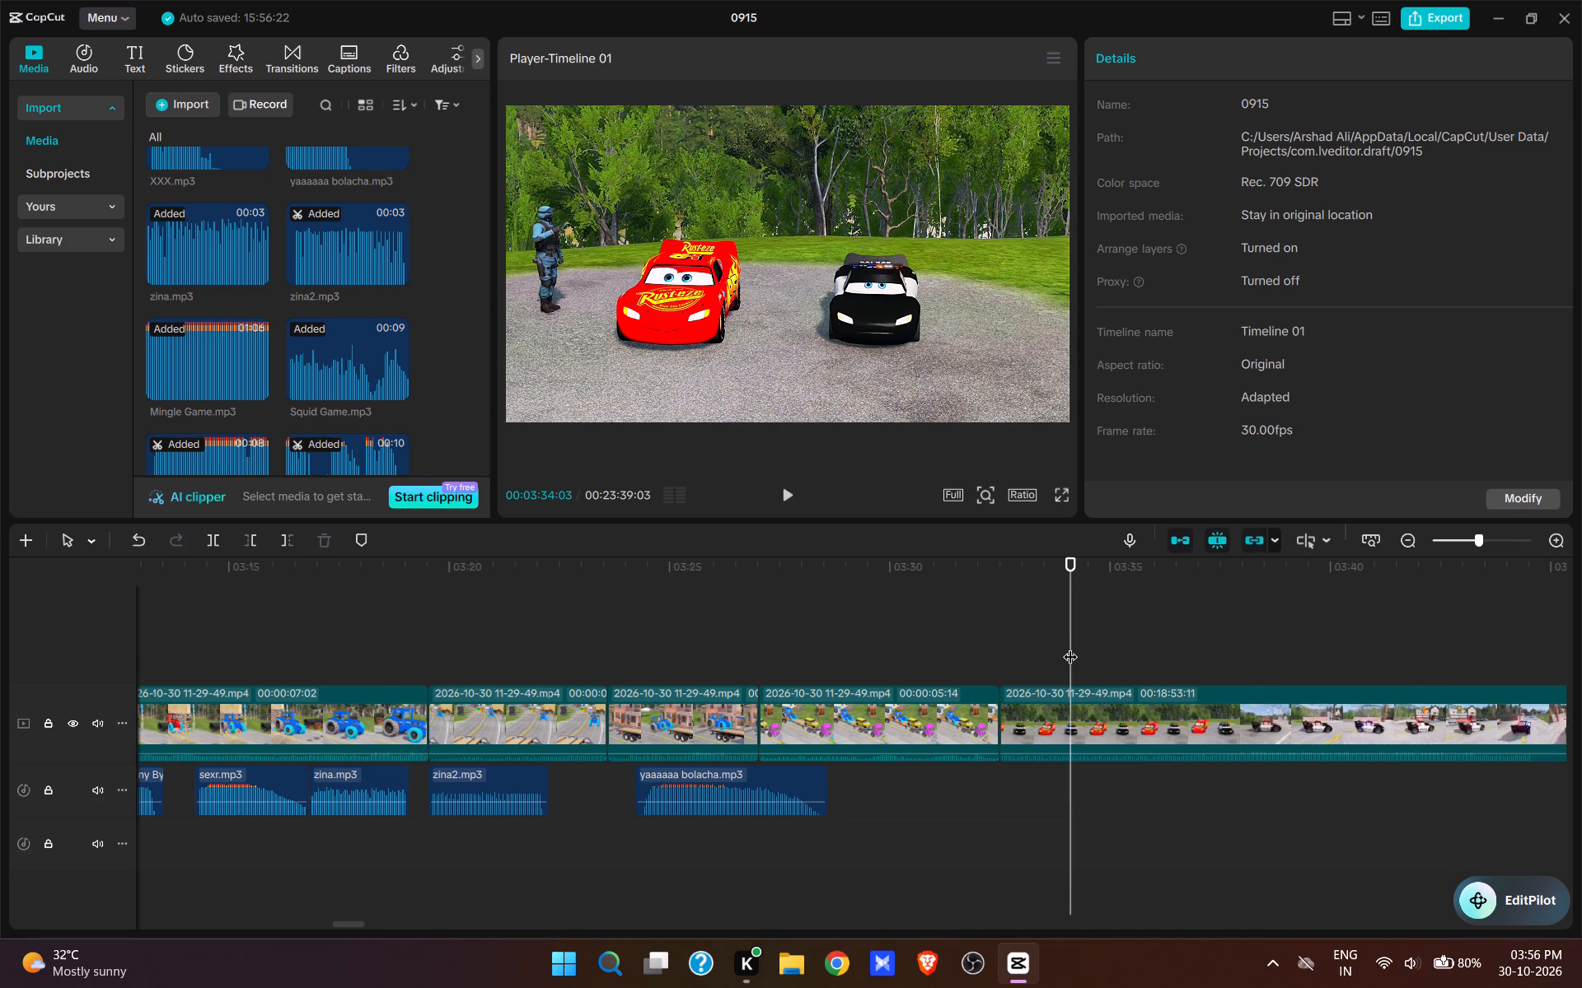
# Find kavboy iyyhaa.mp3 among the imported sounds and add it at 00:03:32:15, where the red and police cars scene starts.
pyautogui.press('space')
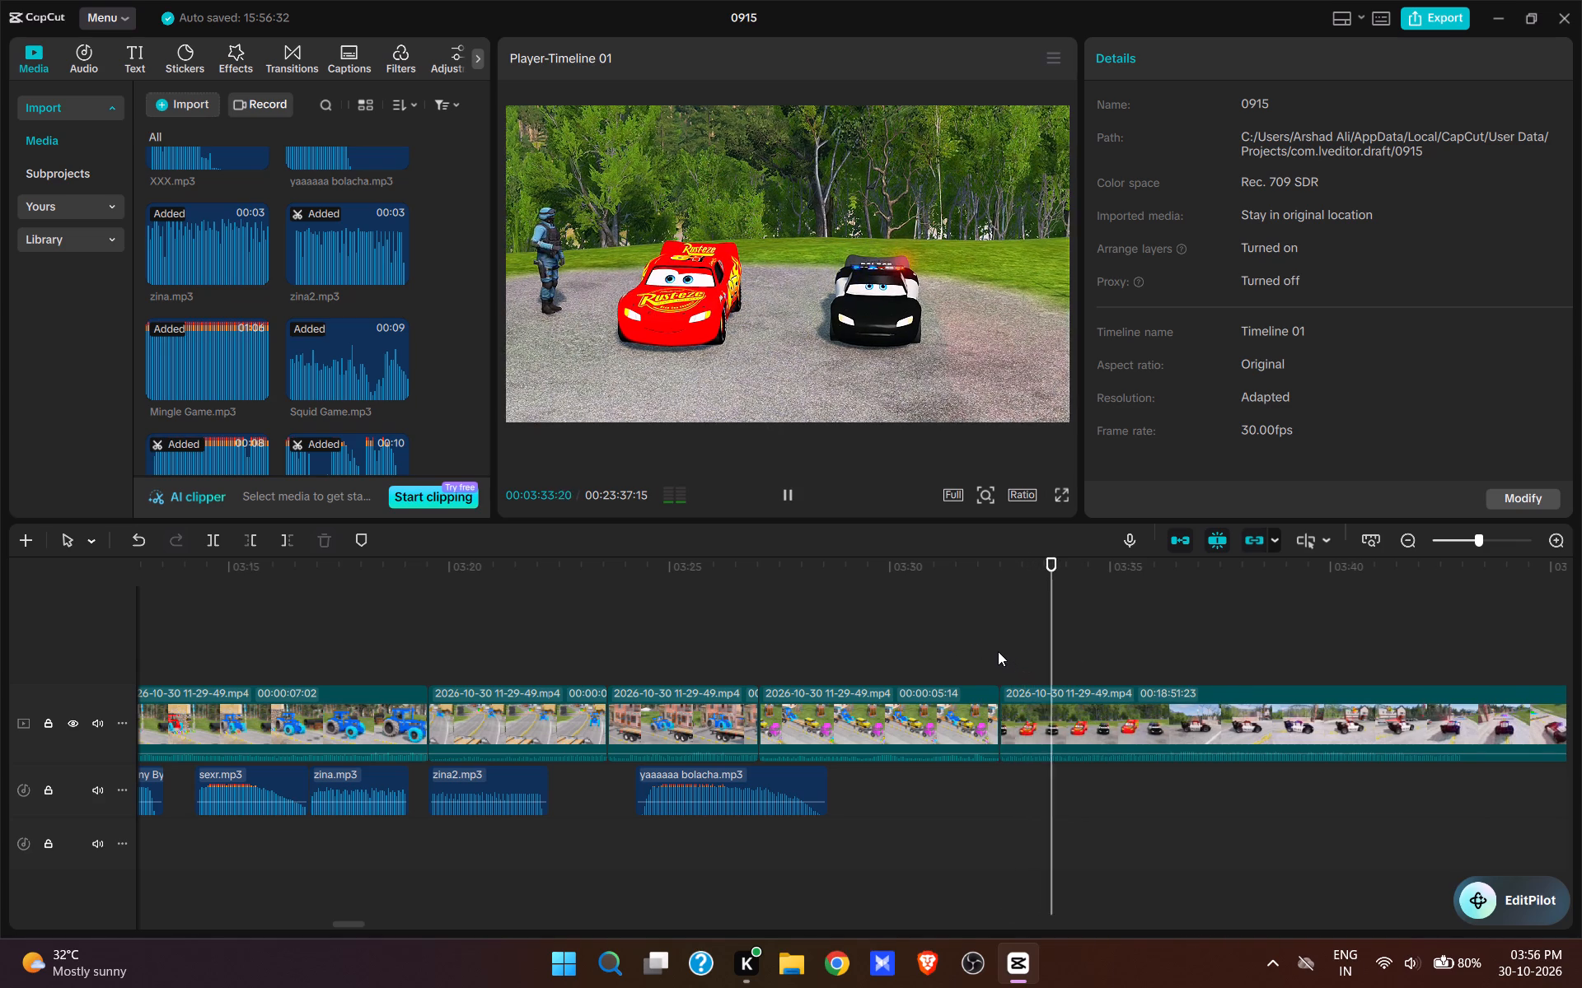
pyautogui.click(998, 651)
pyautogui.scroll(6, 287, 350)
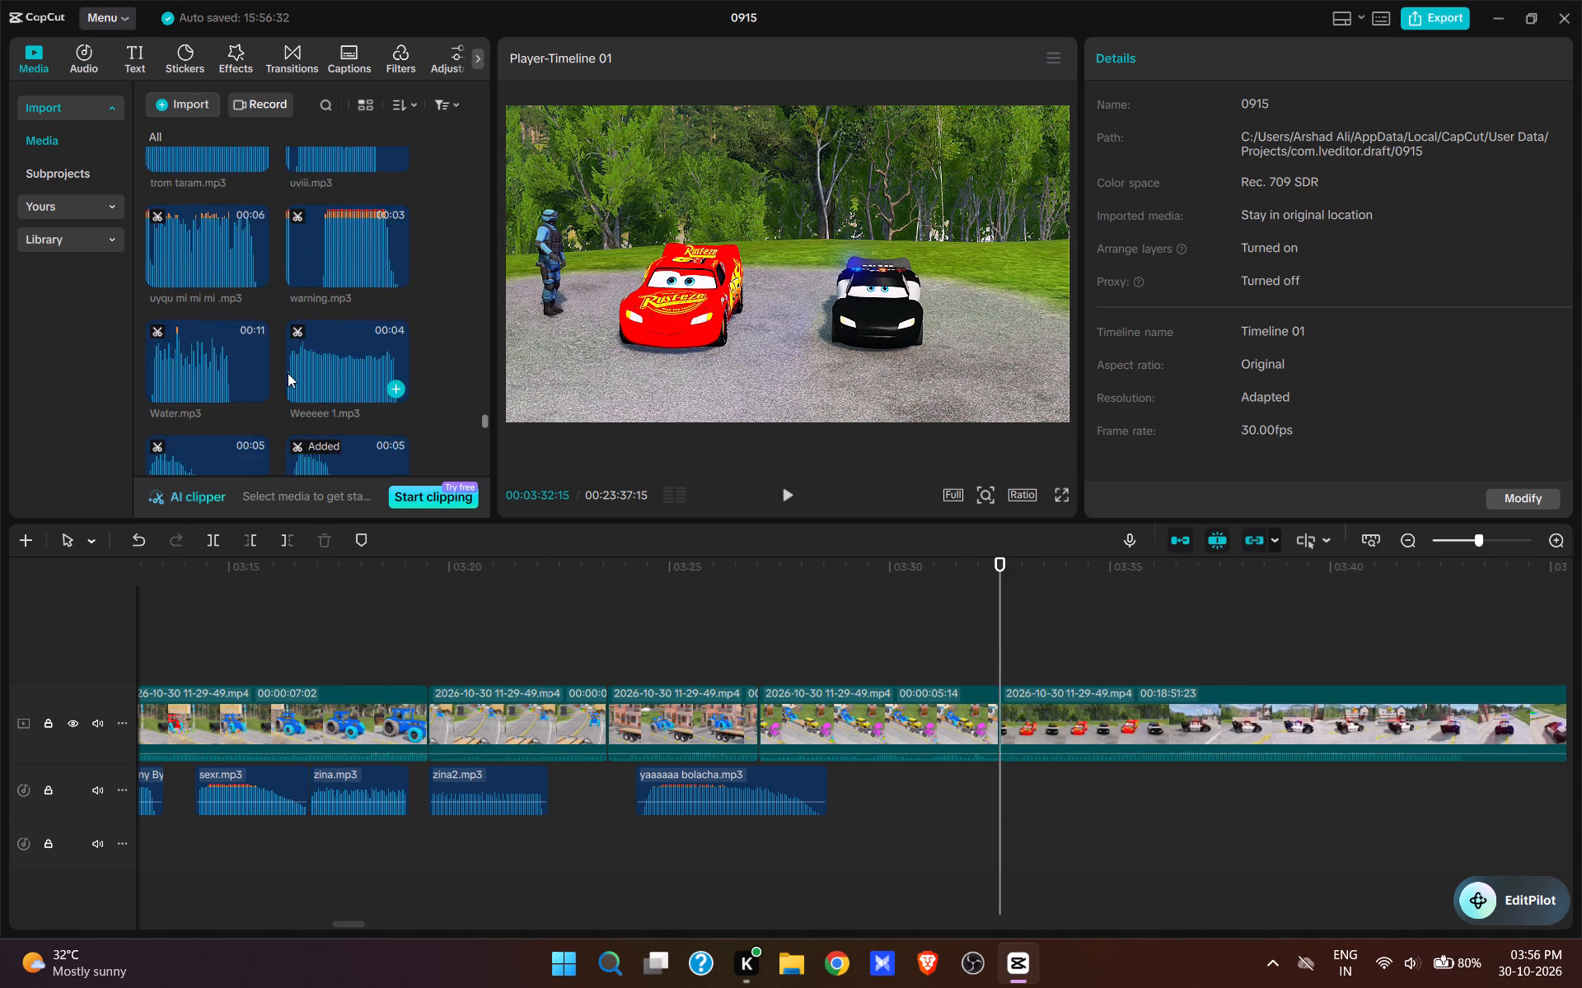
pyautogui.scroll(8, 288, 373)
pyautogui.scroll(-4, 288, 376)
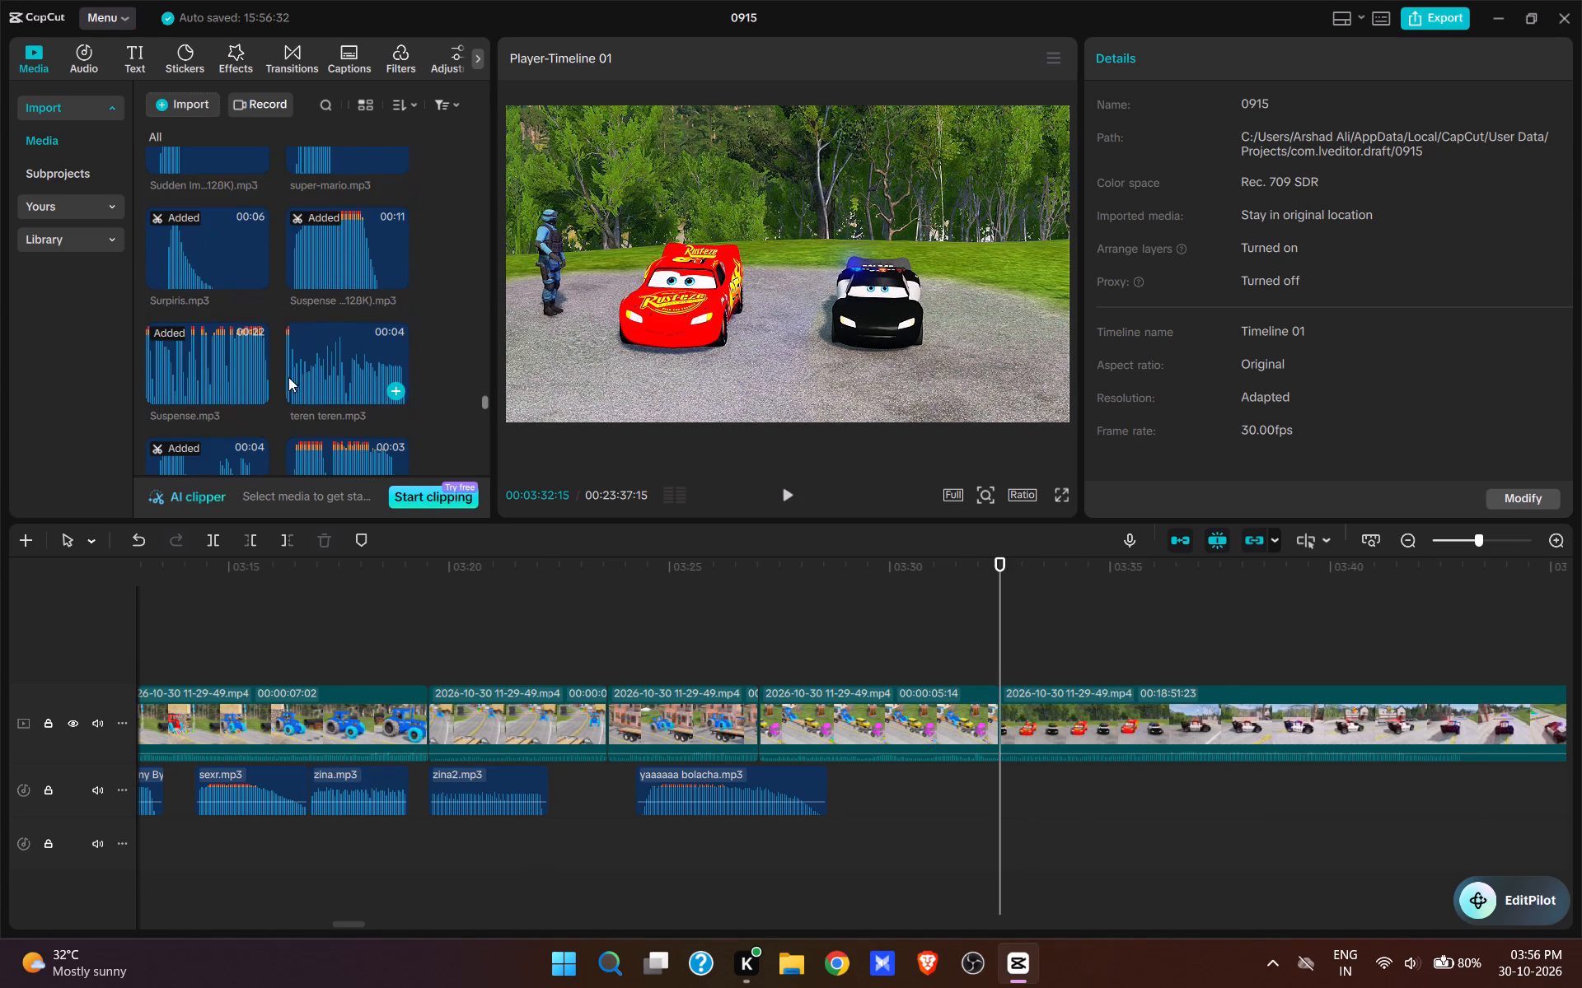
pyautogui.scroll(7, 296, 376)
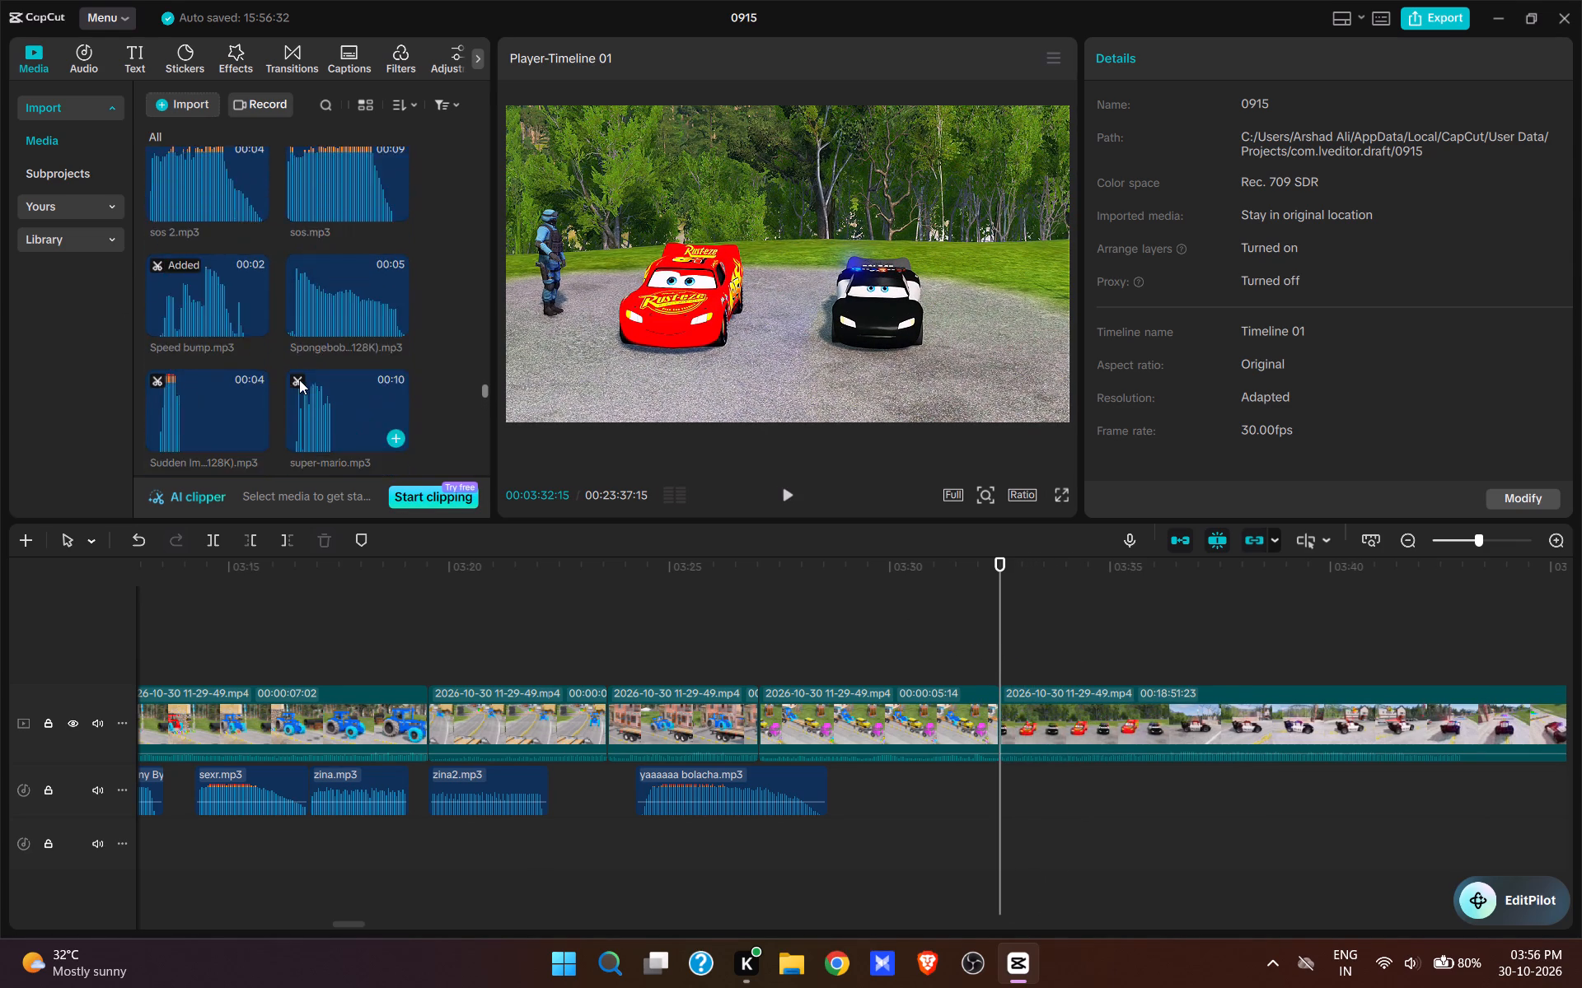
pyautogui.scroll(10, 299, 380)
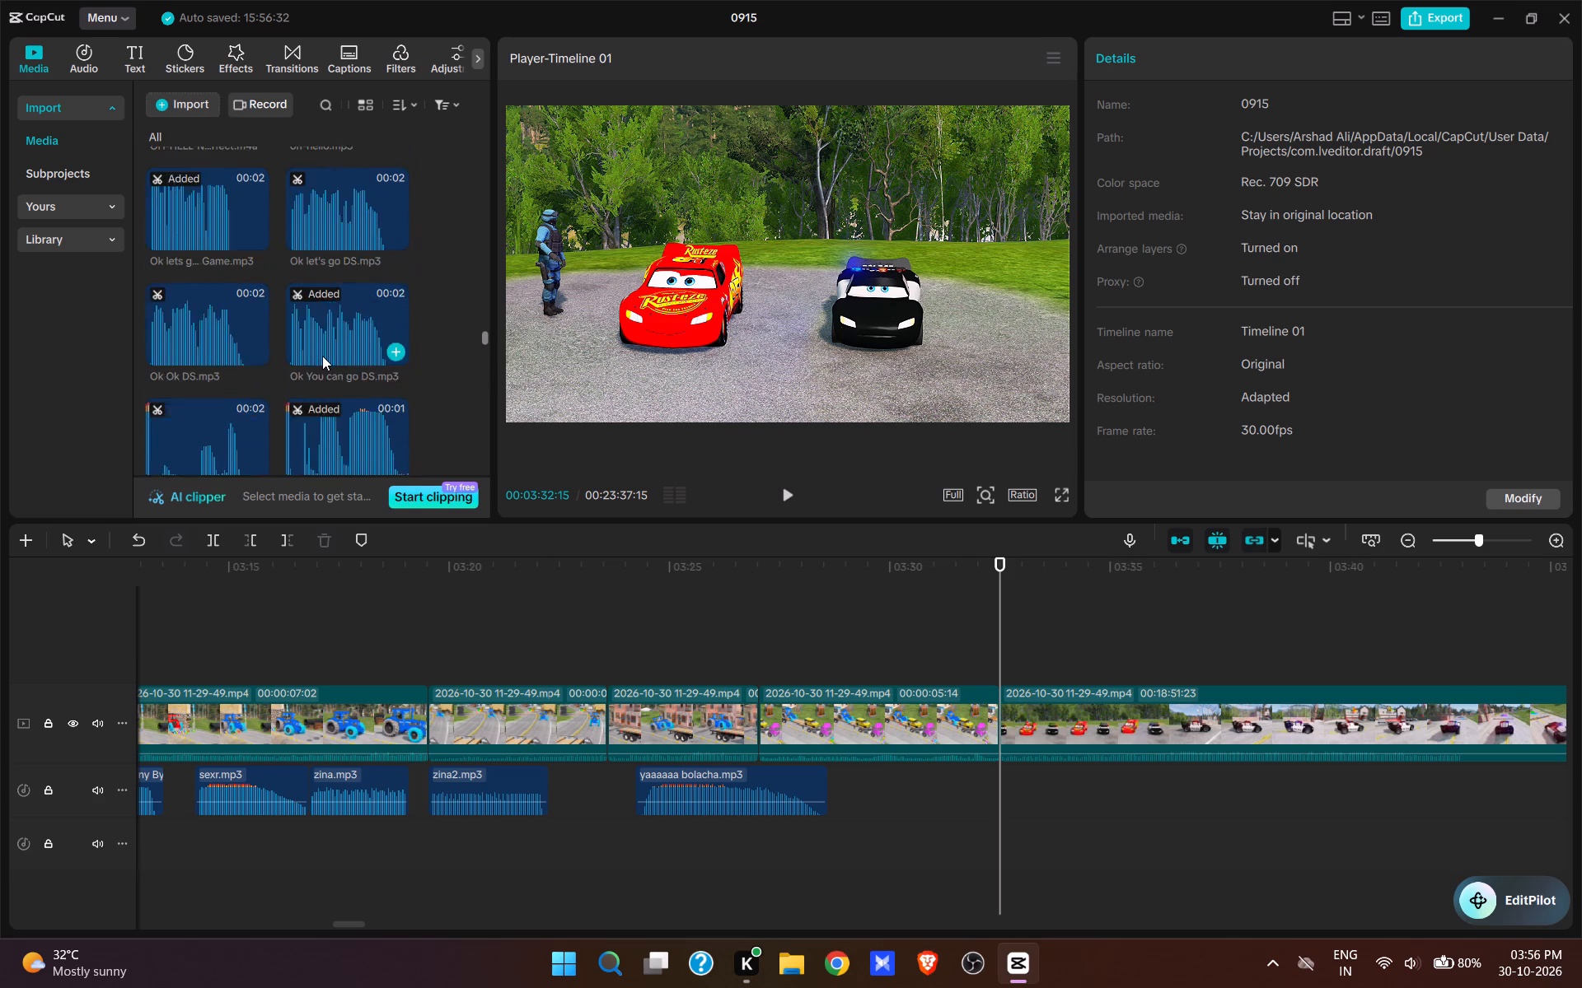
pyautogui.scroll(9, 322, 356)
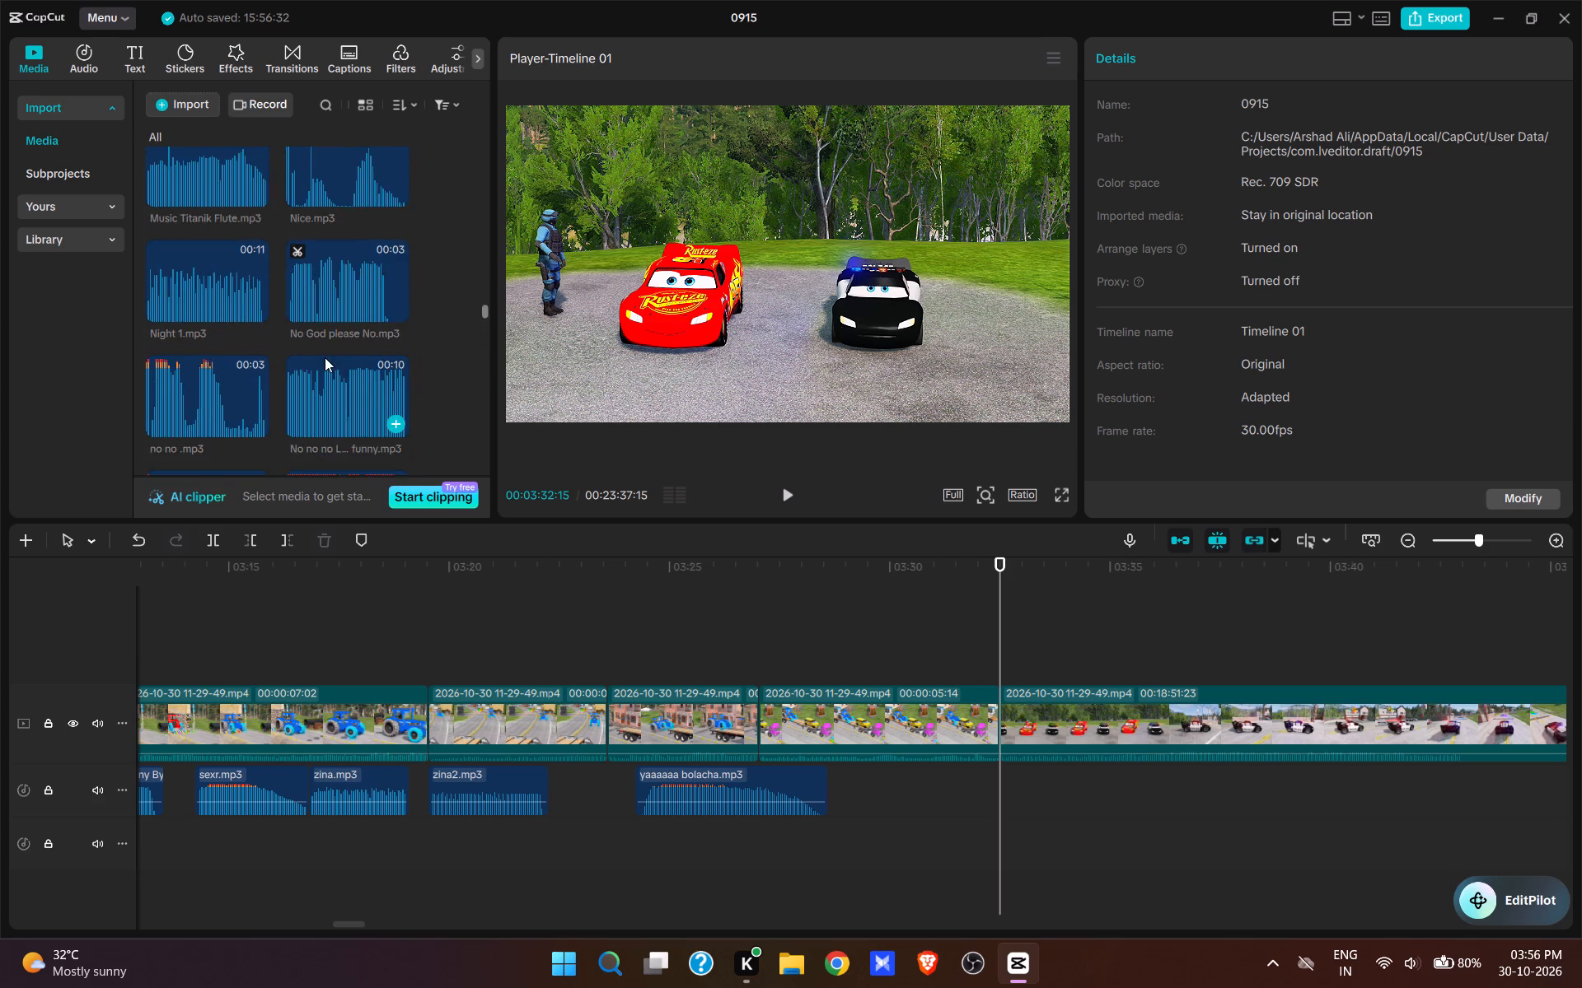
pyautogui.scroll(7, 325, 357)
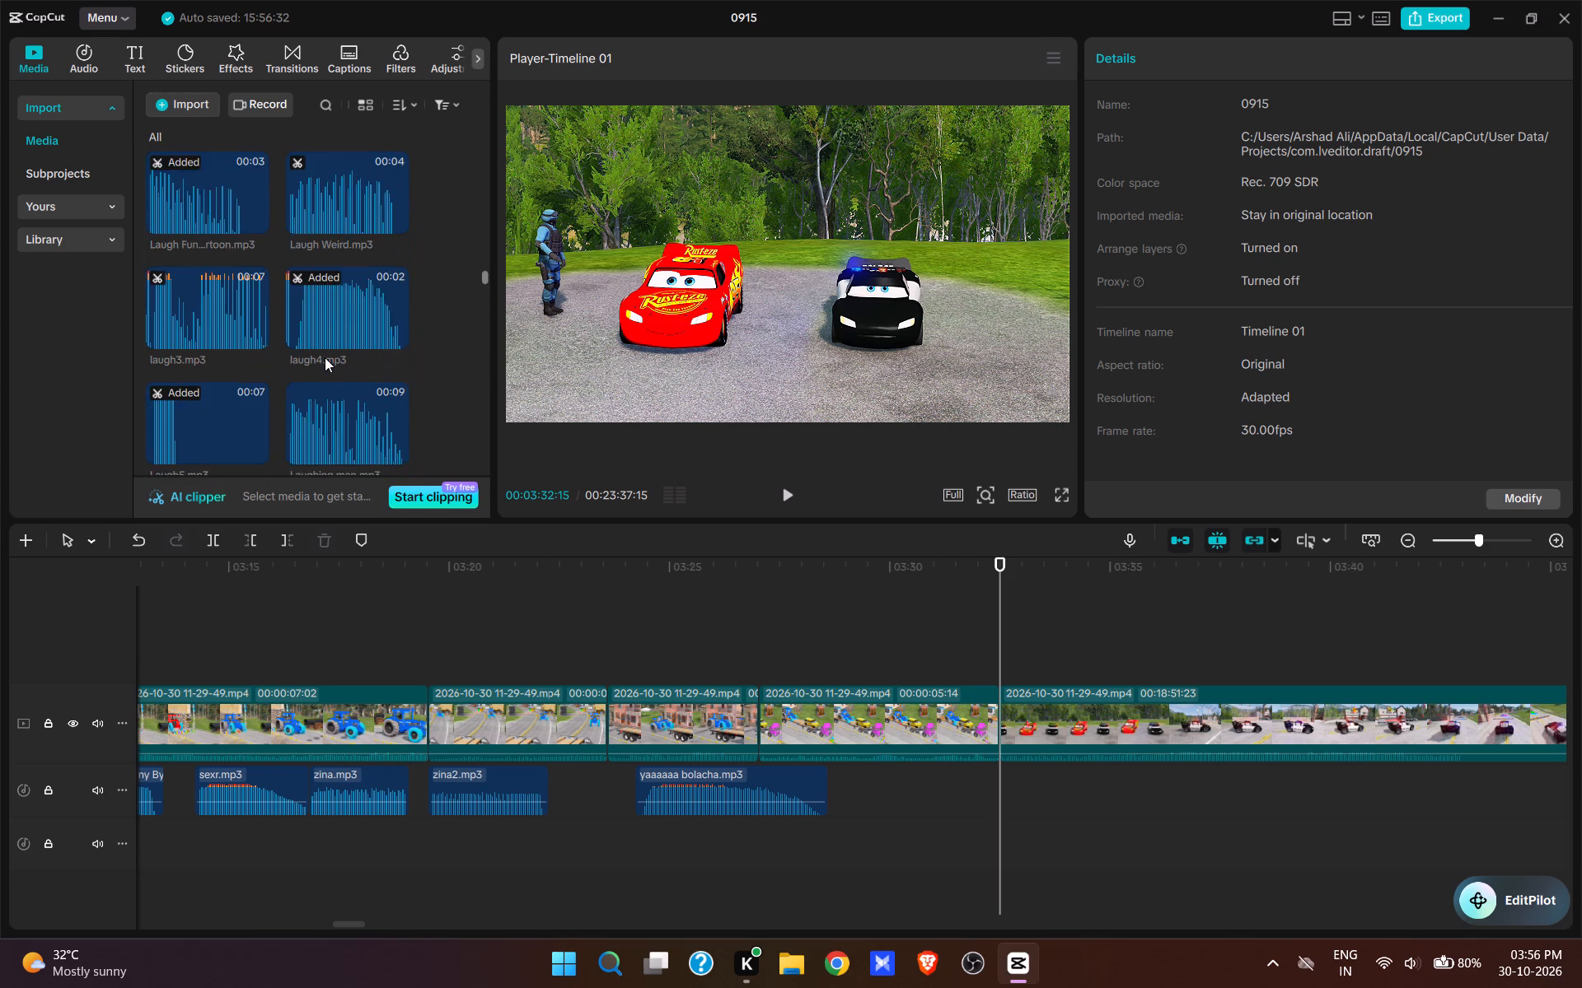
pyautogui.scroll(3, 325, 357)
pyautogui.click(343, 339)
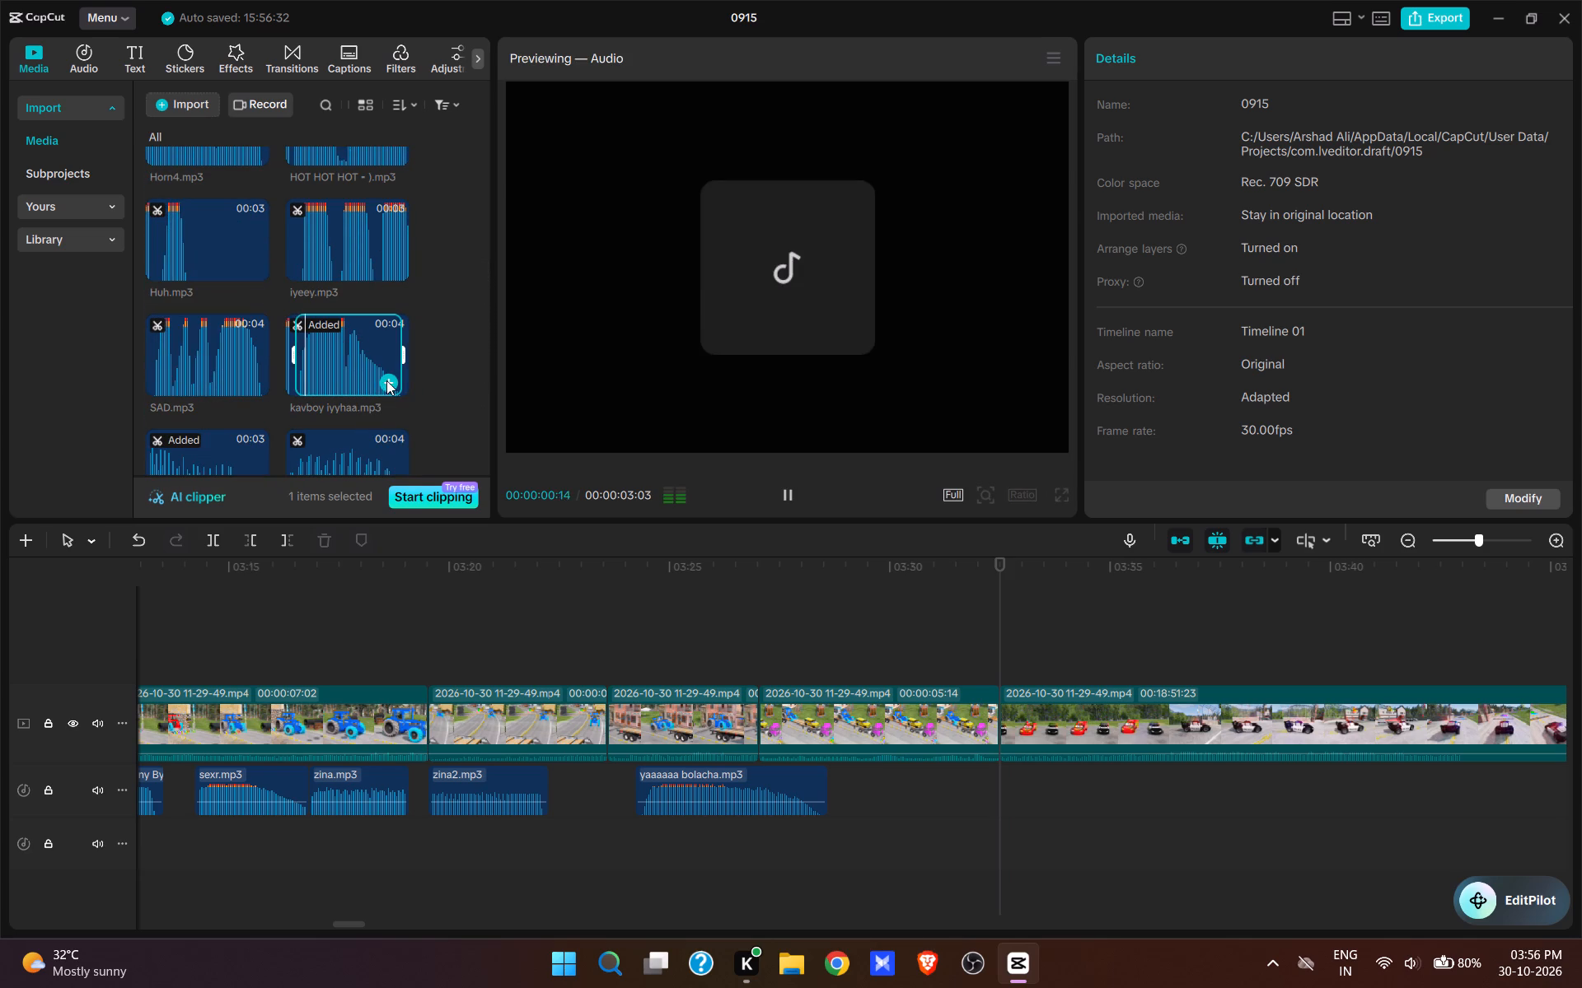
pyautogui.click(386, 380)
# Play the scene with kavboy iyyhaa.mp3 and trim about two more seconds off the start of its video clip.
pyautogui.press('space')
pyautogui.click(798, 486)
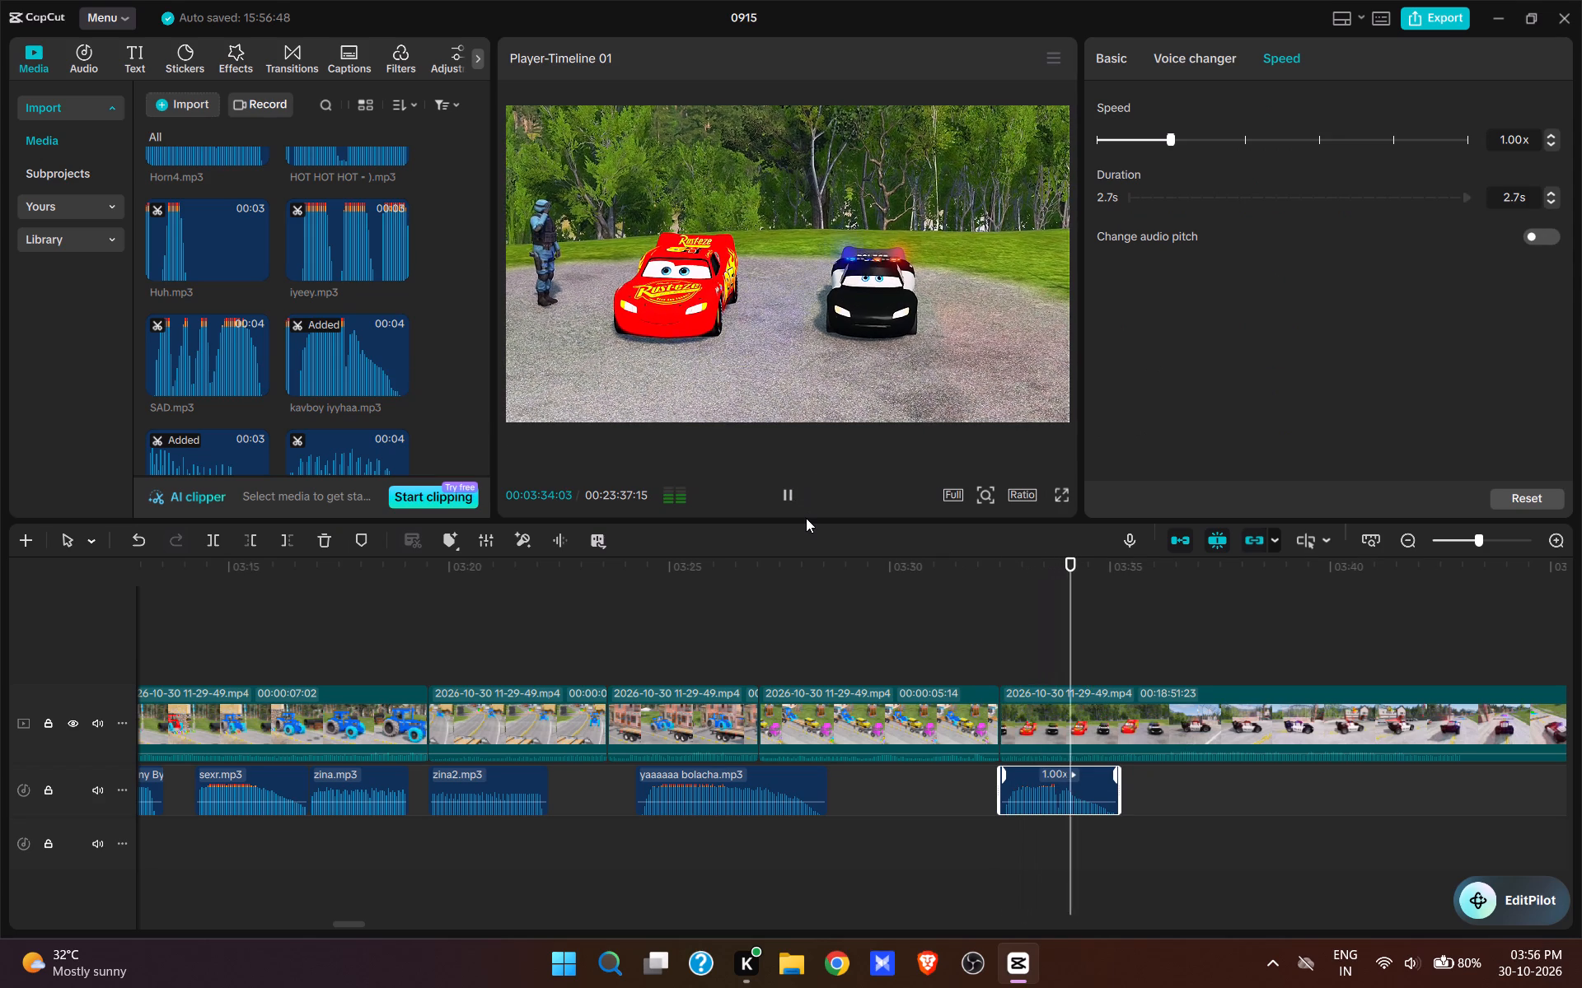
pyautogui.press('space')
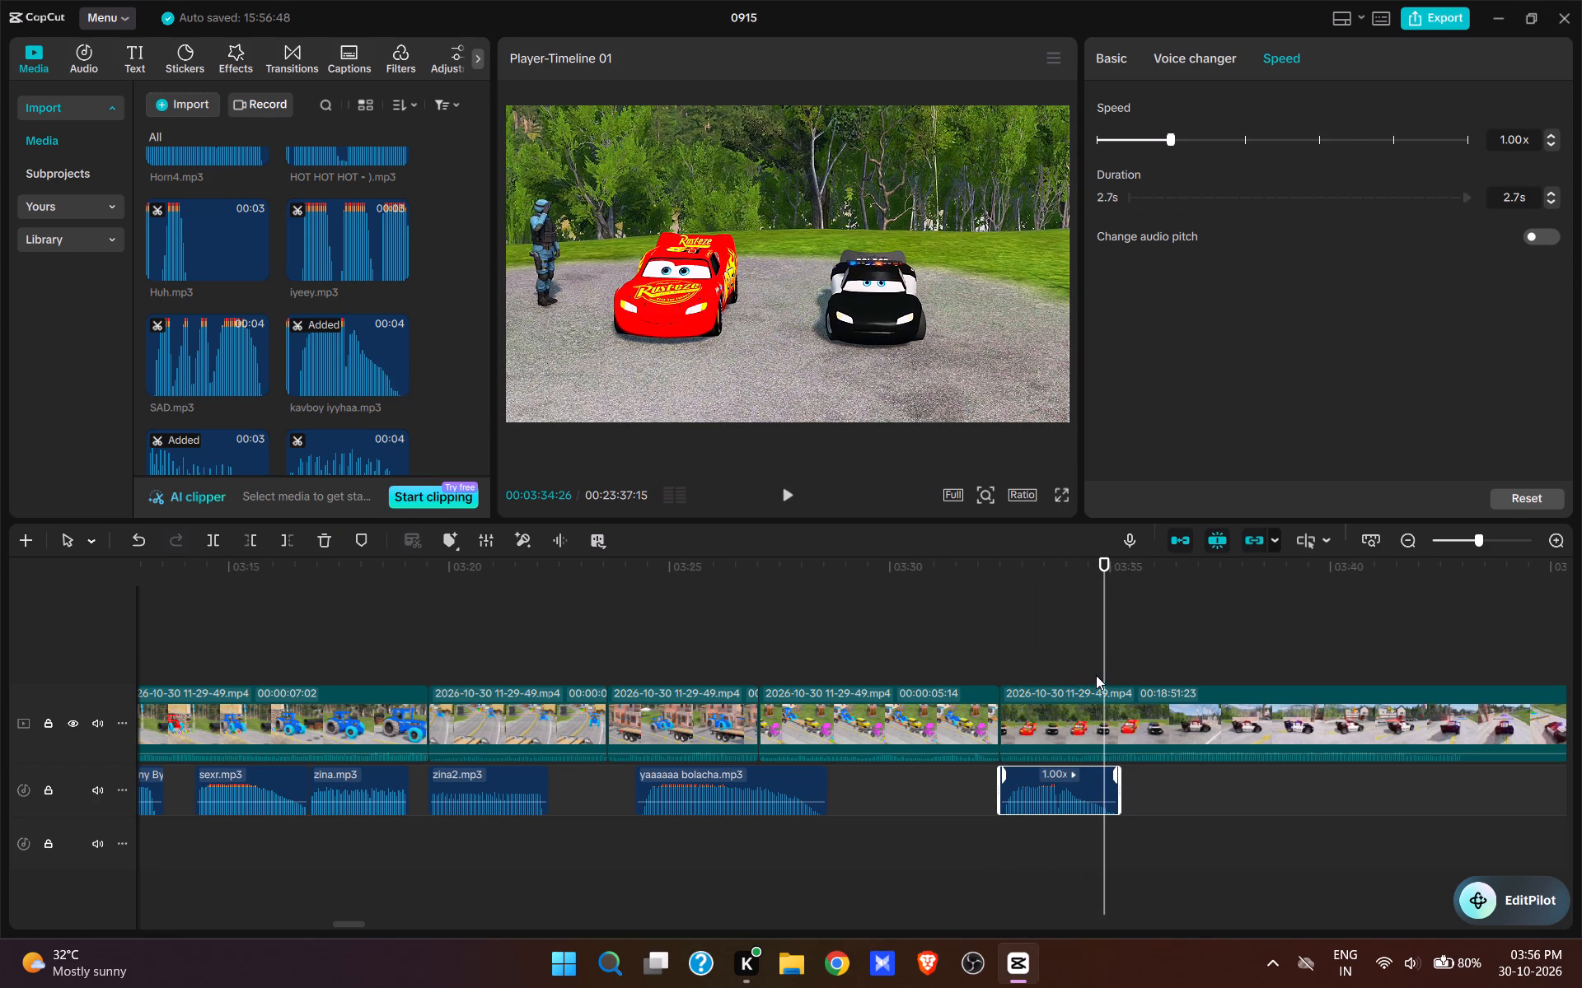
pyautogui.click(1096, 675)
pyautogui.press('q')
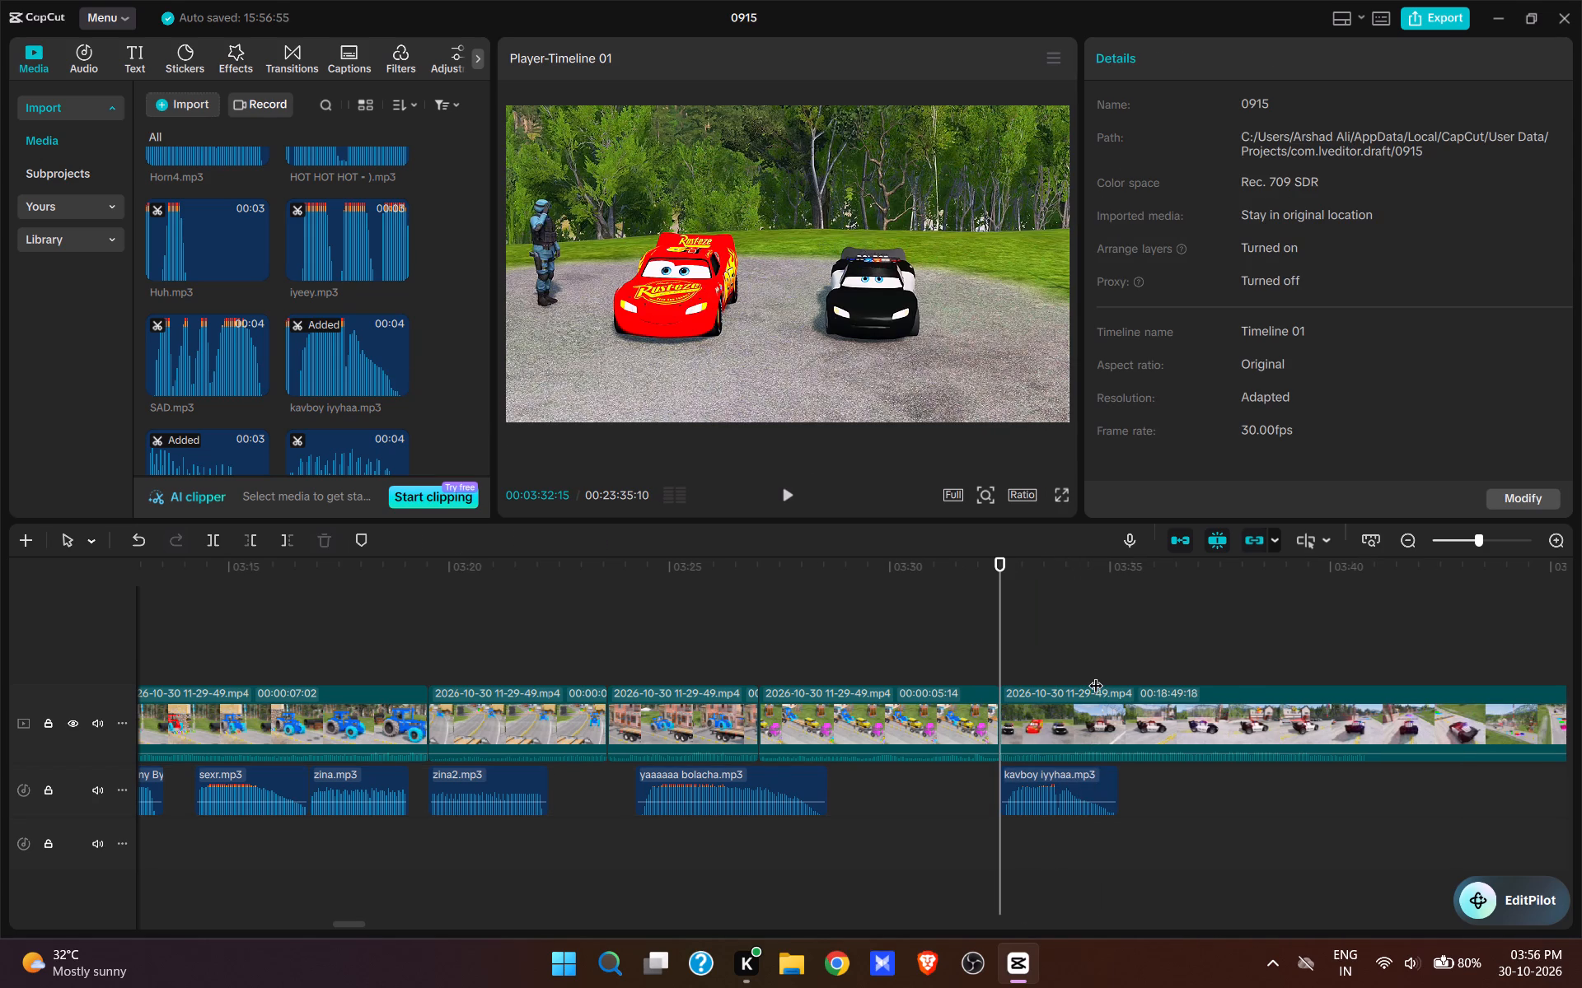
# Preview the police car driving off and trim the end of kavboy iyyhaa.mp3 to 00:03:35:01.
pyautogui.press('space')
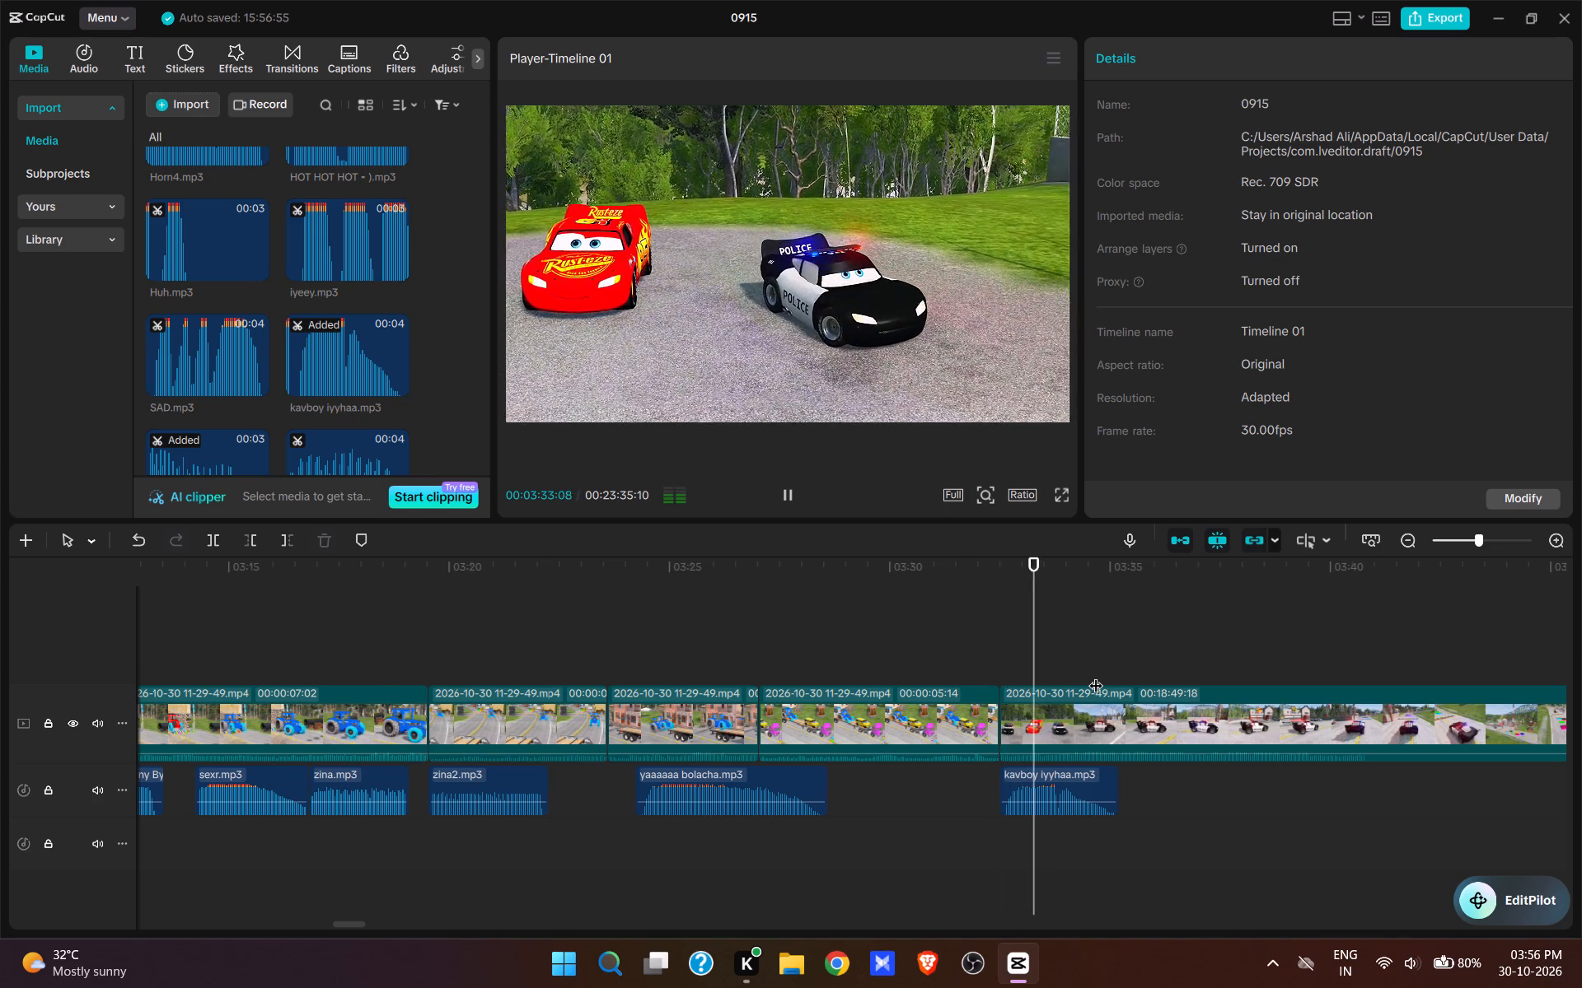
pyautogui.press('space')
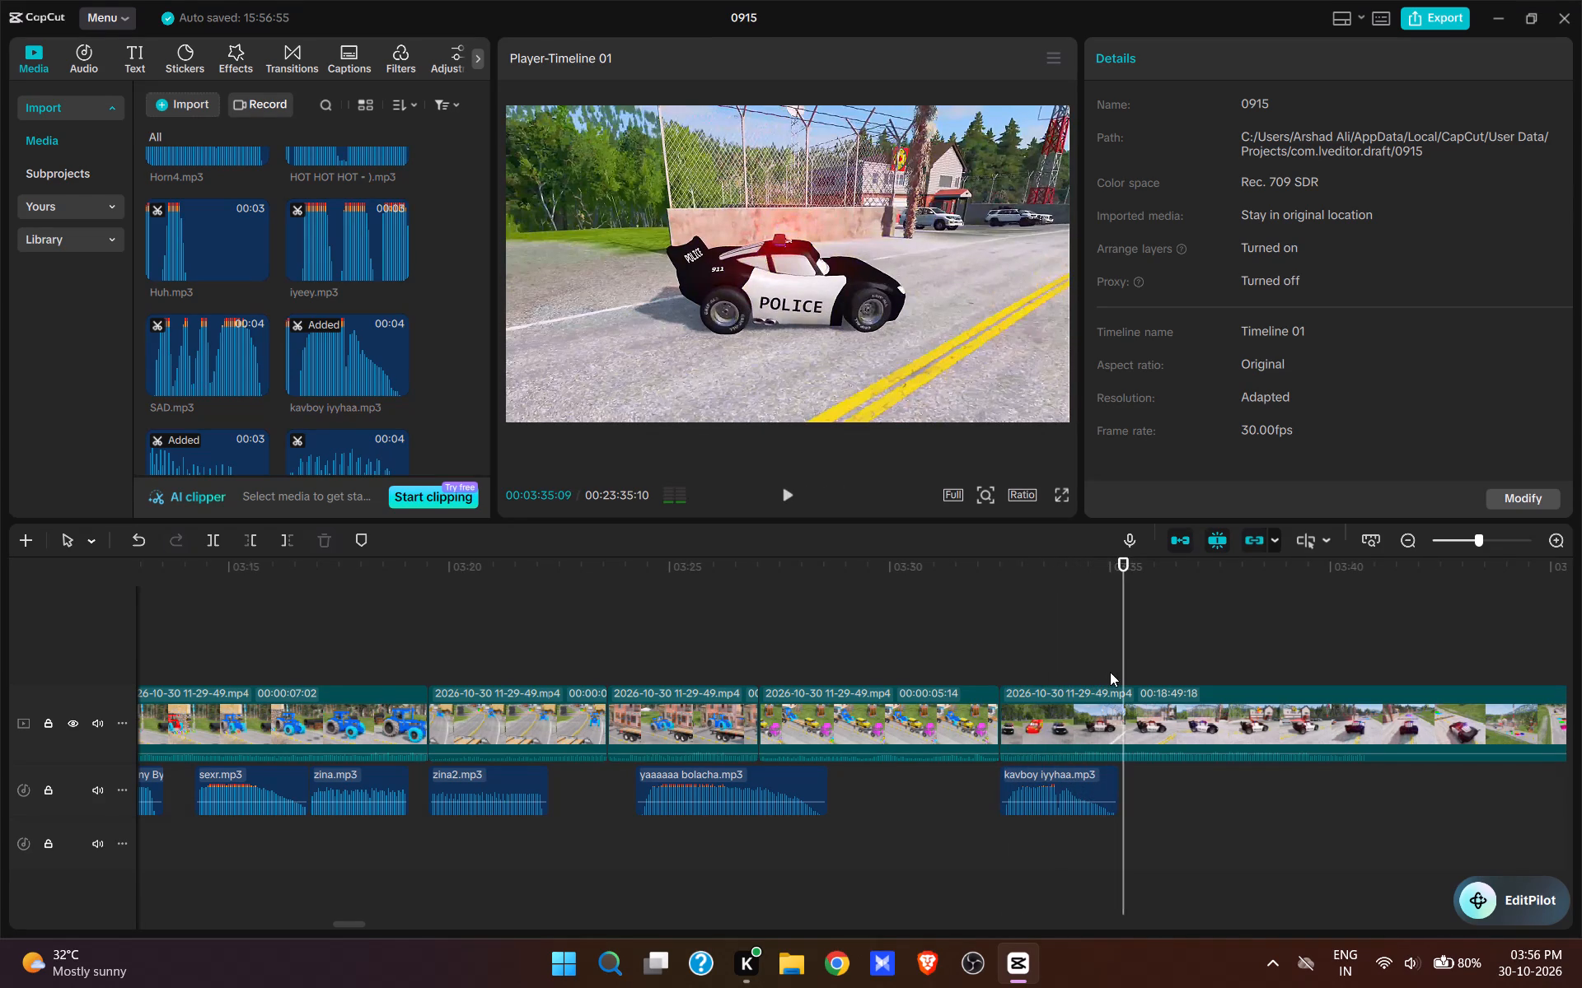
pyautogui.click(1112, 673)
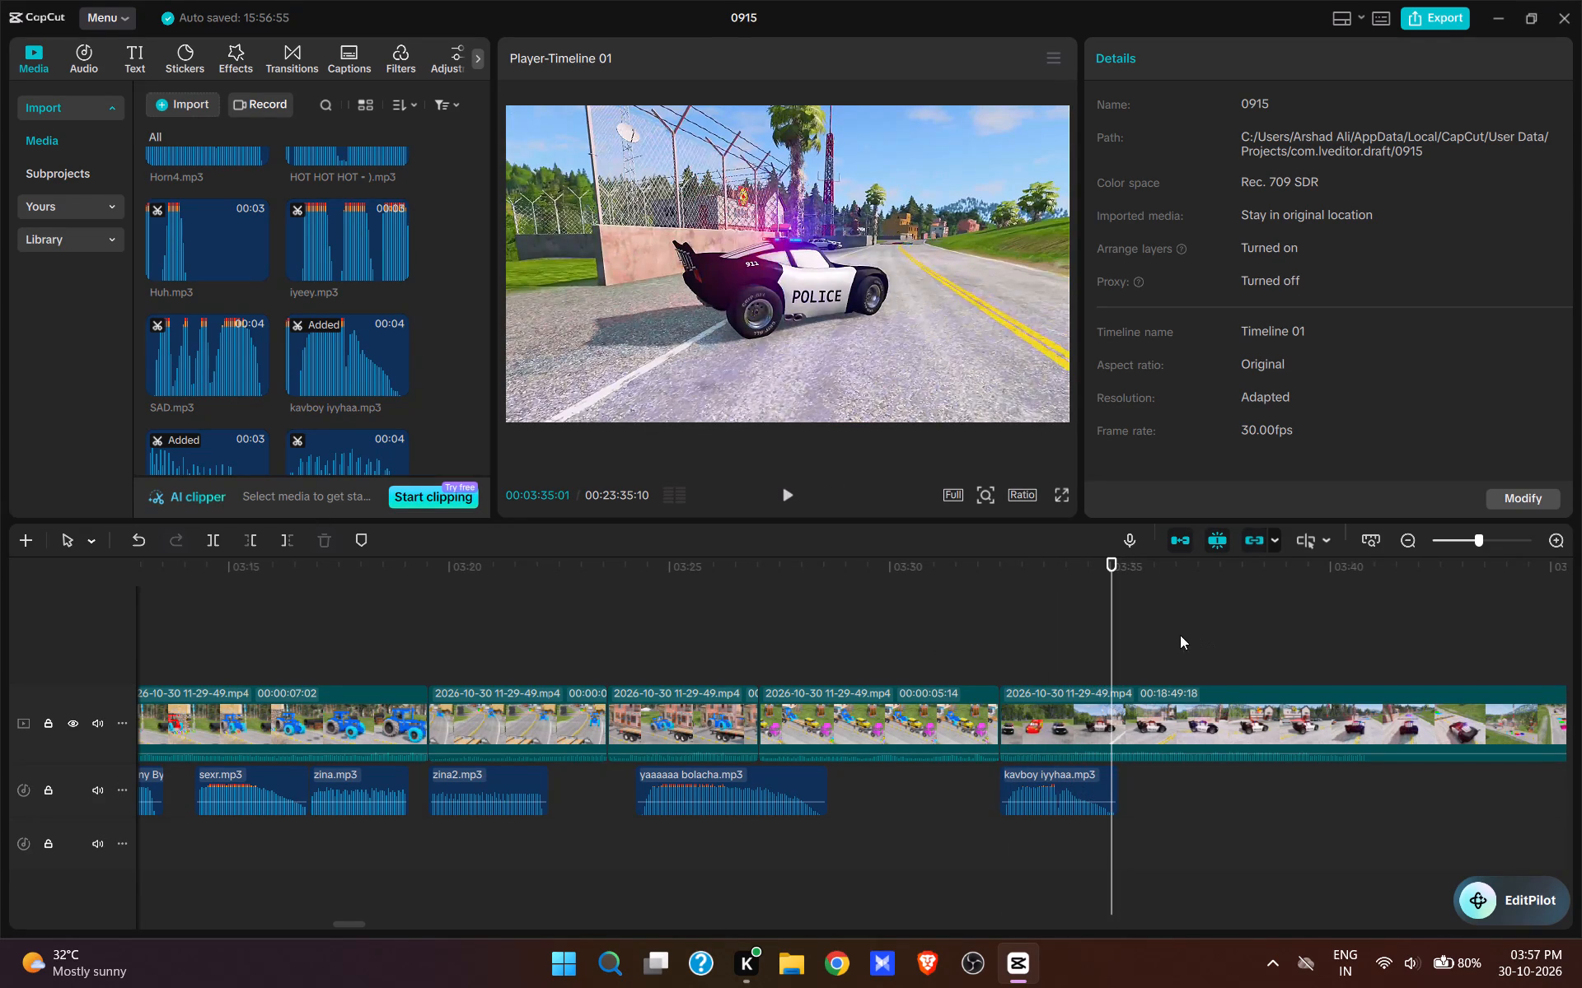
pyautogui.click(1095, 766)
pyautogui.press('e')
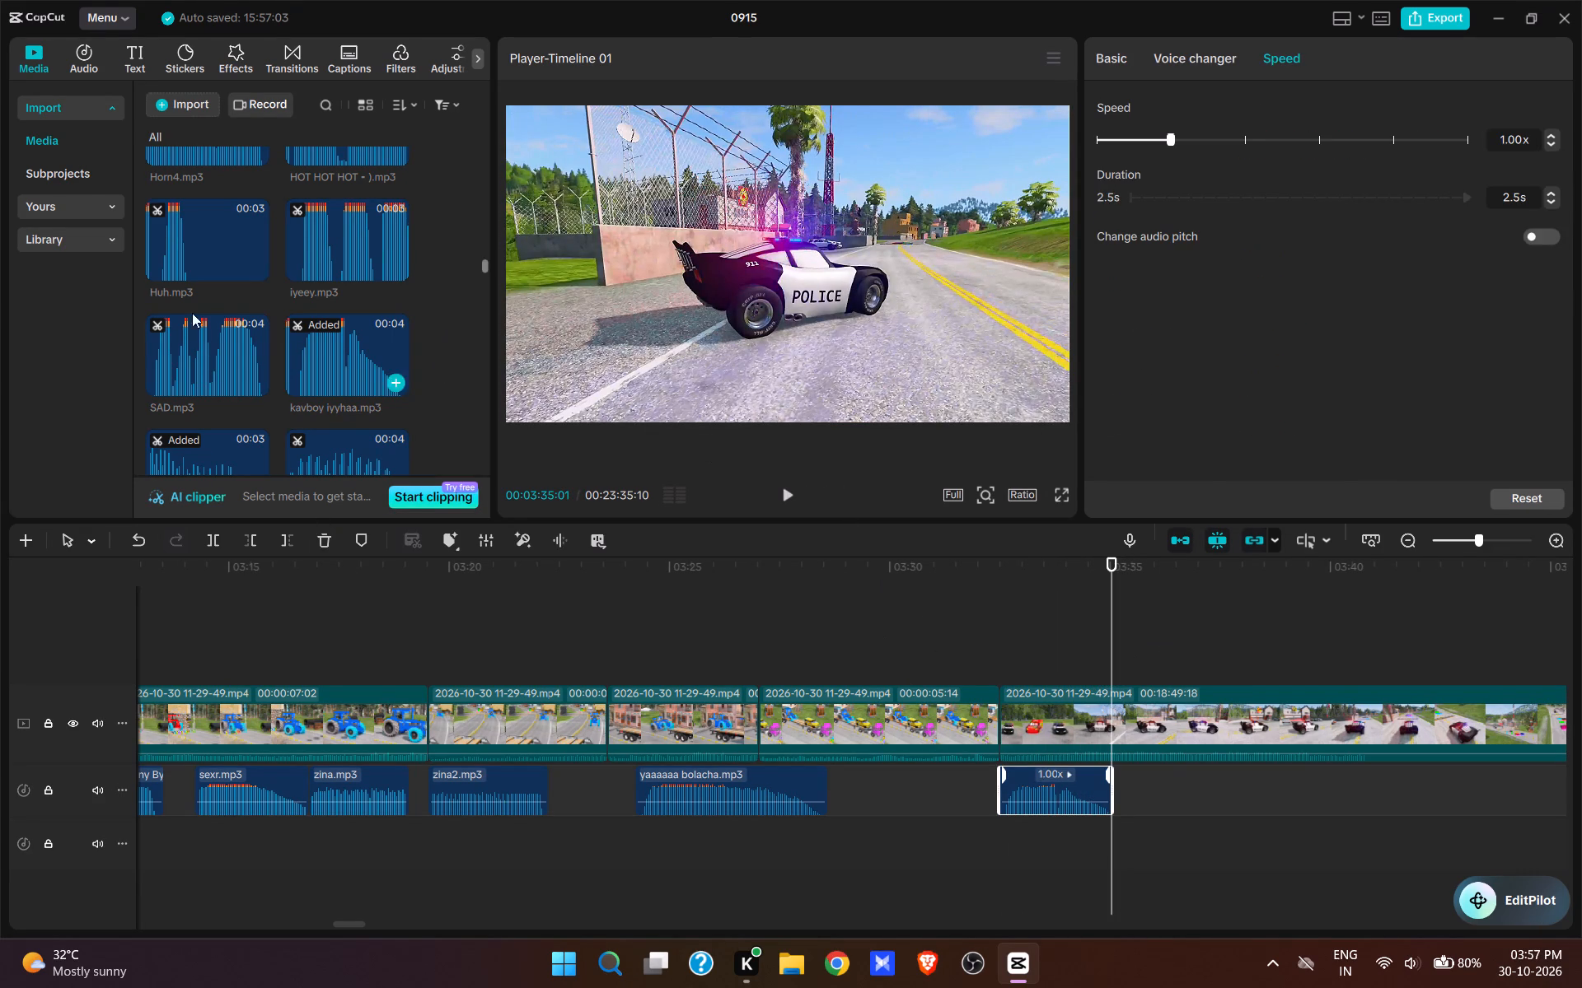
# Find Easy - Man.mp3 among the imported sounds and add it at 00:03:35:01, directly after kavboy iyyhaa.mp3.
pyautogui.scroll(15, 325, 335)
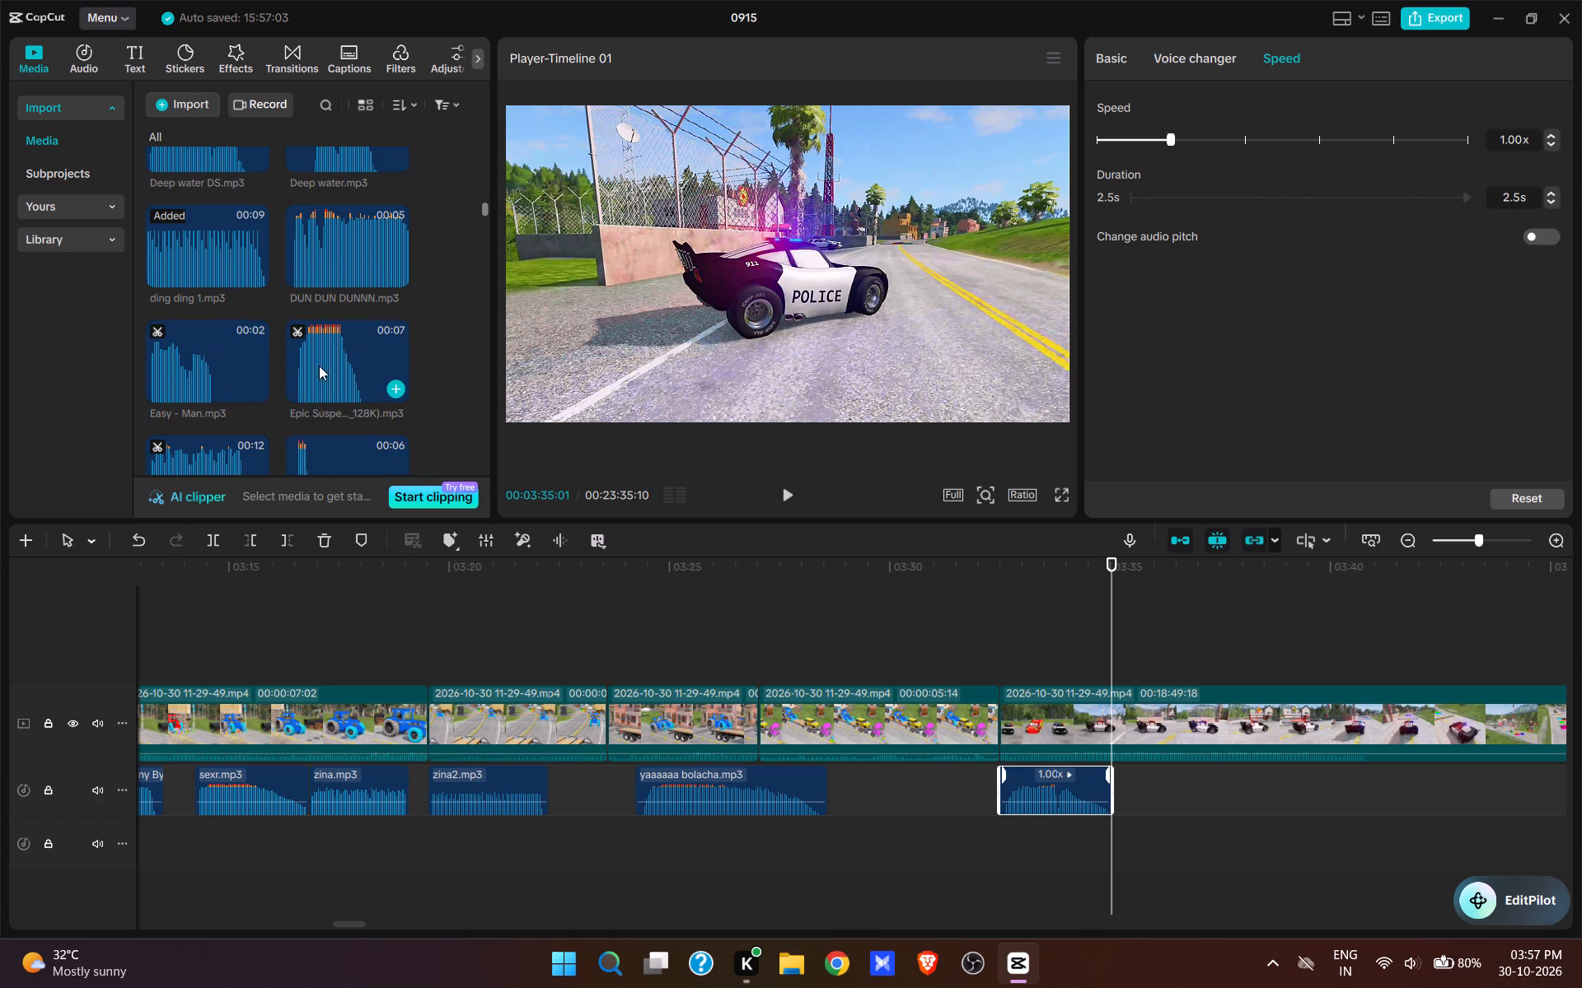
pyautogui.click(253, 386)
# Preview the police car scene, split the video at 00:03:40:06 and cut about 16 seconds of footage up to the coloured plates.
pyautogui.press('space')
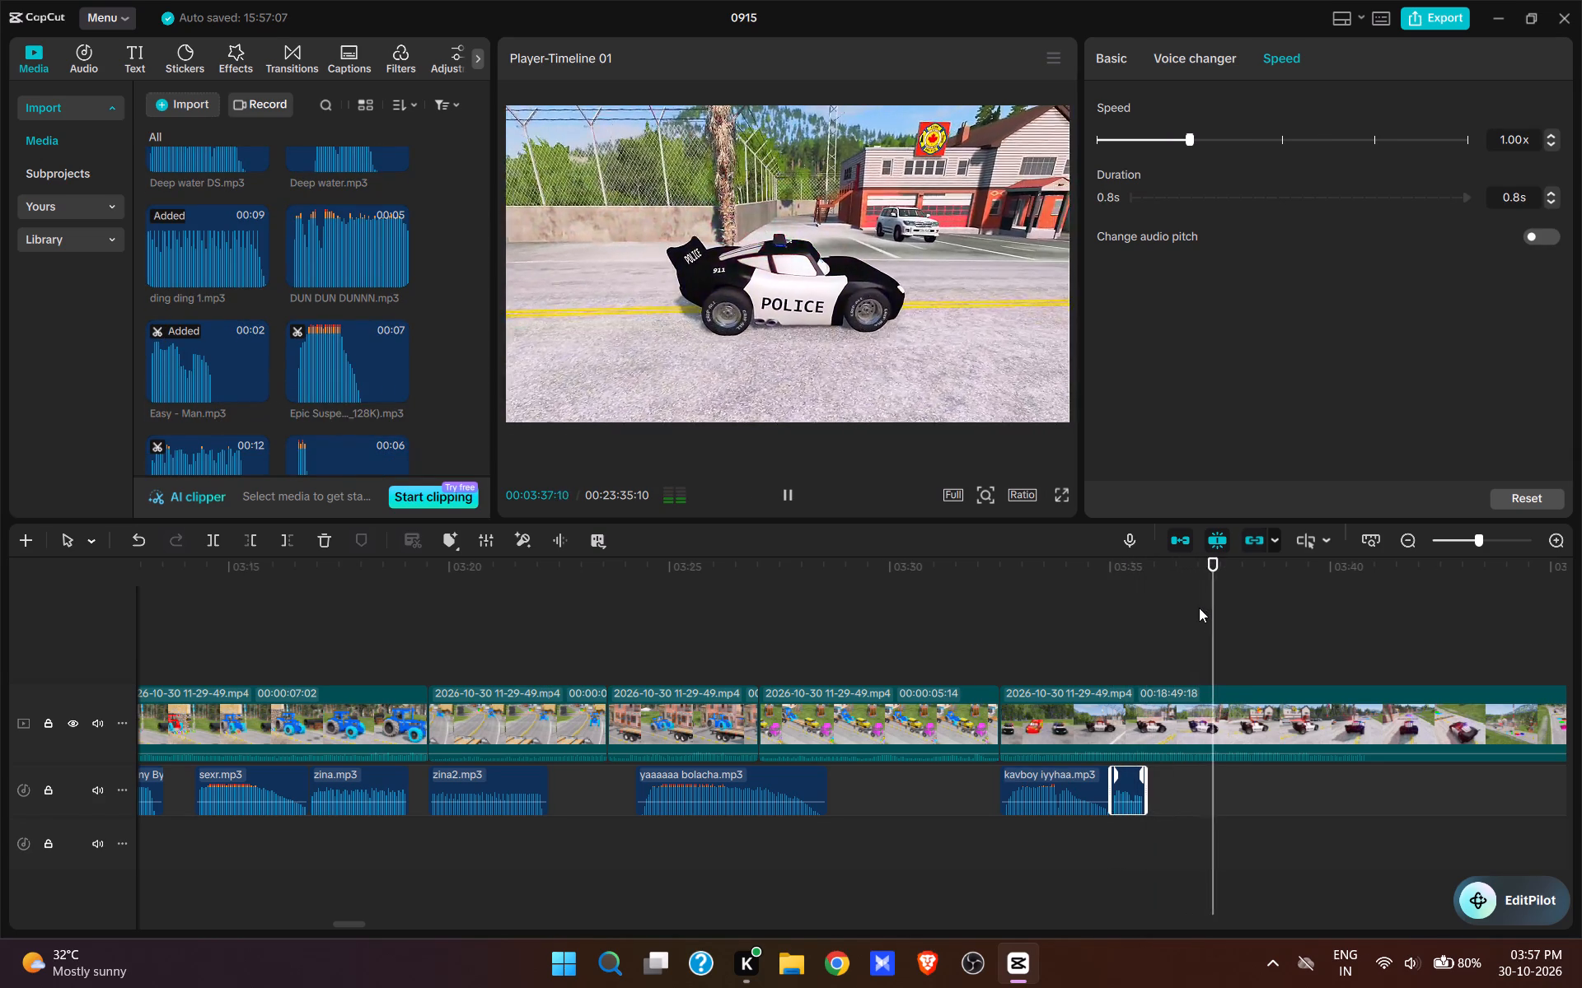
pyautogui.press('space')
pyautogui.press('space')
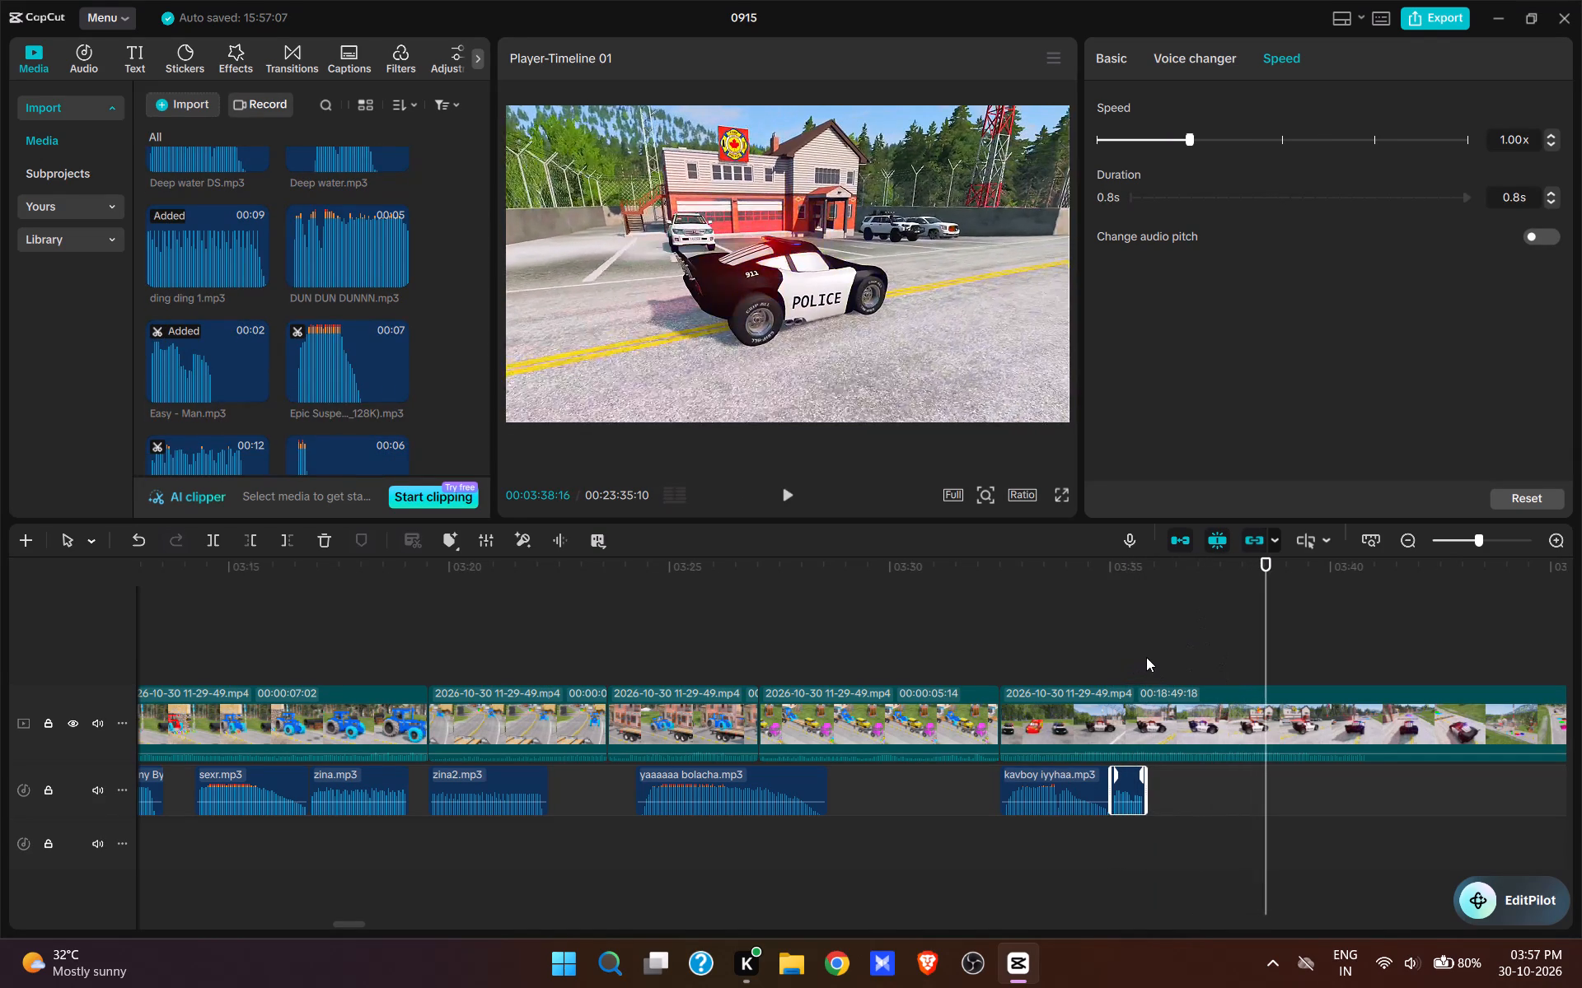
pyautogui.press('space')
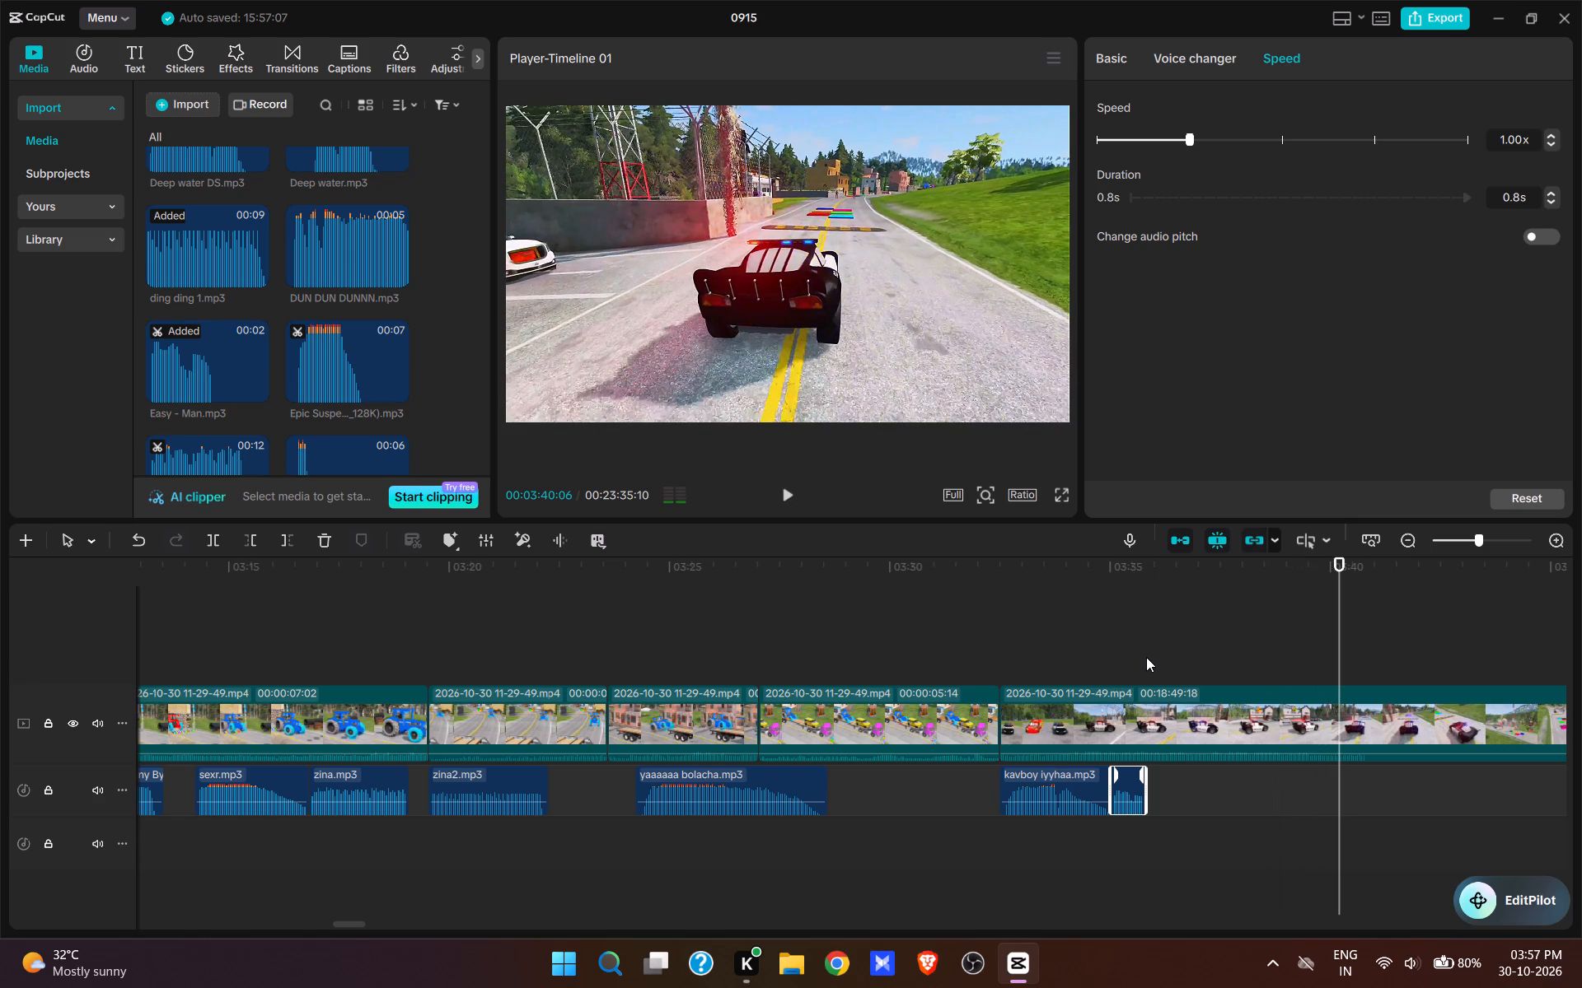
pyautogui.press('w')
pyautogui.moveTo(1581, 825); pyautogui.dragTo(1495, 841)
pyautogui.moveTo(1495, 841); pyautogui.dragTo(1298, 829)
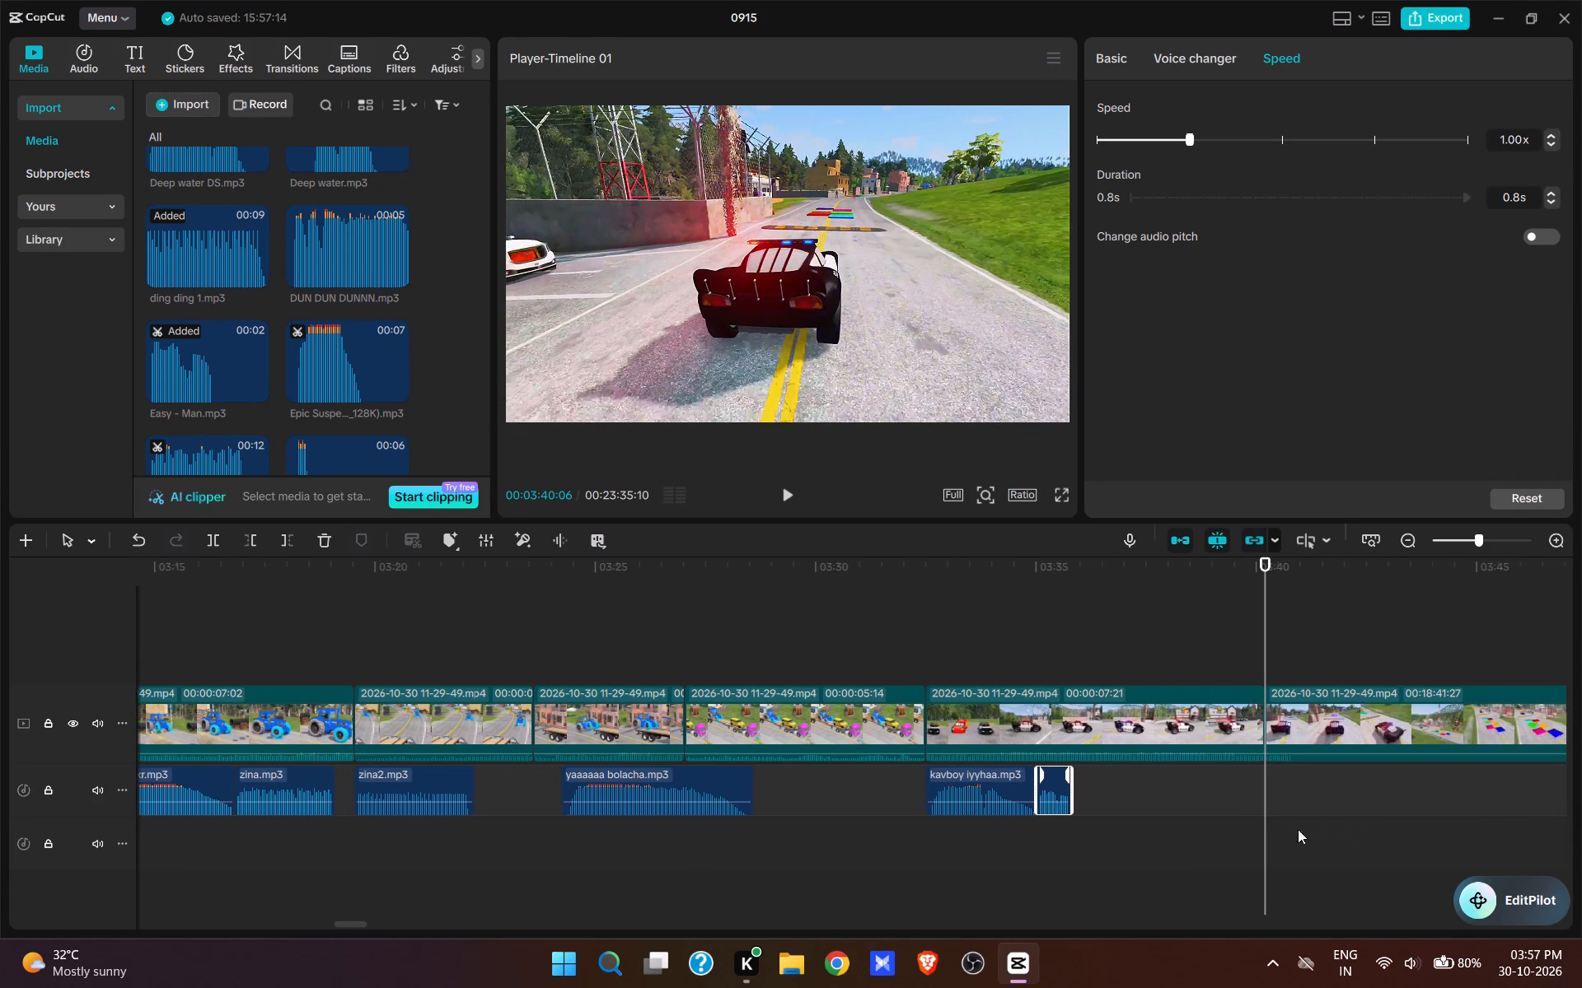
pyautogui.moveTo(1298, 829); pyautogui.dragTo(1237, 819)
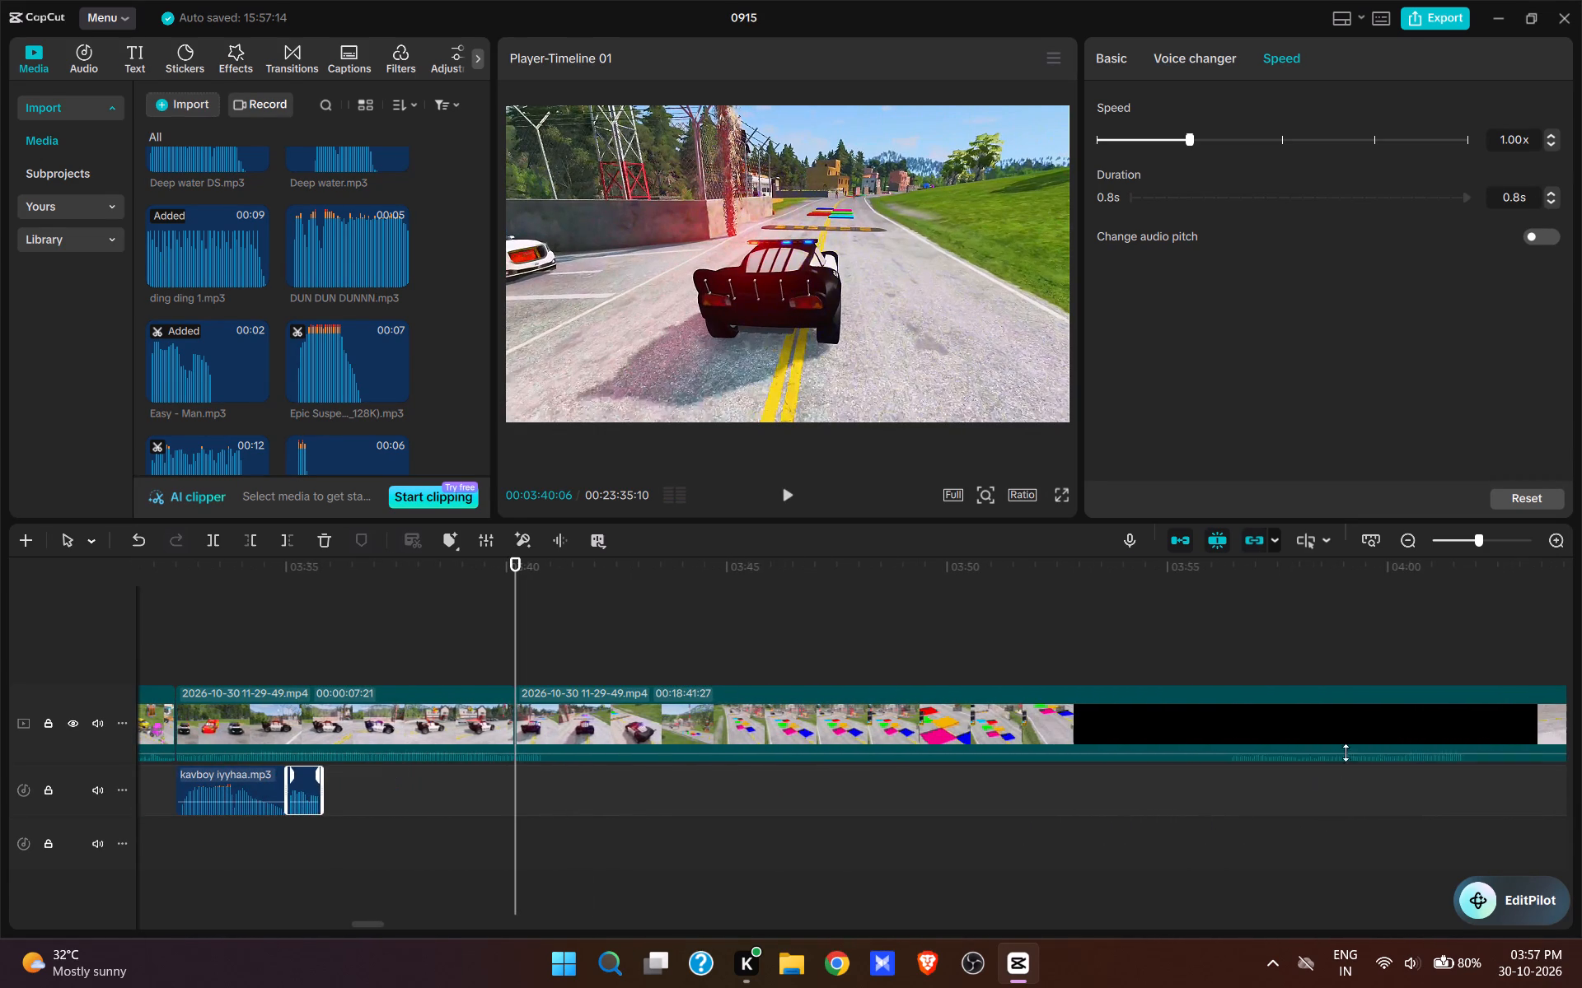
pyautogui.click(1224, 655)
pyautogui.press('space')
pyautogui.press('space')
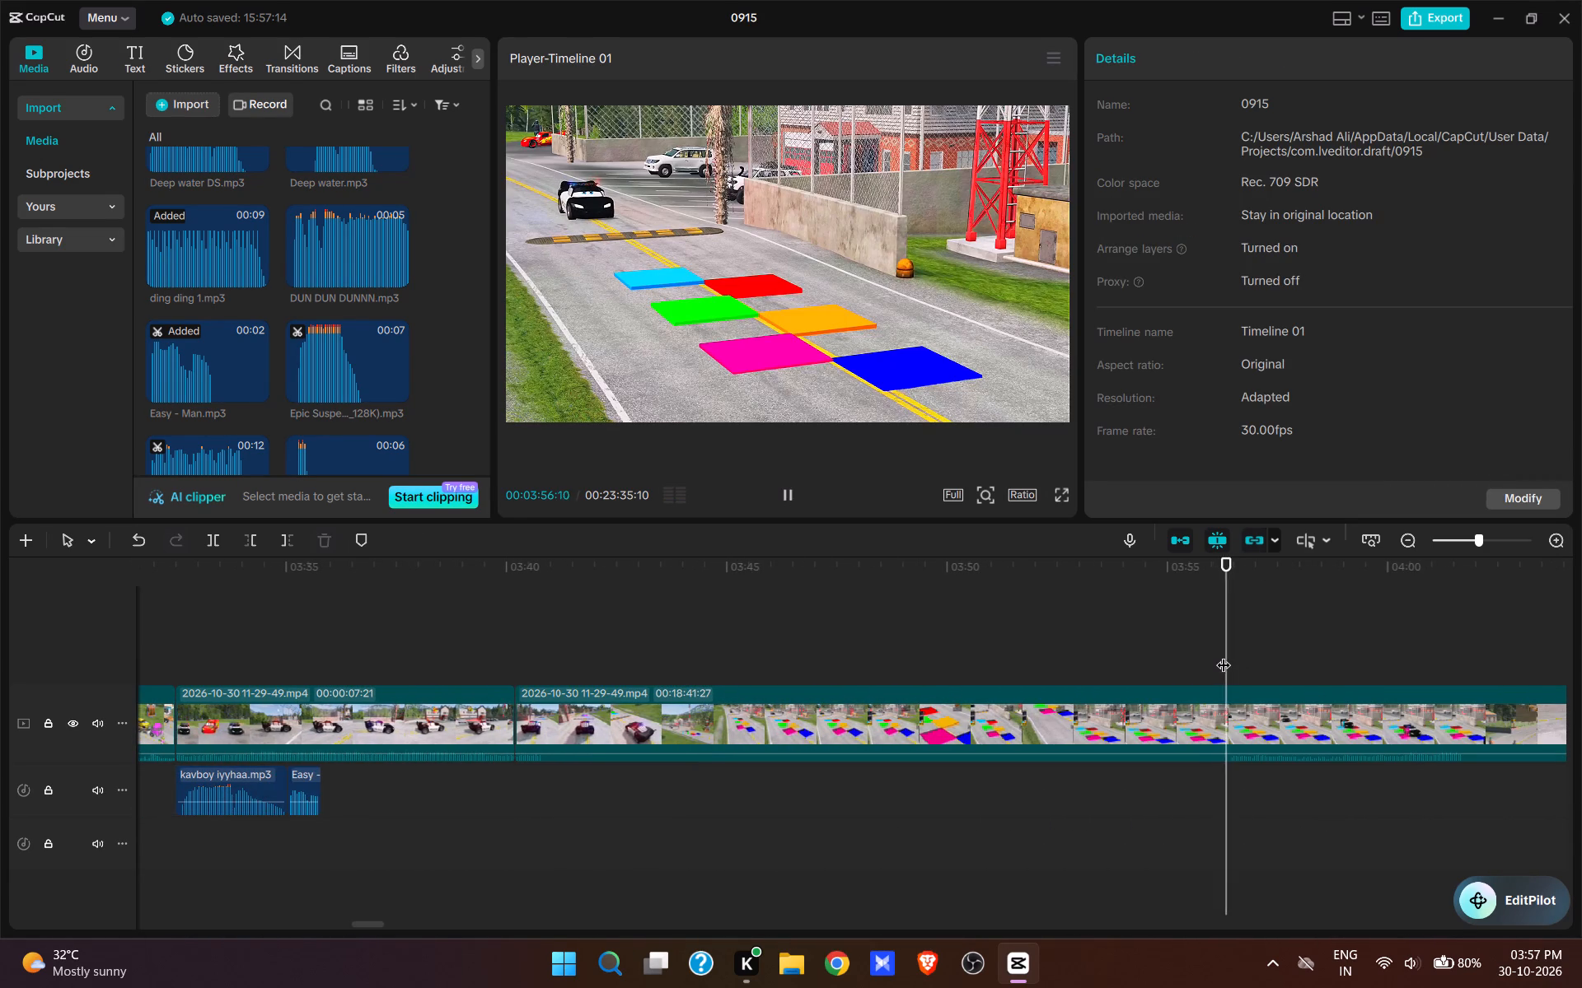
pyautogui.write('q')
# Play to 00:03:40:24, where the police car nears the coloured plates, and add Mario Jump.mp3 from the imported sounds there.
pyautogui.press('space')
pyautogui.press('space')
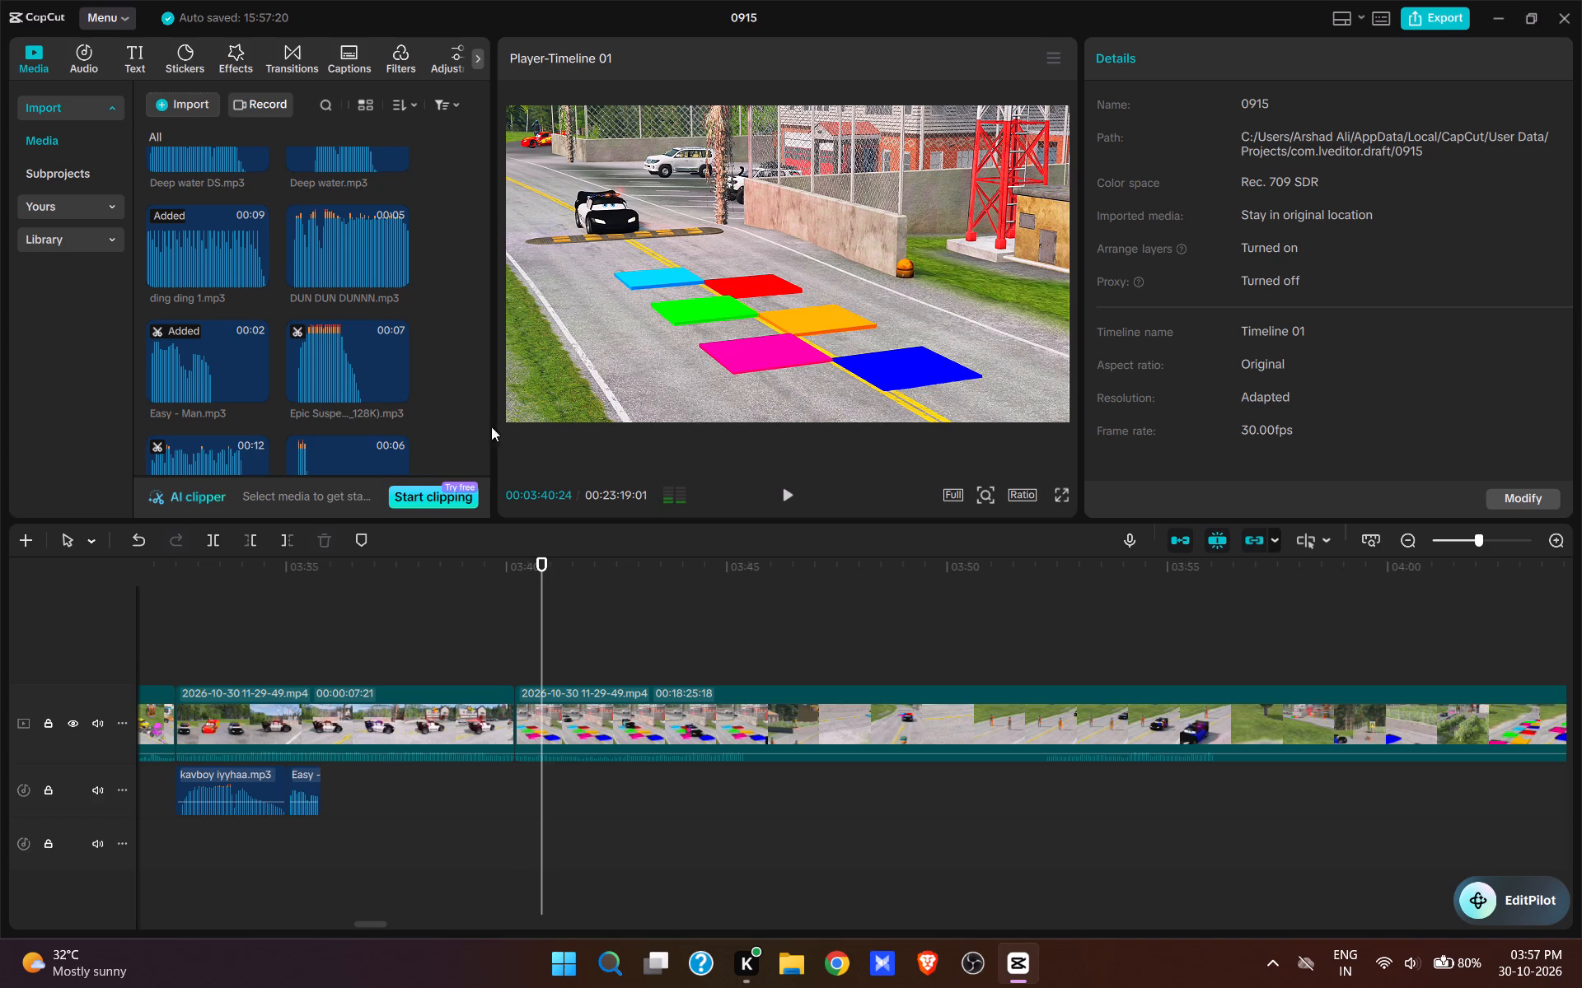
pyautogui.scroll(1, 372, 392)
pyautogui.scroll(-8, 372, 392)
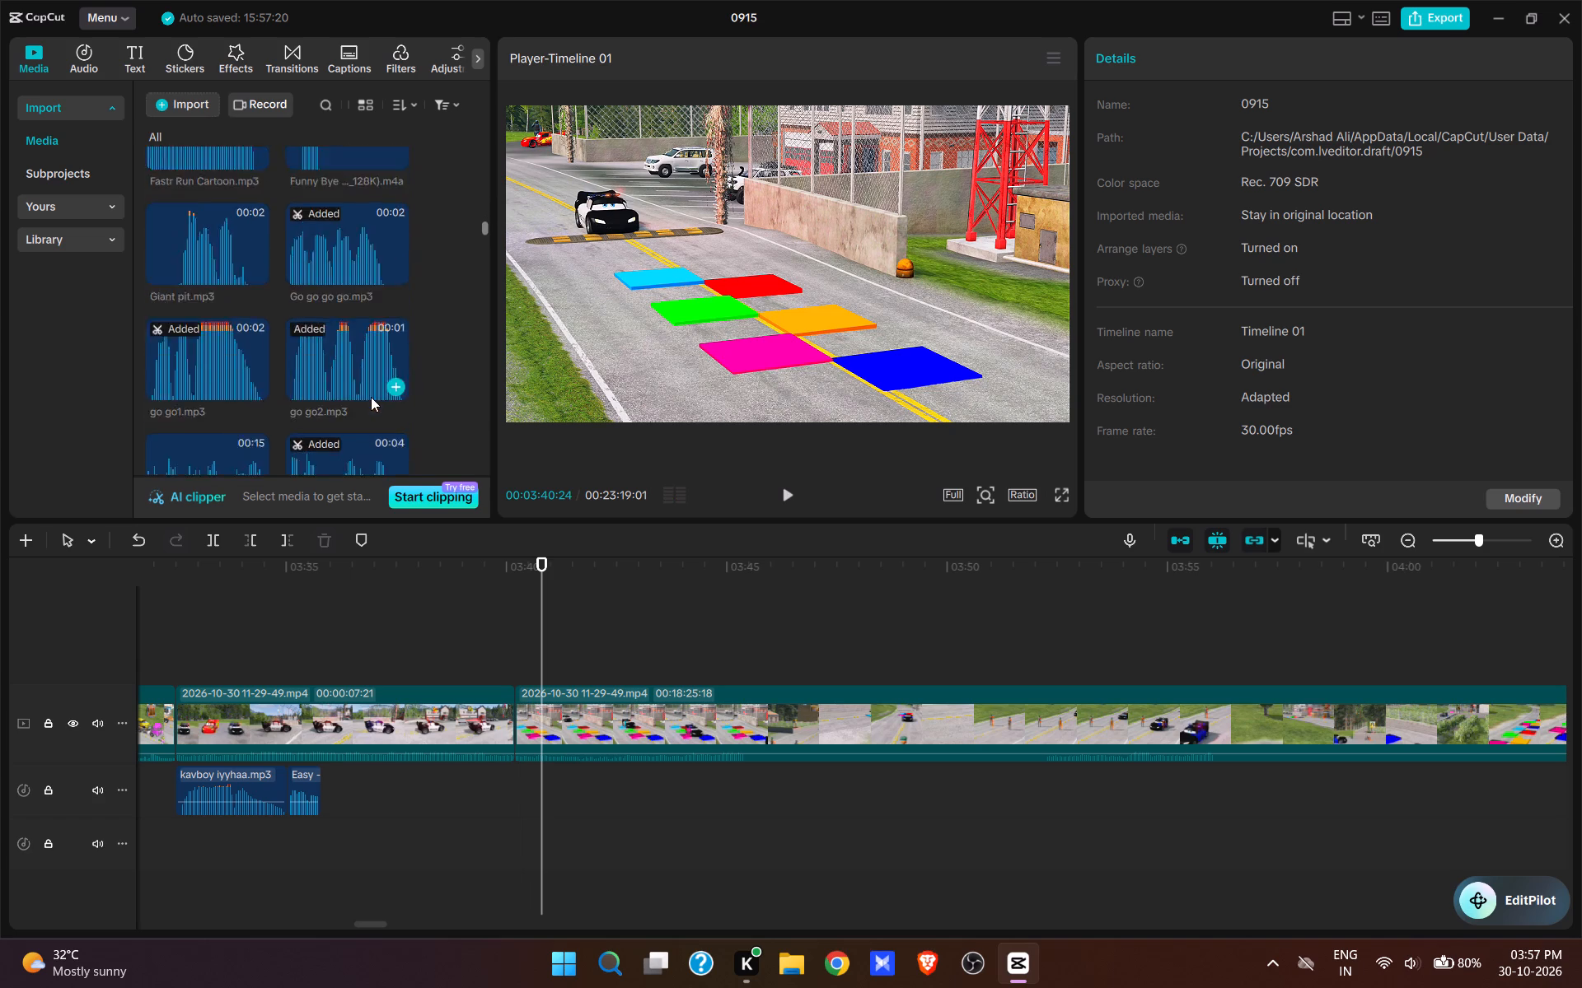
pyautogui.scroll(-7, 371, 397)
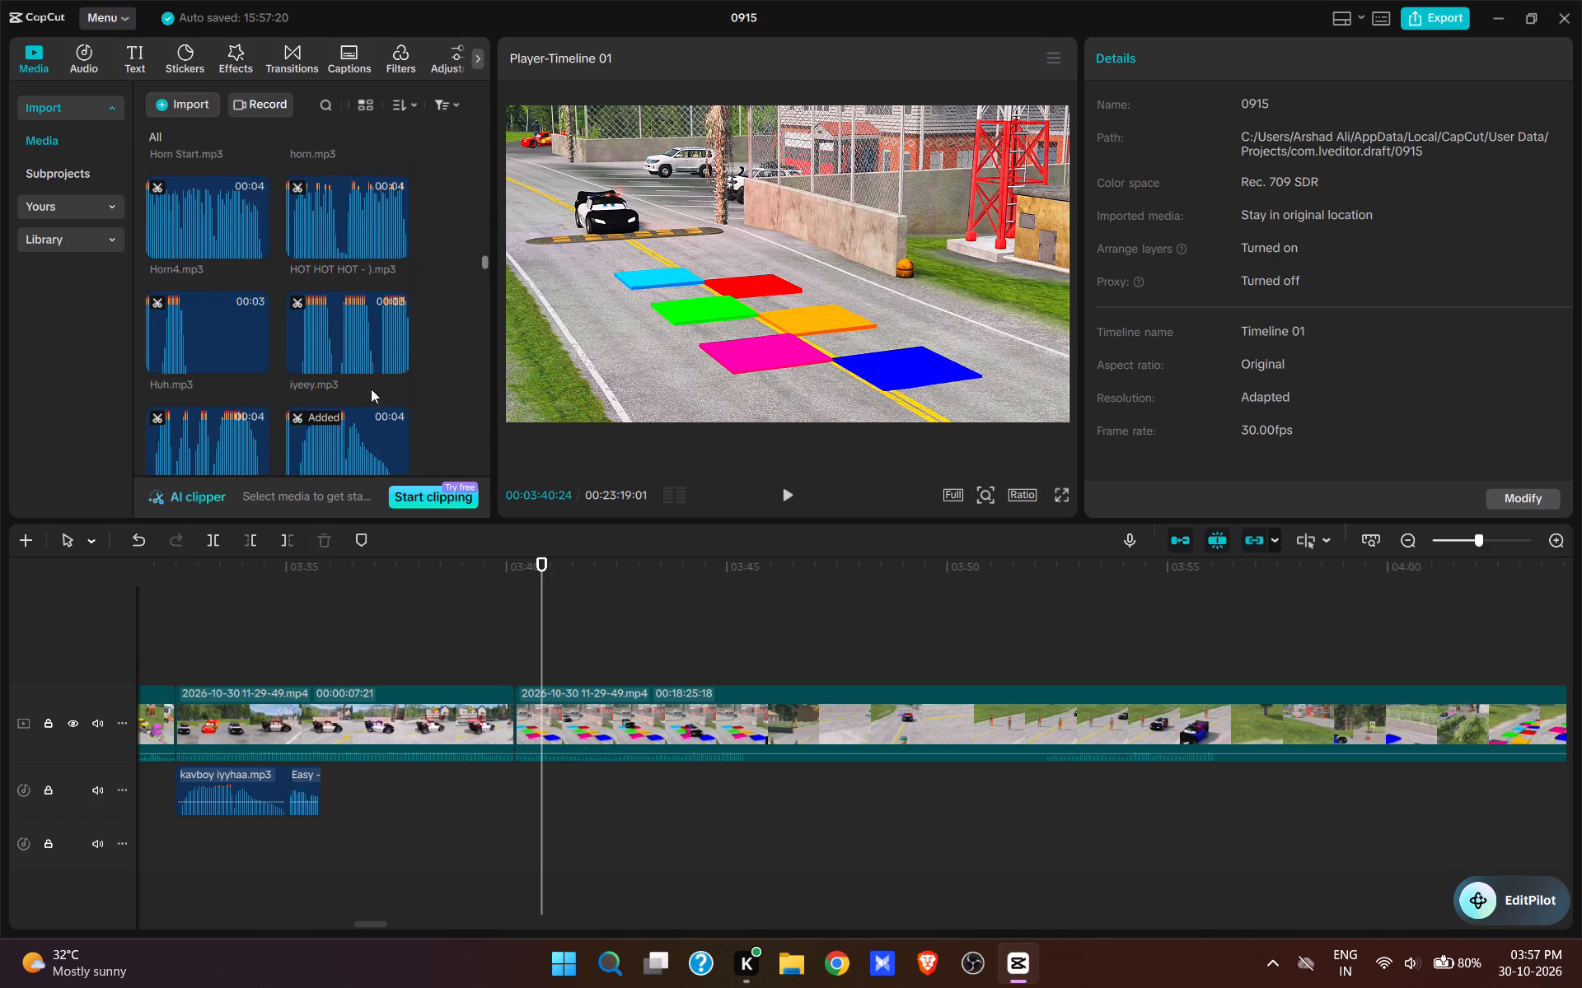
pyautogui.scroll(-7, 371, 387)
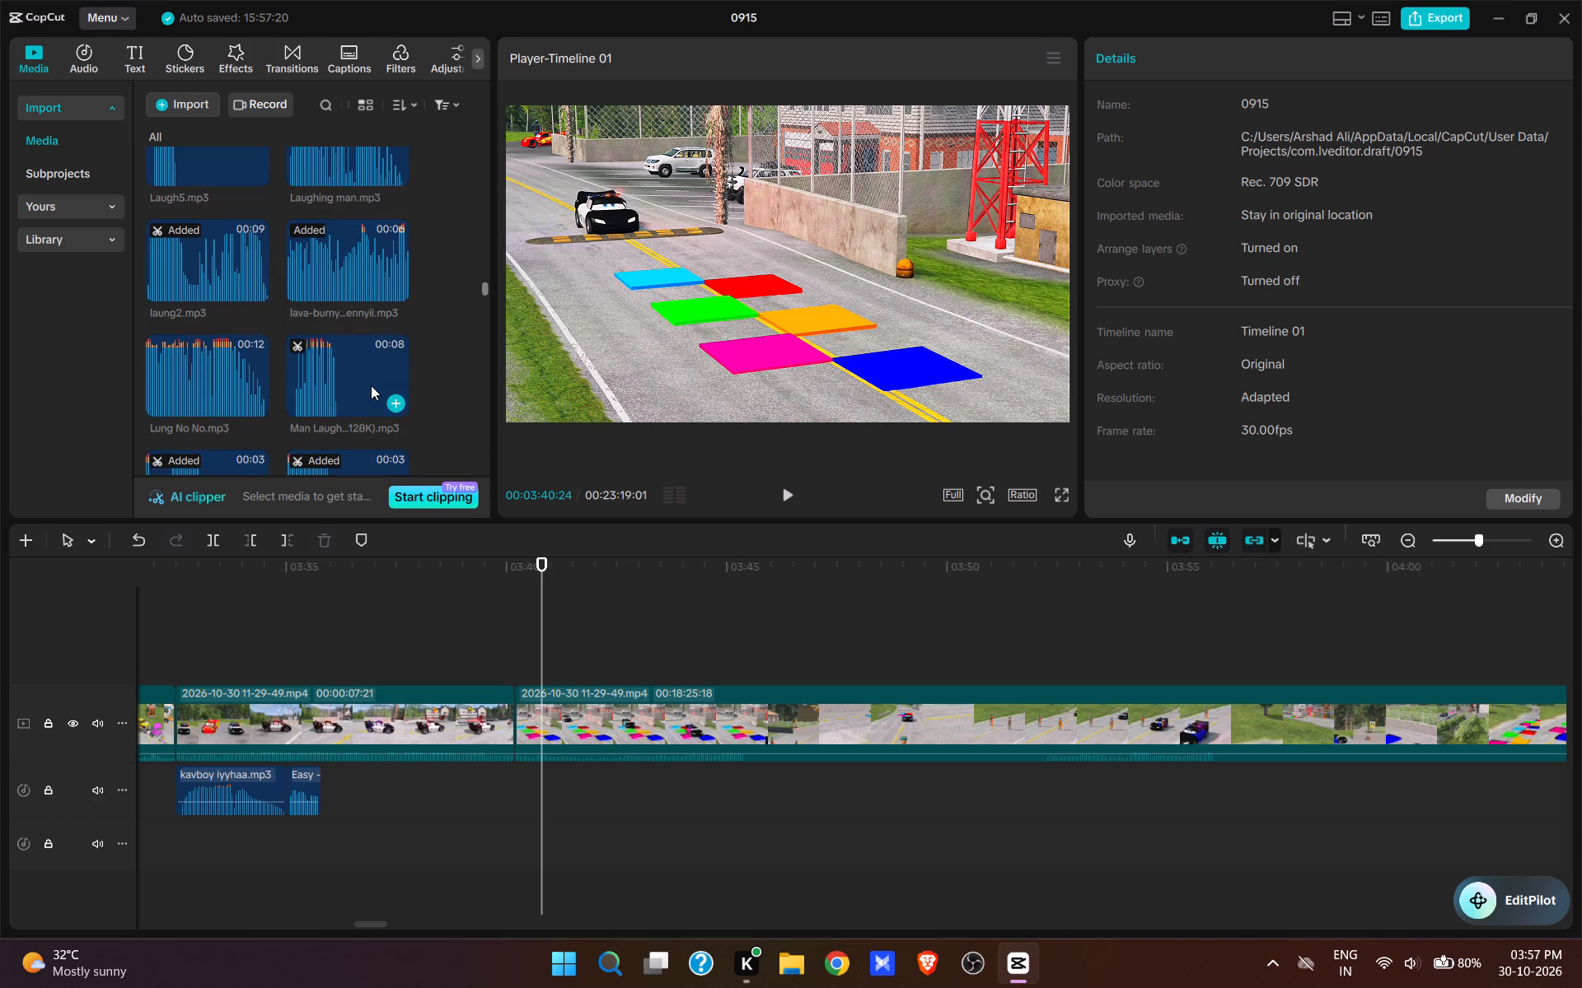
pyautogui.scroll(-3, 371, 385)
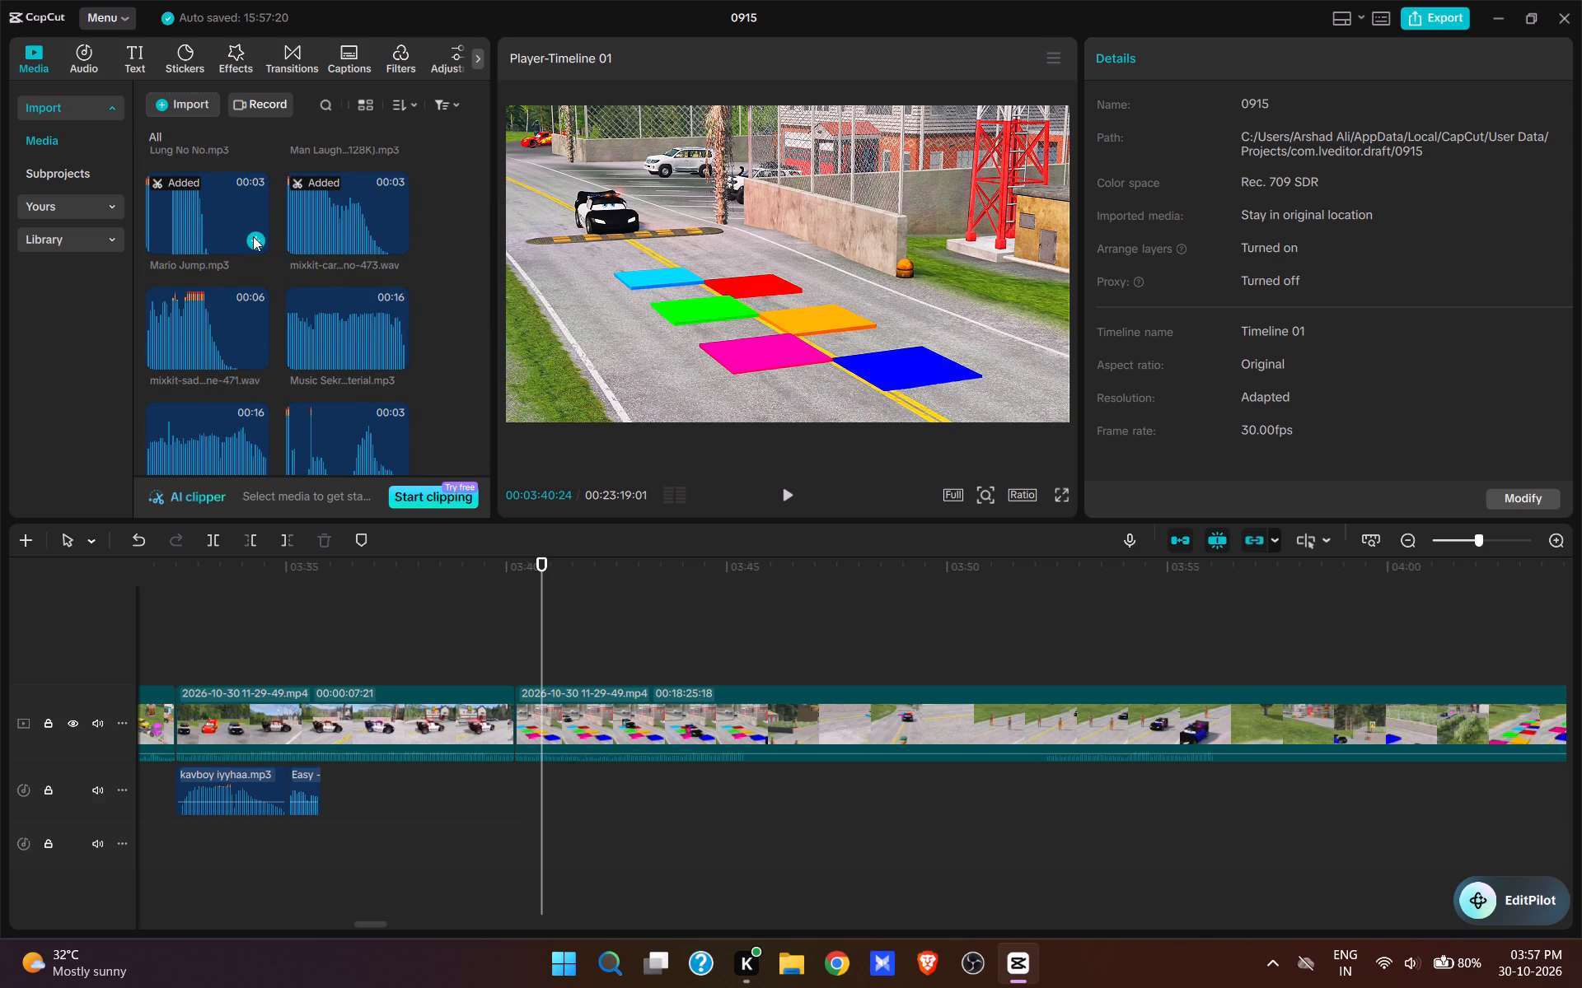
pyautogui.click(253, 236)
# Preview the police car changing colour and paste the copied Mingle Game.mp3 sound at 00:03:42:02.
pyautogui.press('space')
pyautogui.press('space')
pyautogui.press('space')
pyautogui.press('space')
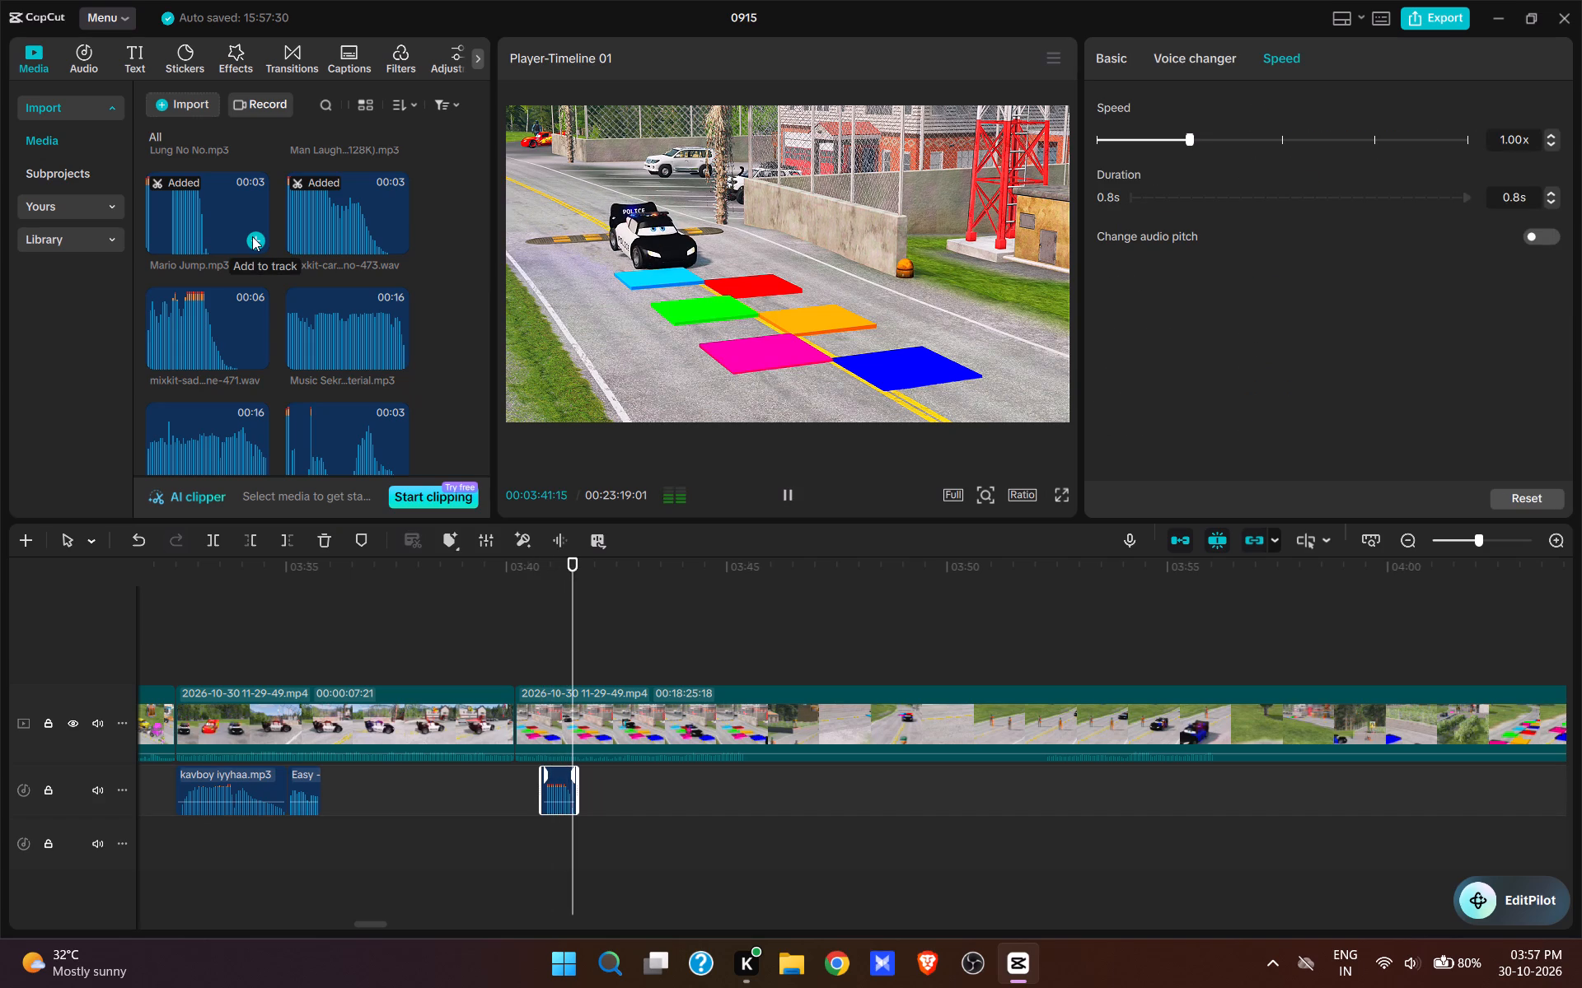
pyautogui.press('space')
pyautogui.press('space')
pyautogui.press('space')
pyautogui.press('space')
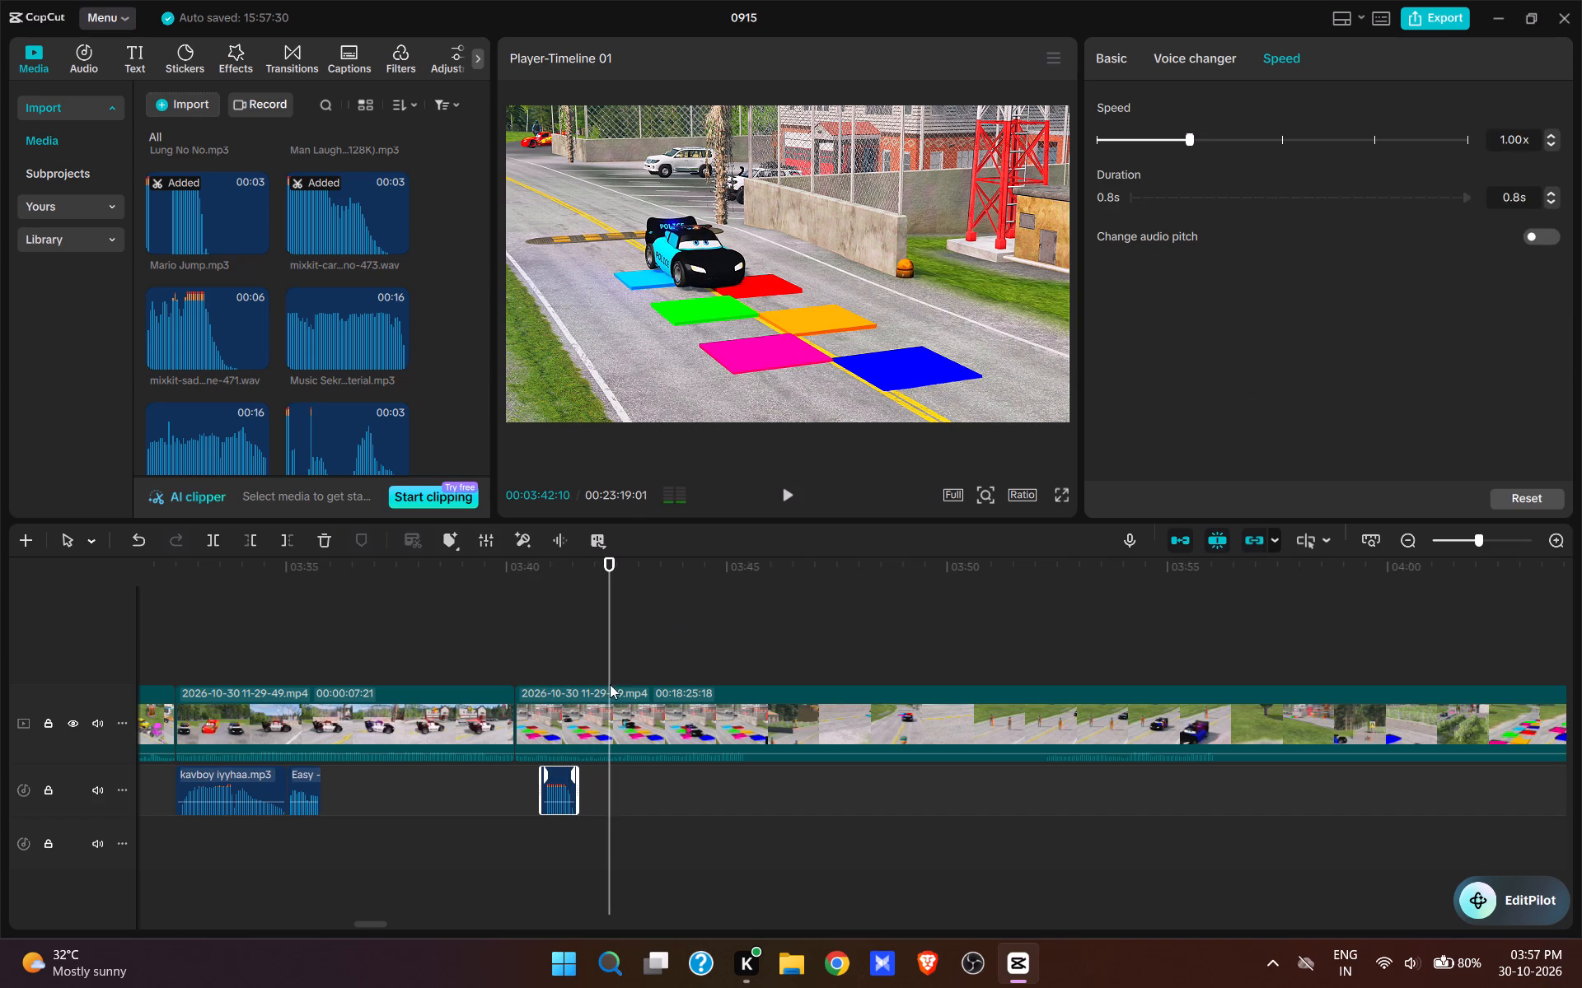
pyautogui.click(602, 673)
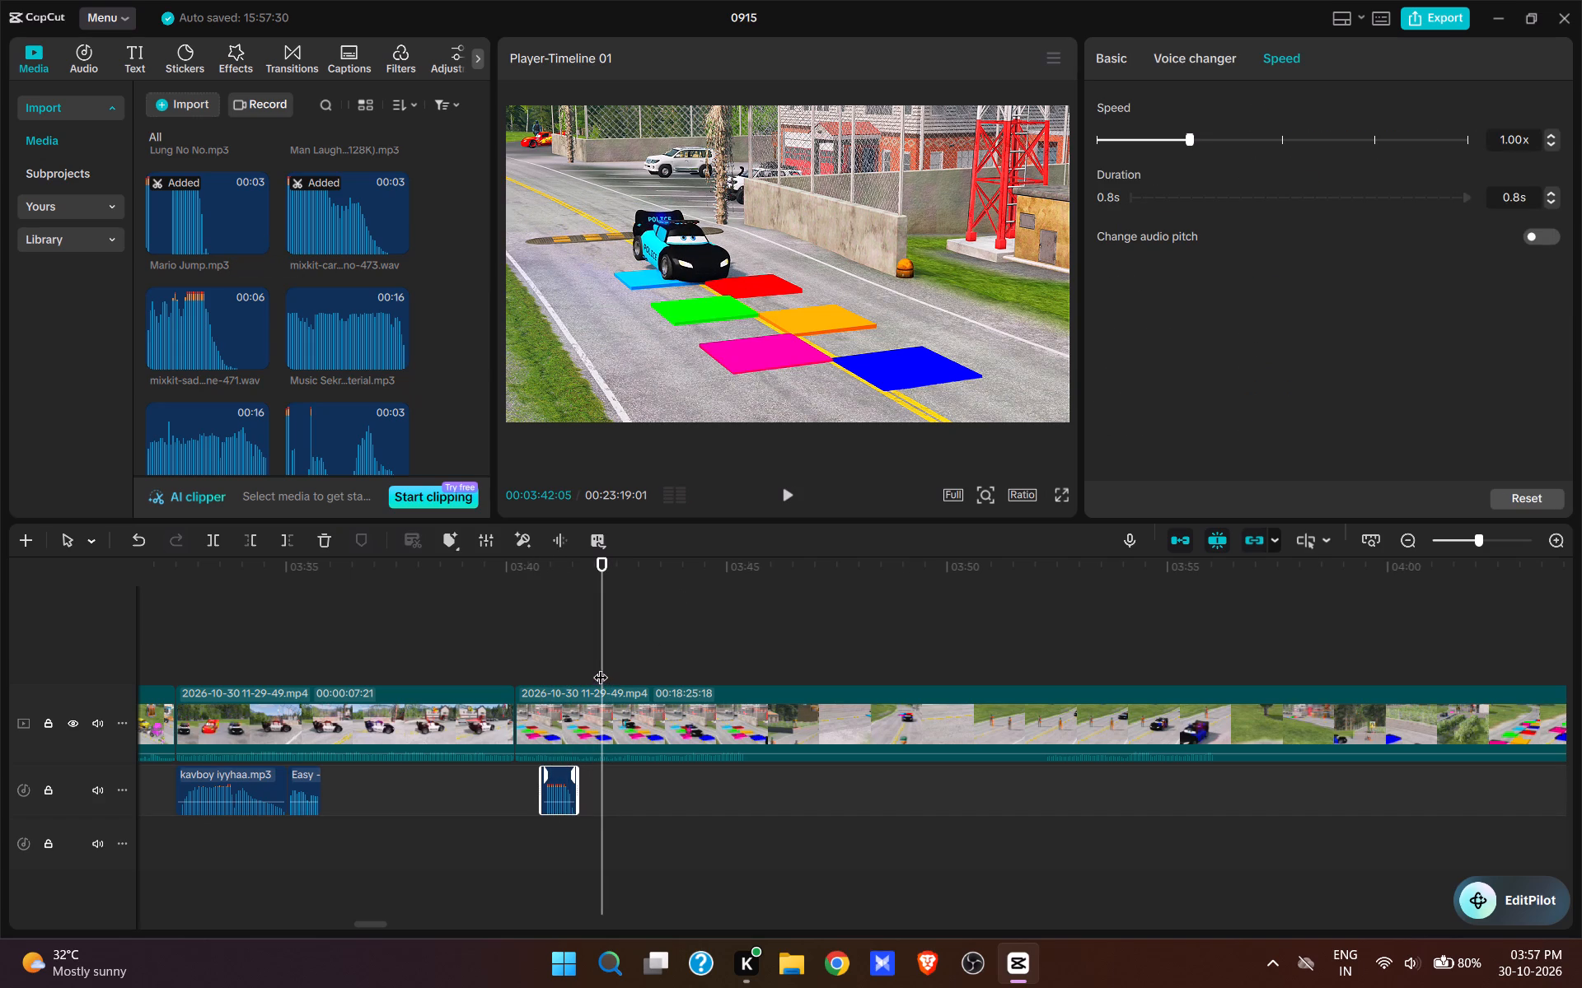
pyautogui.click(598, 664)
pyautogui.hotkey('ctrl', 'v')
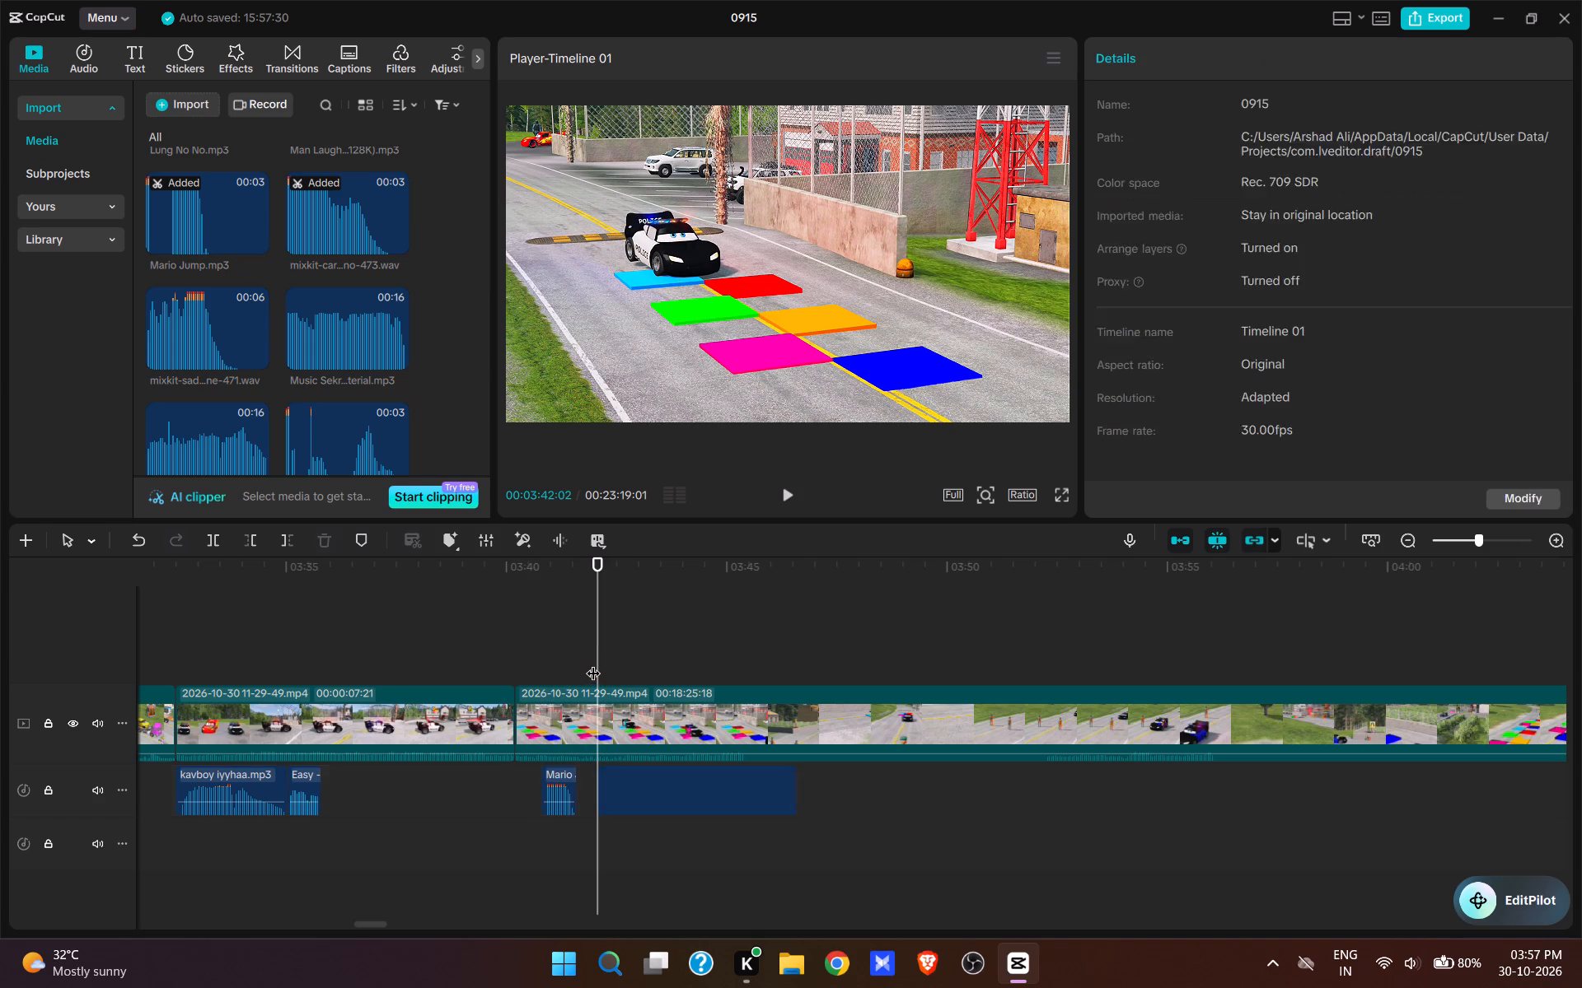
# Play the coloured plates scene and trim the end of Mingle Game.mp3 to 00:03:44:10, as the blue police car leaves.
pyautogui.press('space')
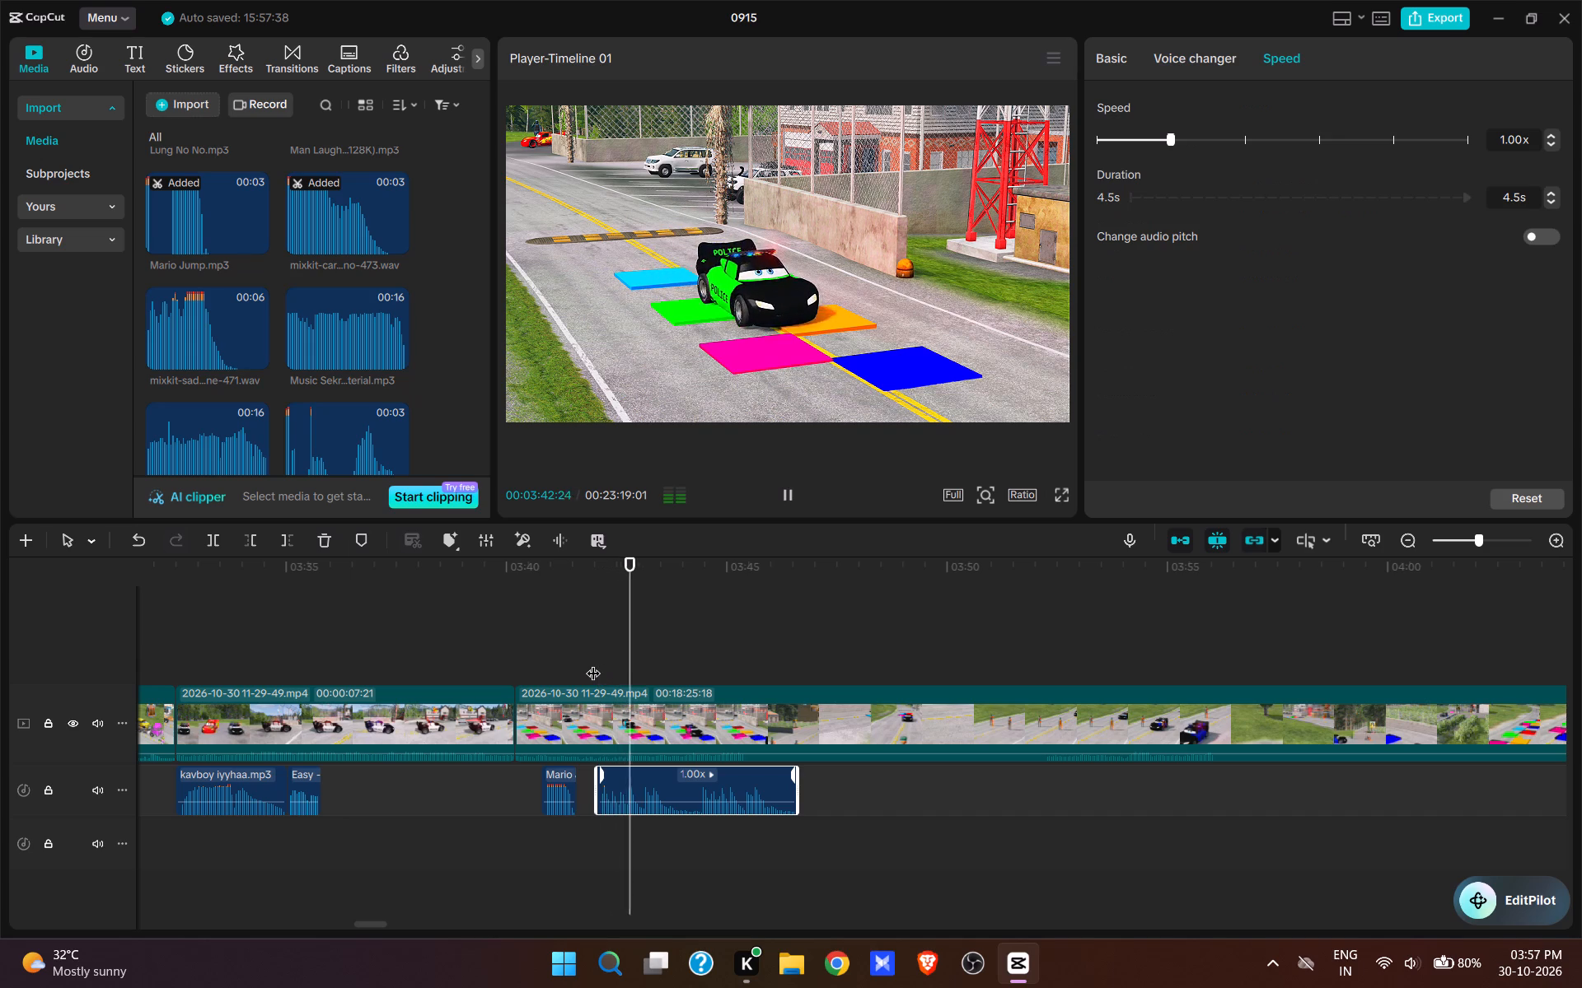
pyautogui.press('space')
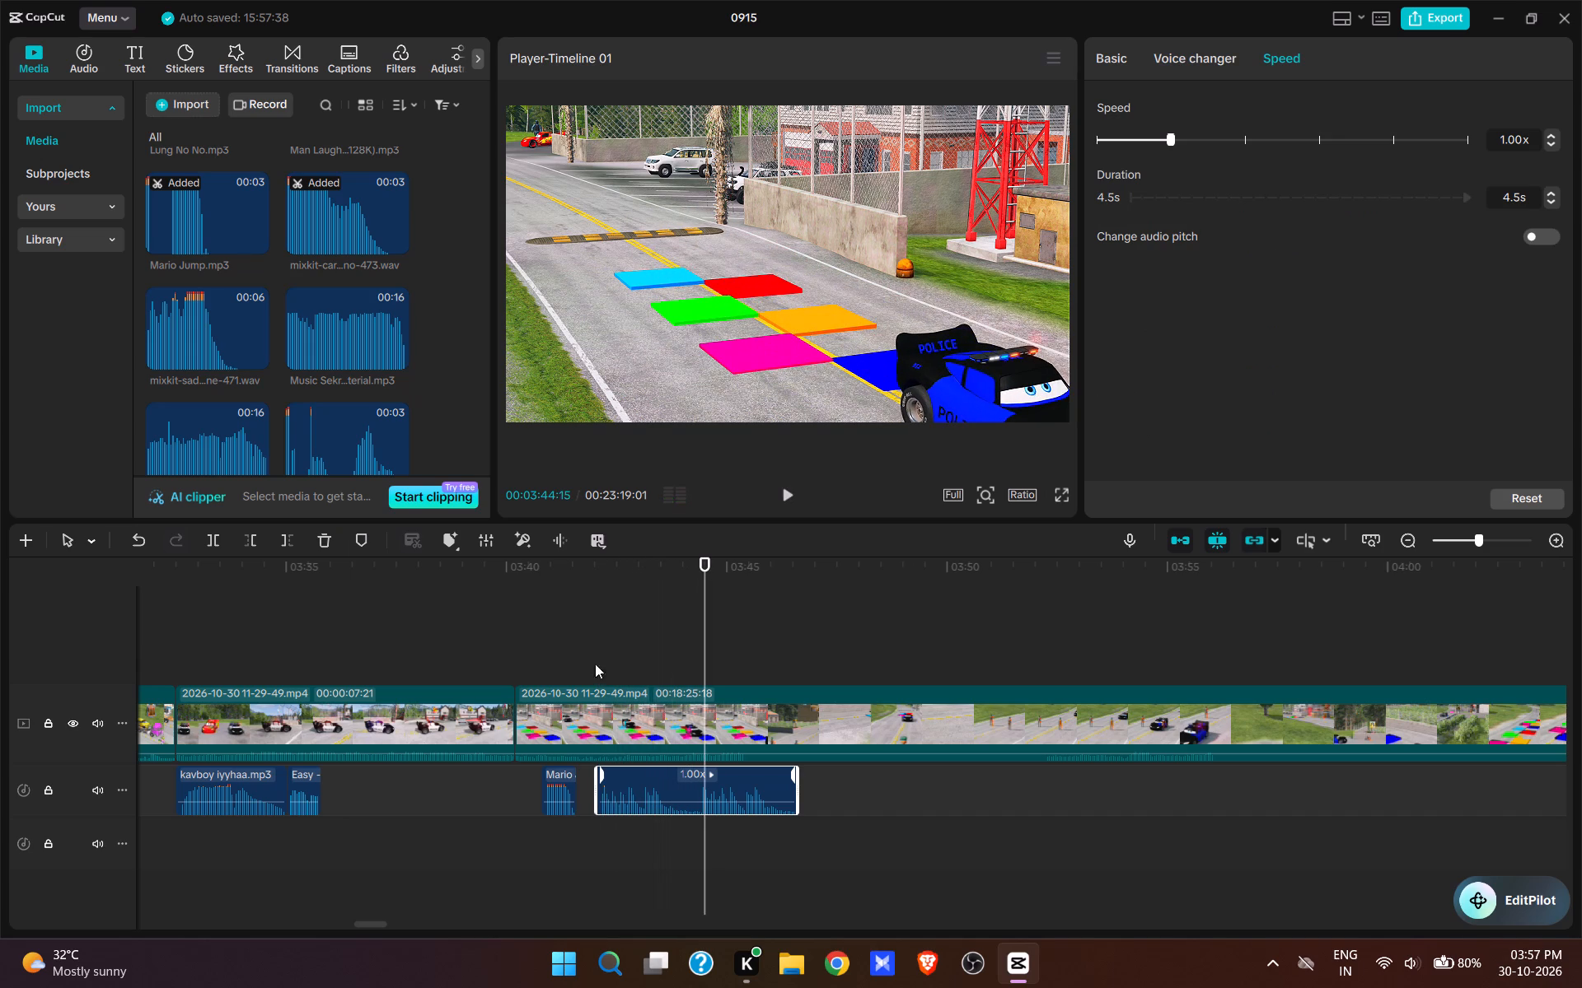
pyautogui.click(698, 663)
pyautogui.click(732, 785)
pyautogui.press('e')
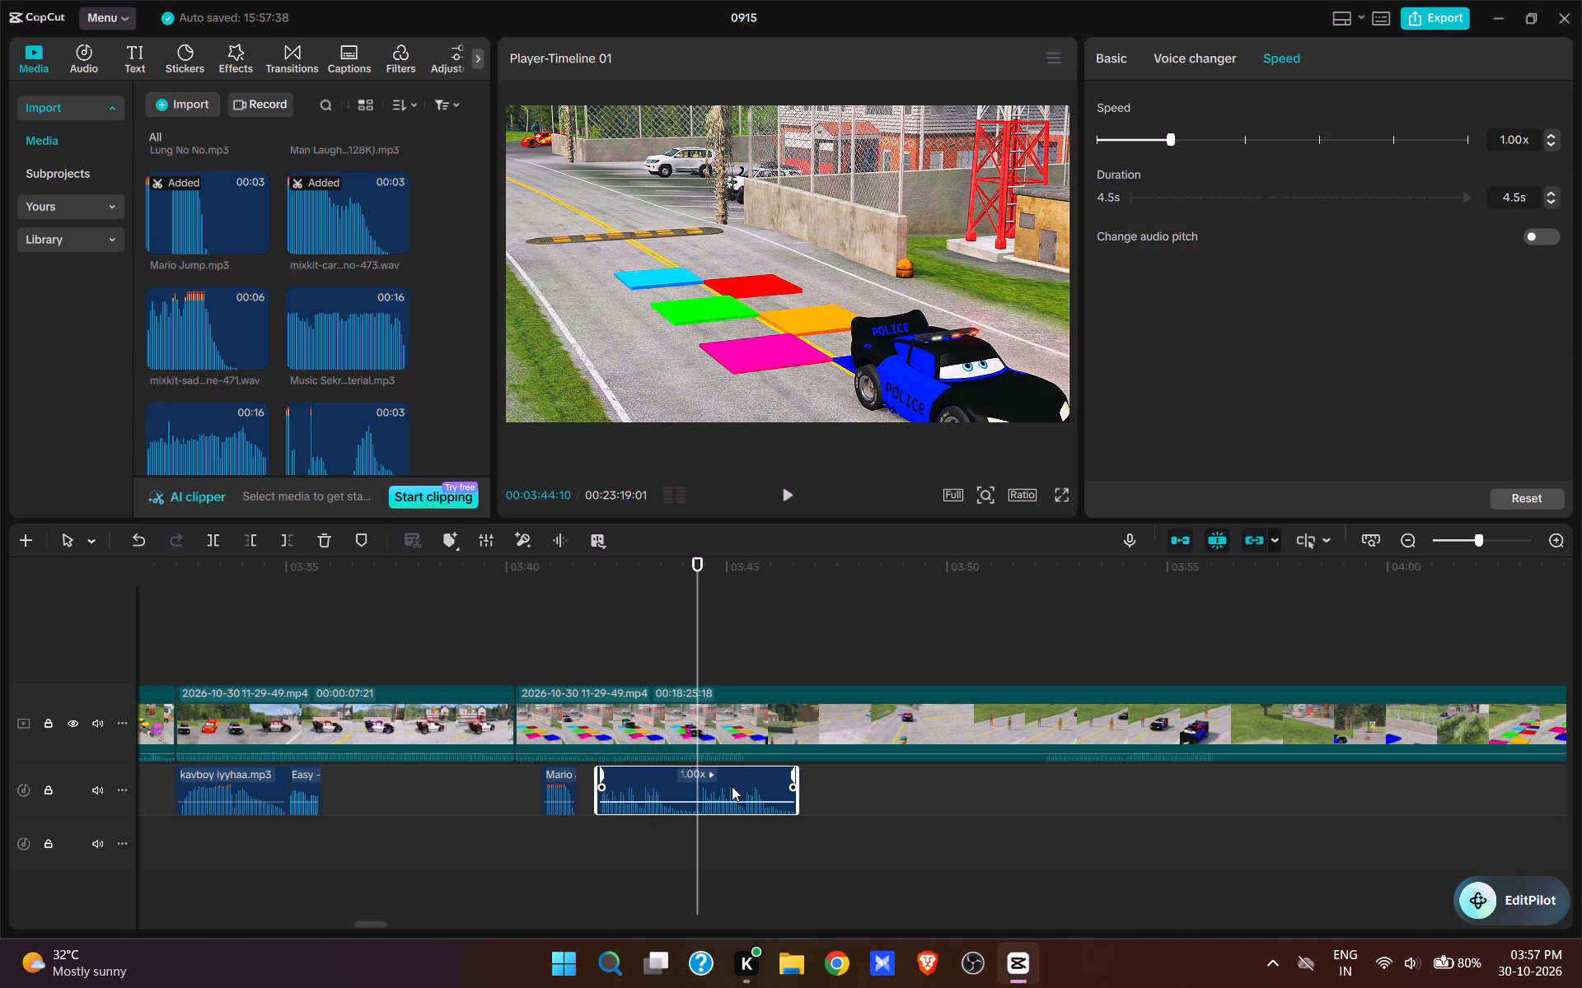
# Split the video at 00:03:45:09, after the police car leaves the plates, and cut about seven seconds of following footage.
pyautogui.press('space')
pyautogui.press('space')
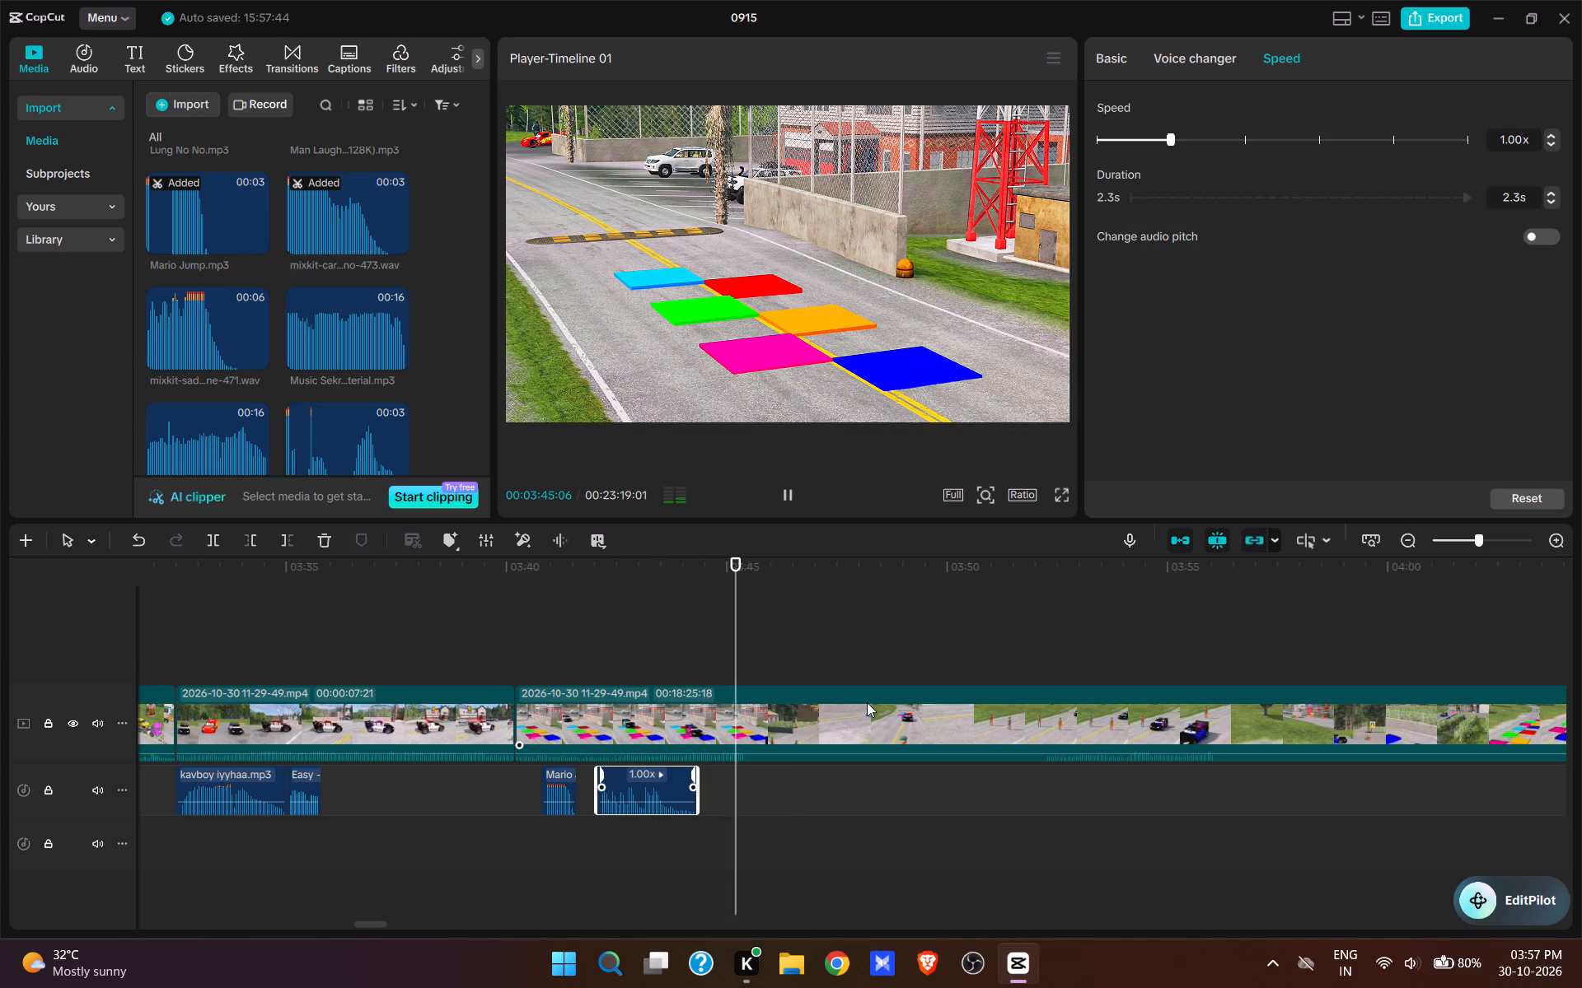
pyautogui.write('w')
pyautogui.click(1044, 653)
pyautogui.press('space')
pyautogui.write('q')
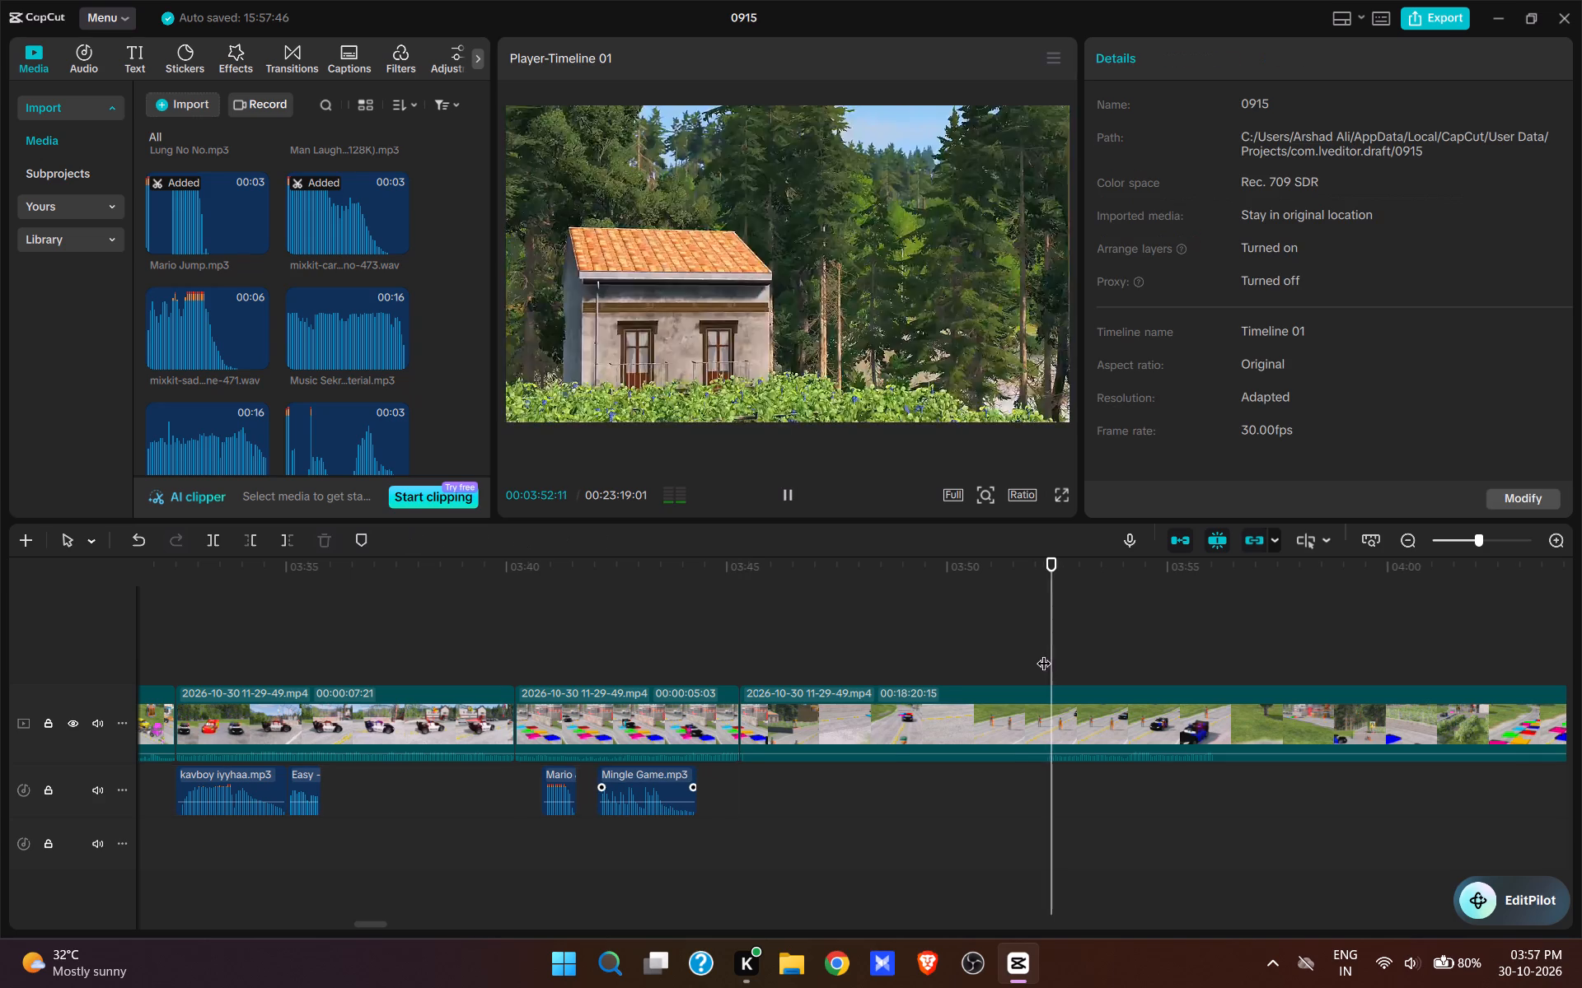
pyautogui.press('space')
pyautogui.press('space')
# Find trom taram.mp3 among the imported sounds and add it at 00:03:45:09, where the scene with the orange dummies starts.
pyautogui.click(739, 659)
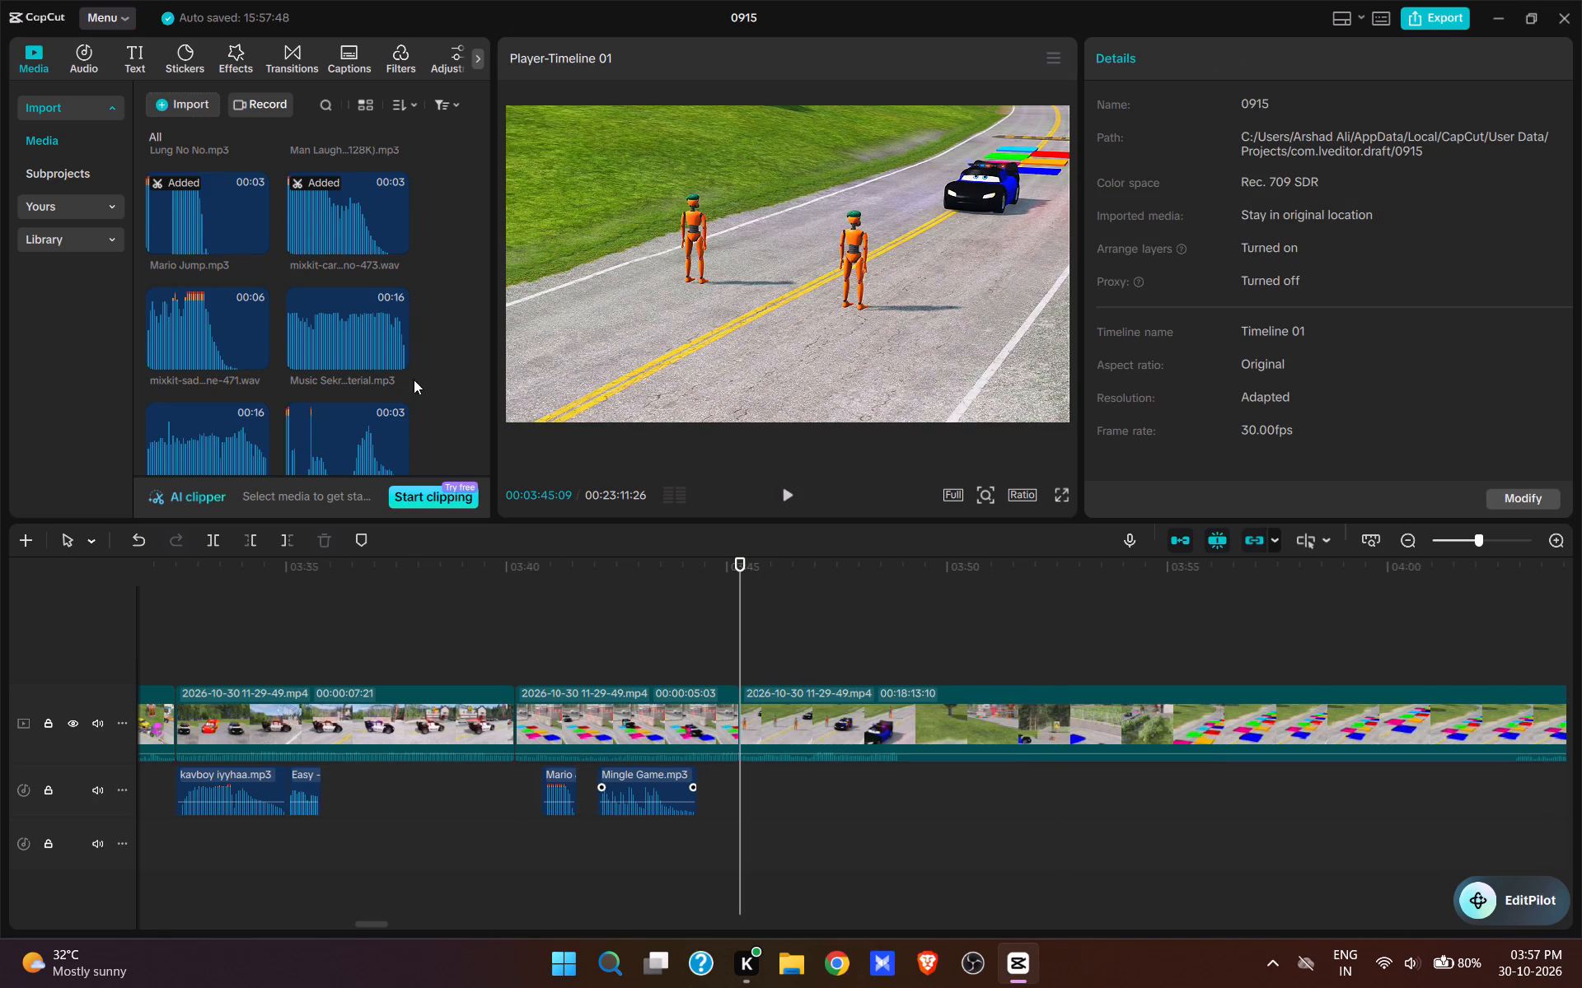
pyautogui.scroll(-8, 369, 357)
pyautogui.moveTo(482, 329); pyautogui.dragTo(495, 635)
pyautogui.scroll(10, 336, 385)
pyautogui.scroll(-4, 338, 379)
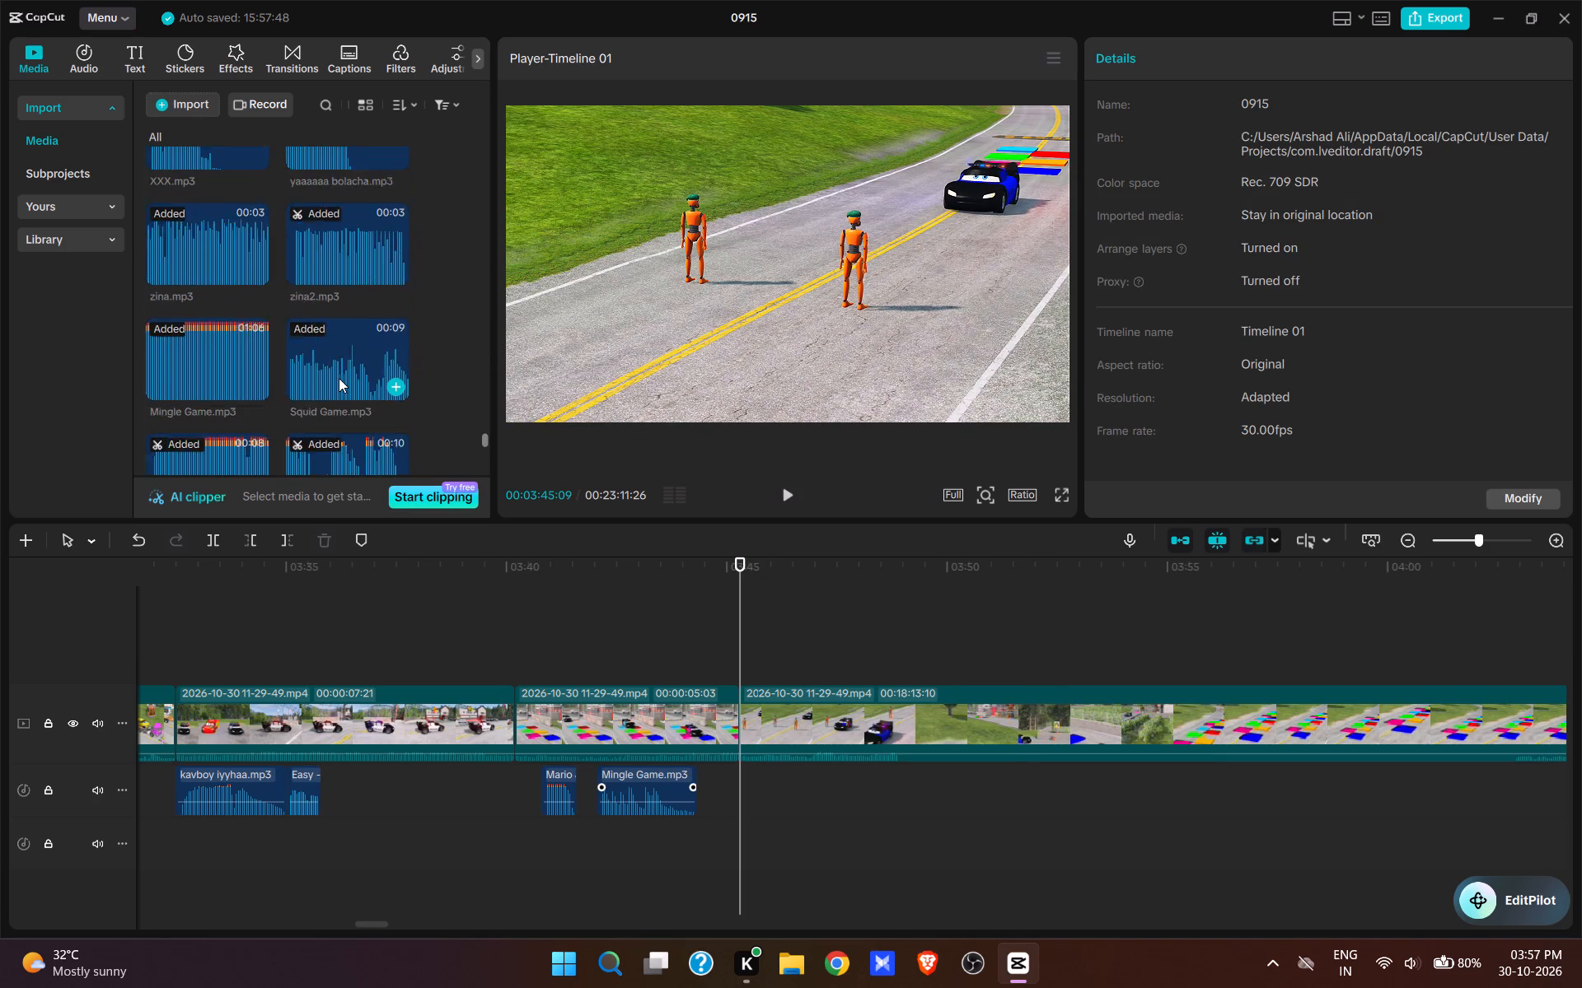
pyautogui.scroll(-2, 339, 377)
pyautogui.scroll(3, 339, 377)
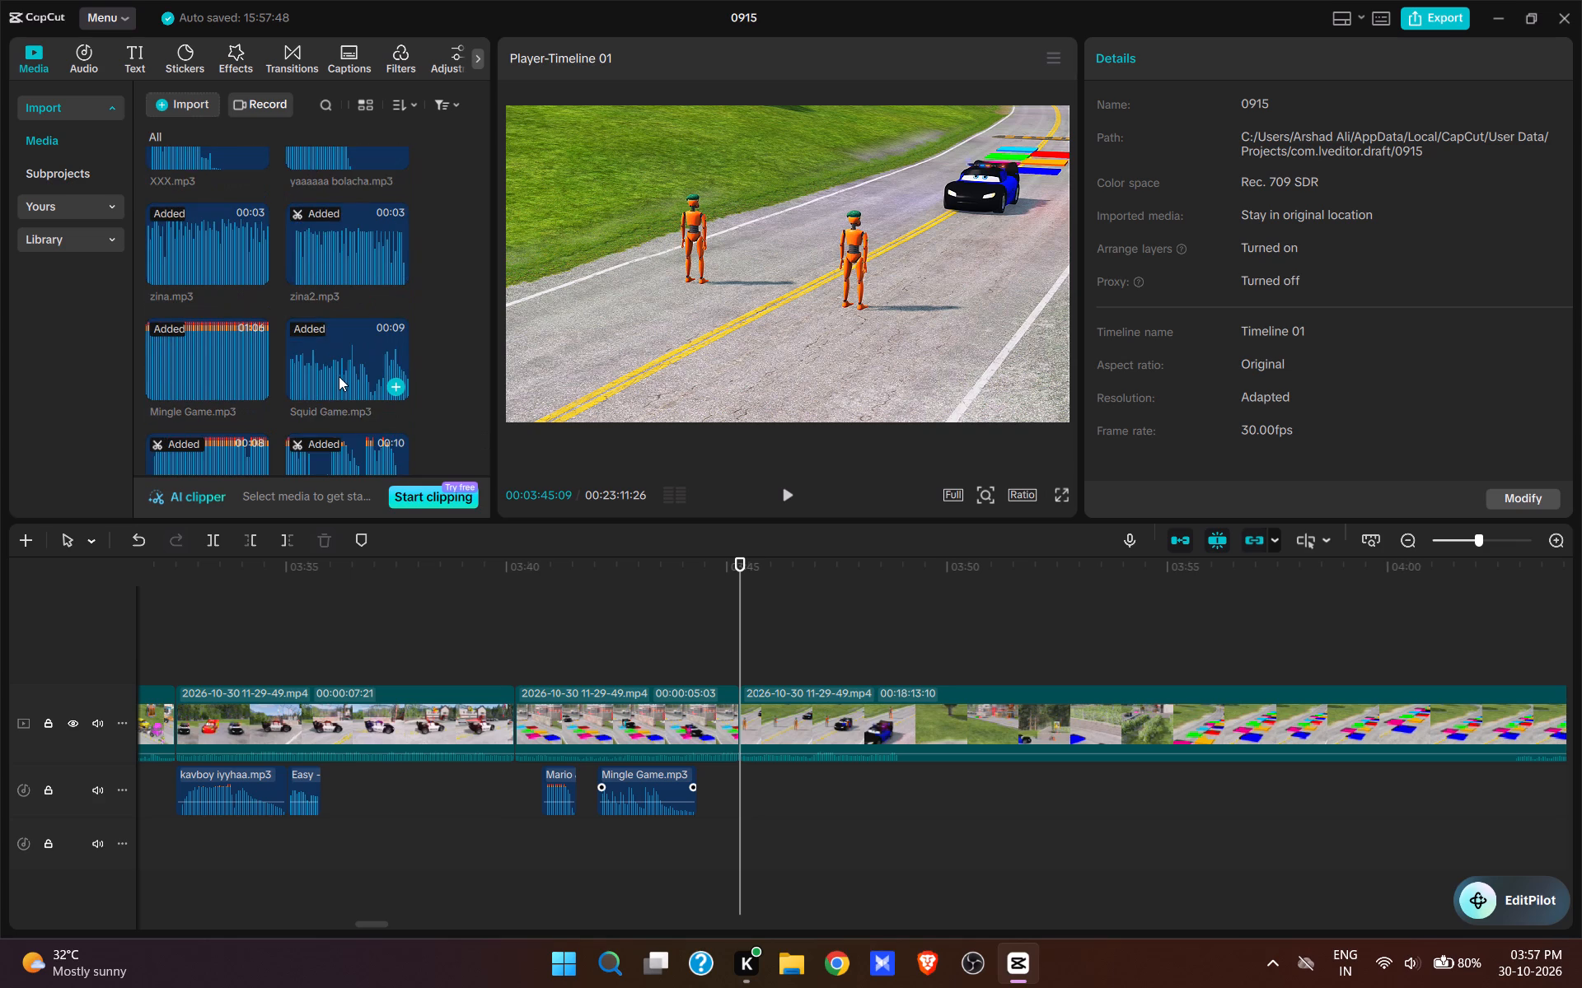
pyautogui.scroll(3, 352, 369)
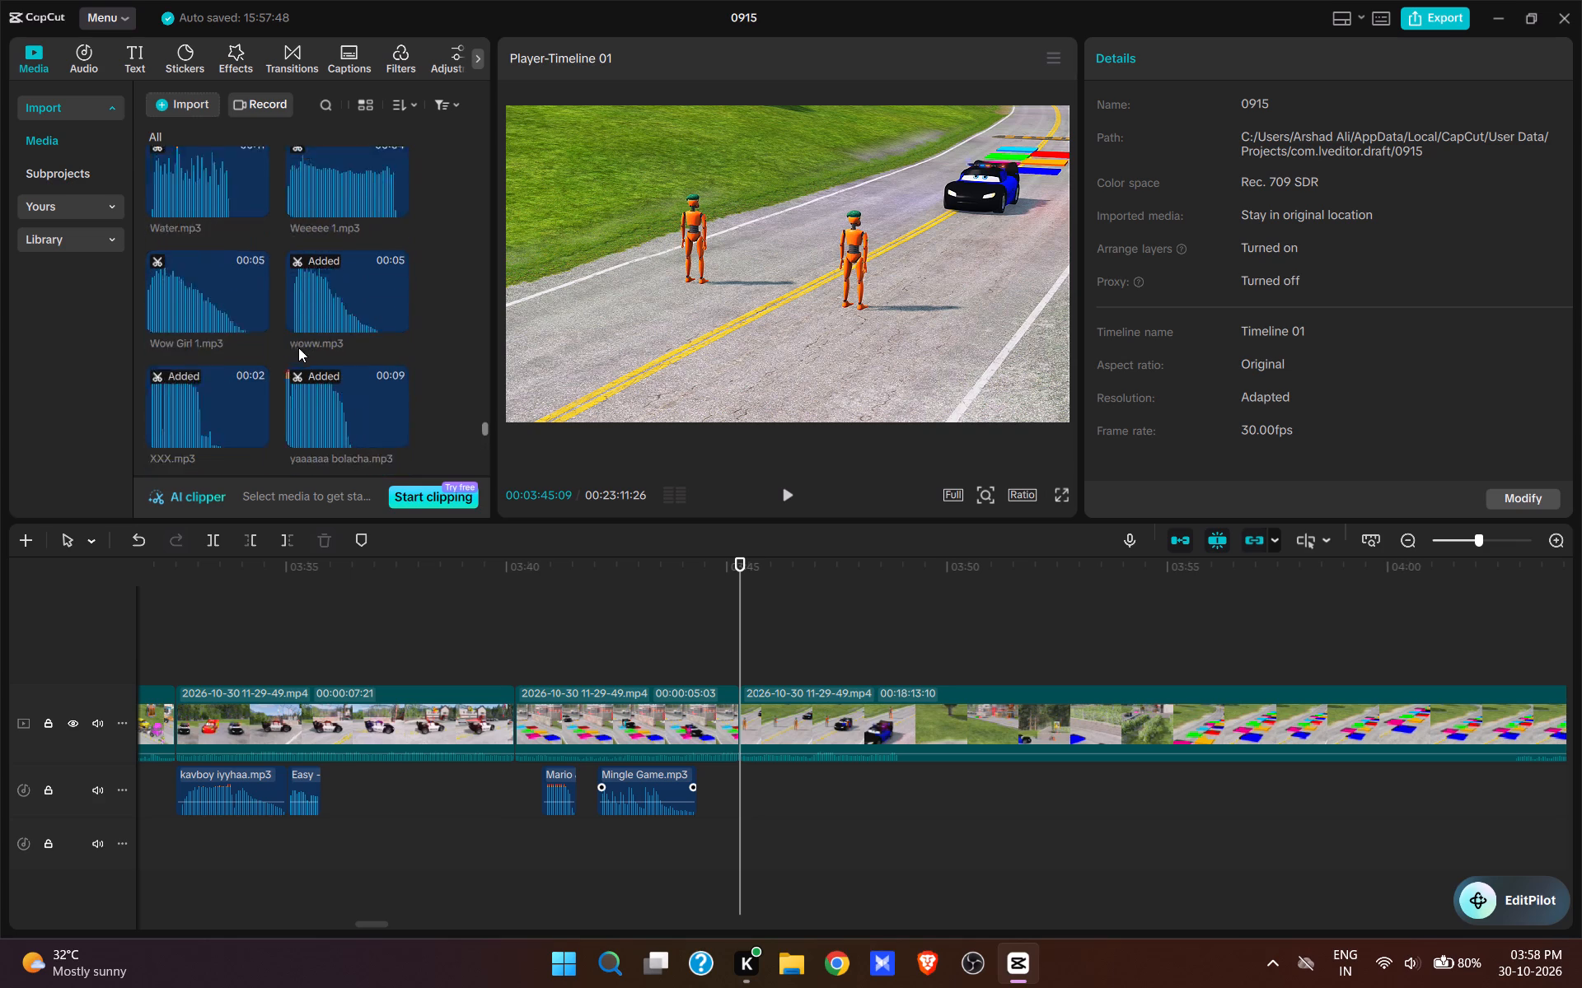
pyautogui.scroll(1, 298, 347)
pyautogui.scroll(4, 157, 271)
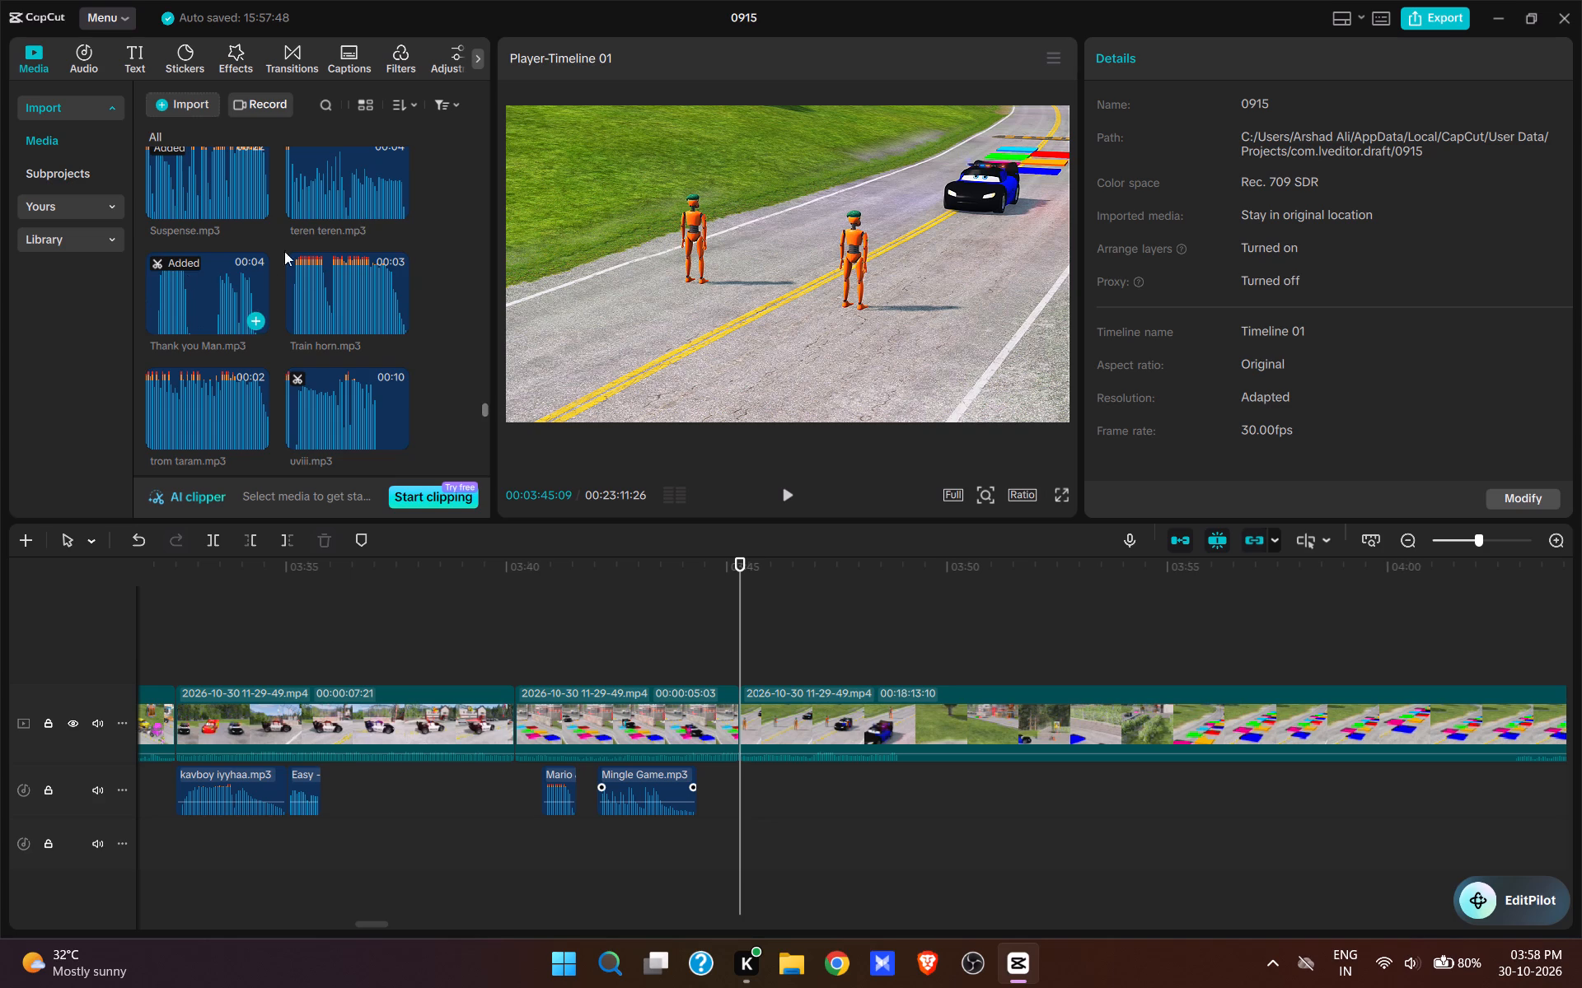
pyautogui.click(260, 435)
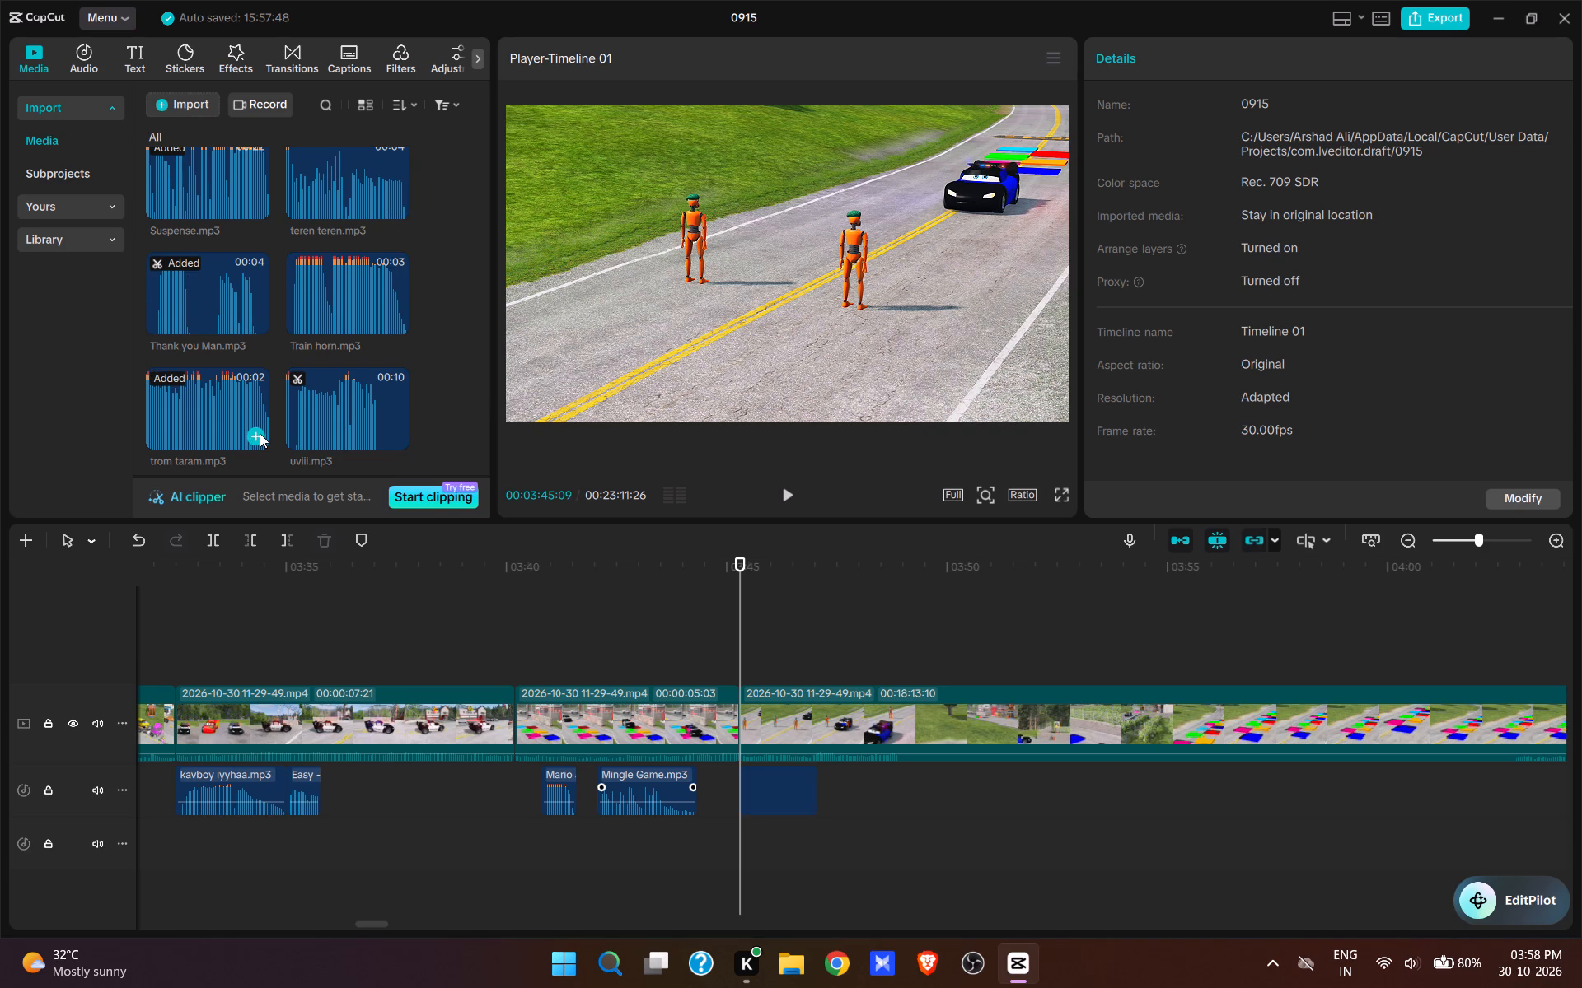
# Play until the police car hits the dummy and trim the end of trom taram.mp3 to 00:03:46:28.
pyautogui.press('space')
pyautogui.press('space')
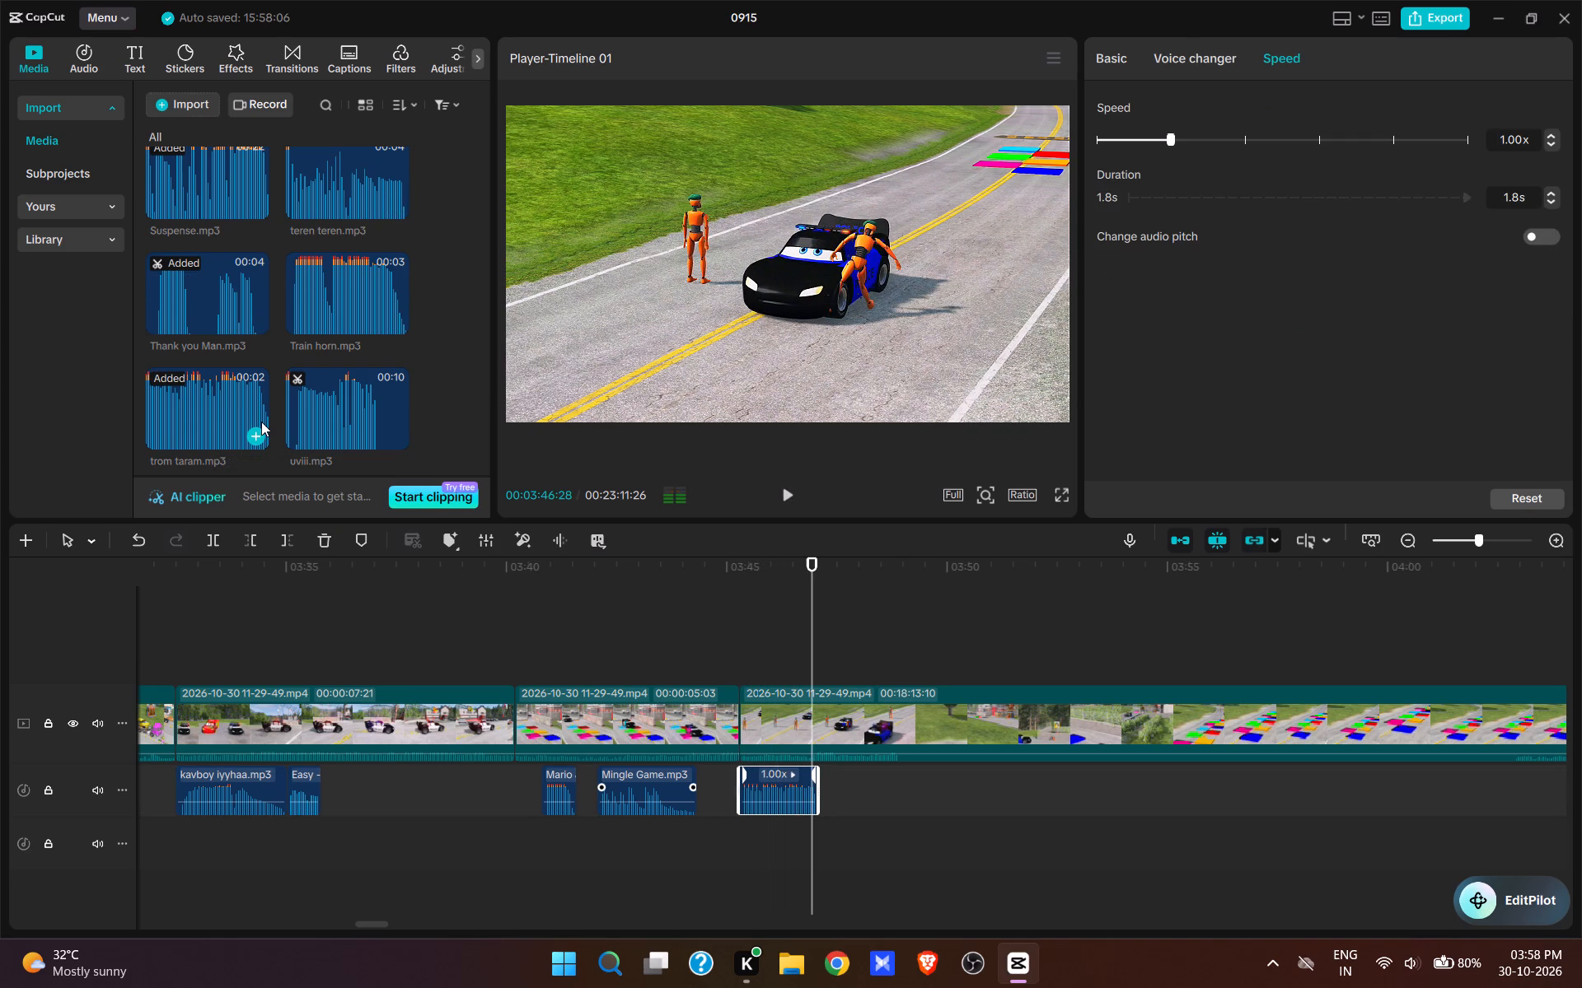
pyautogui.press('e')
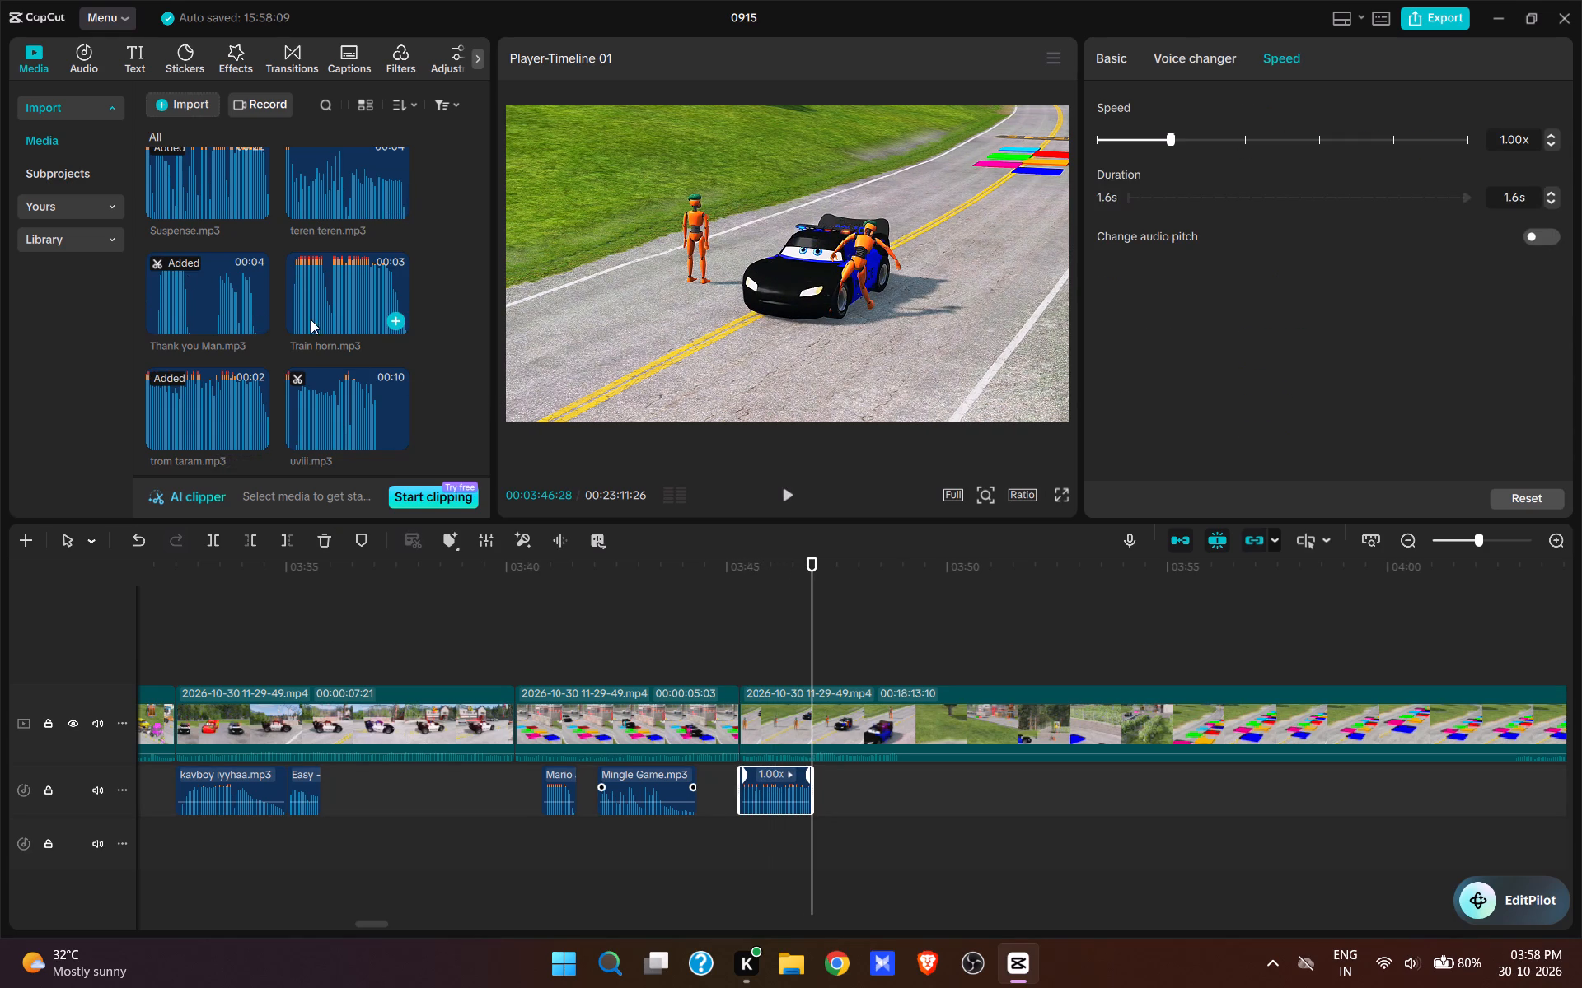
# Find hit.mp3 among the imported sounds and add it at 00:03:46:28, where the police car strikes the dummy.
pyautogui.scroll(10, 241, 347)
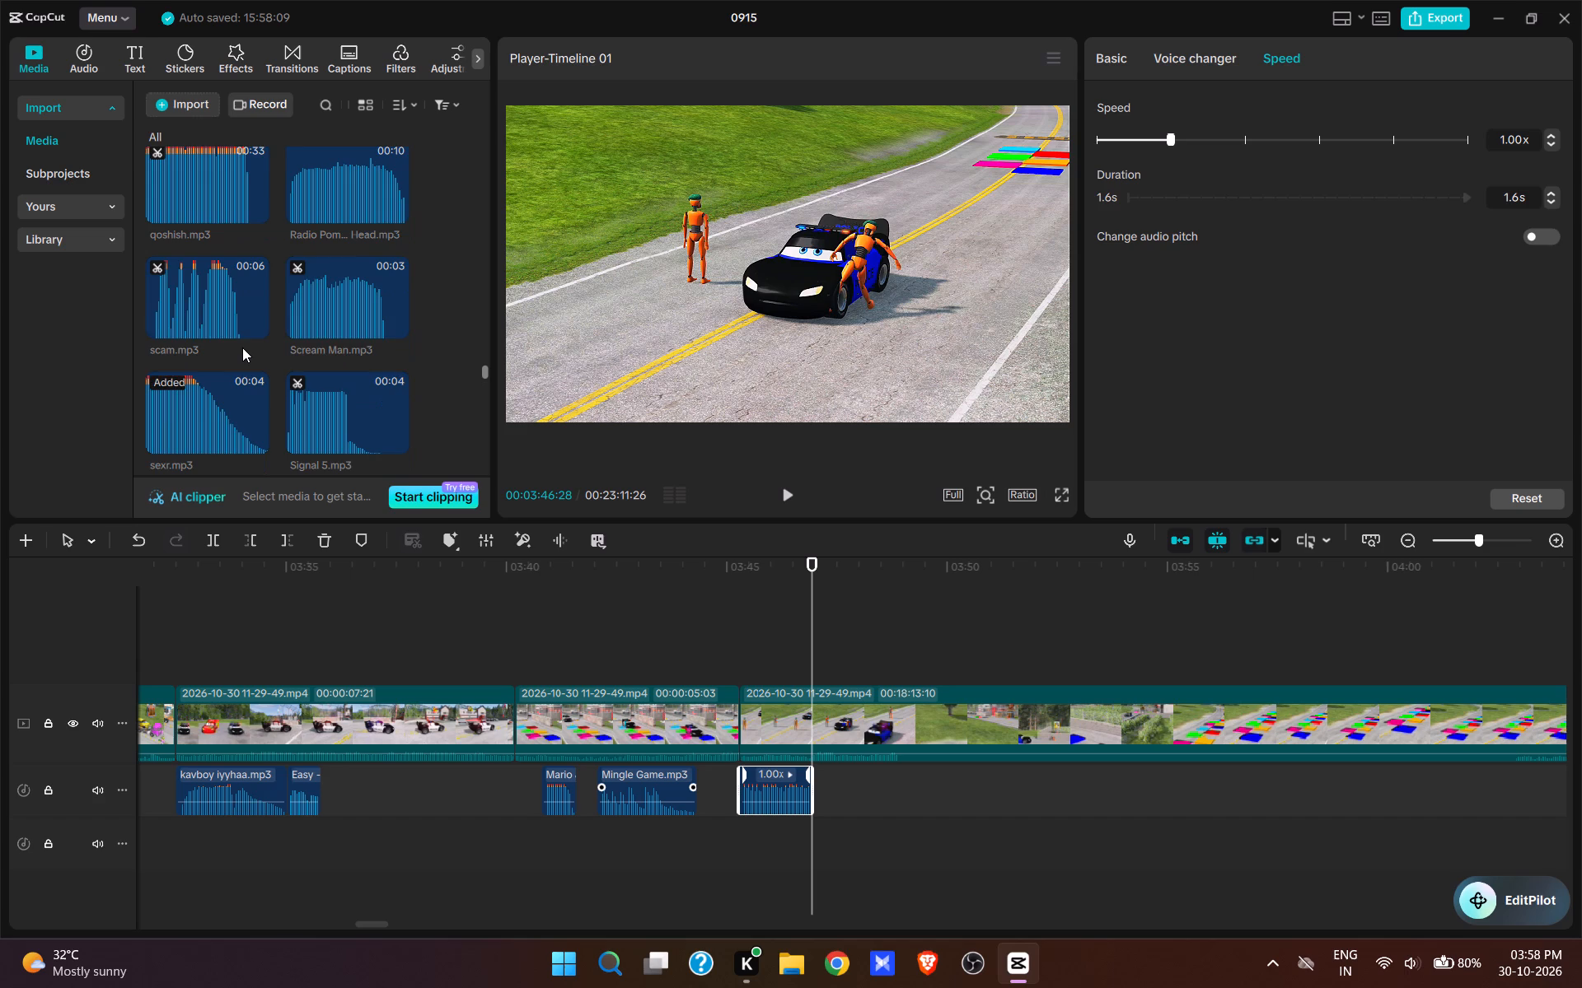
pyautogui.scroll(10, 242, 347)
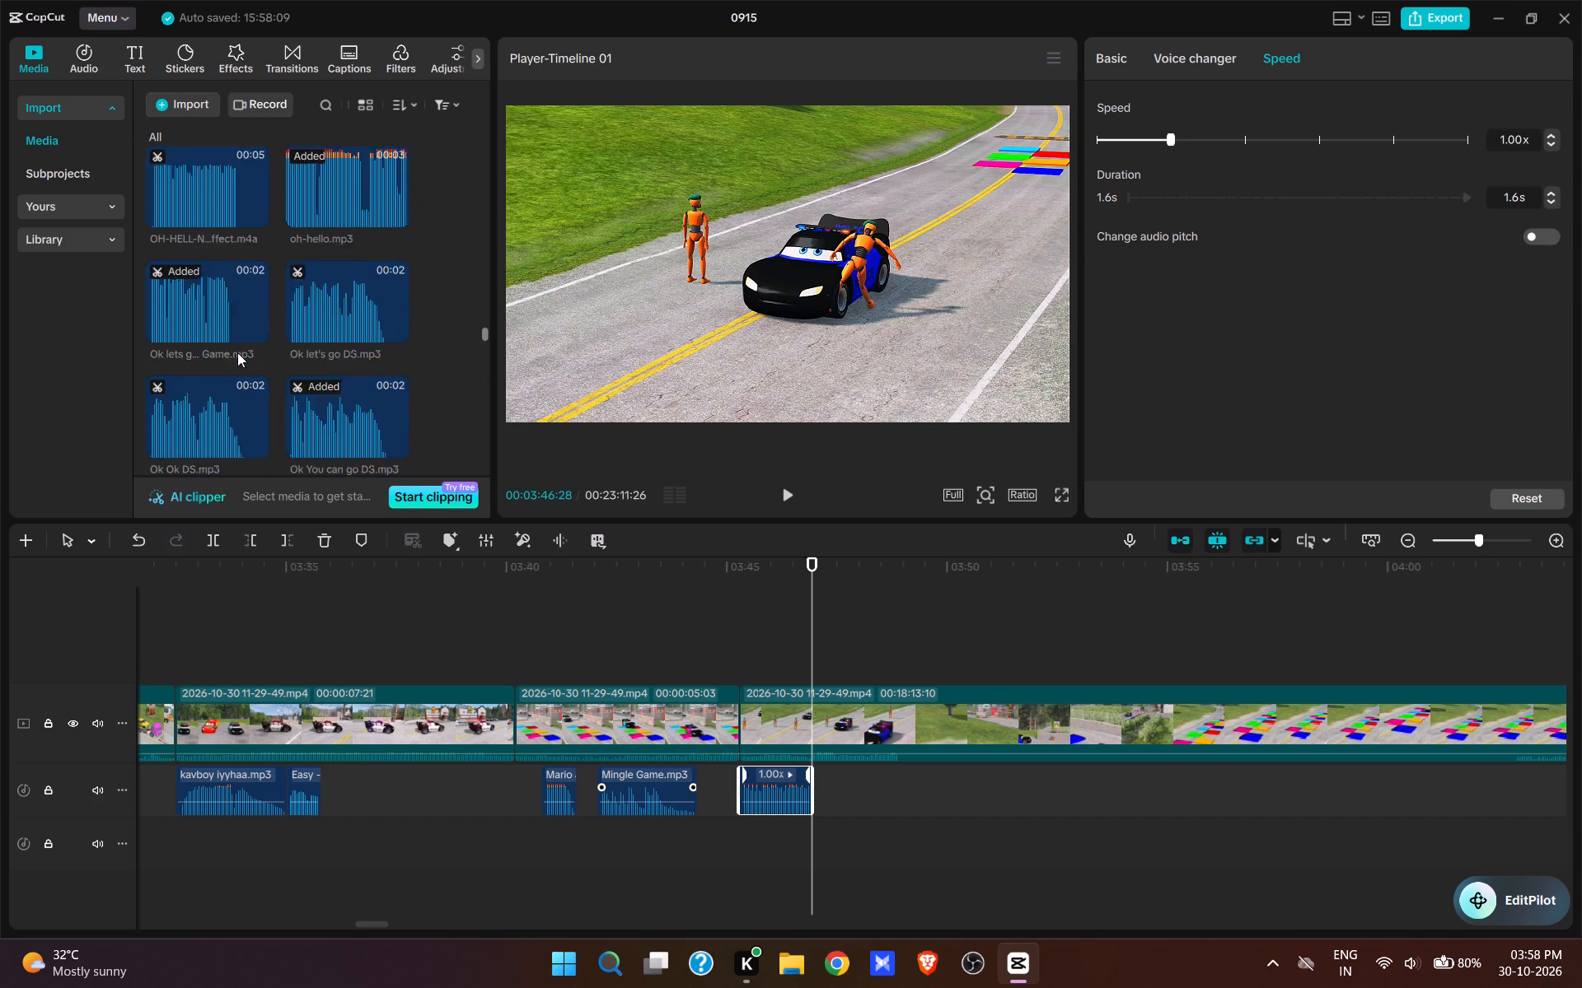
pyautogui.scroll(7, 237, 352)
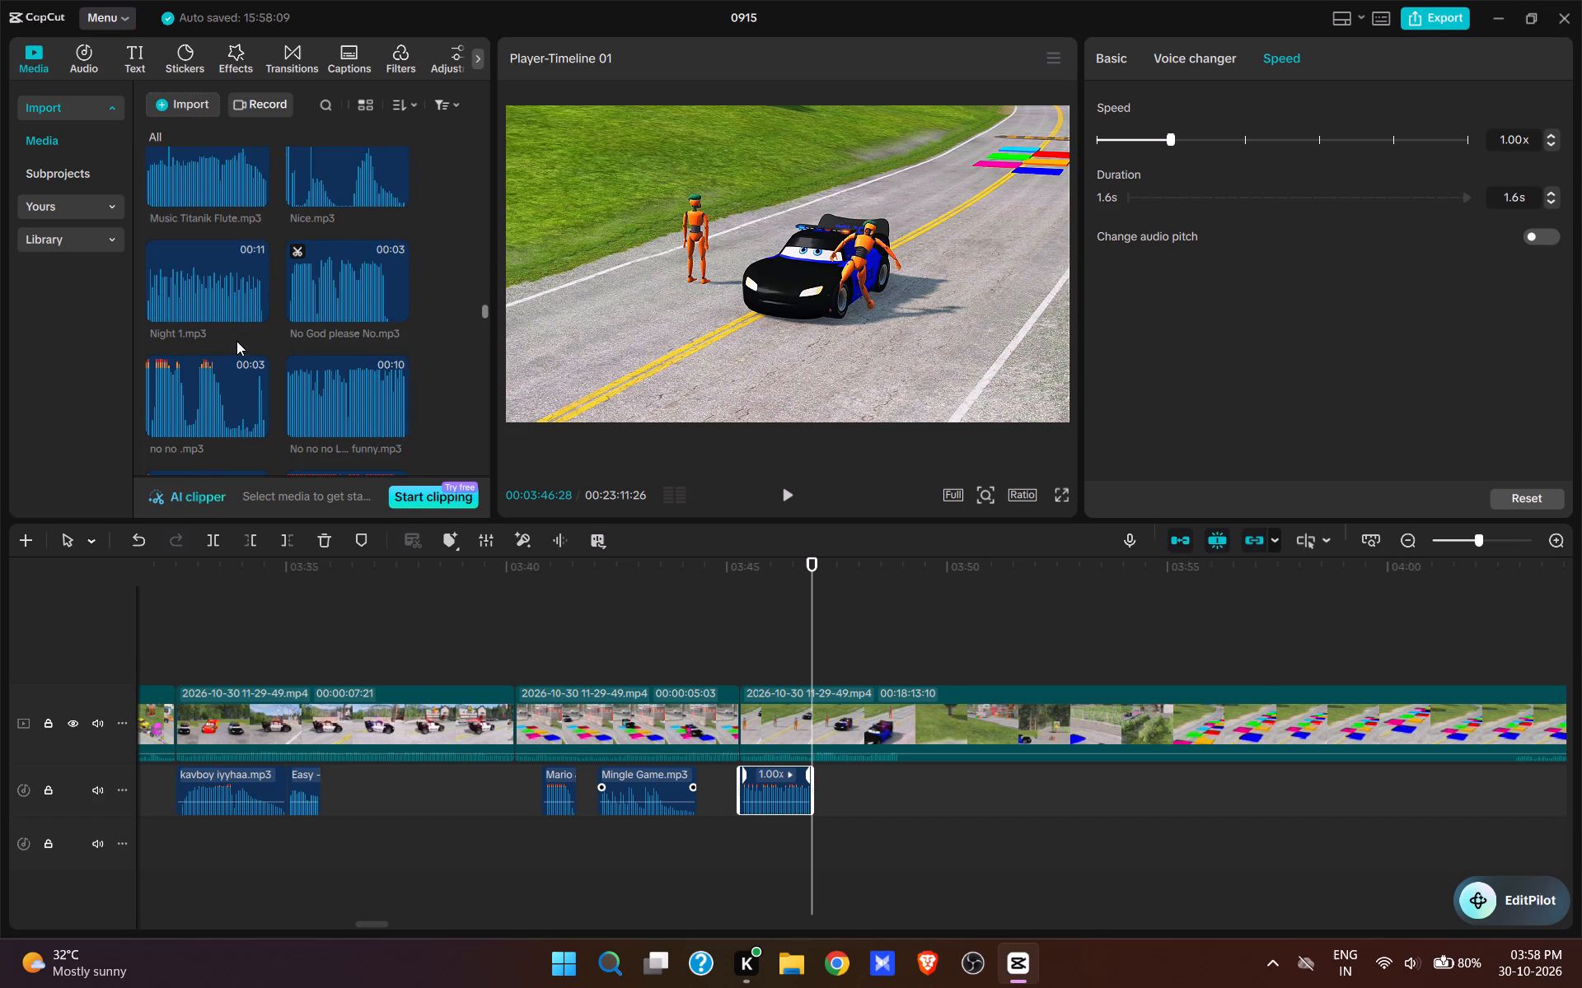
pyautogui.scroll(12, 236, 341)
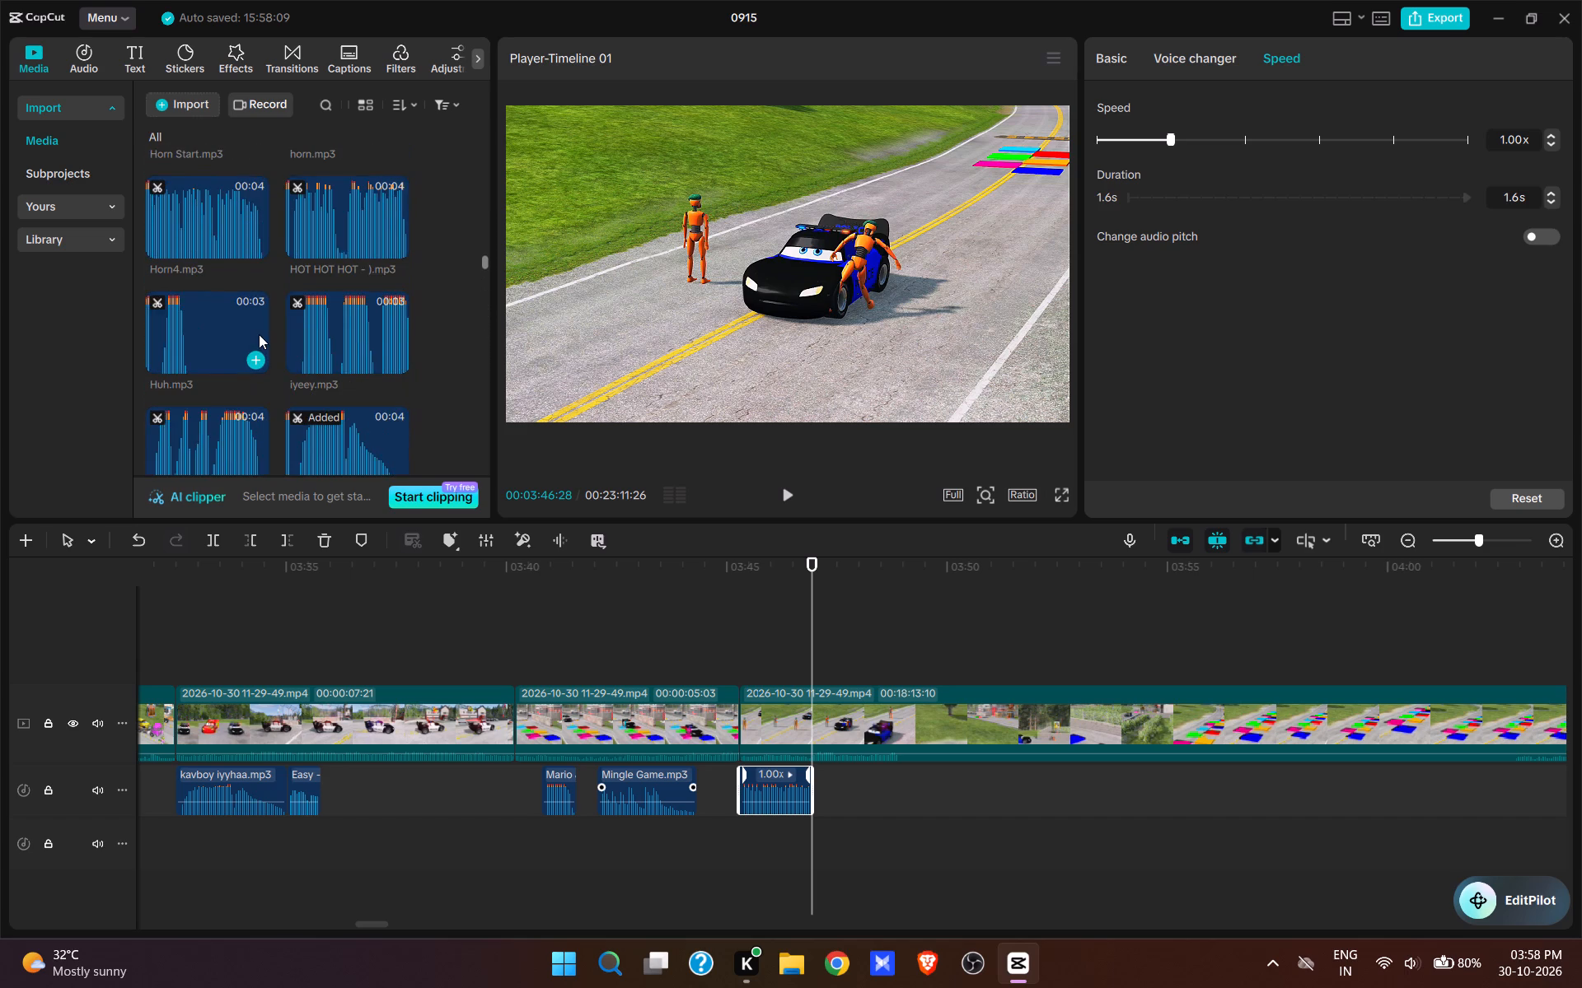
pyautogui.scroll(2, 259, 334)
pyautogui.scroll(1, 356, 330)
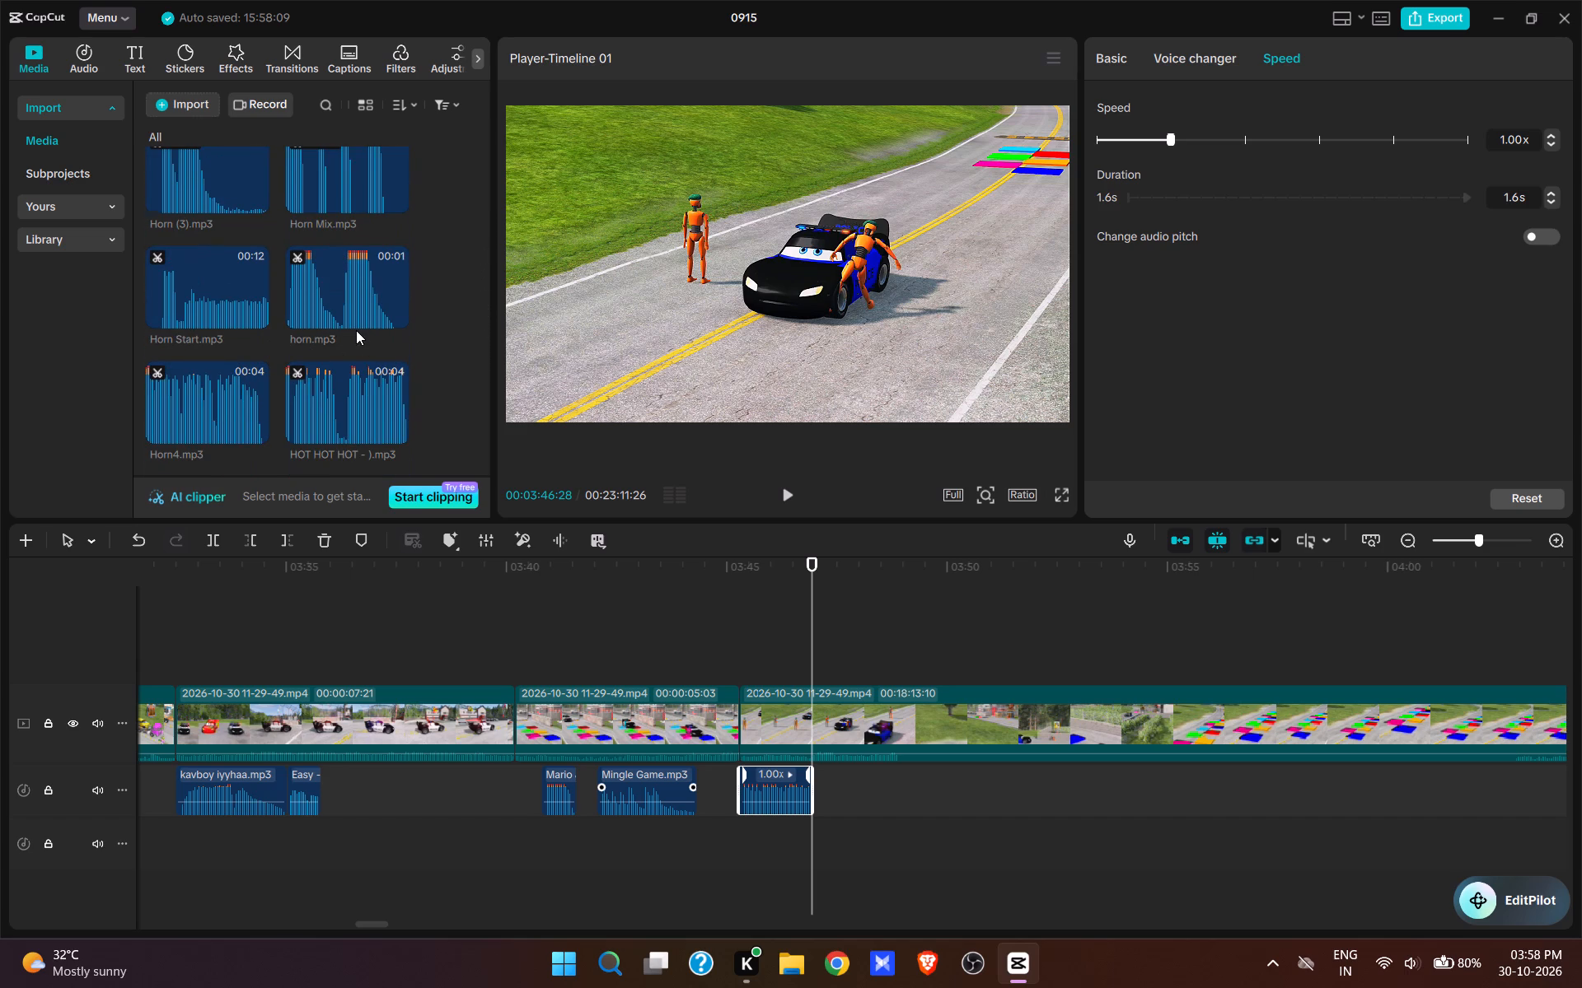
pyautogui.click(259, 176)
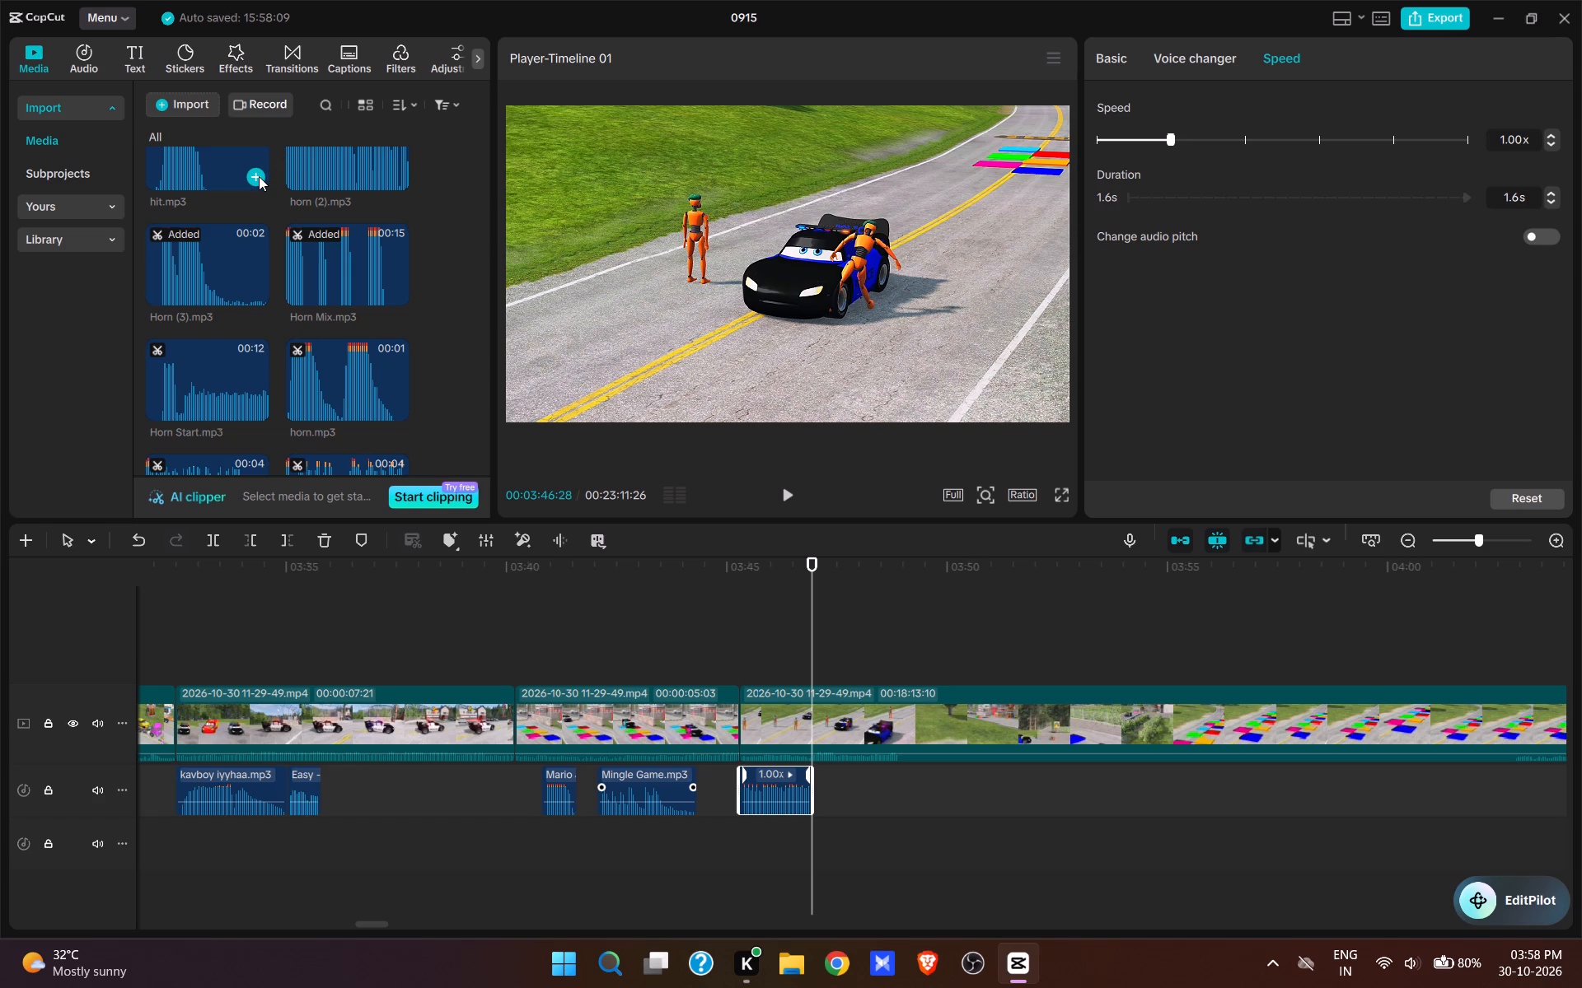
# Play the dummy collision, find the Man Laughing sound among the imported sounds and add it at 00:03:47:13, where hit.mp3 ends.
pyautogui.press('space')
pyautogui.press('space')
pyautogui.press('space')
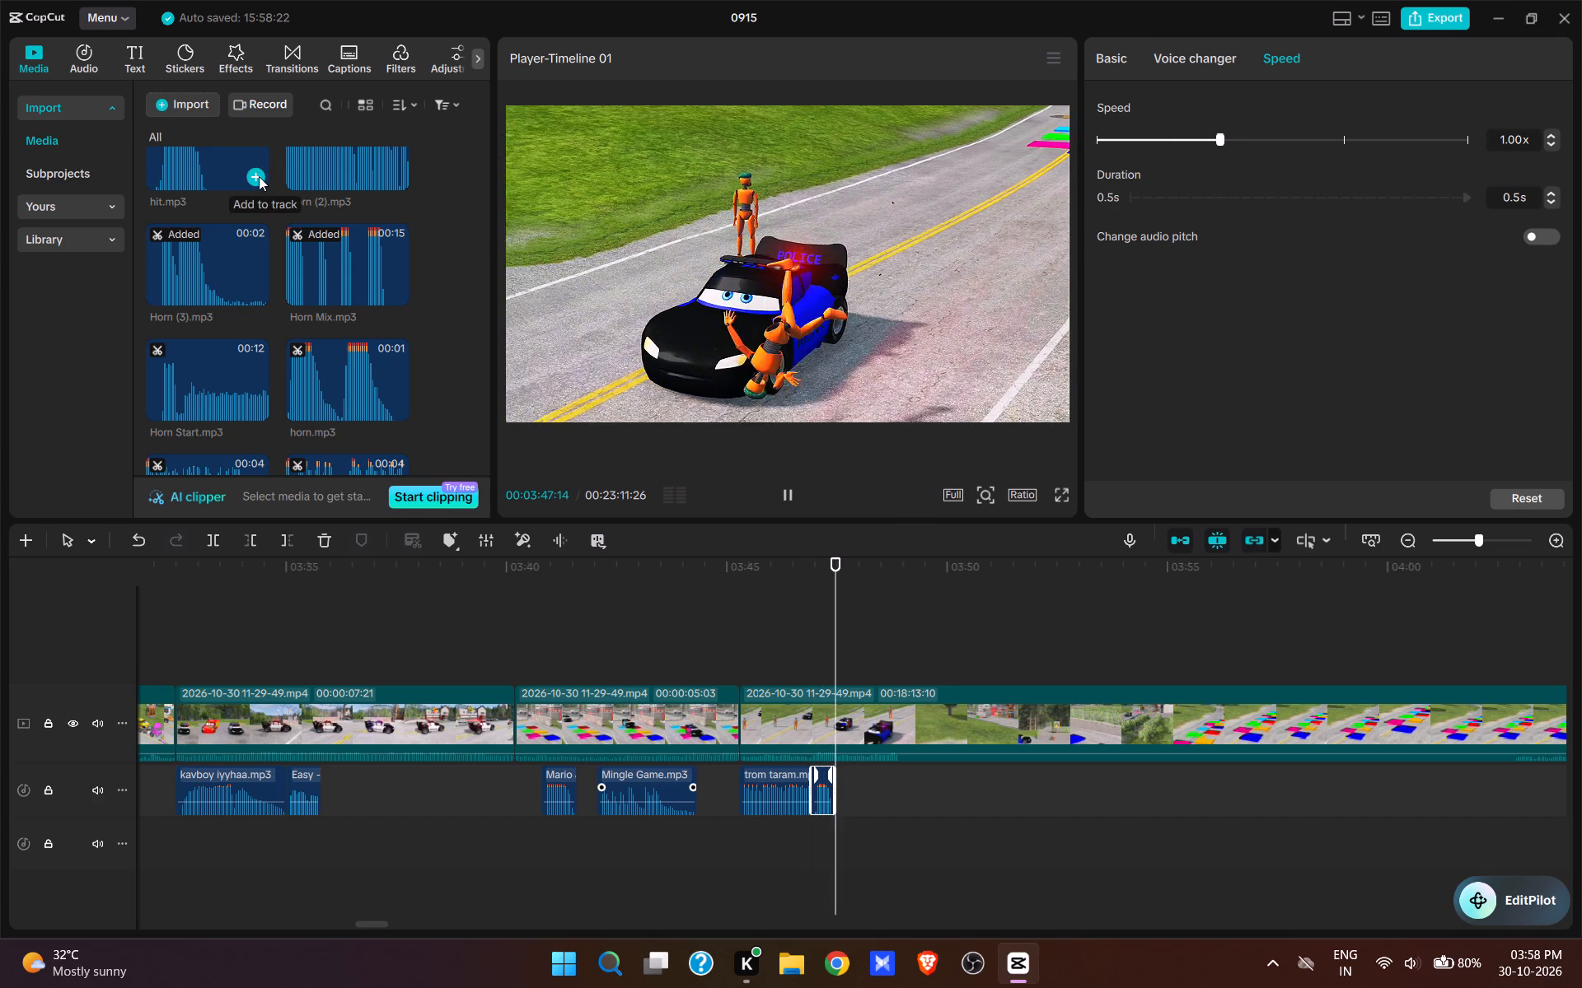
pyautogui.press('space')
pyautogui.press('space')
pyautogui.press('space')
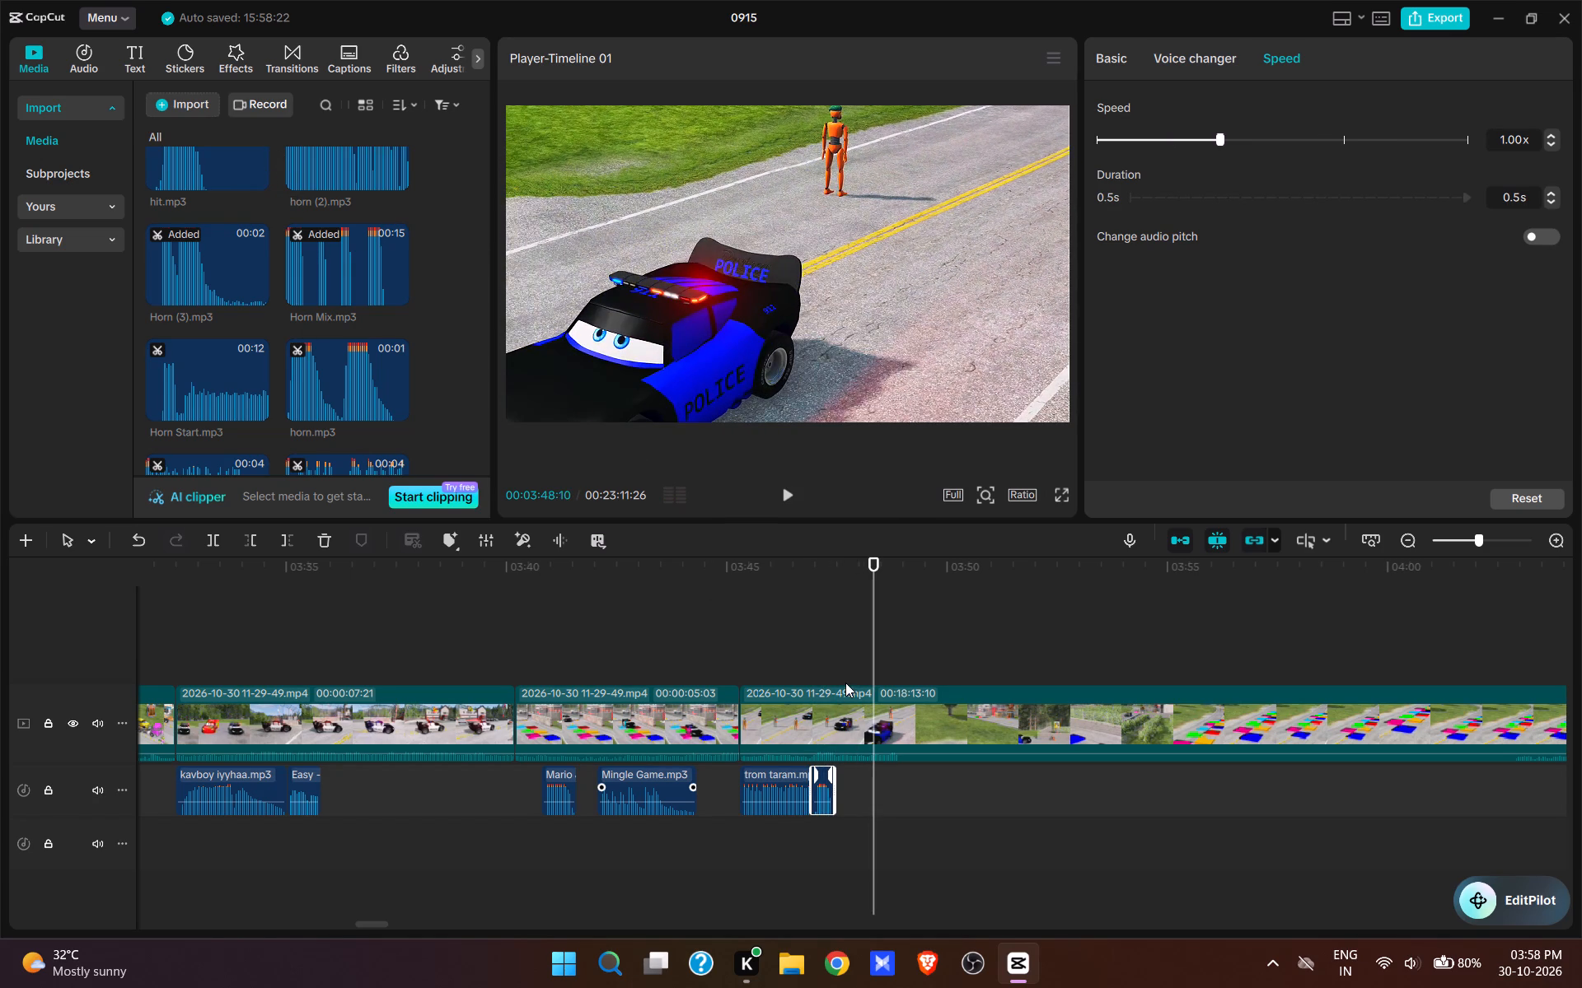
pyautogui.click(834, 670)
pyautogui.click(174, 369)
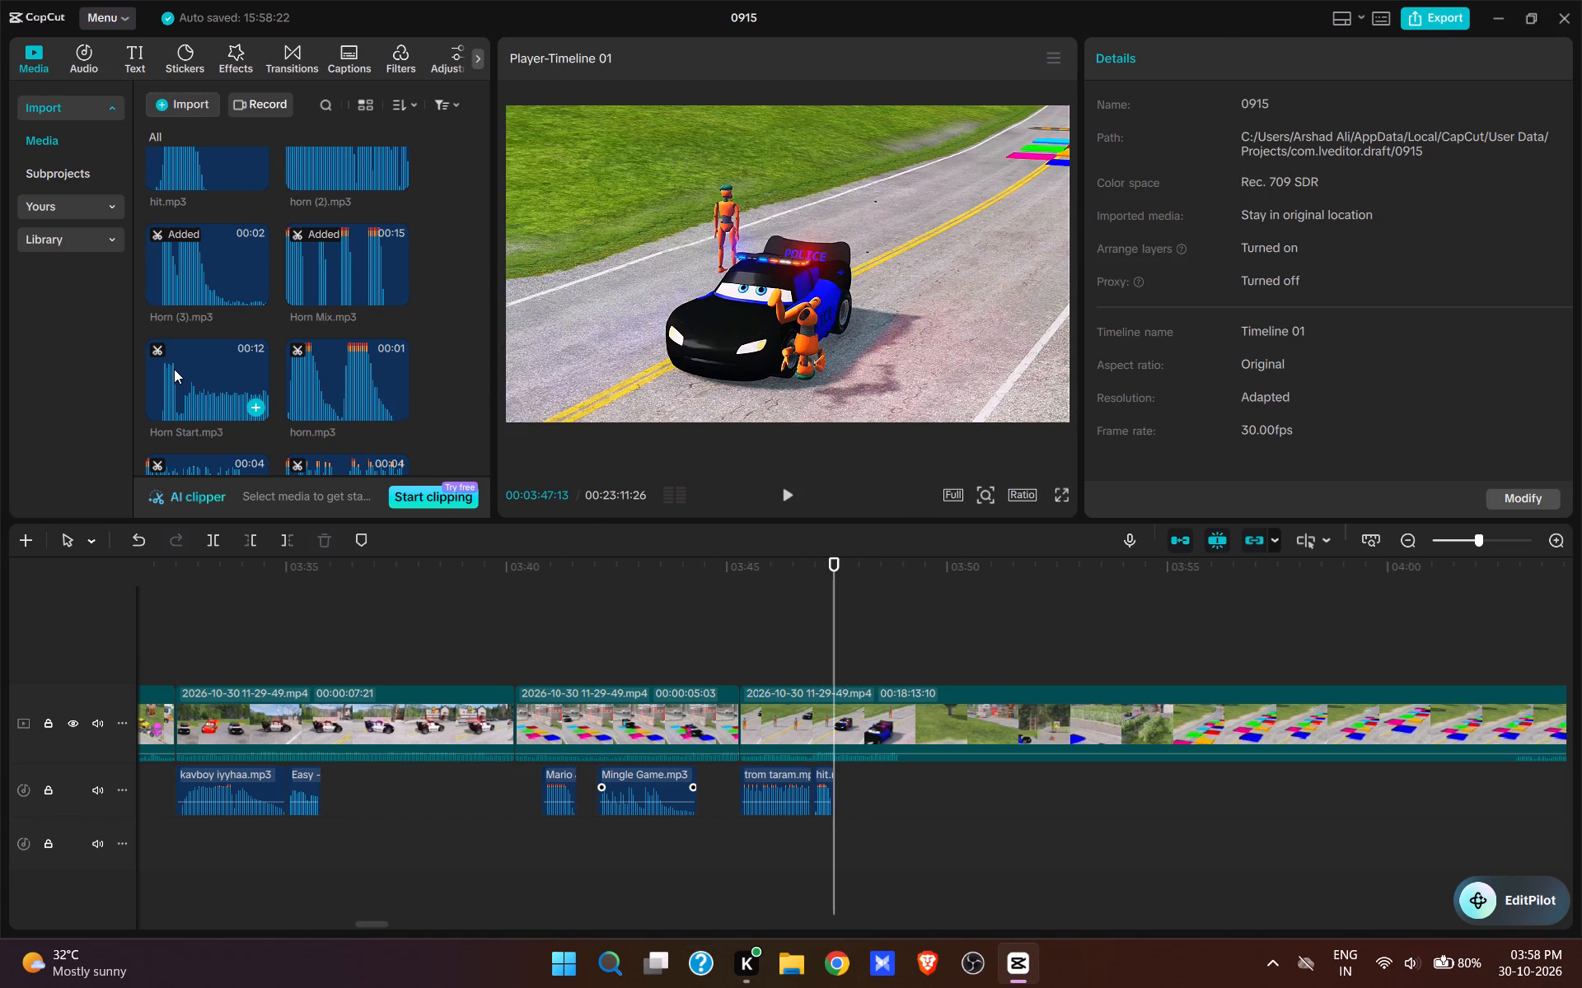
pyautogui.scroll(-4, 297, 353)
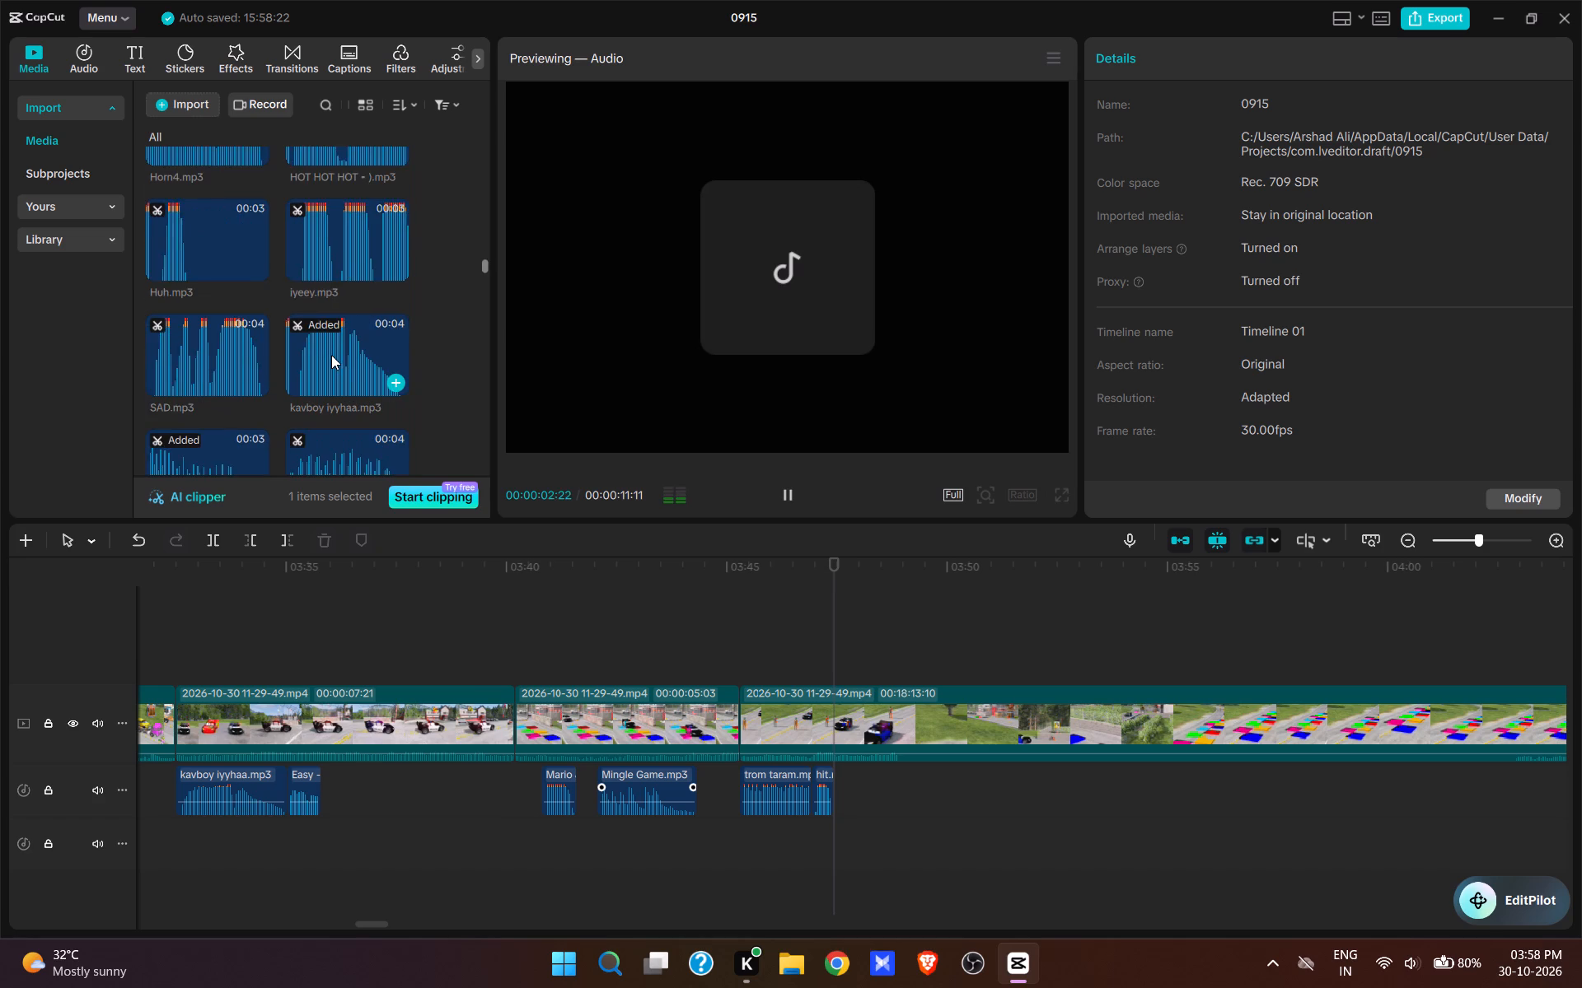
pyautogui.scroll(-7, 331, 355)
pyautogui.click(325, 313)
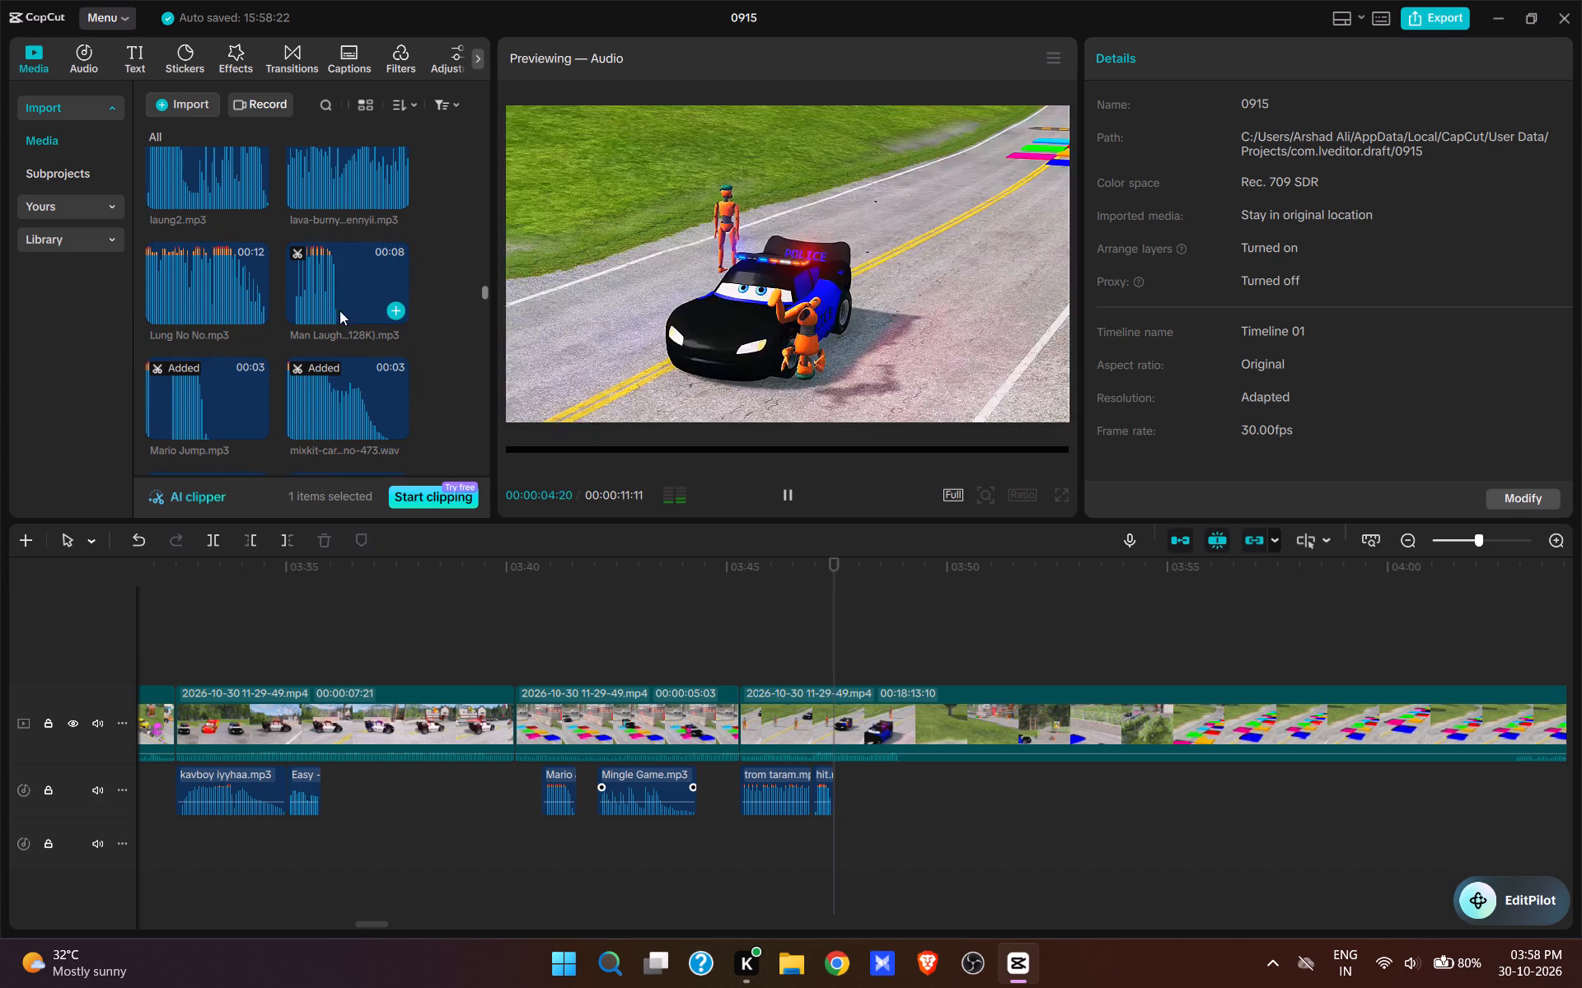
pyautogui.click(325, 311)
pyautogui.press('space')
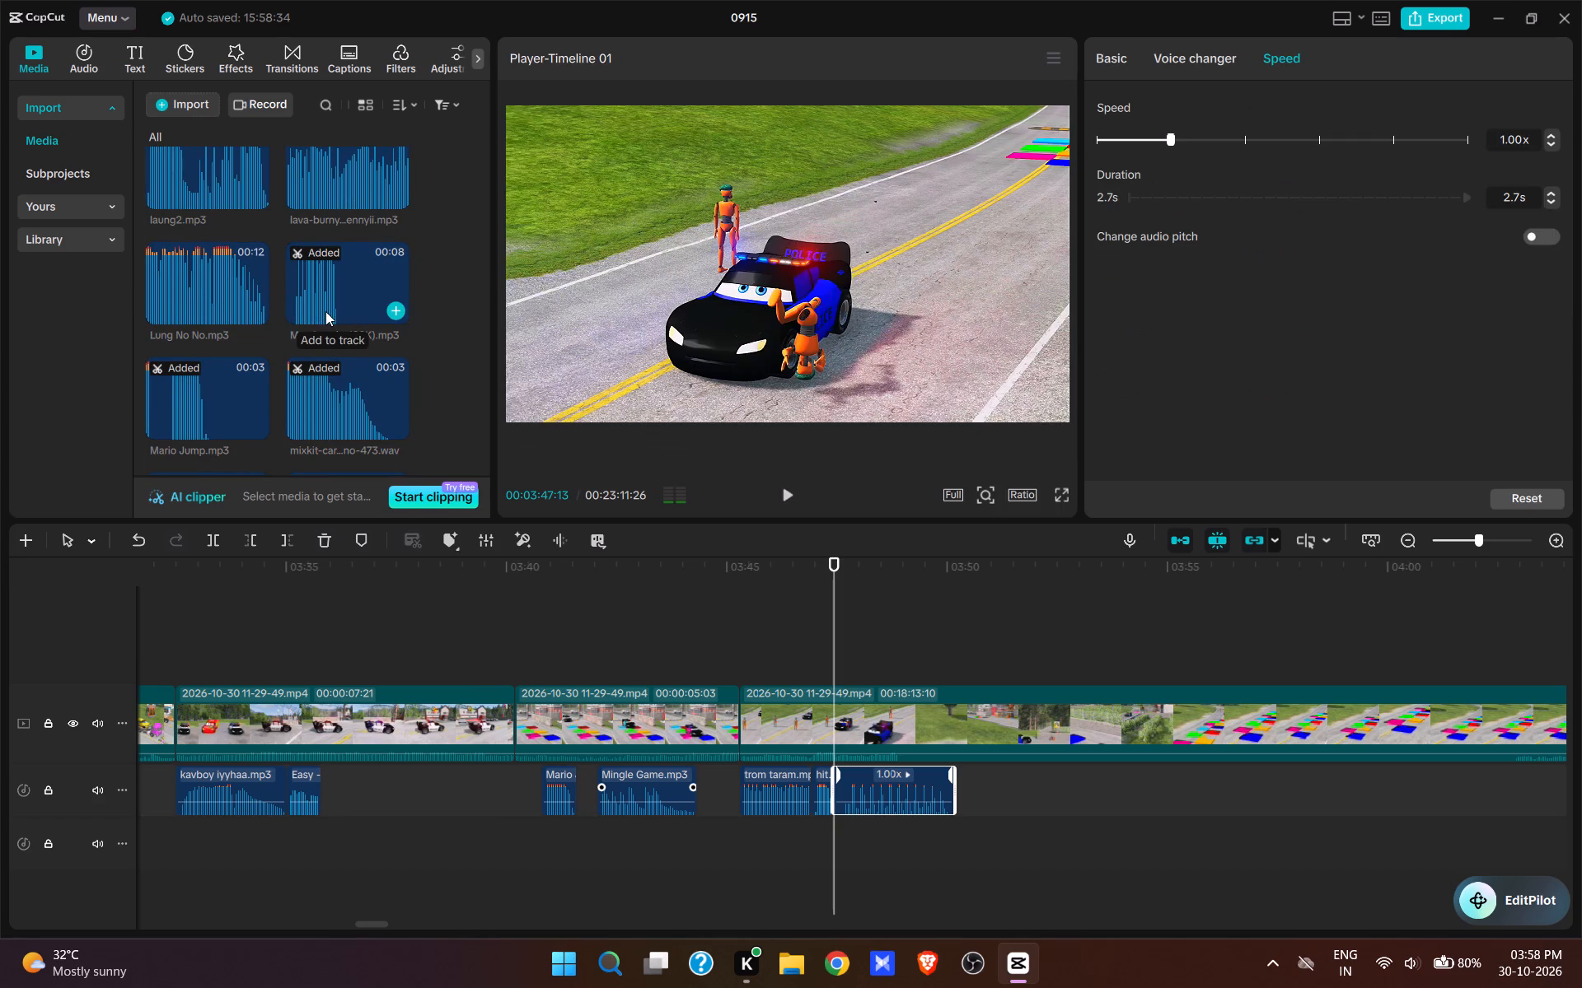
# Trim the start of the Man Laughing sound to 00:03:47:20, move it back against hit.mp3 and play the result.
pyautogui.moveTo(835, 828); pyautogui.dragTo(845, 830)
pyautogui.press('q')
pyautogui.moveTo(859, 775); pyautogui.dragTo(850, 774)
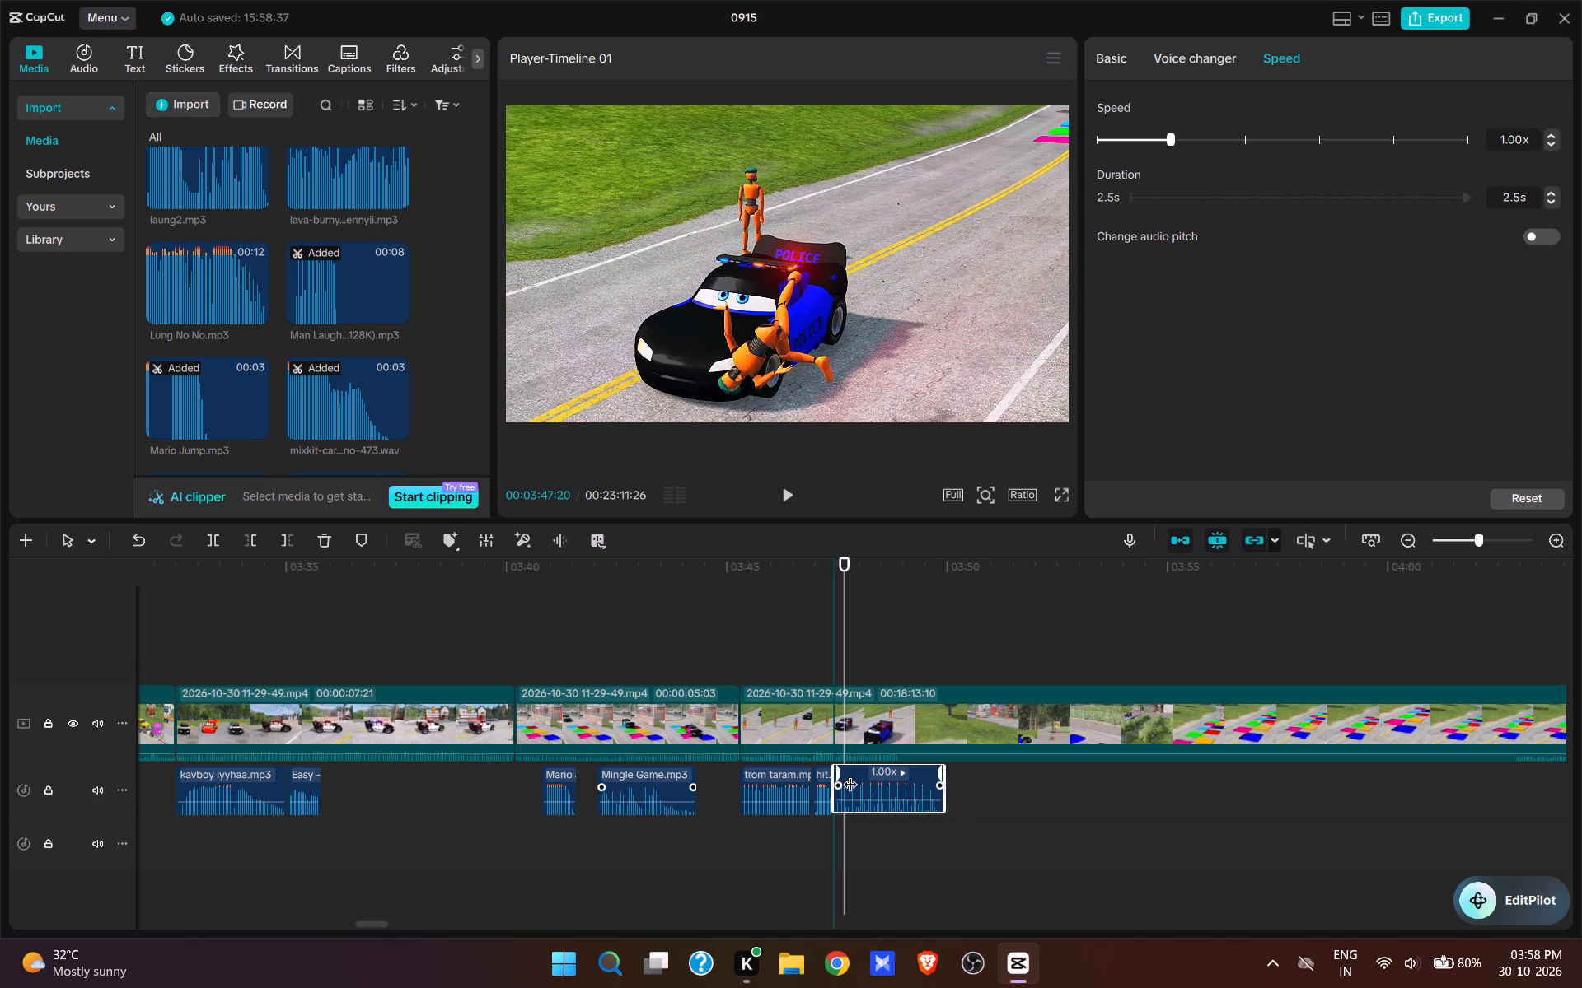
pyautogui.click(790, 654)
pyautogui.press('space')
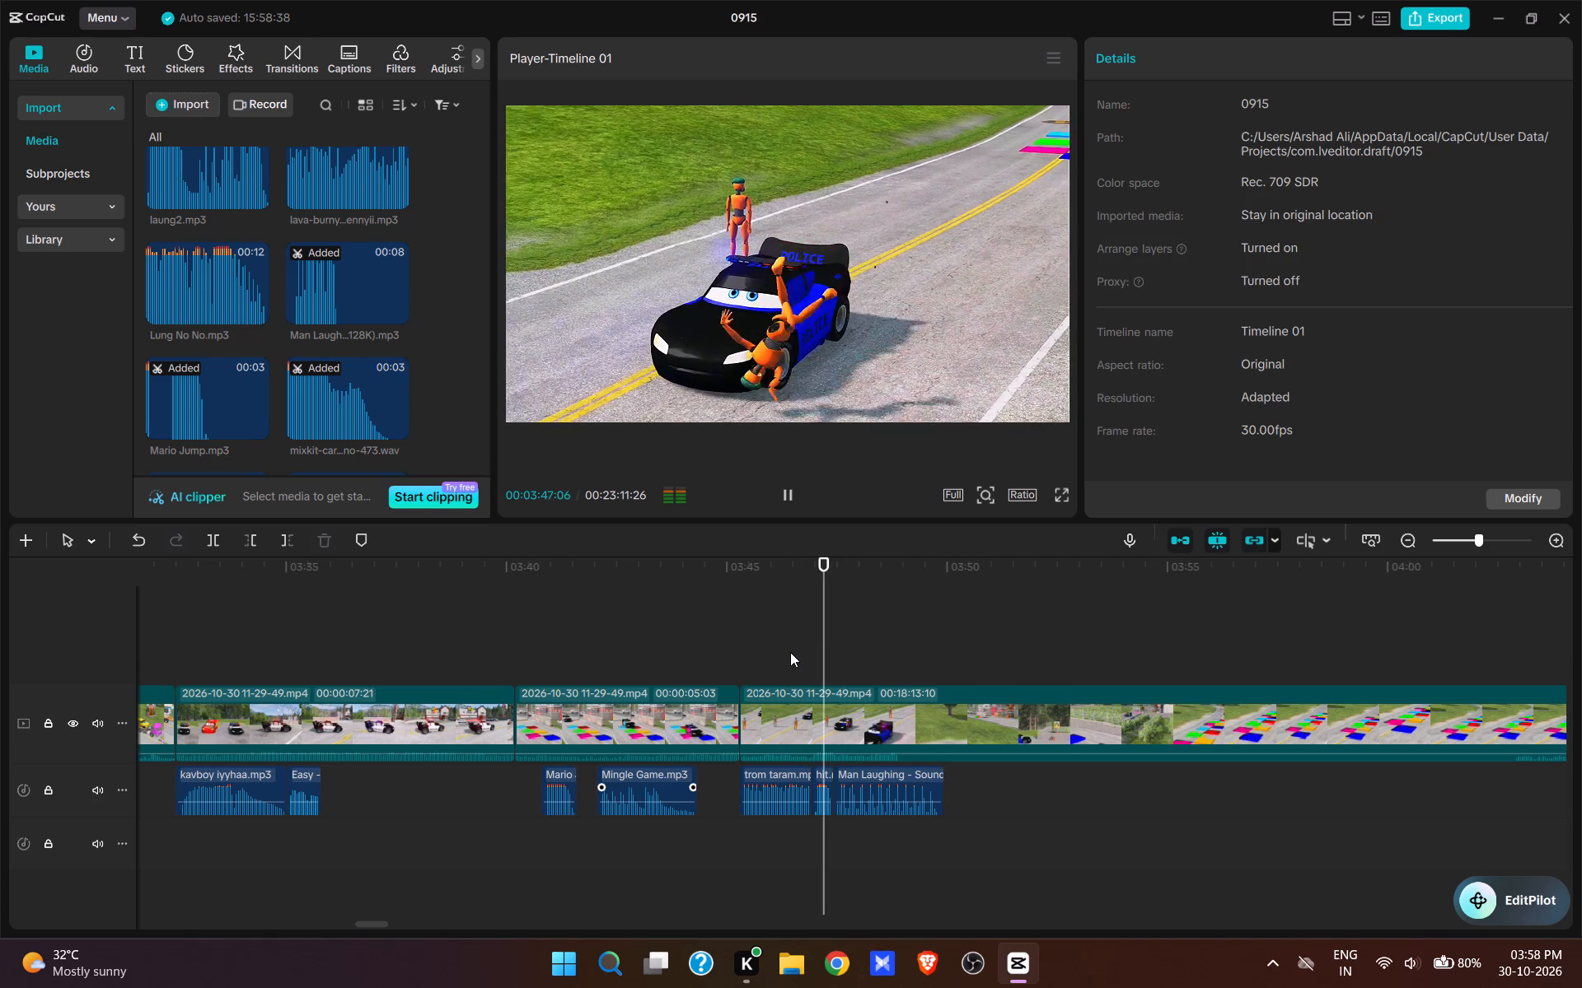
pyautogui.press('space')
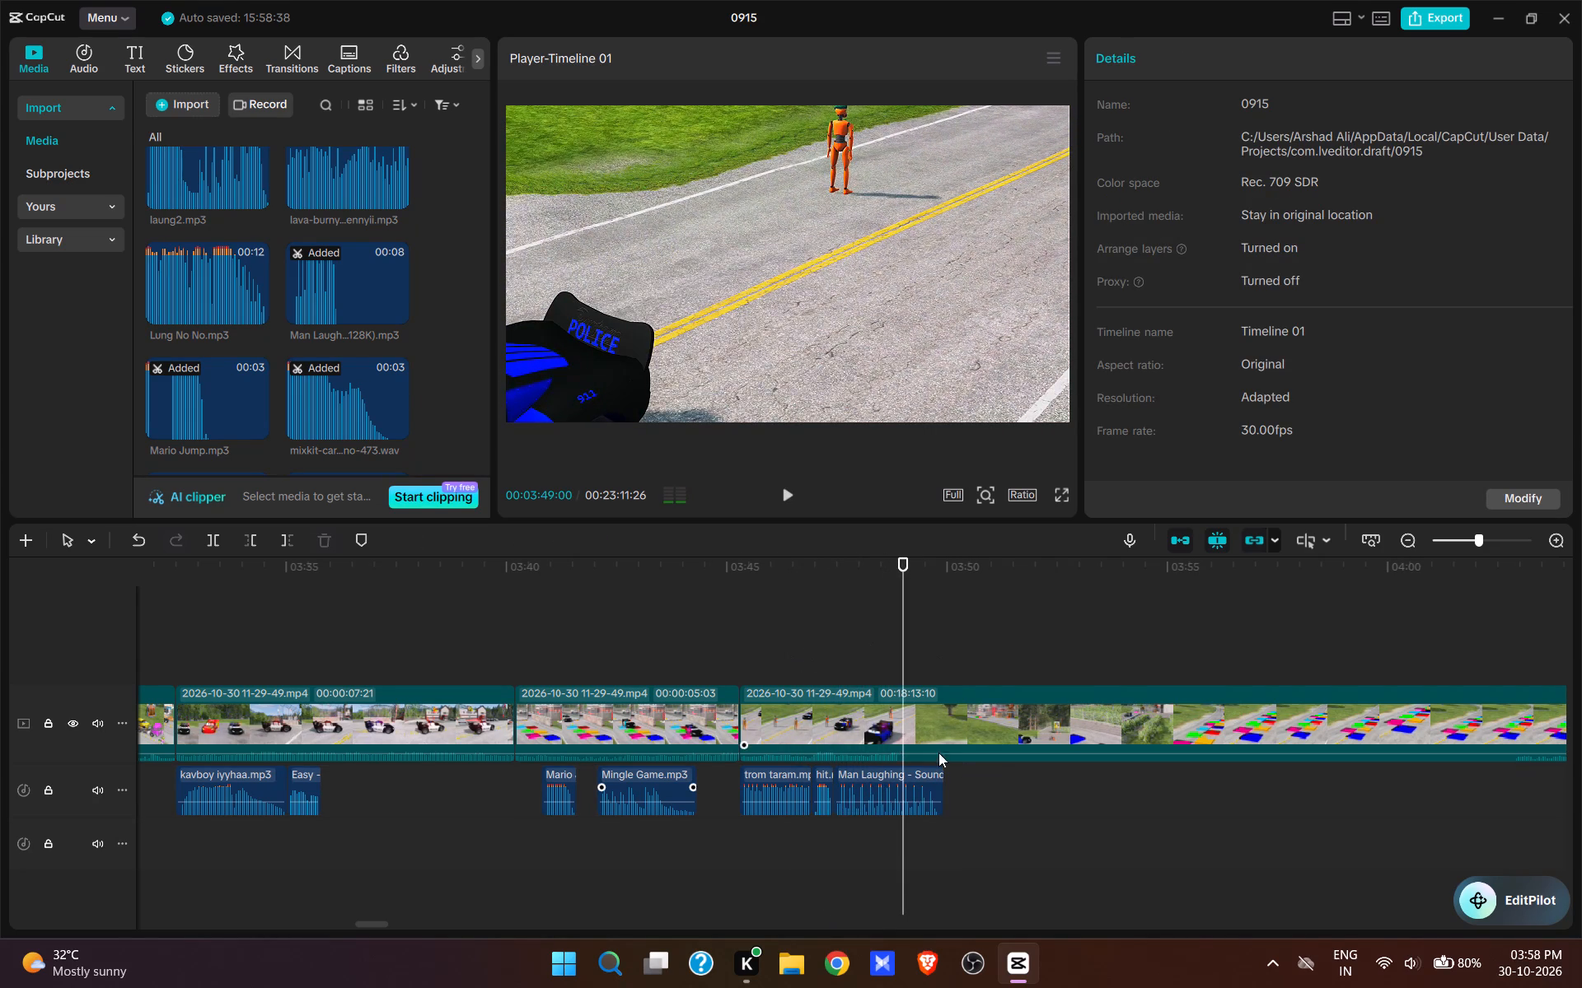
# Split the video at 00:03:48:22, as the police car leaves the frame, and cut about 14 seconds up to the coloured plates scene.
pyautogui.click(892, 659)
pyautogui.click(912, 728)
pyautogui.press('w')
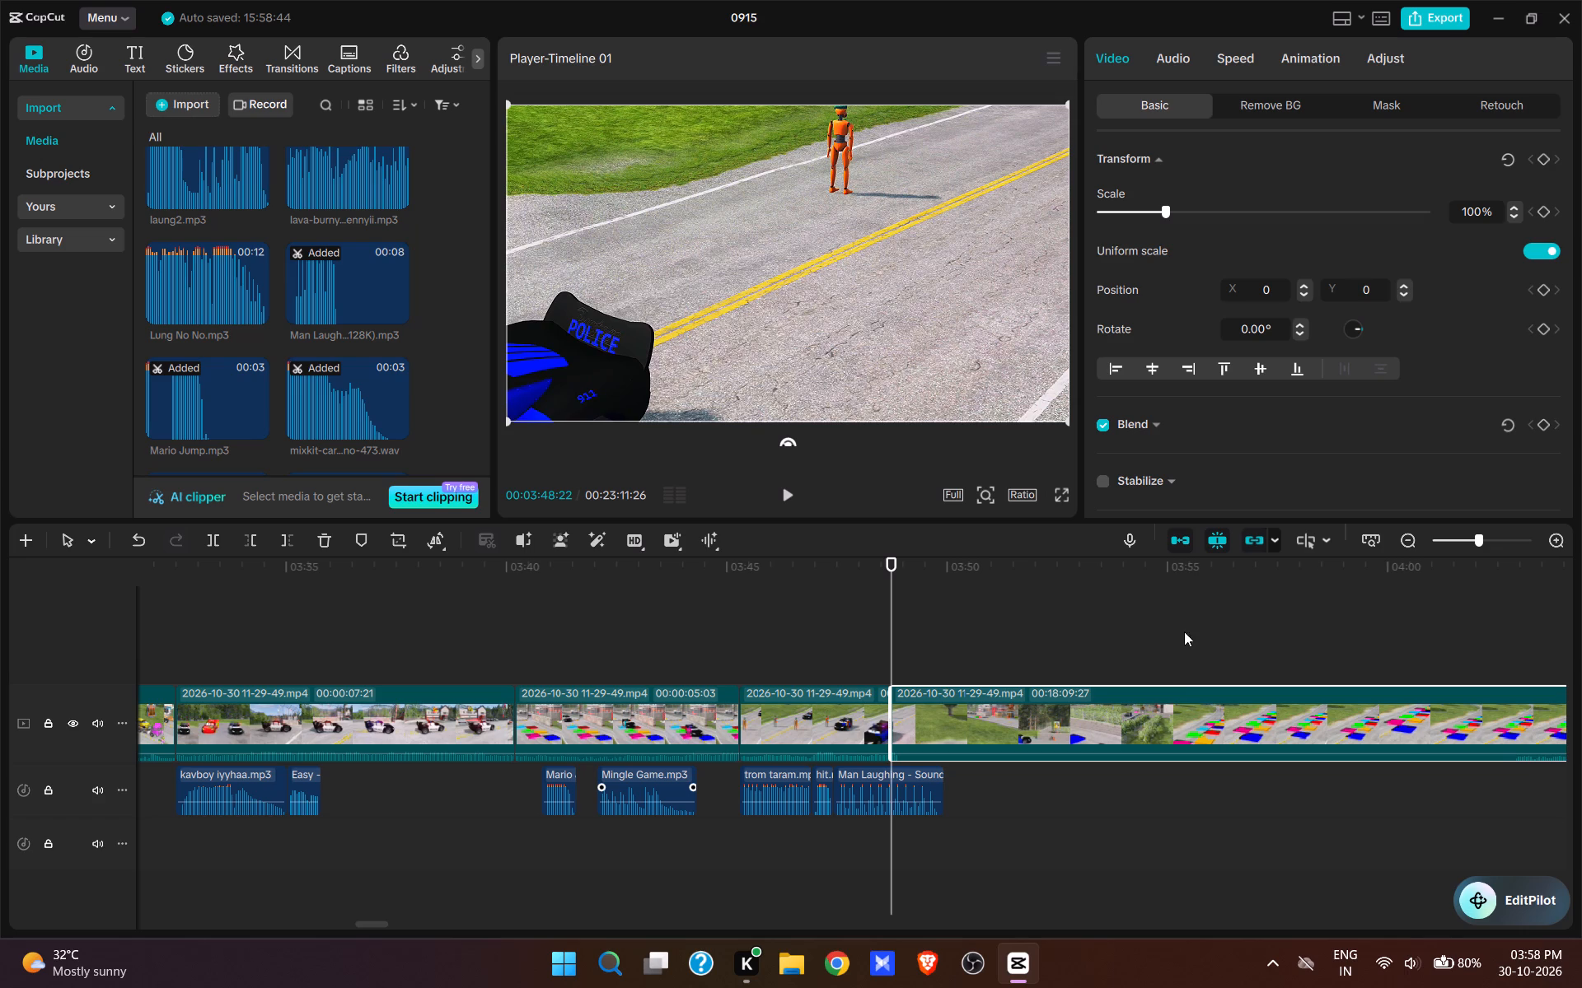
pyautogui.moveTo(1220, 735); pyautogui.dragTo(834, 846)
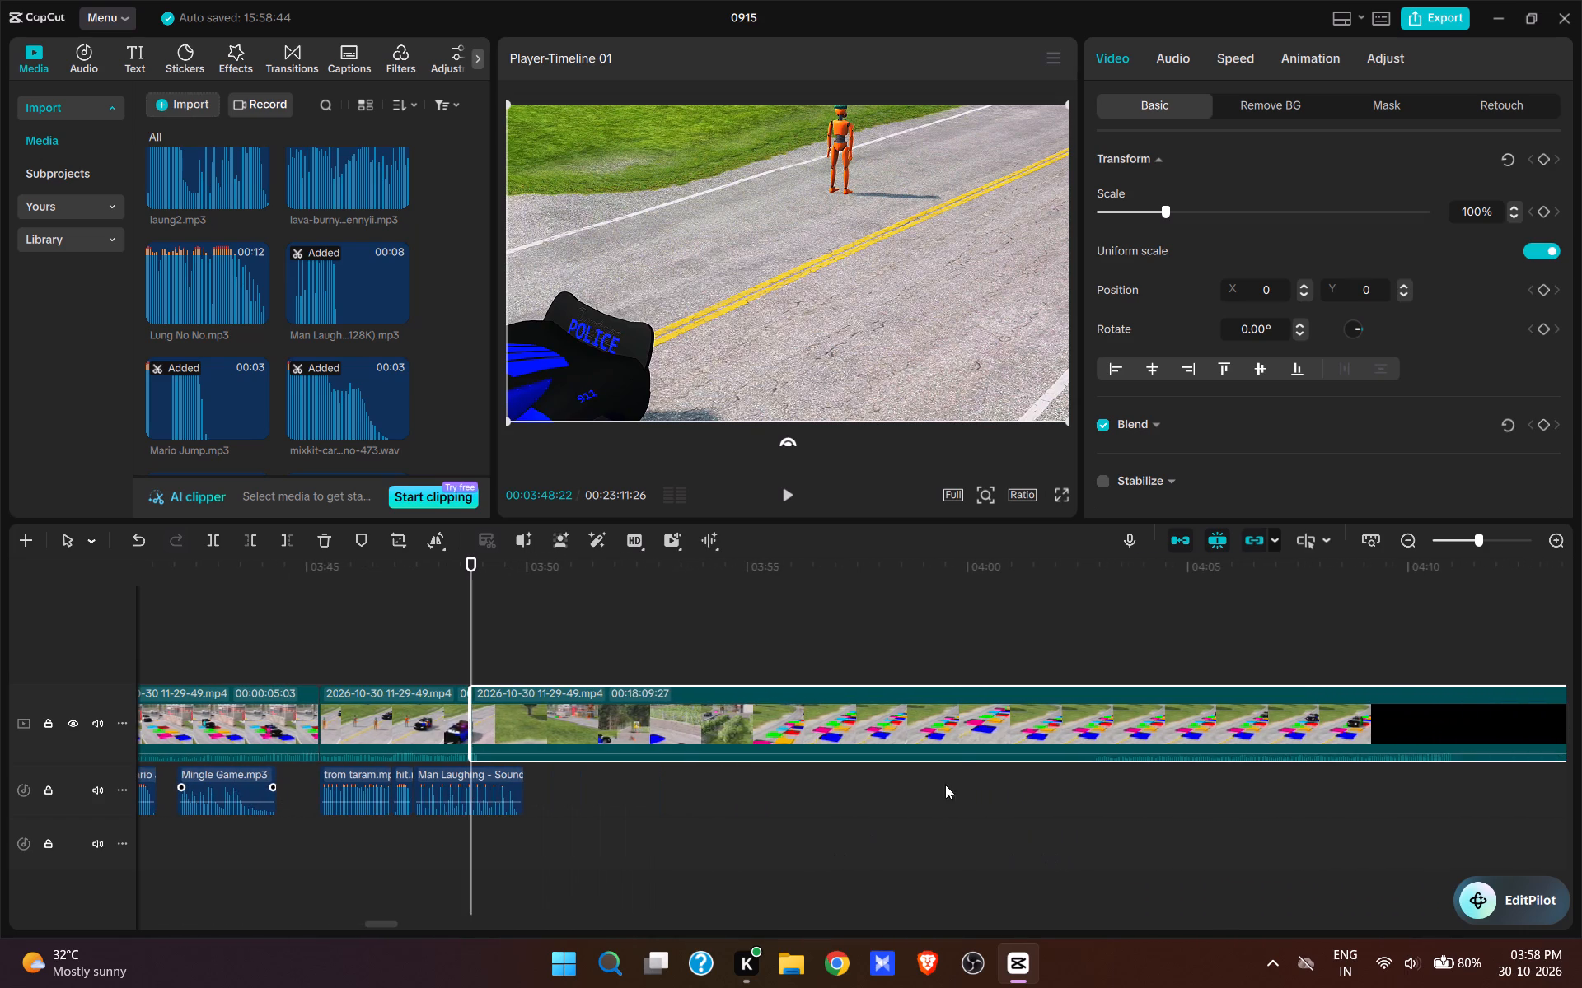
pyautogui.click(1092, 644)
pyautogui.press('q')
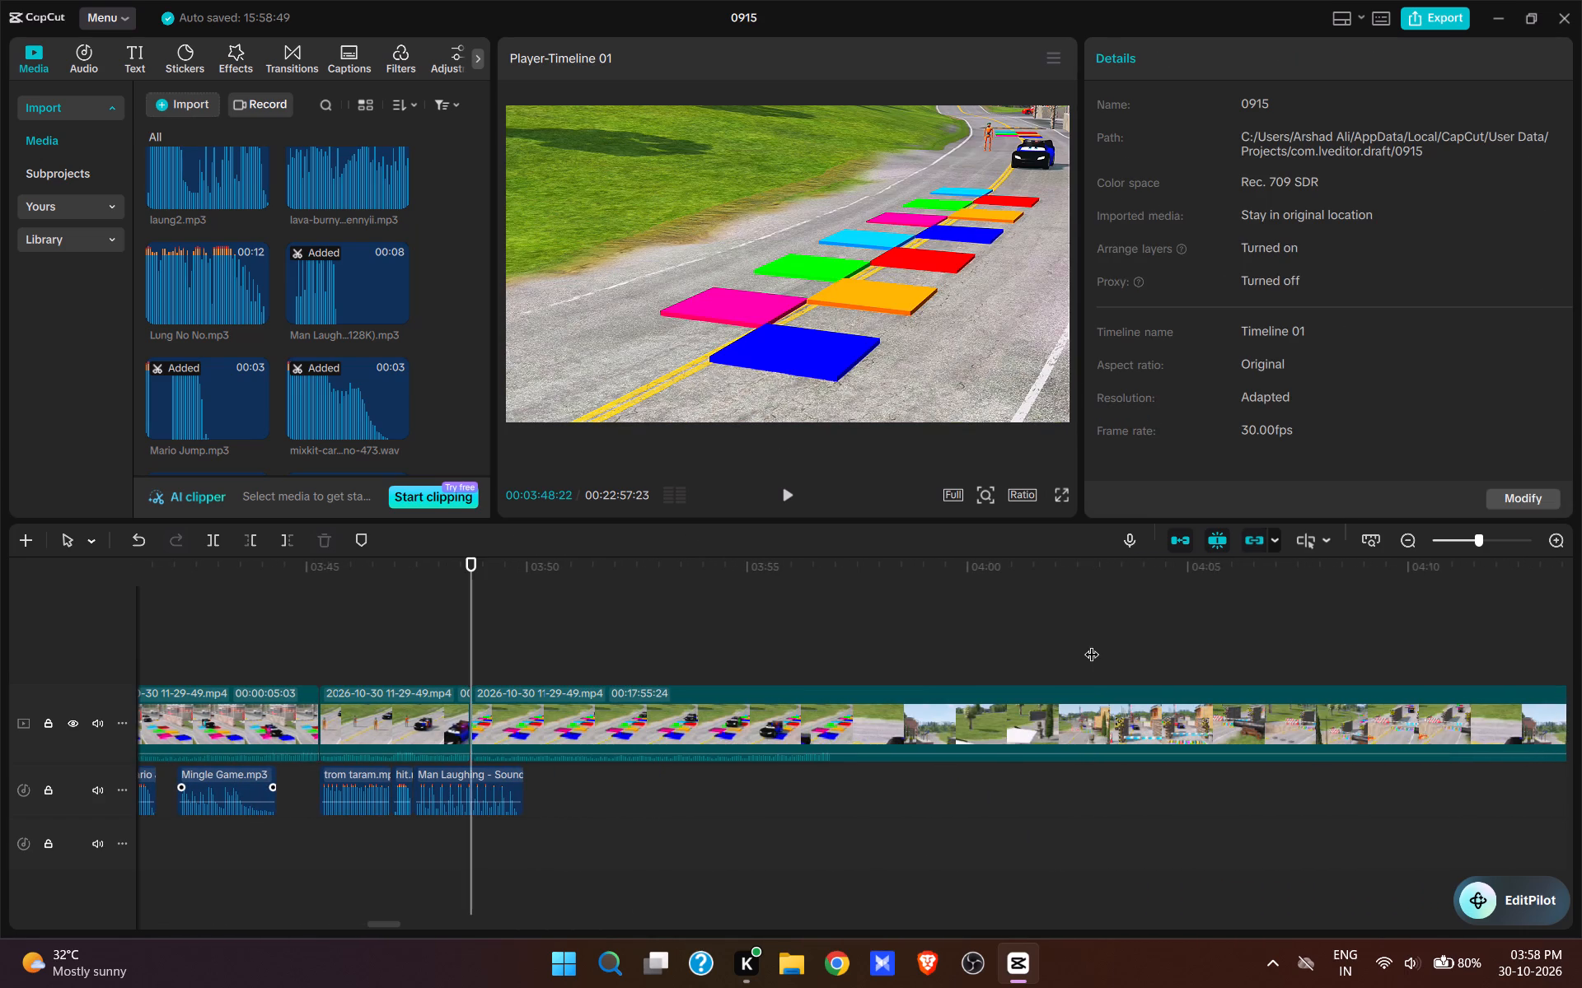
# Play until the police car reaches the coloured plates, paste Mingle Game.mp3 there and align its start to 00:03:50:17.
pyautogui.press('space')
pyautogui.press('space')
pyautogui.press('space')
pyautogui.press('space')
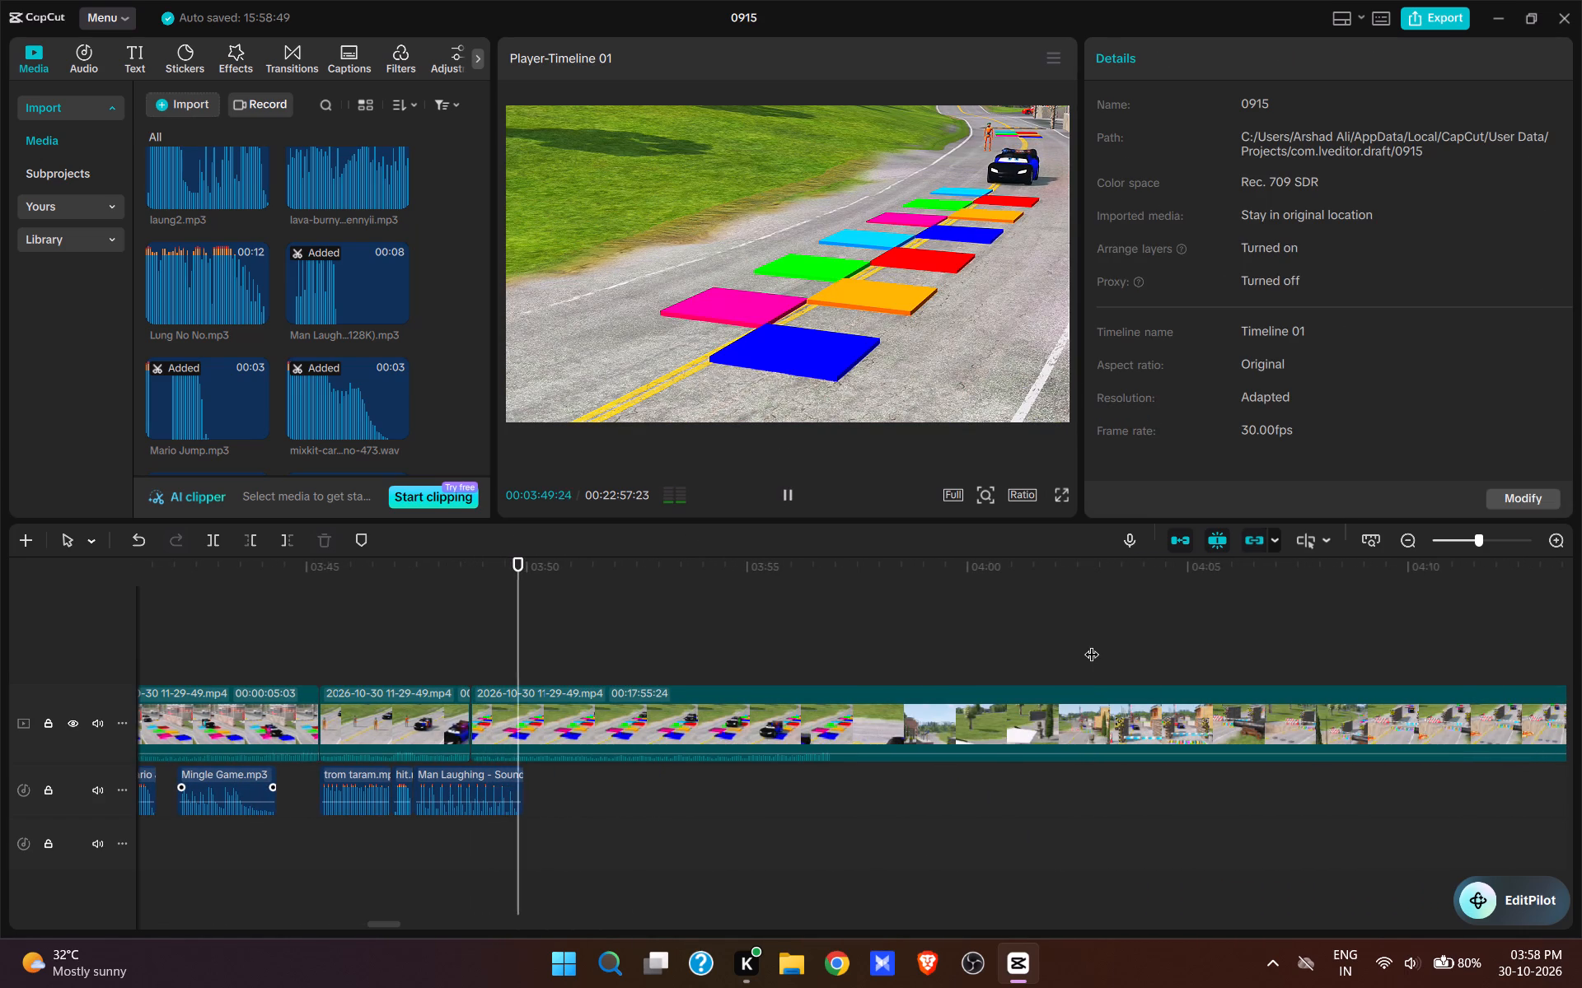
pyautogui.press('space')
pyautogui.press('space')
pyautogui.hotkey('ctrl', 'v')
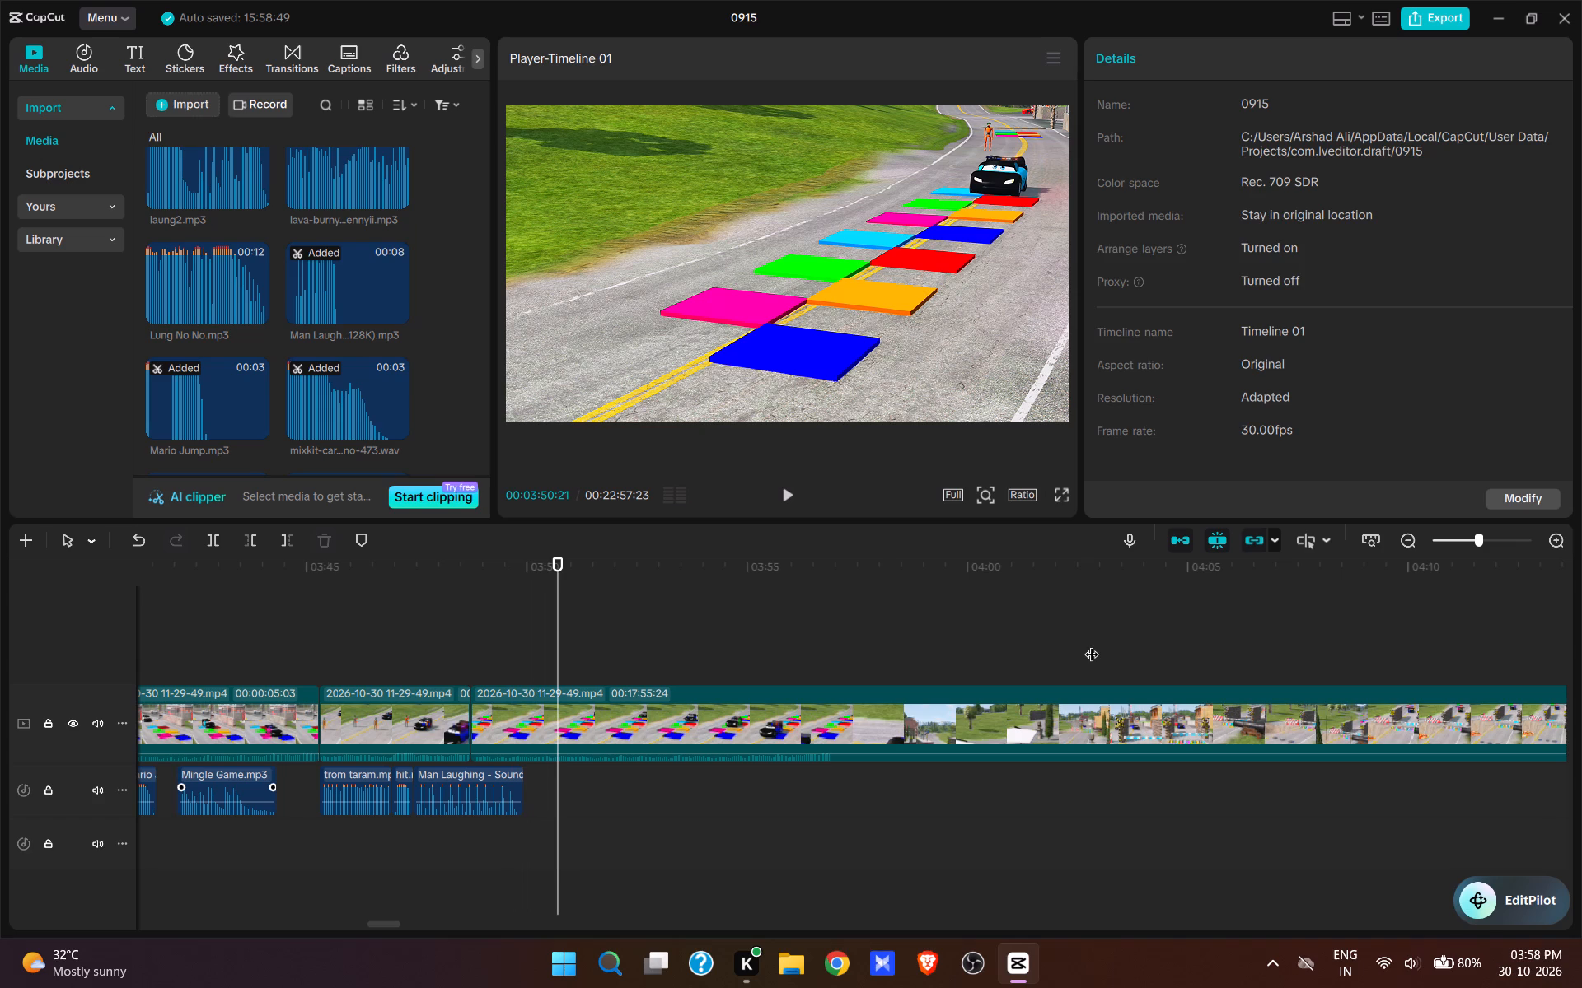
pyautogui.click(553, 664)
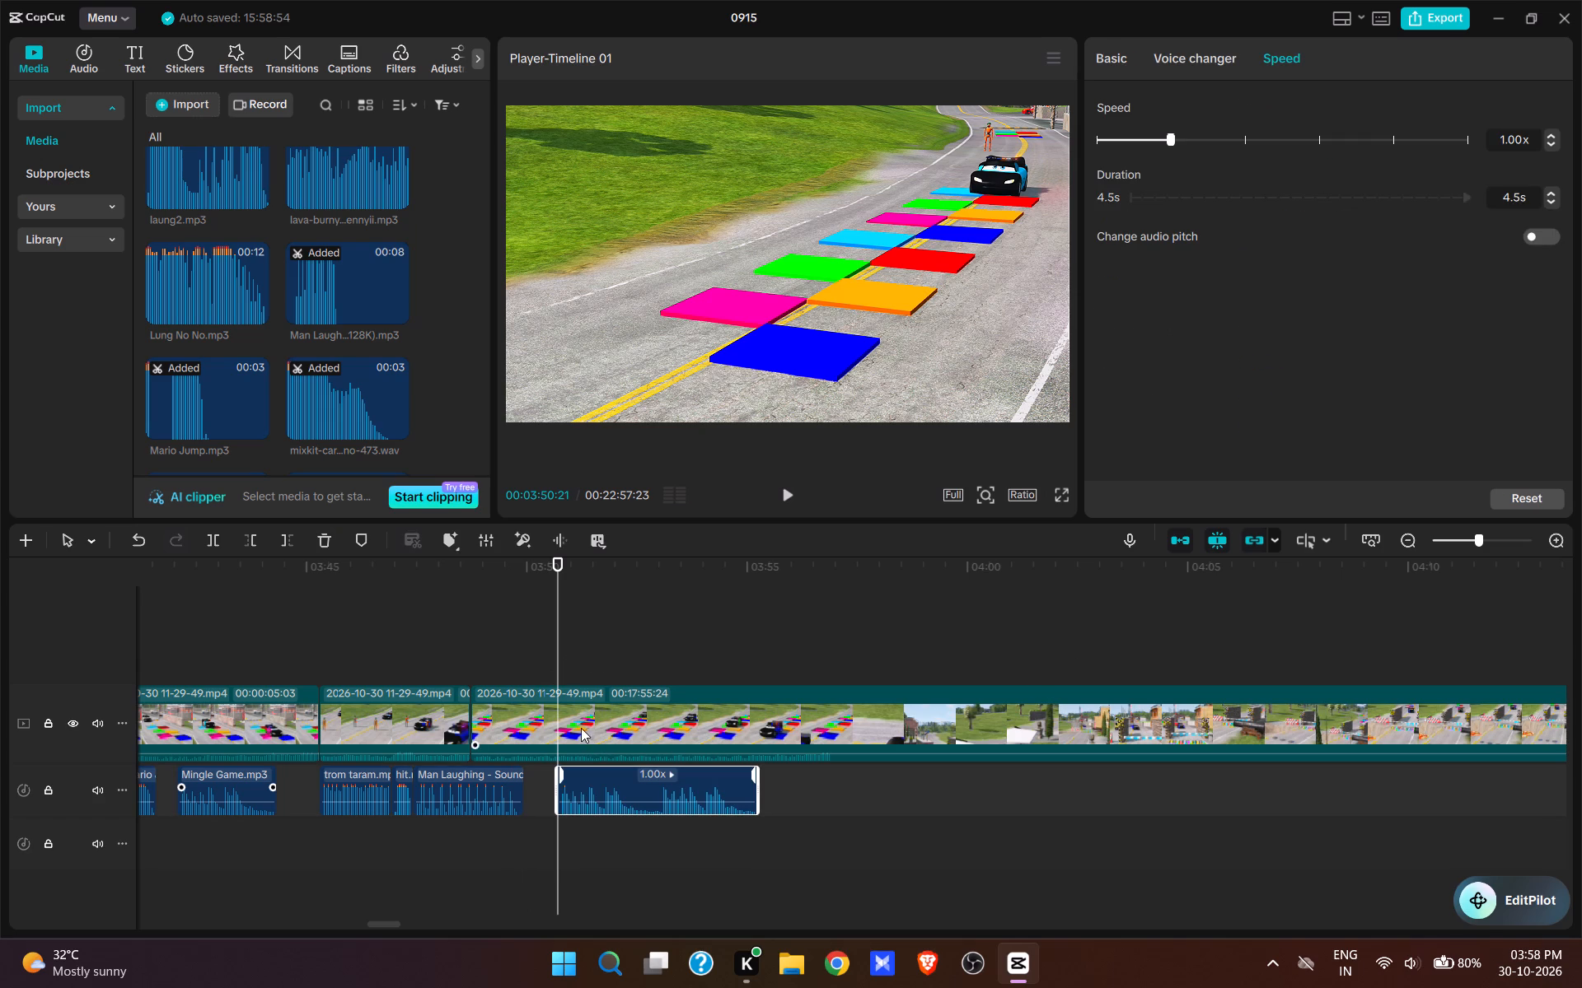
pyautogui.click(554, 669)
pyautogui.click(551, 663)
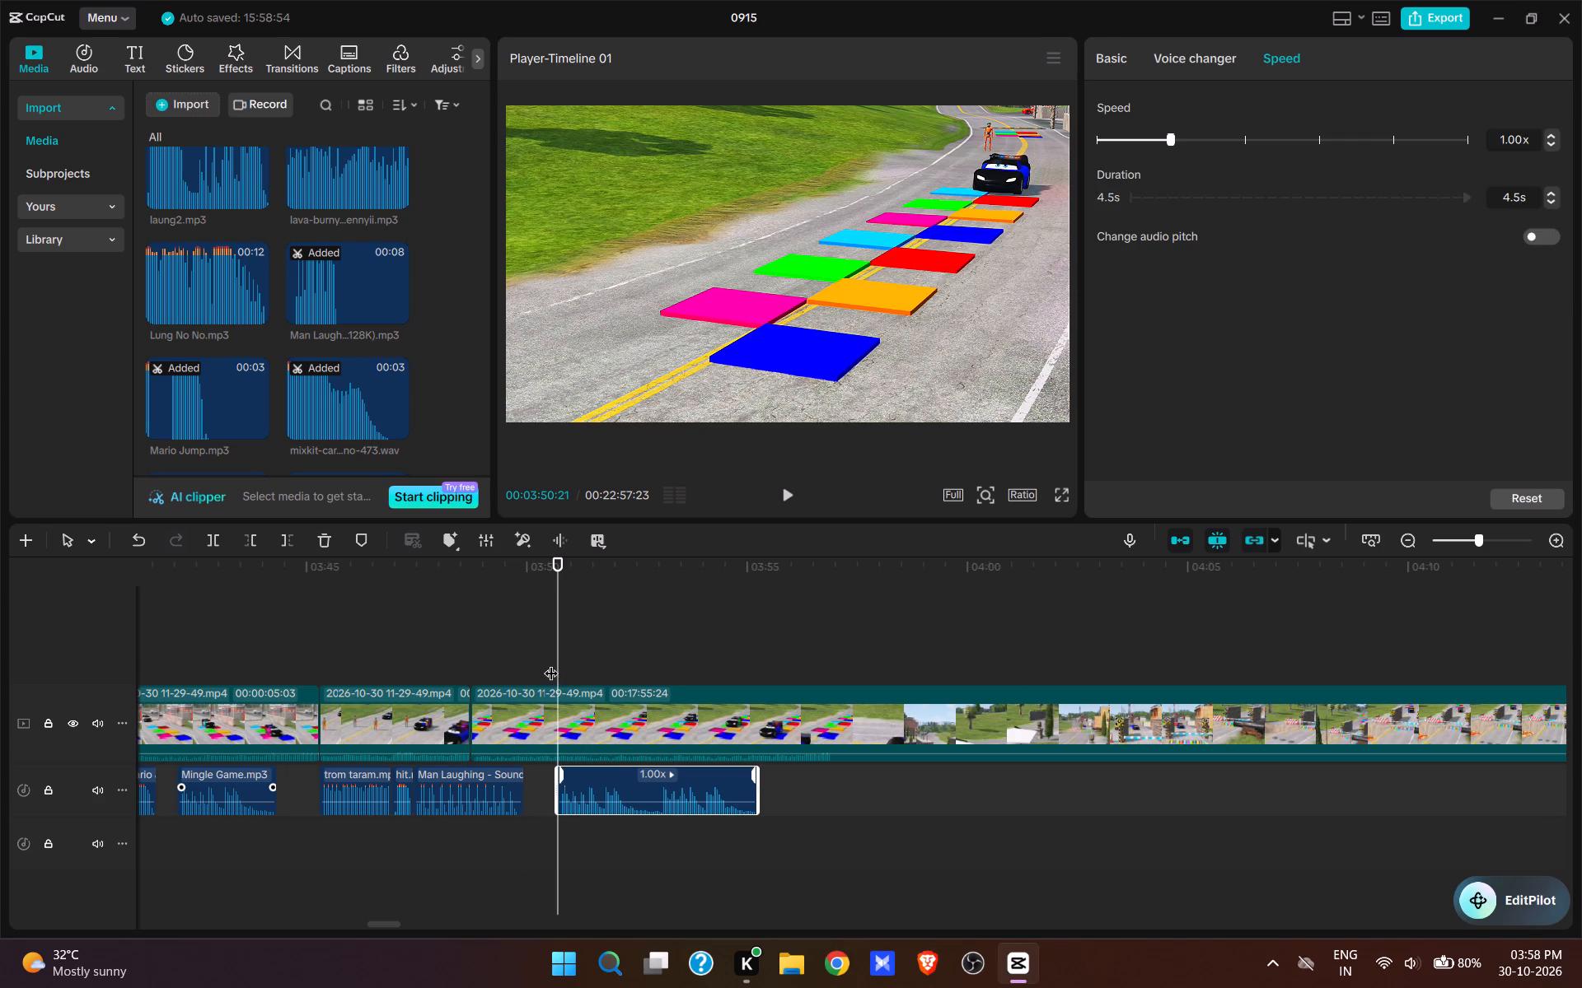
pyautogui.click(612, 773)
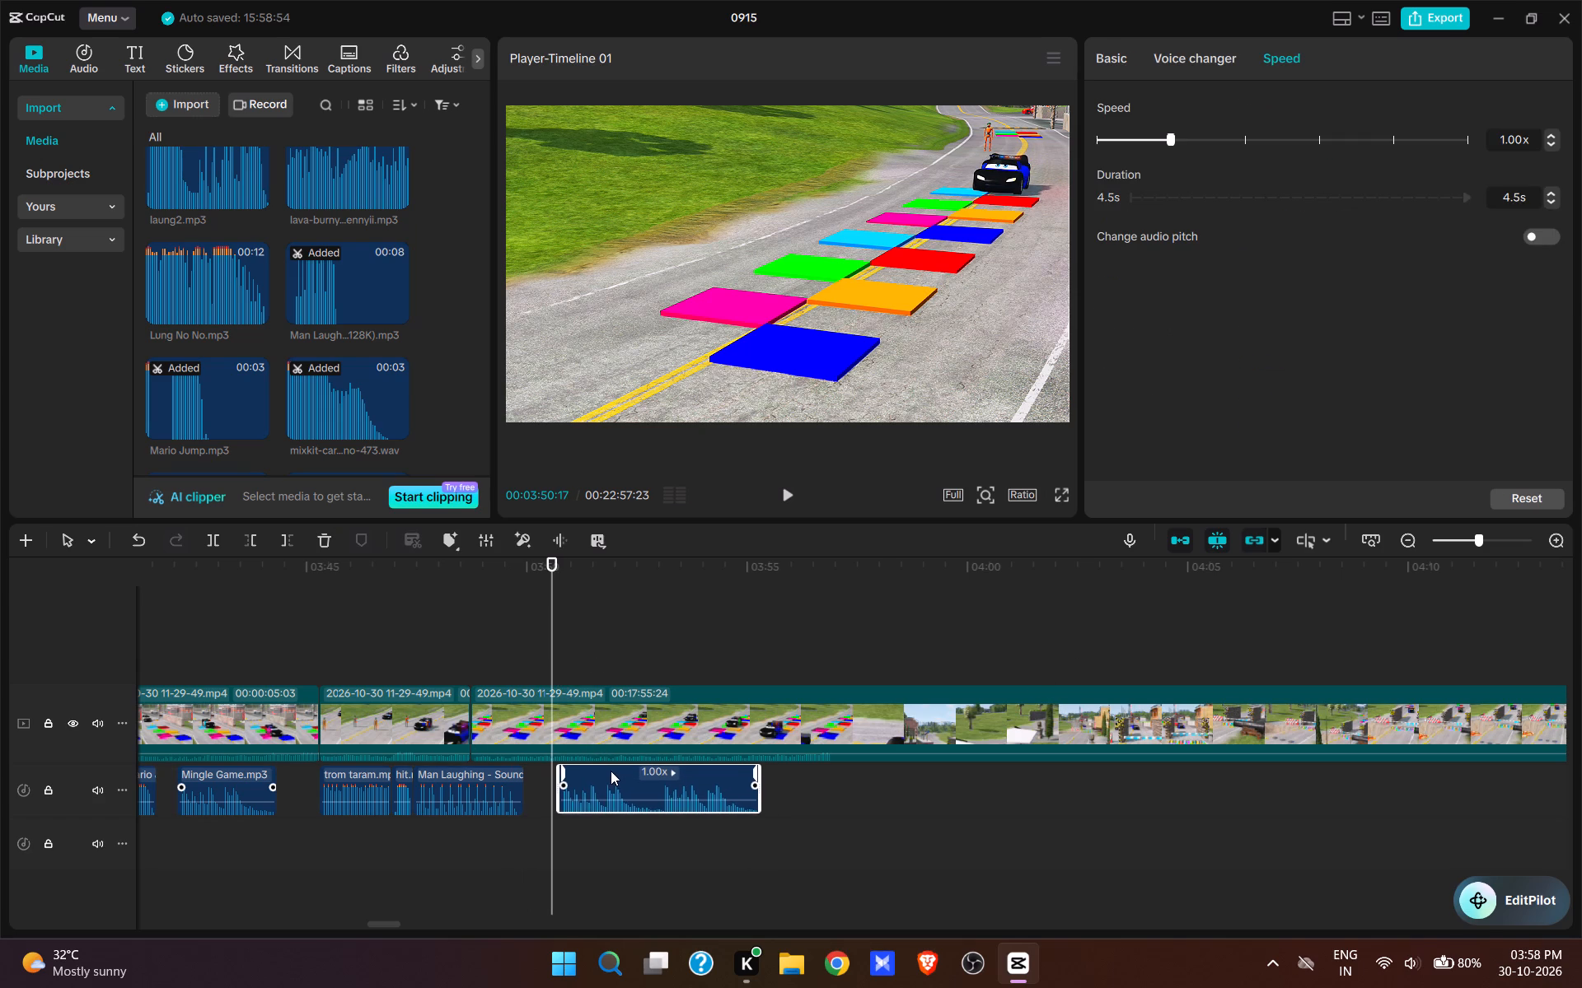
# Play the plates scene and extend the end of the pasted Mingle Game.mp3 to about six seconds, covering the car driving off.
pyautogui.press('space')
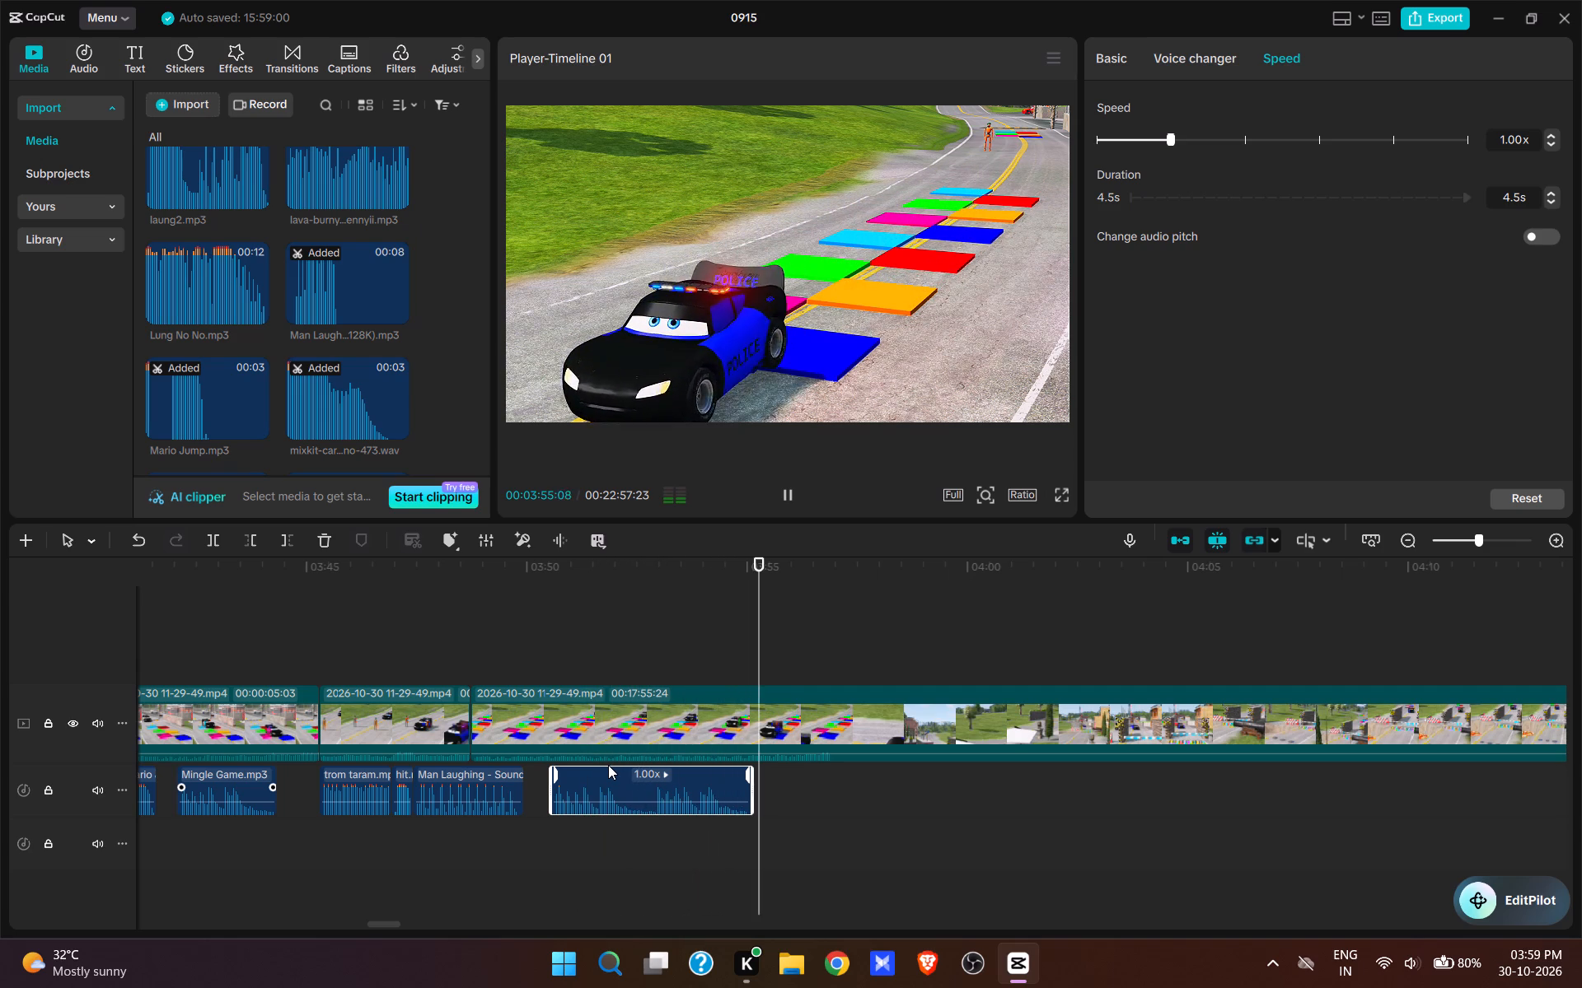
pyautogui.press('space')
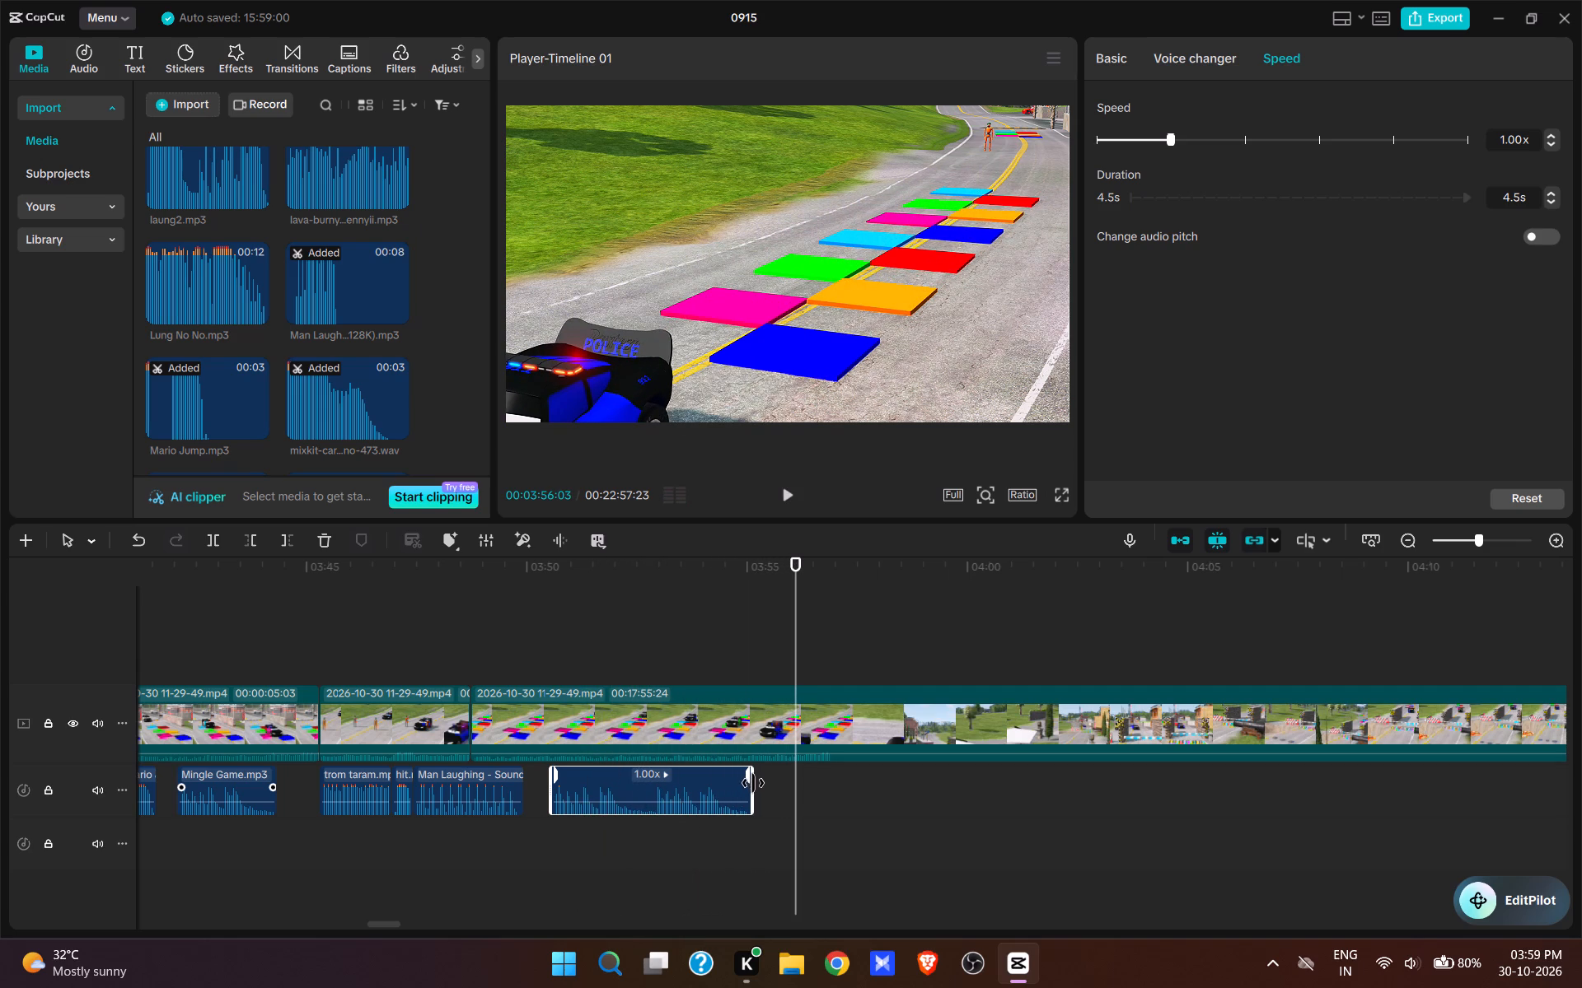
pyautogui.moveTo(753, 783); pyautogui.dragTo(773, 783)
pyautogui.click(716, 788)
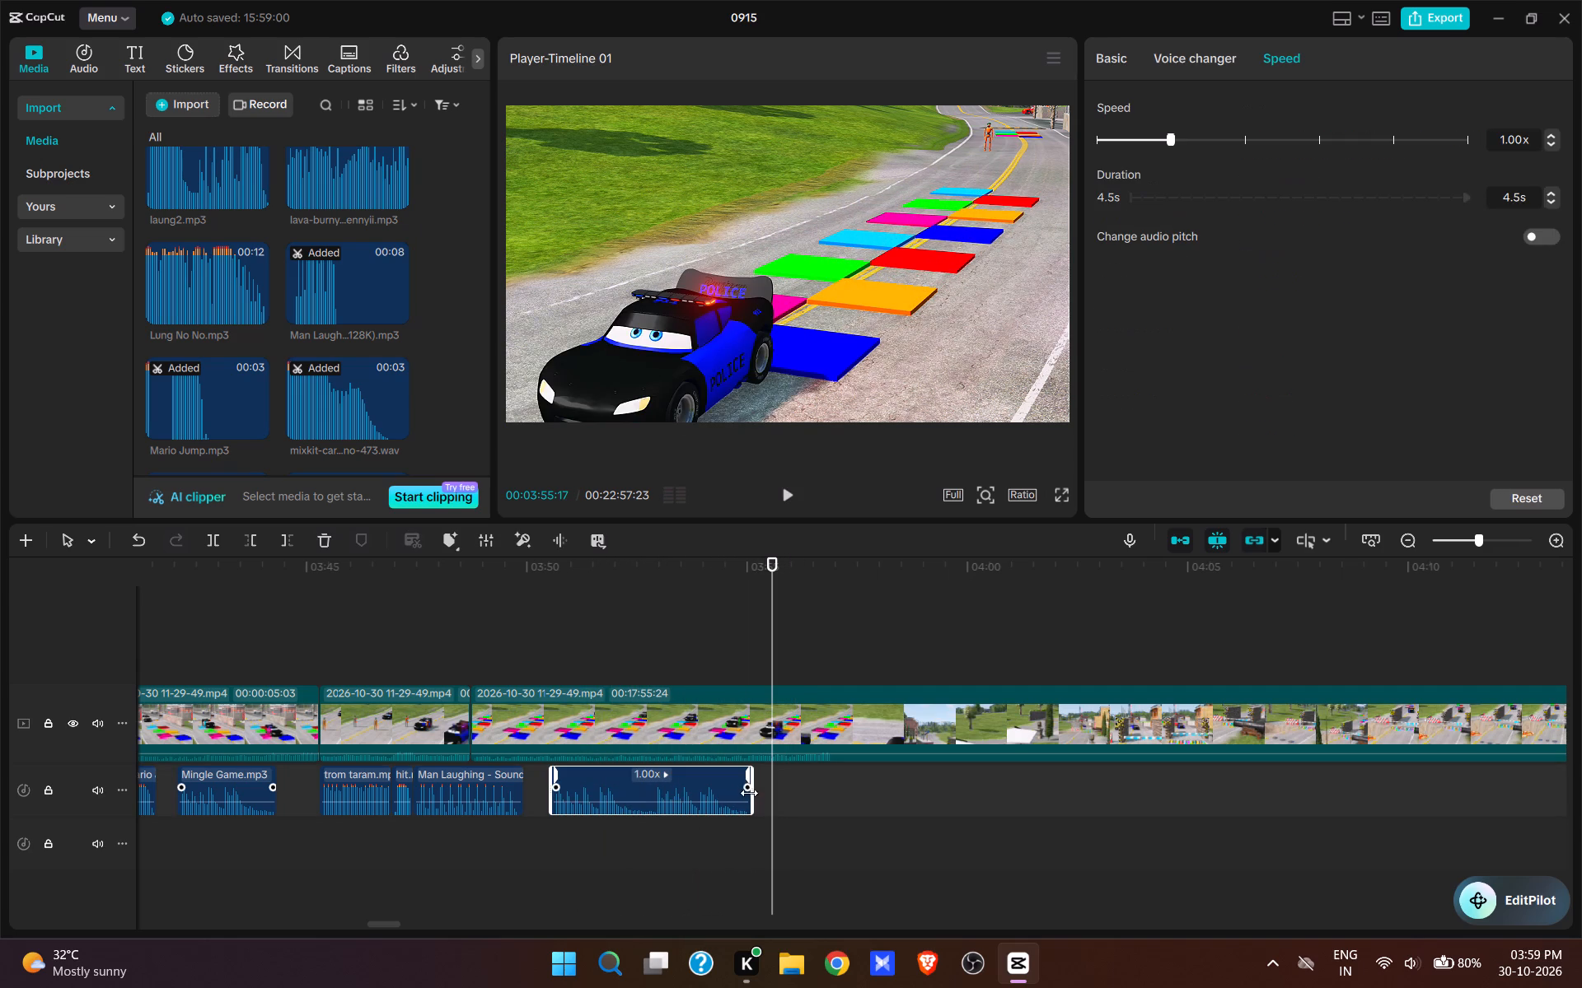
pyautogui.moveTo(752, 794); pyautogui.dragTo(803, 791)
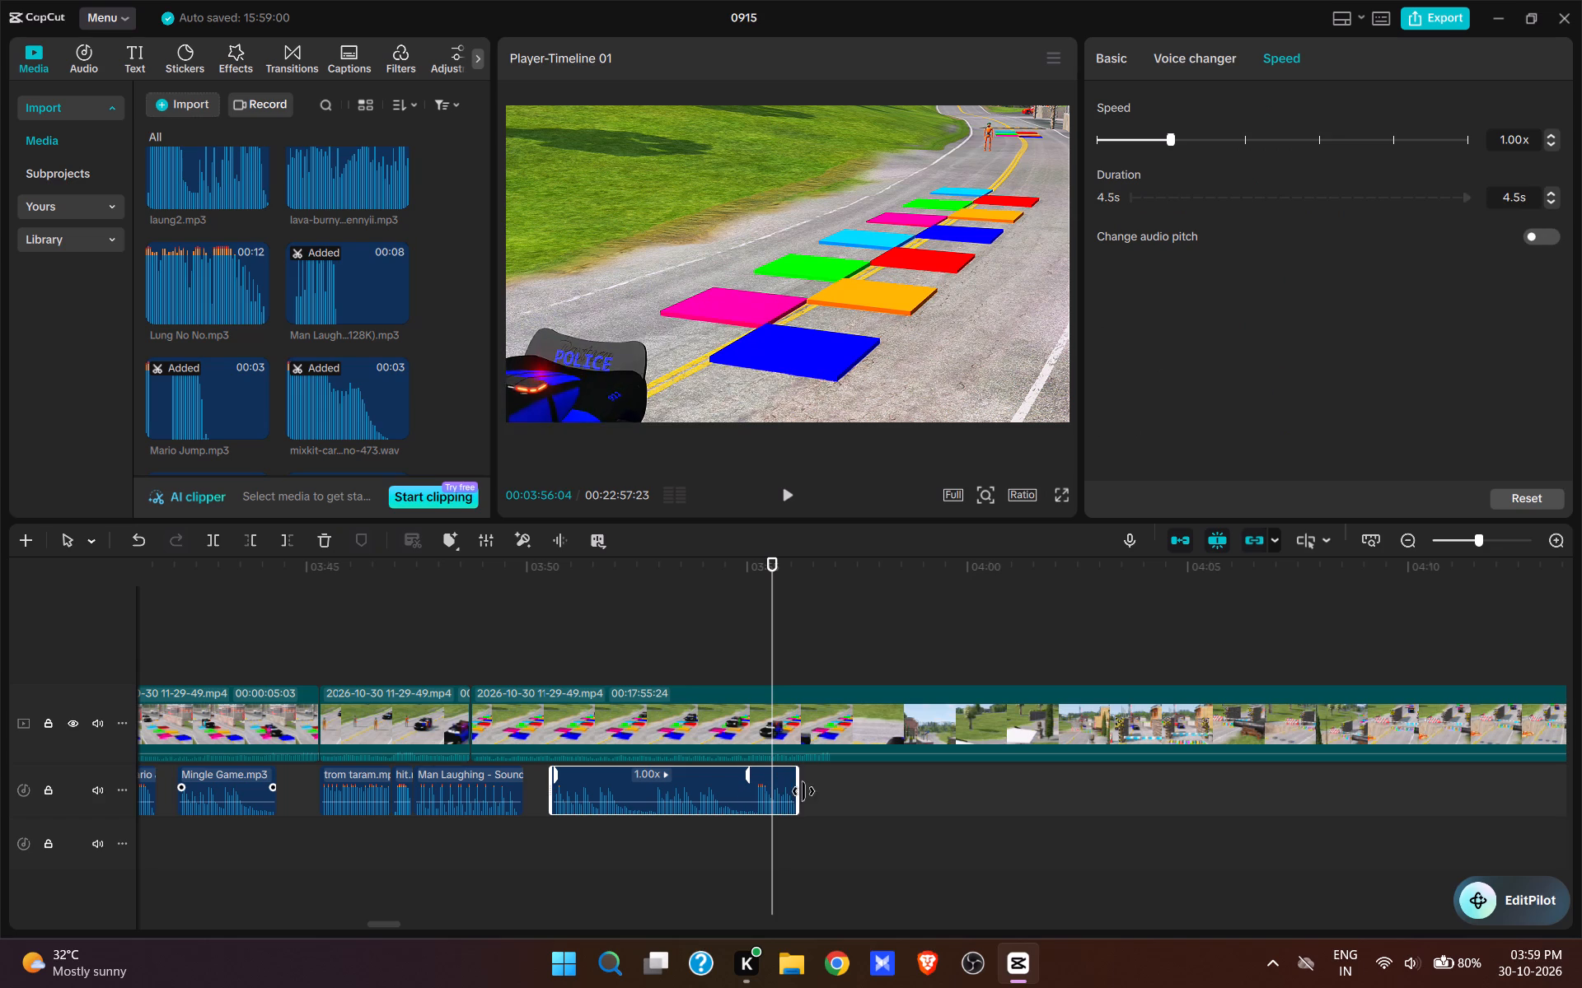
pyautogui.moveTo(803, 791); pyautogui.dragTo(812, 791)
pyautogui.click(700, 647)
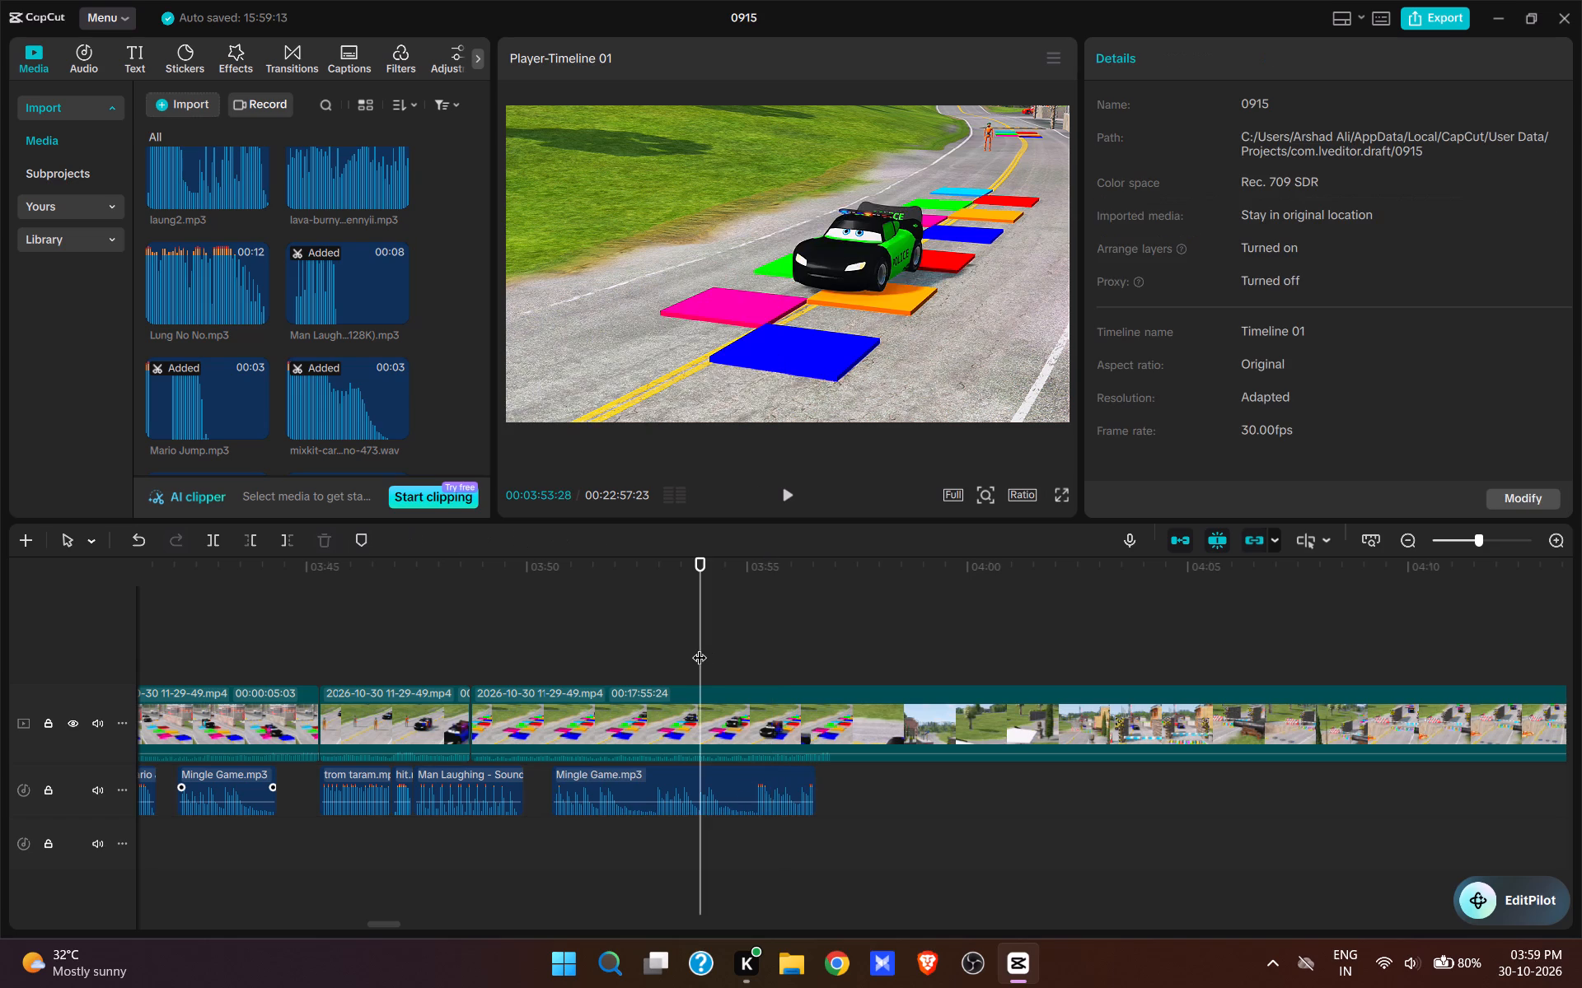
pyautogui.press('space')
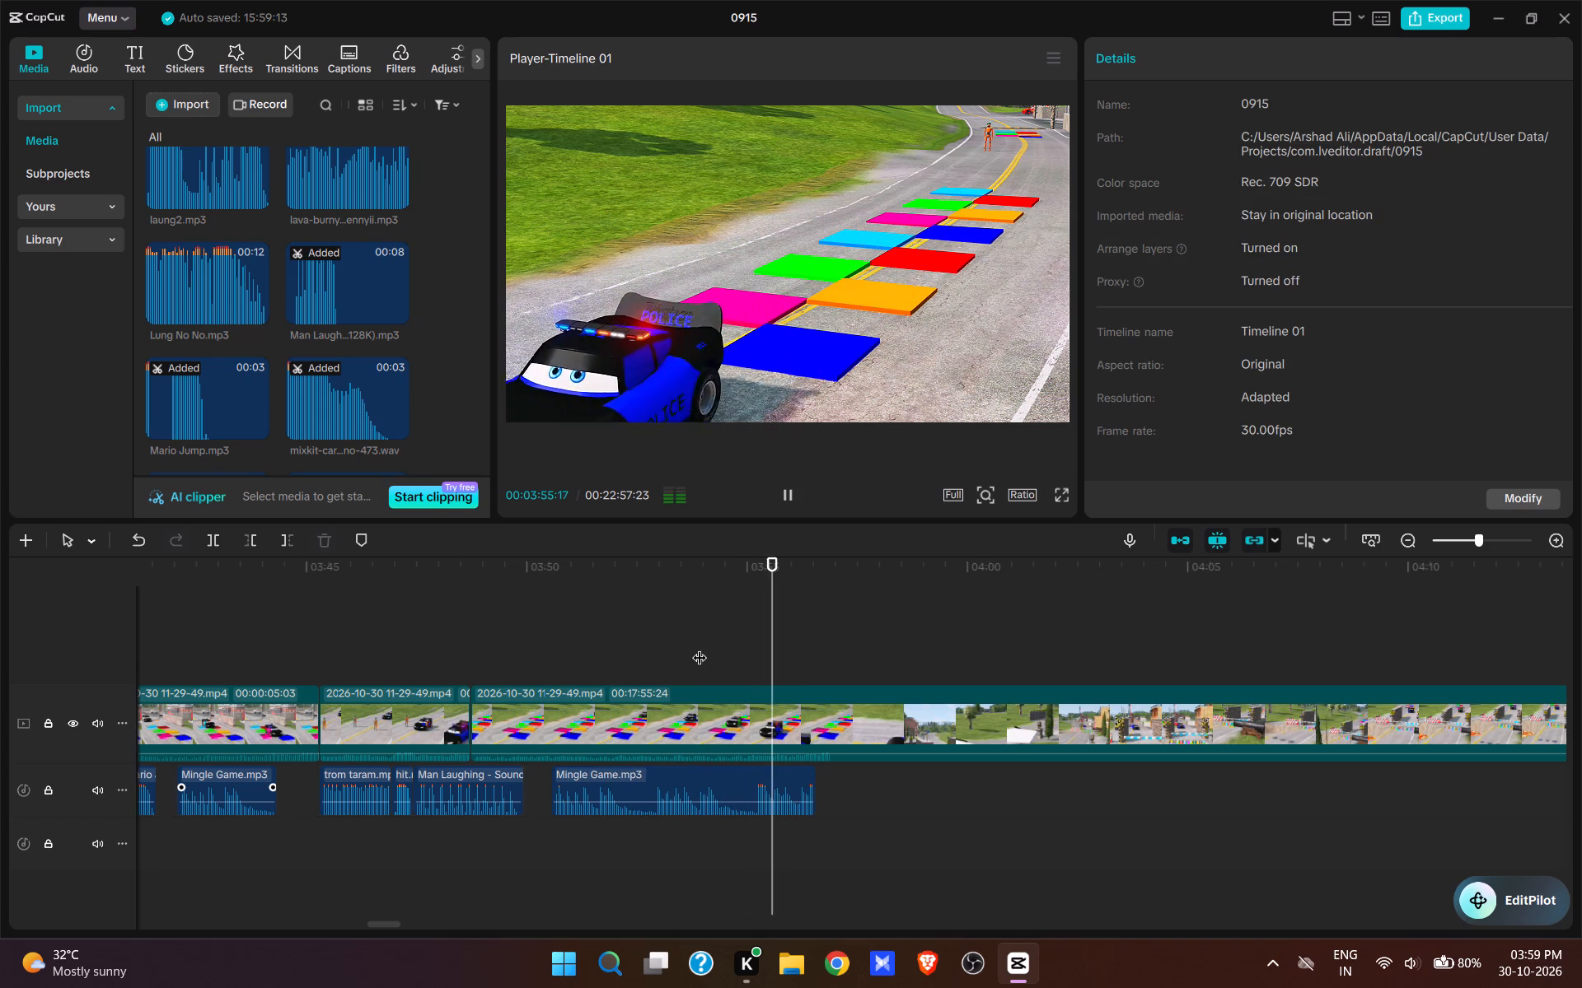
pyautogui.press('space')
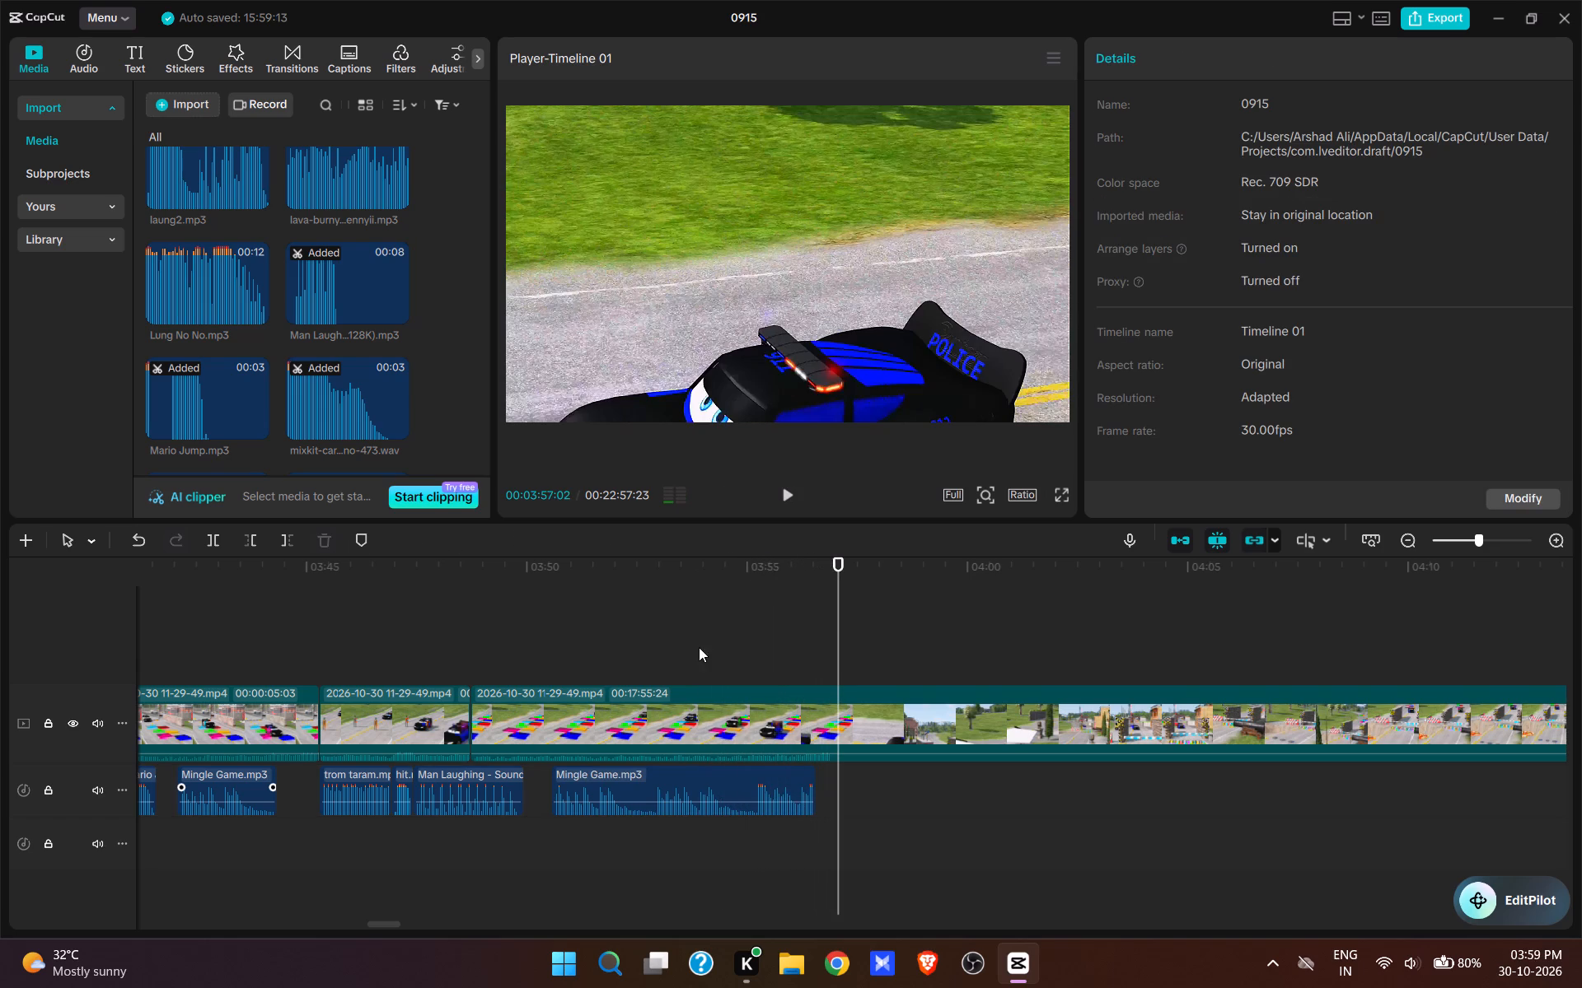
# Split the video at 00:03:56:22, after the police car leaves the plates, and cut about 25 seconds up to its barrier approach.
pyautogui.click(699, 647)
pyautogui.press('space')
pyautogui.press('space')
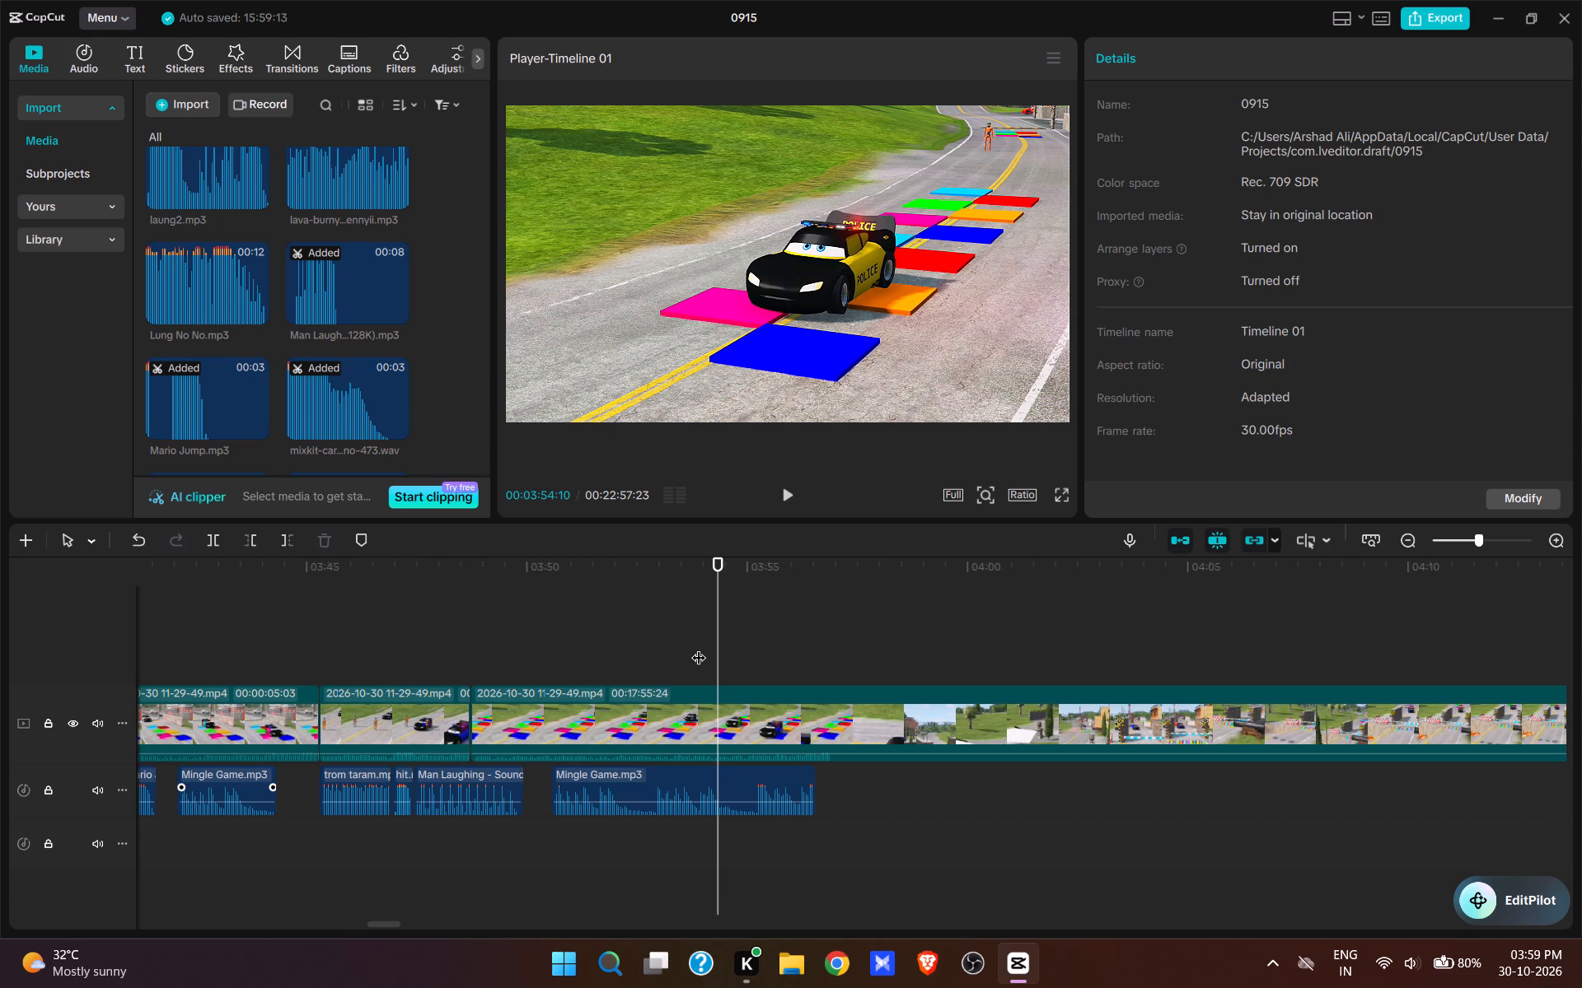
pyautogui.press('space')
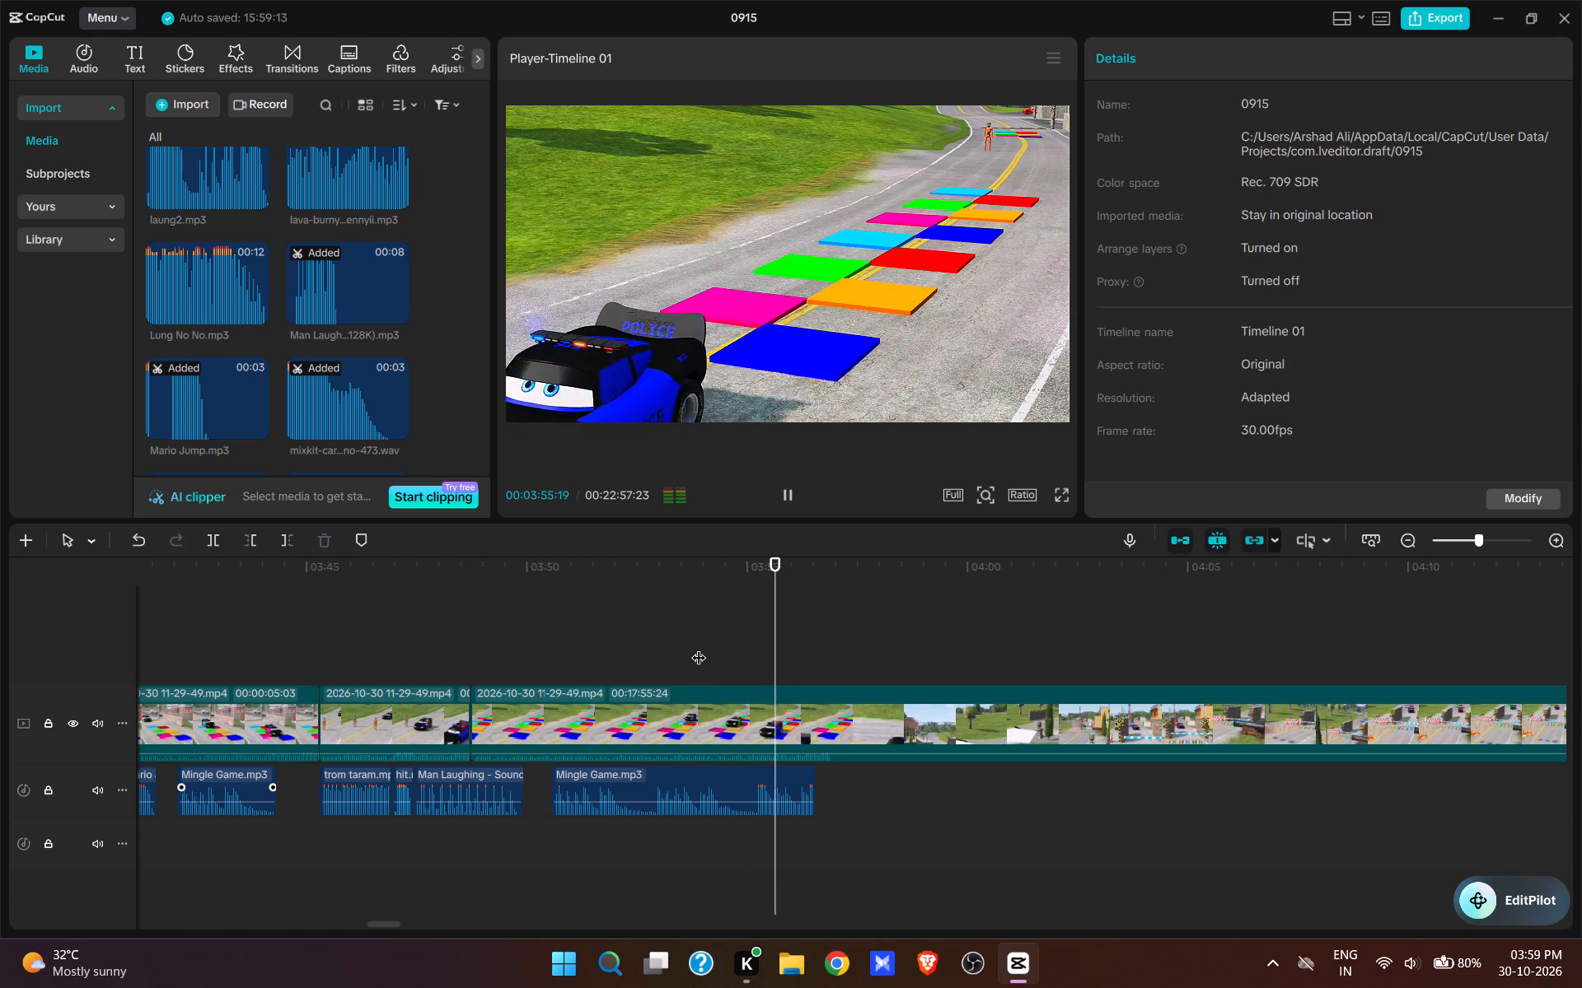
pyautogui.press('space')
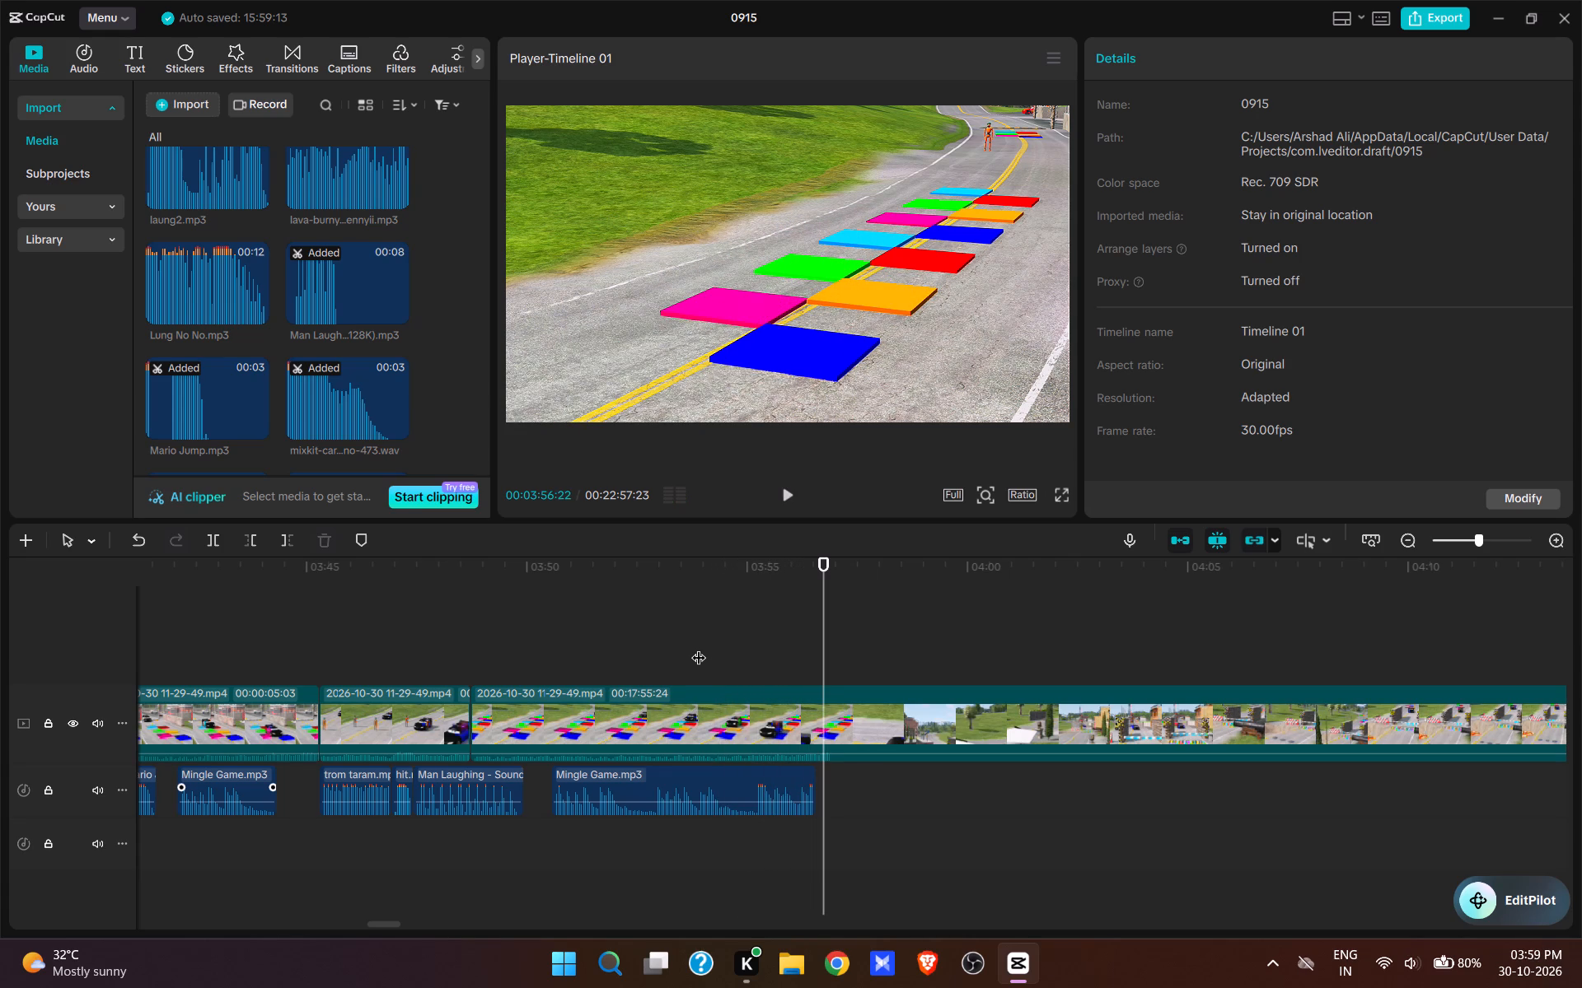
pyautogui.press('w')
pyautogui.click(1236, 673)
pyautogui.moveTo(1131, 767); pyautogui.dragTo(1032, 801)
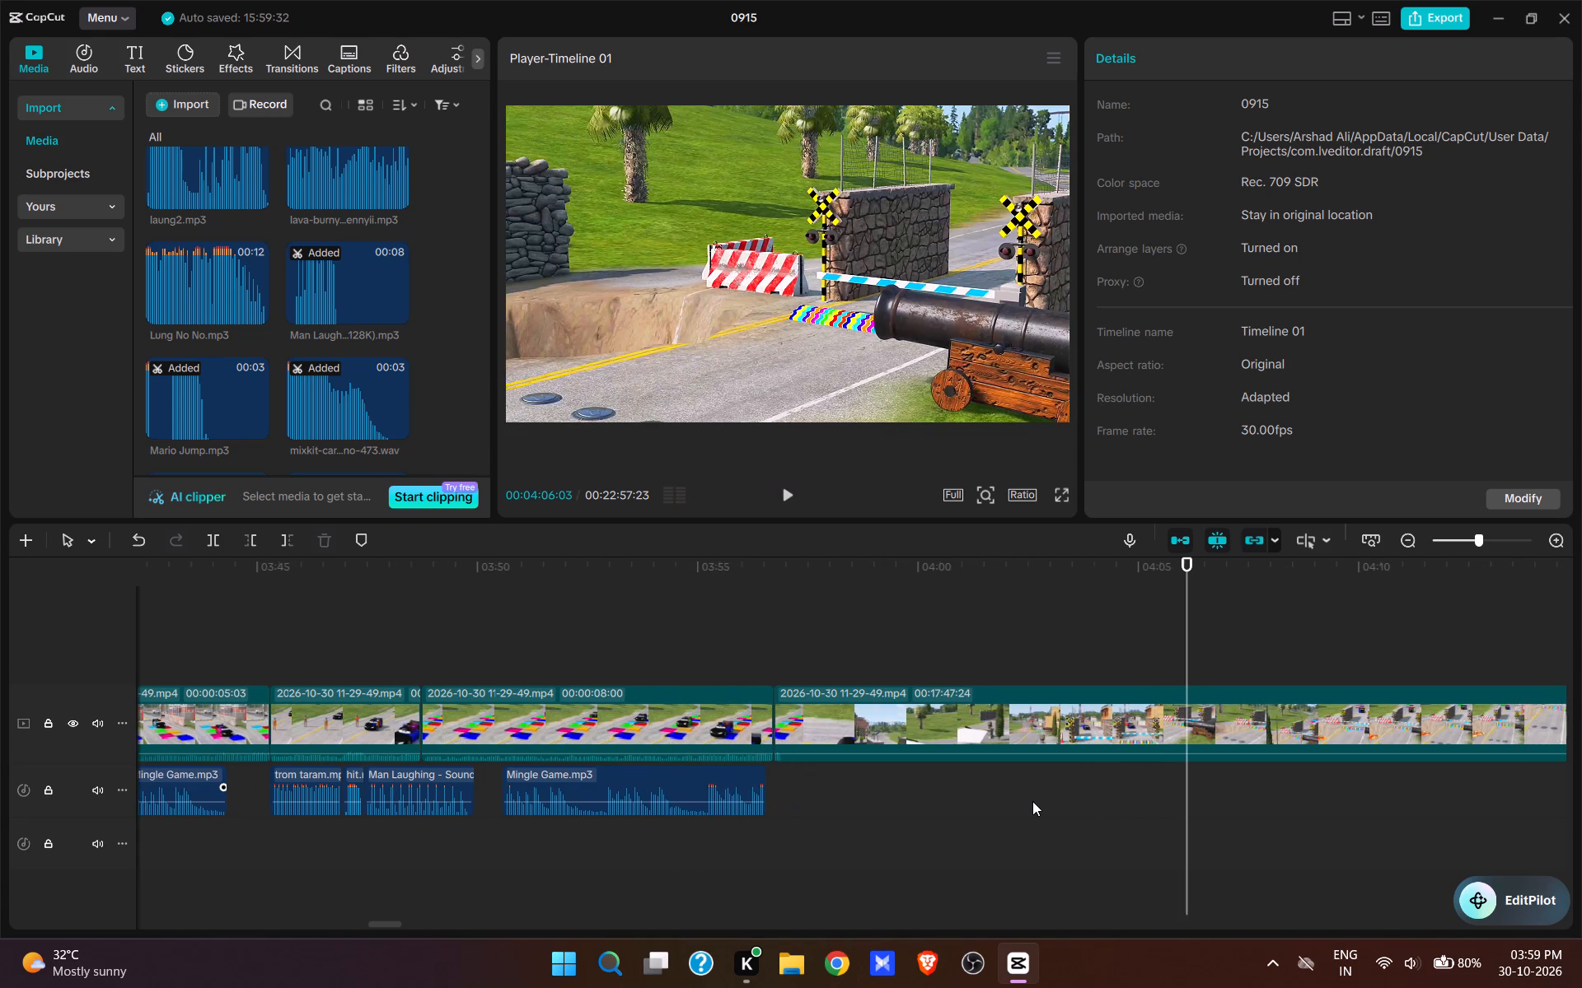
pyautogui.moveTo(1032, 801); pyautogui.dragTo(1045, 799)
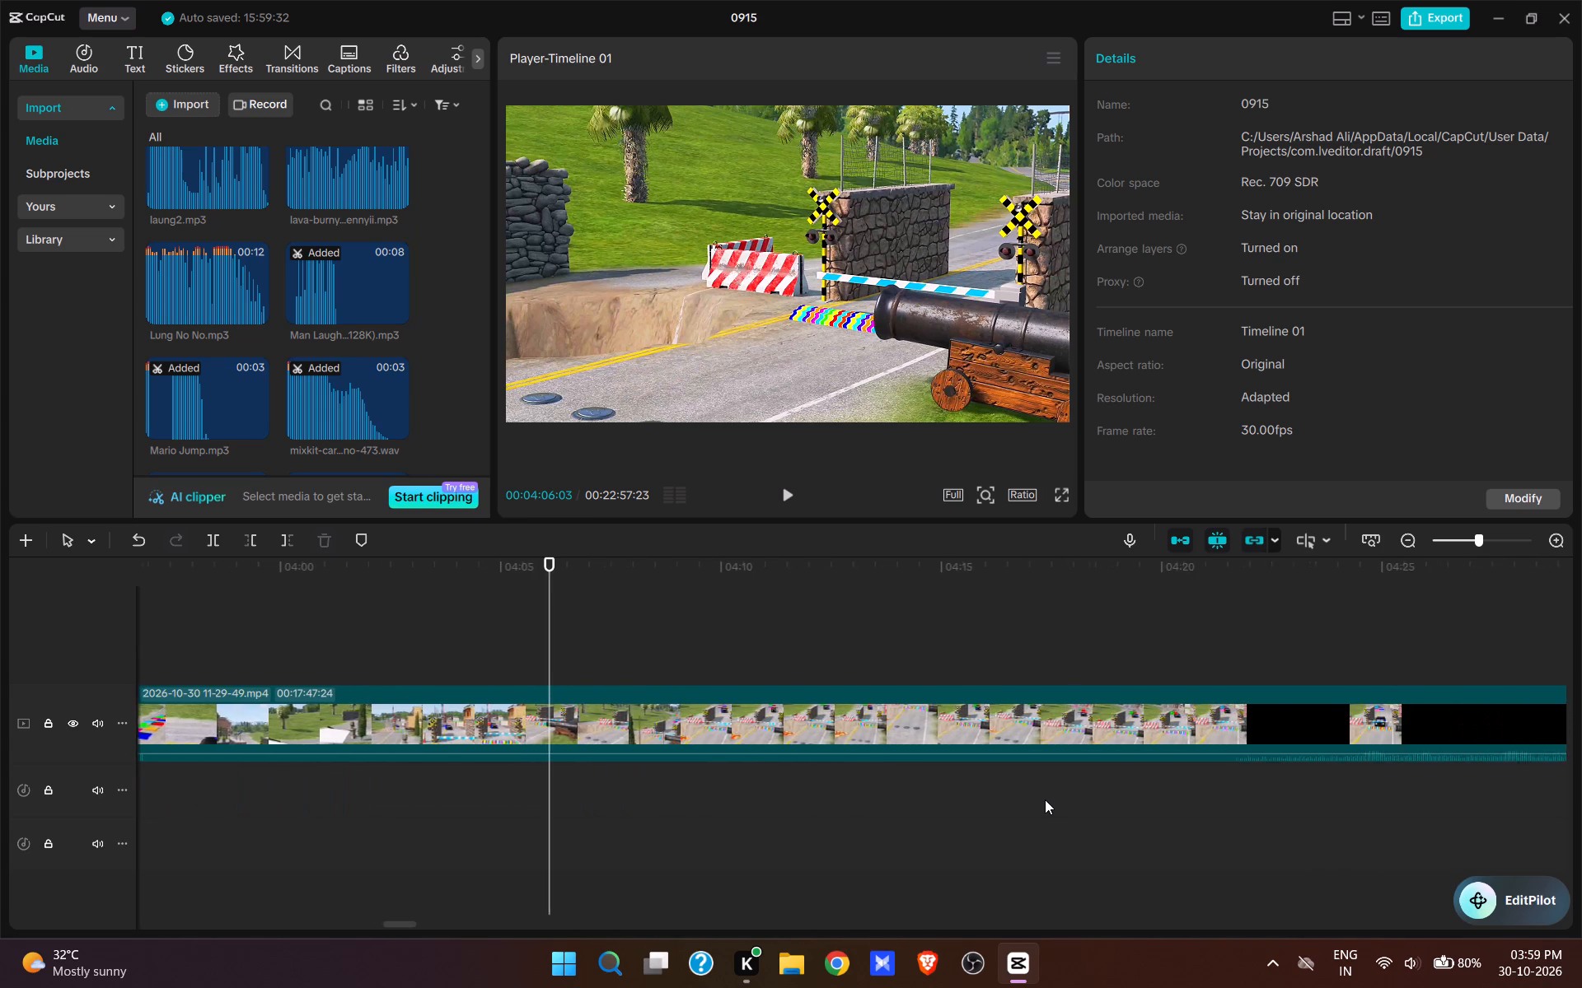
pyautogui.moveTo(1045, 799); pyautogui.dragTo(1055, 796)
pyautogui.click(938, 646)
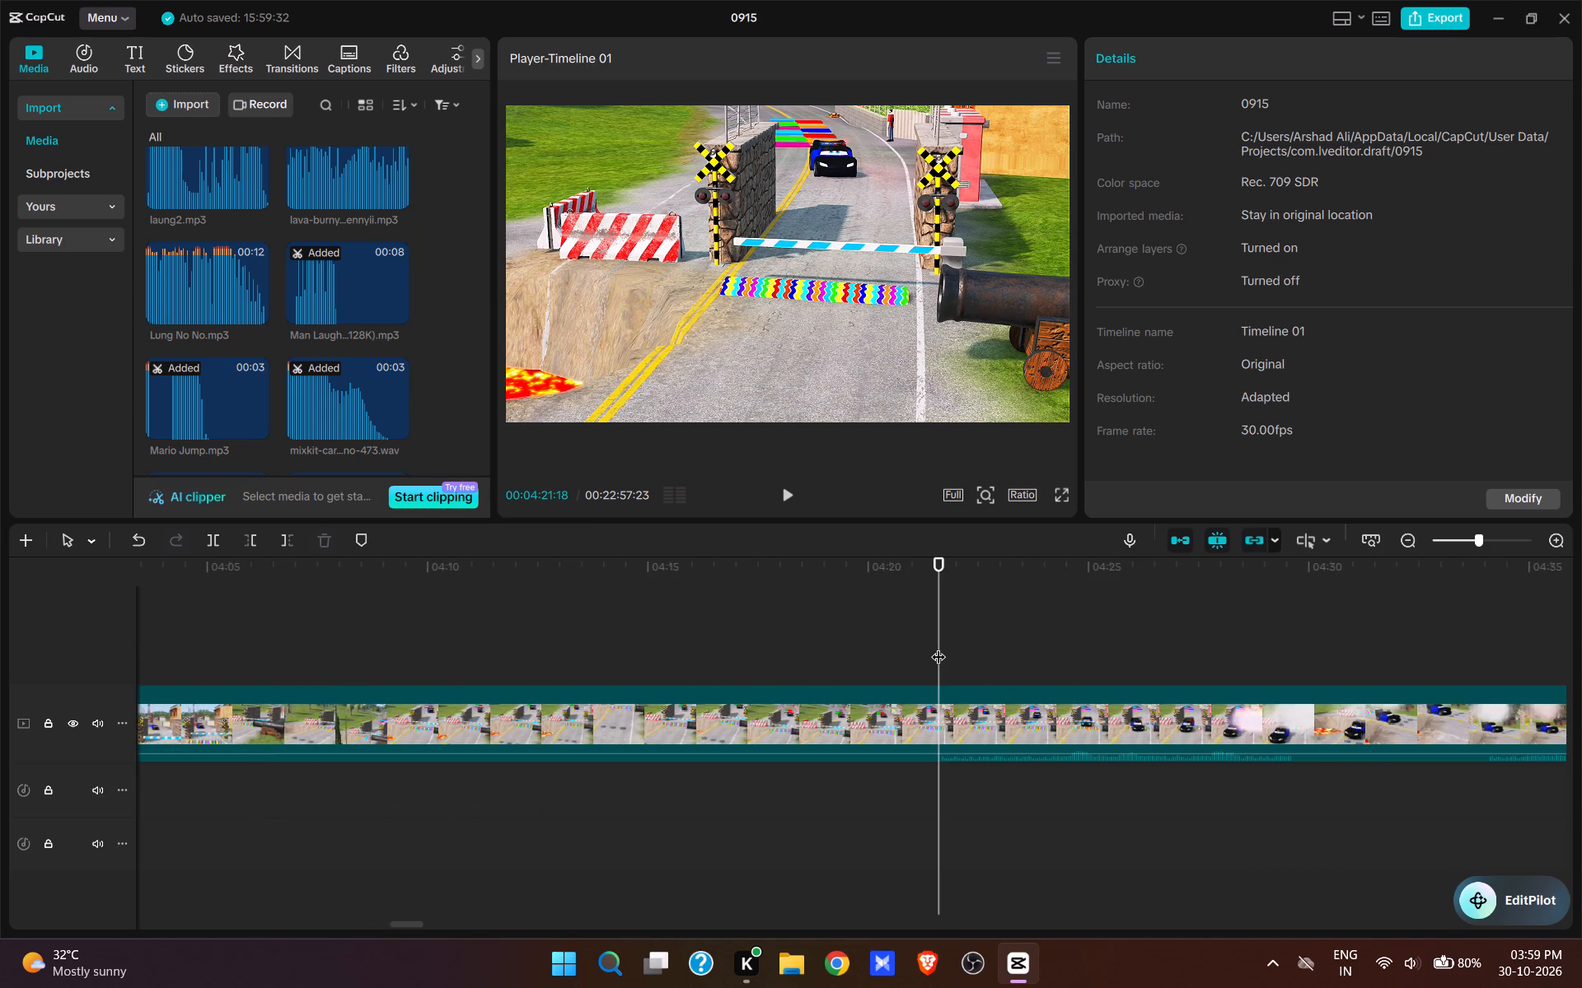
pyautogui.press('q')
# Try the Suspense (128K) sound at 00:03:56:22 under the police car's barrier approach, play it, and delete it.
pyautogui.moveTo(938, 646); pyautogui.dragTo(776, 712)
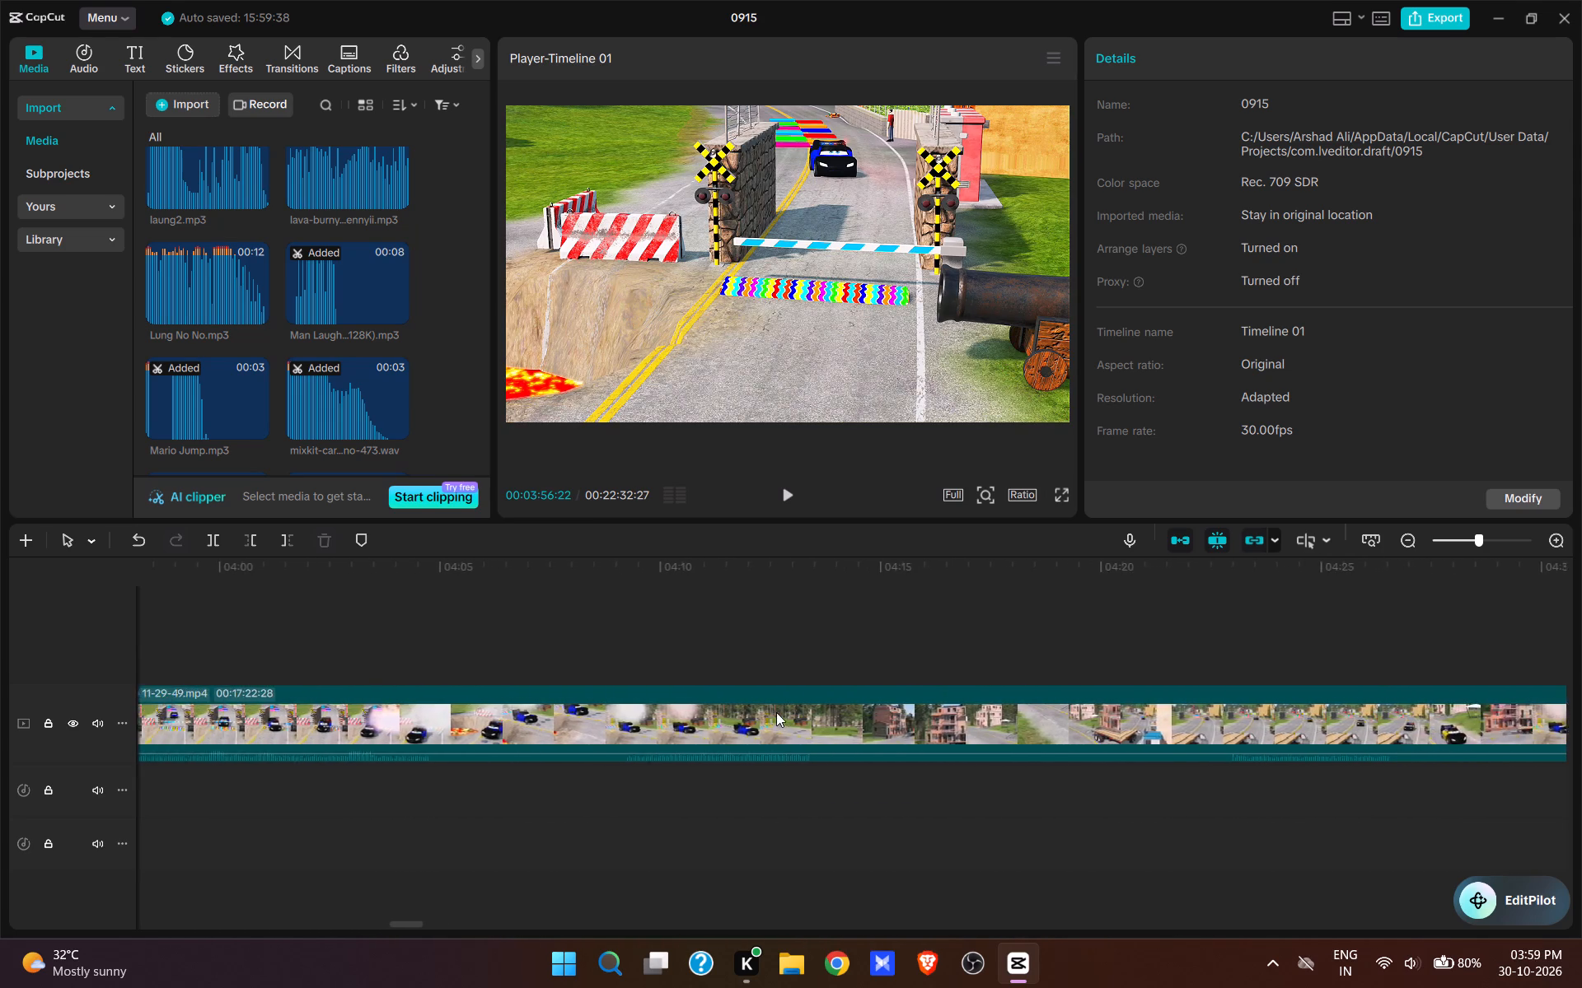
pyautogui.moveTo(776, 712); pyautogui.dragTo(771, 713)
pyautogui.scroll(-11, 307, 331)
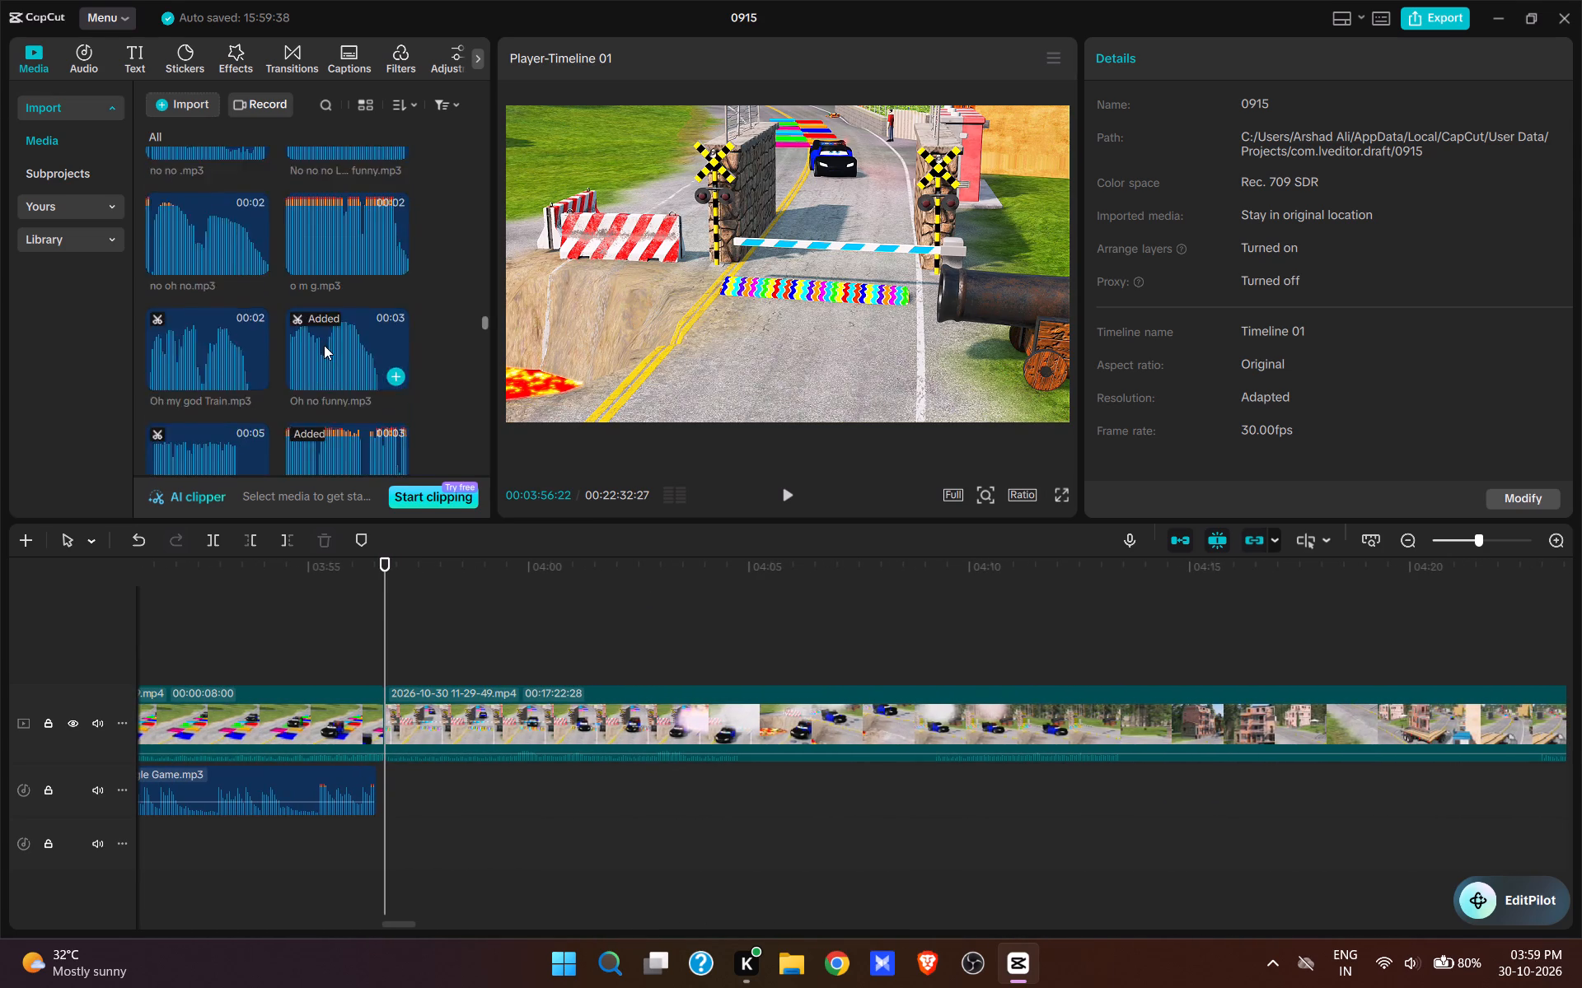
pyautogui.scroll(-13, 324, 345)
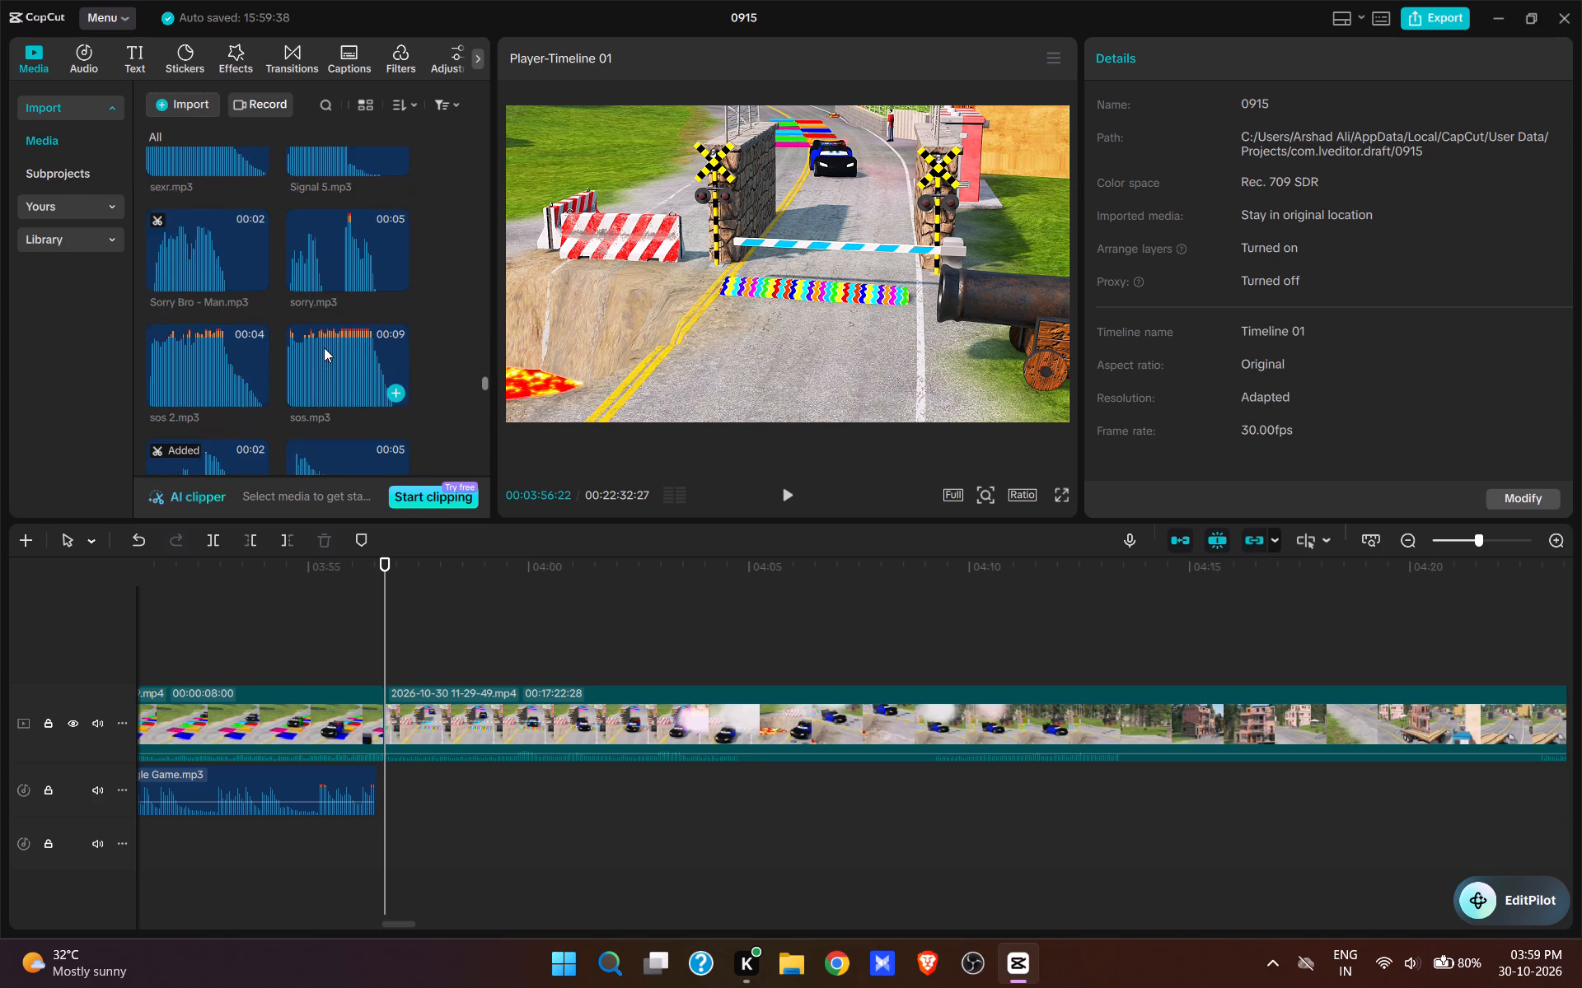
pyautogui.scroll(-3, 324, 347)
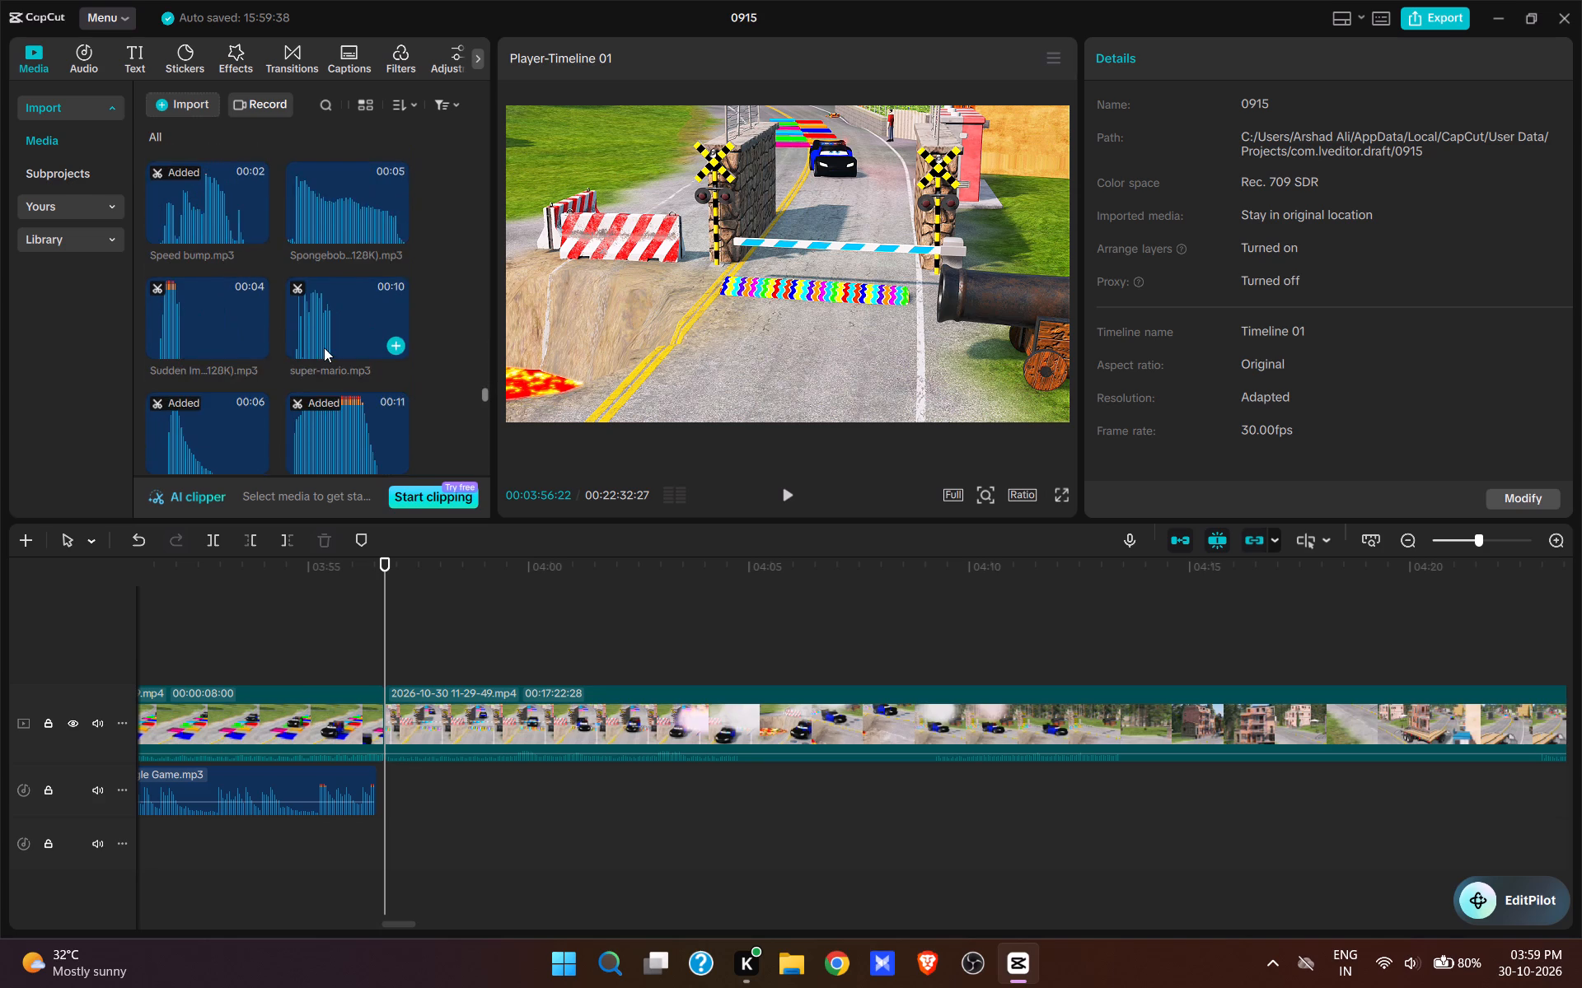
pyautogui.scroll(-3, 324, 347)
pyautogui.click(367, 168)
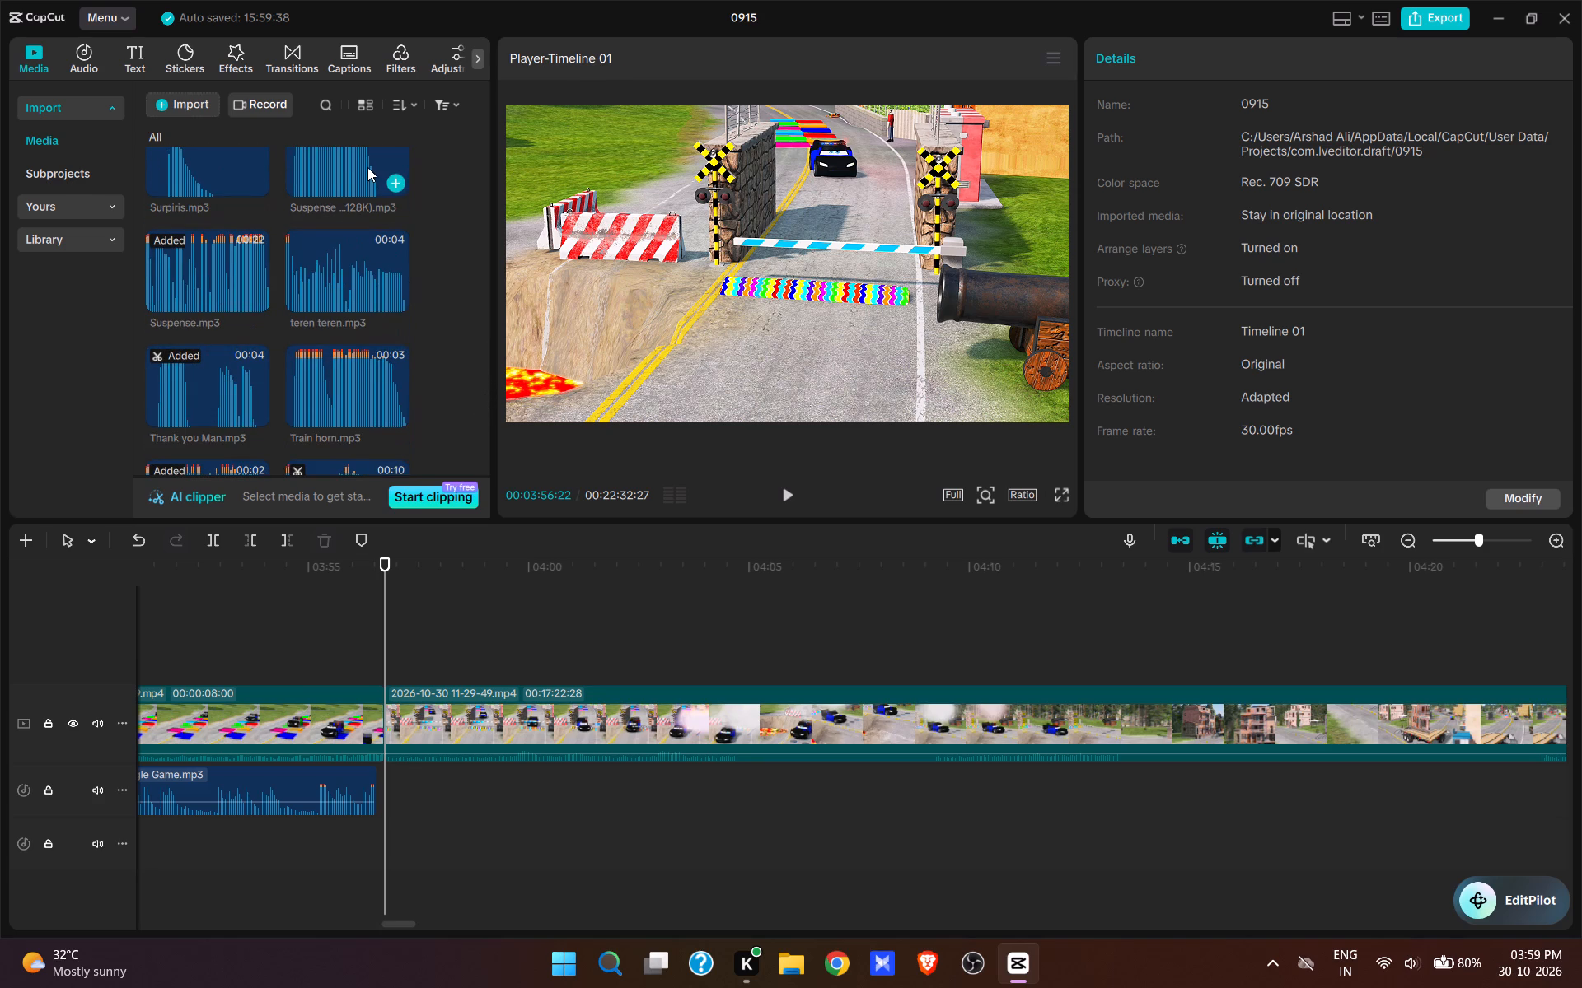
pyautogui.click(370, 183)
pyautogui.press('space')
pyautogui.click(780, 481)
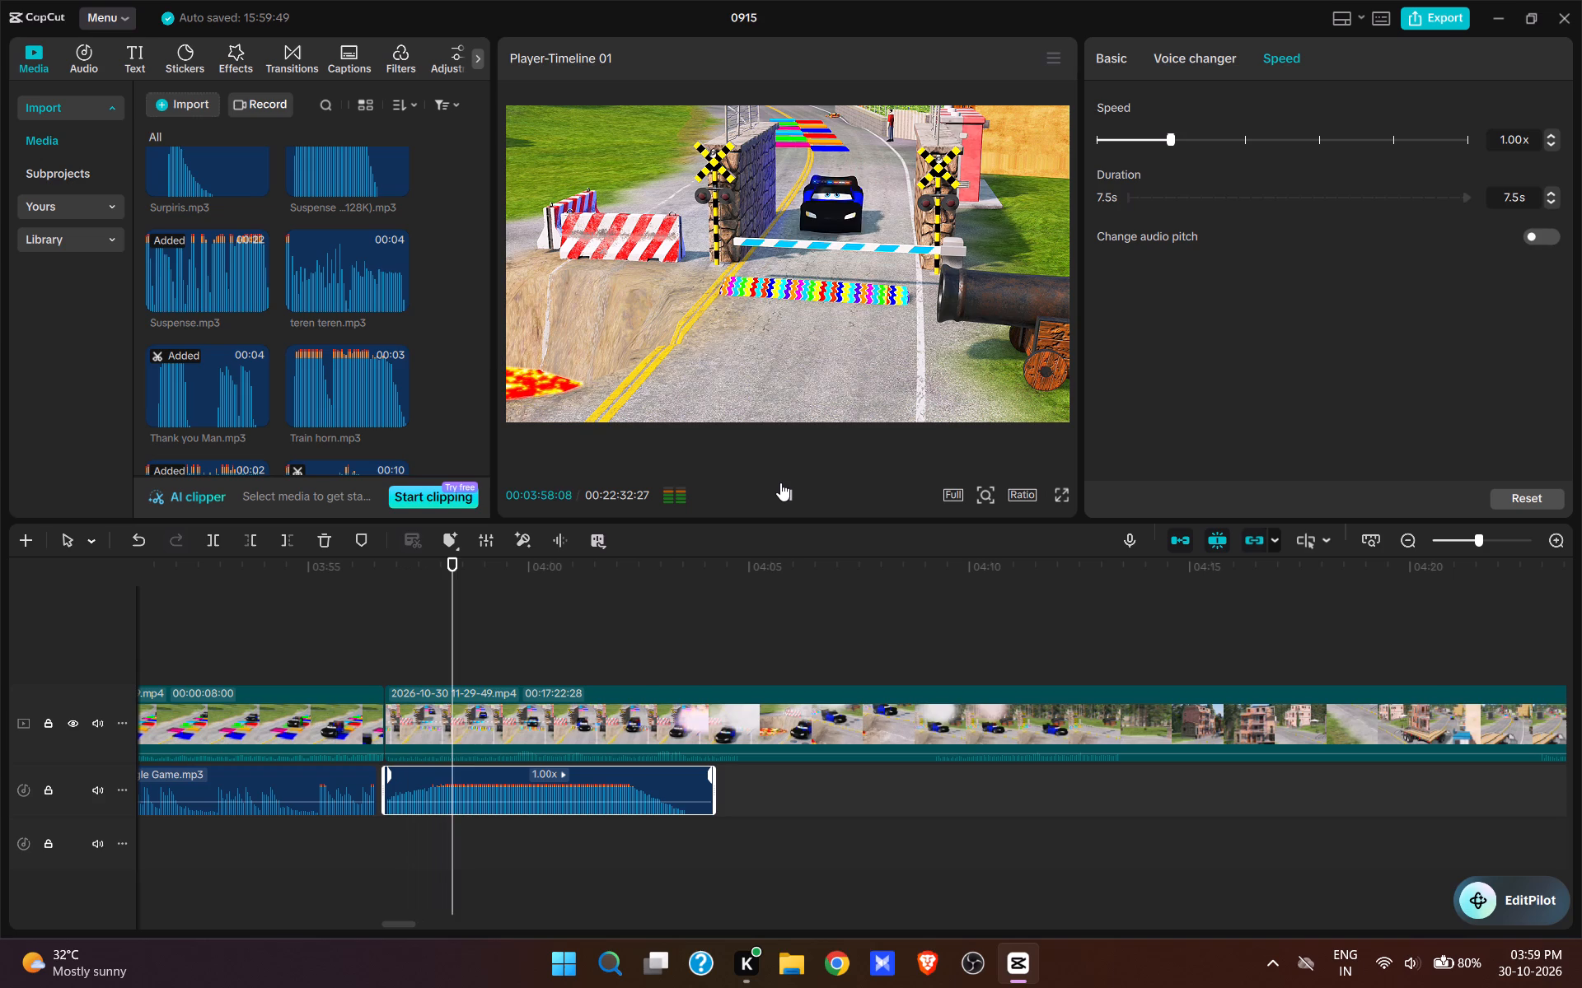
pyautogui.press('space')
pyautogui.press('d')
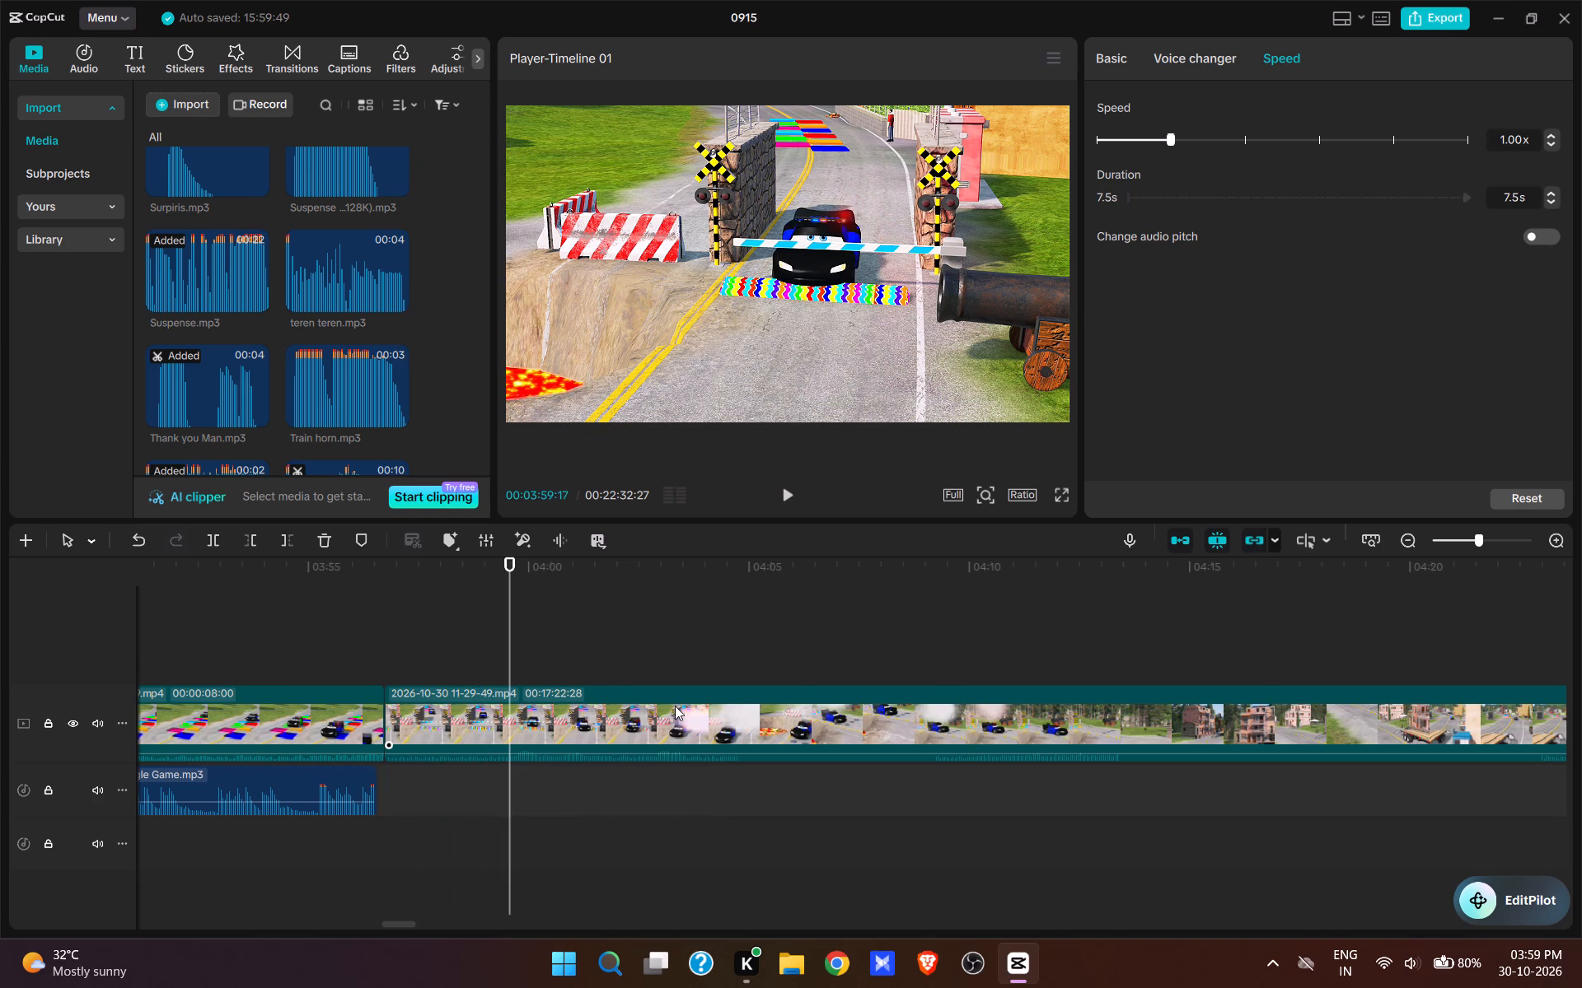
# Add kavboy iyyhaa.mp3 at 00:03:56:22, where the police car approaches the barrier, and play it with the scene.
pyautogui.click(385, 646)
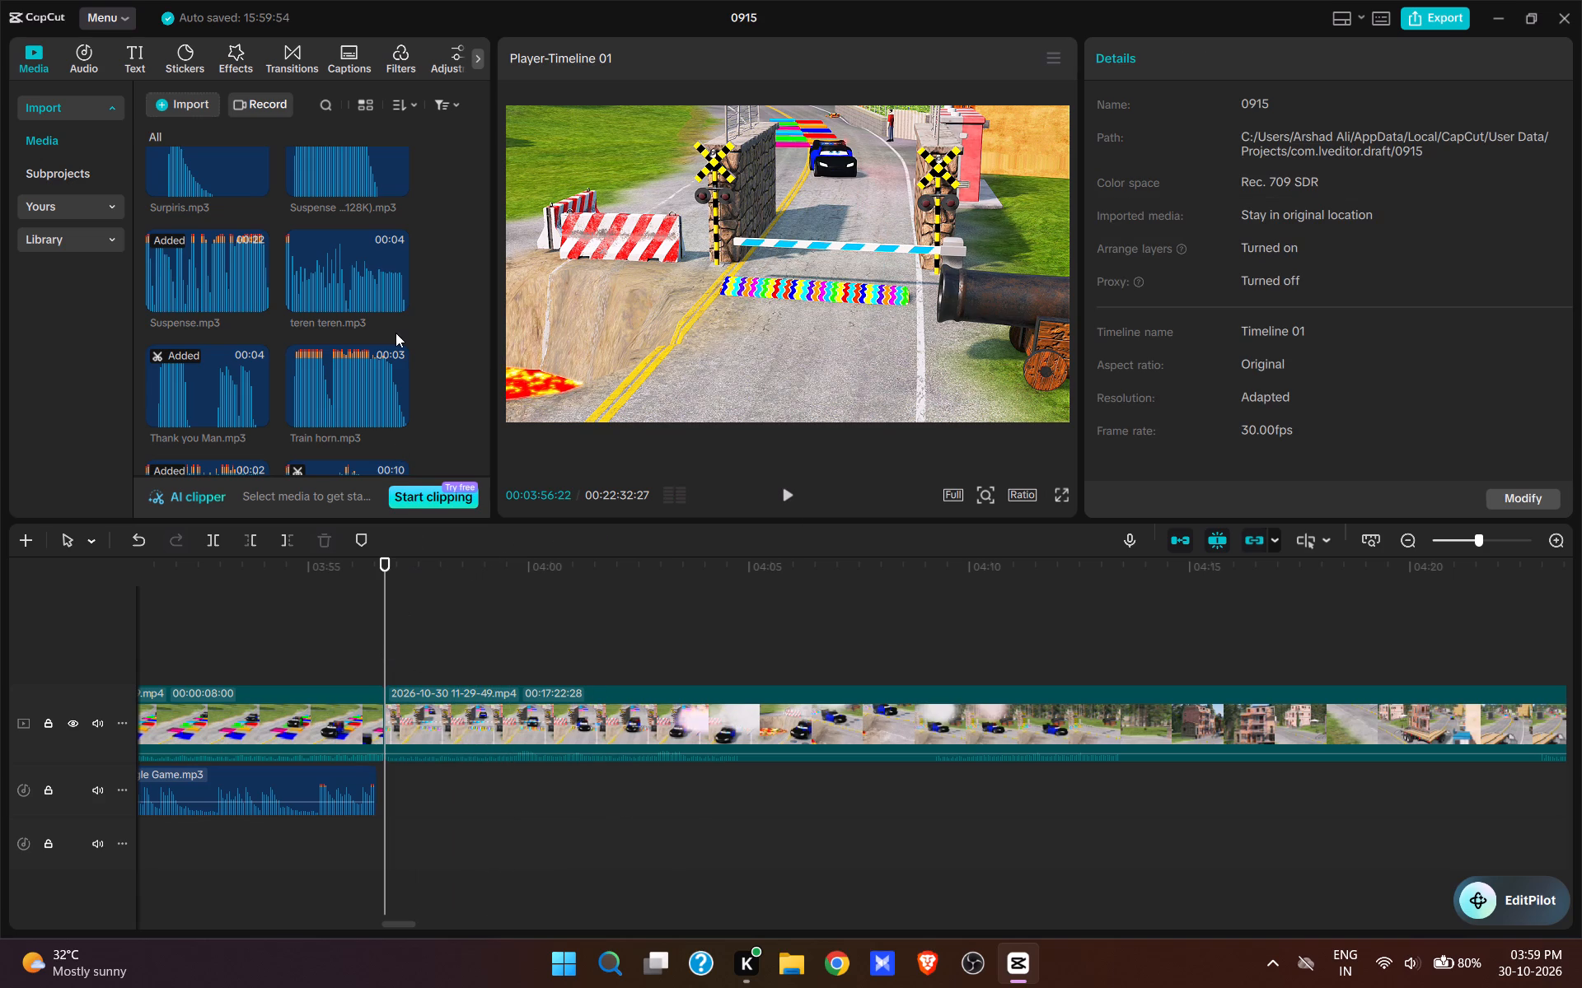
pyautogui.scroll(14, 395, 333)
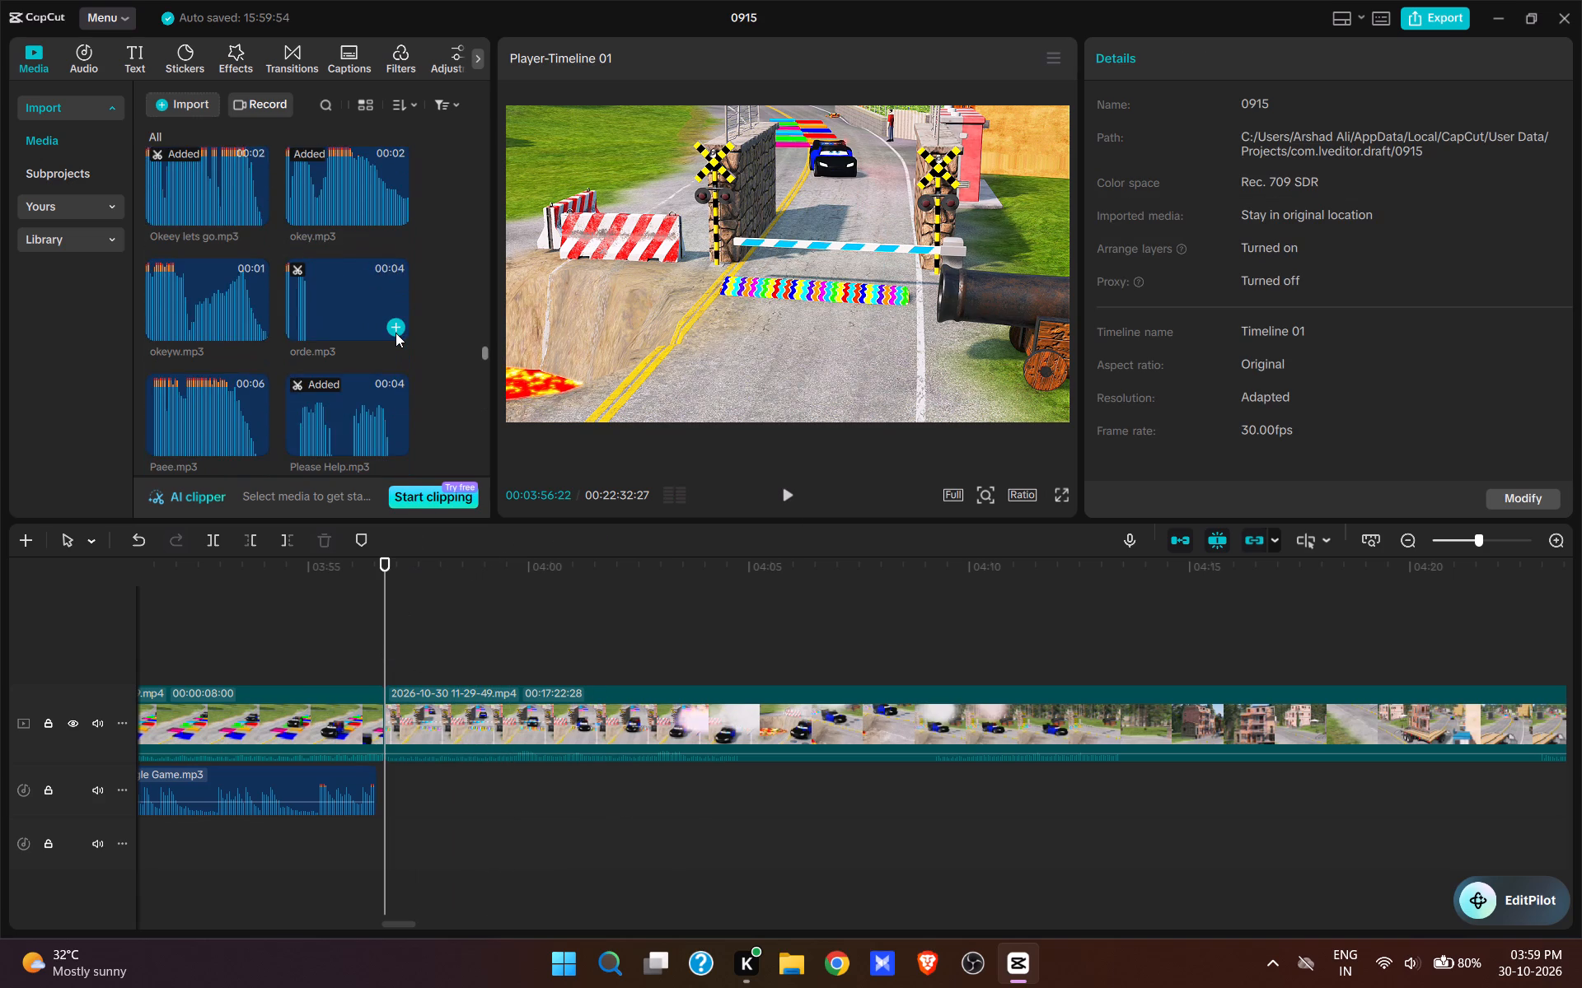
pyautogui.scroll(7, 395, 333)
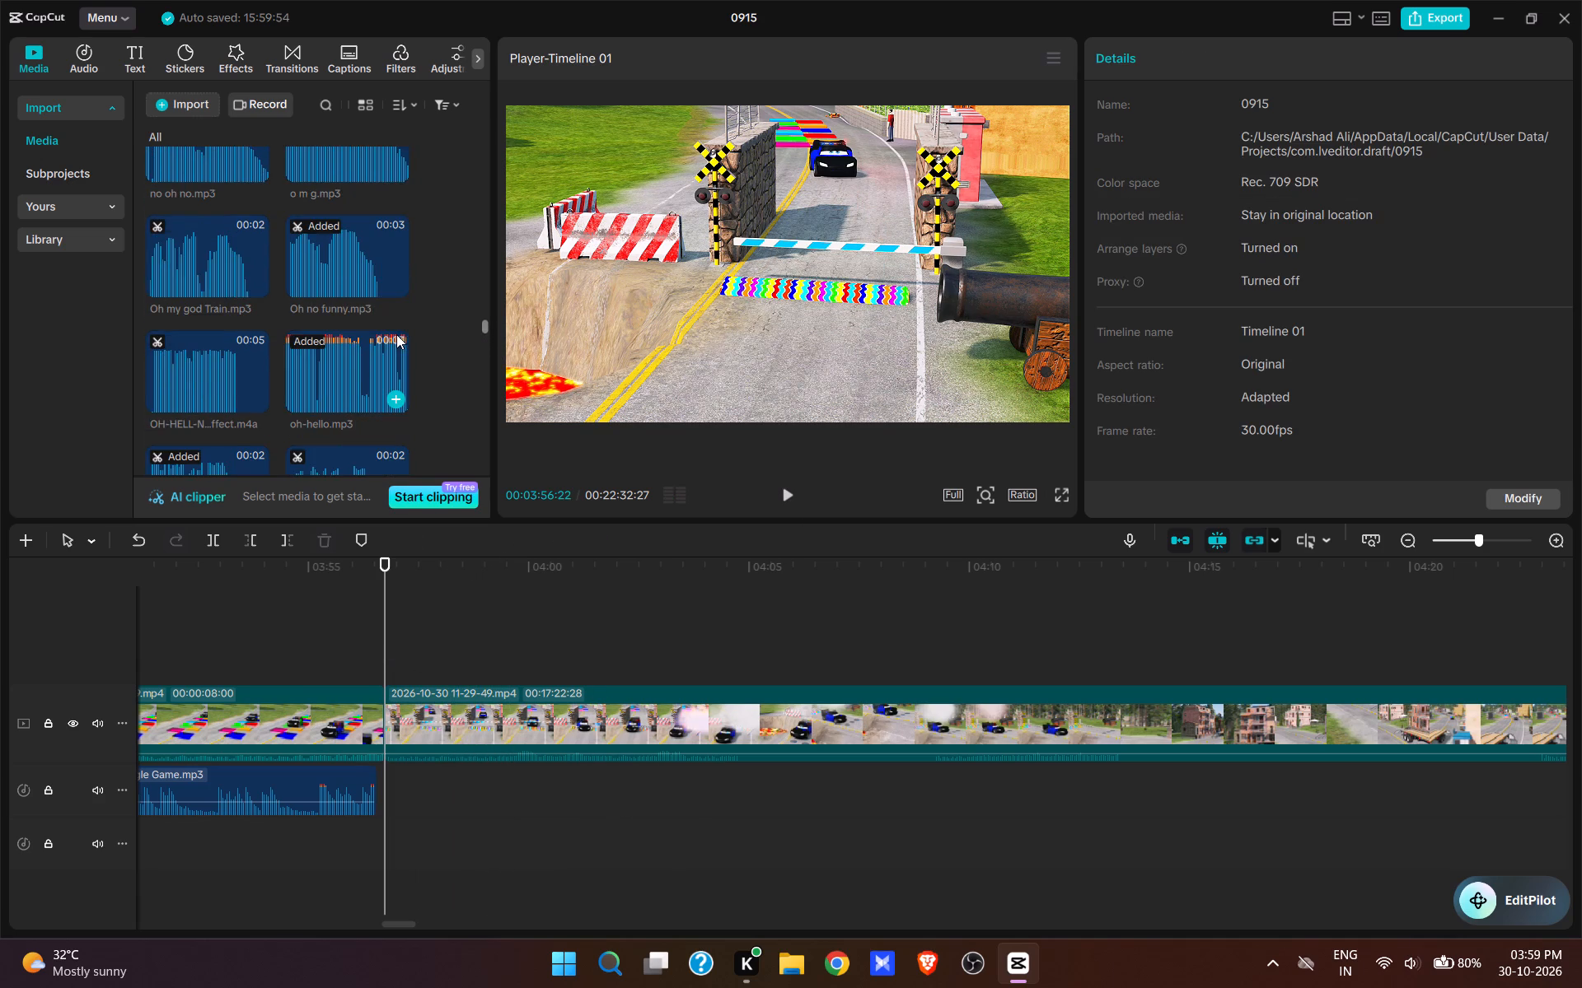
pyautogui.scroll(7, 396, 335)
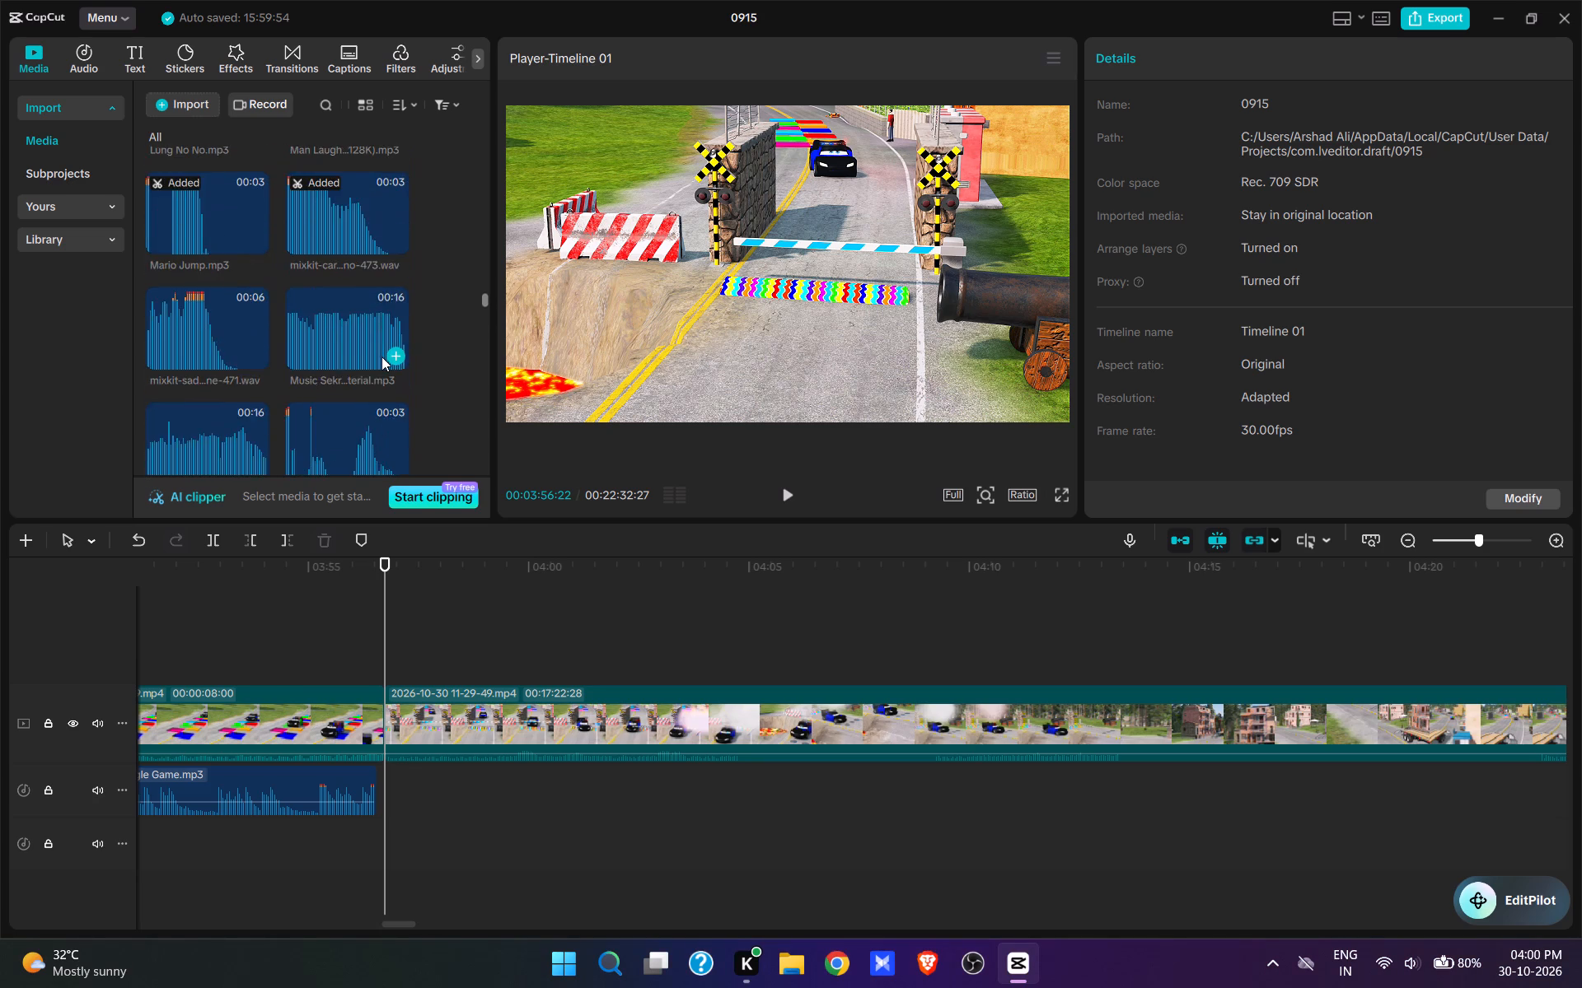
pyautogui.scroll(3, 381, 357)
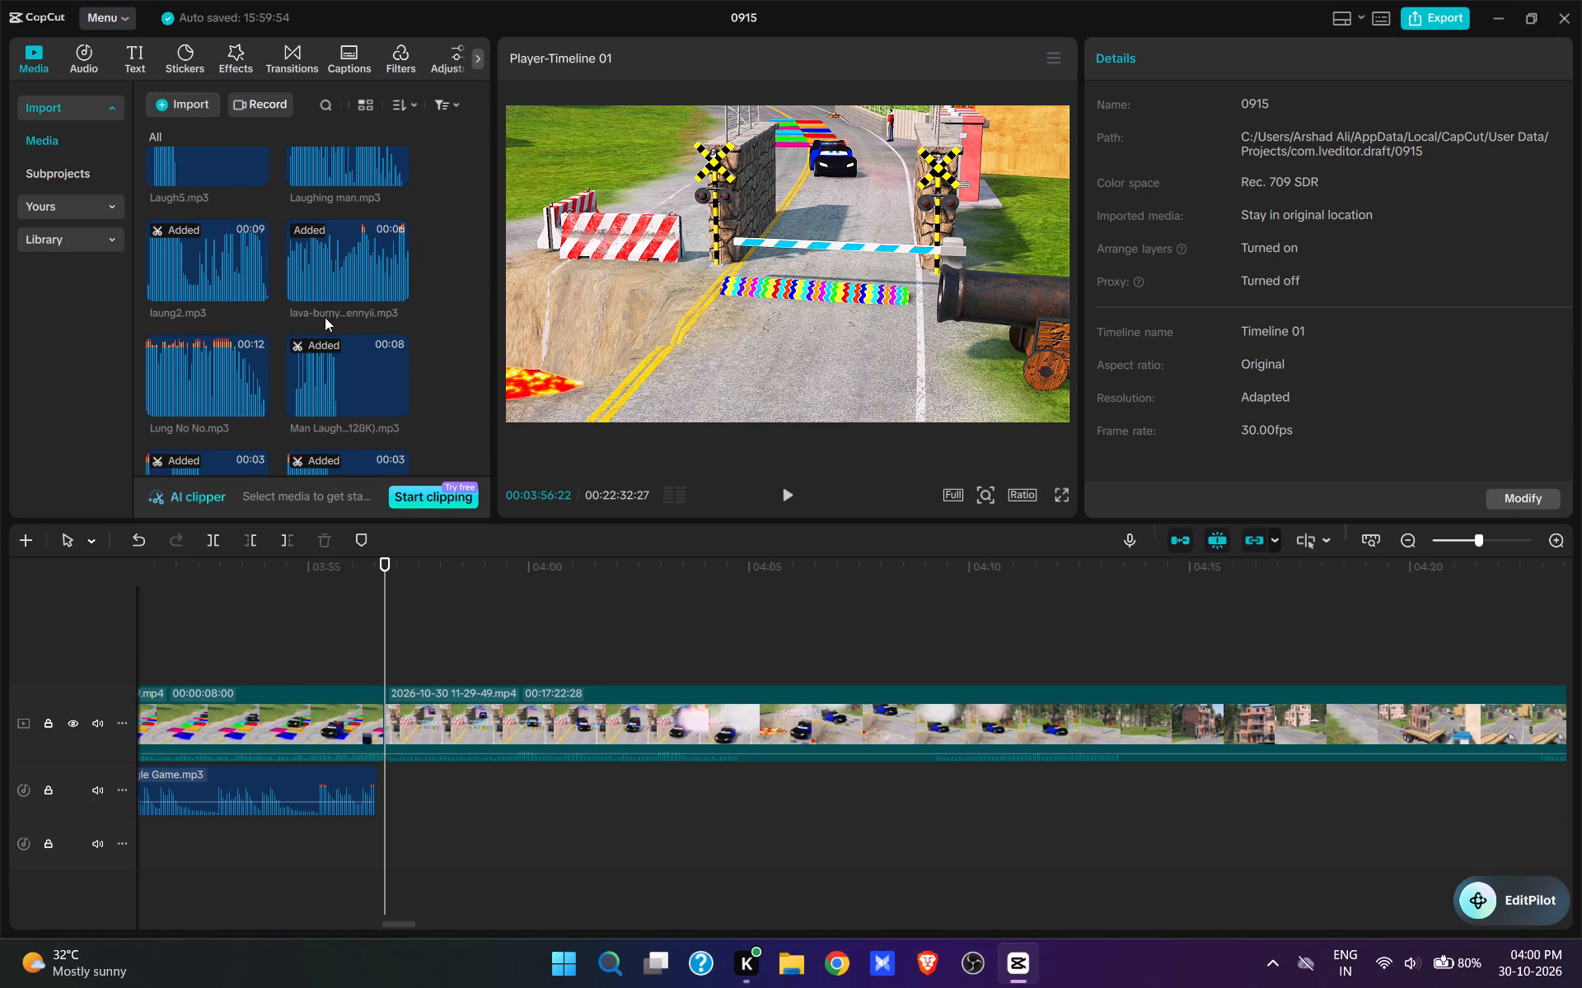
pyautogui.scroll(3, 328, 347)
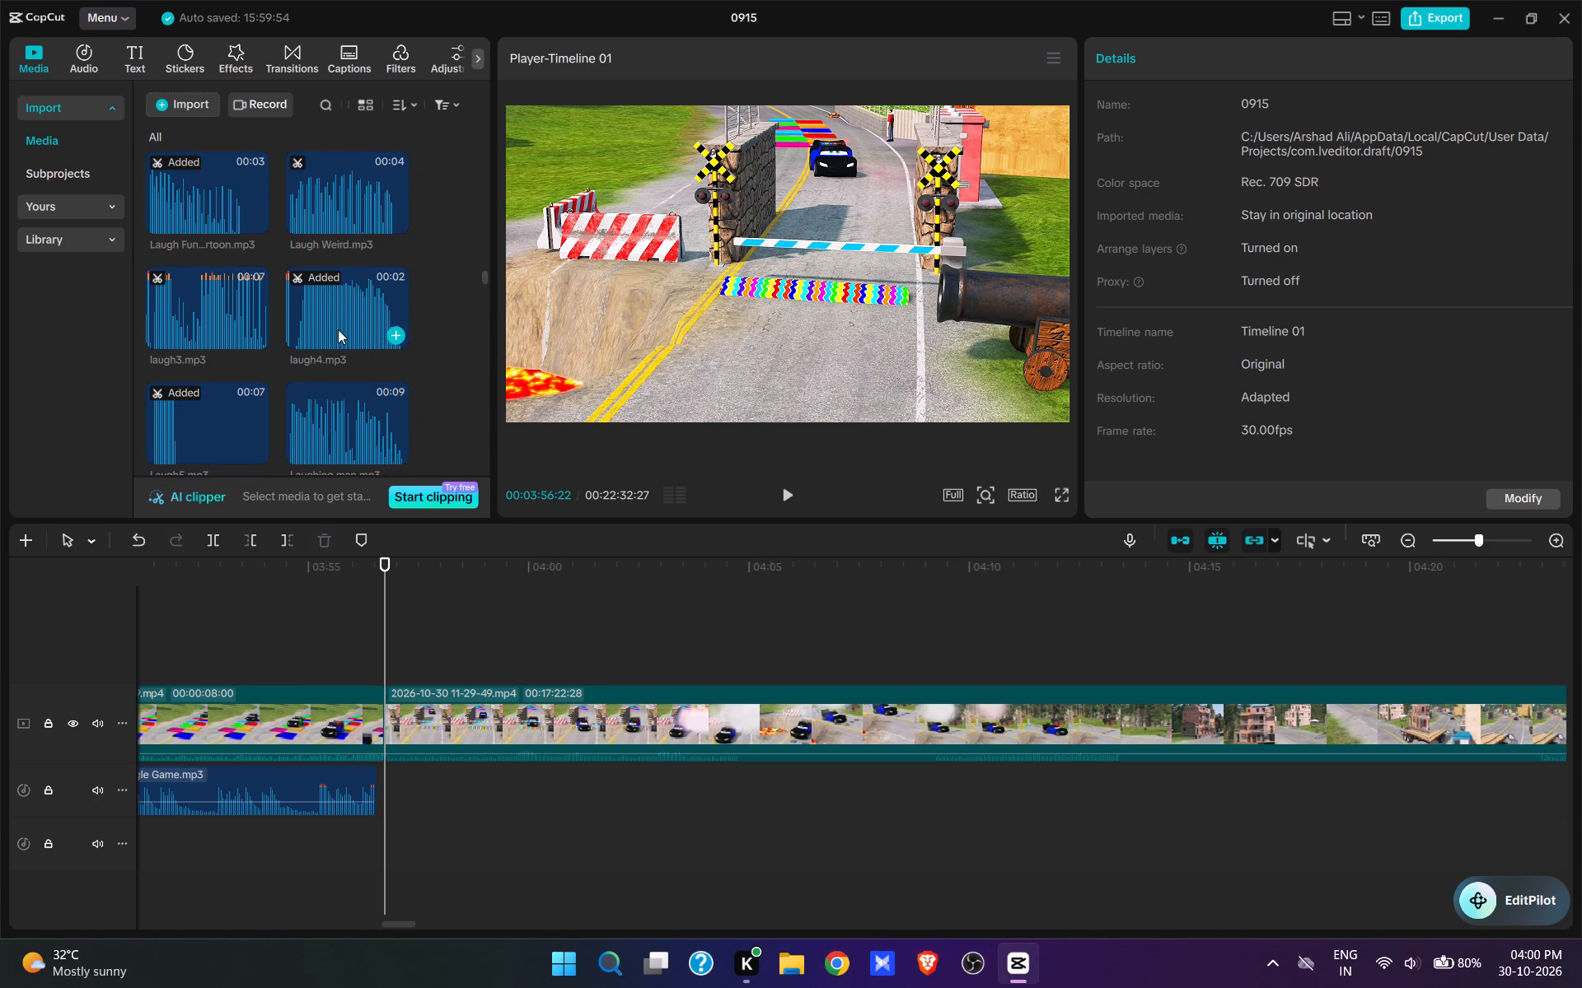
pyautogui.click(338, 329)
pyautogui.scroll(3, 357, 368)
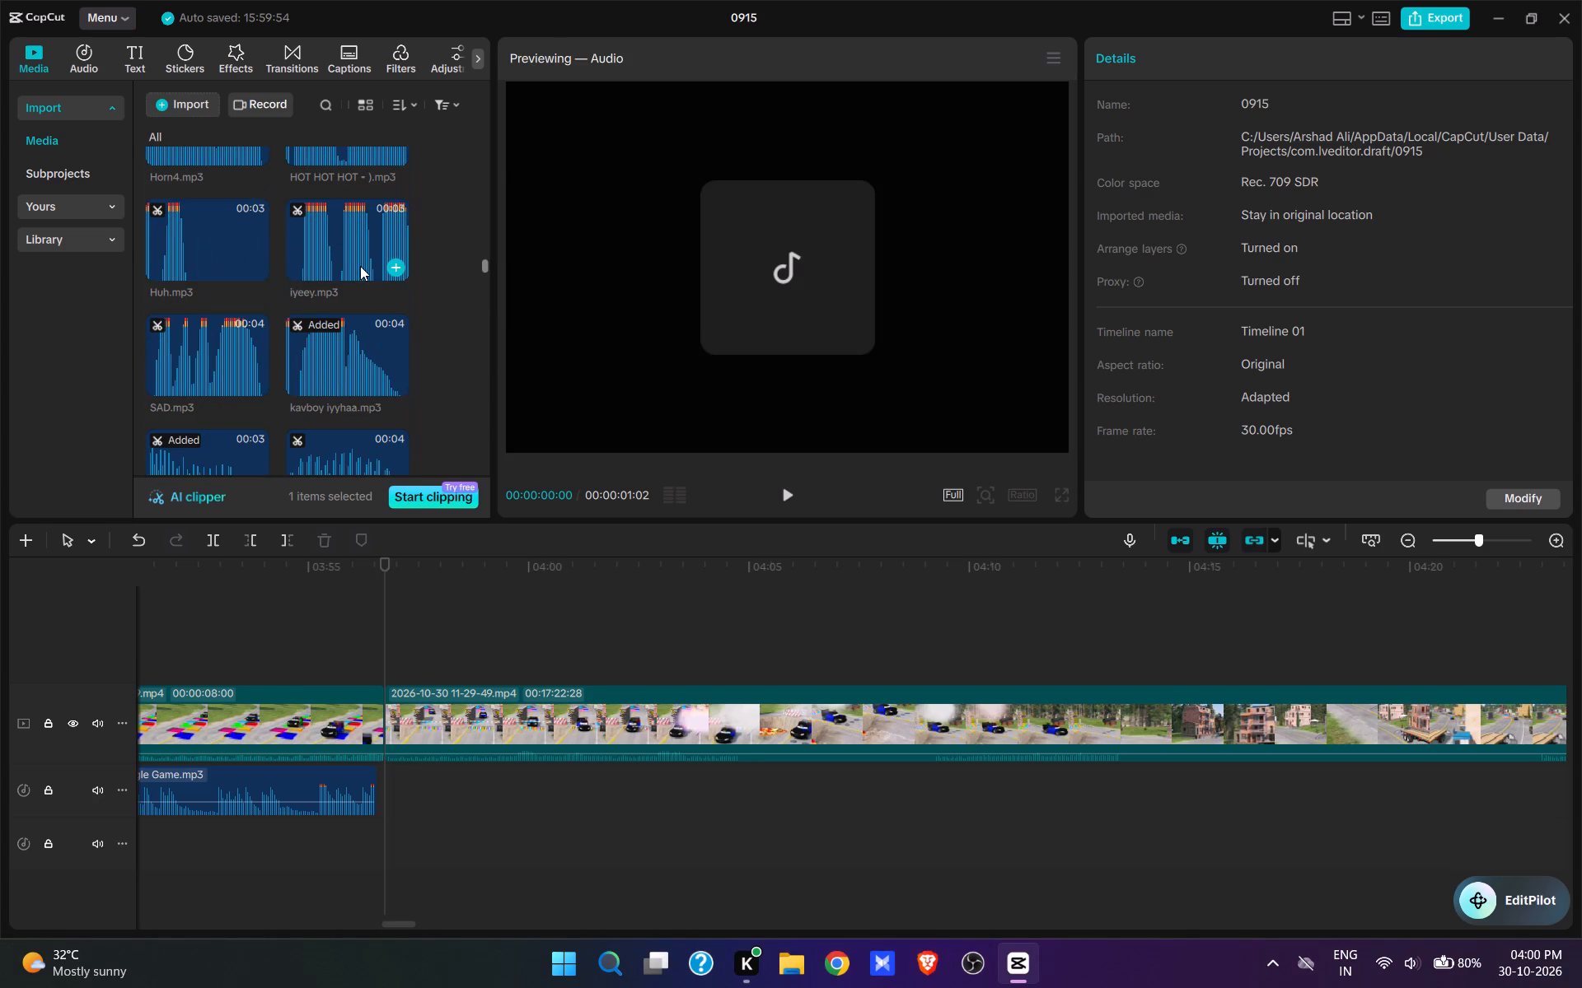
pyautogui.click(399, 383)
pyautogui.press('space')
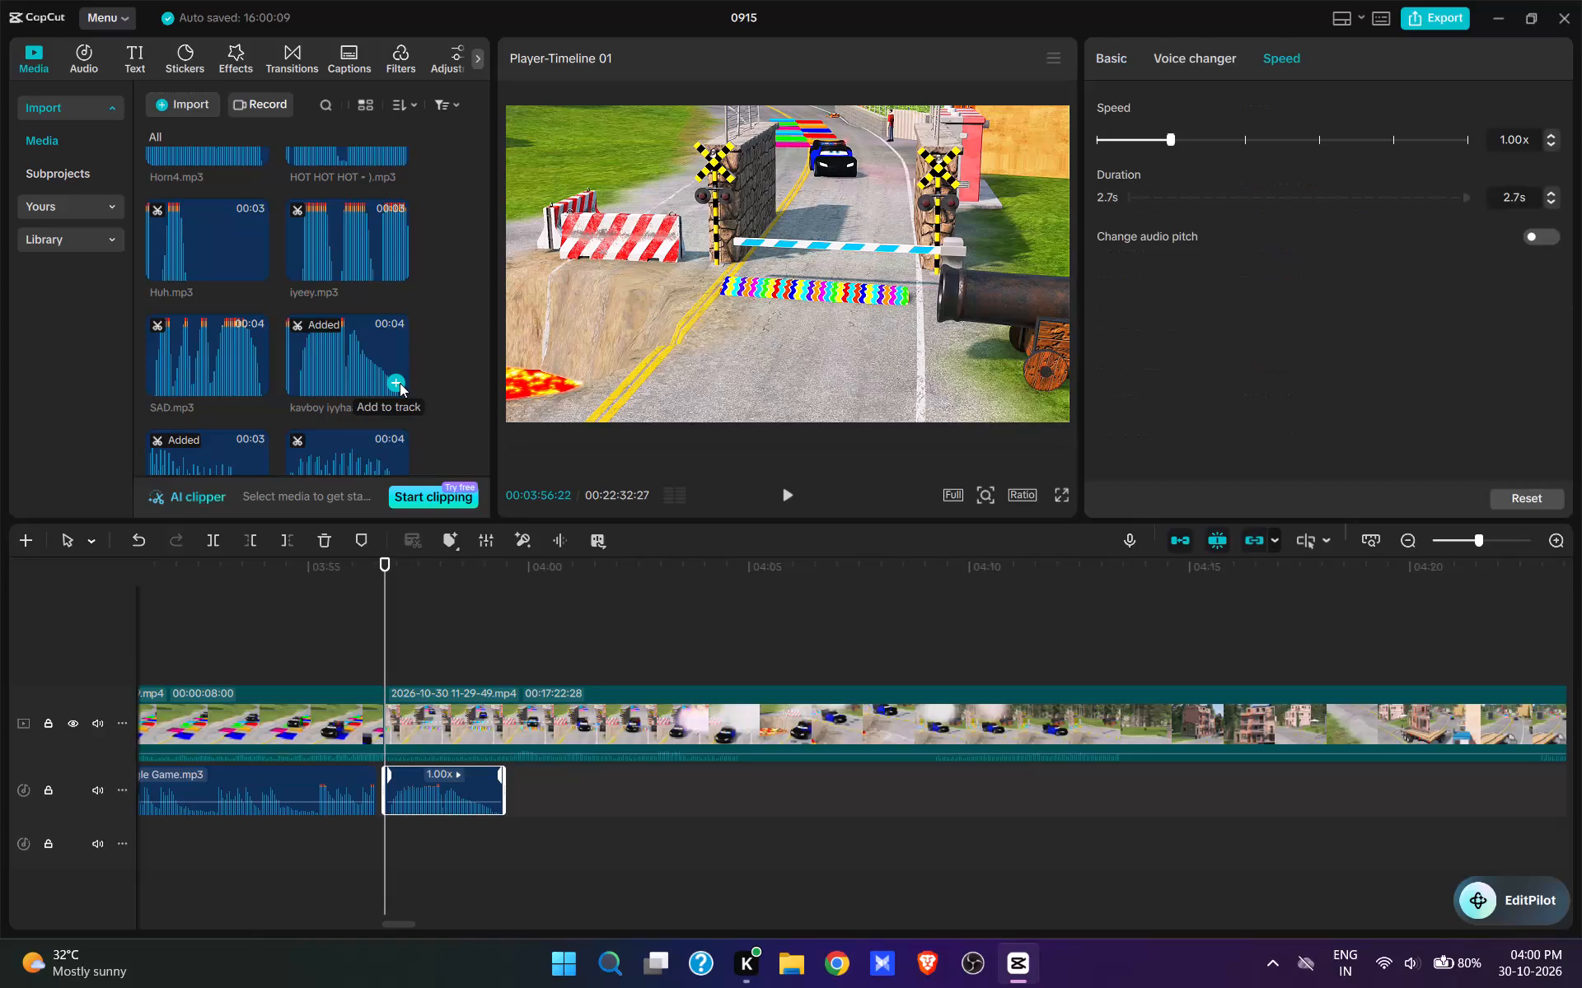
pyautogui.press('space')
pyautogui.click(789, 496)
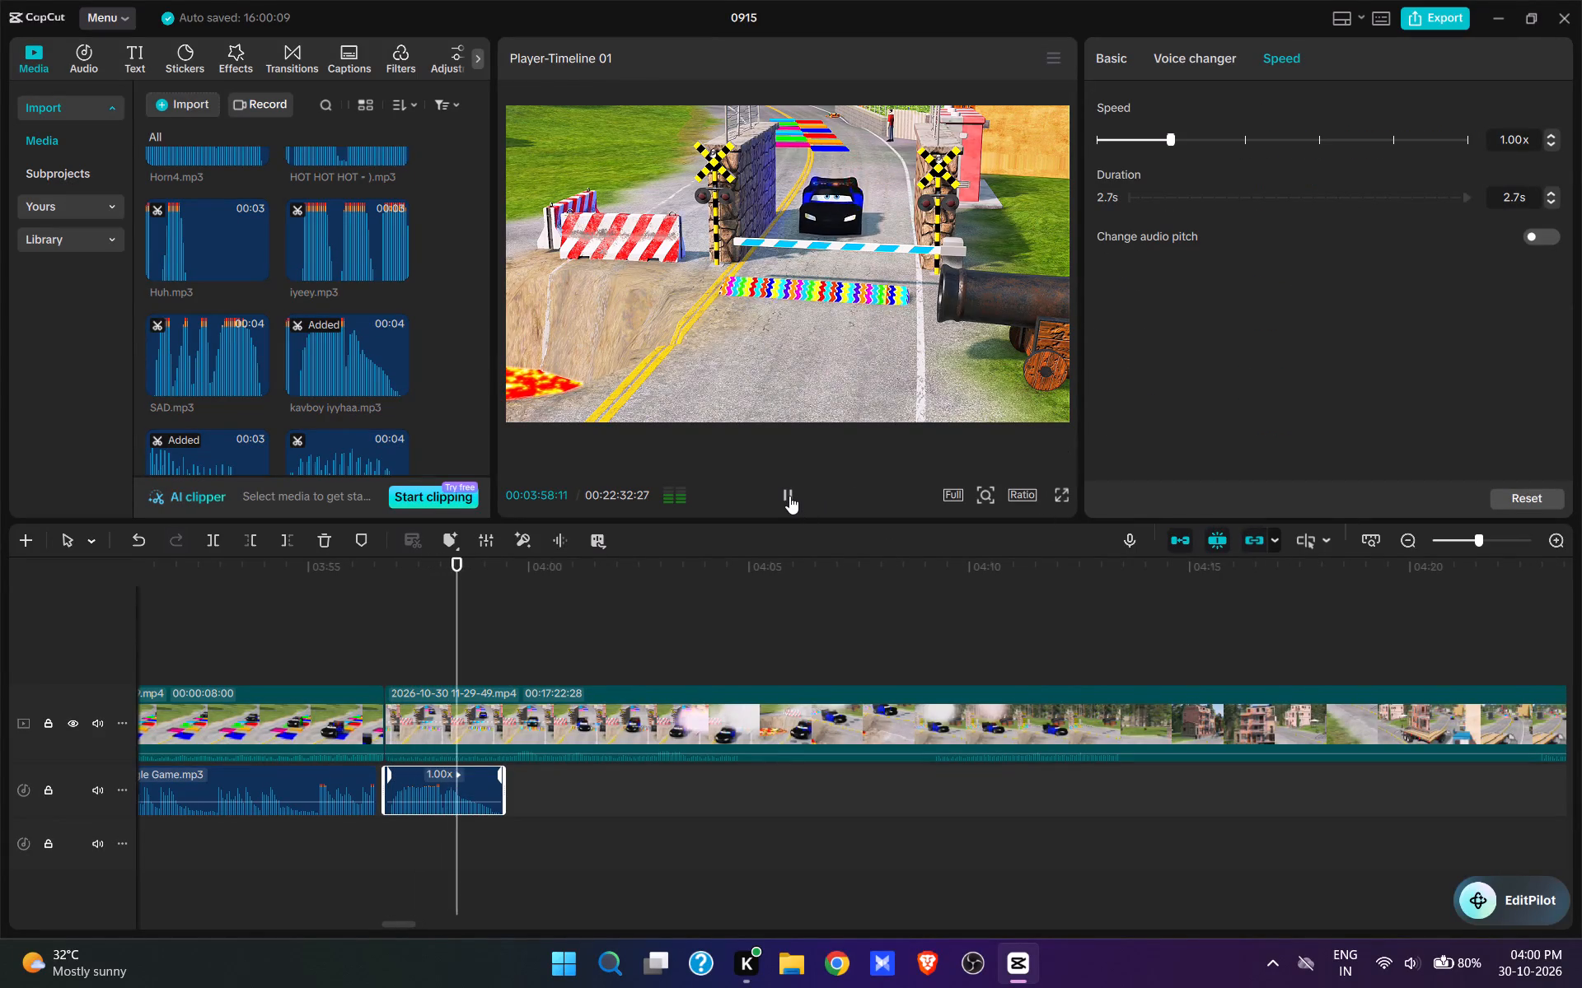
pyautogui.press('space')
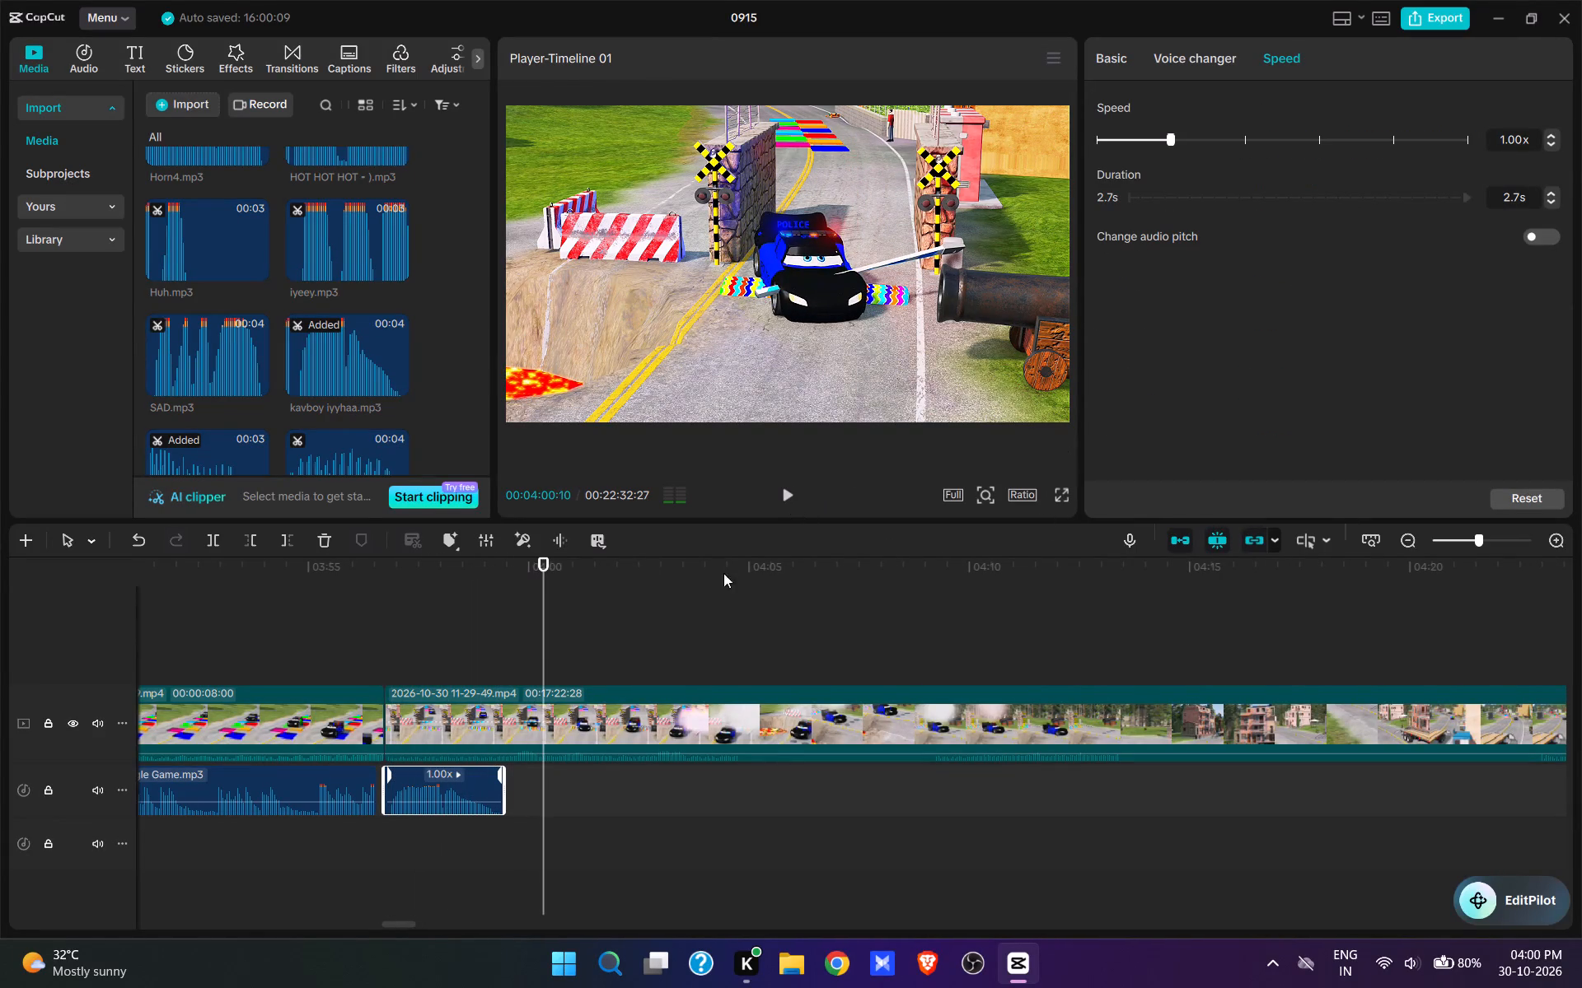
pyautogui.press('space')
pyautogui.press('space')
# Add Mario Jump.mp3 at 00:03:59:13, directly after kavboy iyyhaa.mp3 as the car reaches the barrier, and play it back.
pyautogui.click(505, 666)
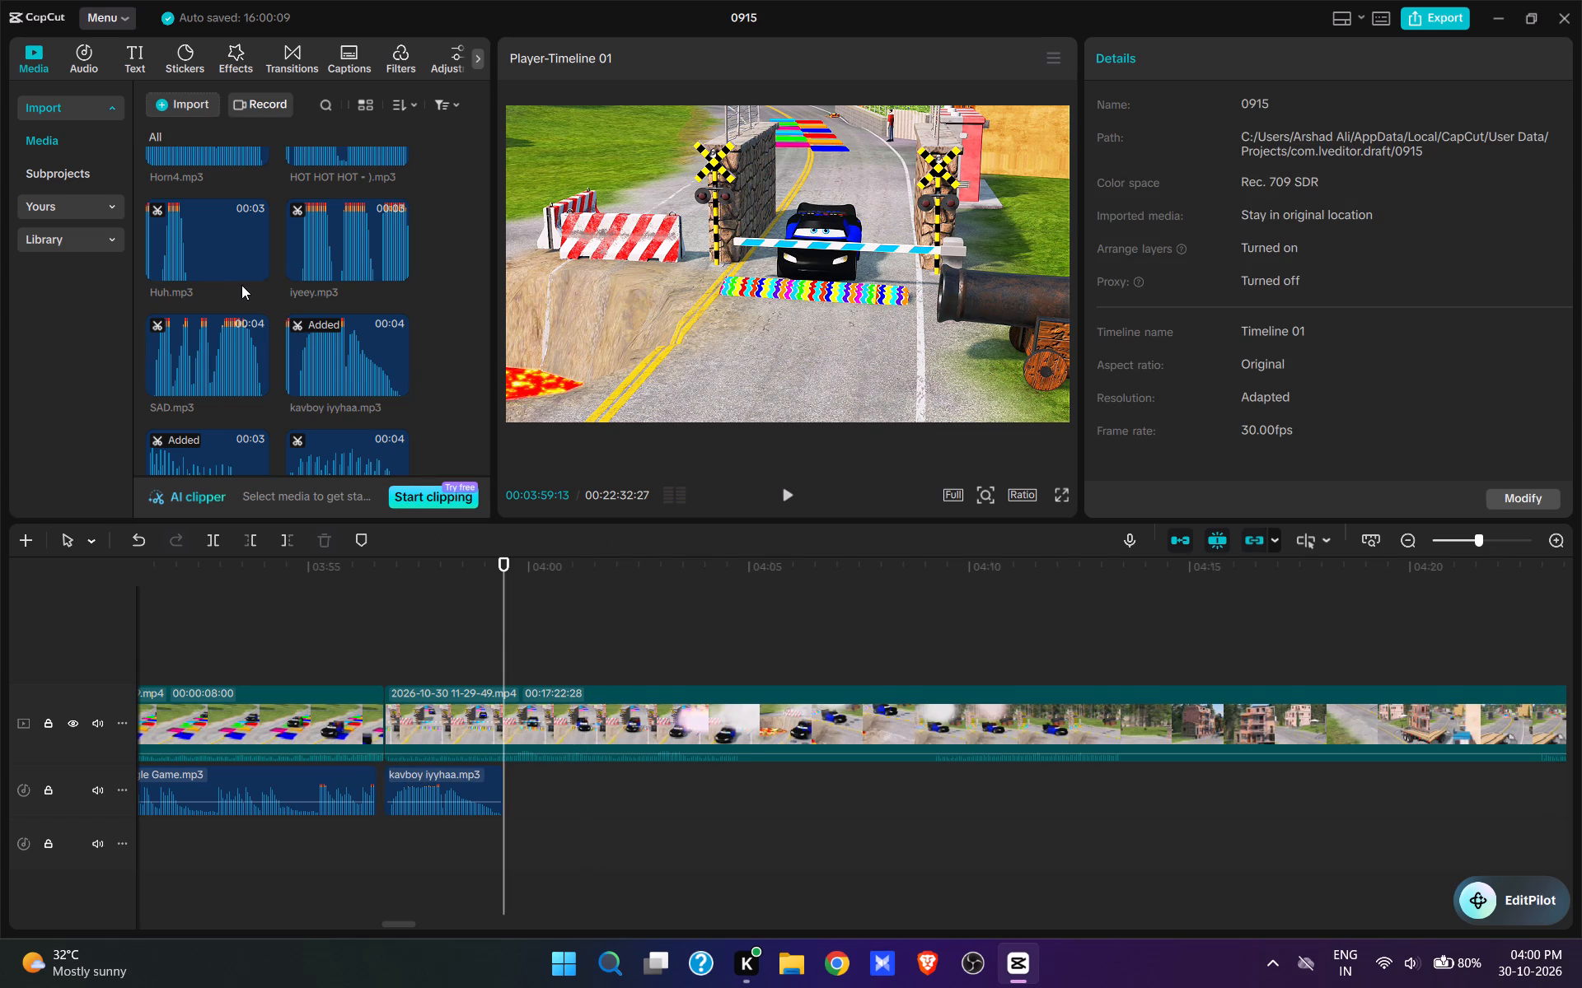
pyautogui.scroll(-11, 250, 286)
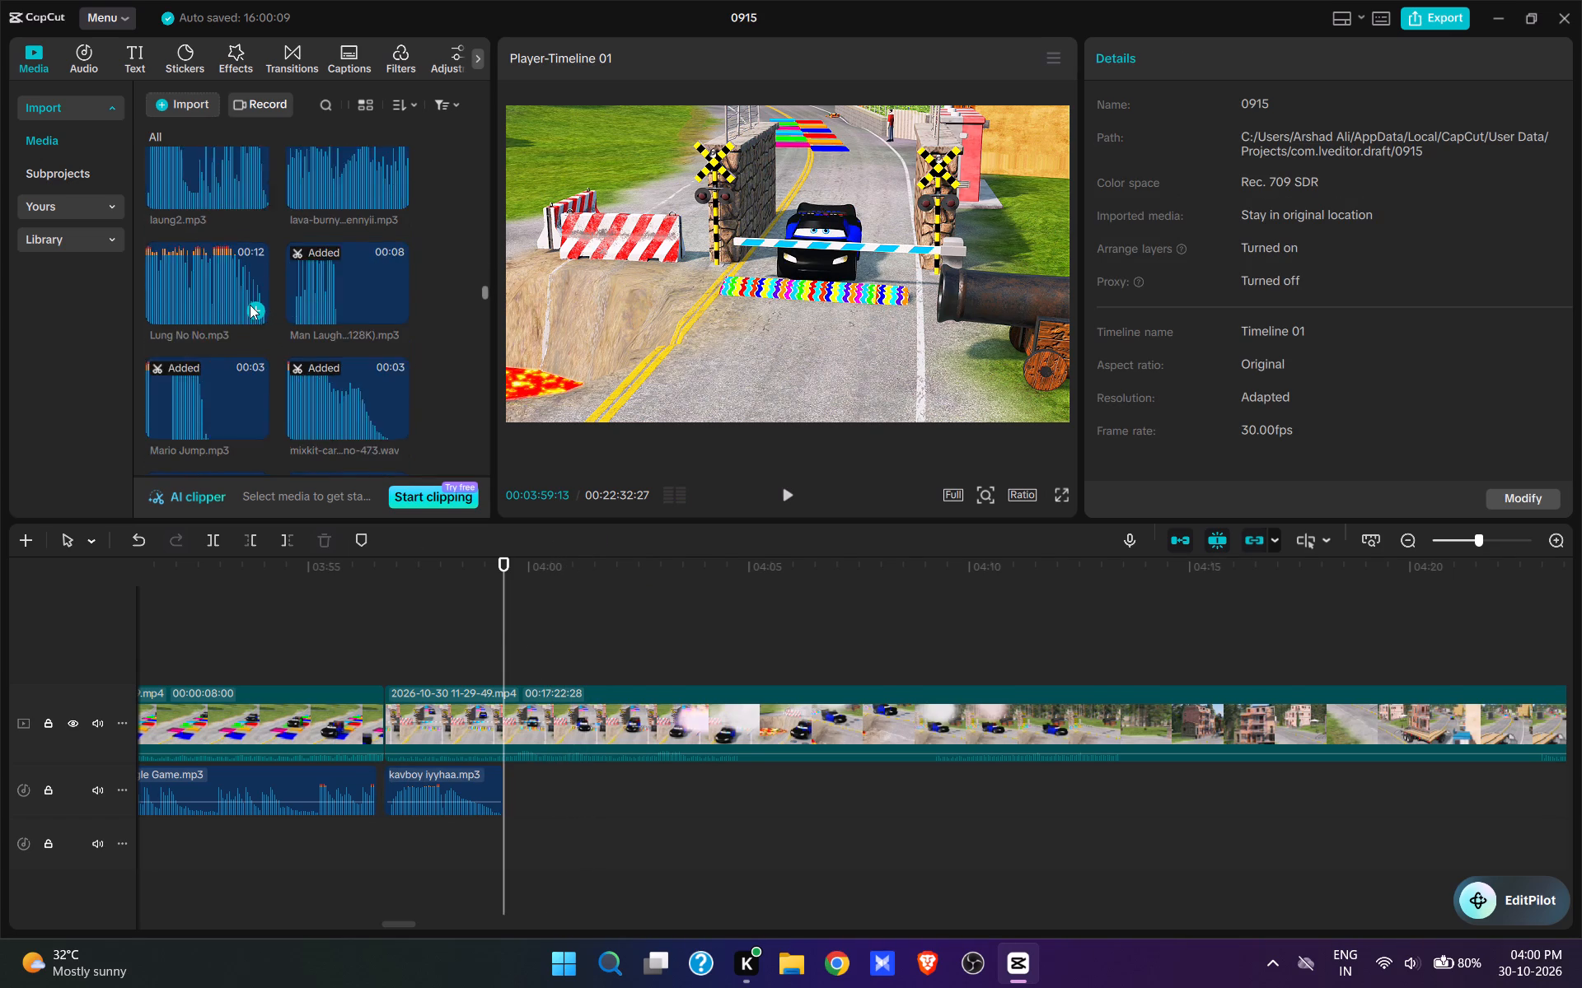
pyautogui.scroll(-3, 250, 305)
pyautogui.scroll(5, 247, 312)
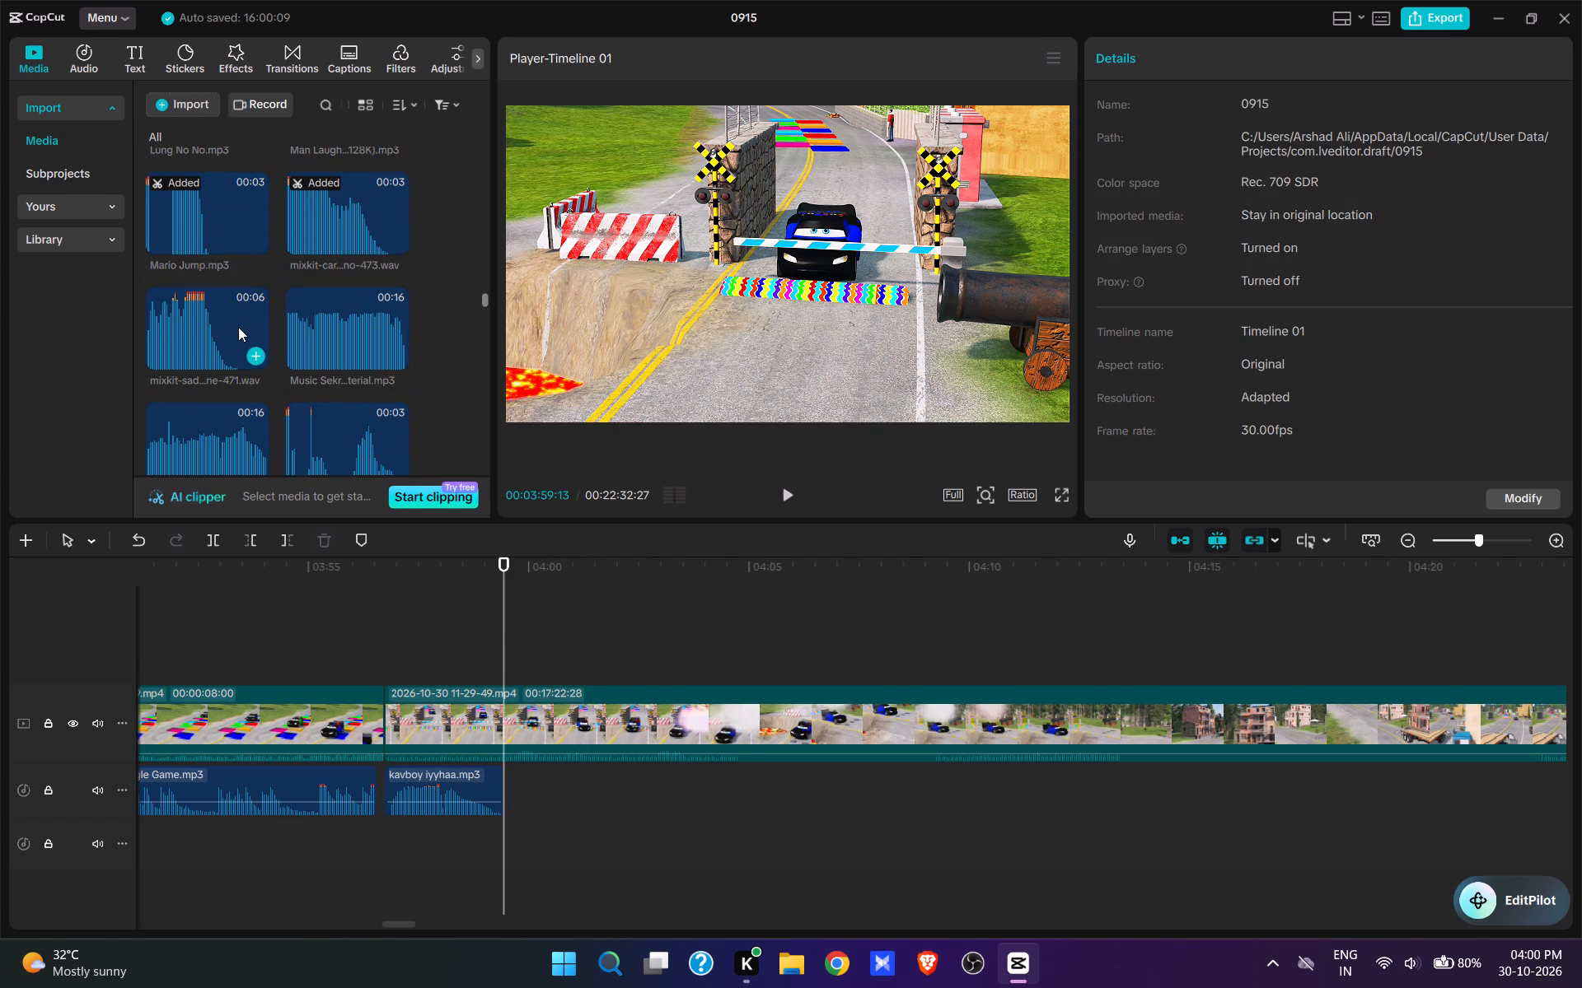
pyautogui.click(253, 240)
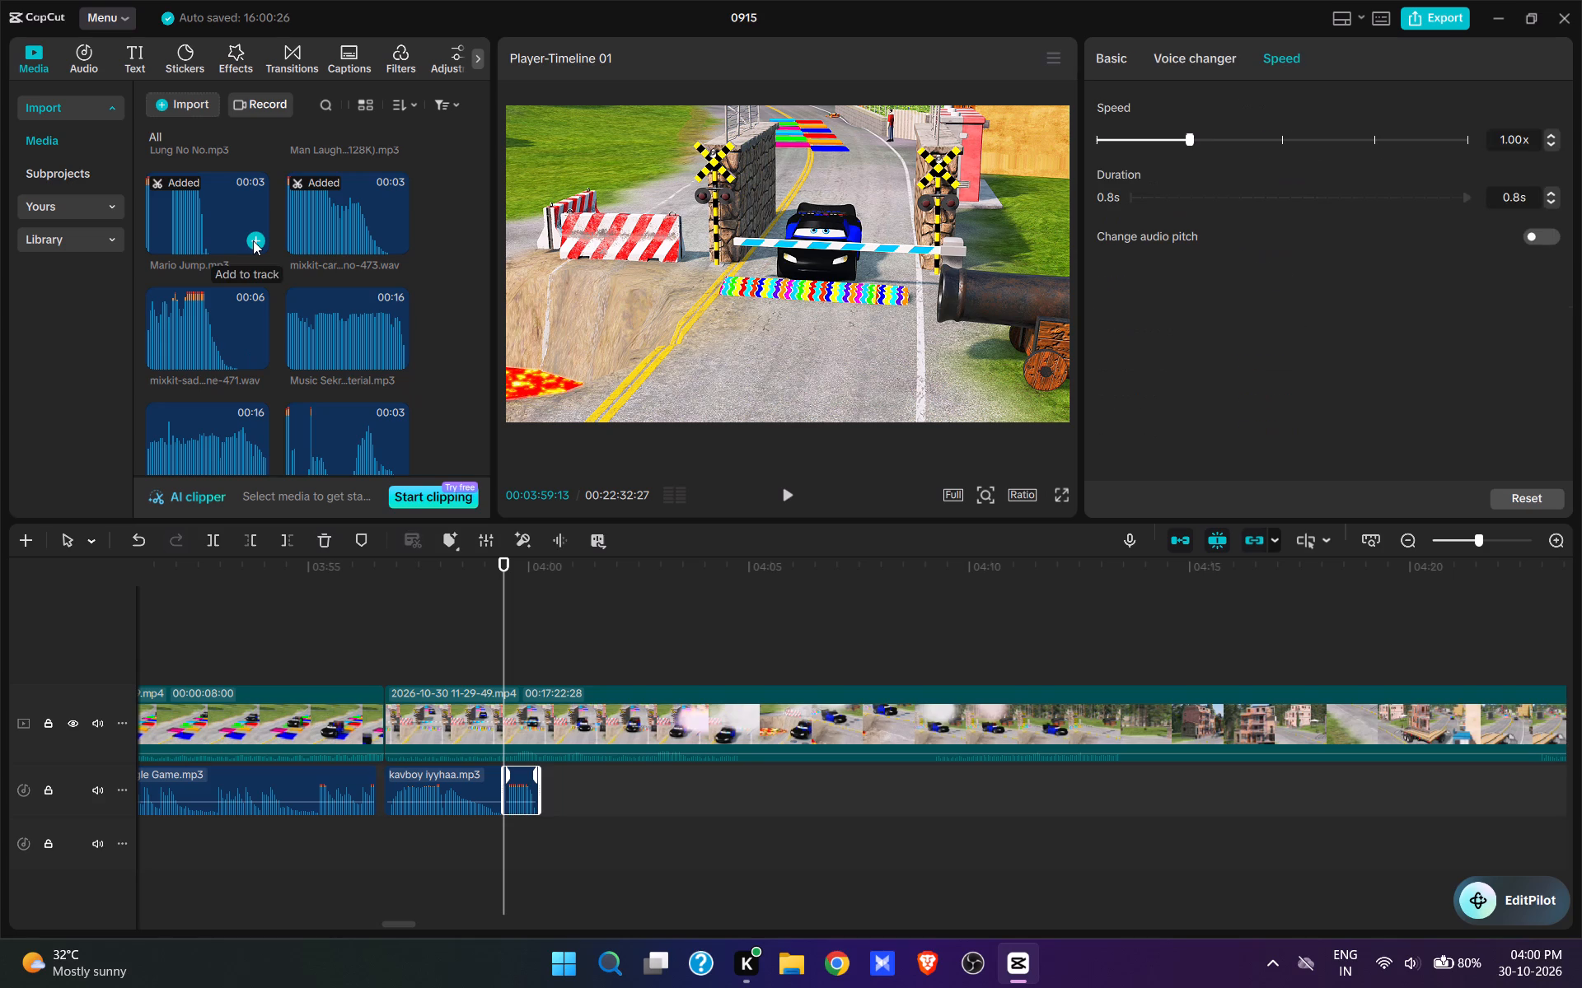
pyautogui.press('space')
pyautogui.press('space')
pyautogui.press('space')
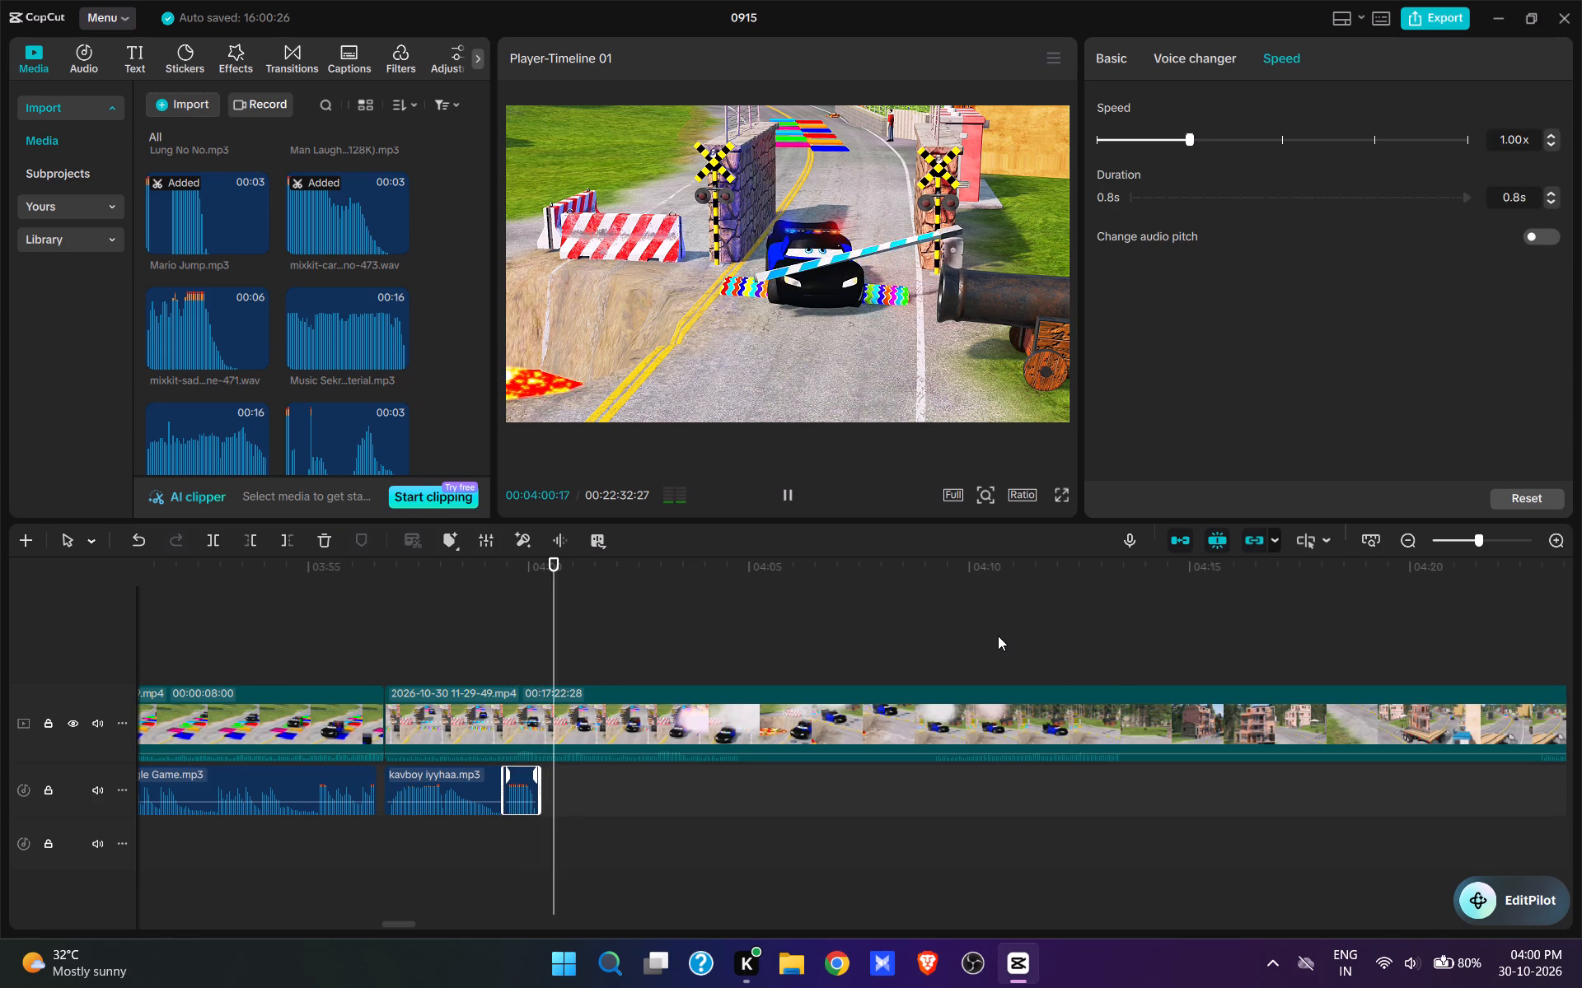
pyautogui.press('space')
# Add Laugh5.mp3 at 00:04:00:07, directly after Mario Jump.mp3, and play through the cannon blast to the lava scene.
pyautogui.click(541, 667)
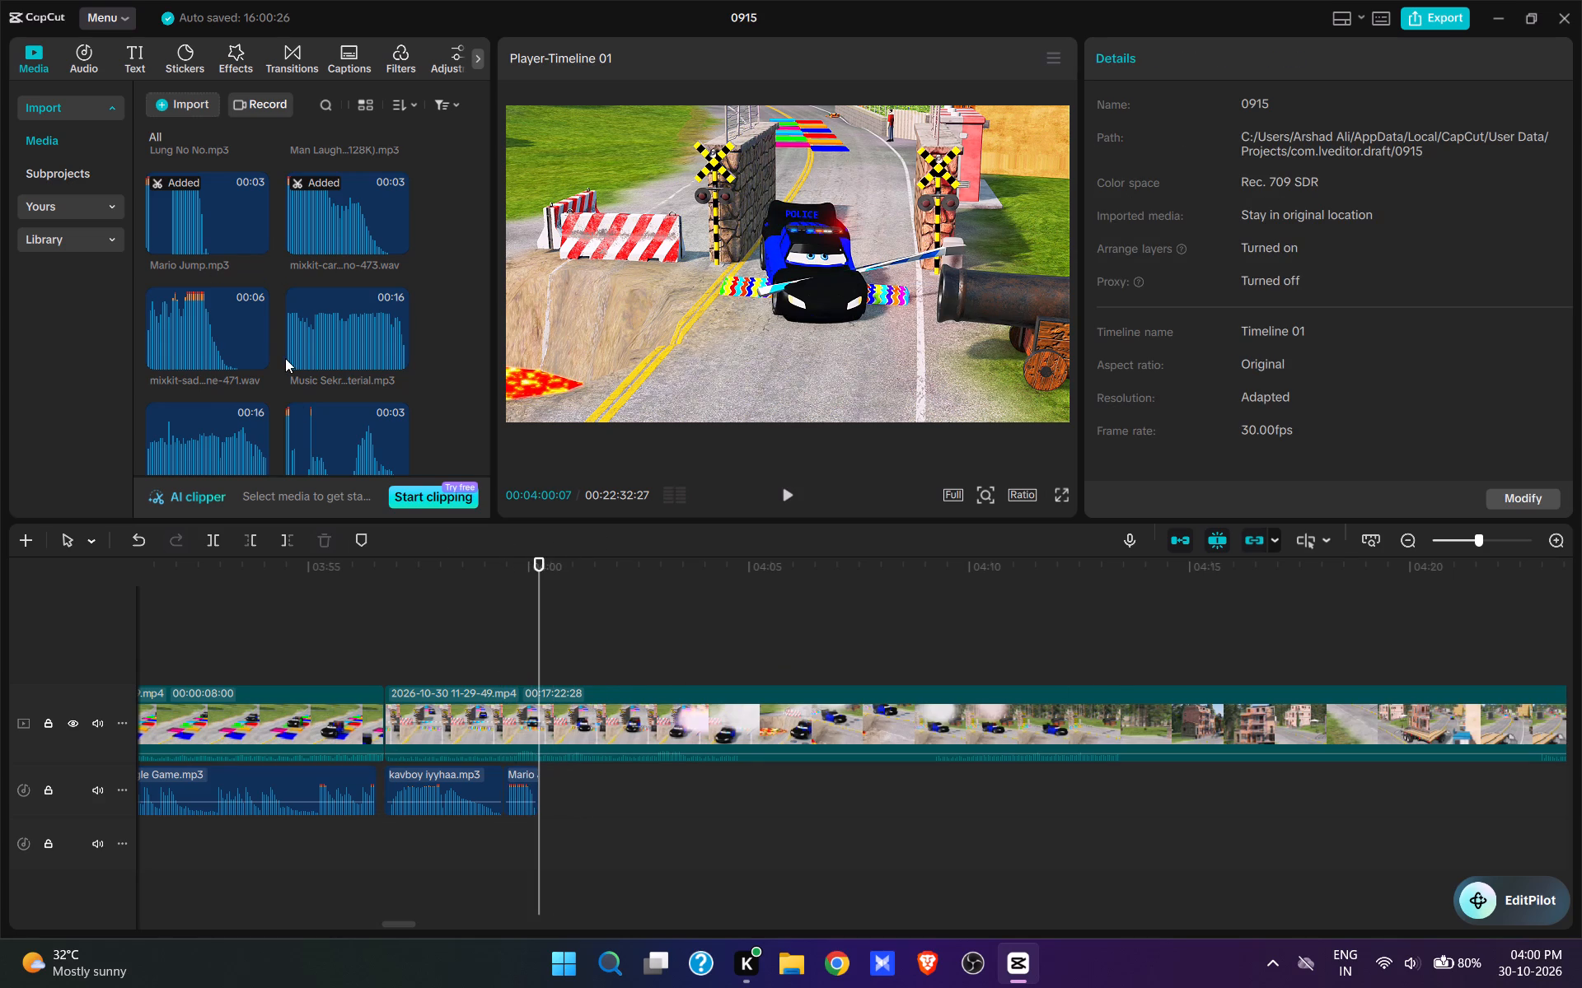
pyautogui.scroll(4, 285, 358)
pyautogui.click(260, 267)
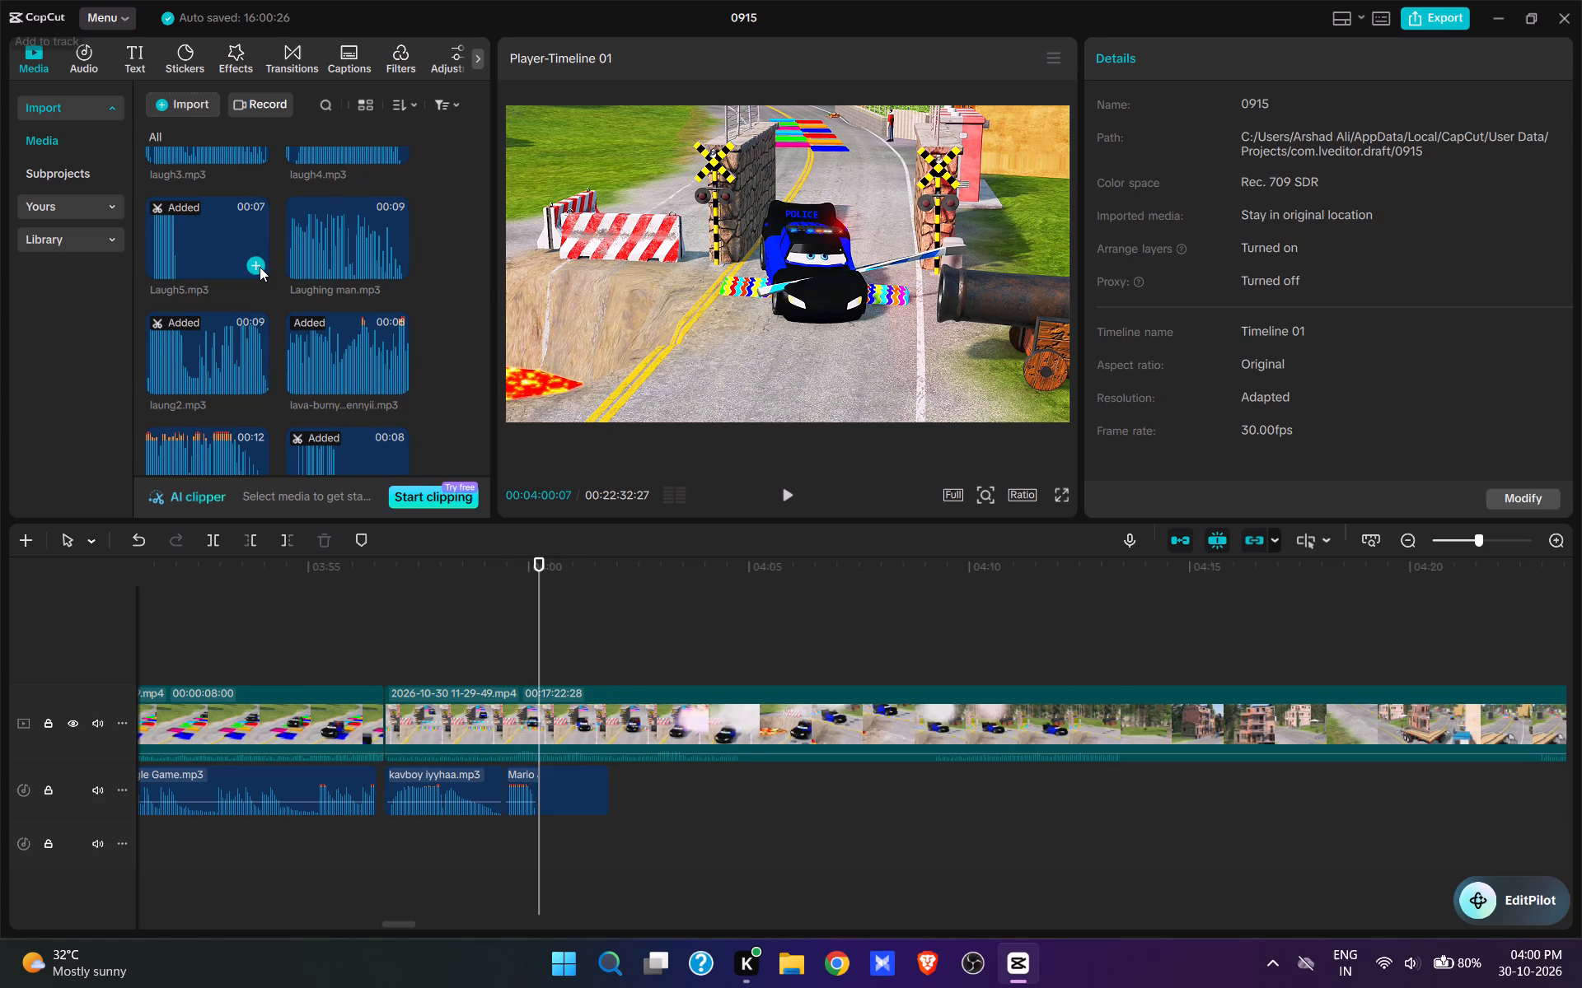
pyautogui.press('space')
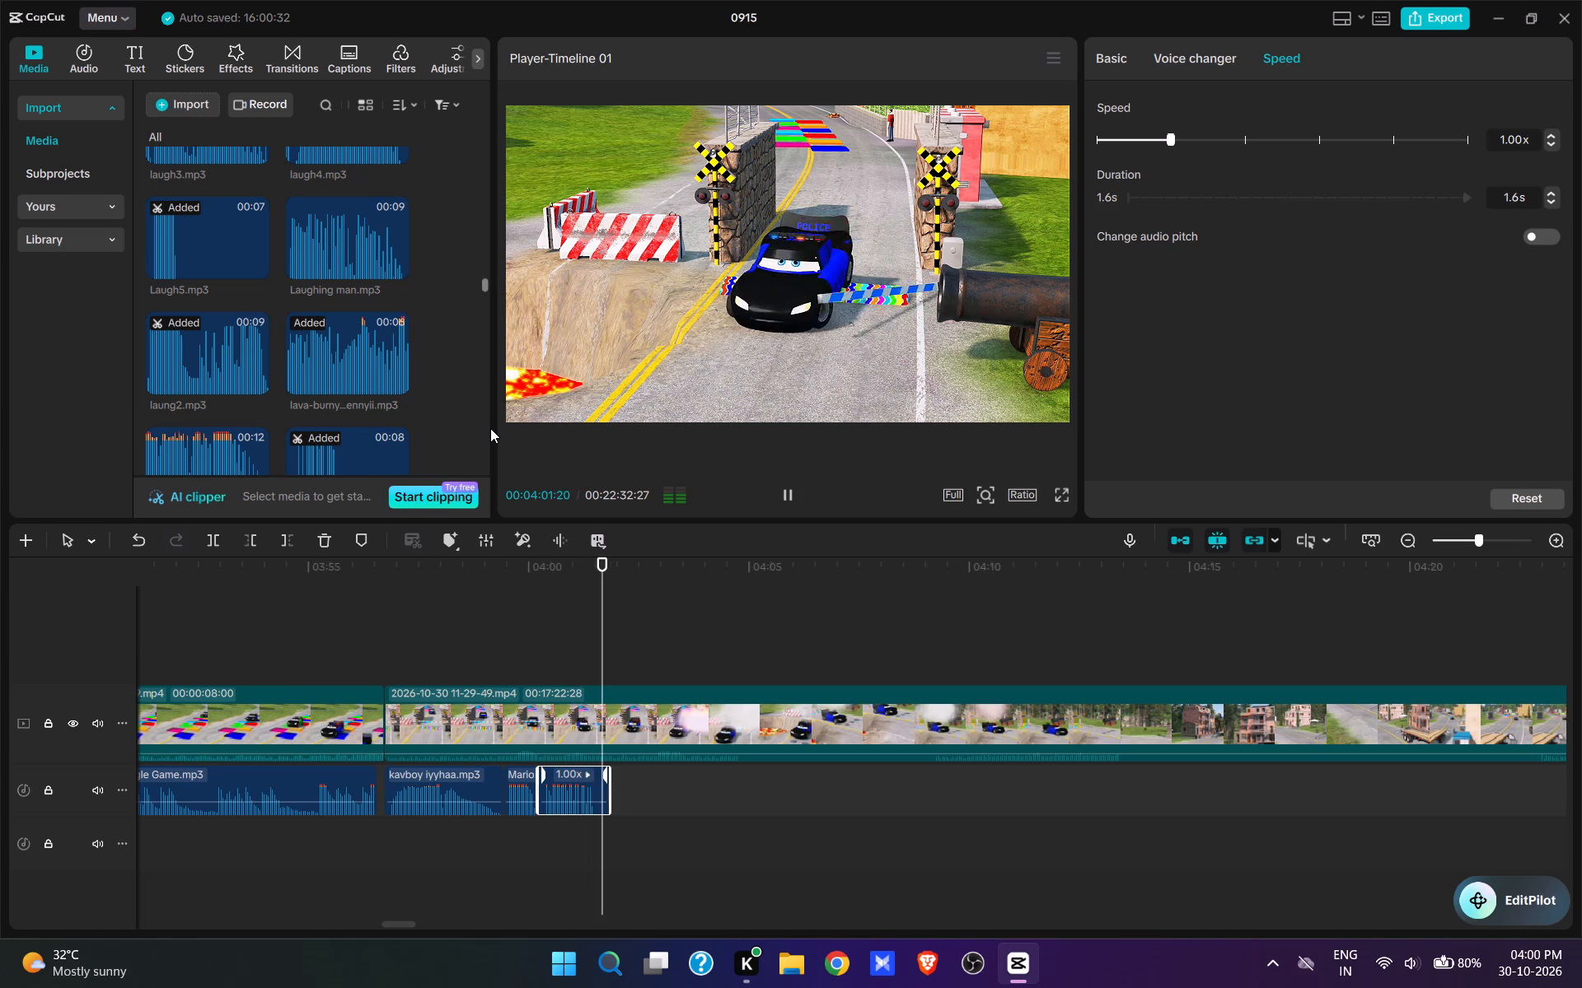
pyautogui.press('space')
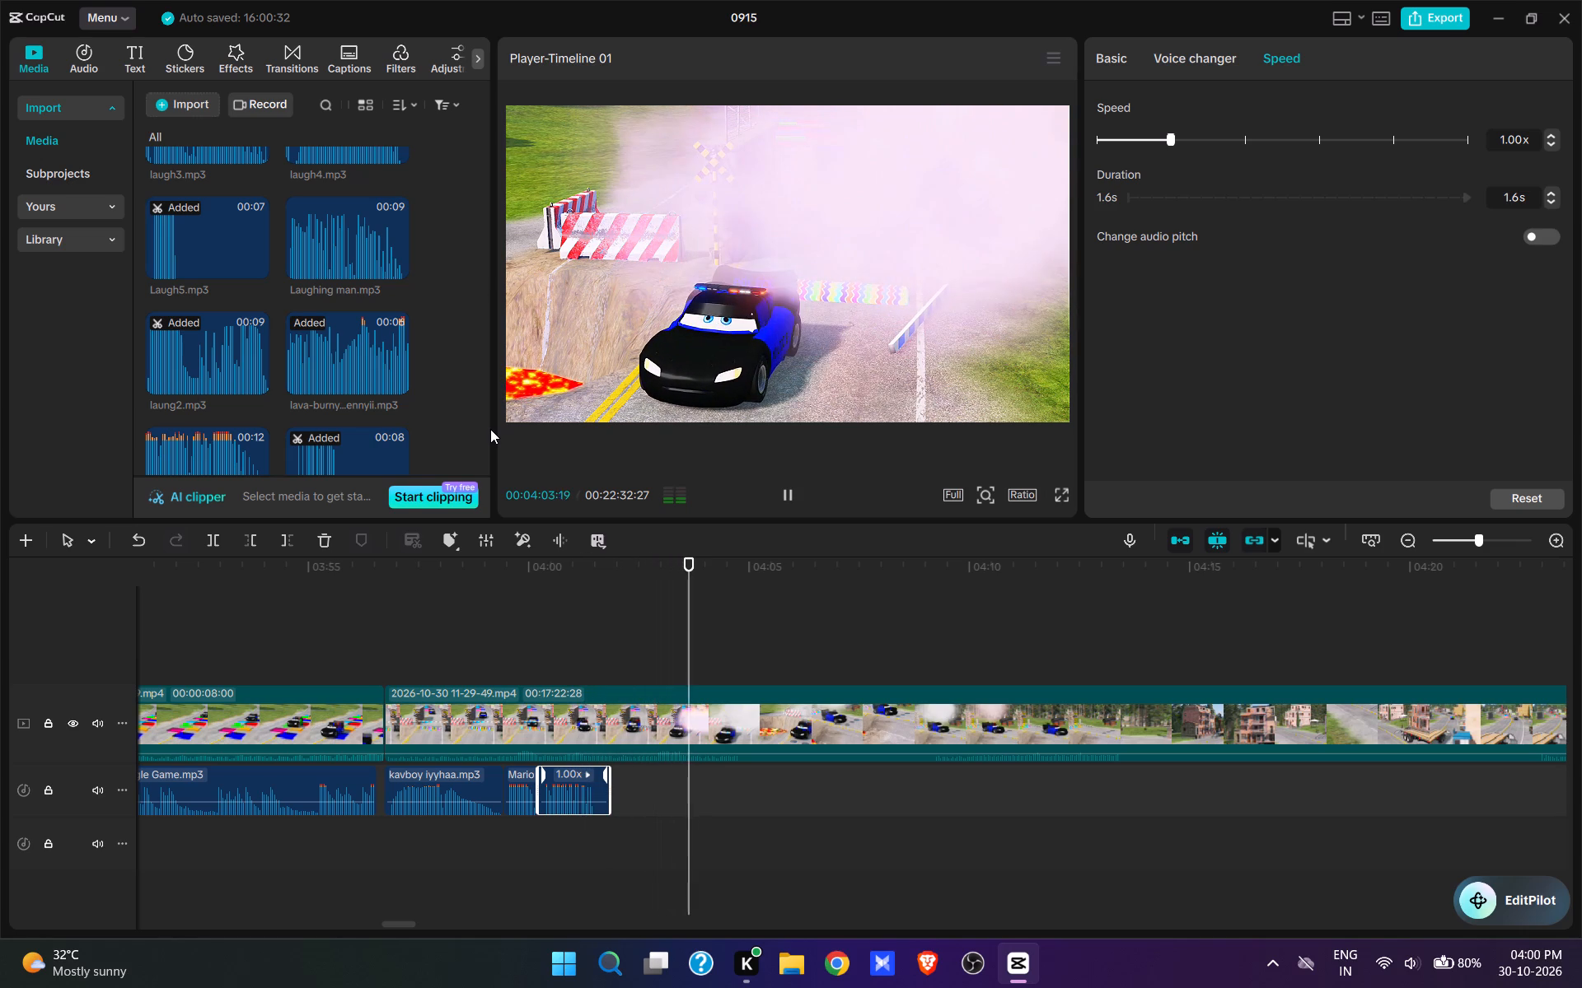
pyautogui.press('space')
pyautogui.press('space')
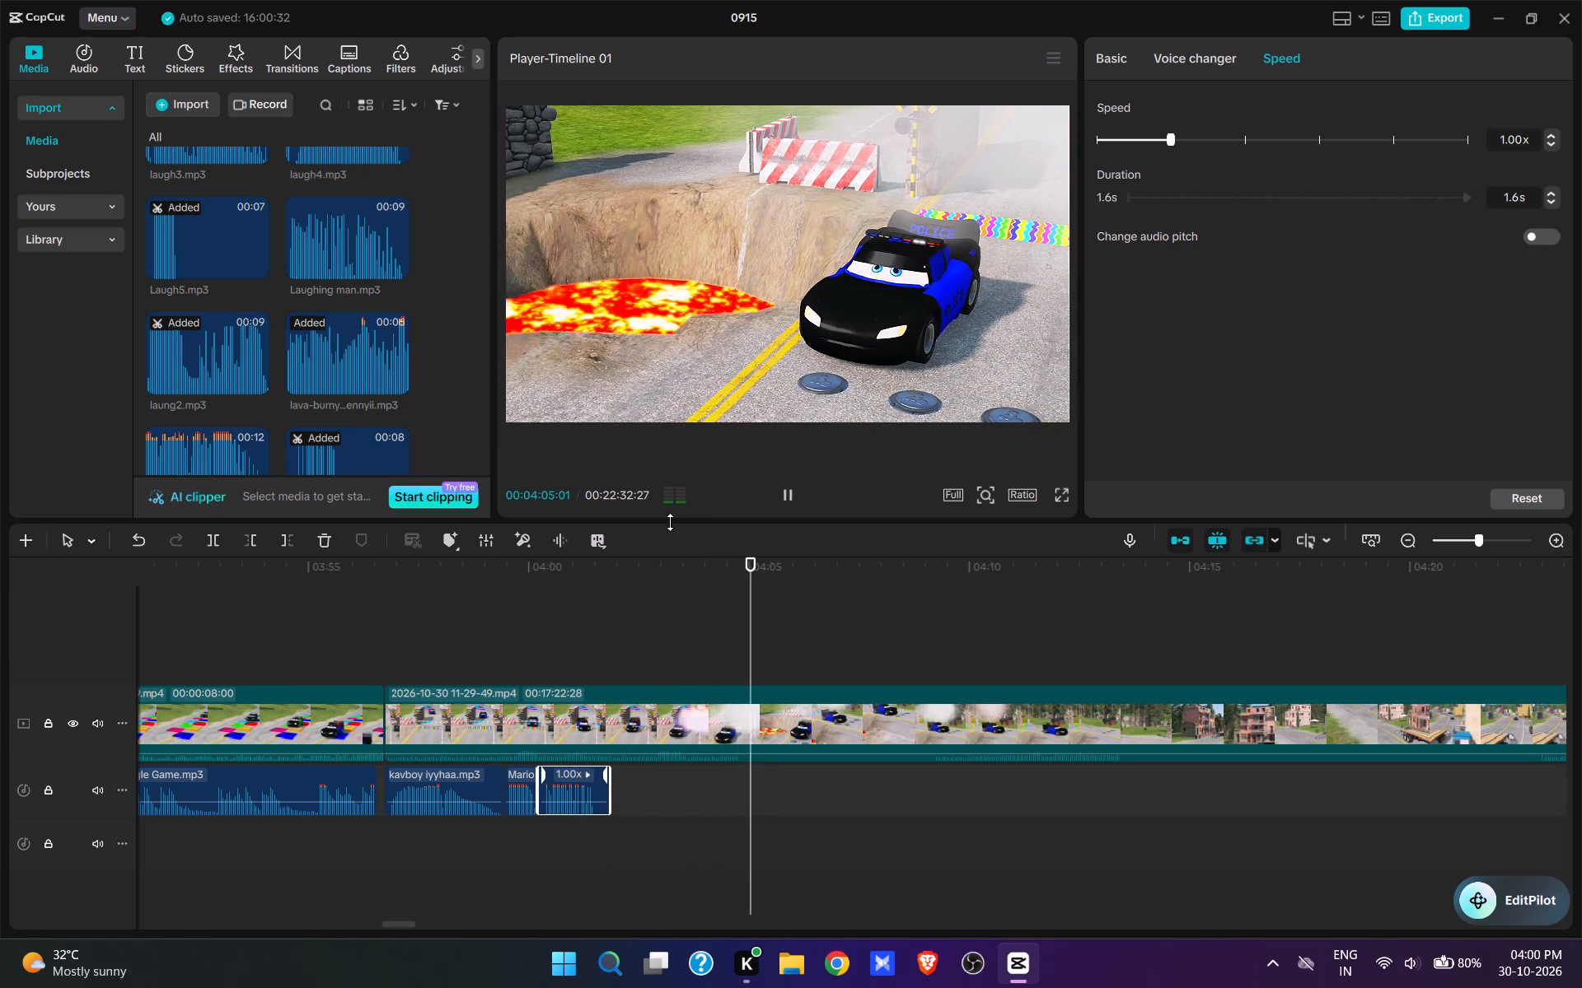
# Replay the cannon blast, add Laughing man.mp3 at 00:04:02:27, and trim its start to 00:04:03:04.
pyautogui.click(531, 647)
pyautogui.press('space')
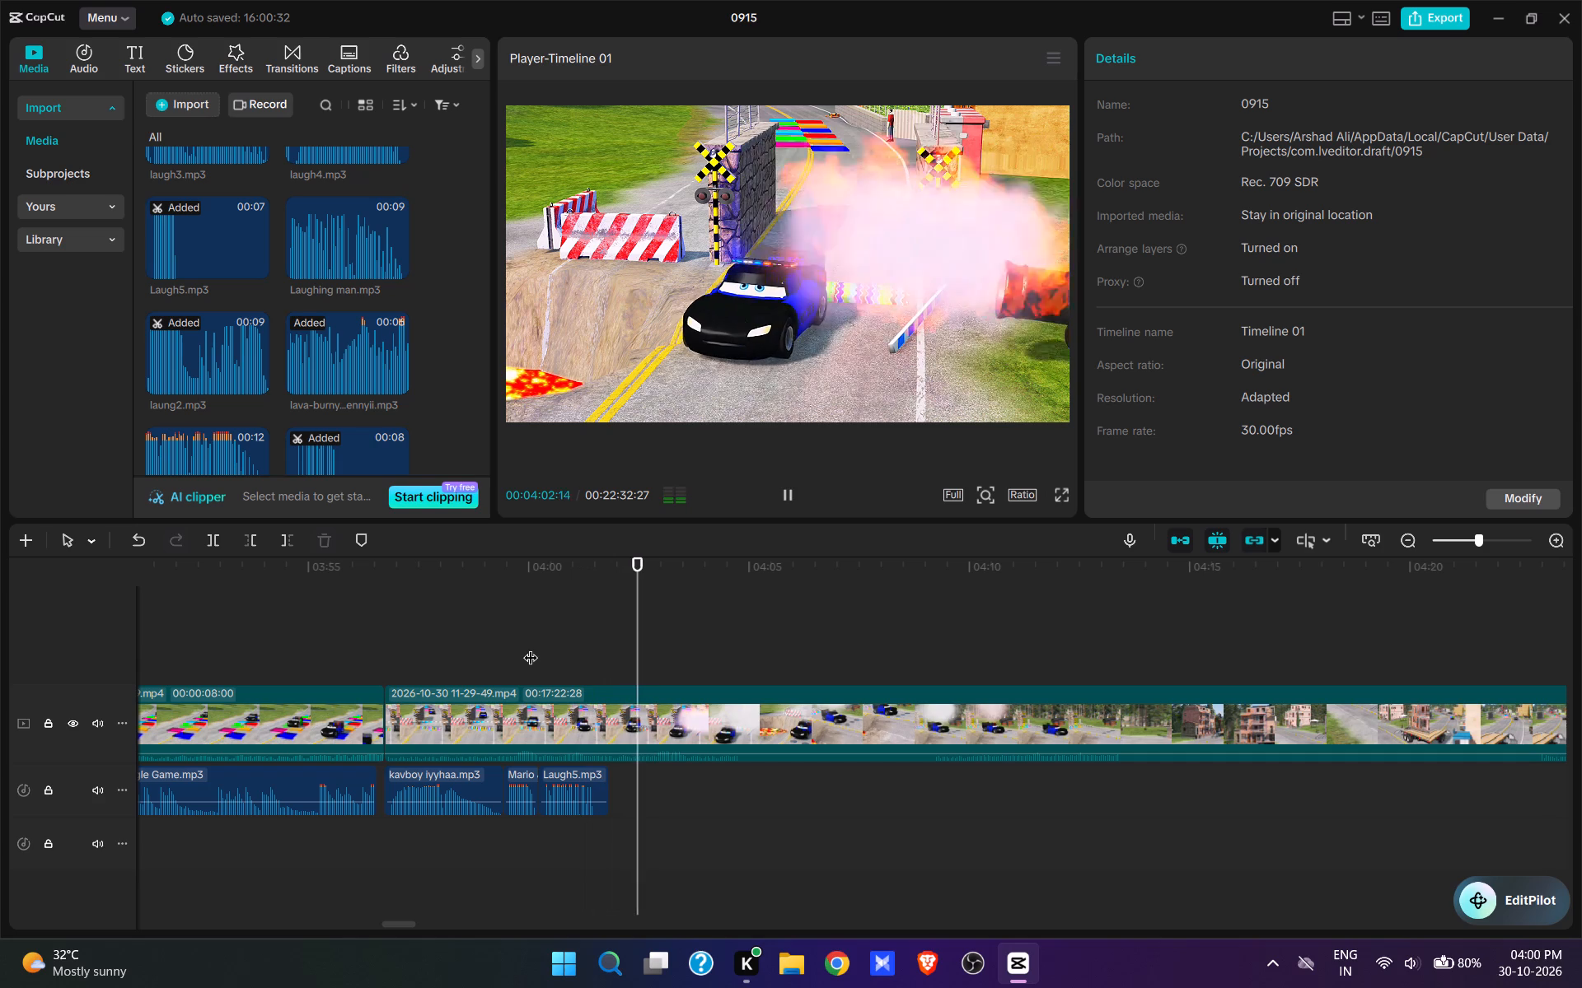
pyautogui.press('space')
pyautogui.scroll(-1, 329, 317)
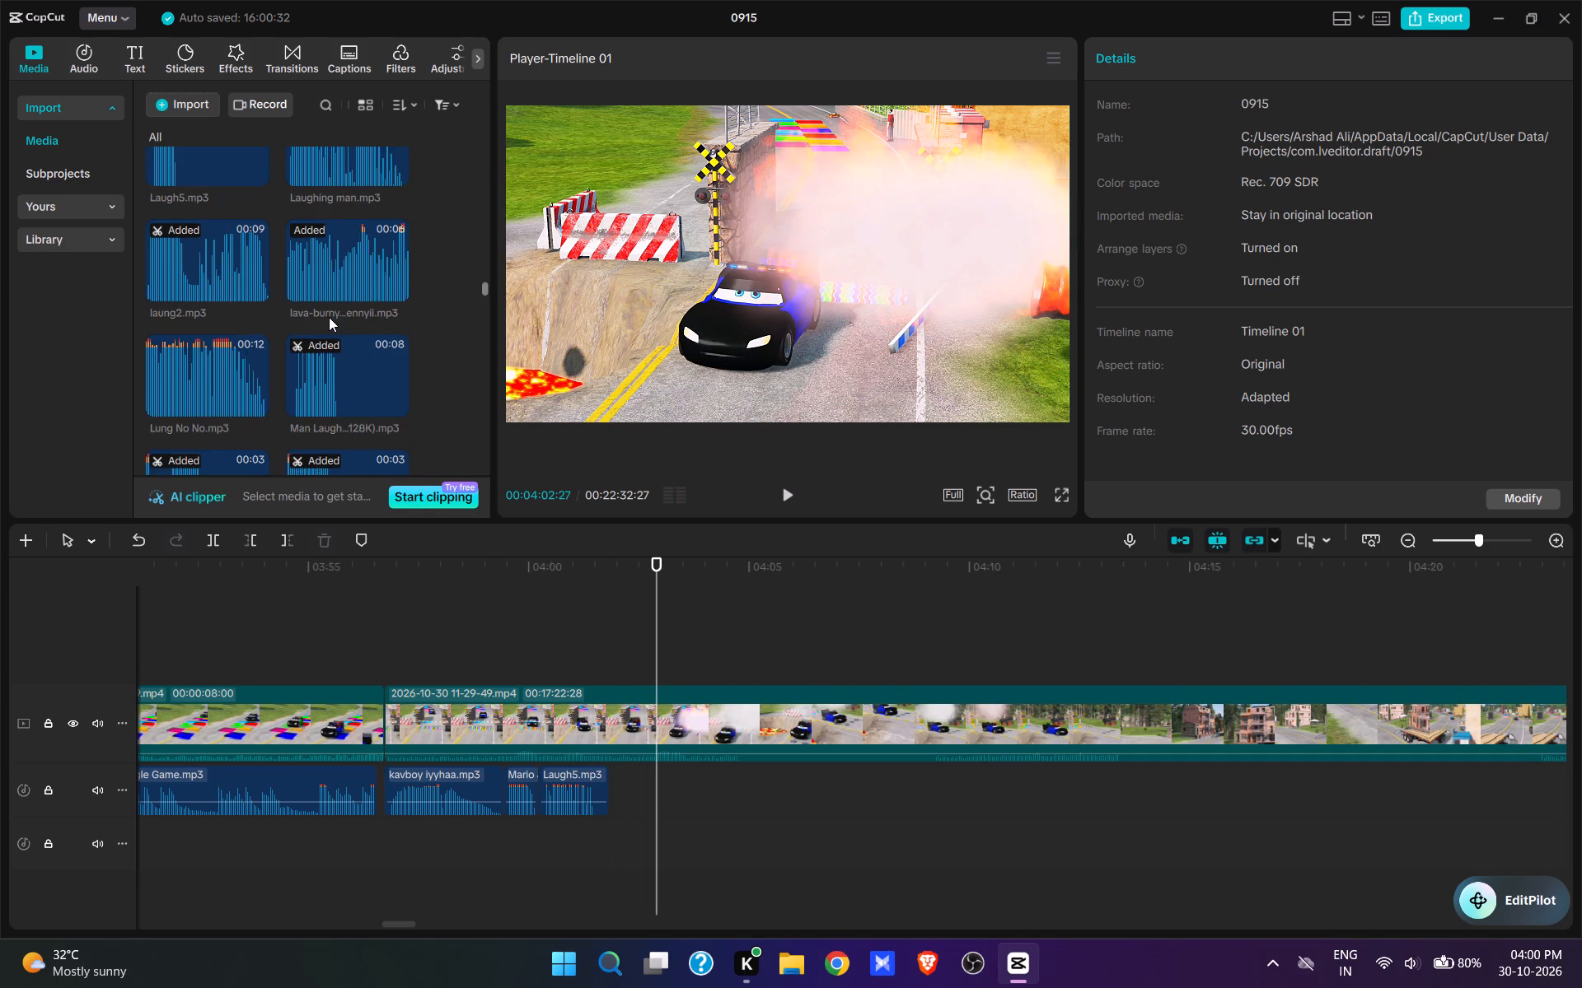
pyautogui.scroll(2, 329, 317)
pyautogui.click(331, 320)
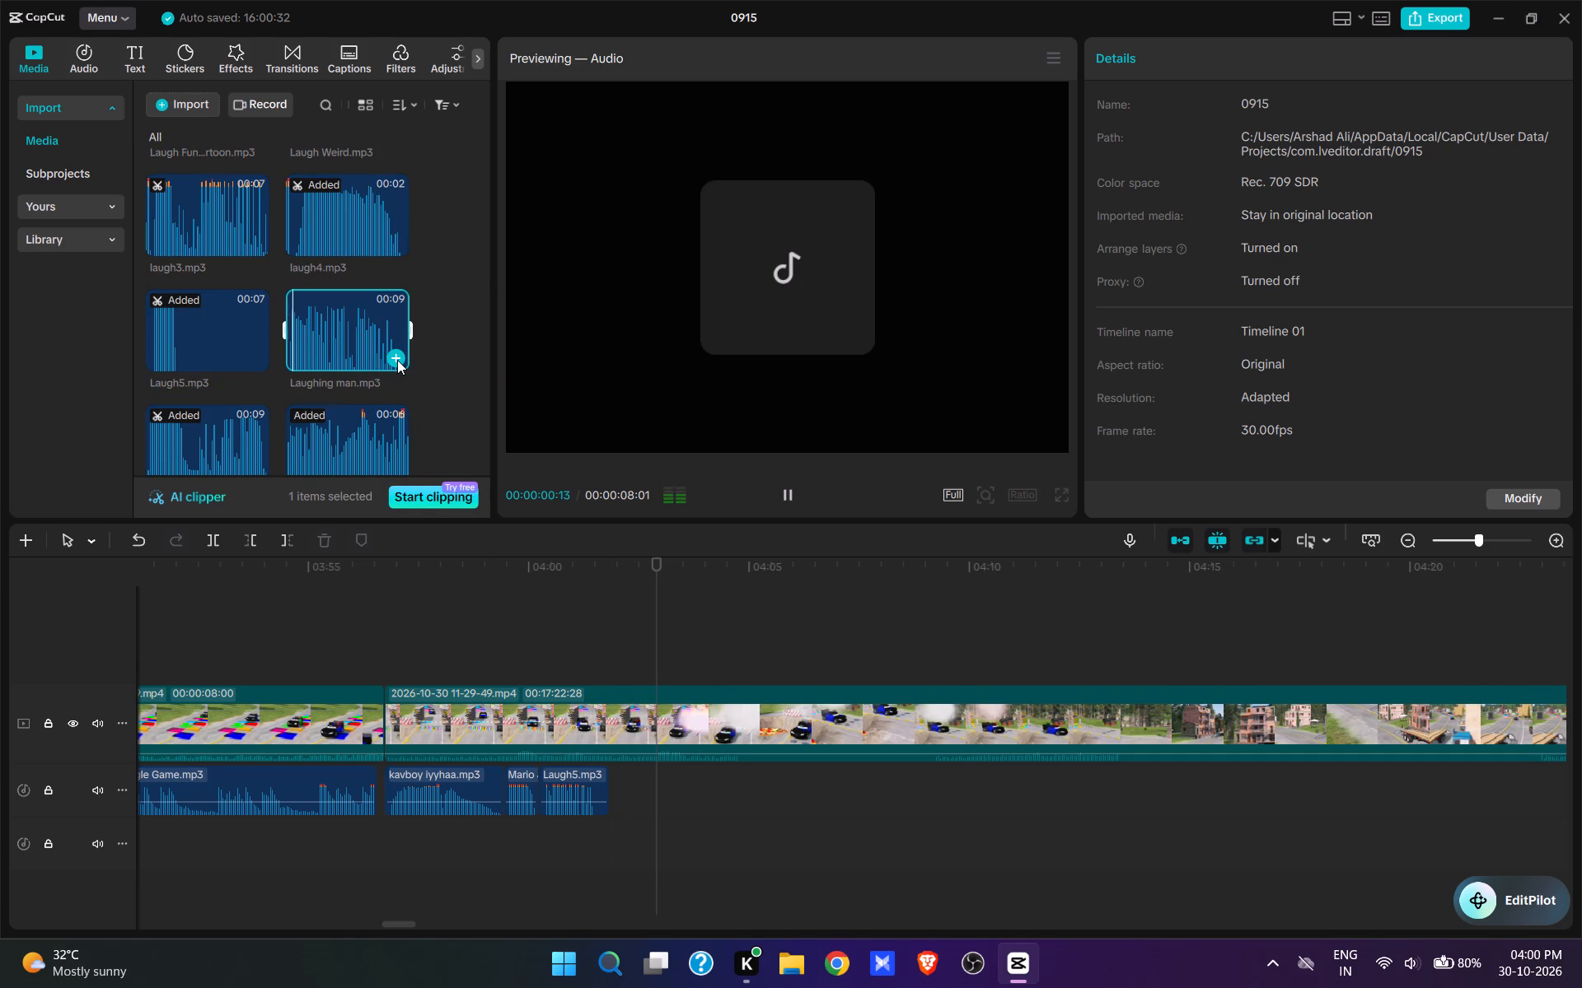
pyautogui.click(396, 359)
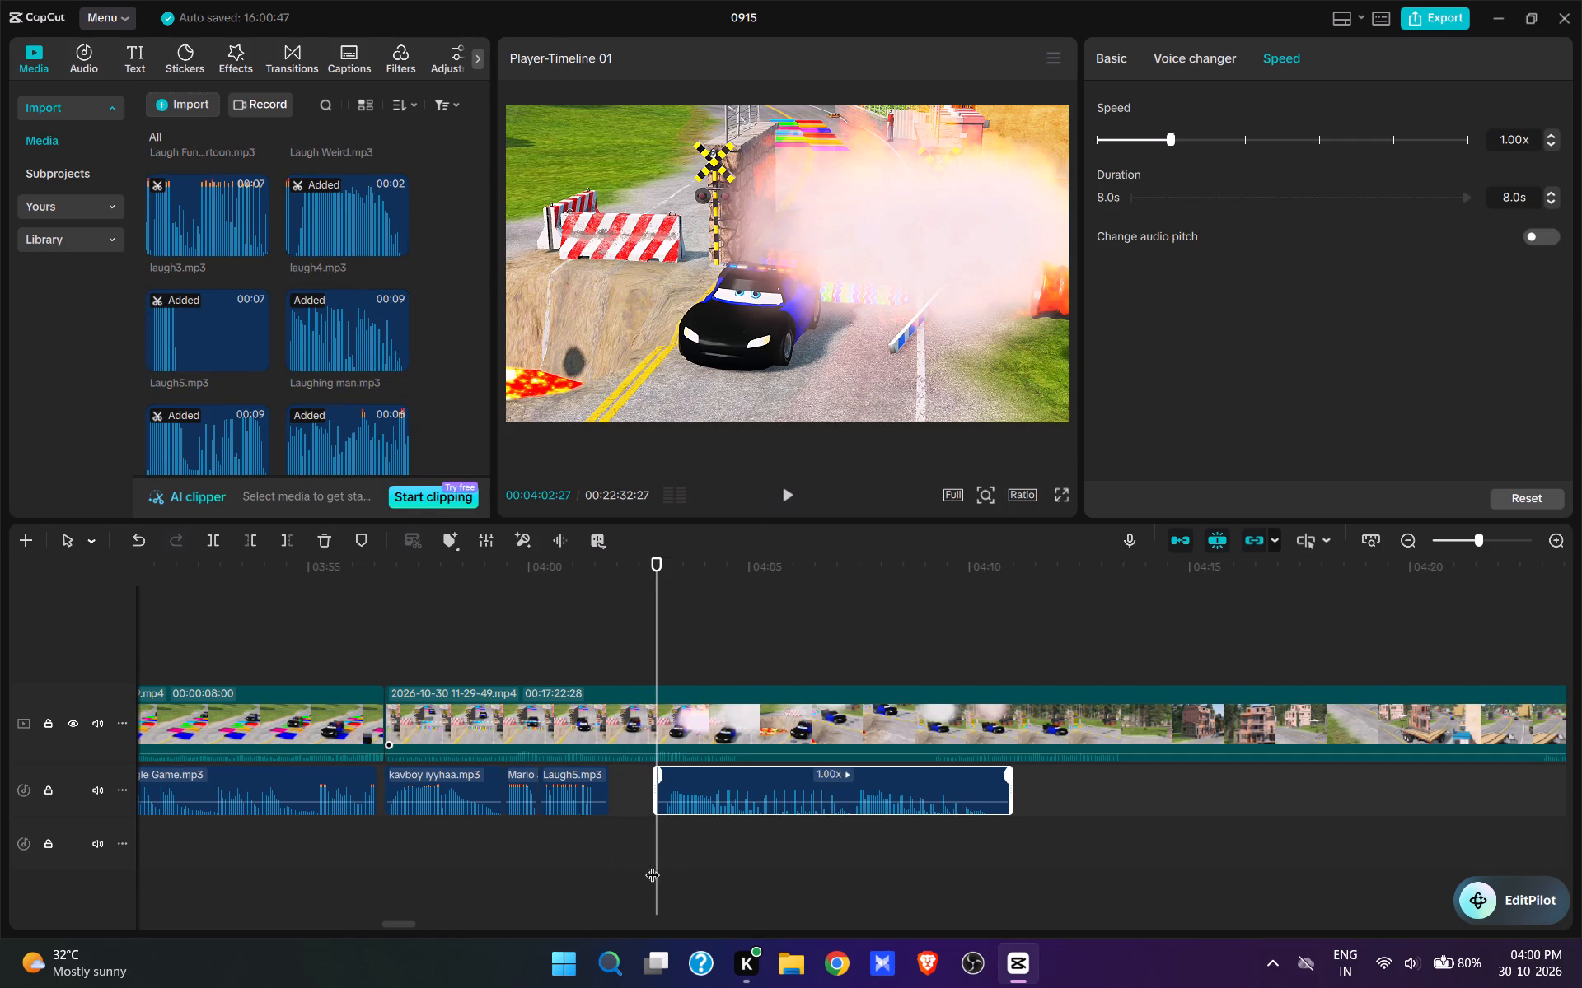
pyautogui.click(661, 851)
pyautogui.press('q')
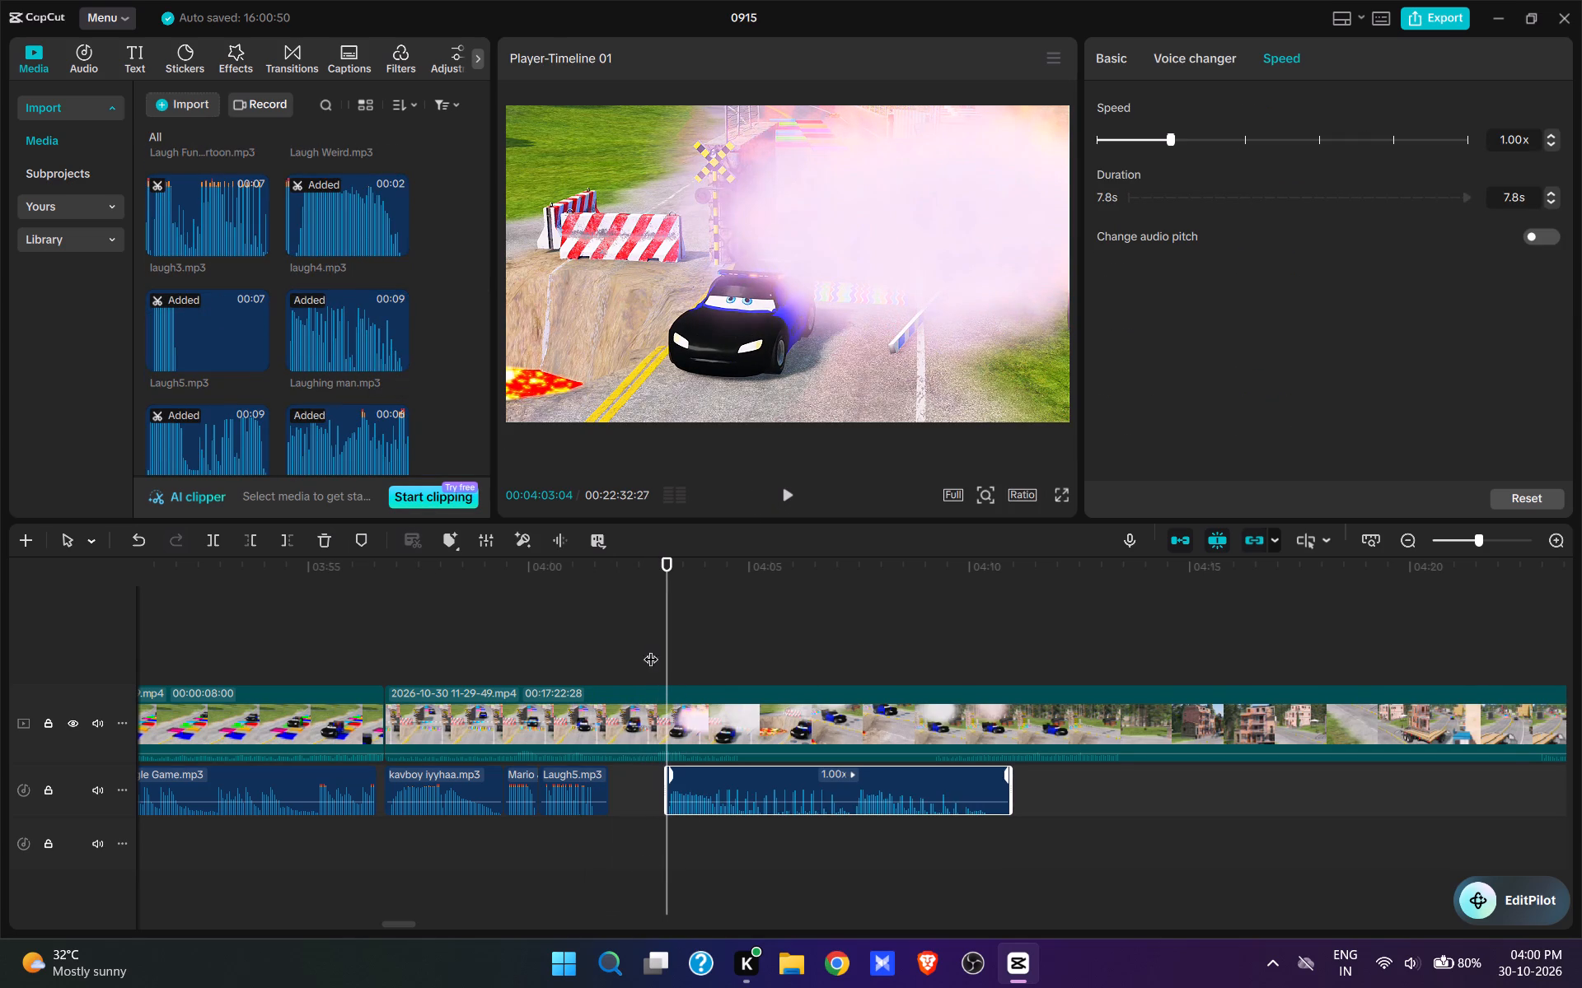
# Shift the trimmed Laughing man.mp3 earlier to start at about 00:04:02:27 and play it with the cannon blast.
pyautogui.click(645, 656)
pyautogui.moveTo(737, 765); pyautogui.dragTo(716, 771)
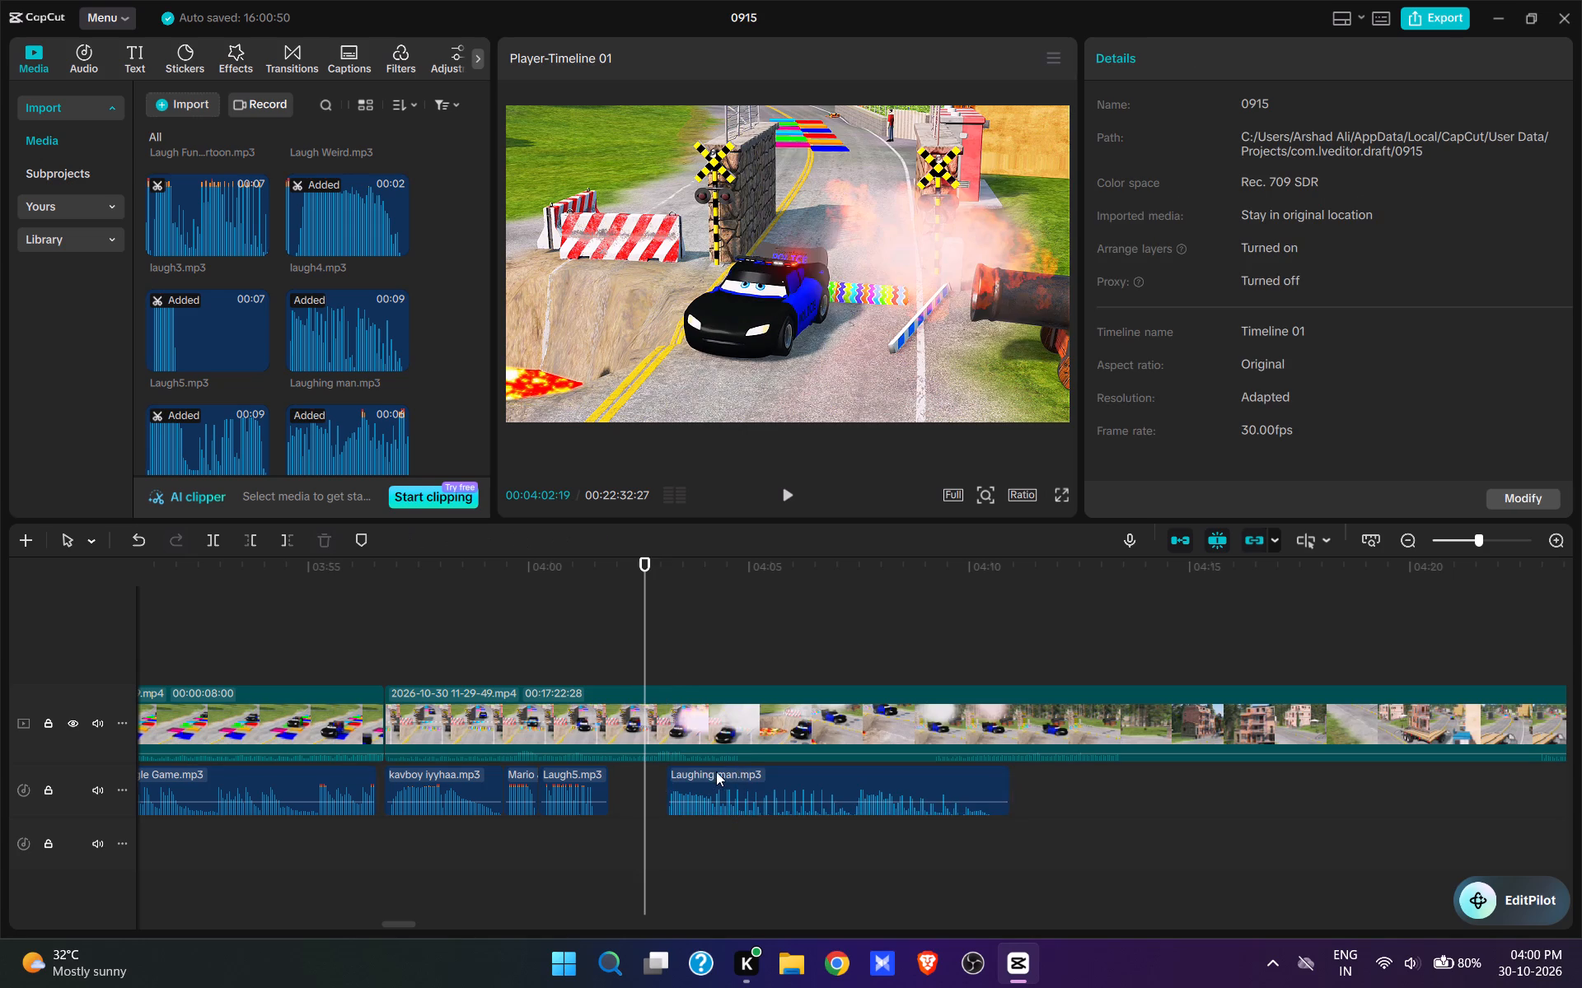
pyautogui.moveTo(716, 771); pyautogui.dragTo(701, 763)
pyautogui.moveTo(723, 779); pyautogui.dragTo(713, 777)
pyautogui.press('space')
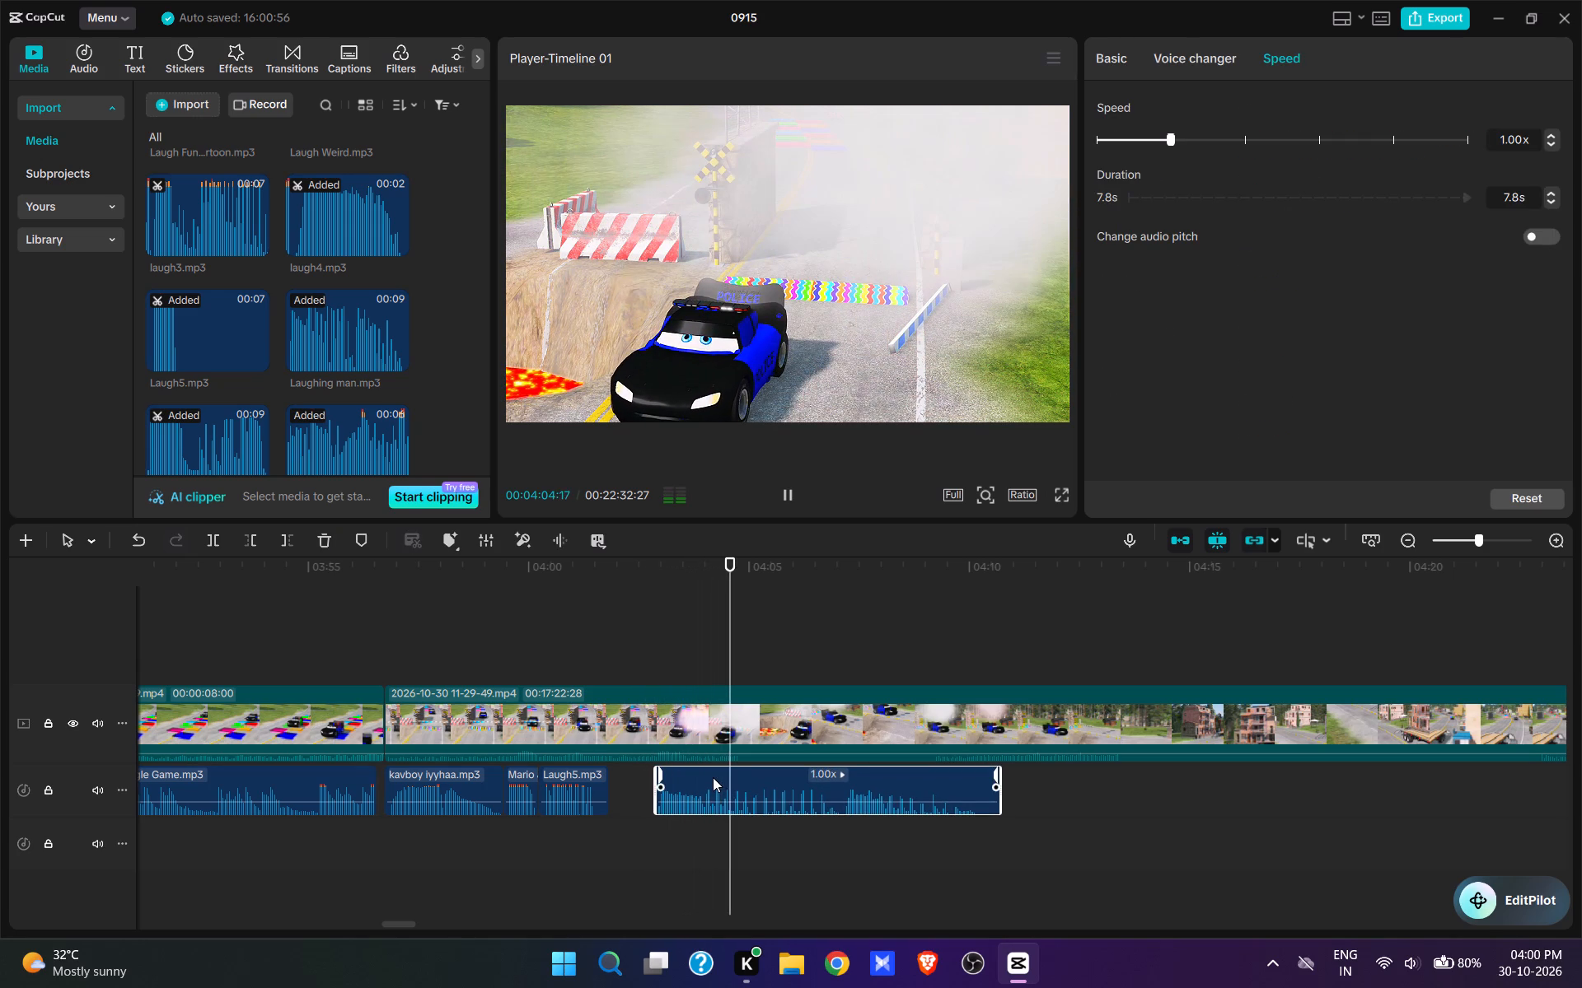
pyautogui.press('space')
pyautogui.click(732, 664)
pyautogui.click(716, 742)
pyautogui.press('w')
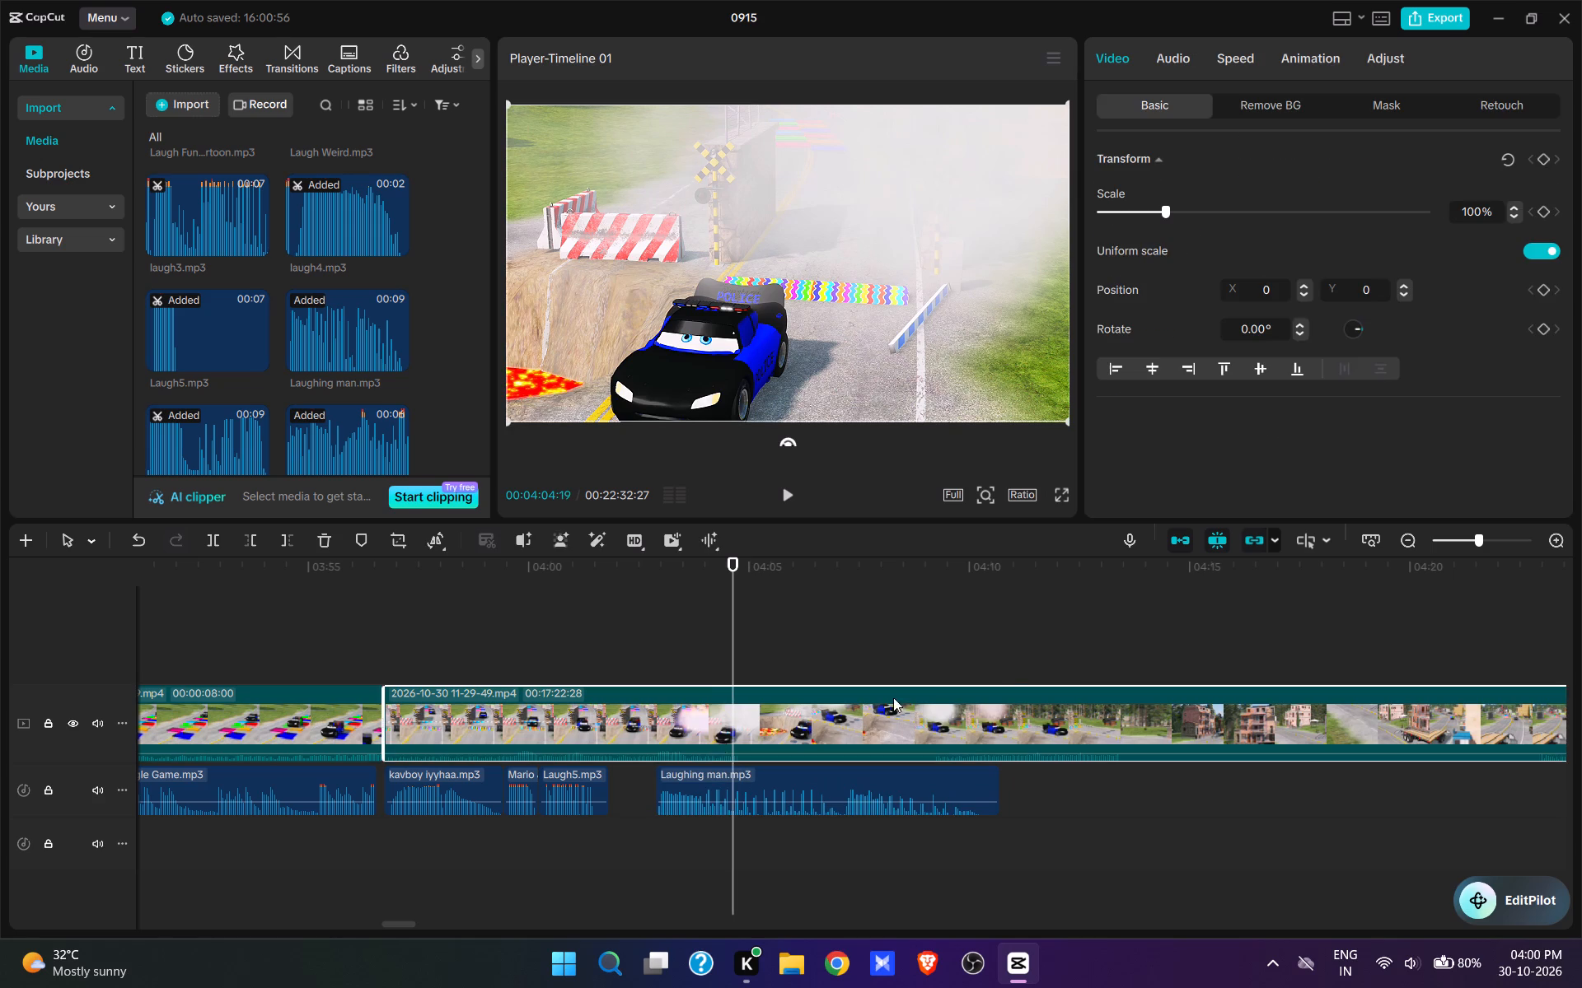
# Cut the footage between the split at 00:04:04:19 and 00:04:08:27 out of the gameplay clip.
pyautogui.click(921, 650)
pyautogui.press('space')
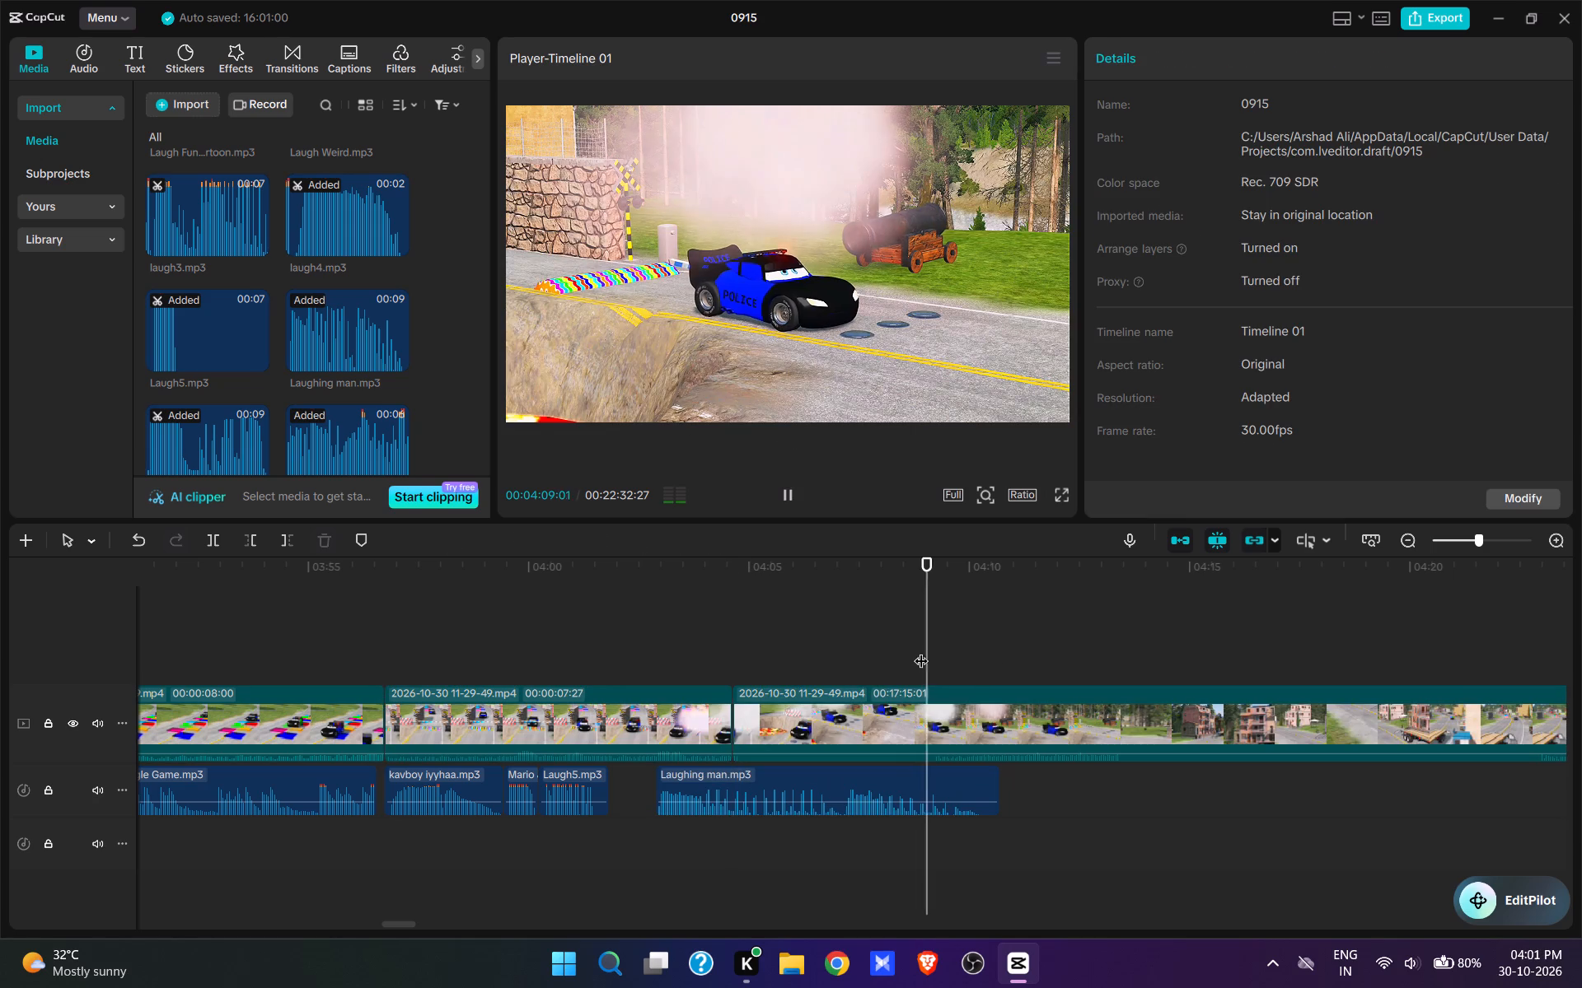
pyautogui.press('space')
pyautogui.press('space')
pyautogui.click(921, 650)
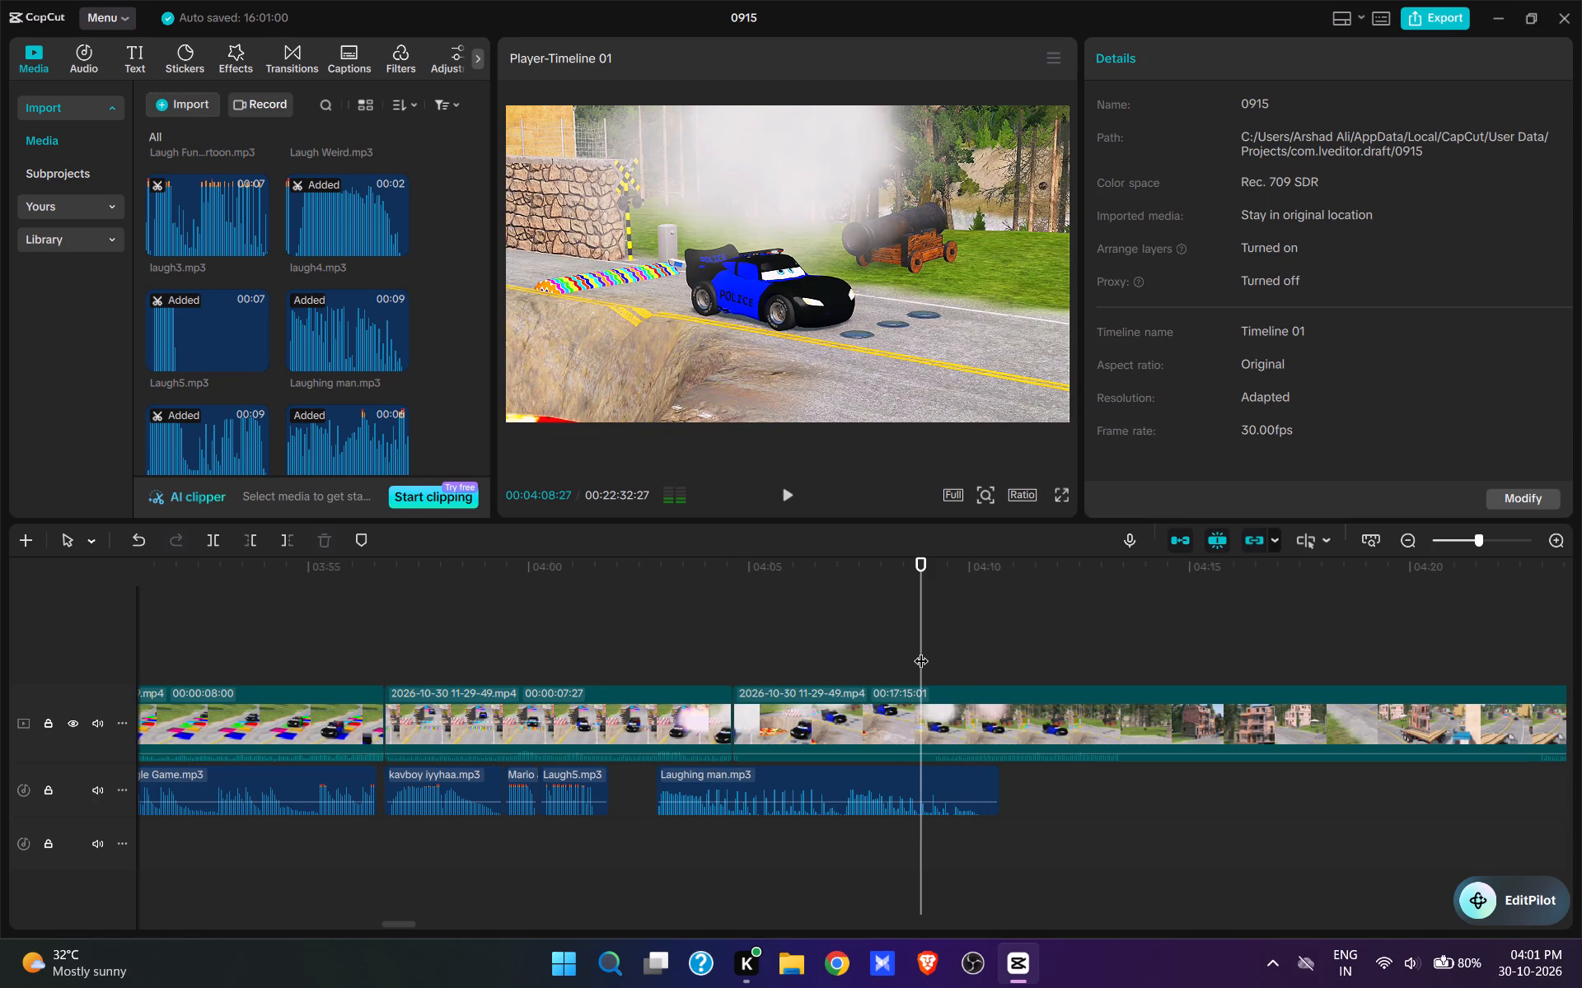
pyautogui.write('q')
# Play back the join and trim about 10 more frames off the following clip's start, up to 00:04:04:29.
pyautogui.press('space')
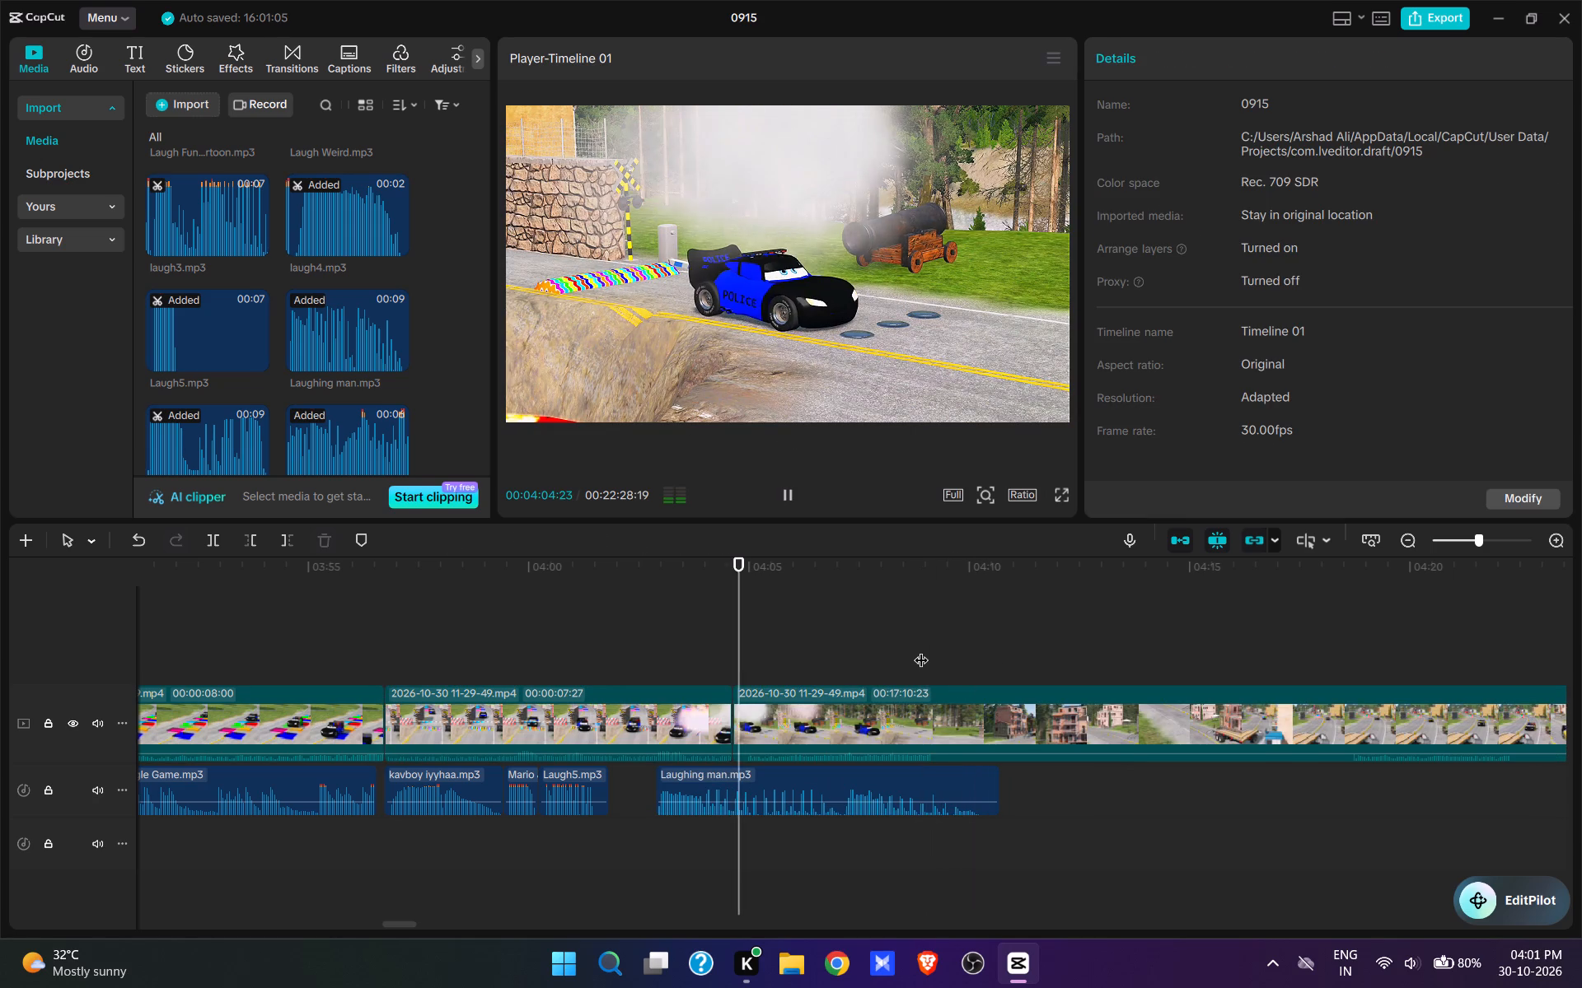
pyautogui.press('space')
pyautogui.press('space')
pyautogui.press('space')
pyautogui.press('space')
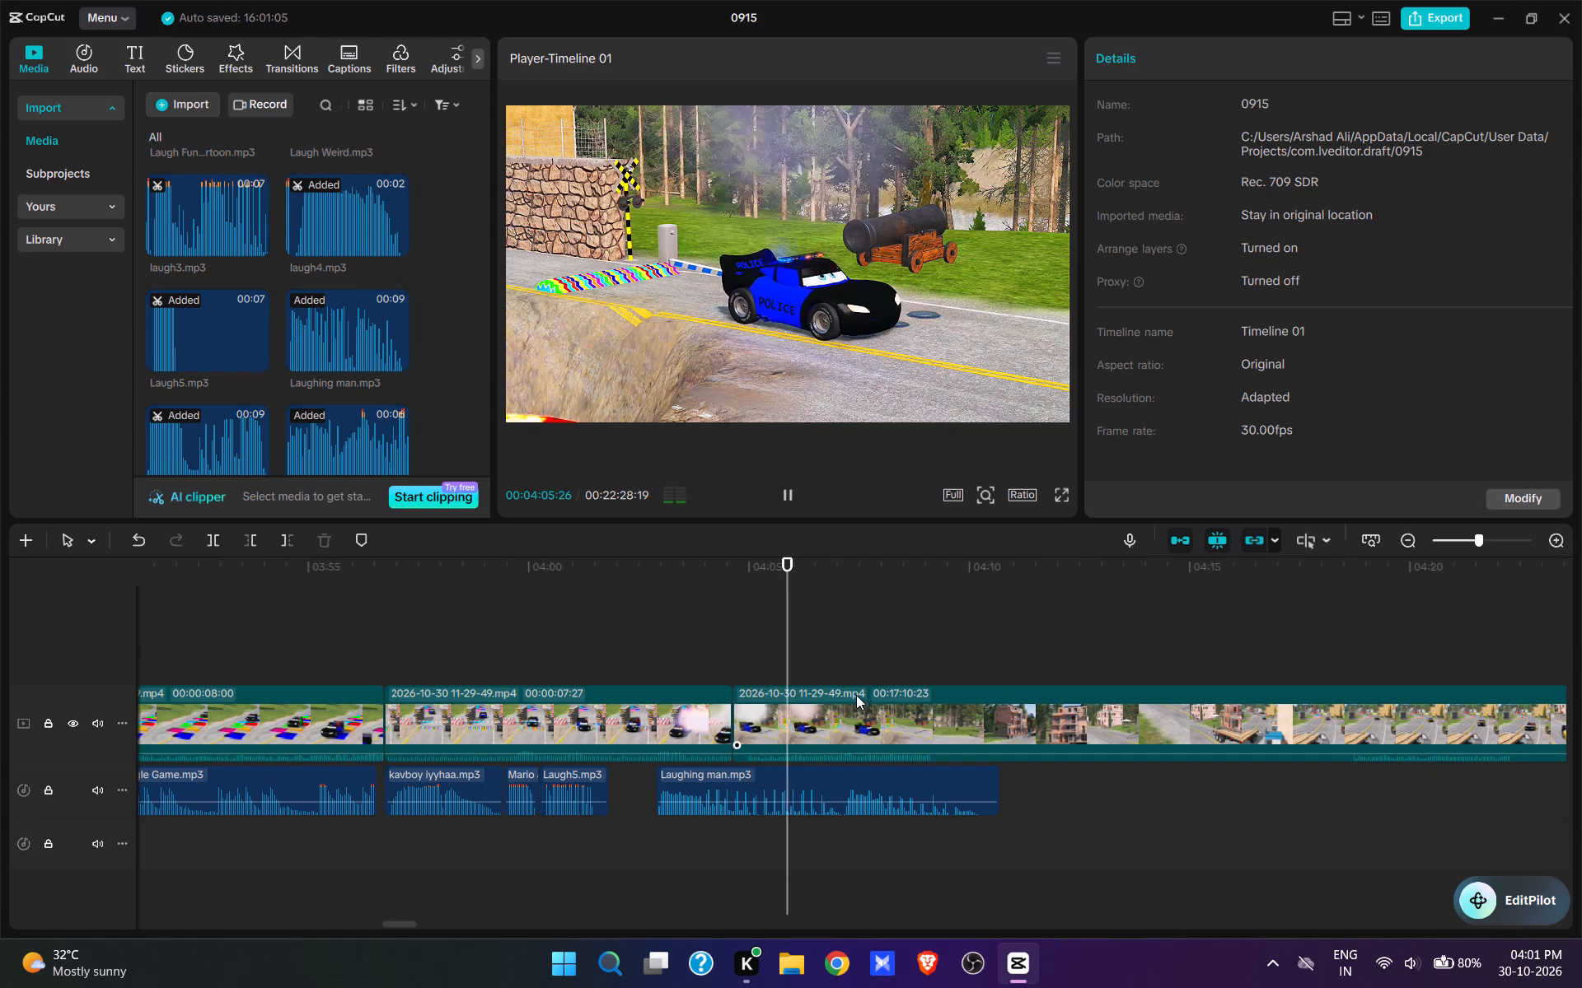
pyautogui.click(765, 652)
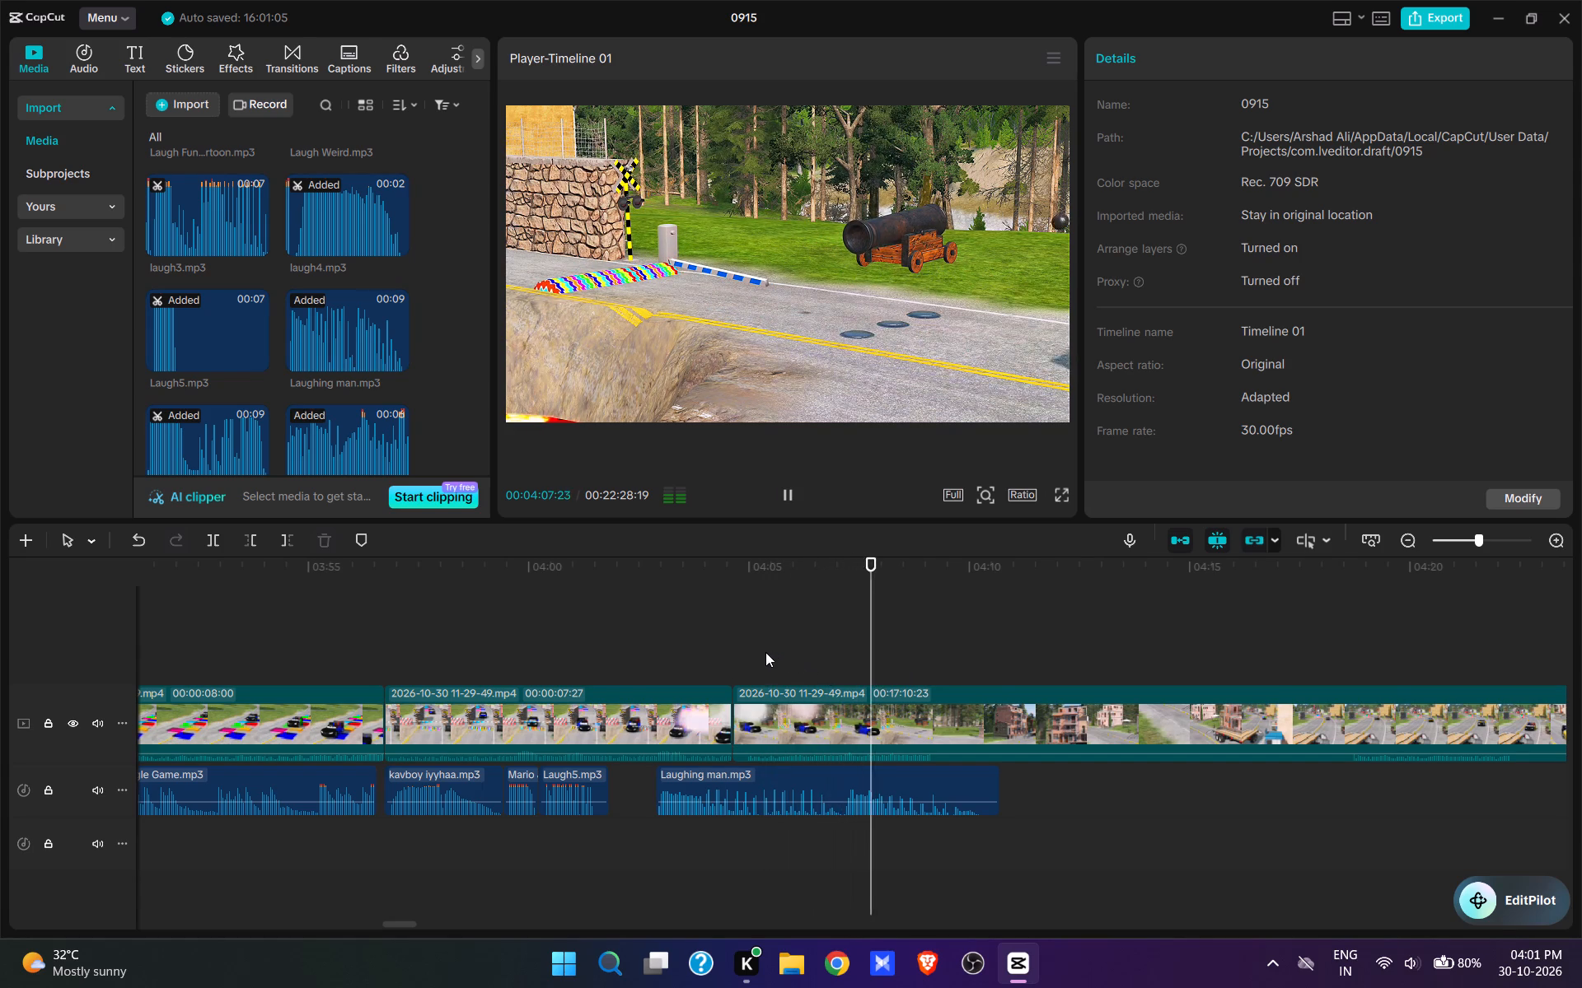
pyautogui.click(748, 650)
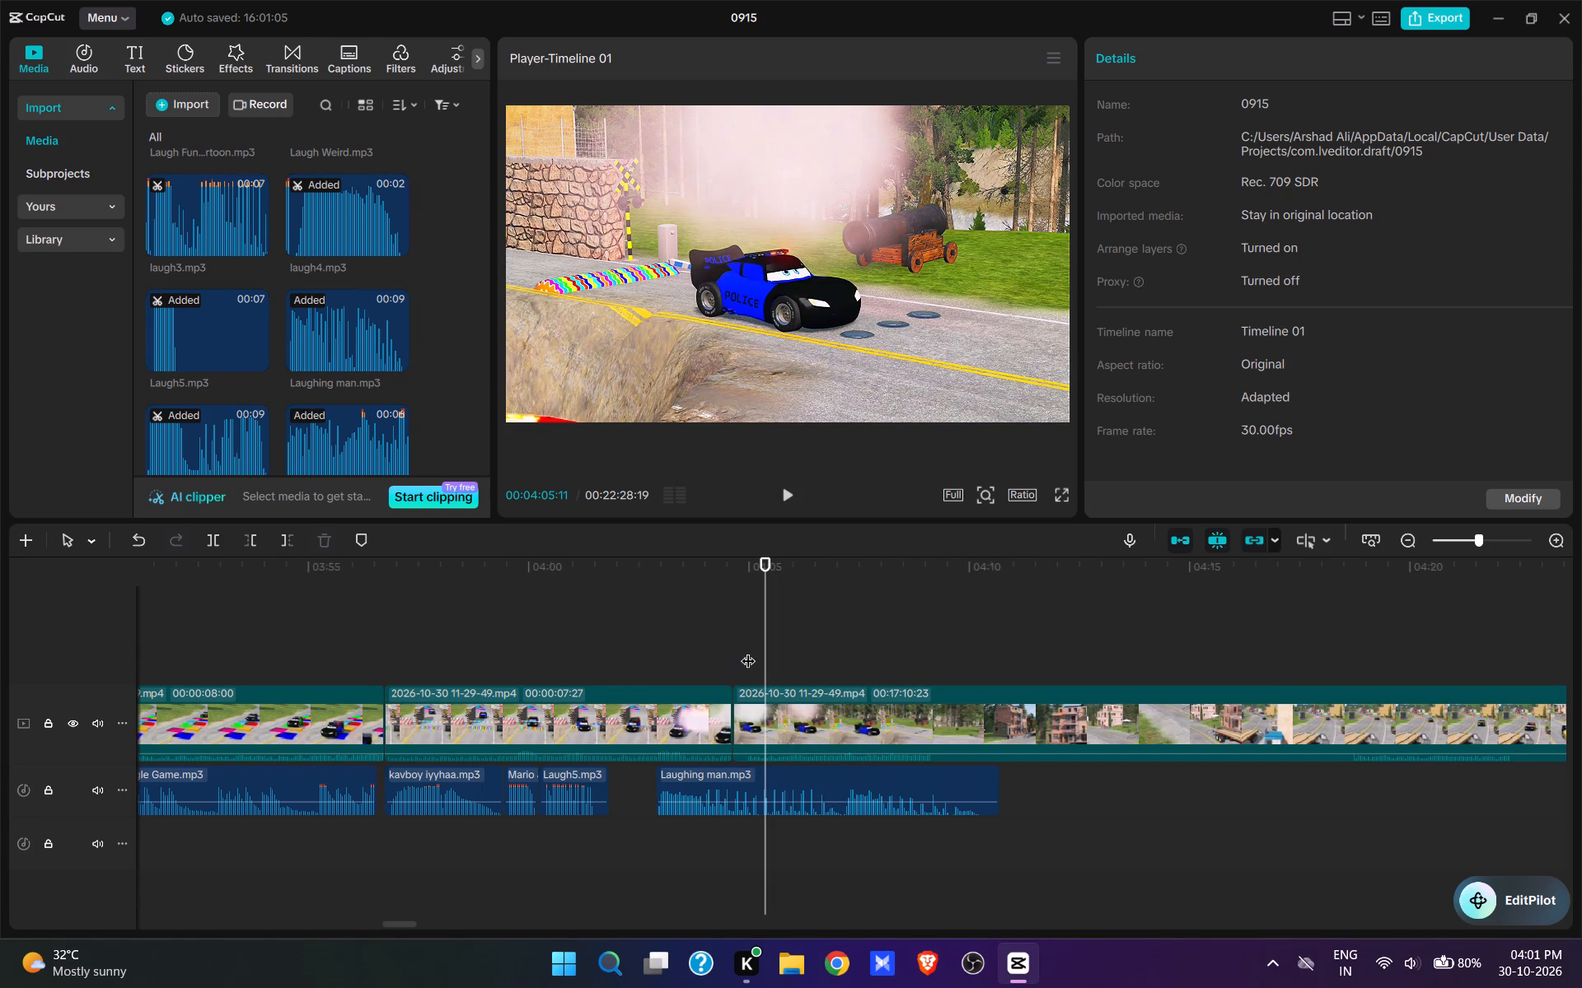
pyautogui.press('q')
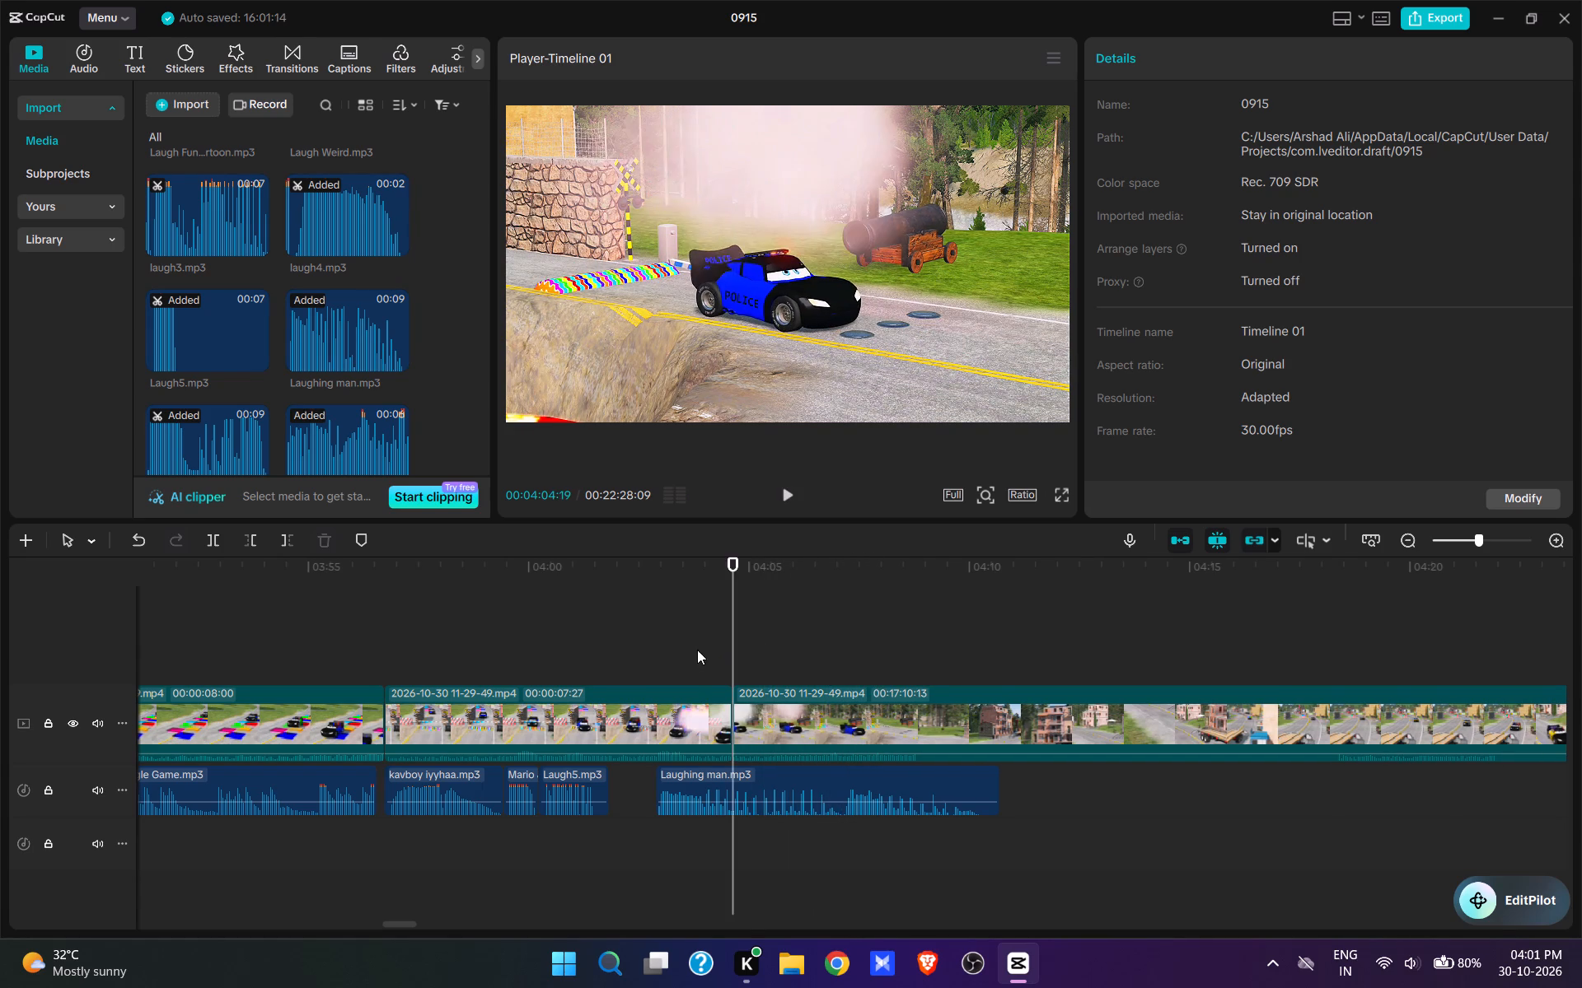
# Play through the shortened section and split the gameplay clip at 00:04:08:22, after the car has left the frame.
pyautogui.click(697, 646)
pyautogui.press('space')
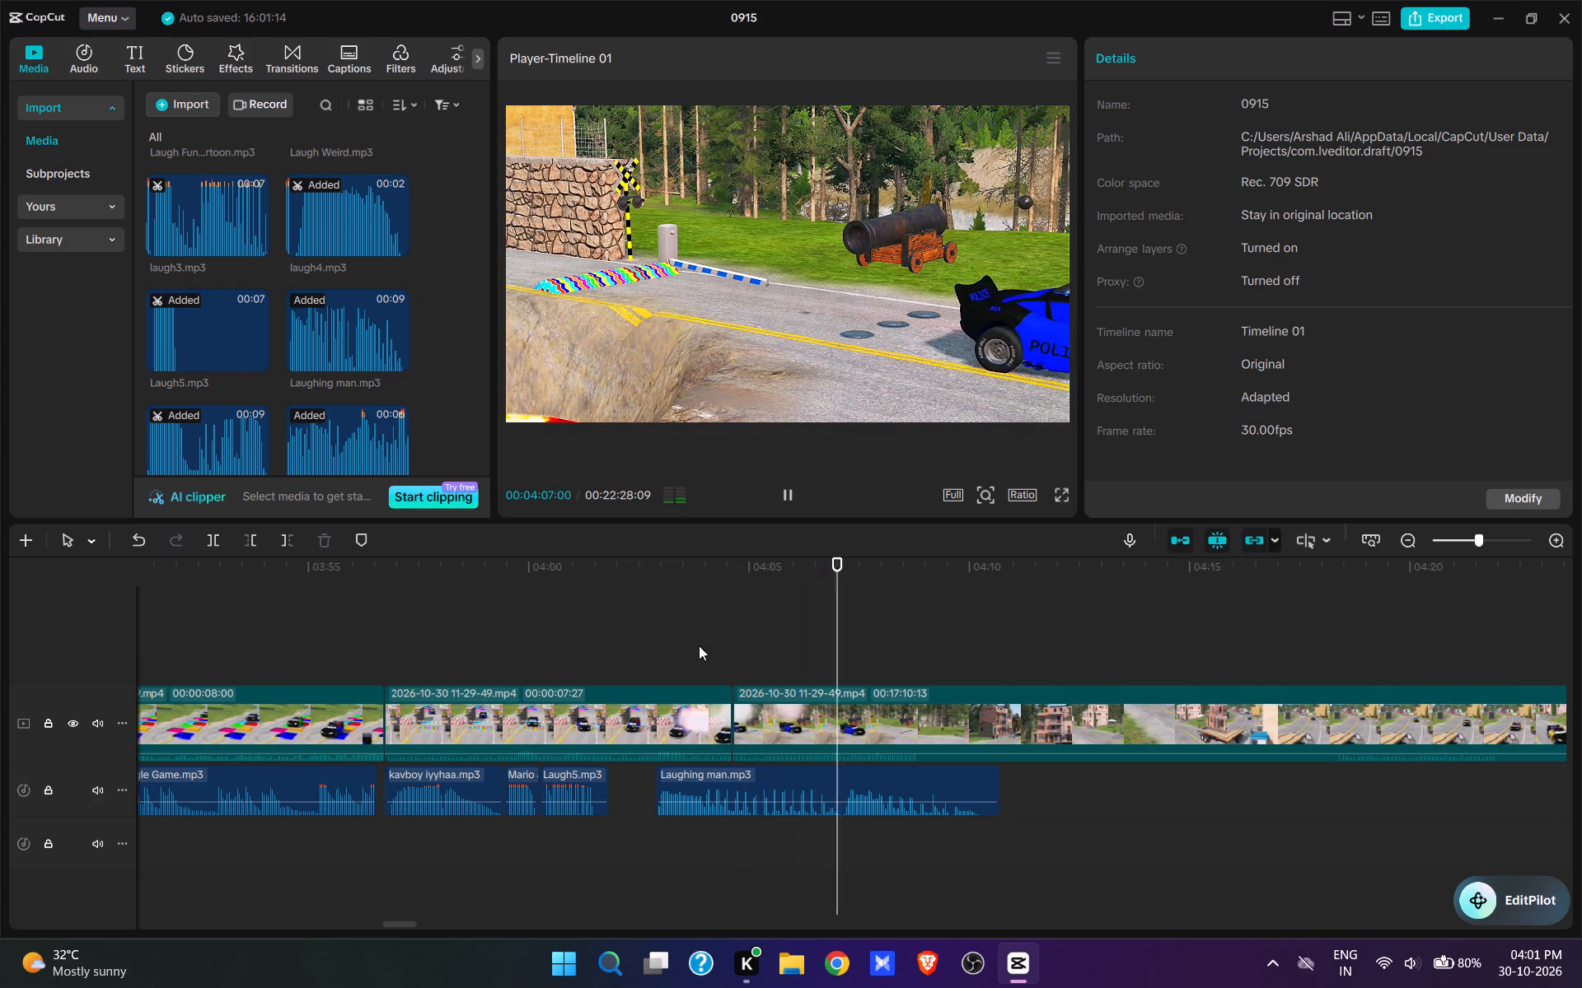
pyautogui.press('space')
pyautogui.press('space')
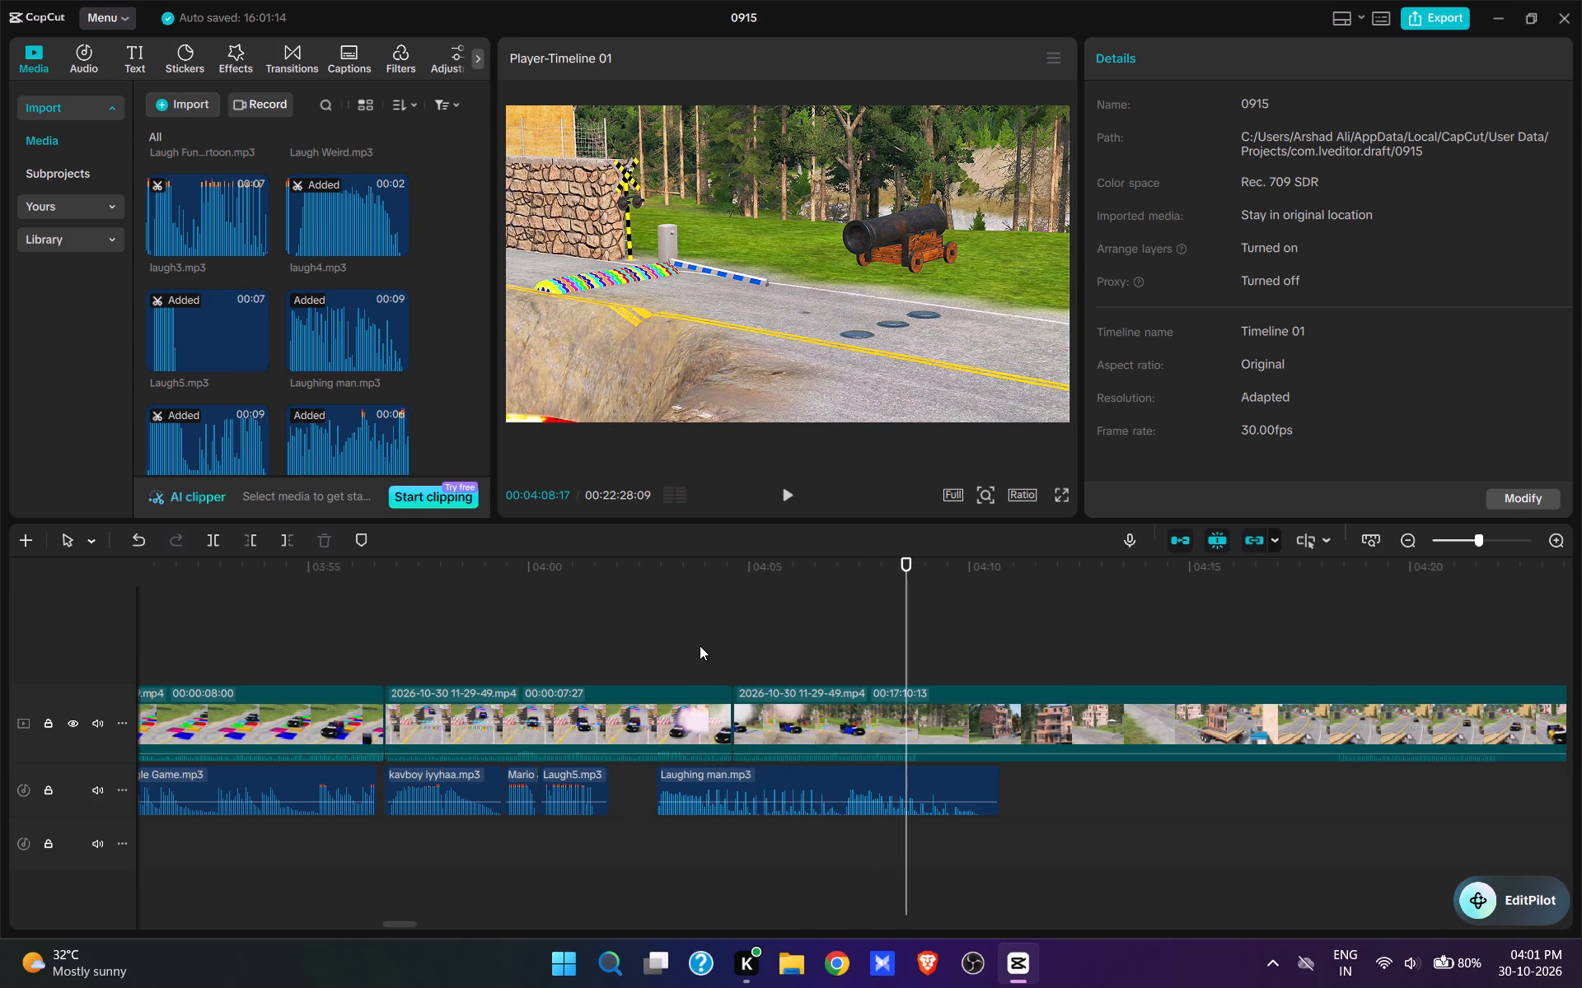
pyautogui.press('space')
pyautogui.press('w')
# Trim the end of Laughing man.mp3 to the video split at 00:04:08:22.
pyautogui.click(898, 799)
pyautogui.press('e')
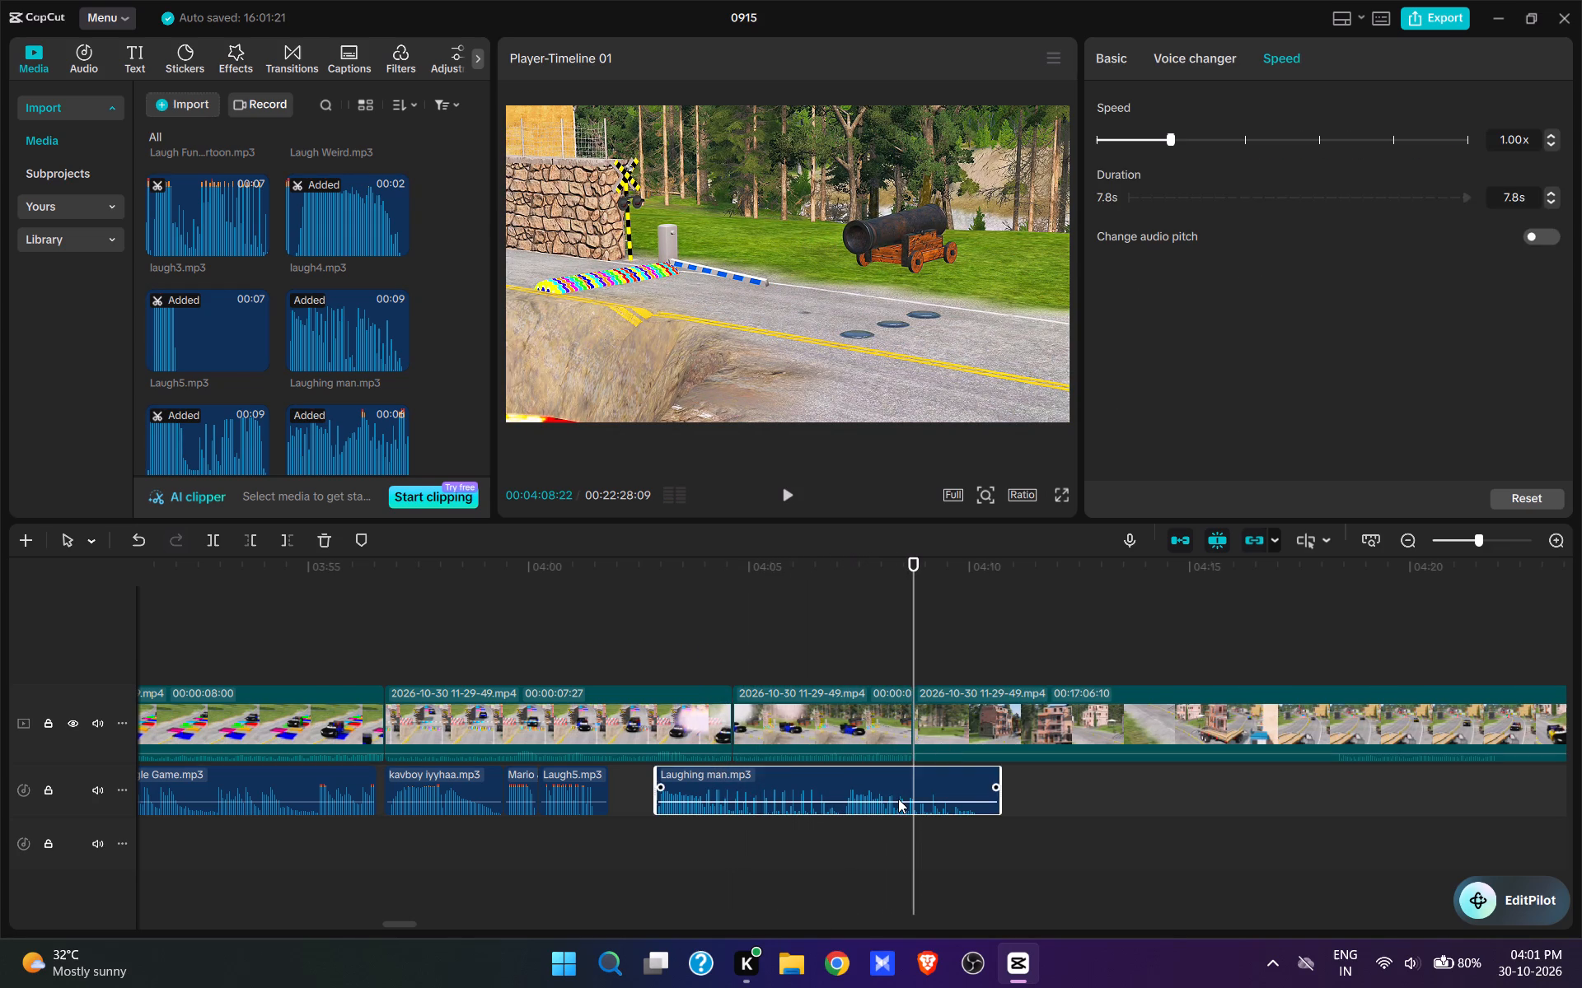
# Cut the footage from 00:04:08:22 to 00:04:18:07 so the next scene starts with the yellow police car approaching the truck.
pyautogui.moveTo(1223, 685); pyautogui.dragTo(952, 844)
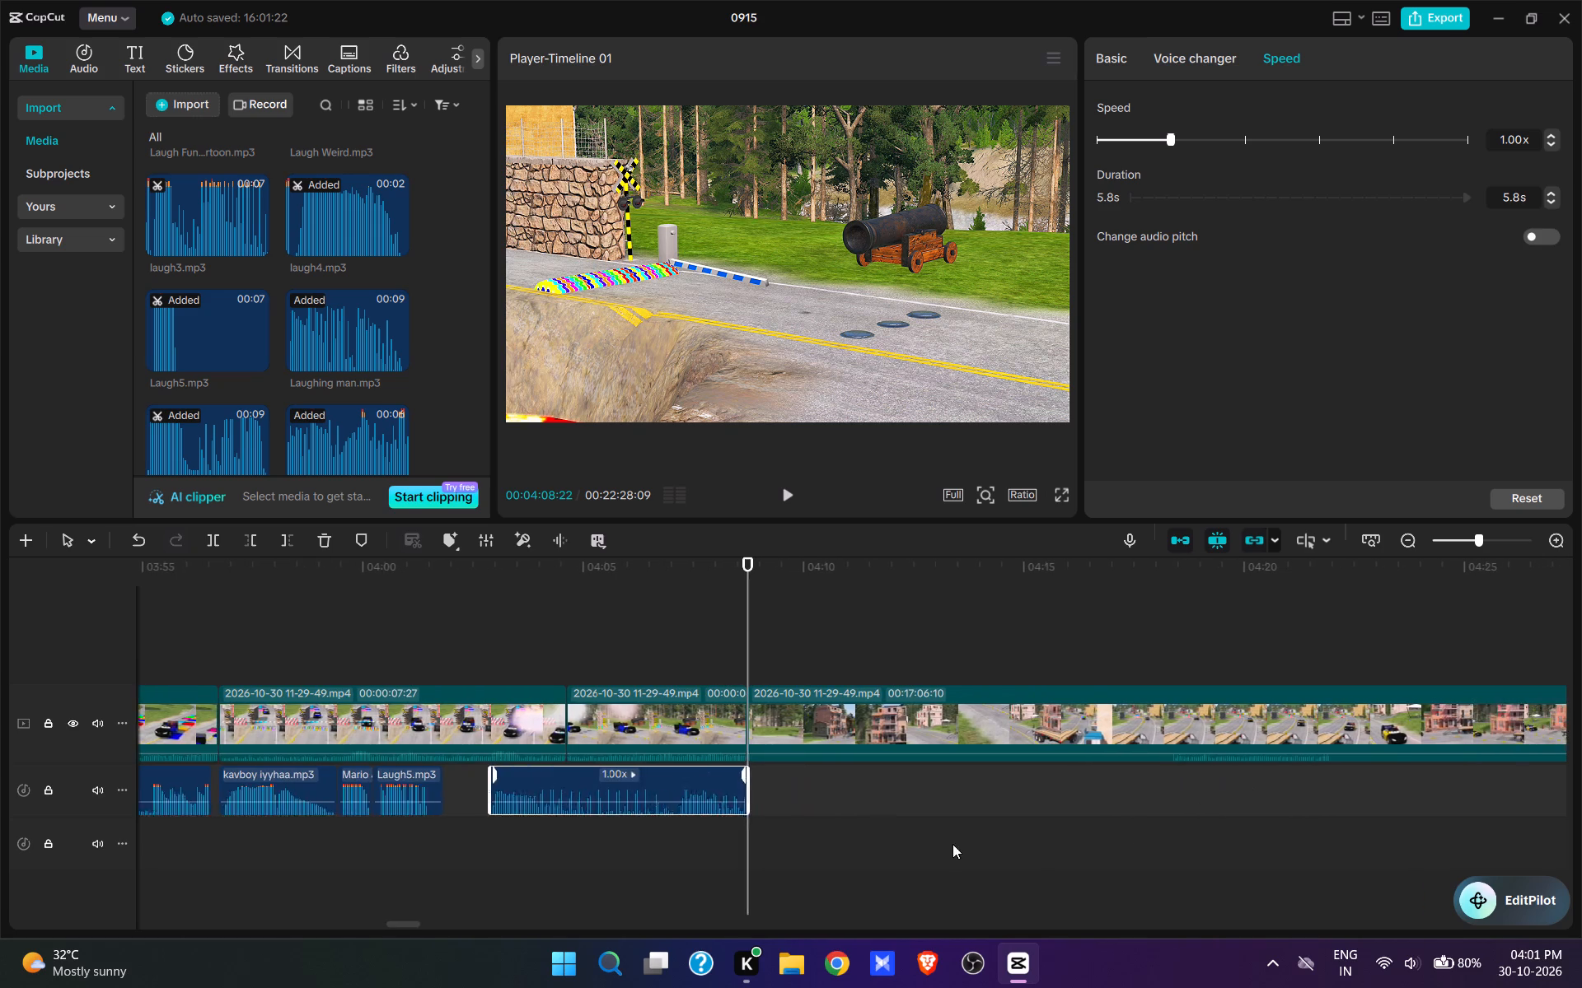
pyautogui.moveTo(952, 844); pyautogui.dragTo(817, 799)
pyautogui.click(887, 654)
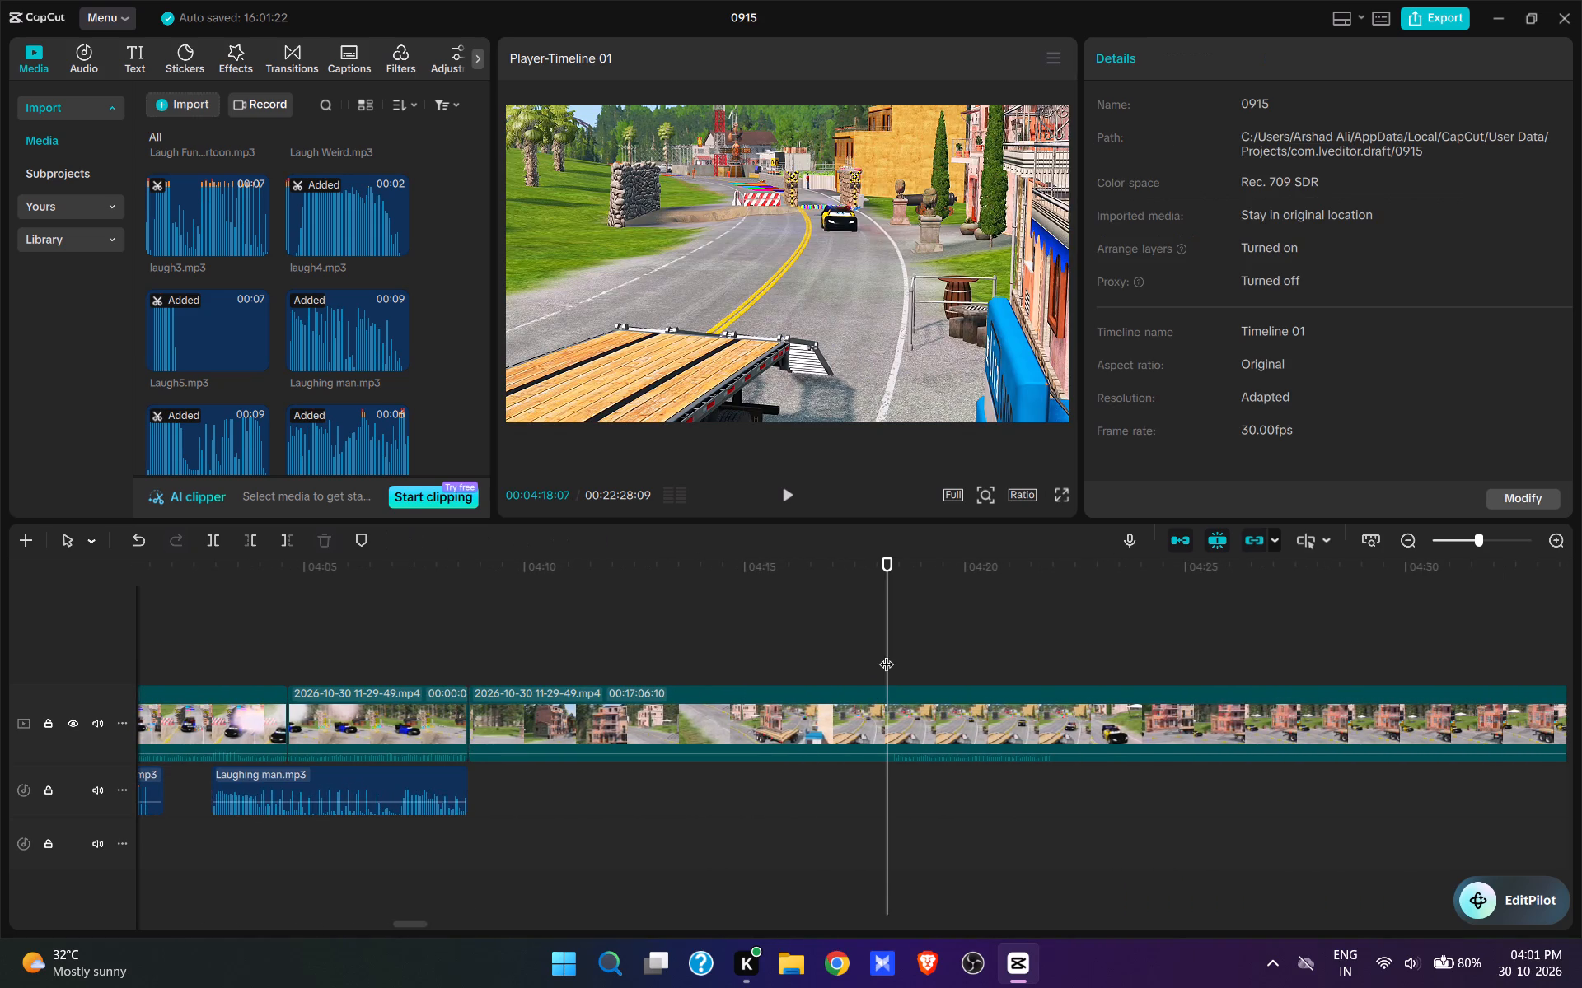
pyautogui.press('space')
pyautogui.press('space')
pyautogui.click(887, 654)
pyautogui.press('q')
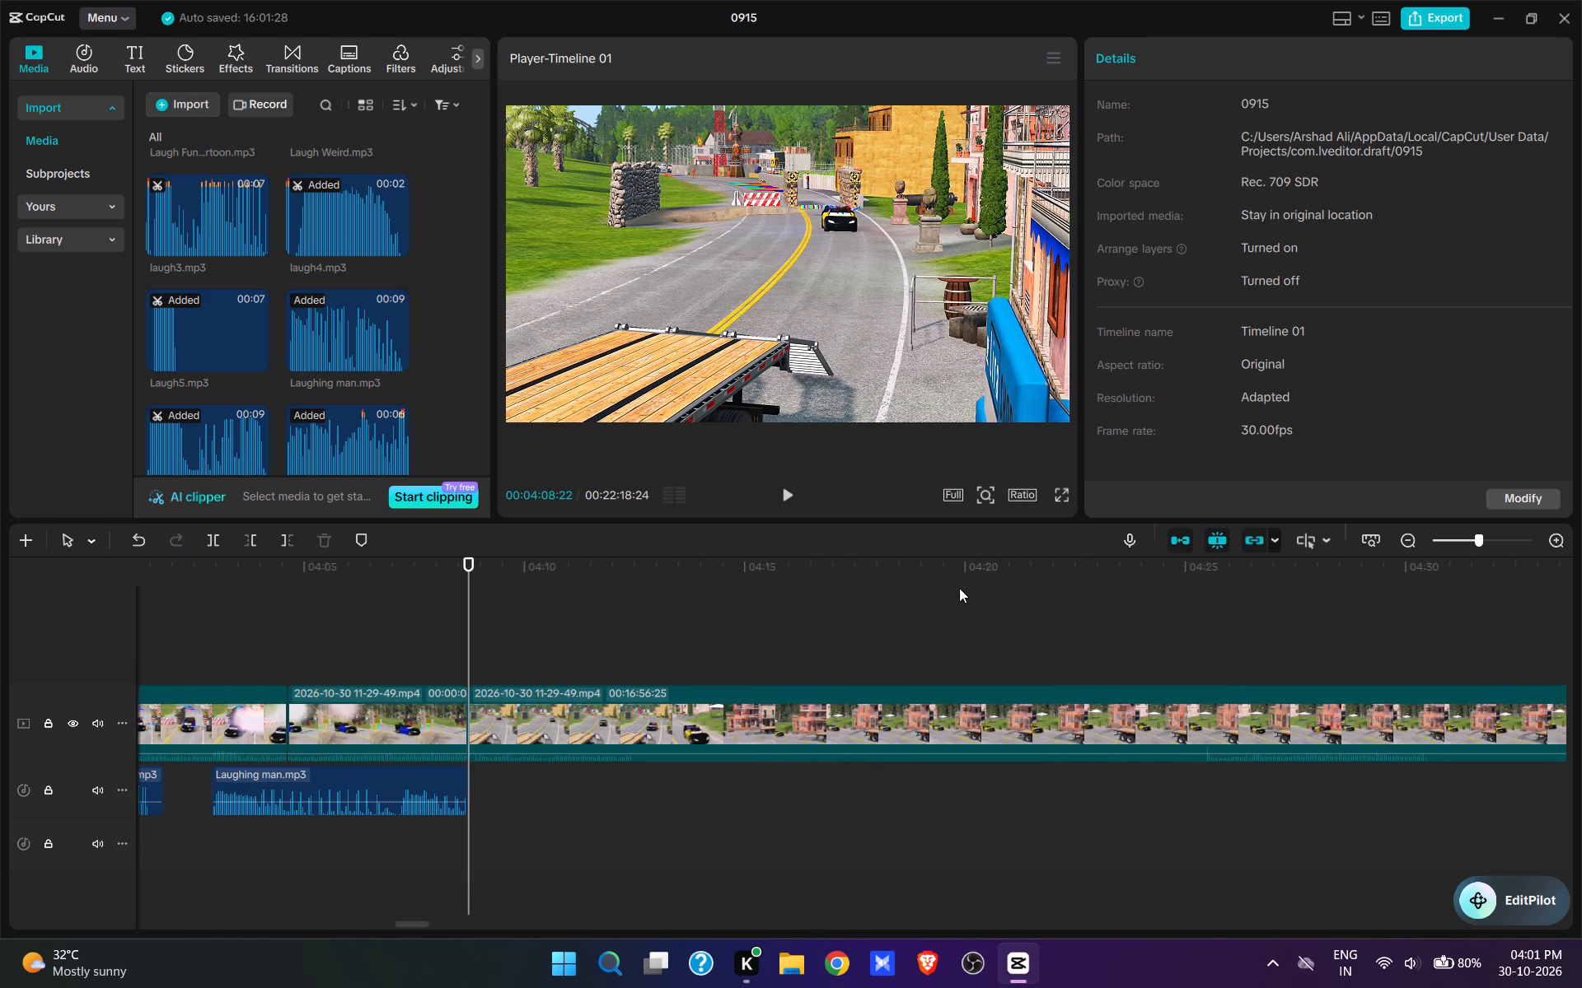
# Add the mixkit-cartoon sound ending in 473.wav at 00:04:08:22, directly after Laughing man.mp3, and play it back.
pyautogui.press('space')
pyautogui.press('space')
pyautogui.click(466, 655)
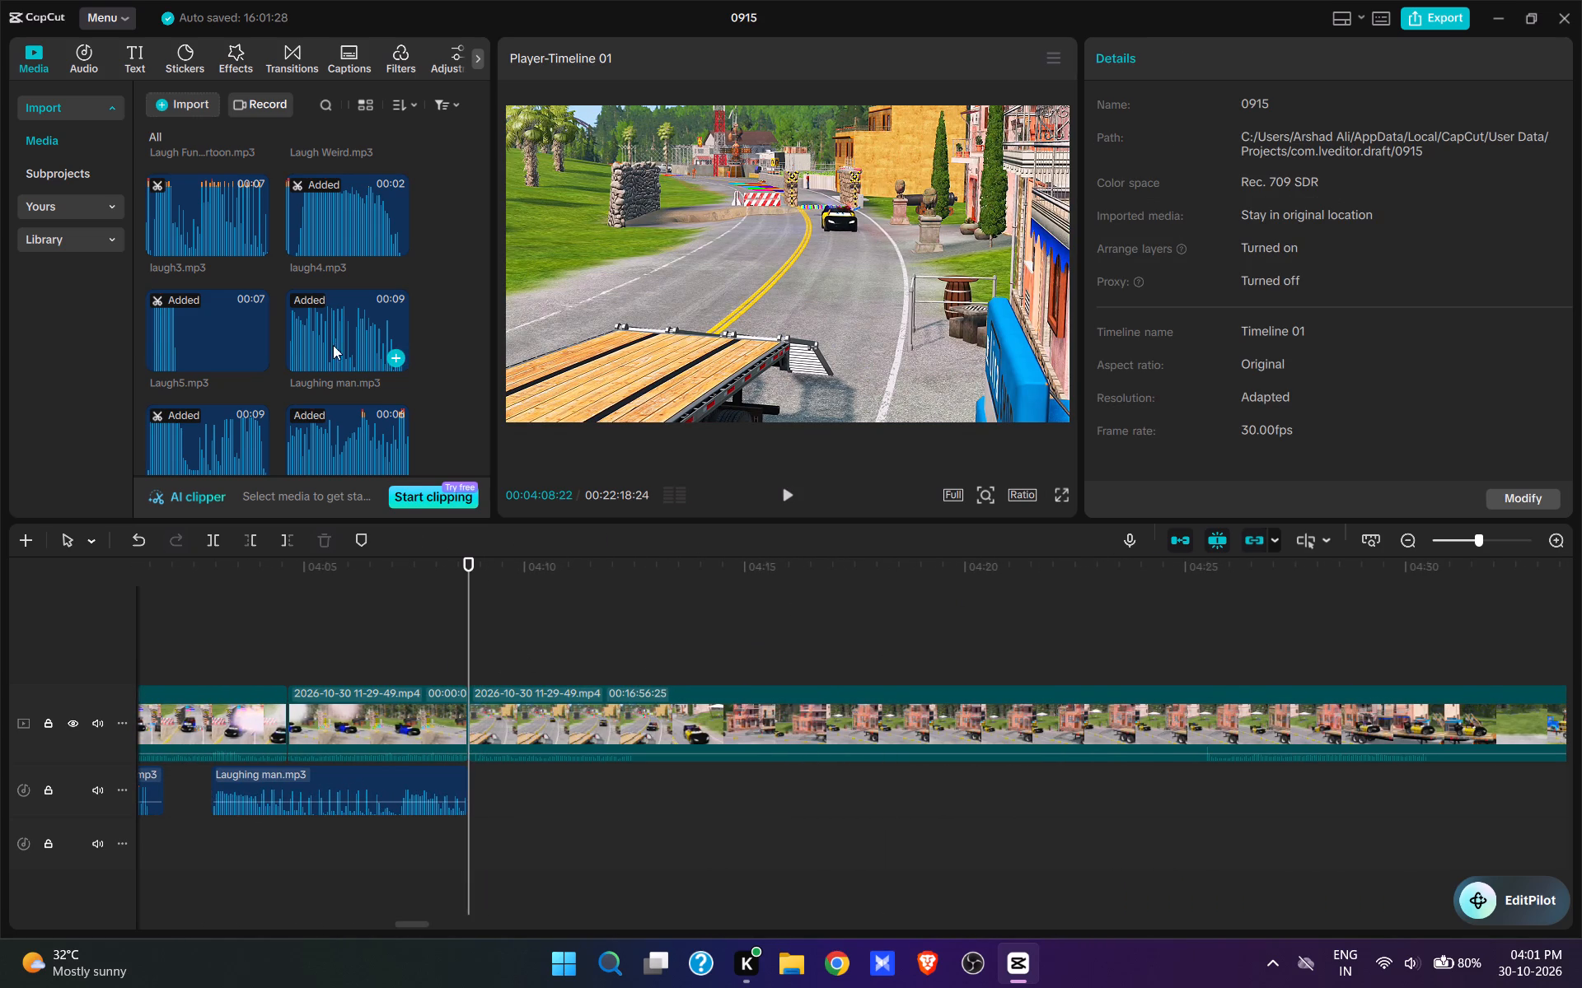
pyautogui.scroll(-8, 316, 321)
pyautogui.moveTo(484, 315); pyautogui.dragTo(484, 303)
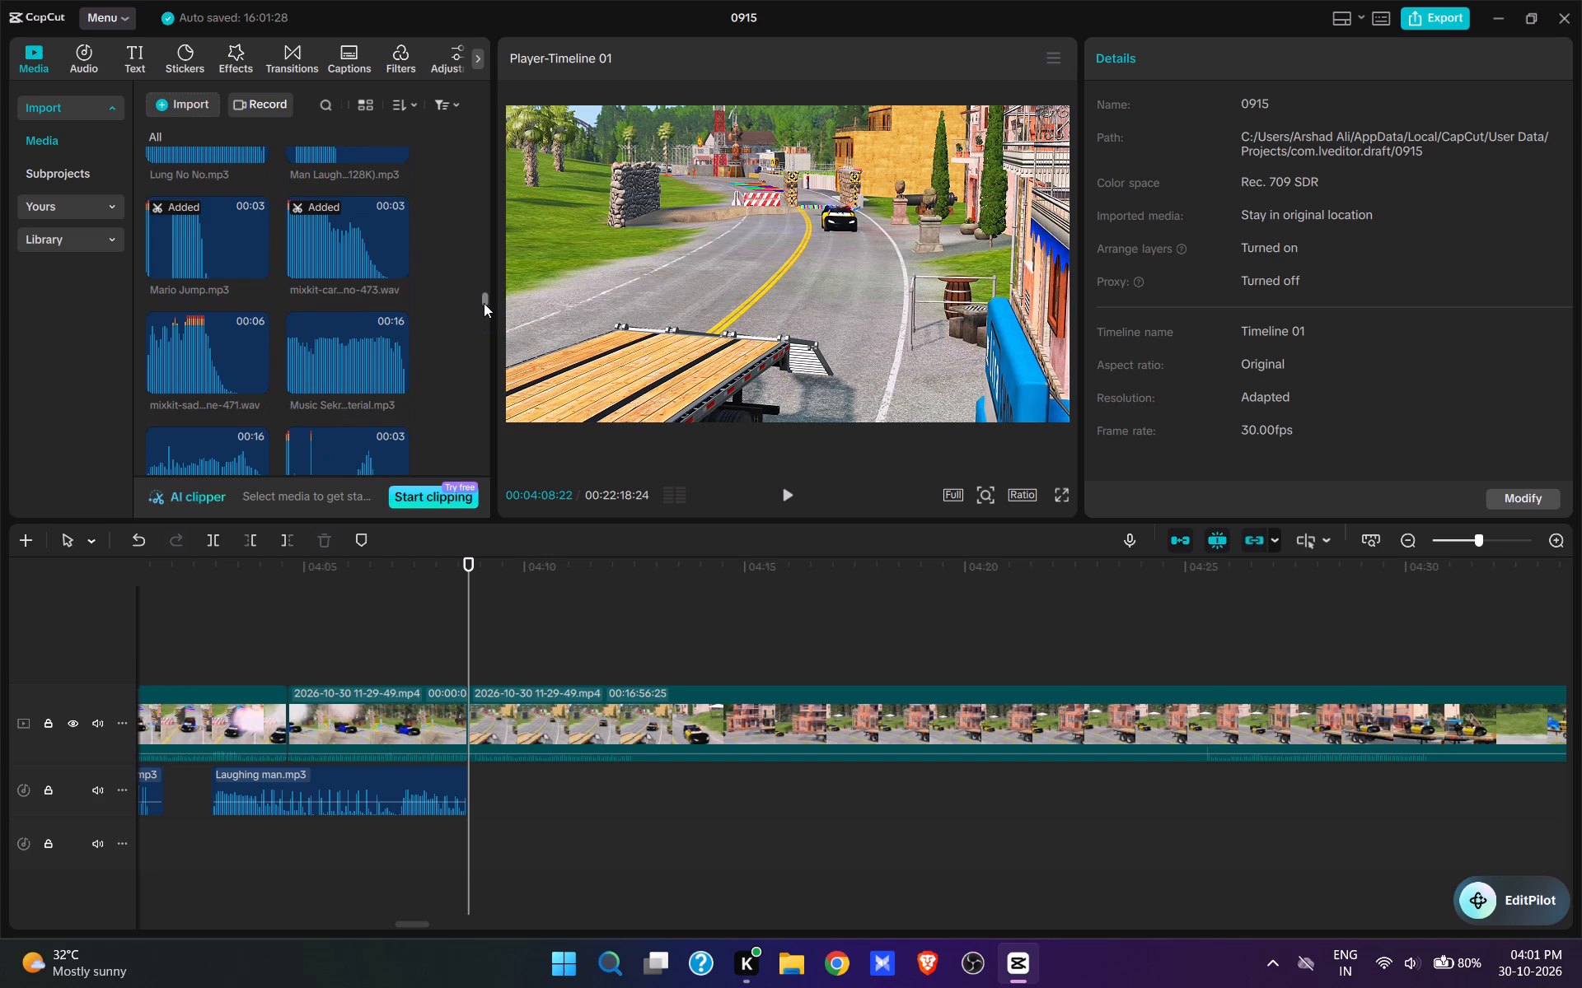
pyautogui.moveTo(484, 303); pyautogui.dragTo(483, 301)
pyautogui.click(400, 327)
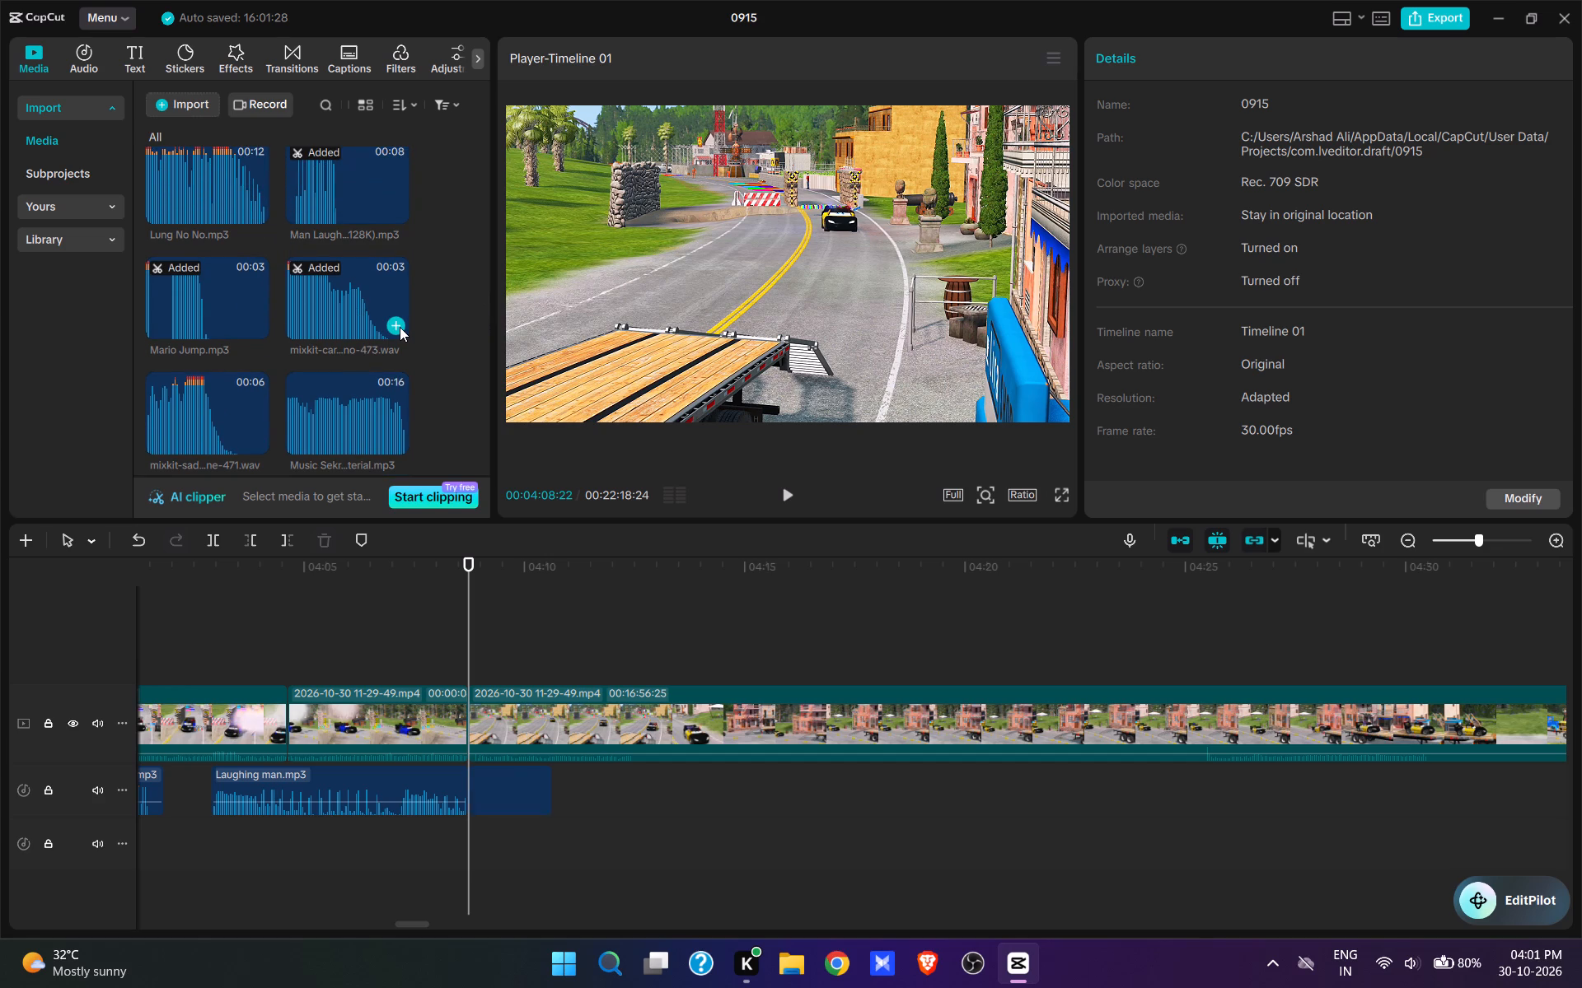
pyautogui.press('space')
pyautogui.press('space')
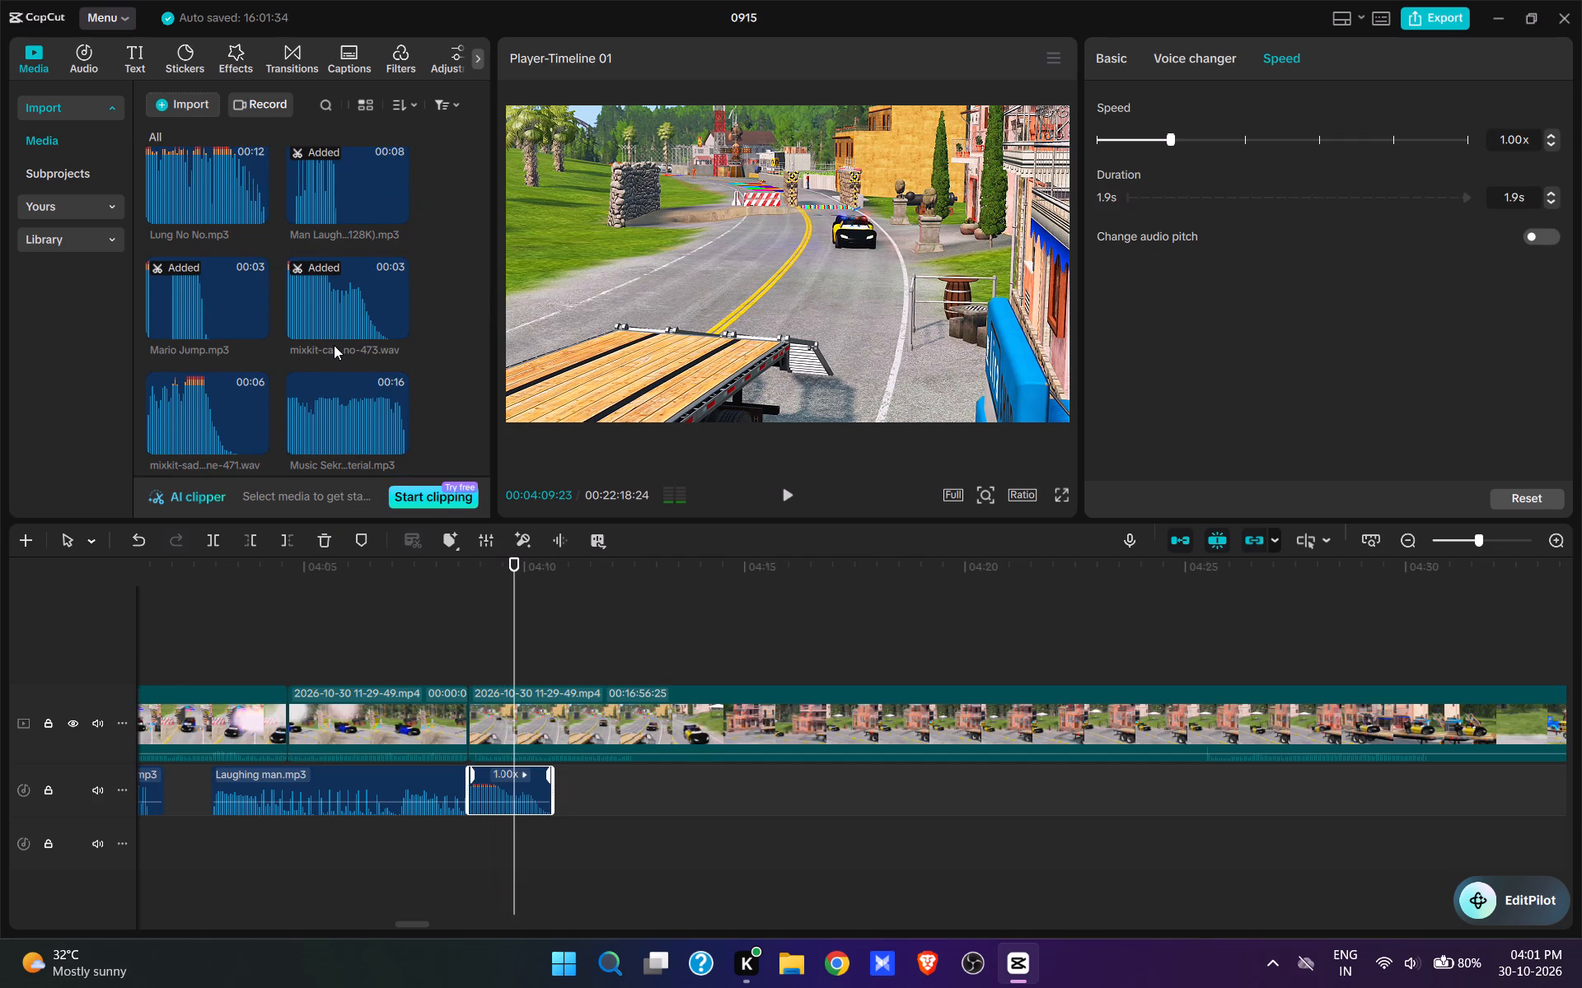
# Rename the mixkit-cartoon 473.wav sound in the media library as mixkit-RUN.
pyautogui.click(334, 345)
pyautogui.rightClick(334, 345)
pyautogui.click(335, 298)
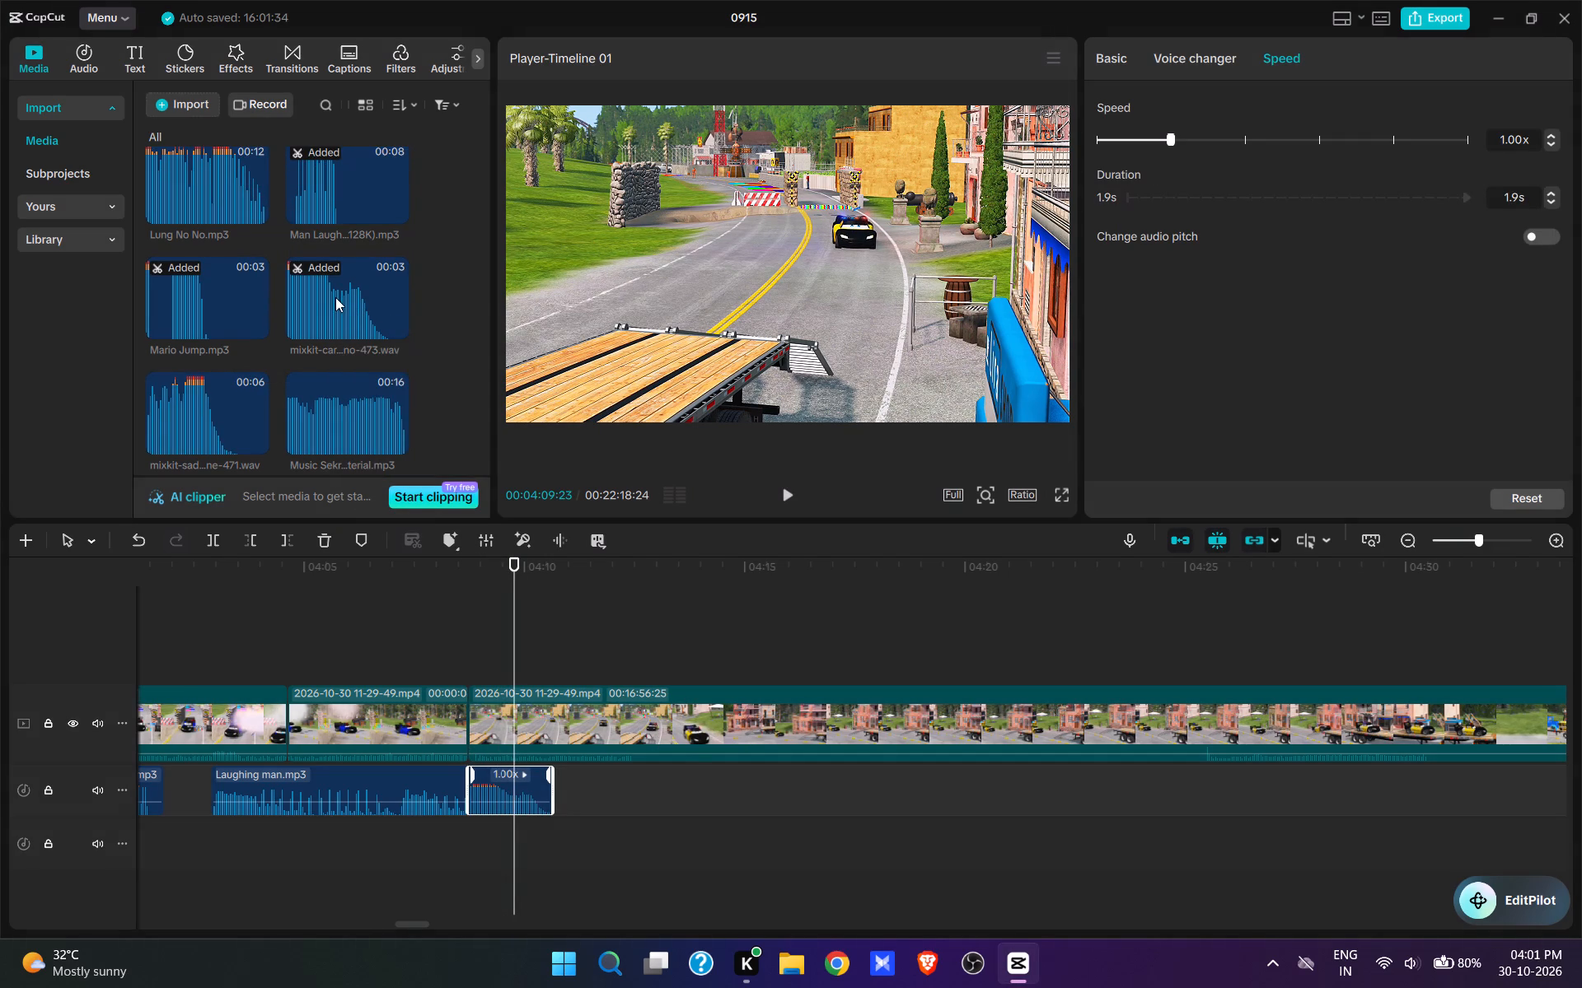
pyautogui.rightClick(335, 297)
pyautogui.click(382, 310)
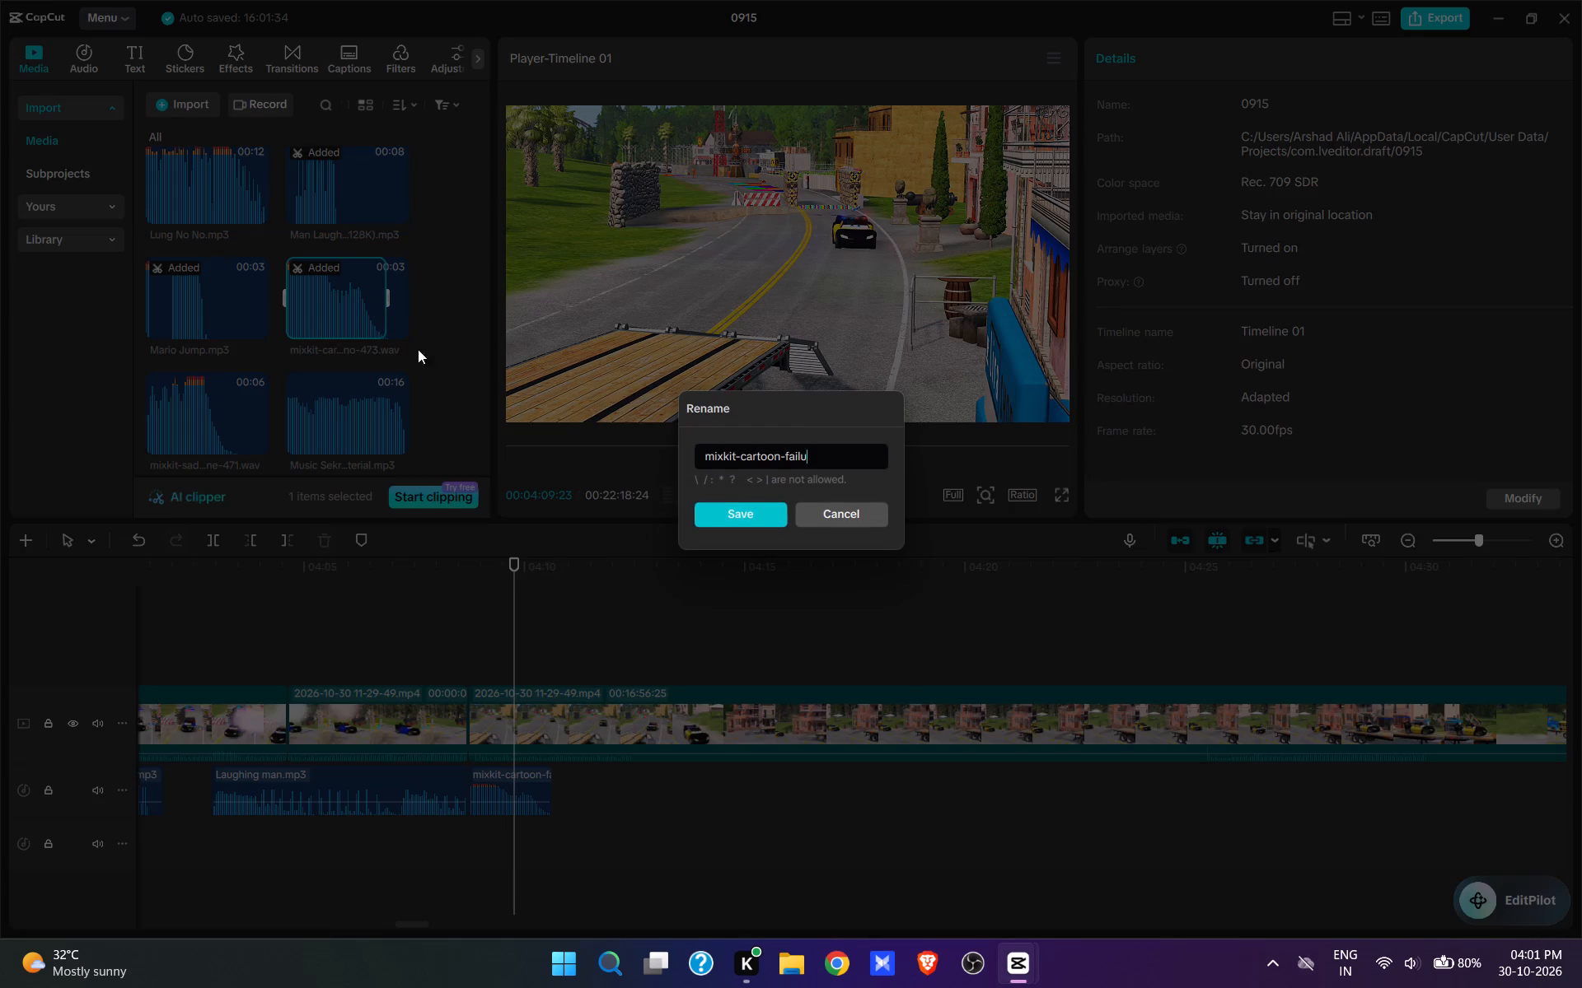
pyautogui.moveTo(821, 454); pyautogui.dragTo(803, 454)
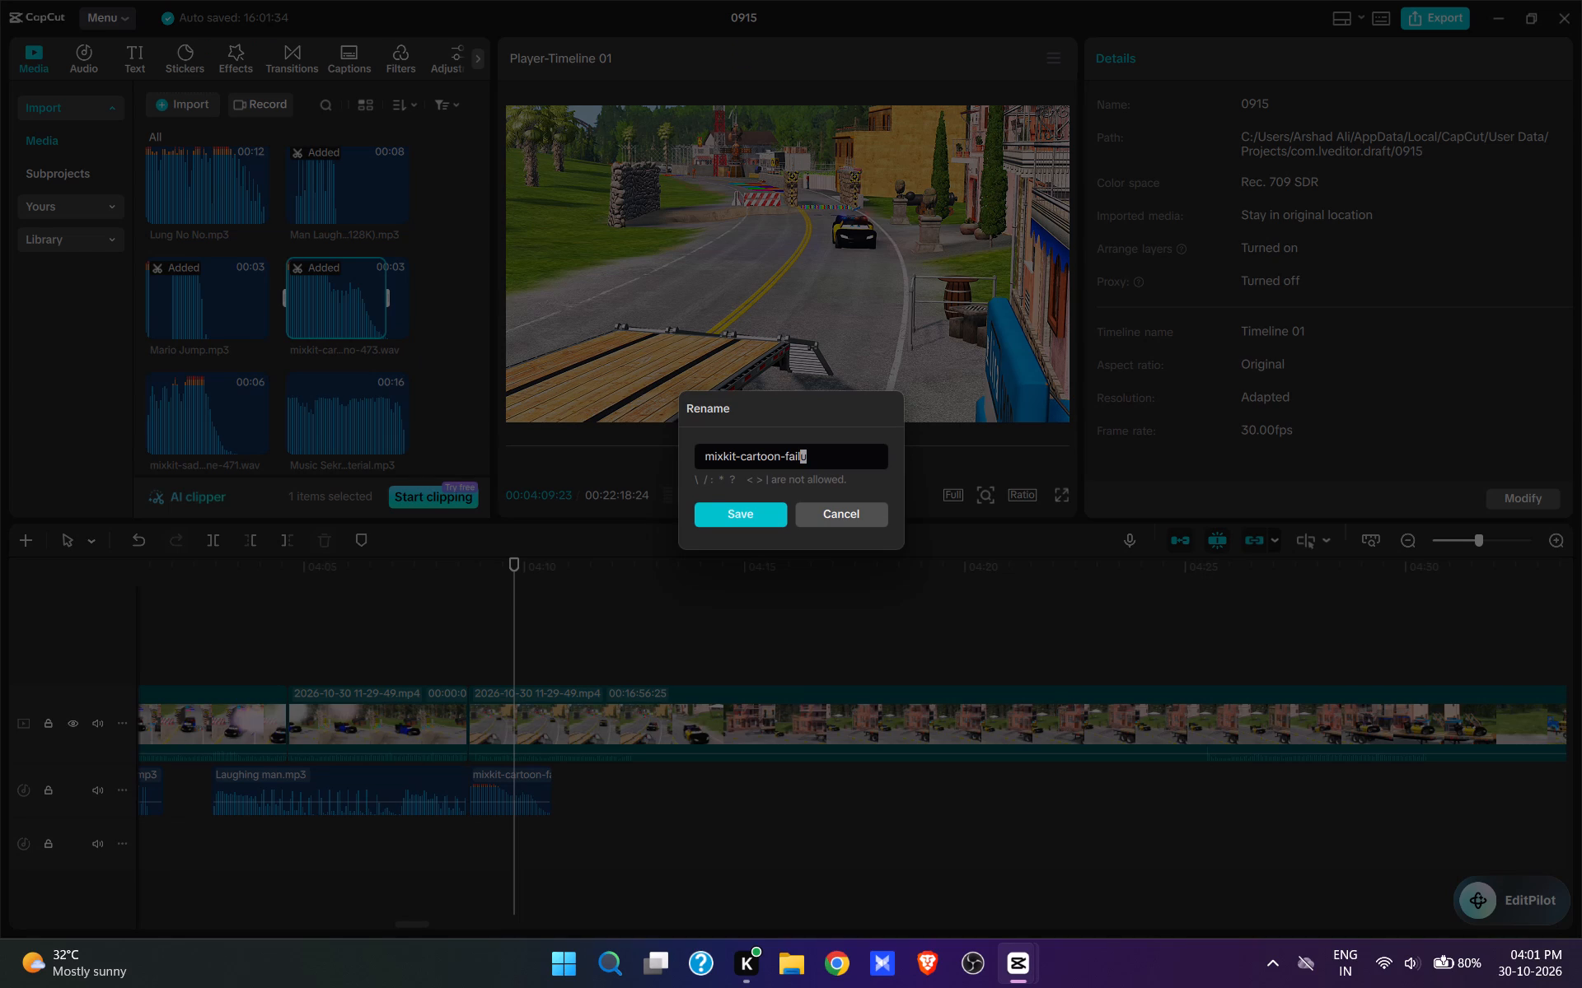
pyautogui.click(801, 452)
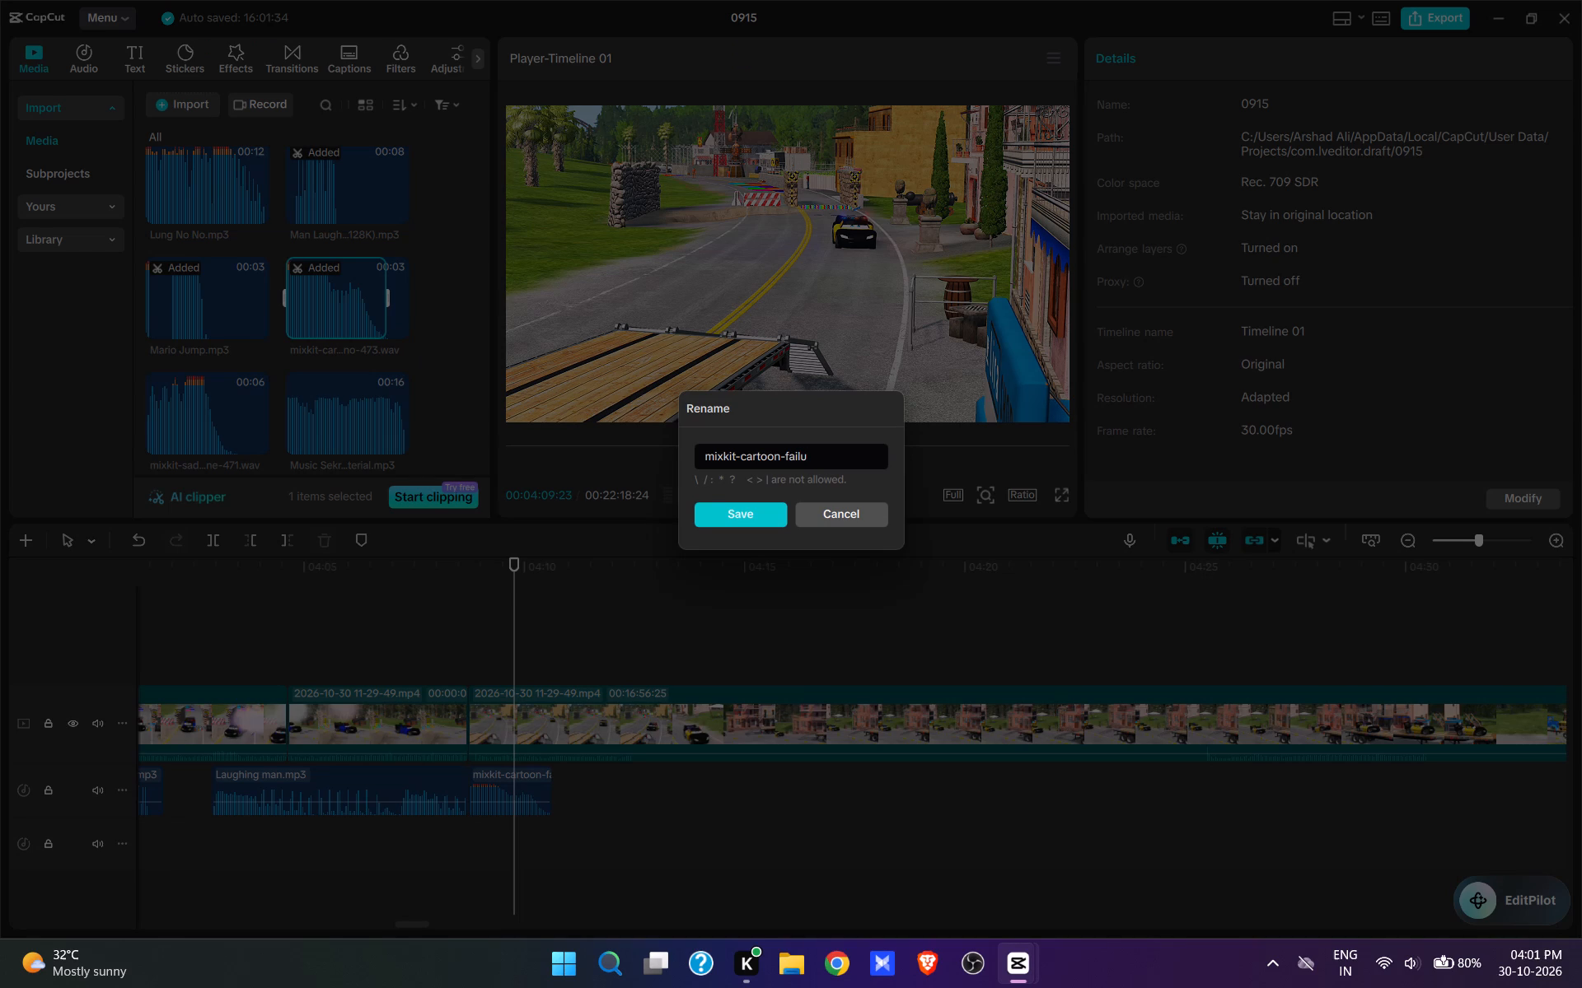
pyautogui.moveTo(786, 450); pyautogui.dragTo(743, 456)
pyautogui.click(790, 449)
pyautogui.moveTo(812, 452); pyautogui.dragTo(742, 454)
pyautogui.write('RUN')
pyautogui.press('Return')
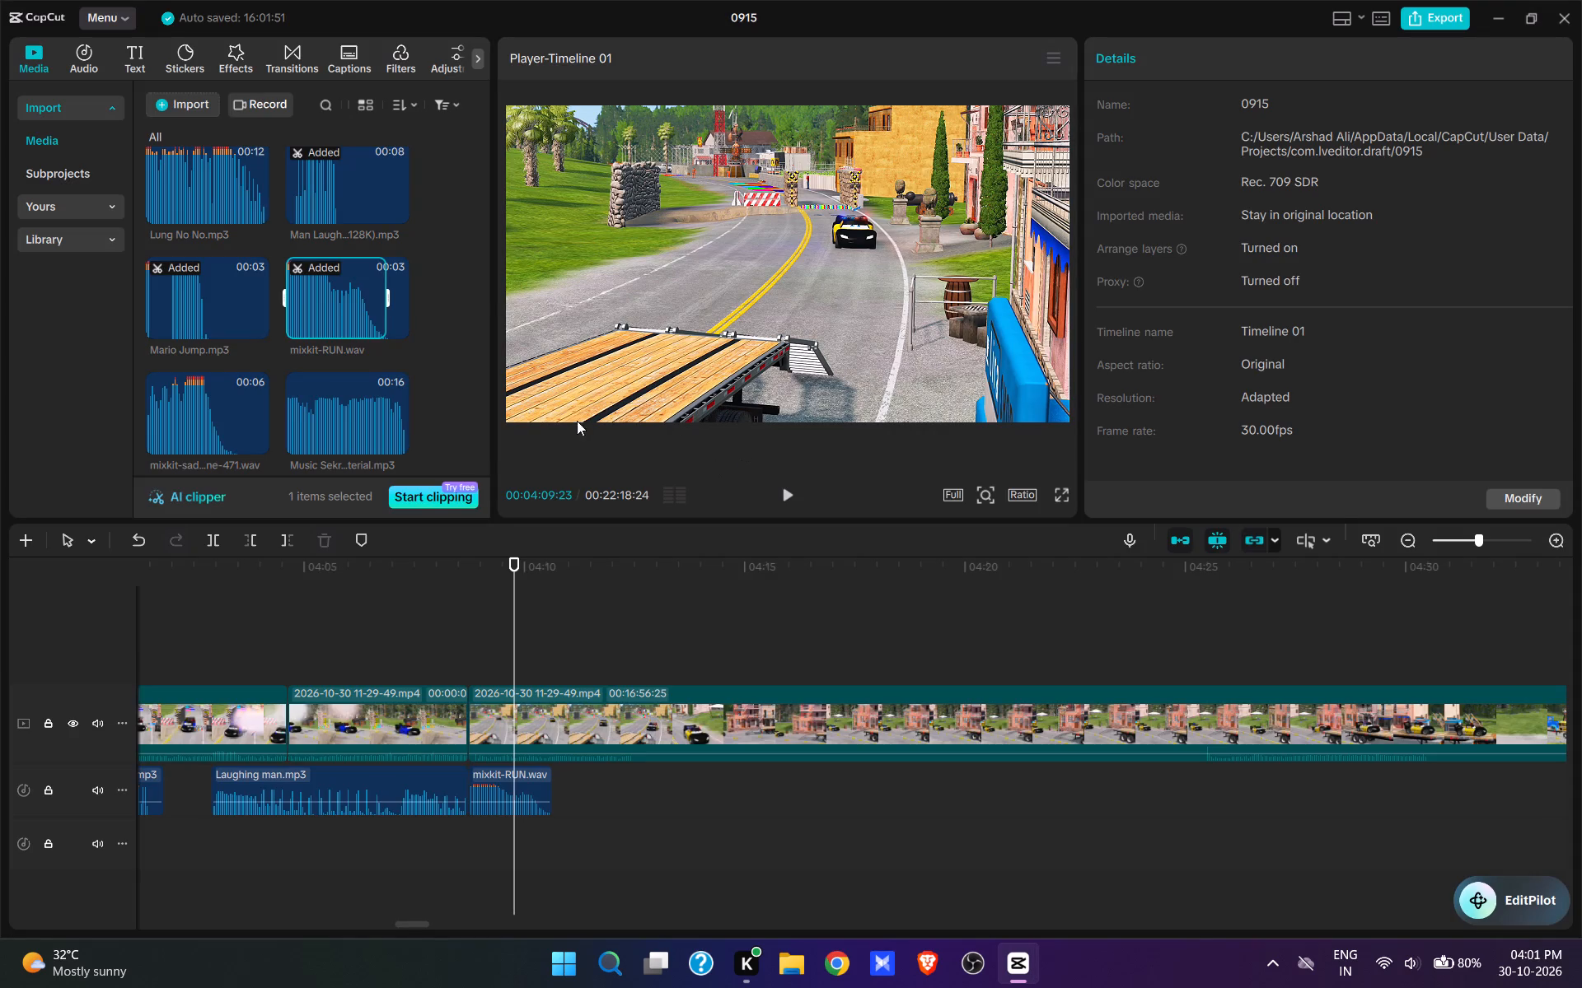
# Replay the yellow police car's approach with mixkit-RUN.wav and split the gameplay clip at 00:04:12:01.
pyautogui.click(460, 659)
pyautogui.press('space')
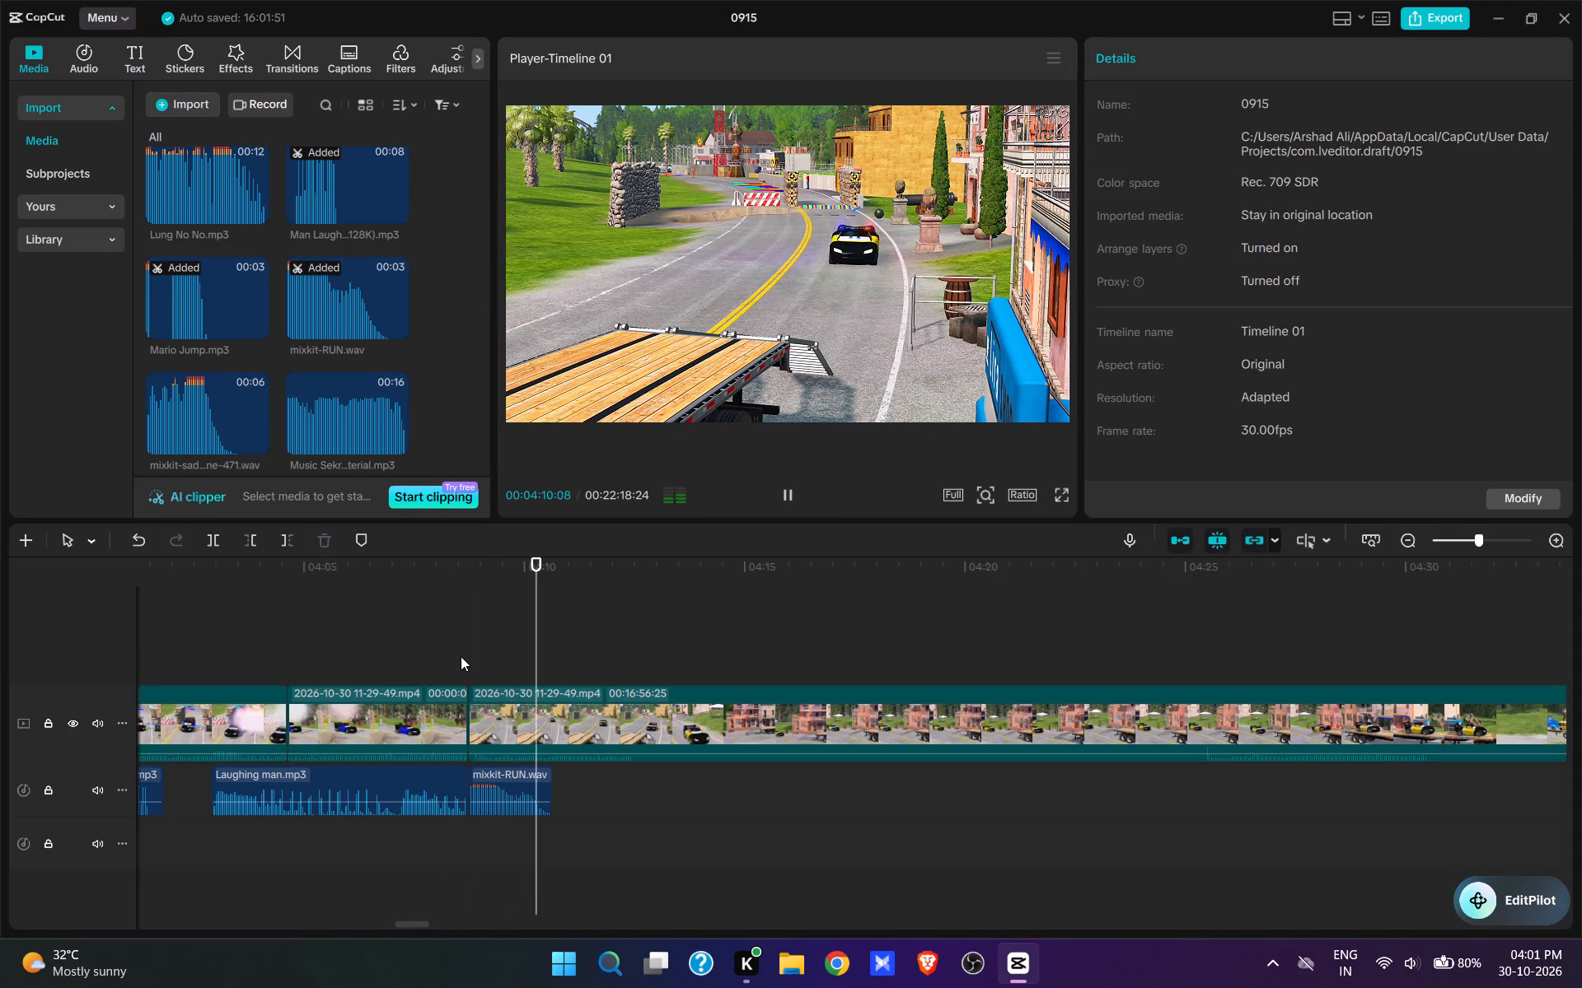
pyautogui.press('space')
pyautogui.press('space')
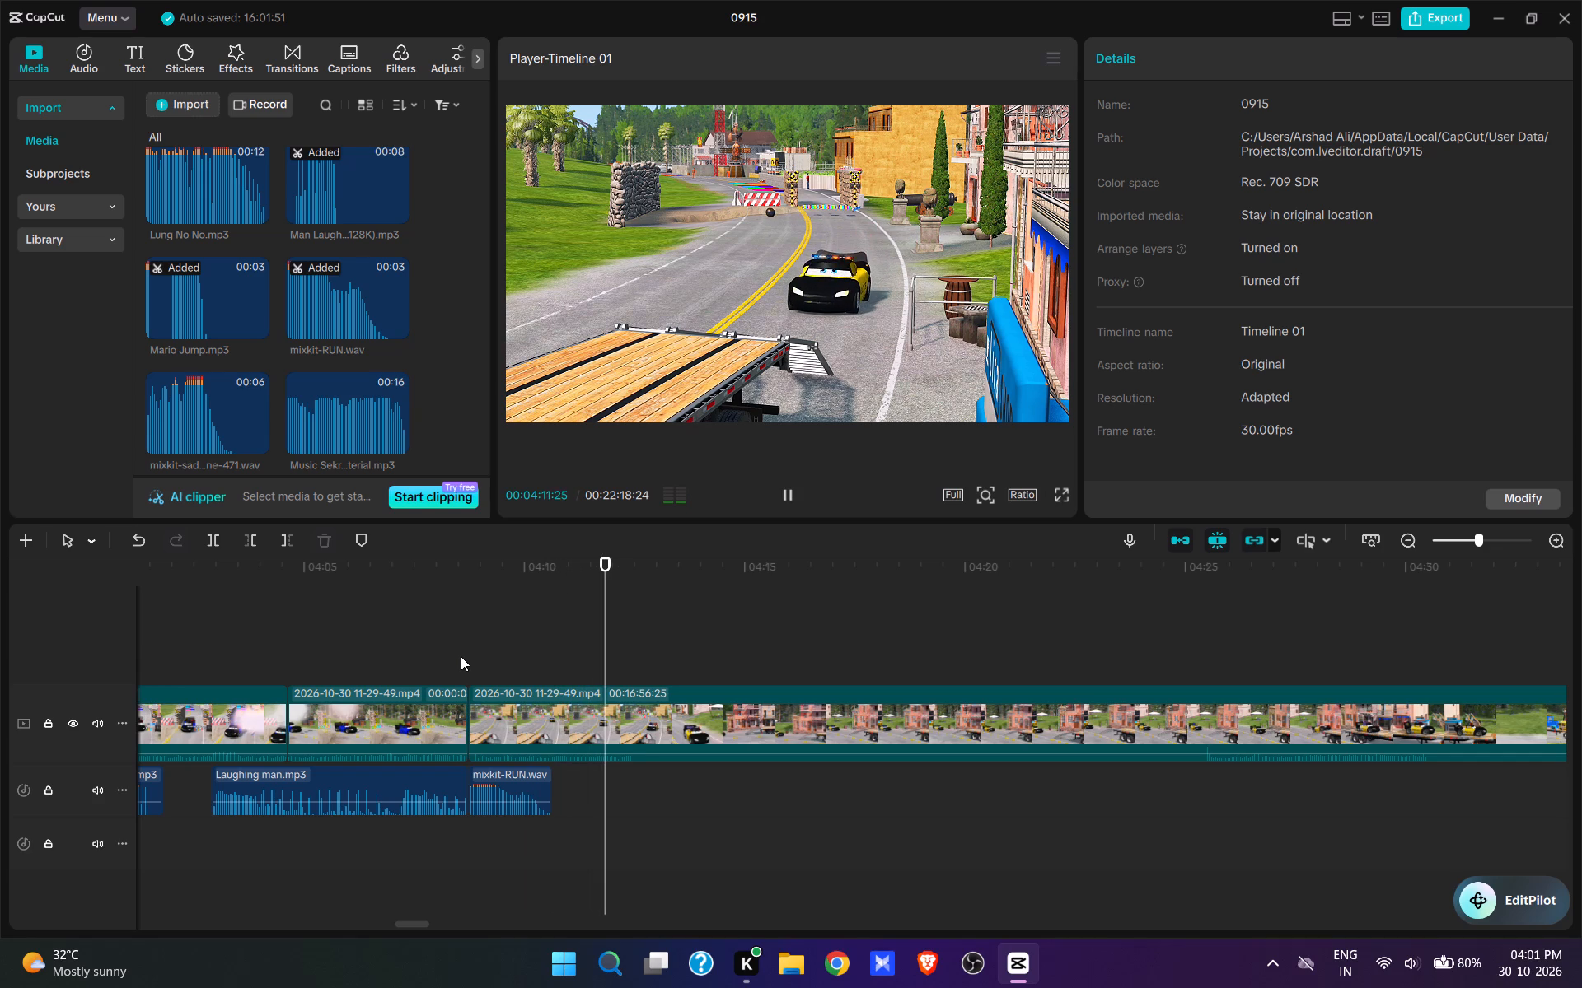
pyautogui.press('space')
pyautogui.click(614, 669)
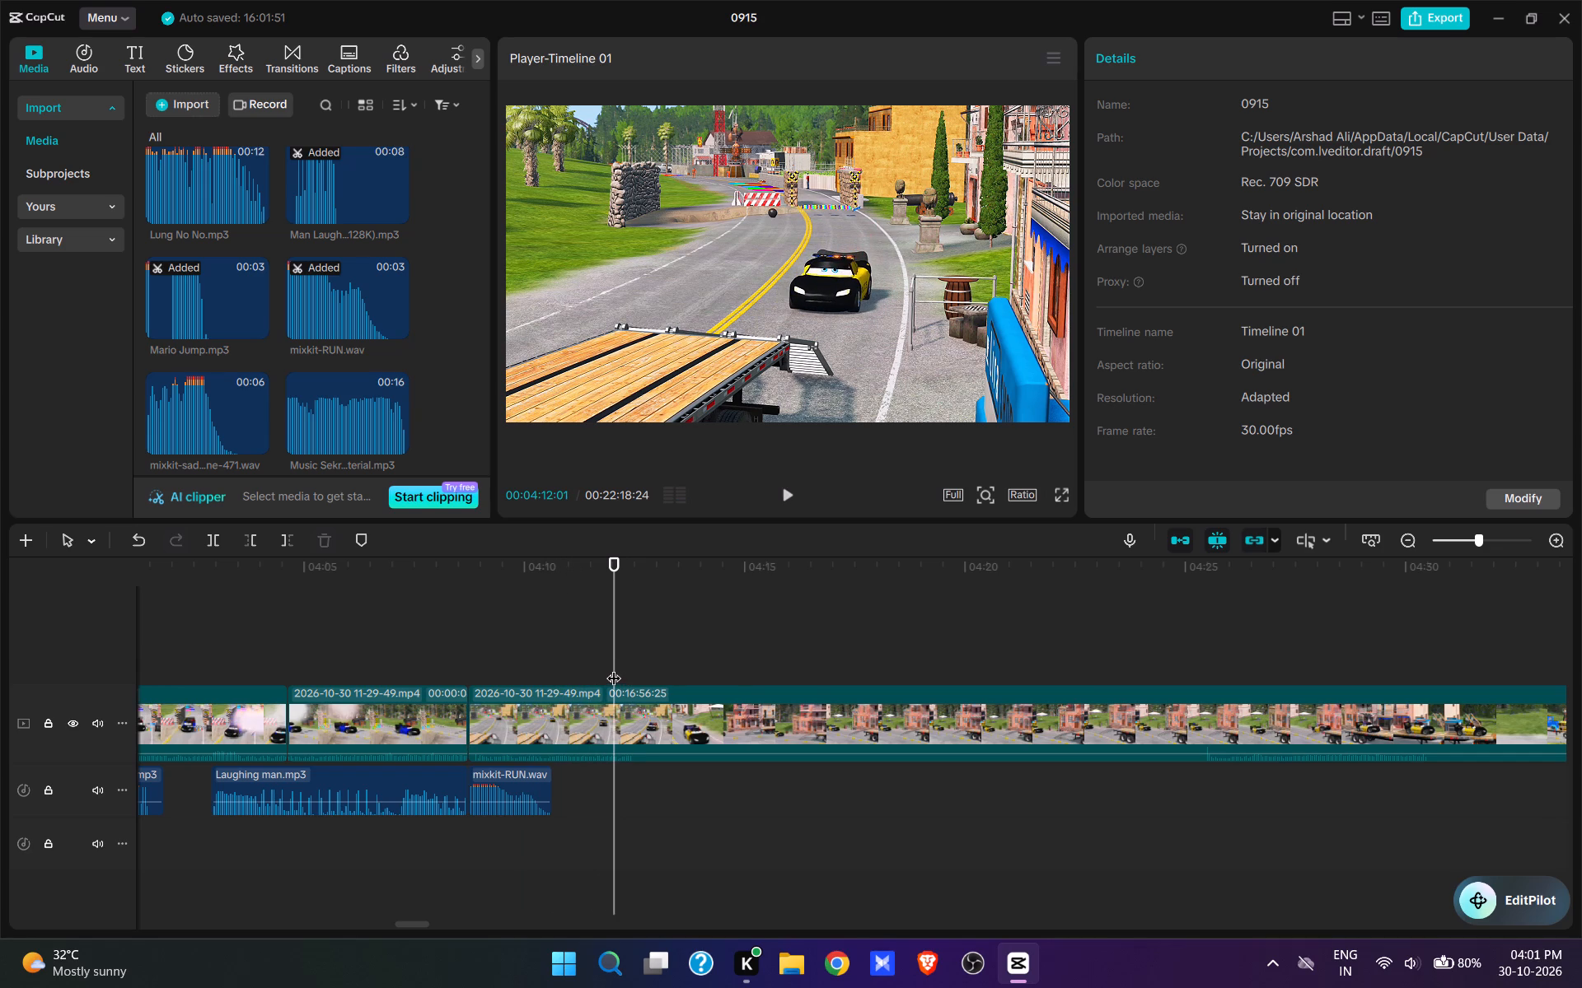
pyautogui.press('w')
# Cut the footage from 00:04:12:01 to 00:04:25:11 so the next shot starts as the car nears the truck ramp.
pyautogui.moveTo(889, 701); pyautogui.dragTo(968, 698)
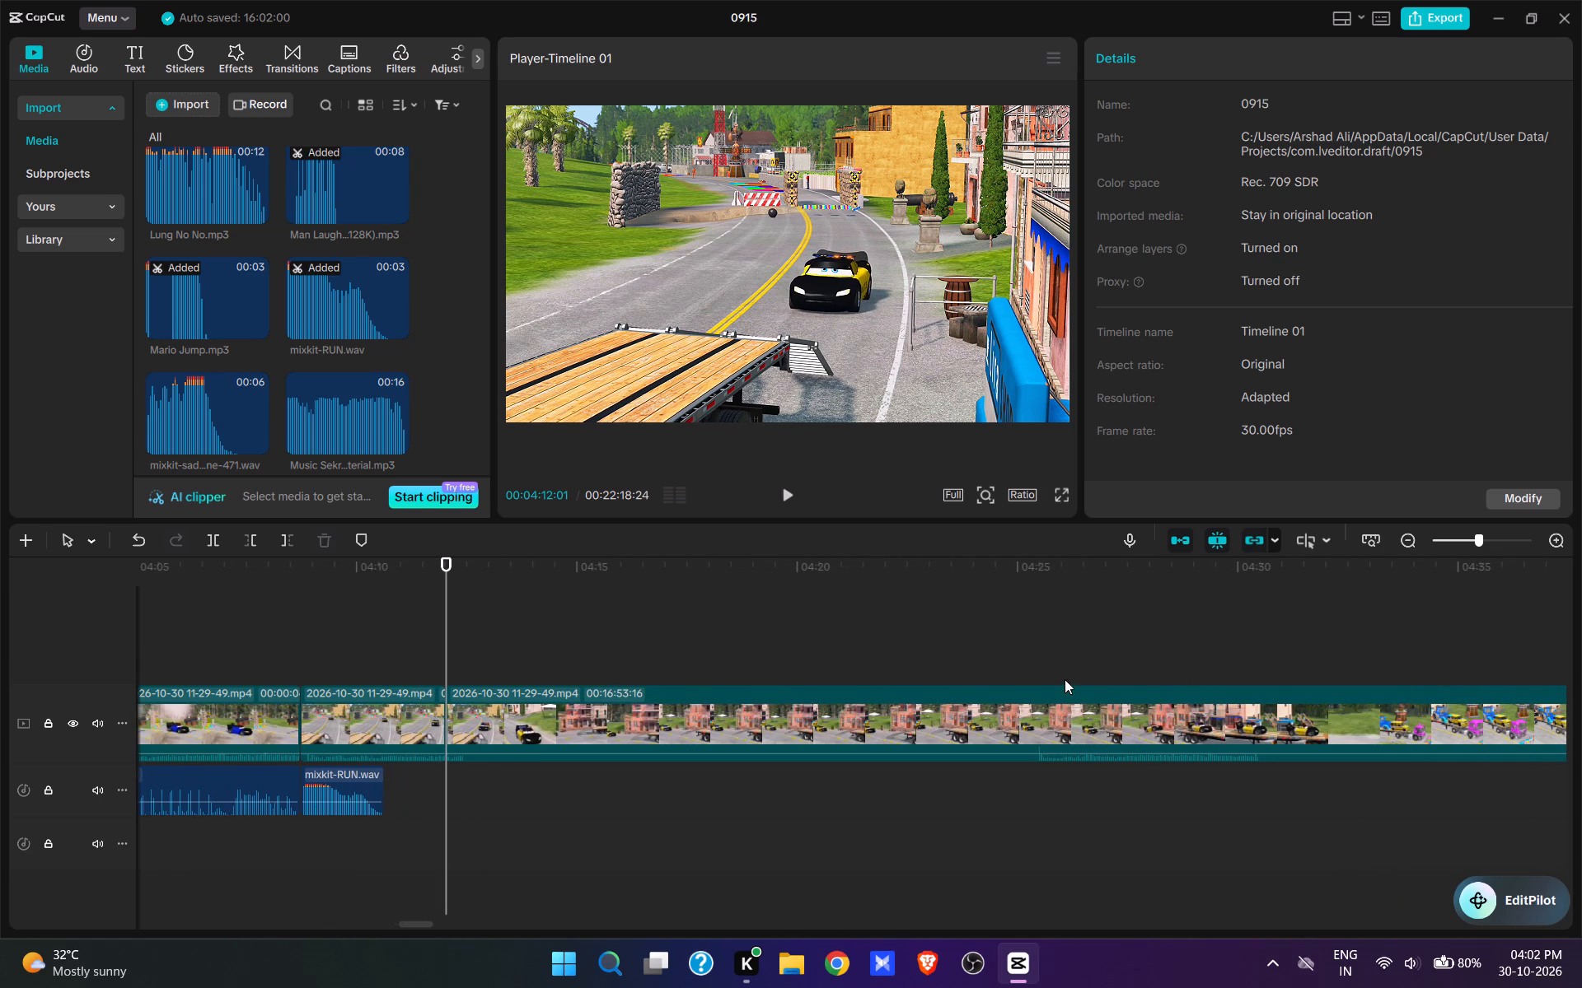
pyautogui.click(1025, 676)
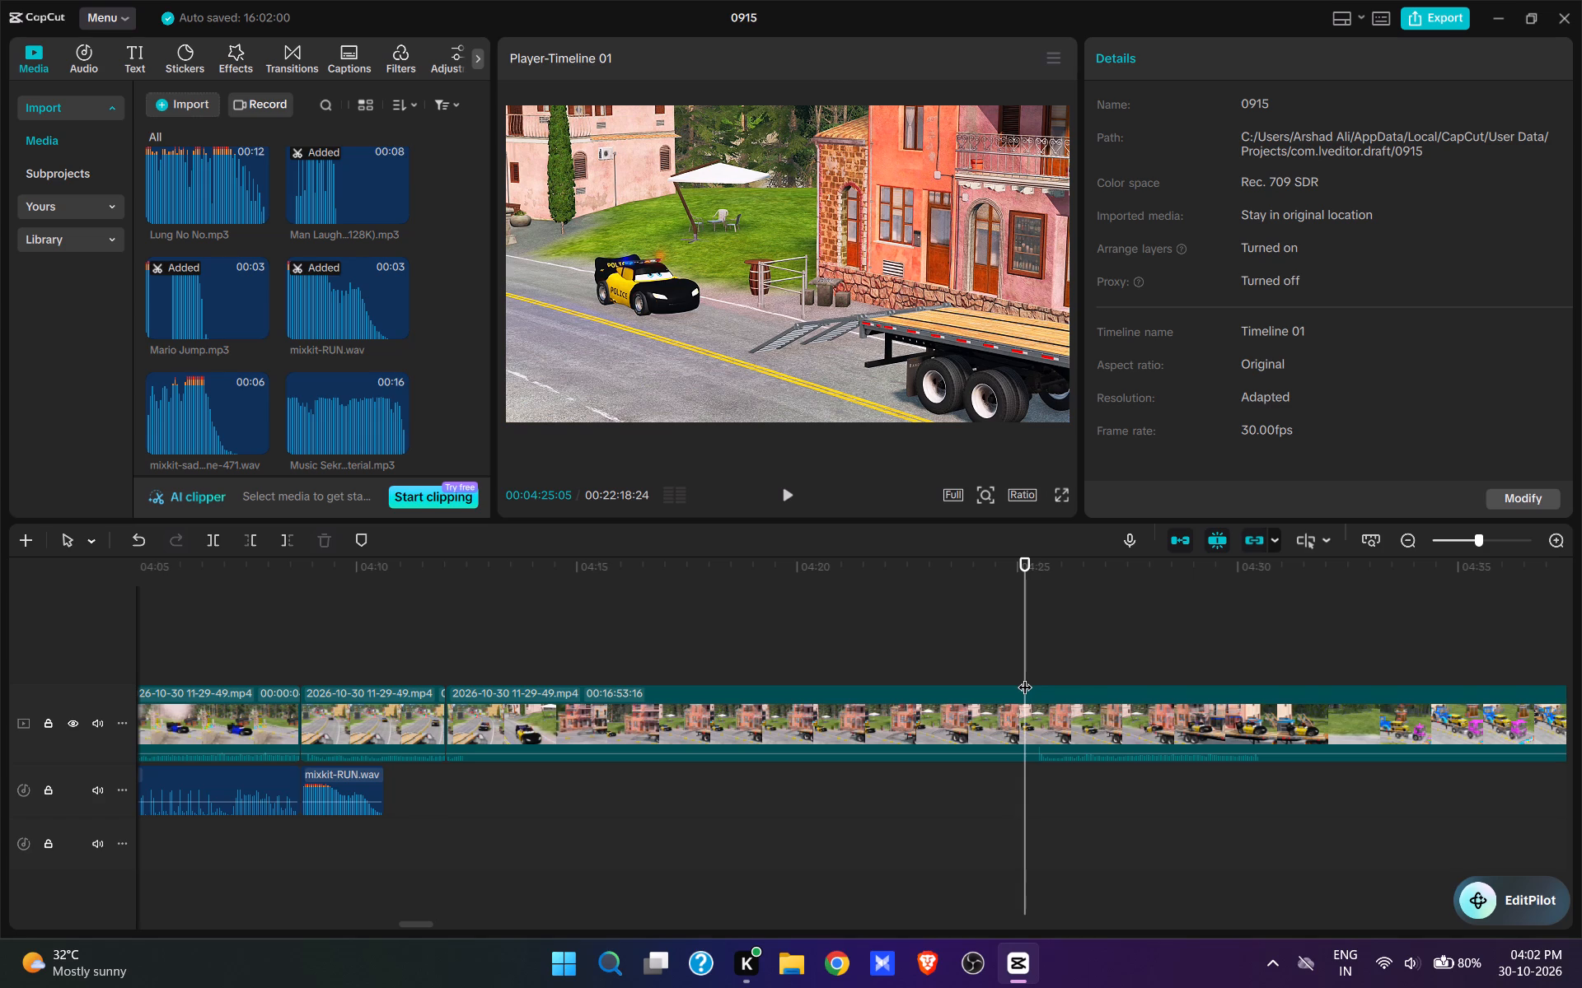
pyautogui.press('space')
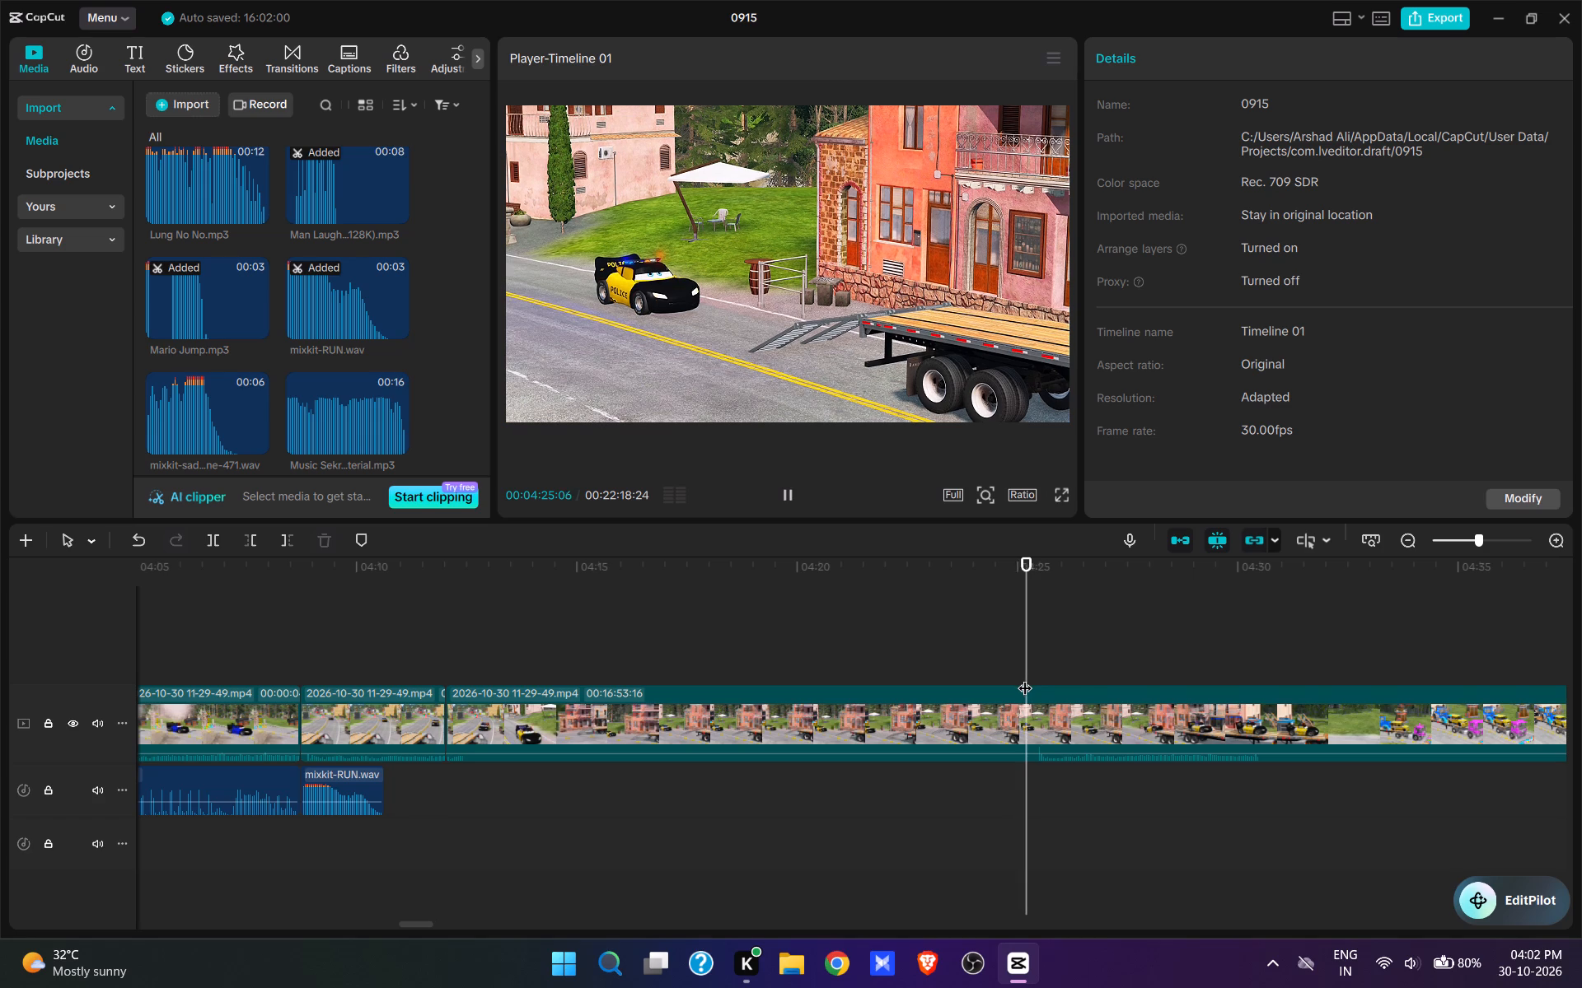
pyautogui.press('space')
pyautogui.click(1023, 642)
pyautogui.press('space')
pyautogui.press('space')
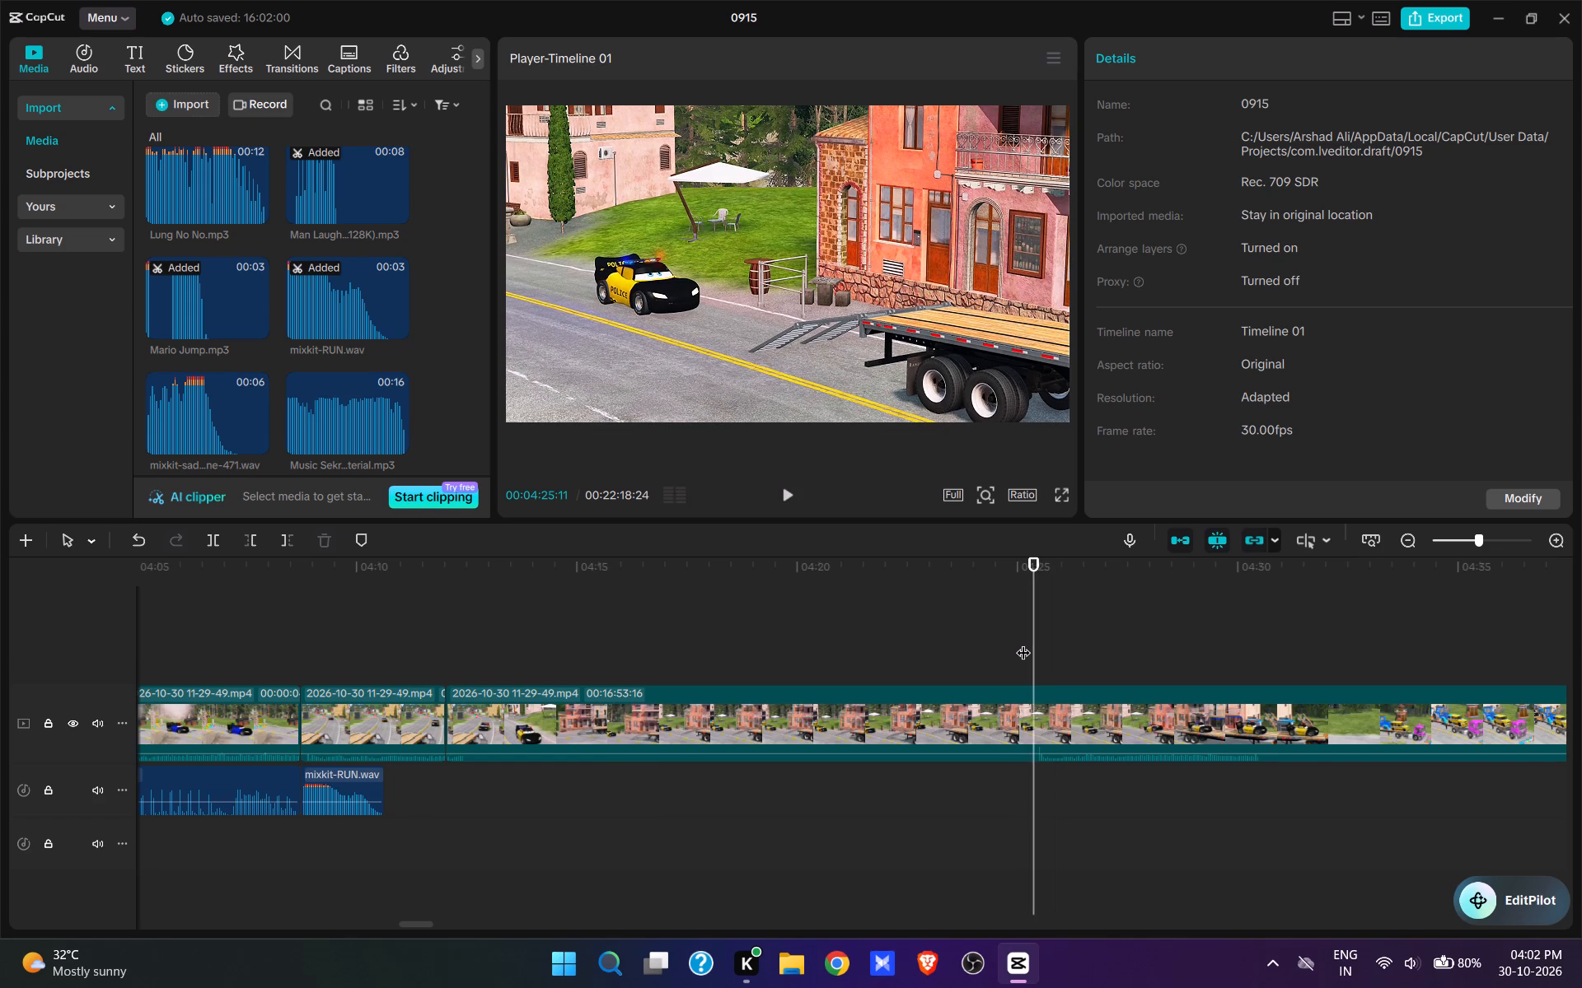
pyautogui.write('q')
# Play the police car's climb up the truck ramp and add the Fanfare Victory sound effect at 00:04:13:18.
pyautogui.press('space')
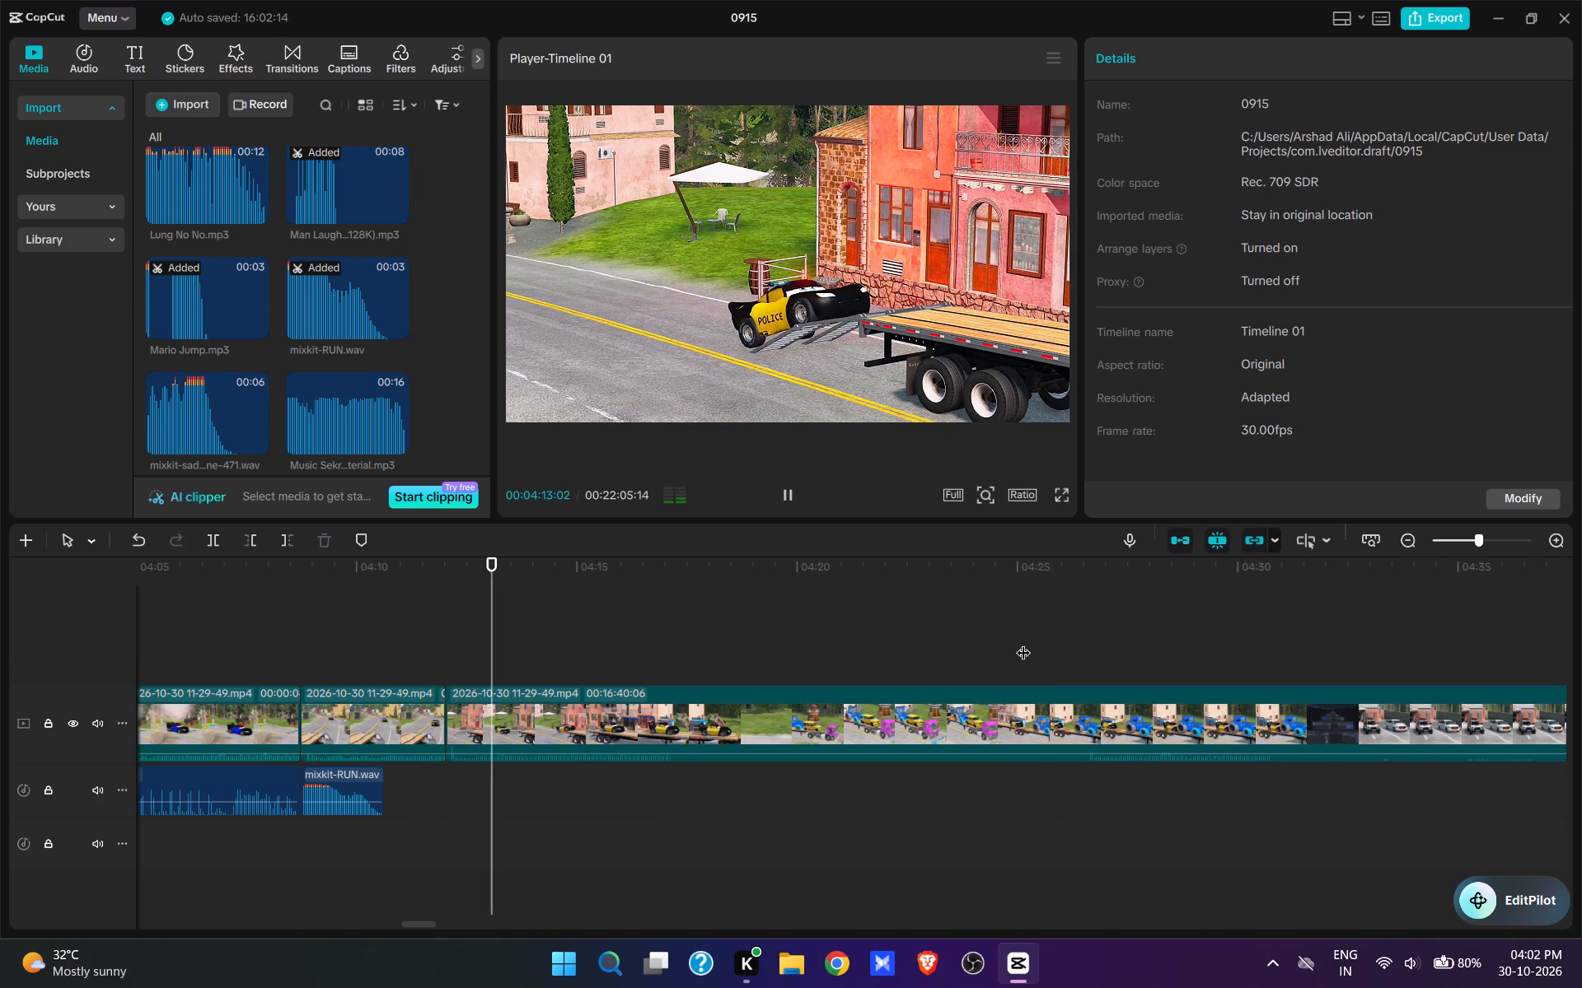
pyautogui.press('space')
pyautogui.scroll(14, 350, 380)
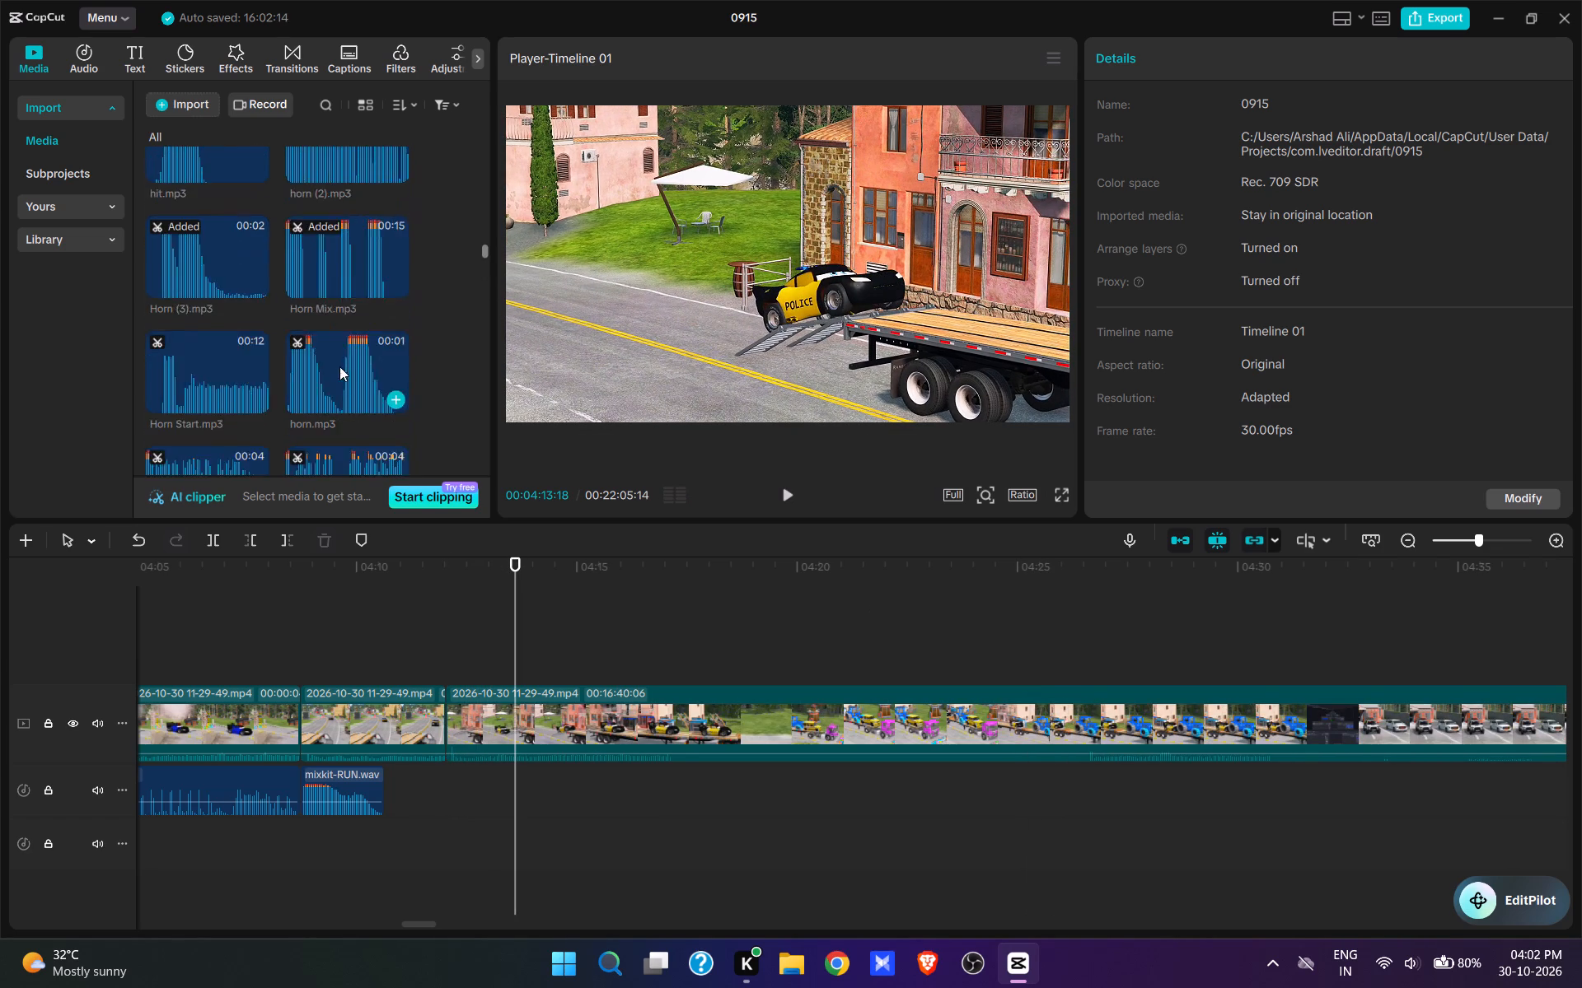
pyautogui.scroll(4, 339, 366)
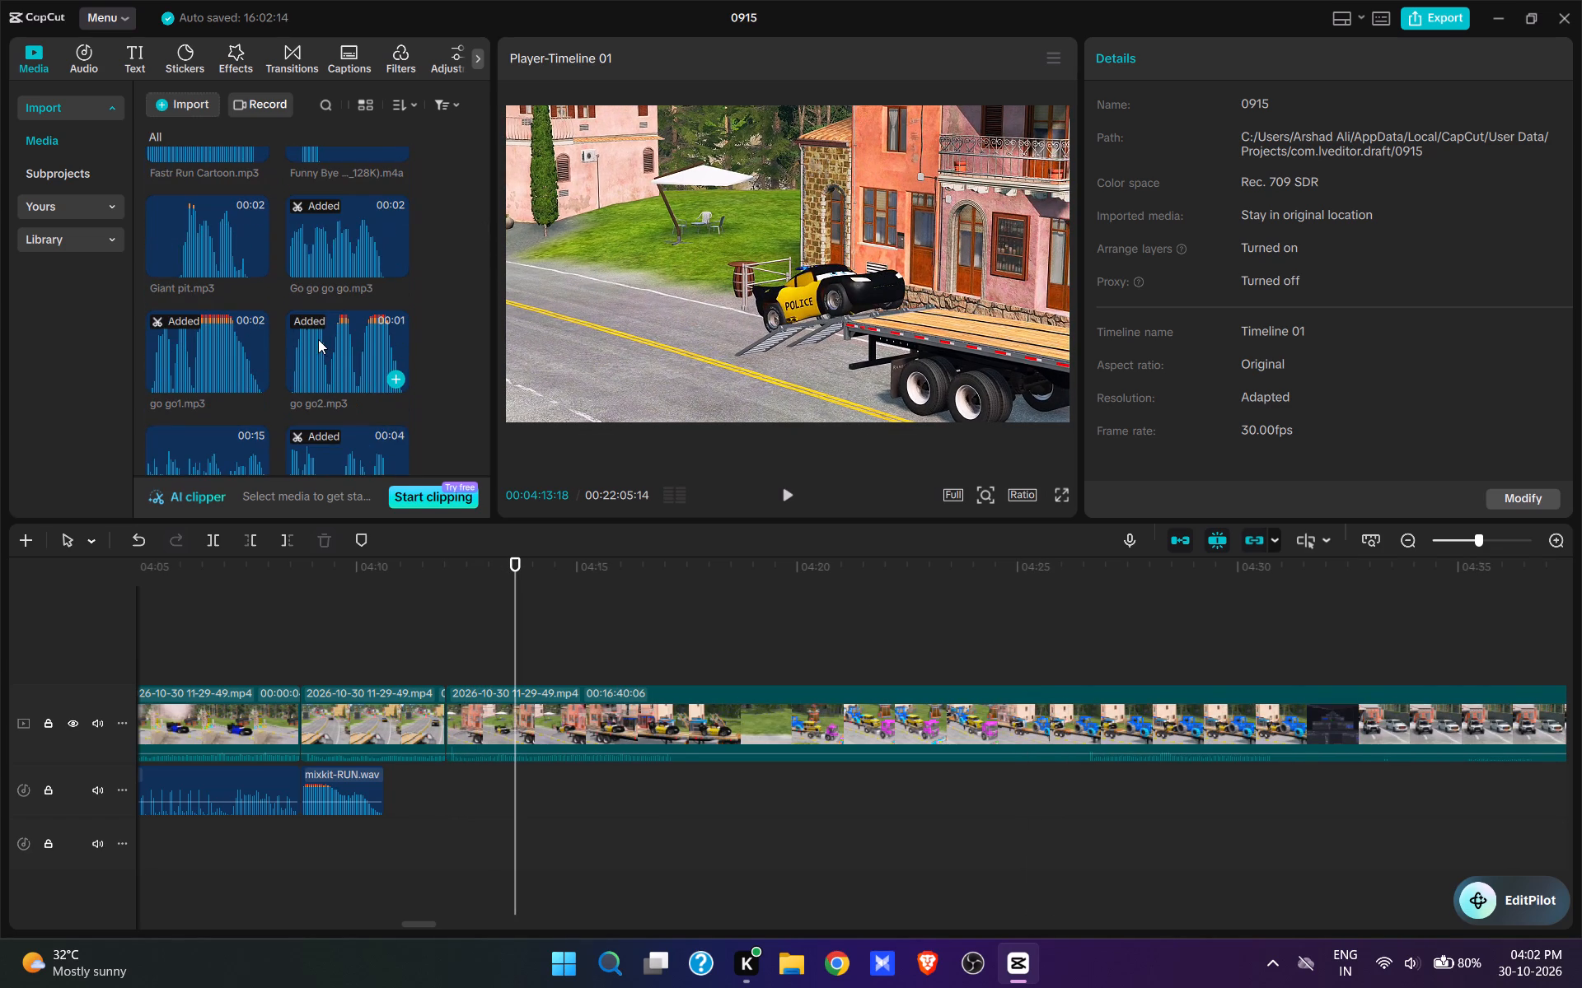
pyautogui.scroll(2, 318, 339)
pyautogui.click(196, 203)
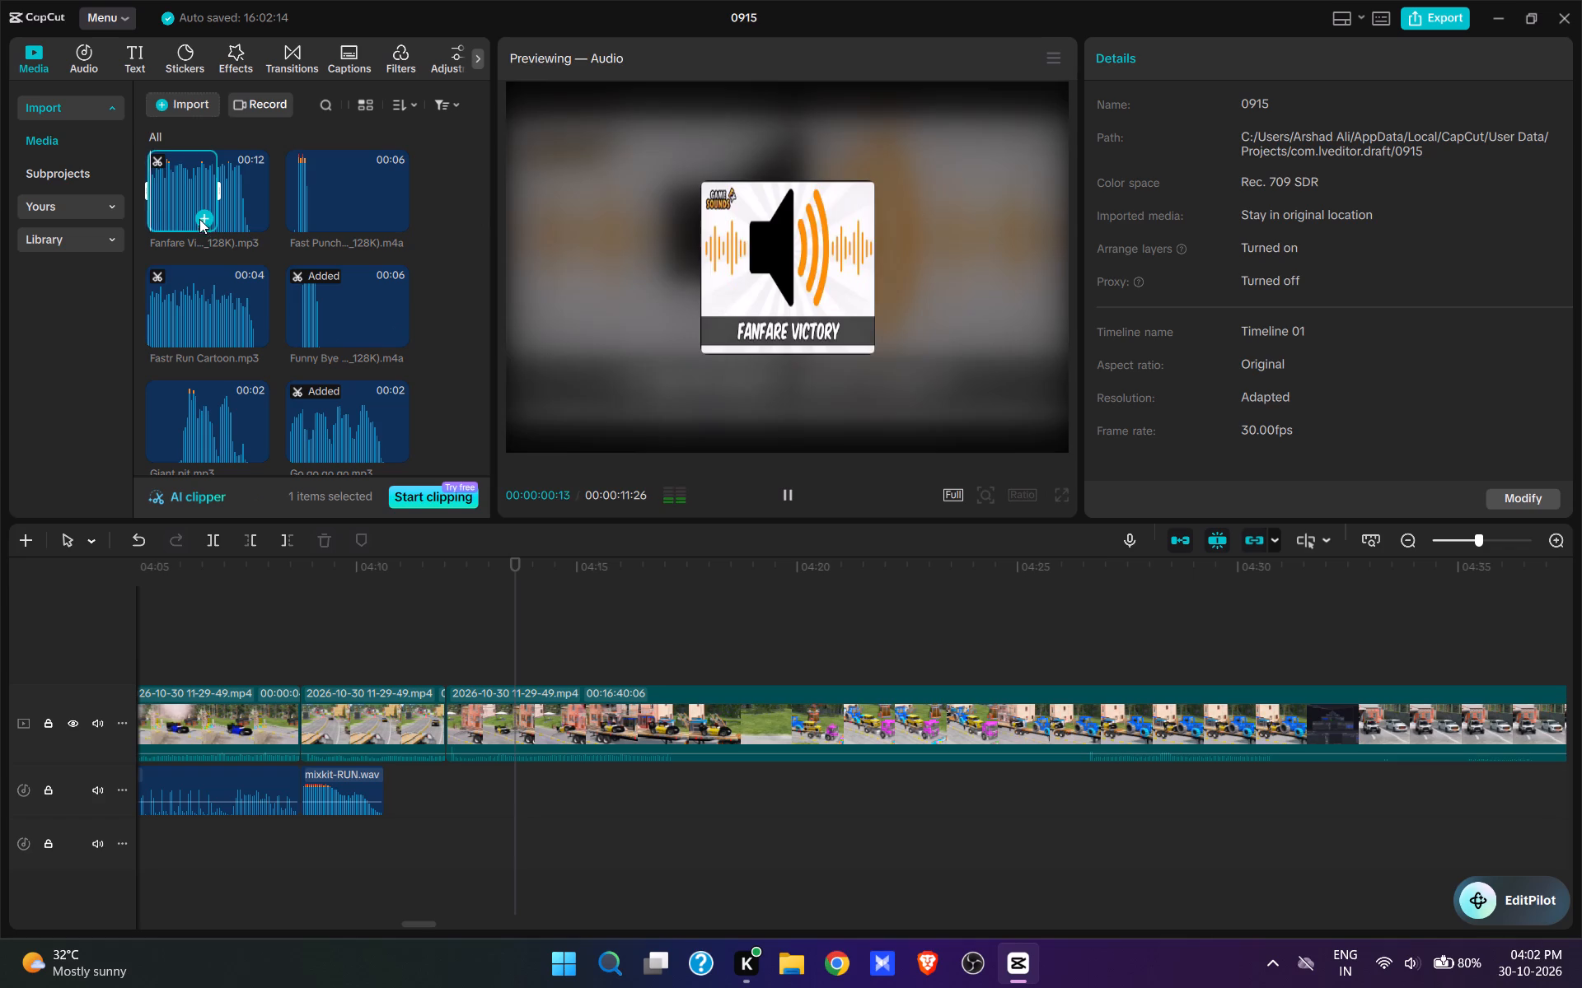
pyautogui.click(200, 217)
pyautogui.press('space')
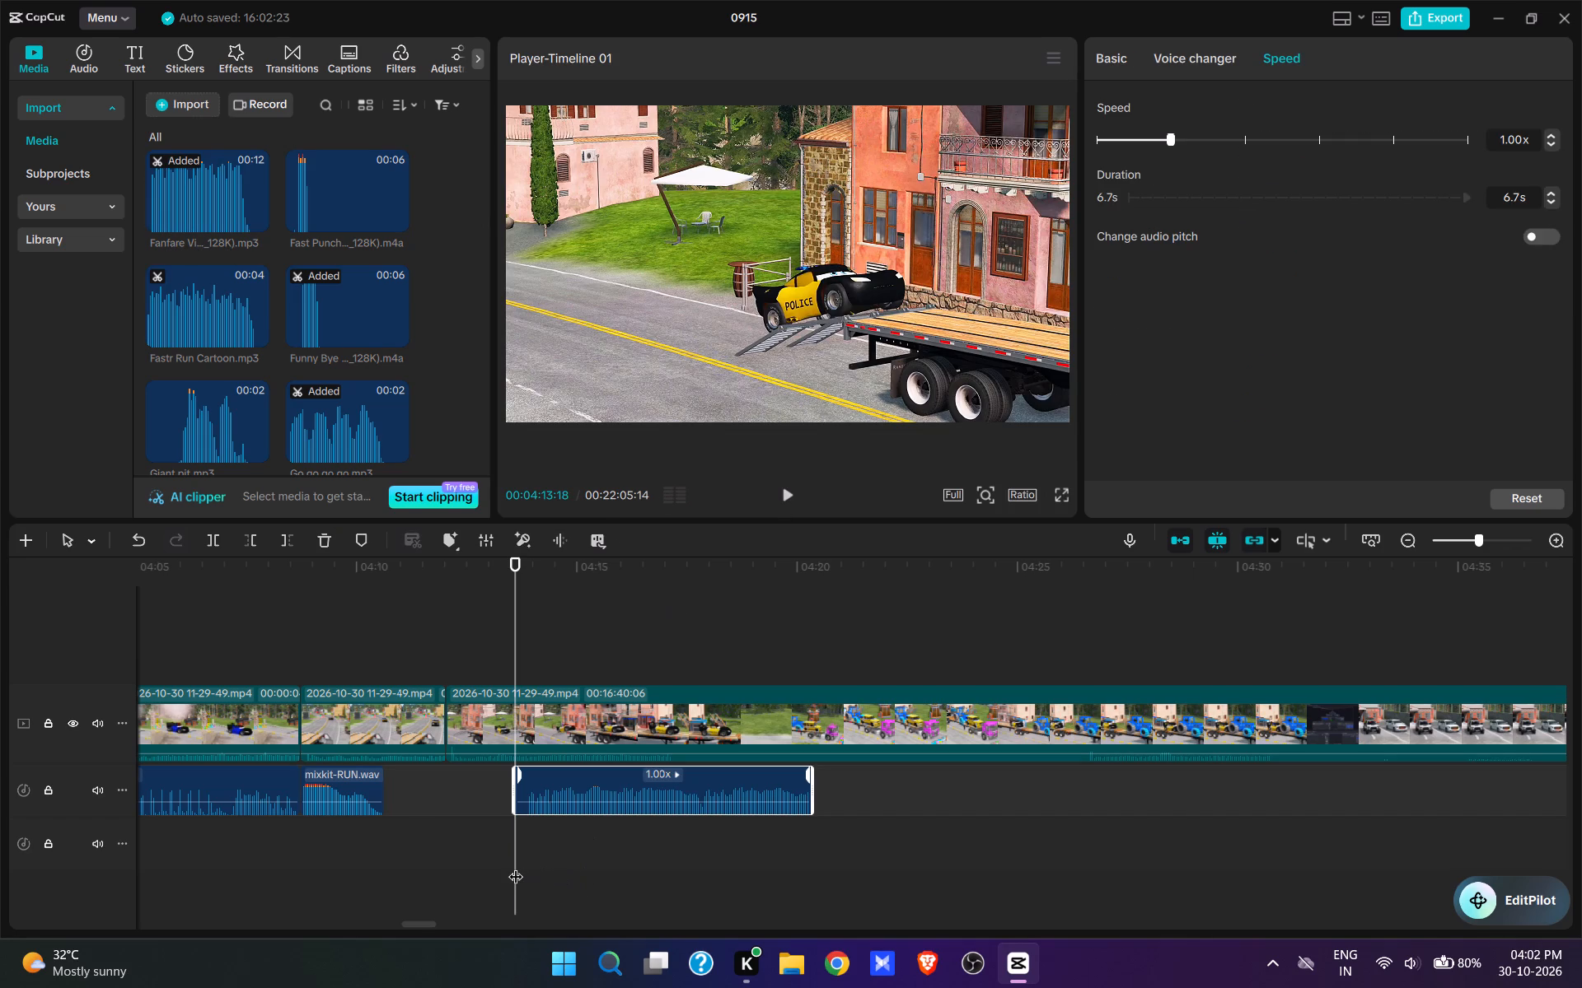
# Cut about 10 seconds of footage from 00:04:16:18 so the next shot starts with the police car behind the blue tractor.
pyautogui.moveTo(516, 866); pyautogui.dragTo(525, 873)
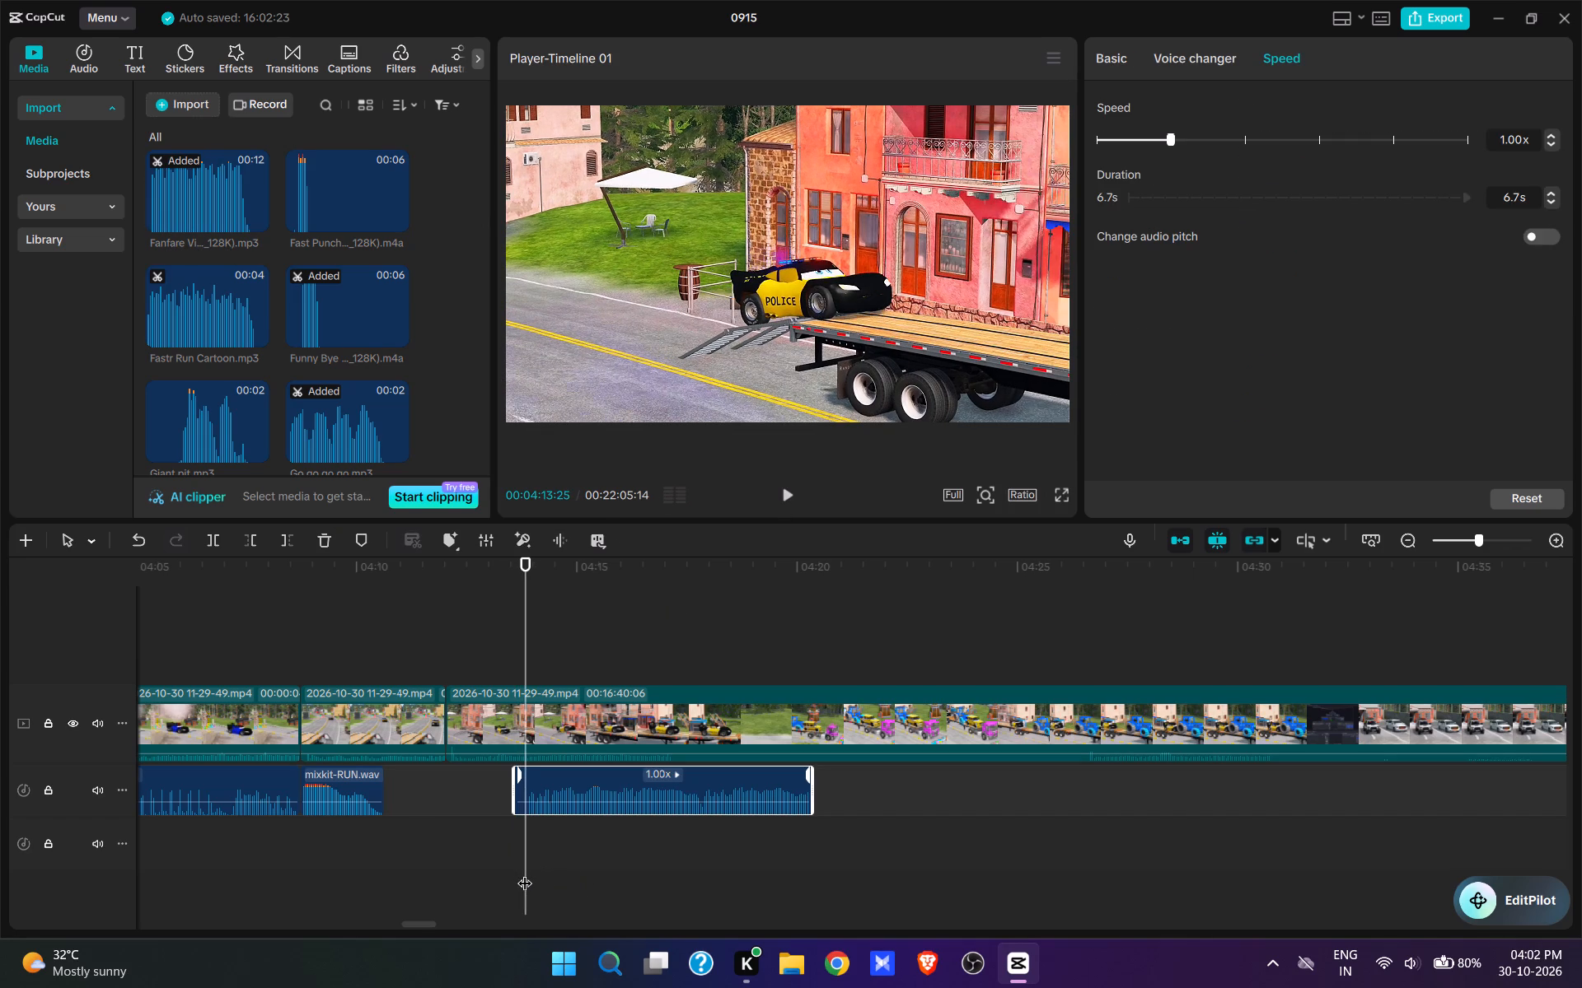
pyautogui.click(512, 636)
pyautogui.press('space')
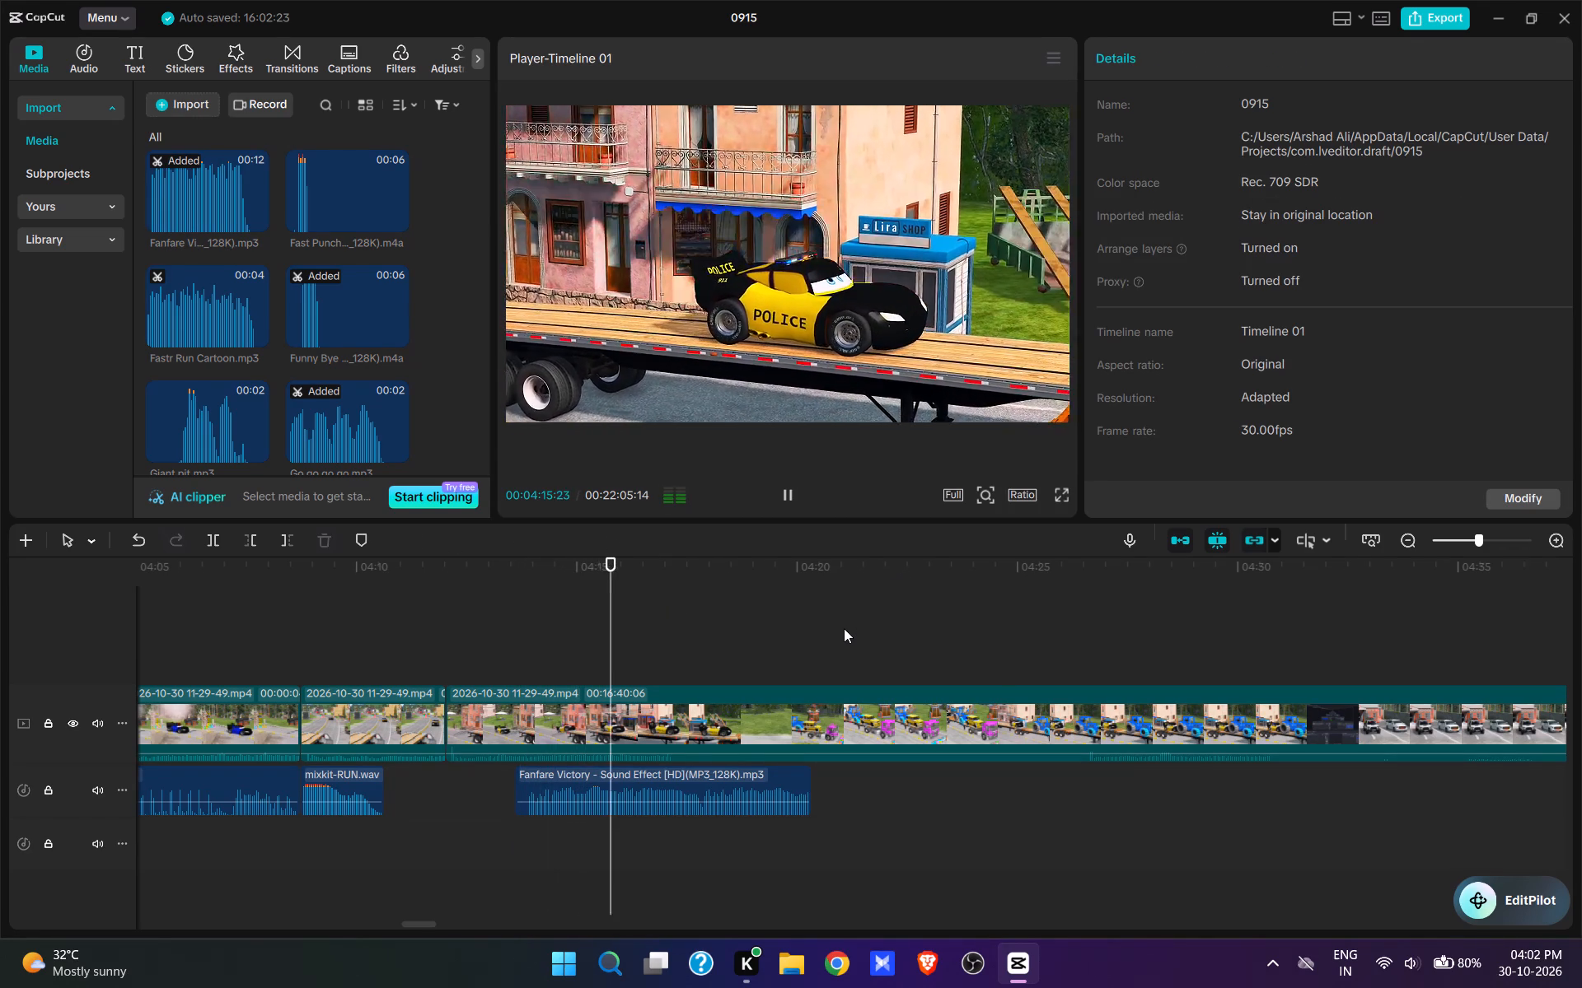
pyautogui.press('space')
pyautogui.press('w')
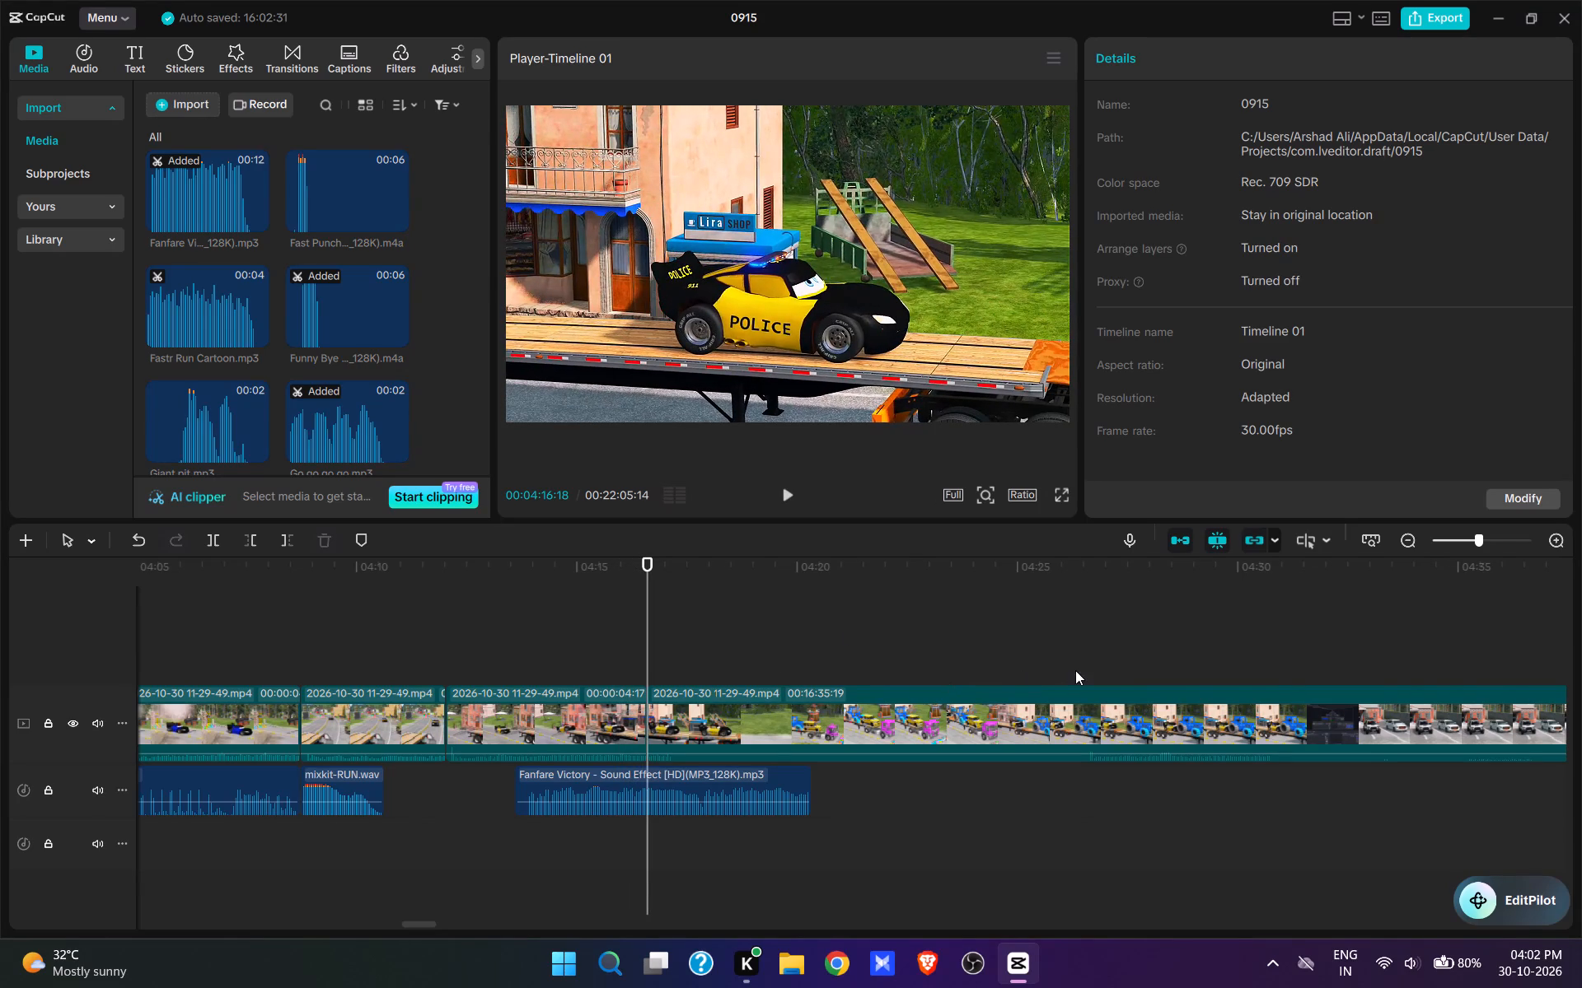
pyautogui.click(1075, 670)
pyautogui.press('space')
pyautogui.write('q')
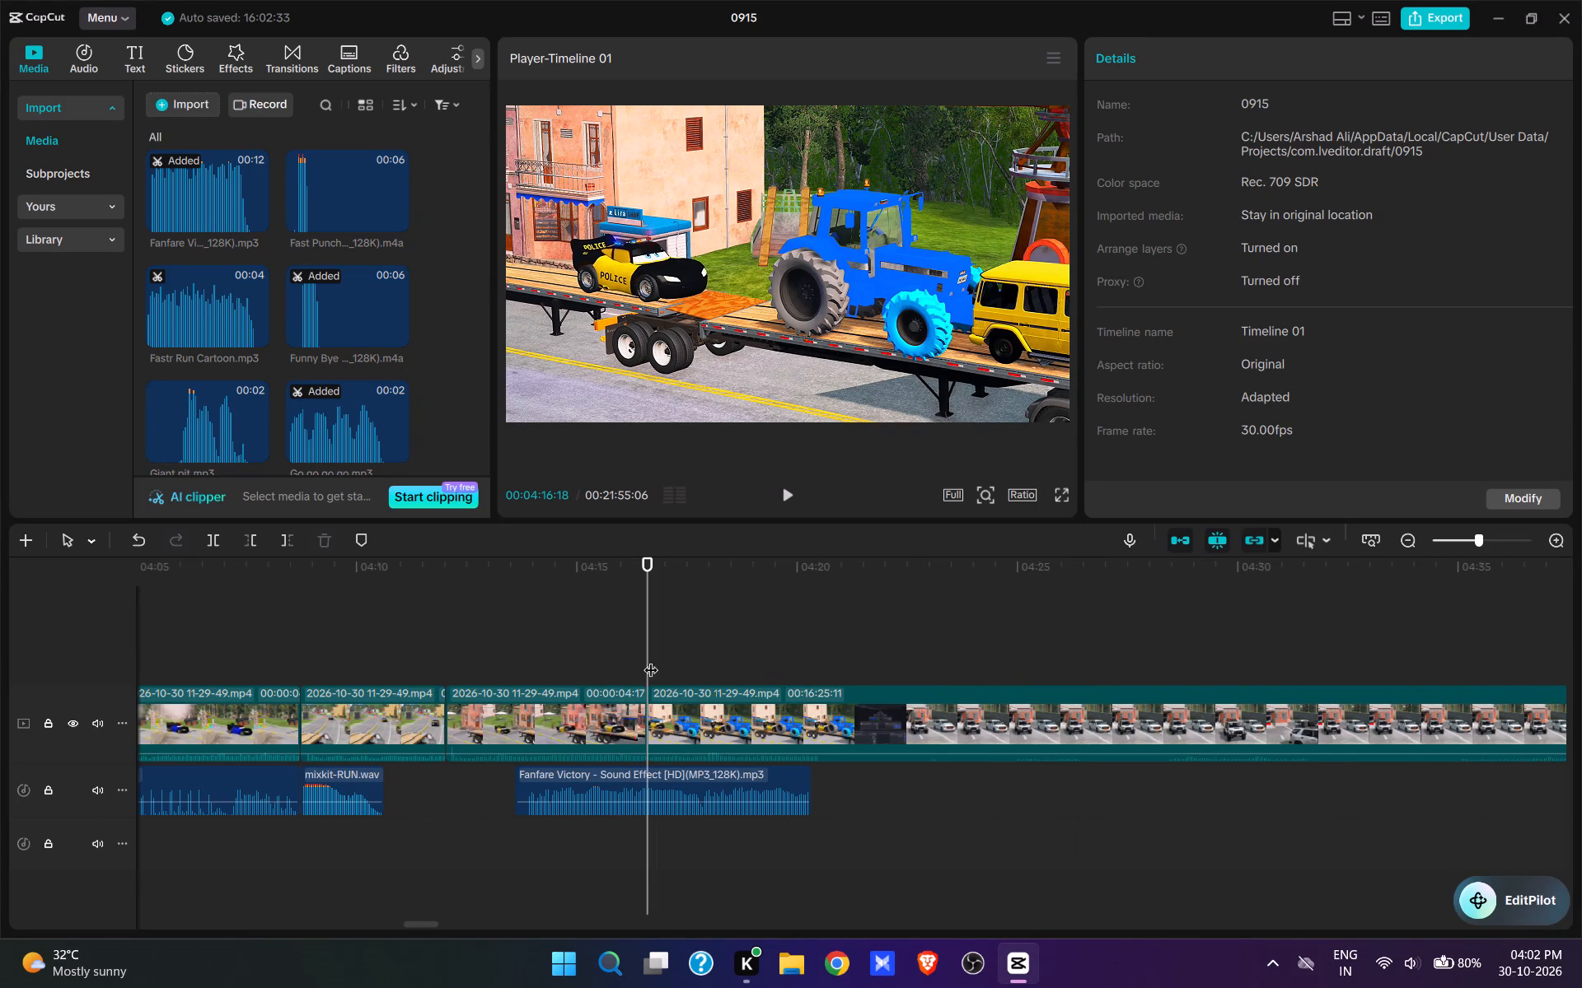
# Play the police car's approach to the tractor and trim the end of the Fanfare Victory sound at 00:04:19:23.
pyautogui.click(645, 648)
pyautogui.click(622, 645)
pyautogui.press('space')
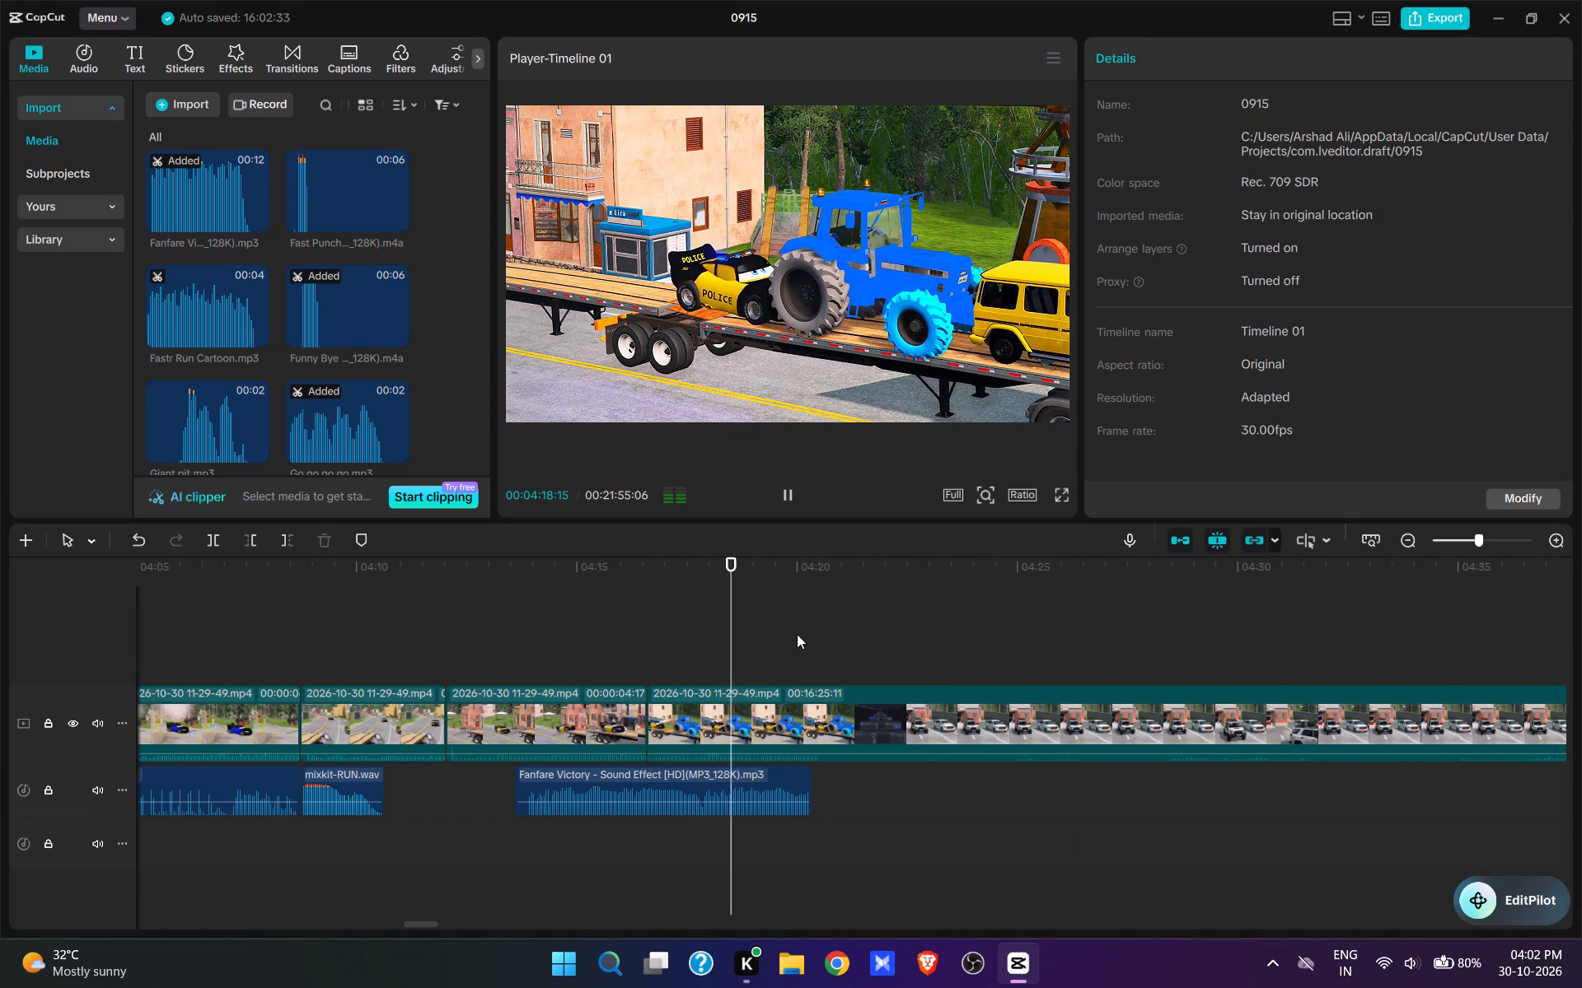
pyautogui.press('space')
pyautogui.click(777, 791)
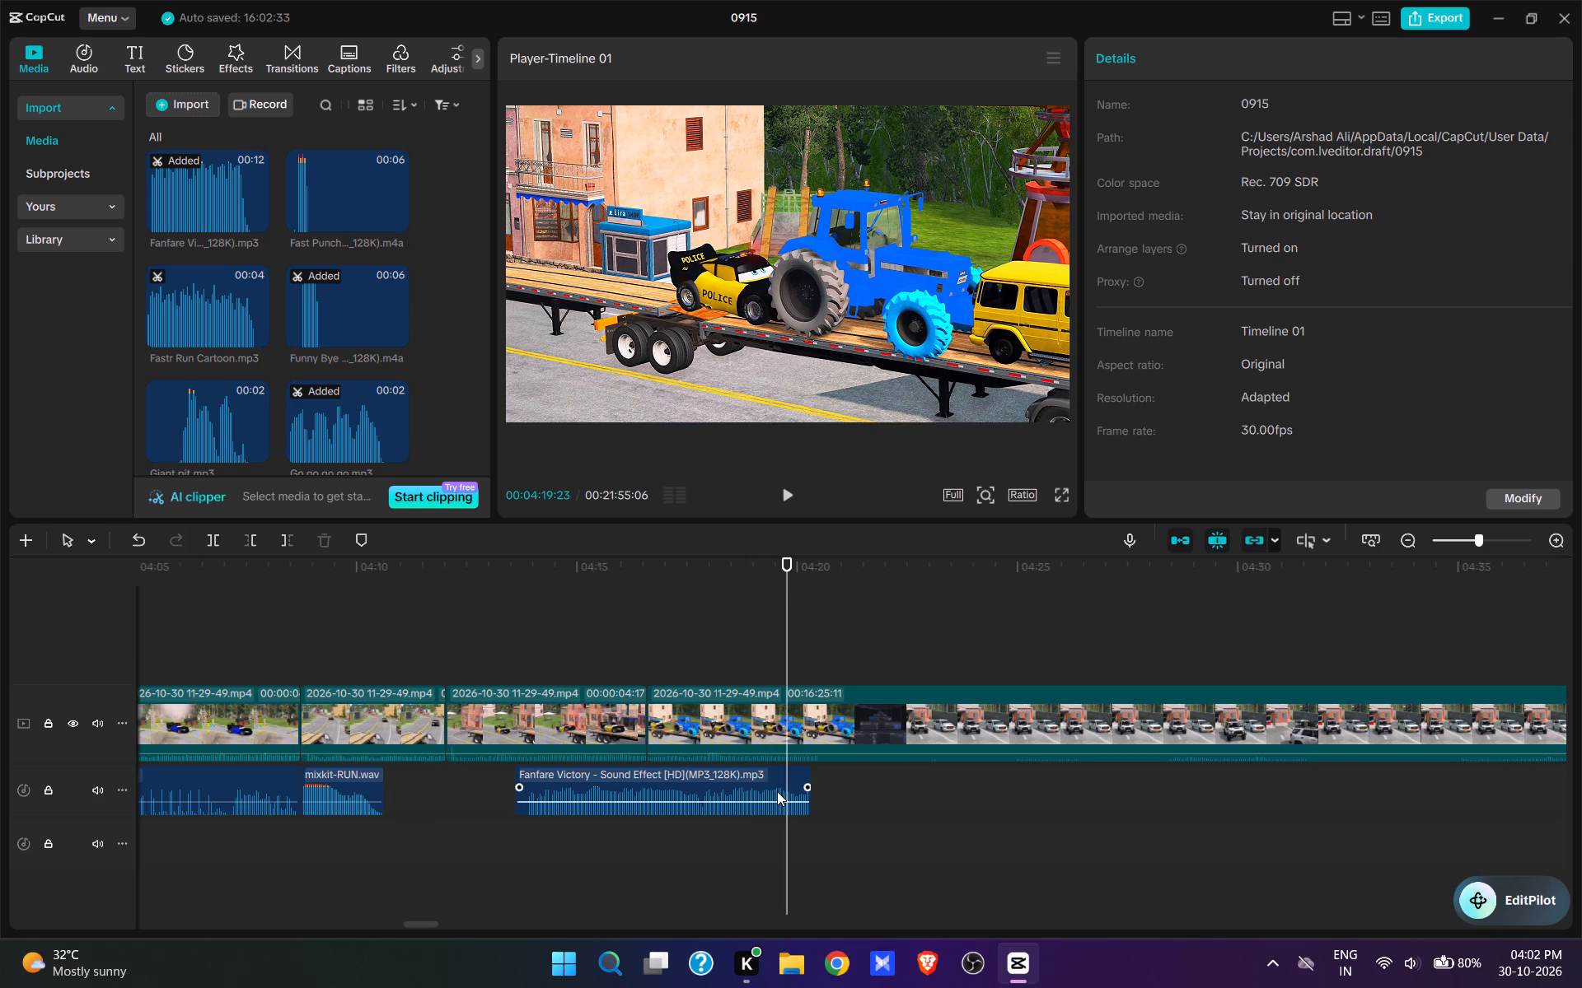
pyautogui.press('e')
# Split the gameplay clip at 00:04:19:23 and cut about 8 seconds after it, starting the next shot on the two parked white SUVs.
pyautogui.click(786, 749)
pyautogui.press('w')
pyautogui.click(1198, 640)
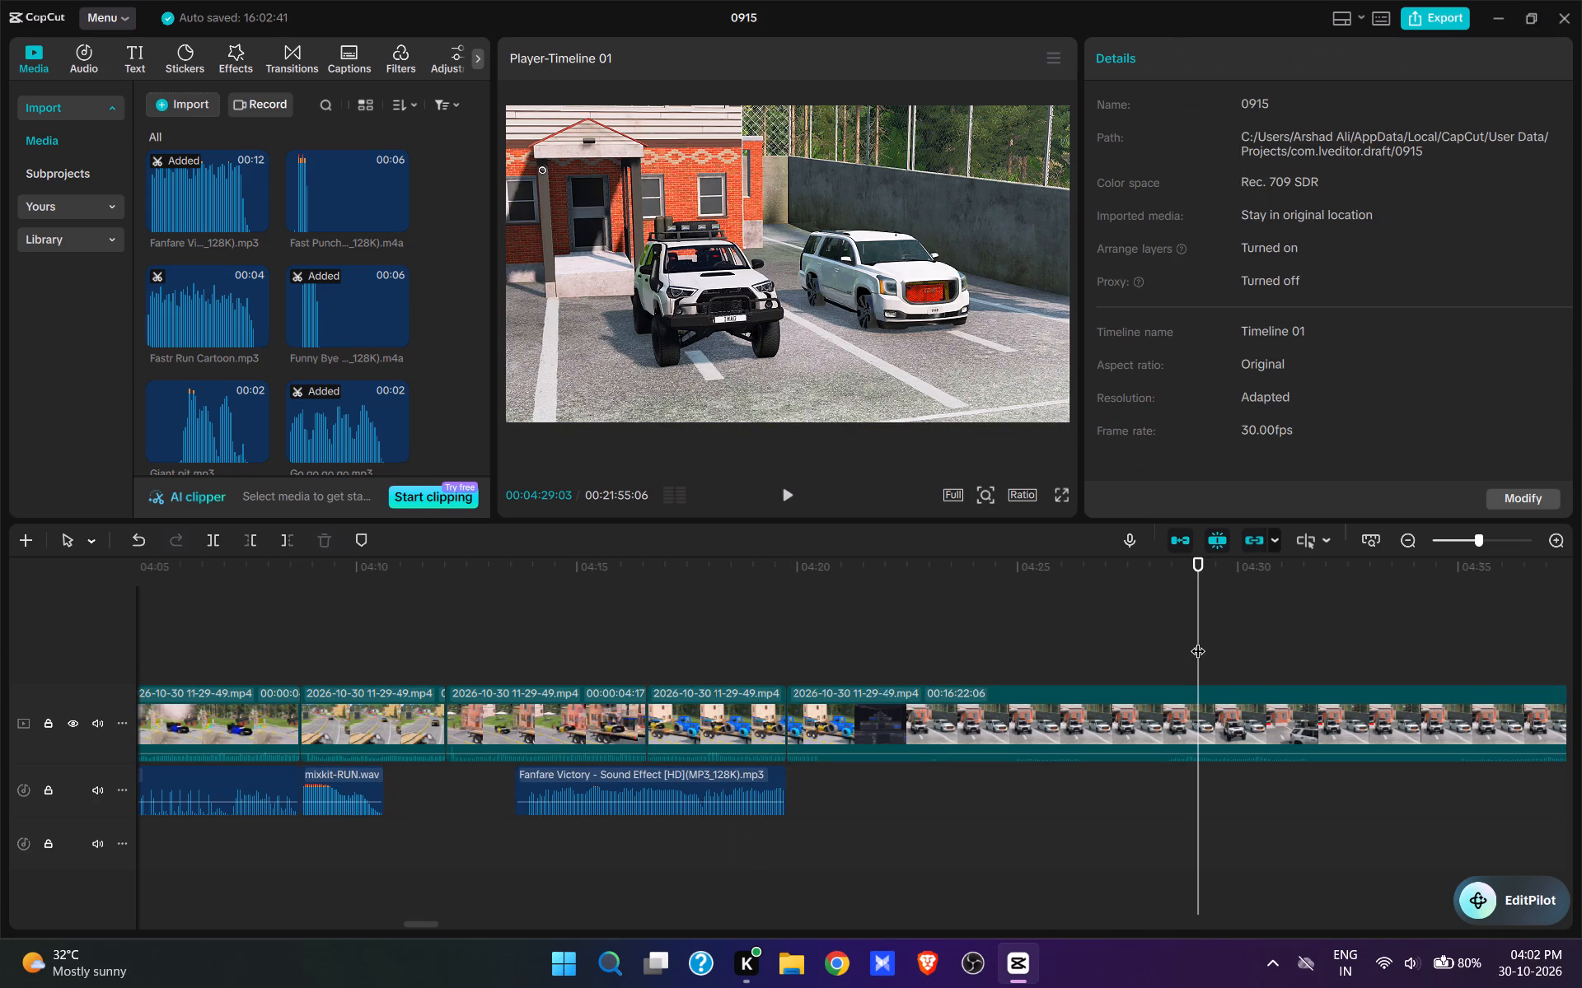
pyautogui.click(1153, 638)
pyautogui.moveTo(1167, 628); pyautogui.dragTo(1095, 803)
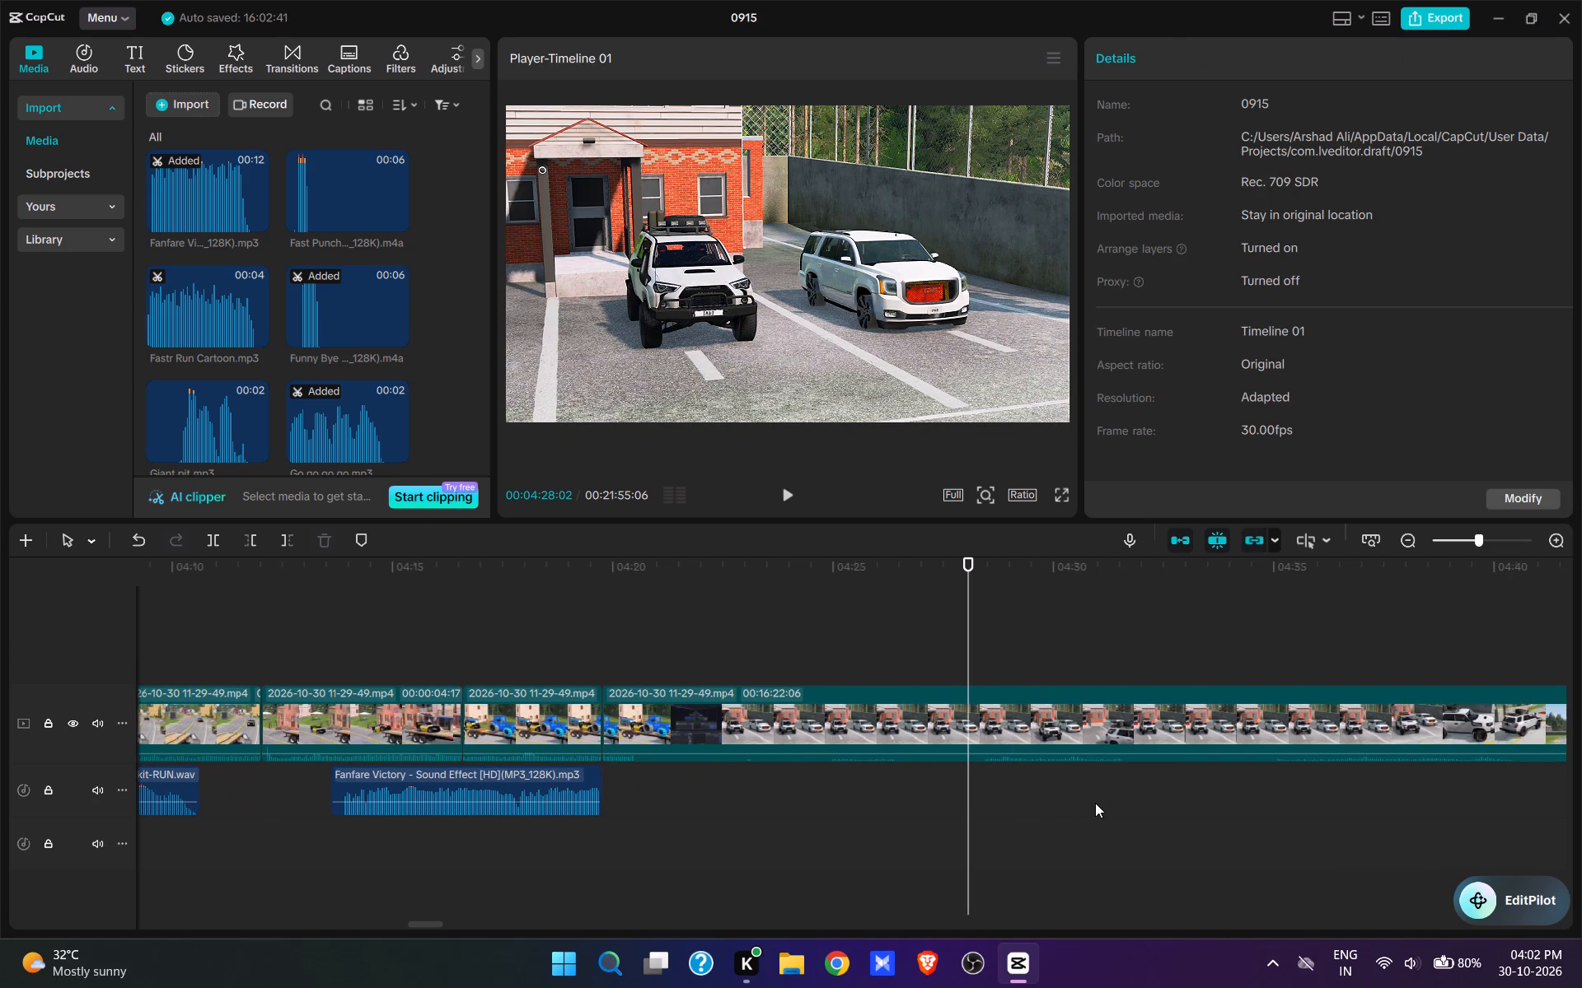
pyautogui.click(796, 645)
pyautogui.press('space')
pyautogui.click(971, 662)
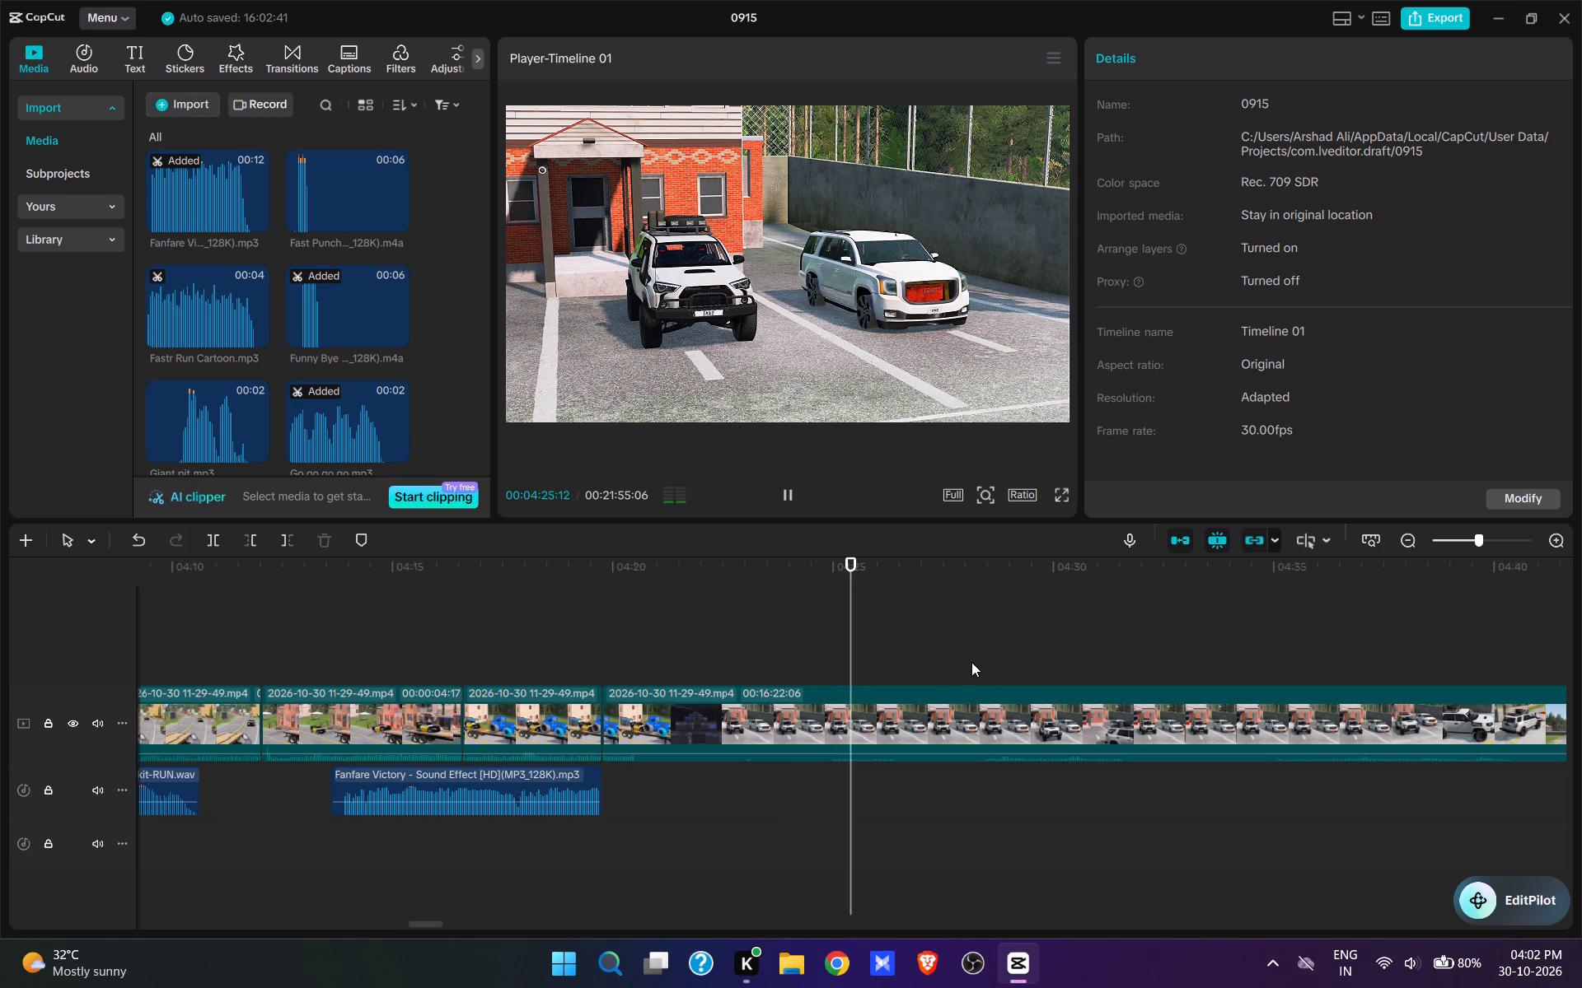
pyautogui.press('space')
pyautogui.press('space')
pyautogui.click(971, 662)
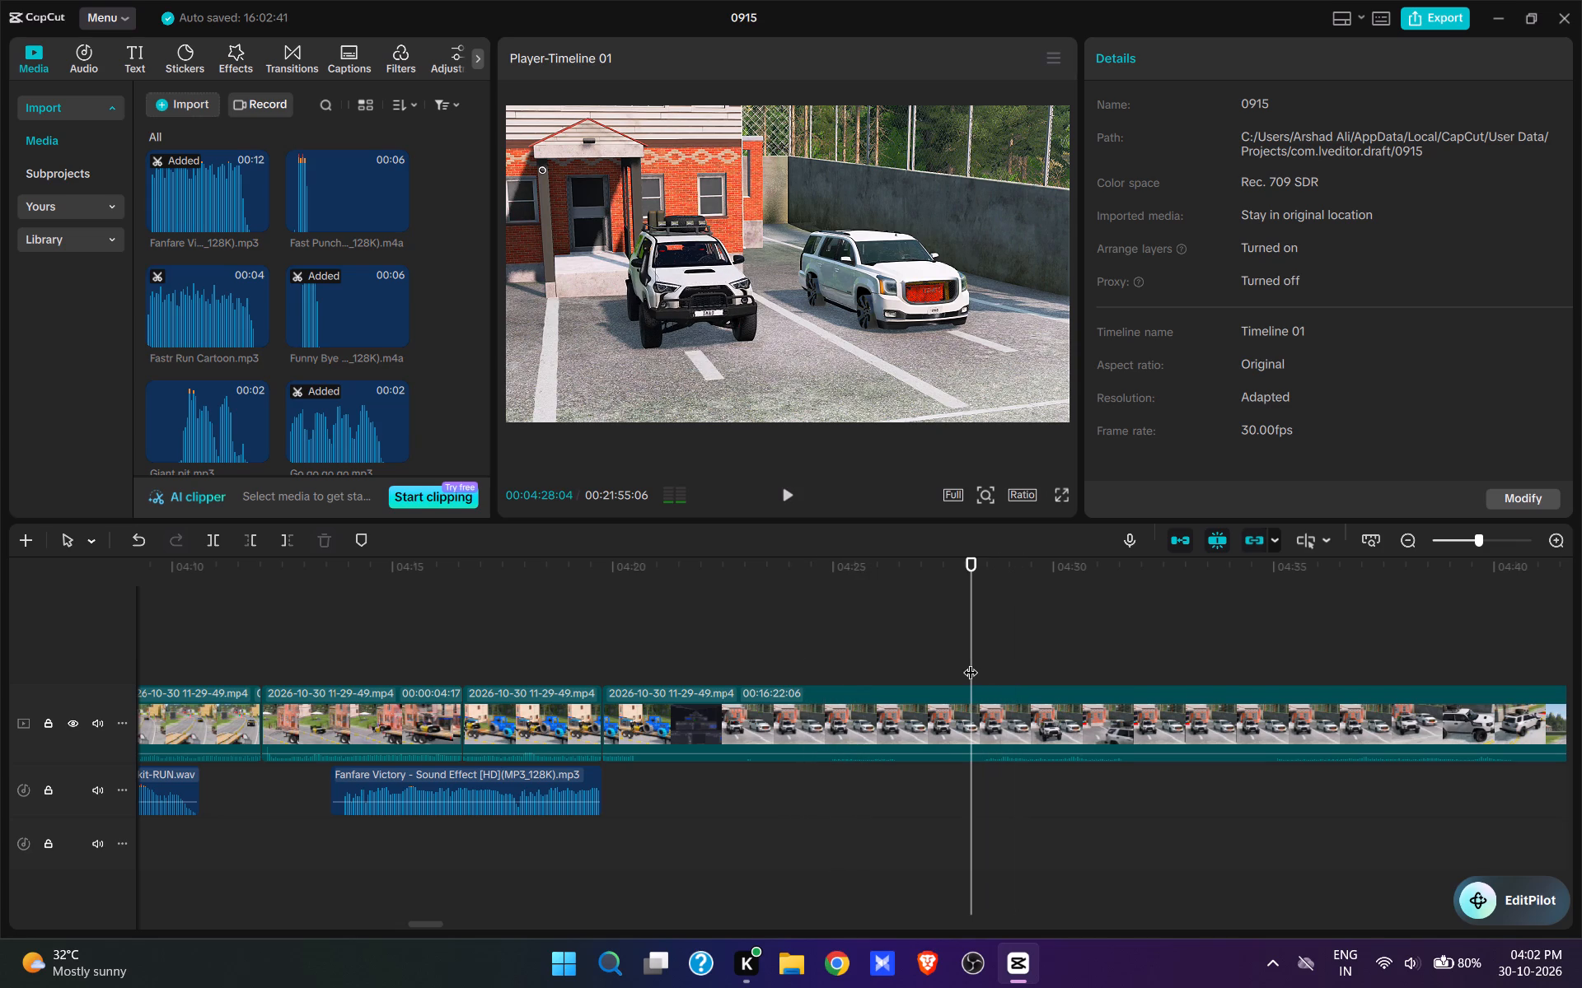
pyautogui.click(960, 661)
pyautogui.write('q')
pyautogui.press('space')
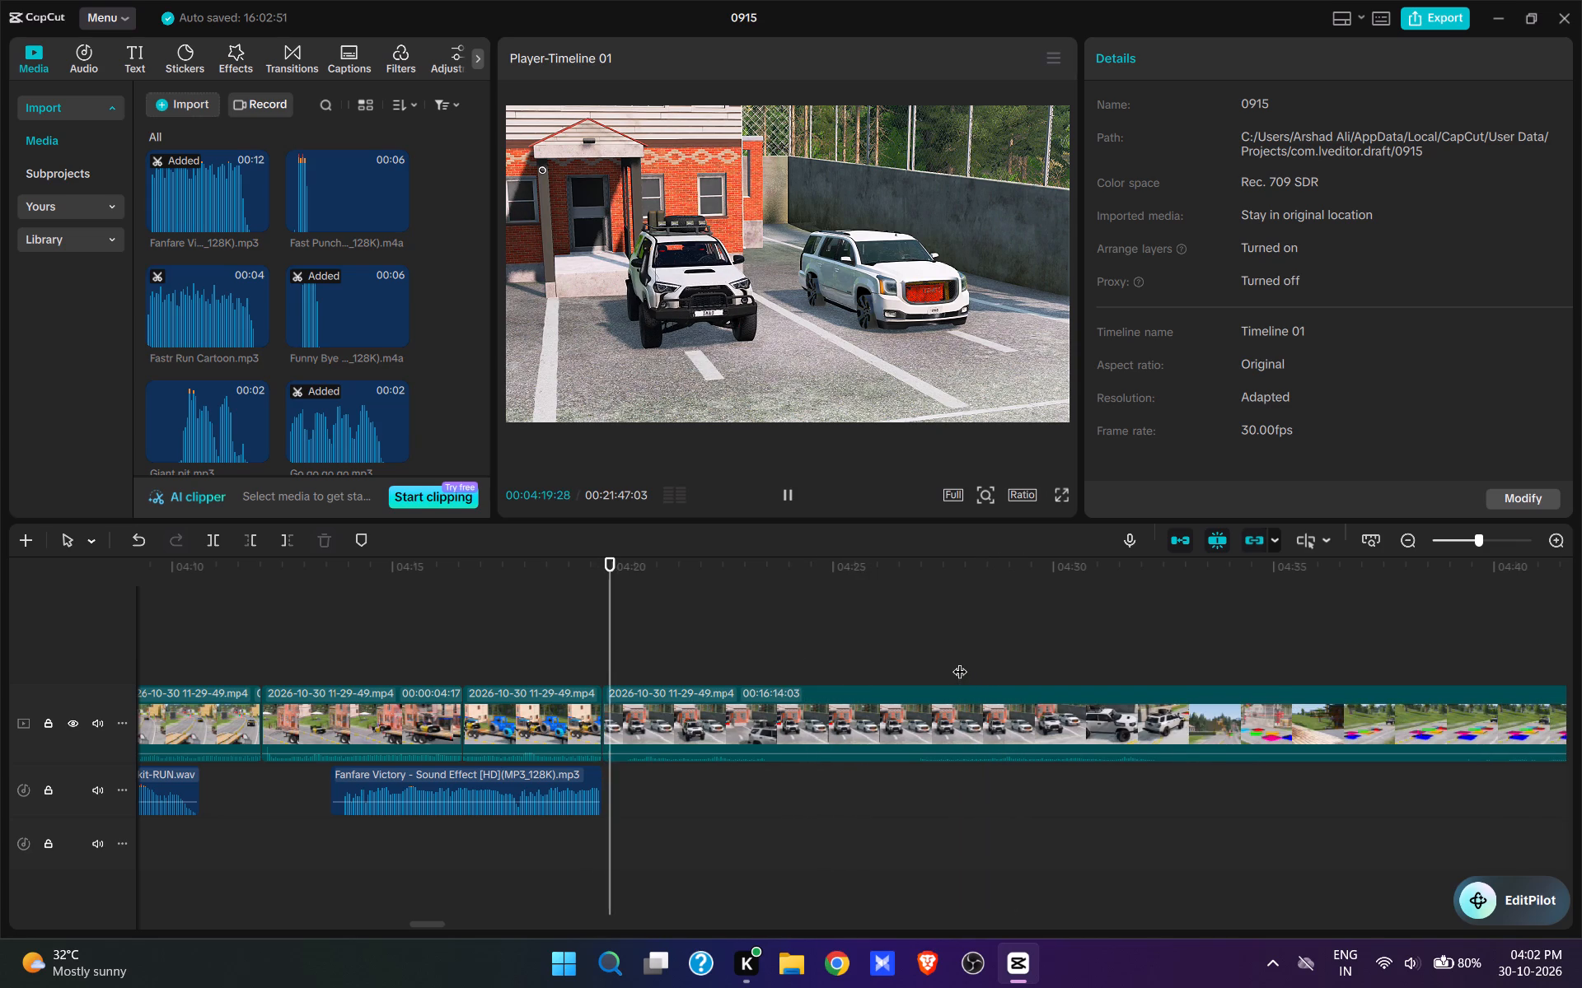
pyautogui.press('space')
# Add go go2.mp3 at 00:04:19:23, at the start of the white SUV shot, and play it back.
pyautogui.click(602, 654)
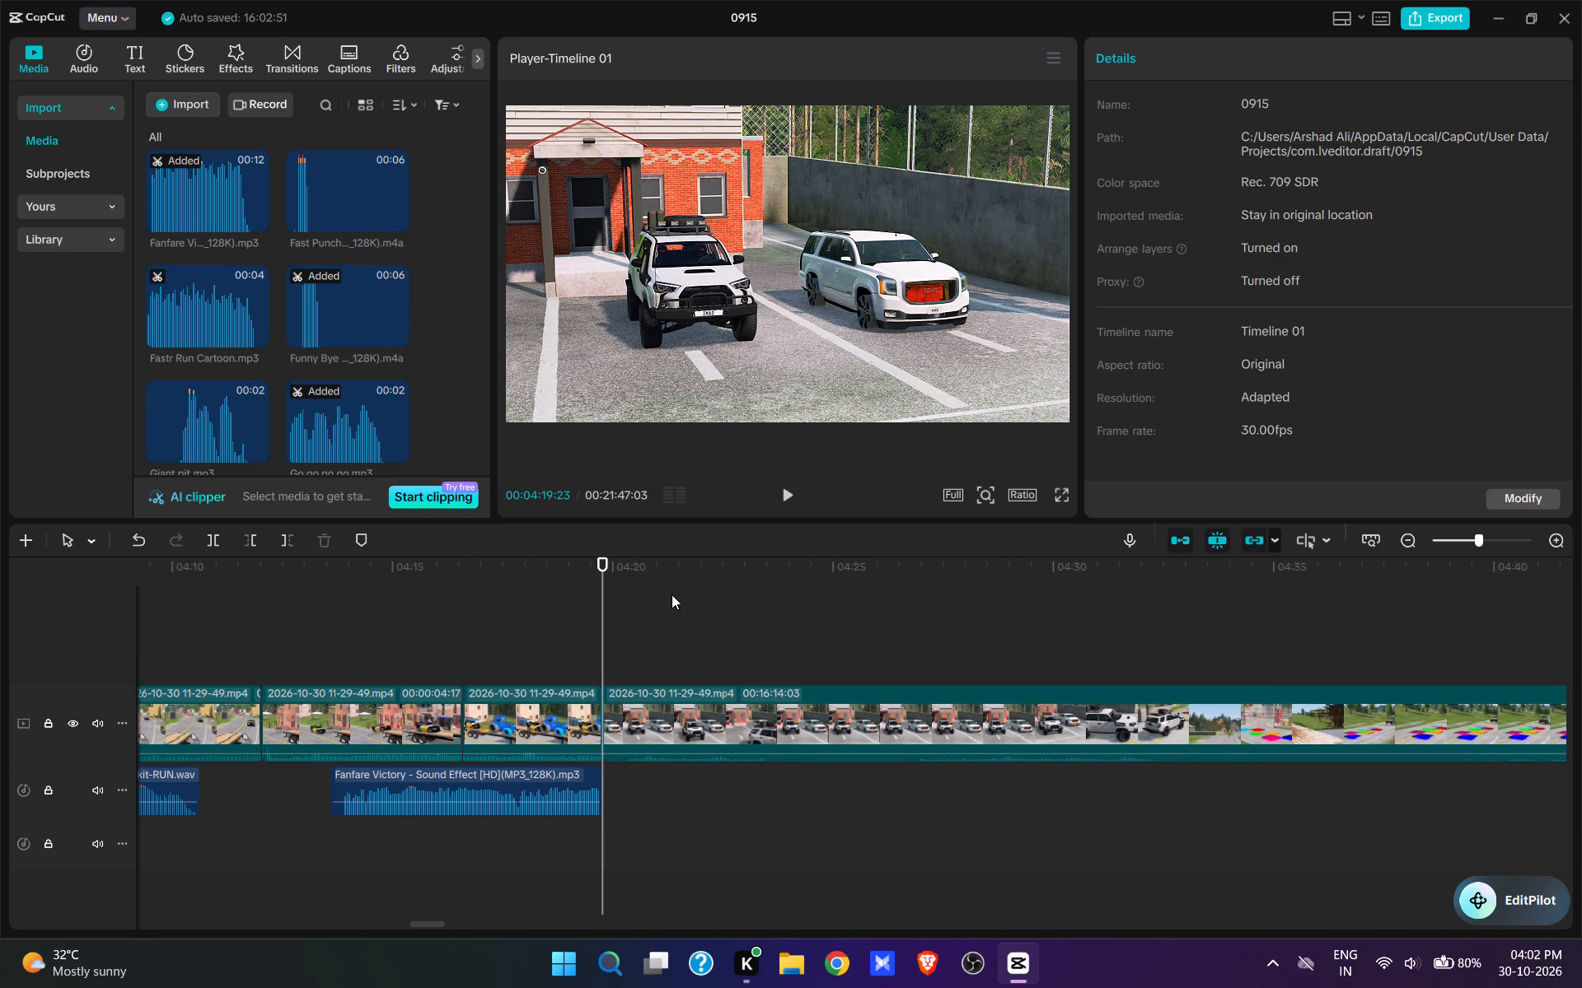
pyautogui.scroll(8, 233, 339)
pyautogui.scroll(-5, 233, 339)
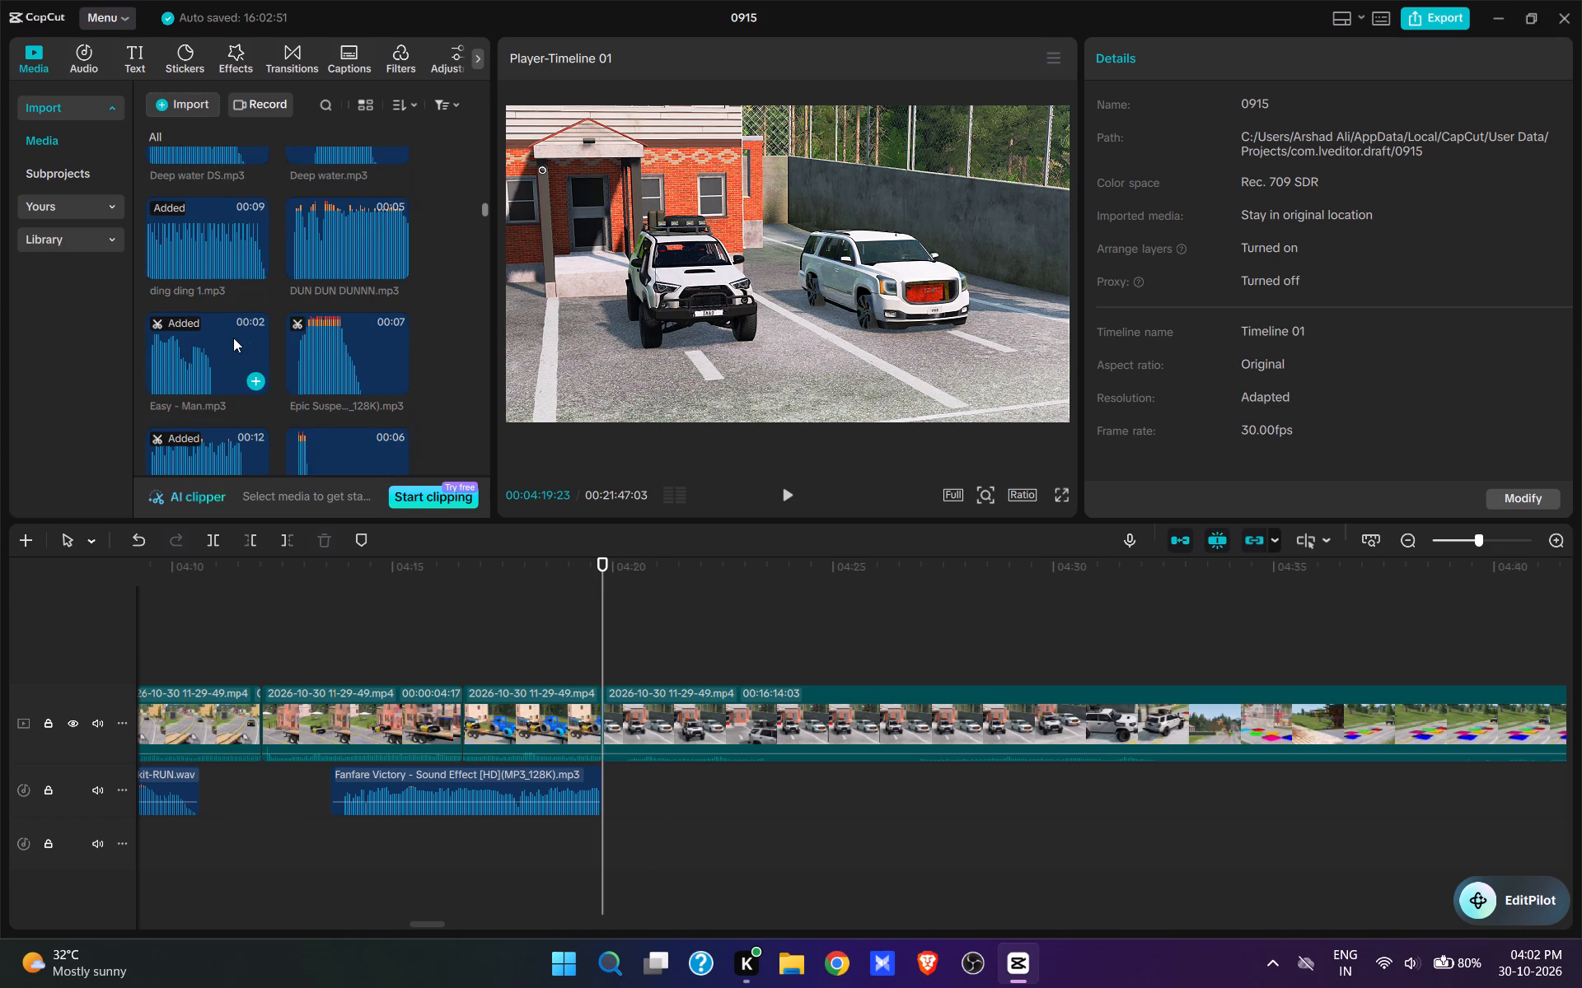
pyautogui.scroll(-6, 233, 338)
pyautogui.click(204, 278)
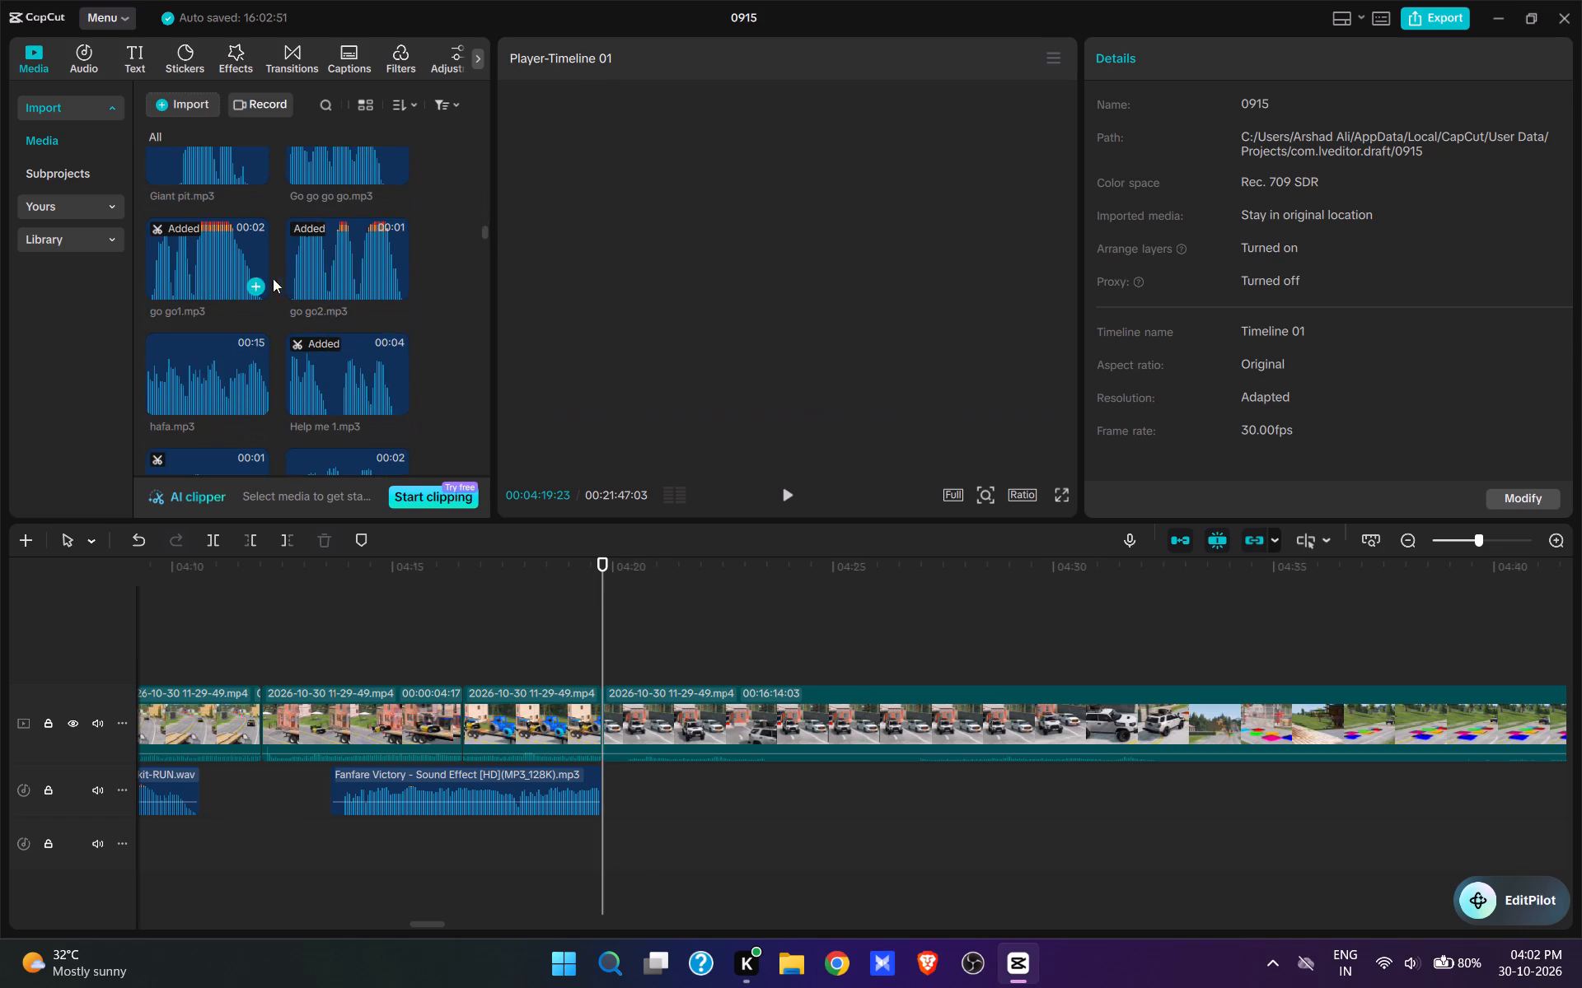
pyautogui.click(344, 272)
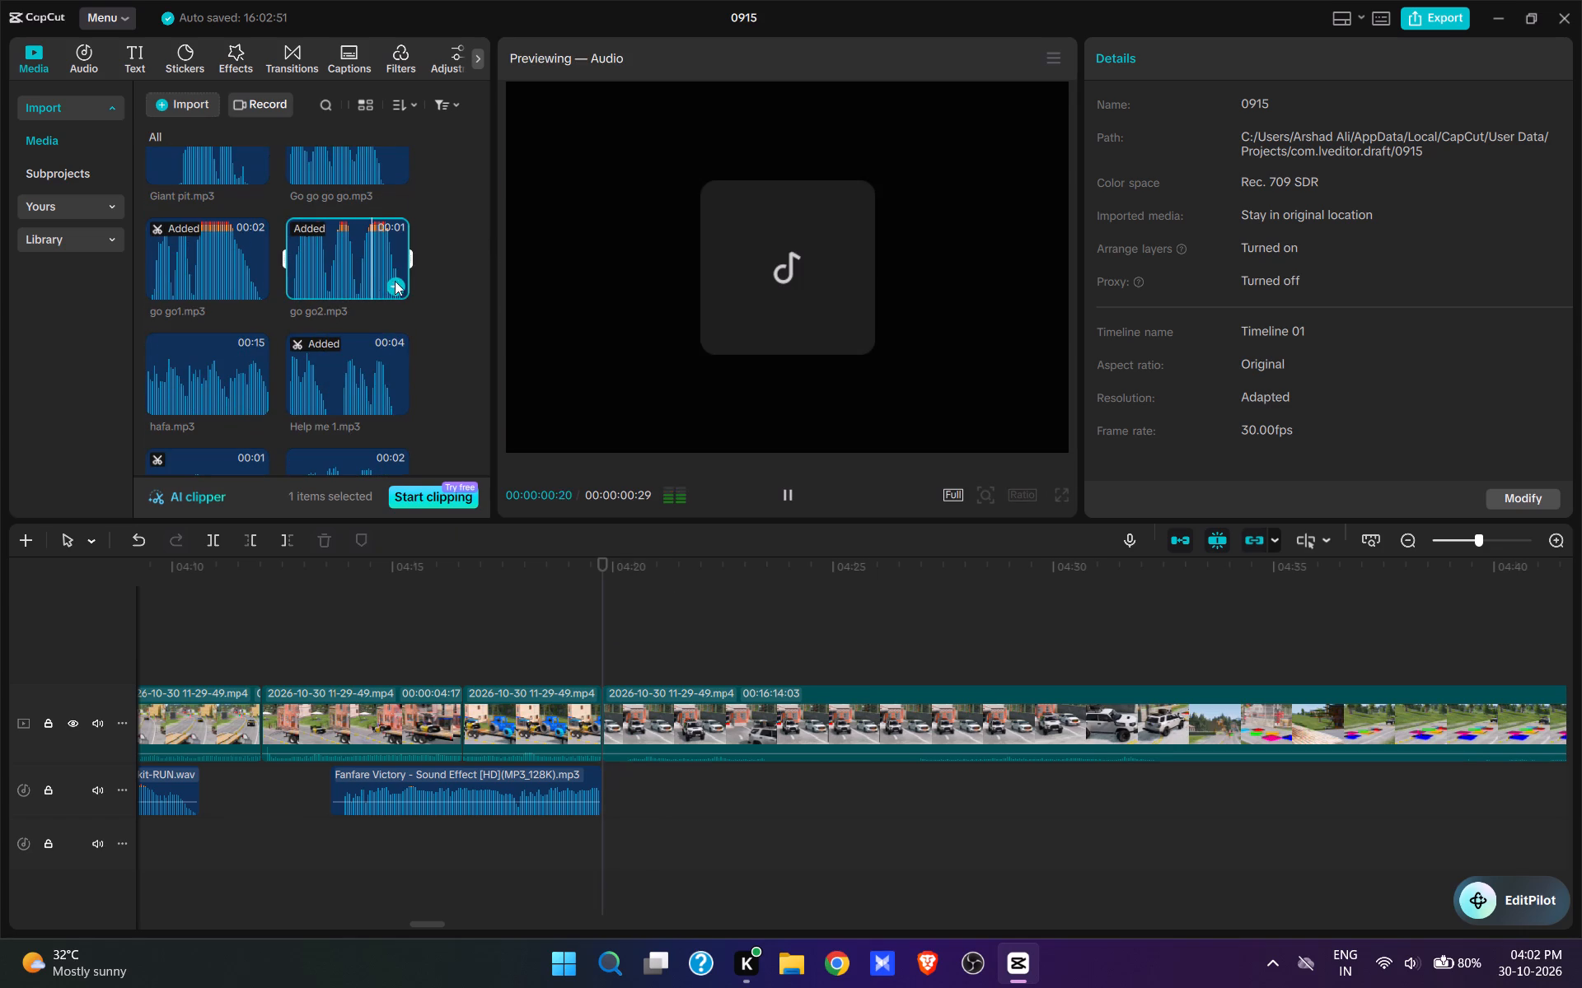
pyautogui.click(395, 282)
pyautogui.press('space')
pyautogui.click(792, 489)
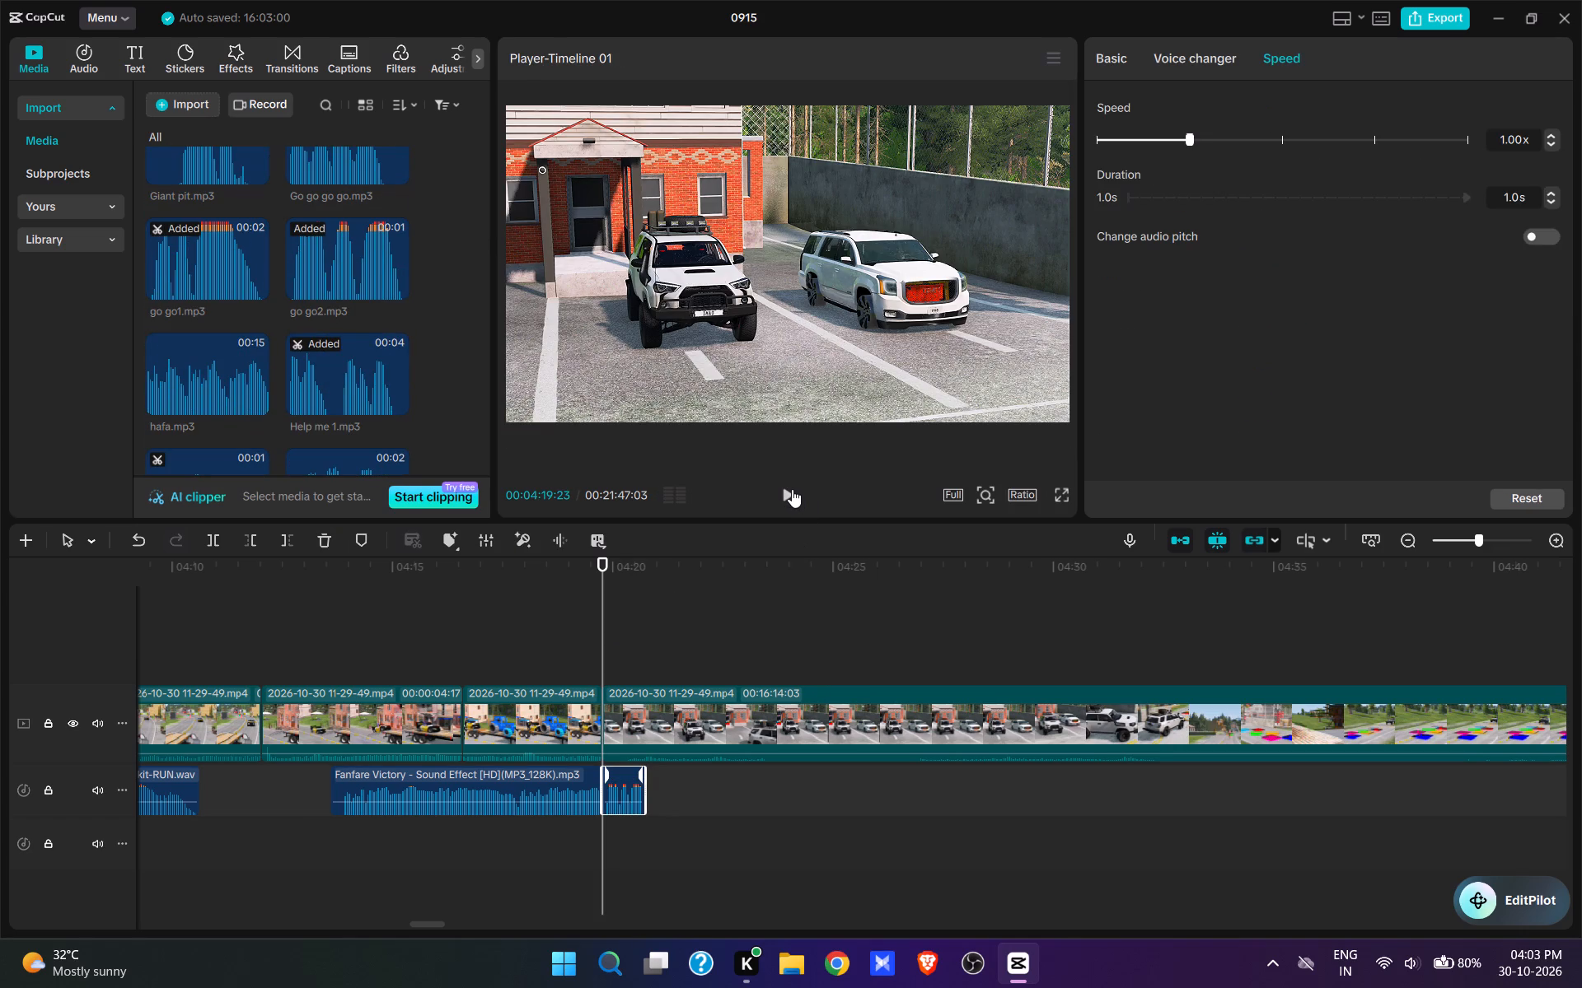
pyautogui.press('space')
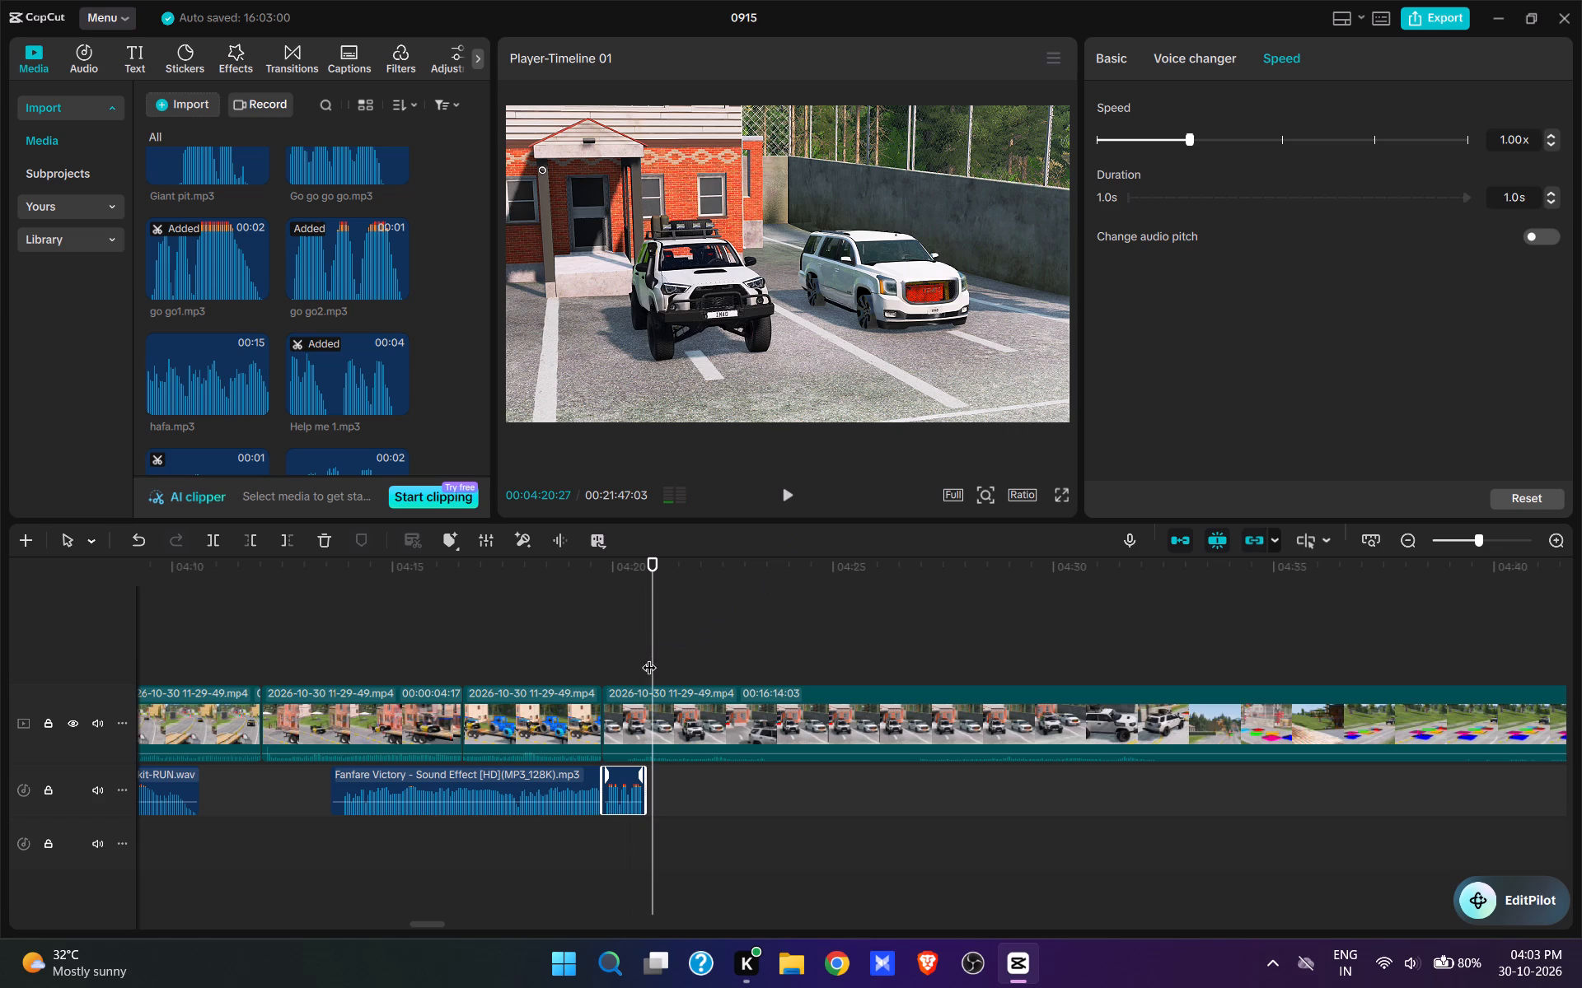
# Audition sounds in the media library, add okey.mp3 at 00:04:20:22 directly after go go2.mp3, and play it back.
pyautogui.click(649, 657)
pyautogui.scroll(-10, 321, 371)
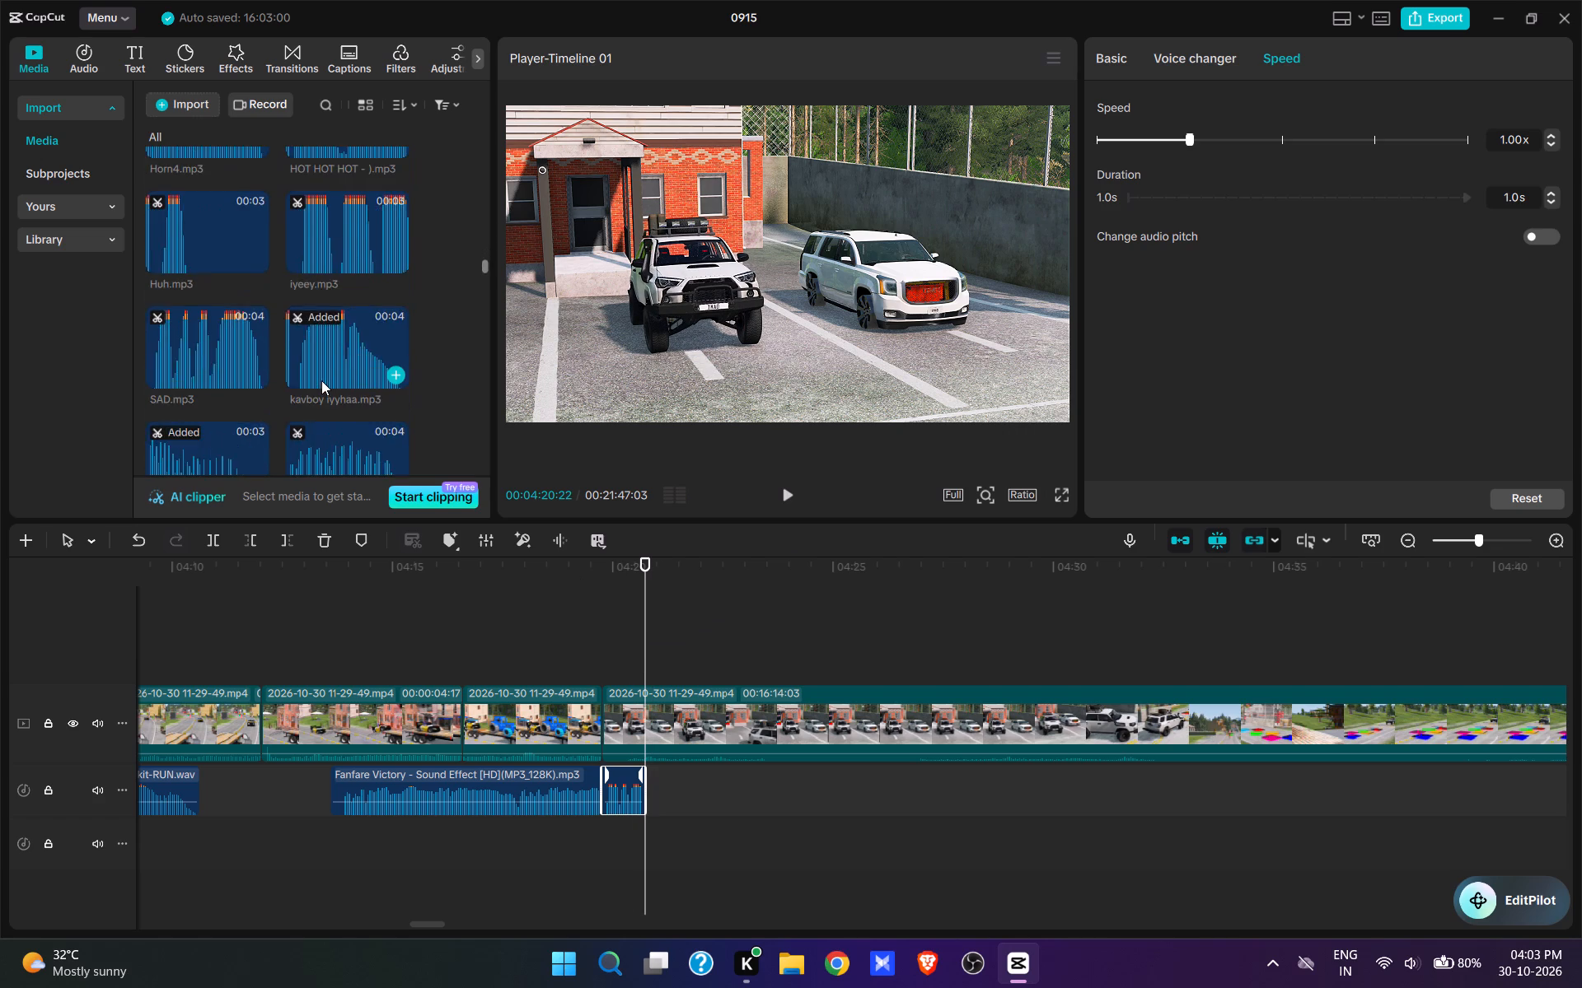
pyautogui.scroll(-7, 321, 380)
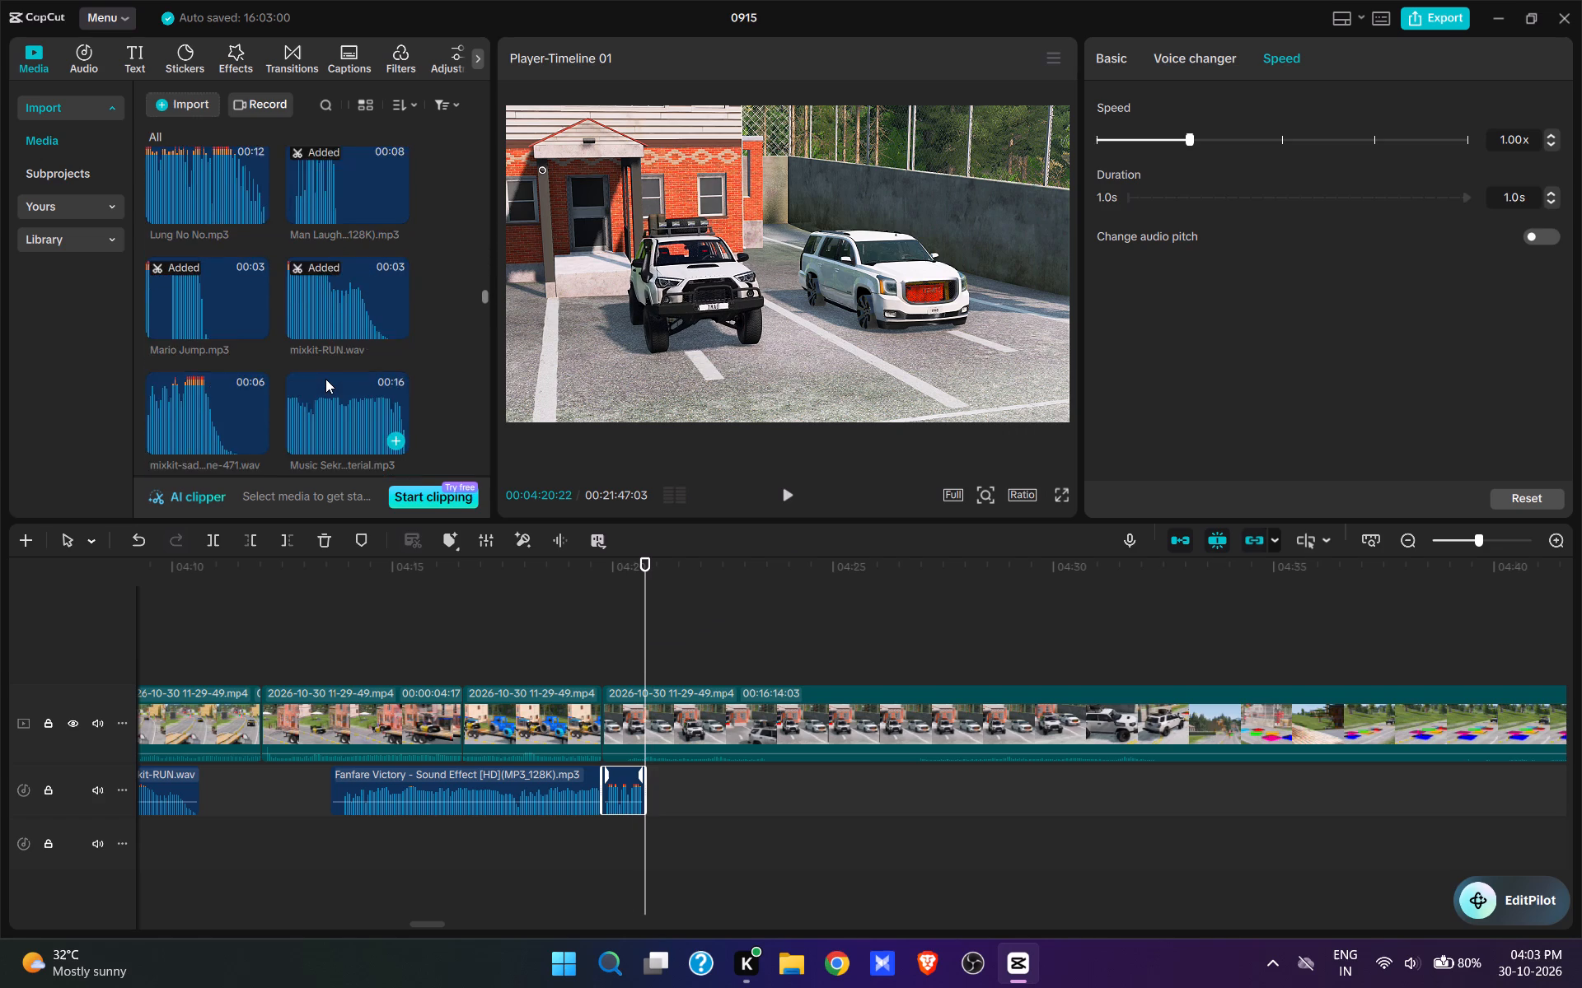
pyautogui.scroll(-5, 325, 379)
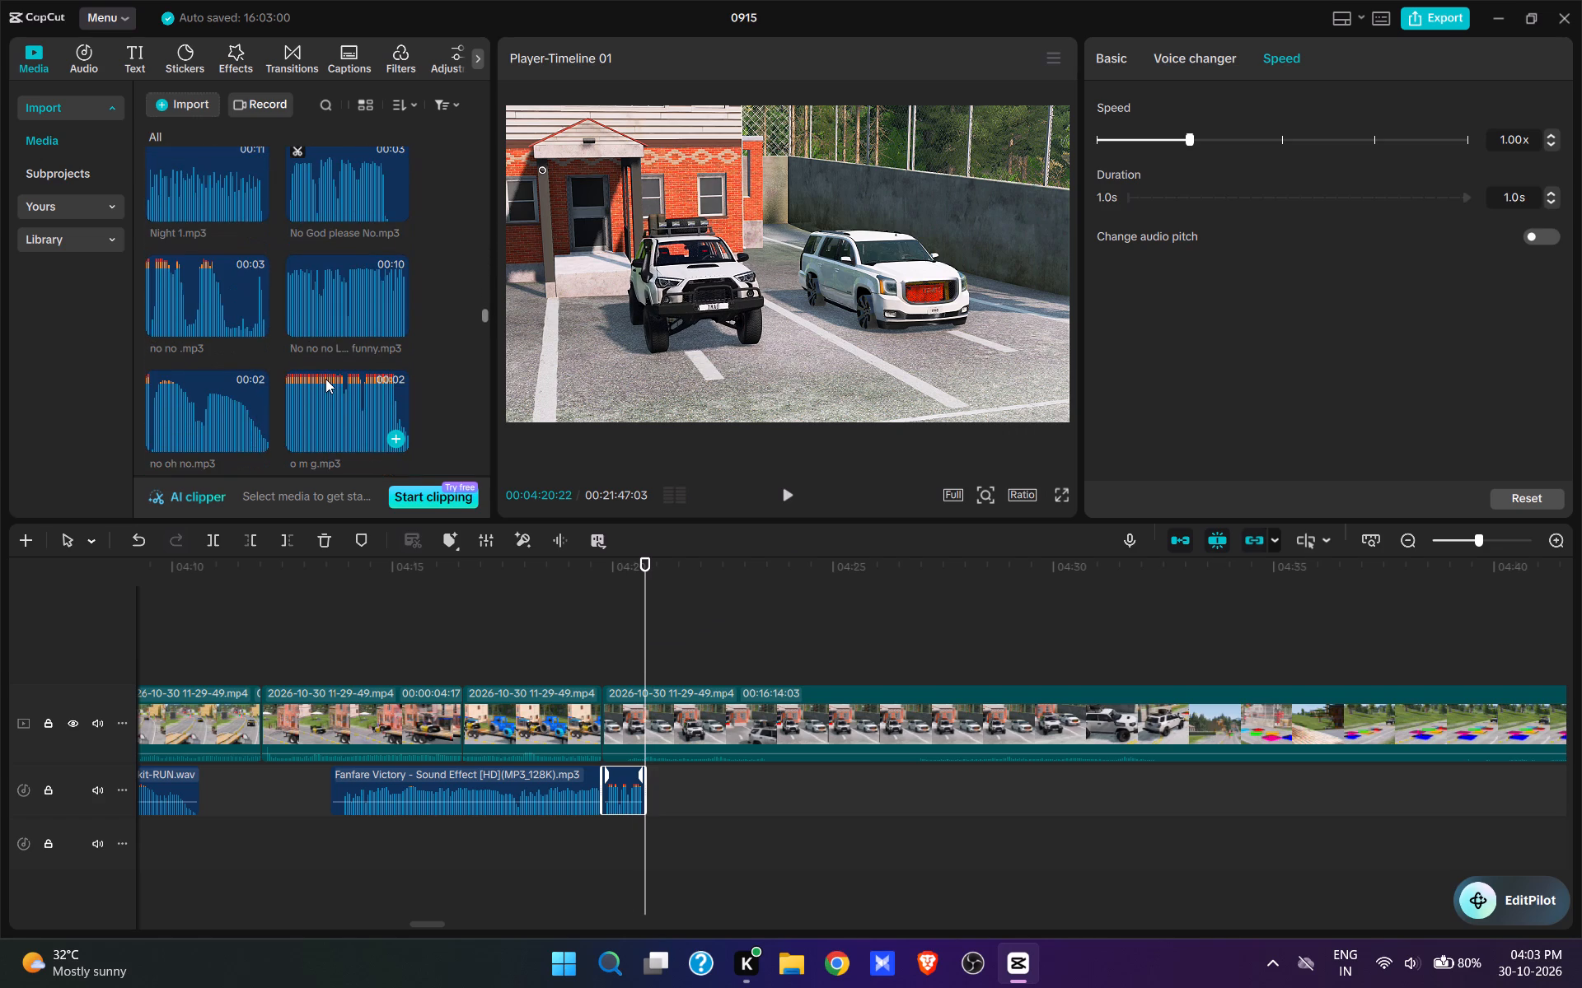
pyautogui.click(328, 399)
pyautogui.click(339, 305)
pyautogui.scroll(-2, 341, 305)
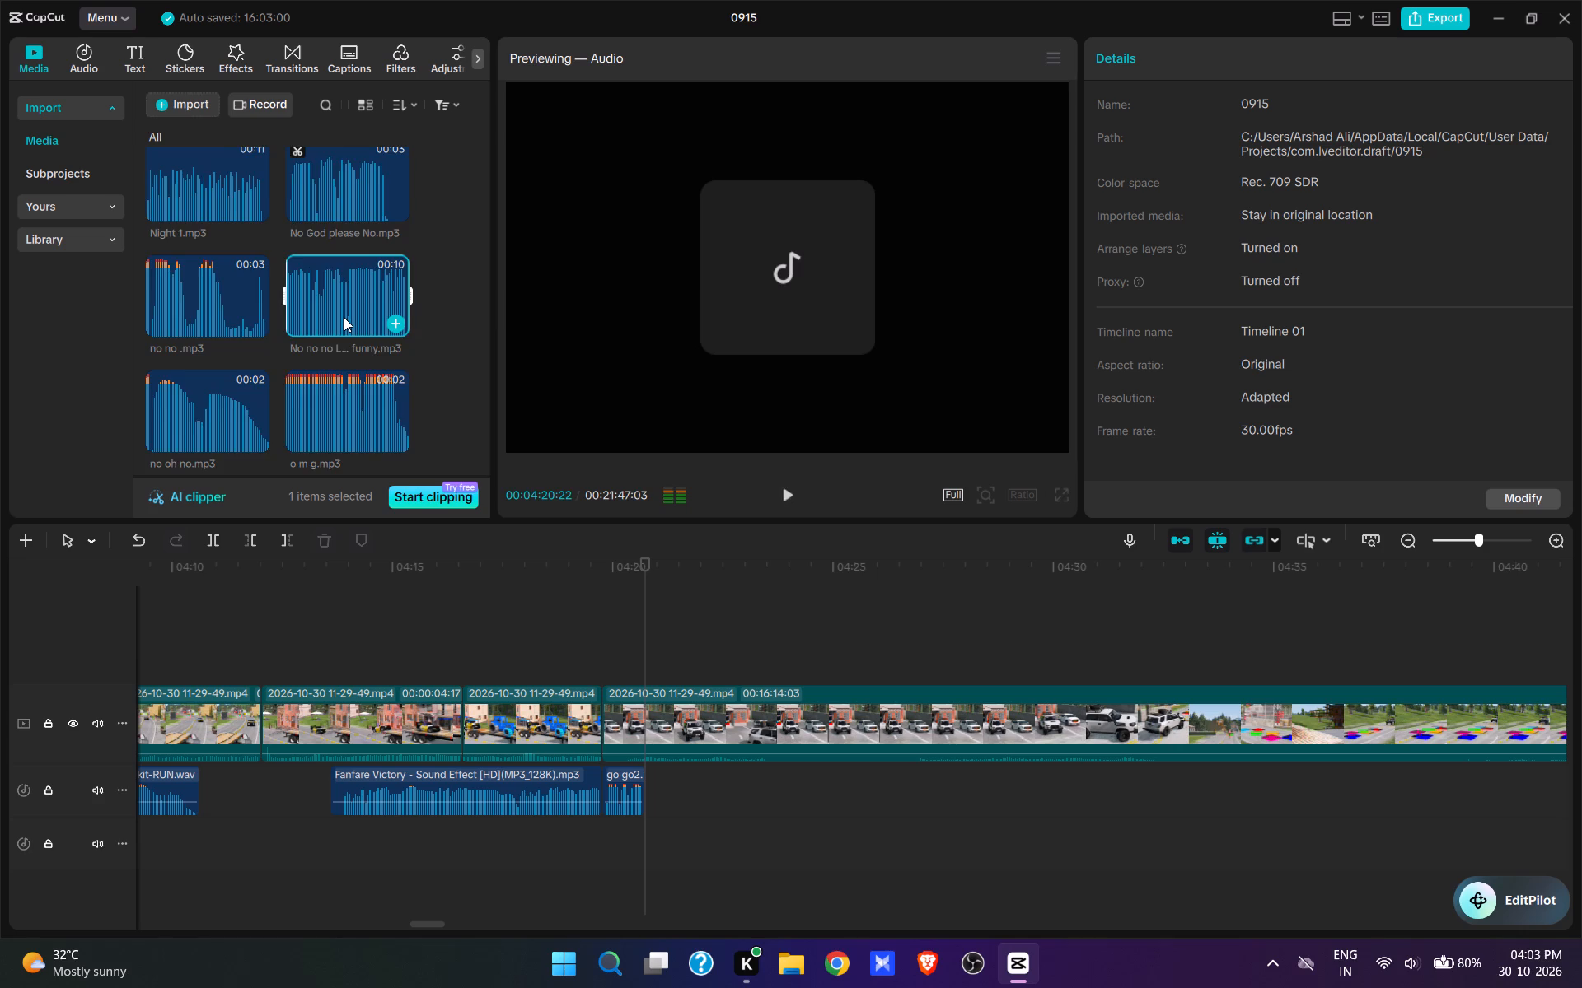
pyautogui.scroll(-2, 346, 402)
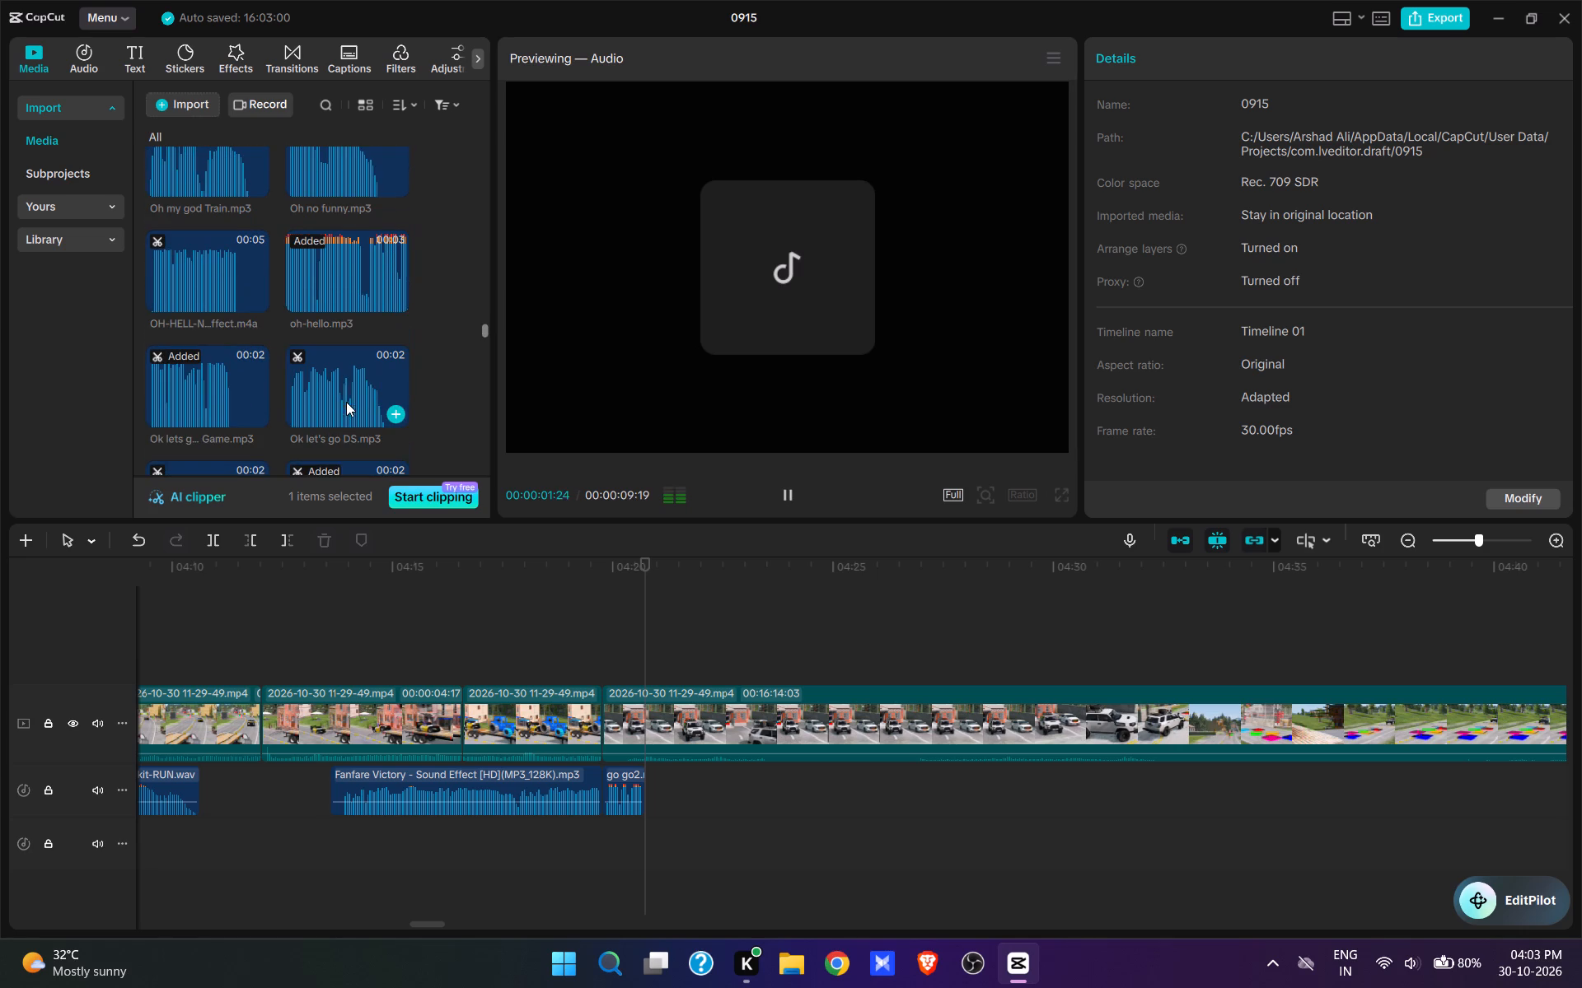
pyautogui.scroll(-3, 342, 352)
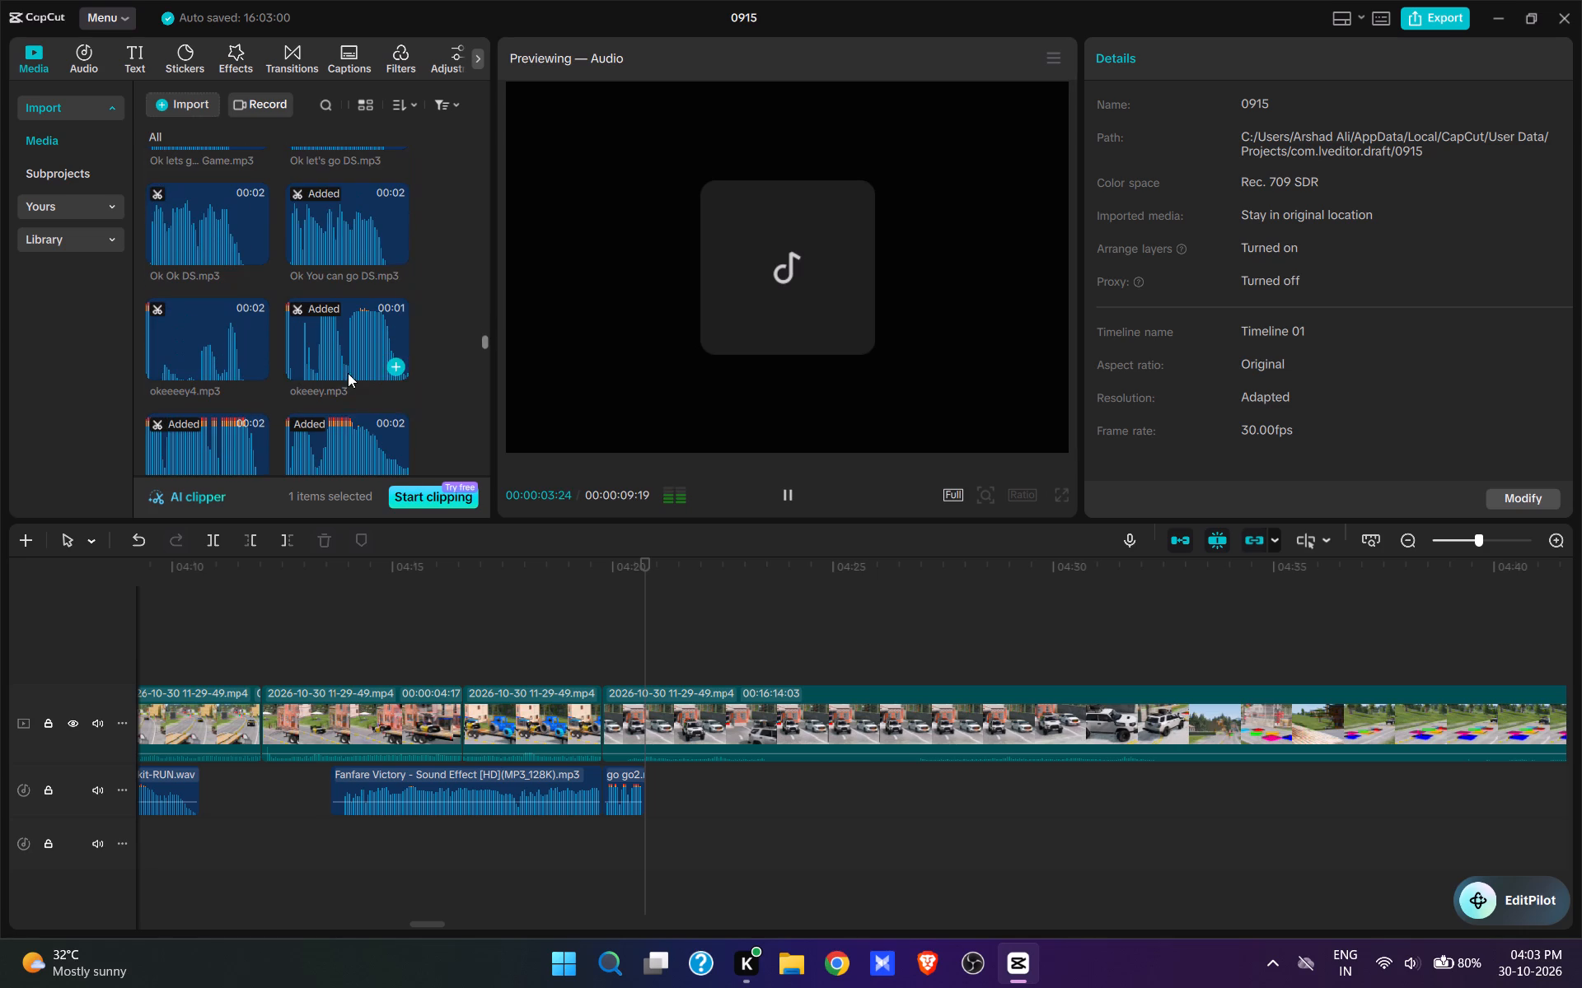
pyautogui.click(344, 360)
pyautogui.scroll(-2, 344, 360)
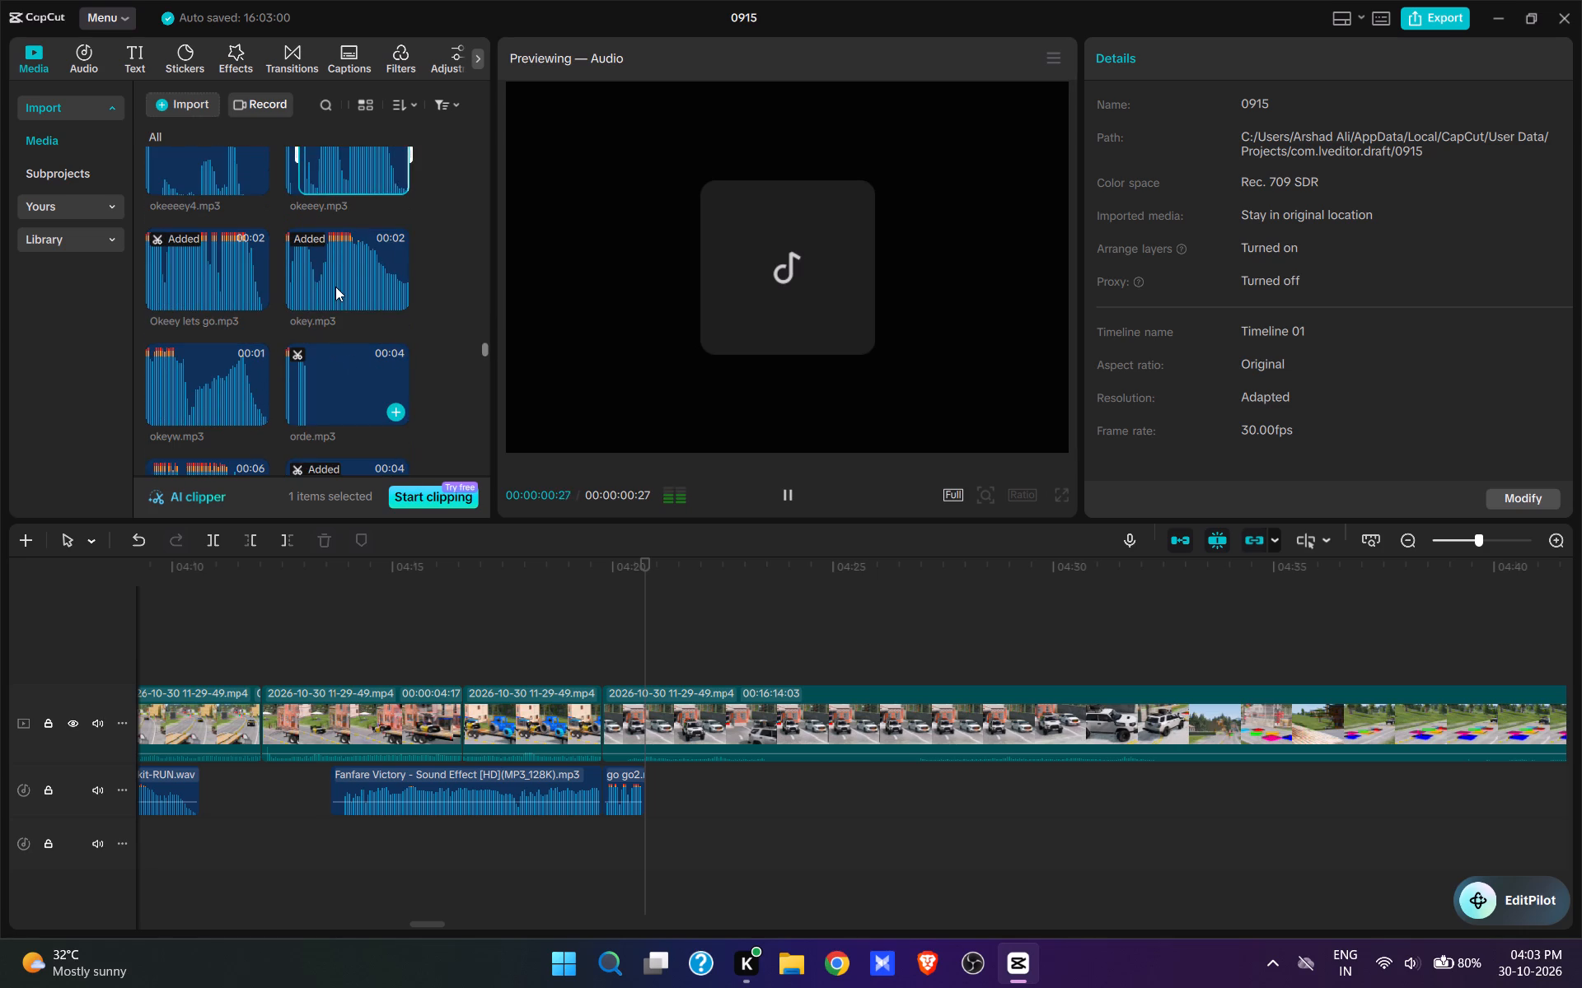
pyautogui.click(335, 285)
pyautogui.click(398, 299)
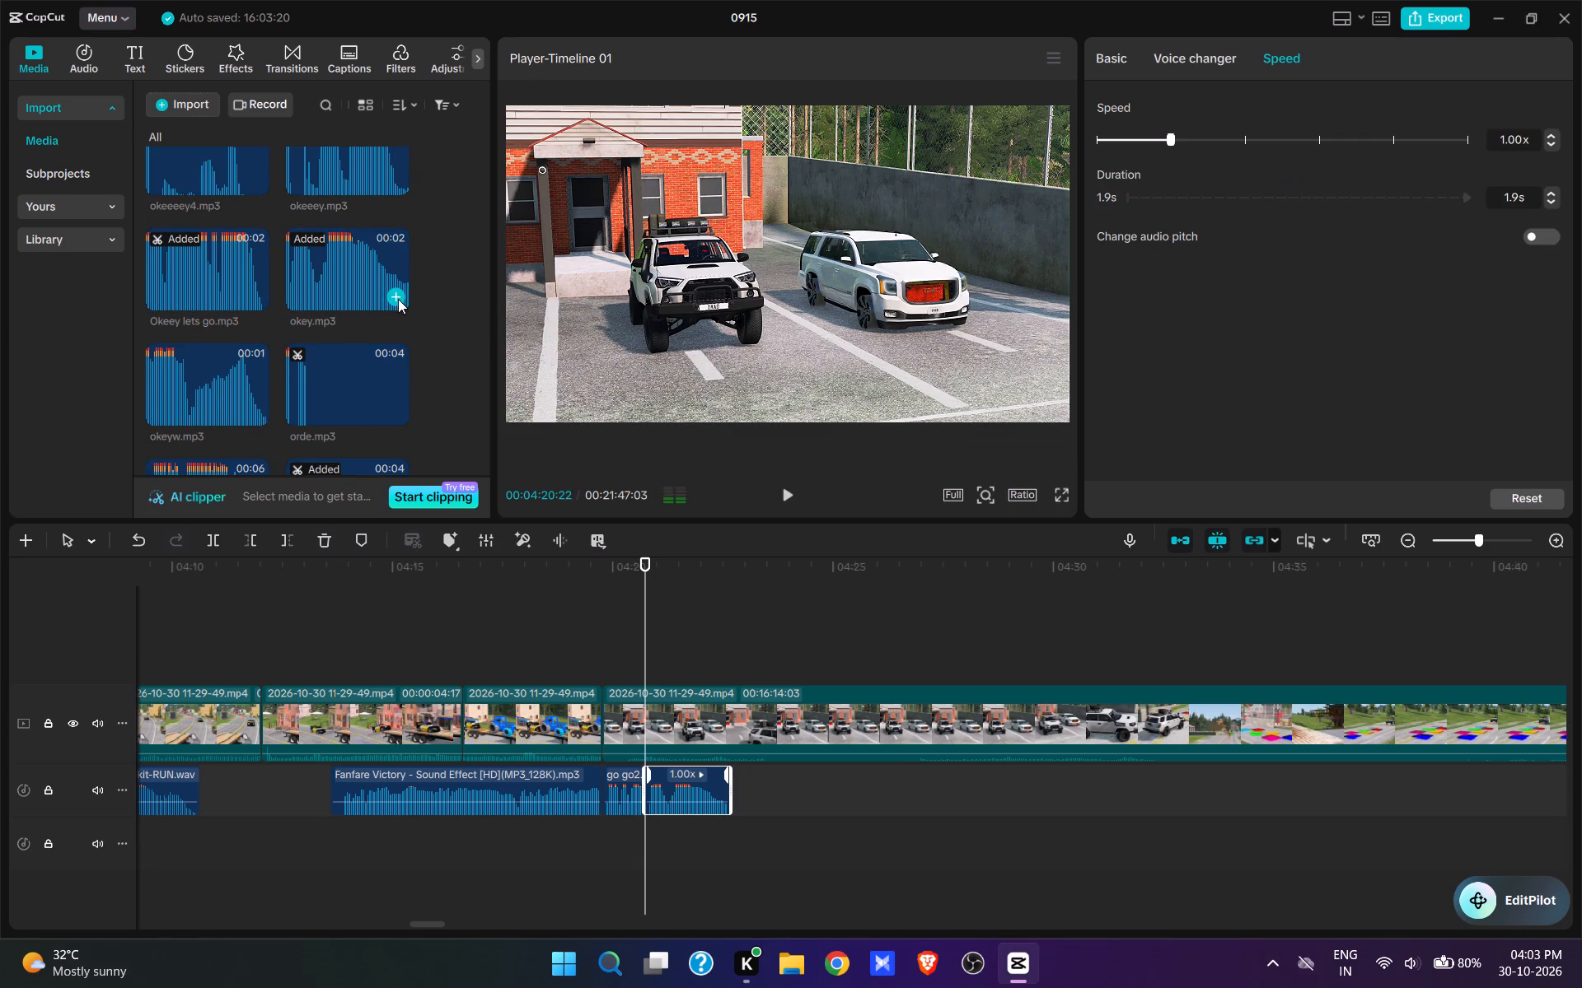
pyautogui.click(793, 491)
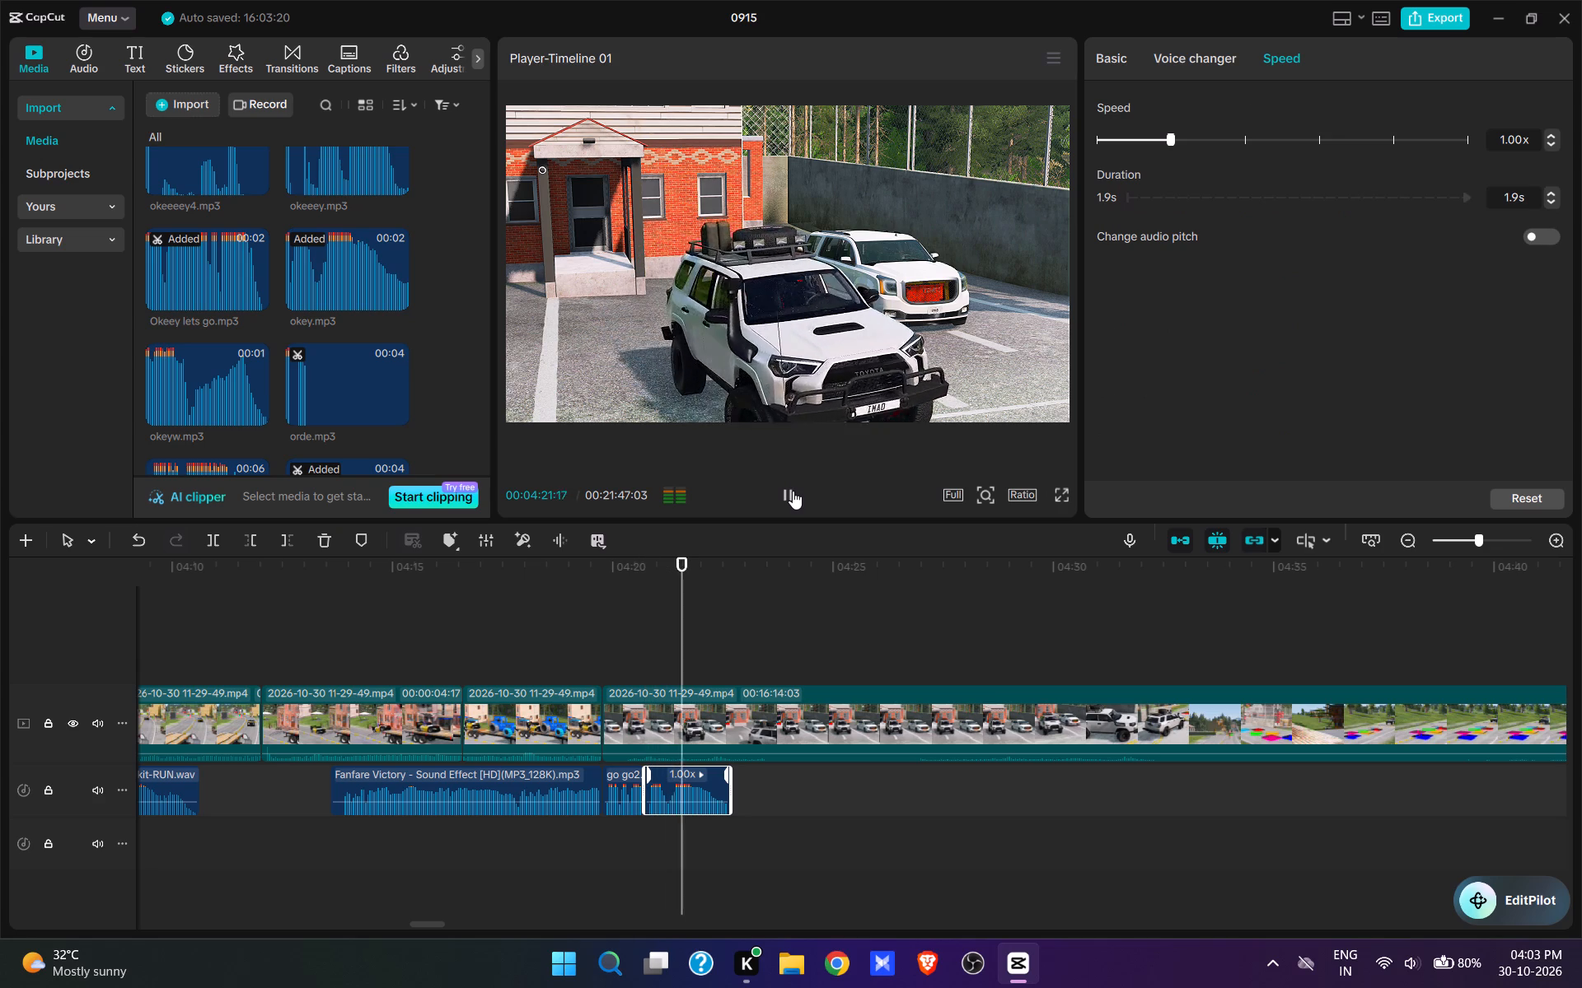
pyautogui.press('space')
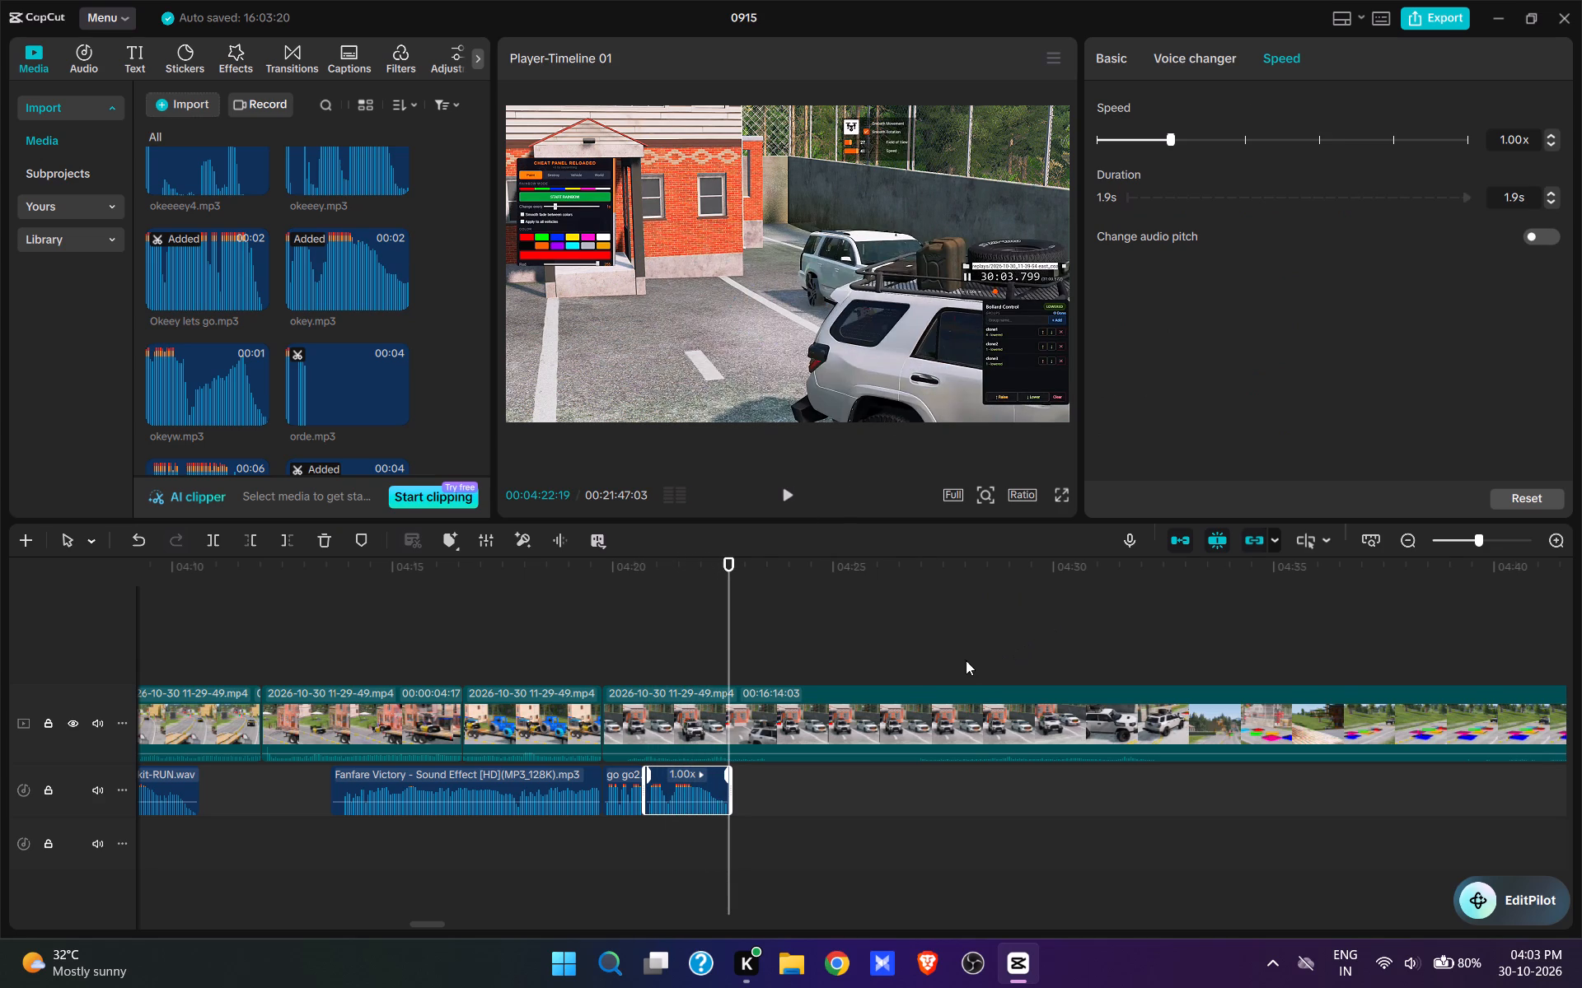
# Cut about 7 more seconds of white SUV footage from 00:04:19:23, removing the part with the on-screen game panels.
pyautogui.click(903, 670)
pyautogui.press('space')
pyautogui.press('space')
pyautogui.write('q')
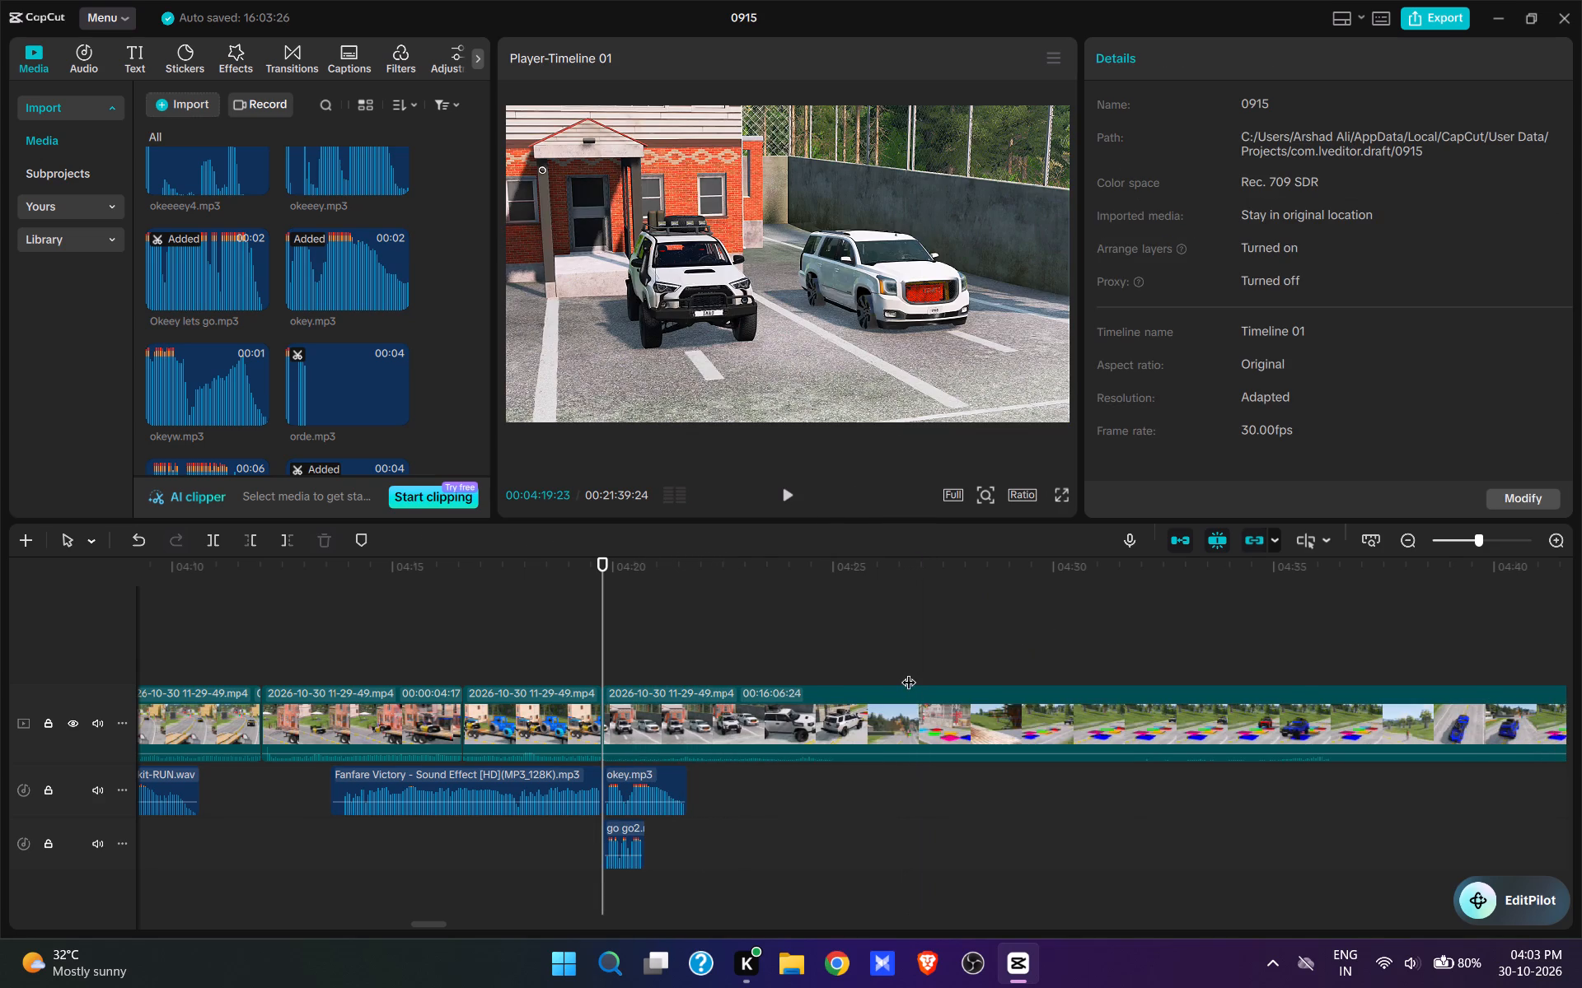
# Move okey.mp3 further along and move go go2.mp3 onto the upper audio track at 00:04:19:23, then play it back.
pyautogui.moveTo(641, 777); pyautogui.dragTo(767, 787)
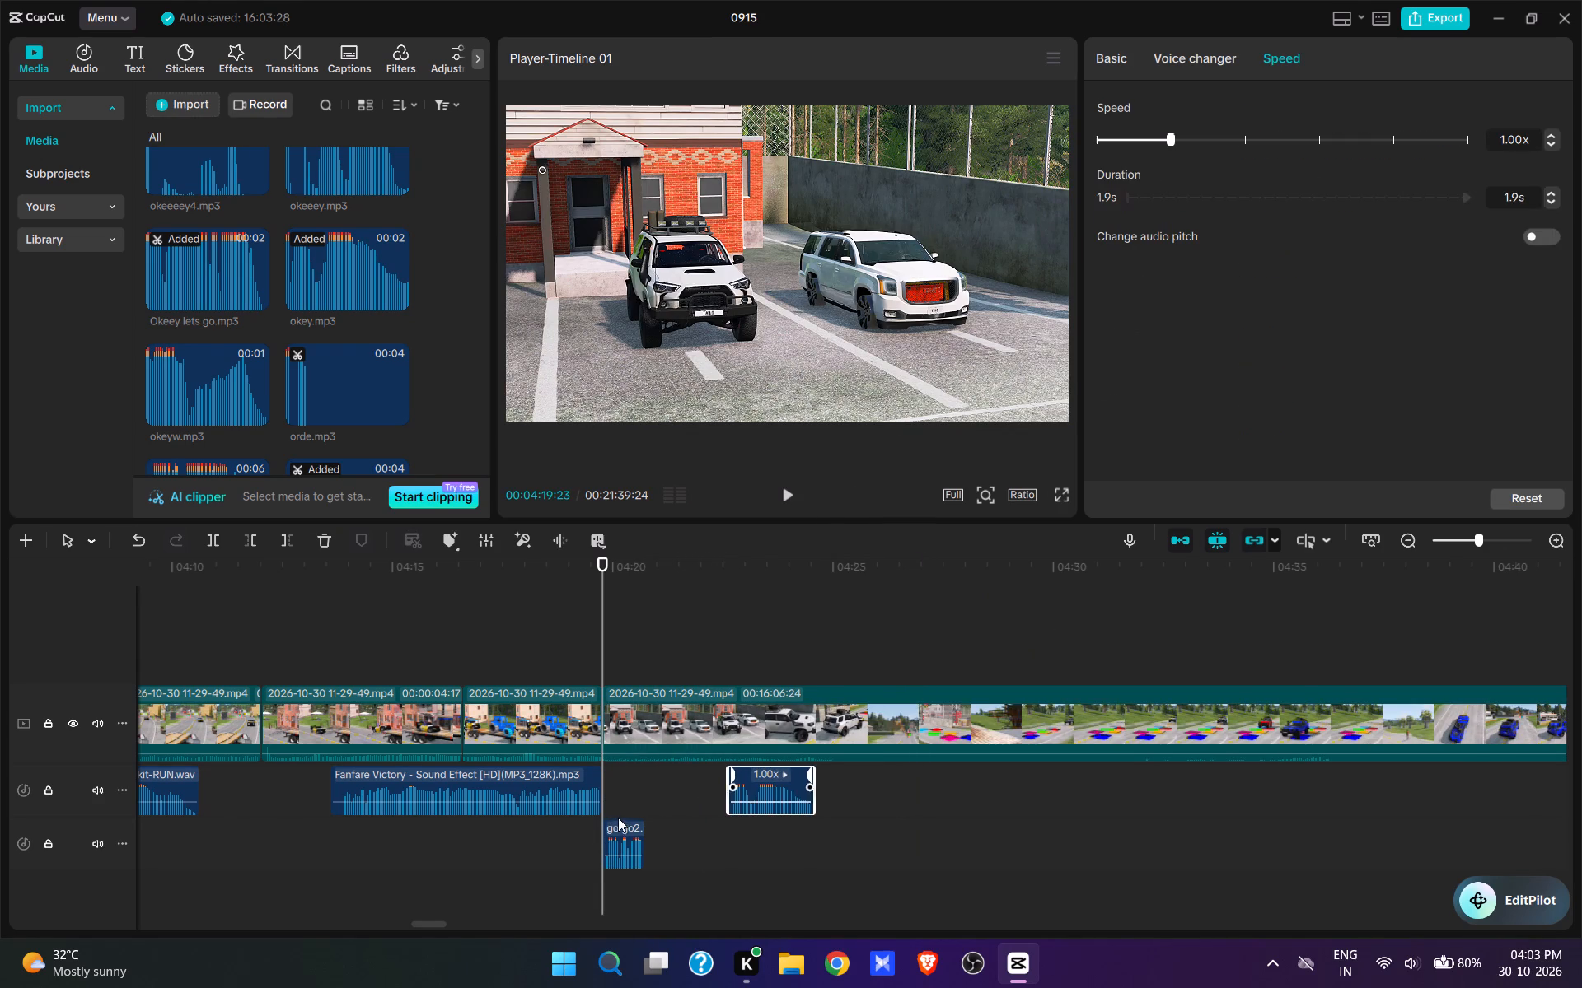
pyautogui.moveTo(620, 820); pyautogui.dragTo(624, 768)
pyautogui.press('space')
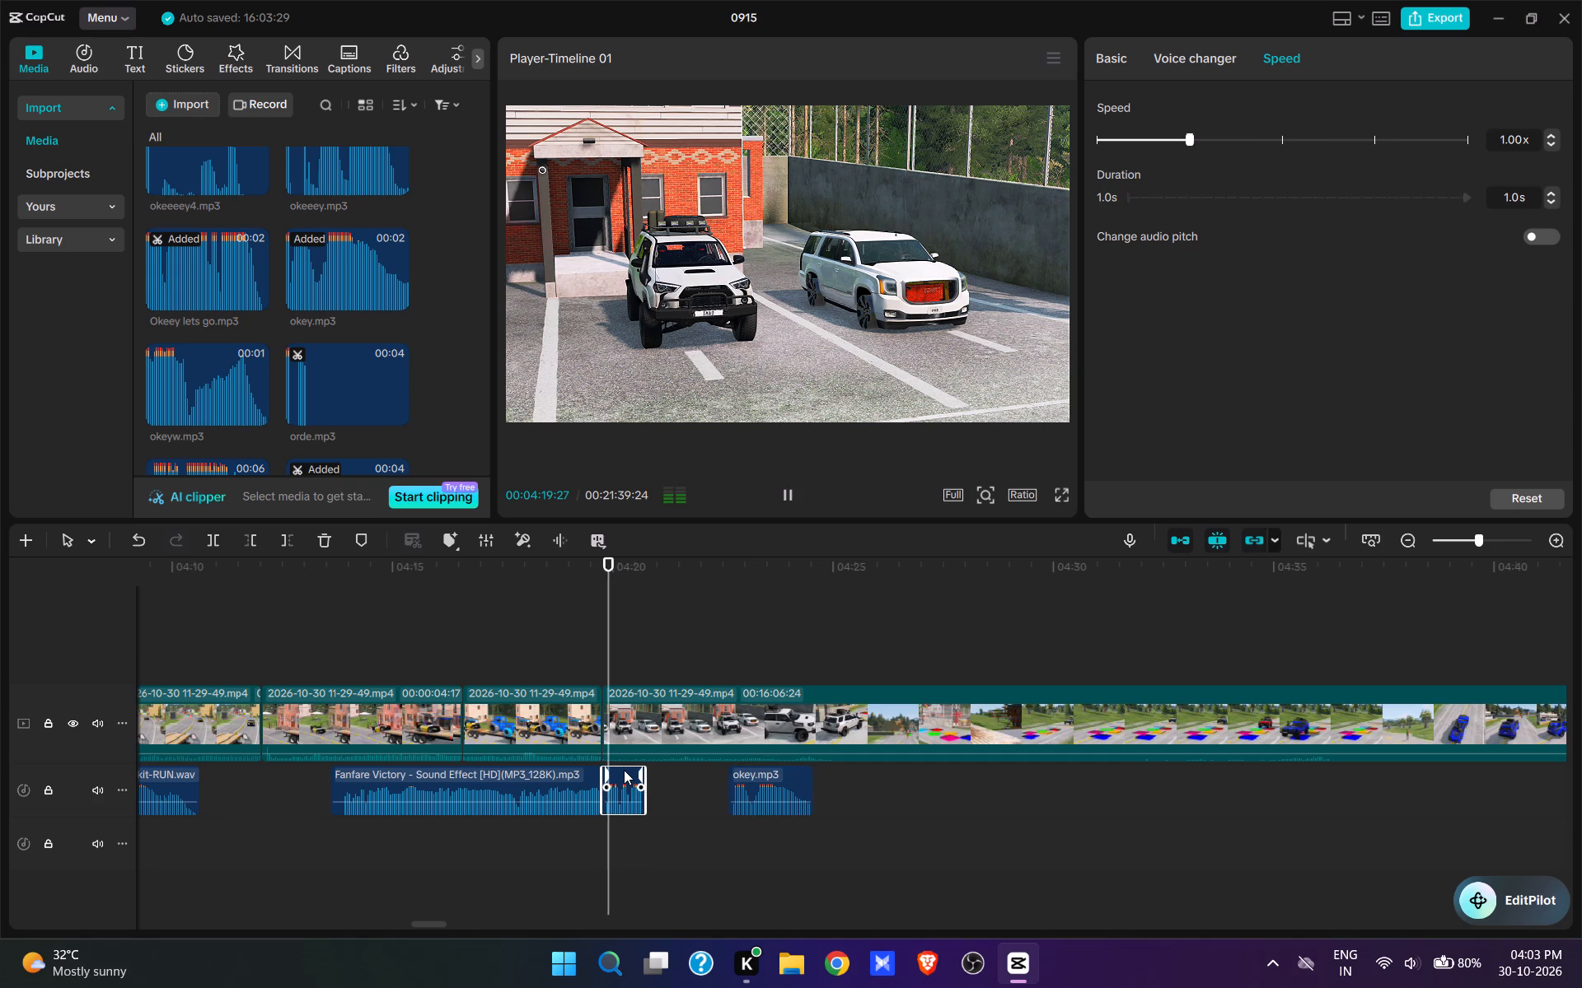
pyautogui.press('space')
pyautogui.press('space')
pyautogui.press('space')
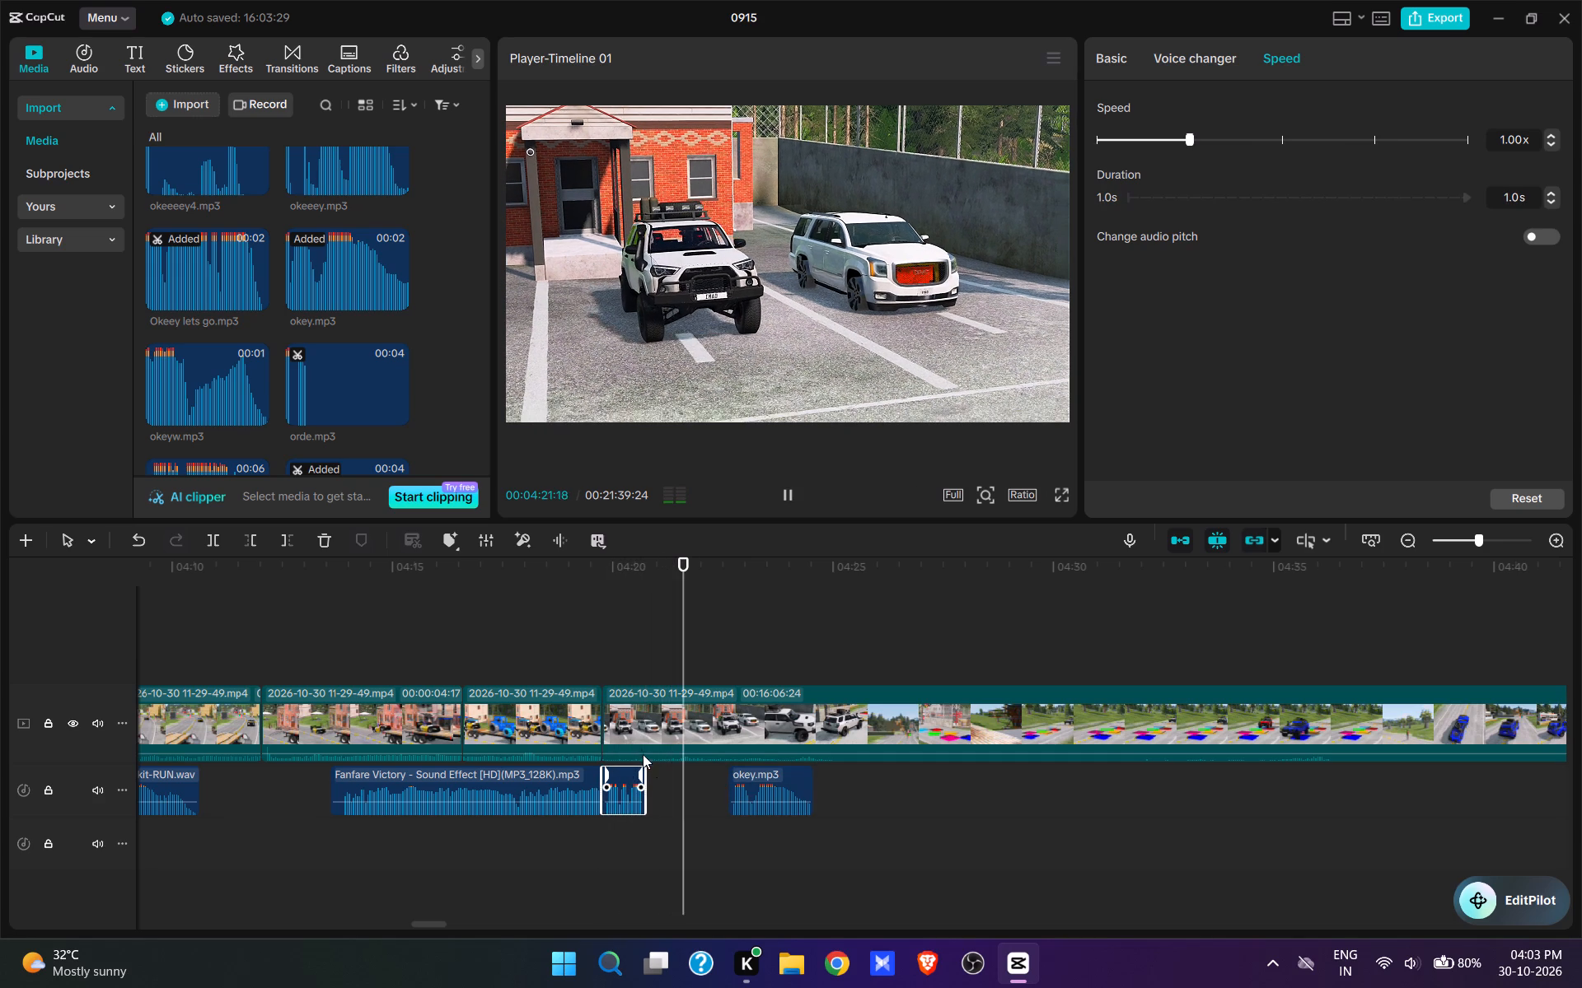
# Trim the start of the white SUV shot up to 00:04:20:01, removing about 8 frames, and play it back.
pyautogui.click(658, 658)
pyautogui.click(614, 663)
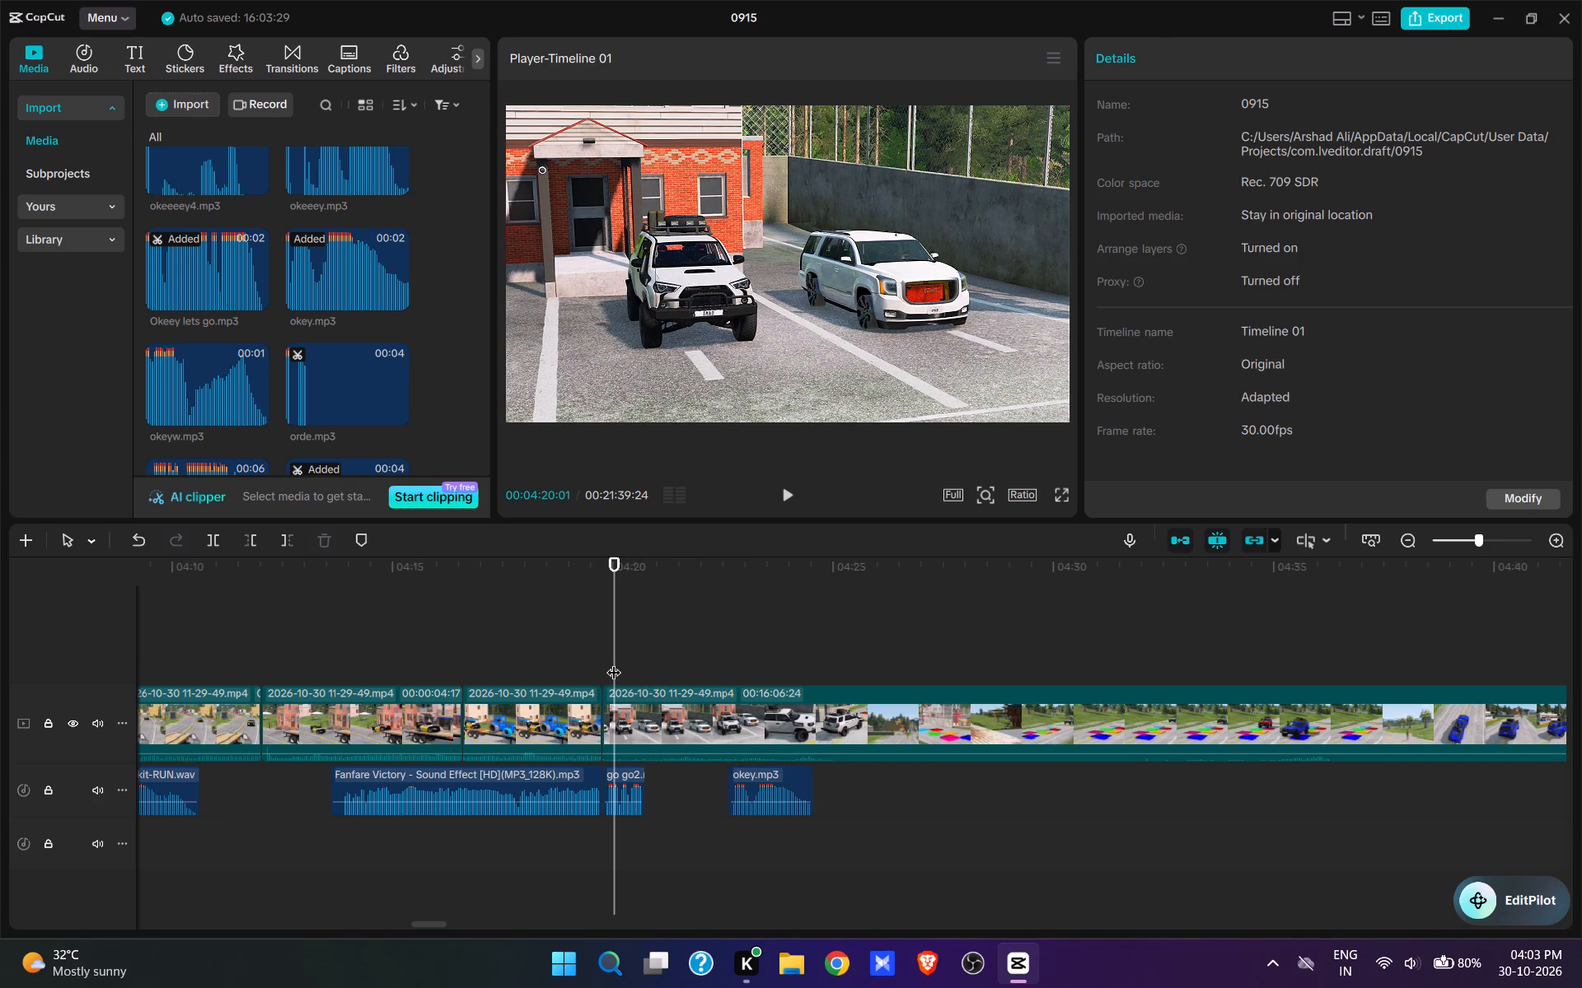
pyautogui.write('q')
pyautogui.press('space')
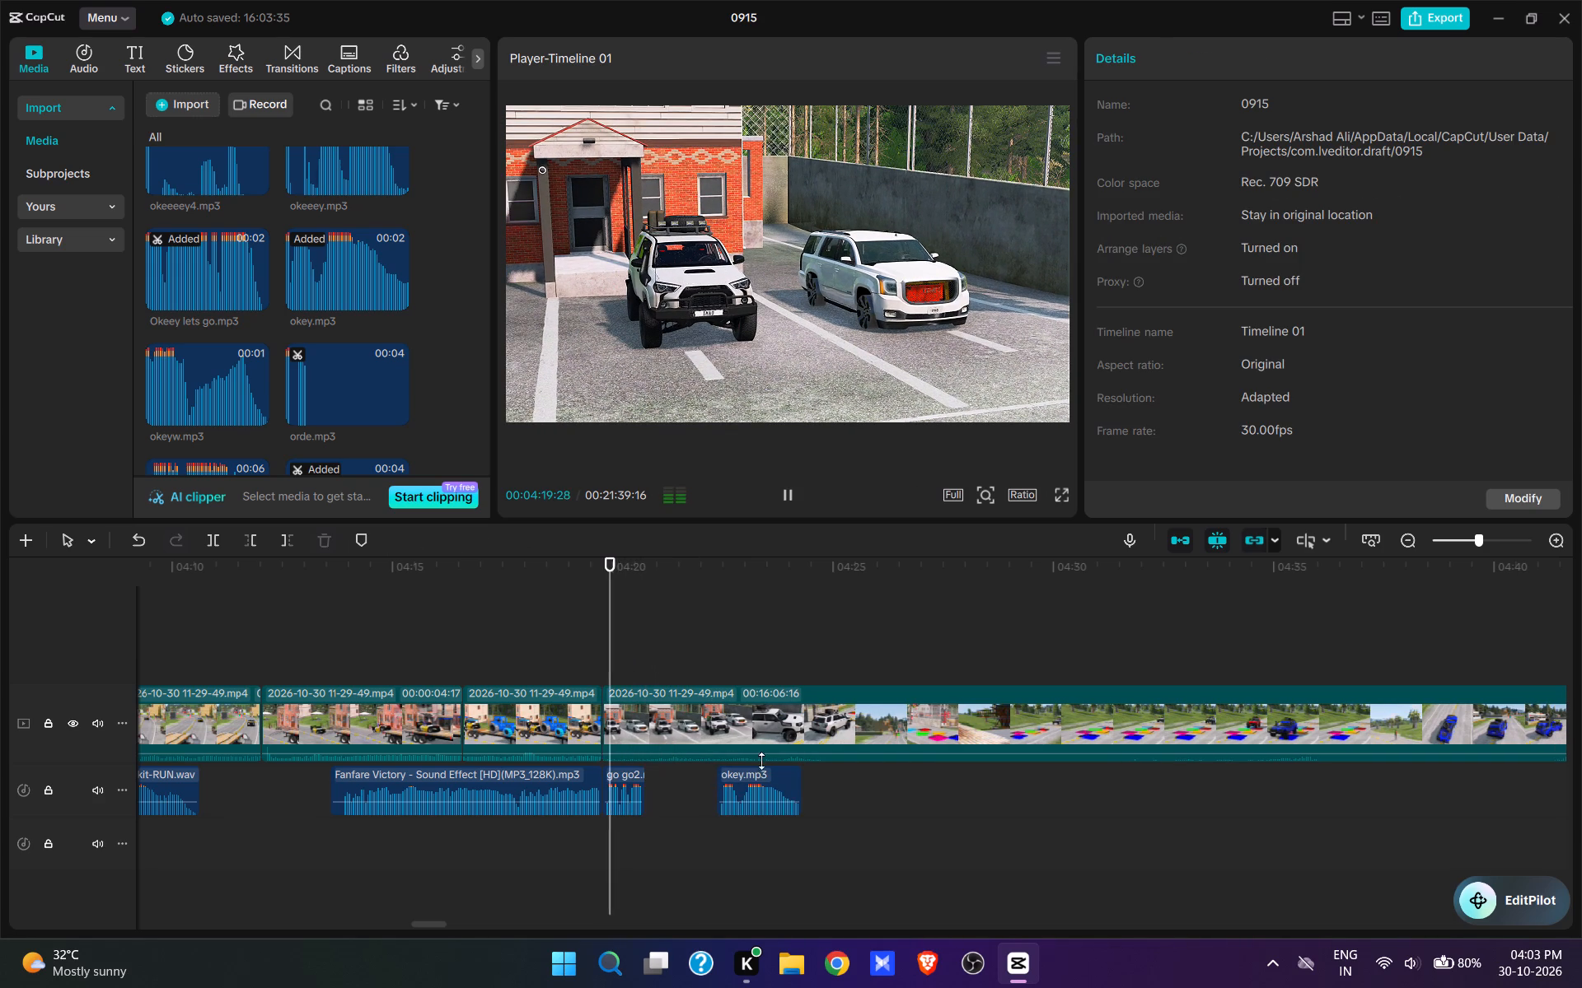
pyautogui.press('space')
# Place okey.mp3 directly after go go2.mp3 on the upper audio track and play it back.
pyautogui.moveTo(765, 772); pyautogui.dragTo(686, 769)
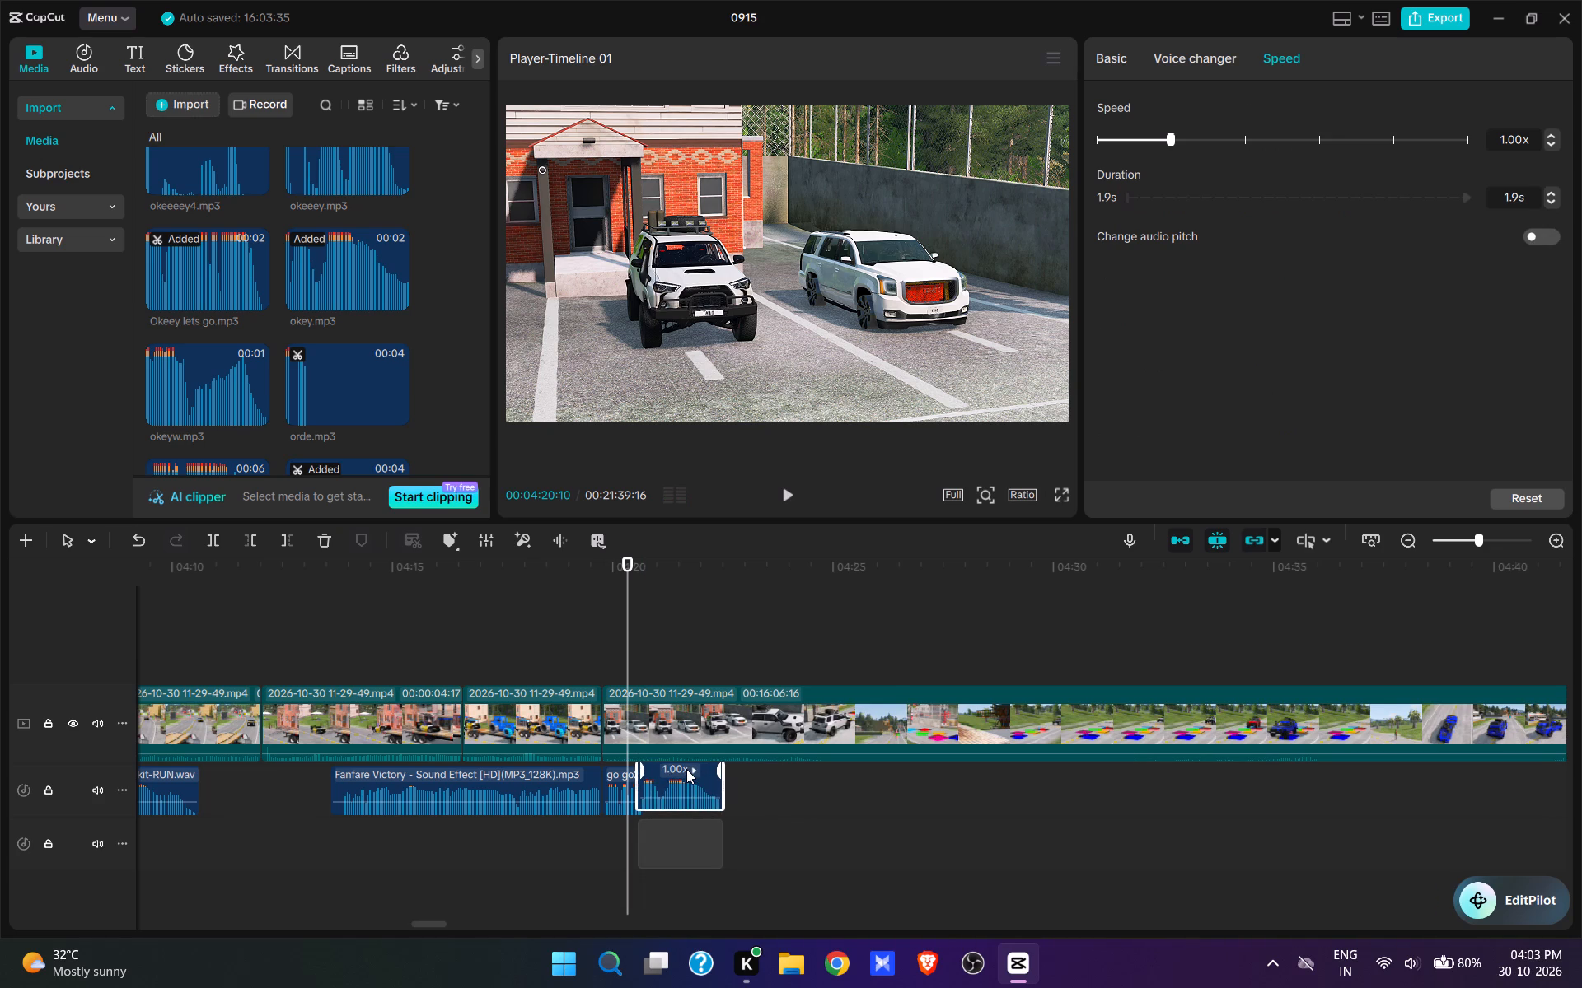
pyautogui.moveTo(686, 769); pyautogui.dragTo(690, 769)
pyautogui.press('space')
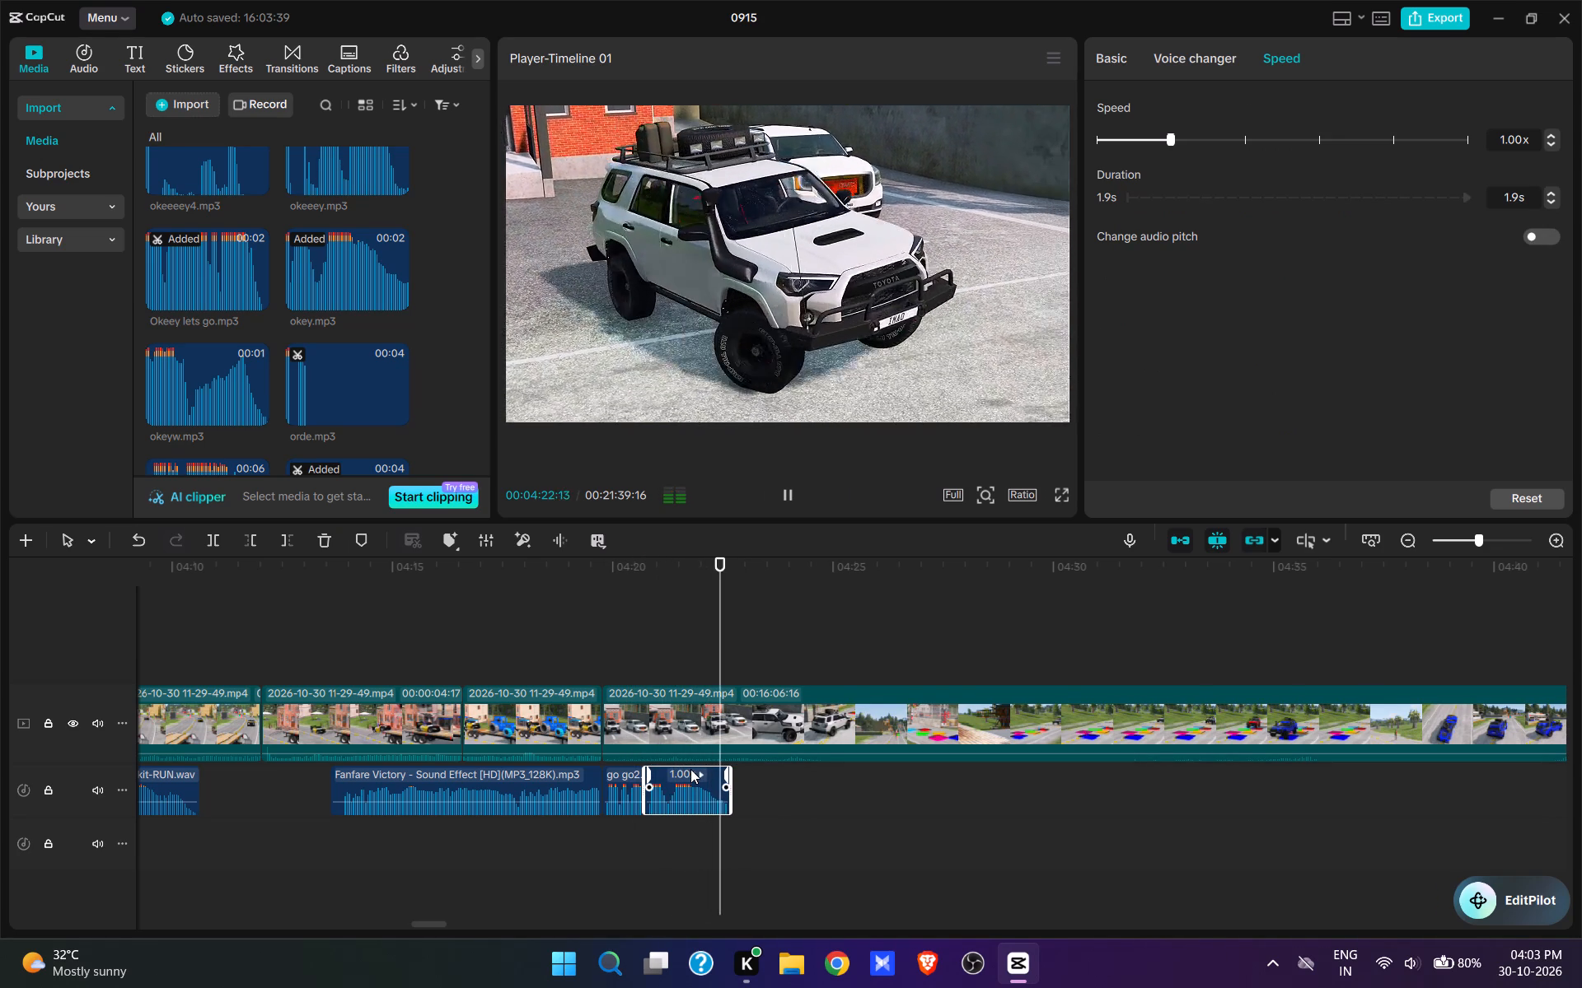
# Split the gameplay clip at 00:04:24:12, where the white SUV approaches the coloured pads.
pyautogui.press('space')
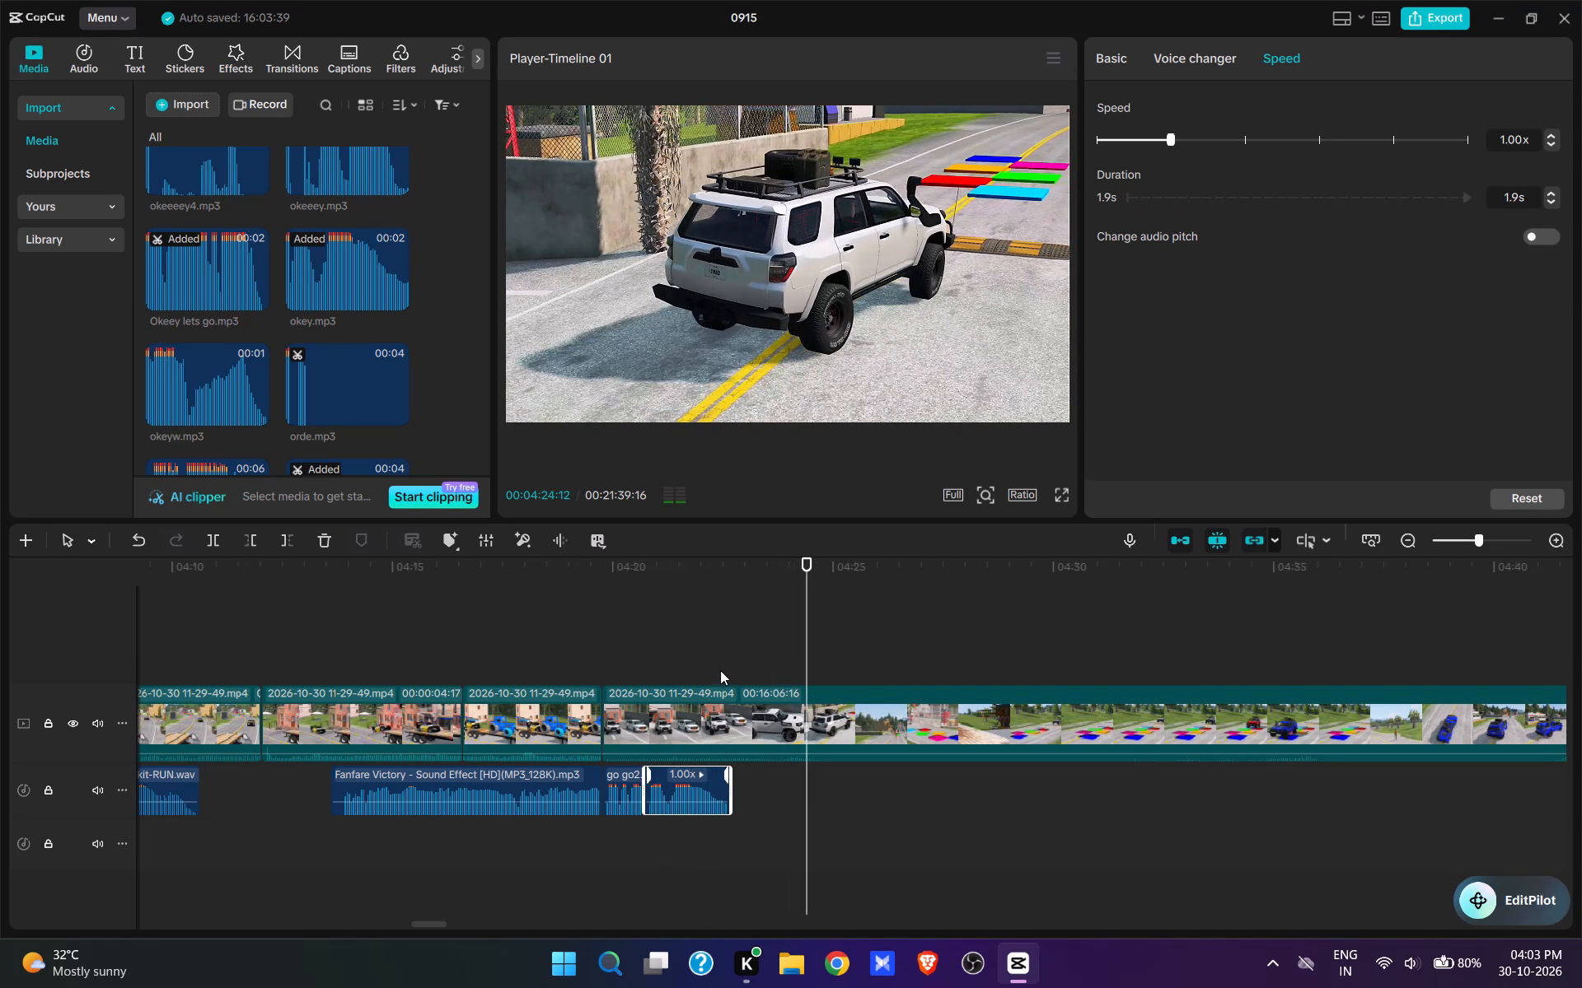
pyautogui.press('w')
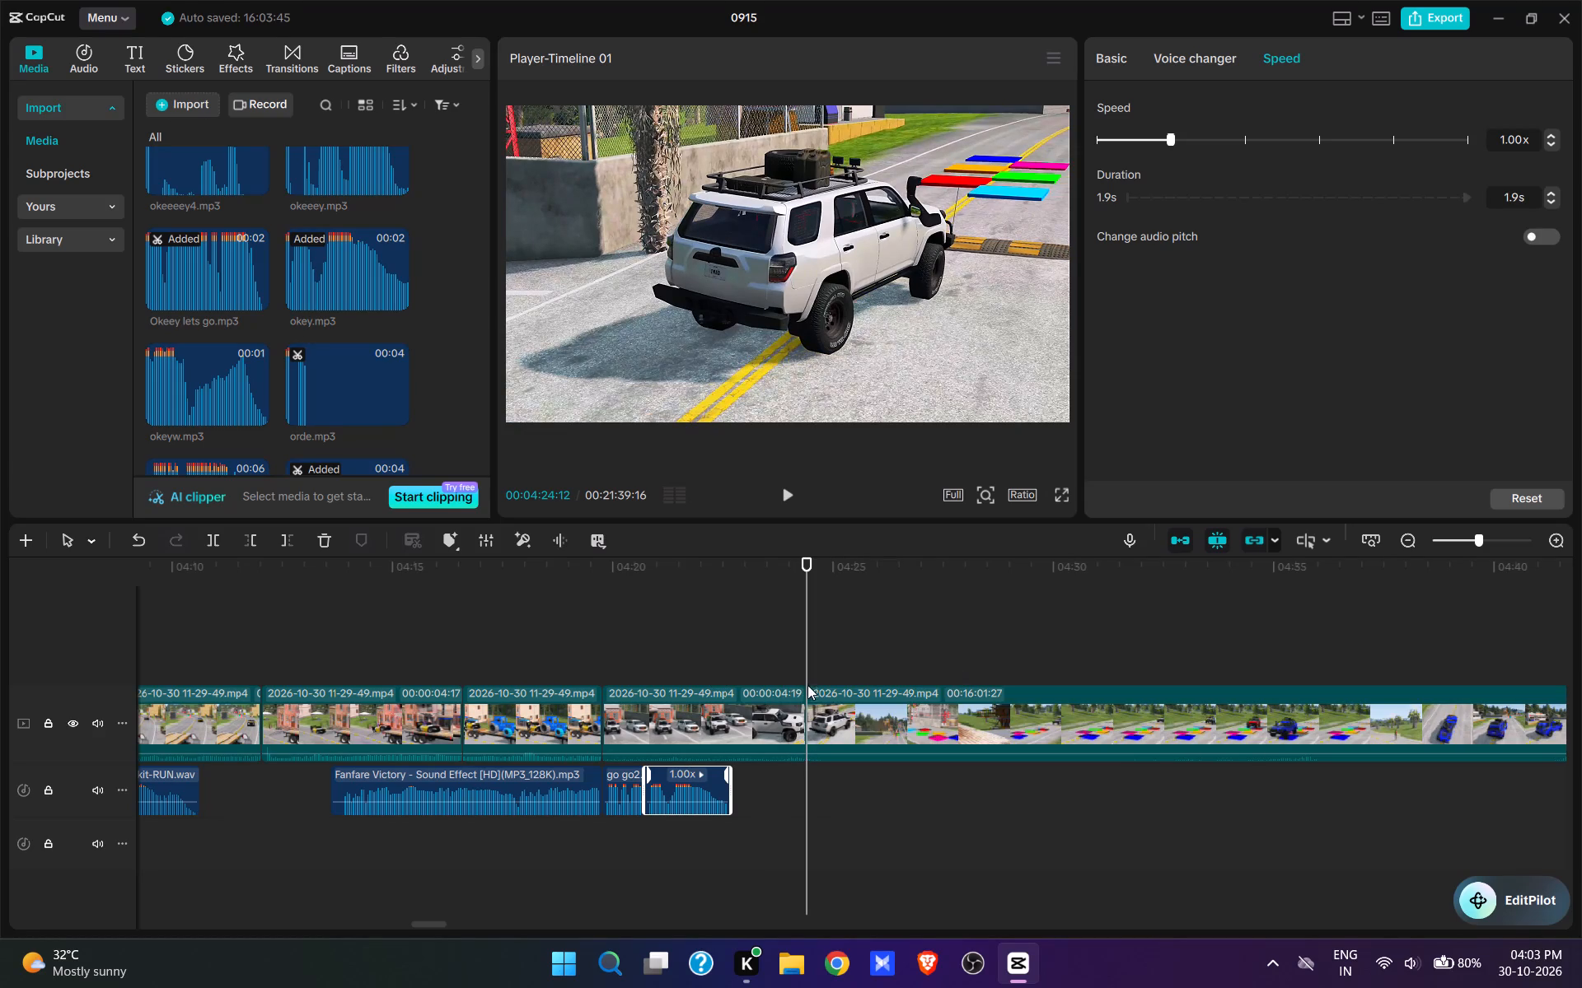
# Add trom taram.mp3 from the media library at 00:04:22:20, directly after okey.mp3, and play it back.
pyautogui.click(740, 653)
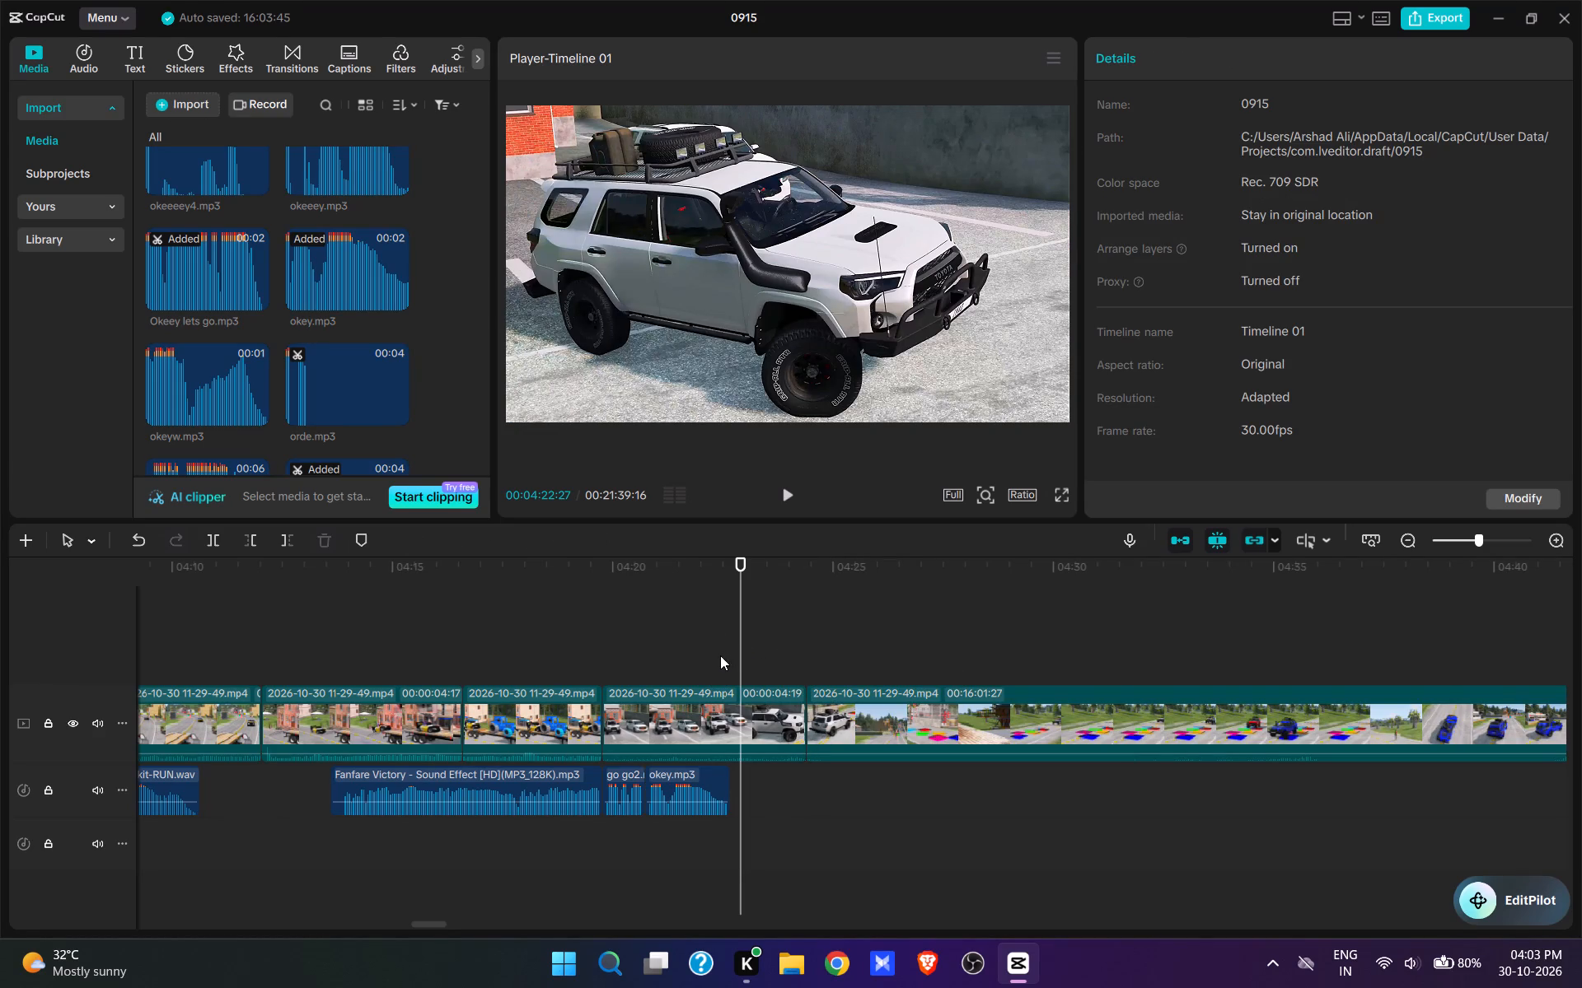
pyautogui.click(719, 647)
pyautogui.moveTo(719, 647); pyautogui.dragTo(726, 657)
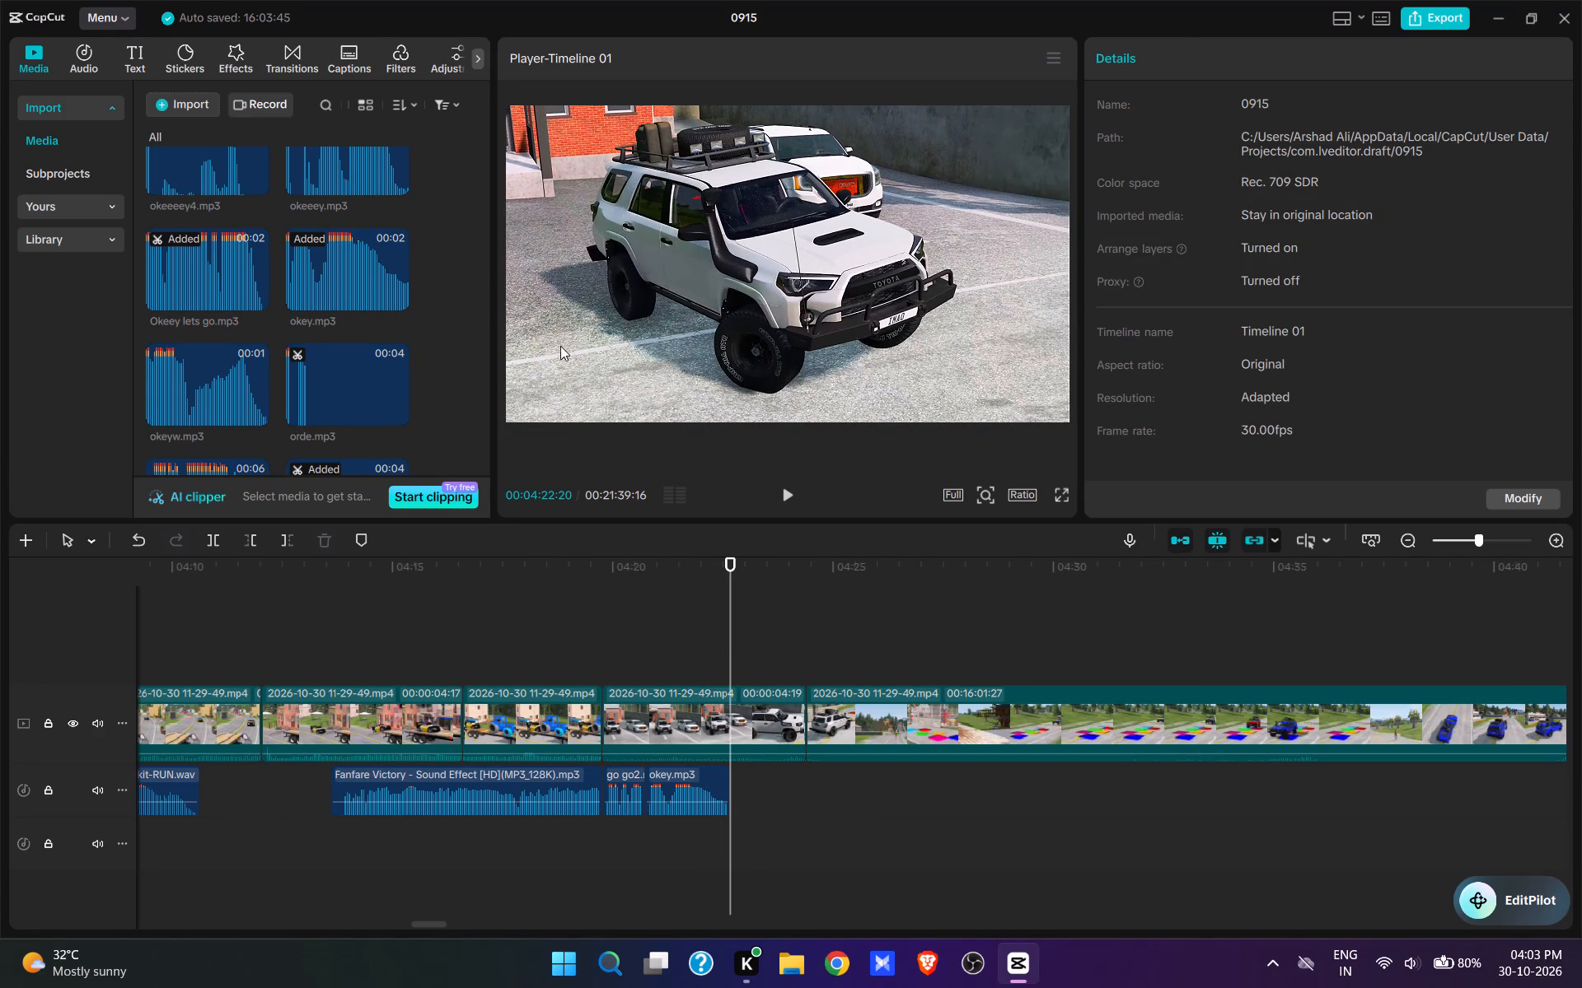
pyautogui.scroll(-7, 297, 334)
pyautogui.moveTo(484, 375); pyautogui.dragTo(480, 570)
pyautogui.scroll(2, 426, 439)
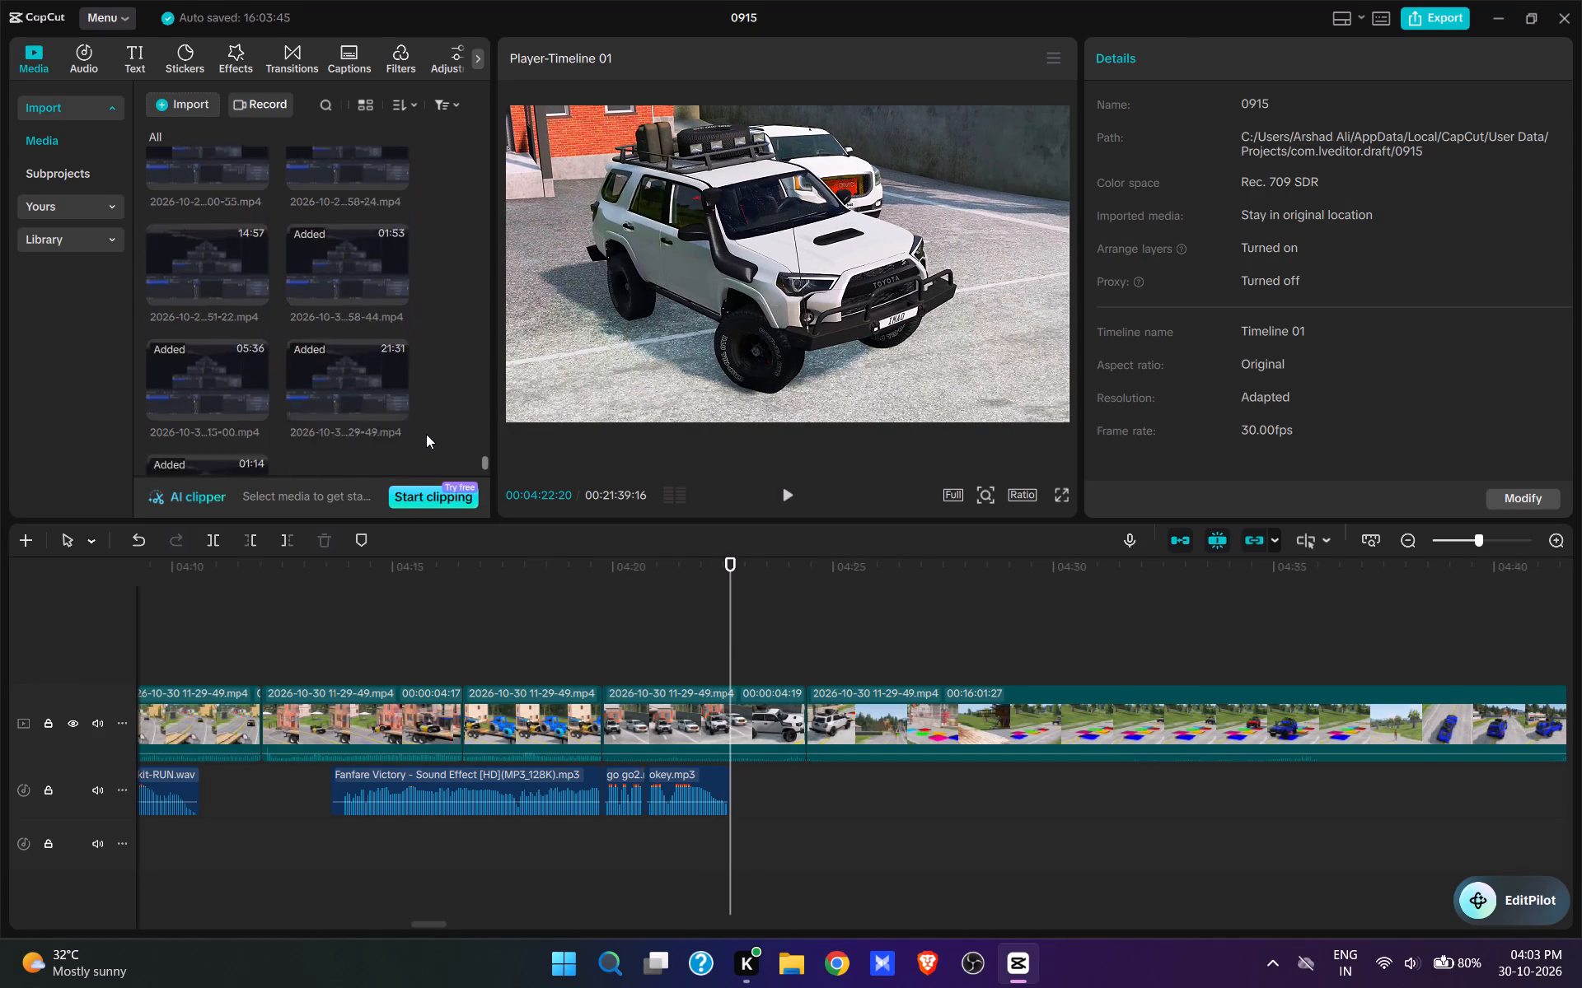
pyautogui.scroll(7, 426, 434)
pyautogui.scroll(4, 348, 387)
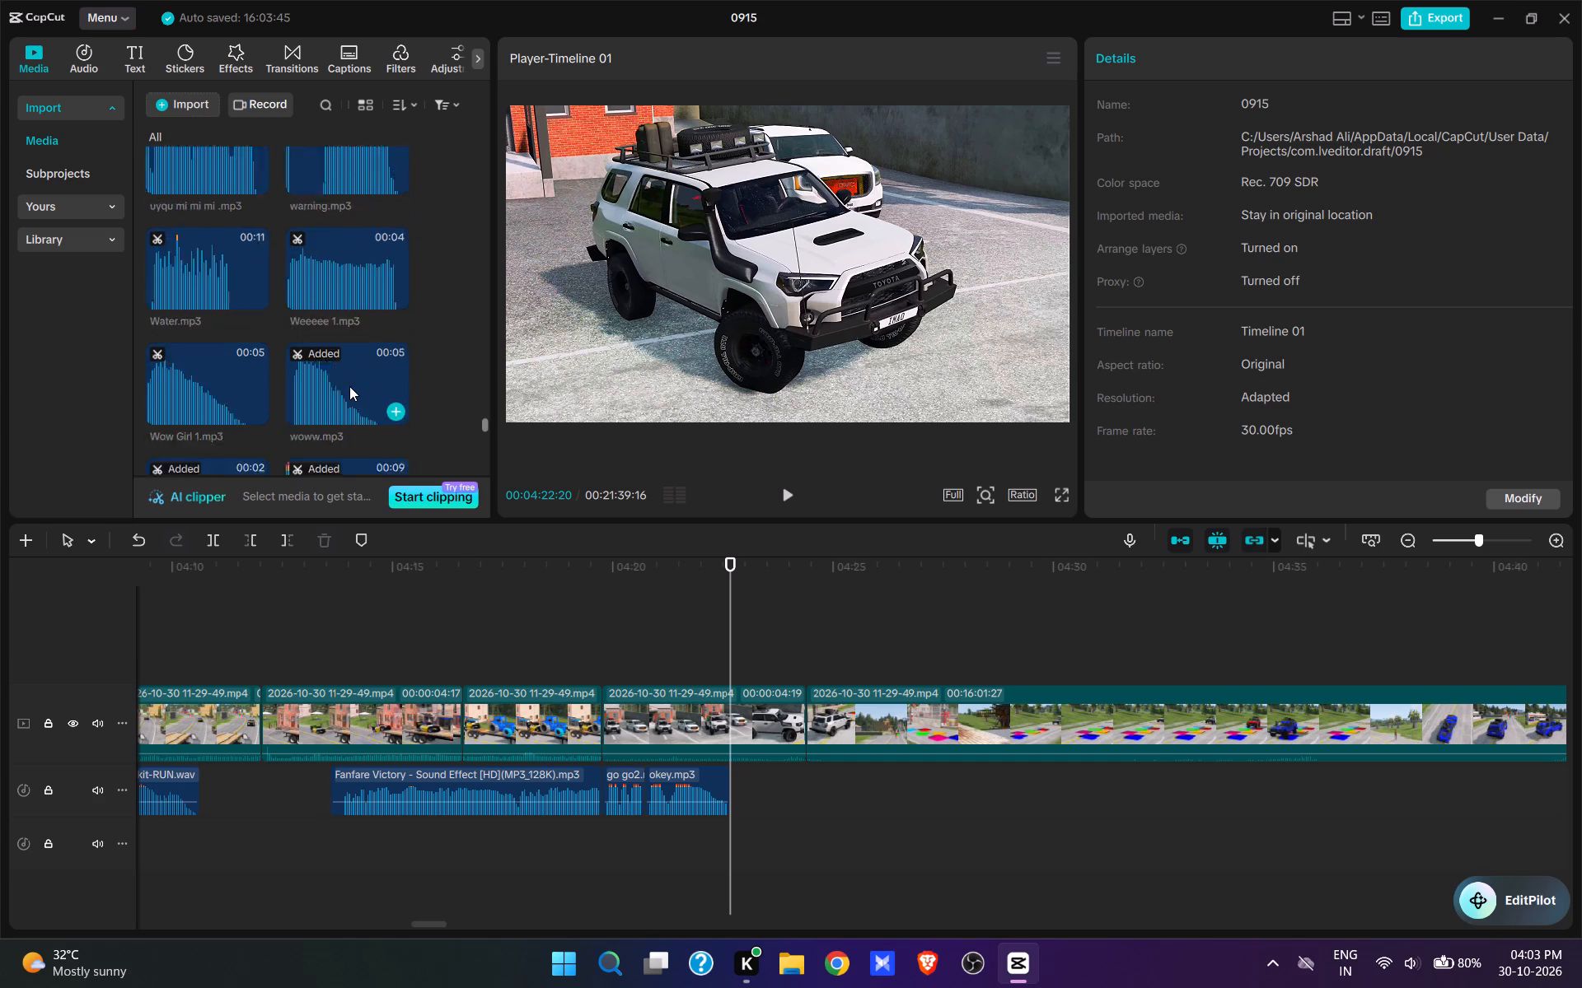
pyautogui.scroll(2, 325, 366)
pyautogui.click(252, 438)
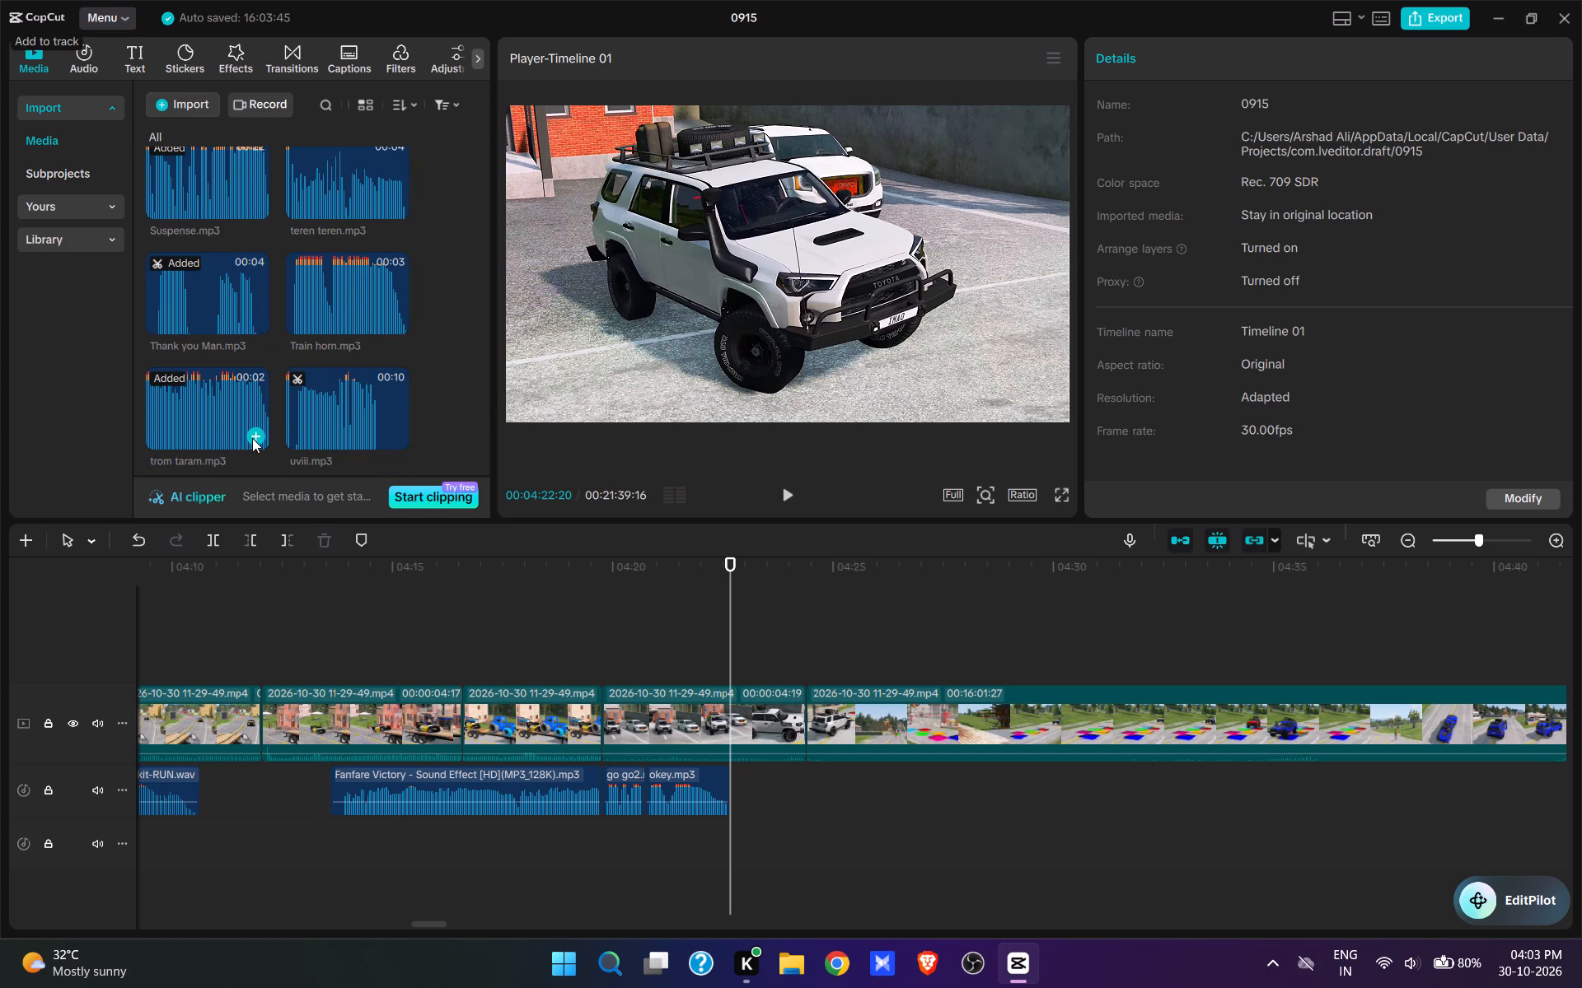
pyautogui.press('space')
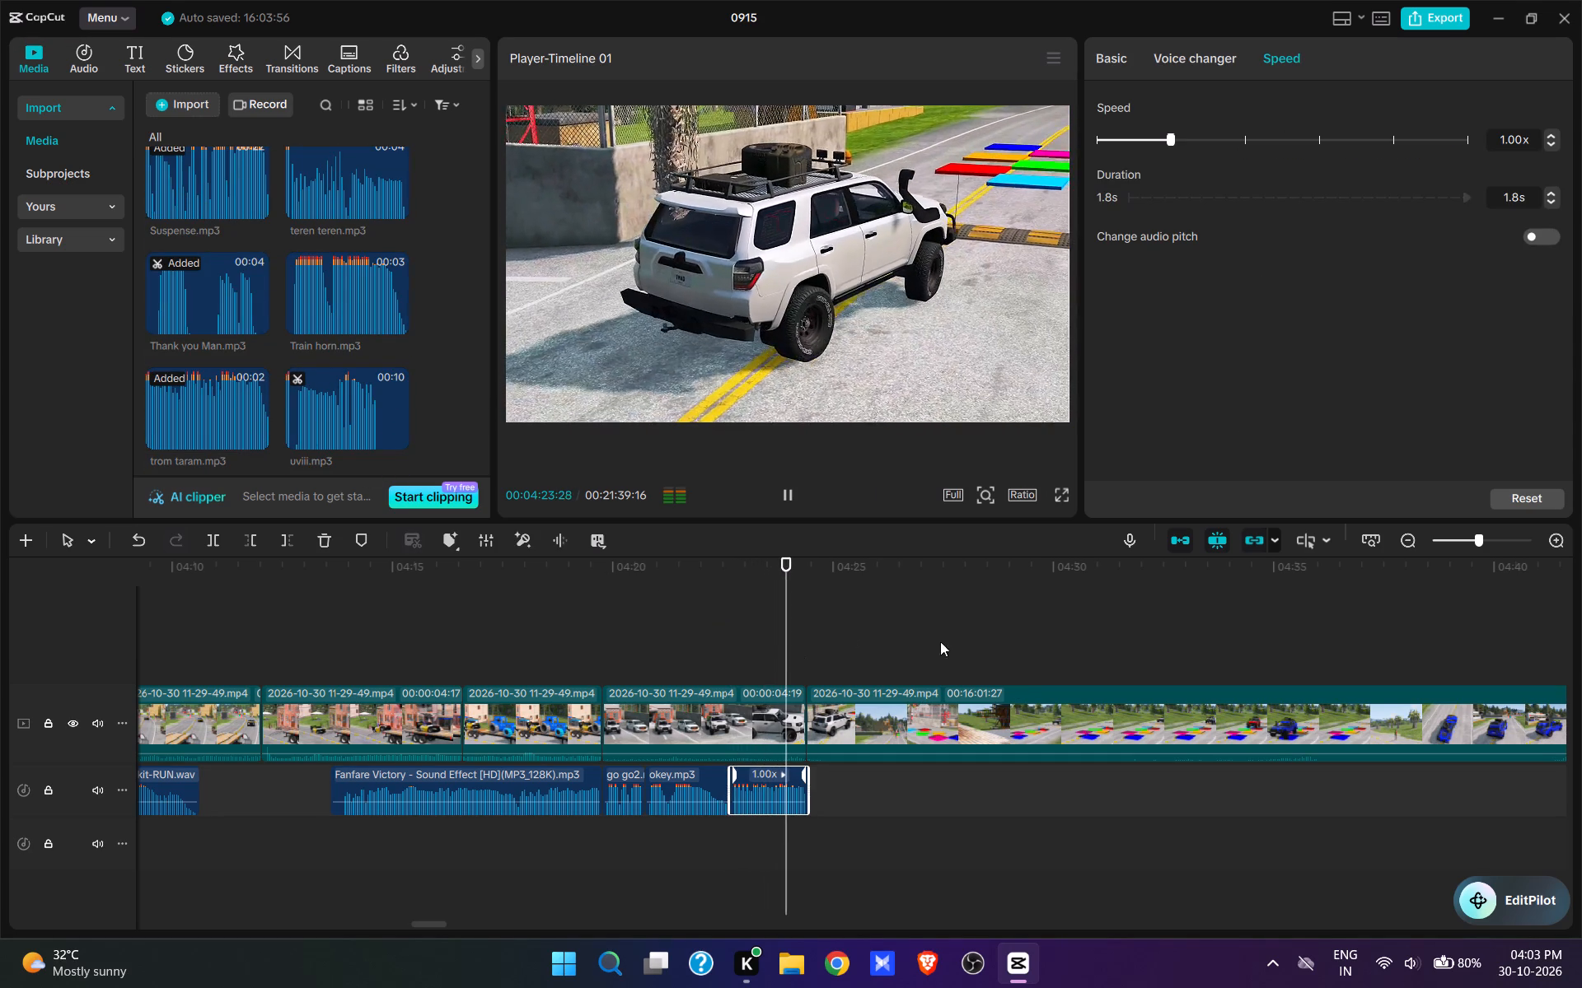
pyautogui.press('space')
# Cut about 7 seconds of footage after 00:04:24:12, starting the next shot with the white SUV at the speed bump before the coloured pads.
pyautogui.click(1144, 664)
pyautogui.press('space')
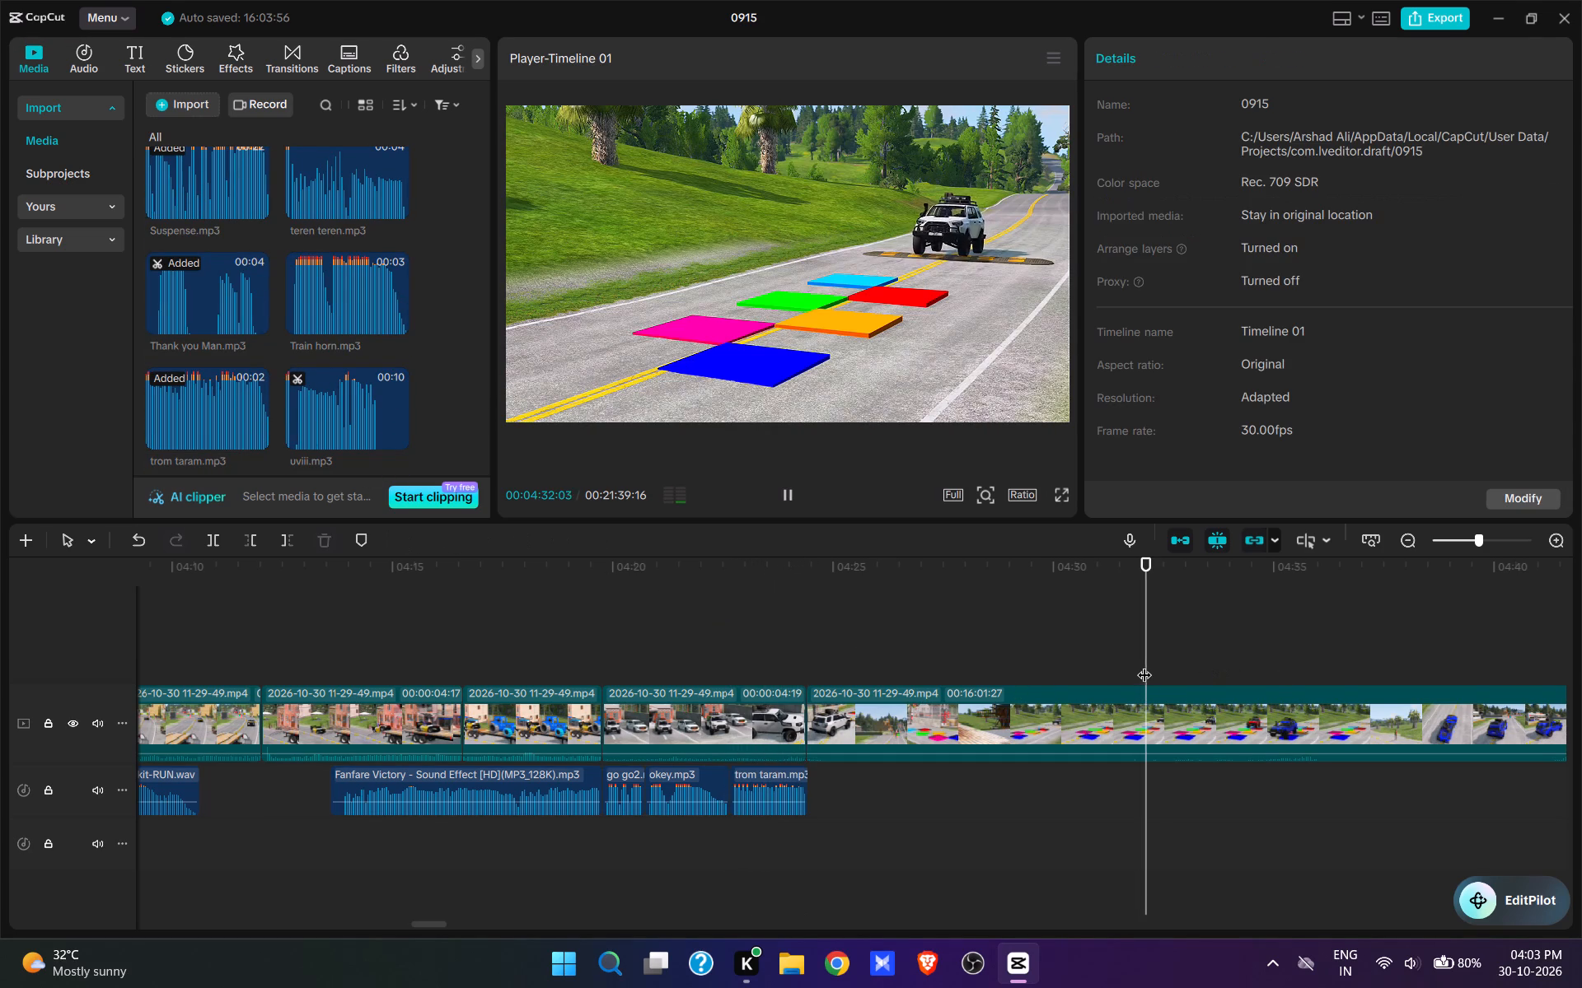
pyautogui.click(1122, 655)
pyautogui.press('space')
pyautogui.press('space')
pyautogui.click(1125, 651)
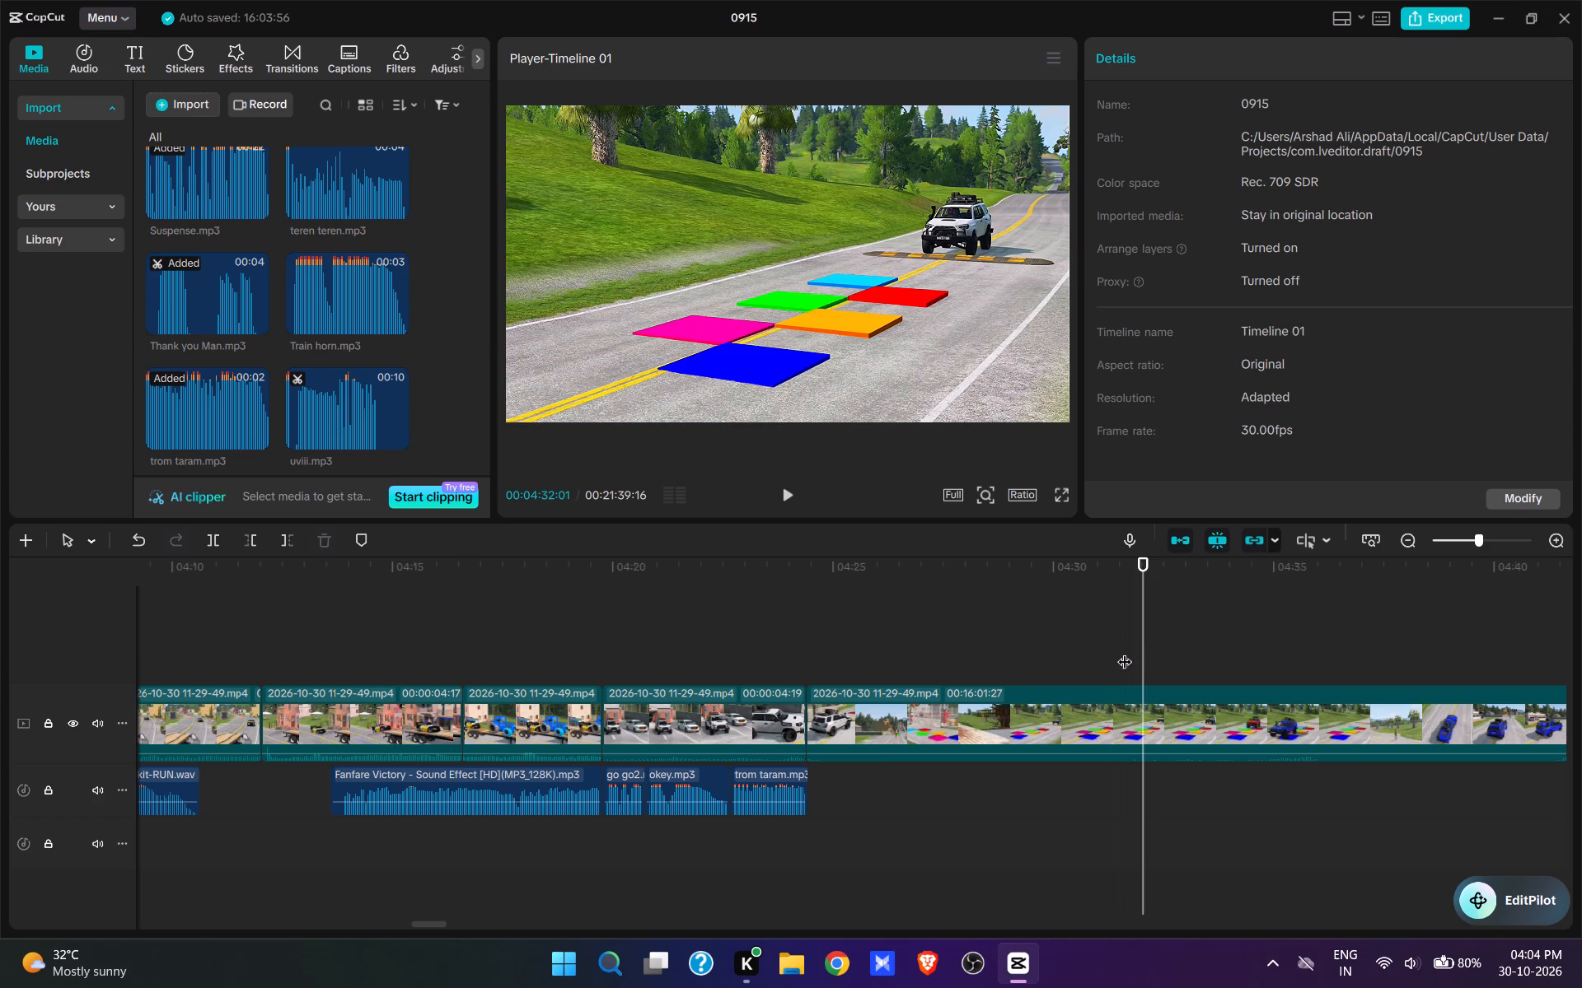
pyautogui.press('q')
pyautogui.press('space')
pyautogui.press('space')
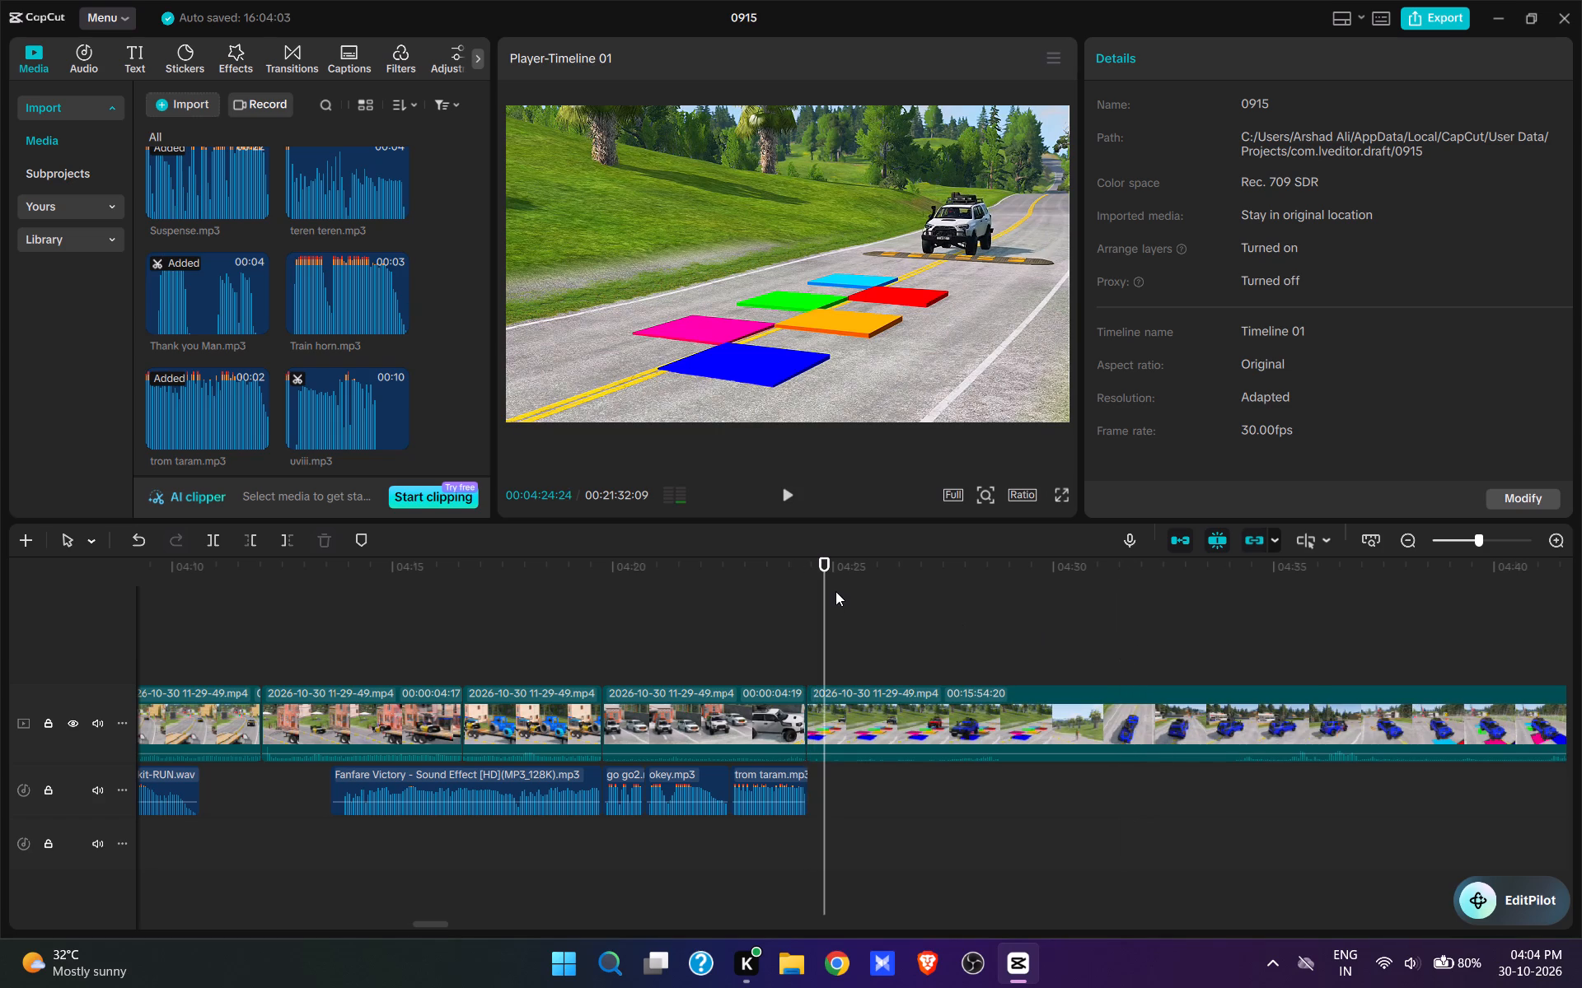
# Add Mario Jump.mp3 at 00:04:24:28, as the white SUV crosses the speed bump, and play it back.
pyautogui.press('space')
pyautogui.press('space')
pyautogui.click(834, 666)
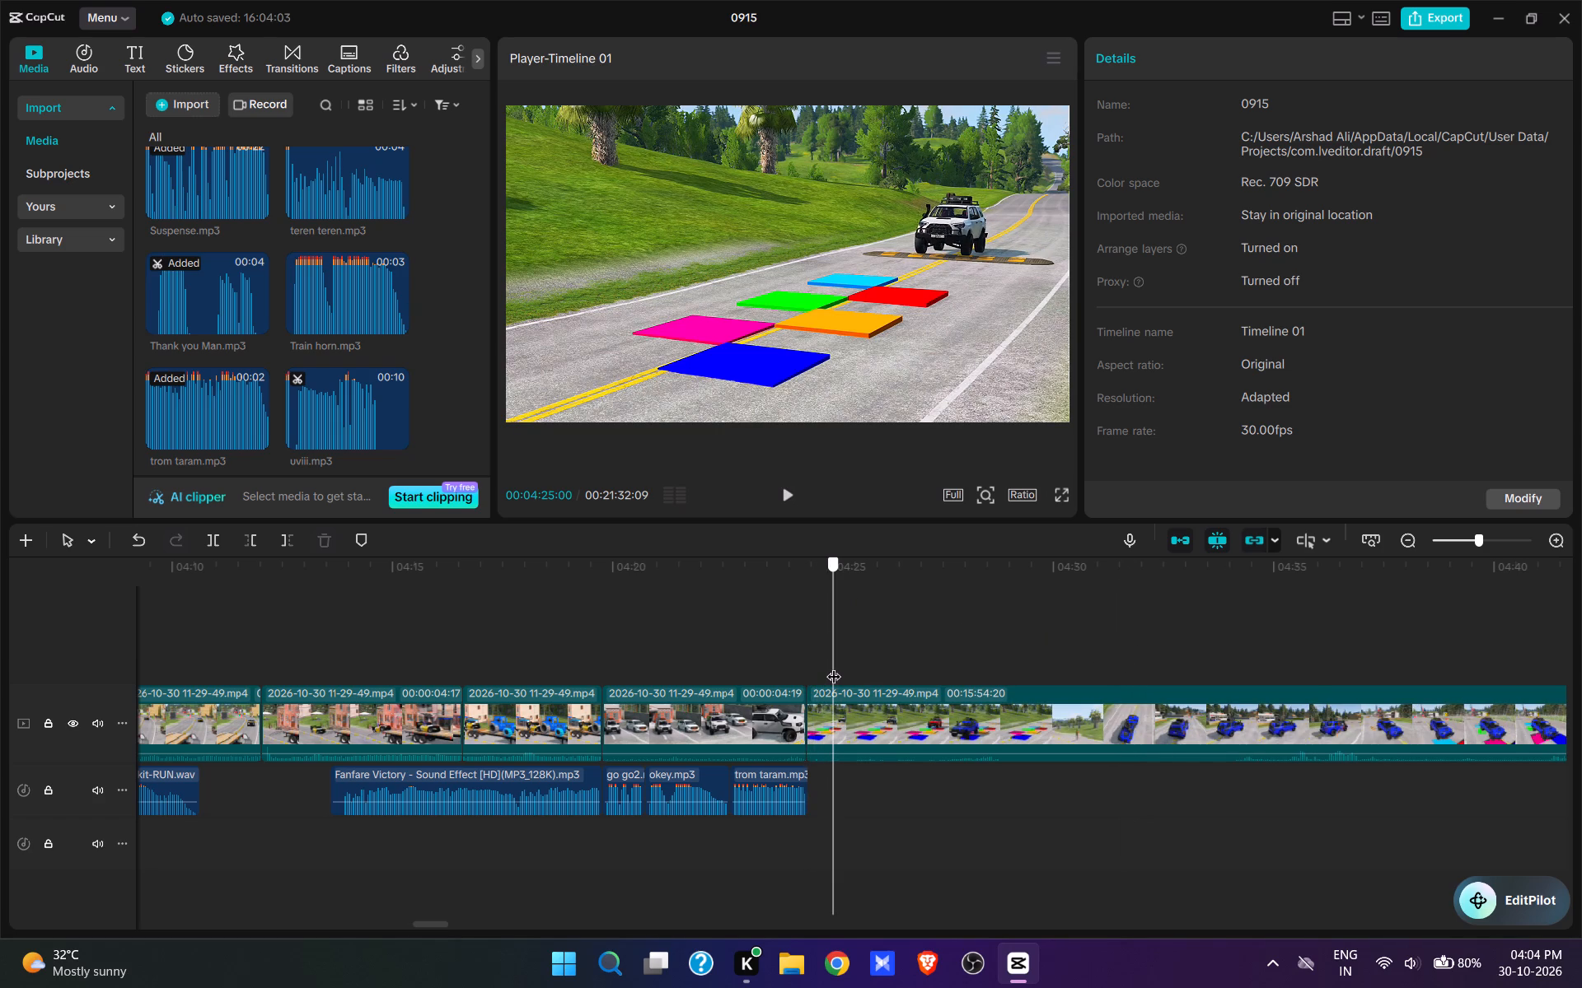
pyautogui.click(826, 664)
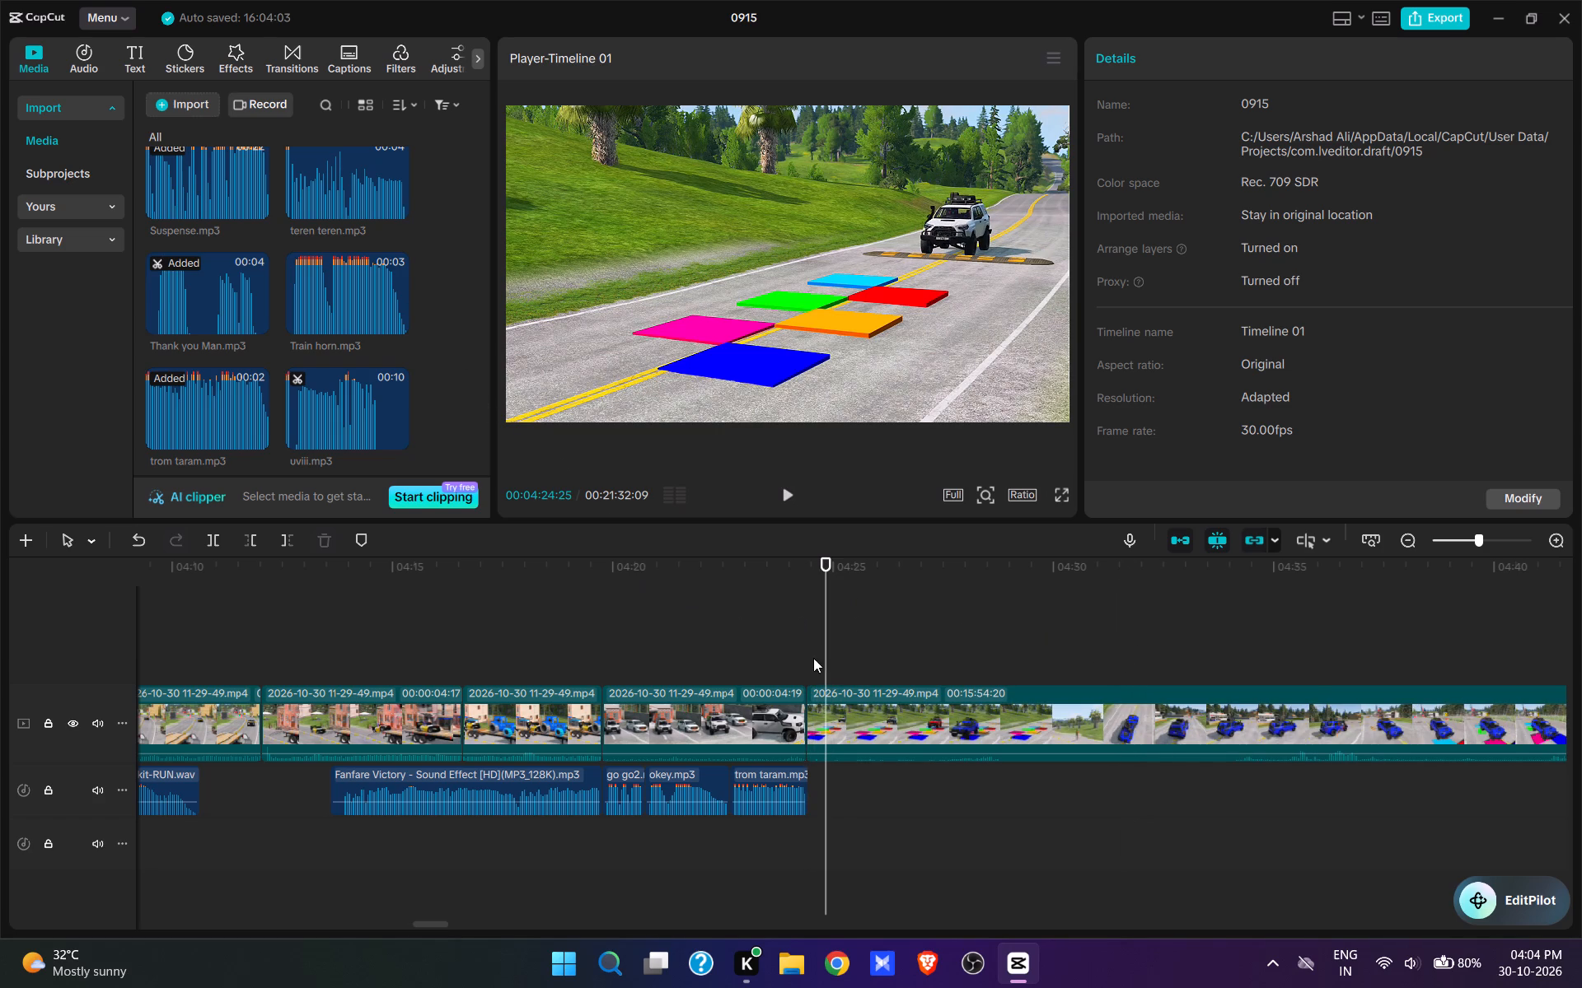
pyautogui.press('space')
pyautogui.press('space')
pyautogui.click(830, 668)
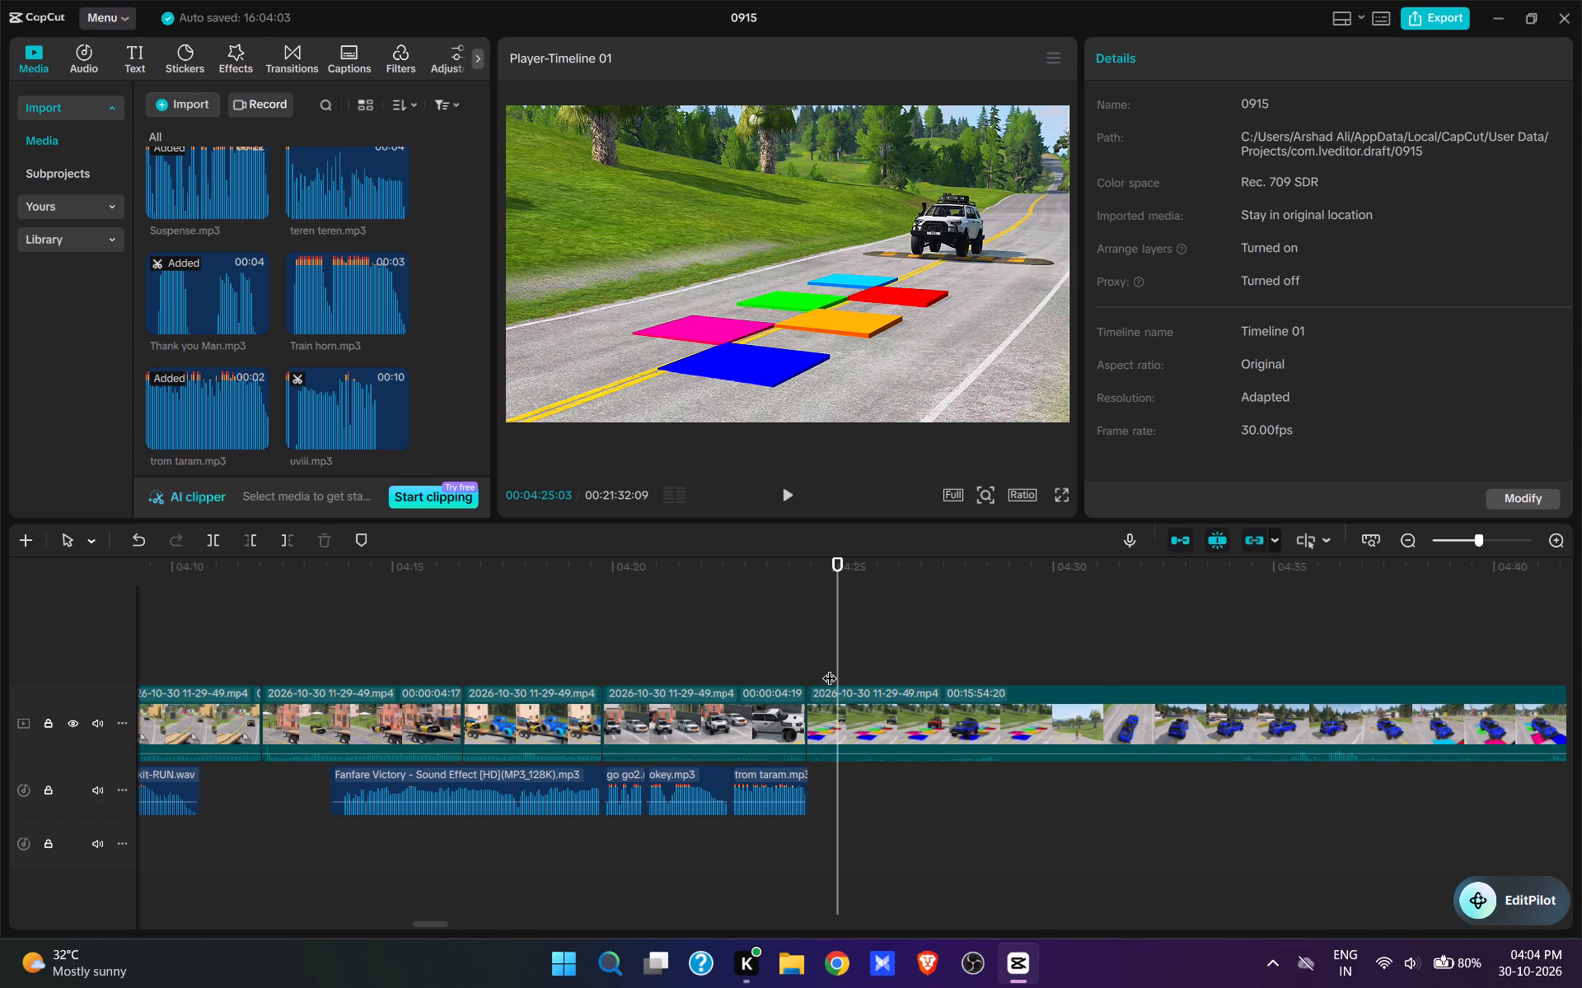
pyautogui.scroll(-5, 307, 353)
pyautogui.scroll(10, 307, 353)
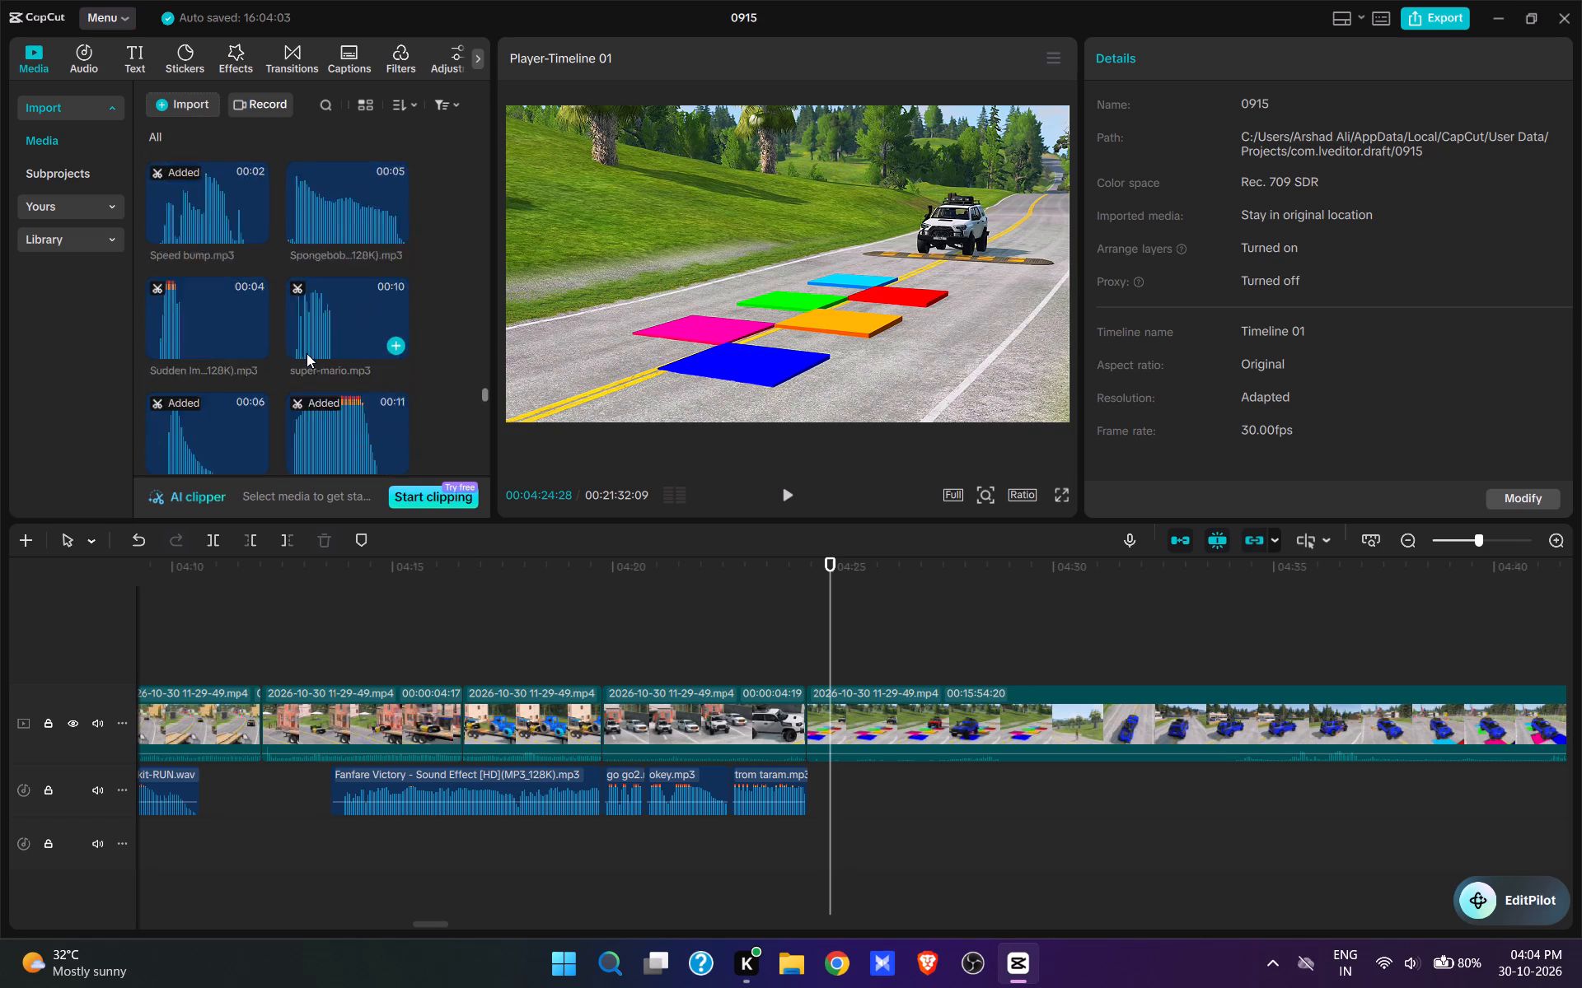
pyautogui.scroll(11, 307, 353)
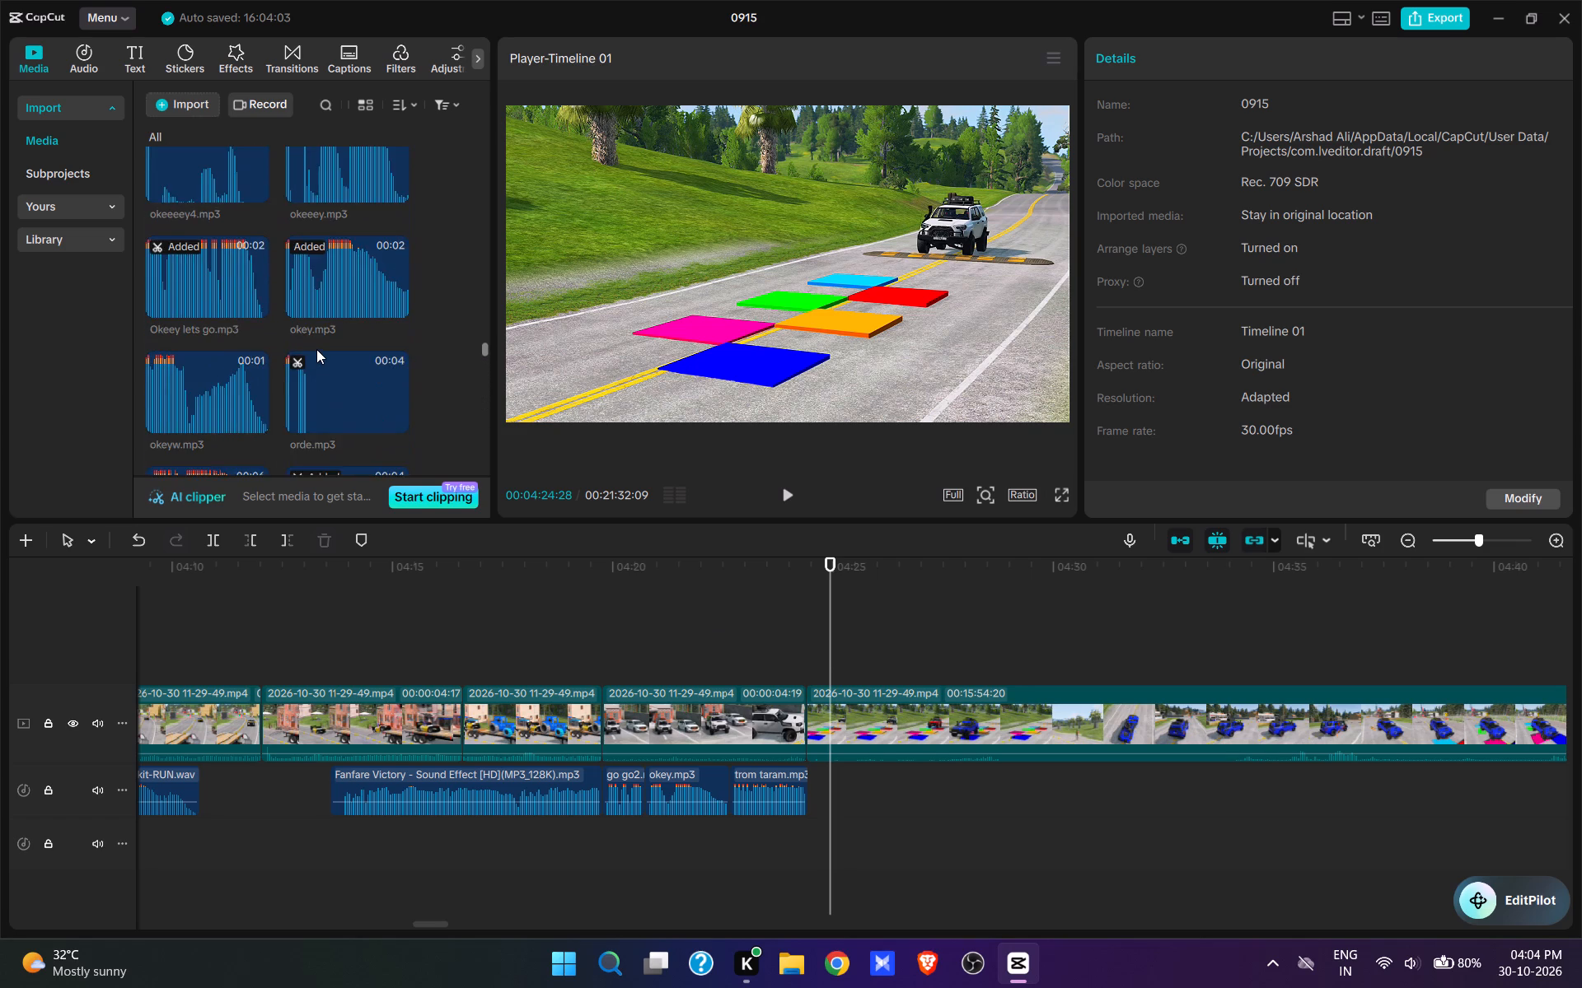
pyautogui.scroll(8, 316, 349)
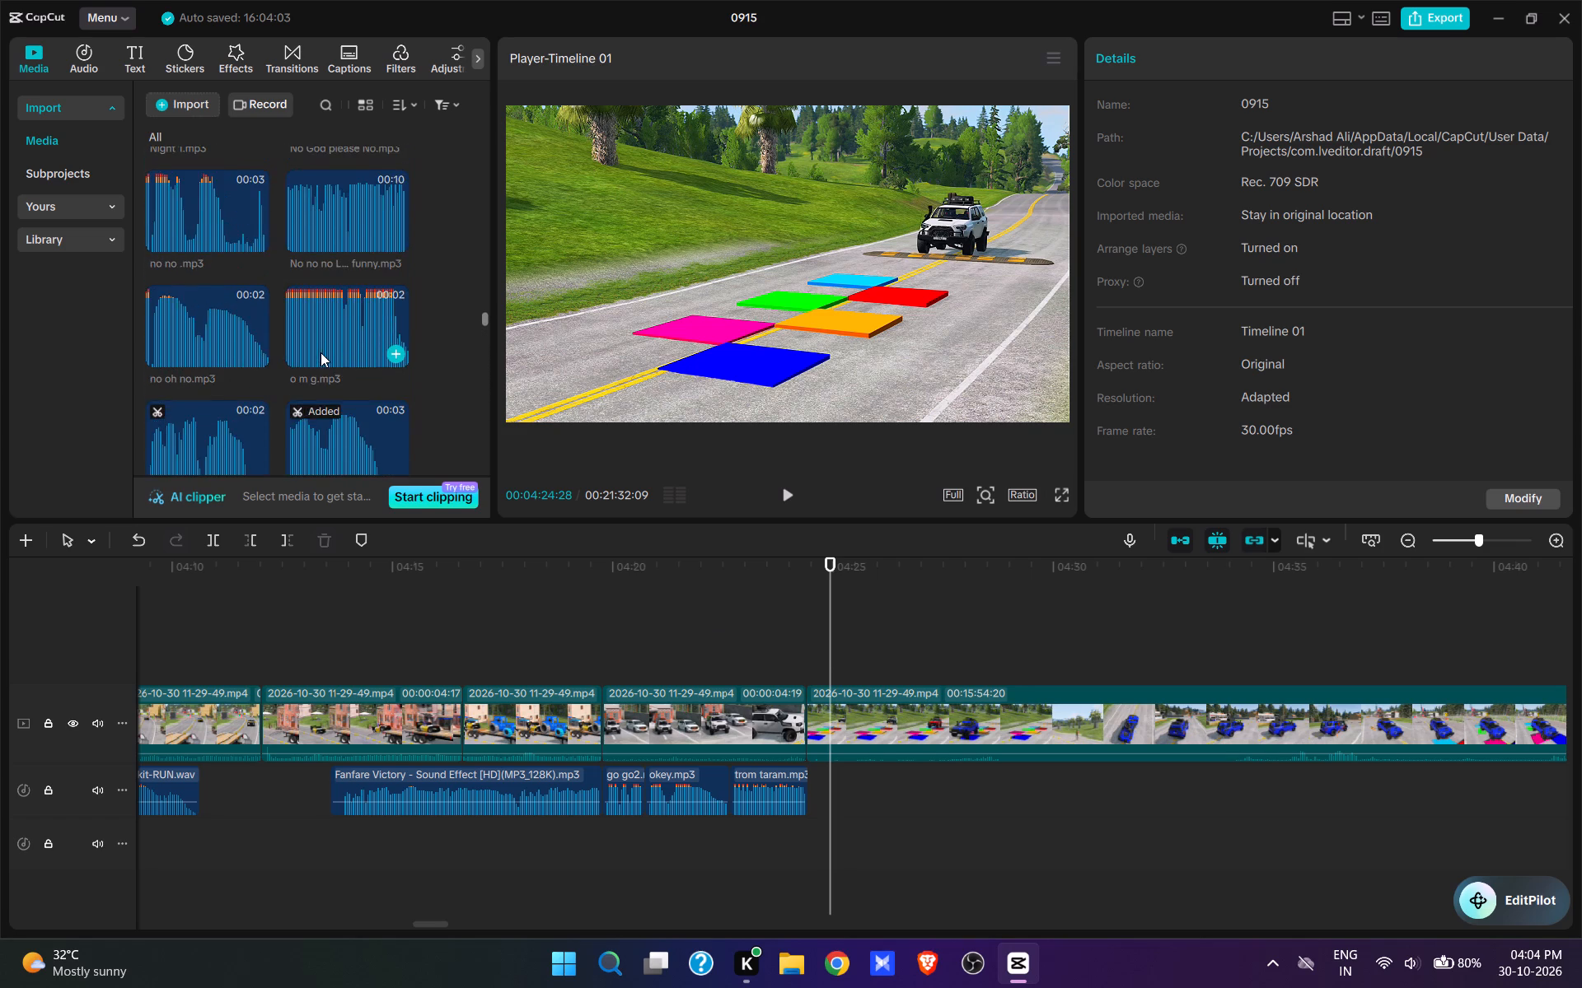
pyautogui.scroll(5, 321, 352)
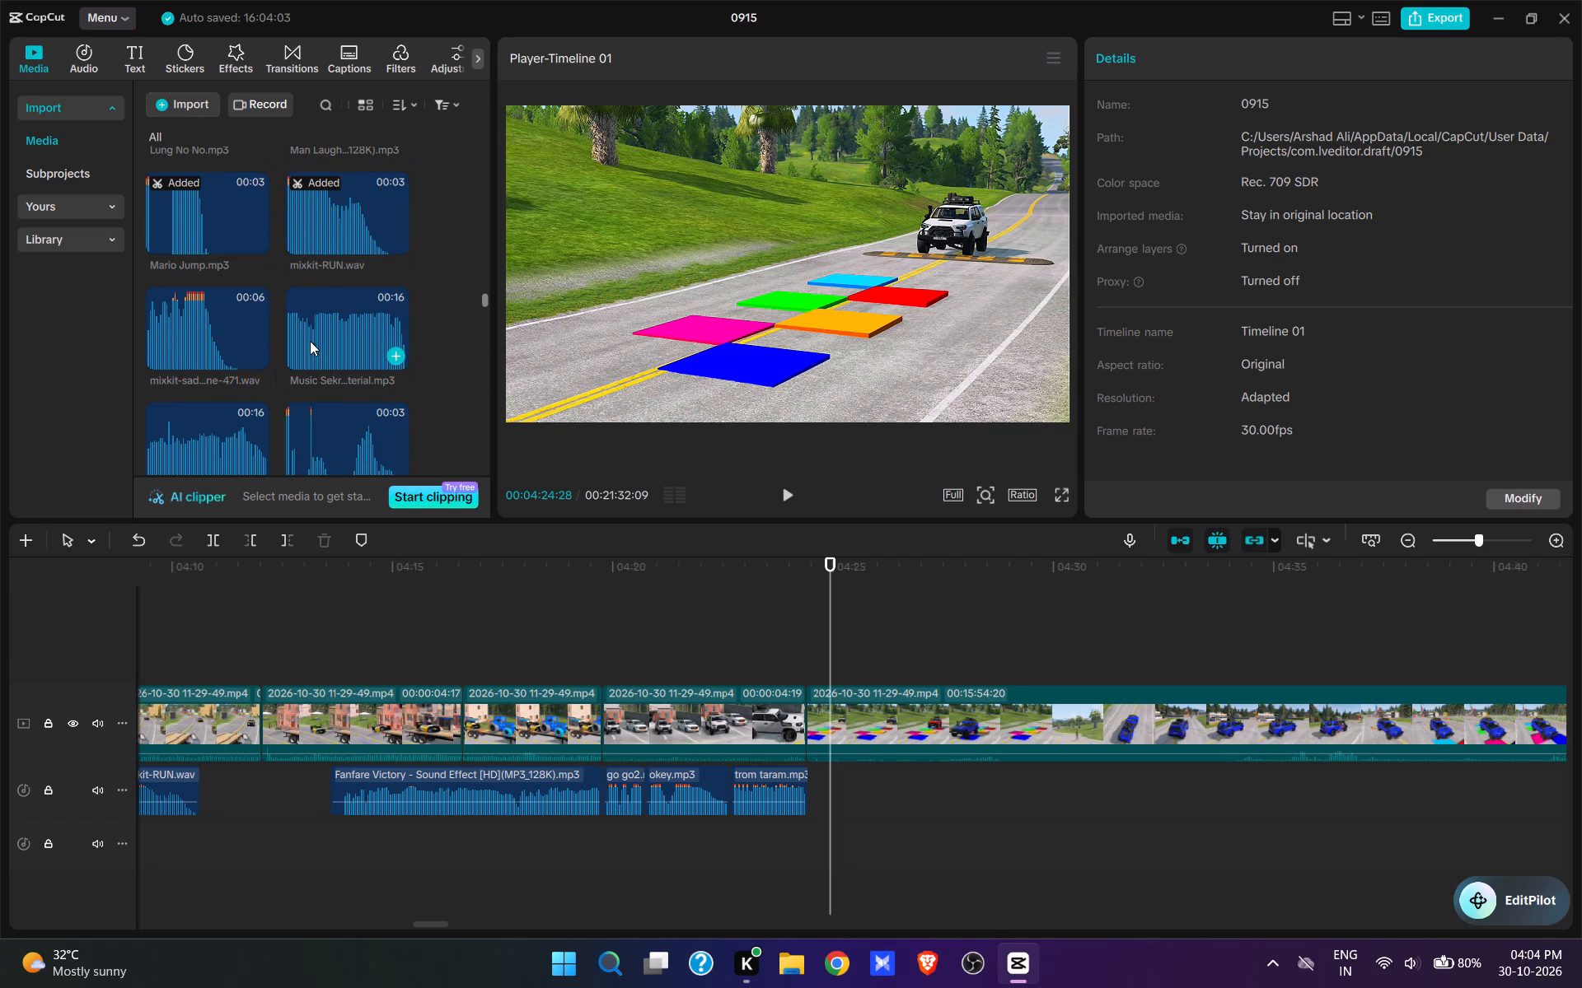
pyautogui.click(260, 239)
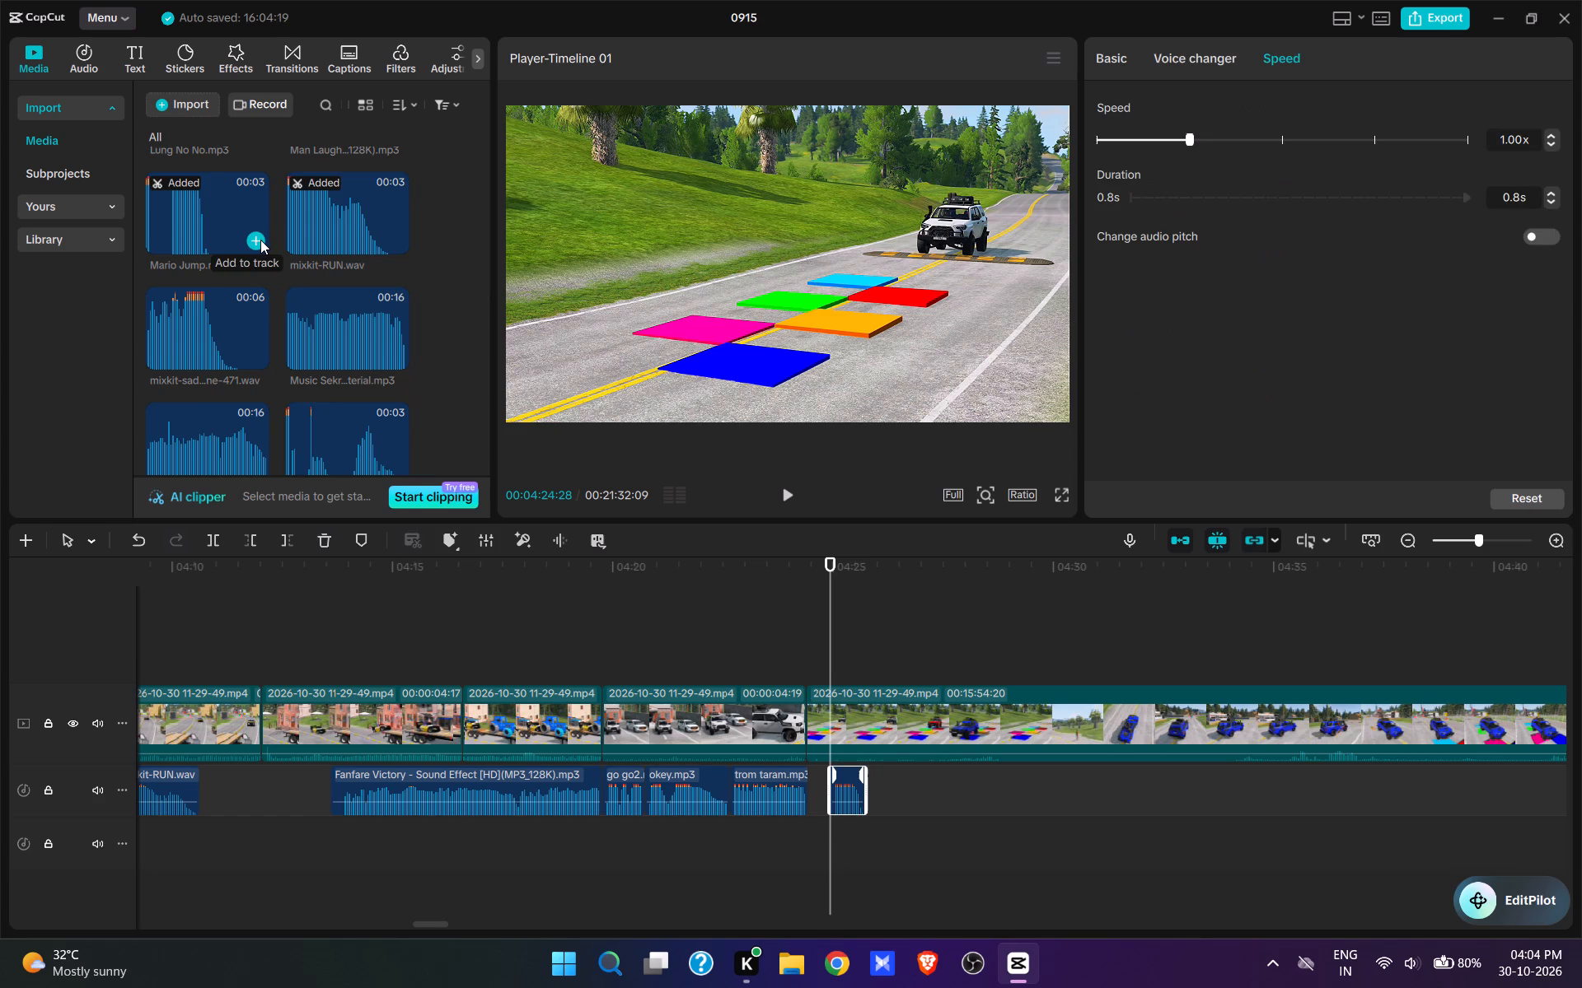
pyautogui.press('space')
pyautogui.press('space')
pyautogui.press('space')
pyautogui.press('space')
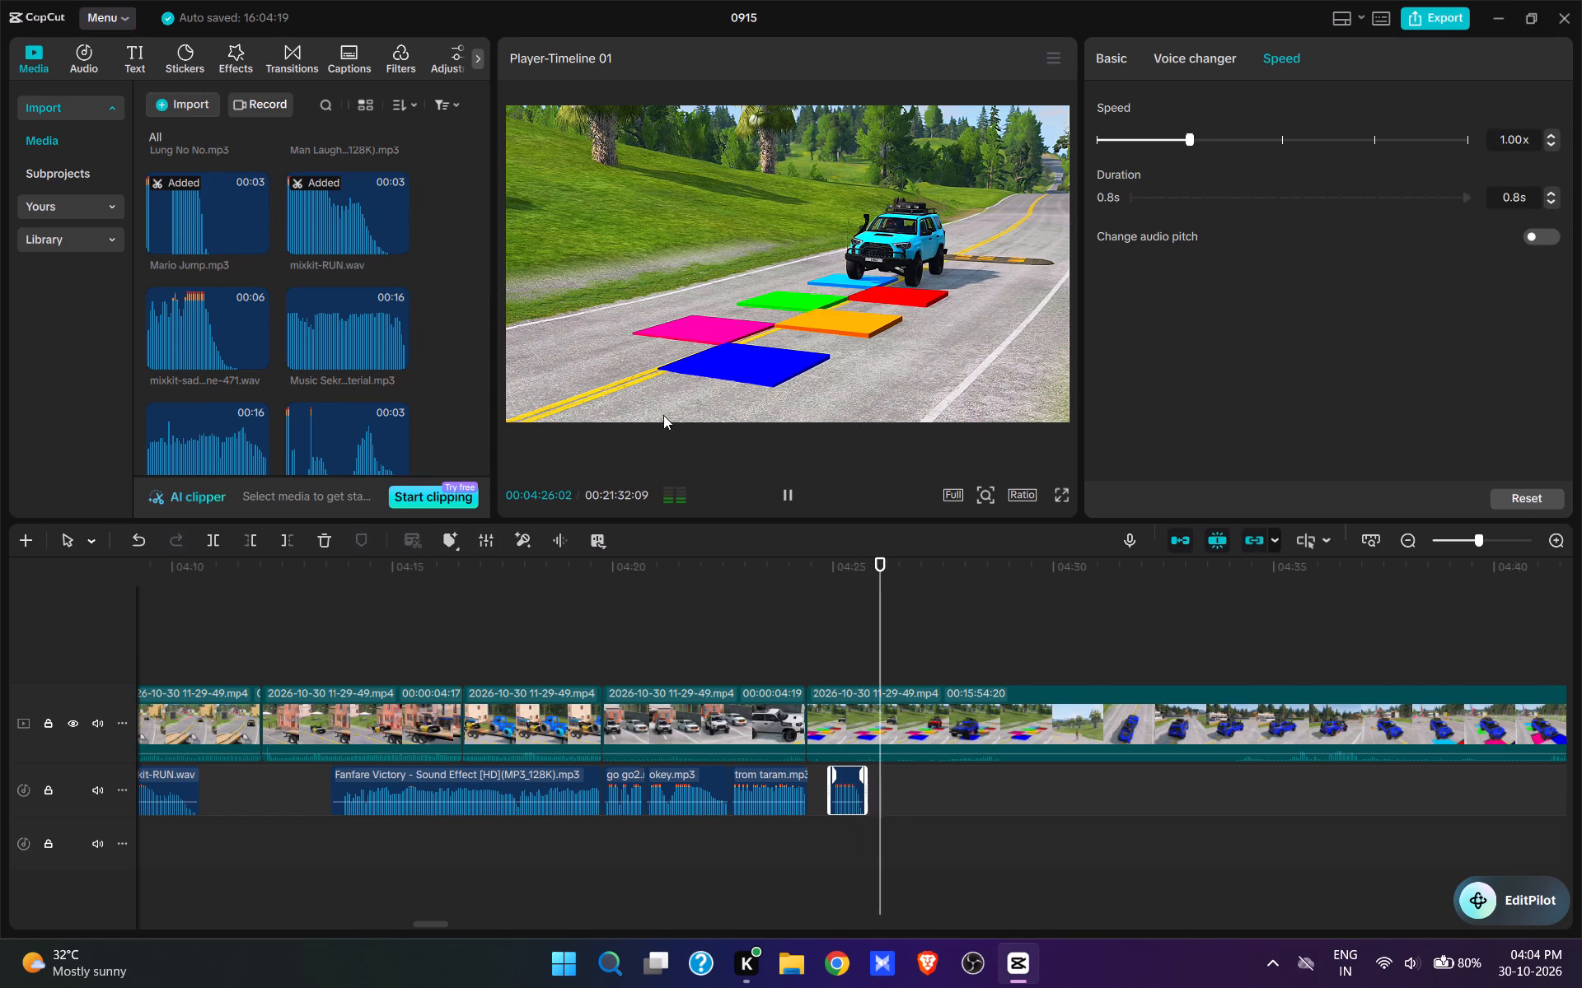
# Paste the copied Mingle Game.mp3 at 00:04:26:03, where the SUV starts changing colour on the pads, and play it back.
pyautogui.click(882, 665)
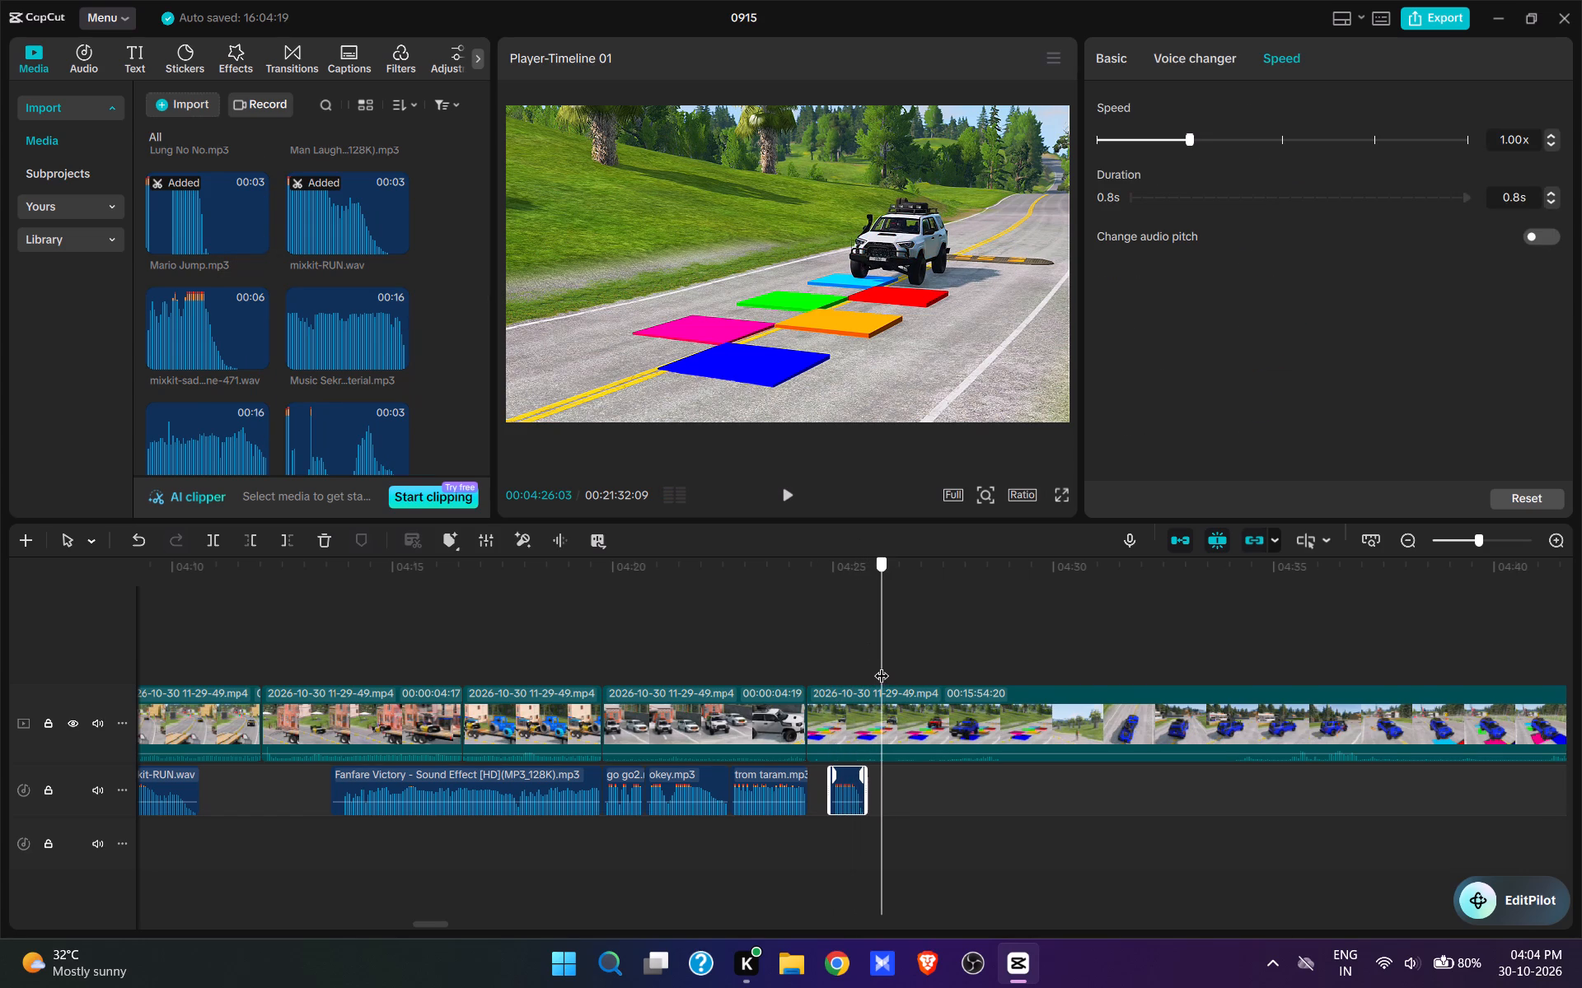
pyautogui.hotkey('ctrl', 'v')
pyautogui.press('space')
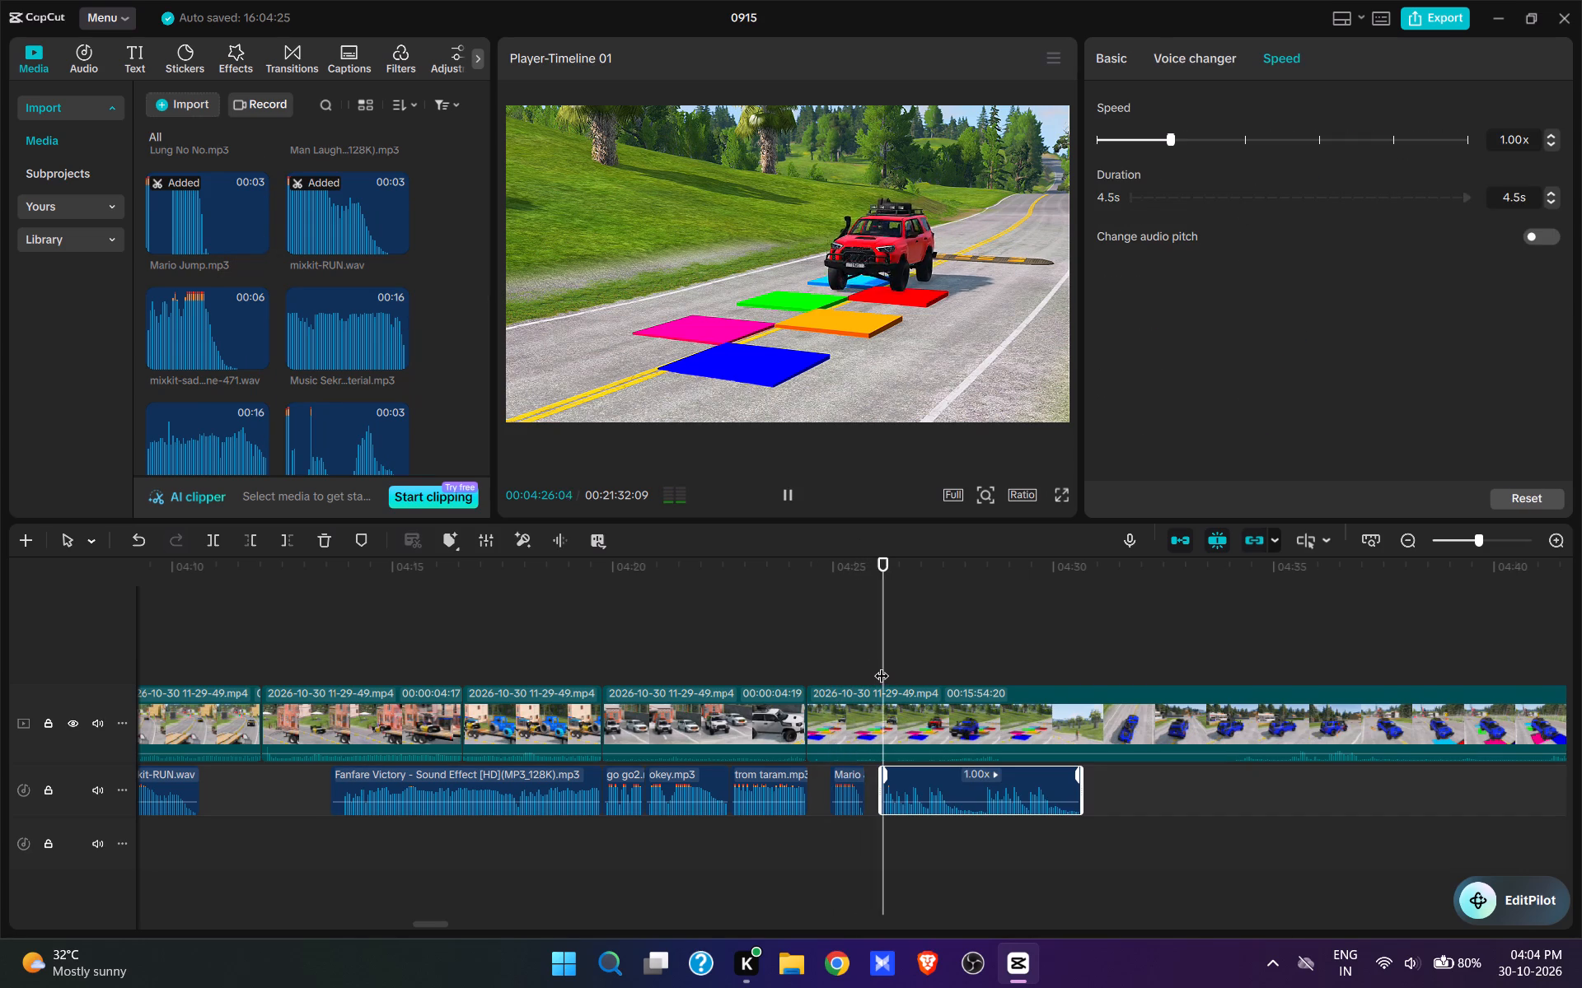
pyautogui.press('space')
pyautogui.click(825, 649)
pyautogui.press('space')
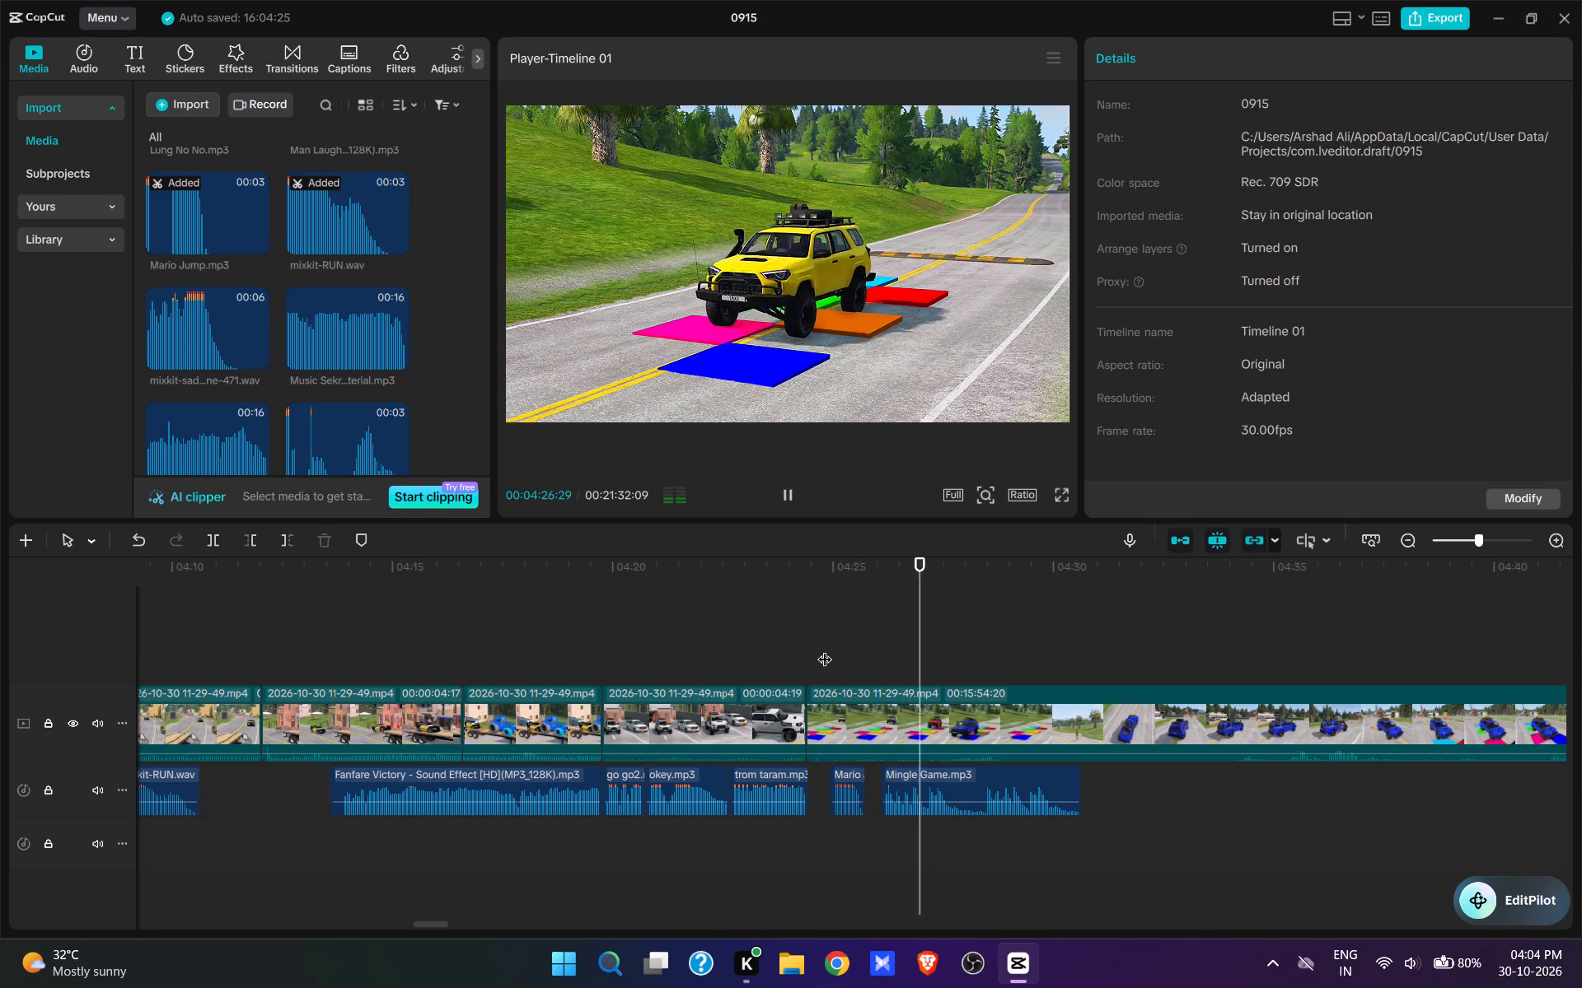
pyautogui.press('space')
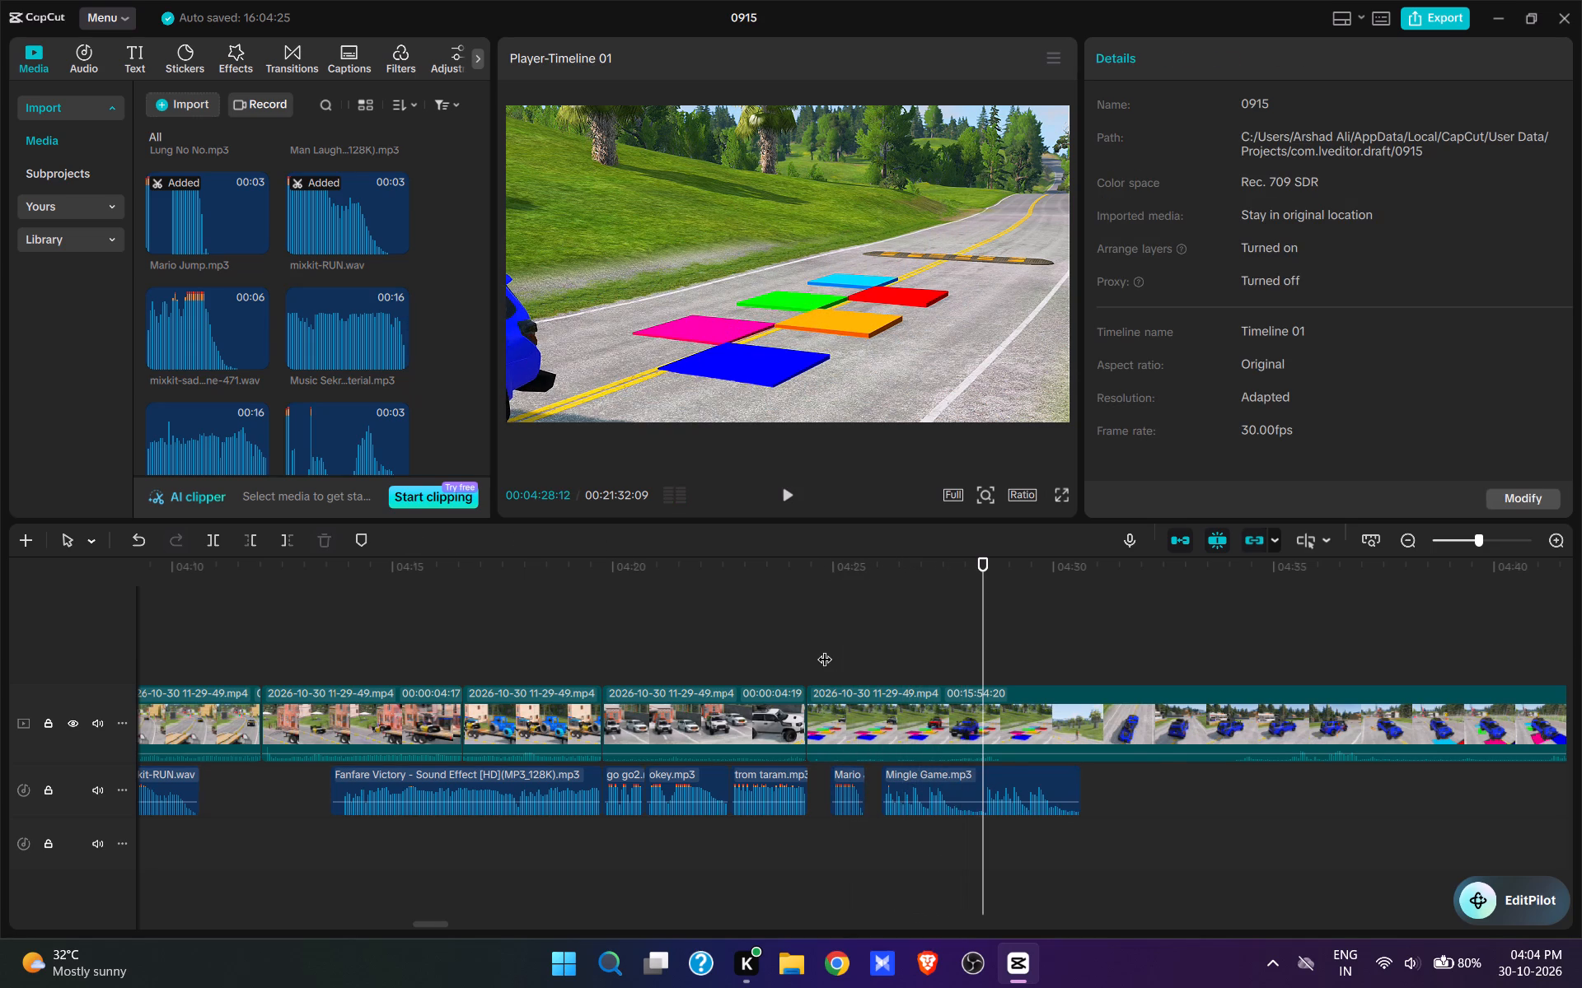
# Trim the end of Mingle Game.mp3 at 00:04:28:12, as the blue SUV leaves the frame, and play on.
pyautogui.click(1013, 795)
pyautogui.press('e')
pyautogui.press('space')
# Split the gameplay clip at 00:04:28:19 and cut about 5 seconds after it, starting the next shot on the blue SUV driving away.
pyautogui.press('space')
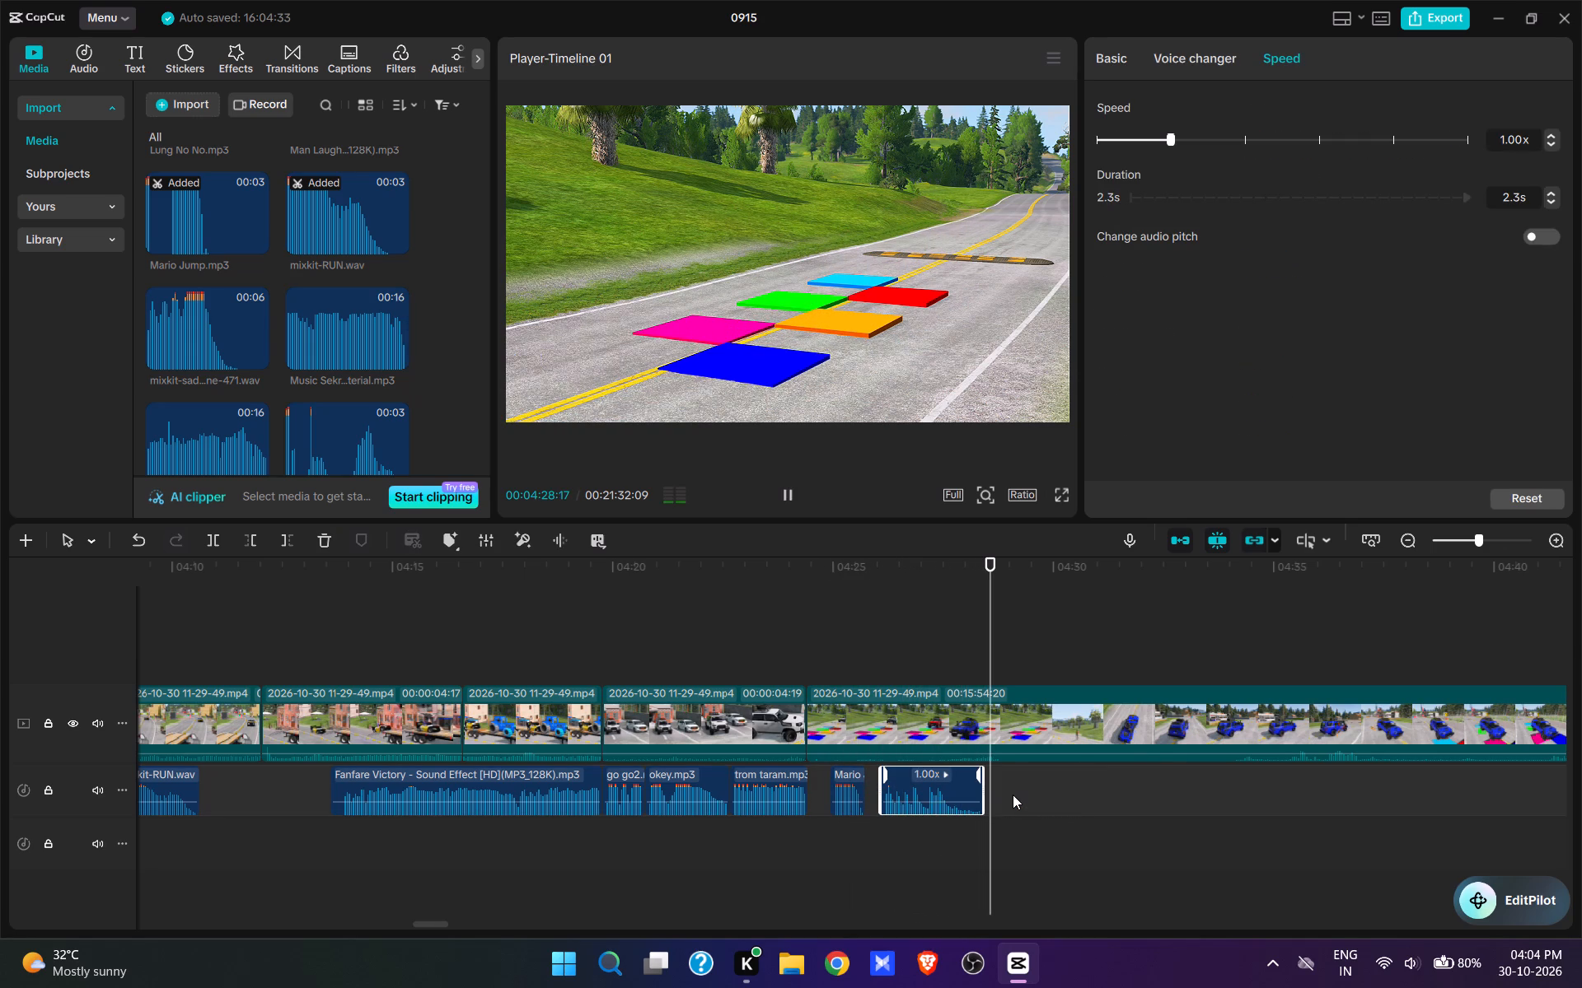
pyautogui.press('w')
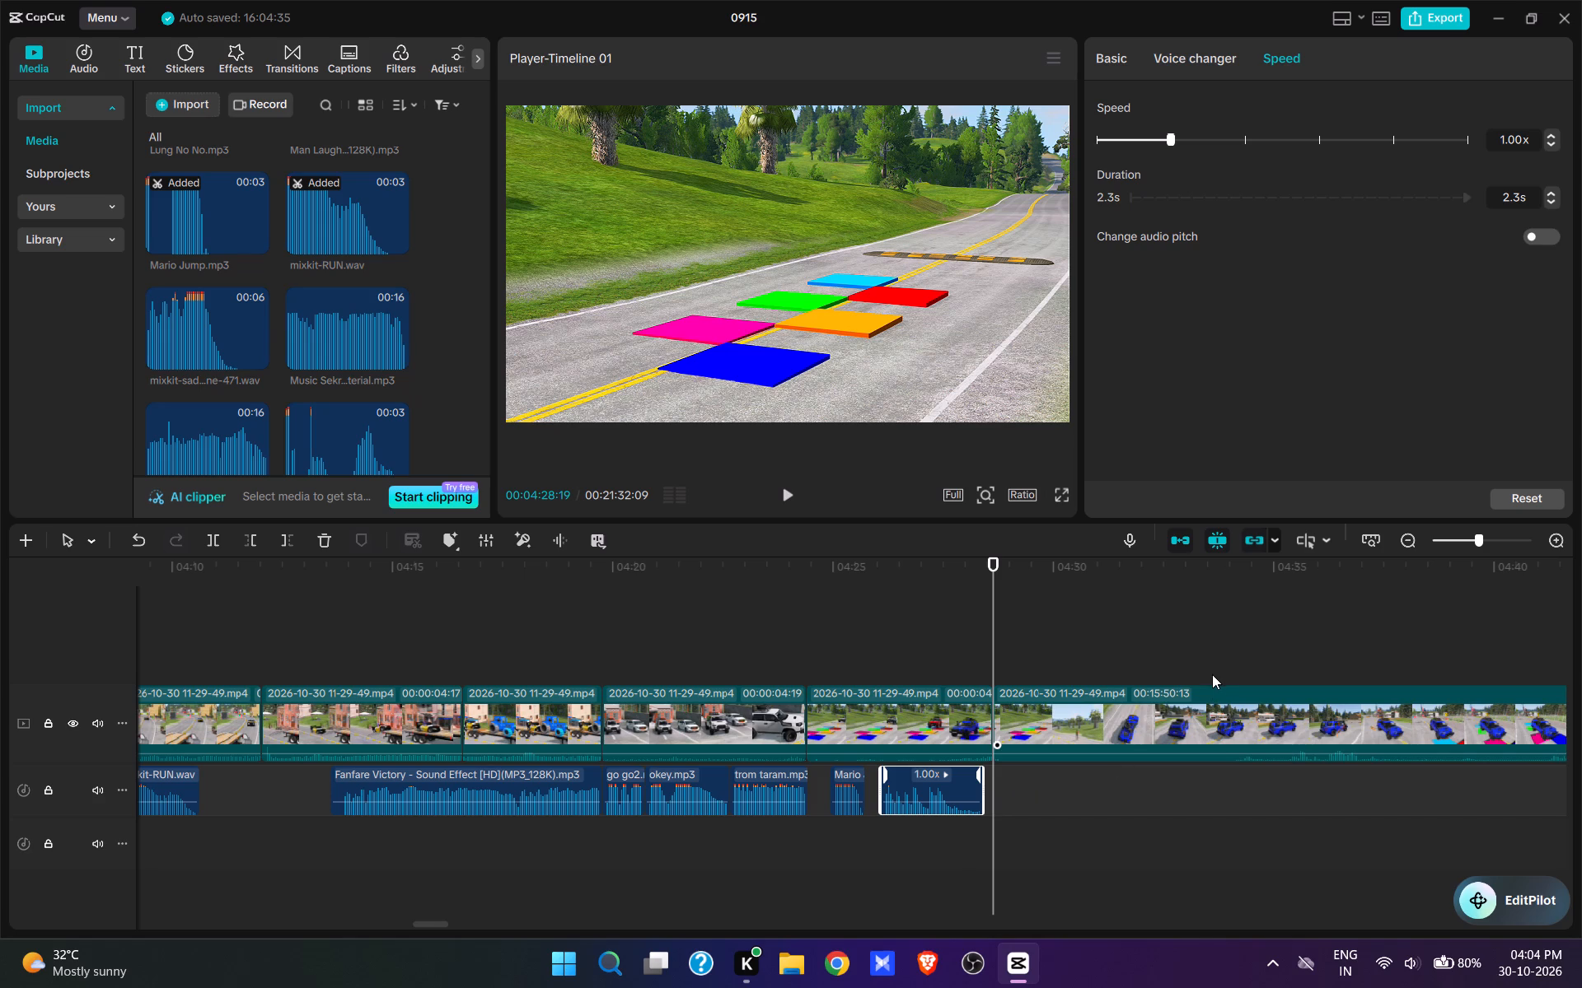
pyautogui.click(1208, 669)
pyautogui.press('space')
pyautogui.press('space')
pyautogui.write('q')
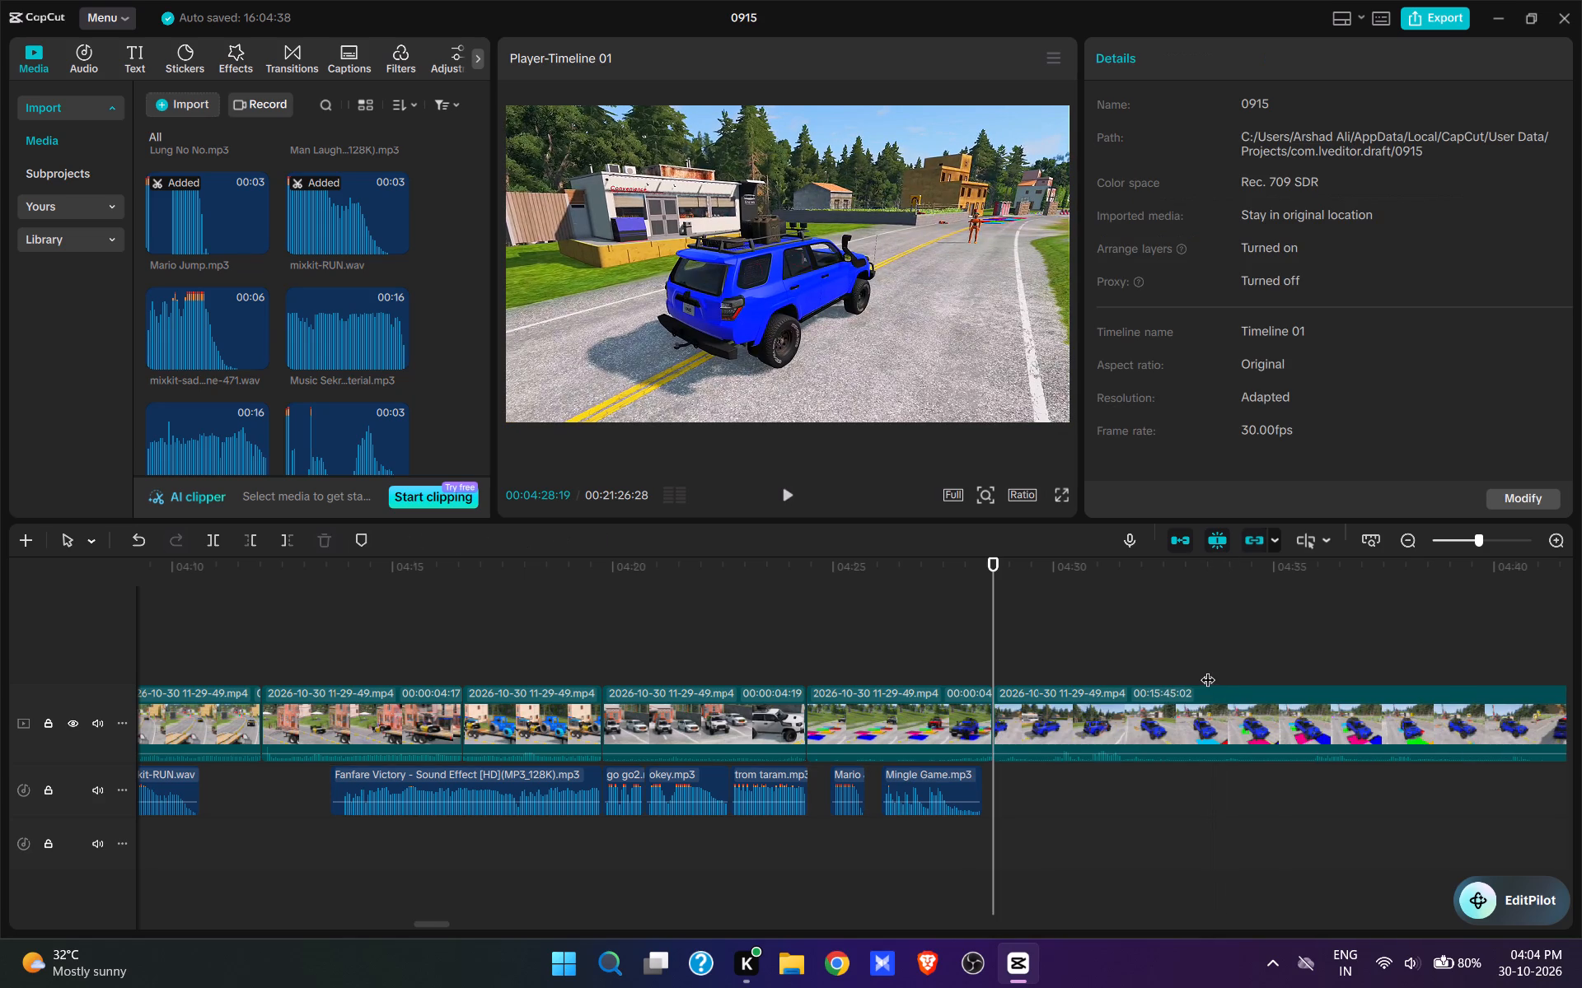
pyautogui.press('space')
pyautogui.press('space')
pyautogui.click(992, 661)
# Add mixkit-RUN.wav at 00:04:28:19 and trim its end at 00:04:30:03, as the blue SUV reaches the orange dummy.
pyautogui.scroll(2, 304, 366)
pyautogui.scroll(-1, 304, 366)
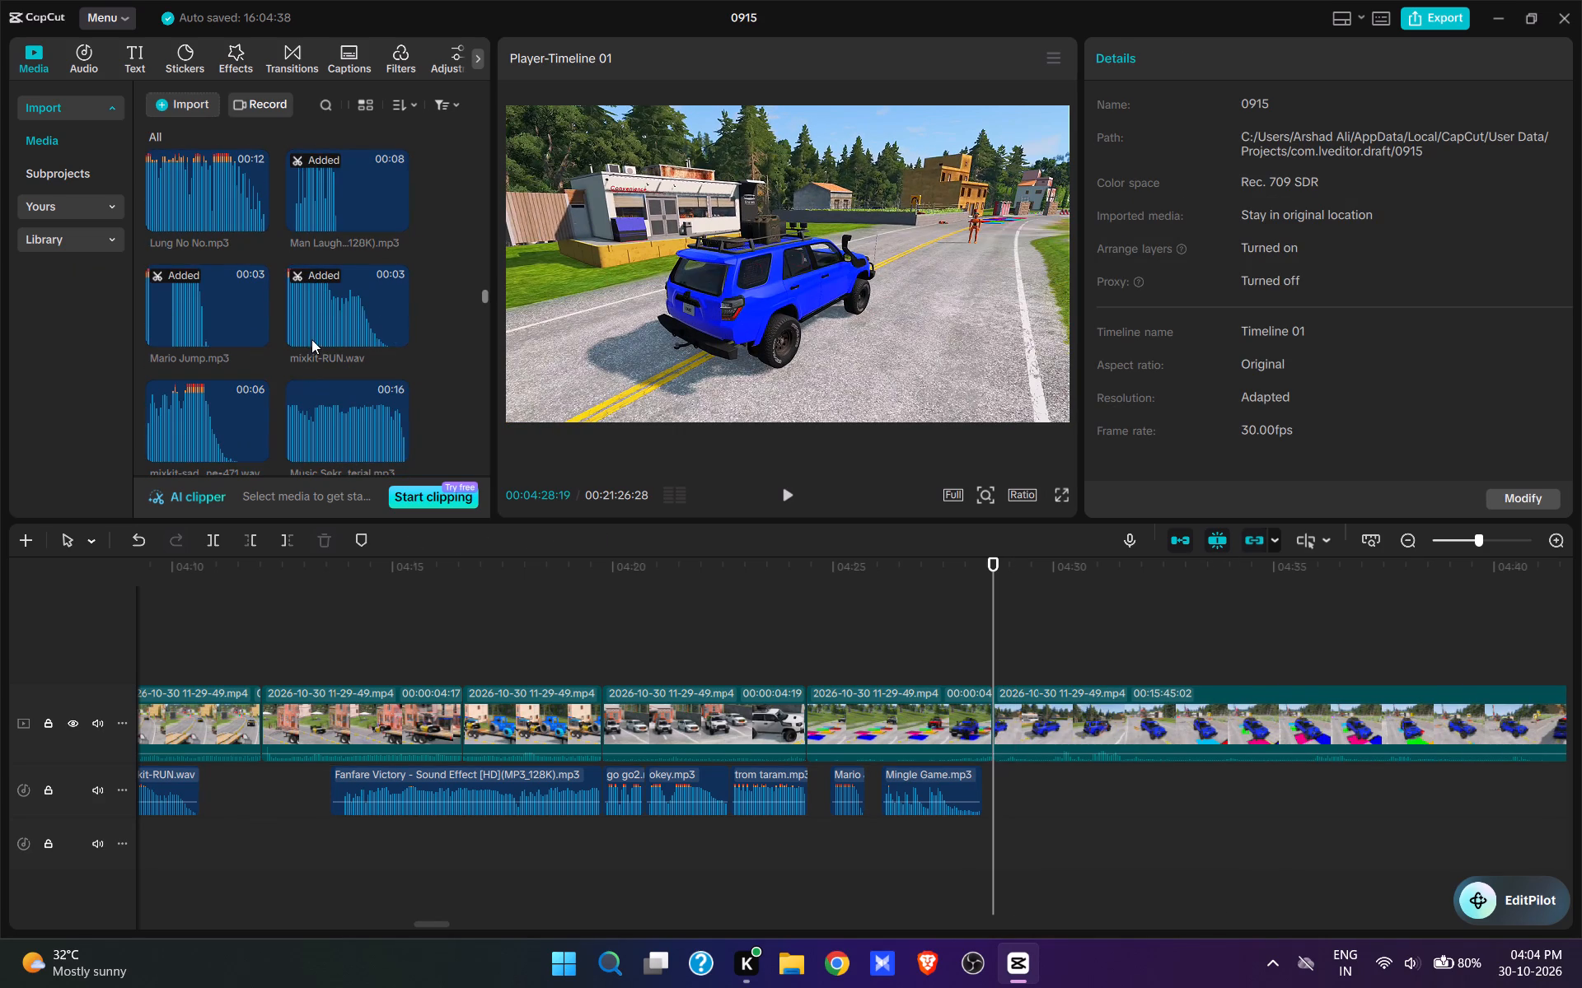
pyautogui.click(311, 339)
pyautogui.click(371, 333)
pyautogui.press('space')
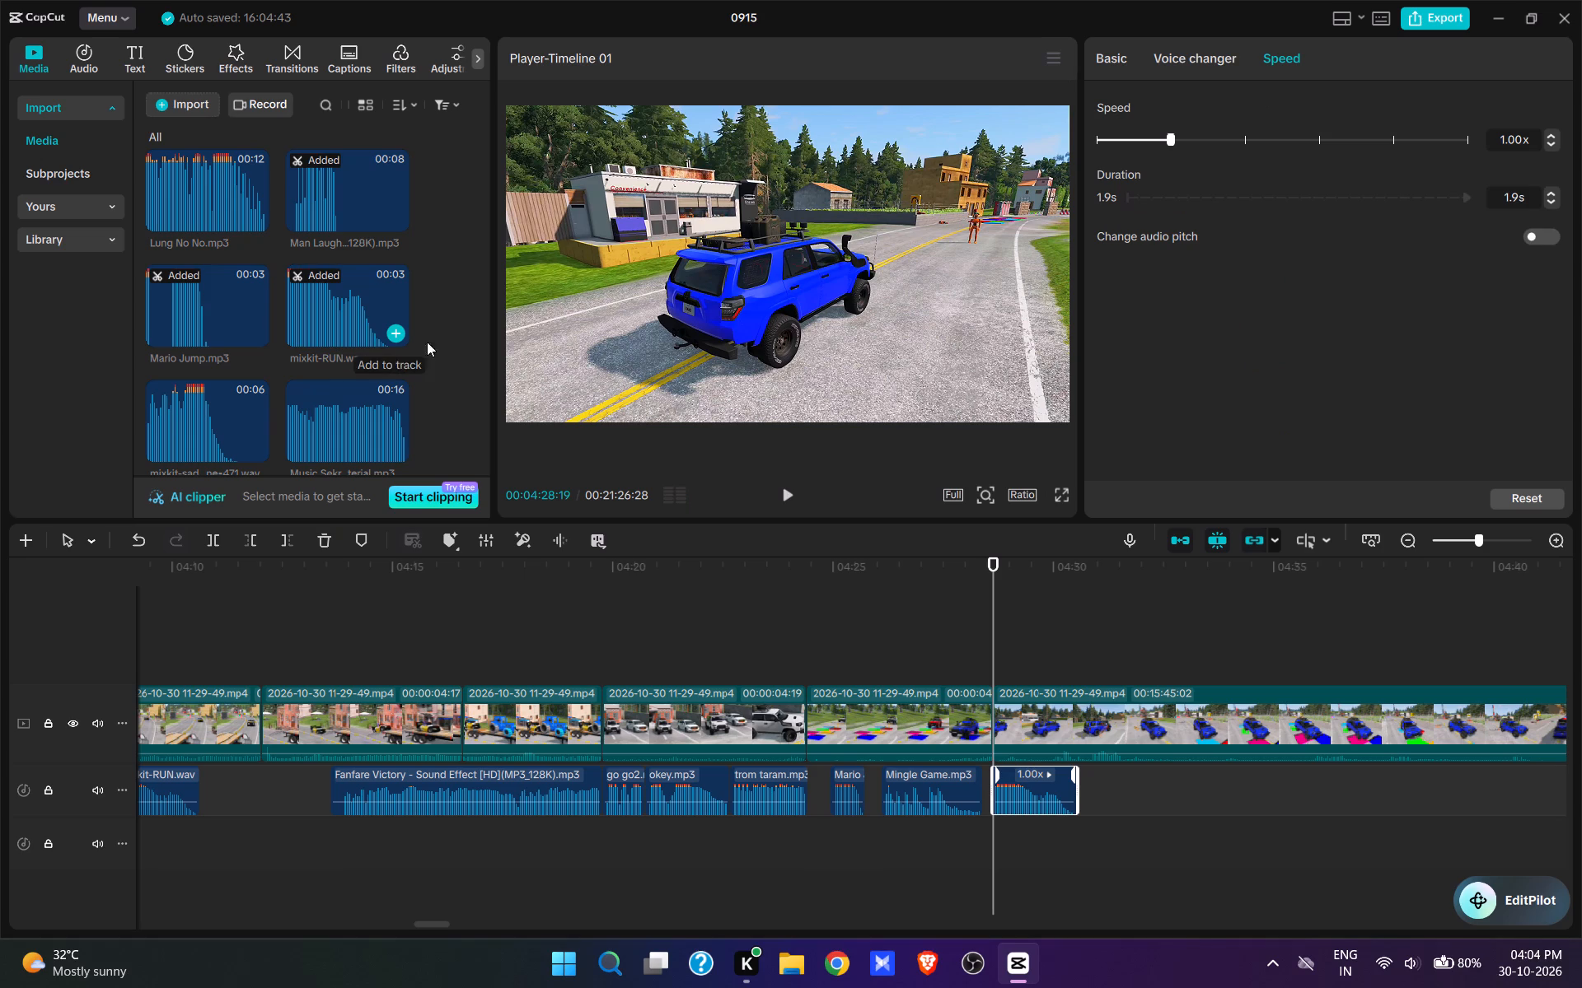
pyautogui.click(789, 492)
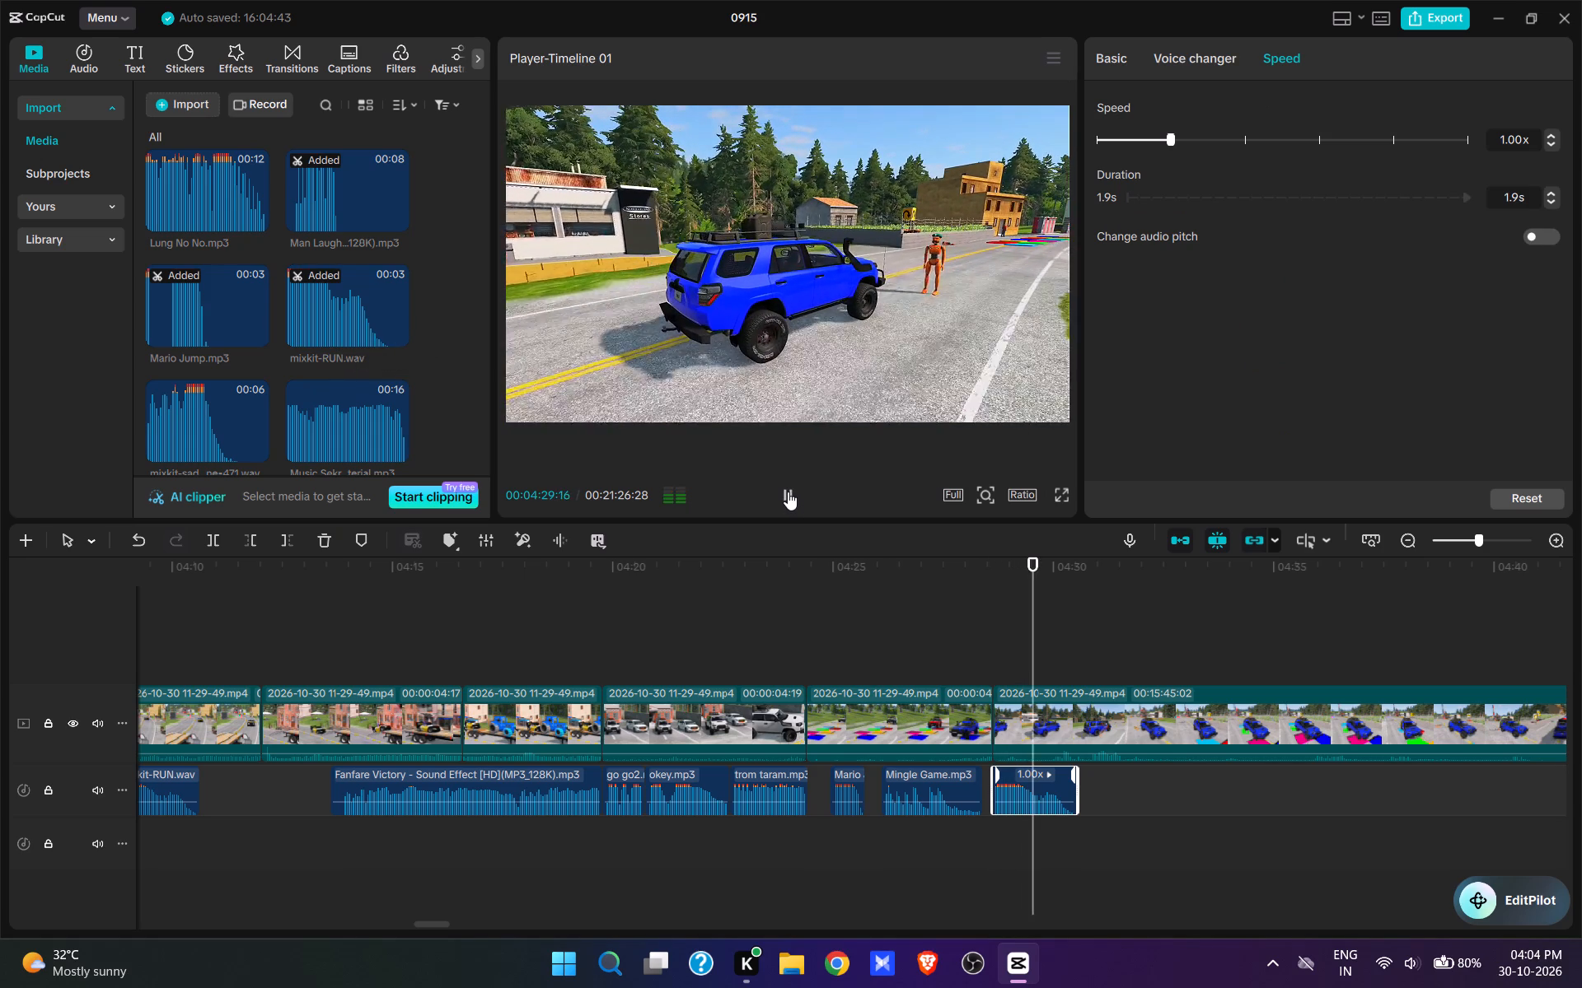
pyautogui.press('space')
pyautogui.press('e')
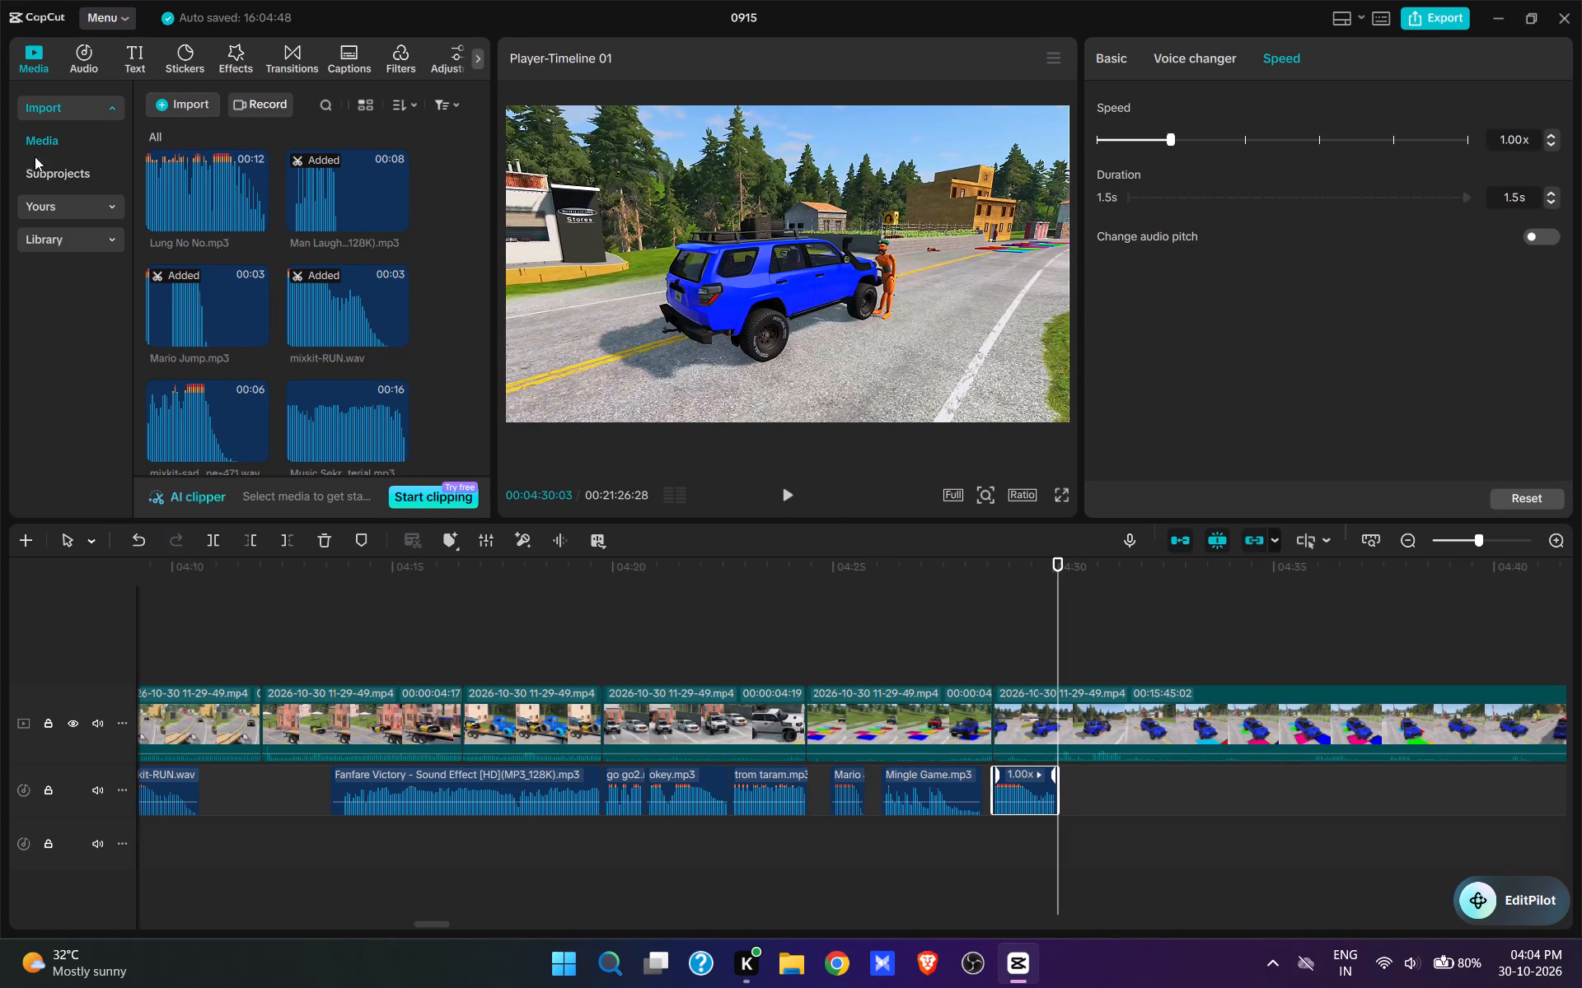
# Add laugh4.mp3 at 00:04:30:03, as the SUV runs the dummy over, and play it back.
pyautogui.scroll(5, 360, 295)
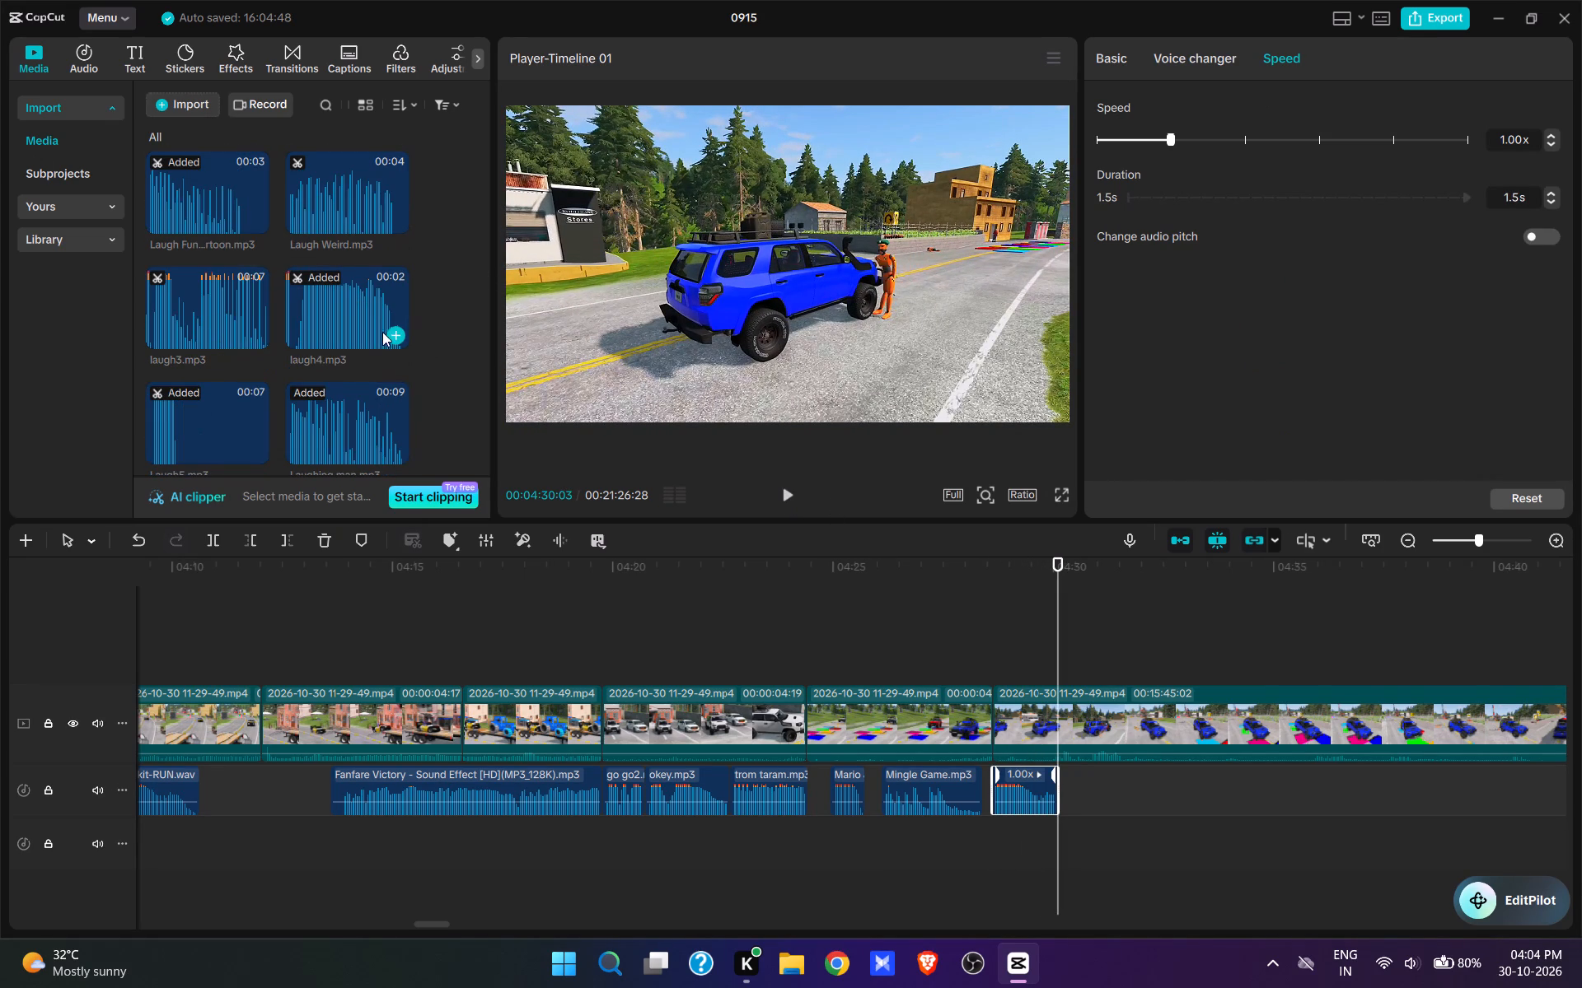
pyautogui.click(392, 333)
pyautogui.press('space')
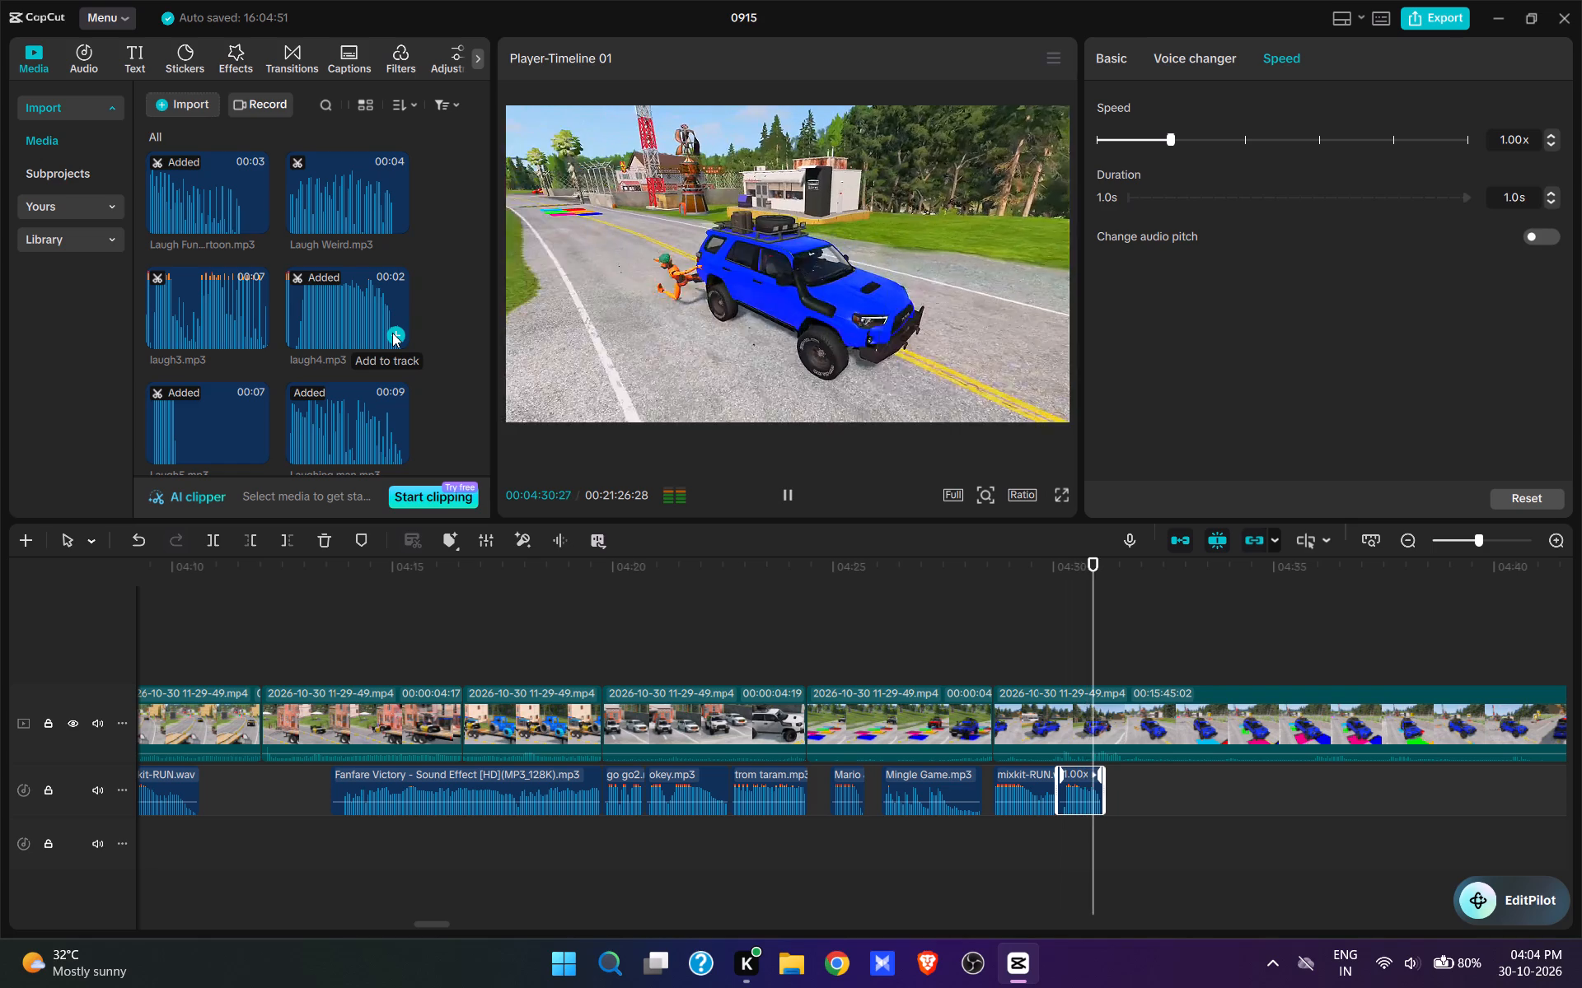
pyautogui.press('space')
pyautogui.press('space')
pyautogui.press('space')
pyautogui.press('space')
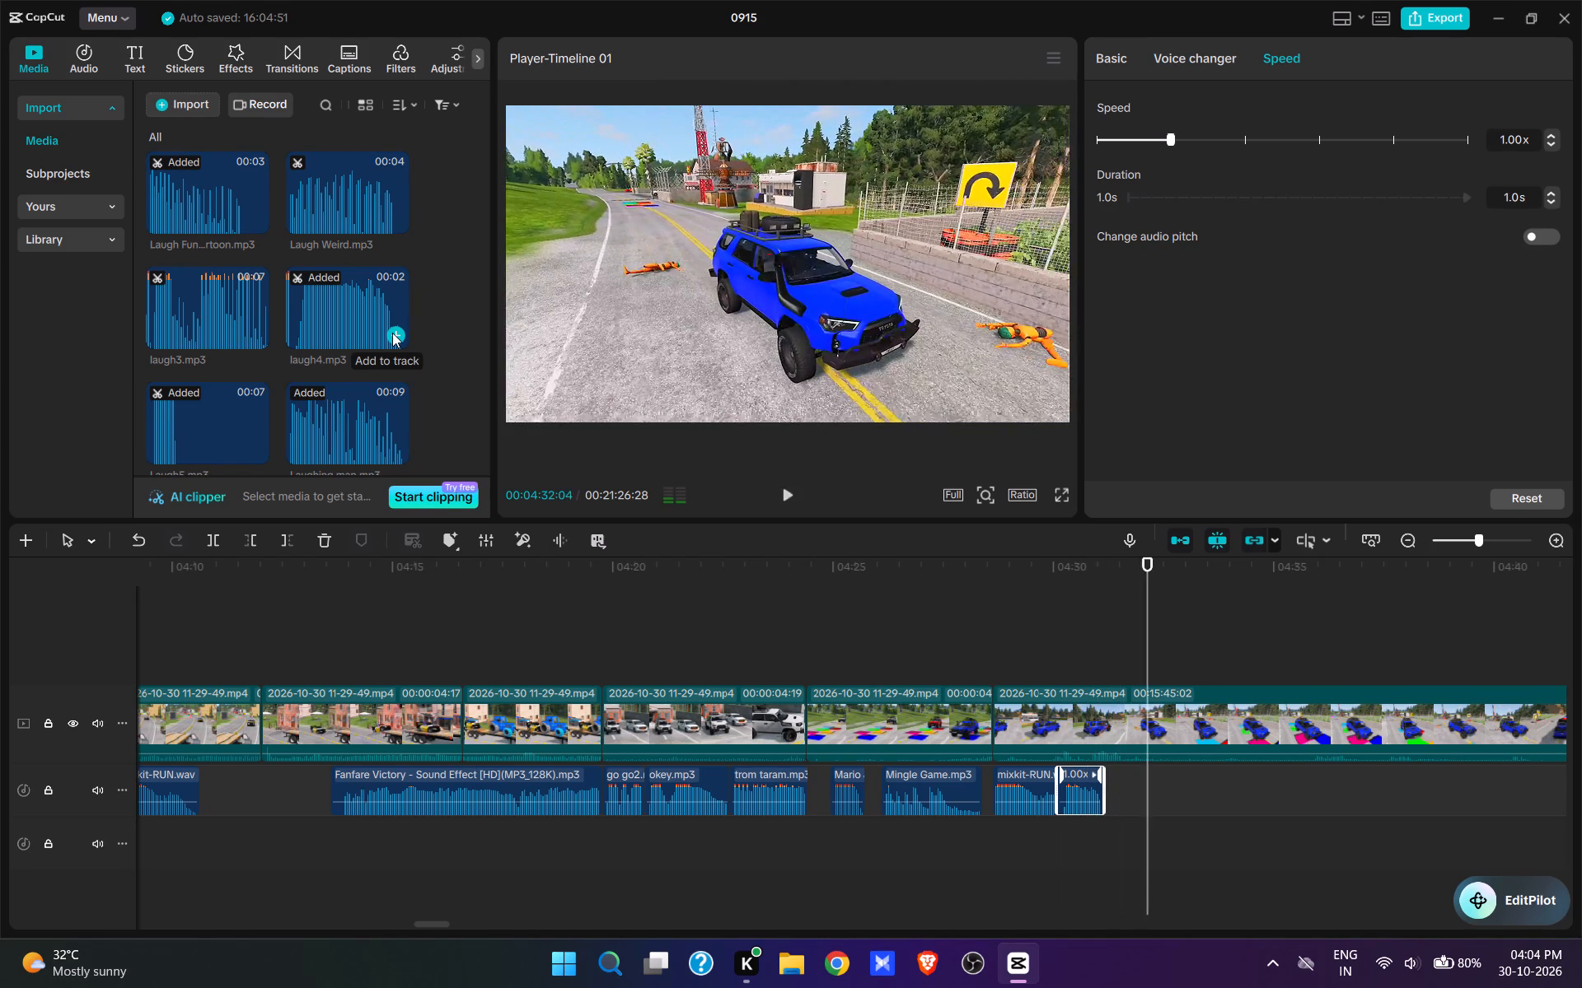
# Split the gameplay clip at 00:04:32:17 and cut about 22 seconds after it, starting the next shot on the blue SUV approaching the coloured pads.
pyautogui.press('space')
pyautogui.press('w')
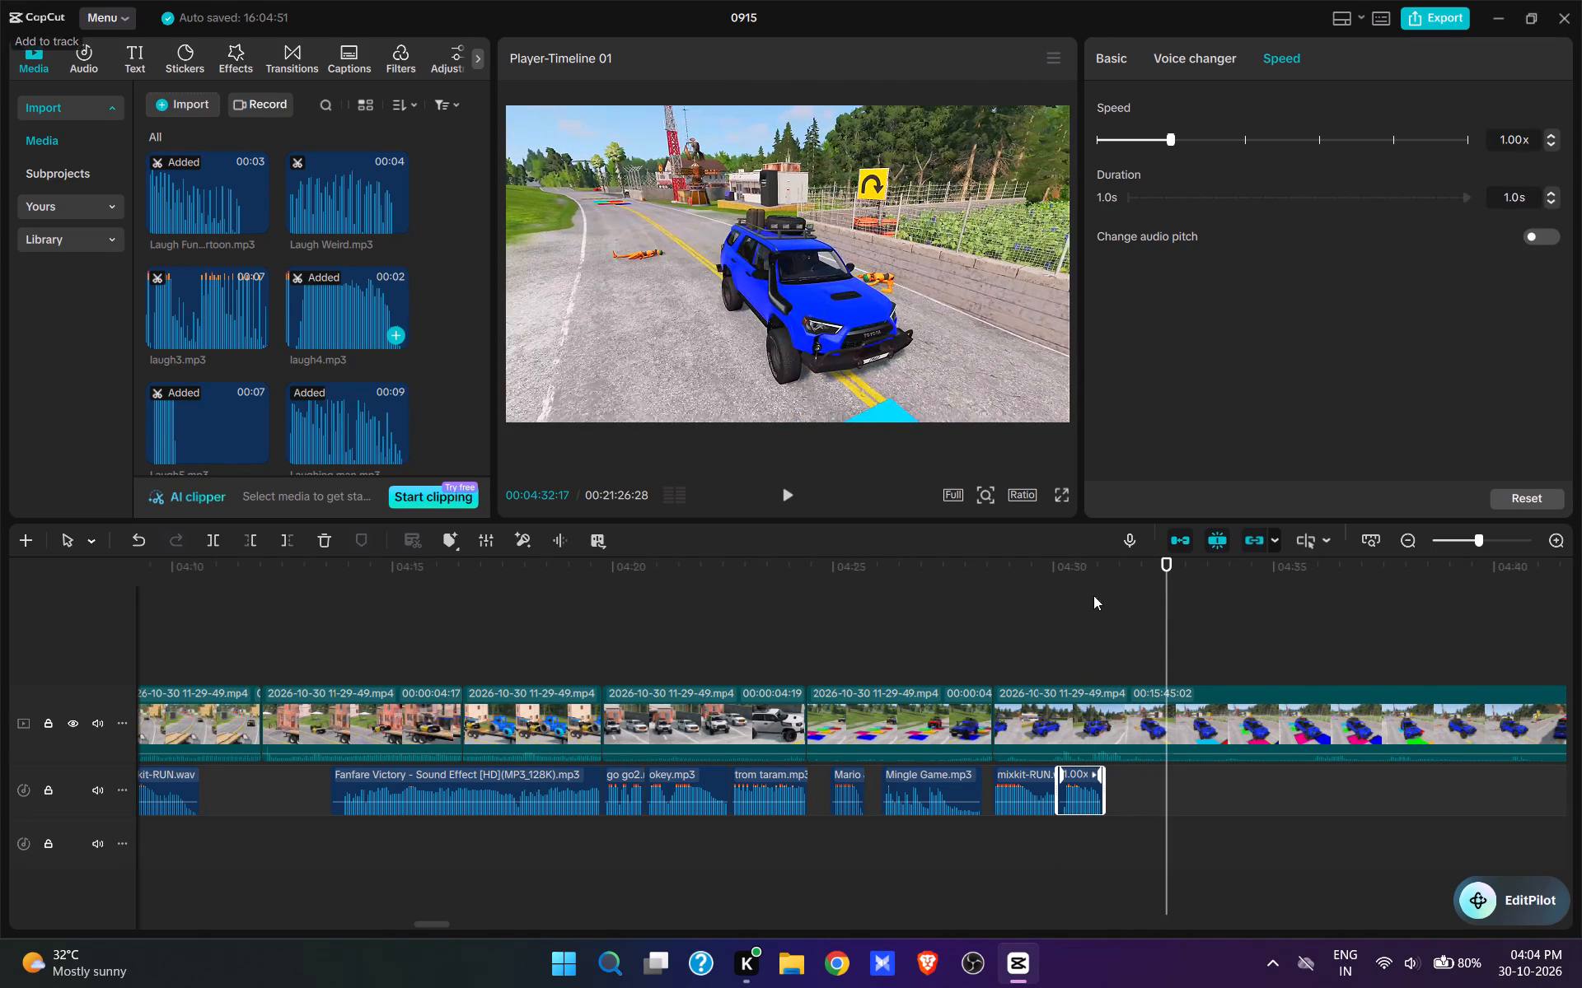
pyautogui.click(1253, 653)
pyautogui.press('space')
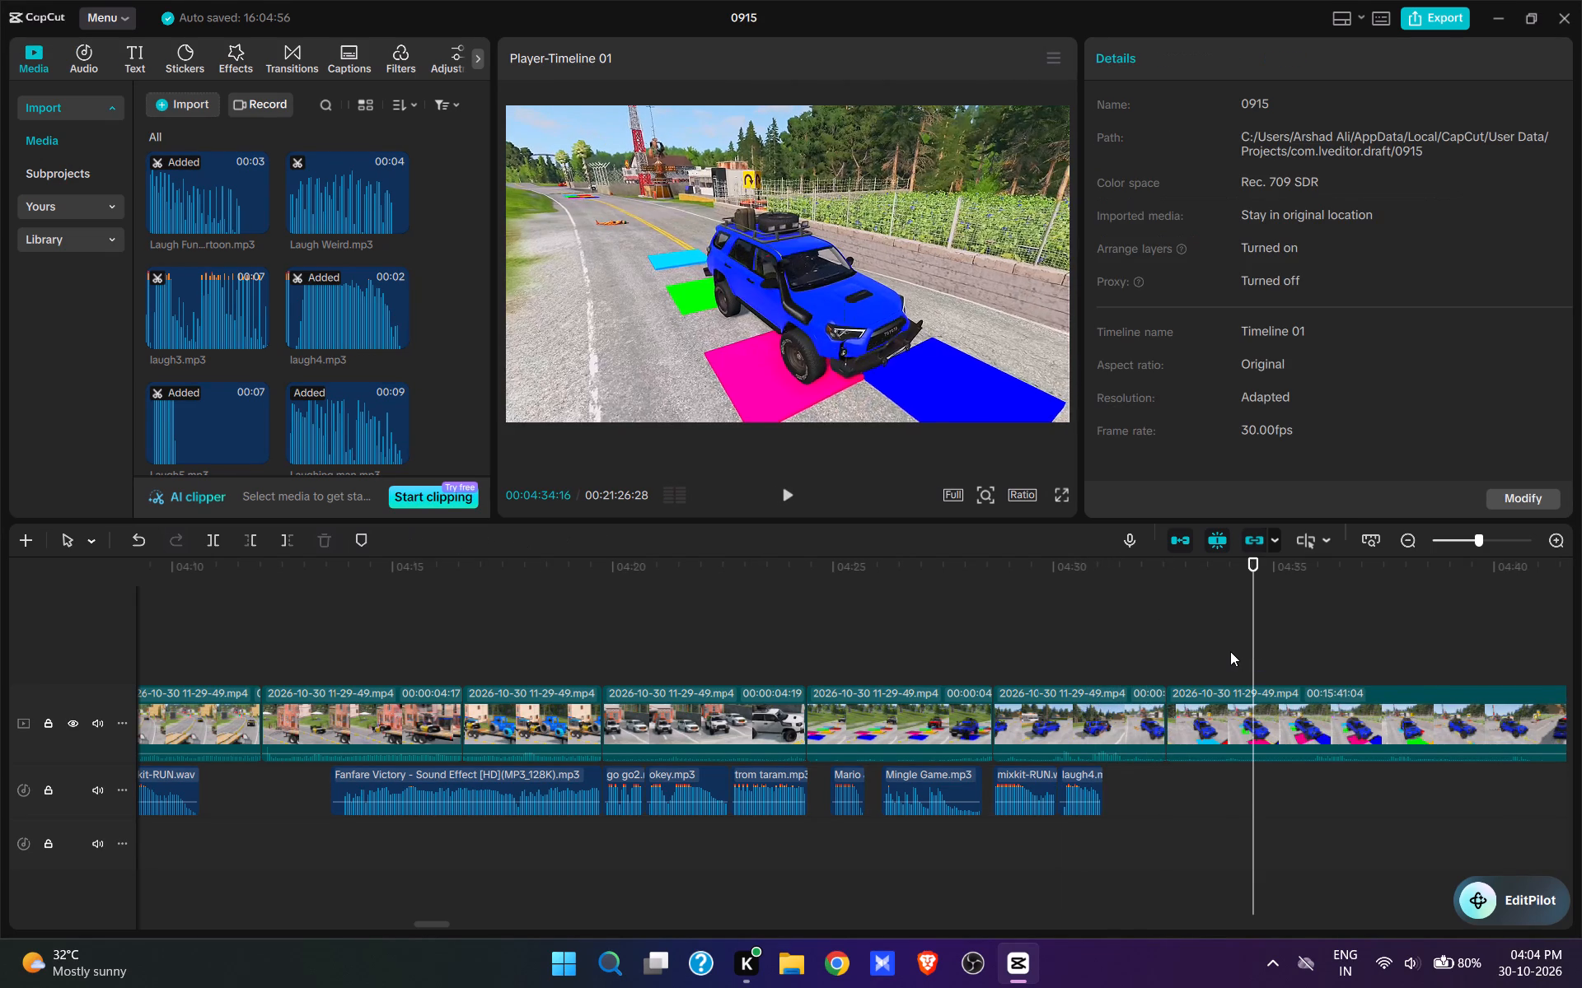
pyautogui.moveTo(1257, 664); pyautogui.dragTo(1317, 741)
pyautogui.click(1090, 669)
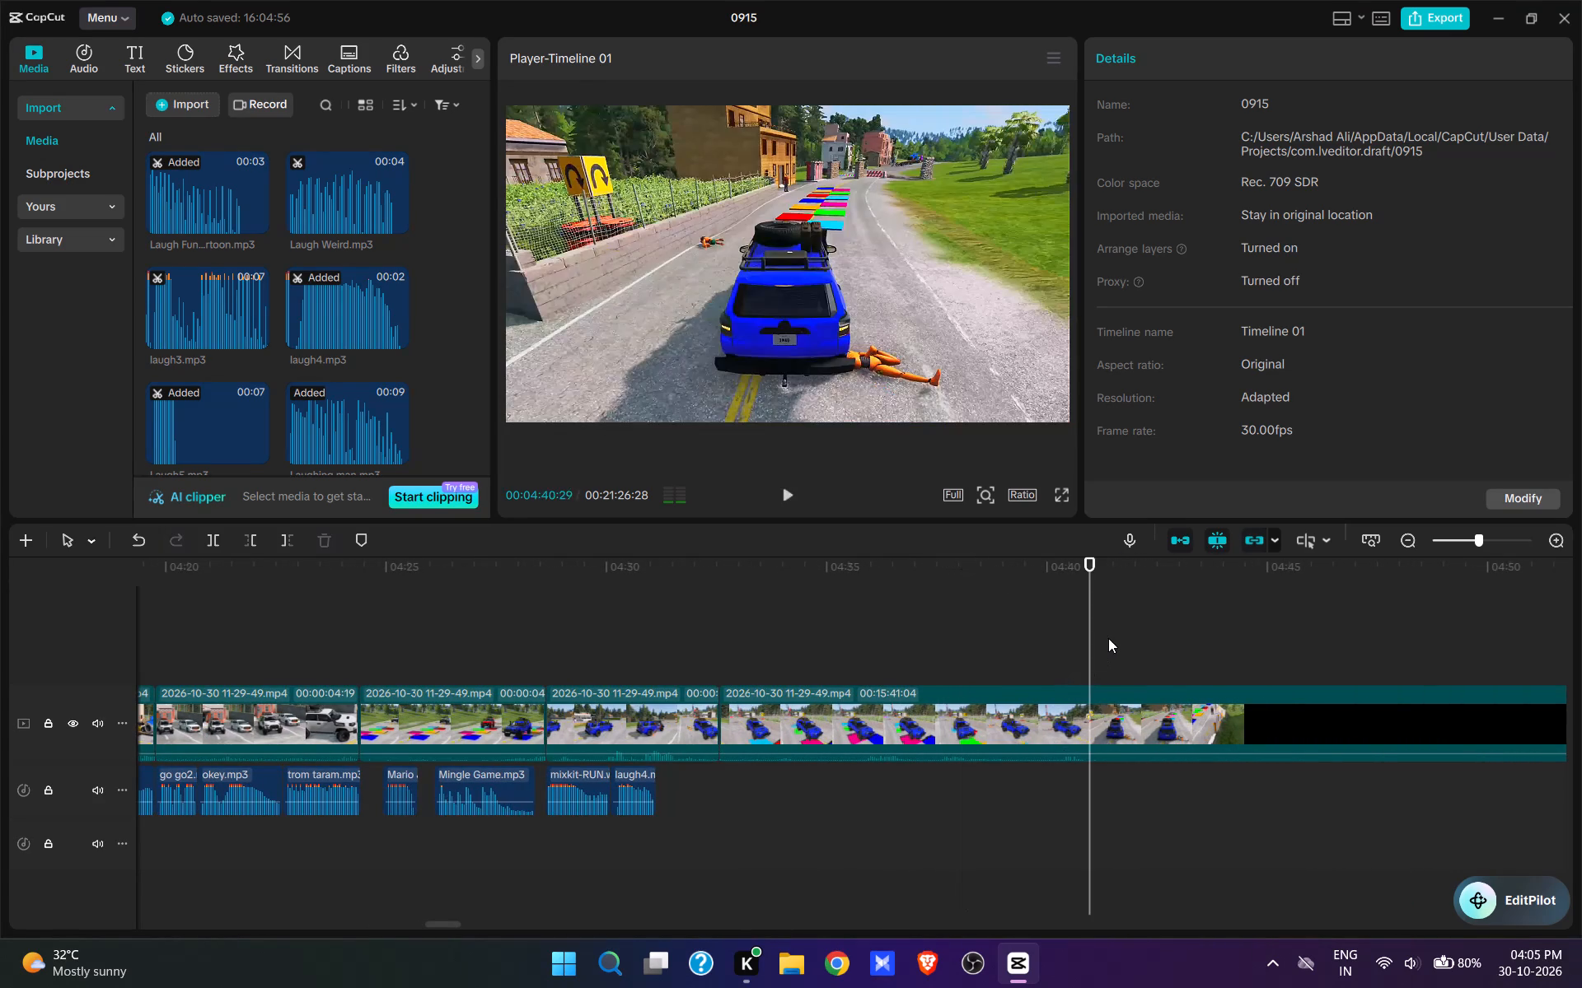
pyautogui.press('space')
pyautogui.moveTo(1233, 647); pyautogui.dragTo(1134, 787)
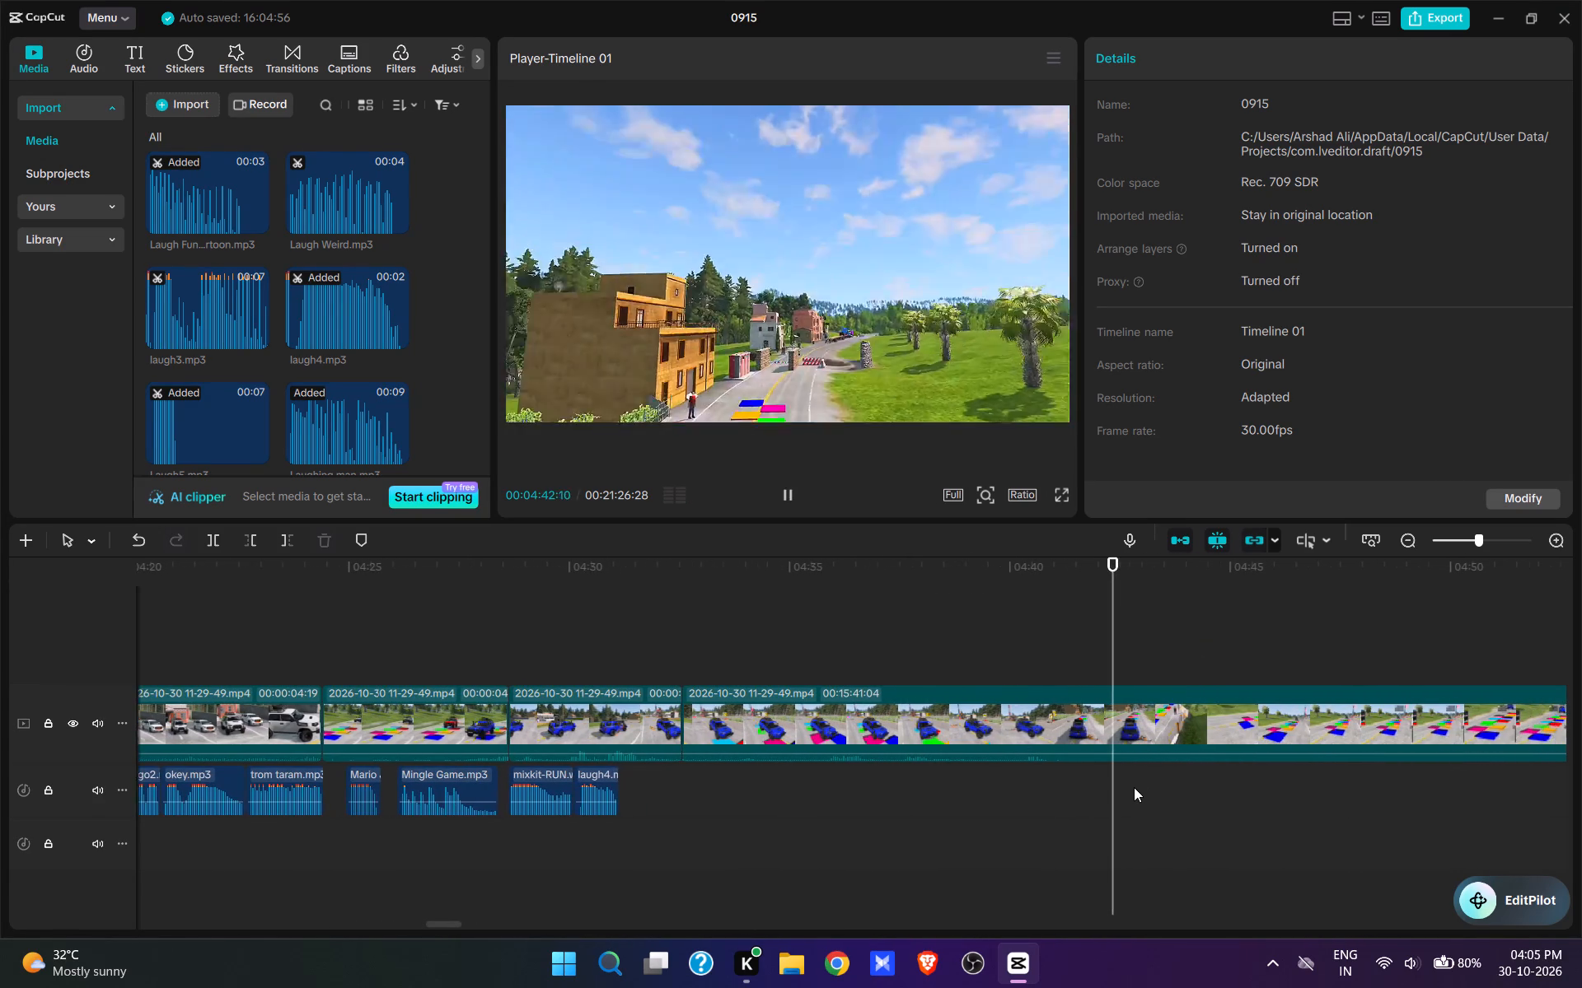
pyautogui.moveTo(1134, 787); pyautogui.dragTo(1134, 788)
pyautogui.press('space')
pyautogui.click(1124, 793)
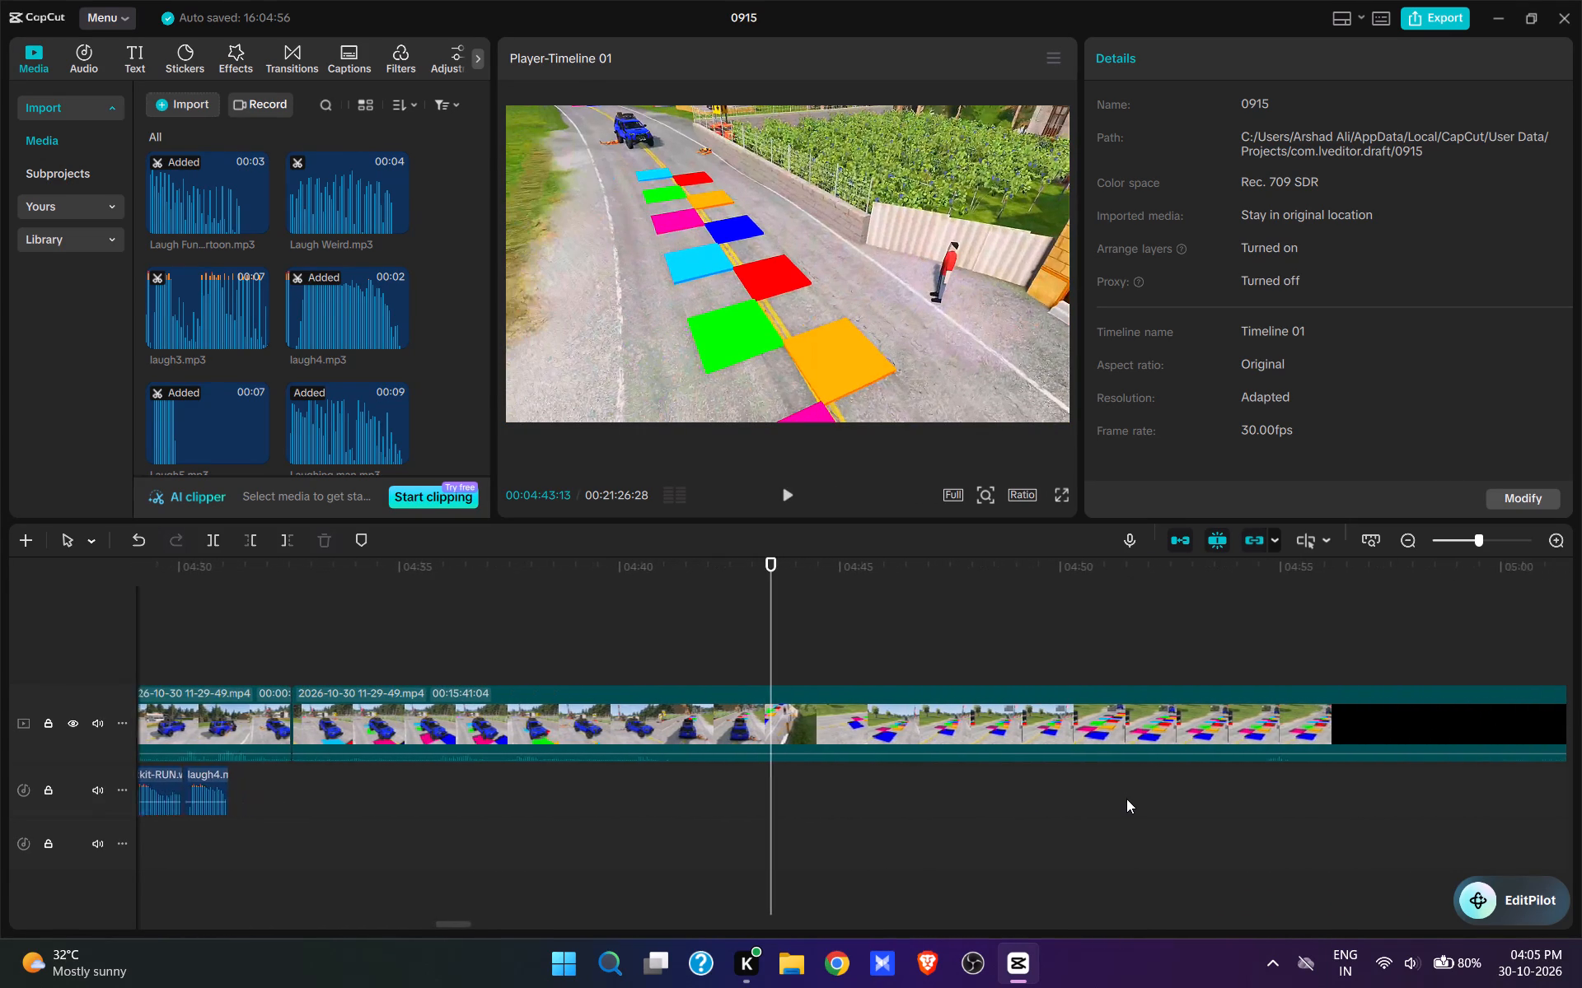
pyautogui.click(943, 662)
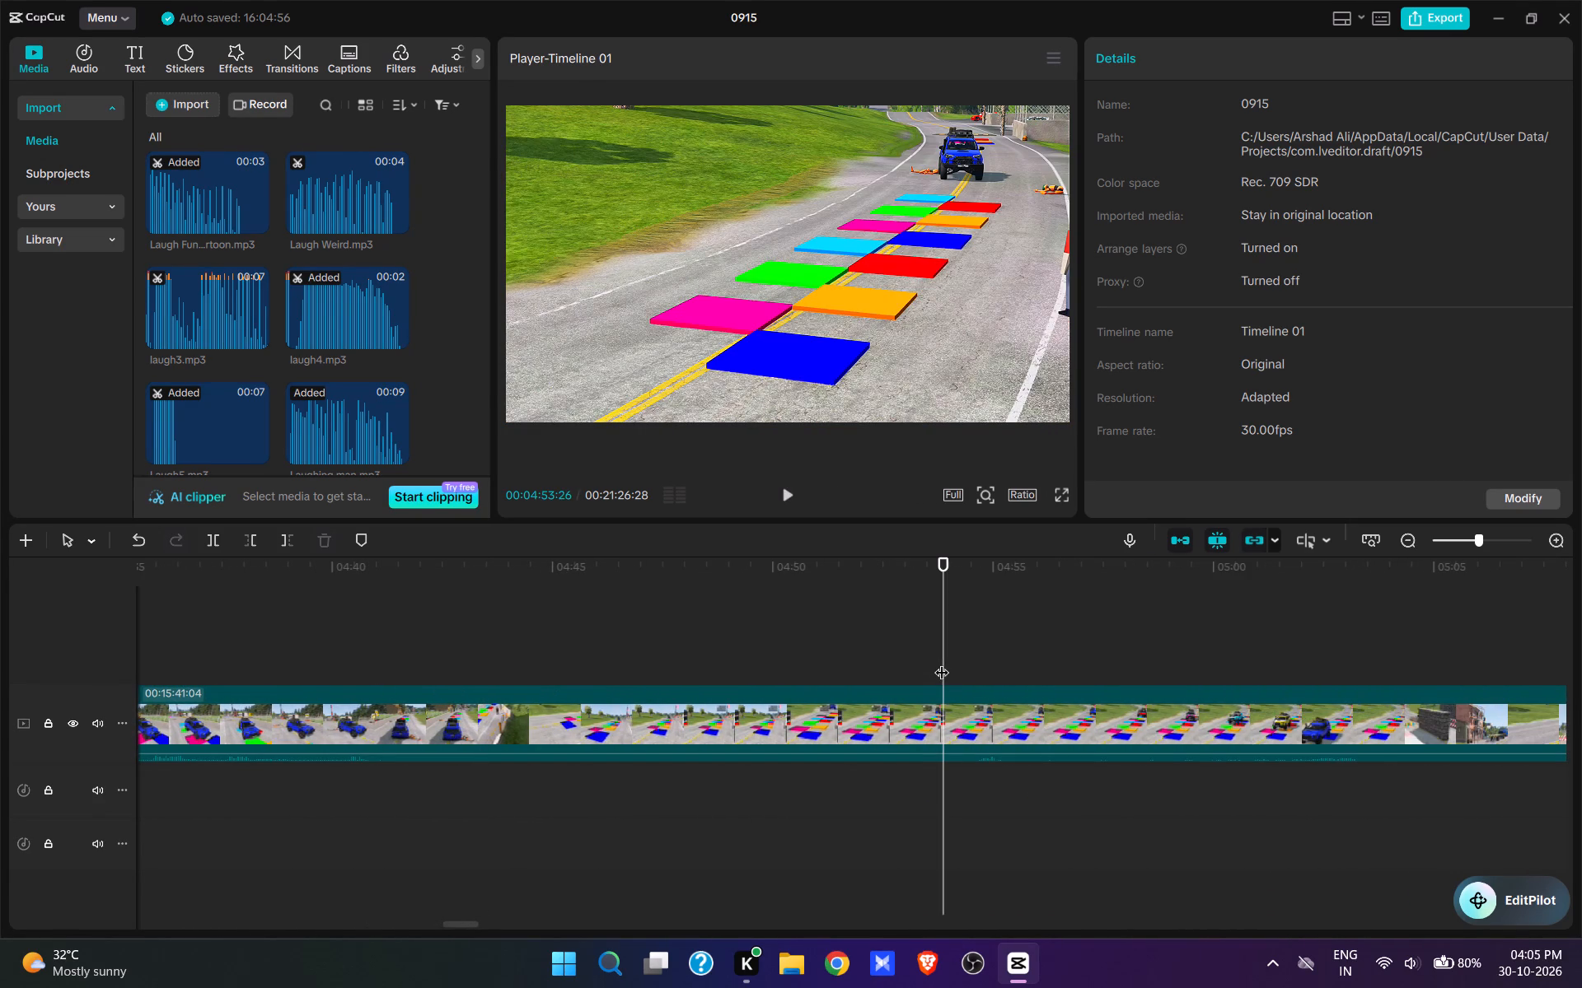
pyautogui.press('space')
pyautogui.press('space')
pyautogui.write('q')
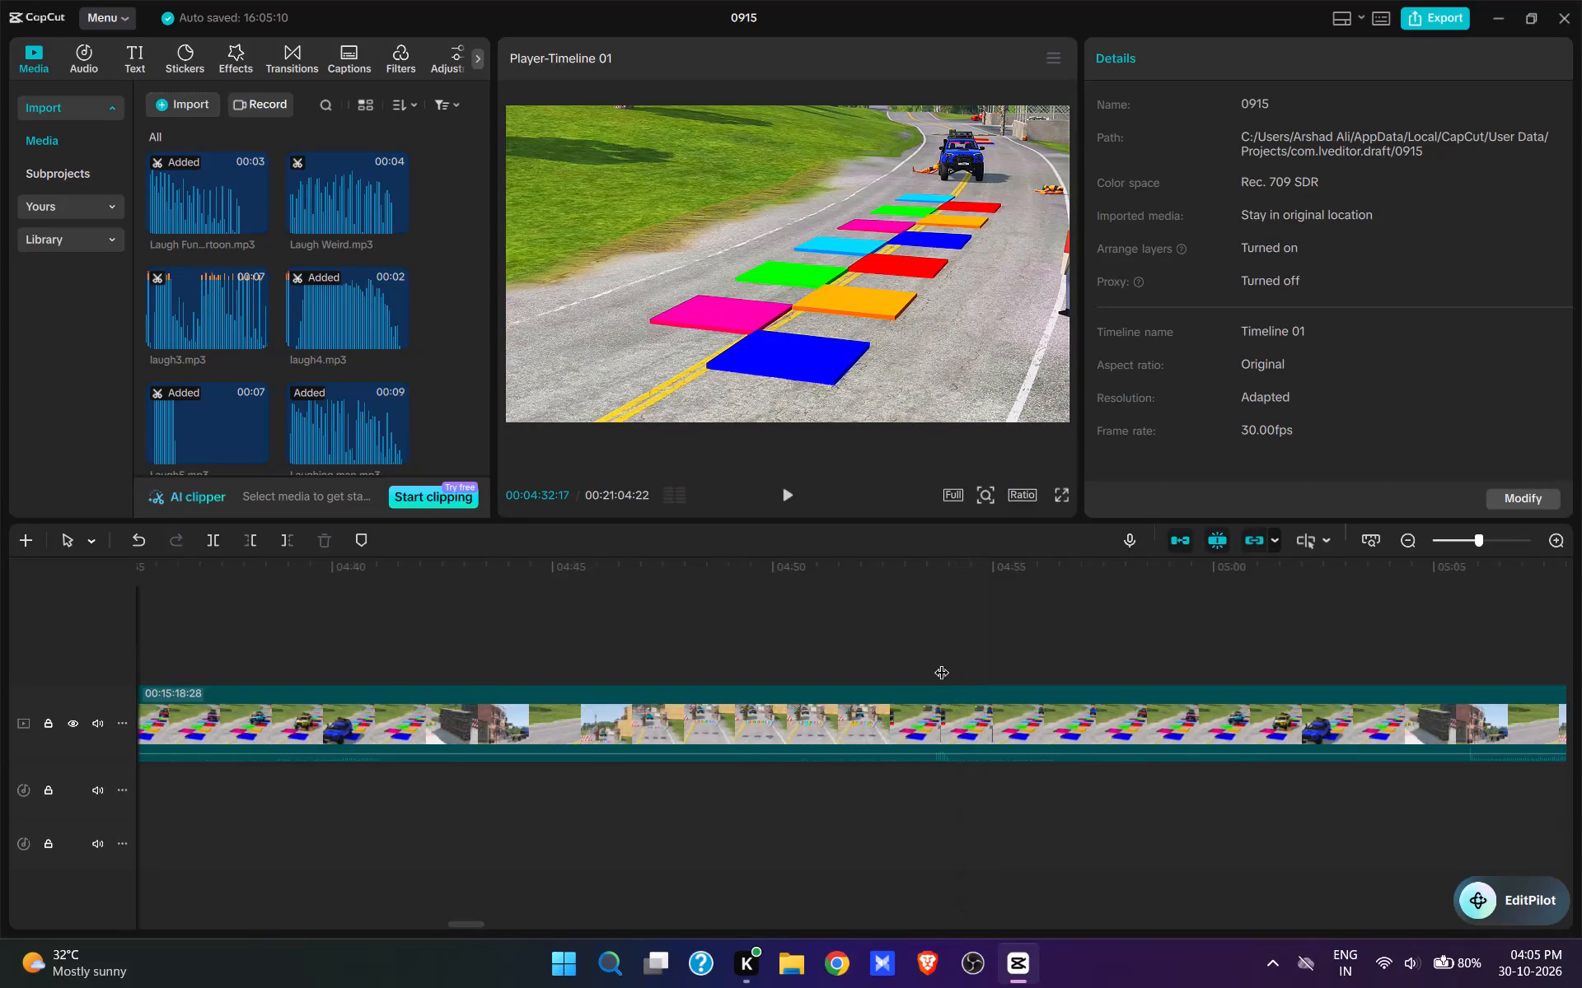
# Trim about half a second more off the start of the coloured-pads shot at 00:04:32:17.
pyautogui.press('space')
pyautogui.press('space')
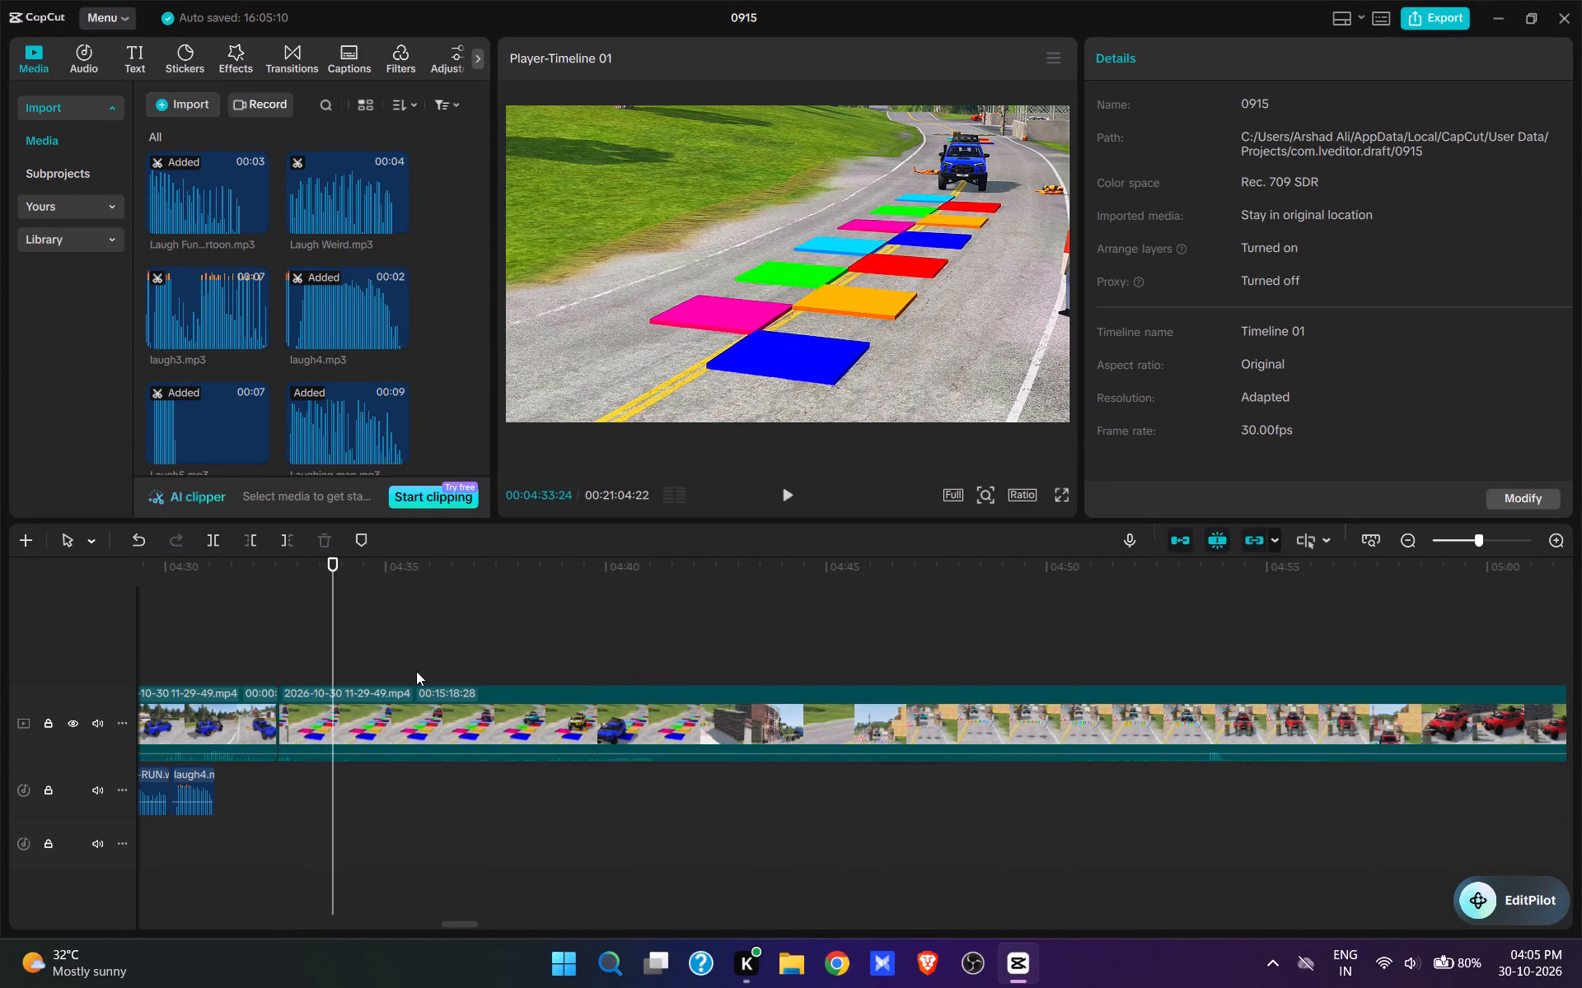
pyautogui.click(302, 660)
pyautogui.press('q')
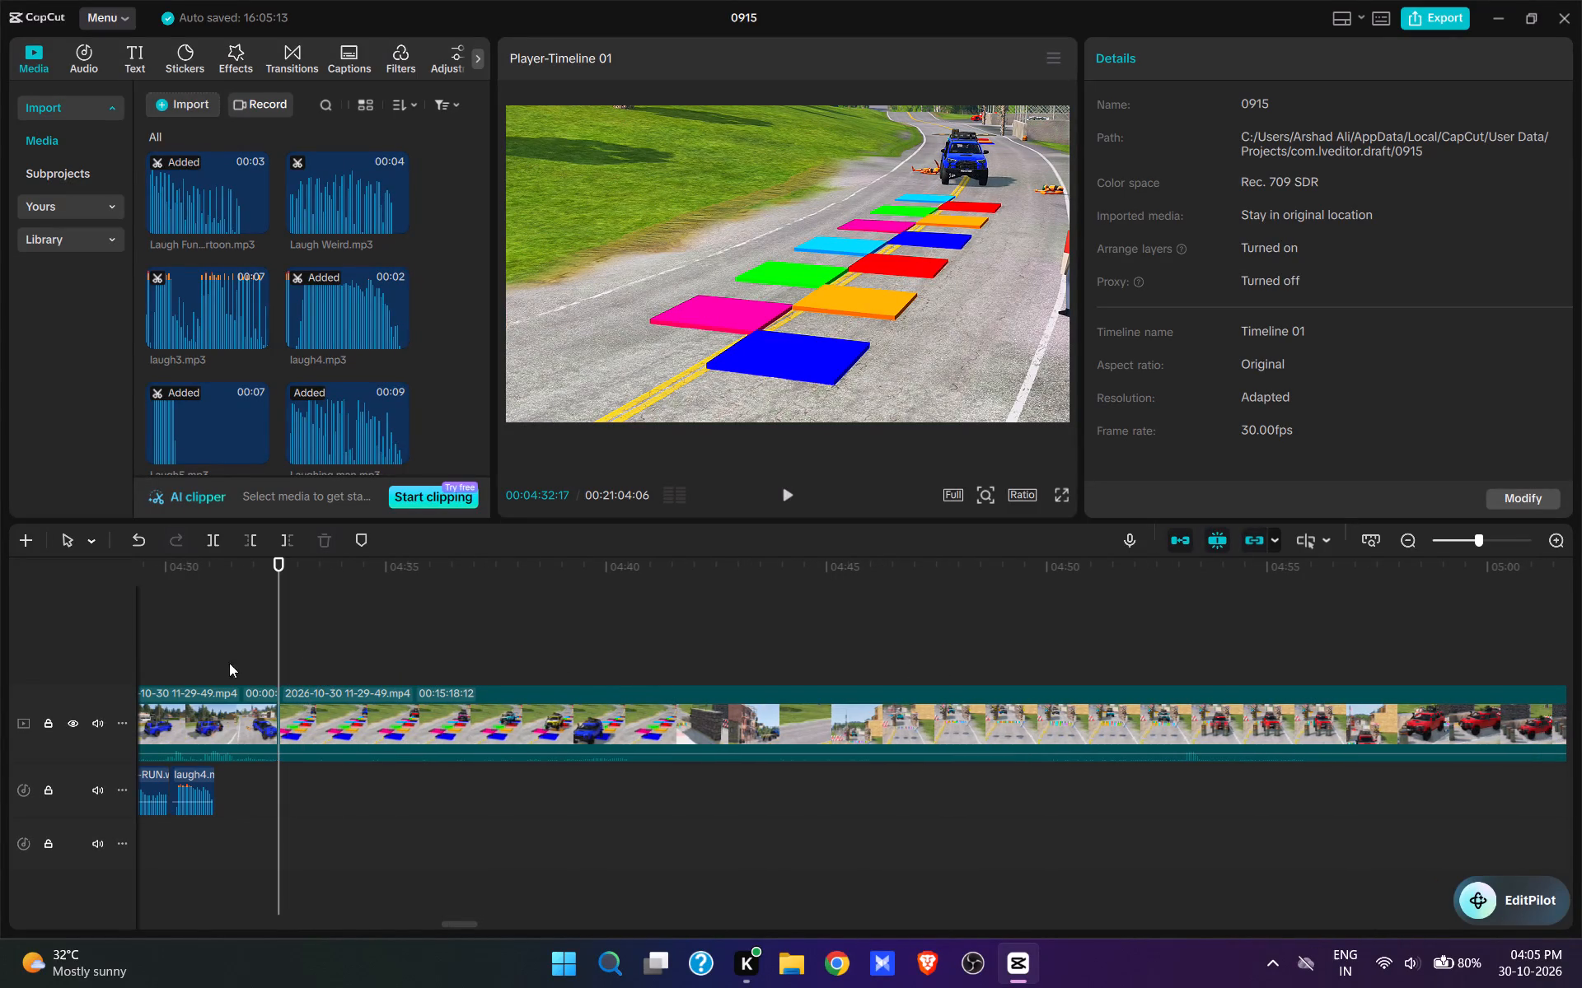
# Paste the copied Mingle Game.mp3 at 00:04:33:28, as the SUV starts changing colour, extend it to 5.5 s and play it back.
pyautogui.click(210, 660)
pyautogui.press('space')
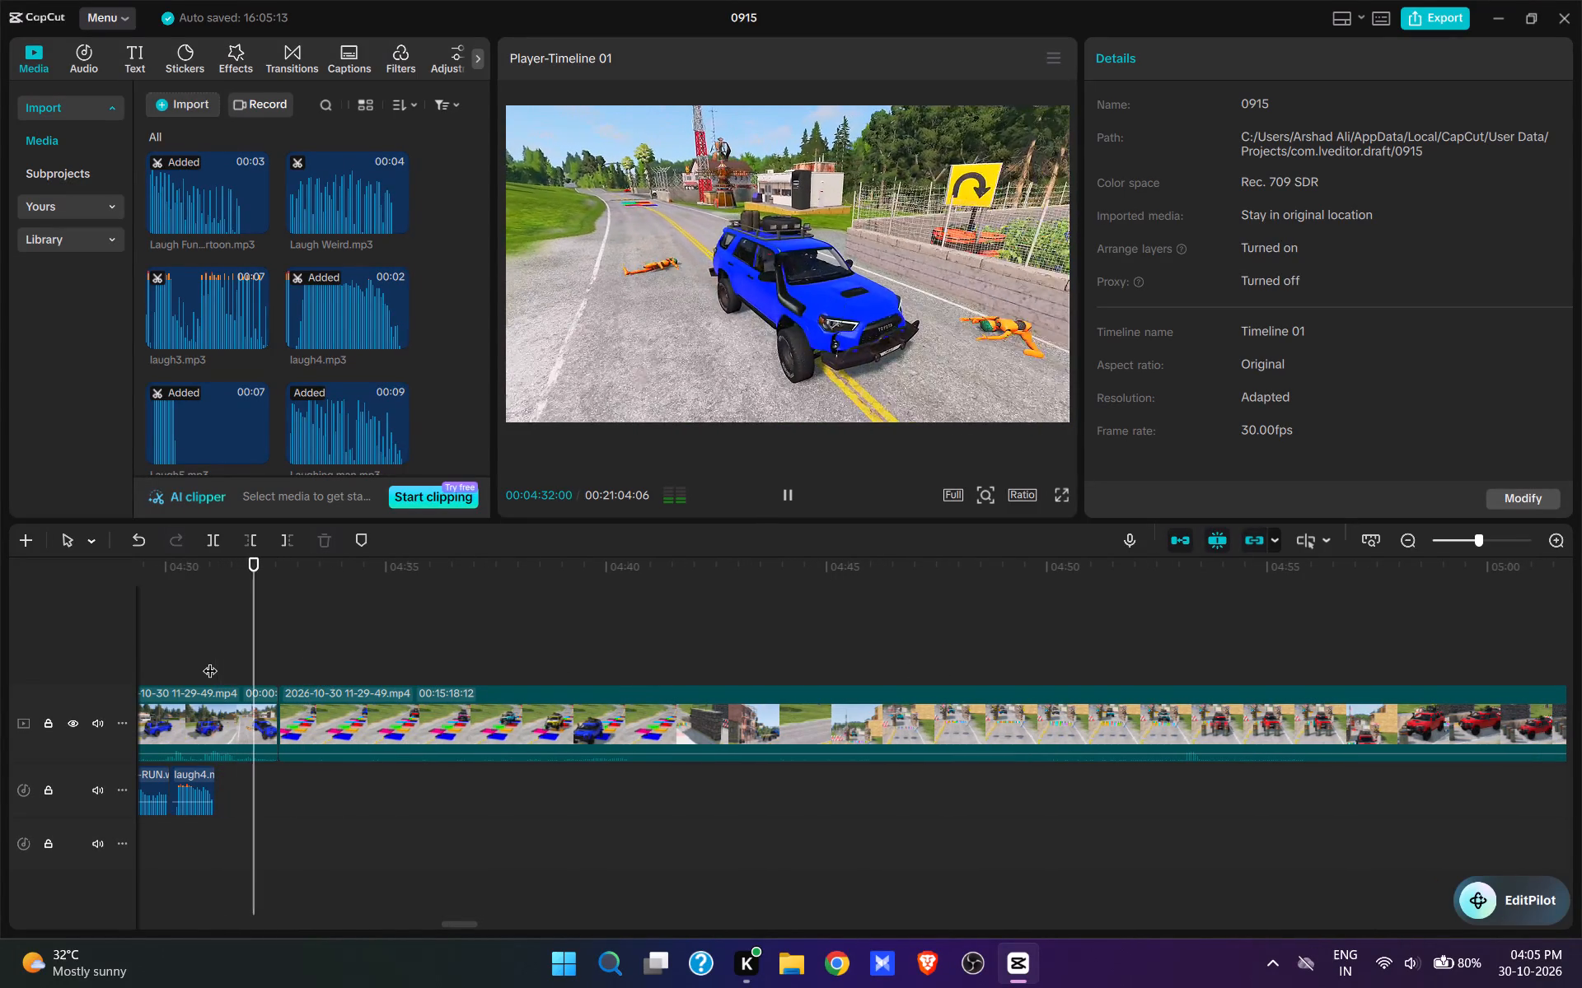
pyautogui.press('space')
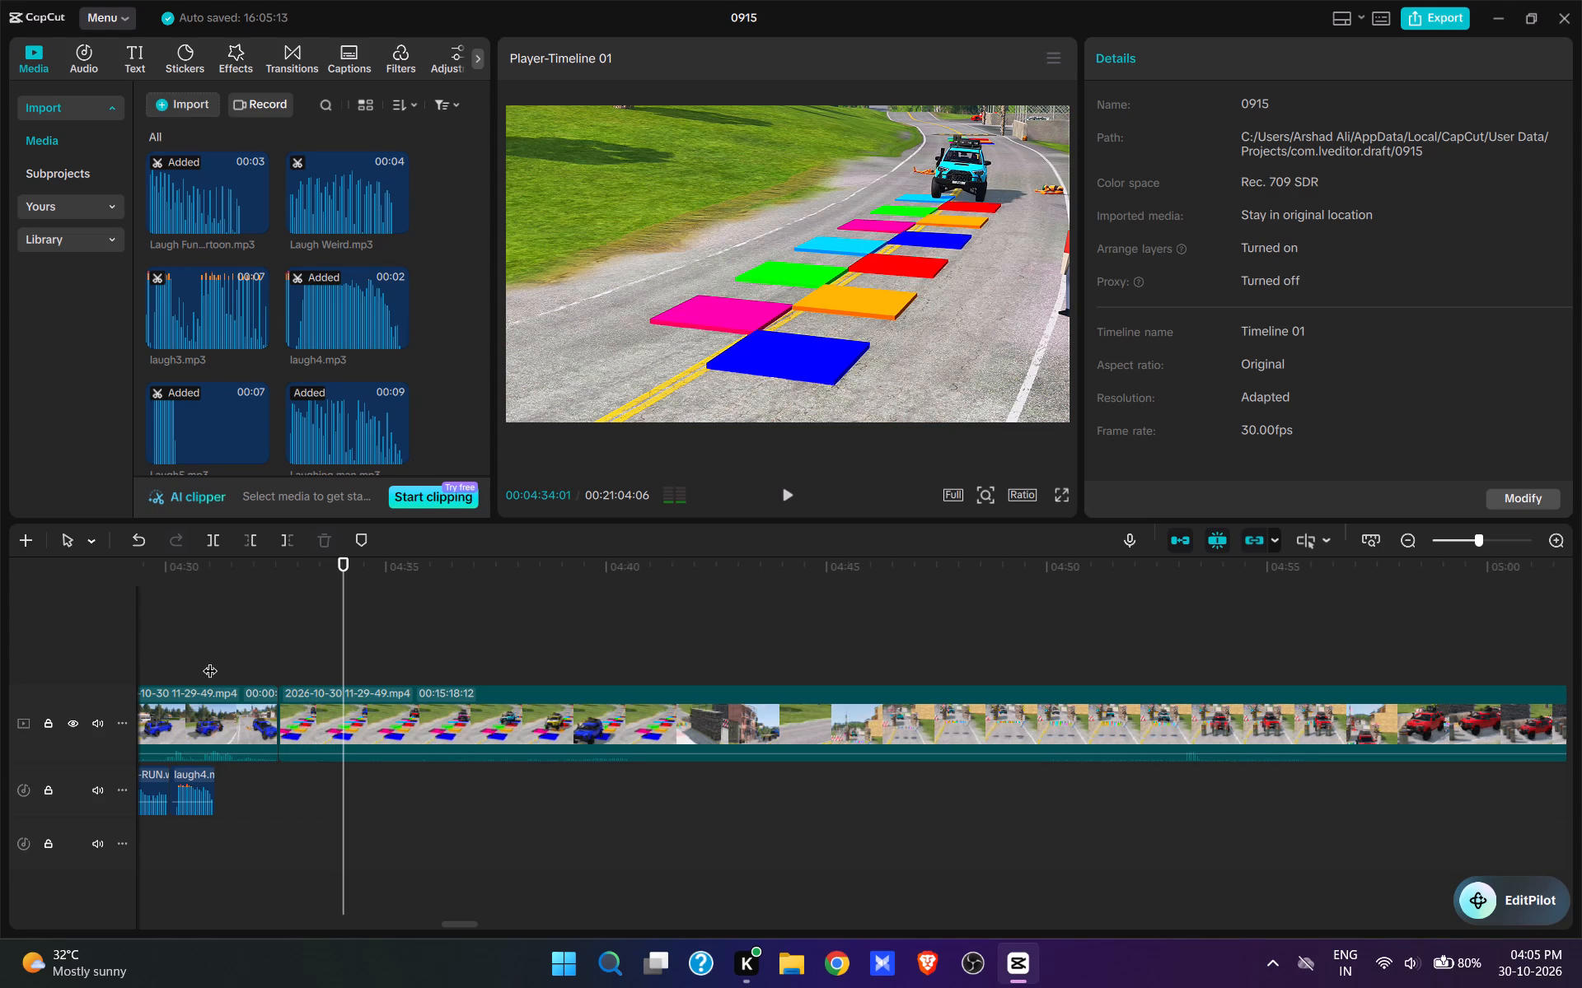
pyautogui.click(339, 666)
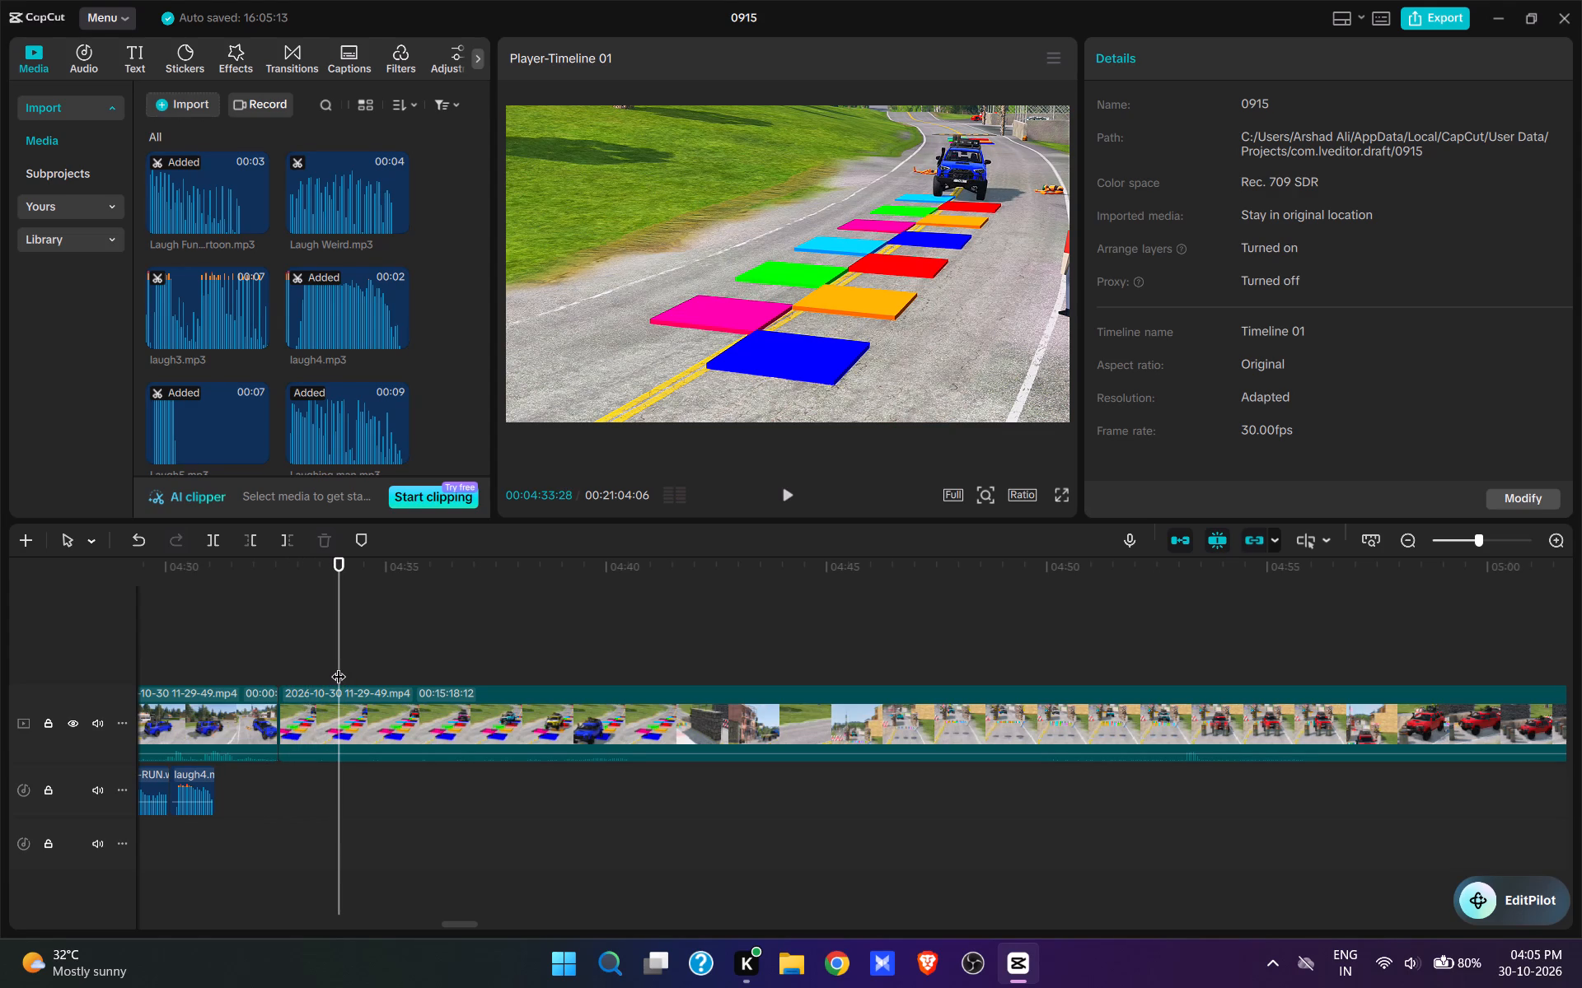
pyautogui.hotkey('ctrl', 'v')
pyautogui.press('space')
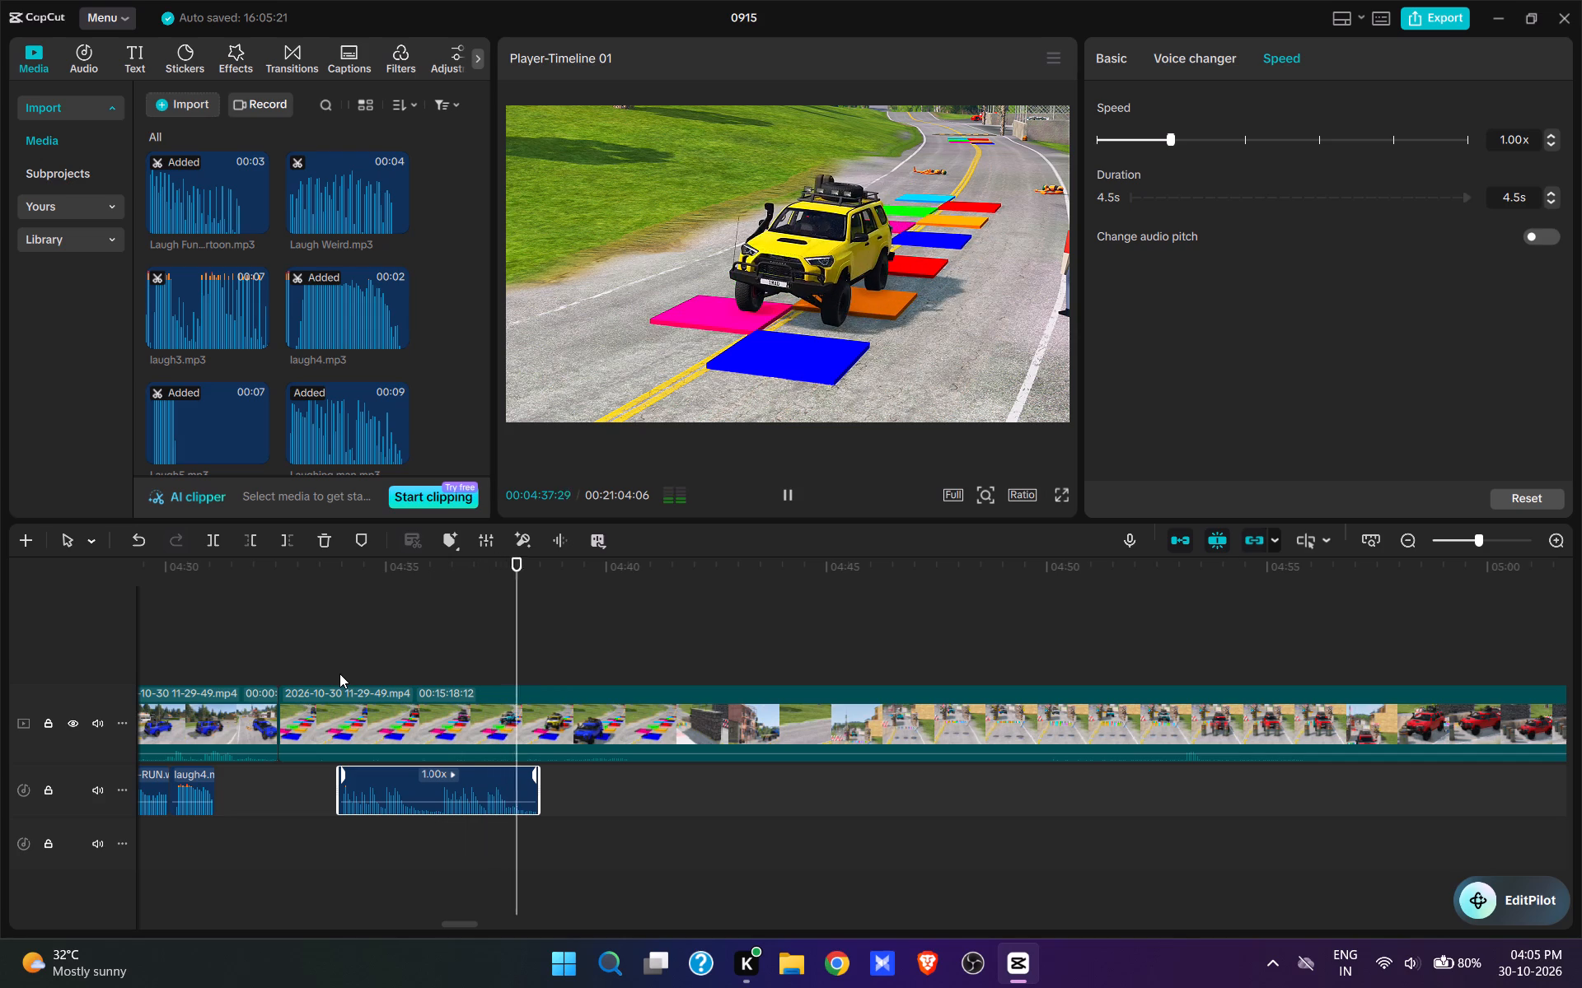
pyautogui.press('space')
pyautogui.moveTo(542, 783); pyautogui.dragTo(548, 783)
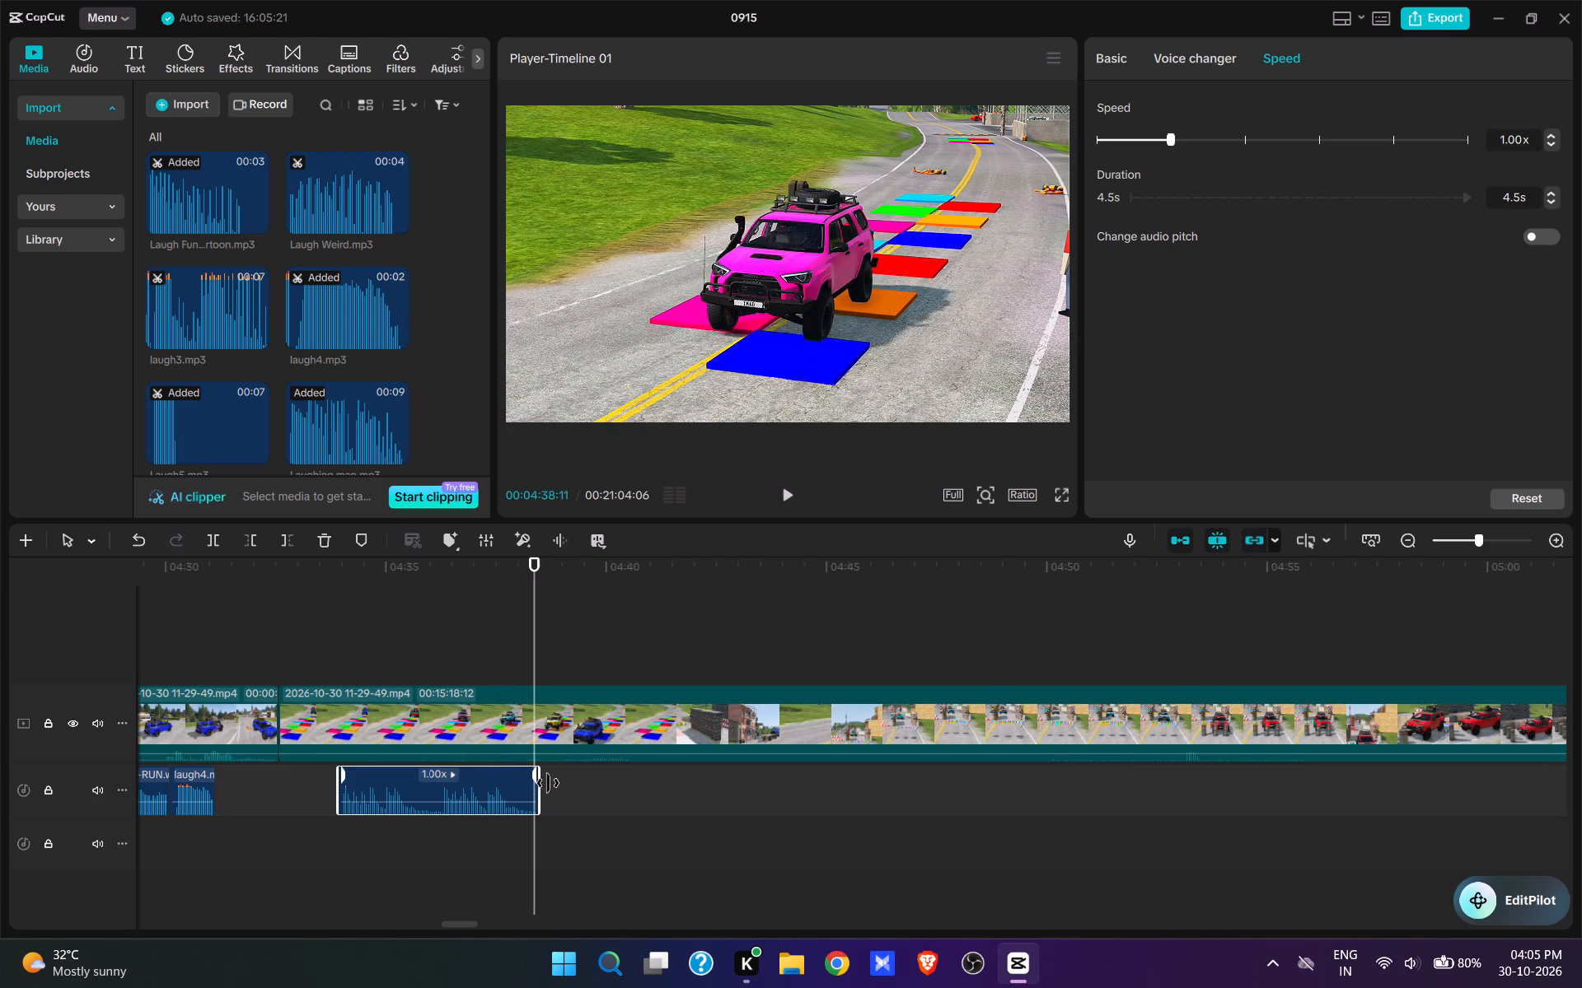
pyautogui.moveTo(548, 783); pyautogui.dragTo(579, 785)
pyautogui.click(470, 680)
pyautogui.press('space')
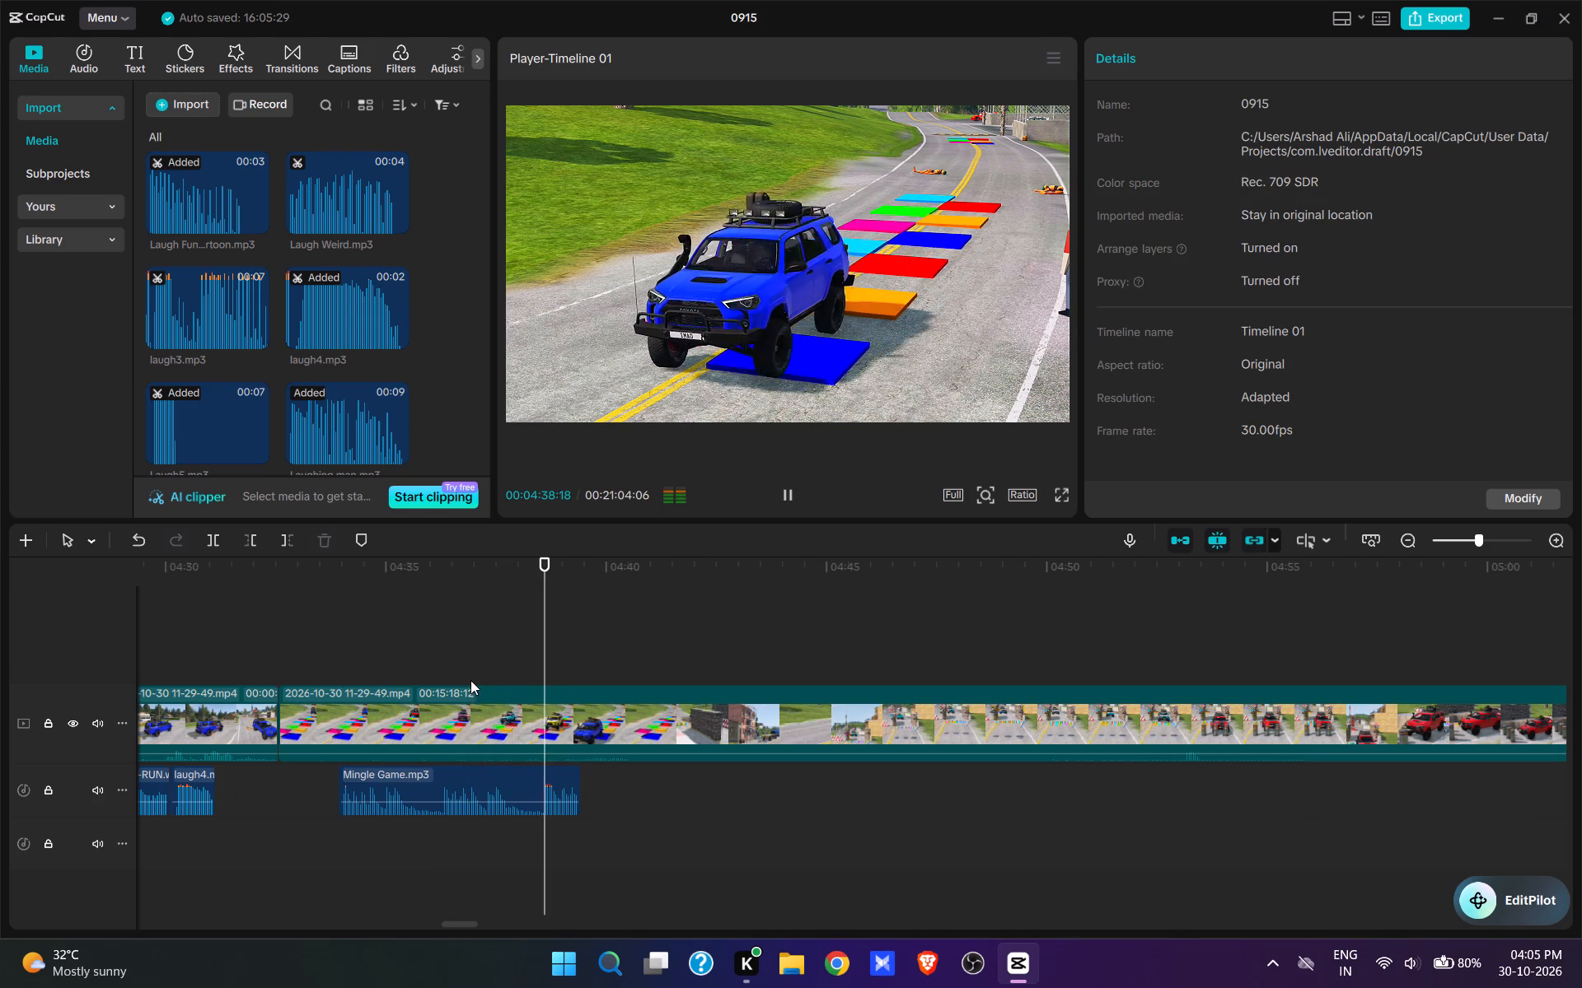
# Split the gameplay clip at 00:04:40:08, after the blue SUV has left the coloured pads.
pyautogui.press('space')
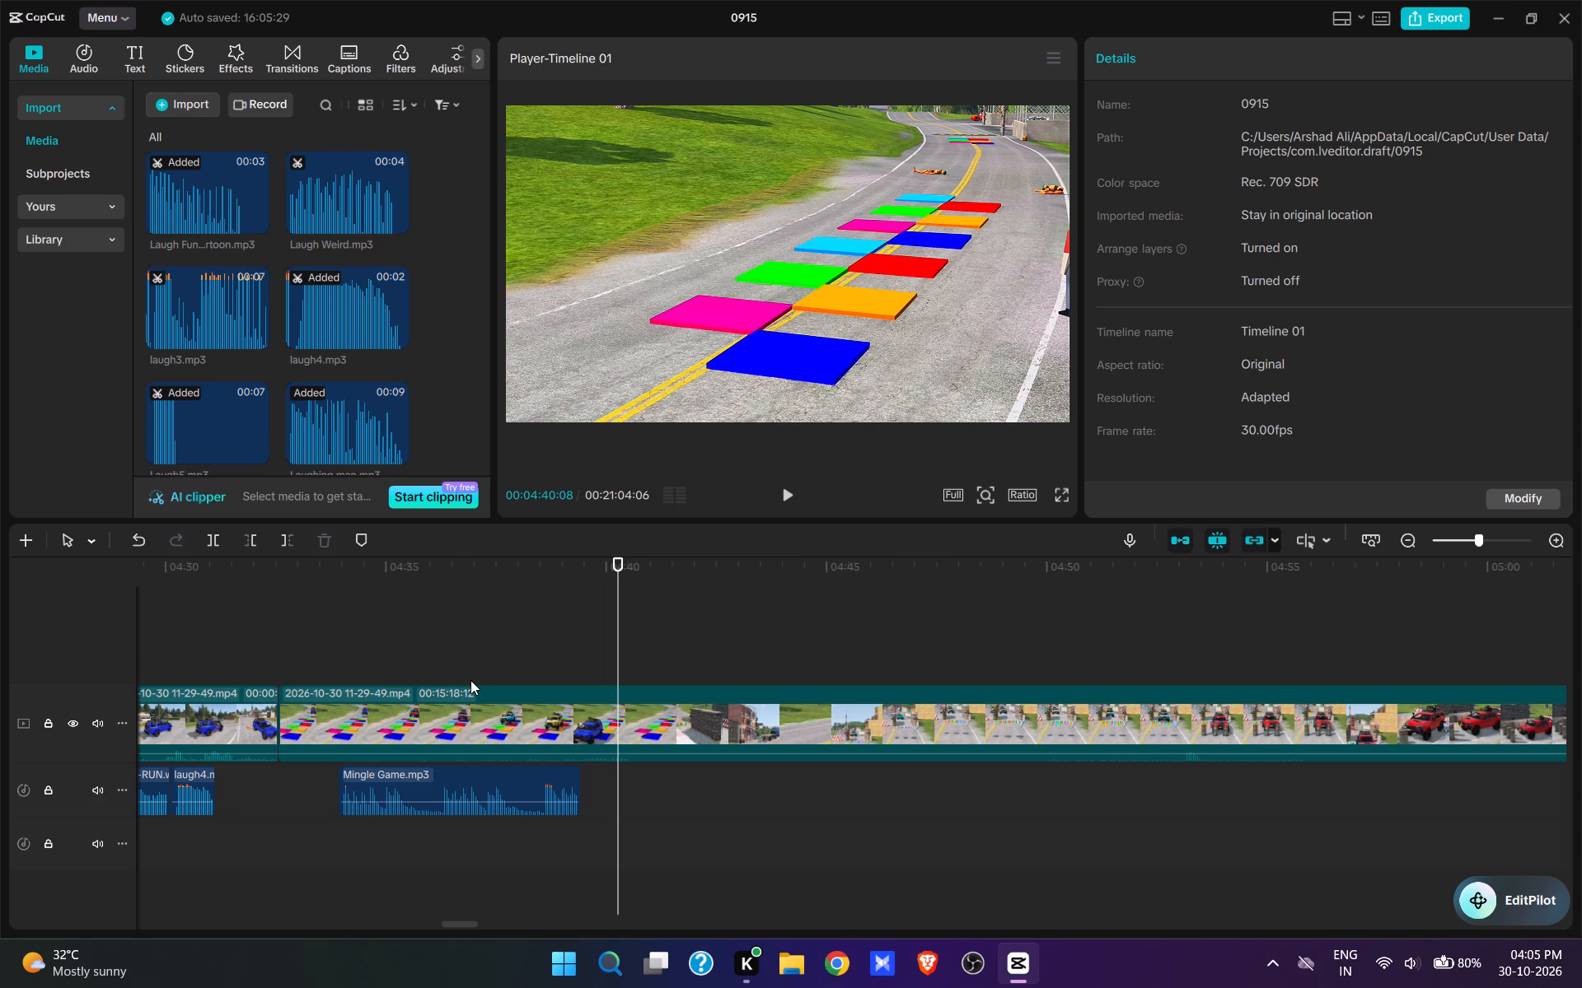
pyautogui.press('w')
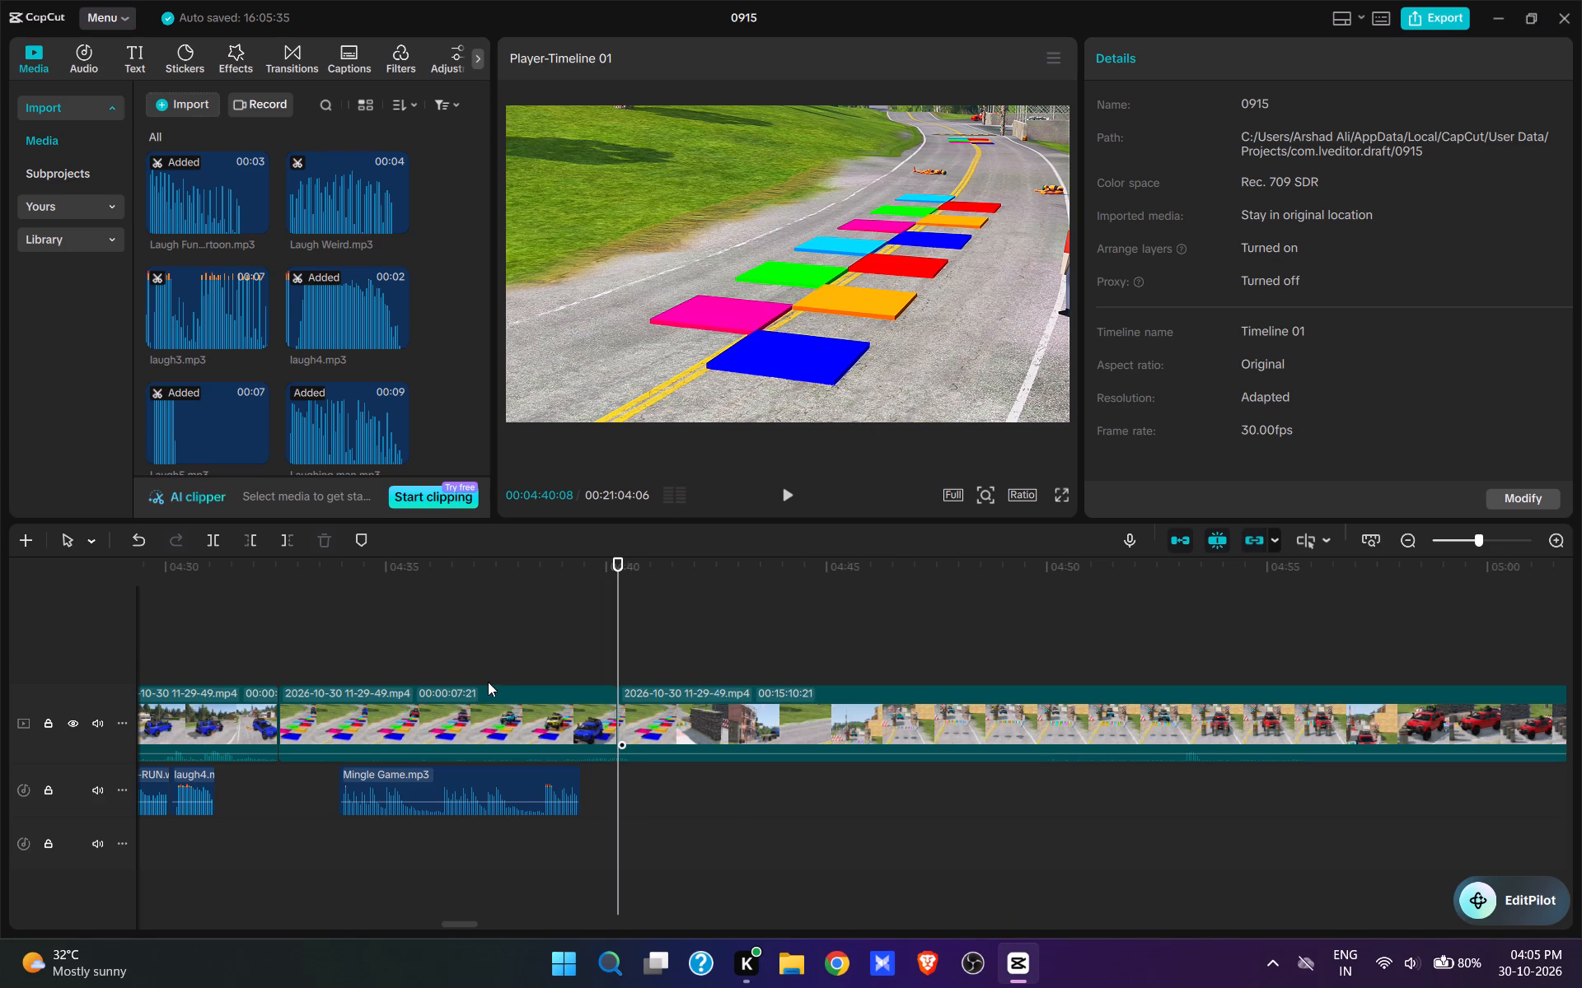
# Play back the pads shot and extend Mingle Game.mp3 to 6.3 s, ending near the split at 00:04:40:08.
pyautogui.click(399, 647)
pyautogui.press('space')
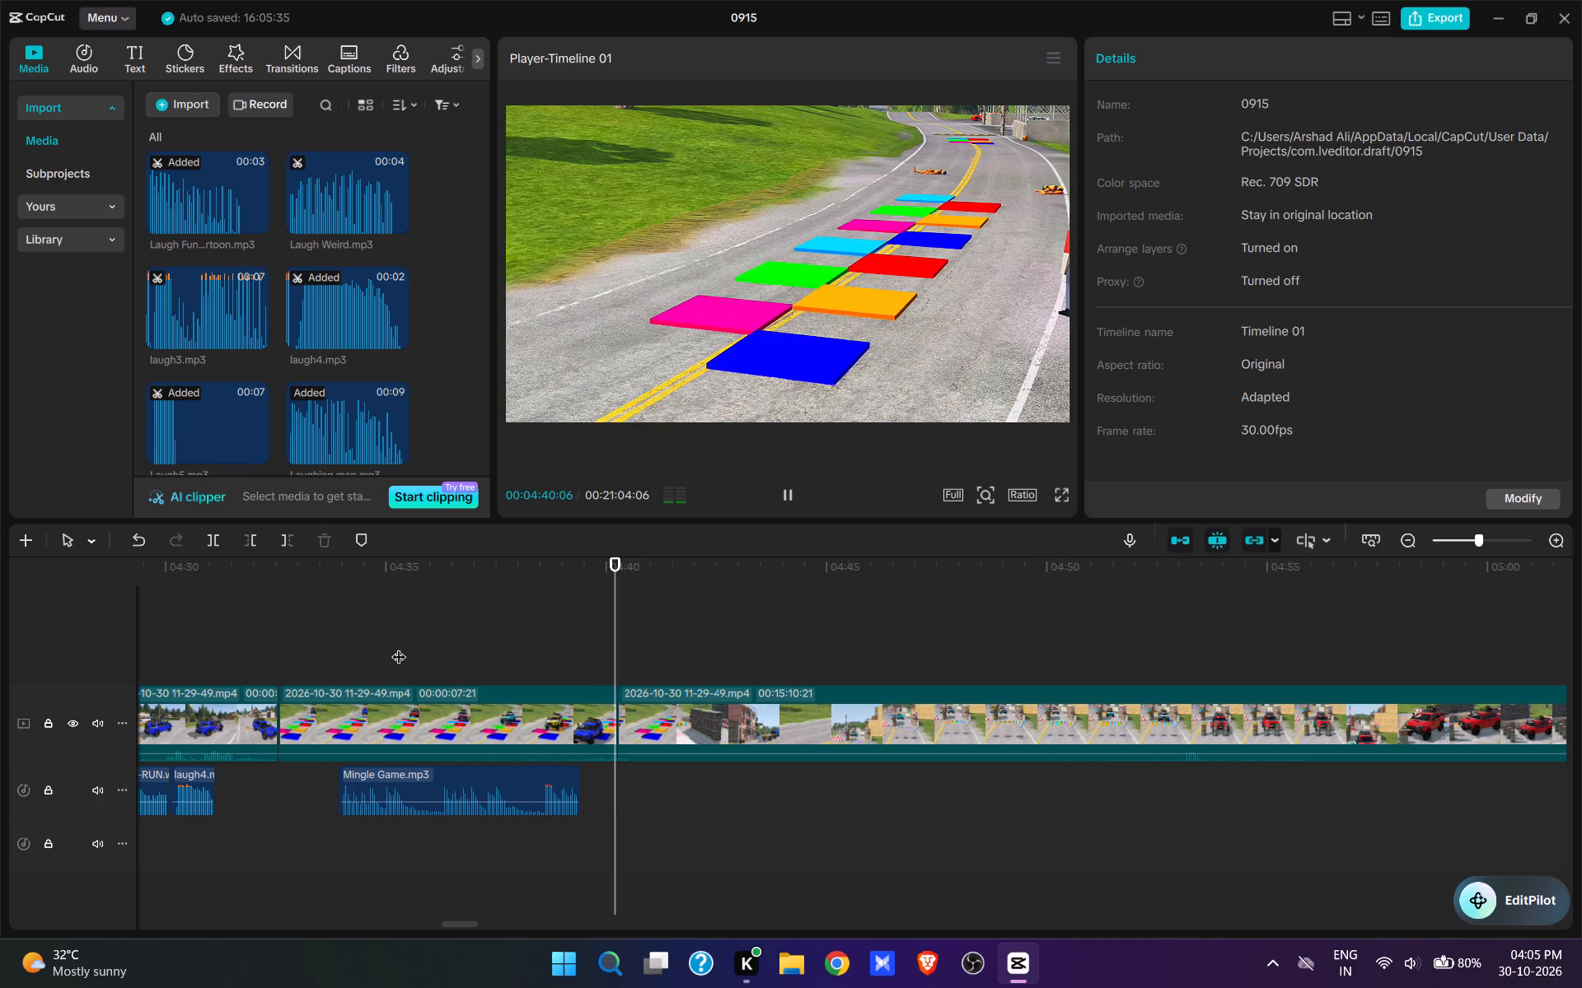
pyautogui.press('space')
pyautogui.click(566, 780)
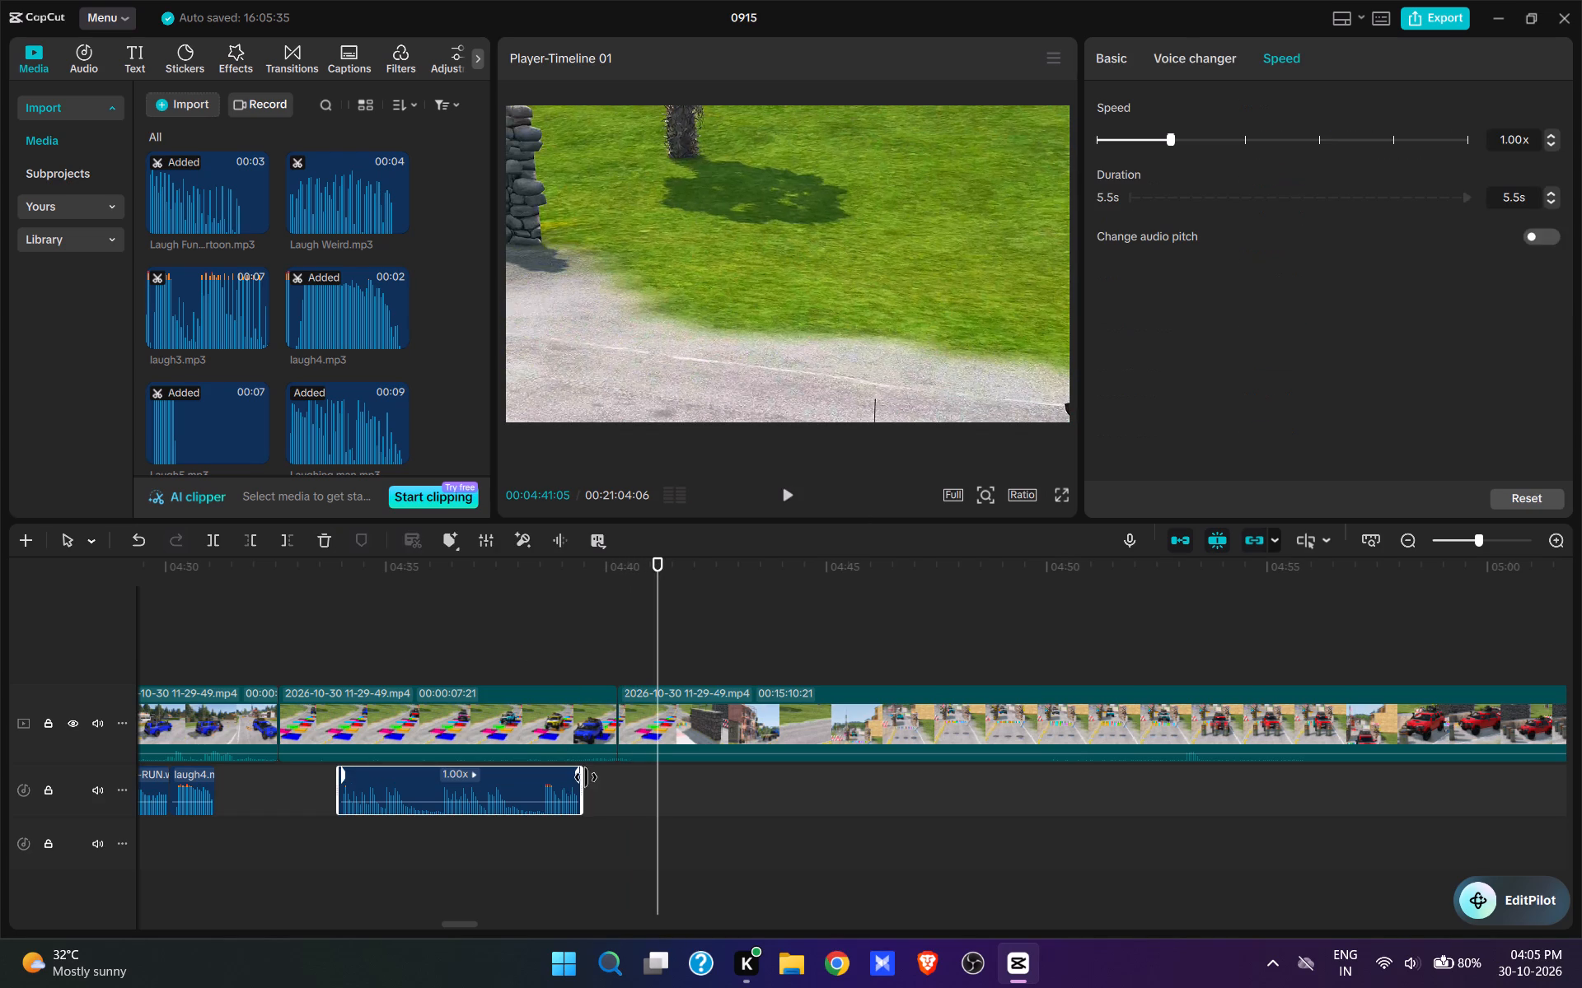
pyautogui.moveTo(584, 777); pyautogui.dragTo(612, 781)
pyautogui.click(518, 641)
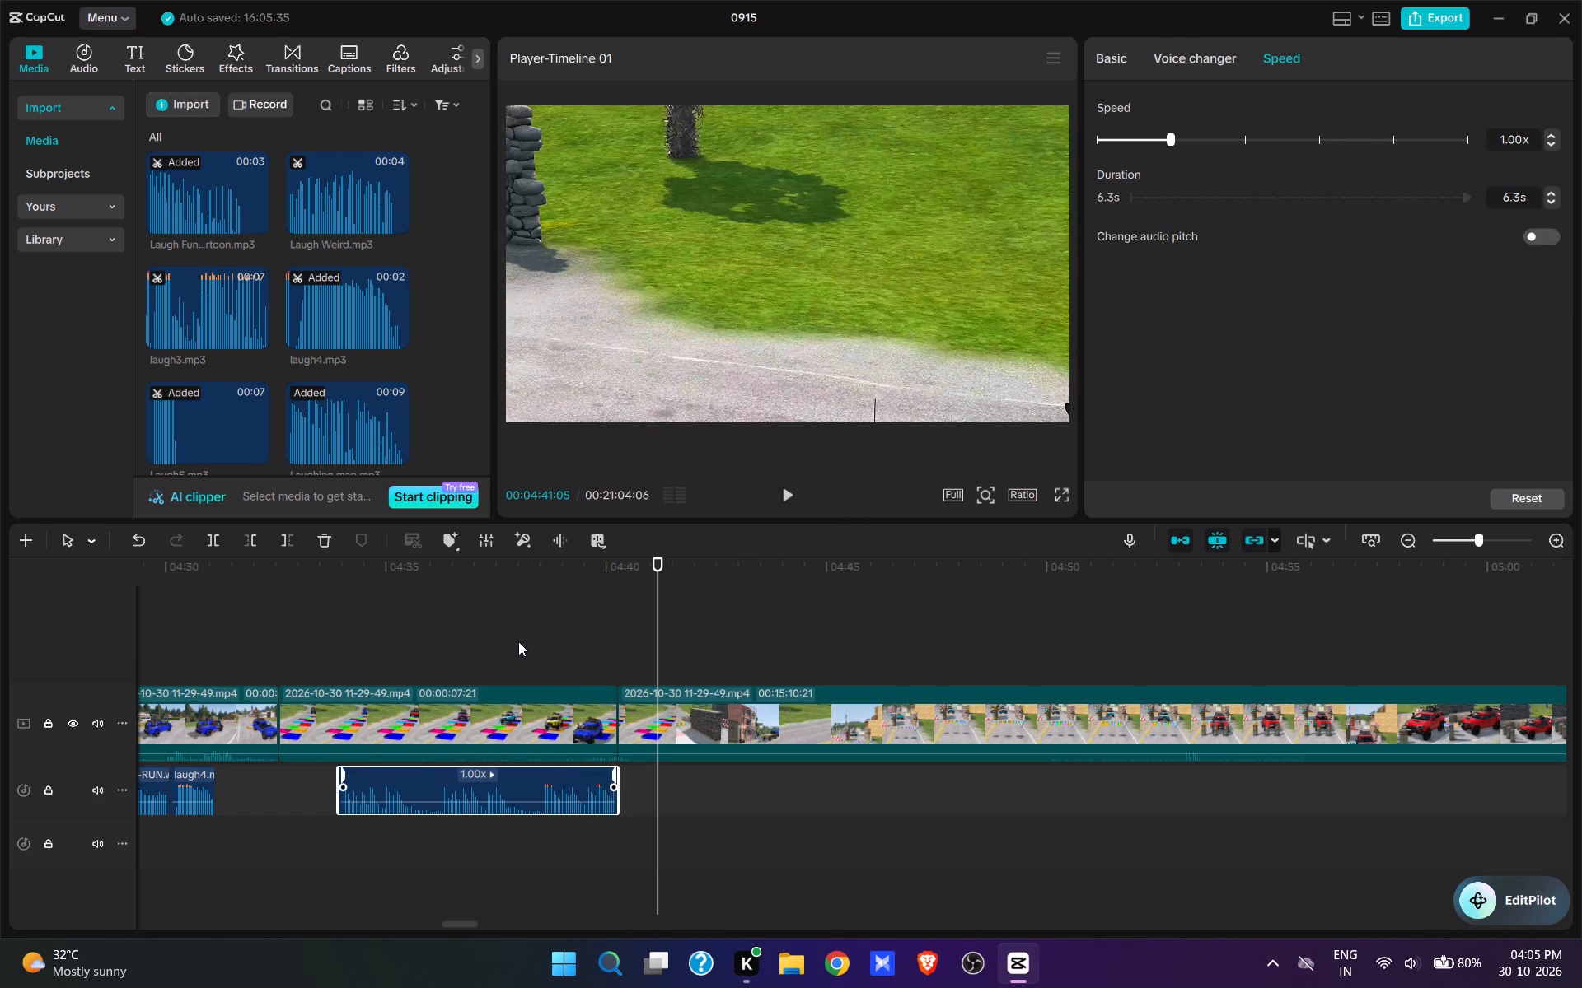
# Cut about 10 seconds after the 00:04:40:08 split, starting the next shot on the turquoise SUV approaching the rainbow speed bump.
pyautogui.press('space')
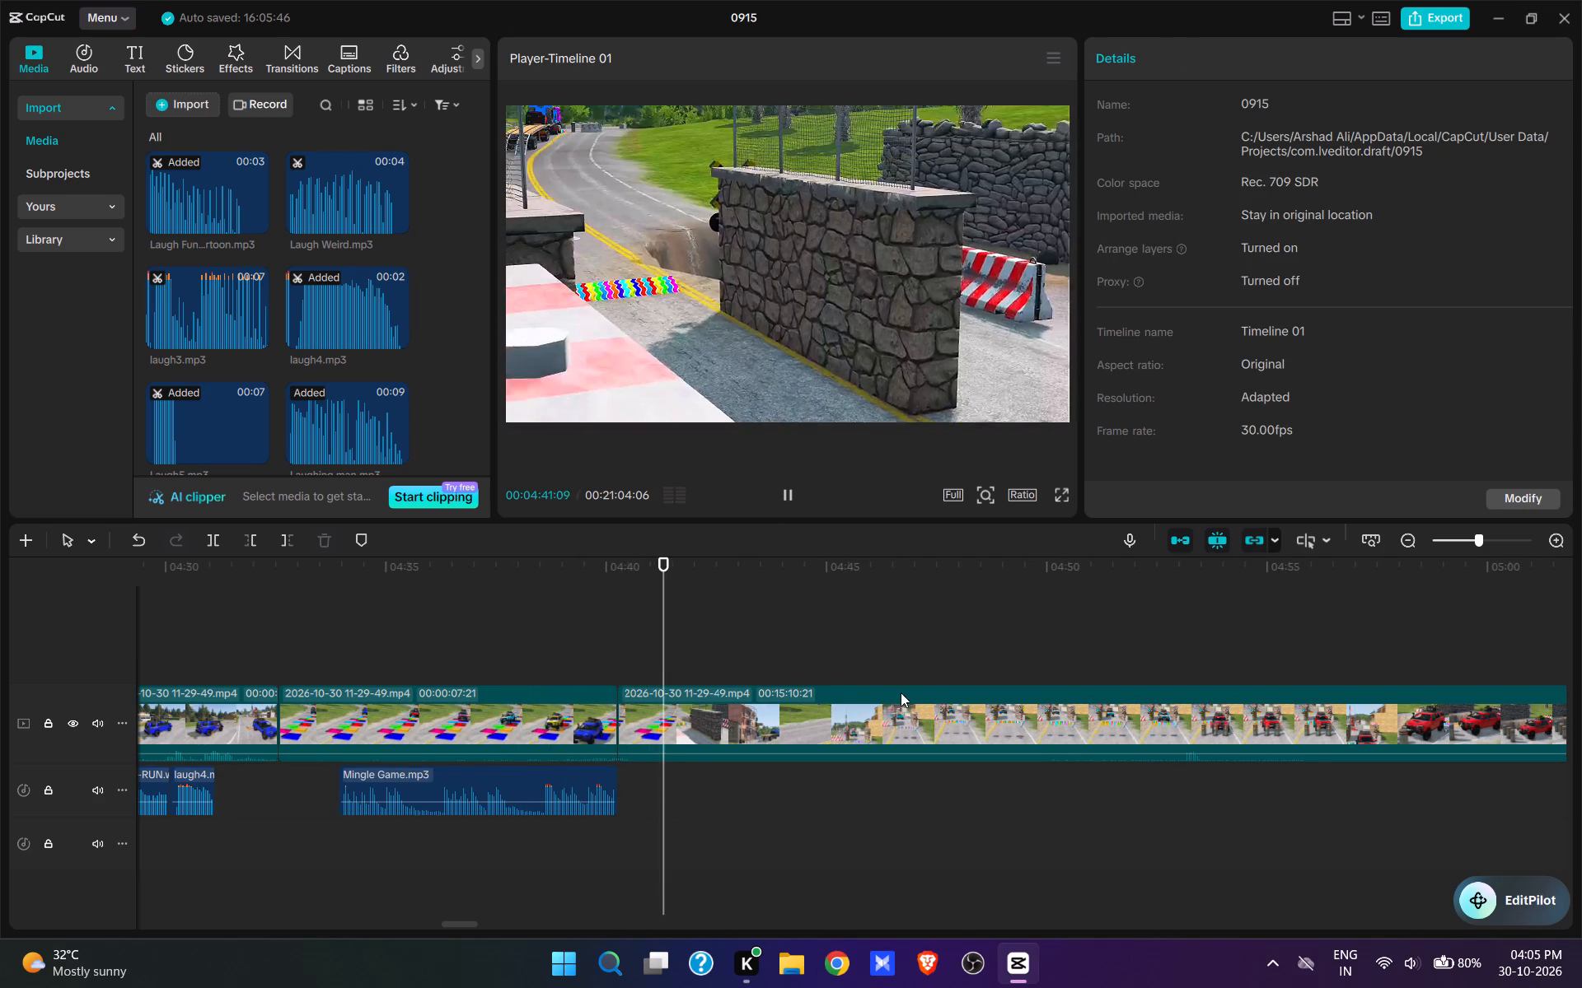
pyautogui.click(996, 666)
pyautogui.press('space')
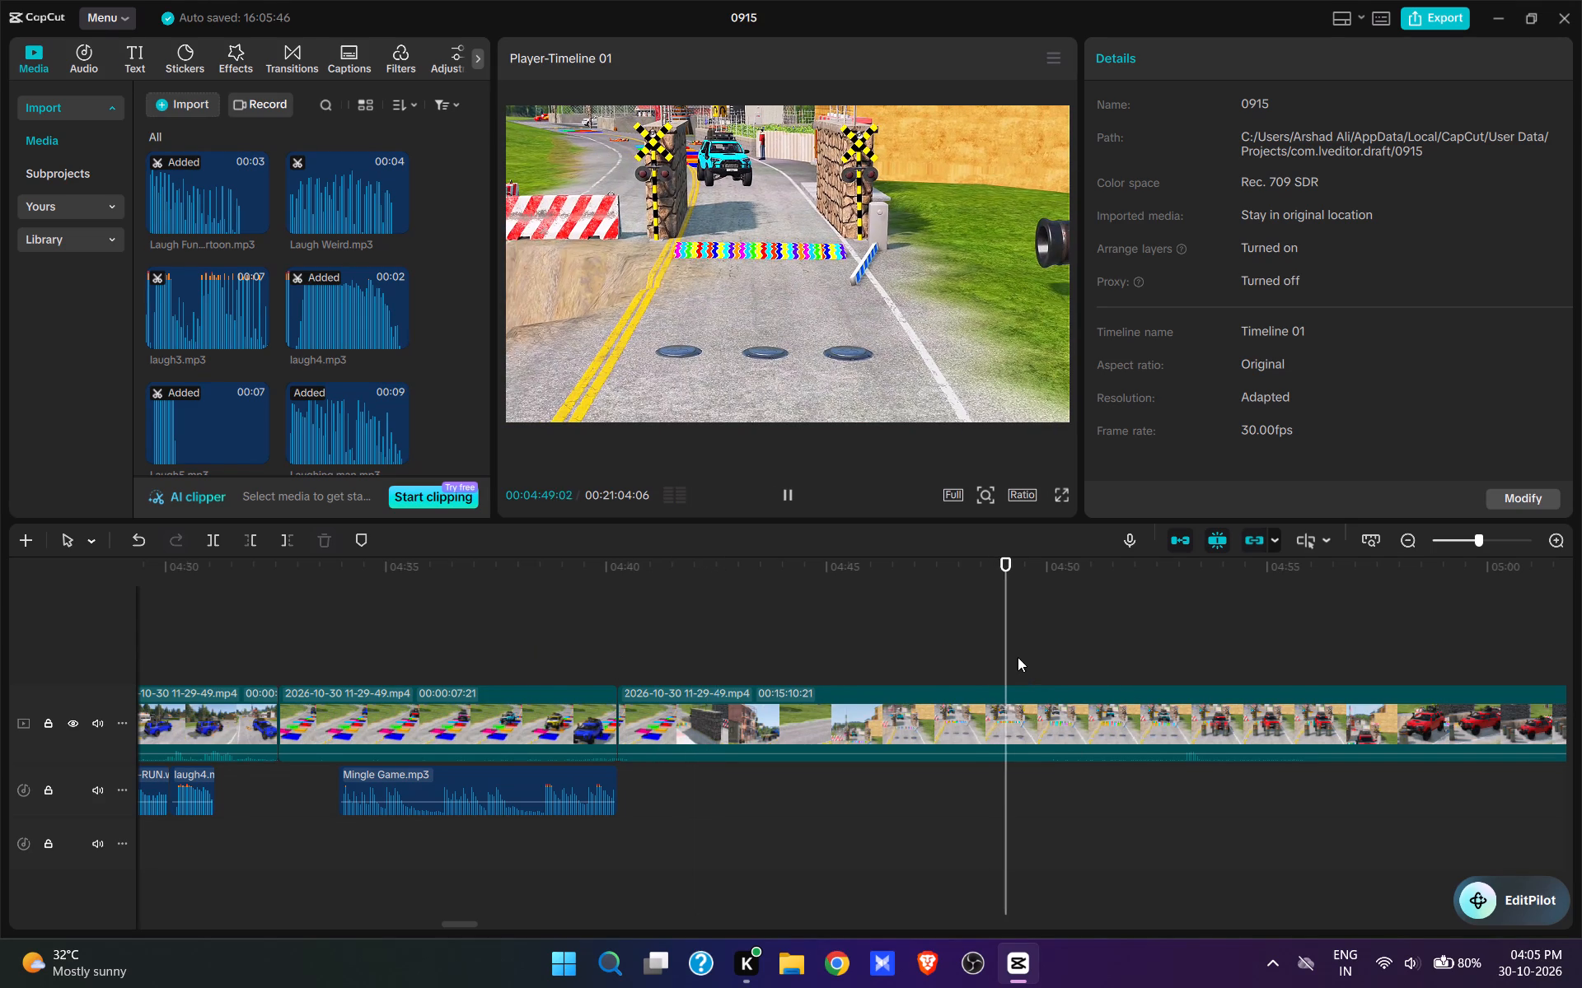
pyautogui.press('space')
pyautogui.click(1042, 653)
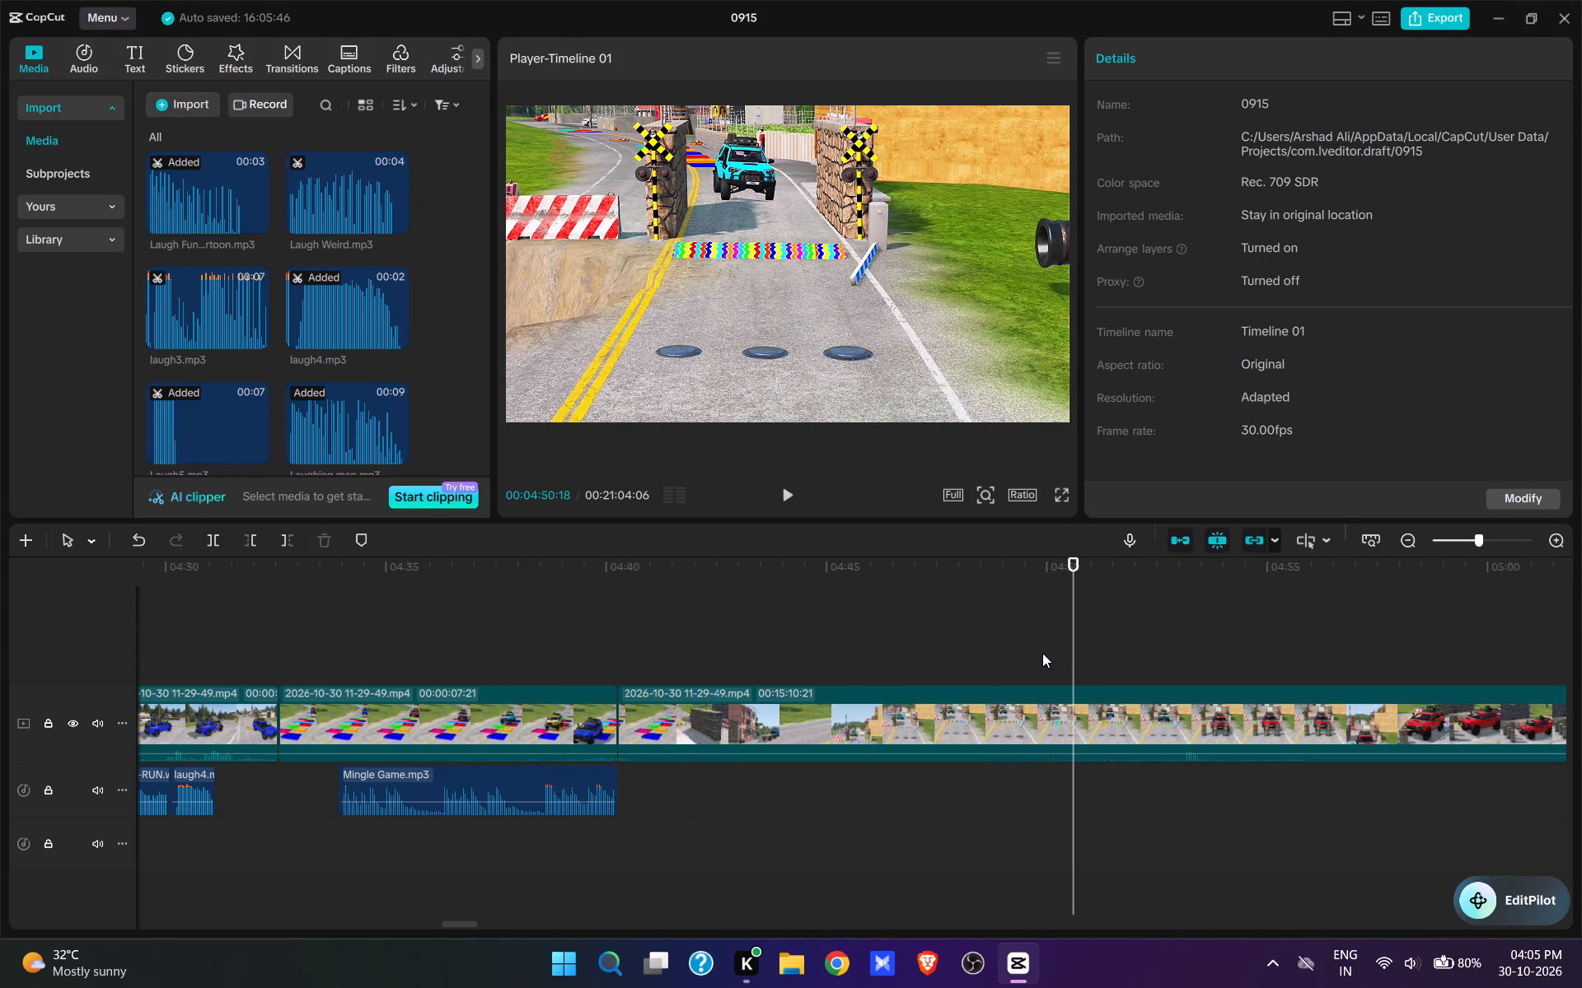
pyautogui.click(1037, 654)
pyautogui.press('space')
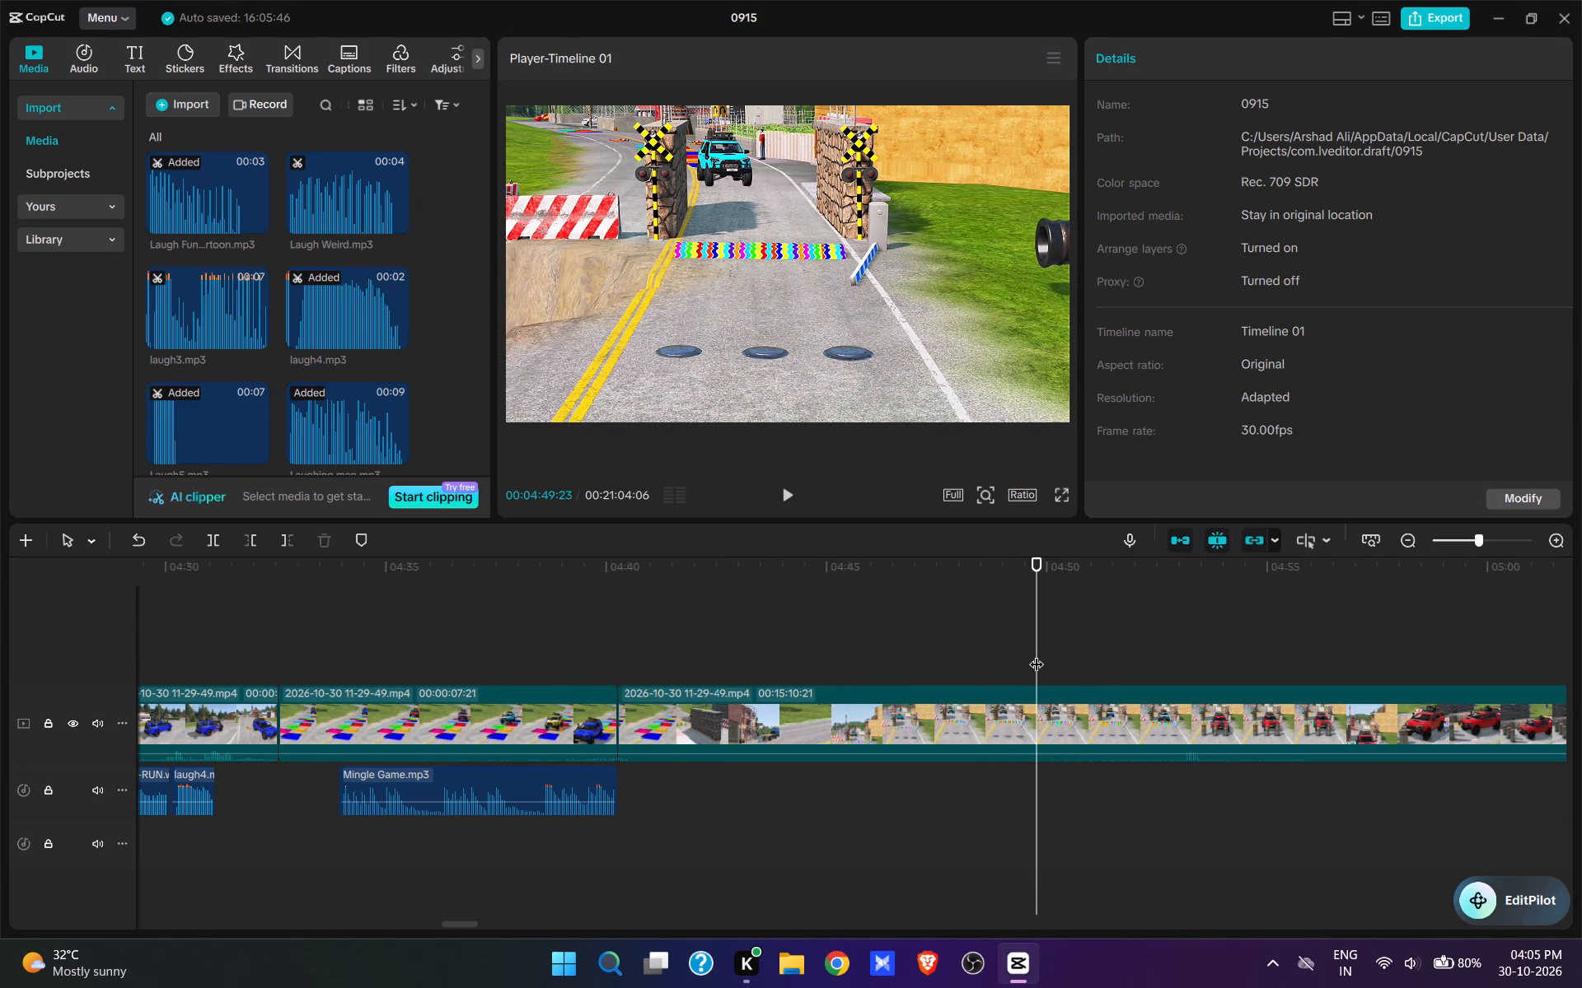
pyautogui.press('space')
pyautogui.write('q')
# Add zina2.mp3 at 00:04:40:08, under the turquoise SUV's approach, and play it back until the SUV turns red on the bump.
pyautogui.scroll(-5, 454, 280)
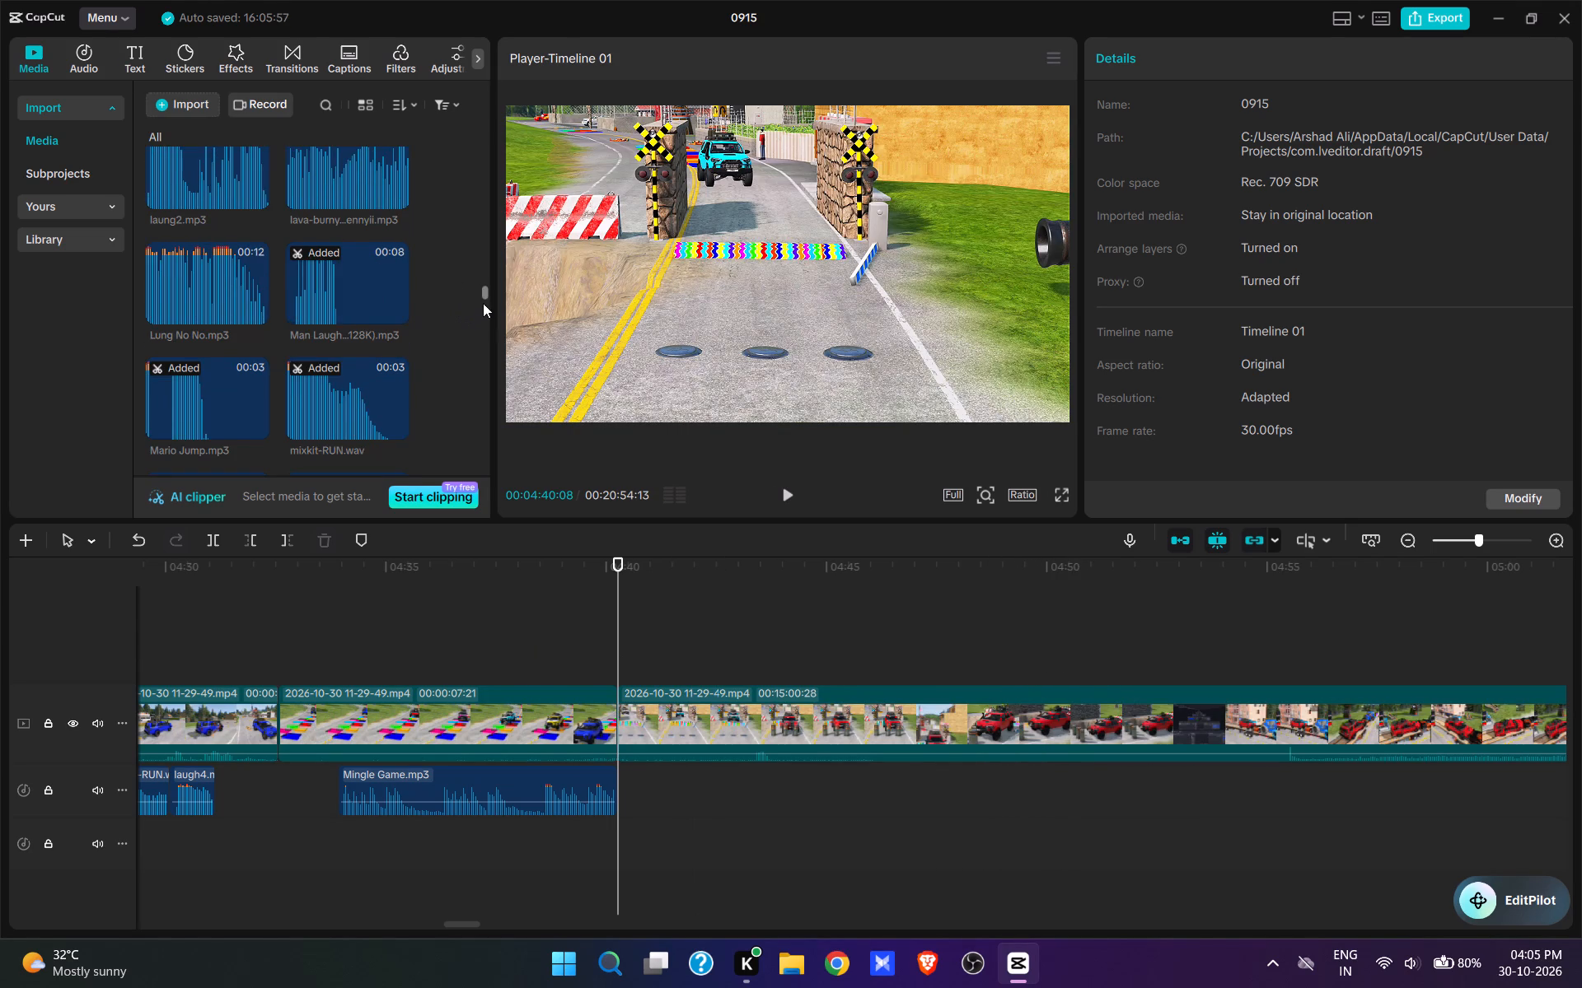
pyautogui.moveTo(484, 299); pyautogui.dragTo(483, 511)
pyautogui.scroll(6, 391, 336)
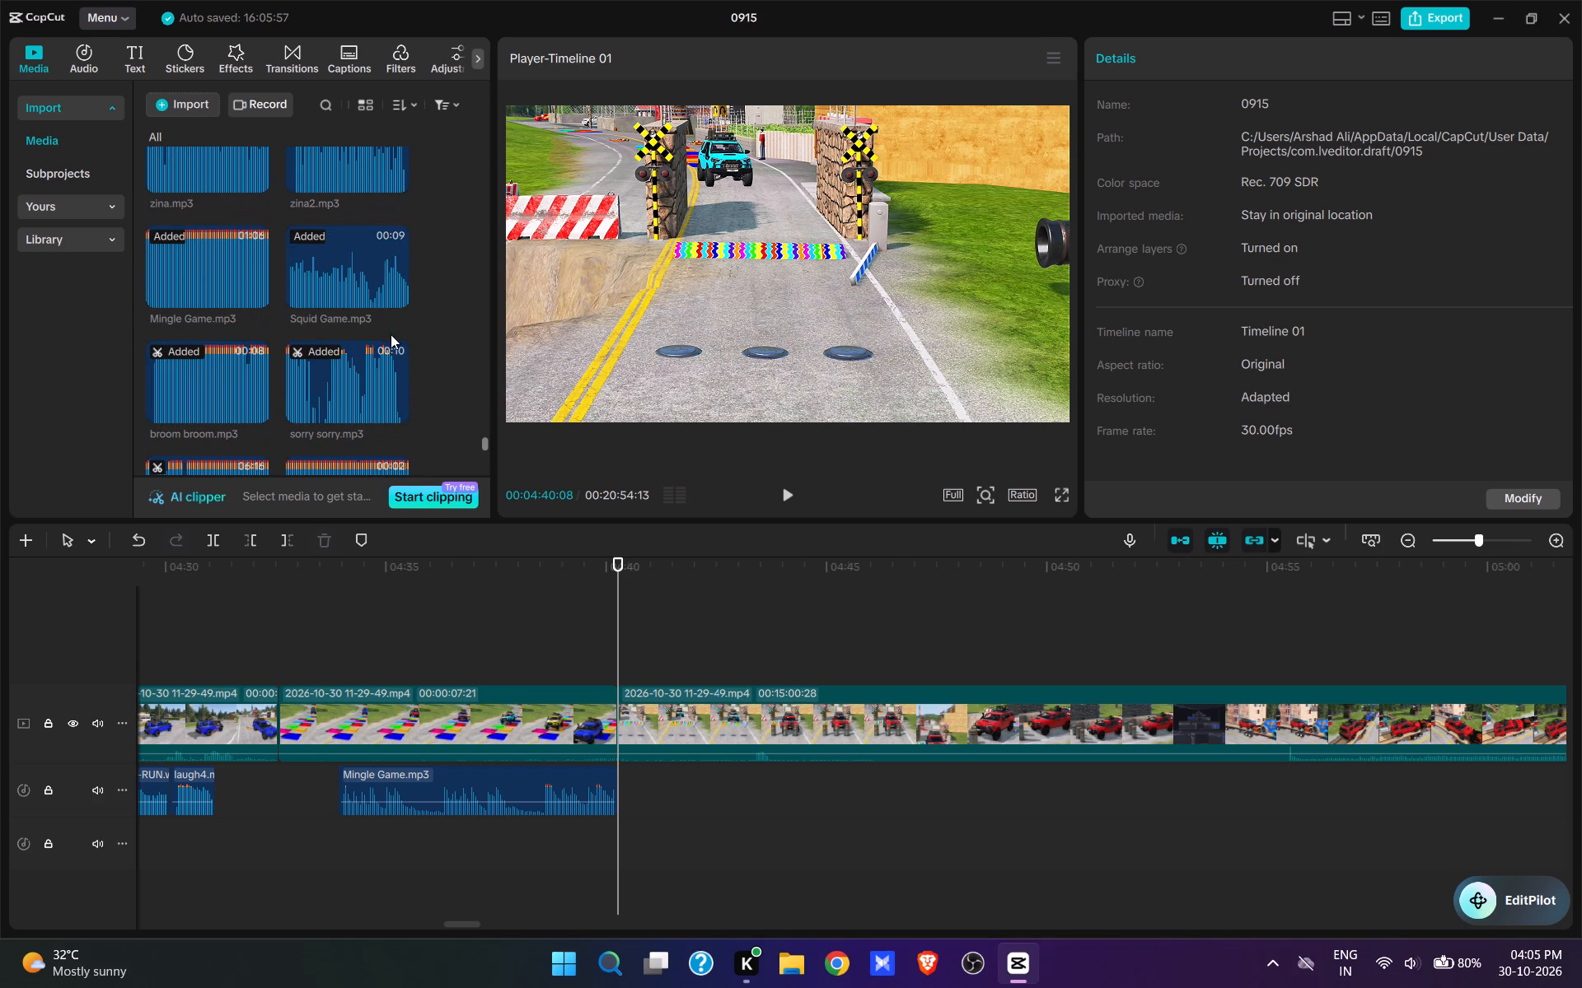
pyautogui.click(396, 179)
pyautogui.press('space')
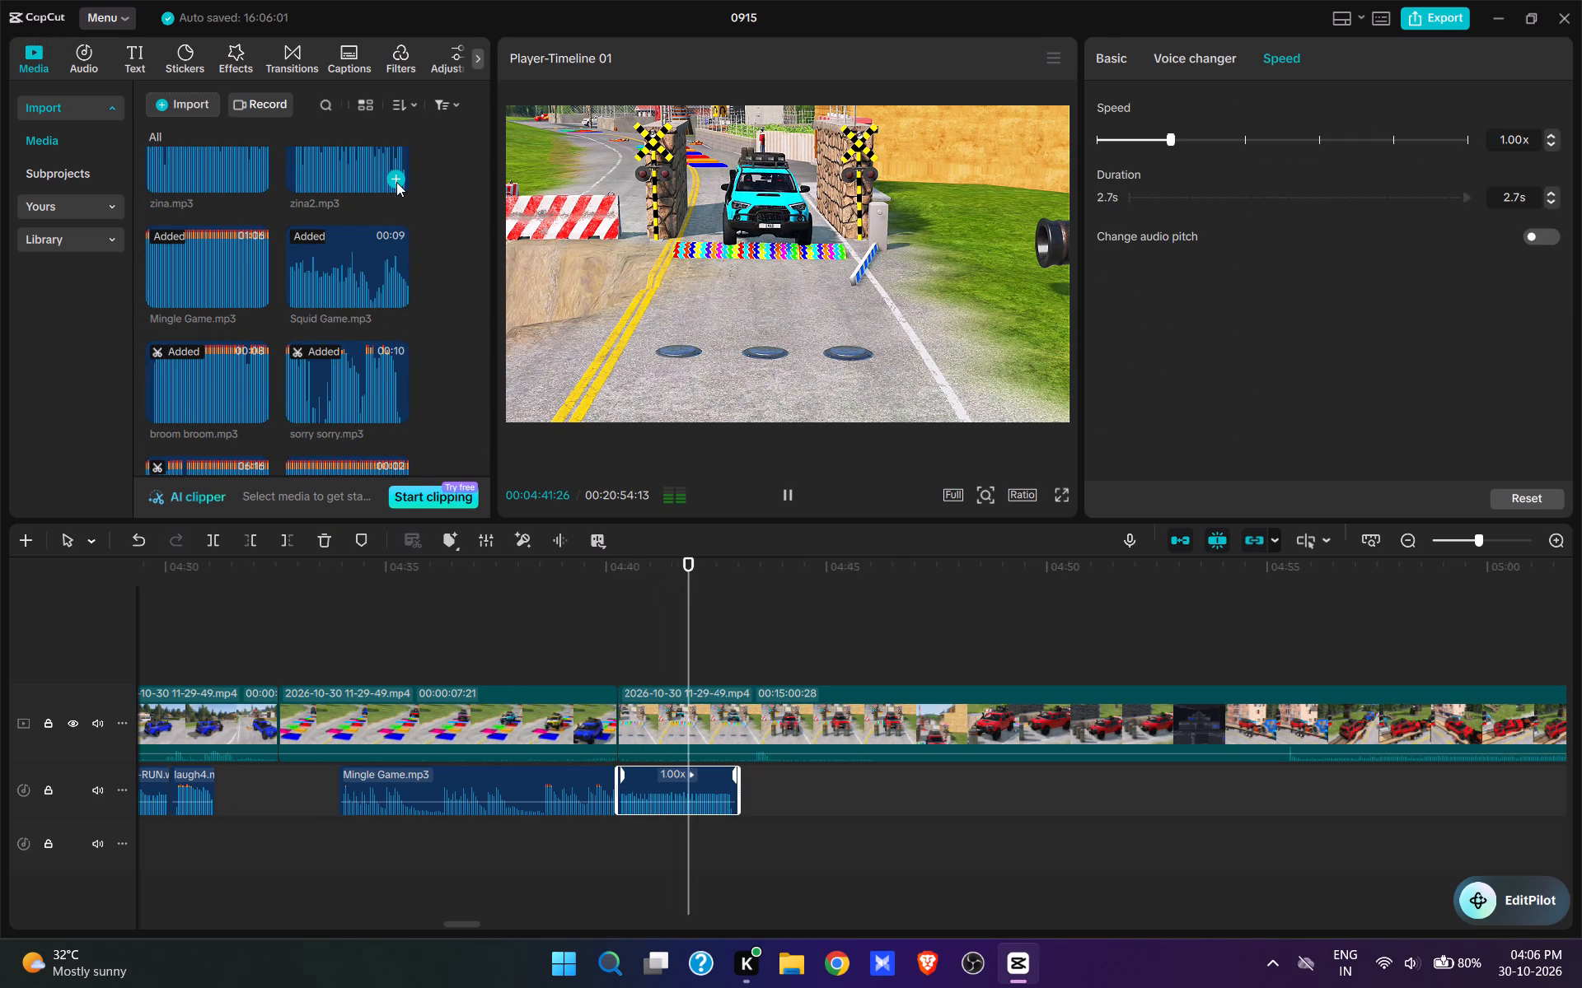
pyautogui.press('space')
pyautogui.press('space')
pyautogui.press('space')
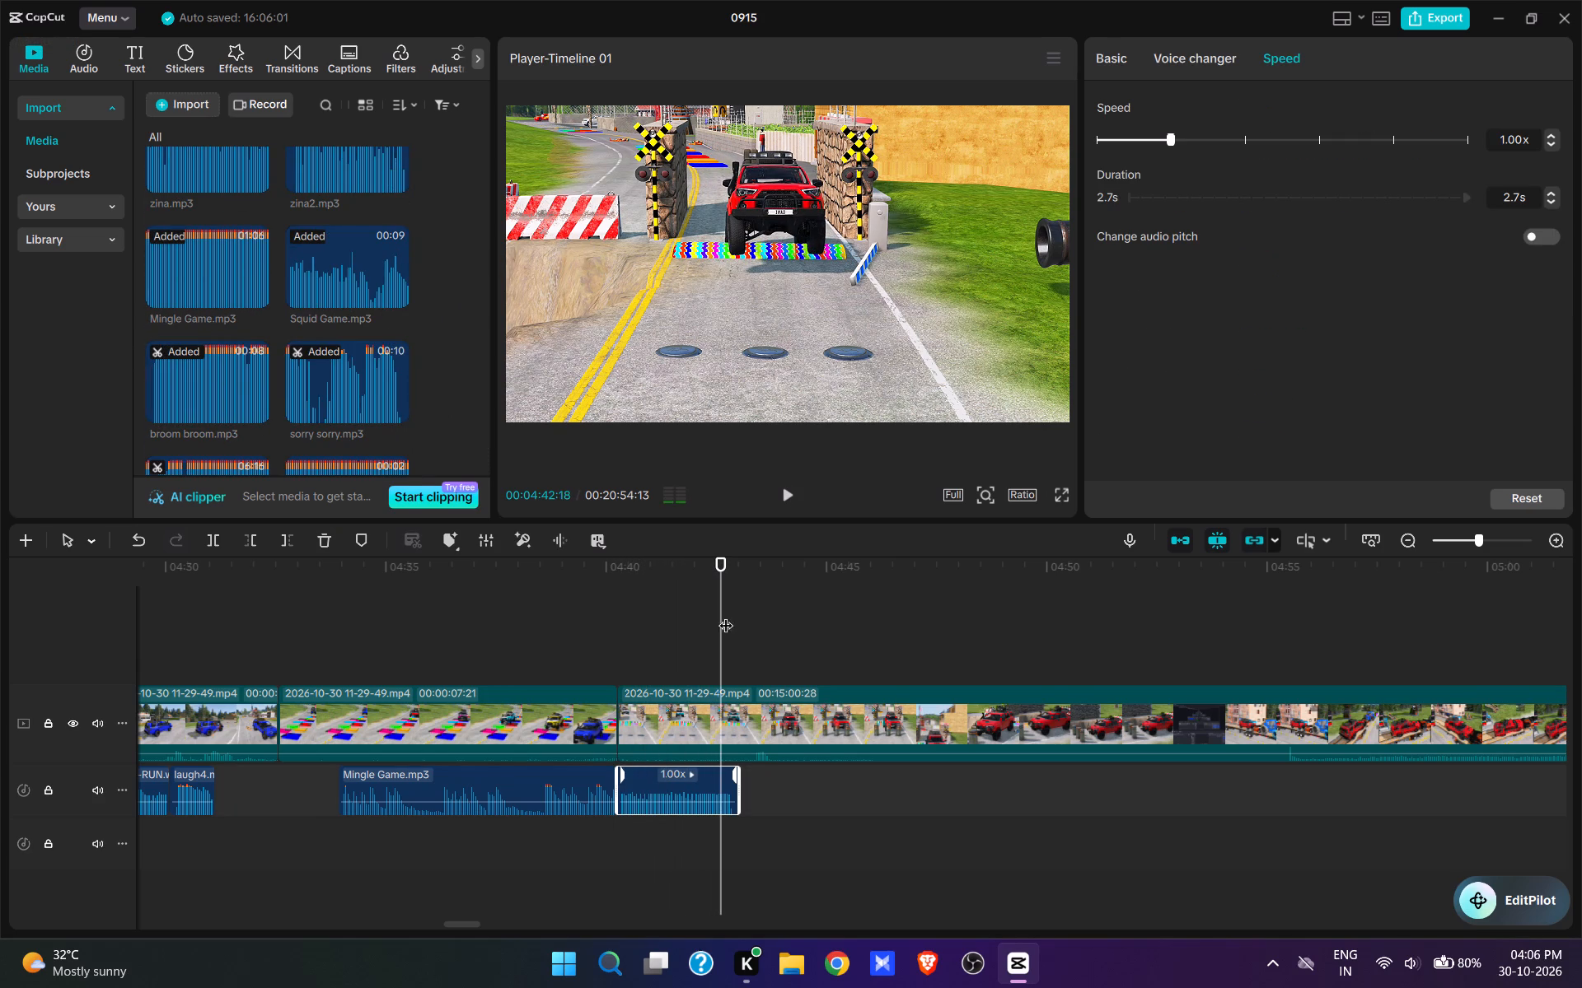
# Trim the end of zina2.mp3 to 00:04:42:09, just before the turquoise SUV turns red, making it 2.0 s long.
pyautogui.click(712, 665)
pyautogui.click(707, 663)
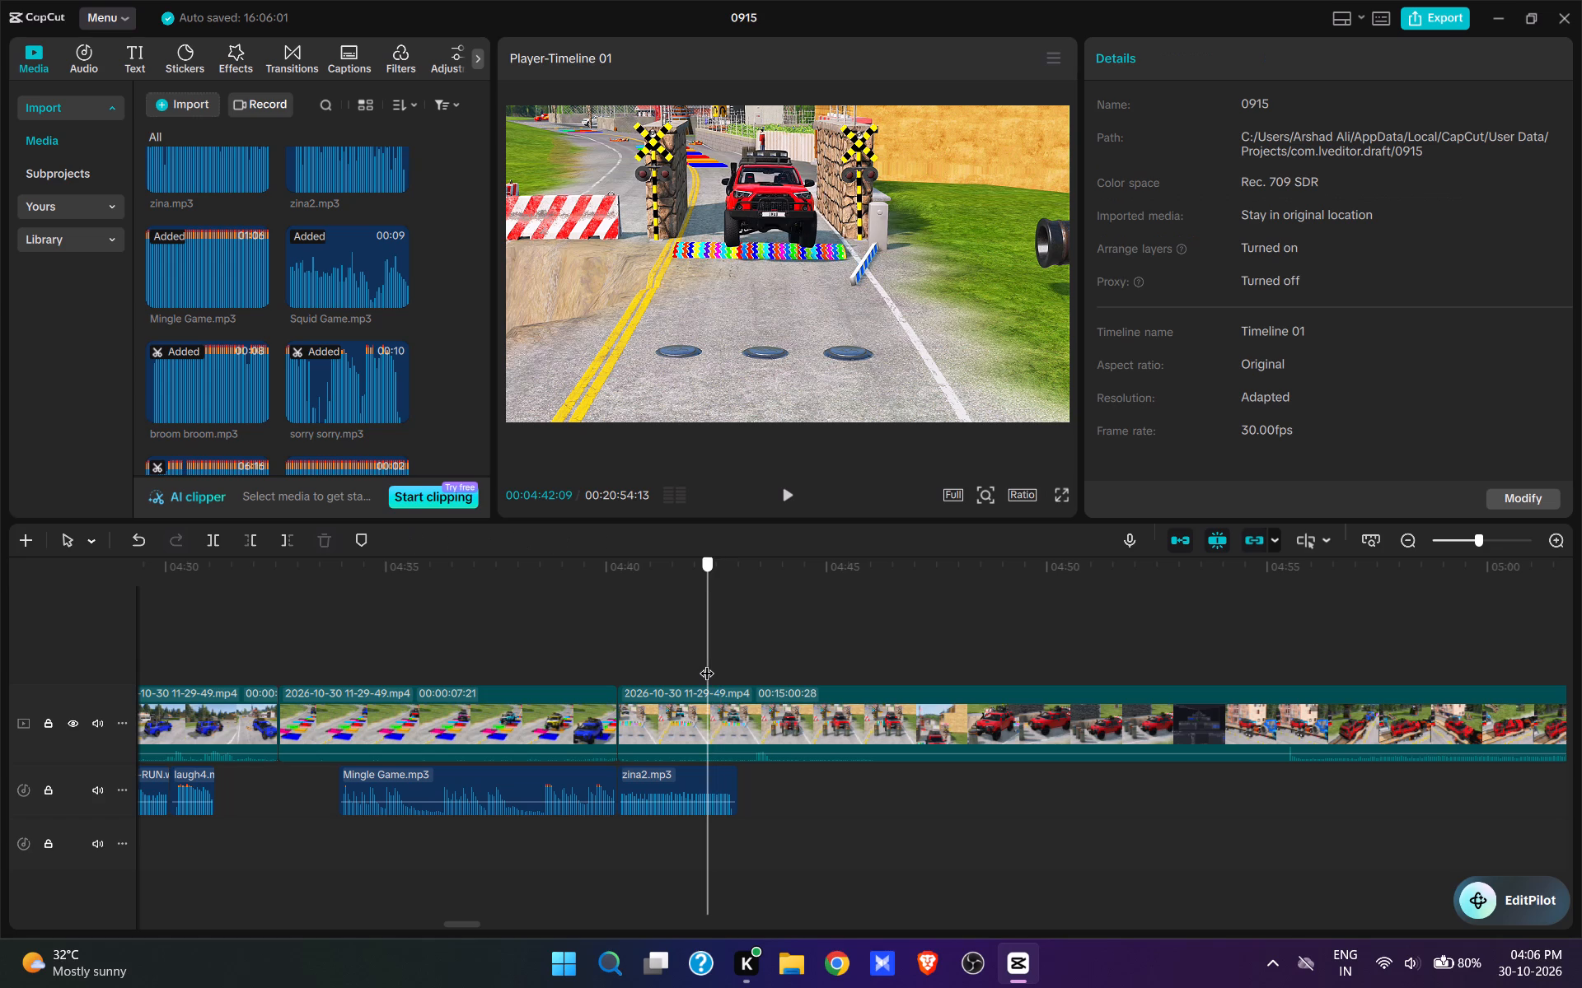
pyautogui.click(701, 798)
pyautogui.press('e')
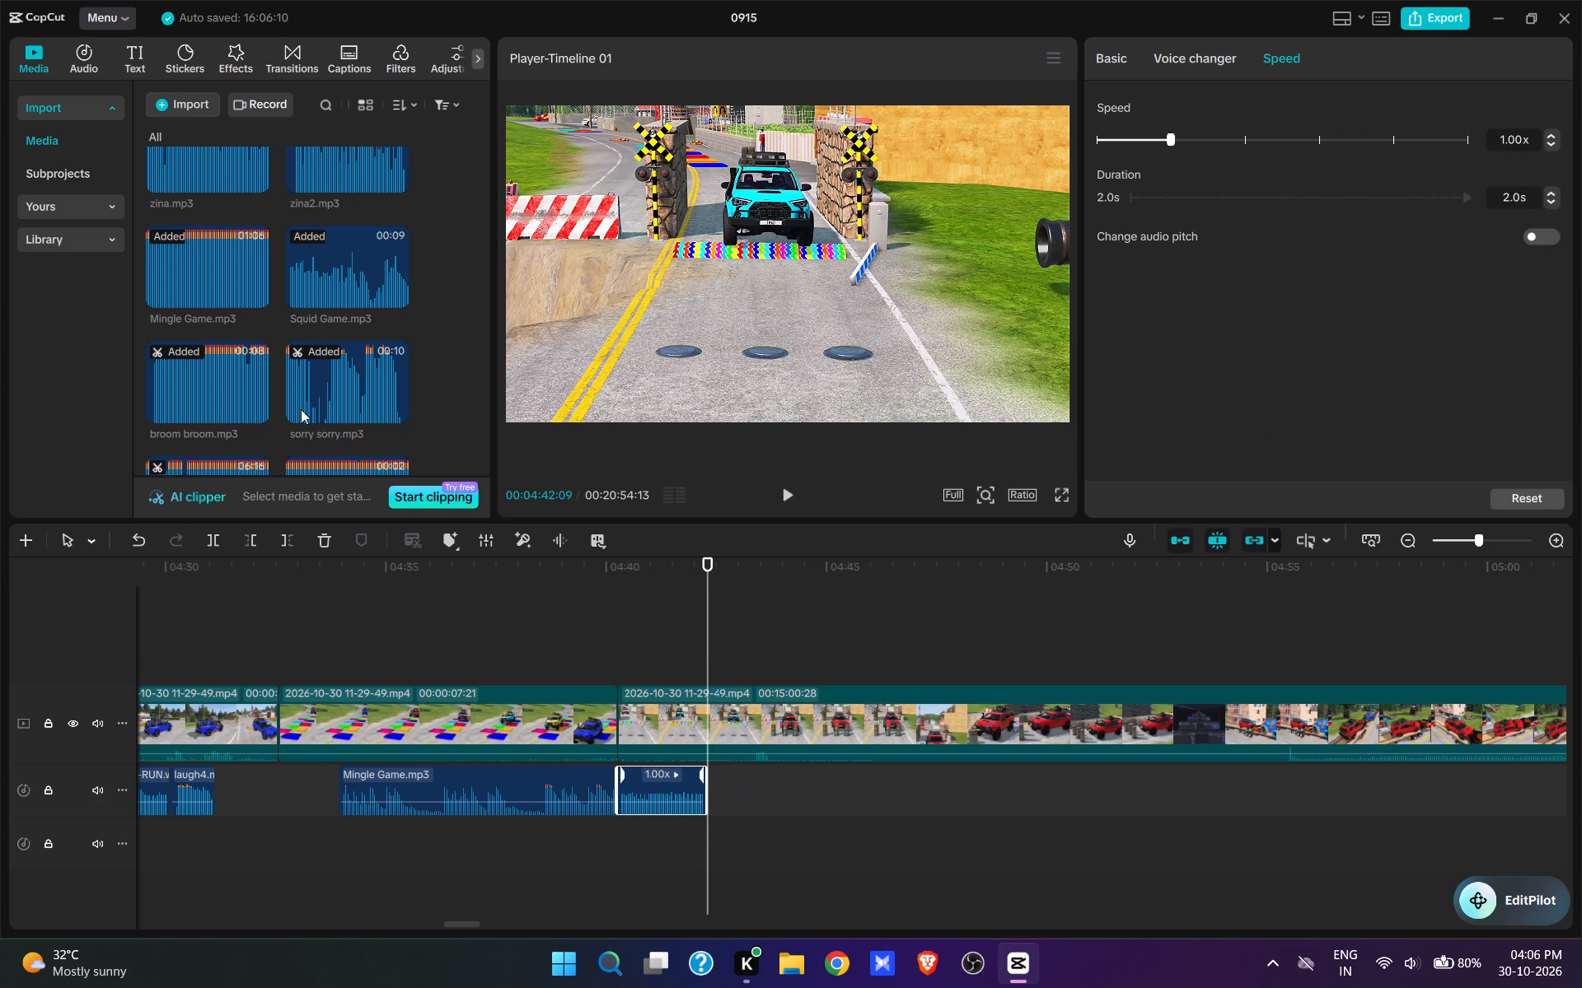
# Add Surpiris.mp3 at 00:04:42:09 for the colour change and trim it to 1.1 s, ending at 00:04:43:12 with the bollards raised.
pyautogui.scroll(6, 270, 382)
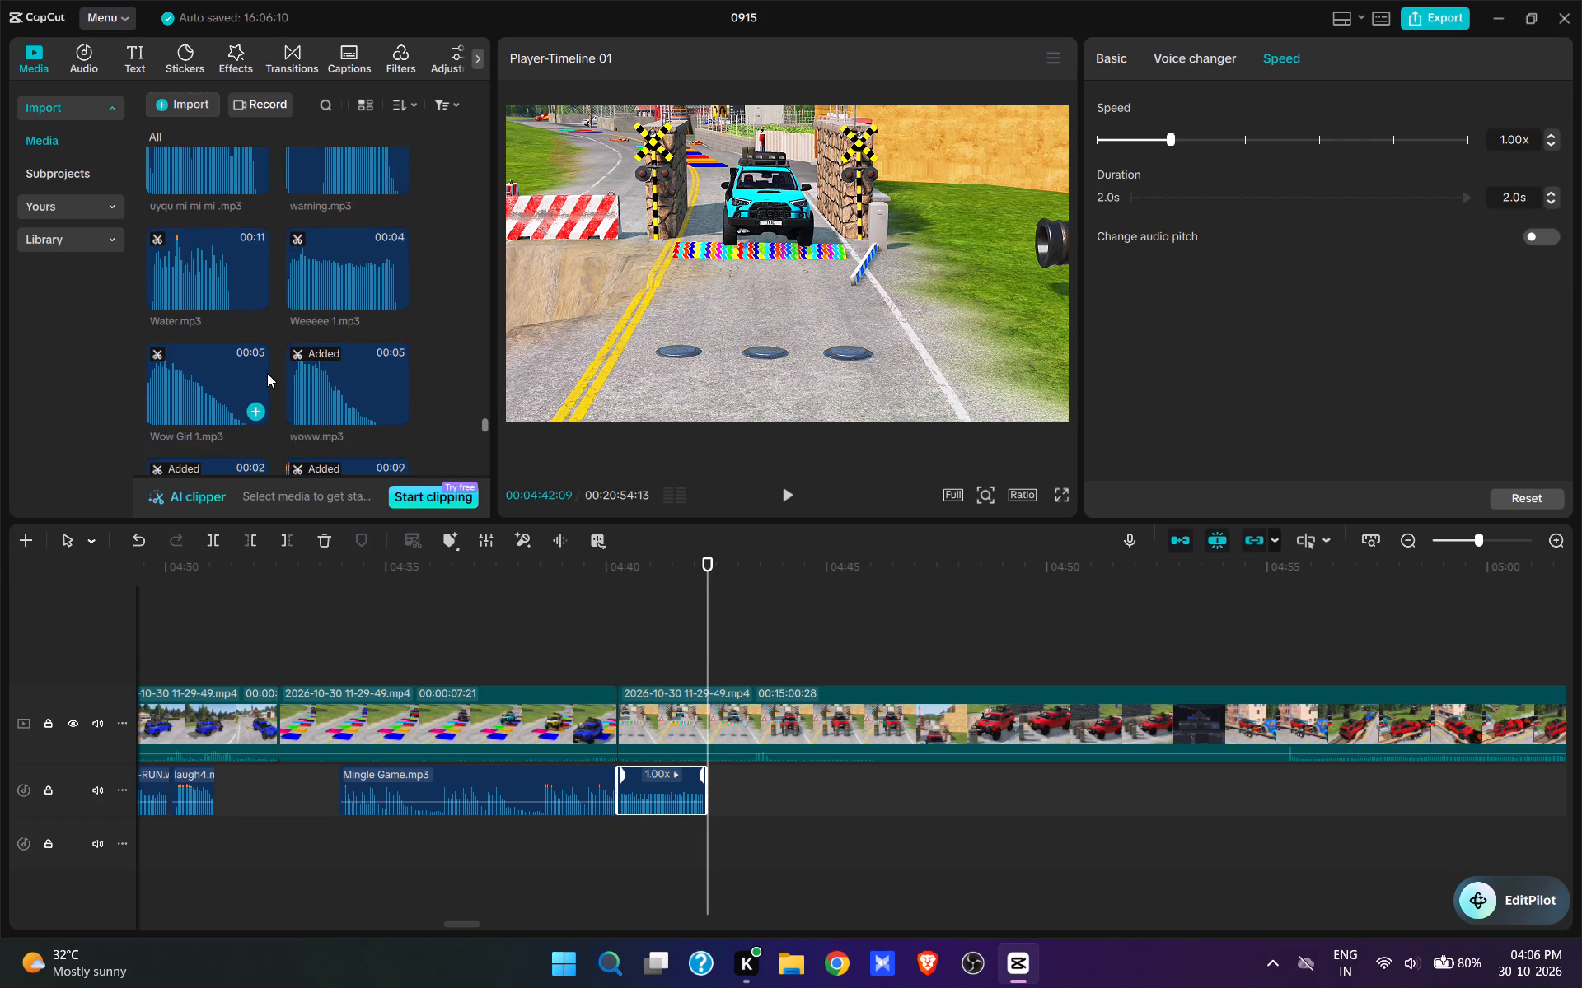
pyautogui.scroll(5, 267, 373)
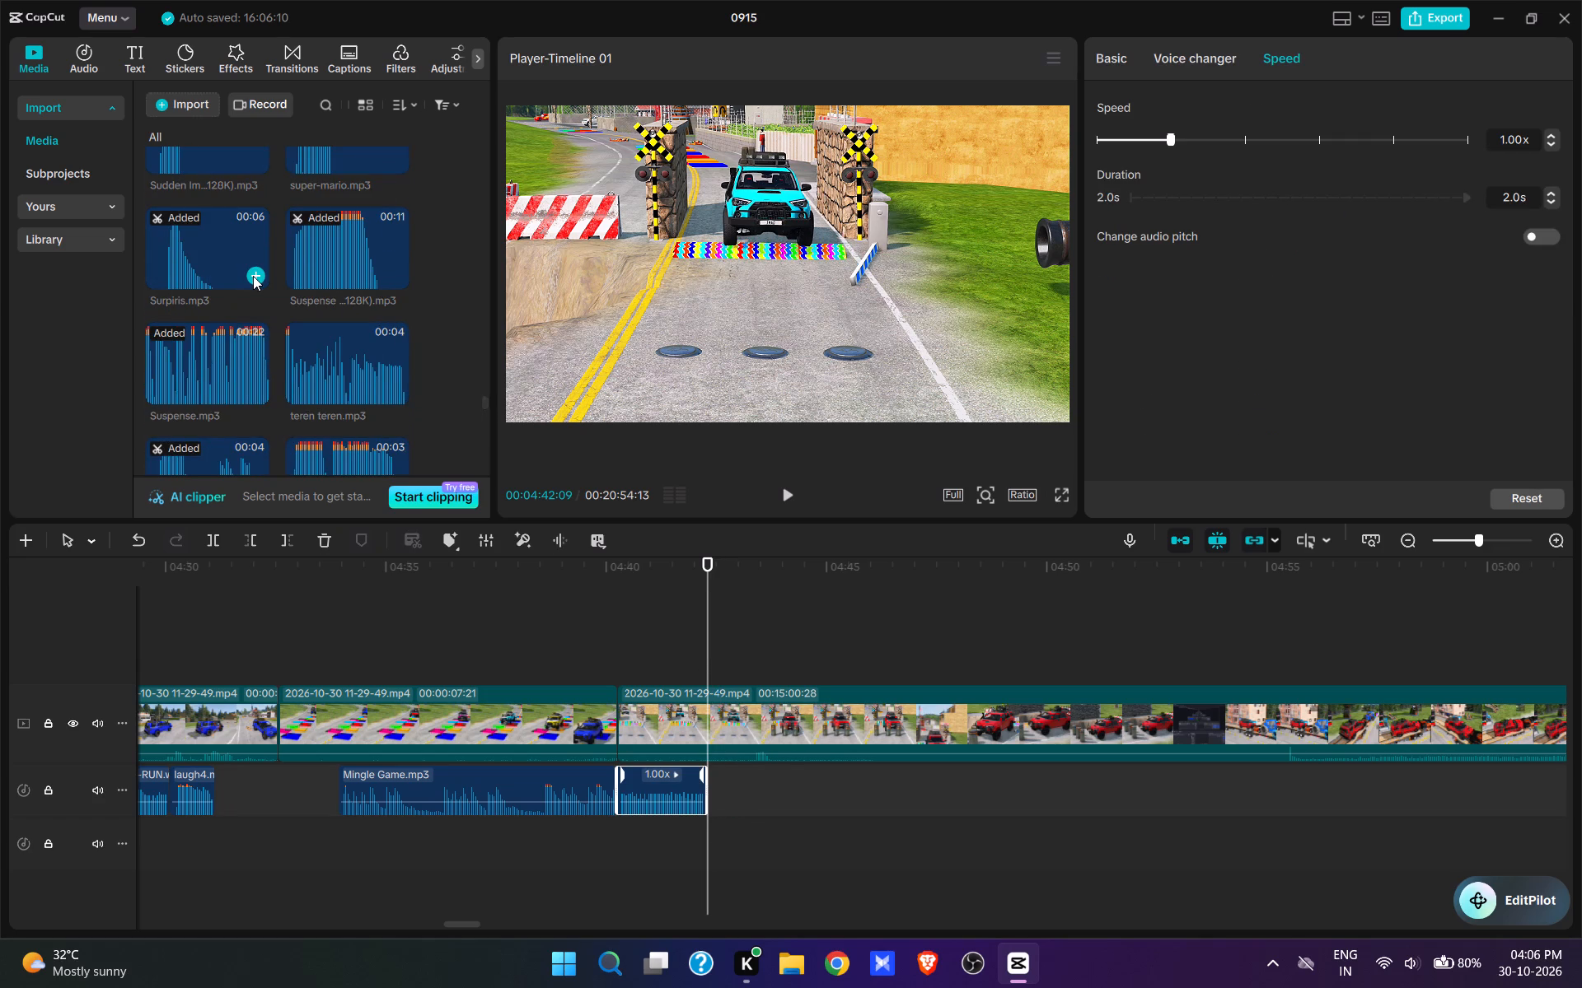
pyautogui.click(253, 276)
pyautogui.press('space')
pyautogui.press('space')
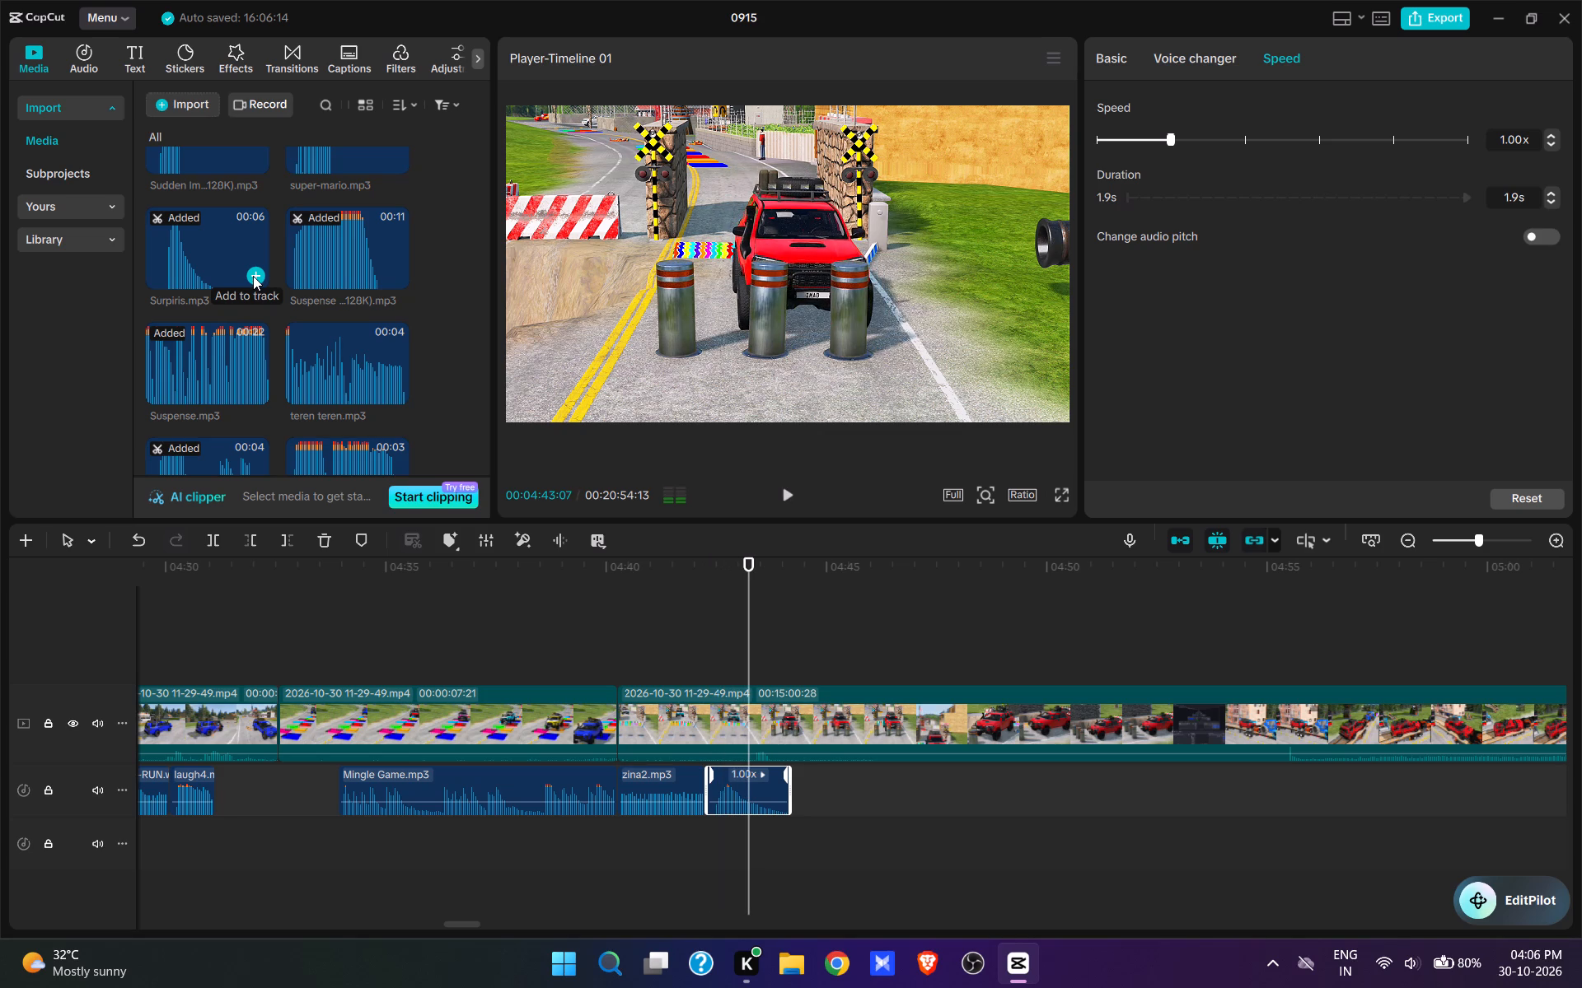
pyautogui.press('space')
pyautogui.press('space')
pyautogui.press('e')
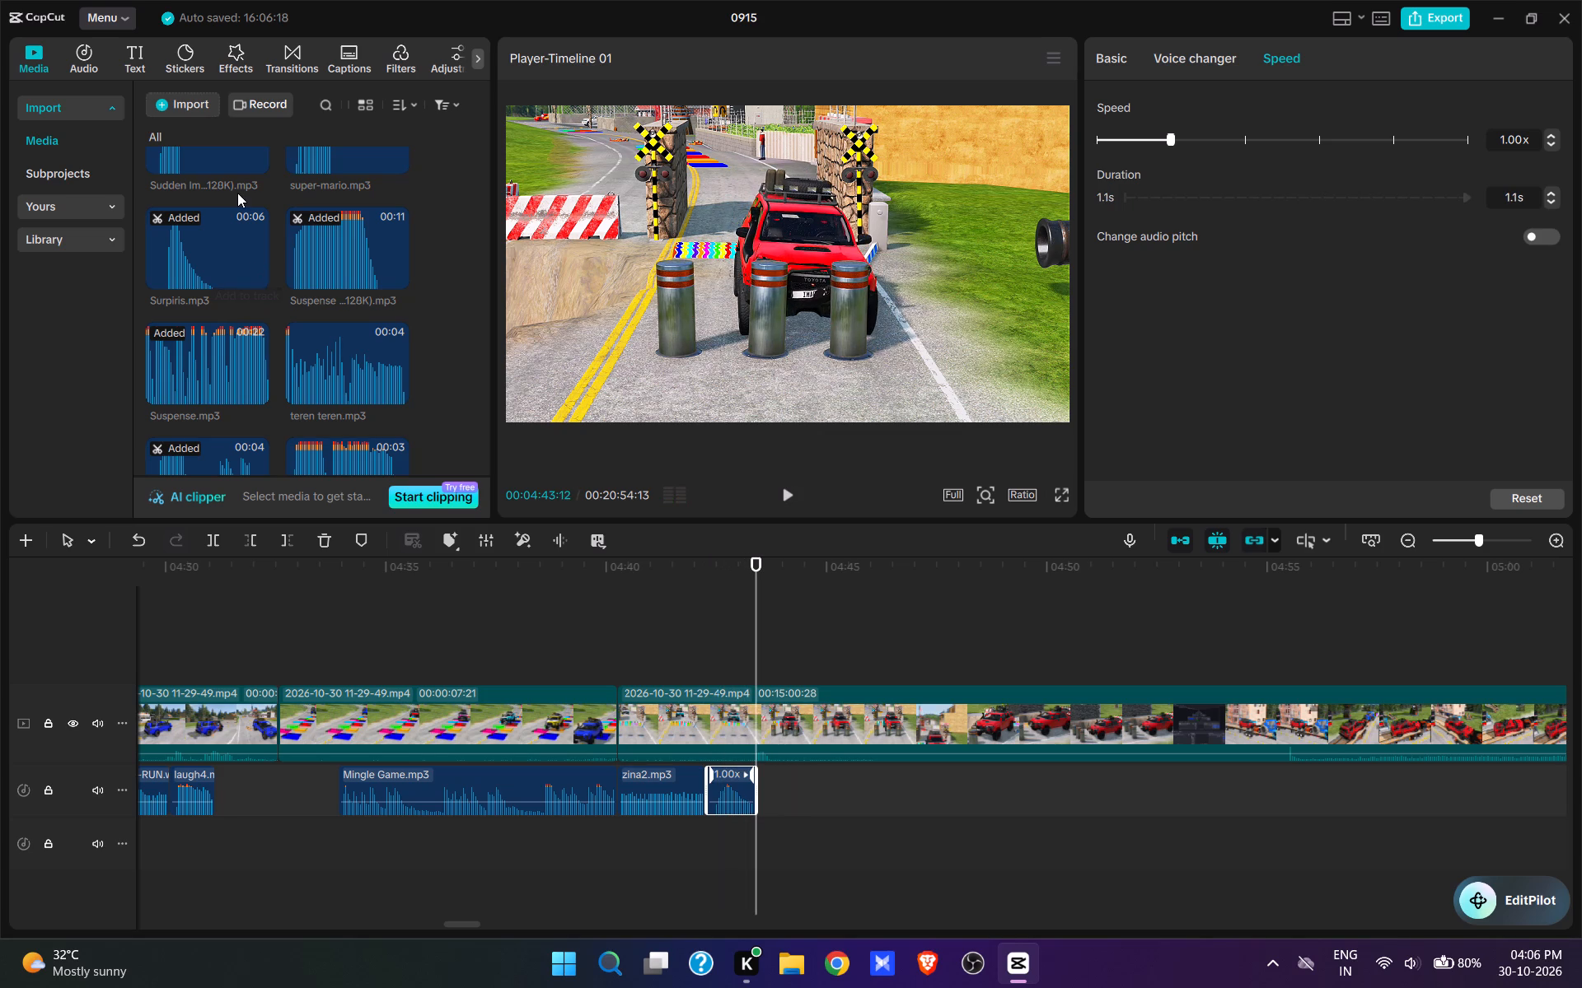
# Add aughhhh.mp3 at 00:04:43:12, directly after Surpiris.mp3, where the red SUV faces the raised bollards.
pyautogui.scroll(6, 289, 278)
pyautogui.moveTo(486, 380); pyautogui.dragTo(444, 69)
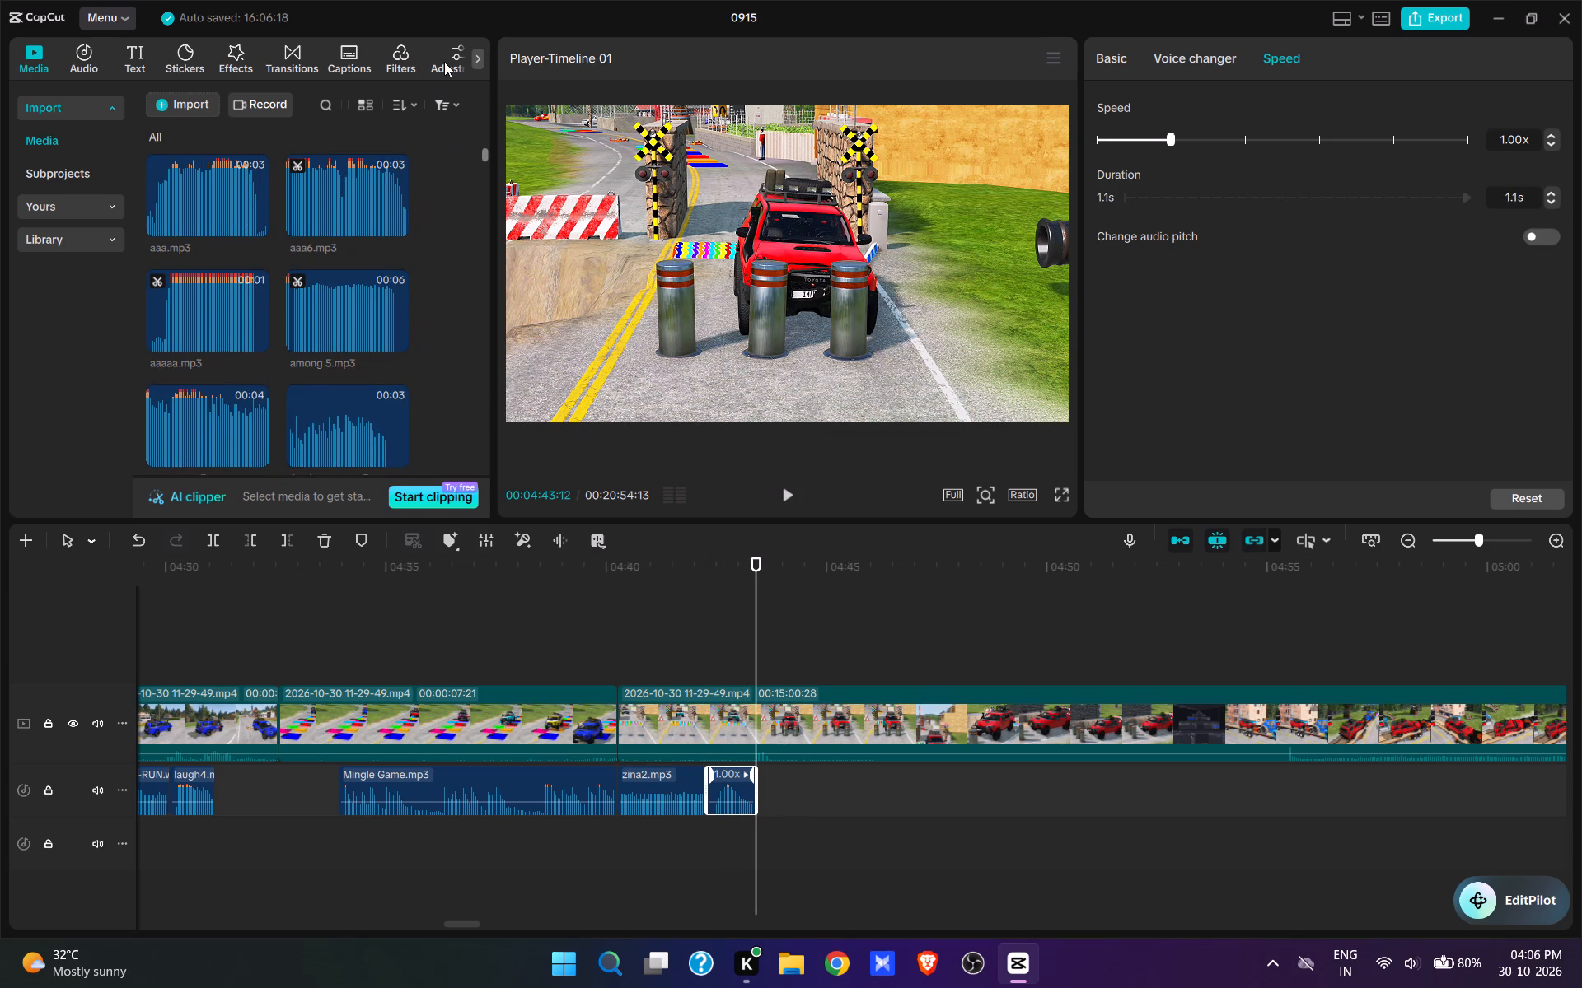
pyautogui.scroll(-2, 250, 308)
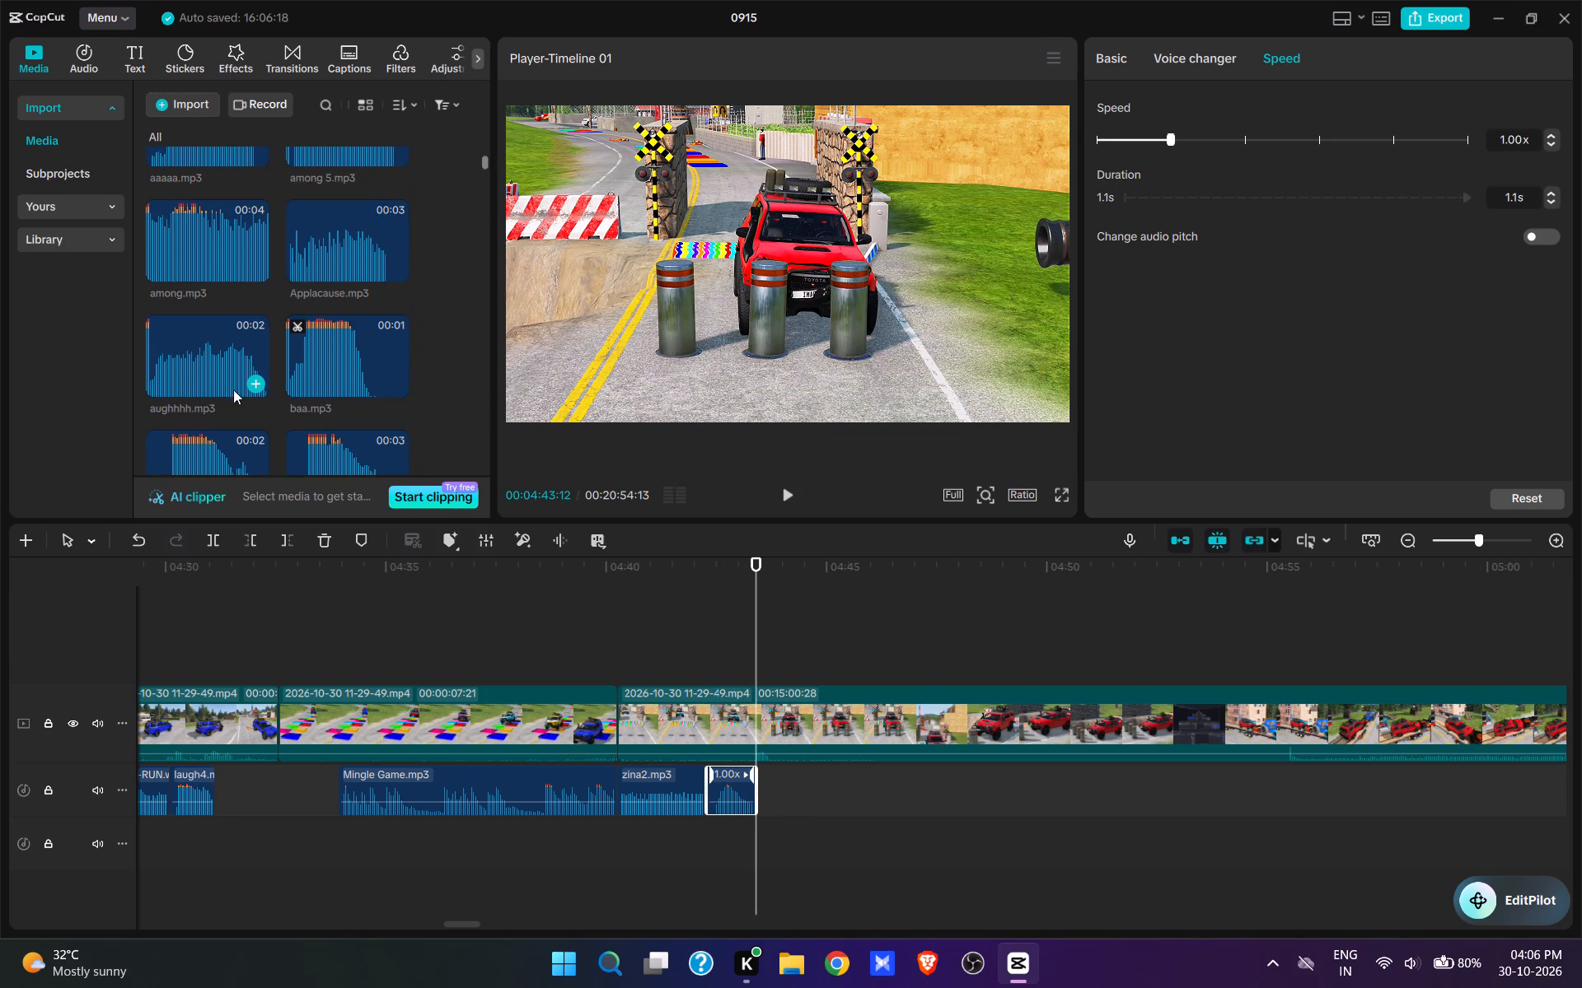
pyautogui.click(253, 383)
# Play past the end of aughhhh.mp3 and split the gameplay clip at 00:04:45:26, with the red SUV behind the bollards.
pyautogui.press('space')
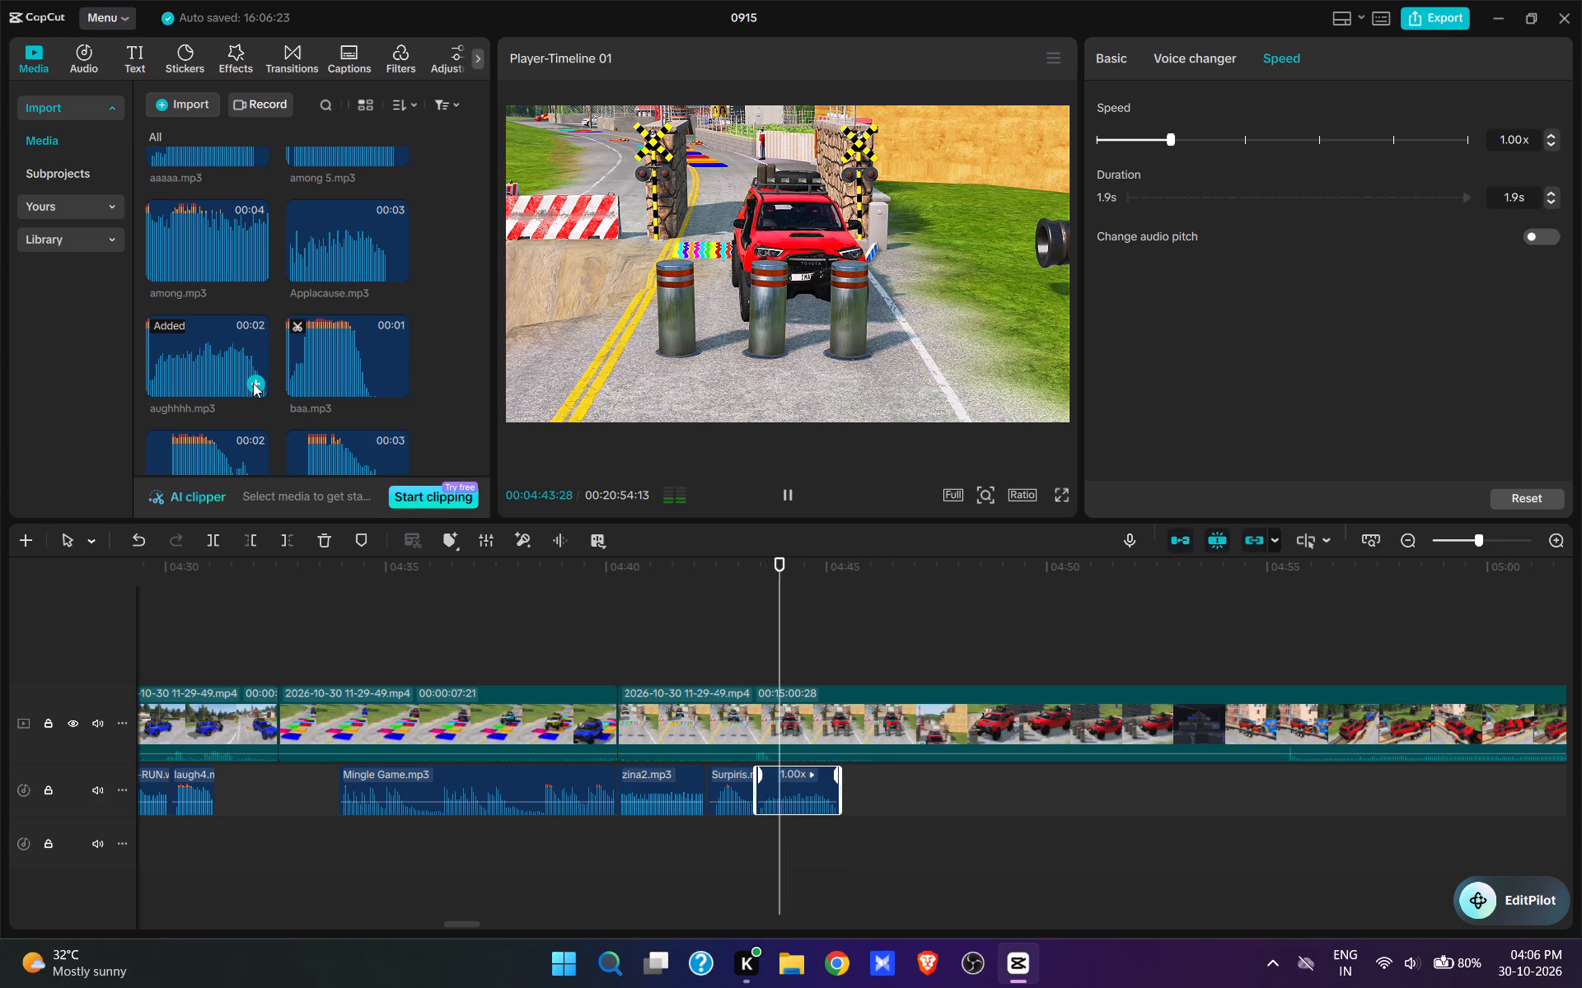
pyautogui.press('space')
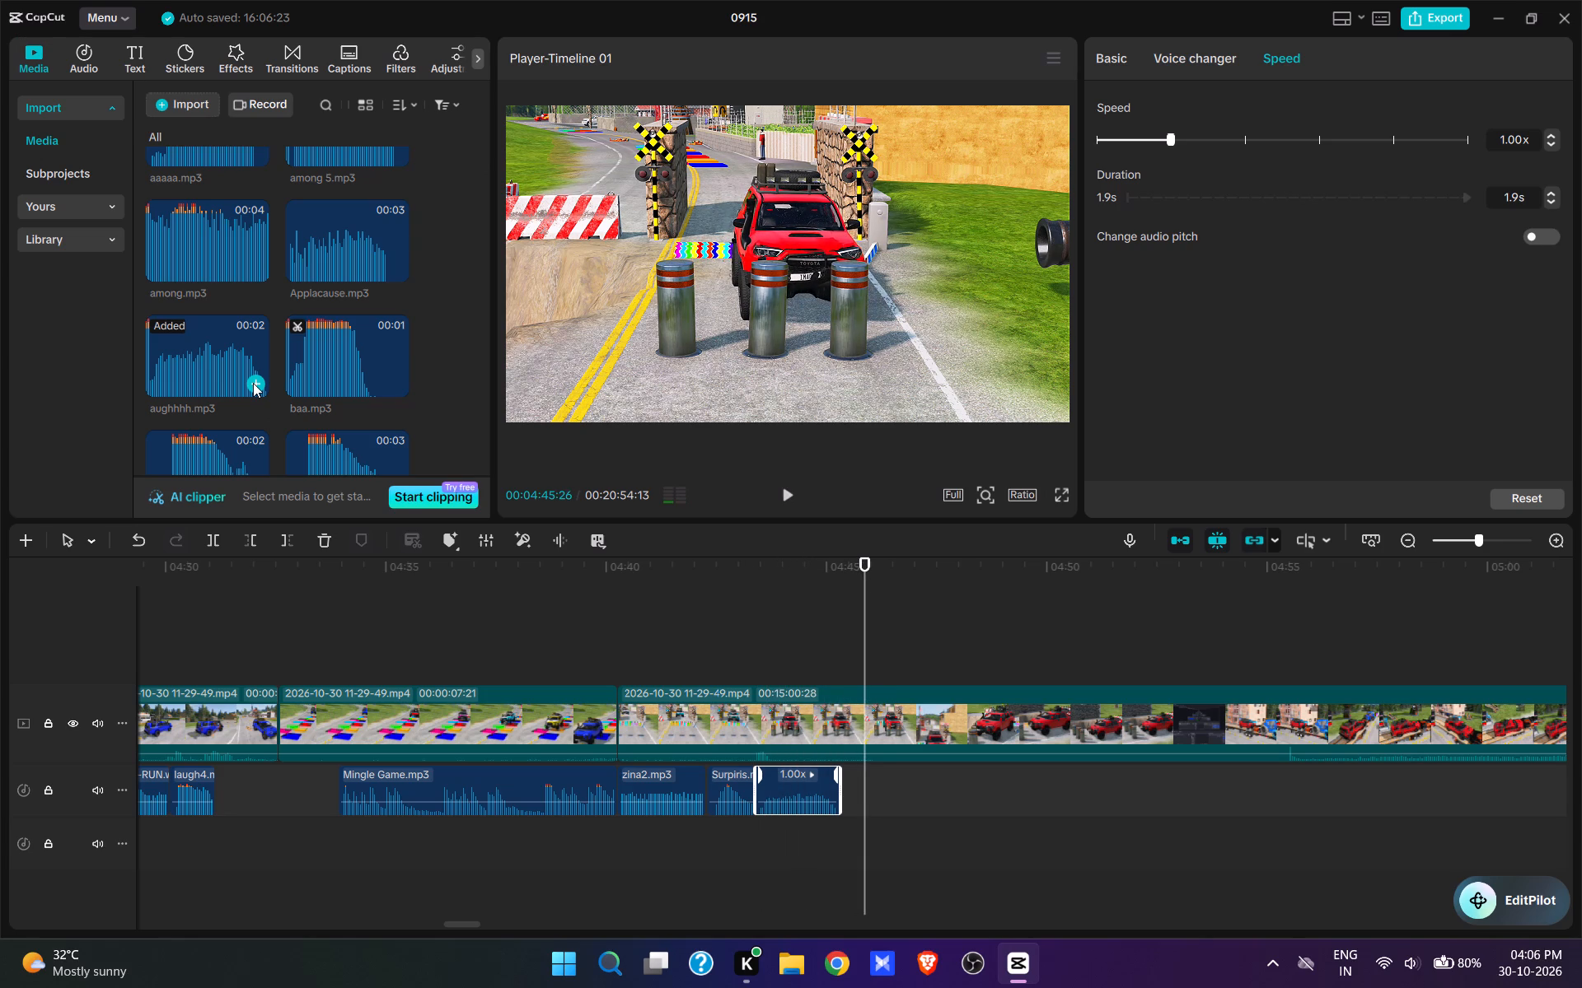
pyautogui.press('w')
# Review the footage after the 00:04:45:26 split, from the red SUV at the bollards through the trailer shots to the white SUV.
pyautogui.click(1012, 669)
pyautogui.press('space')
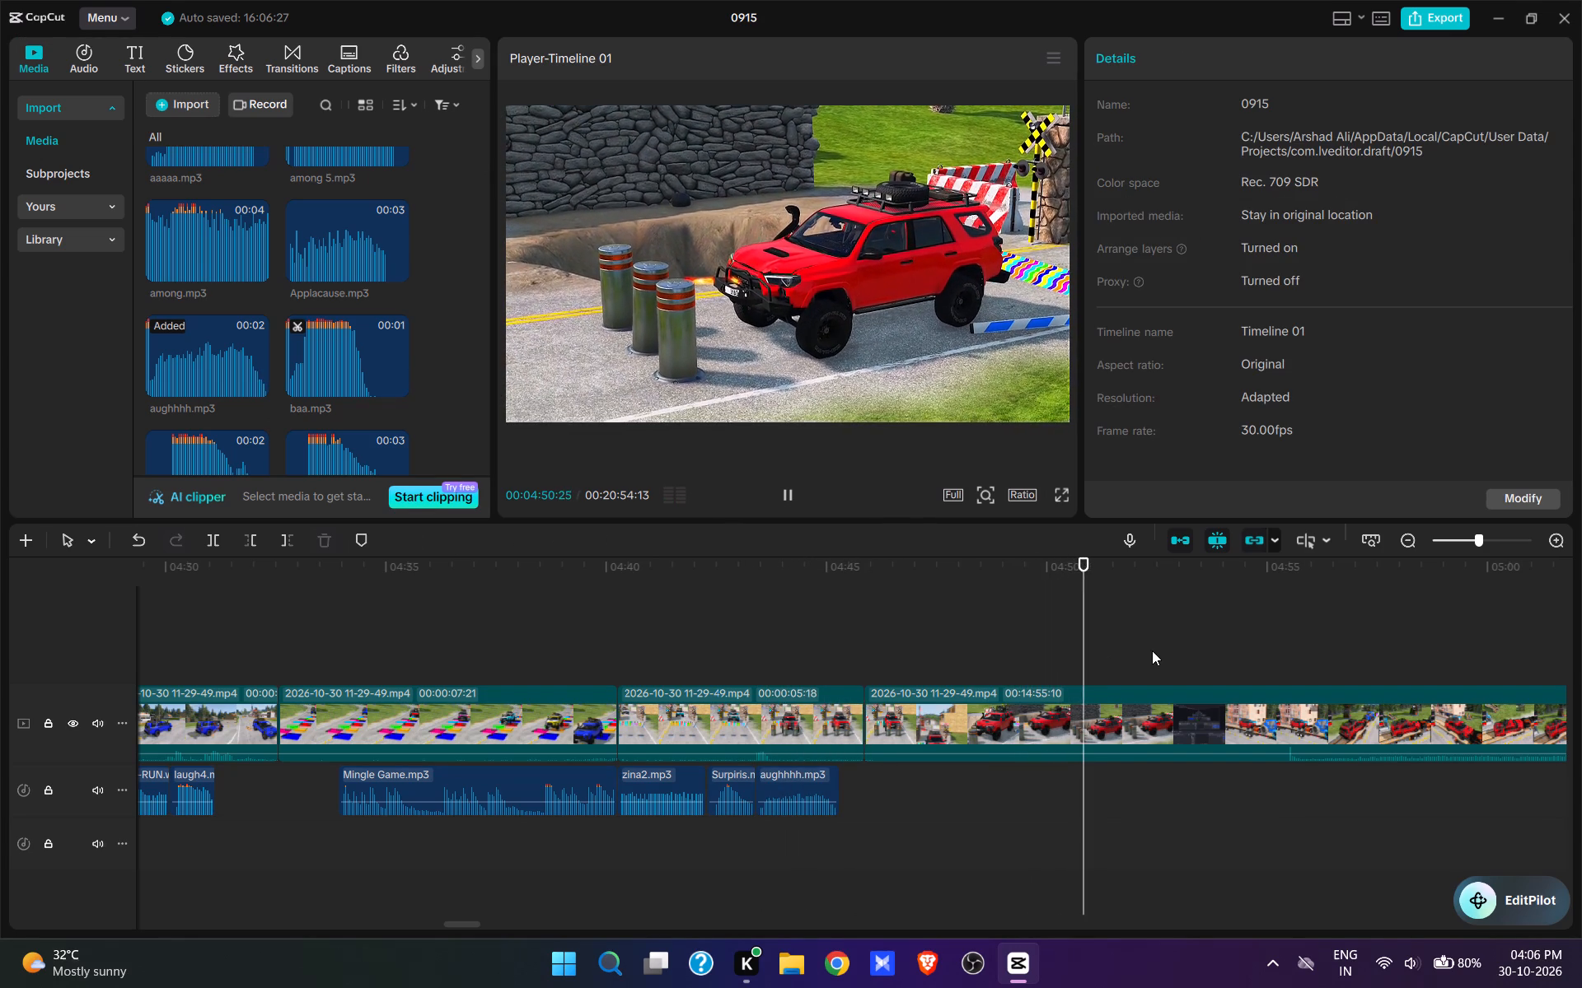
pyautogui.click(906, 652)
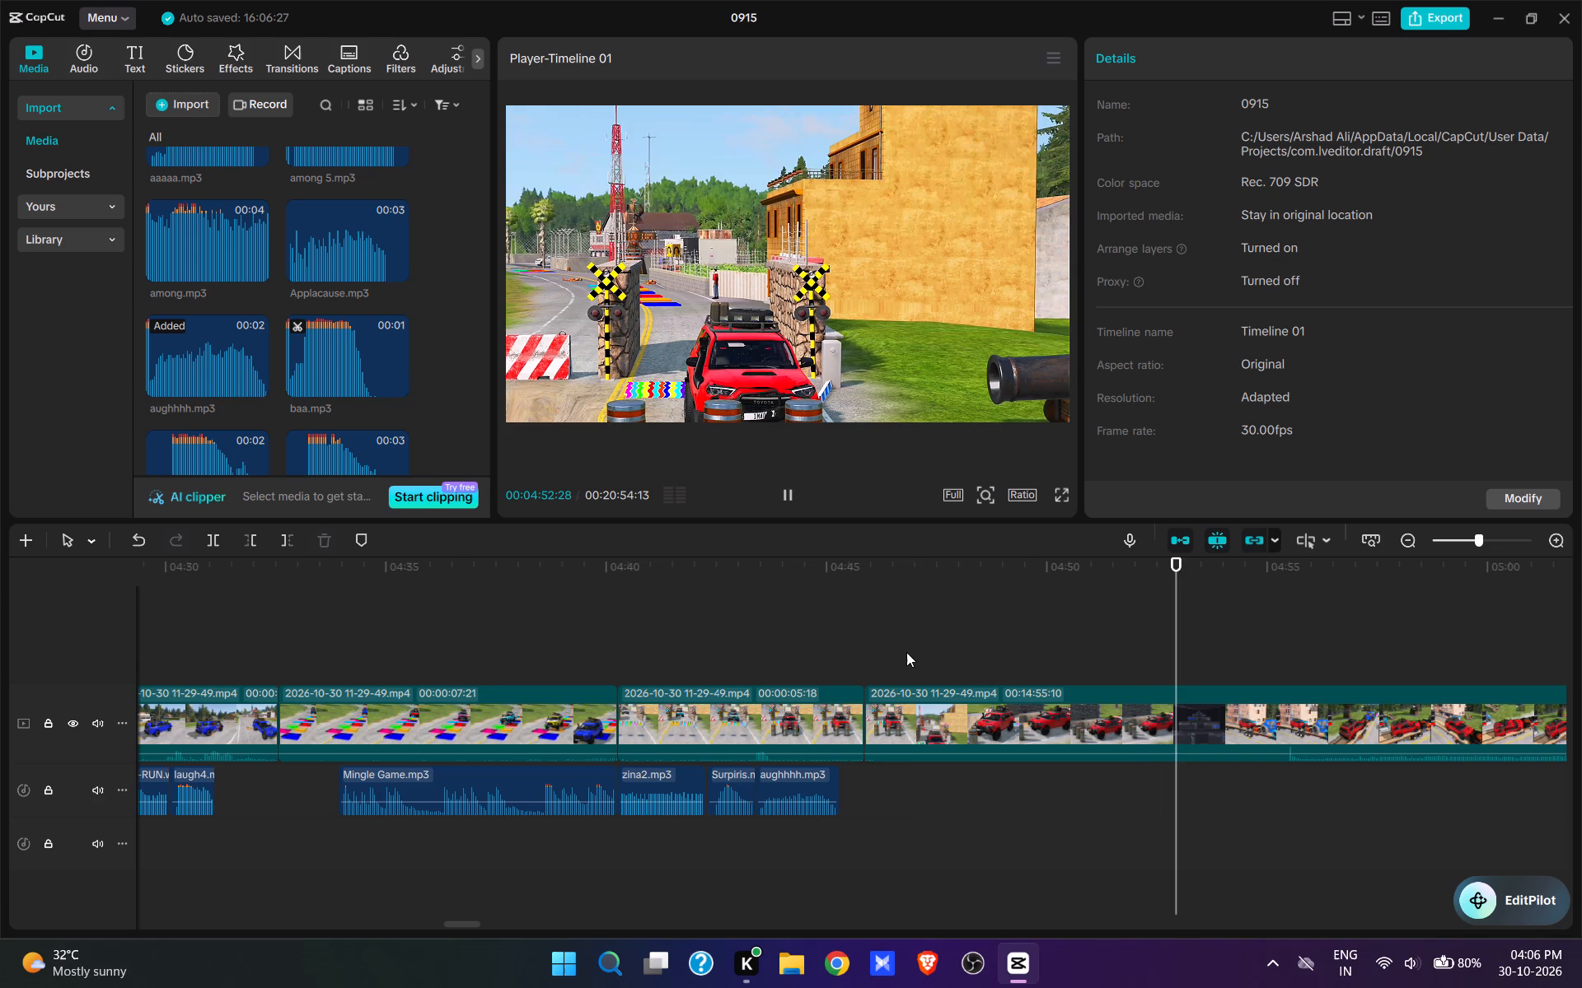
pyautogui.press('space')
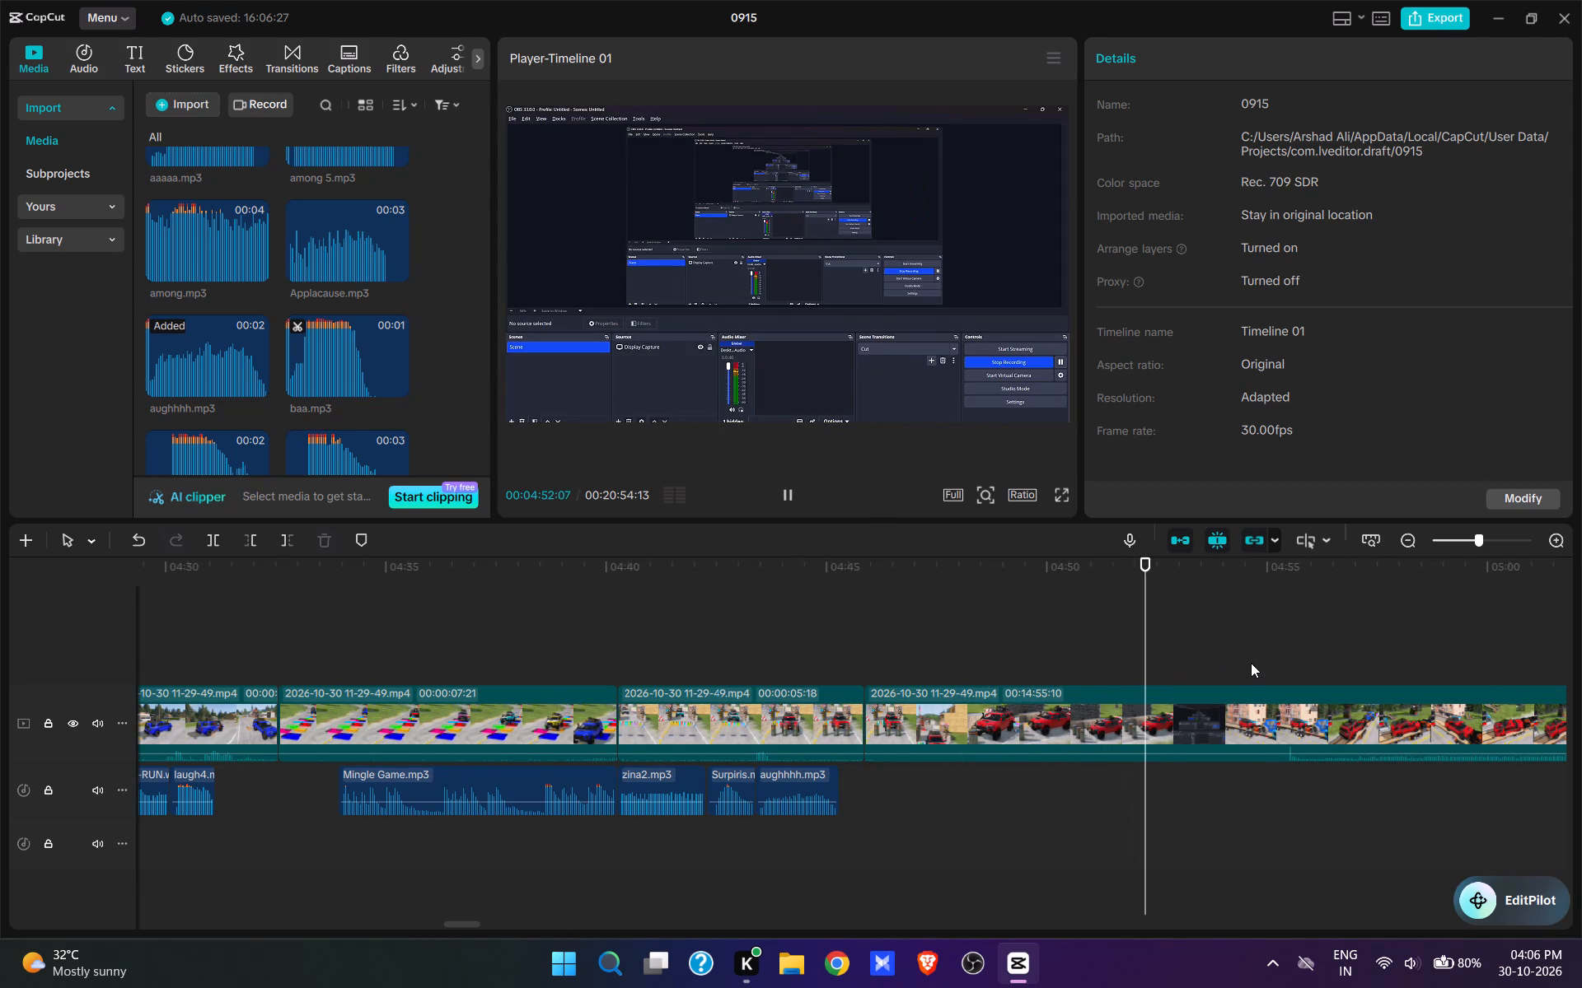
pyautogui.click(1254, 661)
pyautogui.press('space')
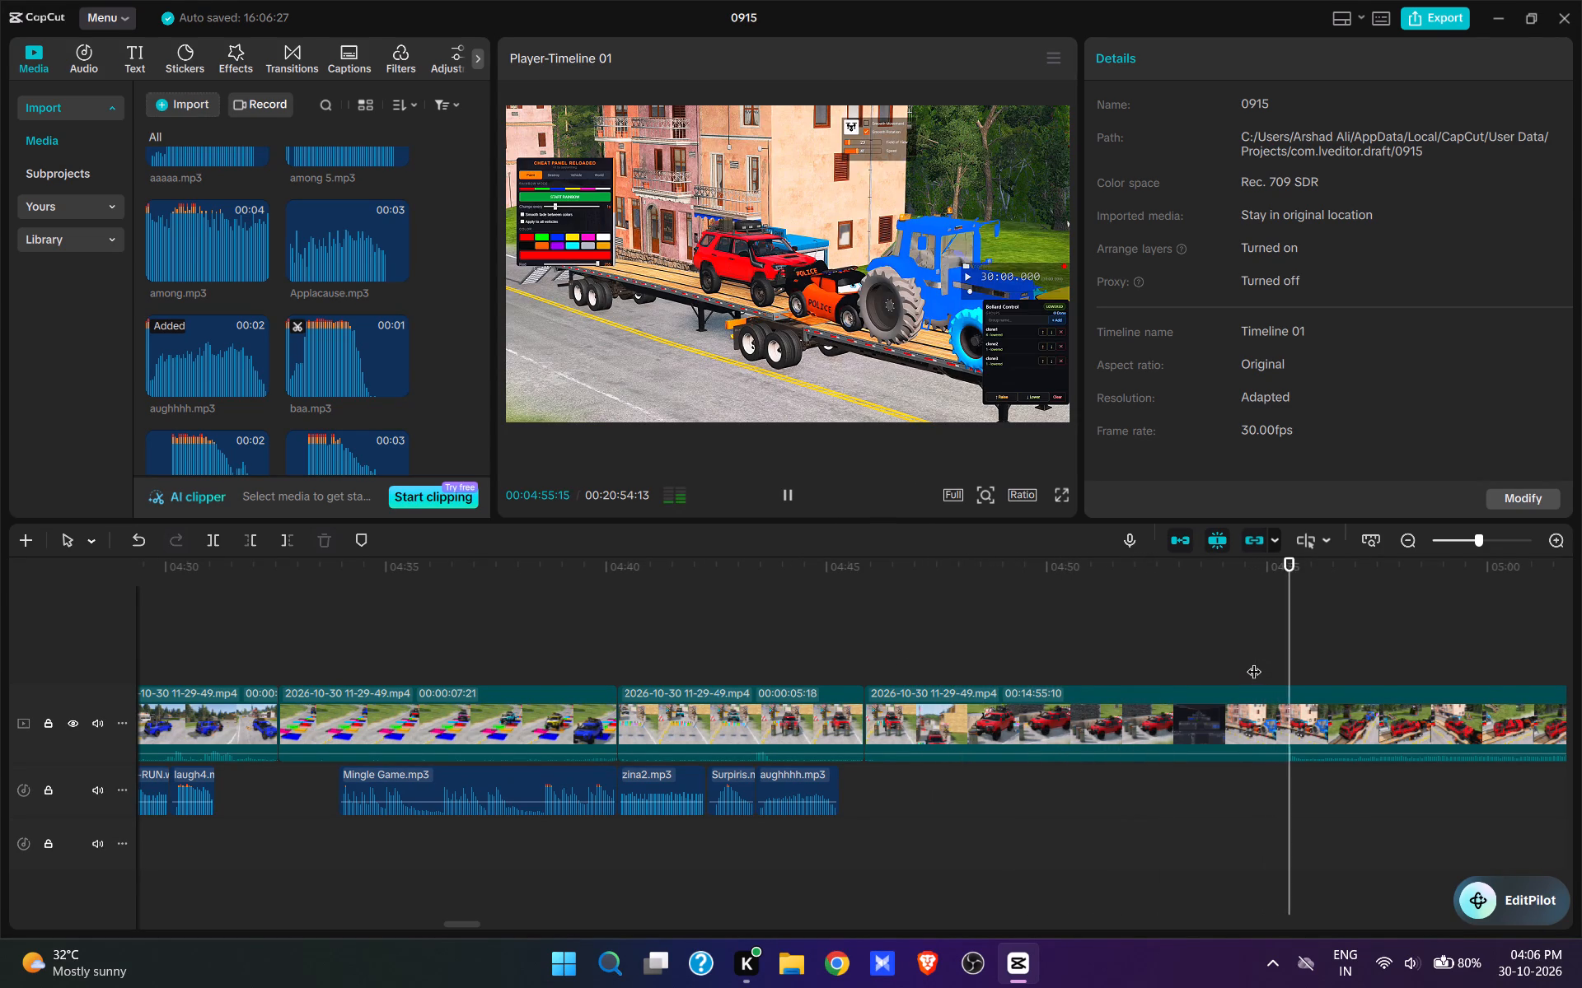
pyautogui.press('space')
pyautogui.press('space')
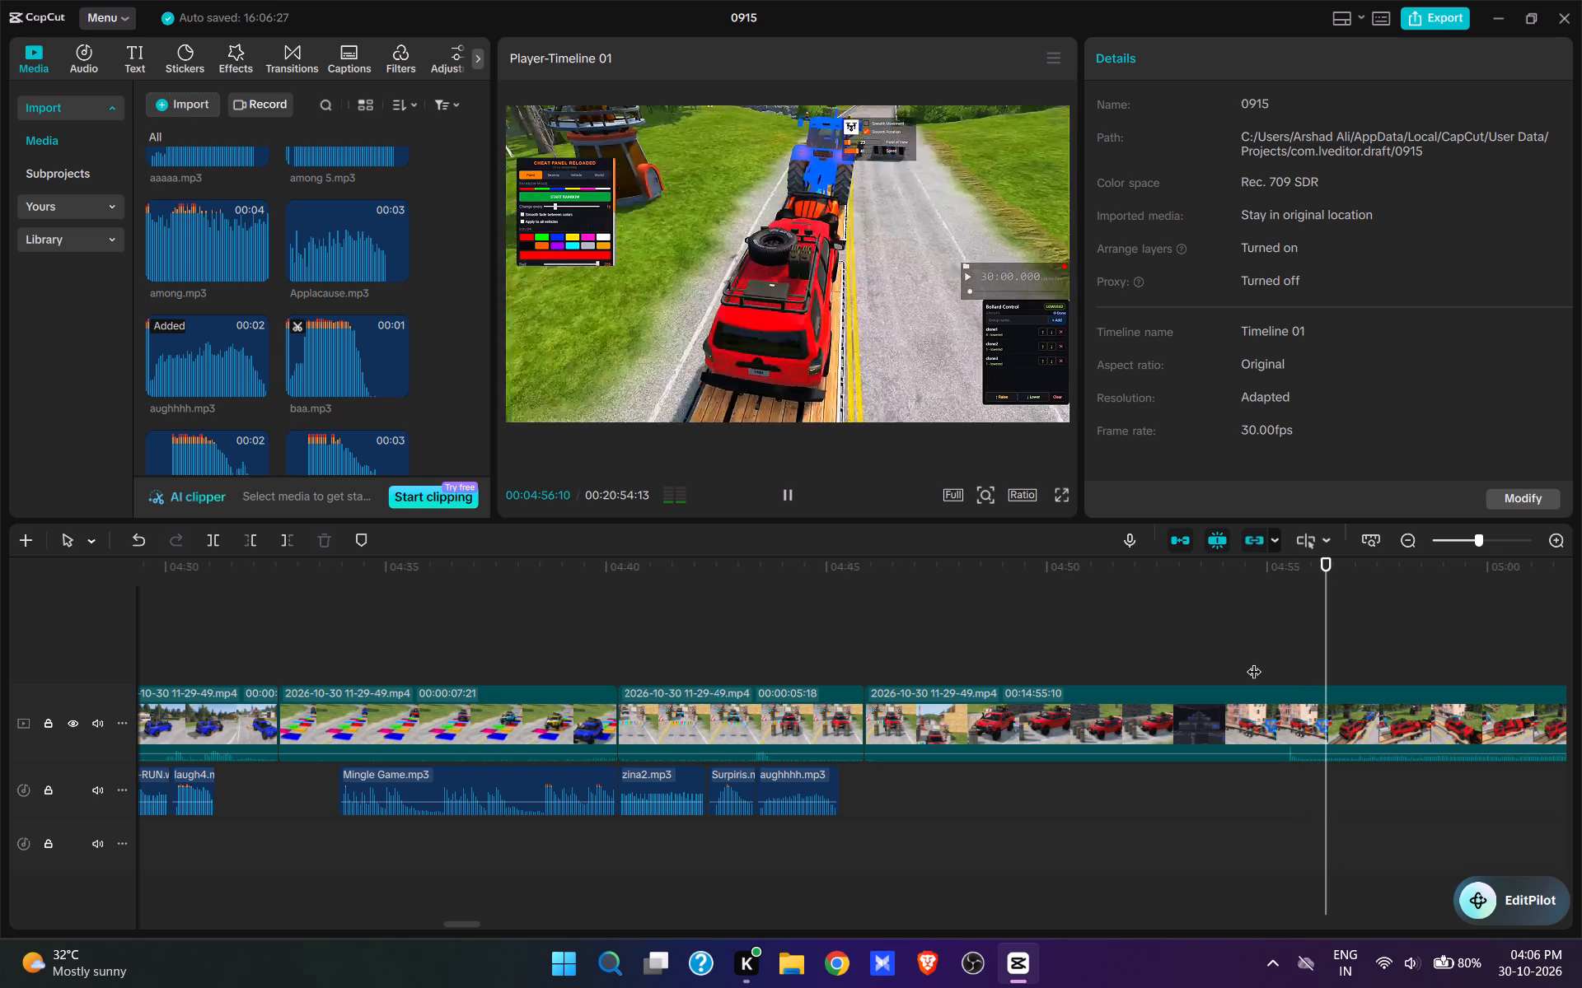
pyautogui.press('space')
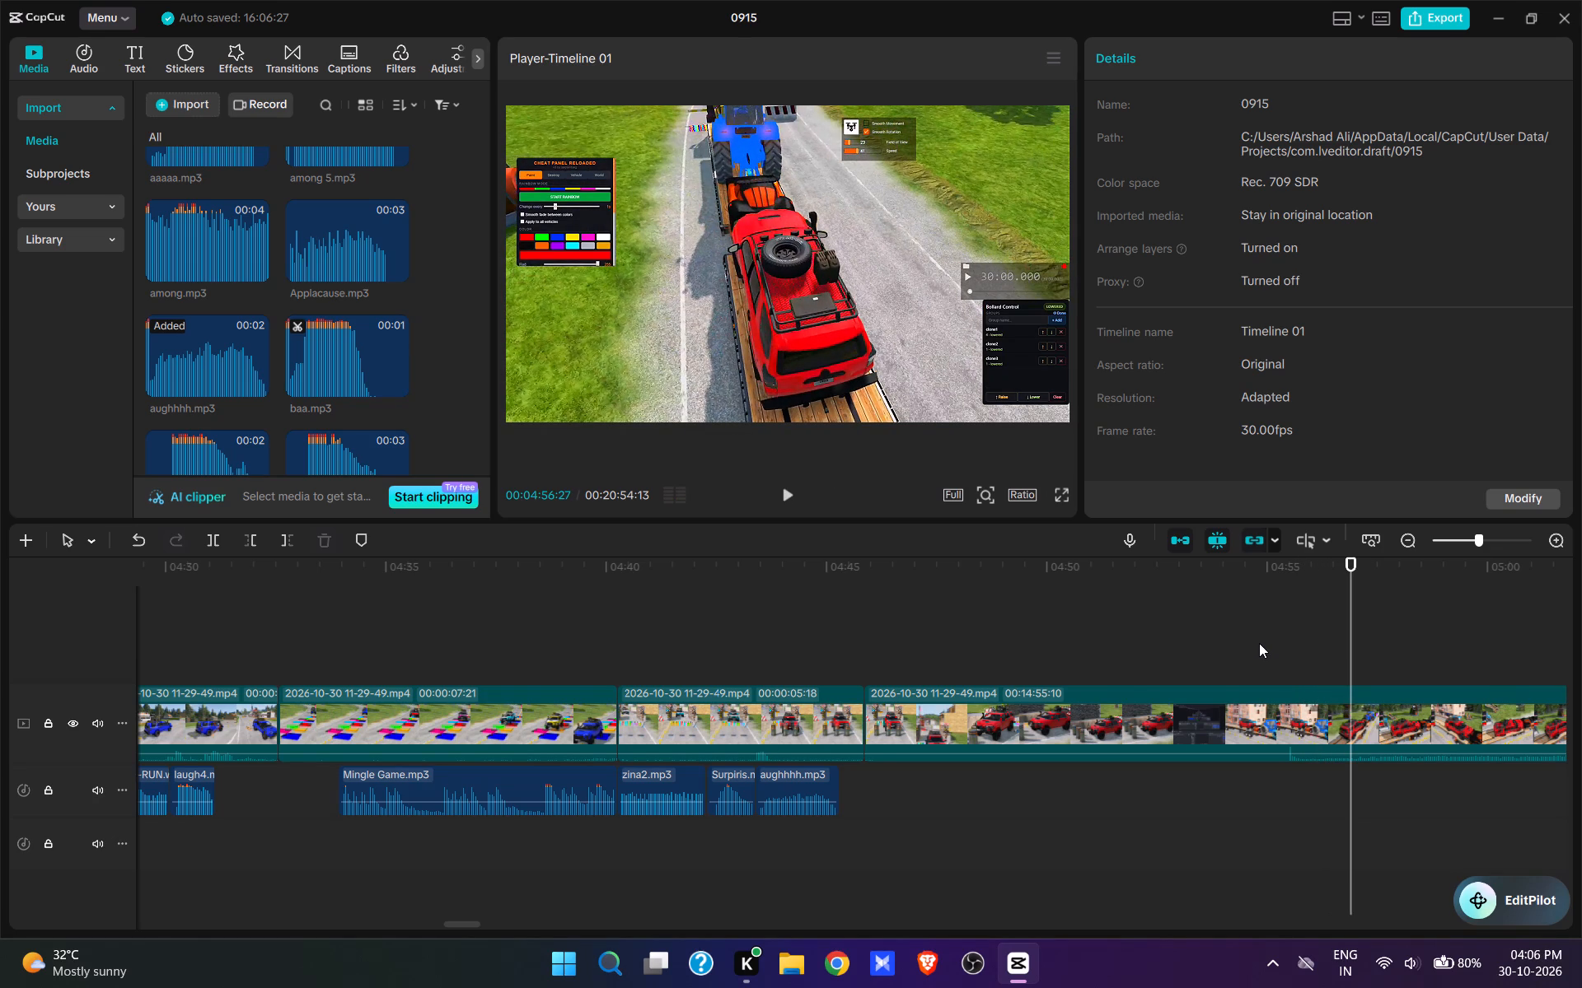
pyautogui.click(786, 607)
pyautogui.press('space')
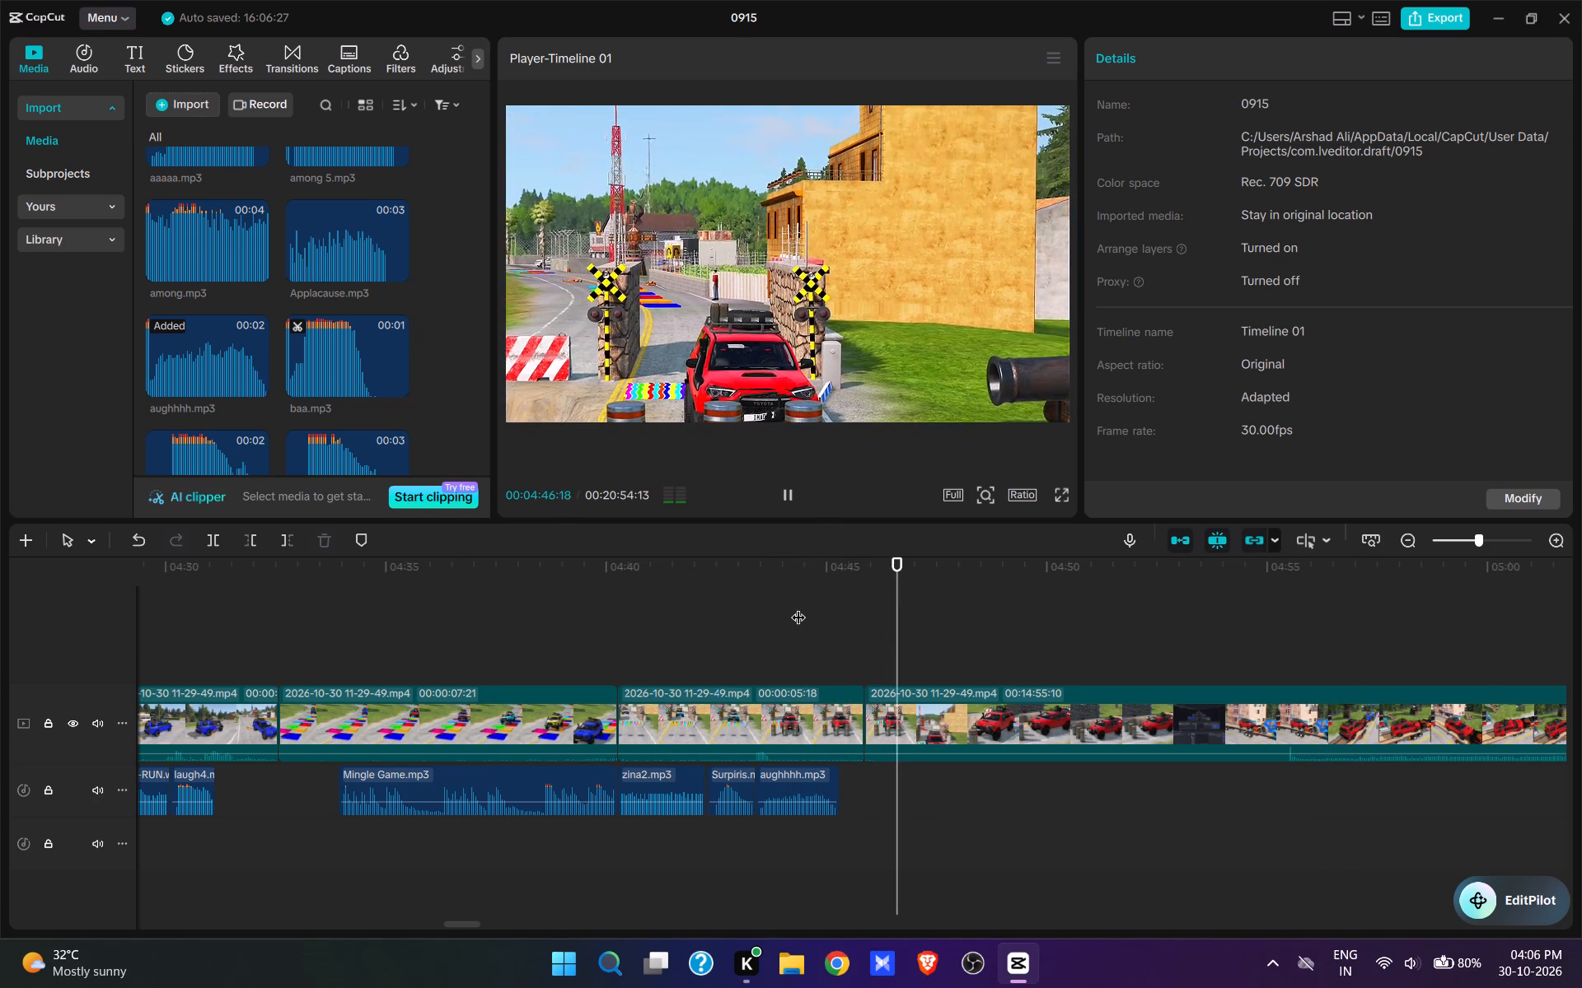
pyautogui.click(1263, 645)
pyautogui.press('space')
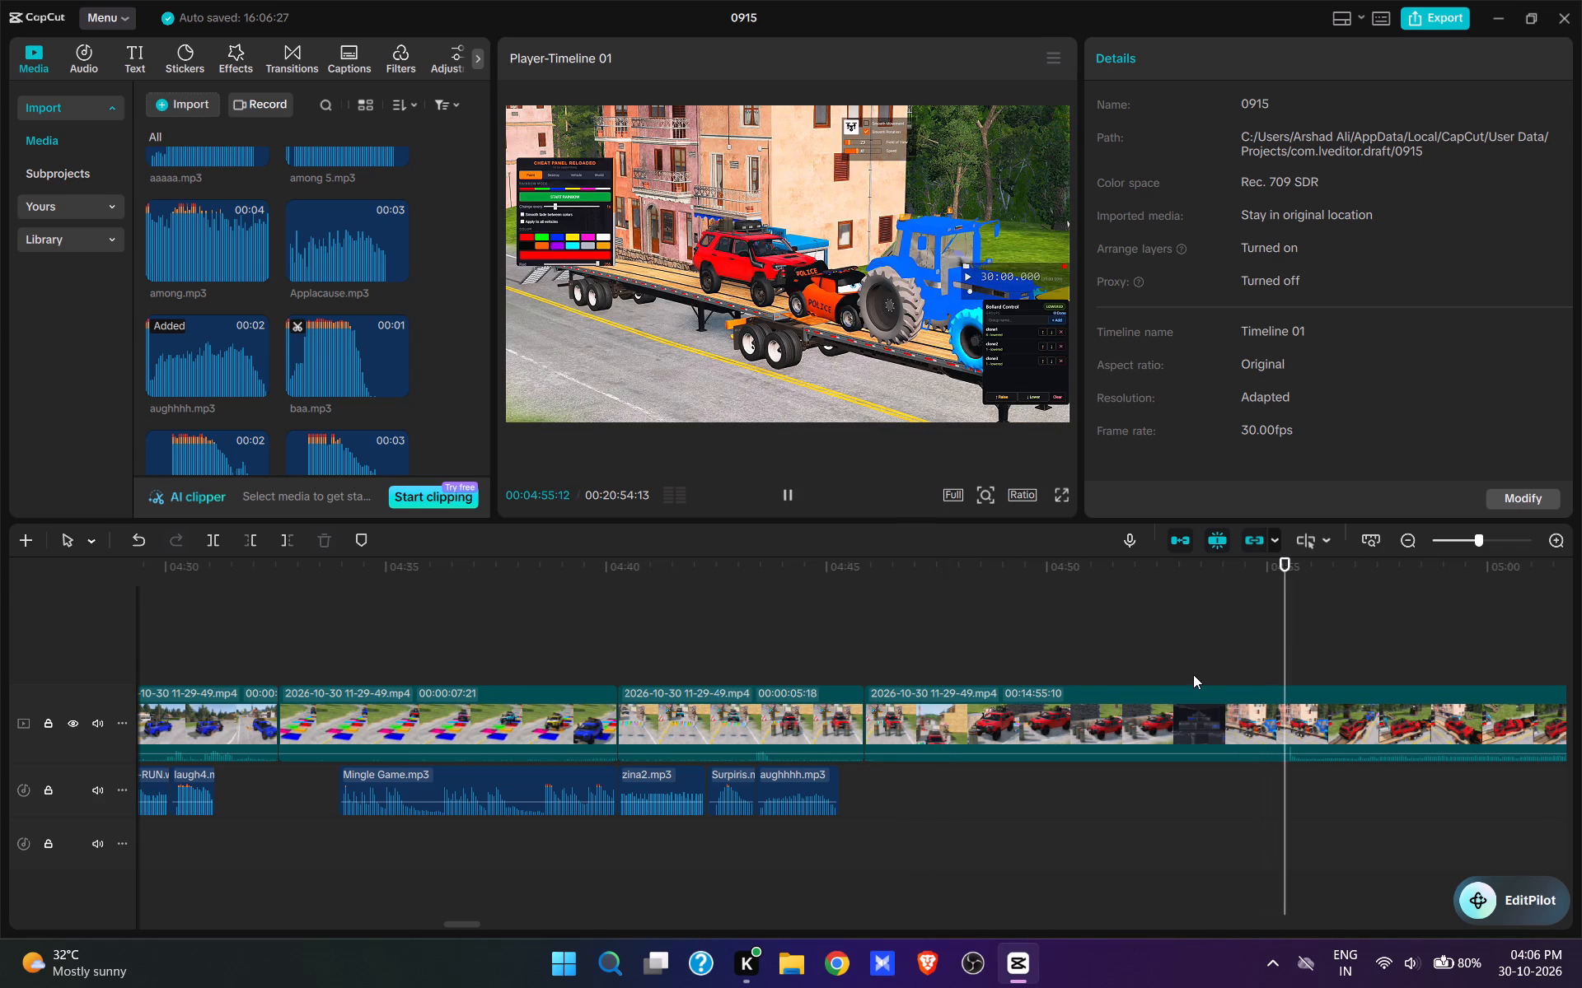
pyautogui.press('space')
pyautogui.moveTo(1179, 739); pyautogui.dragTo(1041, 776)
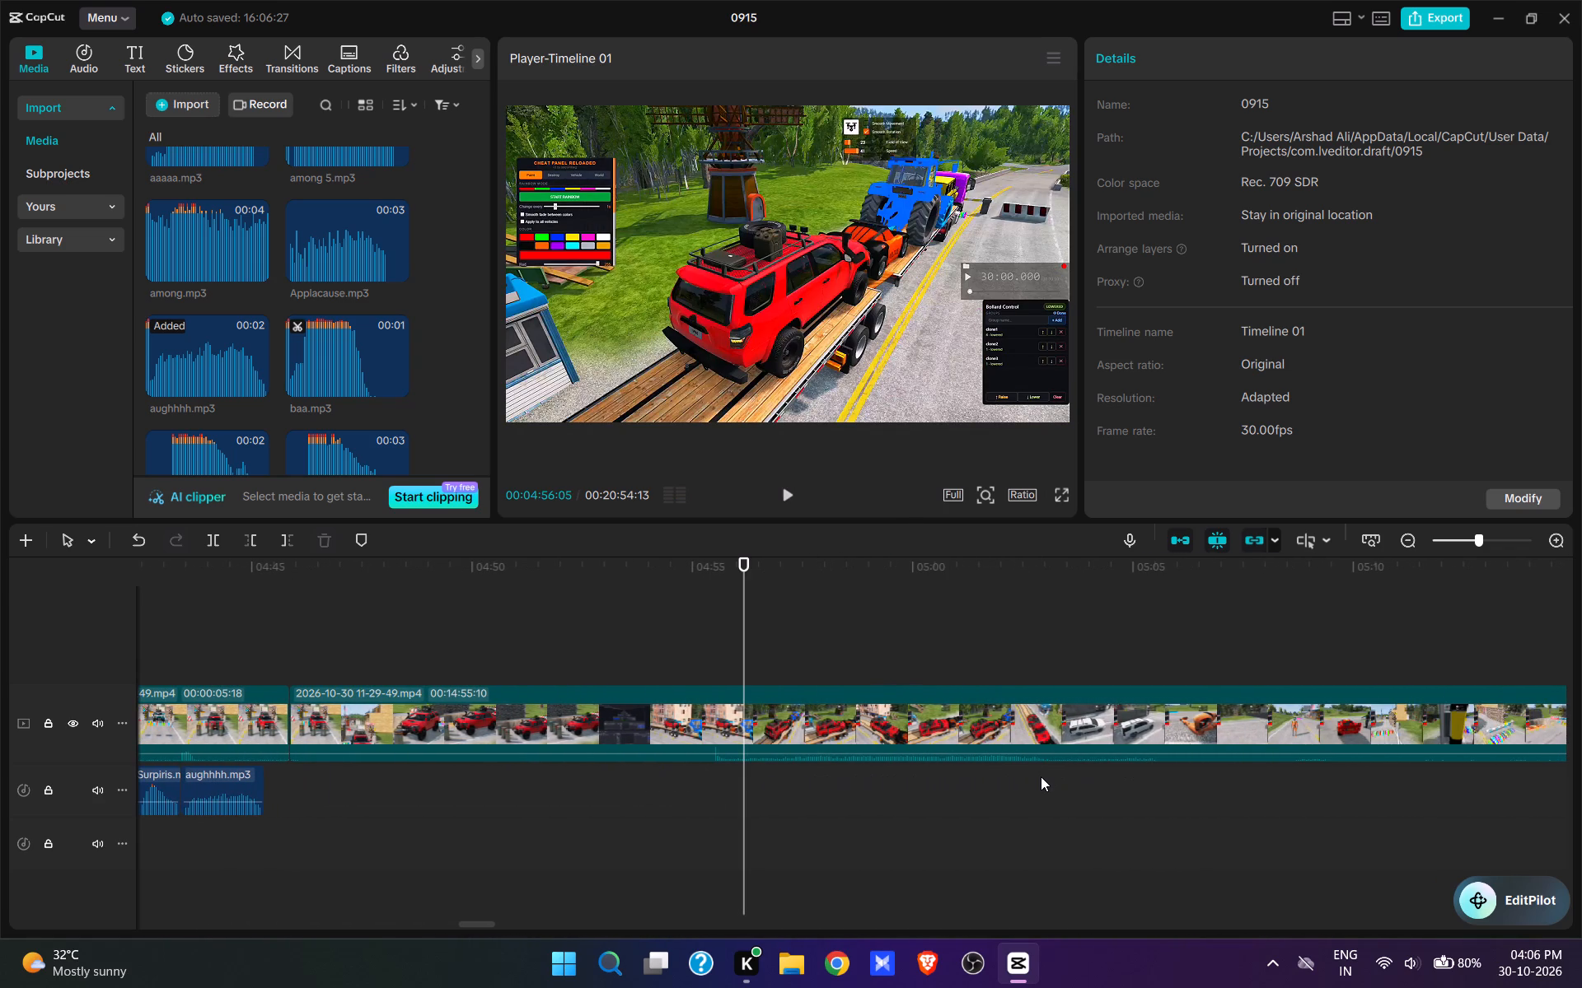
pyautogui.press('space')
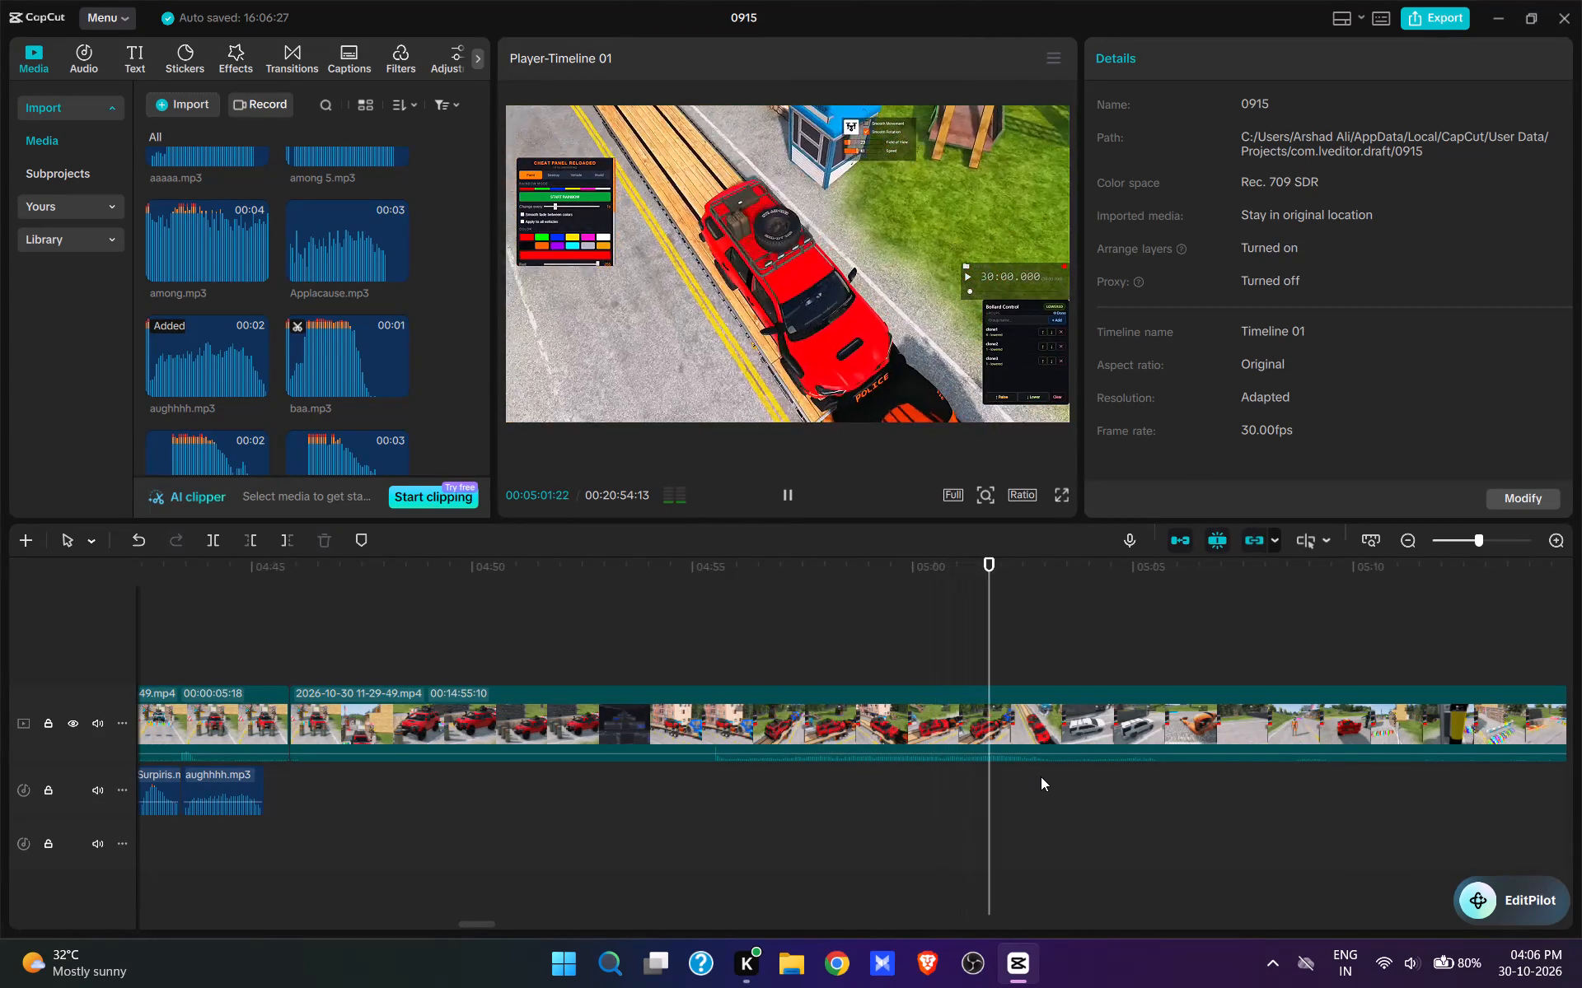
pyautogui.press('space')
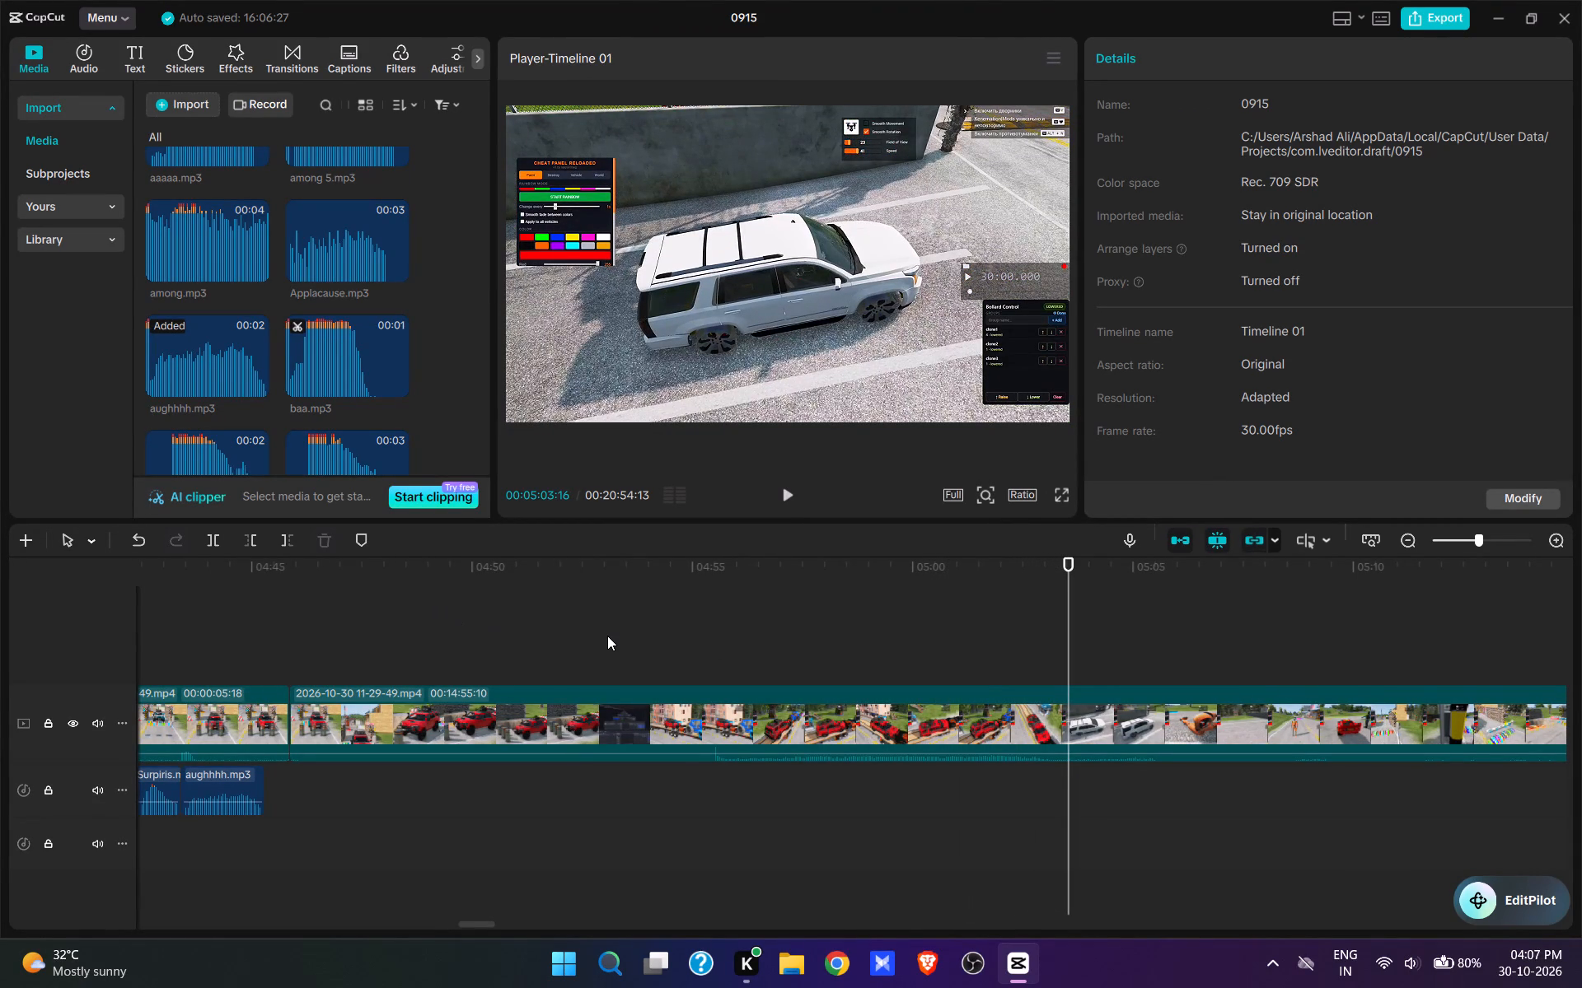
# Leave the video editor and show the desktop.
pyautogui.press('super+d')
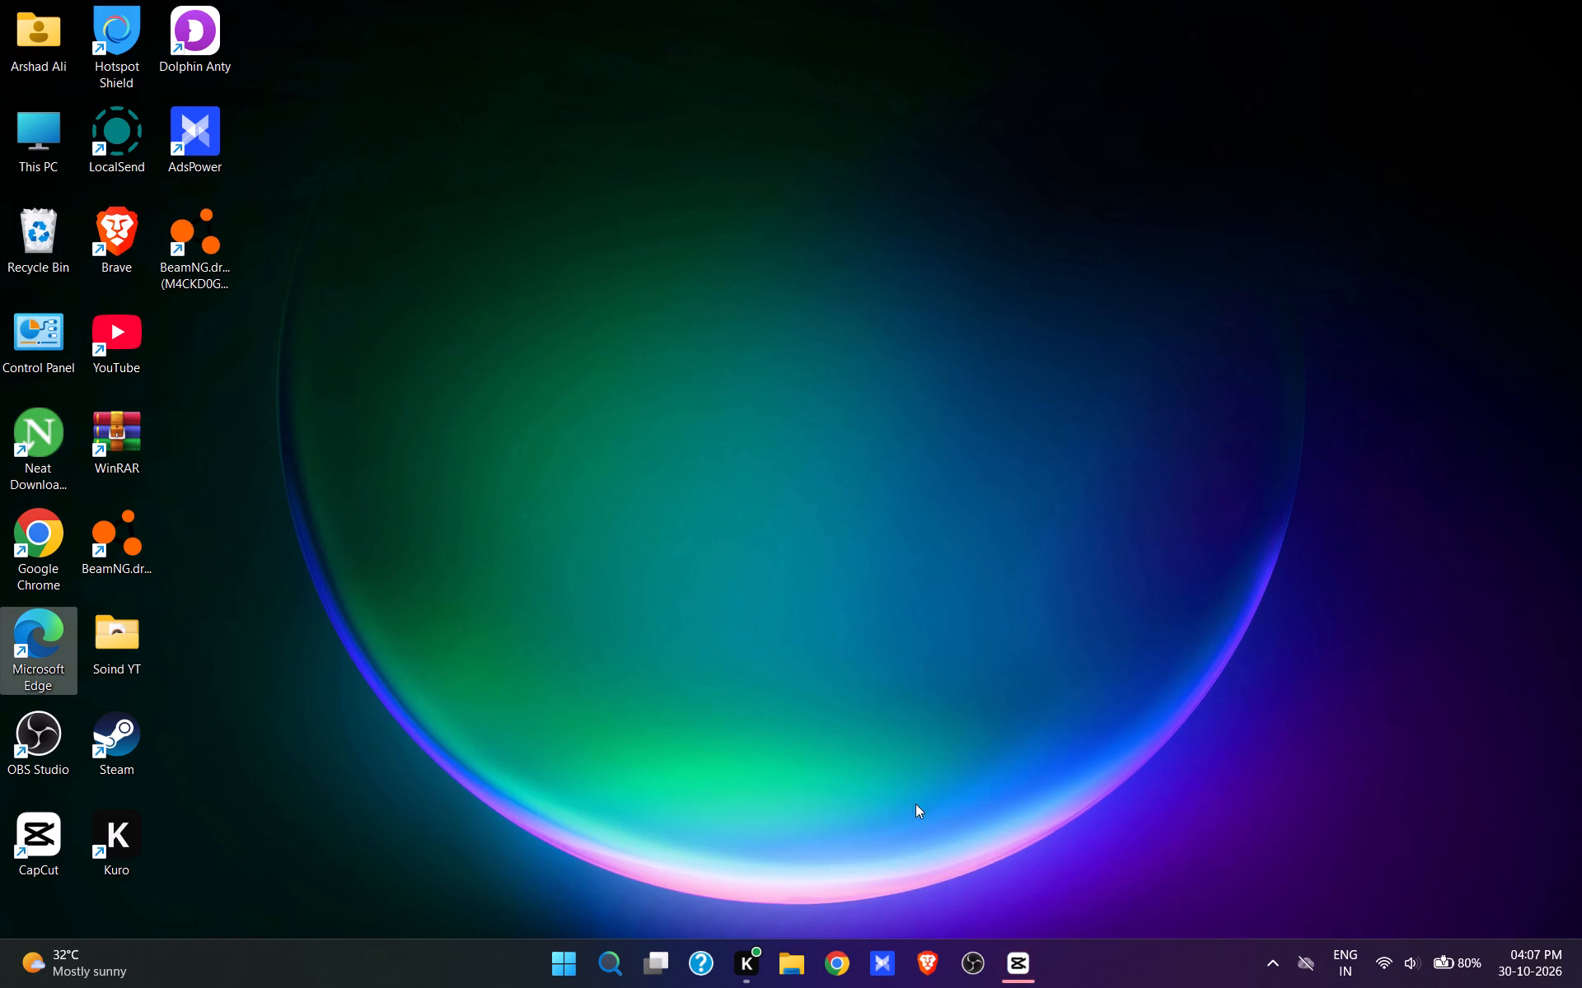